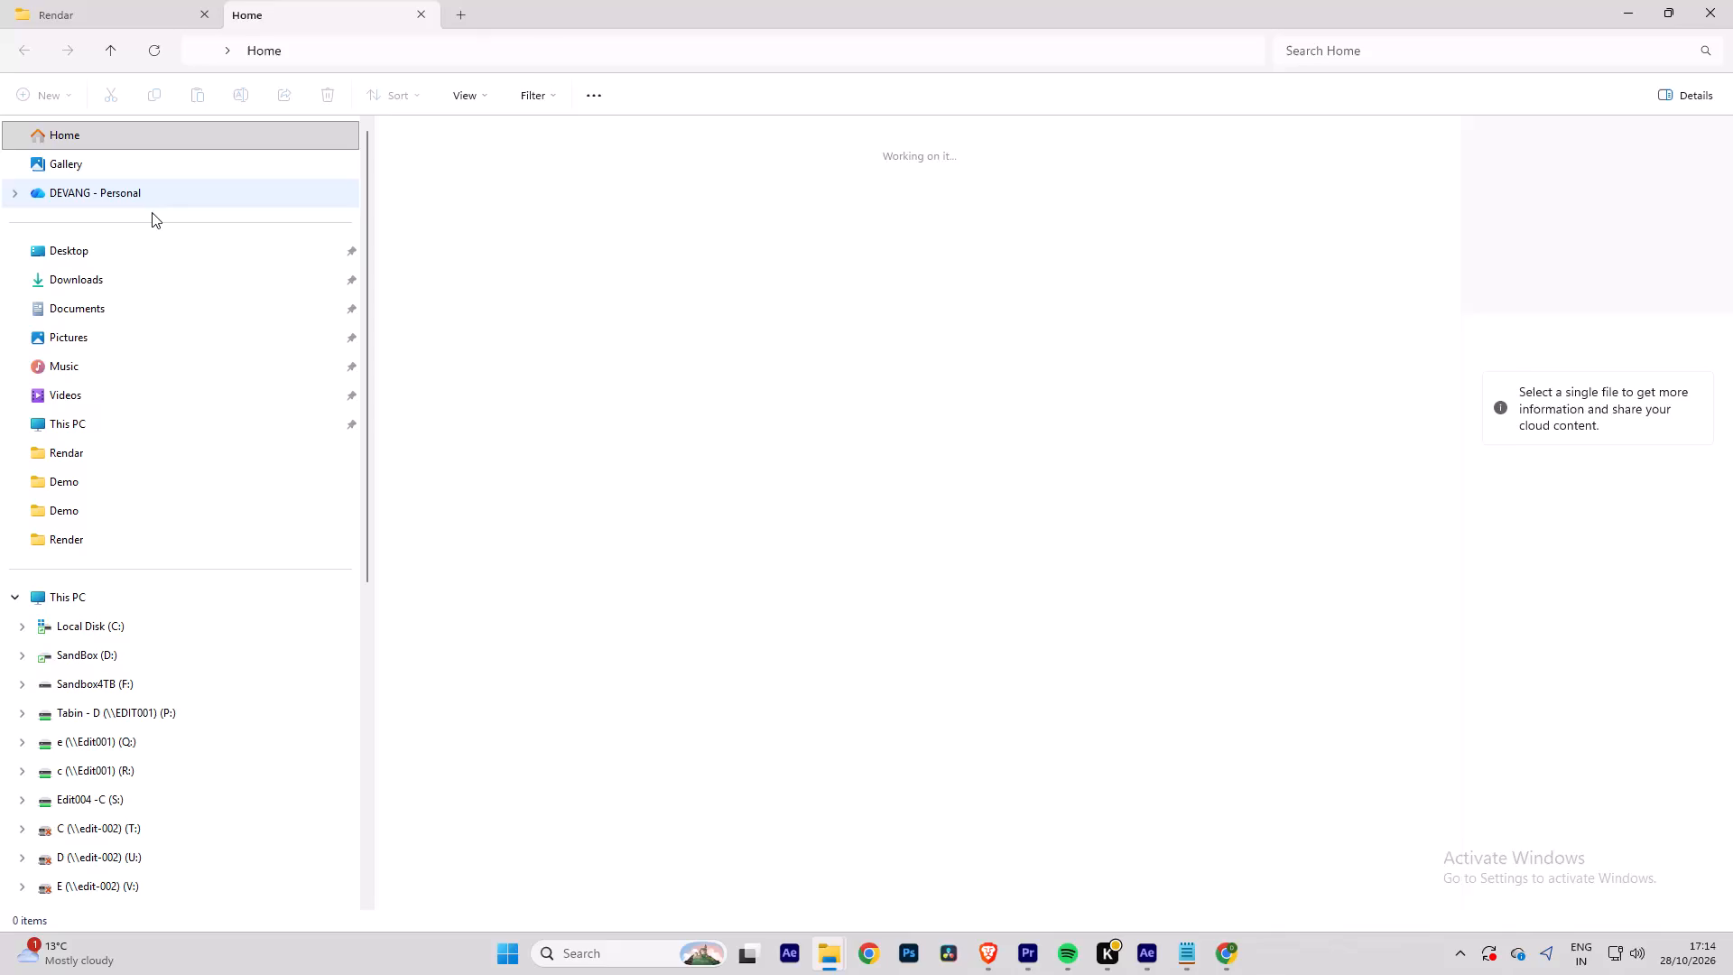
Show the Downloads folder as large thumbnails and look through the parth slide images at full size.
{"action": "left_click", "coordinate": [125, 279]}
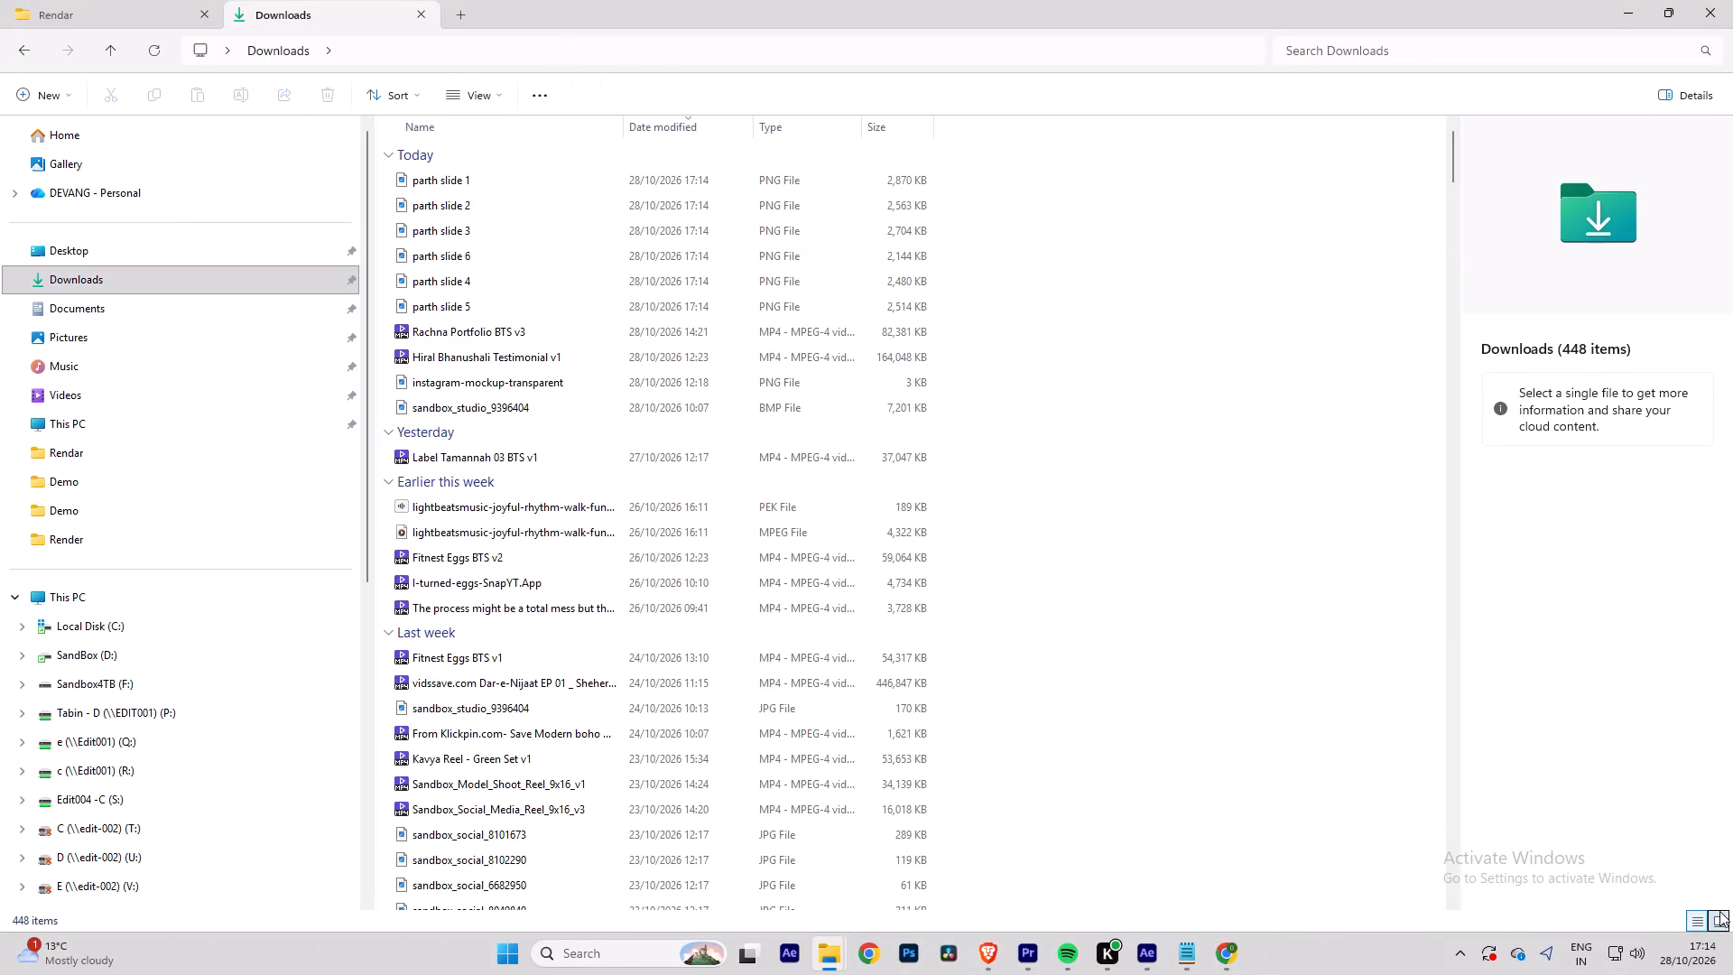
{"action": "left_click", "coordinate": [1719, 911]}
{"action": "double_click", "coordinate": [462, 209]}
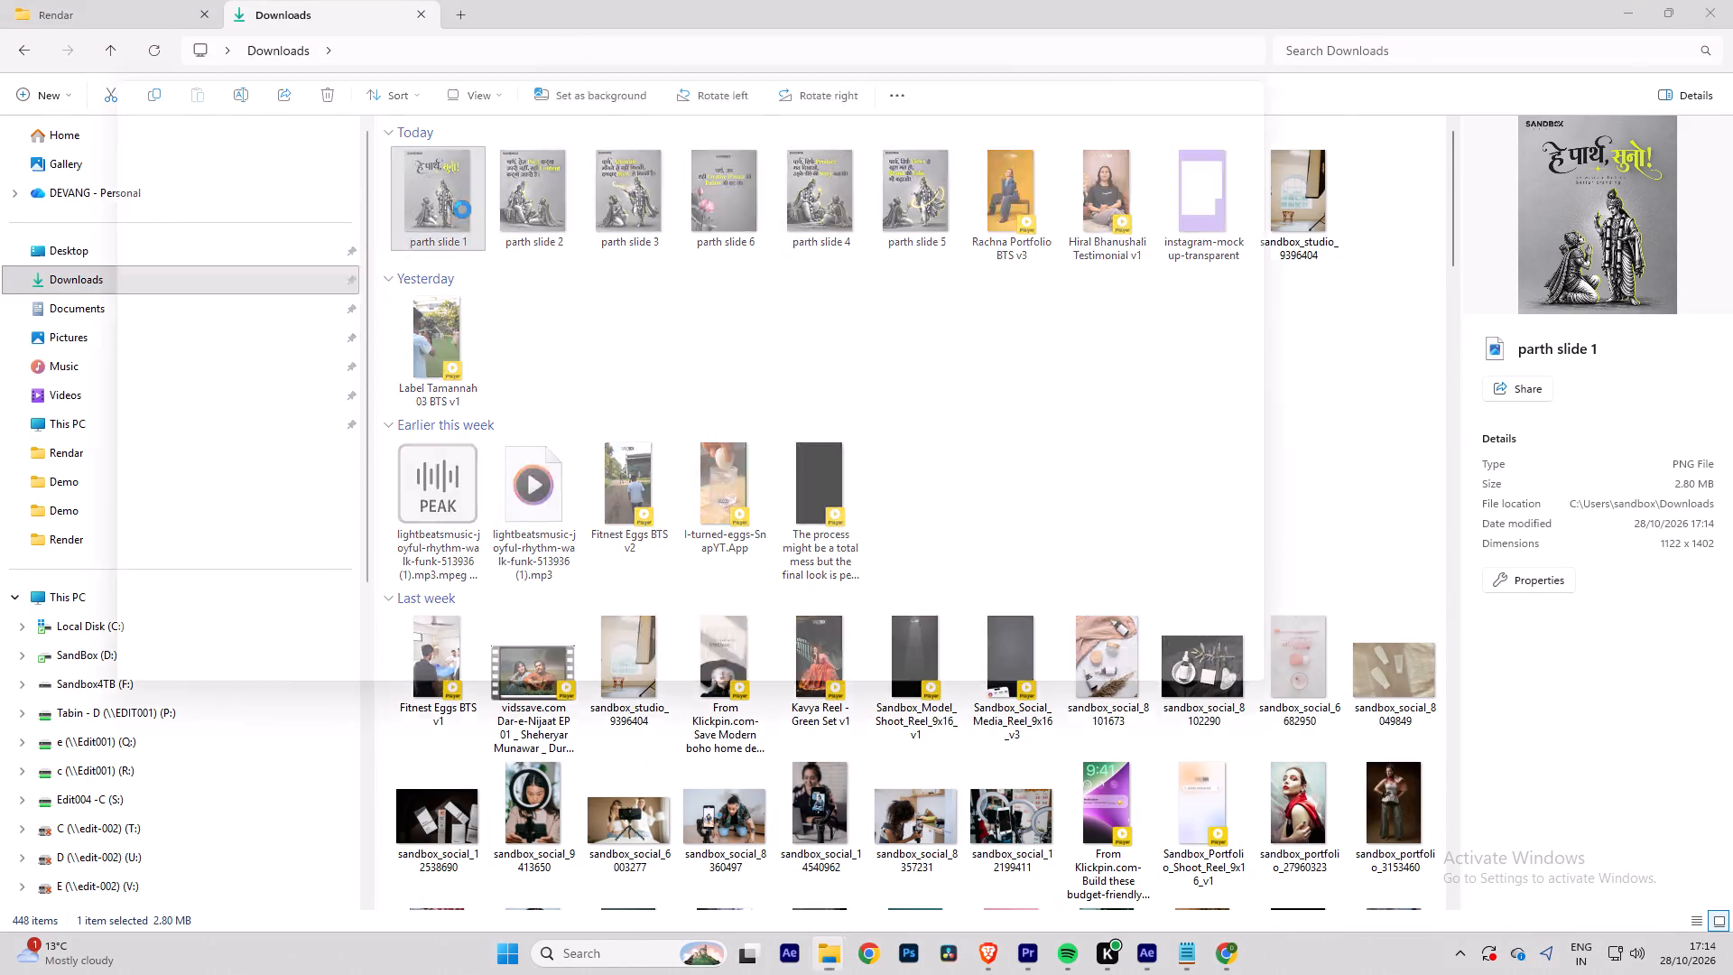
{"action": "left_click", "coordinate": [1274, 71]}
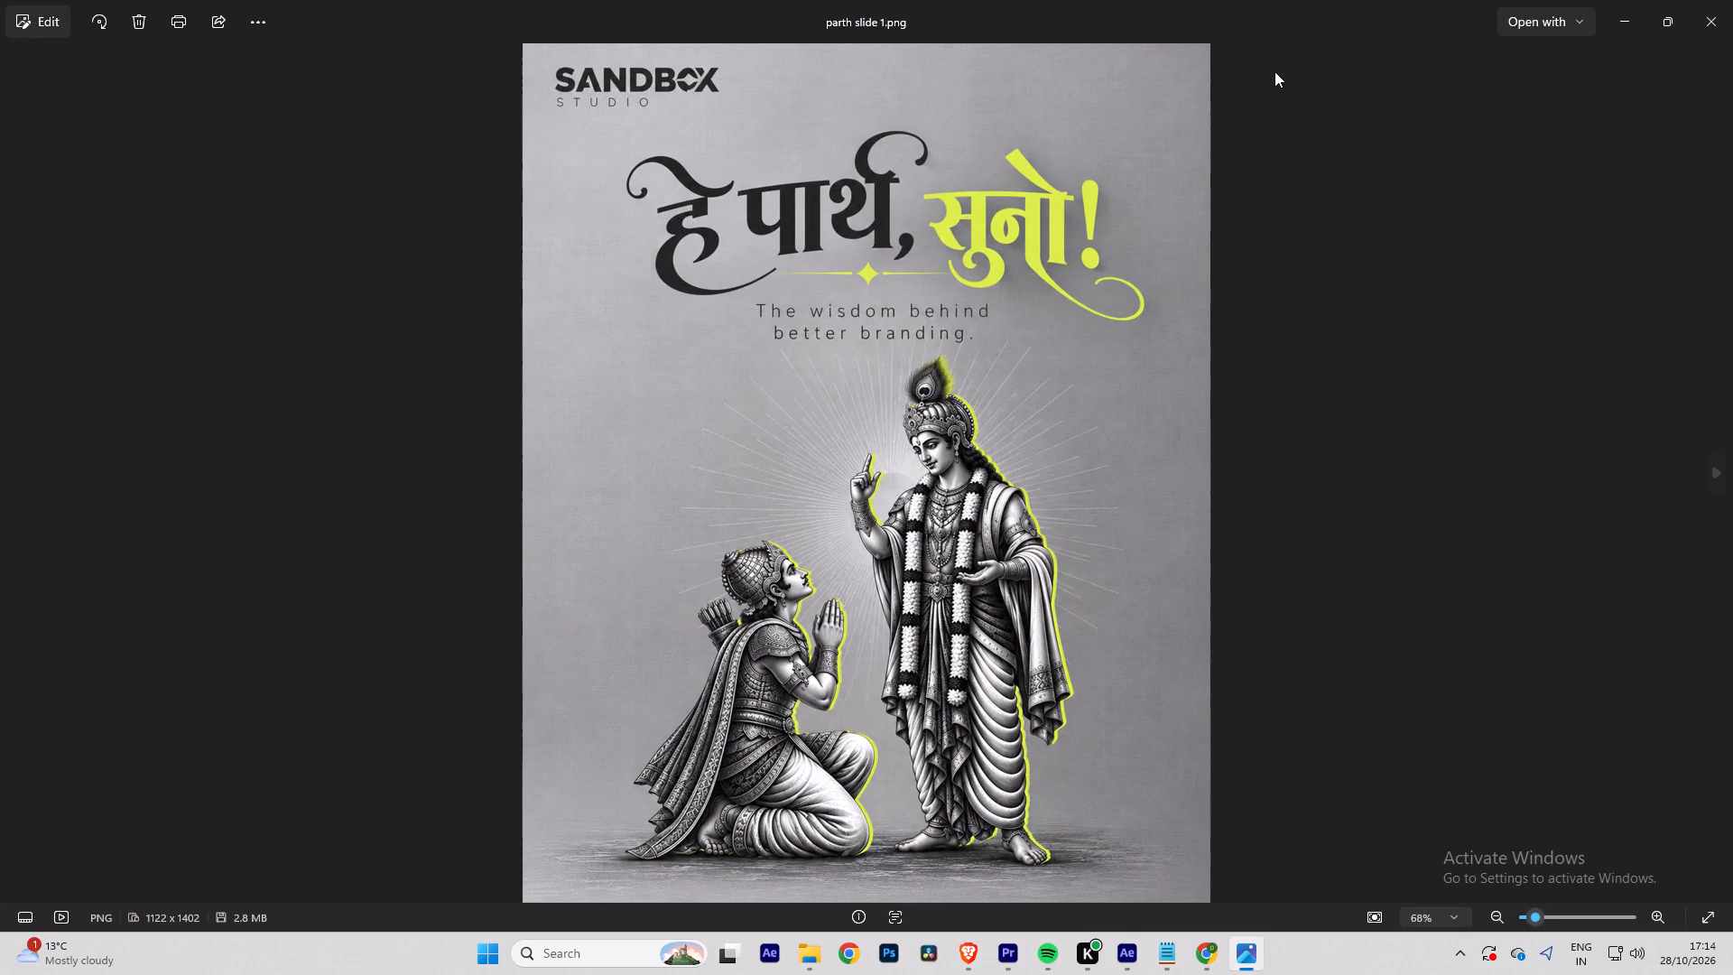
{"action": "key", "text": "Right"}
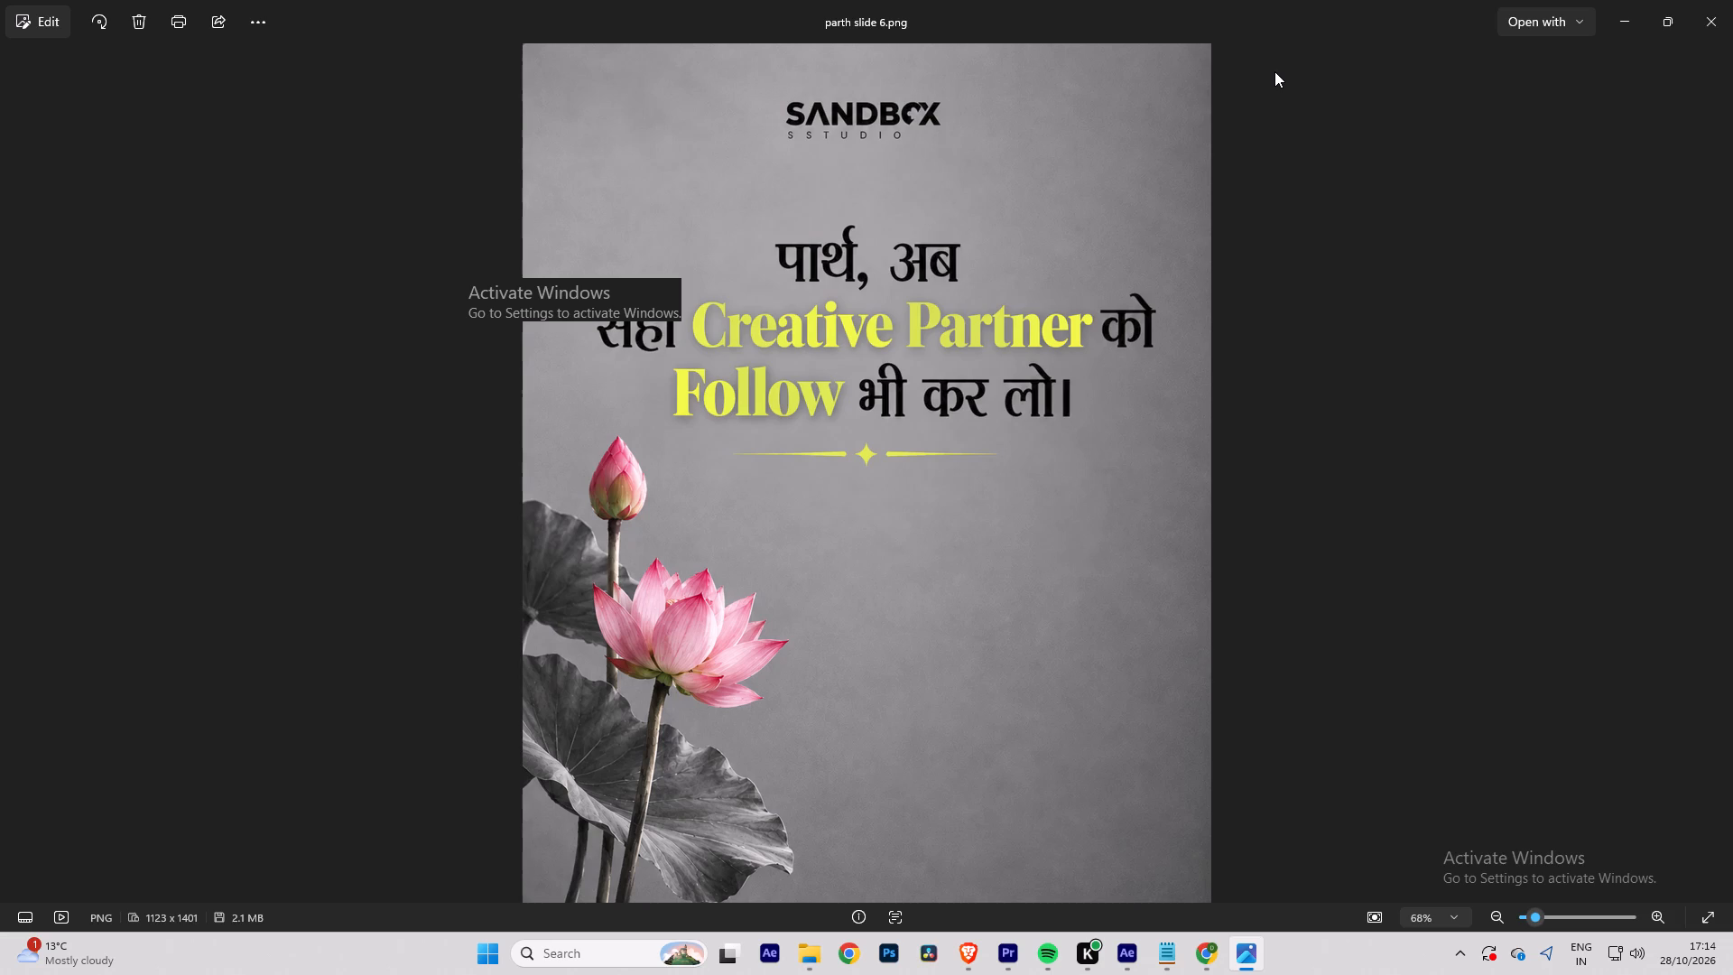
{"action": "left_click", "coordinate": [1731, 26]}
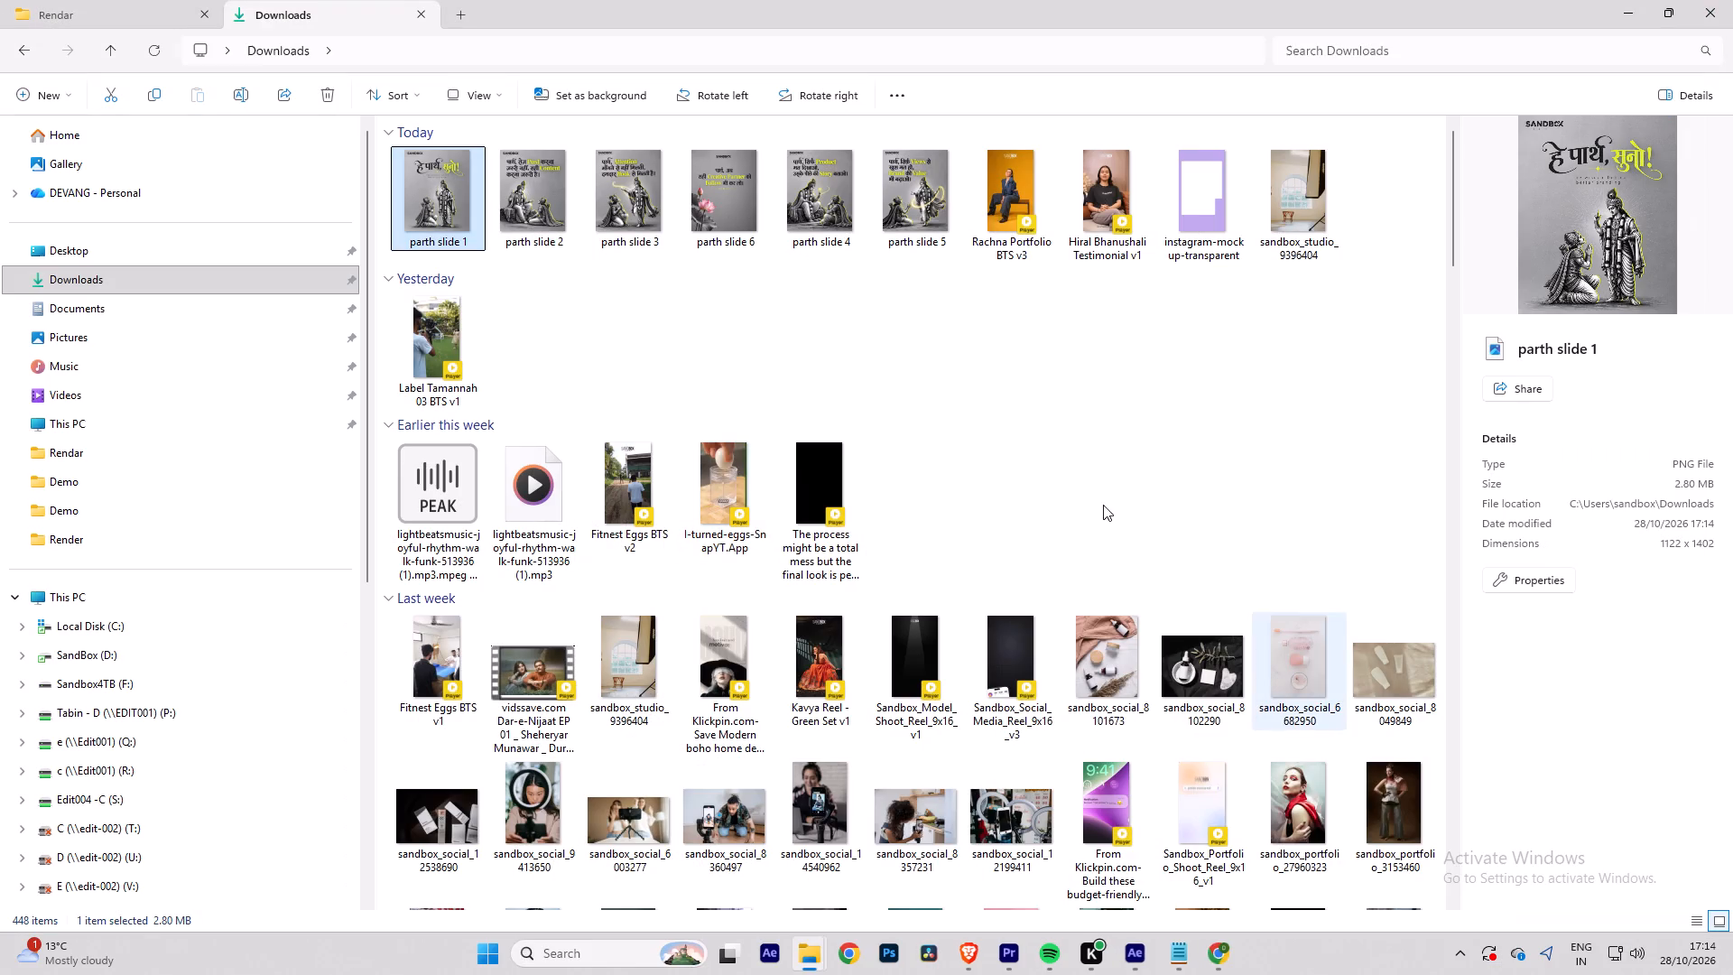
Launch Photoshop.
{"action": "left_click", "coordinate": [913, 952]}
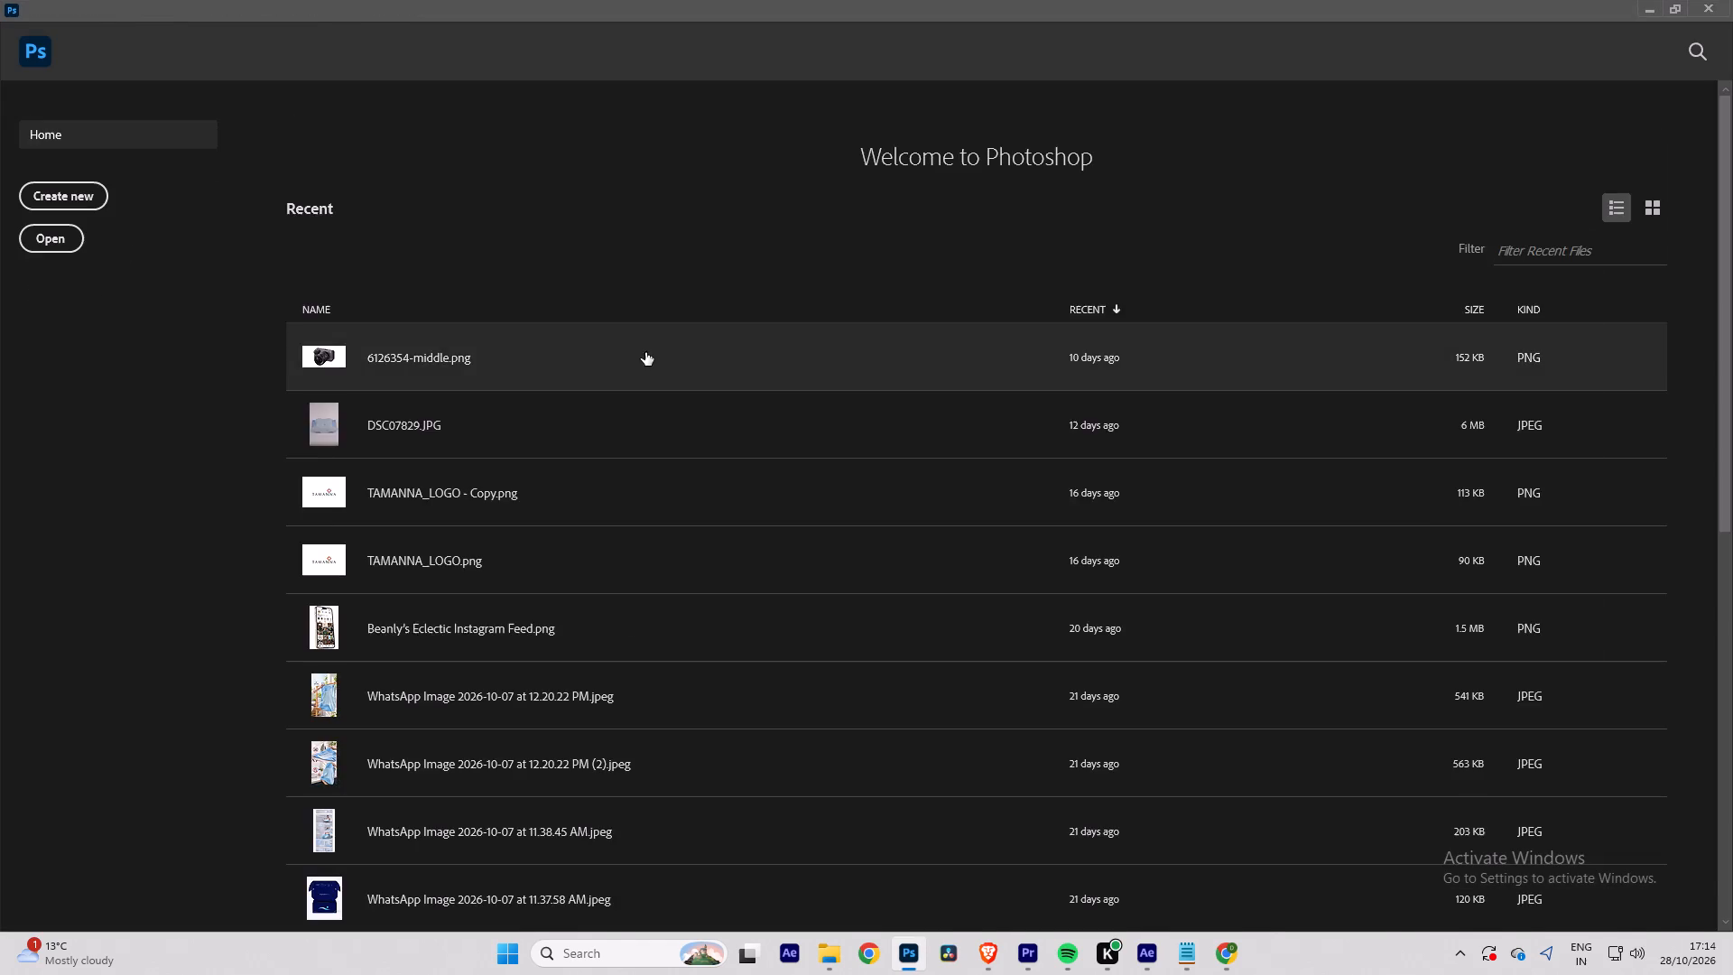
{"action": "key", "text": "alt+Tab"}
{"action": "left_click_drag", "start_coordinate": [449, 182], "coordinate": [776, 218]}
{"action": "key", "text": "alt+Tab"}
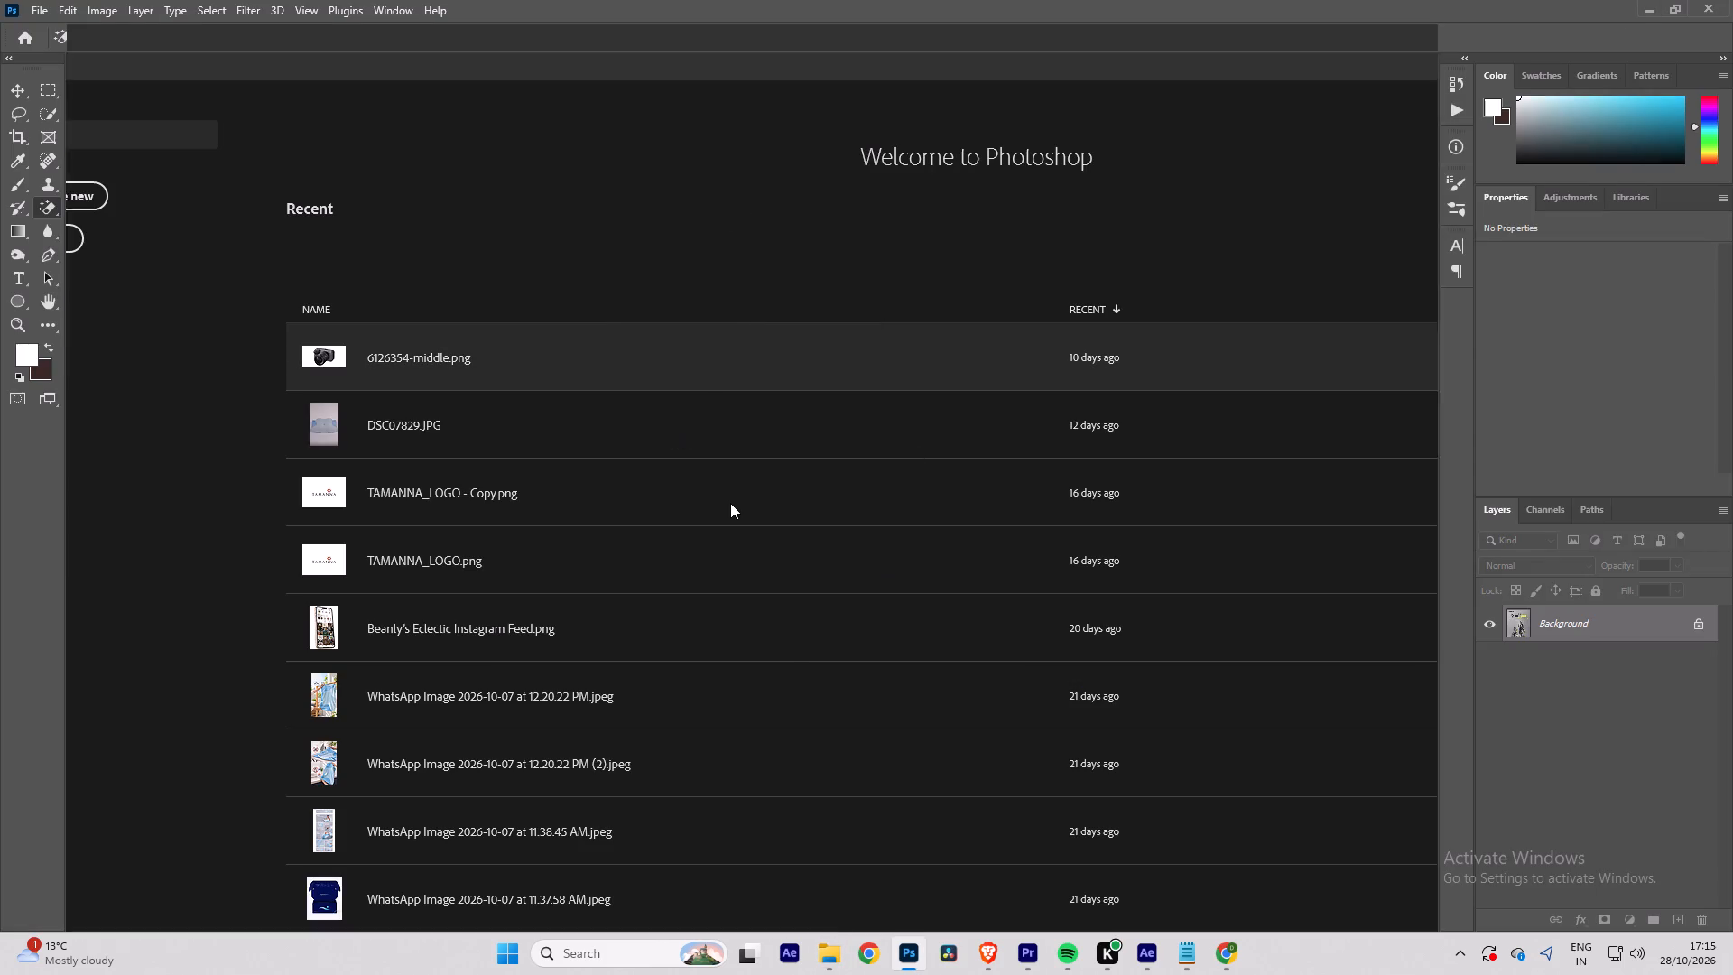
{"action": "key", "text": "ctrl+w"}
Open parth slide 2 from the Downloads folder in Photoshop.
{"action": "key", "text": "alt+Tab"}
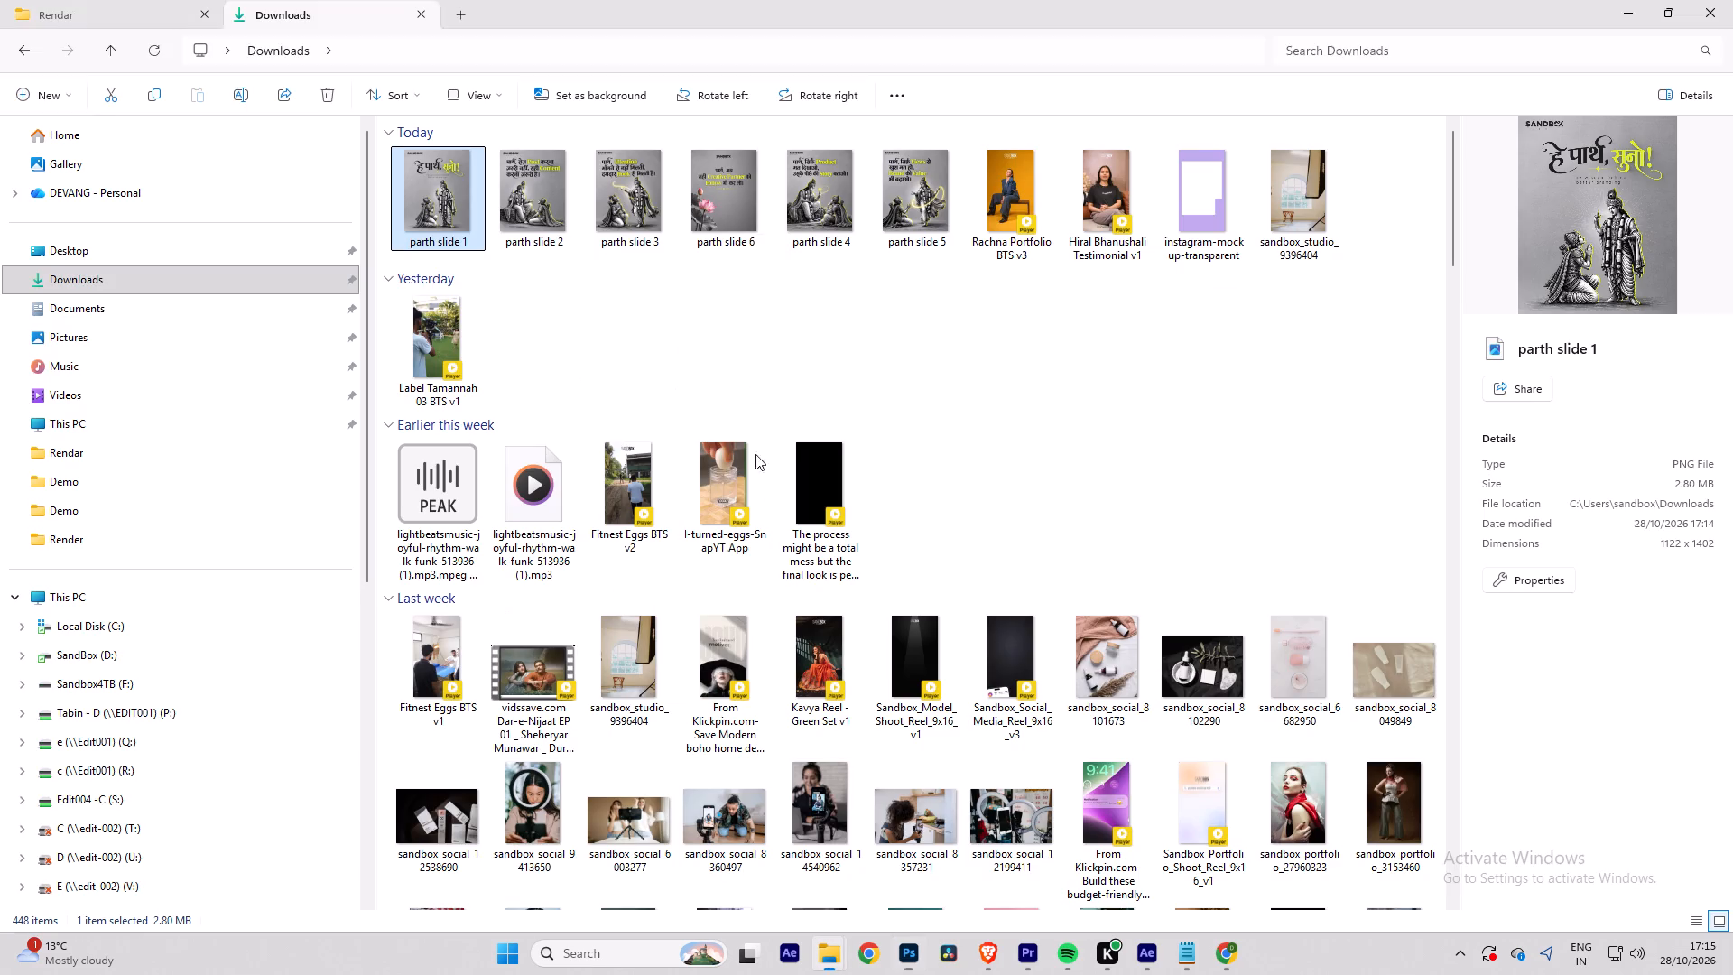
{"action": "left_click", "coordinate": [718, 204]}
{"action": "left_click_drag", "start_coordinate": [542, 173], "coordinate": [583, 372]}
{"action": "key", "text": "alt+Tab"}
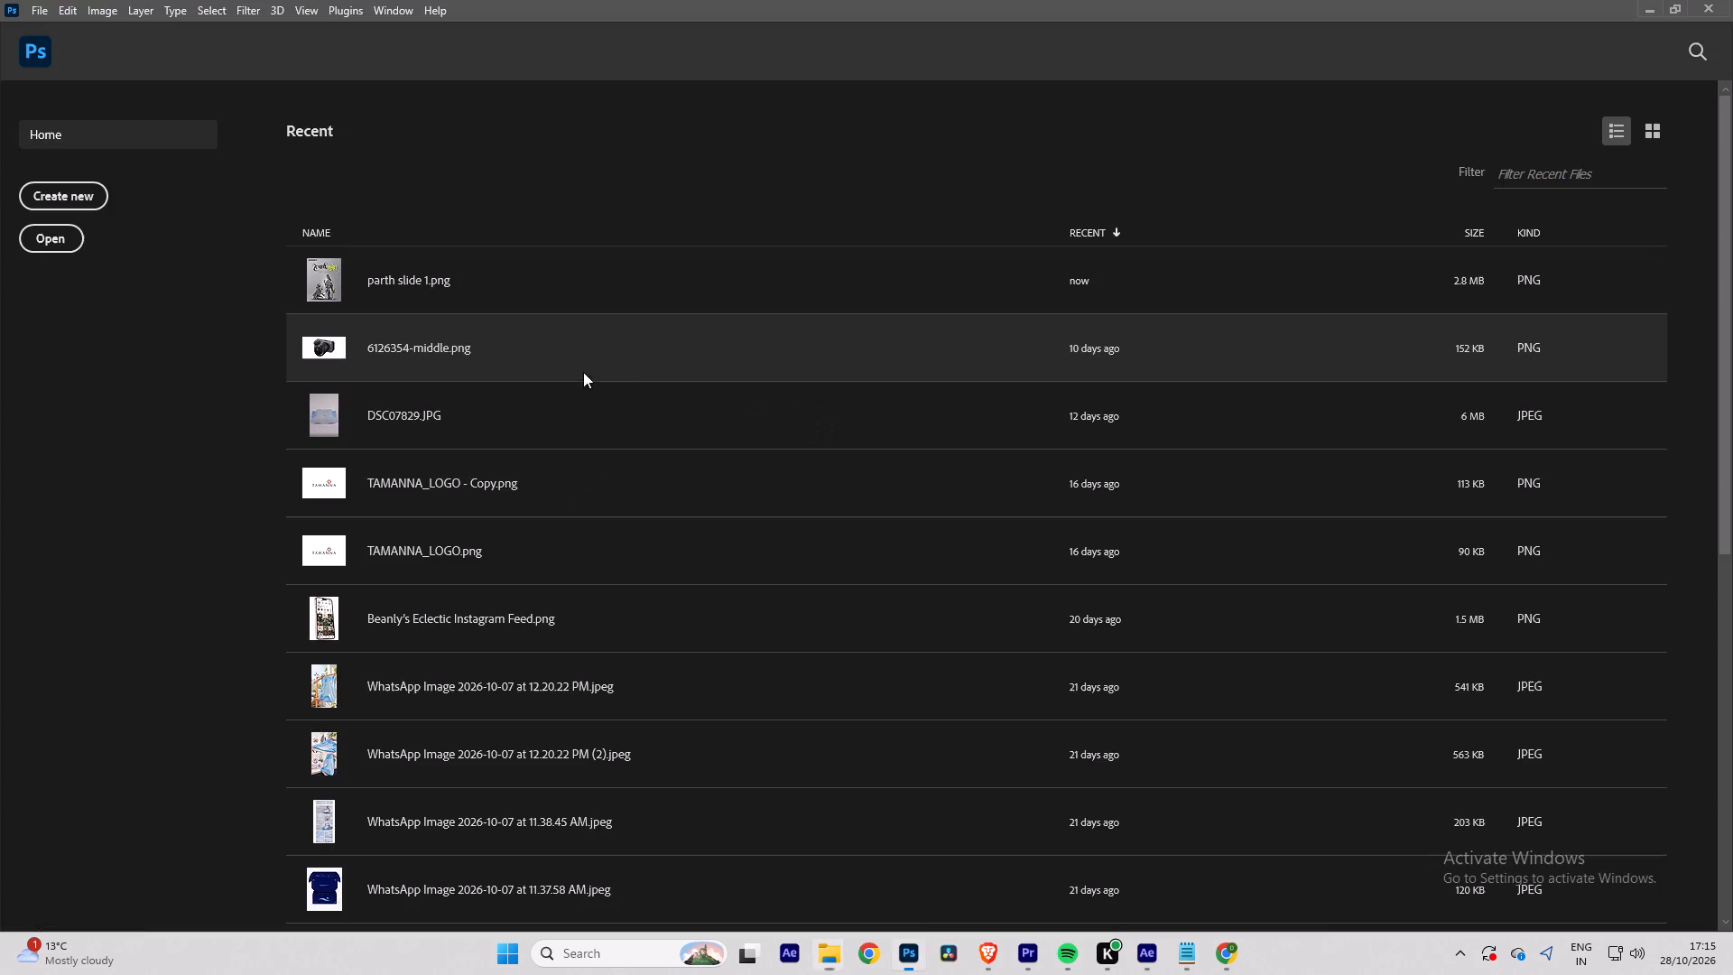
{"action": "left_click_drag", "start_coordinate": [583, 372], "coordinate": [682, 187]}
Copy a rectangular area of about 980 × 375 px around the three-line headline onto its own layer and hide the Background layer.
{"action": "scroll", "coordinate": [789, 311], "scroll_direction": "up", "scroll_amount": 6, "text": "alt"}
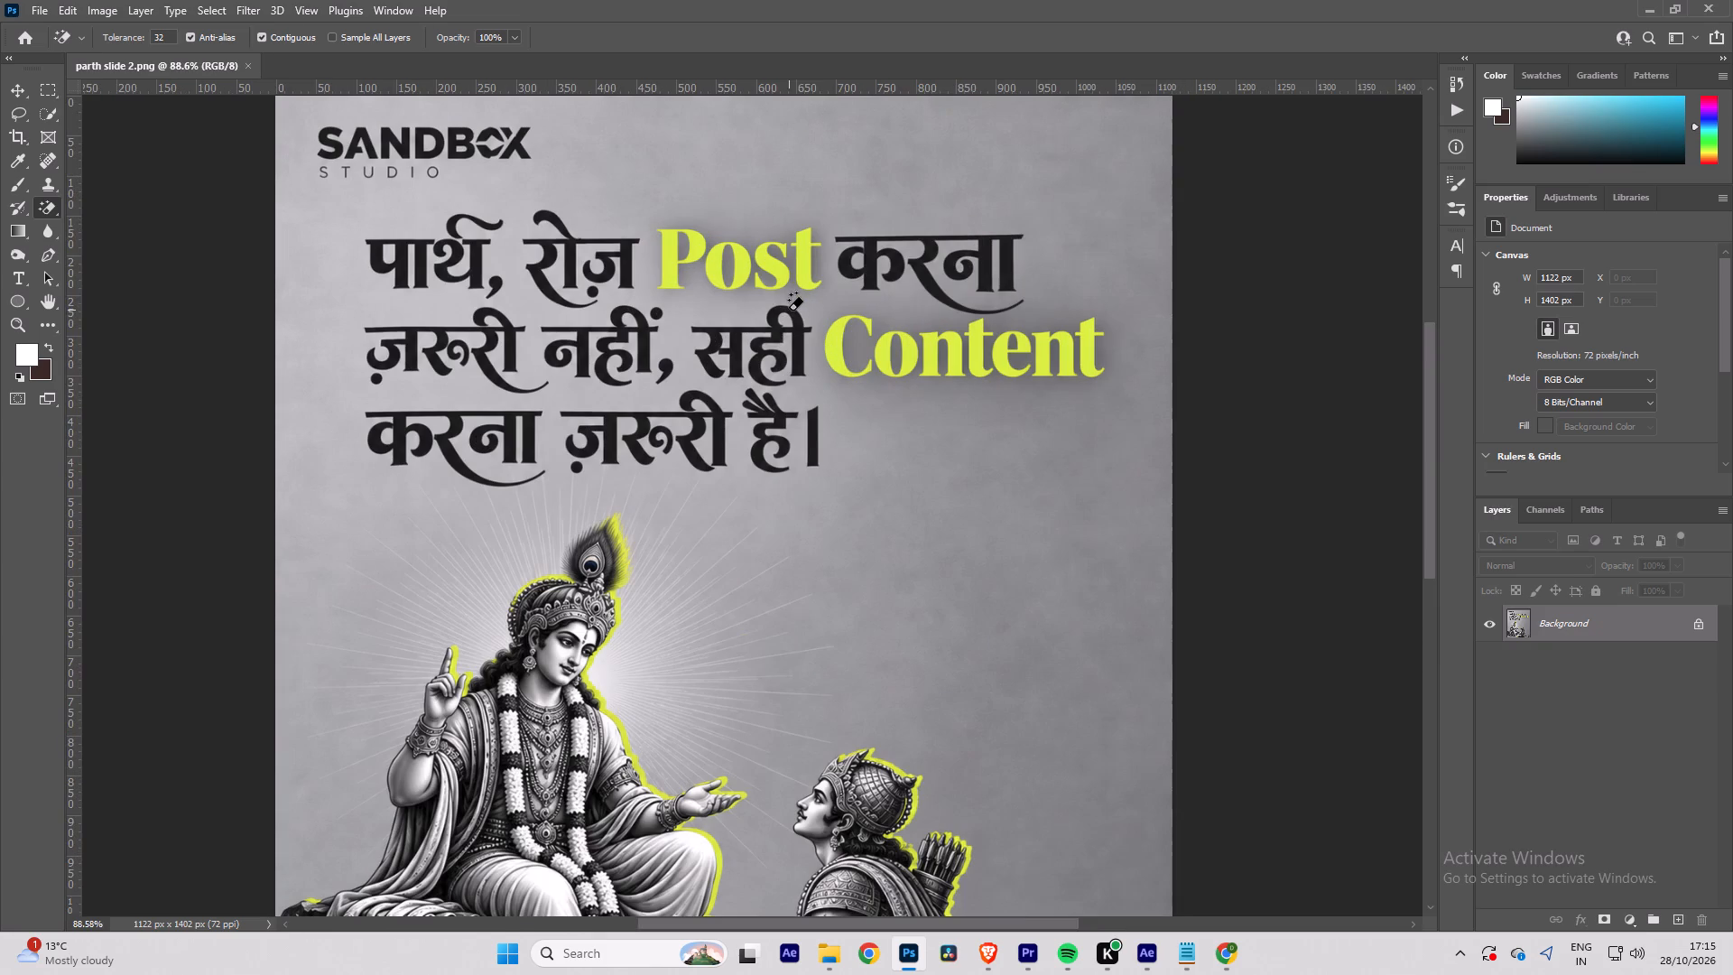
{"action": "key", "text": "n"}
{"action": "key", "text": "shift+m"}
{"action": "left_click_drag", "start_coordinate": [337, 205], "coordinate": [1070, 440]}
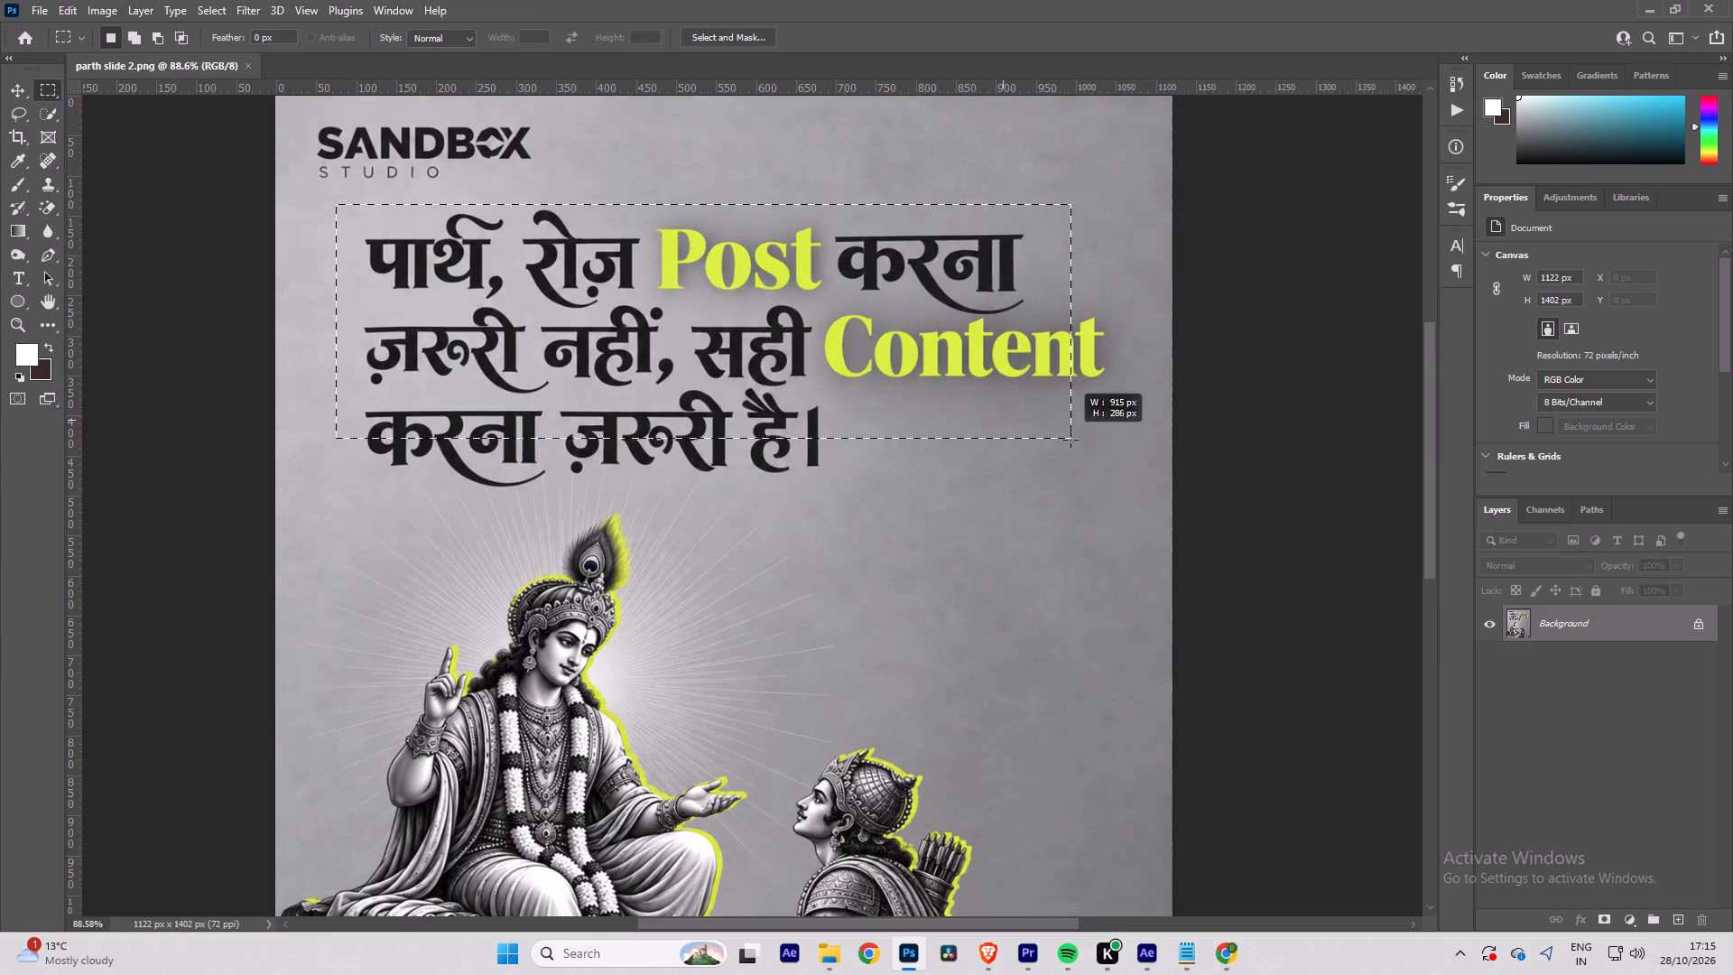
{"action": "left_click_drag", "start_coordinate": [1070, 440], "coordinate": [1118, 503]}
{"action": "key", "text": "ctrl+j"}
{"action": "left_click", "coordinate": [1552, 624]}
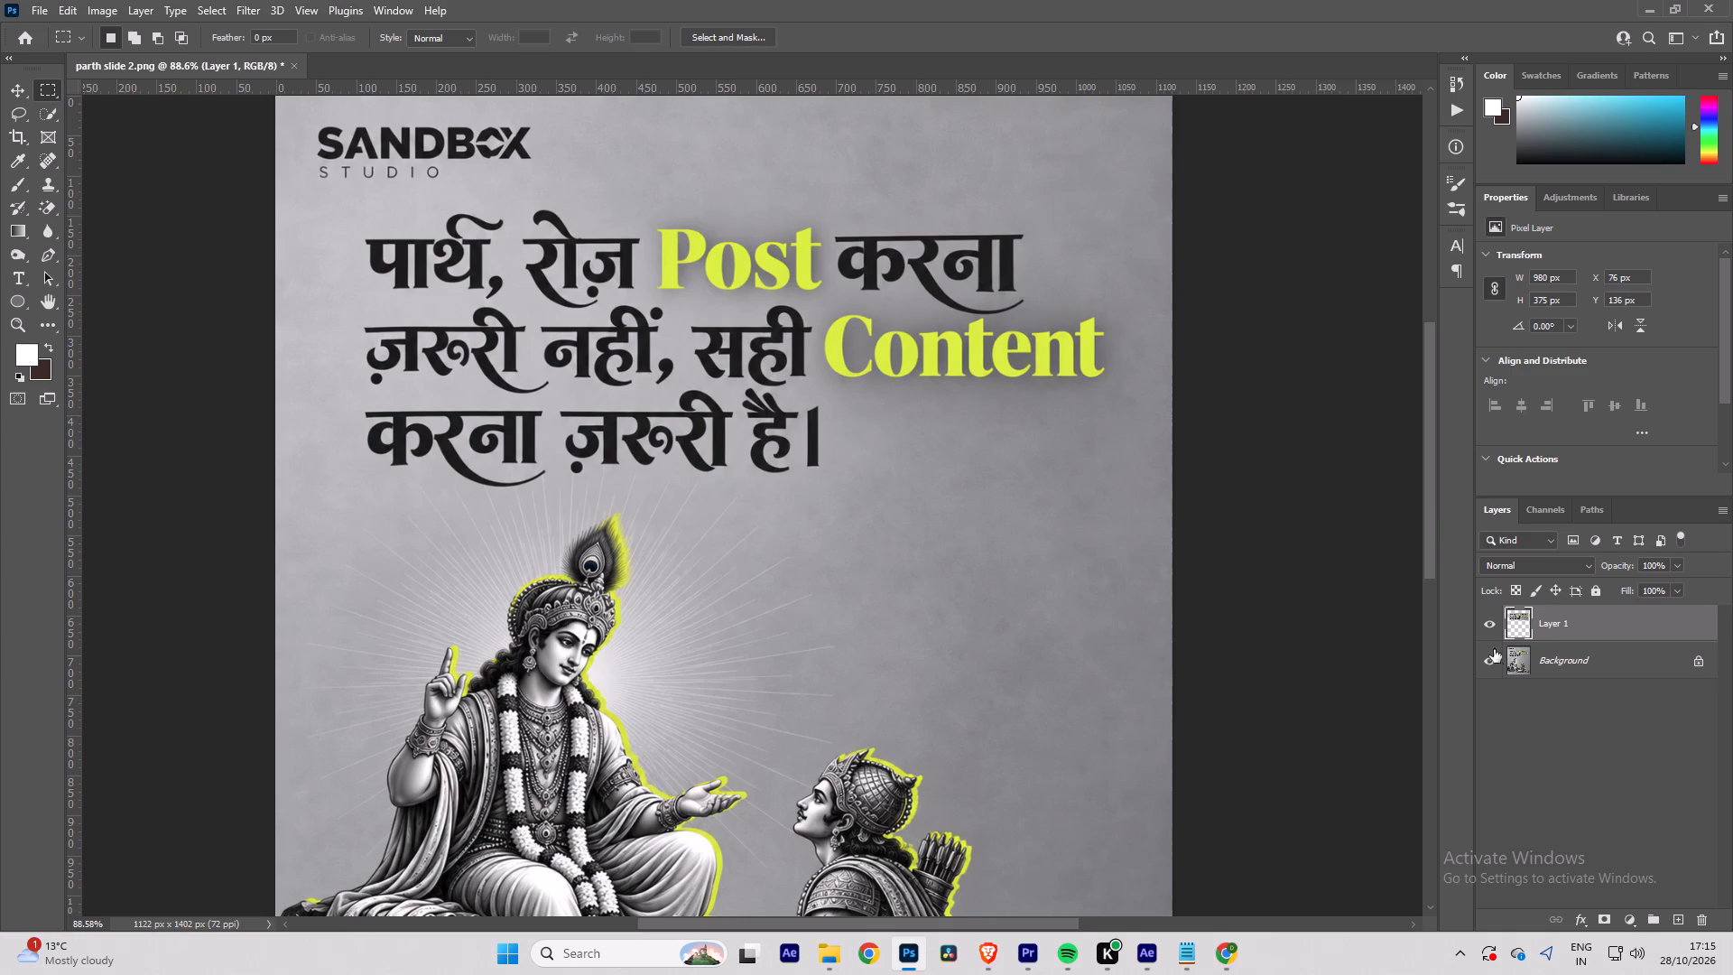
{"action": "left_click", "coordinate": [1501, 666]}
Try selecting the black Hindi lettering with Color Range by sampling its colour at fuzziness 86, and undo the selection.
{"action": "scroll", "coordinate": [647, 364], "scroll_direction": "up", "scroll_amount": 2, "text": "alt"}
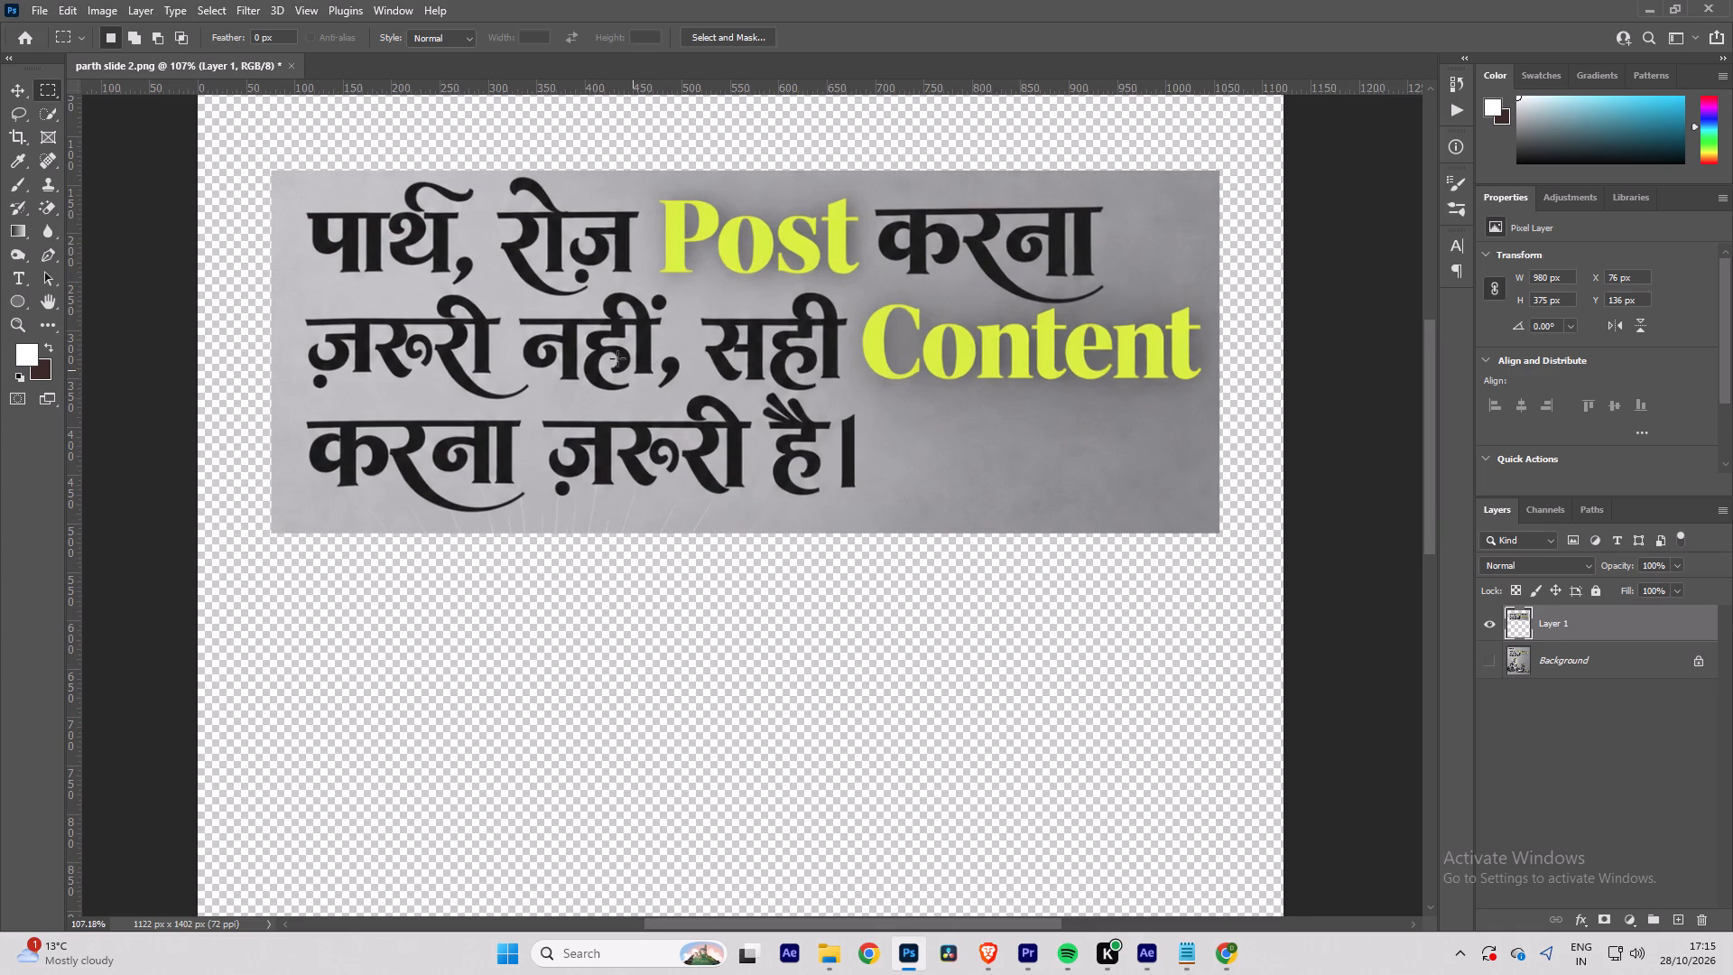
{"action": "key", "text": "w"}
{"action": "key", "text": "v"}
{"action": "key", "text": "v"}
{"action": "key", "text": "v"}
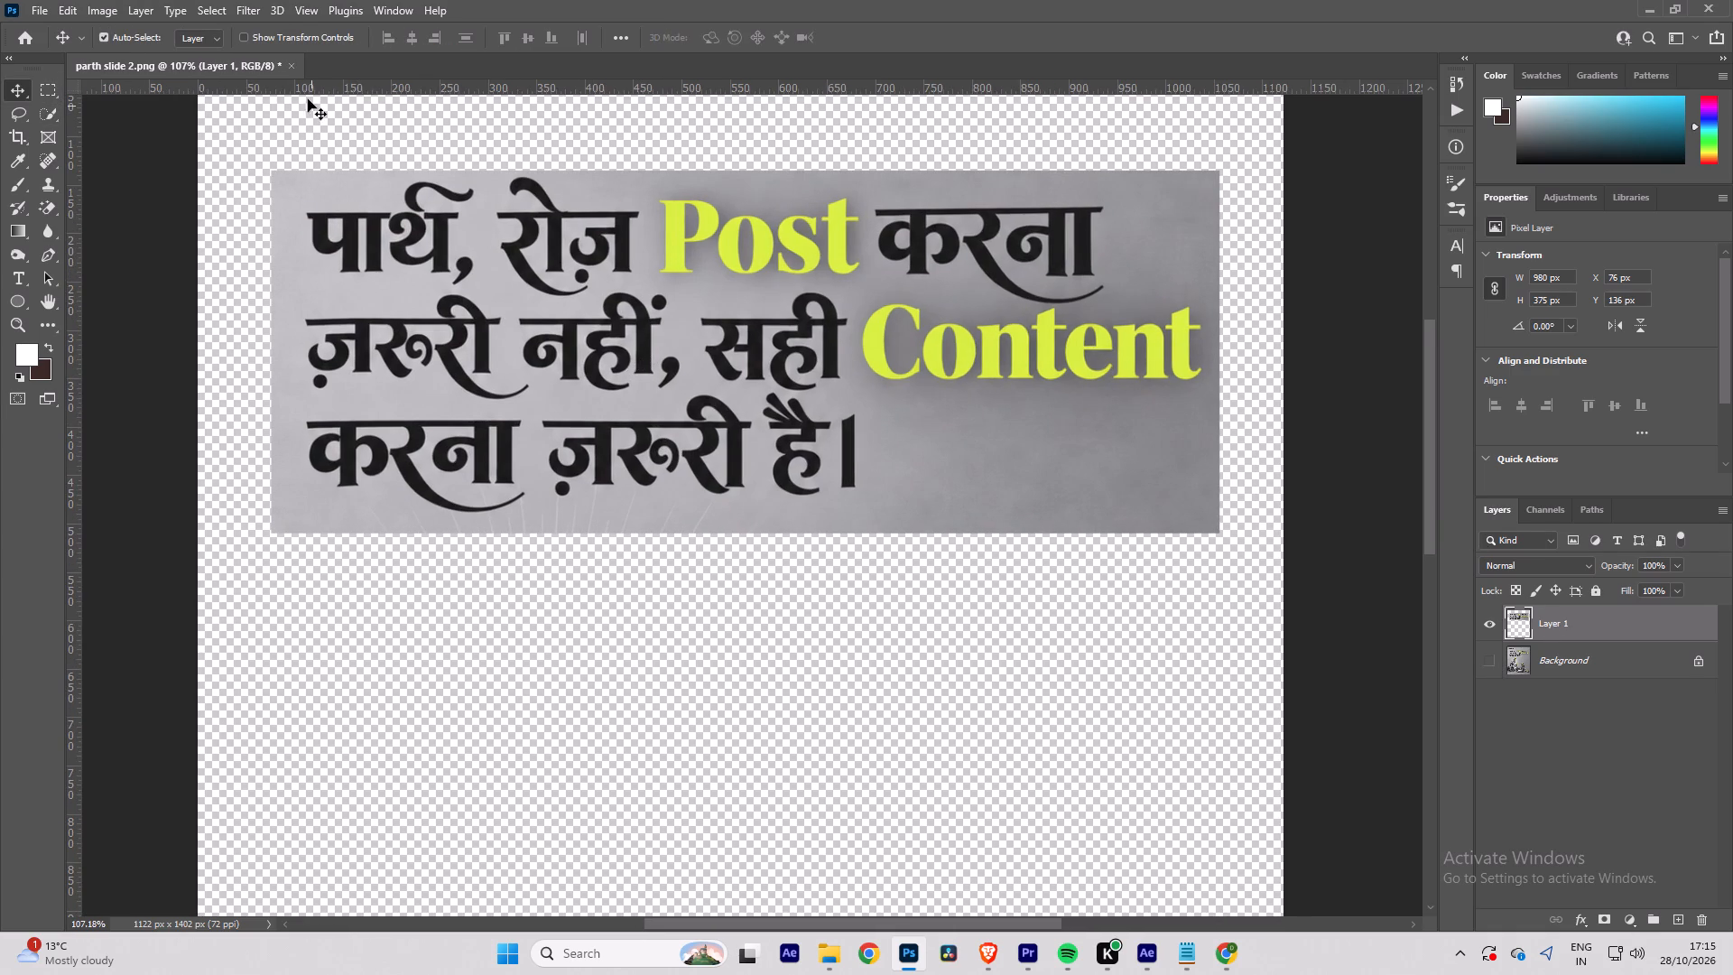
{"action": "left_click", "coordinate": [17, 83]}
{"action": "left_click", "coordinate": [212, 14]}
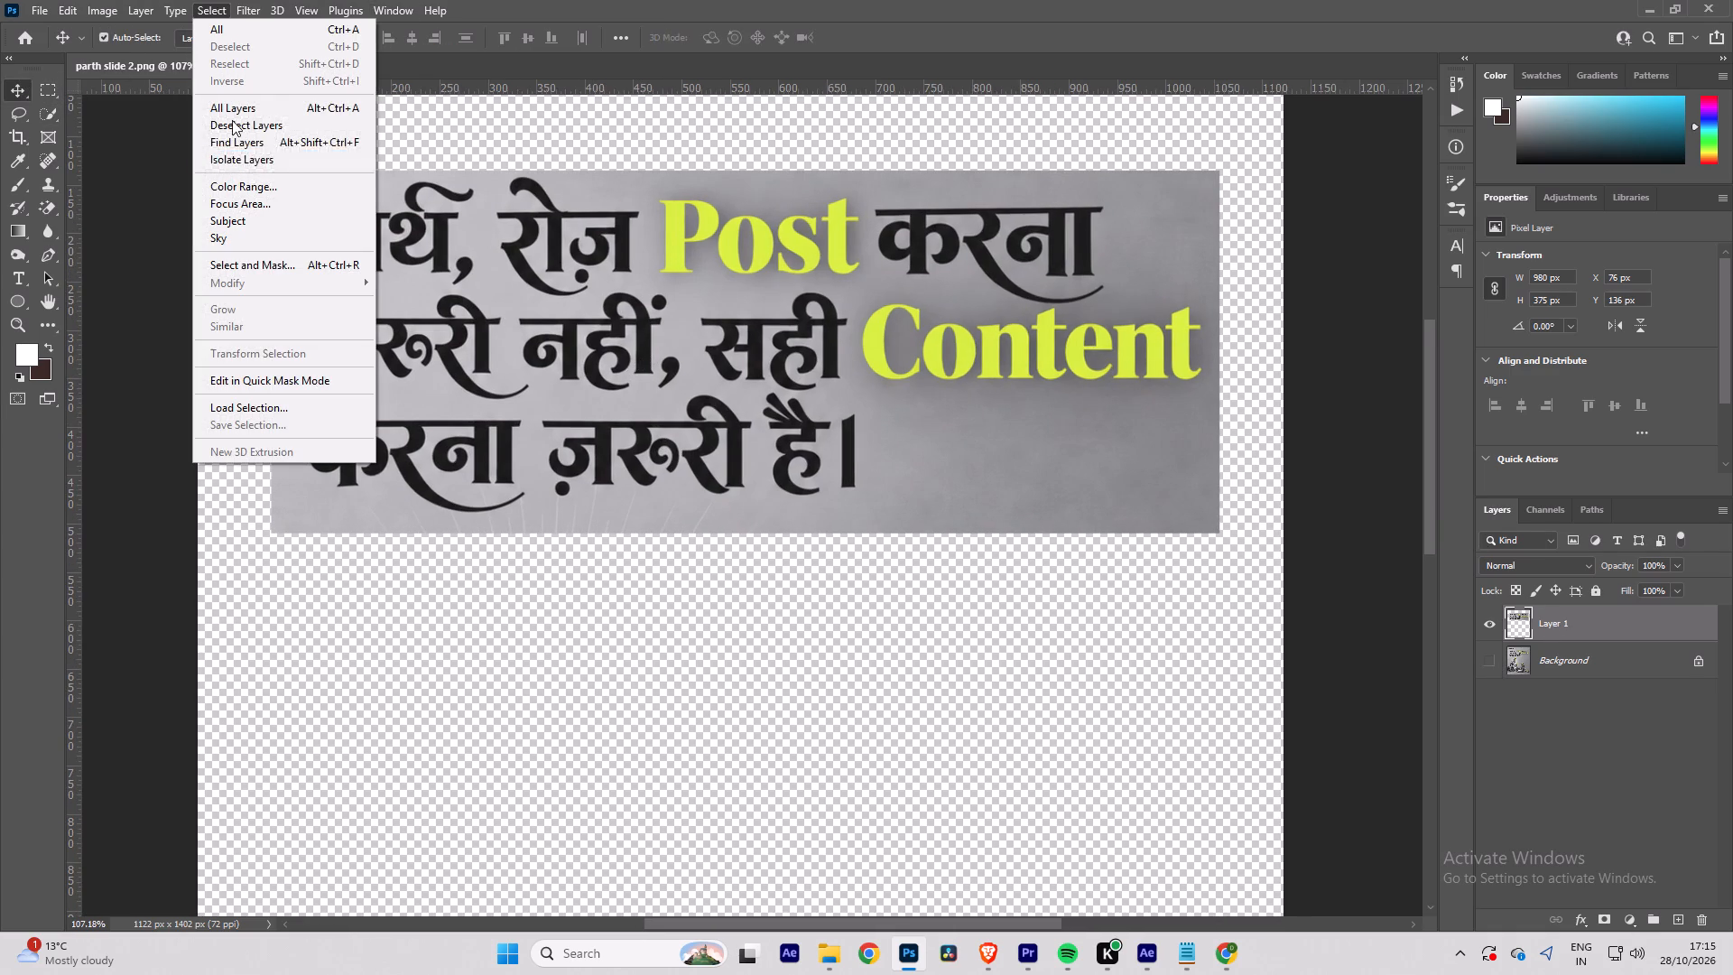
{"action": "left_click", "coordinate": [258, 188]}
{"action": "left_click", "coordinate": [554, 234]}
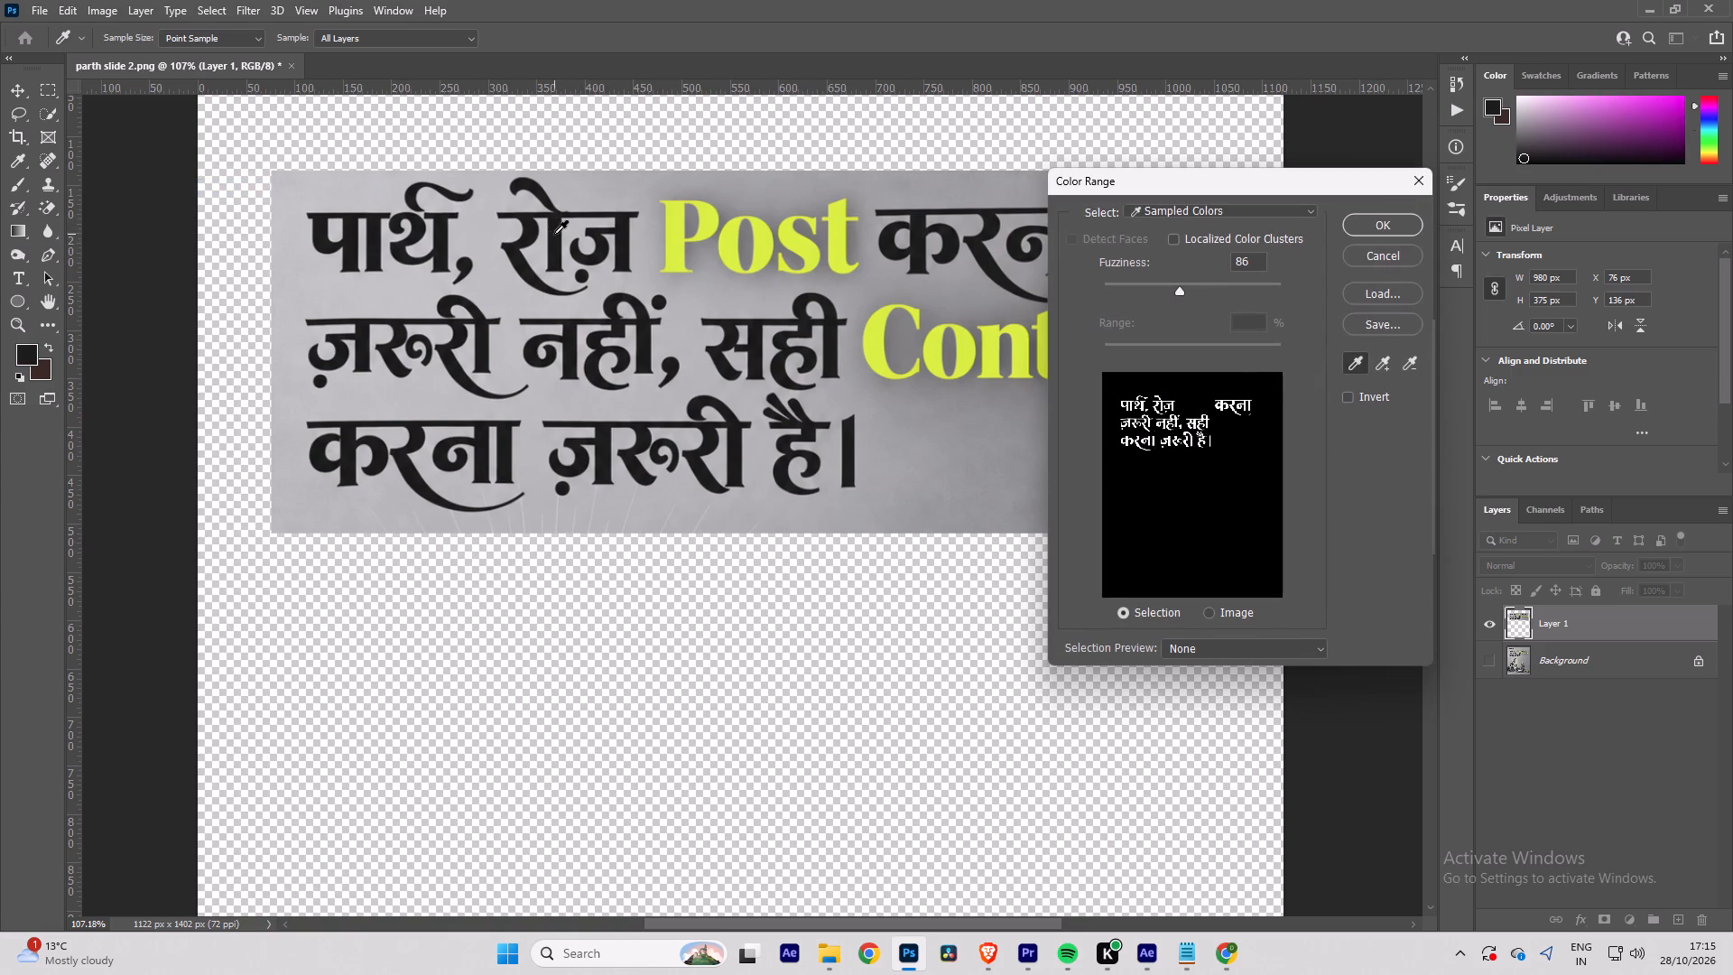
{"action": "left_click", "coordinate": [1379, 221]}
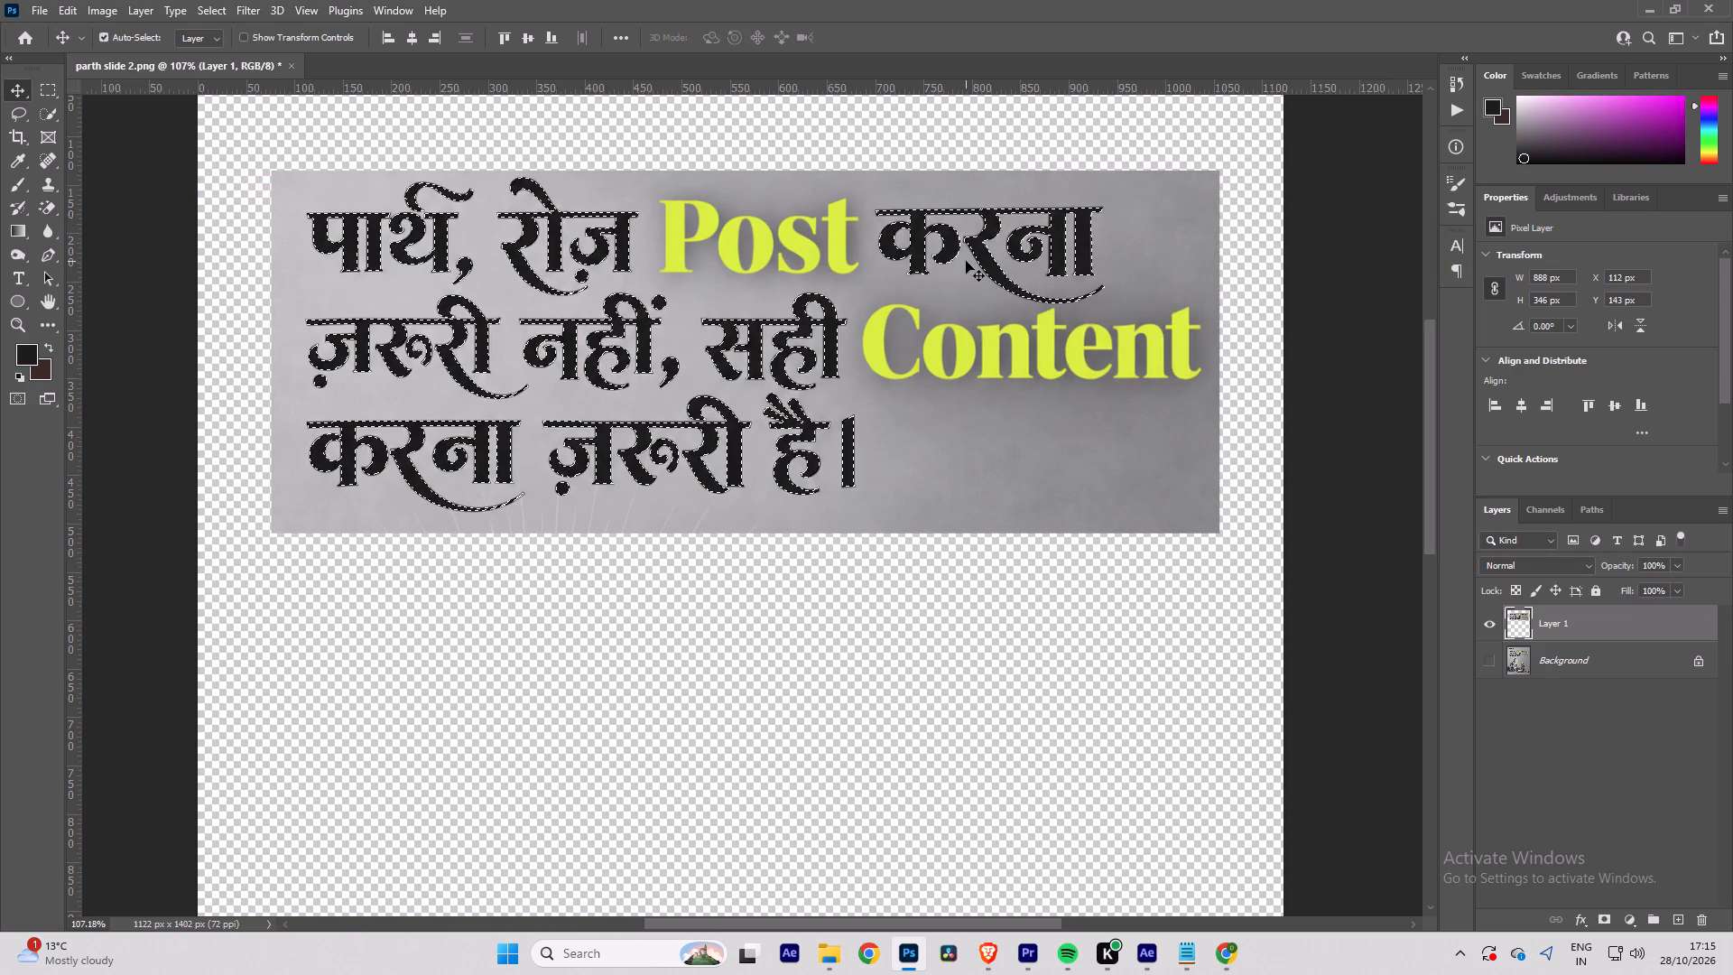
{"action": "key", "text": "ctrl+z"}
Select the black Hindi lettering of the headline with Color Range at fuzziness 100.
{"action": "left_click", "coordinate": [203, 10]}
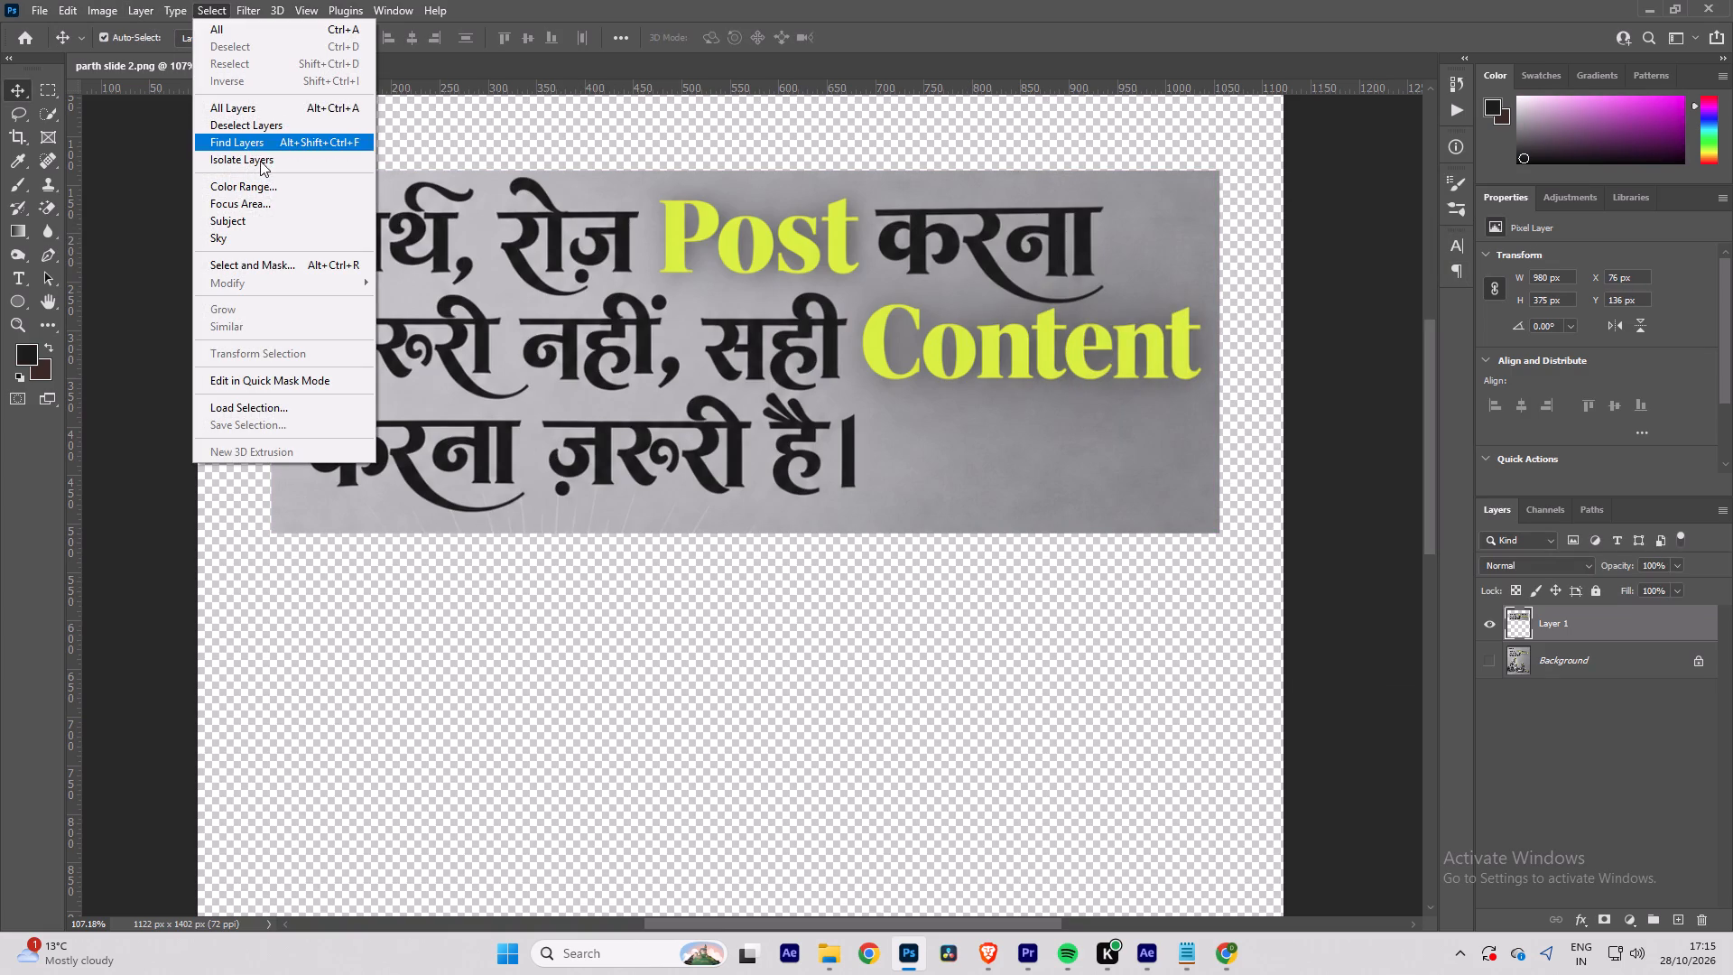
{"action": "left_click", "coordinate": [260, 182]}
{"action": "left_click_drag", "start_coordinate": [1174, 287], "coordinate": [1534, 290]}
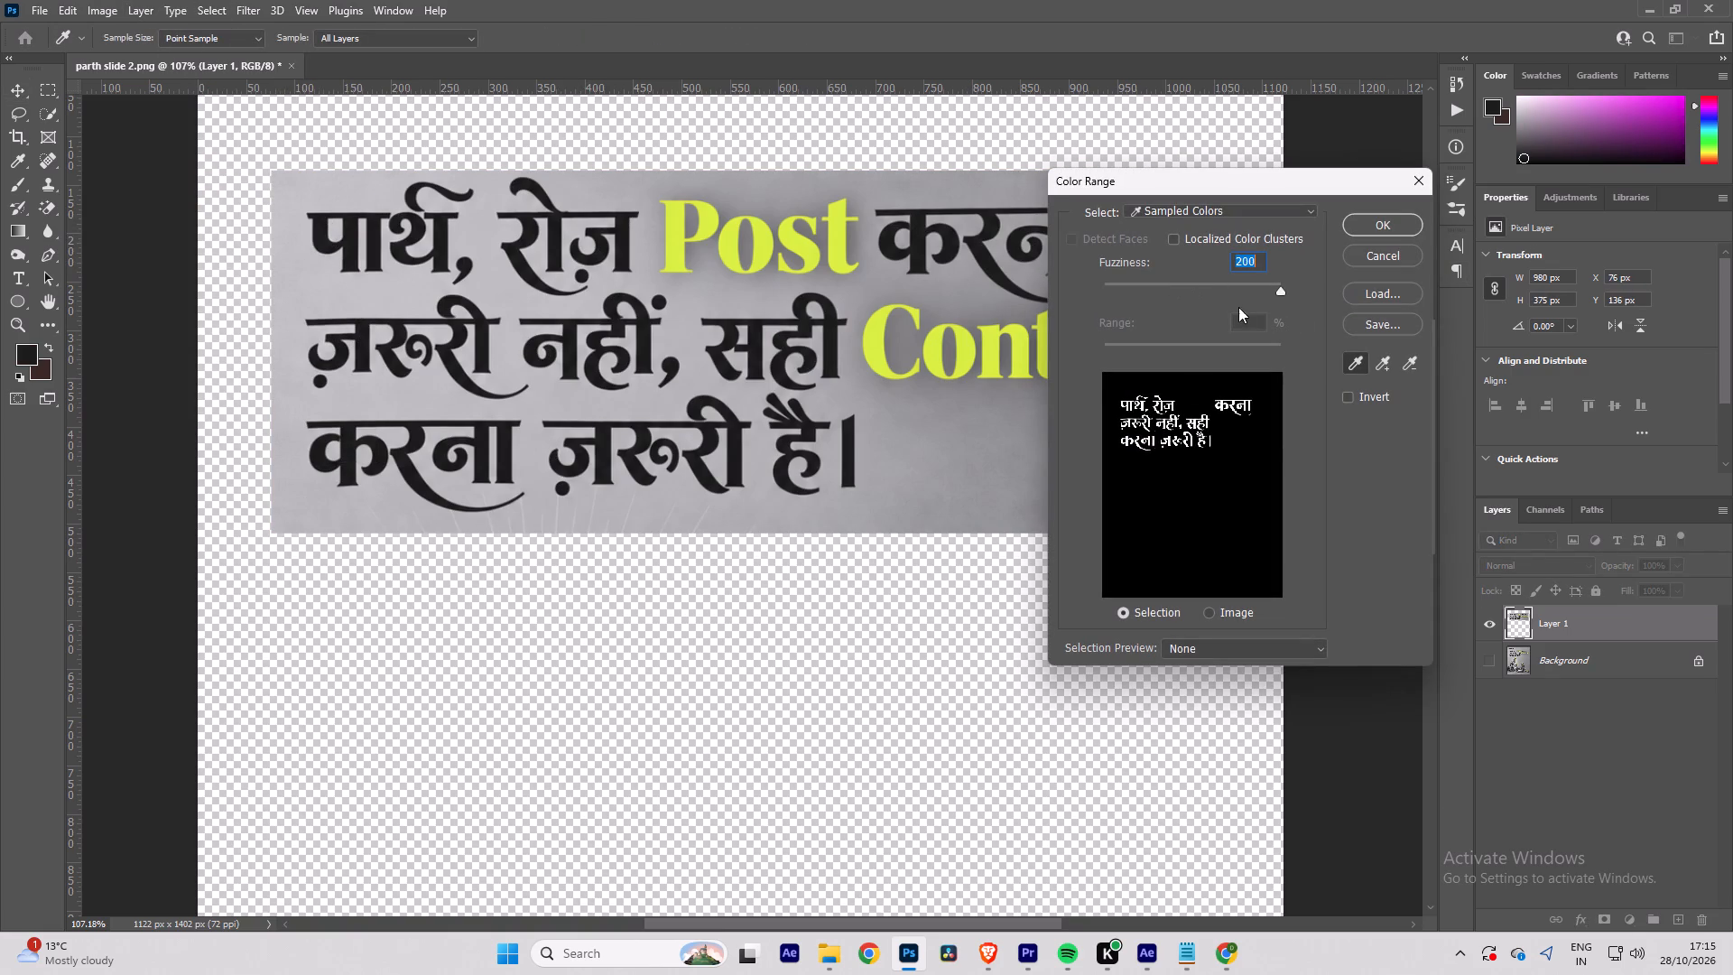
{"action": "left_click_drag", "start_coordinate": [1259, 264], "coordinate": [1127, 260]}
{"action": "type", "text": "100"}
{"action": "left_click", "coordinate": [1374, 227]}
Feather the black lettering selection by 0.5 and copy it onto a new layer.
{"action": "key", "text": "w"}
{"action": "right_click", "coordinate": [723, 357]}
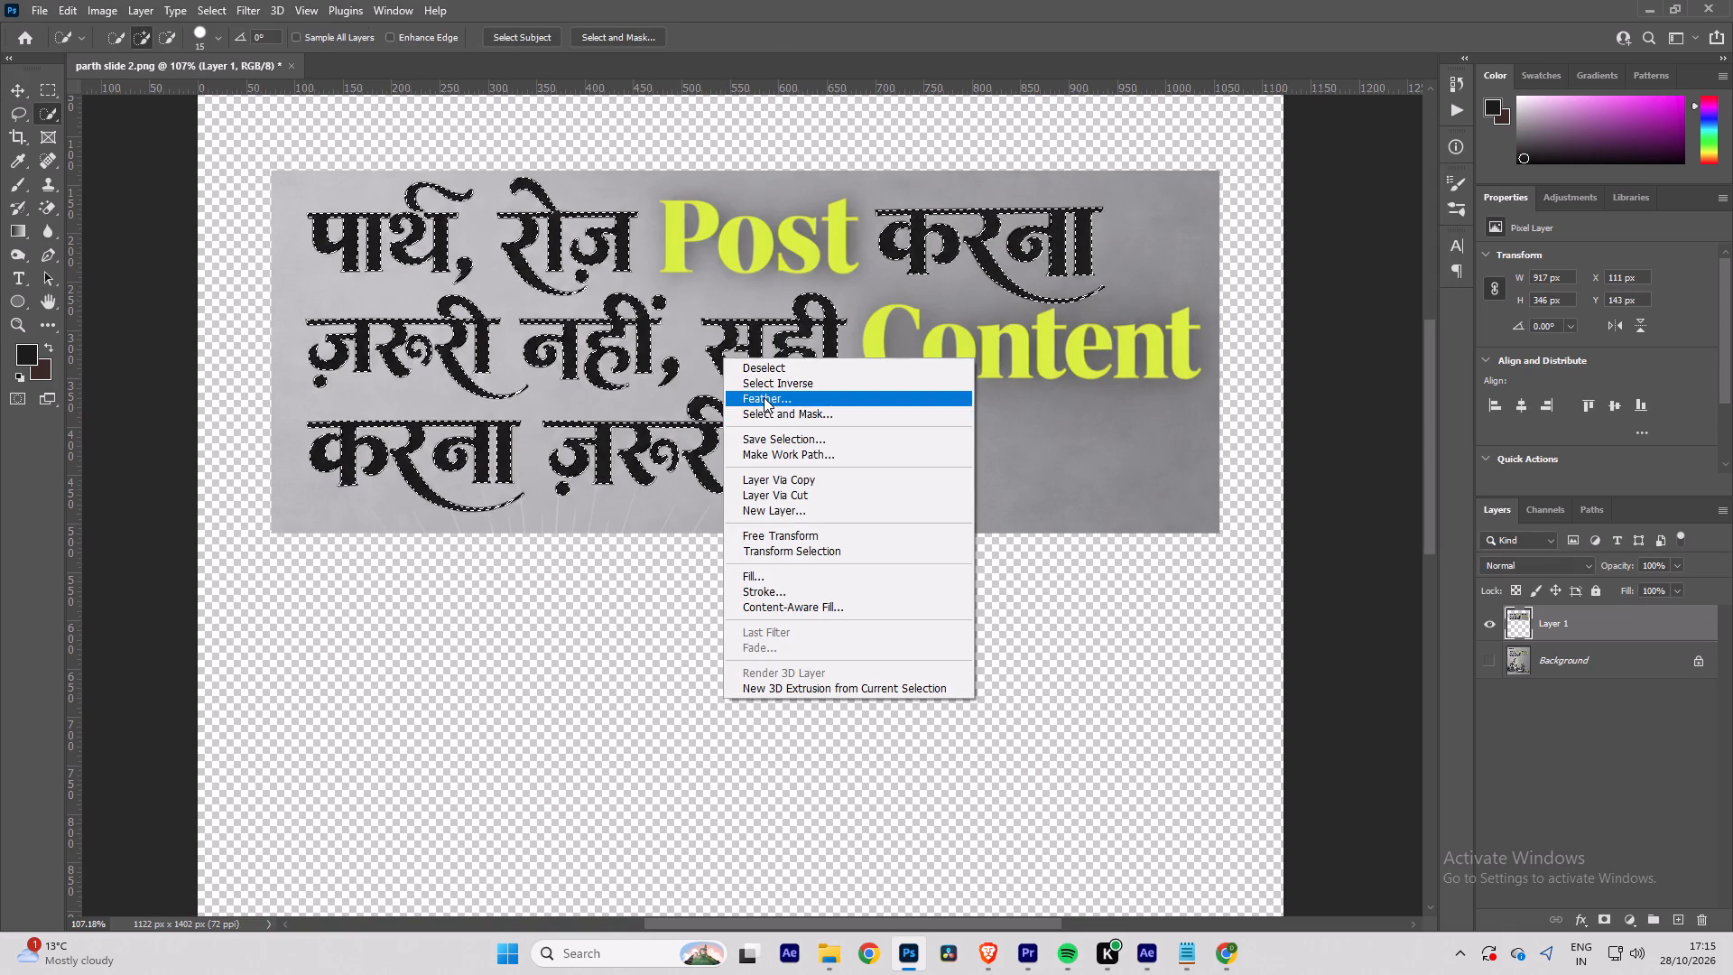
{"action": "left_click", "coordinate": [764, 397]}
{"action": "type", "text": "0.5"}
{"action": "key", "text": "Return"}
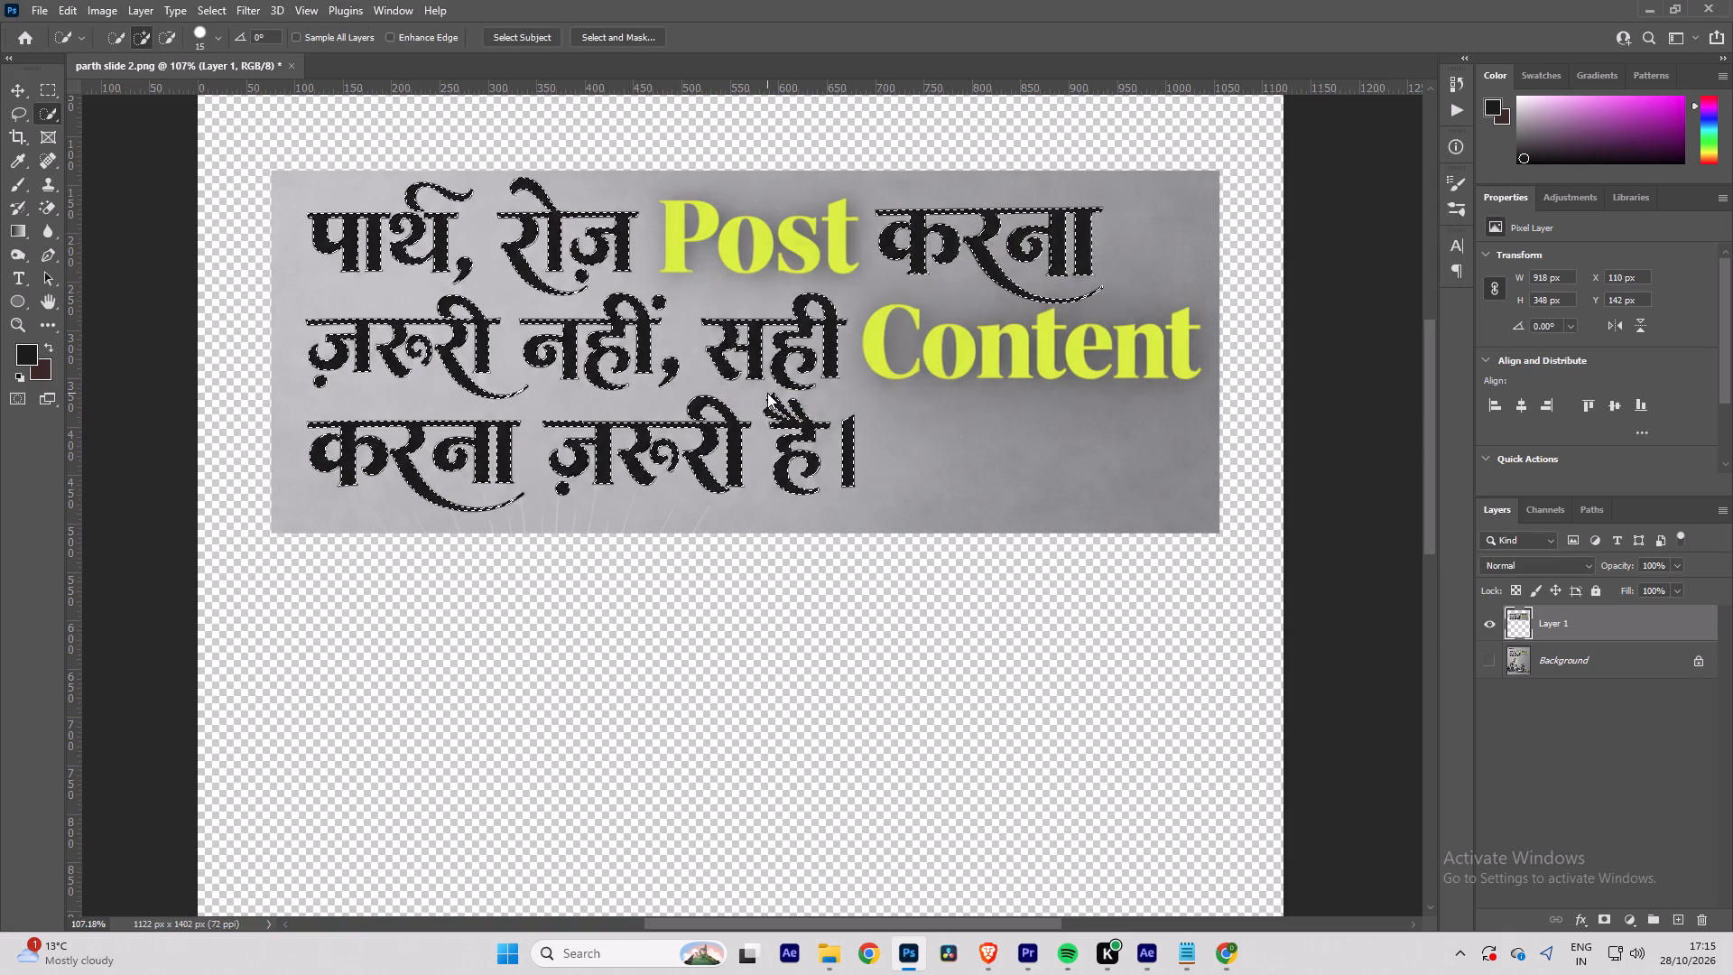
{"action": "key", "text": "ctrl+j"}
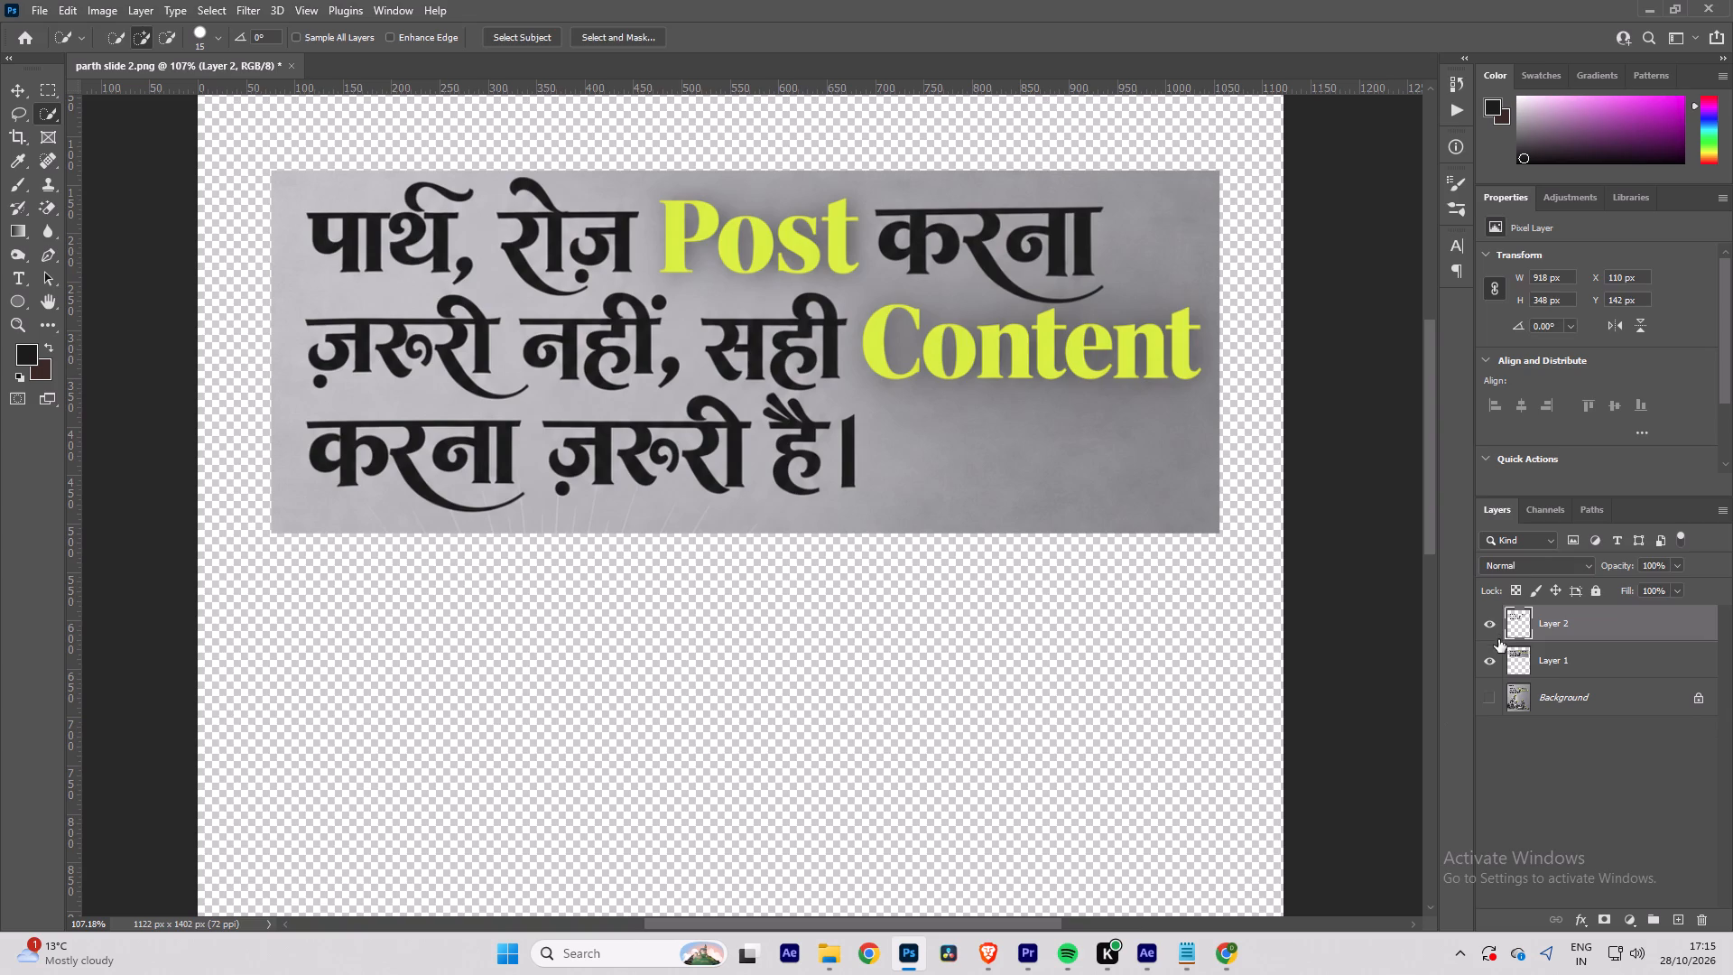
Hide the black lettering layer and select the yellow words Post and Content on the headline layer with Color Range at fuzziness 100.
{"action": "left_click", "coordinate": [1497, 628]}
{"action": "left_click", "coordinate": [1550, 658]}
{"action": "left_click", "coordinate": [215, 9]}
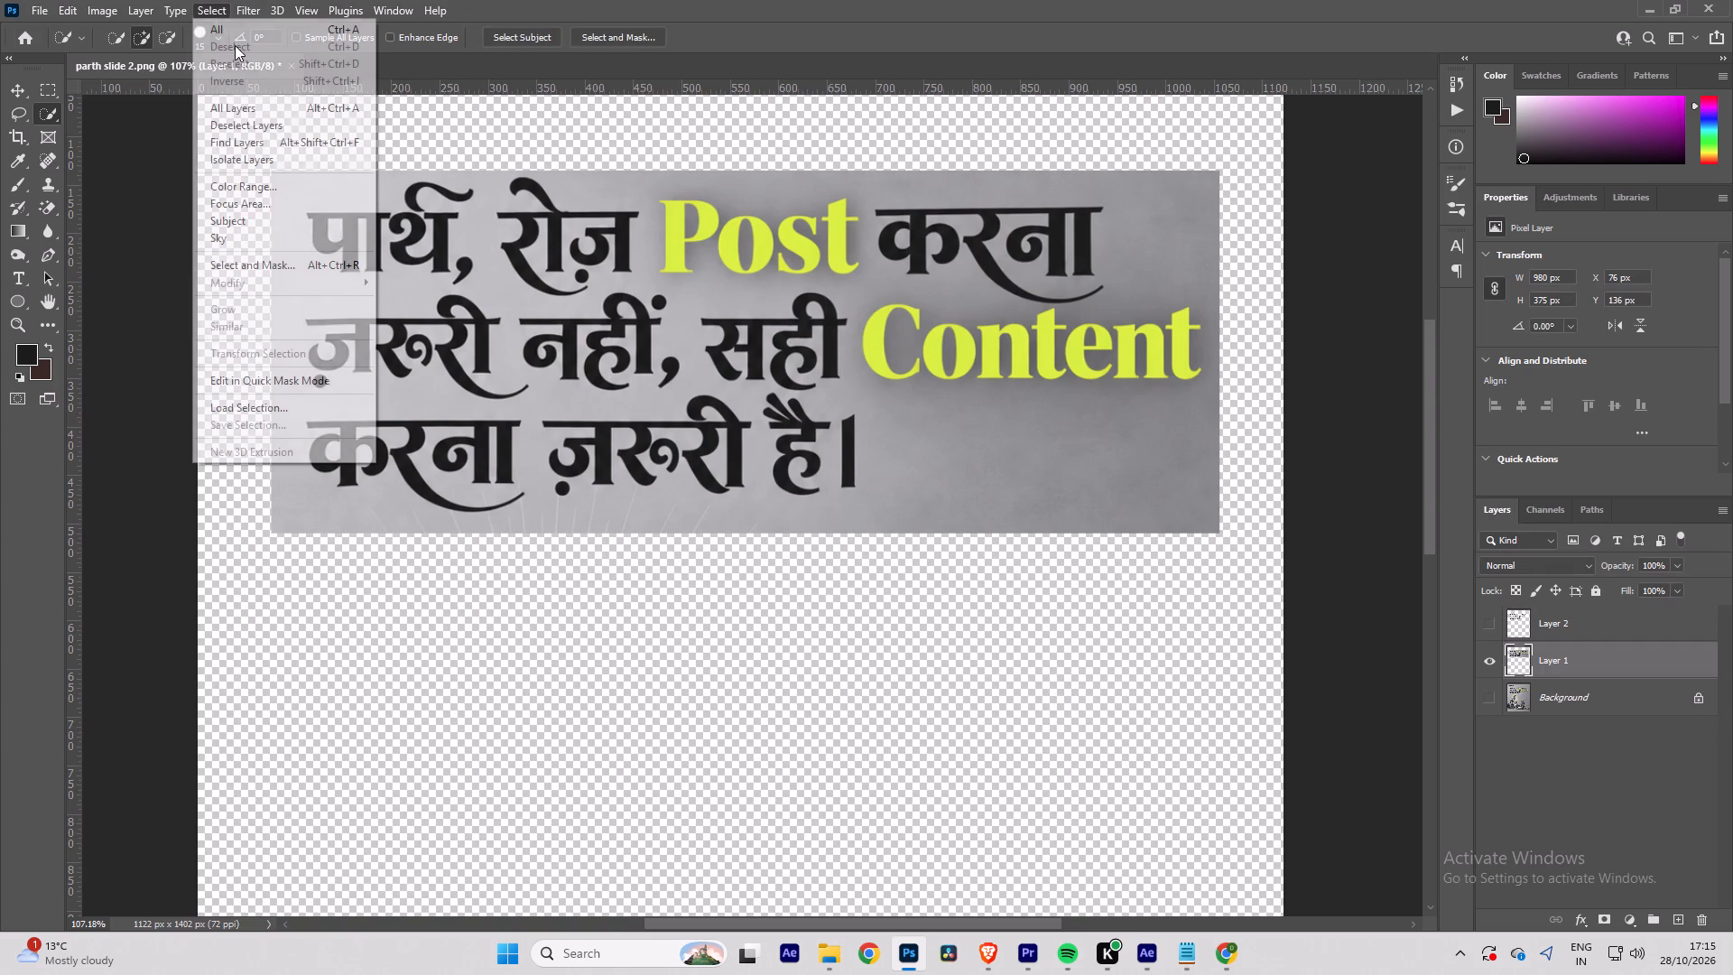
{"action": "left_click", "coordinate": [242, 191]}
{"action": "left_click", "coordinate": [761, 237]}
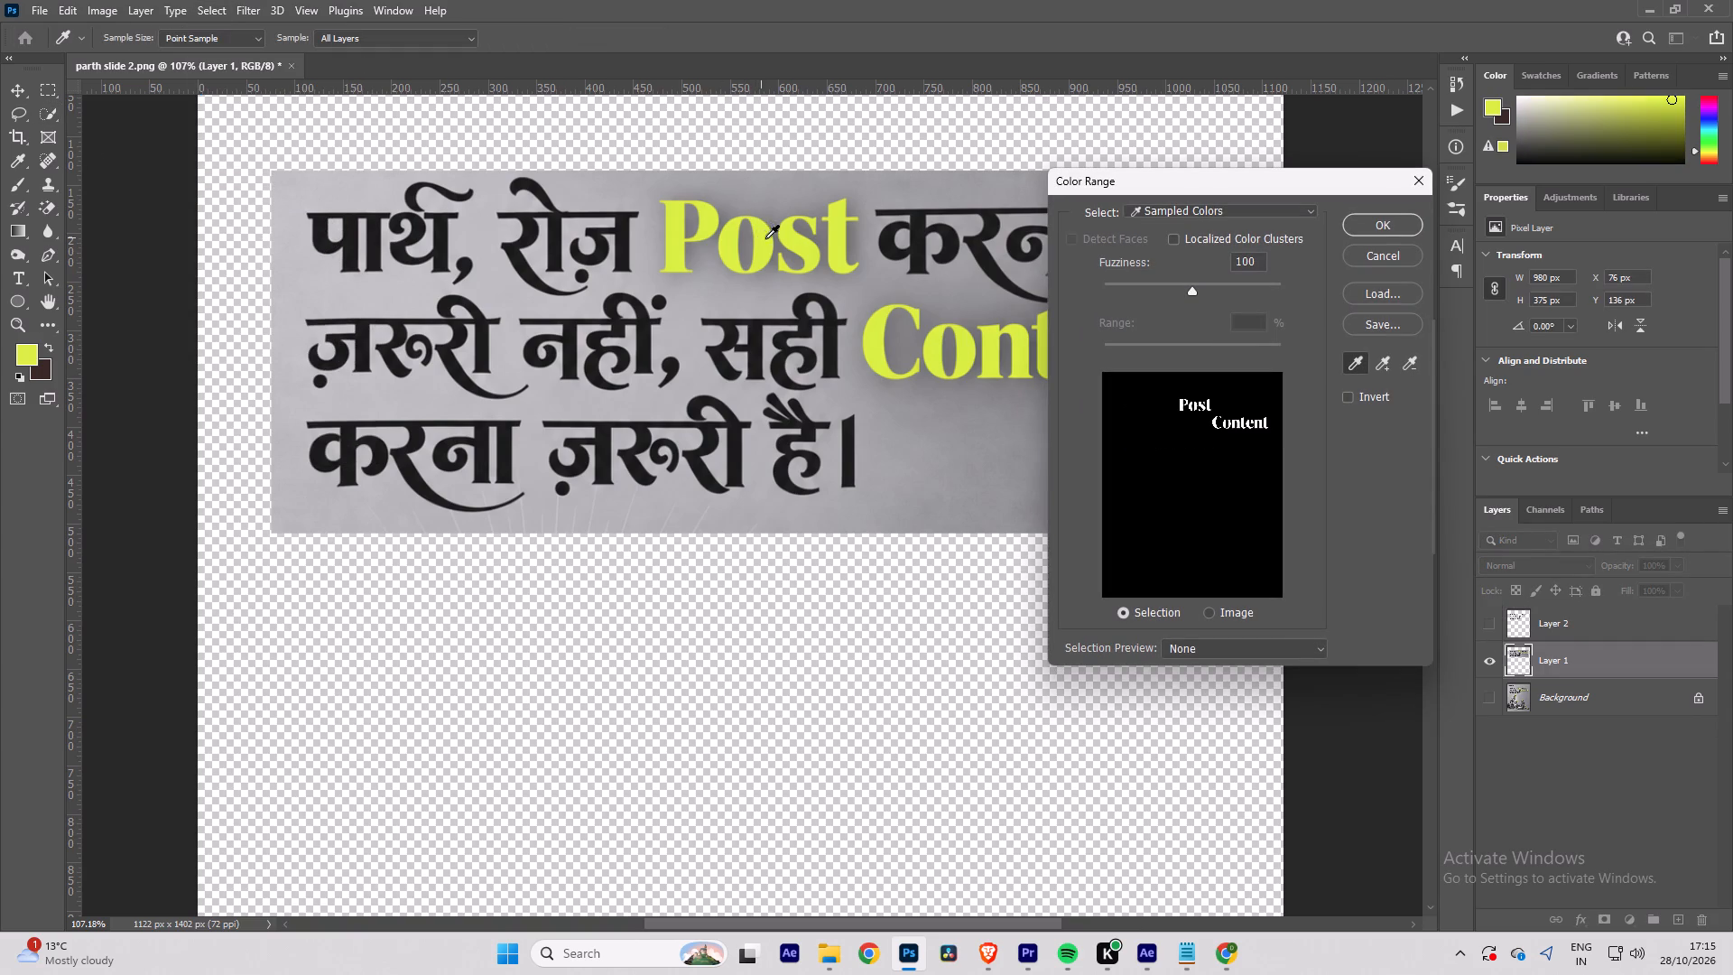
{"action": "left_click", "coordinate": [1379, 231]}
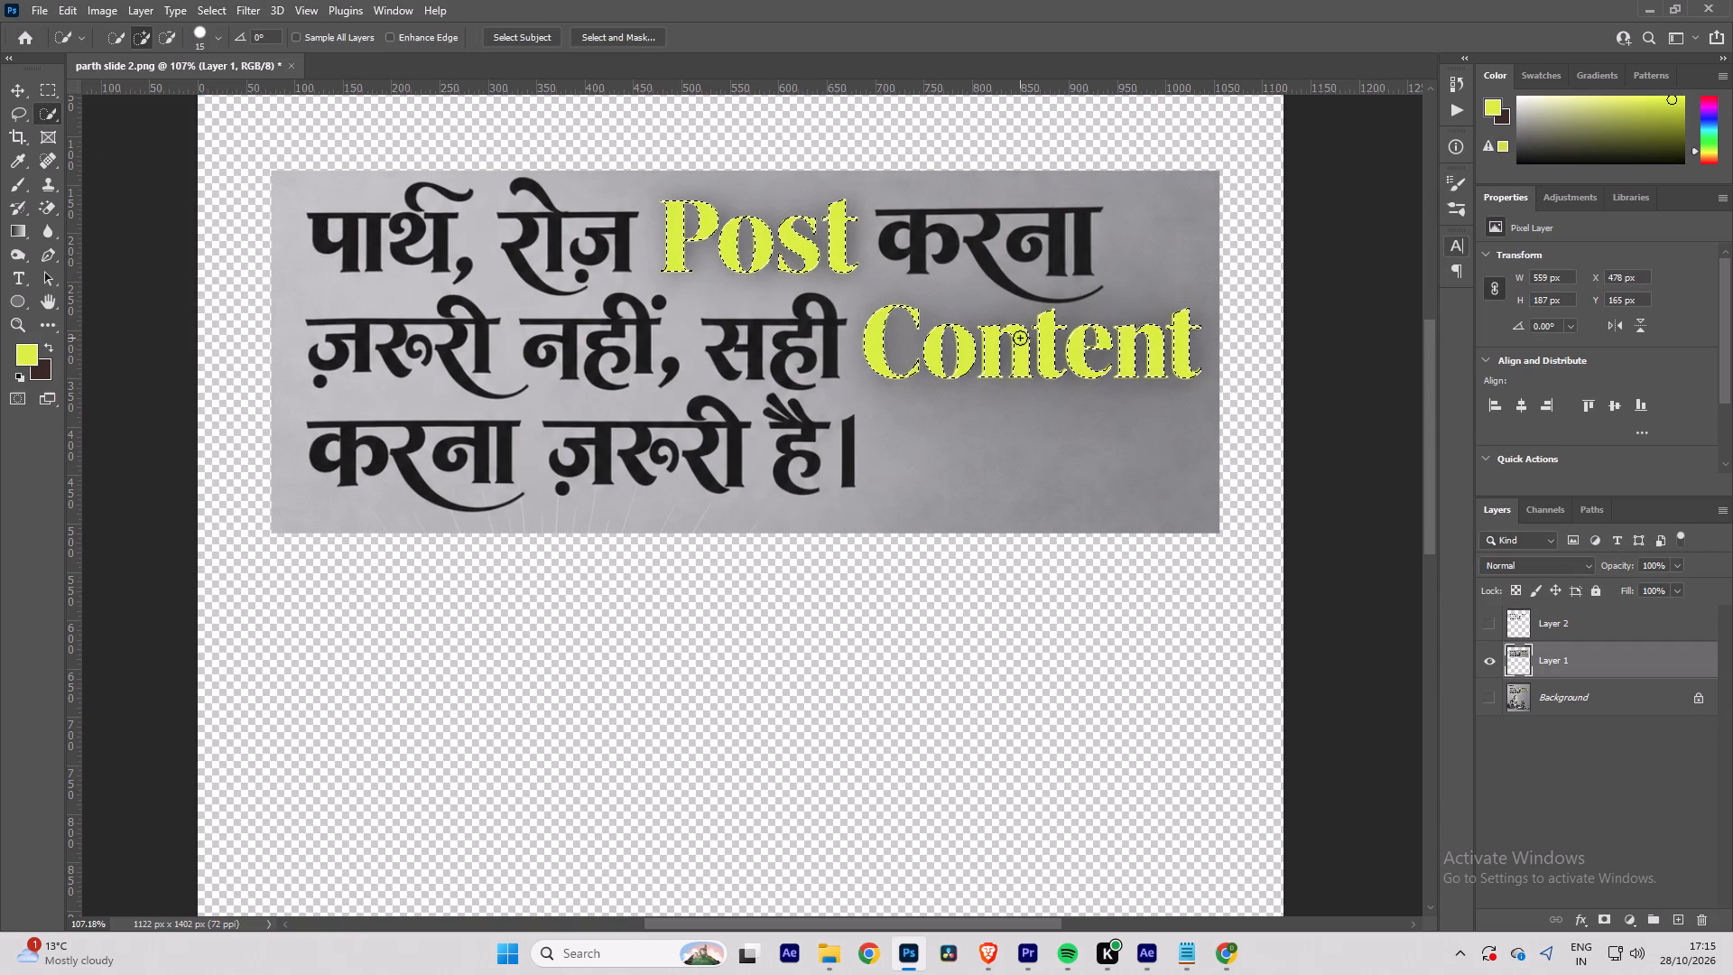
Feather the selection of the yellow words by 0.5 and copy it onto a new layer.
{"action": "key", "text": "w"}
{"action": "right_click", "coordinate": [997, 338]}
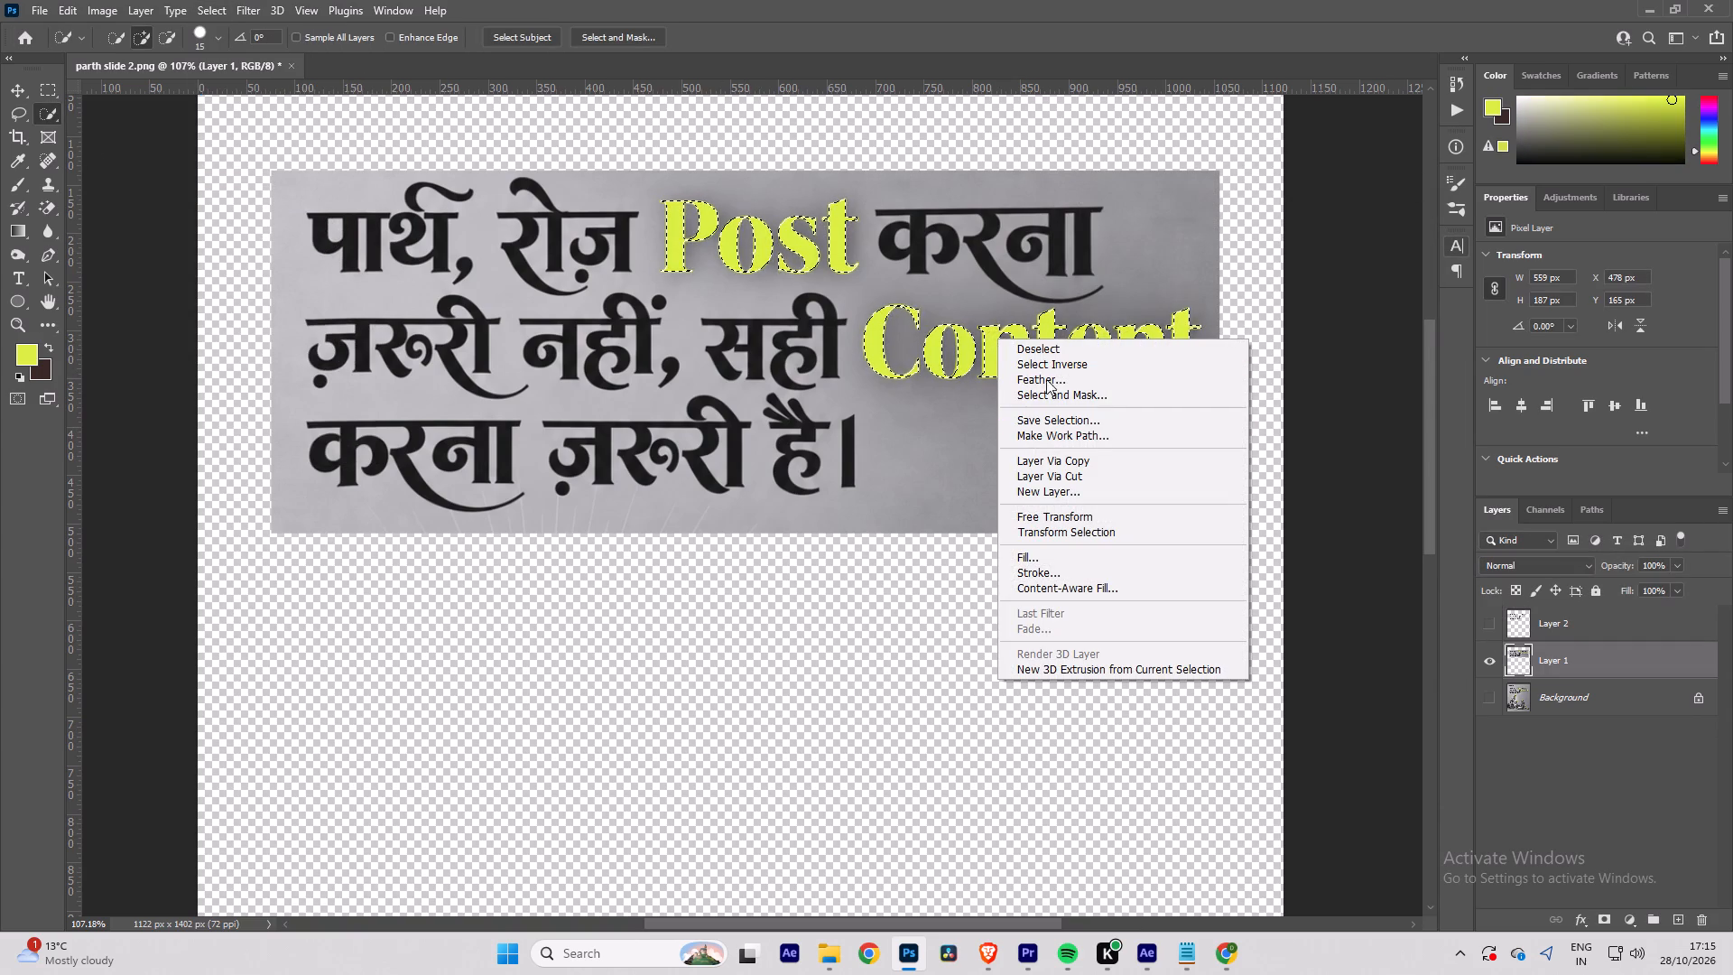
{"action": "left_click", "coordinate": [1043, 379]}
{"action": "type", "text": "0.5"}
{"action": "key", "text": "Return"}
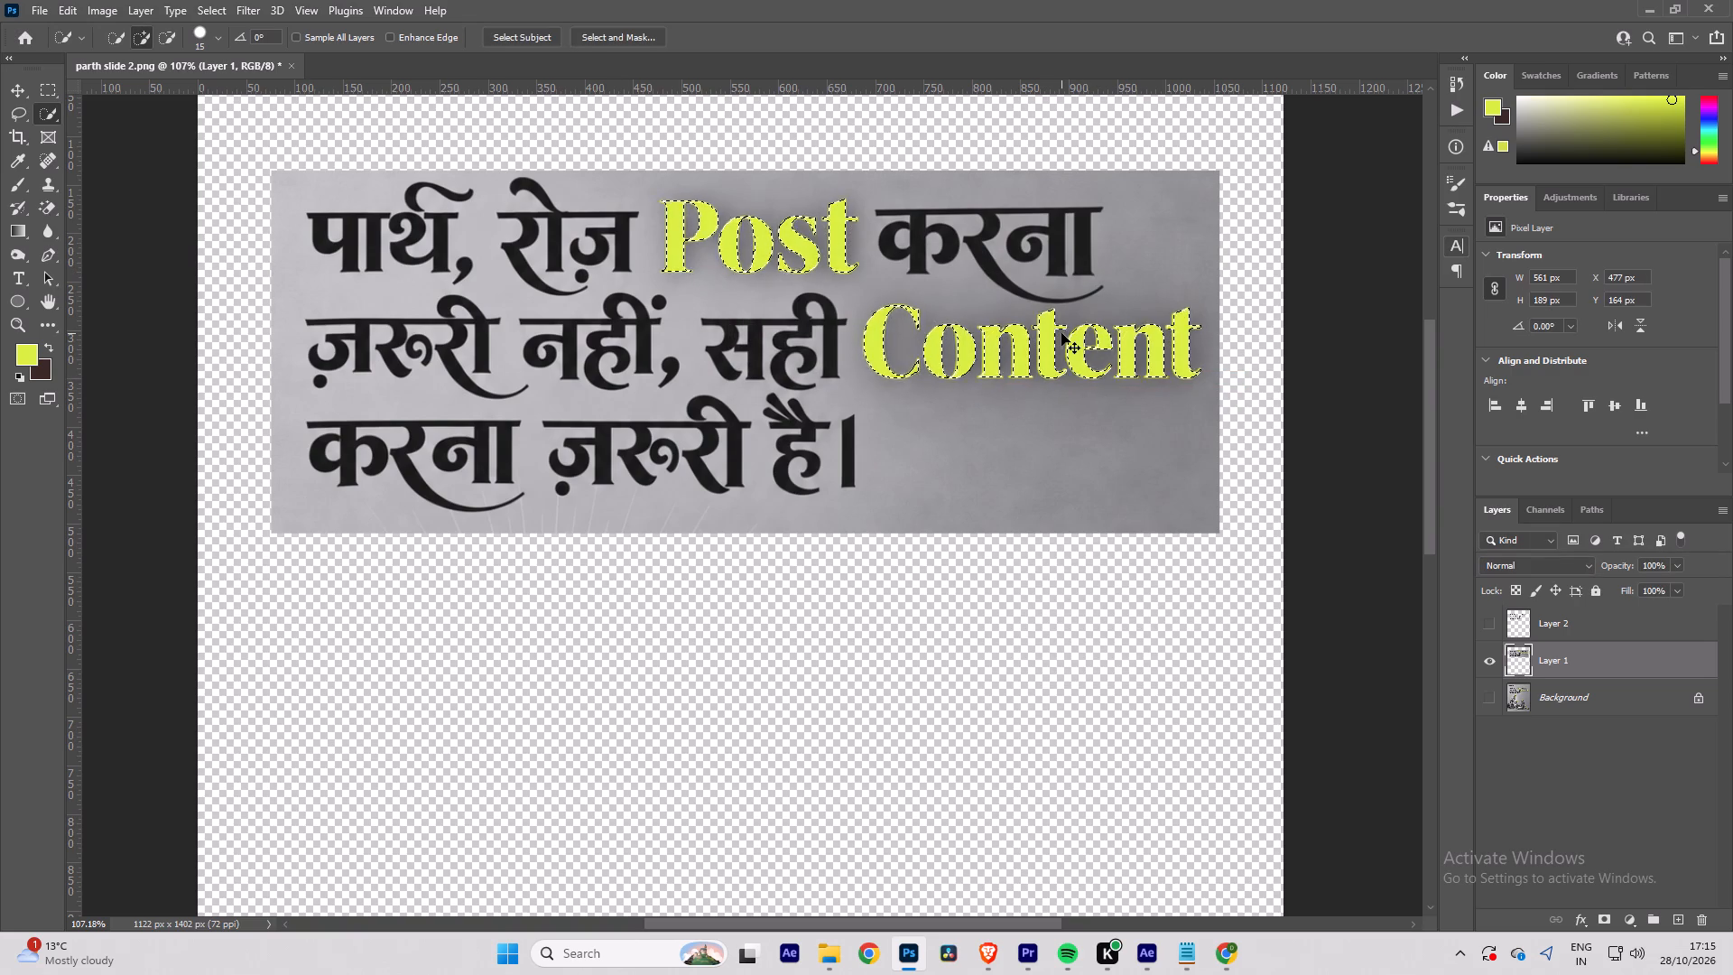
{"action": "key", "text": "ctrl+d"}
{"action": "key", "text": "ctrl+z"}
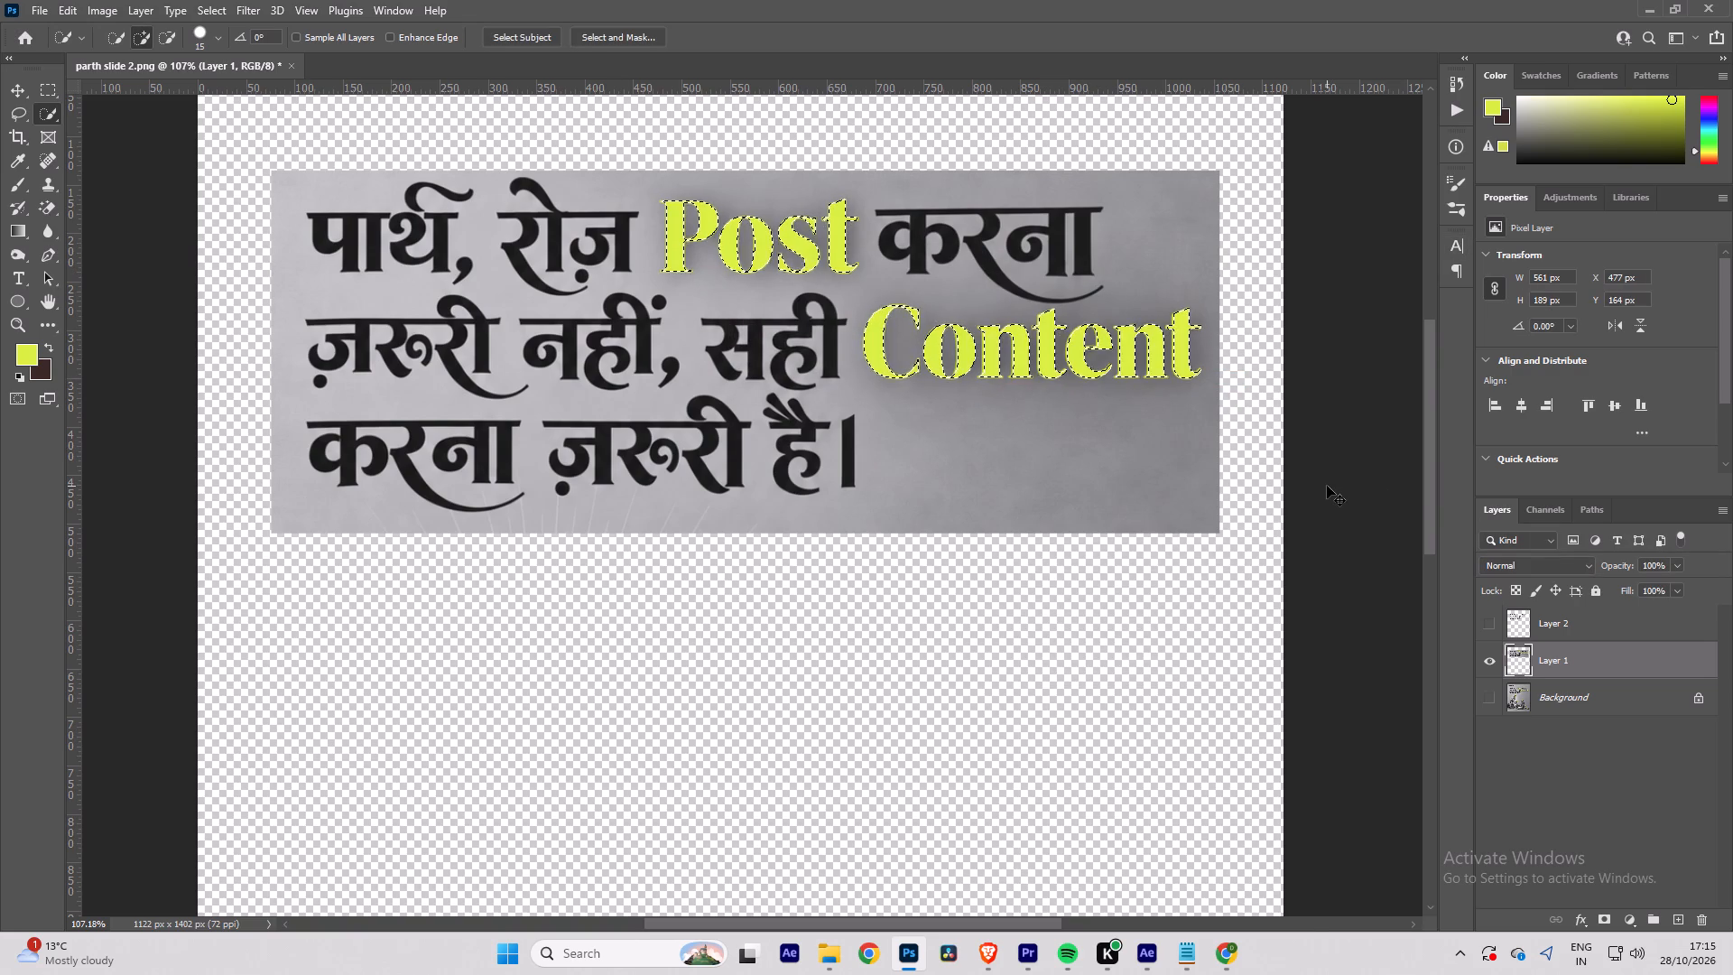
{"action": "key", "text": "ctrl+j"}
Hide the headline copy and both lettering layers, and make the Background layer visible and active.
{"action": "left_click", "coordinate": [1494, 691]}
{"action": "left_click", "coordinate": [1490, 625]}
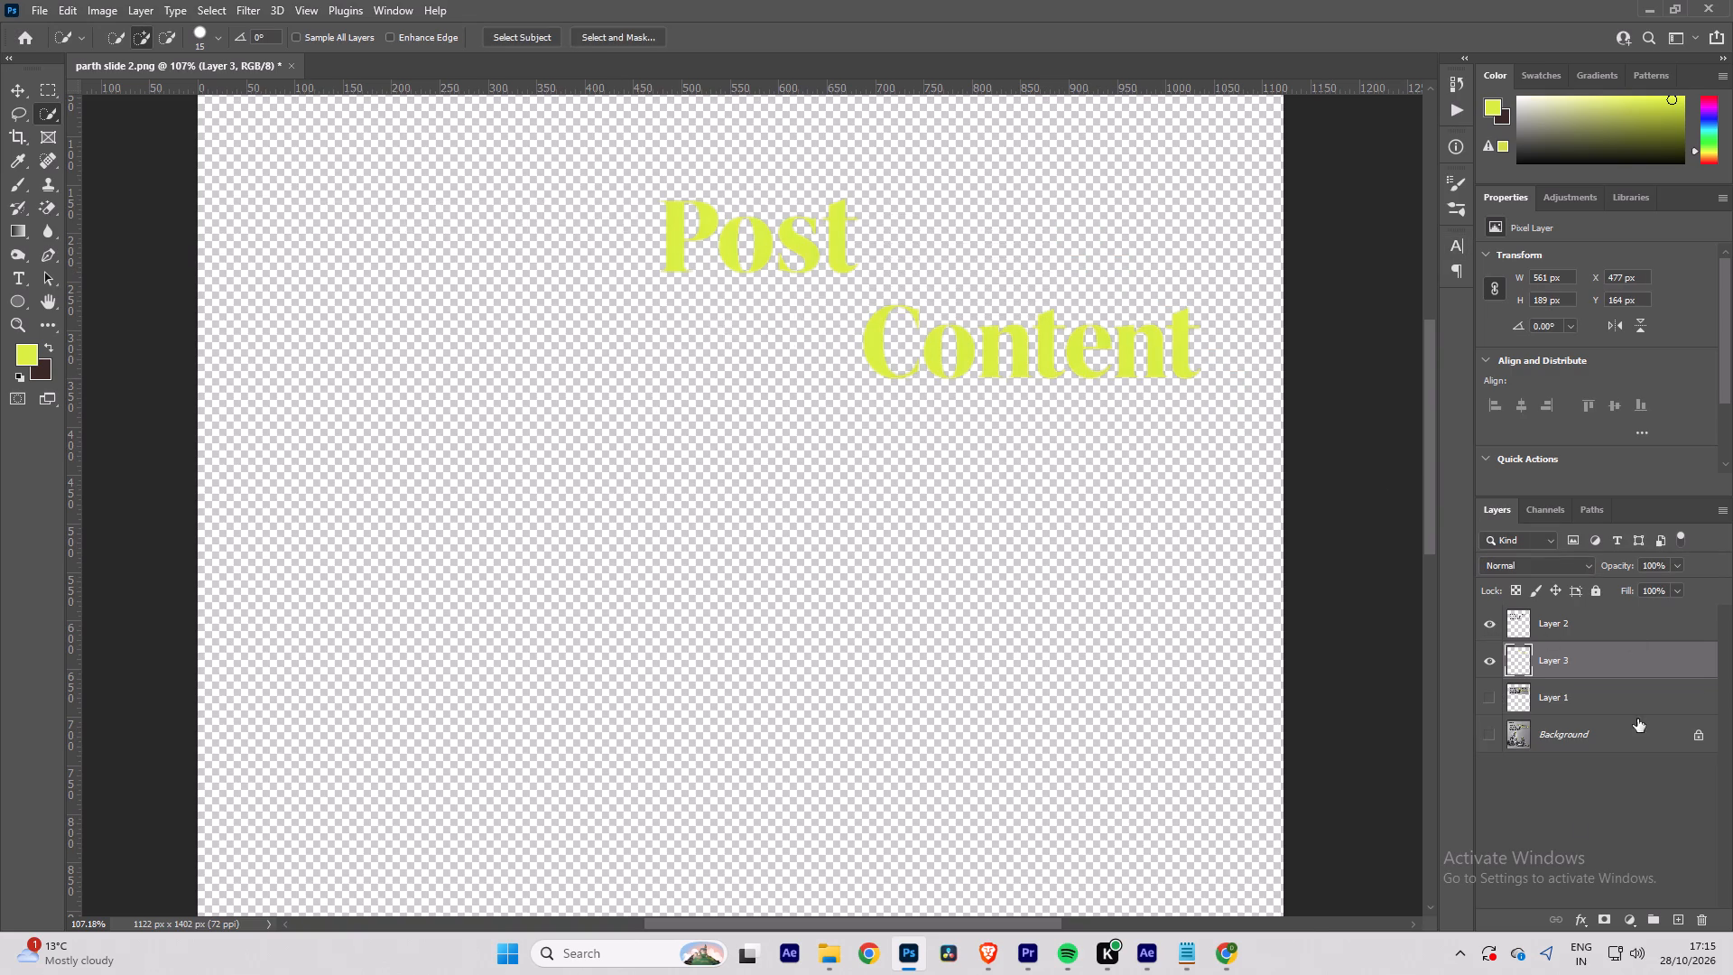
{"action": "left_click", "coordinate": [1575, 815]}
{"action": "left_click", "coordinate": [1482, 735]}
{"action": "left_click", "coordinate": [1561, 742]}
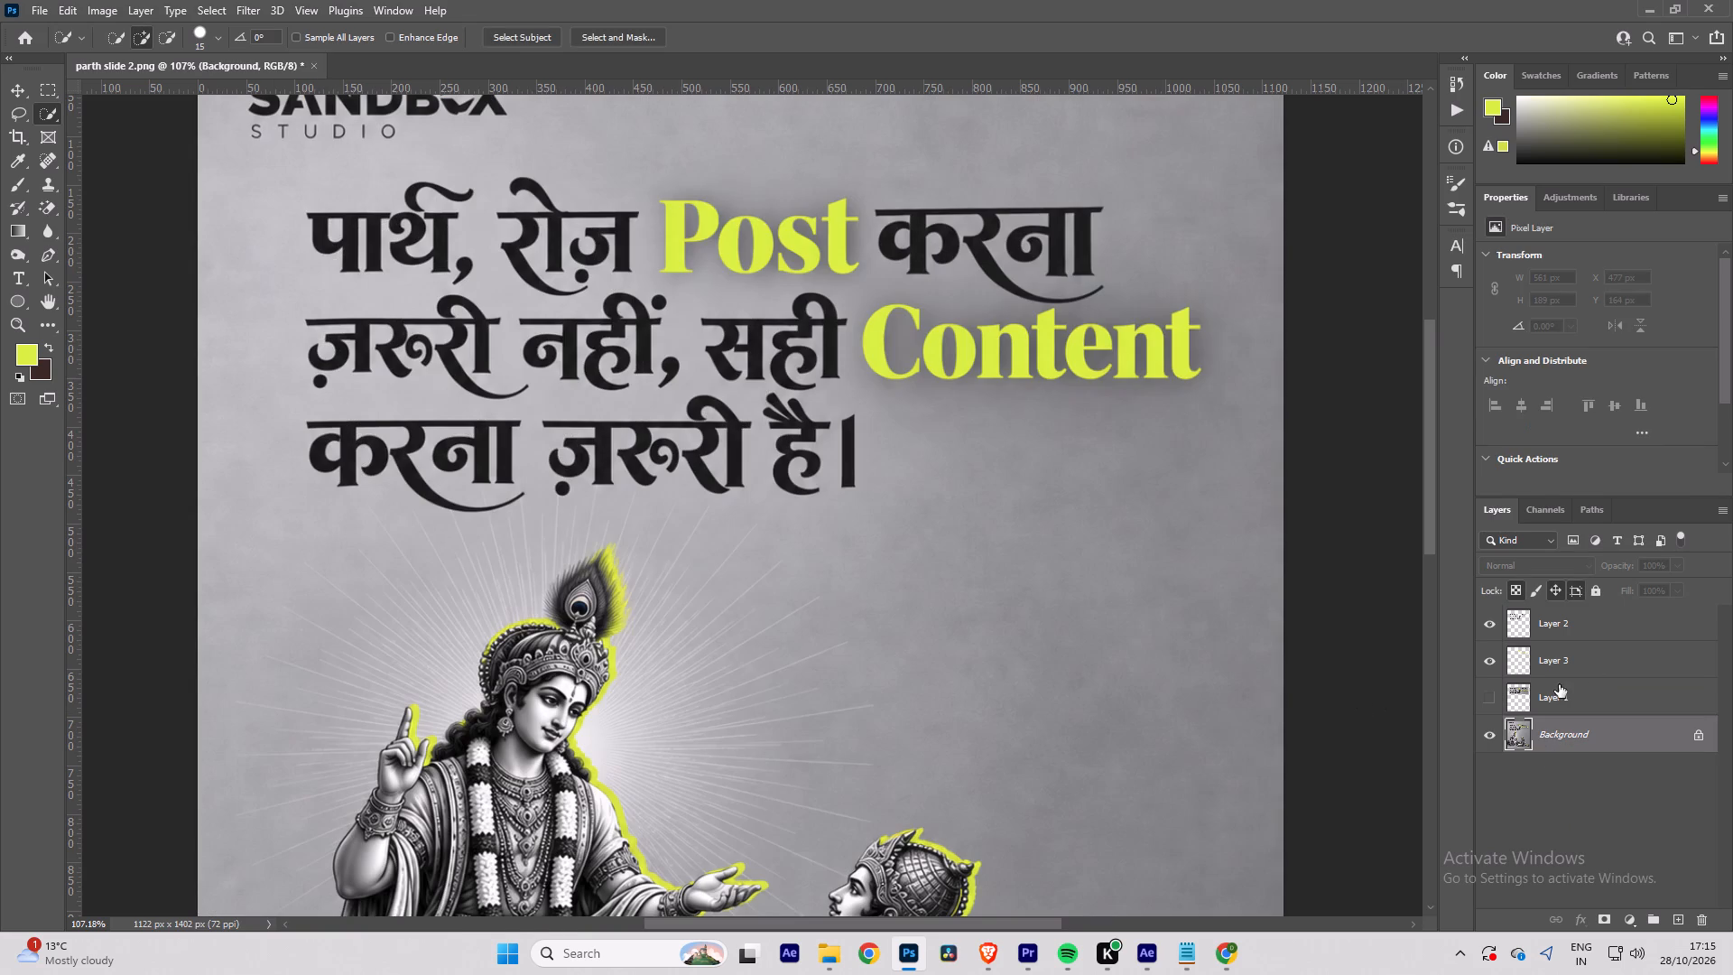
{"action": "left_click", "coordinate": [1492, 661]}
{"action": "left_click", "coordinate": [1485, 612]}
Select a rectangle around the SANDBOX STUDIO logo on the Background layer and replace it with a content-aware fill.
{"action": "scroll", "coordinate": [661, 445], "scroll_direction": "down", "scroll_amount": 7, "text": "alt"}
{"action": "scroll", "coordinate": [555, 308], "scroll_direction": "up", "scroll_amount": 5, "text": "alt"}
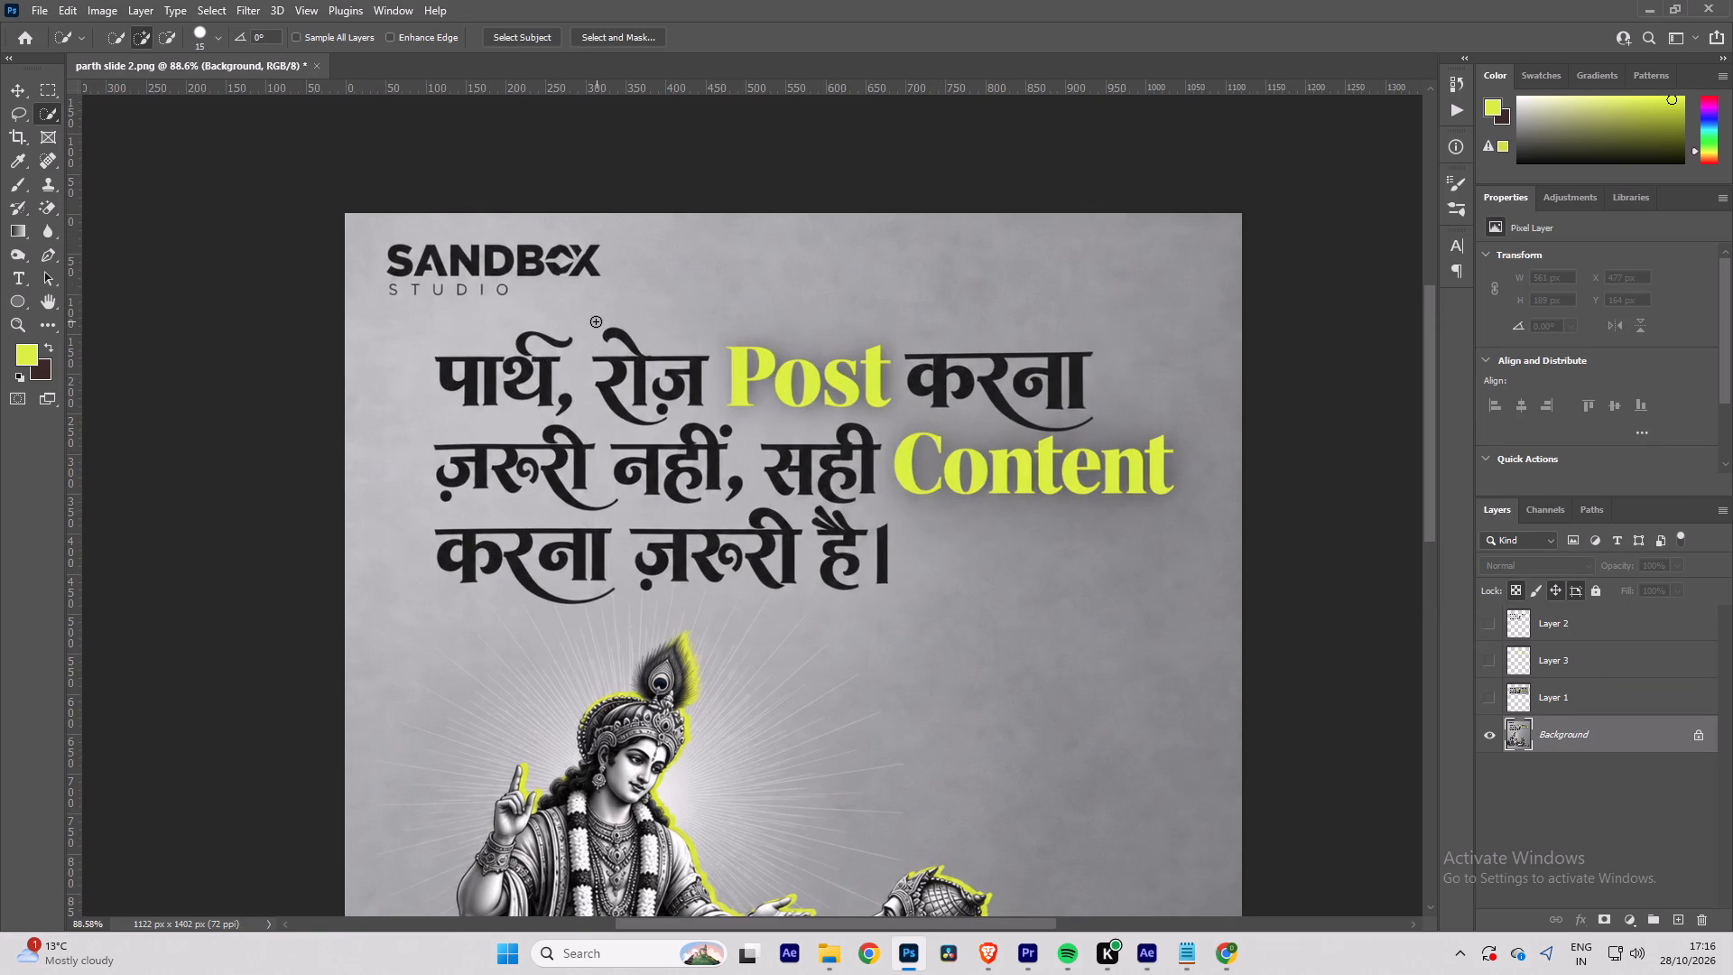
{"action": "key", "text": "m"}
{"action": "left_click_drag", "start_coordinate": [366, 233], "coordinate": [625, 311]}
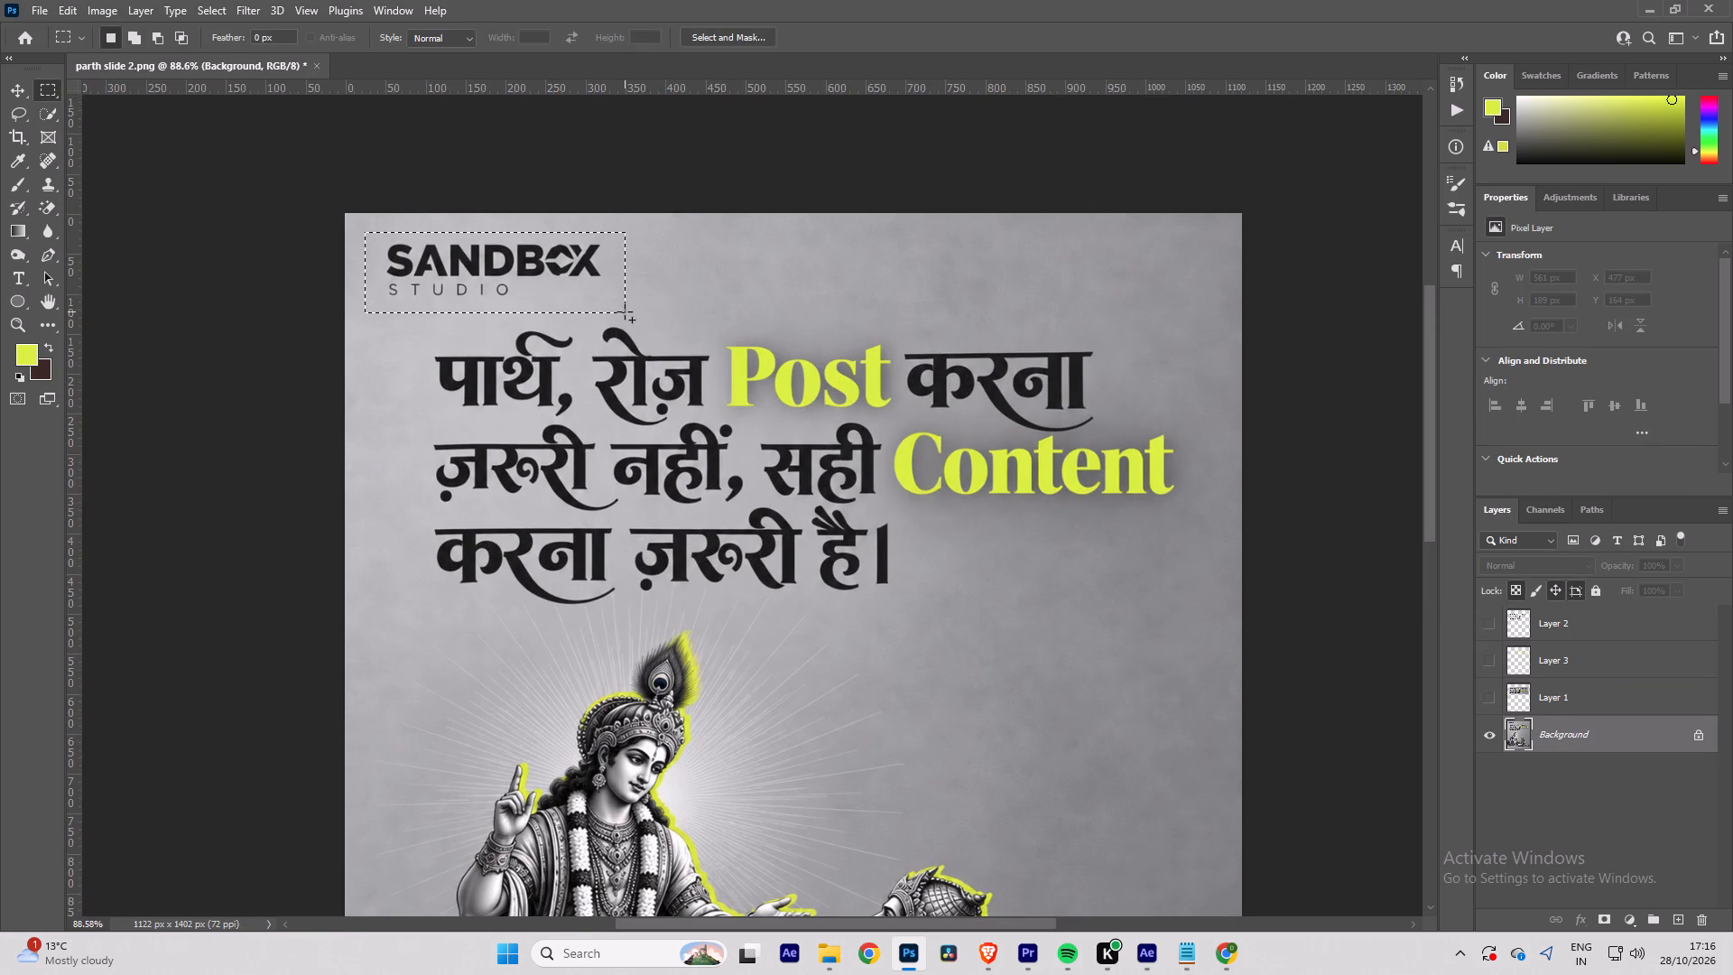
{"action": "key", "text": "shift+BackSpace"}
{"action": "key", "text": "Return"}
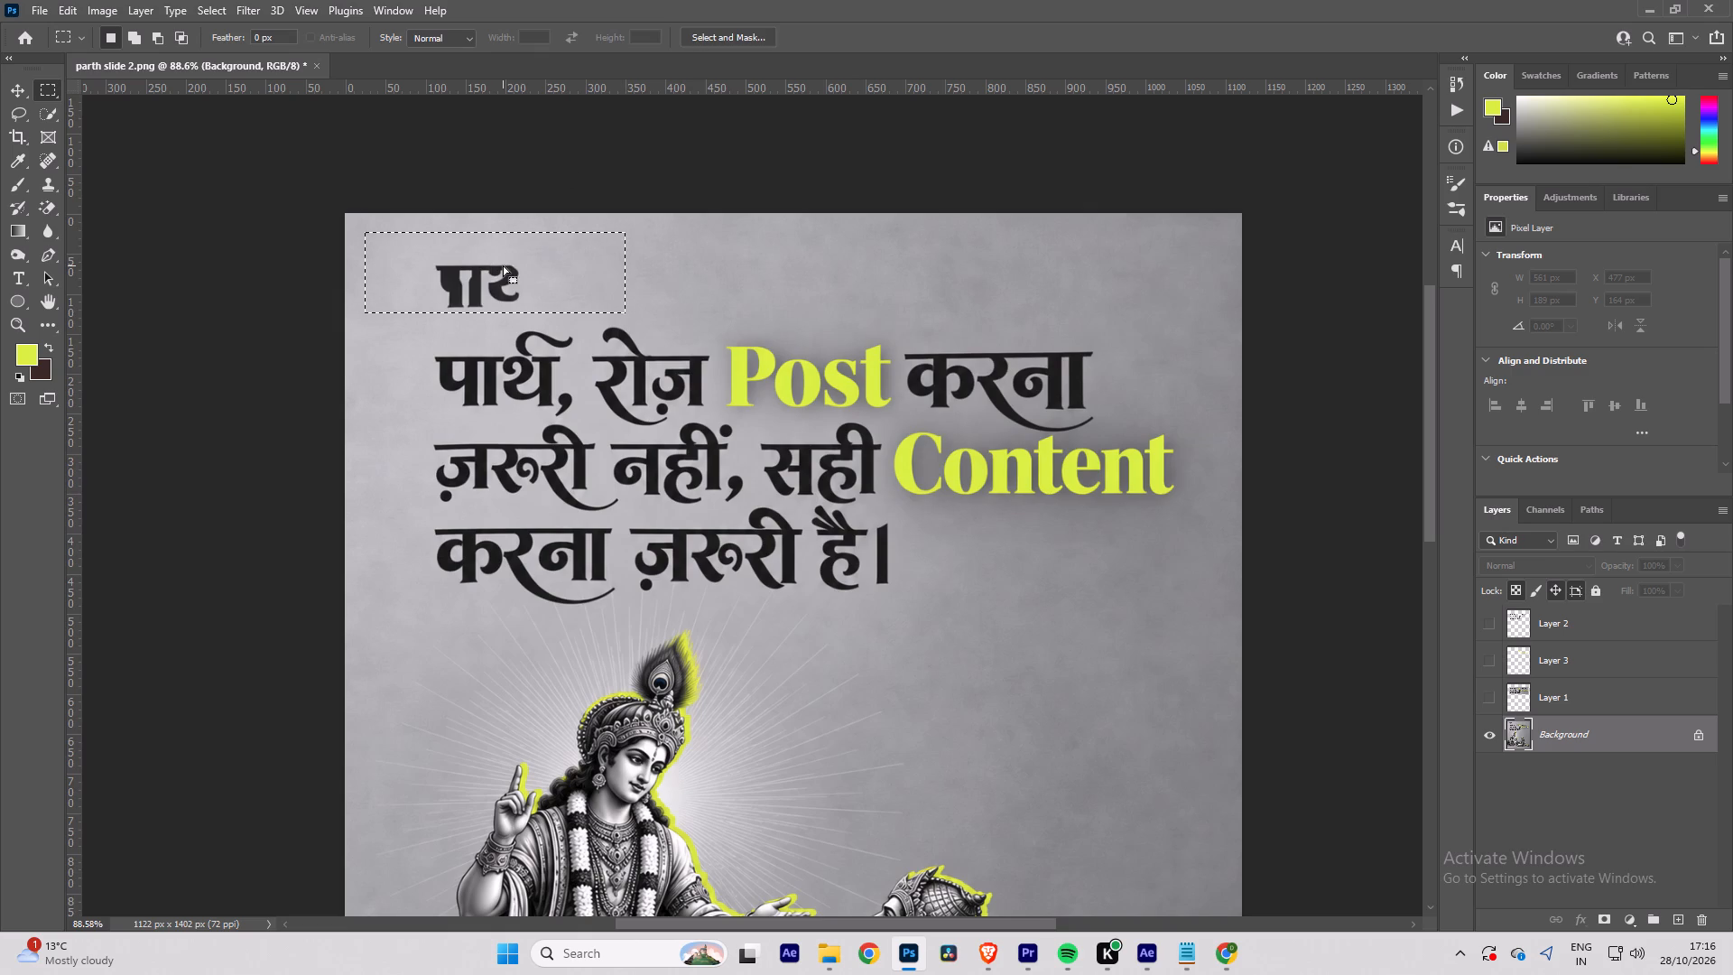
Remove the leftover dark letter fragments in the selected logo area with the Spot Healing Brush, then deselect.
{"action": "key", "text": "j"}
{"action": "left_click_drag", "start_coordinate": [492, 275], "coordinate": [735, 285]}
{"action": "key", "text": "ctrl+z"}
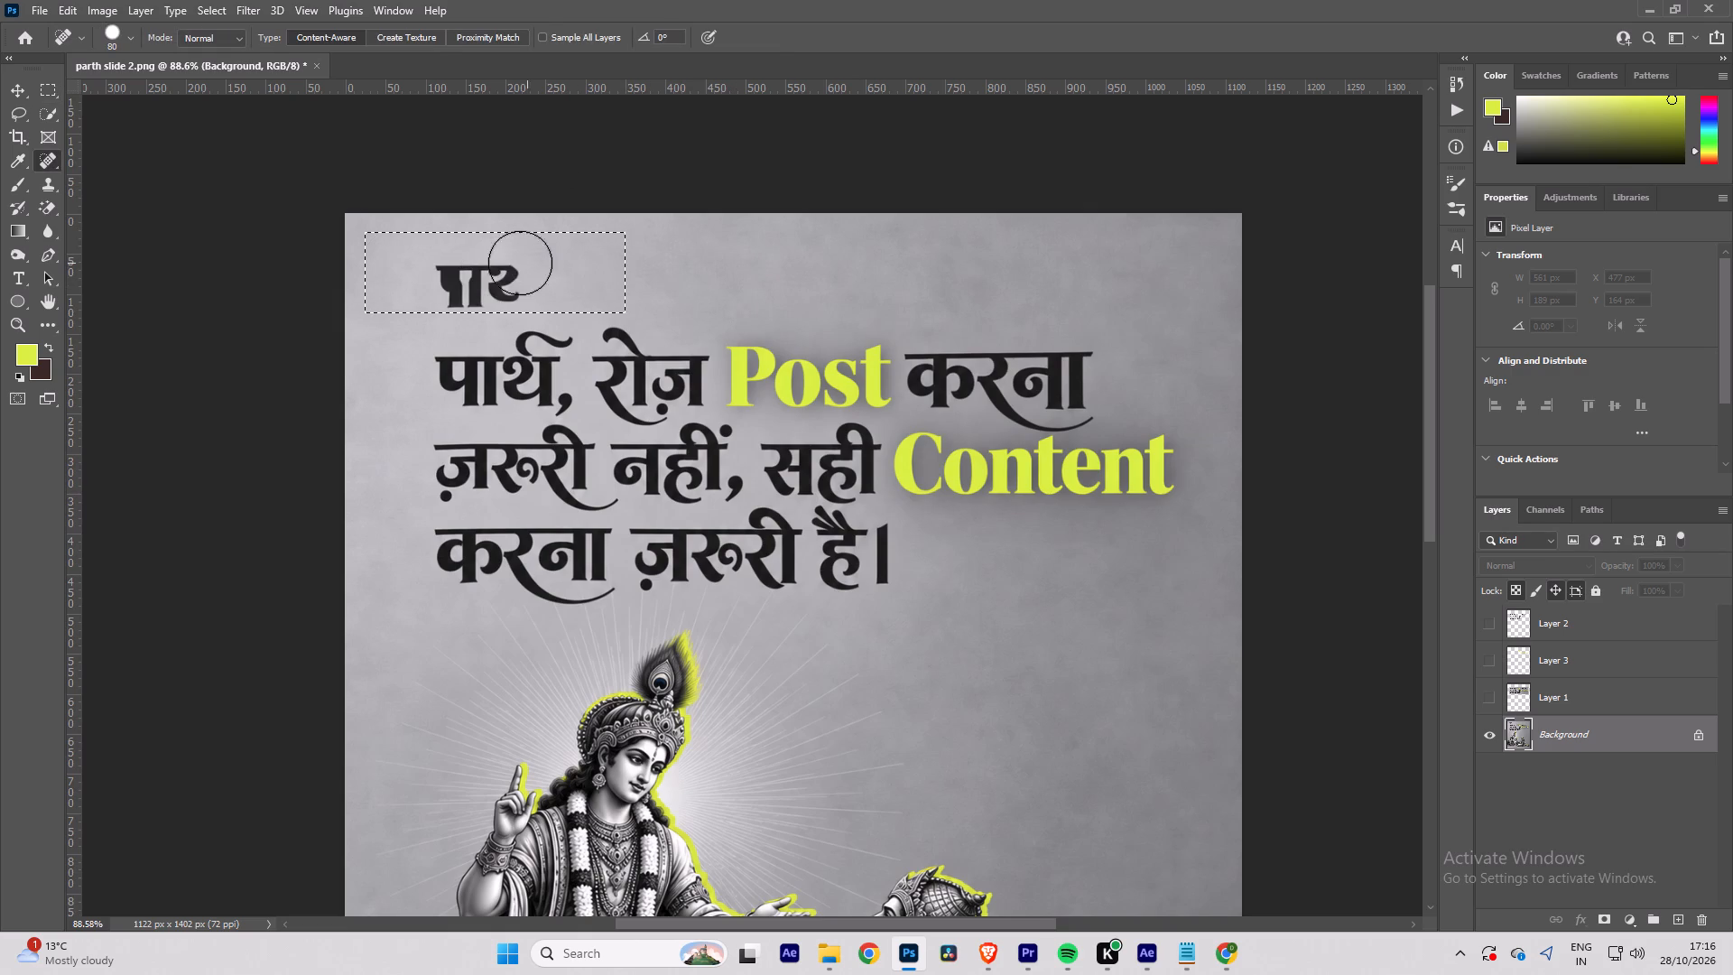
{"action": "left_click_drag", "start_coordinate": [419, 274], "coordinate": [550, 283]}
{"action": "key", "text": "ctrl+d"}
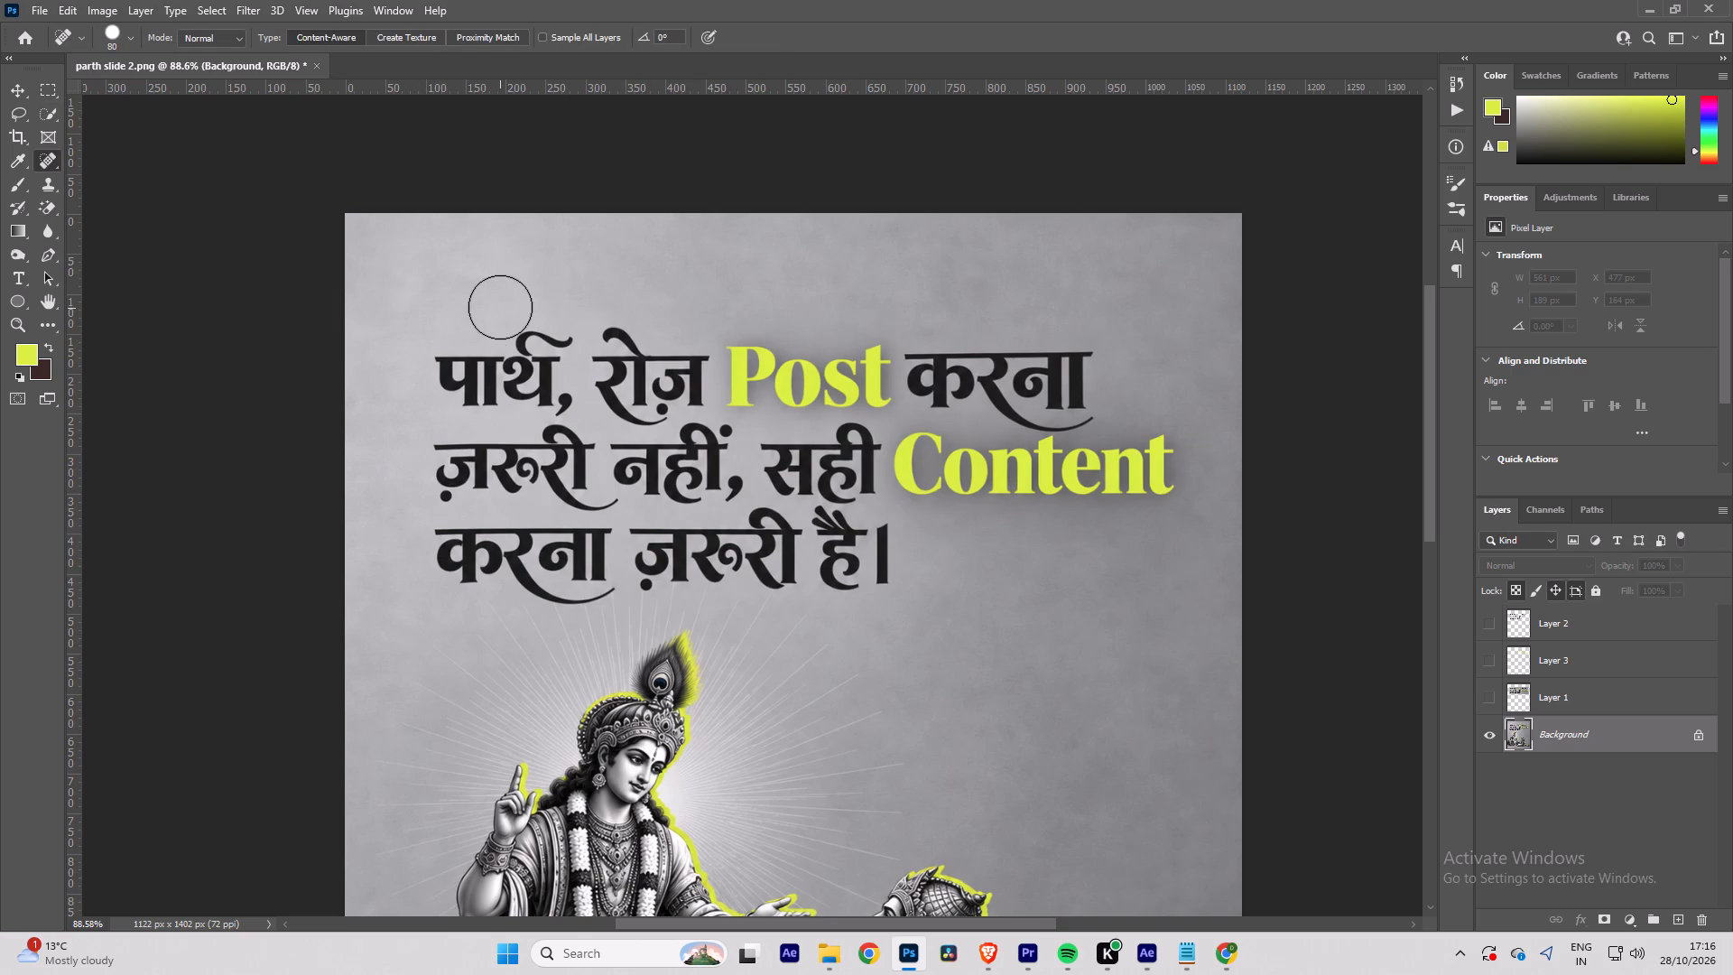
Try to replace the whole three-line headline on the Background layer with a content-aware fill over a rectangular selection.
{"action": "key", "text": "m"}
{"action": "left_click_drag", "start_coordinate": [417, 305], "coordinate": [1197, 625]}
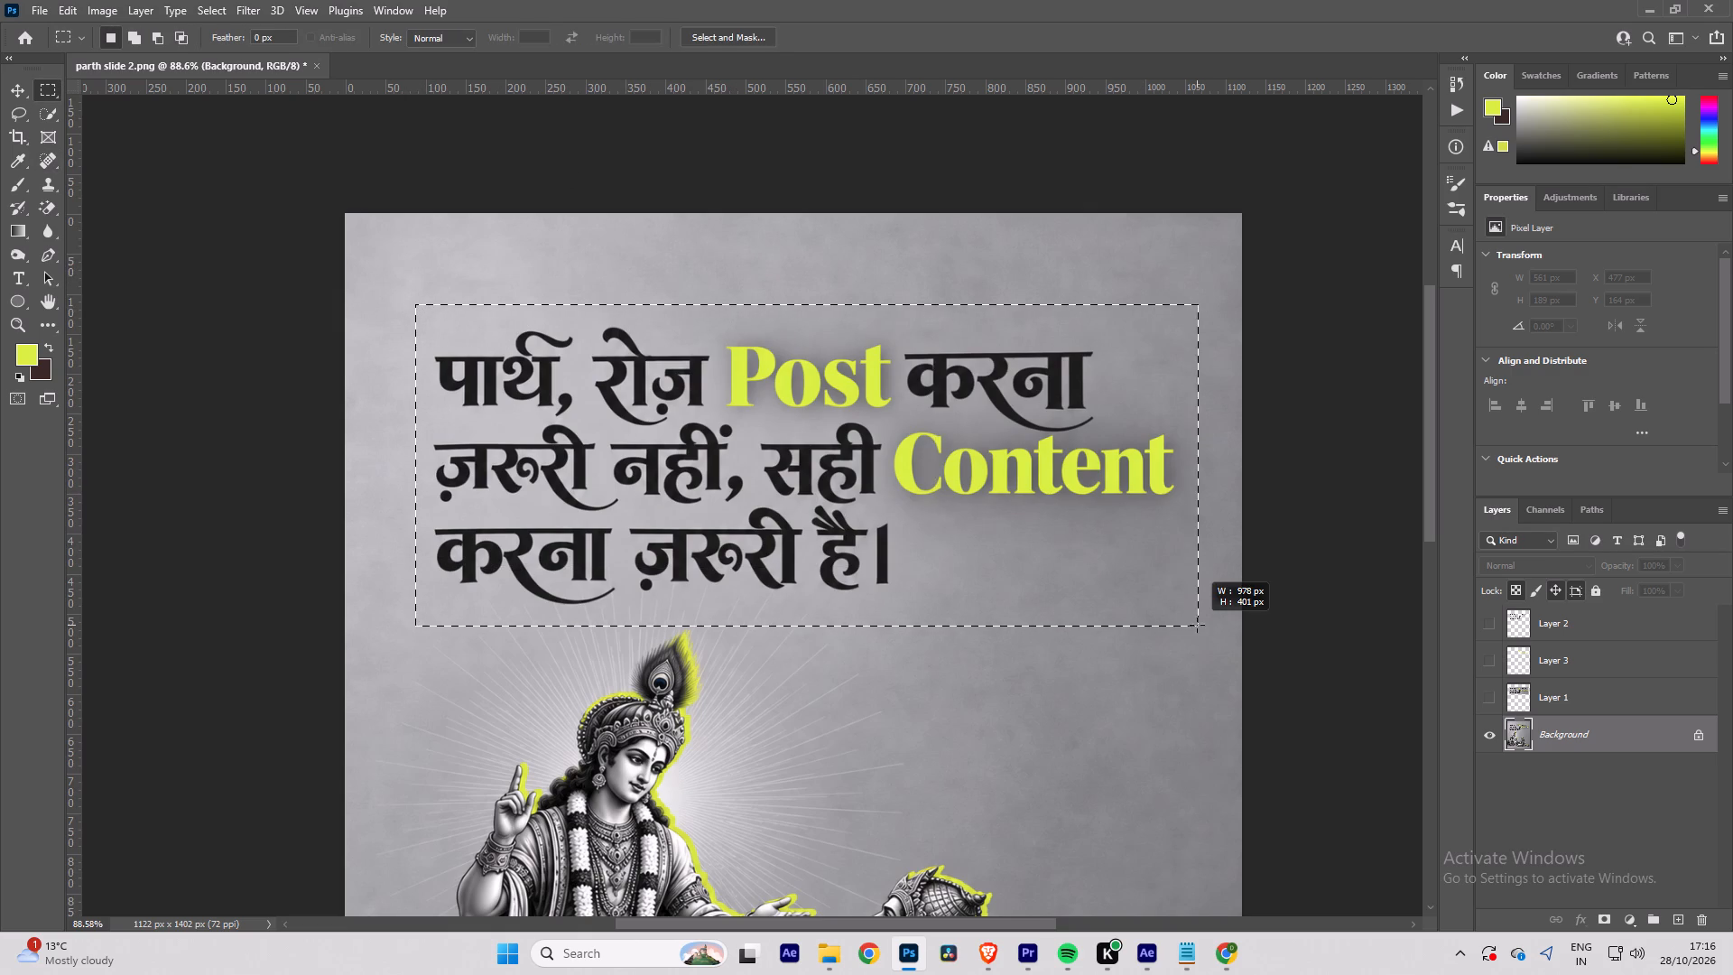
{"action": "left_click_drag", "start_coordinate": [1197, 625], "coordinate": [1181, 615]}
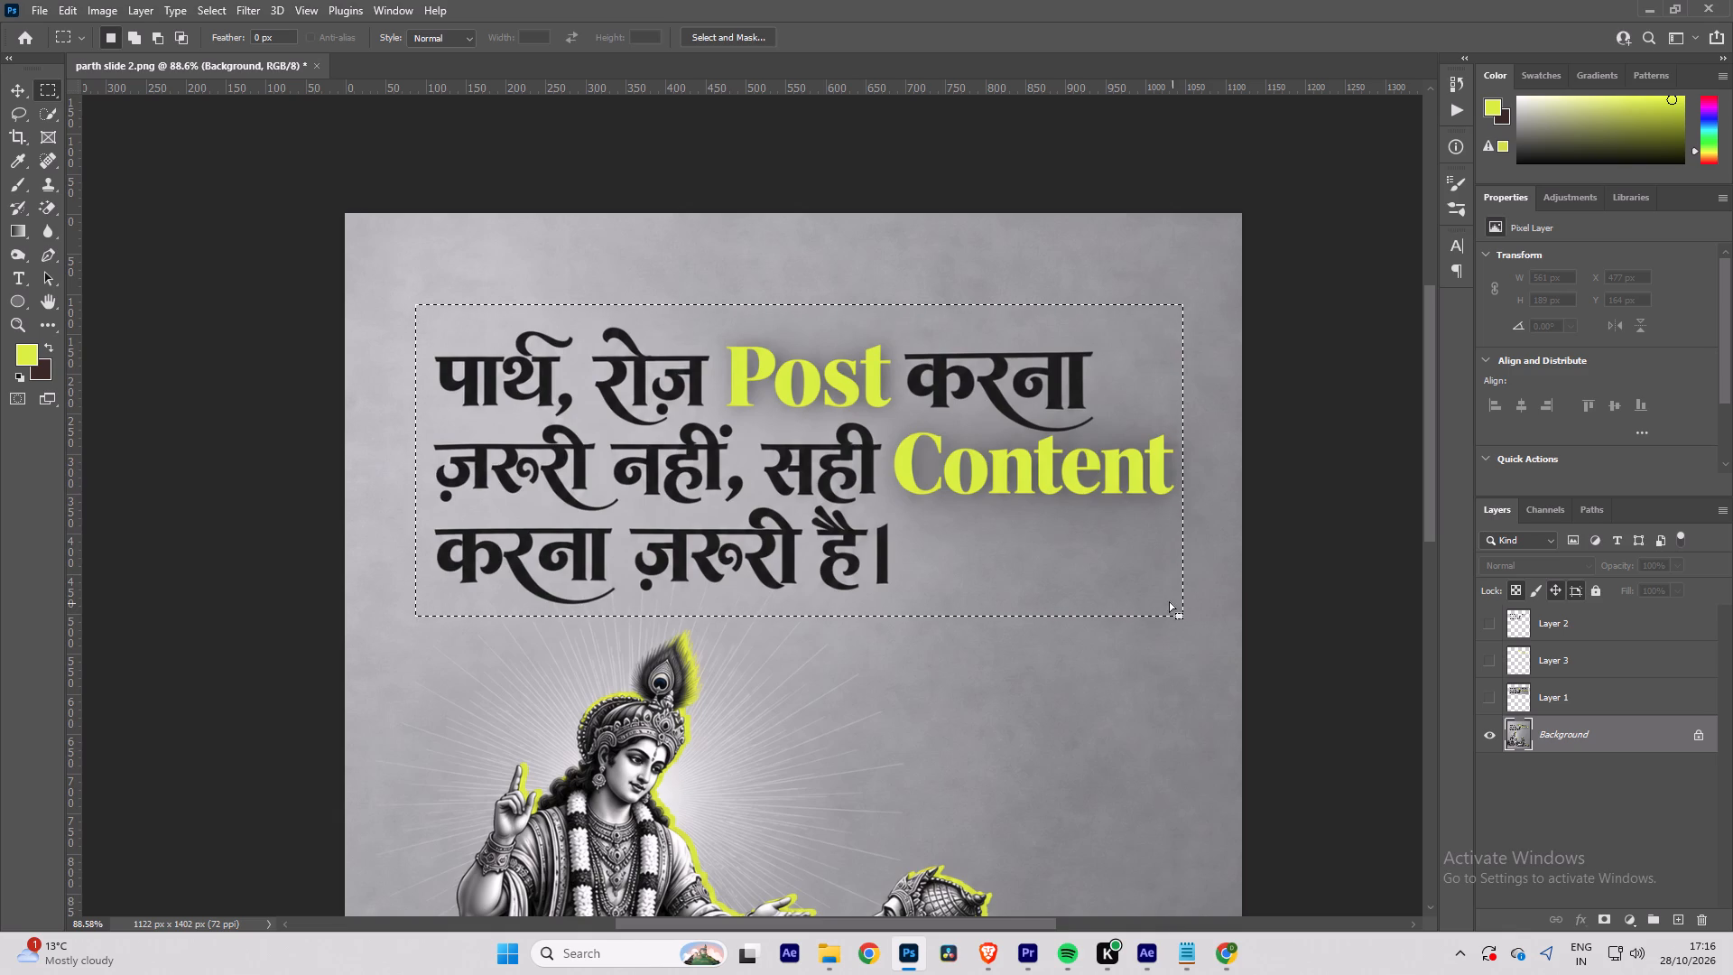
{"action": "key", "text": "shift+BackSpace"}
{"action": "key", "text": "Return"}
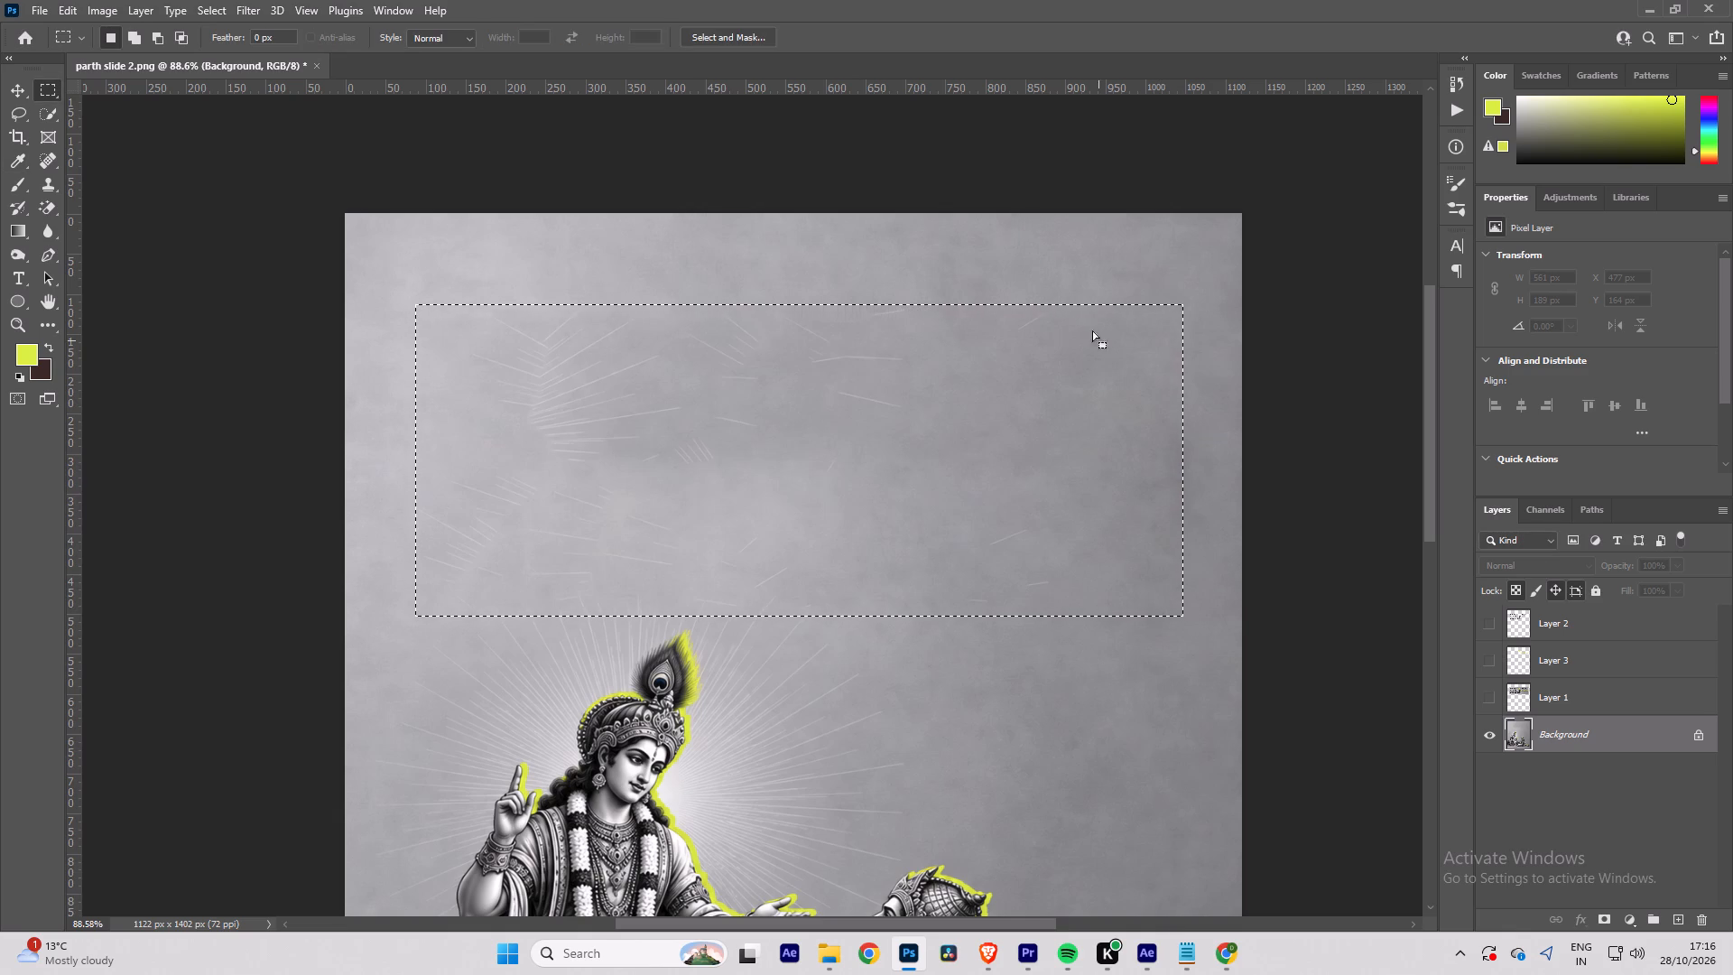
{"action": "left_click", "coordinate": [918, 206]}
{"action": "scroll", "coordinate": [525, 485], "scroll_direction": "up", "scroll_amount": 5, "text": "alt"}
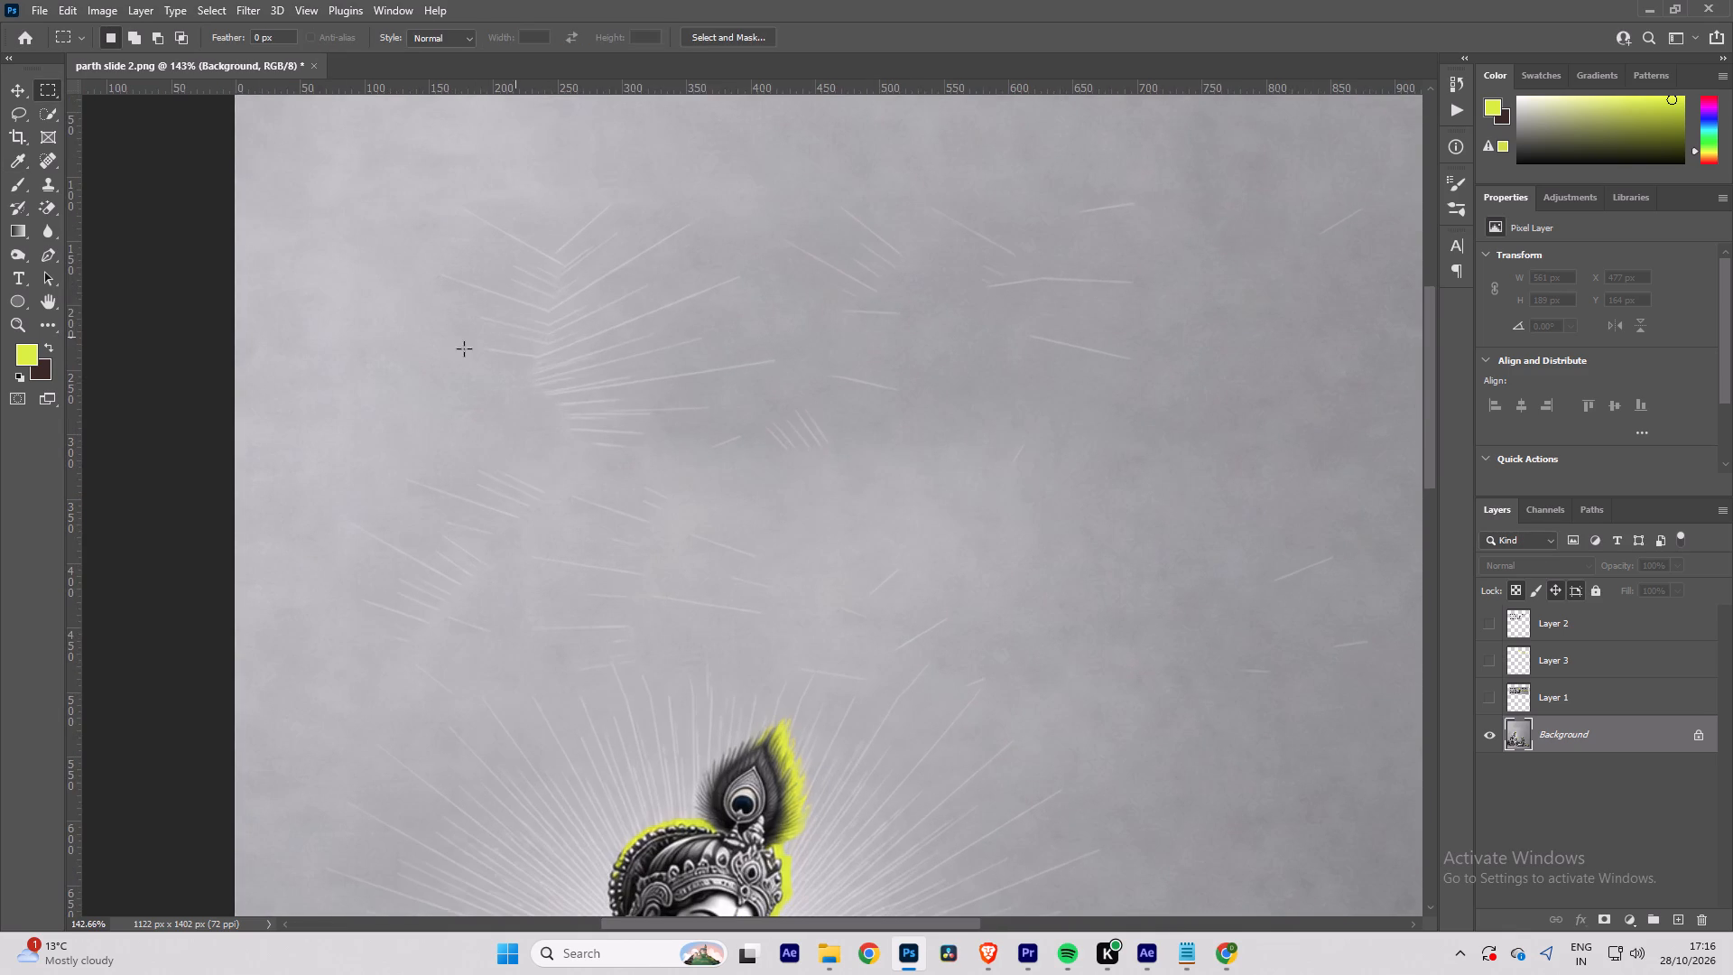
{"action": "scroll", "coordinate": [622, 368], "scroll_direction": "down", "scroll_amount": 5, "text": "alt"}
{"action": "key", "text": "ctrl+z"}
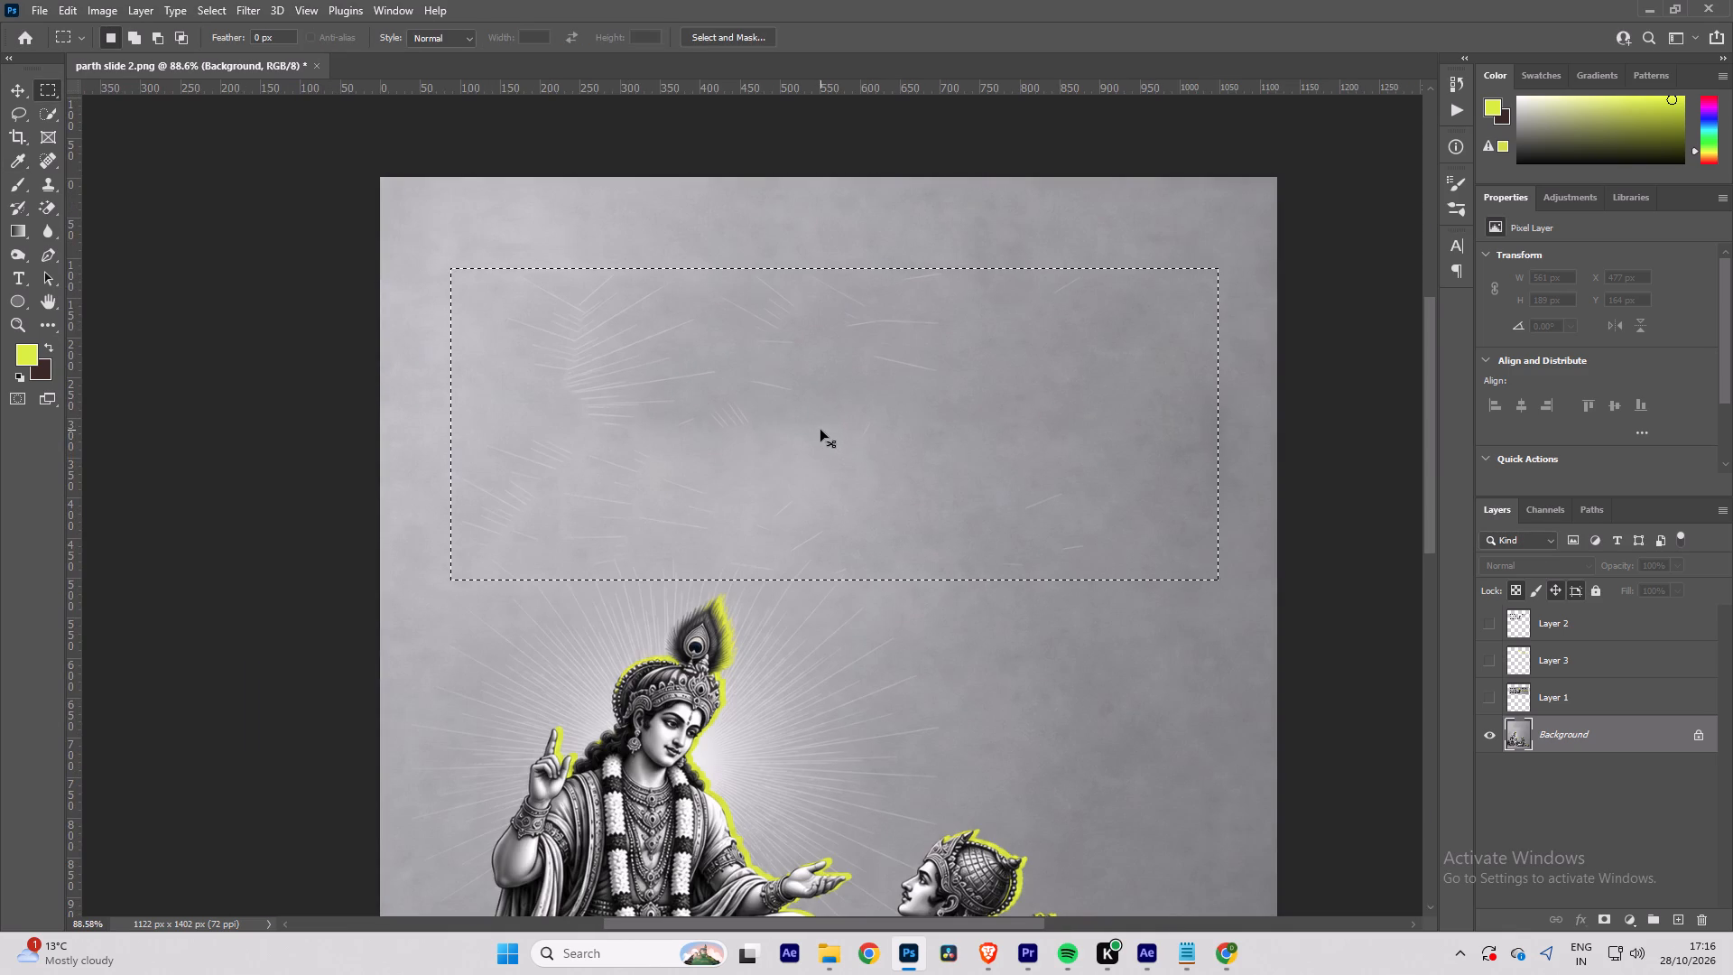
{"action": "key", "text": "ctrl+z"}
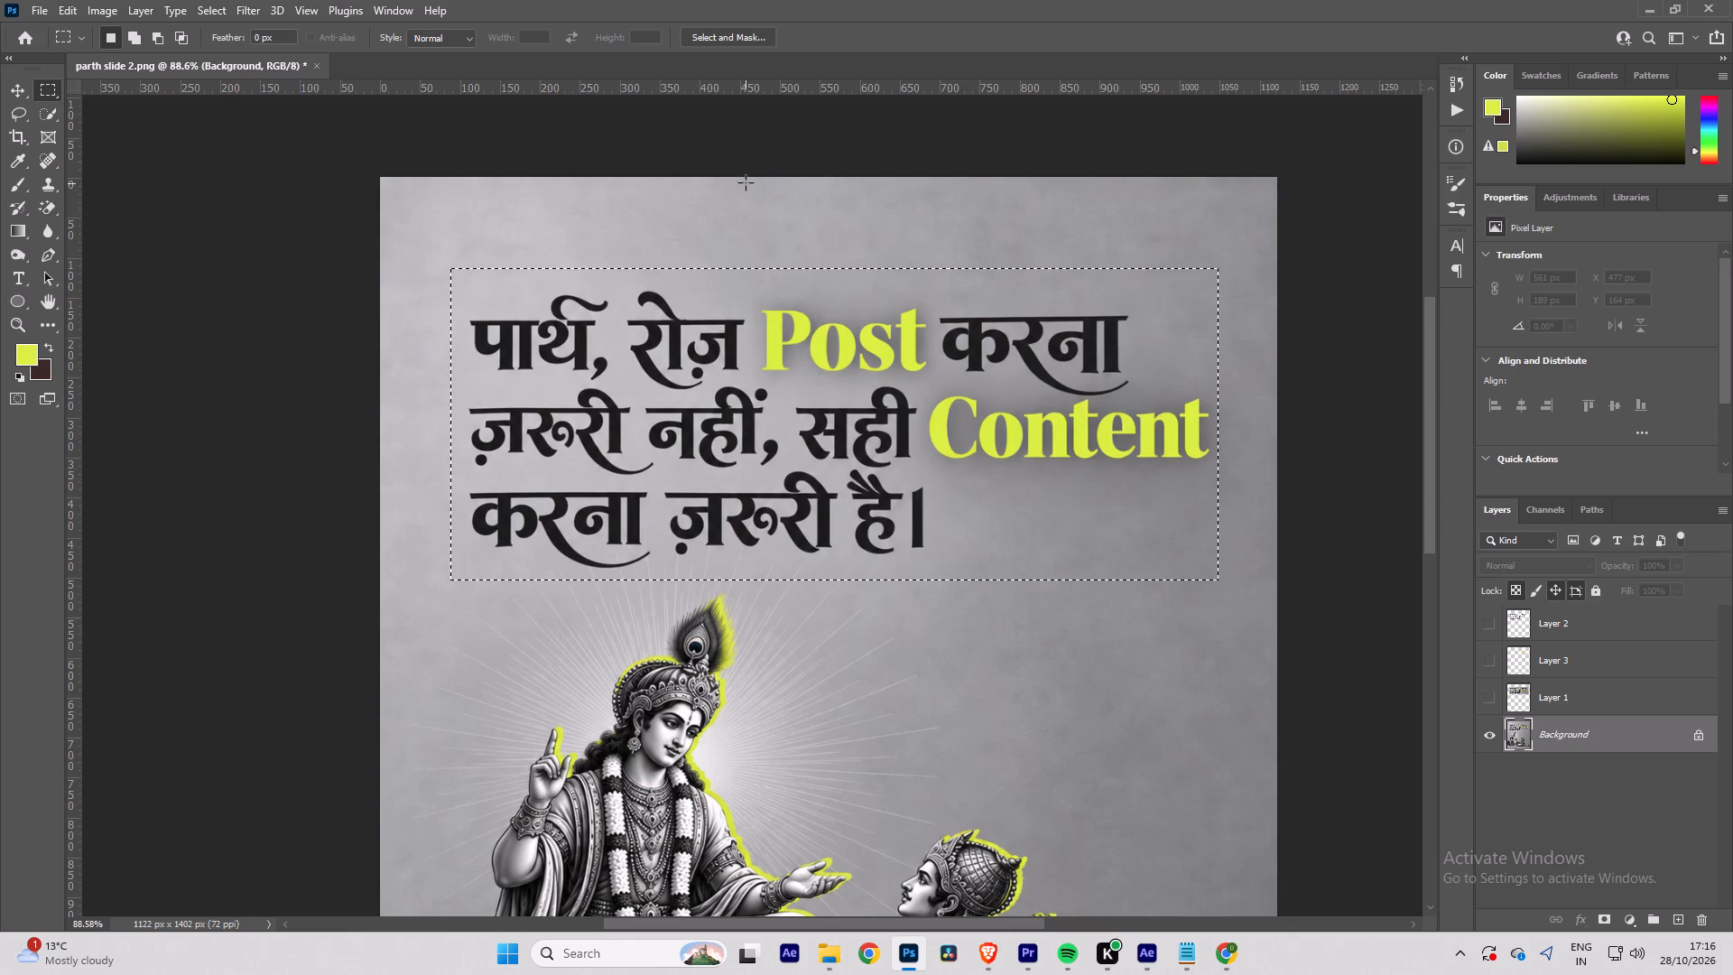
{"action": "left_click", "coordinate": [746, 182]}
Select a rectangle around the headline's first word, पार्थ, and replace it with a content-aware fill.
{"action": "scroll", "coordinate": [626, 265], "scroll_direction": "up", "scroll_amount": 8, "text": "alt"}
{"action": "scroll", "coordinate": [362, 389], "scroll_direction": "up", "scroll_amount": 3, "text": "alt"}
{"action": "left_click_drag", "start_coordinate": [218, 280], "coordinate": [683, 581]}
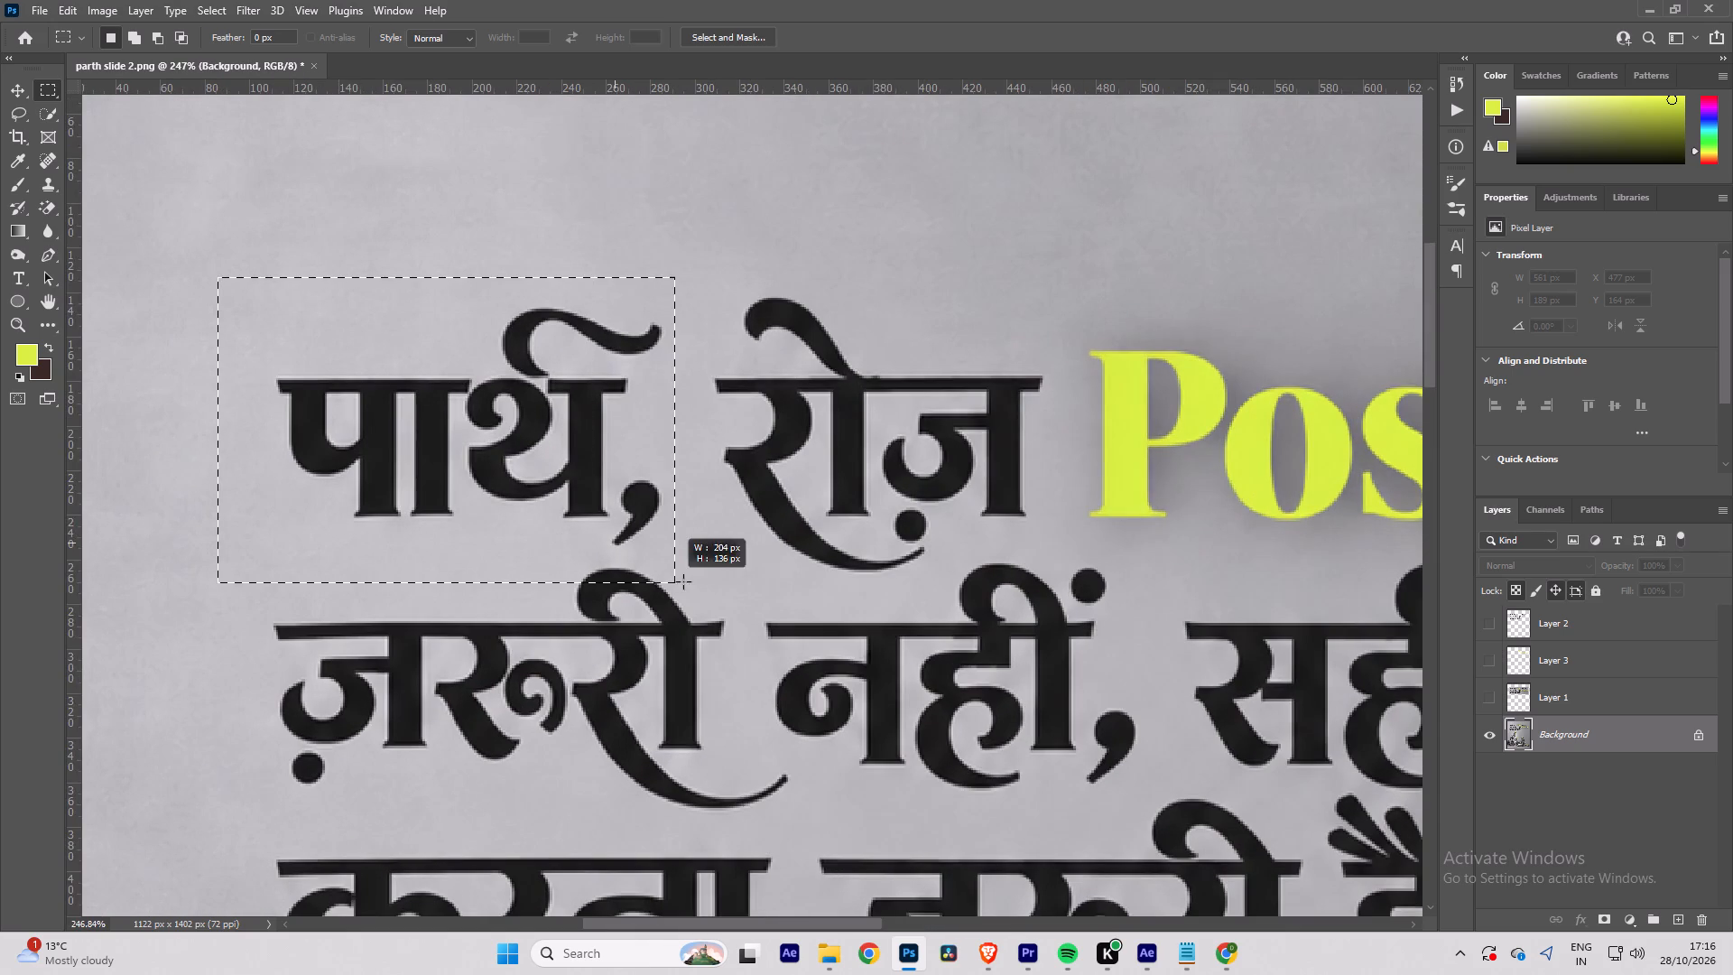
{"action": "left_click_drag", "start_coordinate": [683, 581], "coordinate": [684, 556]}
{"action": "key", "text": "shift+BackSpace"}
{"action": "key", "text": "Return"}
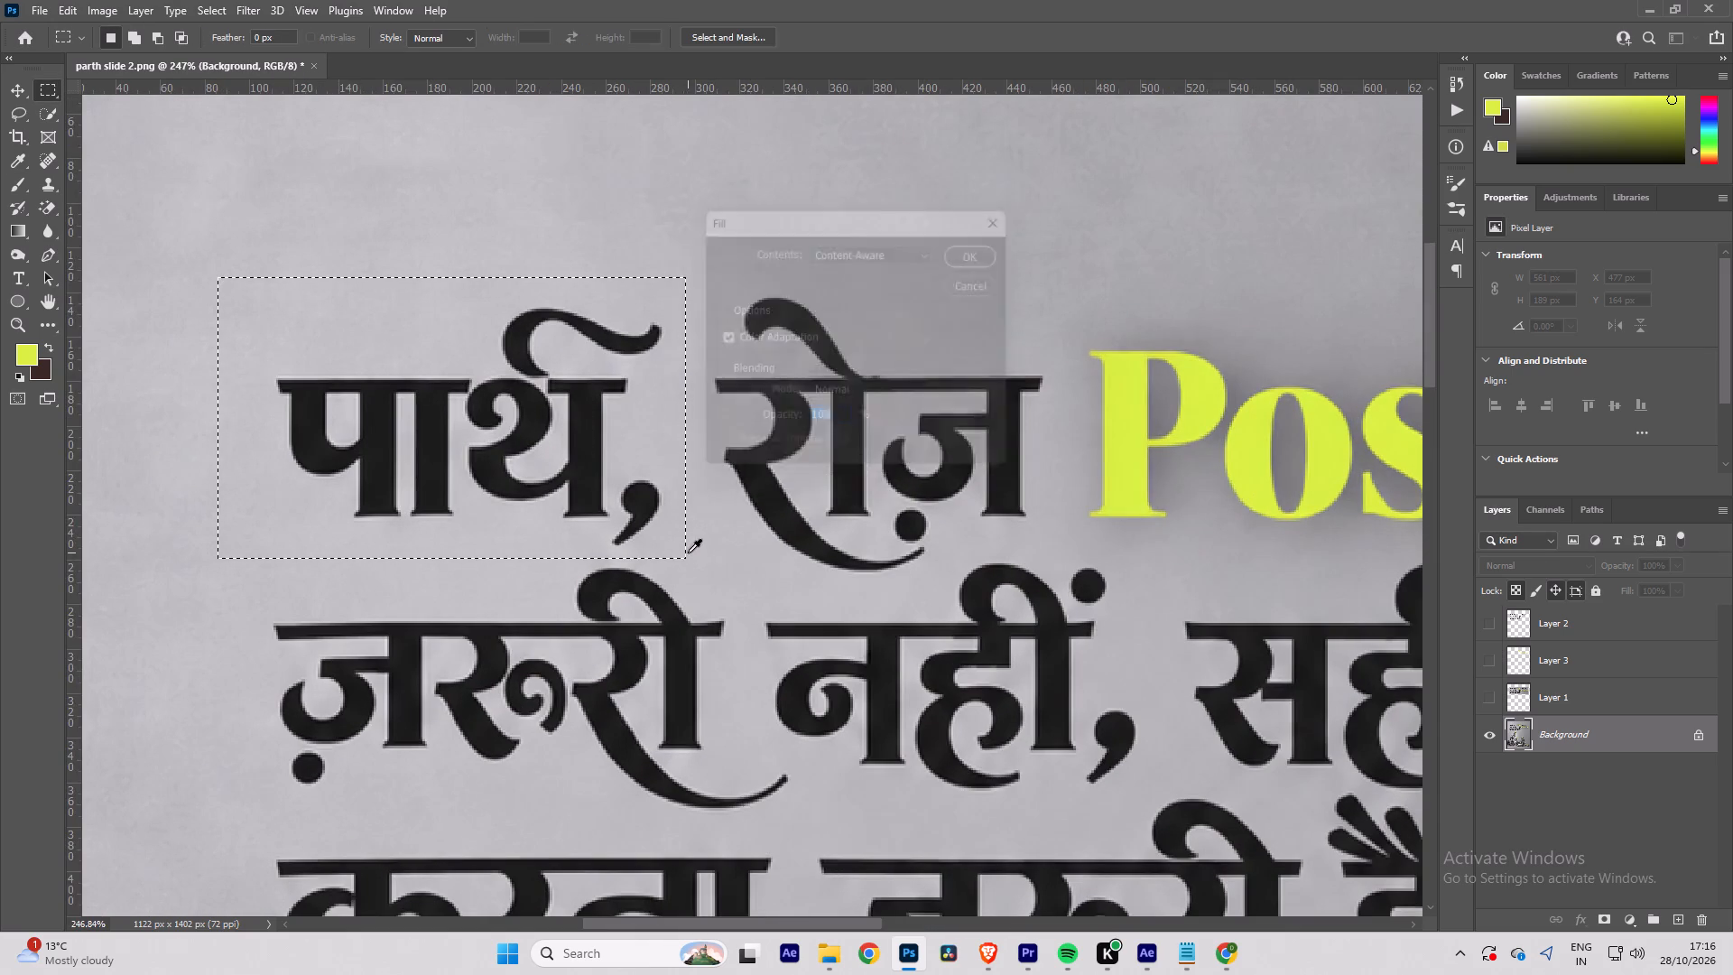
{"action": "scroll", "coordinate": [469, 471], "scroll_direction": "down", "scroll_amount": 6, "text": "alt"}
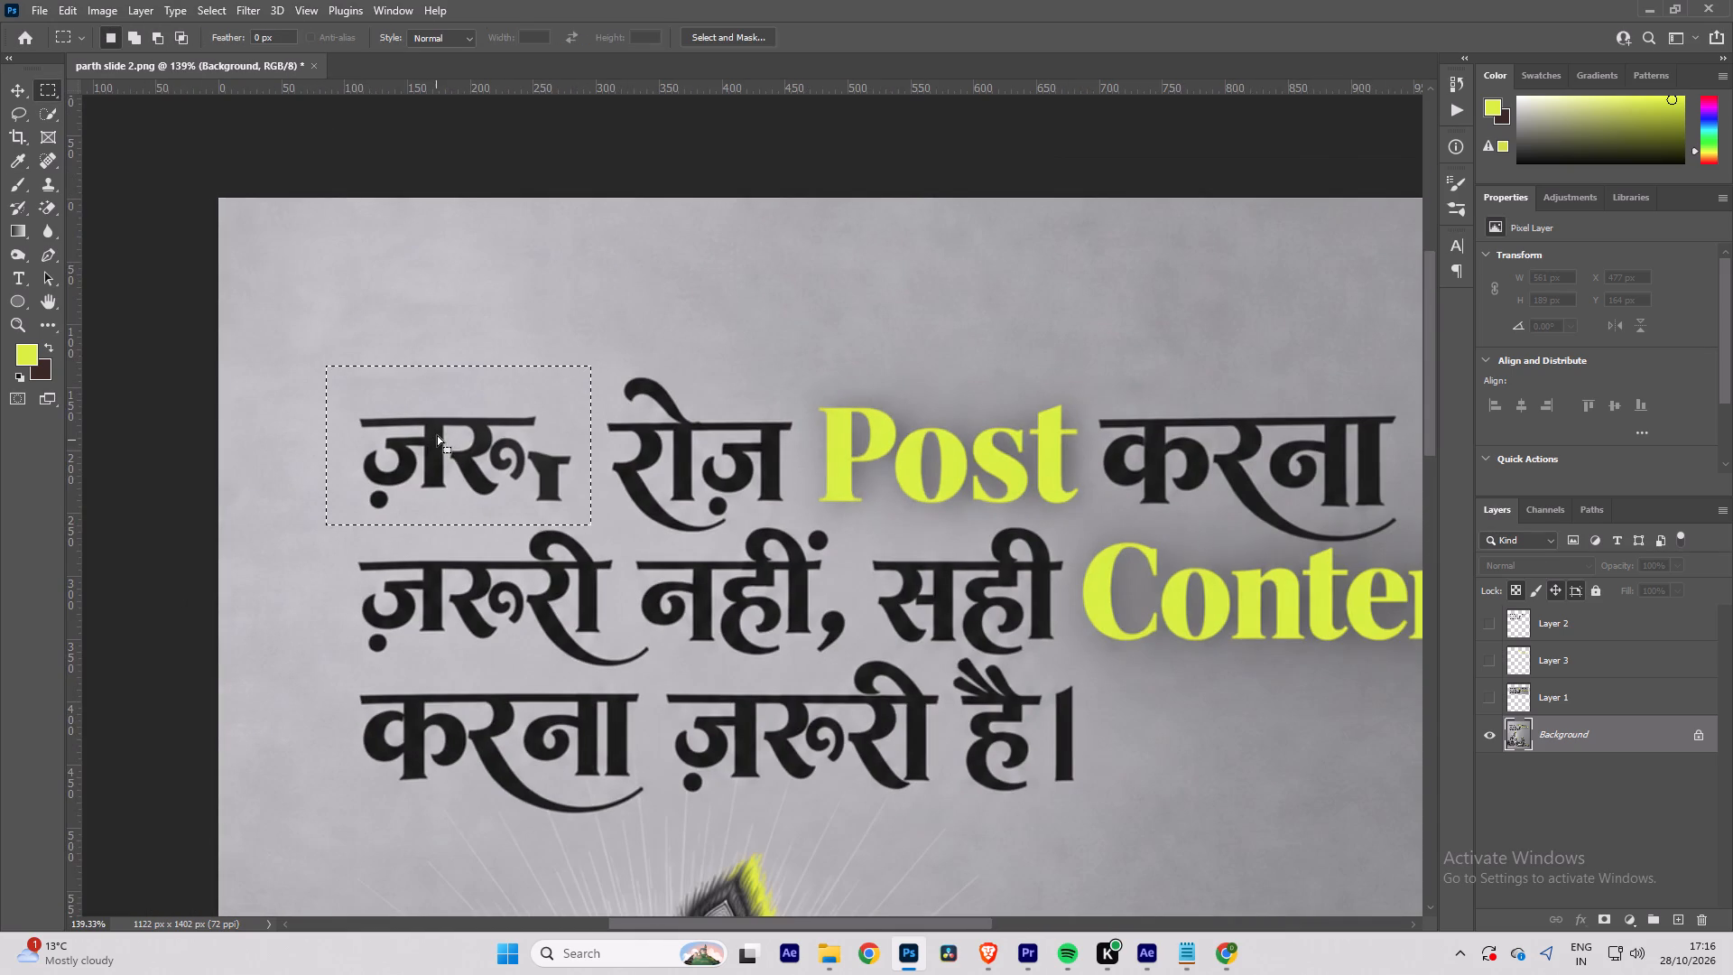
Cover the lettering in the selected rectangle with clean background from just above it using the Patch tool, then deselect.
{"action": "key", "text": "shift+j"}
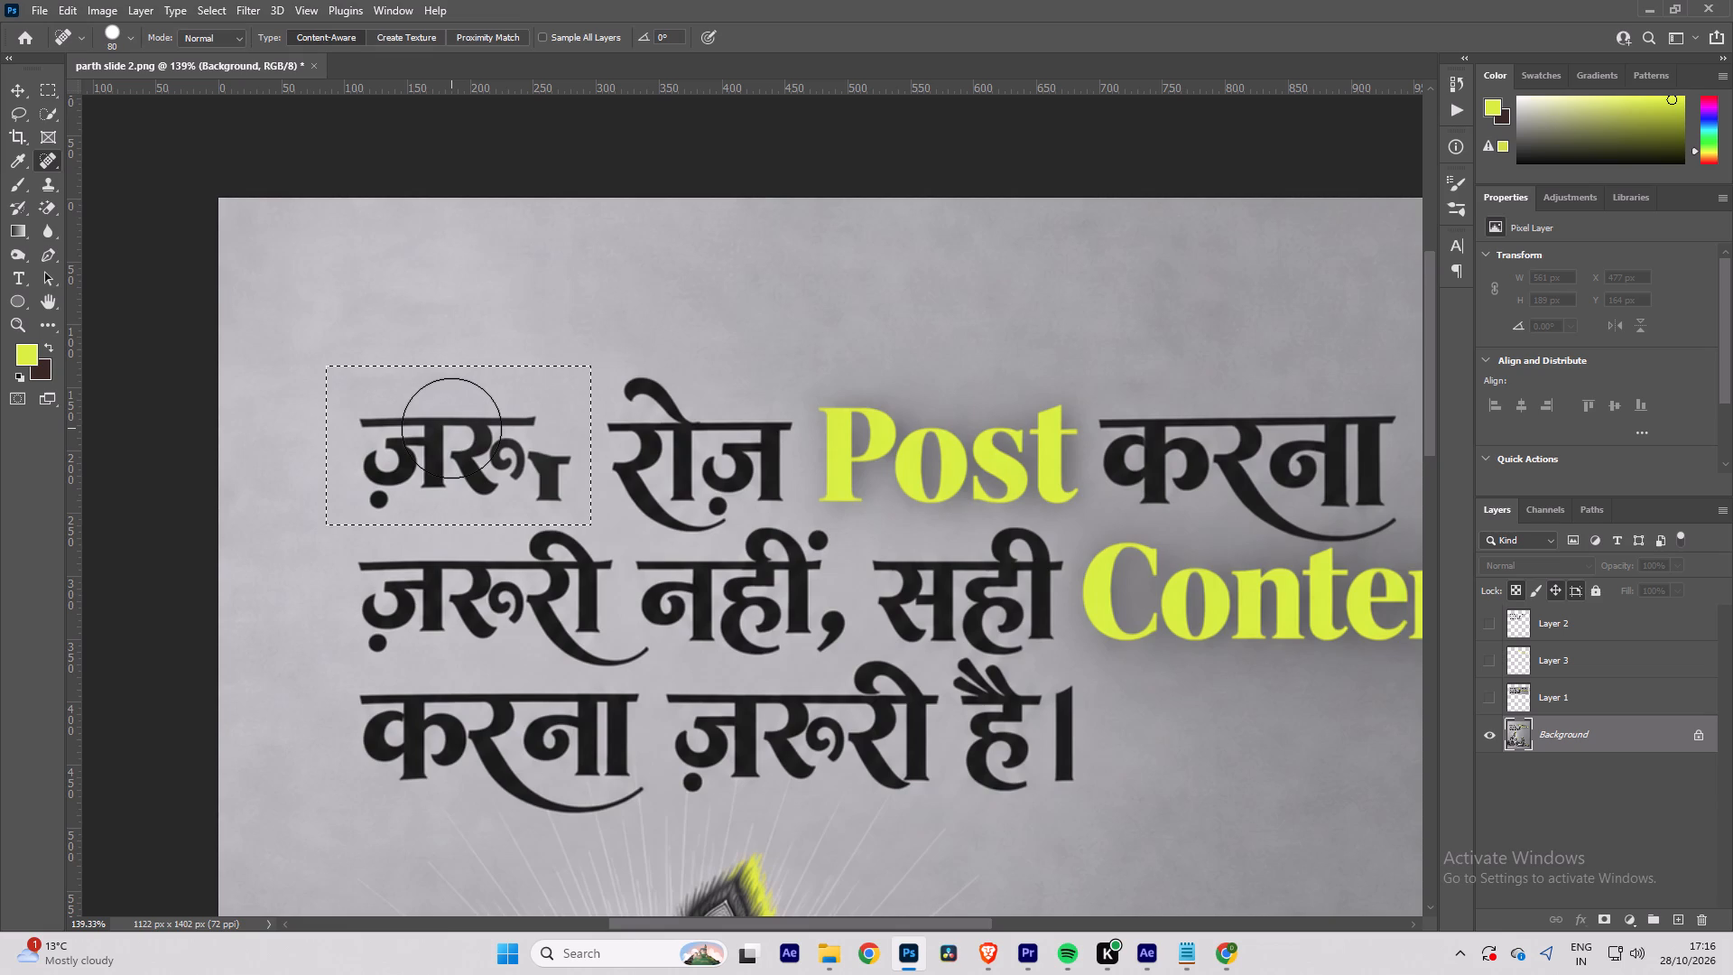
{"action": "type", "text": "JJ"}
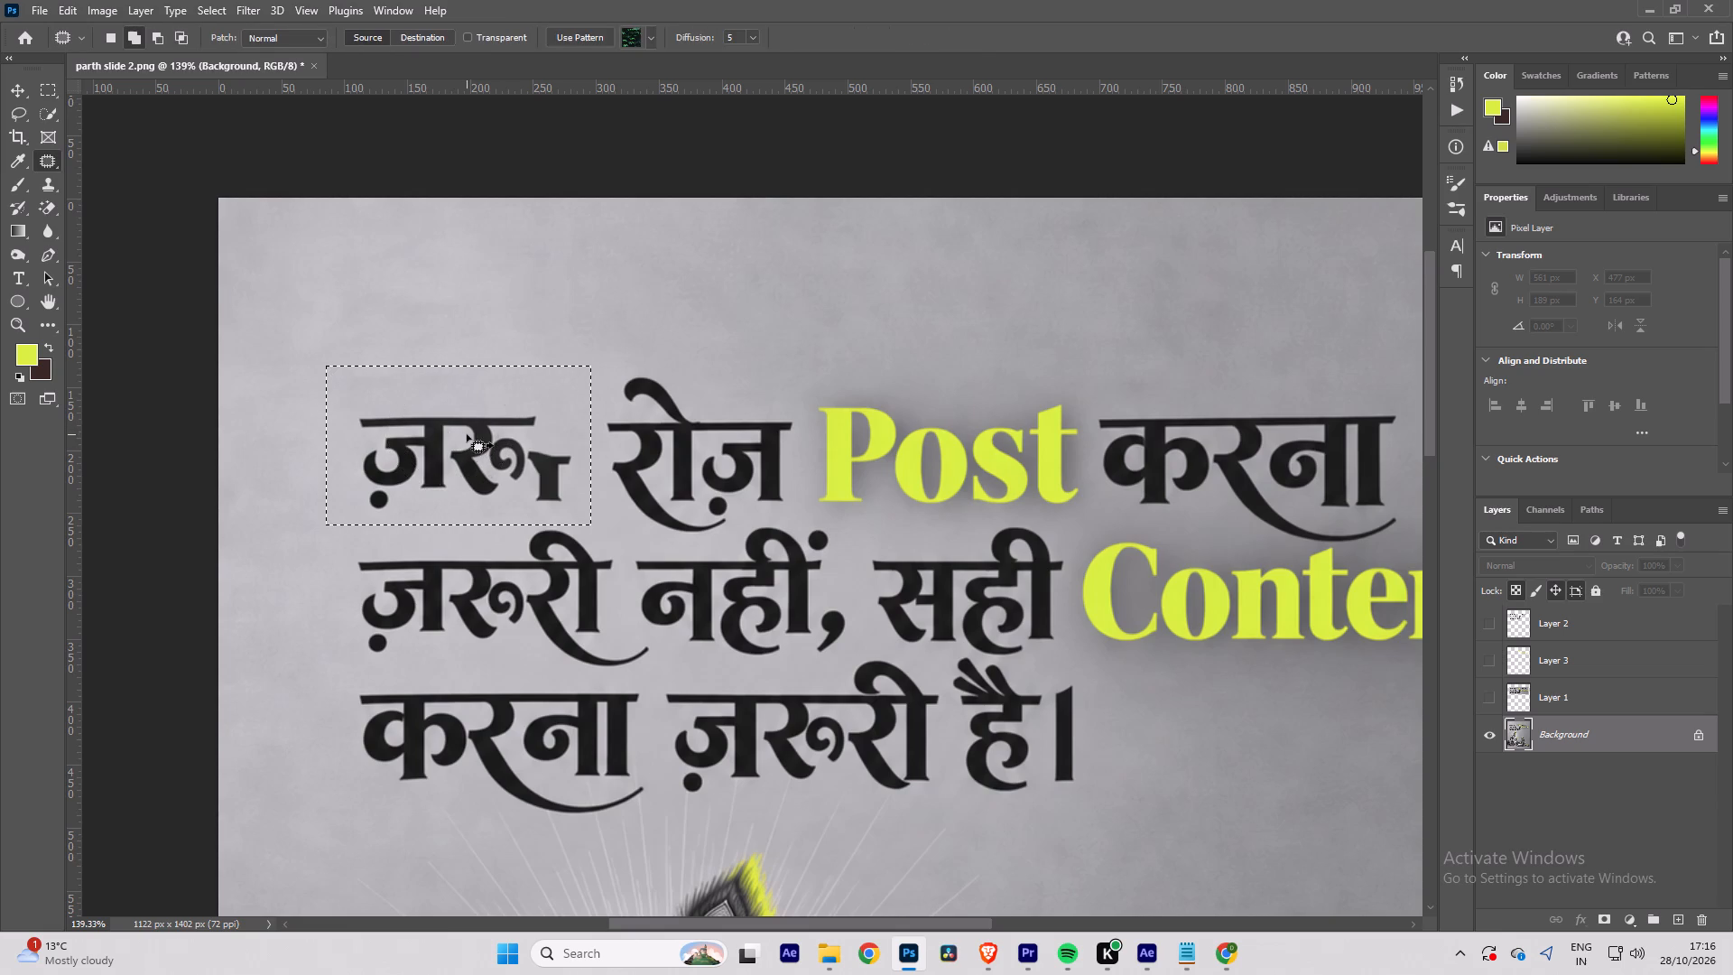
{"action": "left_click_drag", "start_coordinate": [473, 455], "coordinate": [470, 329]}
{"action": "left_click", "coordinate": [618, 304]}
Outline the word रोज़ in the first line and patch it with clean background from its upper left.
{"action": "scroll", "coordinate": [712, 508], "scroll_direction": "up", "scroll_amount": 5, "text": "alt"}
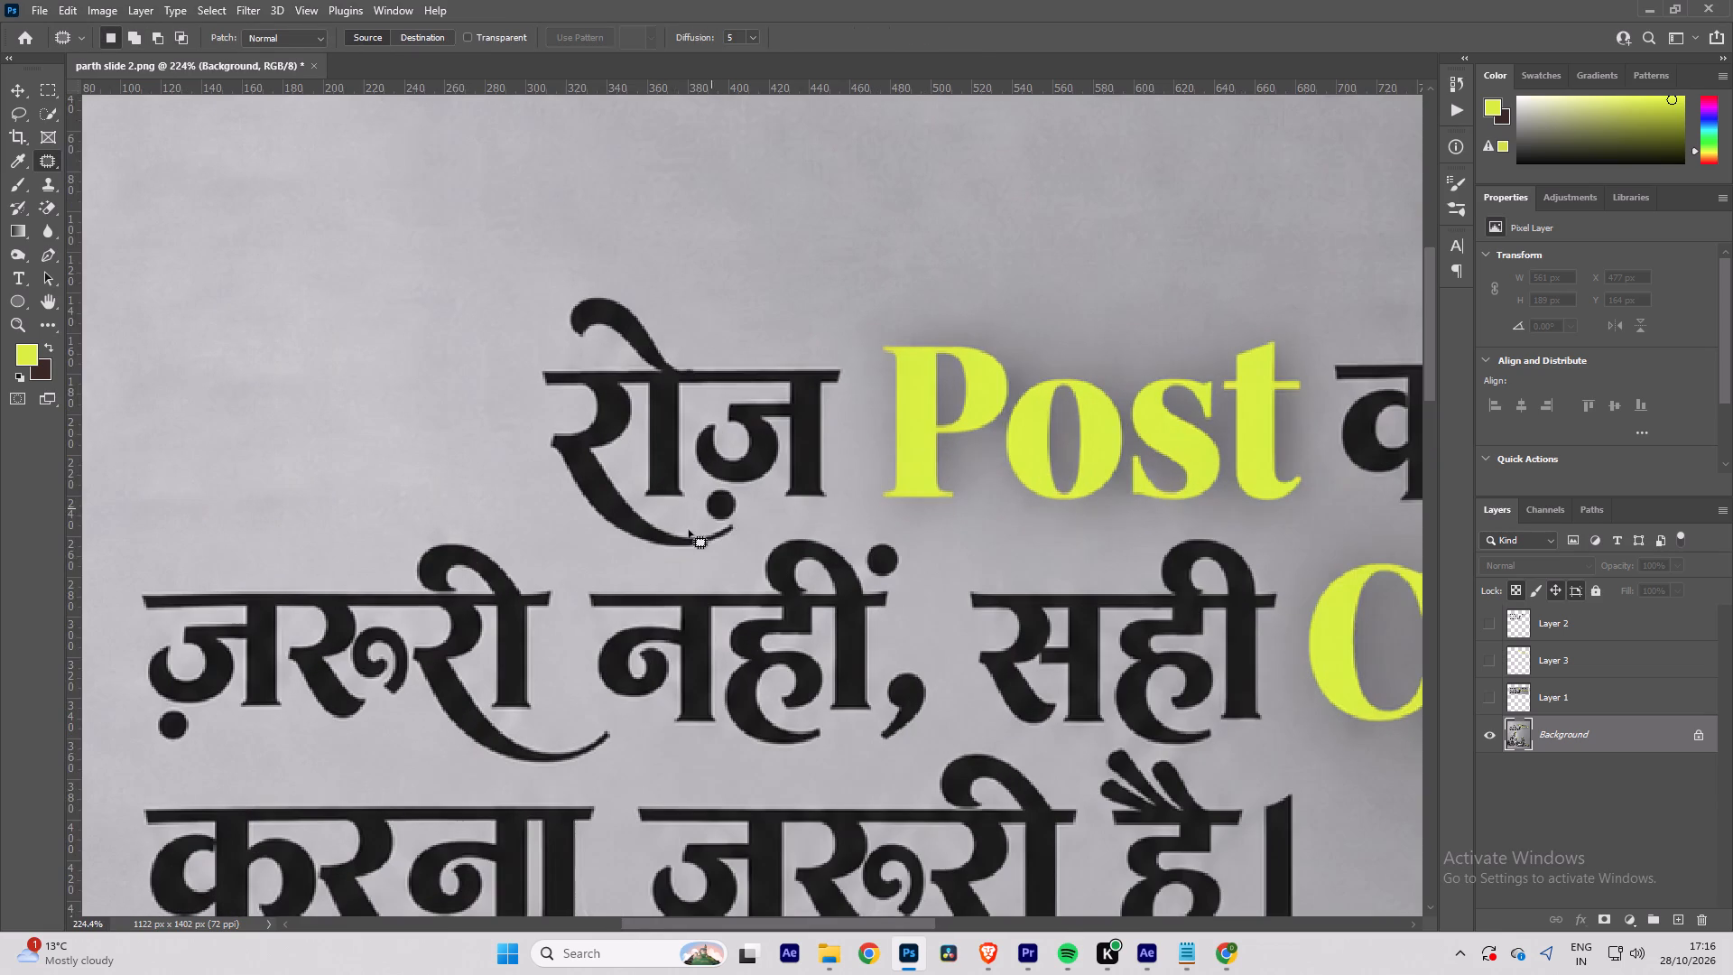
{"action": "left_click_drag", "start_coordinate": [649, 553], "coordinate": [746, 544]}
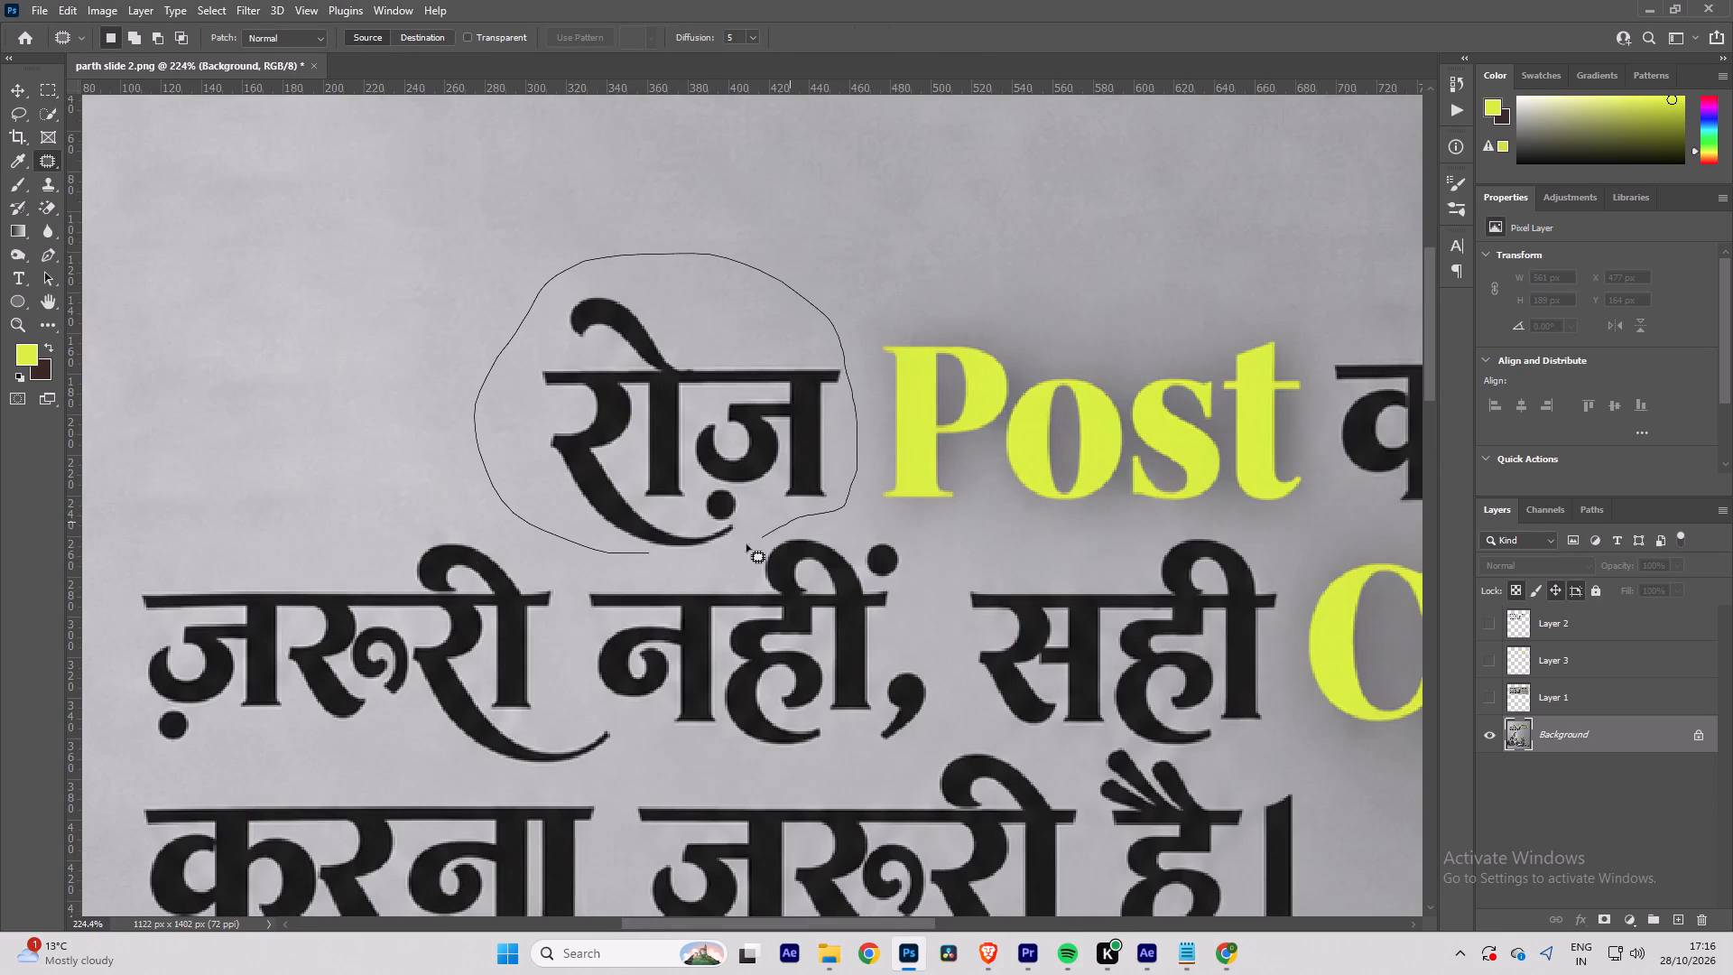
{"action": "left_click_drag", "start_coordinate": [746, 544], "coordinate": [739, 548]}
{"action": "scroll", "coordinate": [640, 500], "scroll_direction": "down", "scroll_amount": 6, "text": "alt"}
{"action": "left_click_drag", "start_coordinate": [672, 466], "coordinate": [449, 392]}
{"action": "left_click", "coordinate": [447, 380]}
Outline the yellow word Post including its shadow and patch it with clean background to its left.
{"action": "scroll", "coordinate": [911, 489], "scroll_direction": "up", "scroll_amount": 6, "text": "alt"}
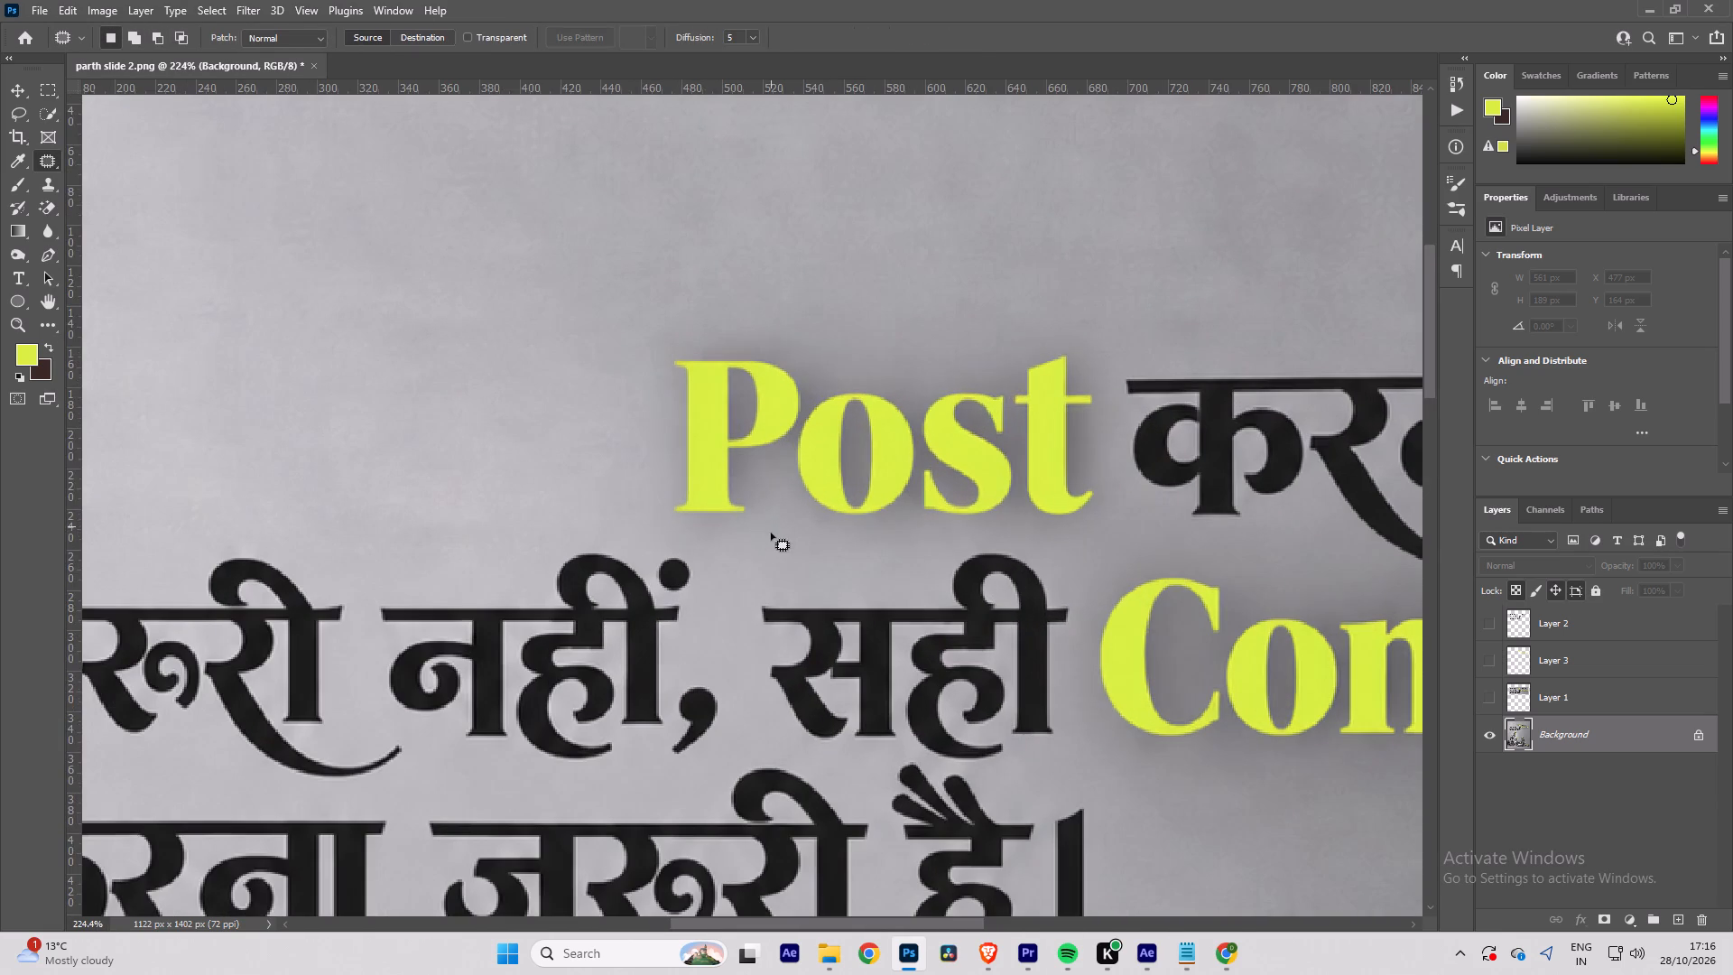
{"action": "left_click_drag", "start_coordinate": [758, 543], "coordinate": [1103, 381]}
{"action": "left_click", "coordinate": [1105, 493]}
{"action": "left_click_drag", "start_coordinate": [793, 552], "coordinate": [1108, 390]}
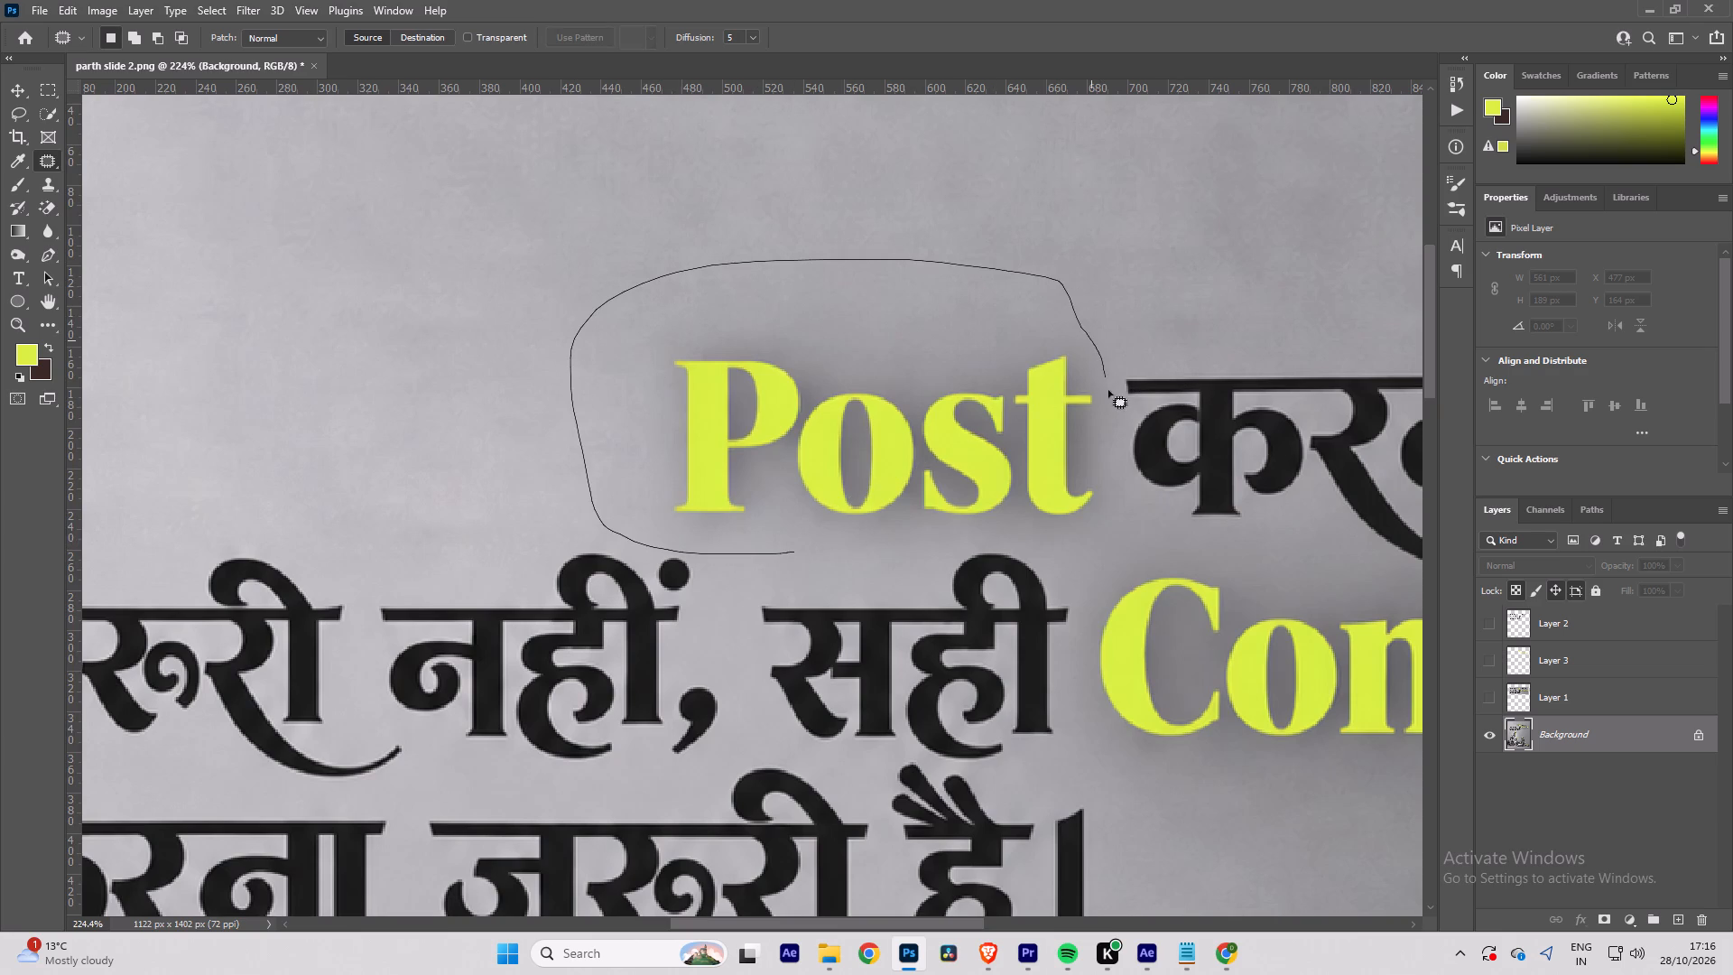
{"action": "left_click_drag", "start_coordinate": [1108, 390], "coordinate": [833, 556]}
{"action": "scroll", "coordinate": [827, 548], "scroll_direction": "down", "scroll_amount": 7, "text": "alt"}
{"action": "left_click_drag", "start_coordinate": [829, 508], "coordinate": [792, 502]}
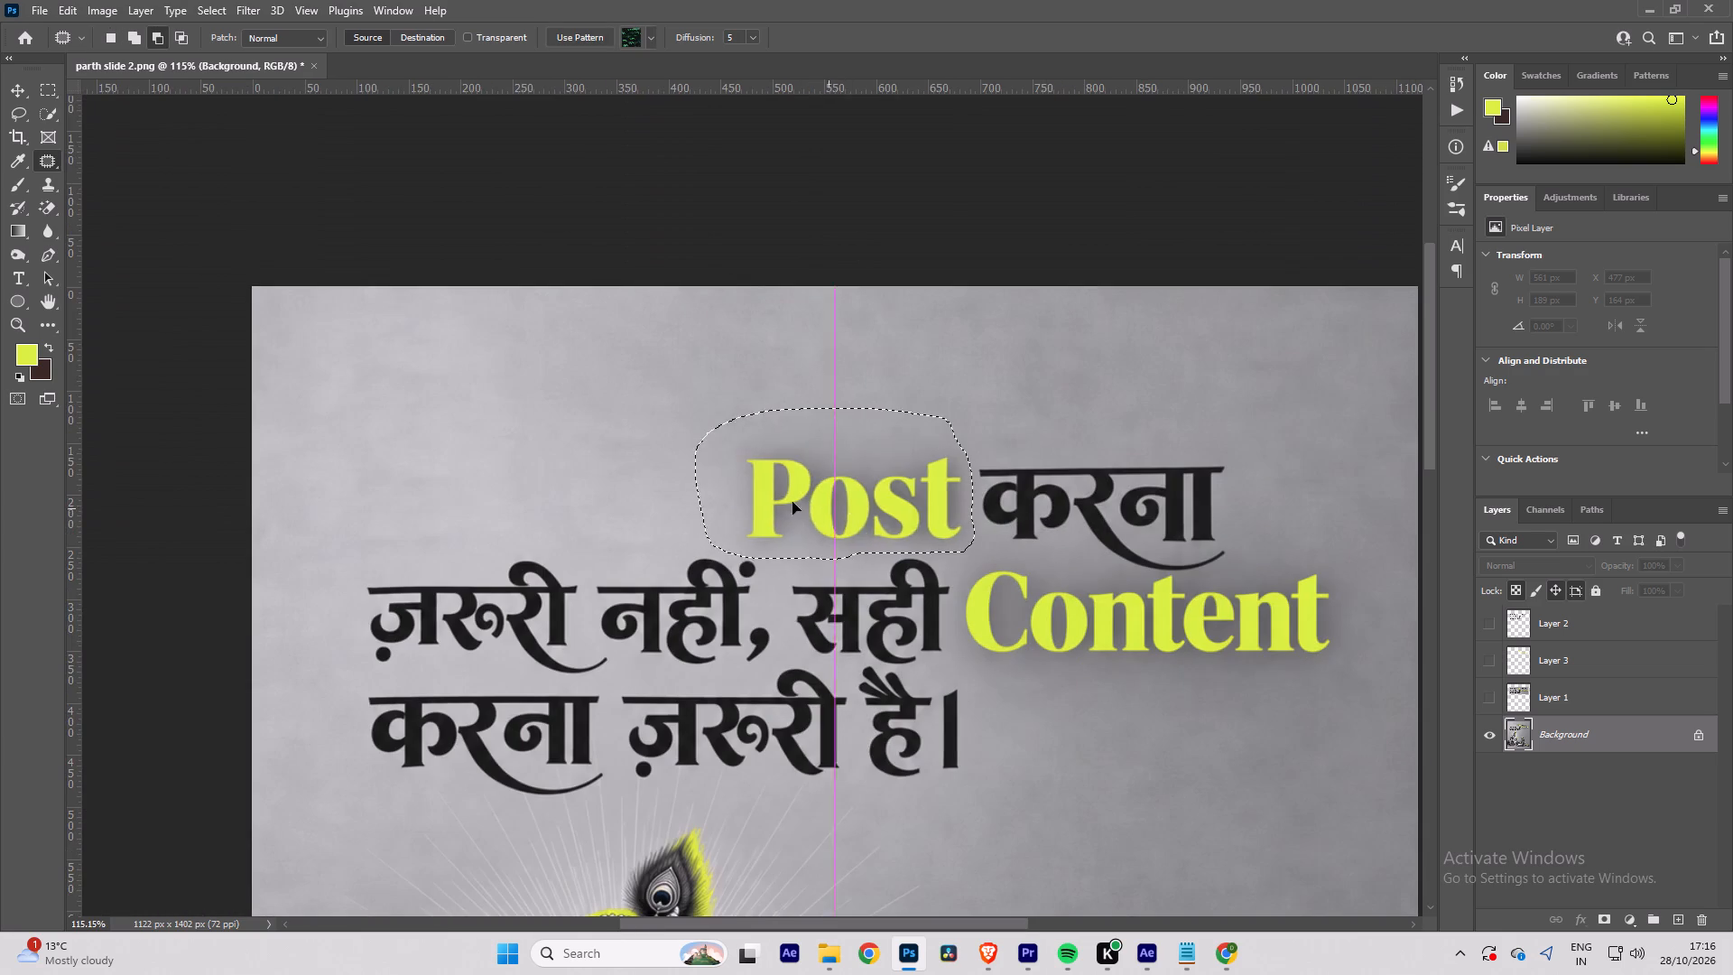
{"action": "left_click_drag", "start_coordinate": [792, 502], "coordinate": [545, 462]}
{"action": "left_click", "coordinate": [493, 391]}
Outline the word करना at the end of the first line and patch it with clean background to its left.
{"action": "scroll", "coordinate": [786, 507], "scroll_direction": "down", "scroll_amount": 1, "text": "alt"}
{"action": "scroll", "coordinate": [1154, 527], "scroll_direction": "up", "scroll_amount": 7, "text": "alt"}
{"action": "left_click_drag", "start_coordinate": [904, 580], "coordinate": [793, 566]}
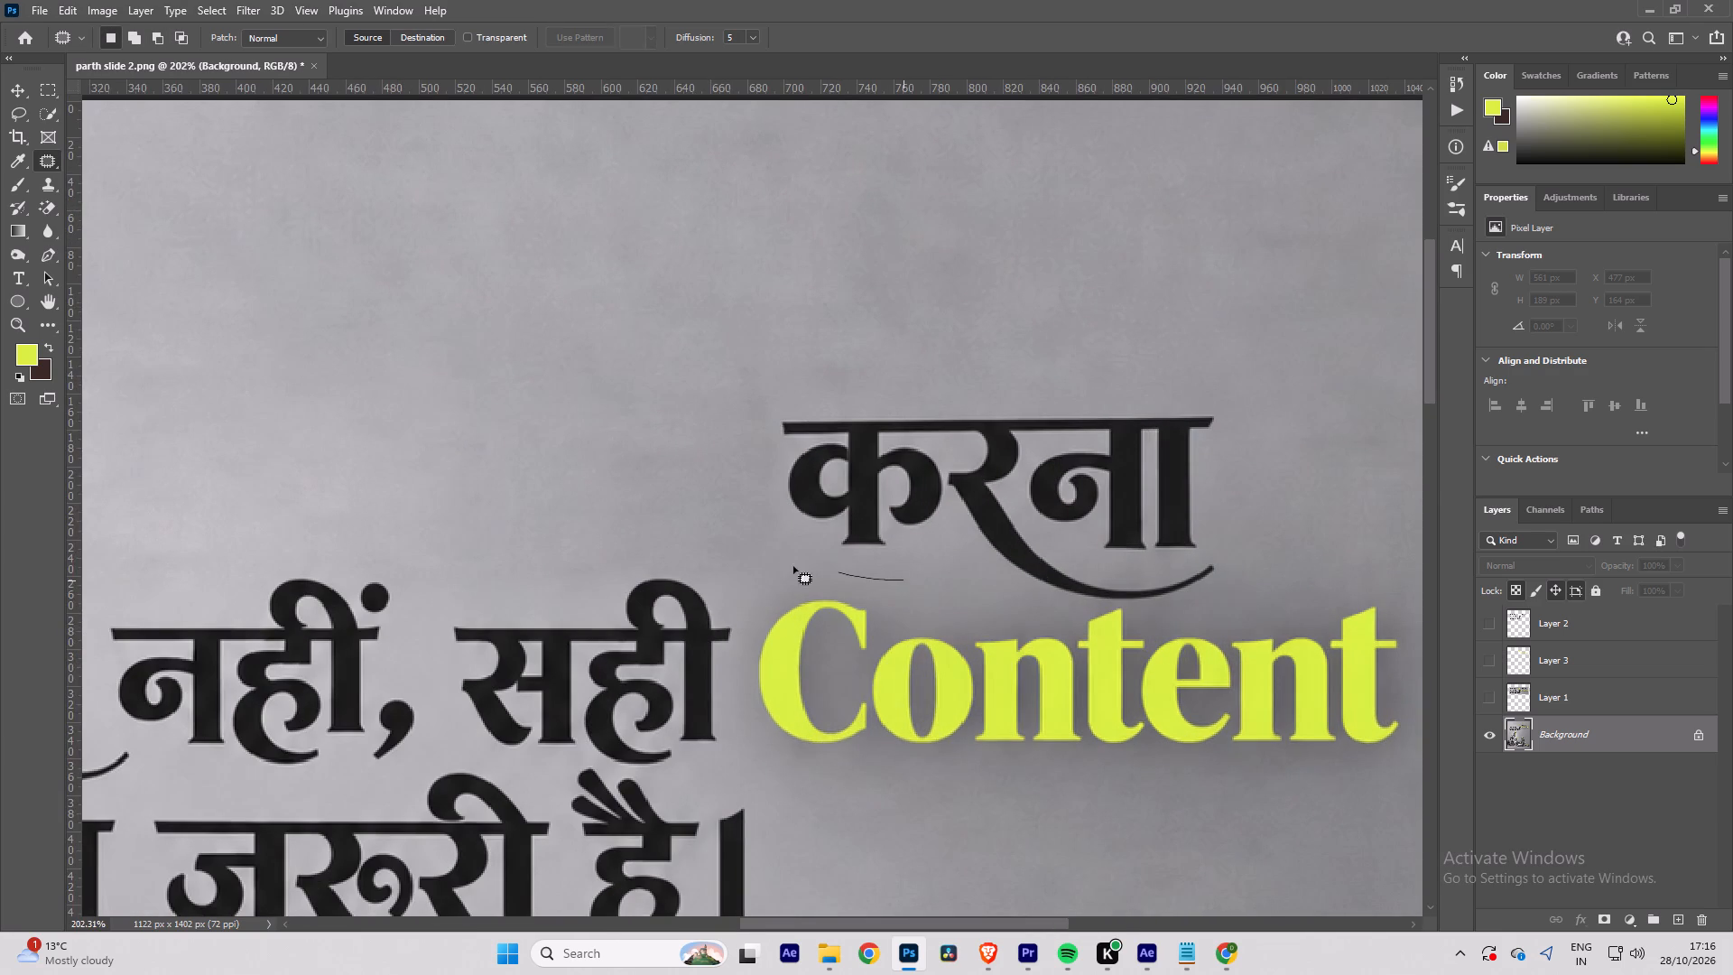
{"action": "left_click_drag", "start_coordinate": [793, 566], "coordinate": [1128, 607]}
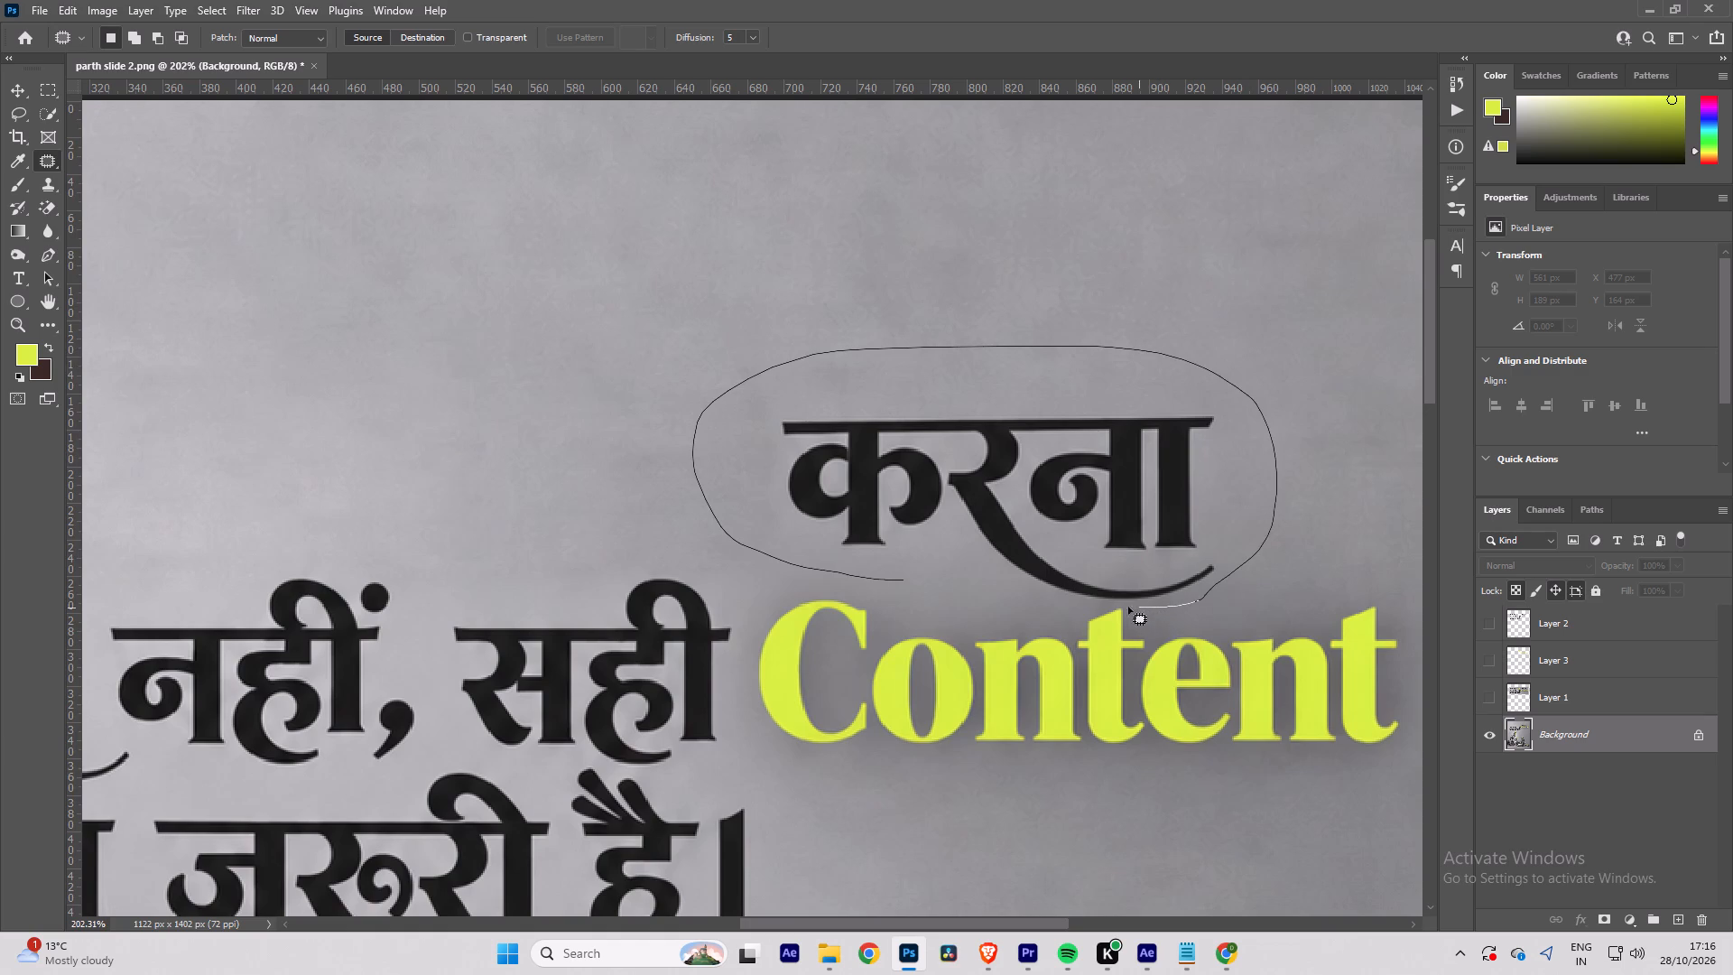
{"action": "left_click_drag", "start_coordinate": [1128, 607], "coordinate": [906, 595]}
{"action": "scroll", "coordinate": [929, 587], "scroll_direction": "down", "scroll_amount": 8, "text": "alt"}
{"action": "left_click_drag", "start_coordinate": [972, 557], "coordinate": [704, 515]}
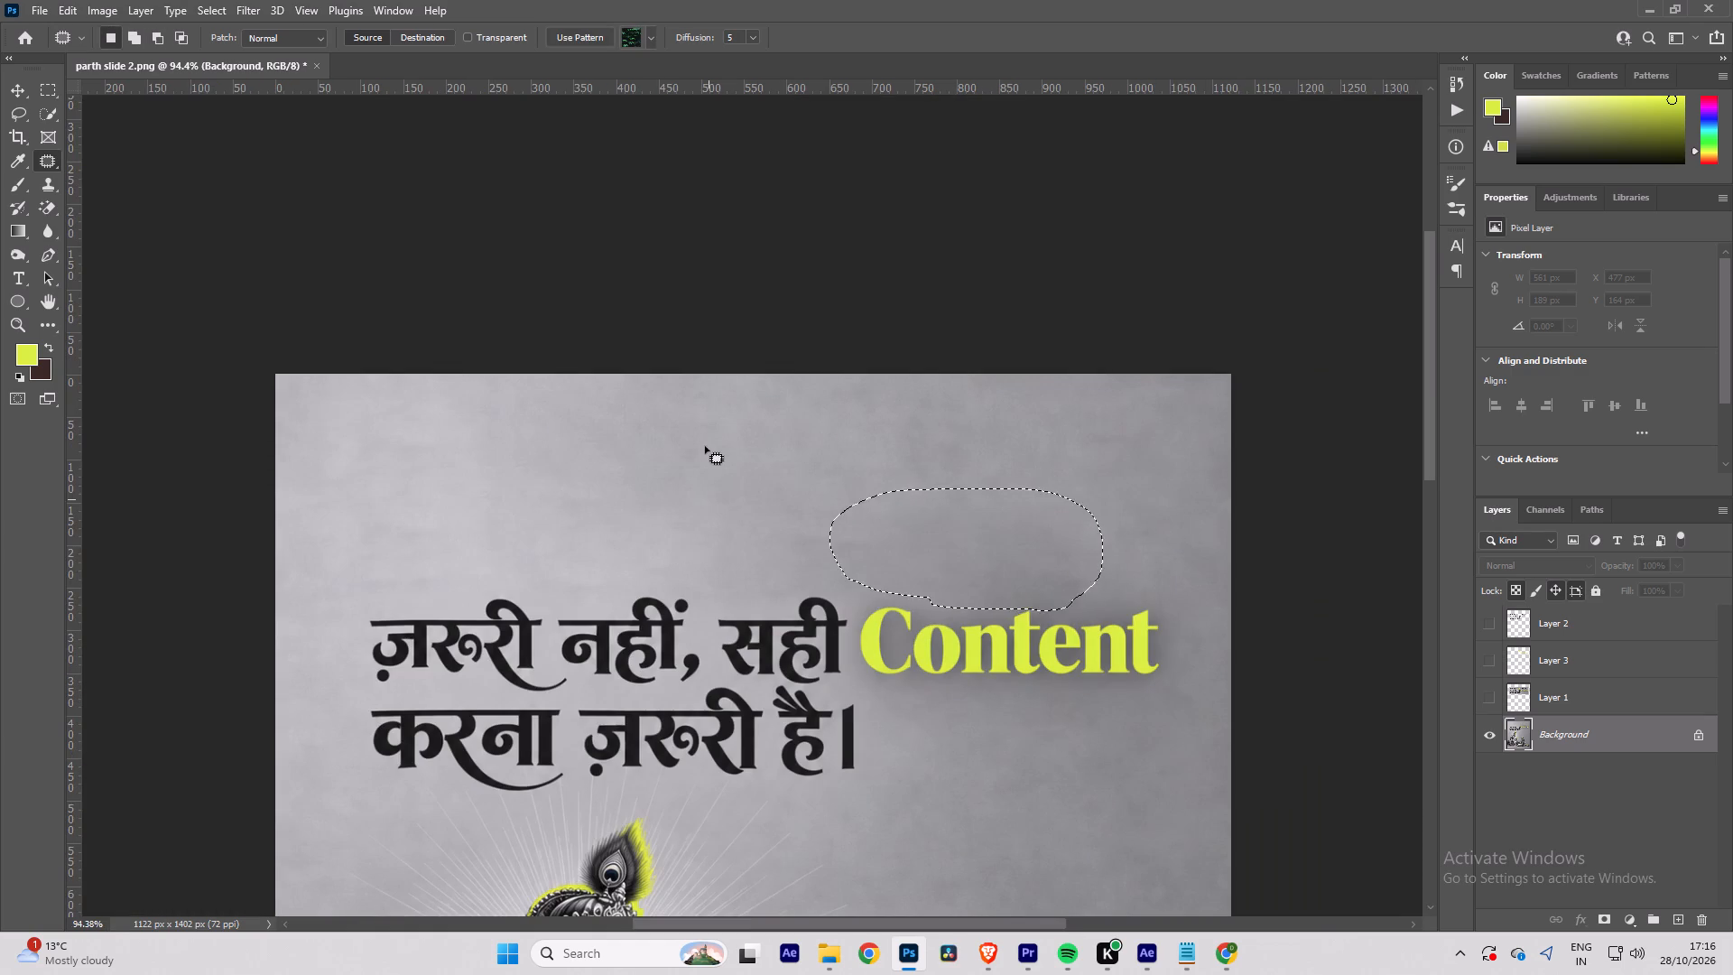
{"action": "left_click", "coordinate": [705, 446]}
Outline the yellow word Content with its shadow and patch it with clean background from its upper left.
{"action": "scroll", "coordinate": [1079, 699], "scroll_direction": "up", "scroll_amount": 5, "text": "alt"}
{"action": "left_click_drag", "start_coordinate": [1023, 728], "coordinate": [717, 660]}
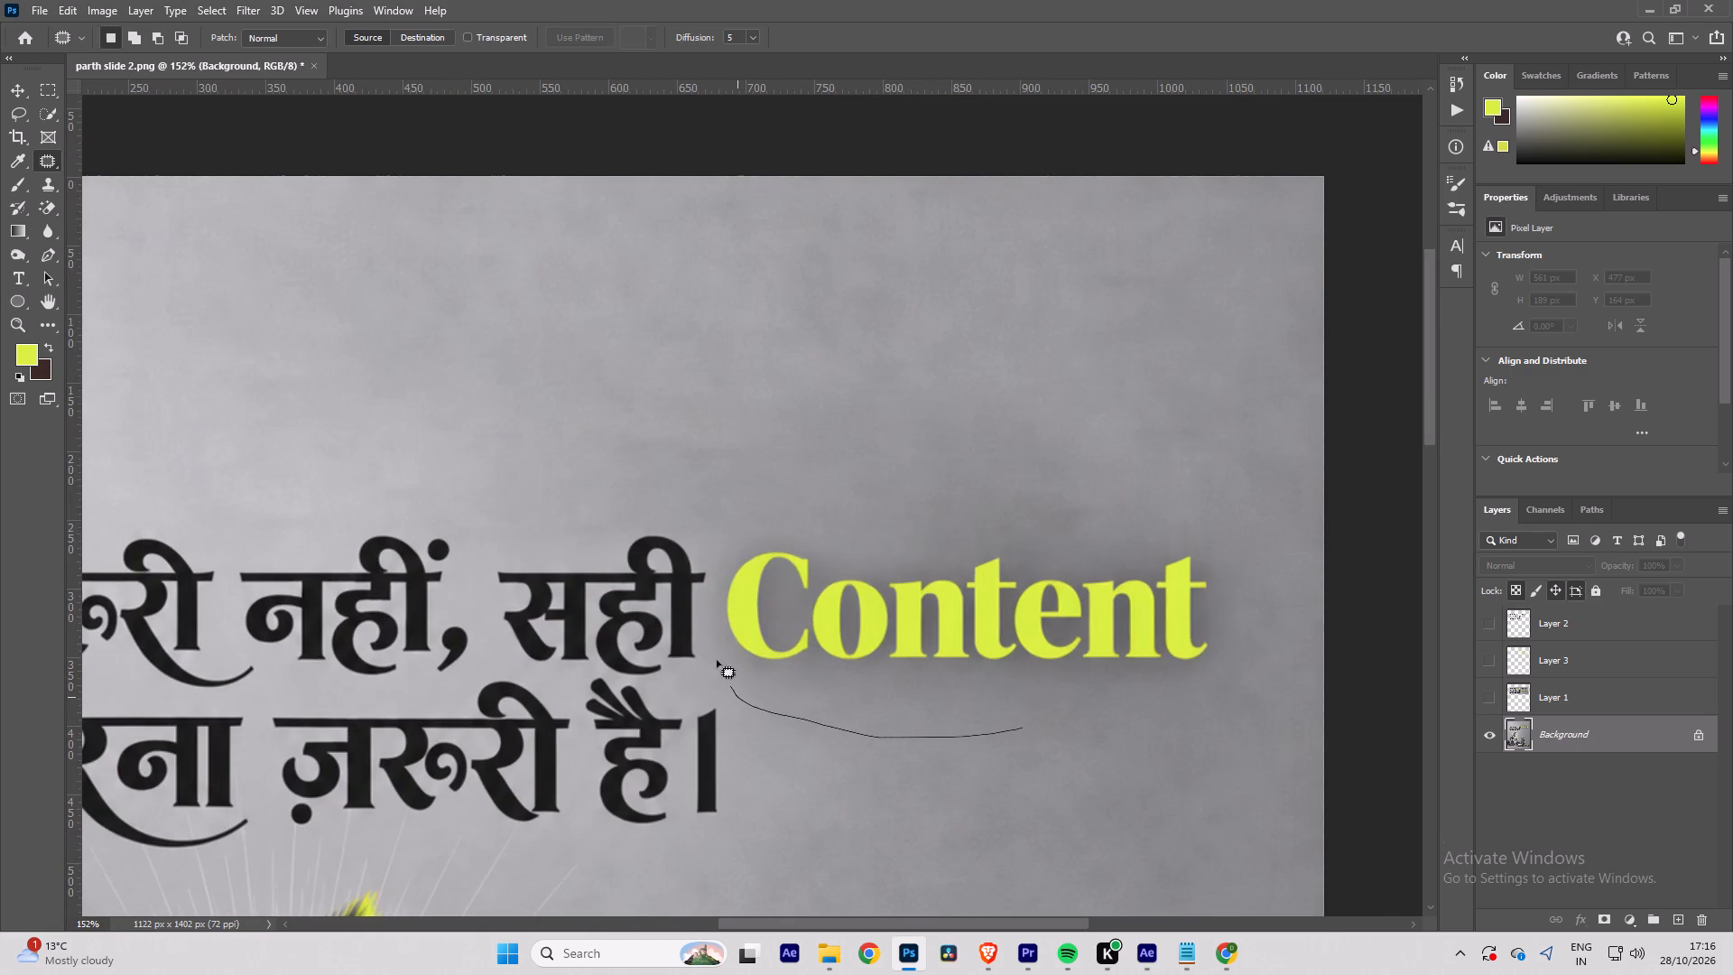
{"action": "left_click_drag", "start_coordinate": [717, 660], "coordinate": [1181, 689]}
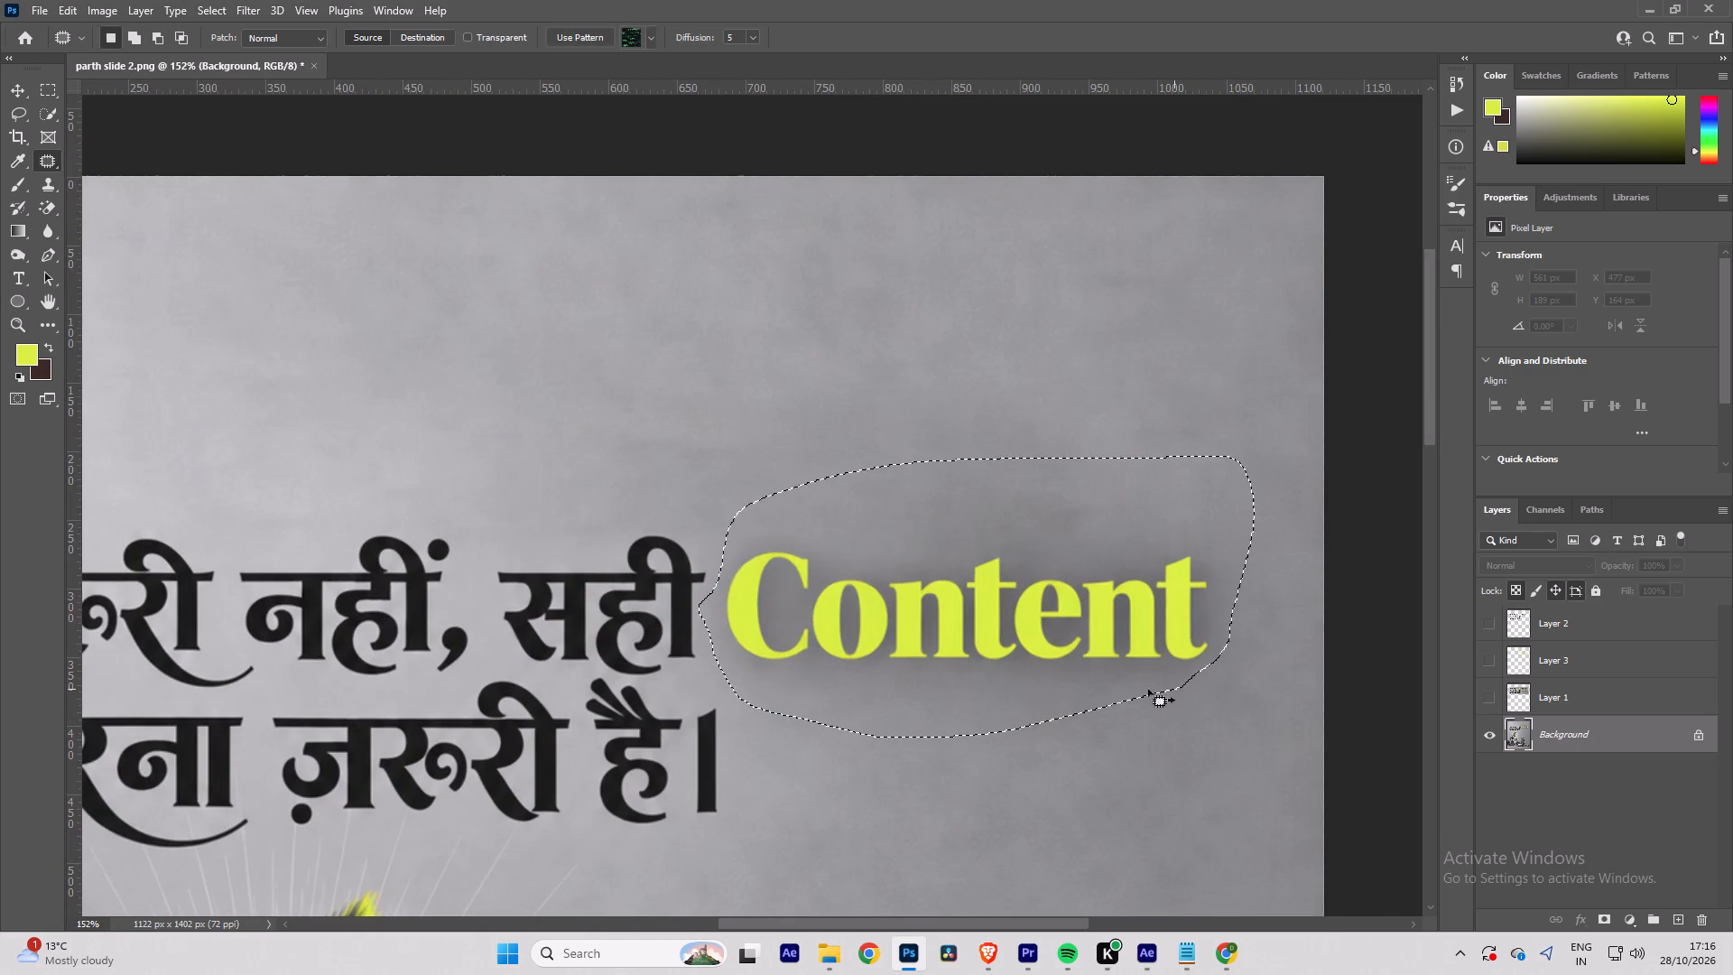
{"action": "scroll", "coordinate": [992, 692], "scroll_direction": "down", "scroll_amount": 6}
{"action": "left_click_drag", "start_coordinate": [985, 646], "coordinate": [673, 513]}
{"action": "left_click", "coordinate": [884, 441]}
Outline the word ज़रूरी at the start of the second line and patch it with clean background from above.
{"action": "scroll", "coordinate": [630, 692], "scroll_direction": "up", "scroll_amount": 3, "text": "alt"}
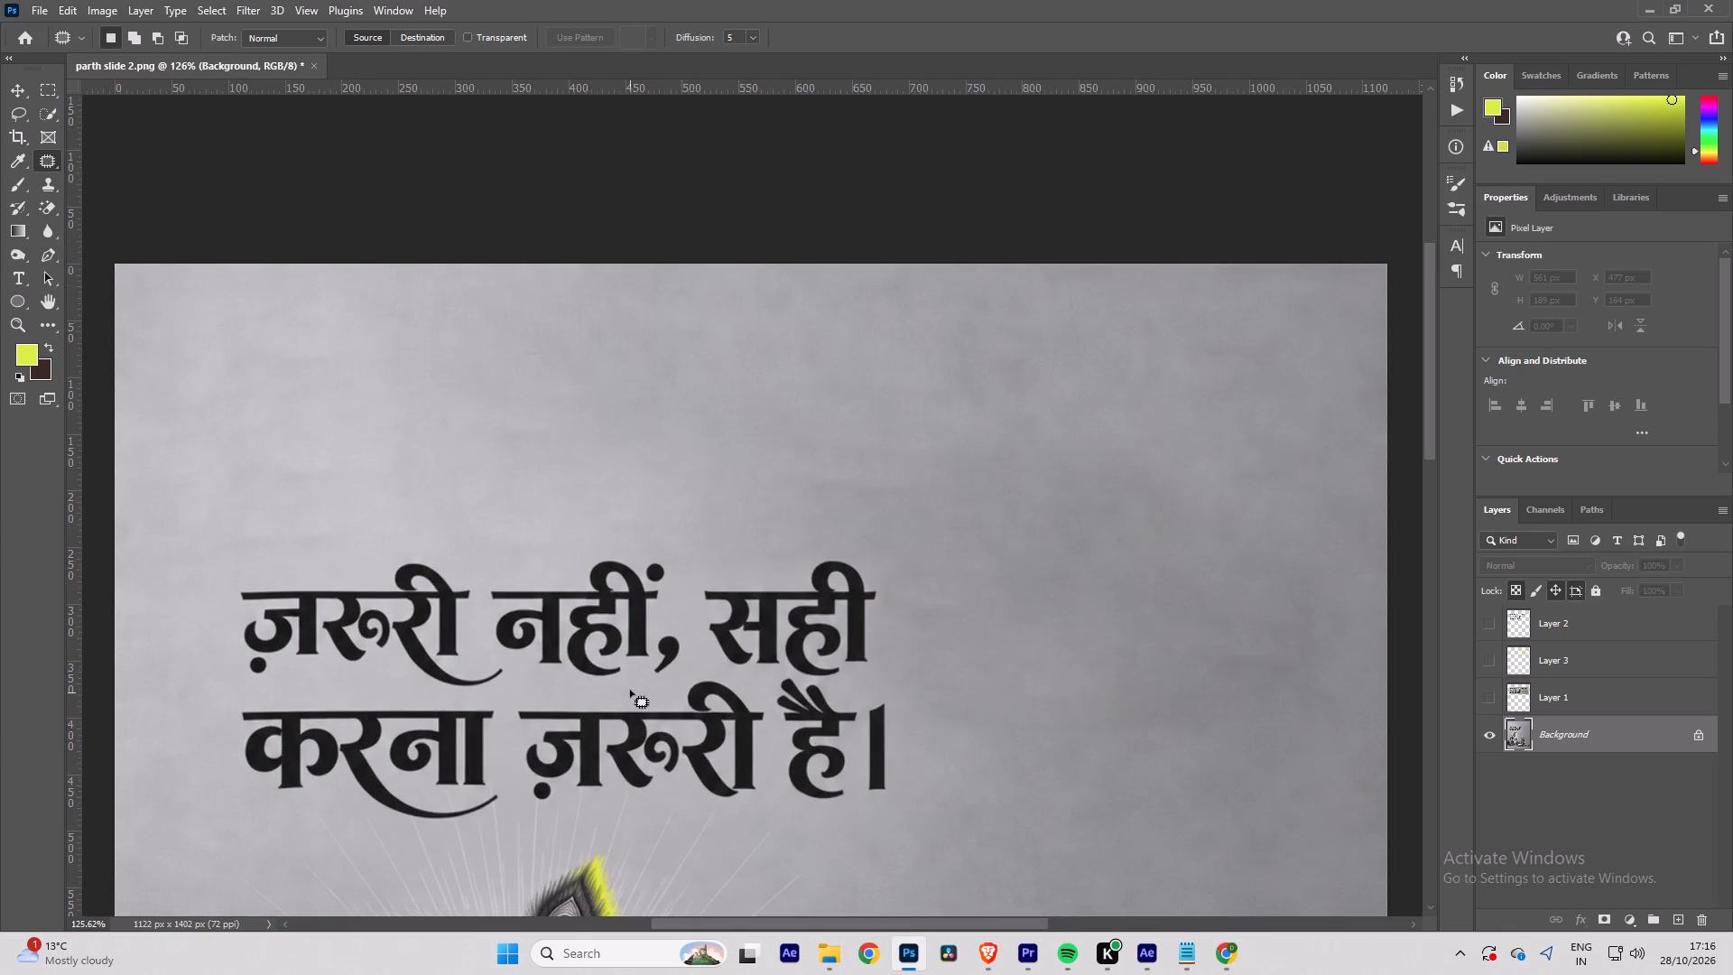
{"action": "scroll", "coordinate": [201, 617], "scroll_direction": "up", "scroll_amount": 5, "text": "alt"}
{"action": "left_click_drag", "start_coordinate": [267, 723], "coordinate": [669, 597]}
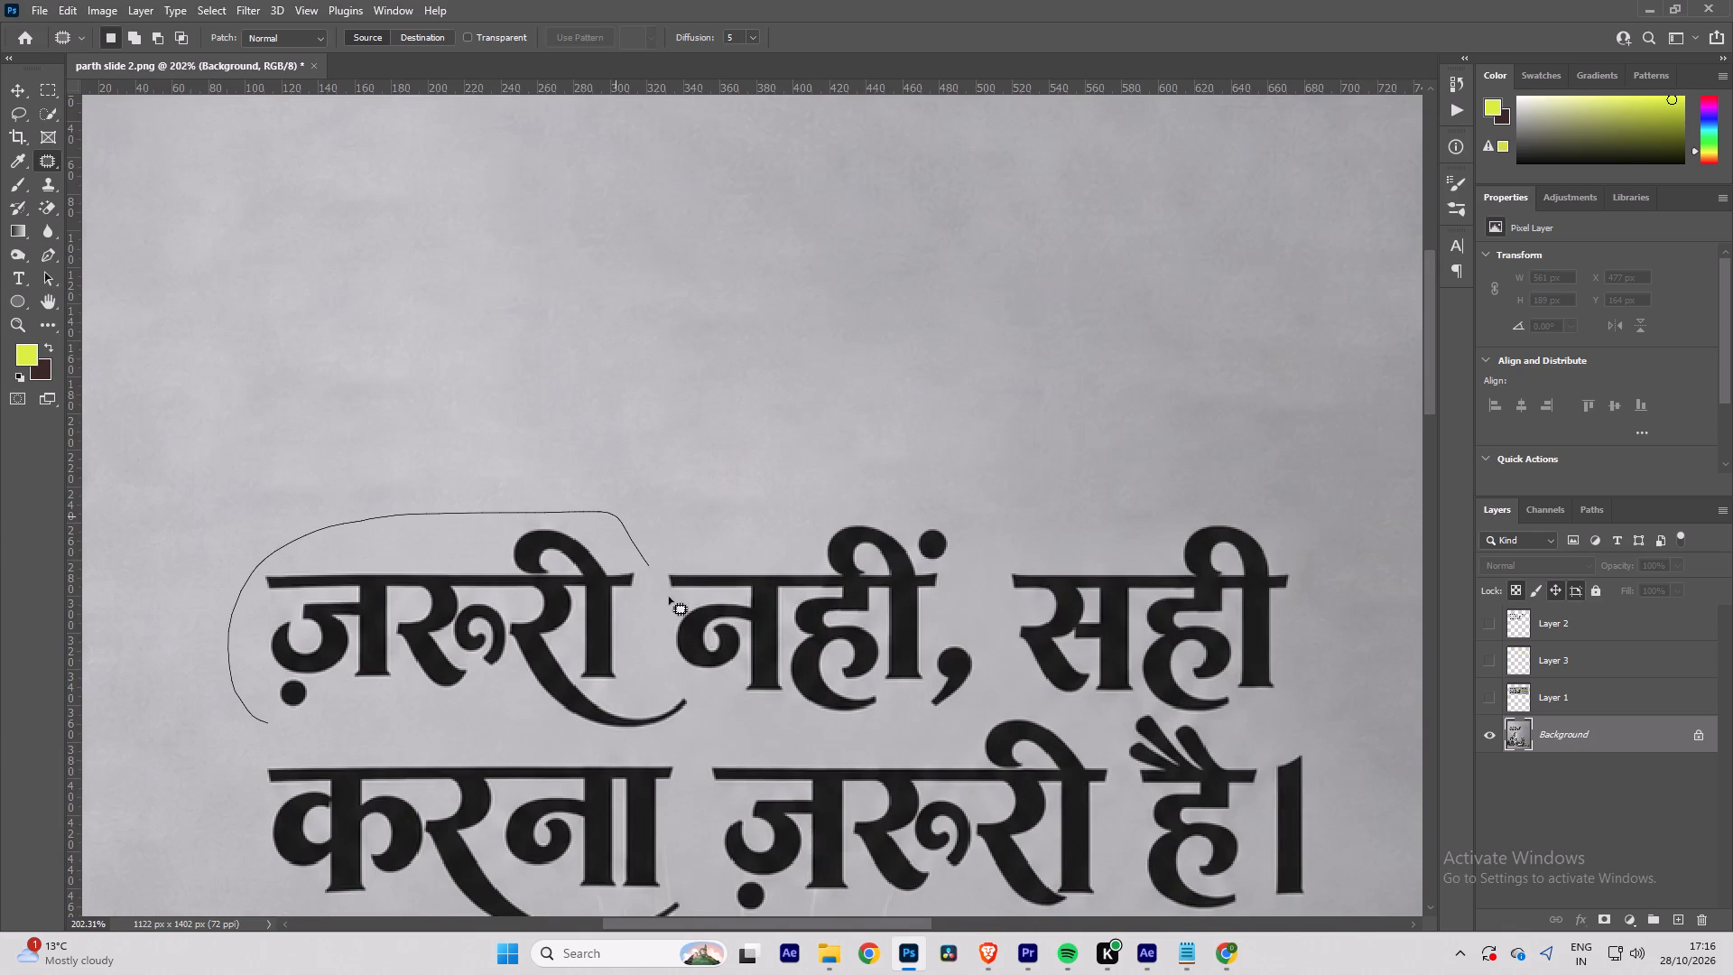
{"action": "left_click_drag", "start_coordinate": [669, 597], "coordinate": [439, 740]}
{"action": "left_click_drag", "start_coordinate": [495, 664], "coordinate": [507, 592]}
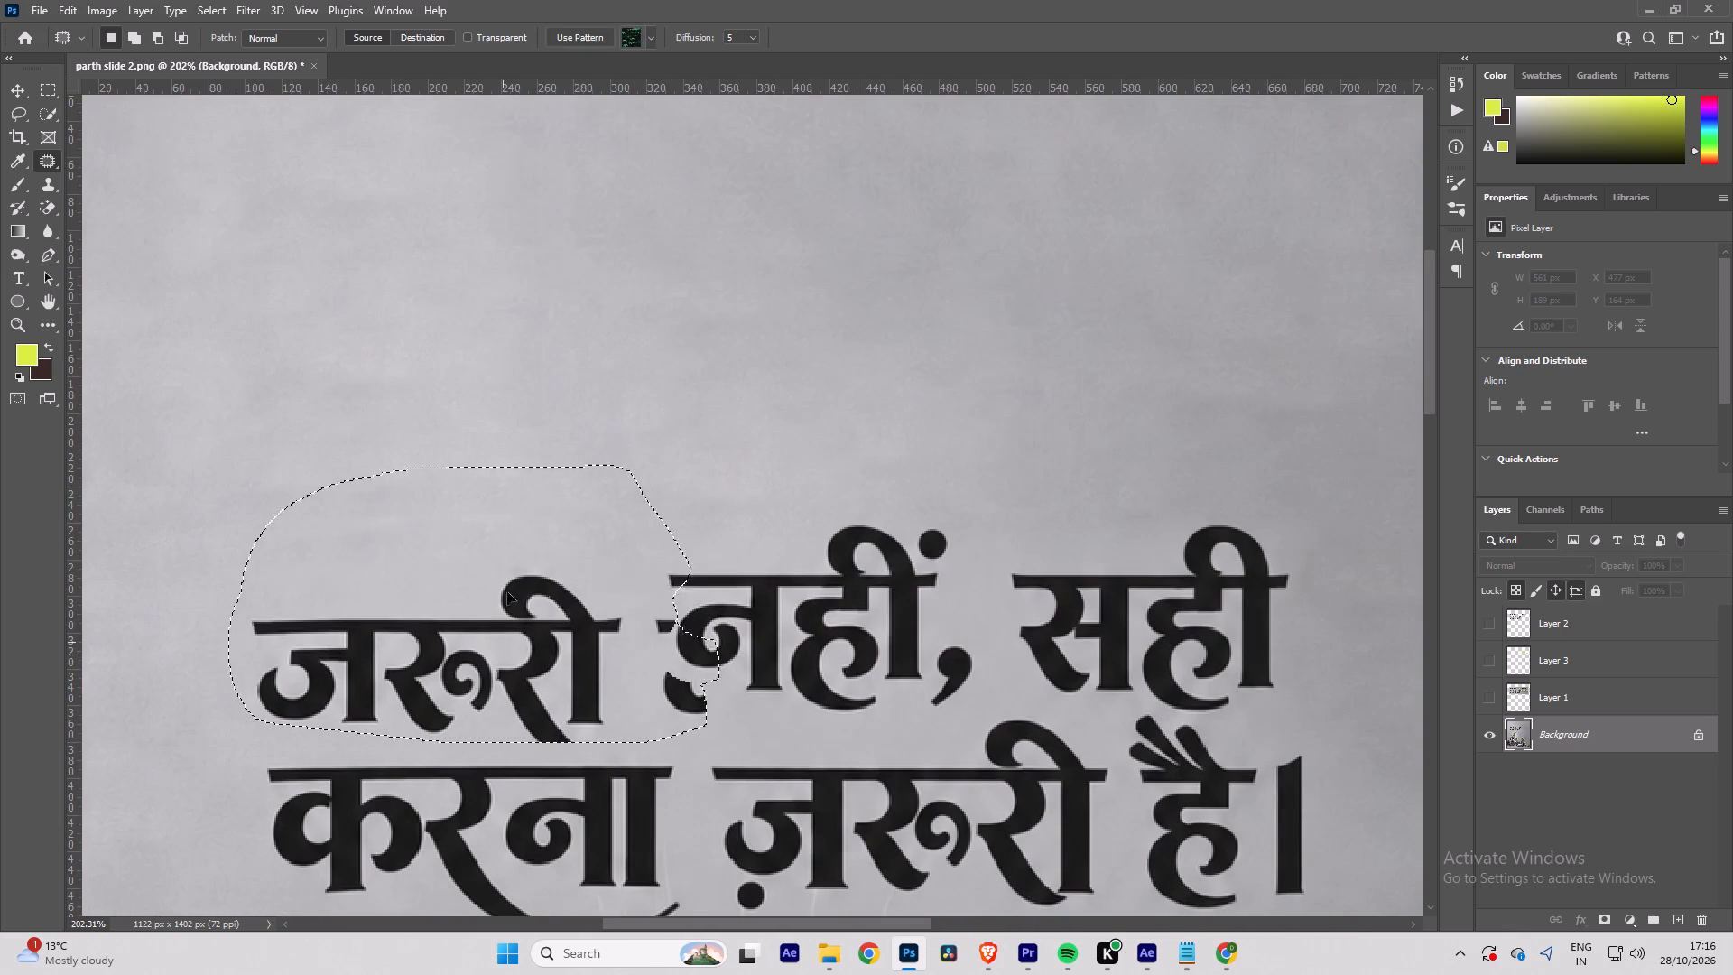
{"action": "left_click_drag", "start_coordinate": [507, 592], "coordinate": [443, 447]}
{"action": "left_click", "coordinate": [449, 428]}
Outline the word नहीं and its comma in the second line and patch them with clean background from the upper left.
{"action": "left_click_drag", "start_coordinate": [713, 713], "coordinate": [967, 522]}
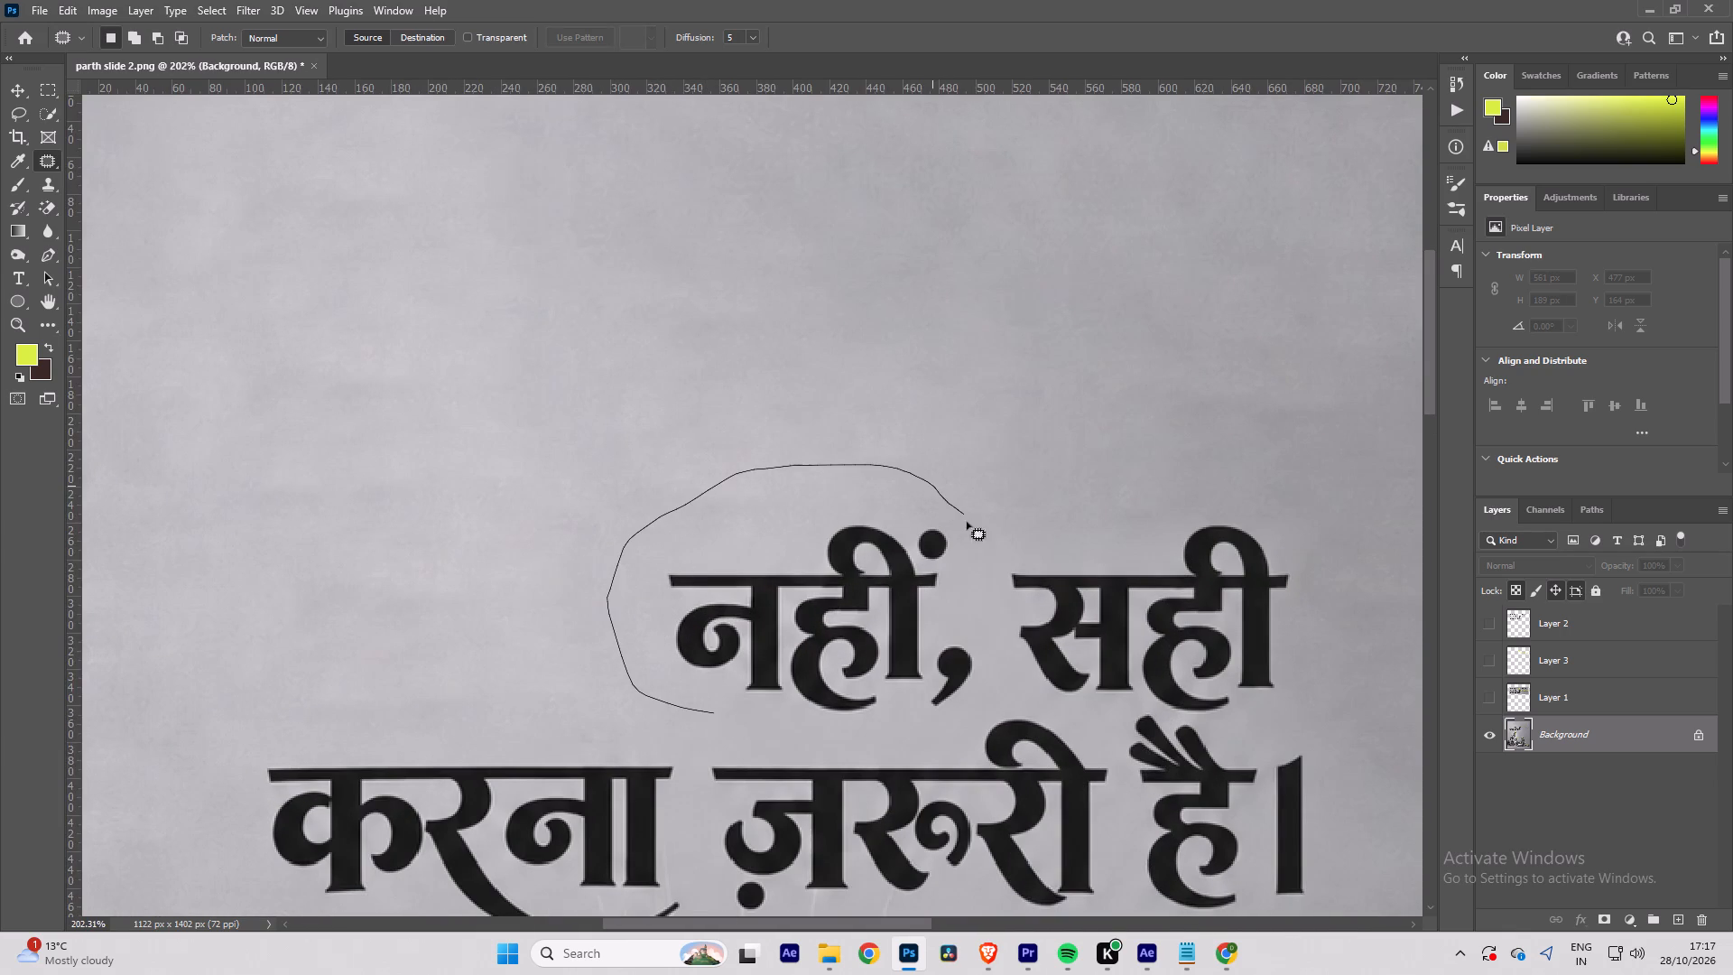
{"action": "left_click_drag", "start_coordinate": [967, 522], "coordinate": [941, 722]}
{"action": "left_click_drag", "start_coordinate": [850, 637], "coordinate": [503, 477]}
{"action": "left_click", "coordinate": [499, 474]}
Outline the word सही at the end of the second line and patch it with clean background to its left.
{"action": "left_click_drag", "start_coordinate": [1043, 703], "coordinate": [1049, 706]}
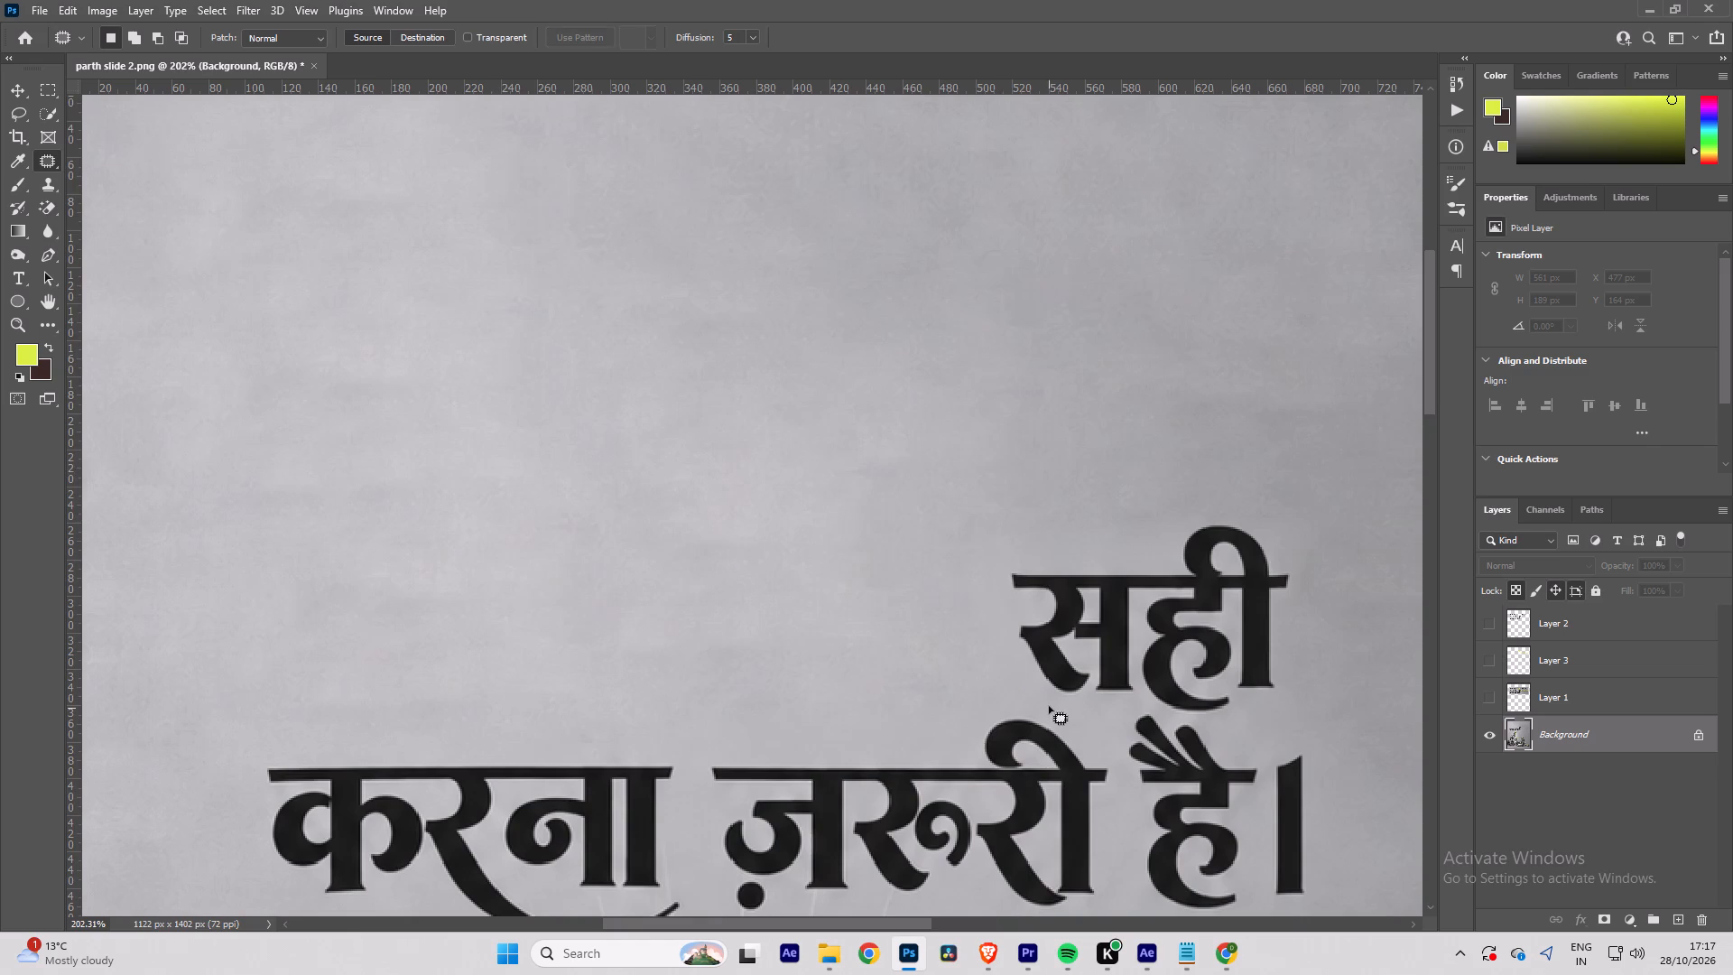
{"action": "left_click_drag", "start_coordinate": [1049, 706], "coordinate": [1164, 715]}
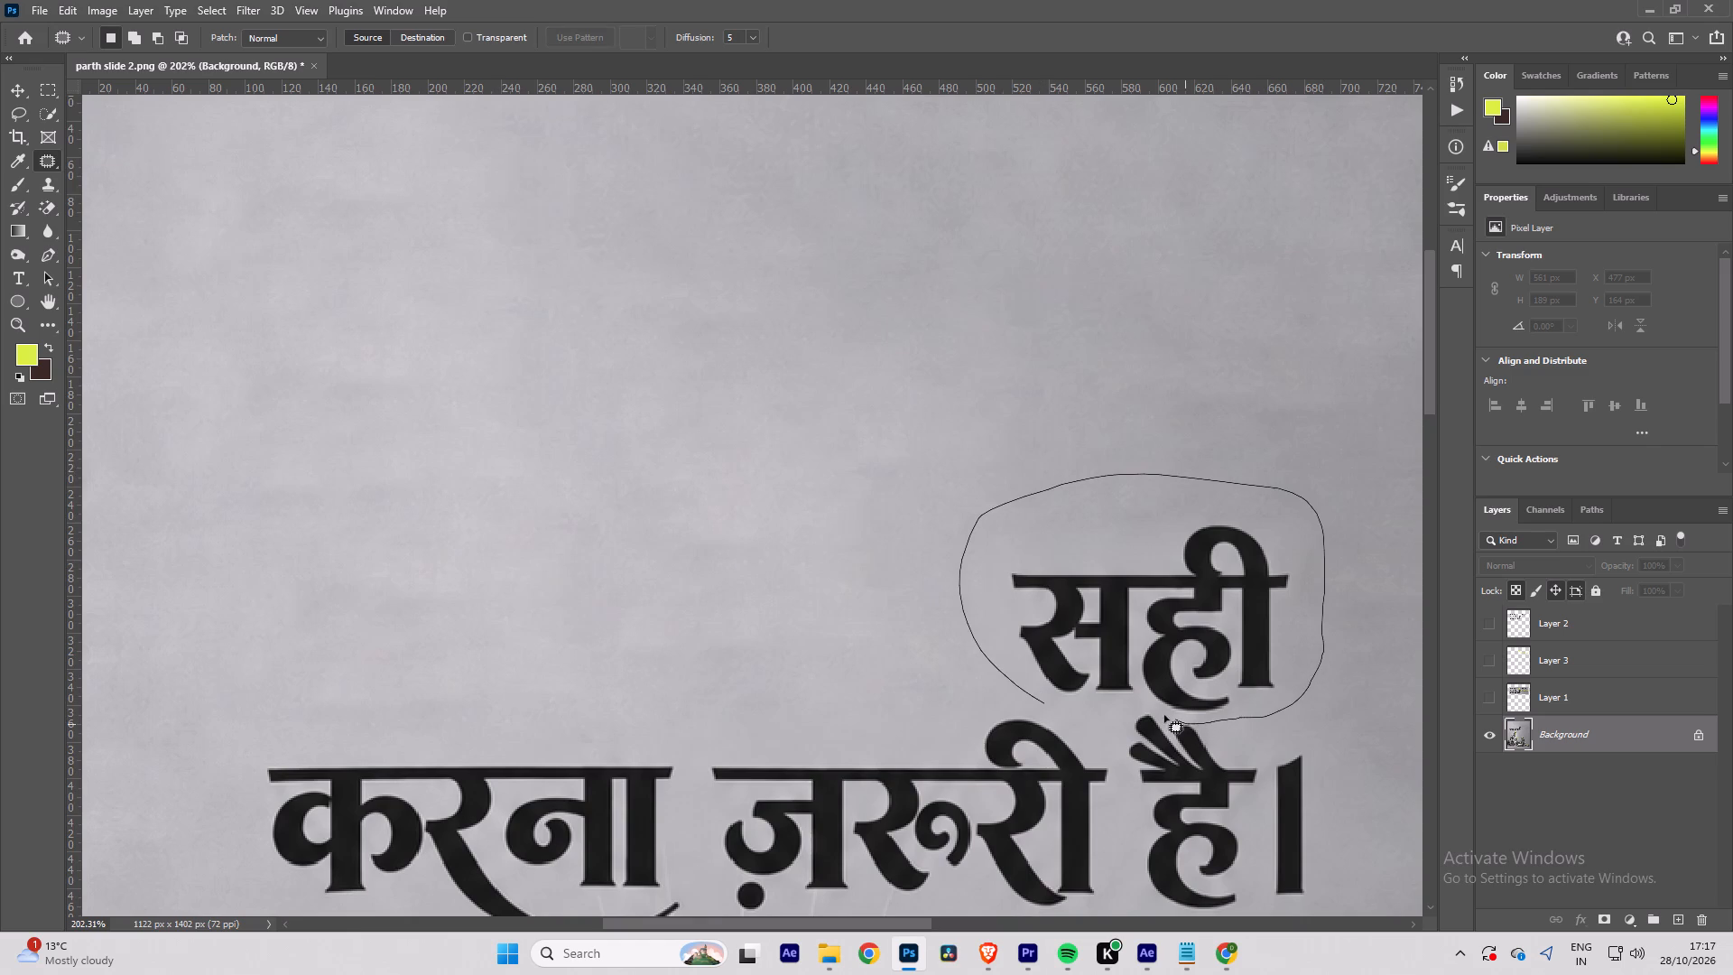
{"action": "left_click_drag", "start_coordinate": [1164, 715], "coordinate": [1080, 715]}
{"action": "left_click_drag", "start_coordinate": [1154, 648], "coordinate": [688, 550]}
{"action": "left_click", "coordinate": [687, 549]}
Outline the word करना at the start of the third line and replace it with a content-aware fill.
{"action": "scroll", "coordinate": [732, 444], "scroll_direction": "down", "scroll_amount": 5, "text": "alt"}
{"action": "scroll", "coordinate": [600, 759], "scroll_direction": "up", "scroll_amount": 6, "text": "alt"}
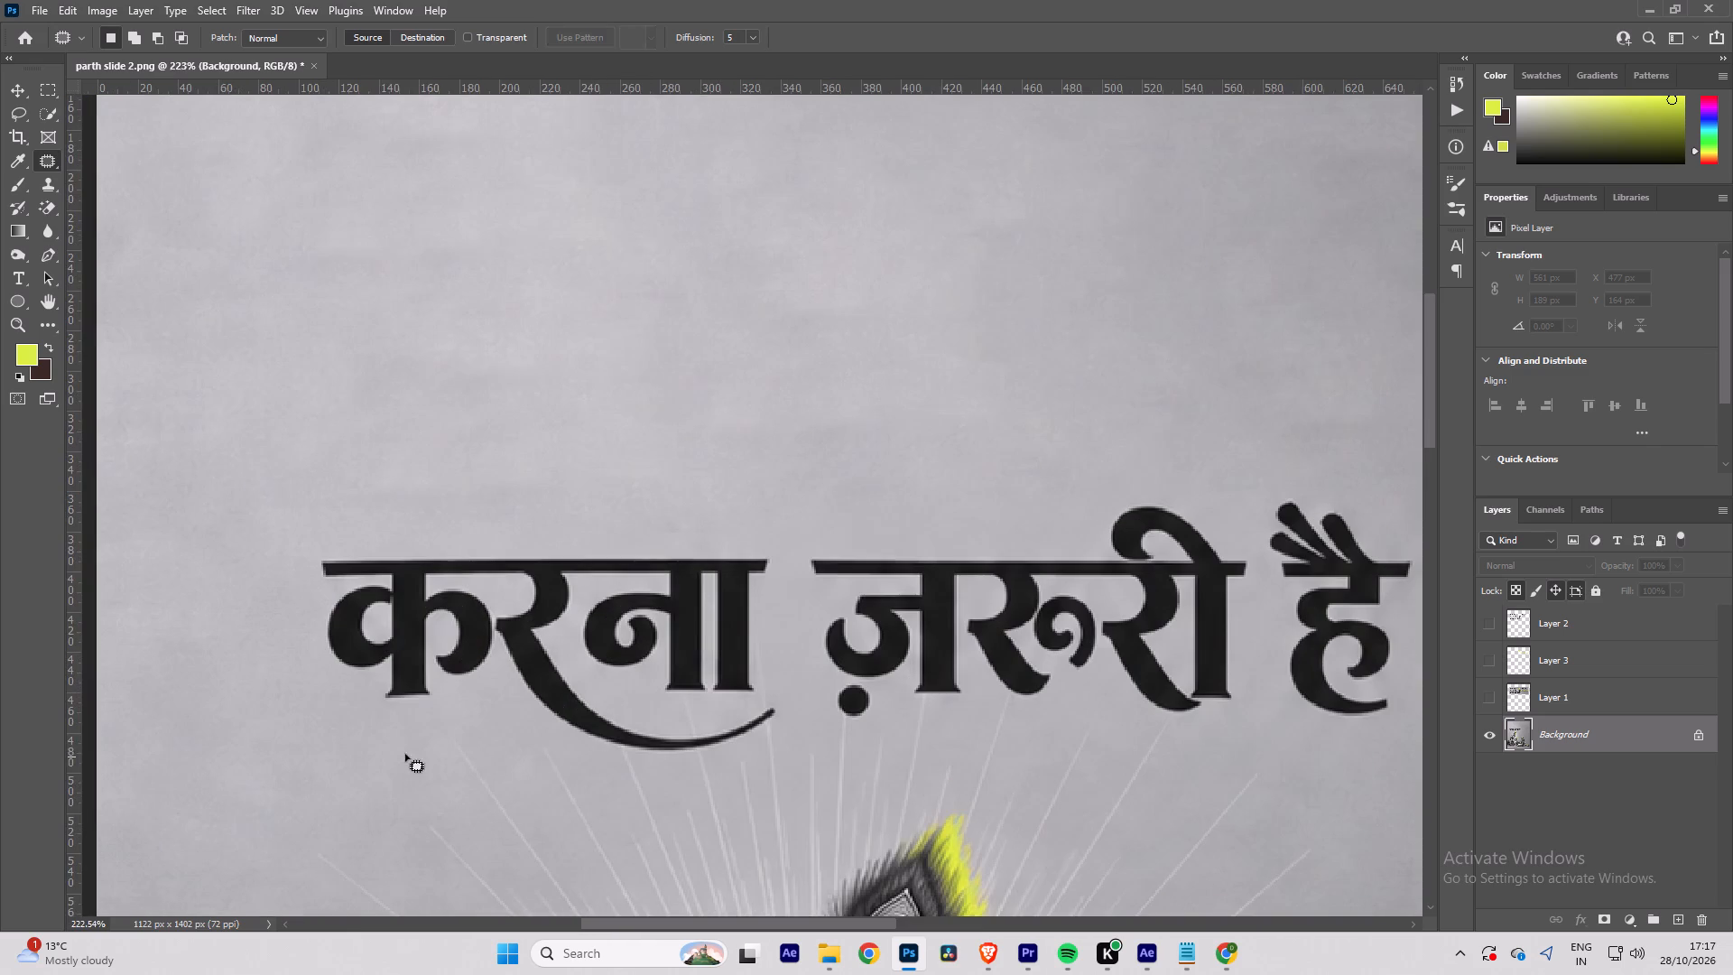
{"action": "left_click_drag", "start_coordinate": [403, 716], "coordinate": [788, 546]}
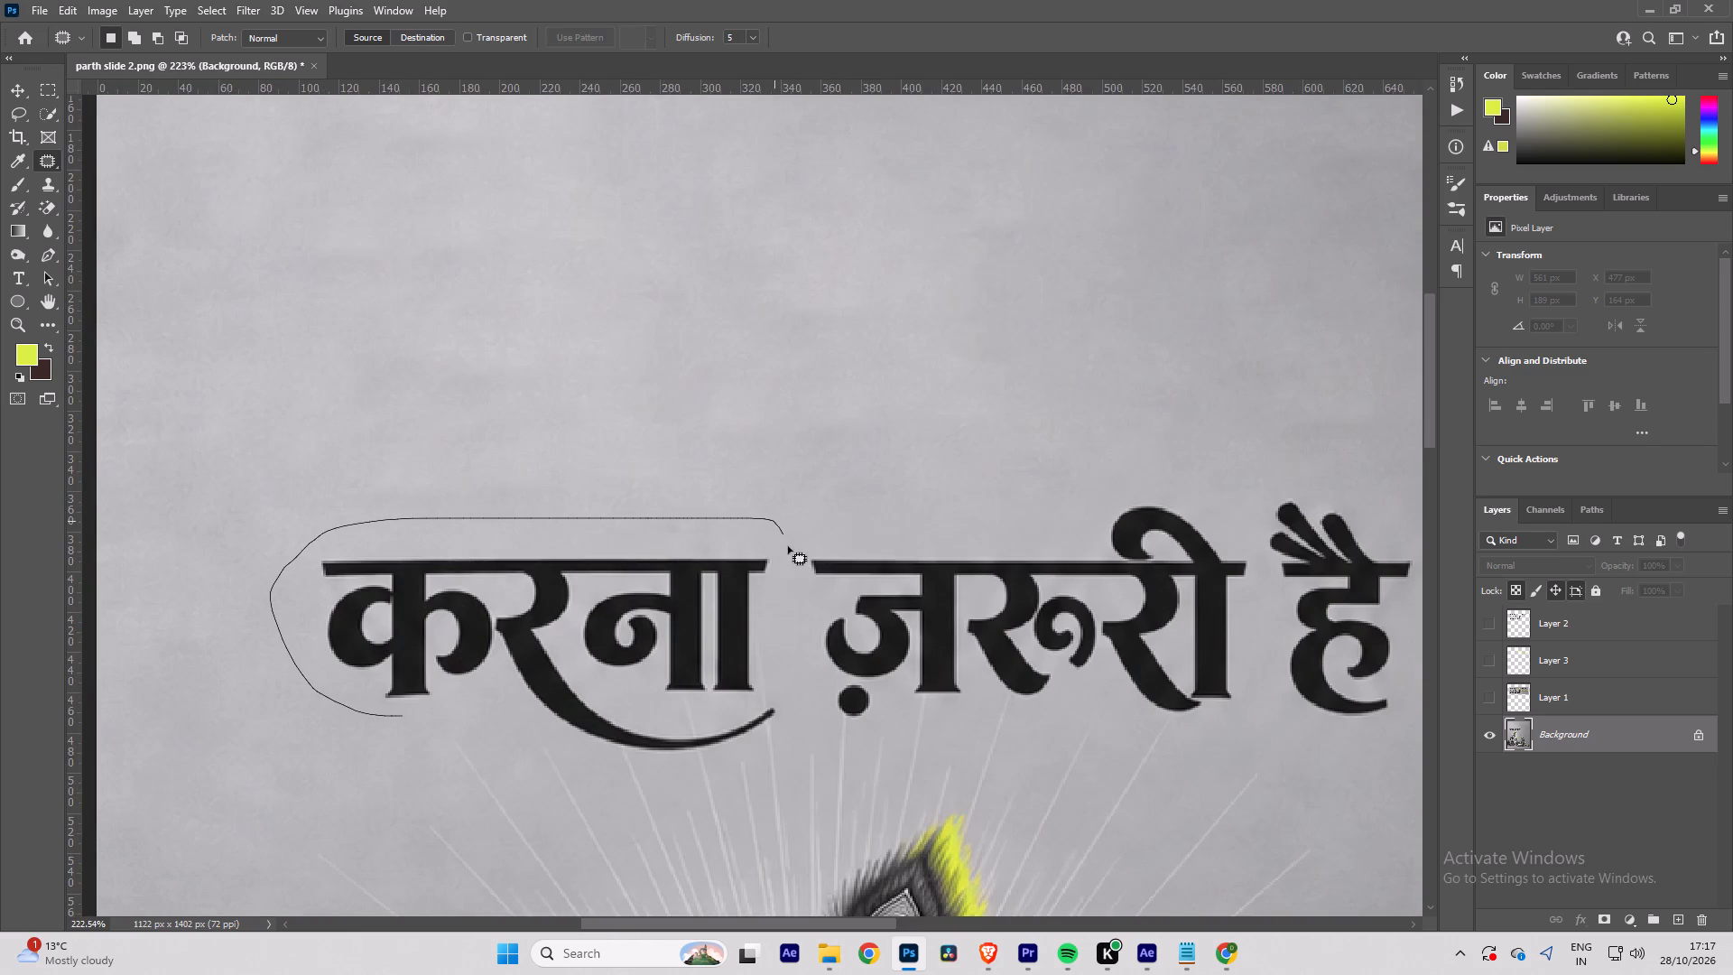
{"action": "left_click_drag", "start_coordinate": [788, 546], "coordinate": [440, 720]}
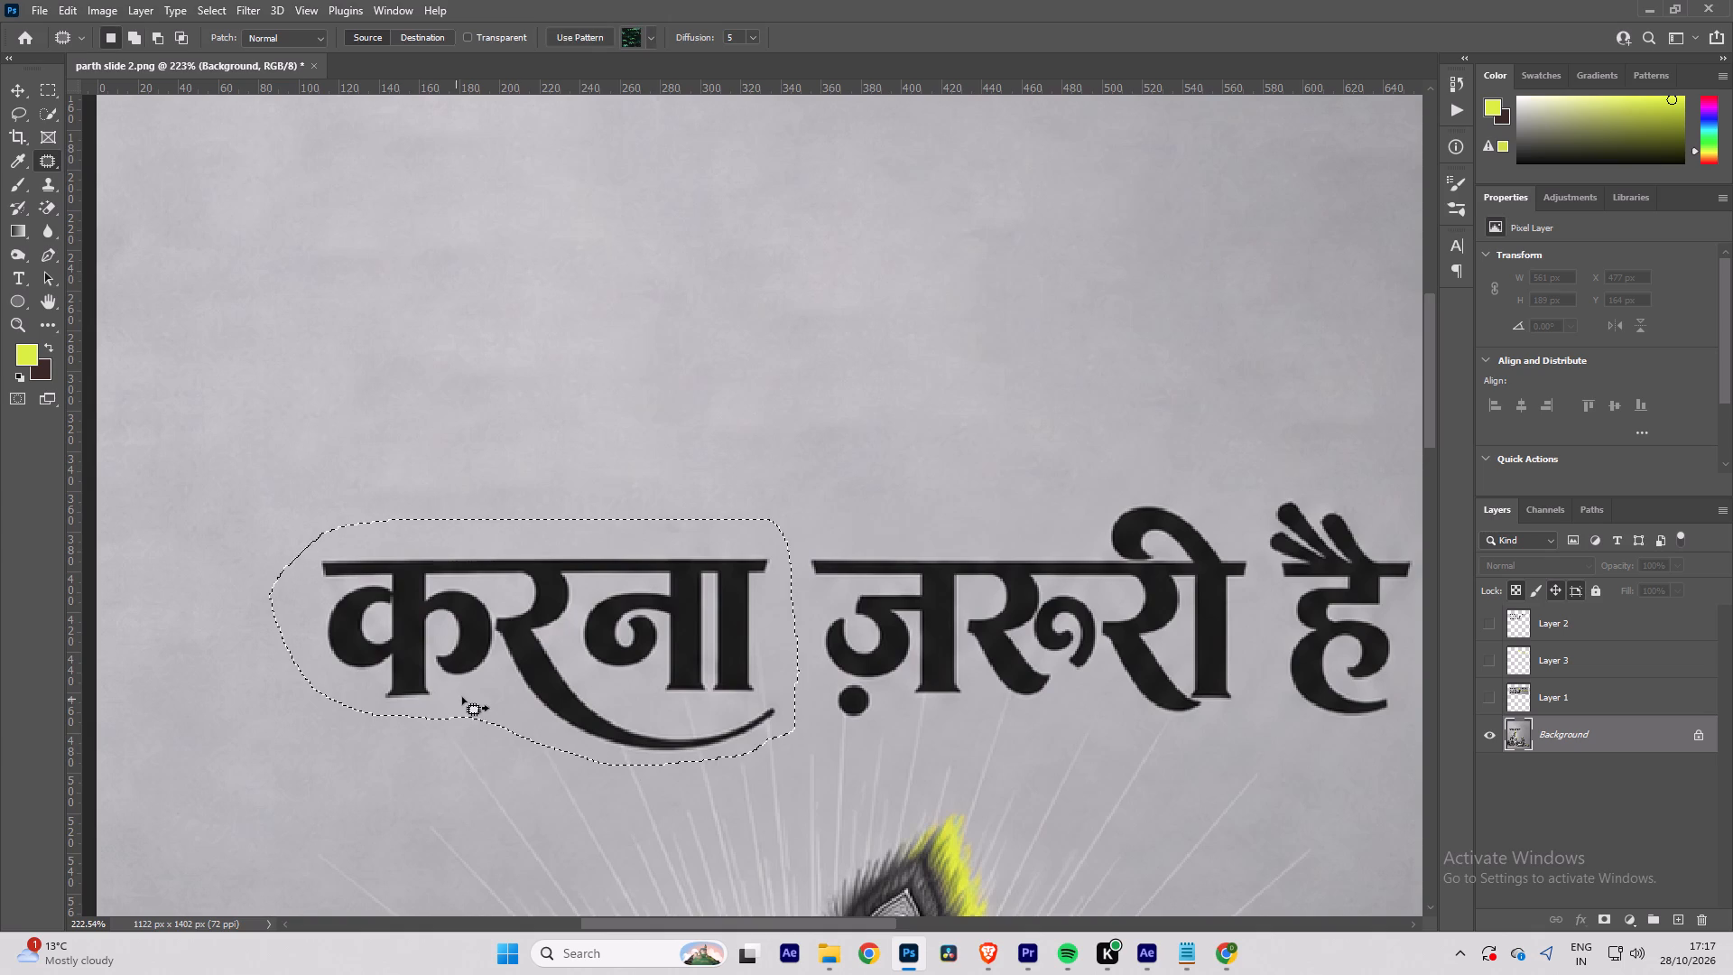
{"action": "key", "text": "shift+BackSpace"}
{"action": "key", "text": "Return"}
{"action": "left_click", "coordinate": [598, 399]}
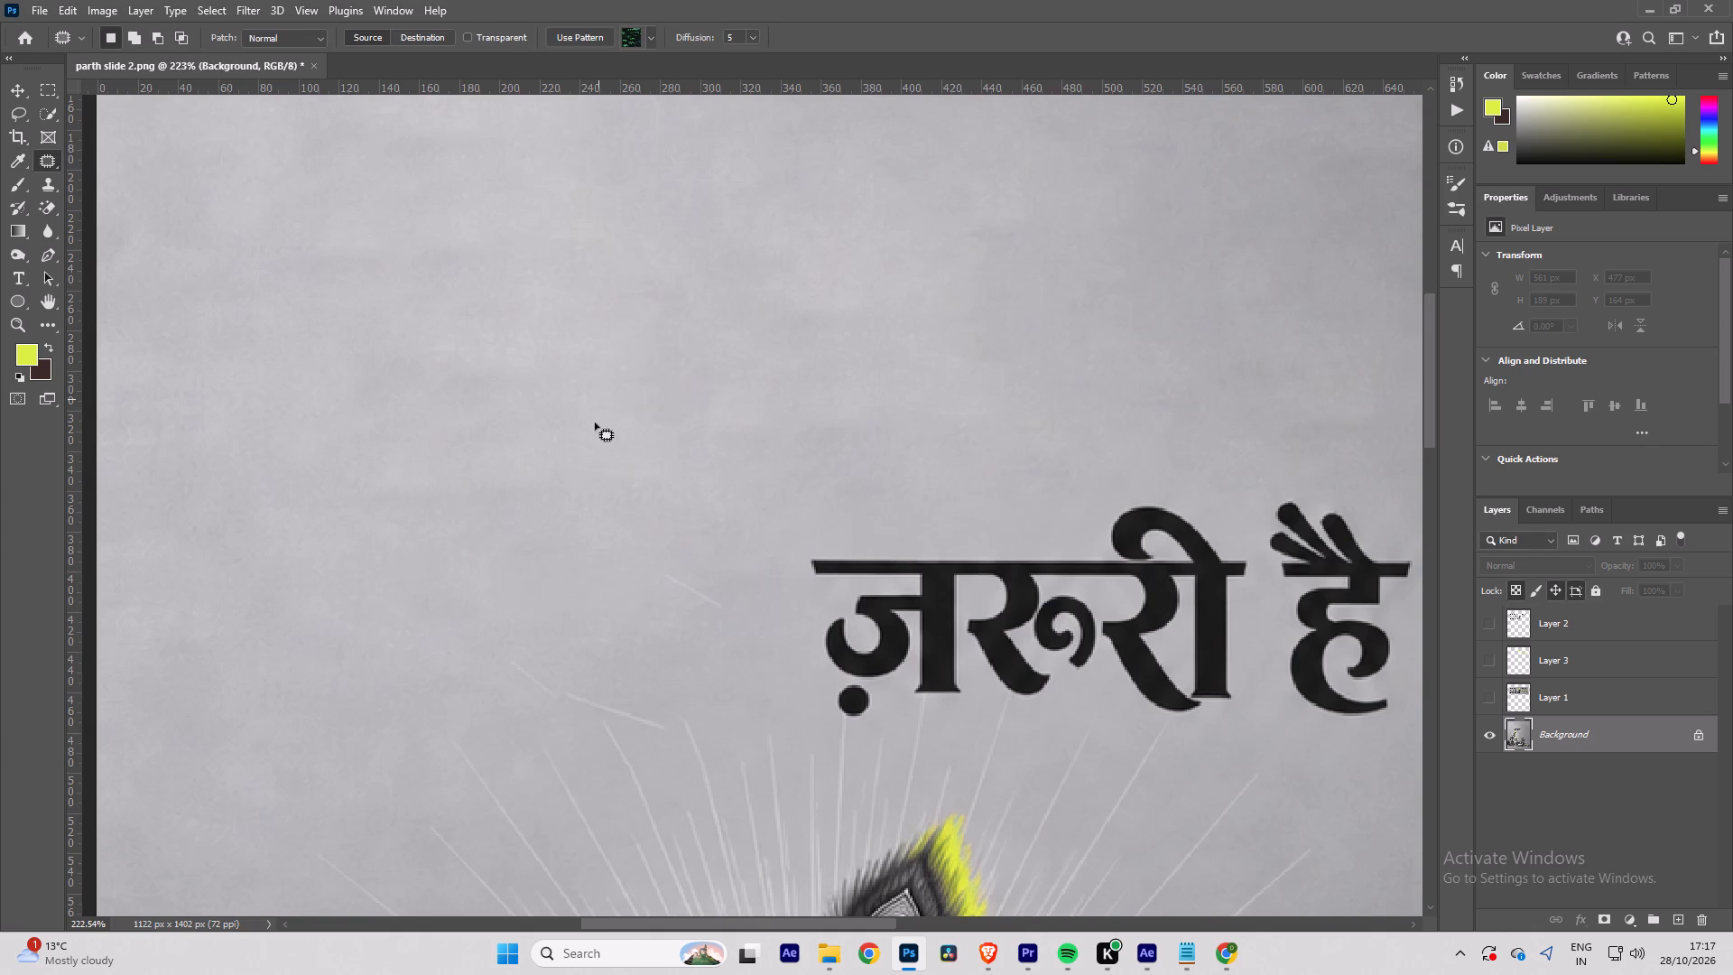
Patch the stray light-ray fragments to the lower left of ज़रूरी in the third line with clean background from above.
{"action": "left_click_drag", "start_coordinate": [676, 655], "coordinate": [742, 667]}
{"action": "left_click_drag", "start_coordinate": [717, 614], "coordinate": [586, 410]}
{"action": "left_click", "coordinate": [581, 398]}
{"action": "left_click_drag", "start_coordinate": [514, 698], "coordinate": [531, 655]}
{"action": "left_click_drag", "start_coordinate": [531, 655], "coordinate": [542, 719]}
{"action": "left_click_drag", "start_coordinate": [542, 689], "coordinate": [443, 506]}
{"action": "left_click", "coordinate": [443, 500]}
{"action": "left_click_drag", "start_coordinate": [569, 715], "coordinate": [678, 720]}
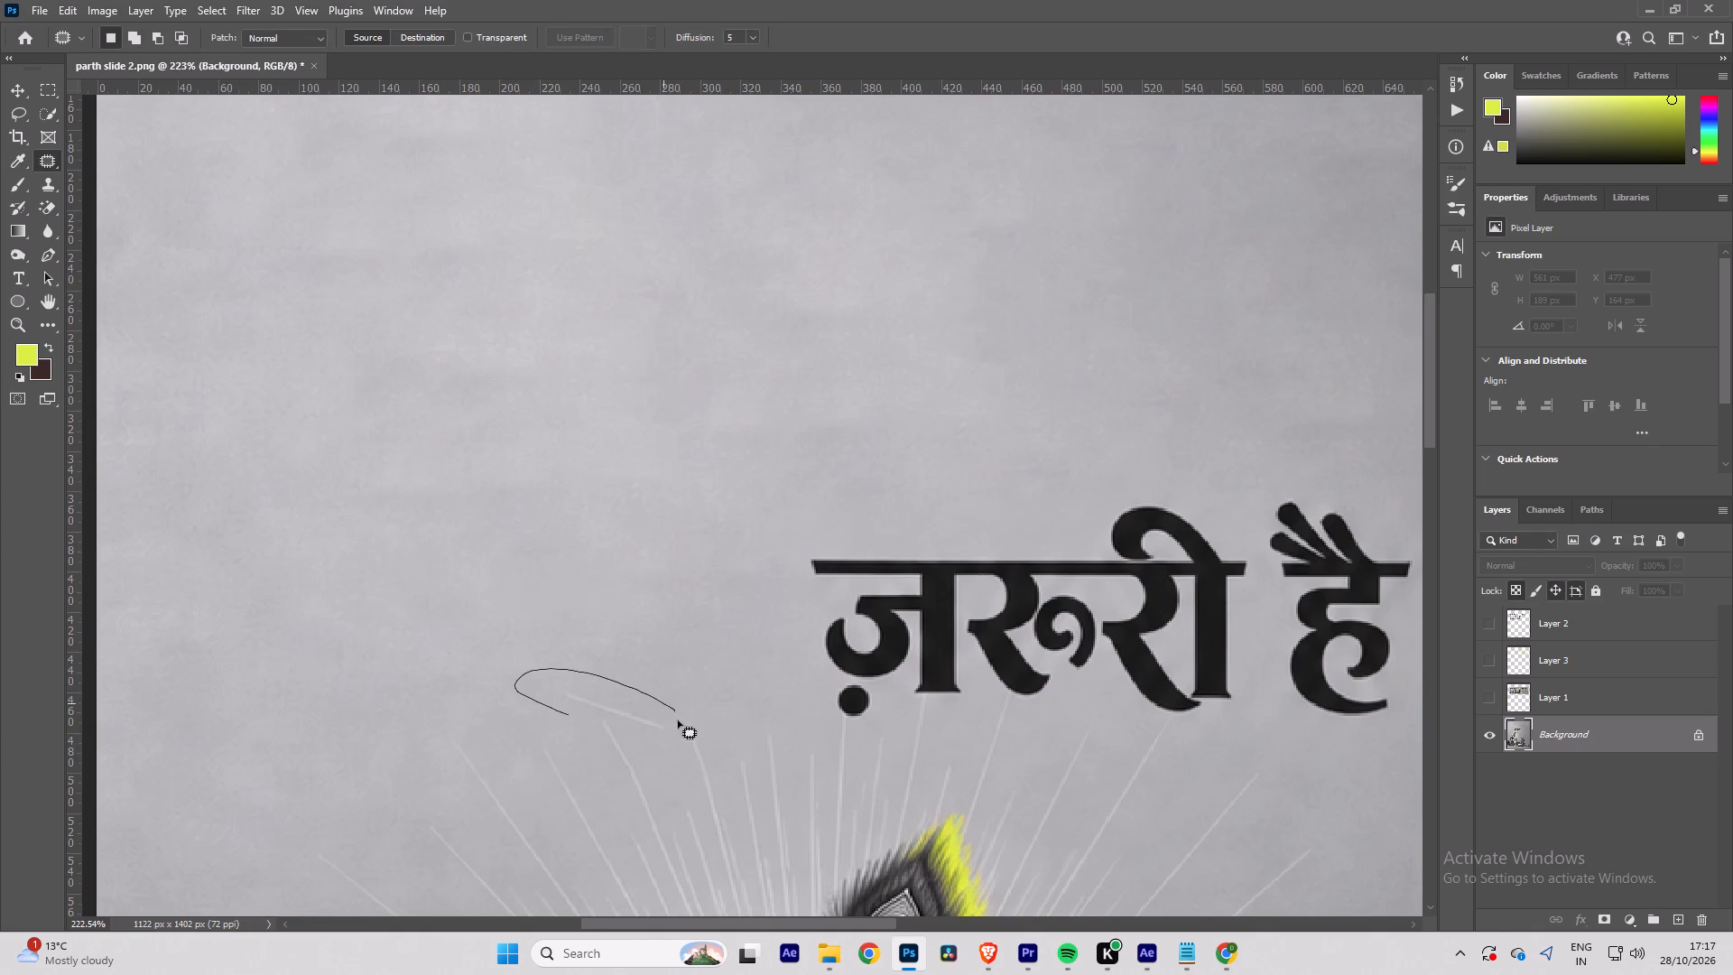
{"action": "left_click_drag", "start_coordinate": [678, 720], "coordinate": [581, 714]}
{"action": "left_click_drag", "start_coordinate": [604, 704], "coordinate": [550, 545]}
{"action": "left_click", "coordinate": [542, 515]}
Outline the word है and its full stop bar in the third line and patch them with clean background from the upper right.
{"action": "scroll", "coordinate": [217, 446], "scroll_direction": "down", "scroll_amount": 7, "text": "alt"}
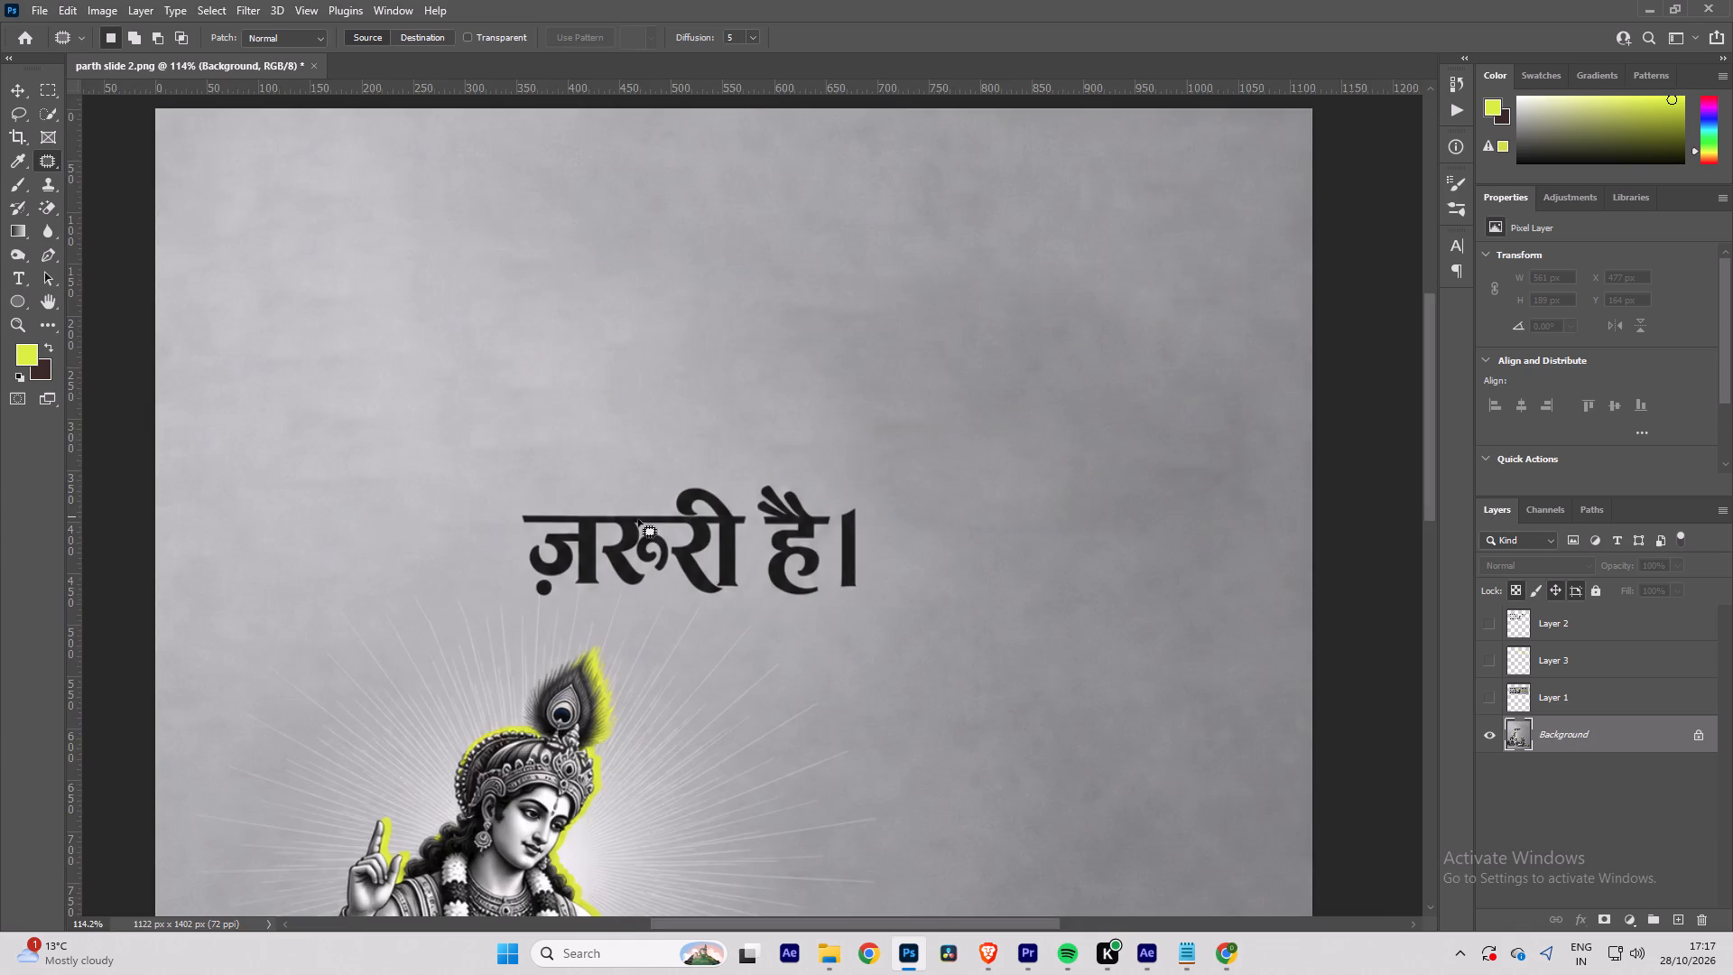
{"action": "scroll", "coordinate": [620, 521], "scroll_direction": "up", "scroll_amount": 8, "text": "alt"}
{"action": "left_click_drag", "start_coordinate": [1070, 709], "coordinate": [1236, 599]}
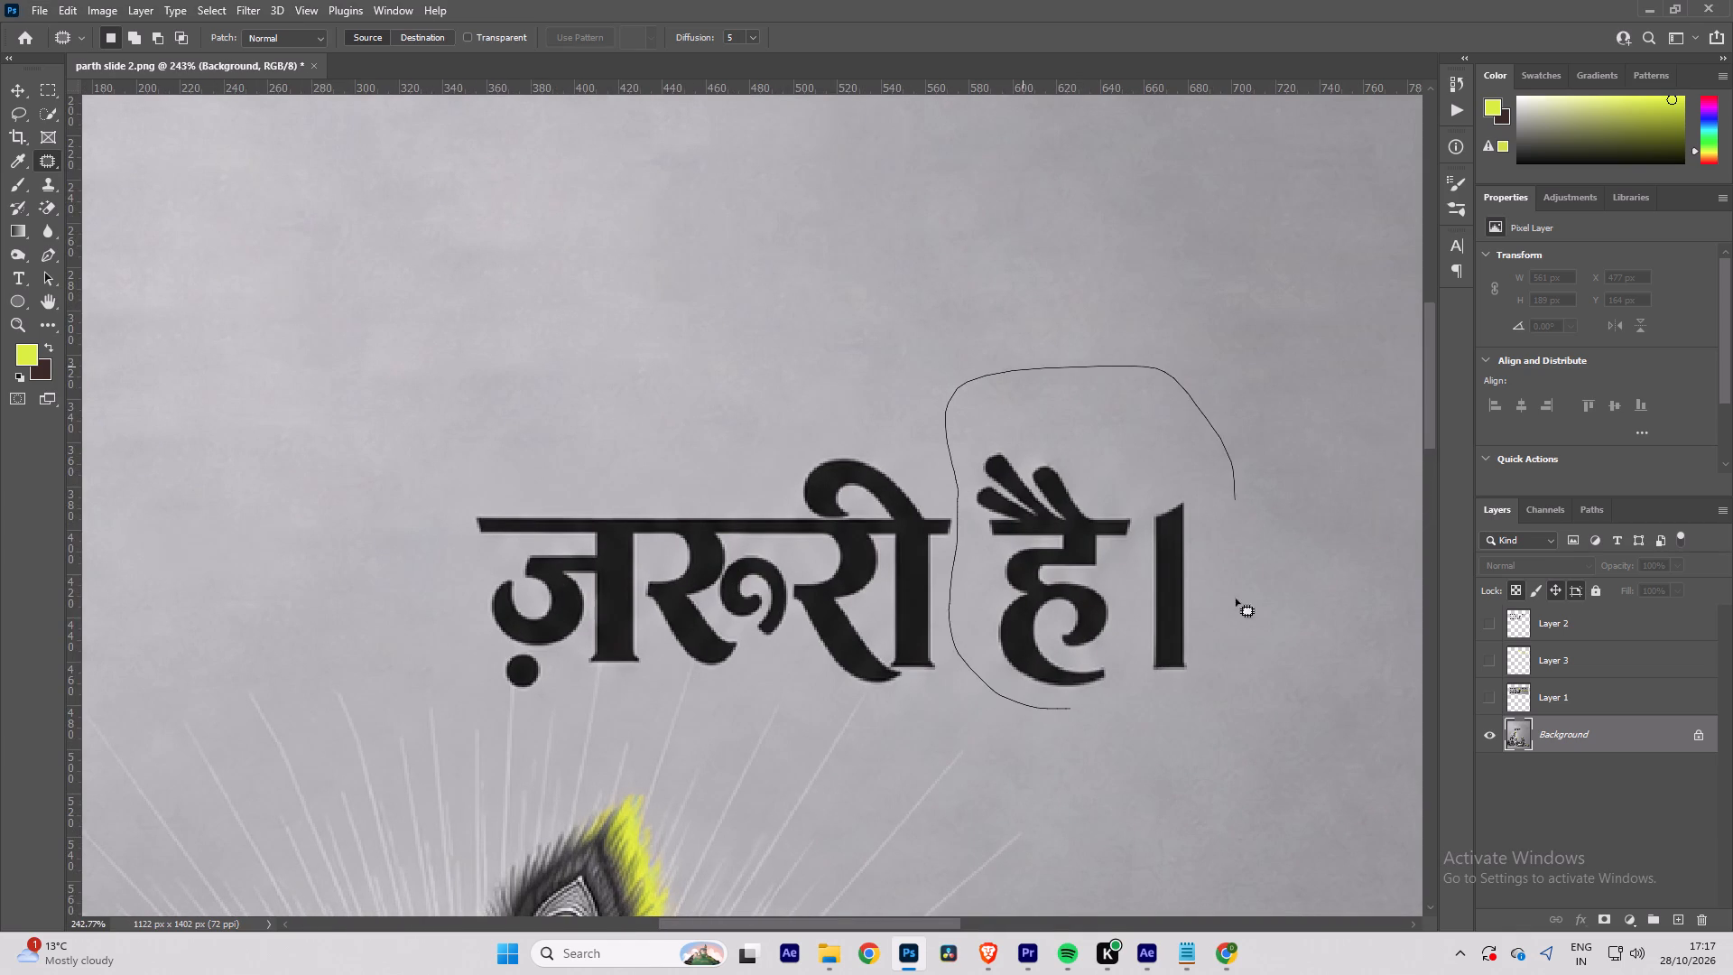
{"action": "left_click_drag", "start_coordinate": [1236, 599], "coordinate": [1196, 714]}
{"action": "scroll", "coordinate": [858, 636], "scroll_direction": "down", "scroll_amount": 6, "text": "alt"}
{"action": "left_click_drag", "start_coordinate": [990, 577], "coordinate": [1090, 330]}
{"action": "left_click", "coordinate": [1090, 330]}
Outline the remaining word ज़रूरी in the third line and replace it with a content-aware fill.
{"action": "scroll", "coordinate": [881, 628], "scroll_direction": "up", "scroll_amount": 8, "text": "alt"}
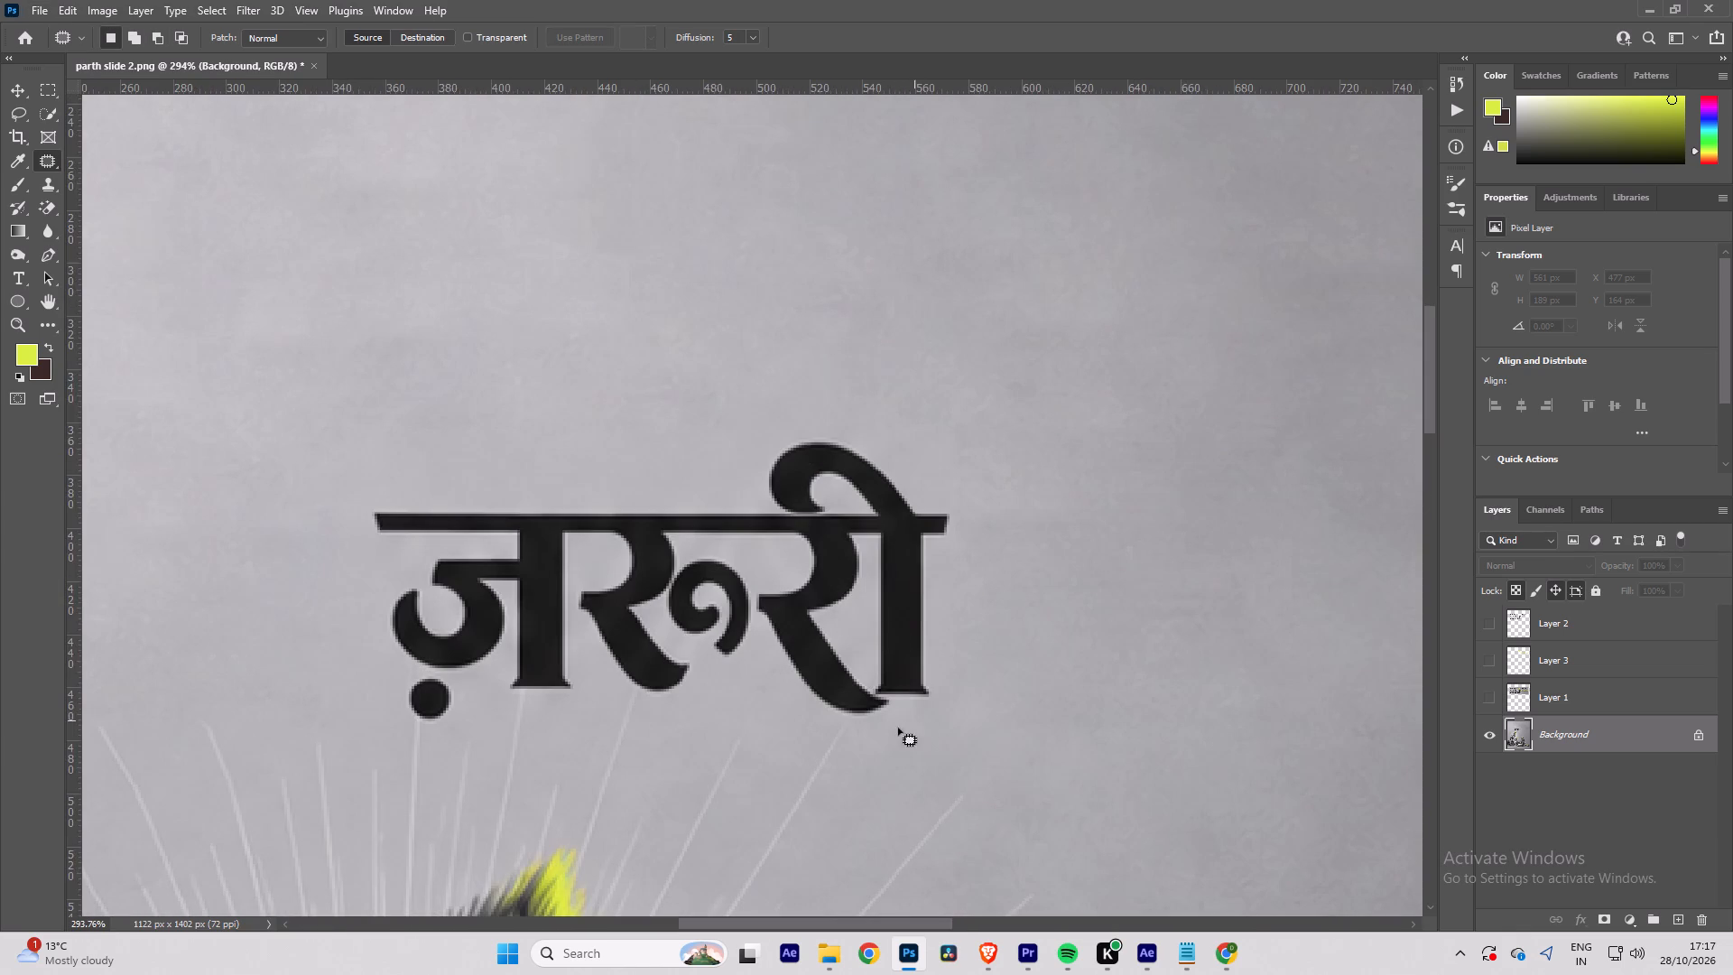
{"action": "left_click", "coordinate": [898, 729]}
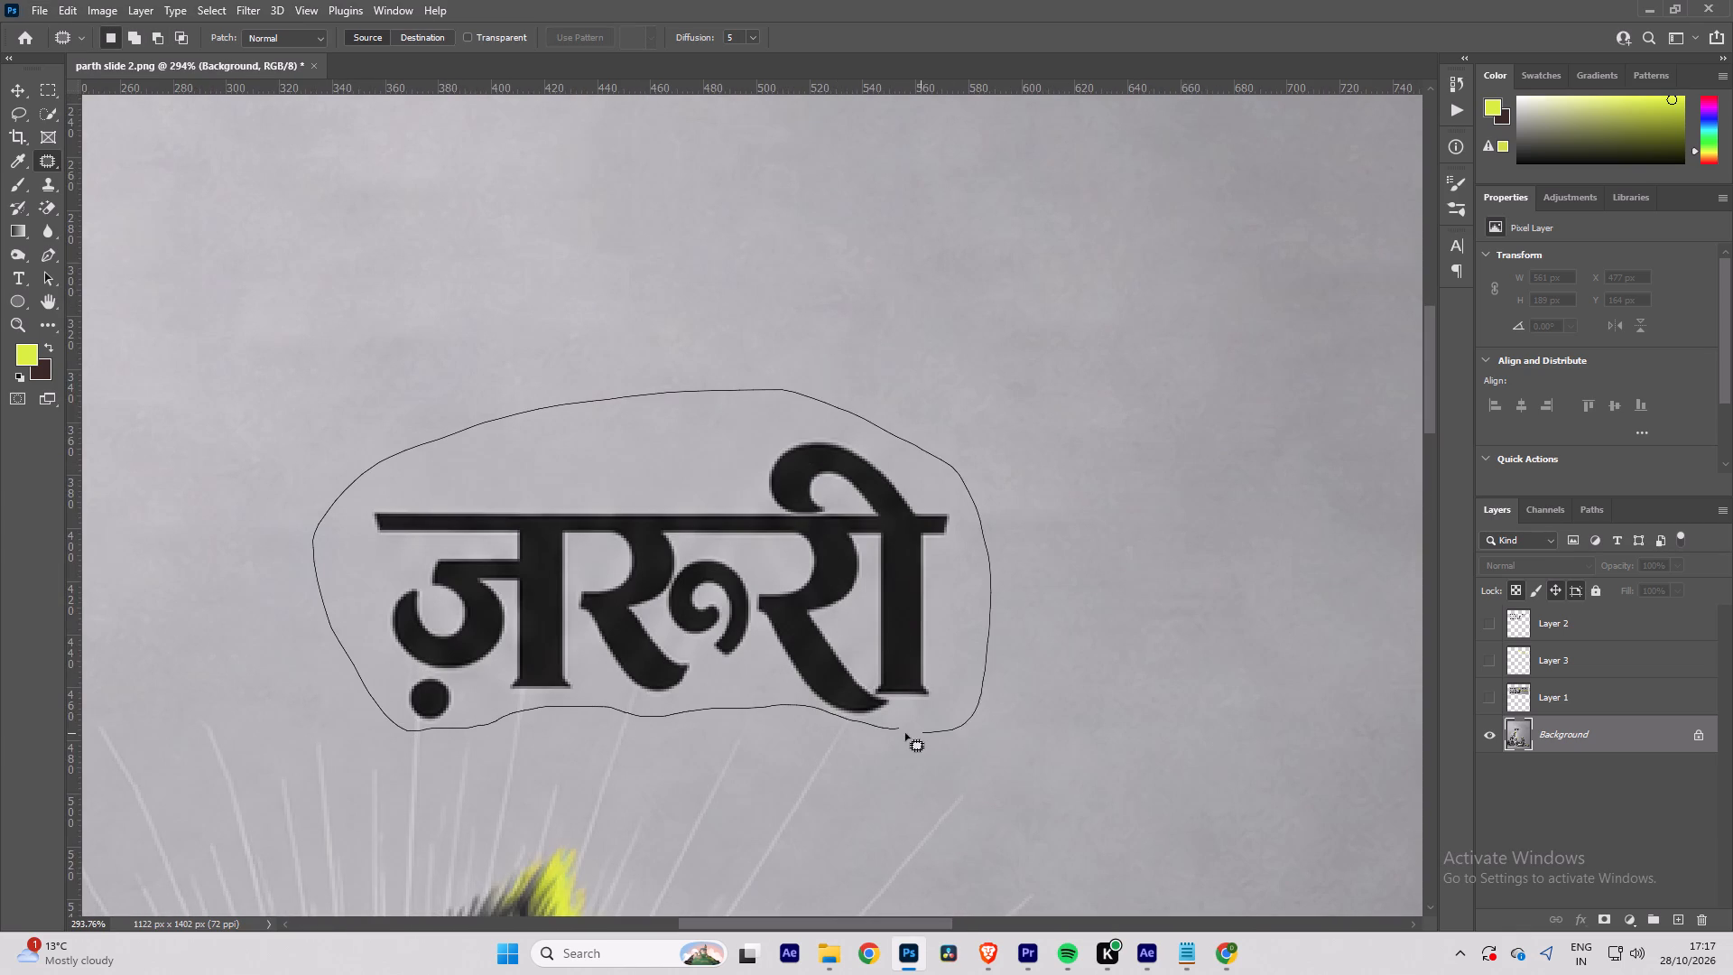
{"action": "key", "text": "shift+BackSpace"}
{"action": "key", "text": "Return"}
{"action": "left_click", "coordinate": [1130, 385]}
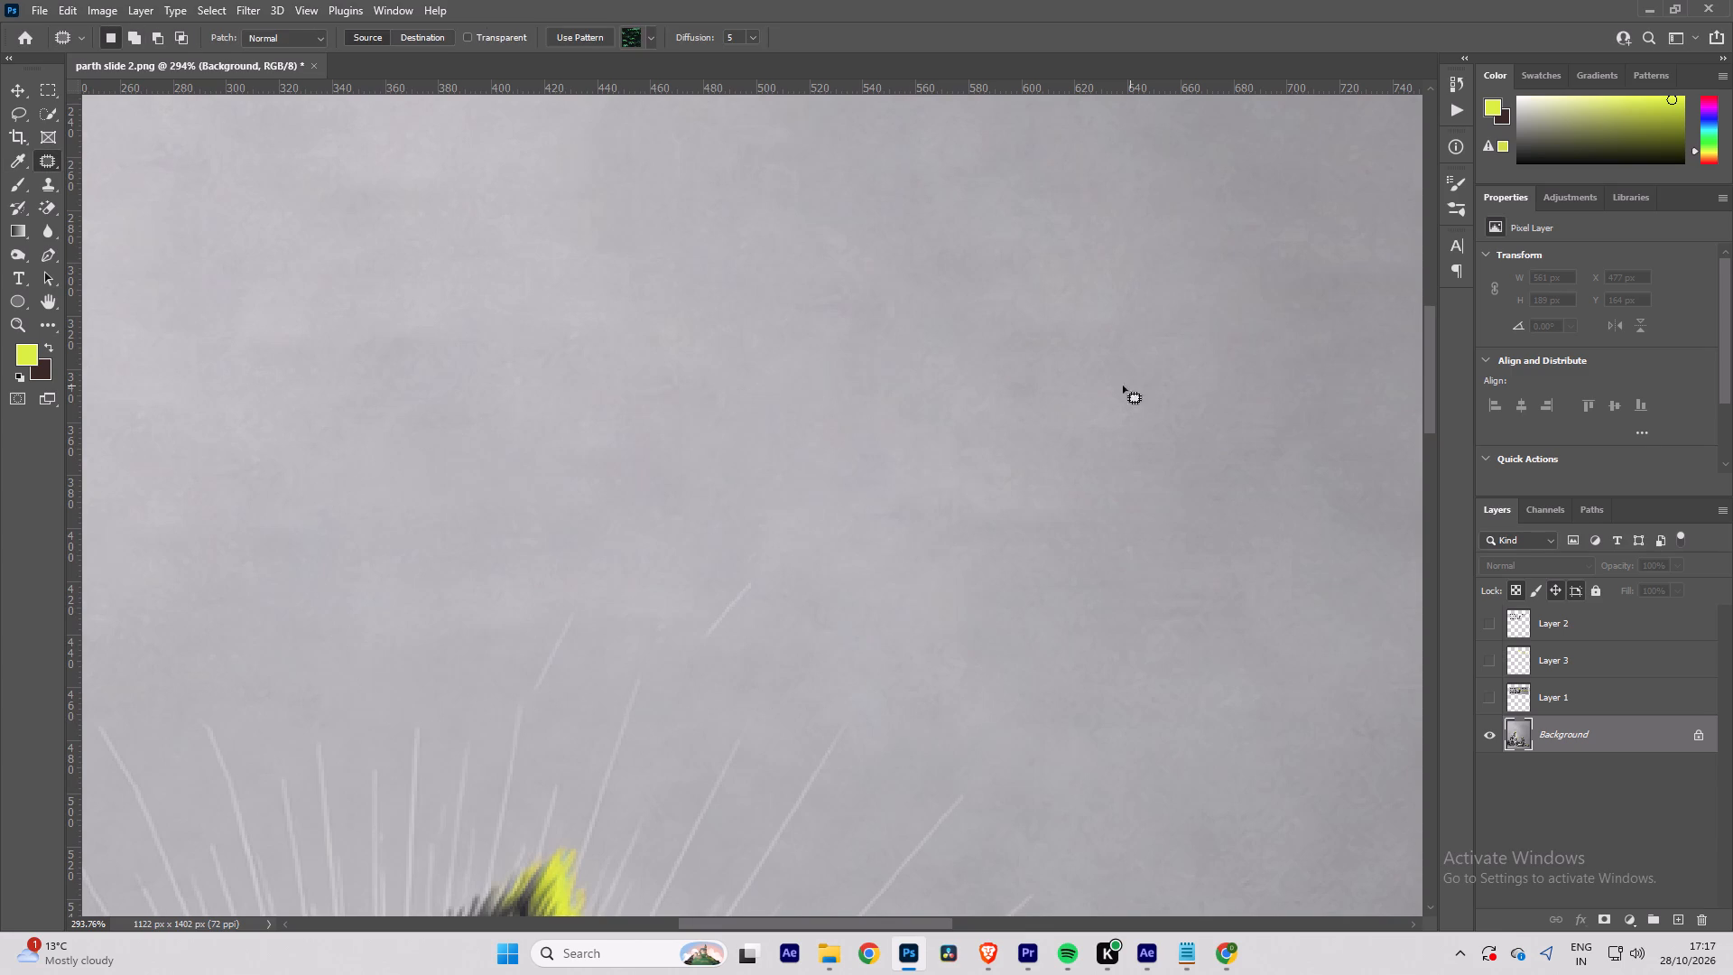
Patch the two detached light-ray fragments above the peacock feather with clean background from above them.
{"action": "left_click_drag", "start_coordinate": [574, 699], "coordinate": [602, 684]}
{"action": "left_click_drag", "start_coordinate": [591, 656], "coordinate": [586, 448]}
{"action": "left_click", "coordinate": [581, 430]}
{"action": "left_click_drag", "start_coordinate": [705, 674], "coordinate": [754, 566]}
{"action": "left_click_drag", "start_coordinate": [754, 566], "coordinate": [776, 646]}
{"action": "left_click_drag", "start_coordinate": [735, 630], "coordinate": [746, 540]}
{"action": "left_click_drag", "start_coordinate": [730, 455], "coordinate": [722, 455]}
Show Layer 3 and Layer 2 over the cleaned background and check the headline with the whole poster fitted on screen.
{"action": "scroll", "coordinate": [534, 470], "scroll_direction": "down", "scroll_amount": 19, "text": "alt"}
{"action": "key", "text": "space"}
{"action": "right_click", "coordinate": [585, 497]}
{"action": "left_click", "coordinate": [607, 504]}
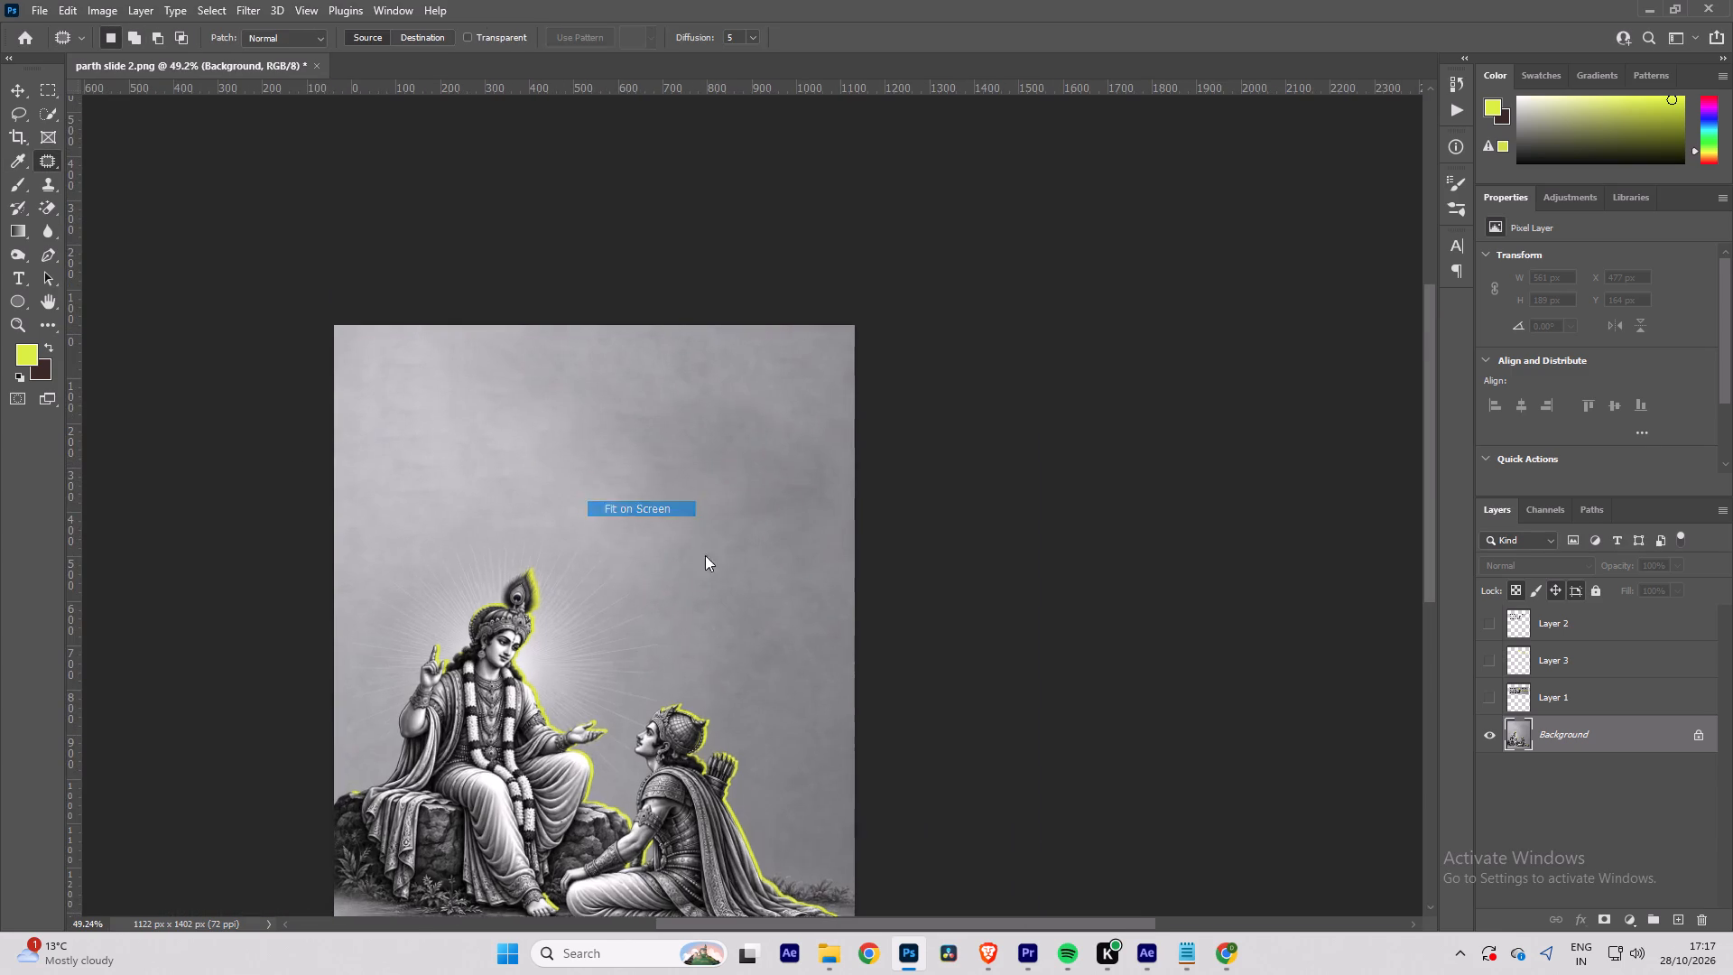
{"action": "left_click", "coordinate": [1487, 655]}
{"action": "left_click", "coordinate": [1497, 626]}
{"action": "scroll", "coordinate": [660, 205], "scroll_direction": "up", "scroll_amount": 6, "text": "alt"}
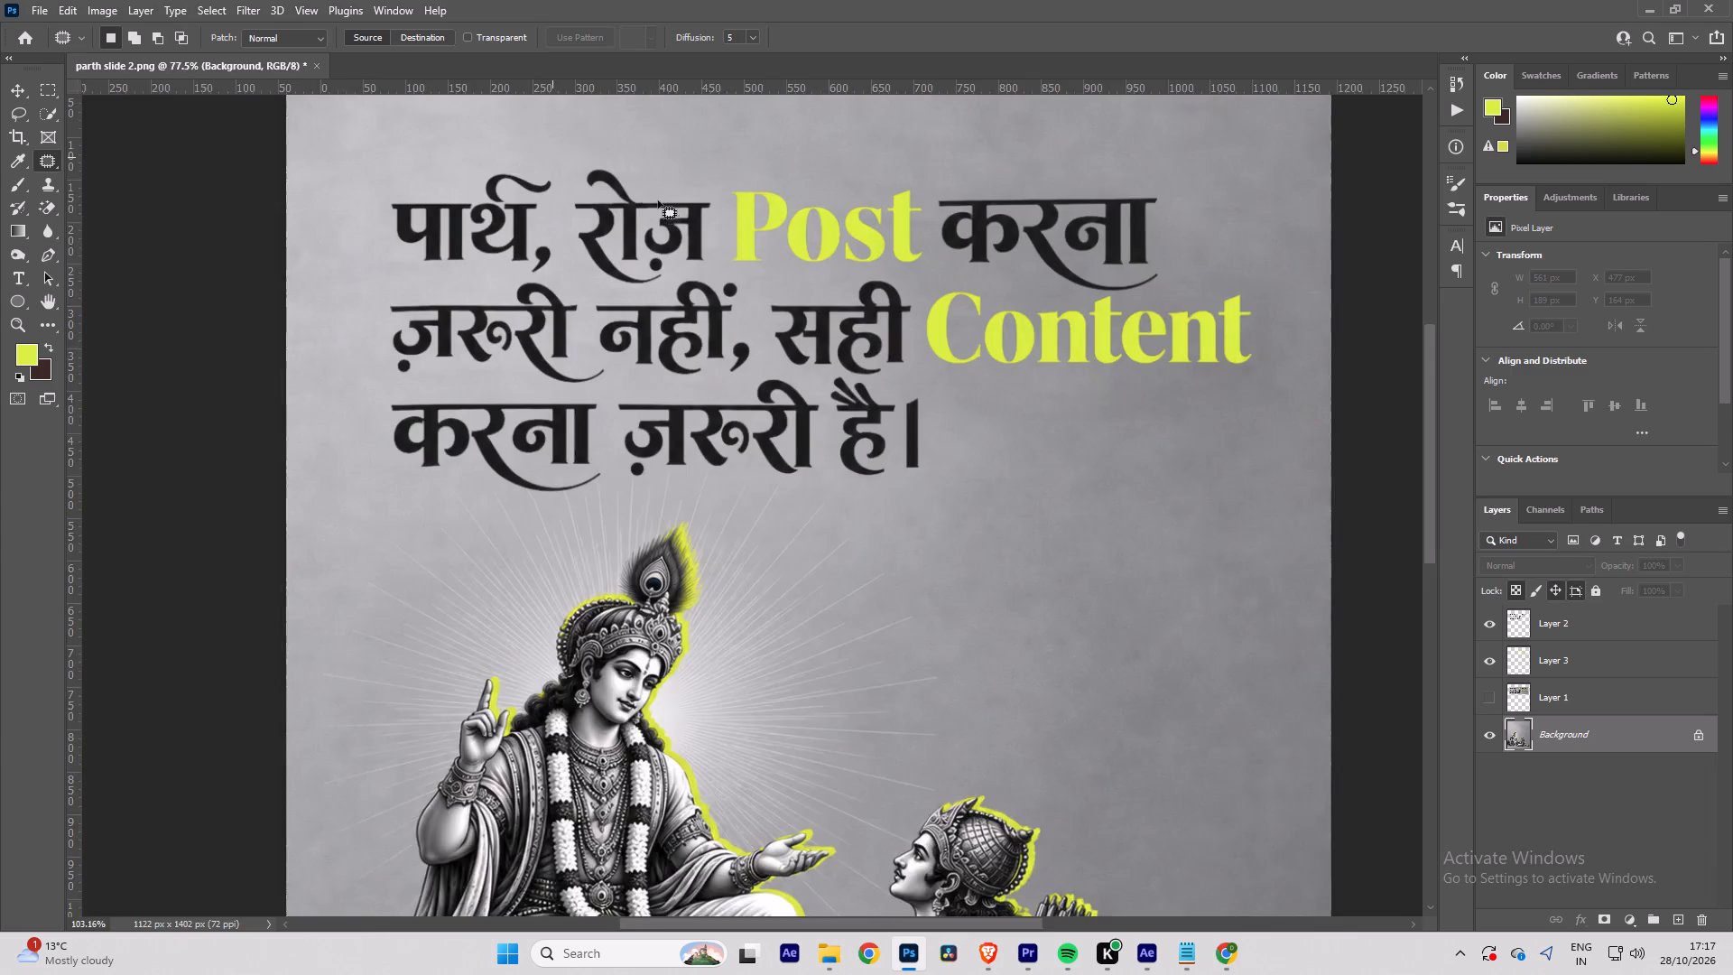
{"action": "scroll", "coordinate": [658, 200], "scroll_direction": "up", "scroll_amount": 18, "text": "alt"}
{"action": "scroll", "coordinate": [685, 264], "scroll_direction": "down", "scroll_amount": 15, "text": "alt"}
{"action": "key", "text": "space"}
{"action": "key", "text": "space"}
{"action": "key", "text": "space"}
{"action": "right_click", "coordinate": [715, 411]}
{"action": "left_click", "coordinate": [735, 421]}
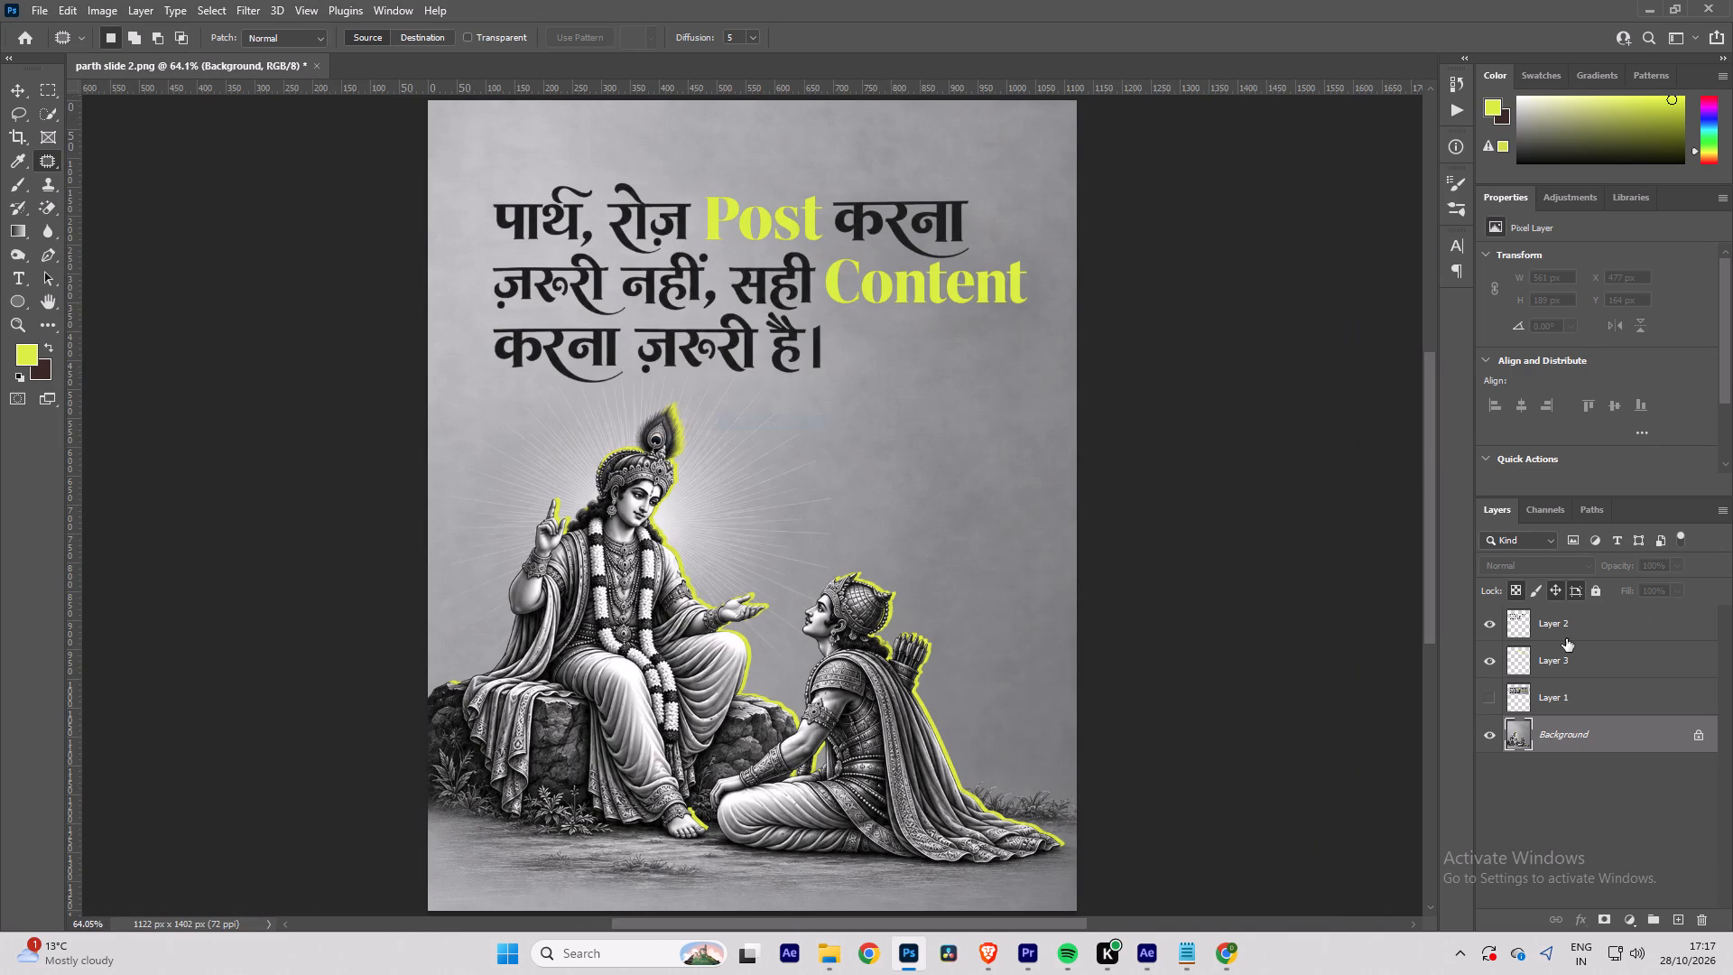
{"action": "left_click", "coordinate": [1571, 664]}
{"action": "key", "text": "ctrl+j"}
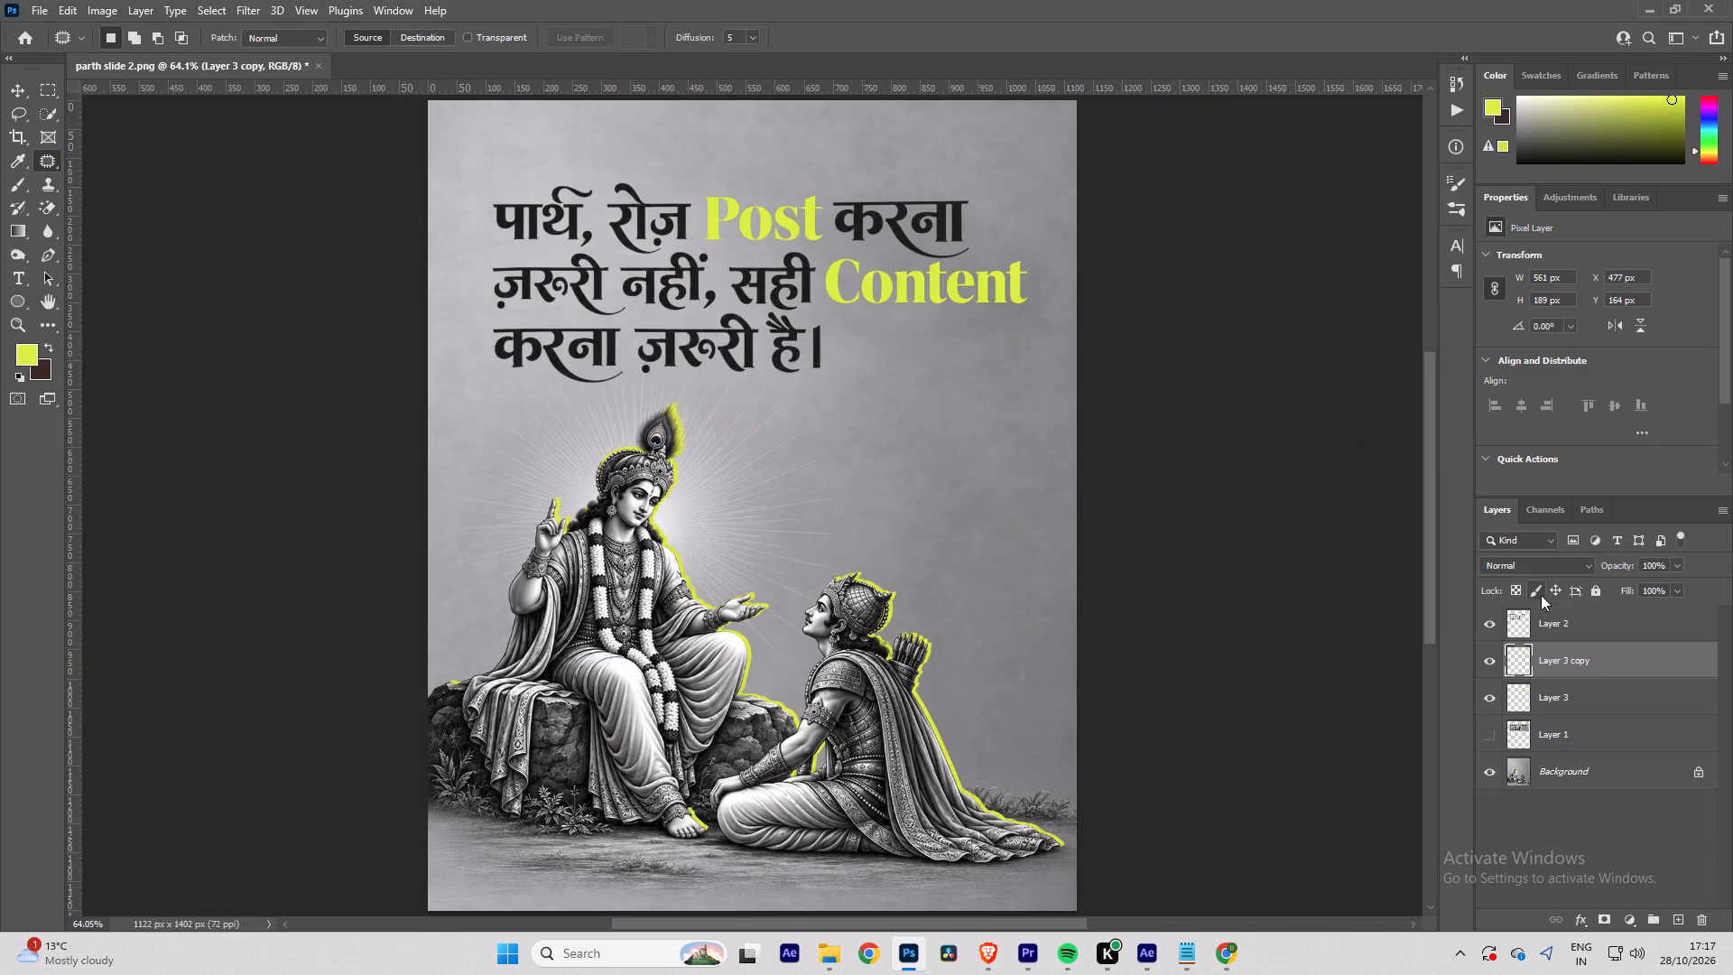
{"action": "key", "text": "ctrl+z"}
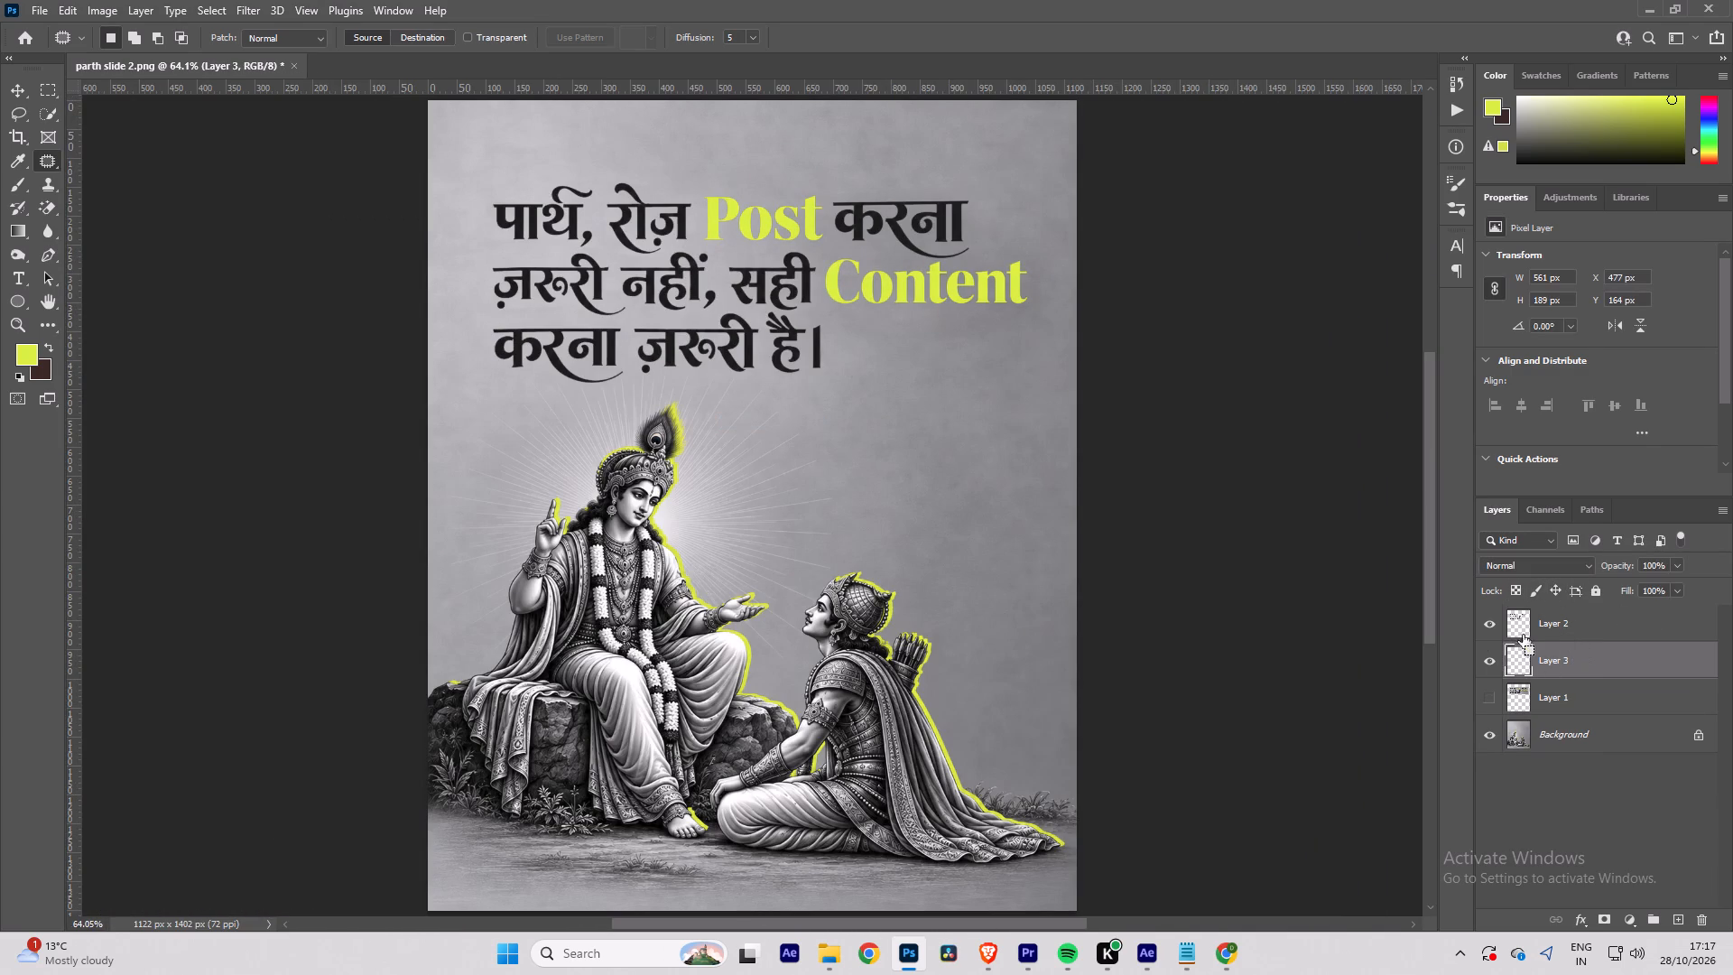
Hide Layer 2, duplicate the yellow Post and Content layer twice, and merge the three copies into one layer.
{"action": "left_click", "coordinate": [1500, 625]}
{"action": "left_click", "coordinate": [1588, 663]}
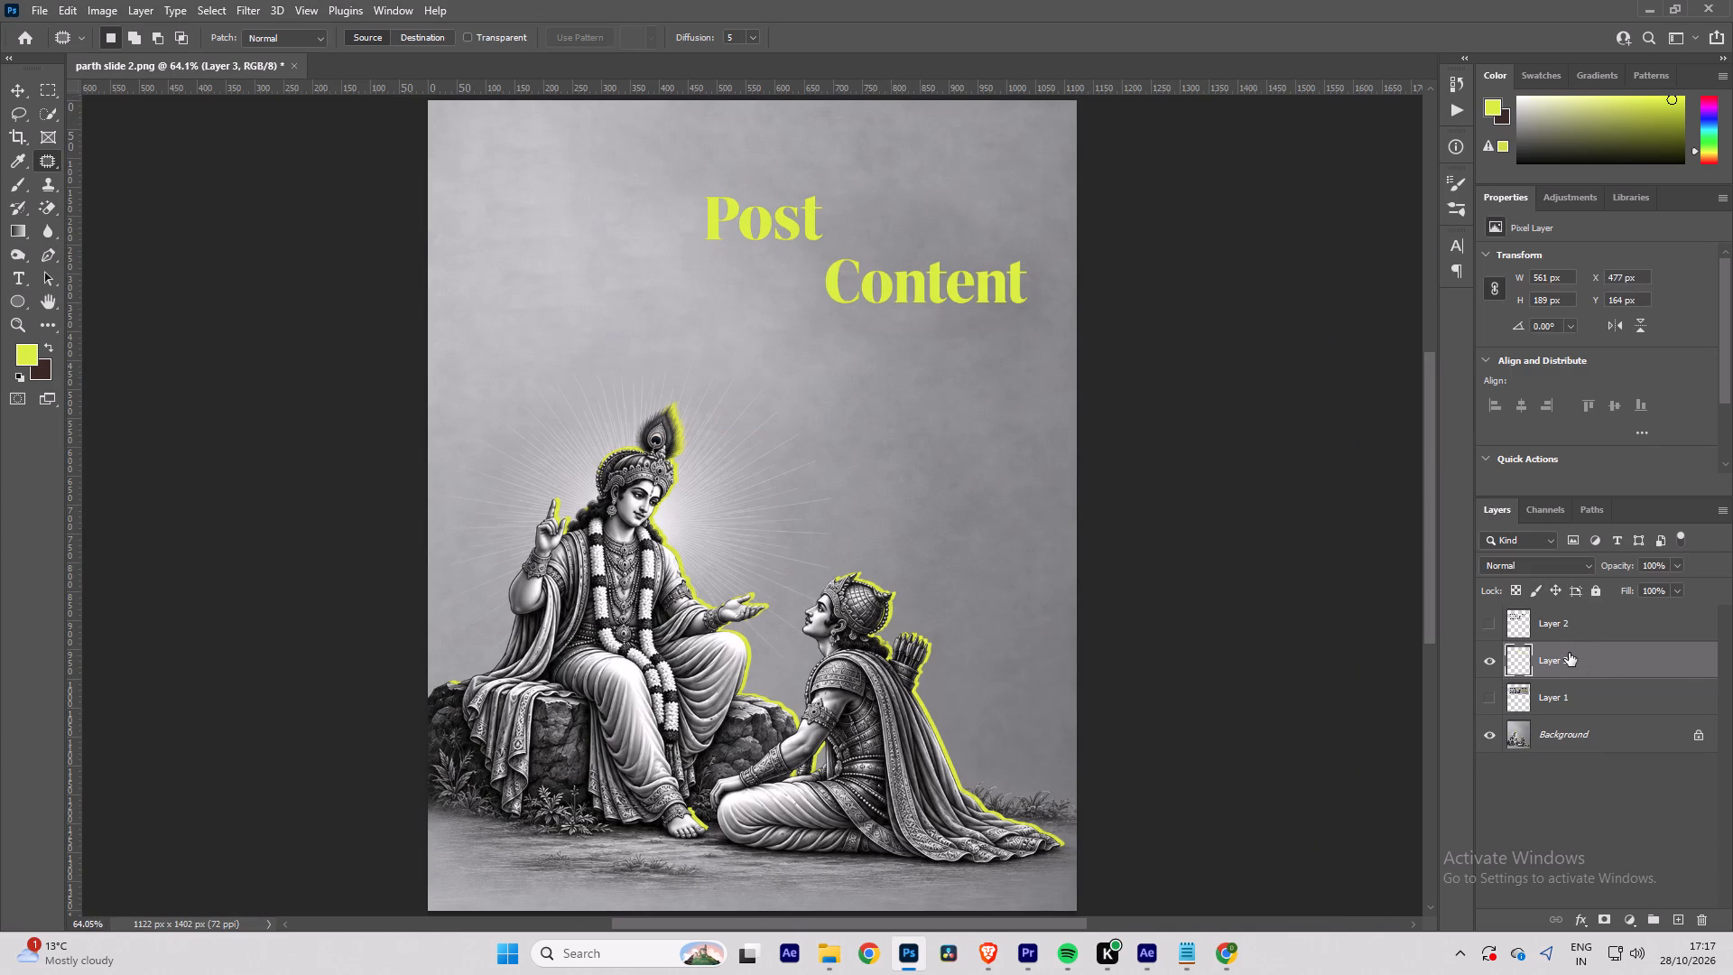
{"action": "key", "text": "ctrl+j"}
{"action": "key", "text": "ctrl+j"}
{"action": "left_click", "coordinate": [1571, 729], "text": "shift"}
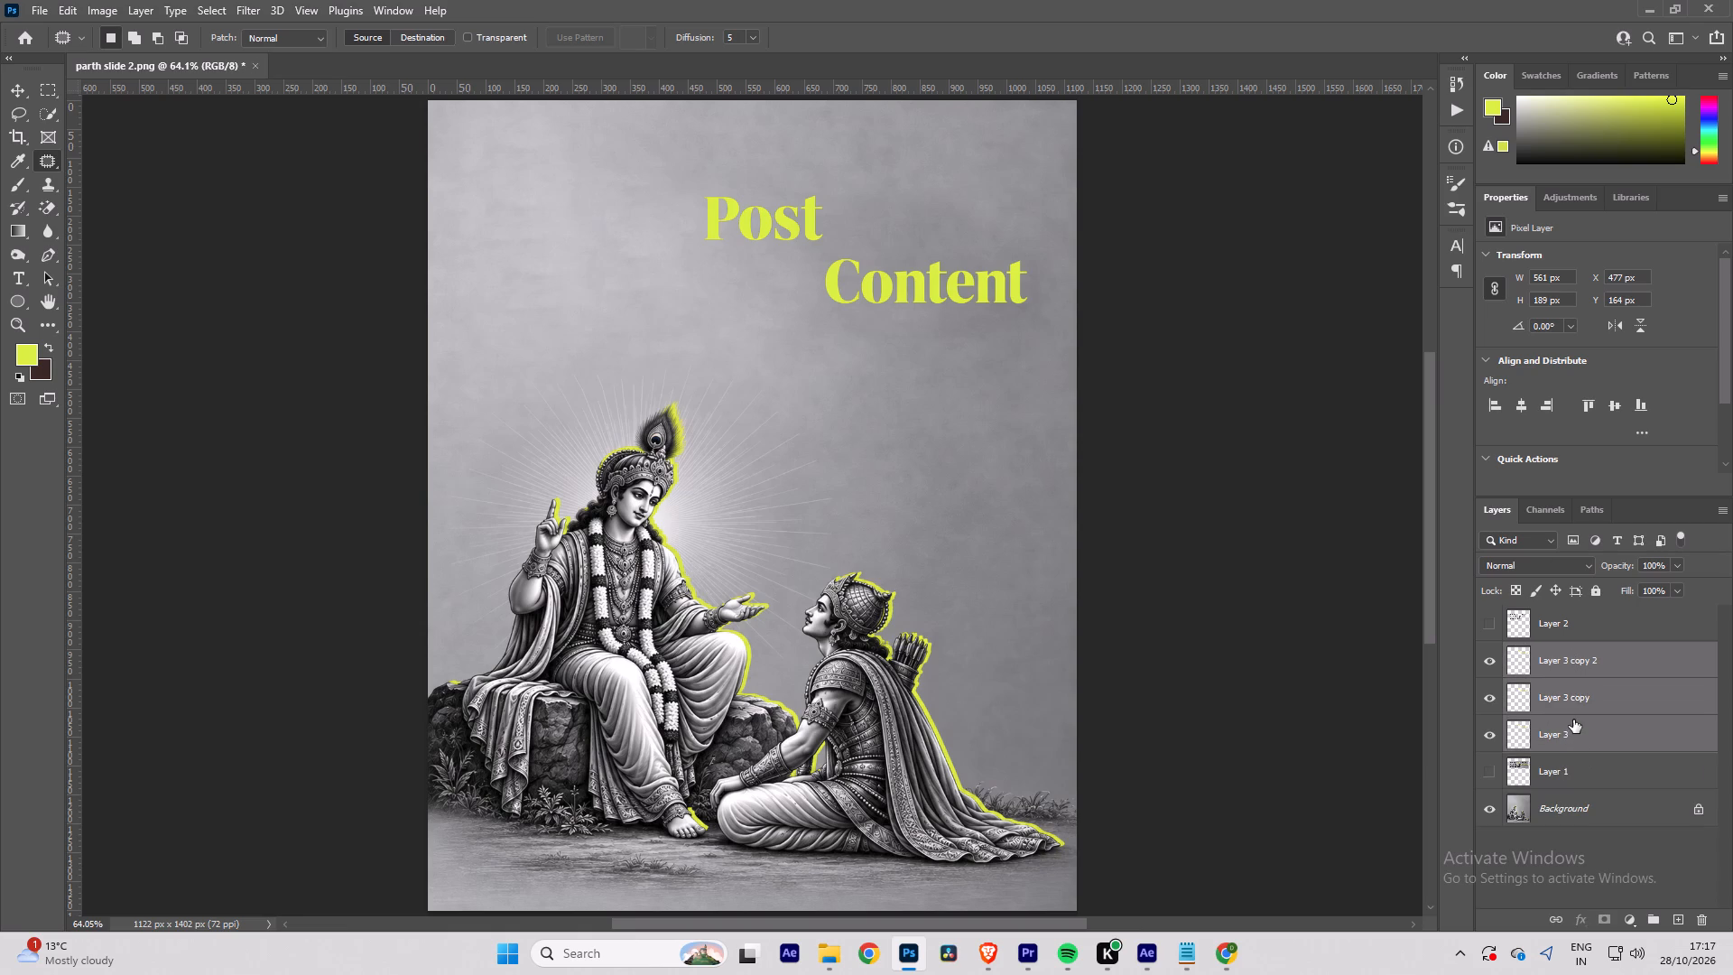
{"action": "key", "text": "ctrl+e"}
Show the black Hindi lettering on Layer 2 again, duplicate it twice, and merge the three copies into one layer.
{"action": "left_click", "coordinate": [1498, 624]}
{"action": "left_click", "coordinate": [1581, 624]}
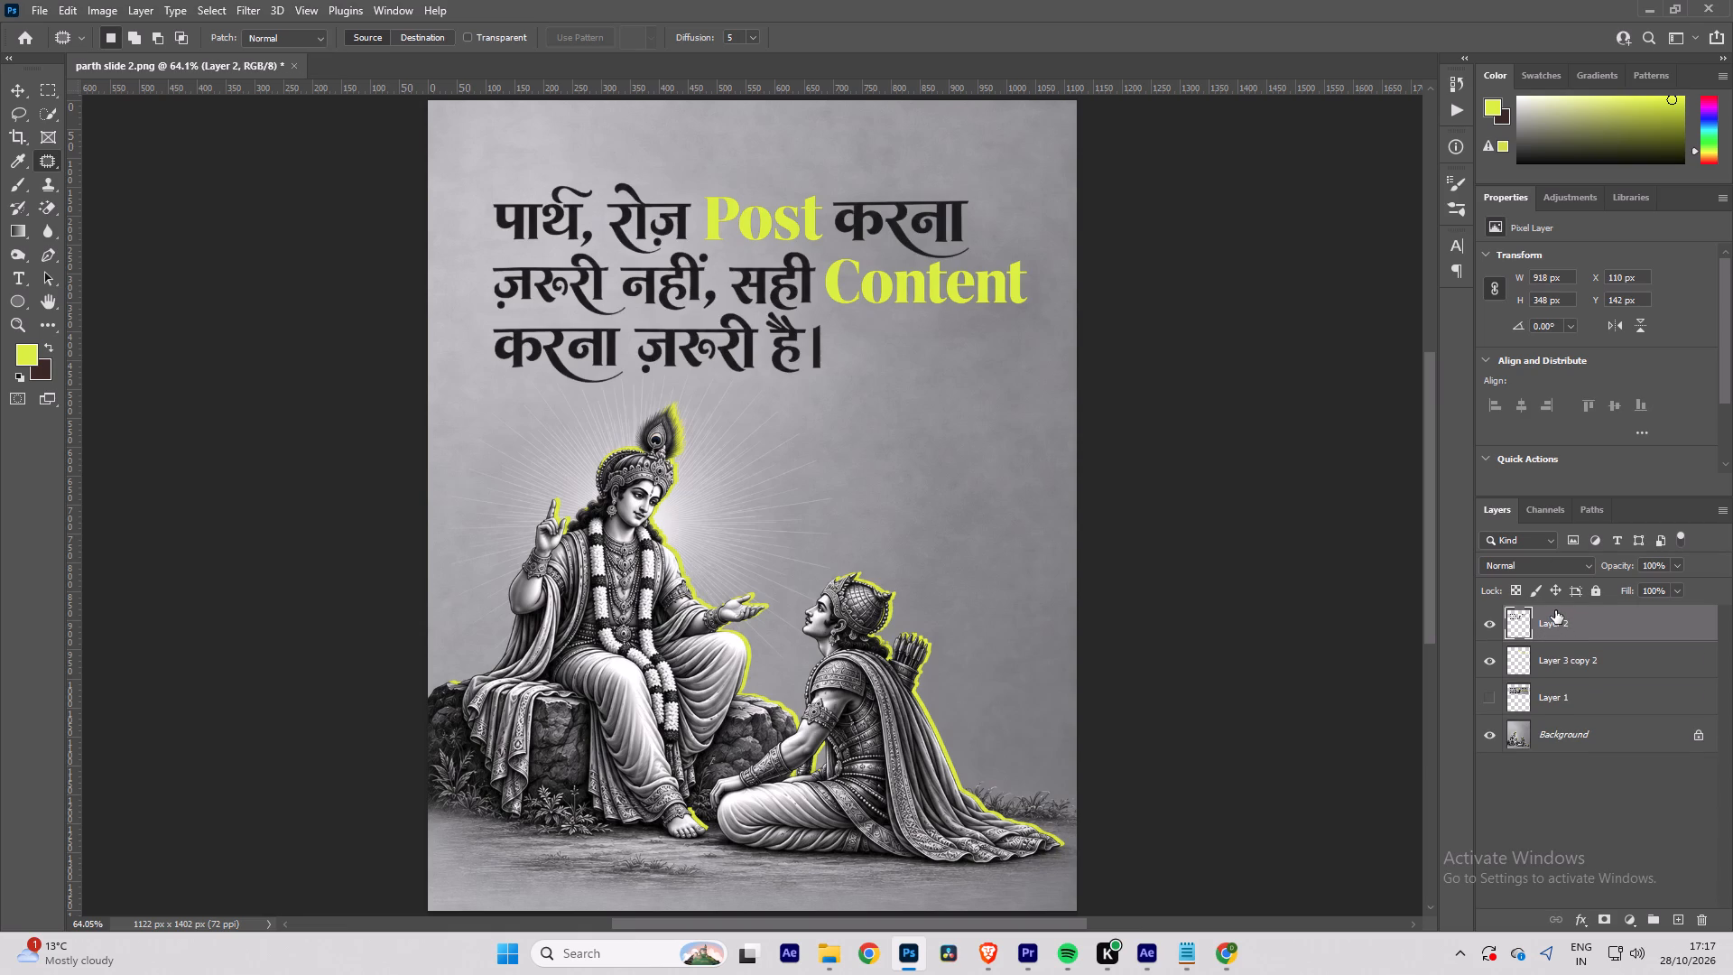
{"action": "key", "text": "ctrl+j"}
{"action": "key", "text": "ctrl+j"}
{"action": "left_click", "coordinate": [1562, 695], "text": "shift"}
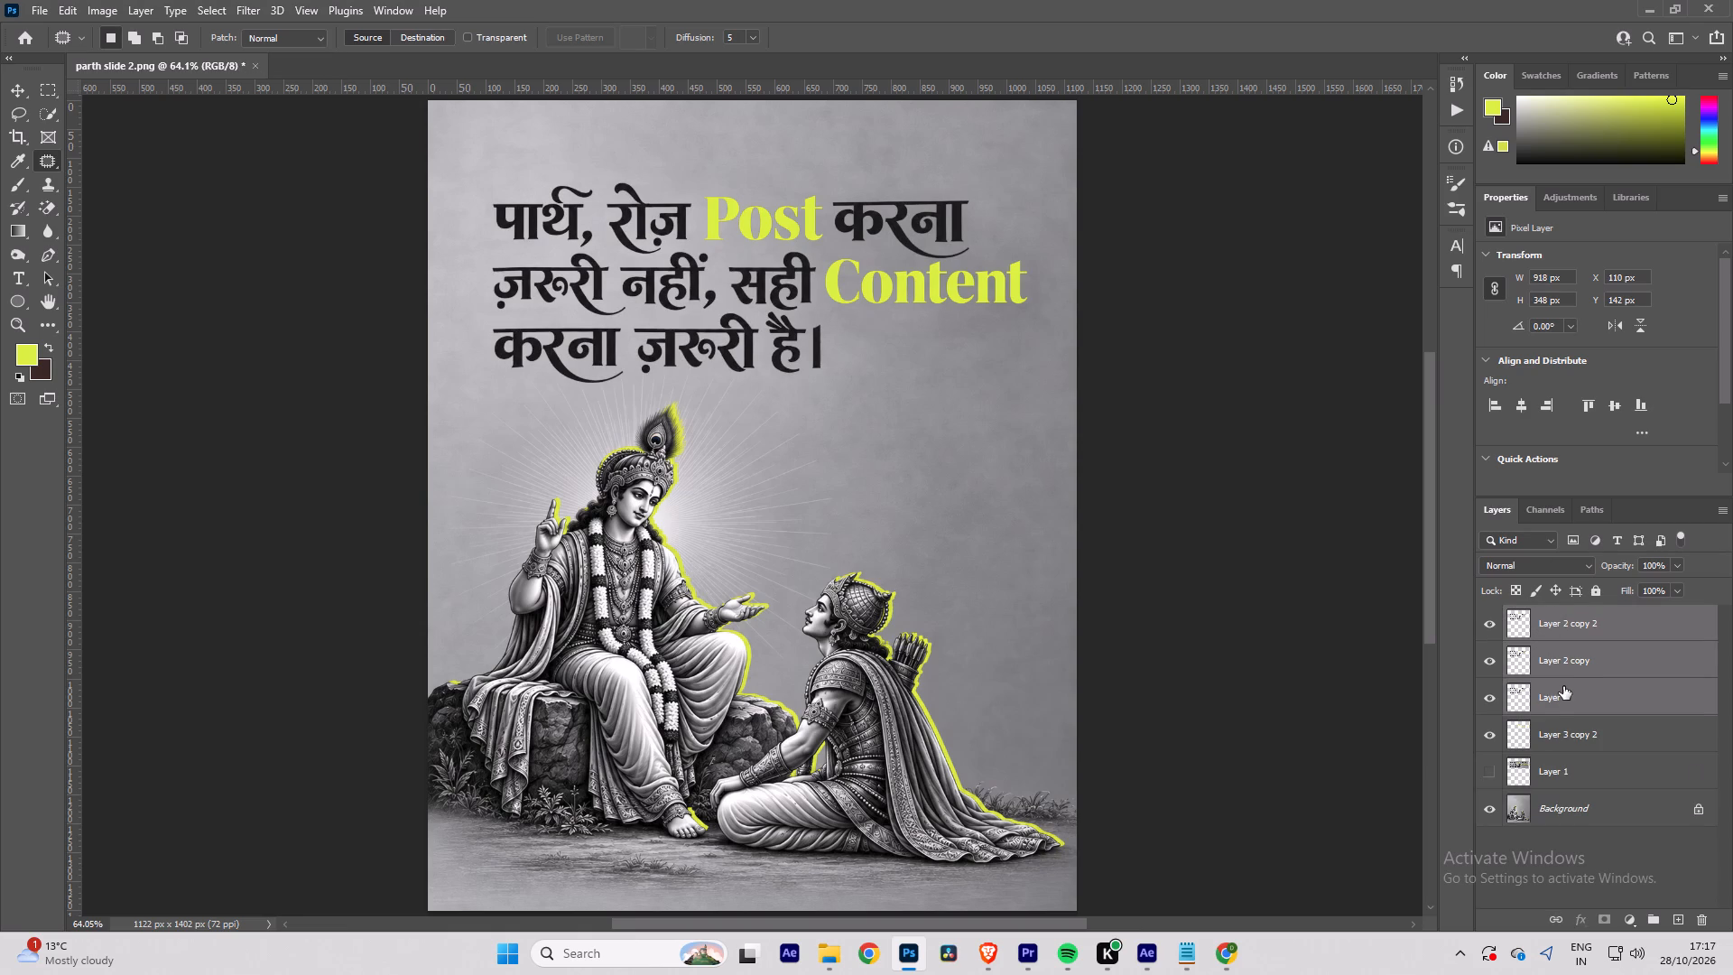
{"action": "key", "text": "ctrl+e"}
Zoom in on the headline and toggle the black and yellow lettering layers to examine the lettering and background underneath.
{"action": "left_click", "coordinate": [1552, 776]}
{"action": "scroll", "coordinate": [678, 232], "scroll_direction": "up", "scroll_amount": 20, "text": "alt"}
{"action": "scroll", "coordinate": [678, 232], "scroll_direction": "up", "scroll_amount": 1, "text": "alt"}
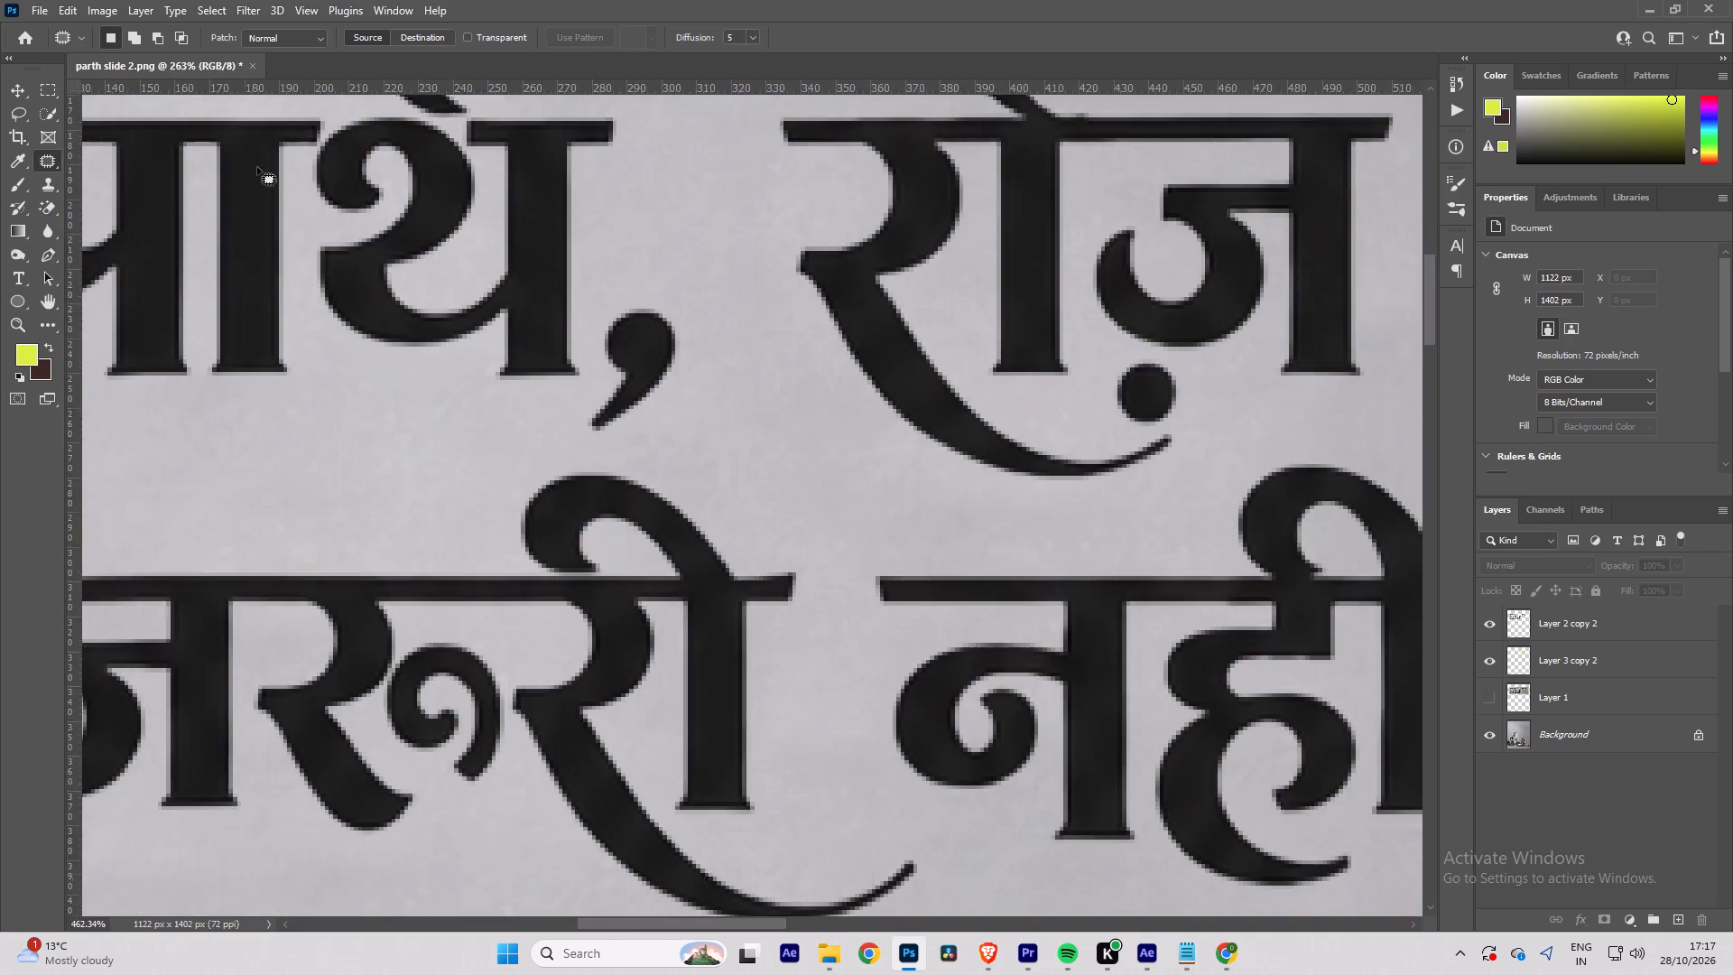
{"action": "scroll", "coordinate": [625, 274], "scroll_direction": "down", "scroll_amount": 8, "text": "alt"}
{"action": "double_click", "coordinate": [1495, 627]}
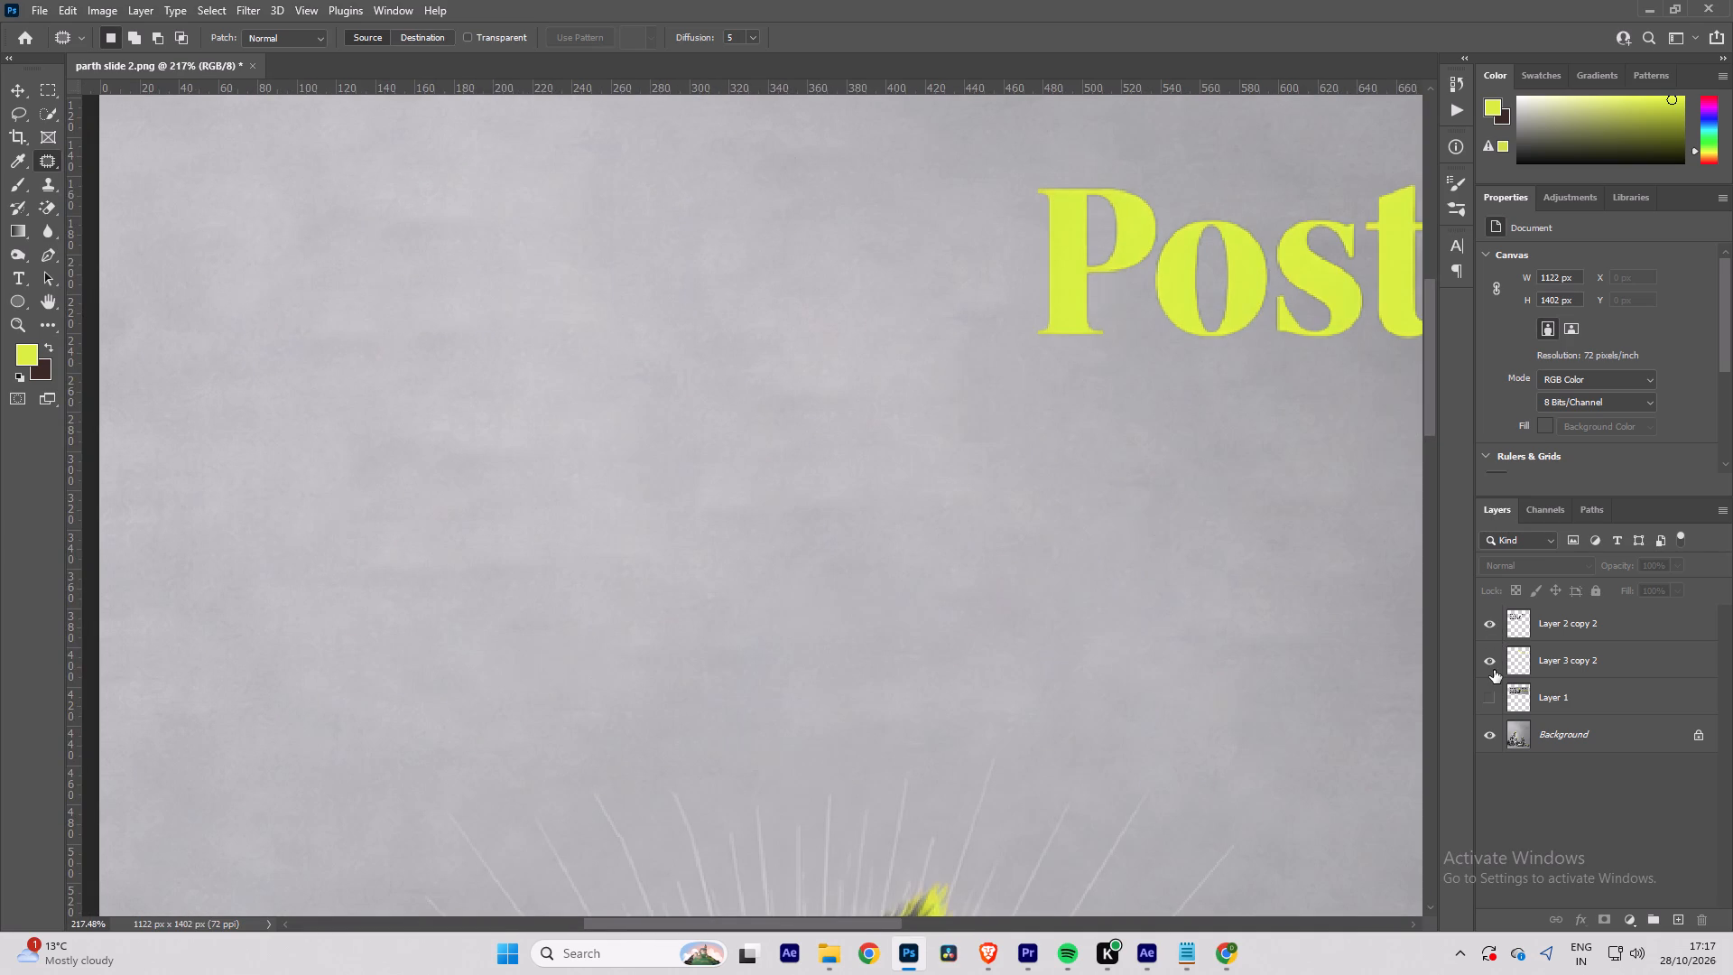
{"action": "left_click", "coordinate": [1494, 661]}
{"action": "left_click", "coordinate": [1494, 661]}
{"action": "scroll", "coordinate": [537, 393], "scroll_direction": "down", "scroll_amount": 10, "text": "alt"}
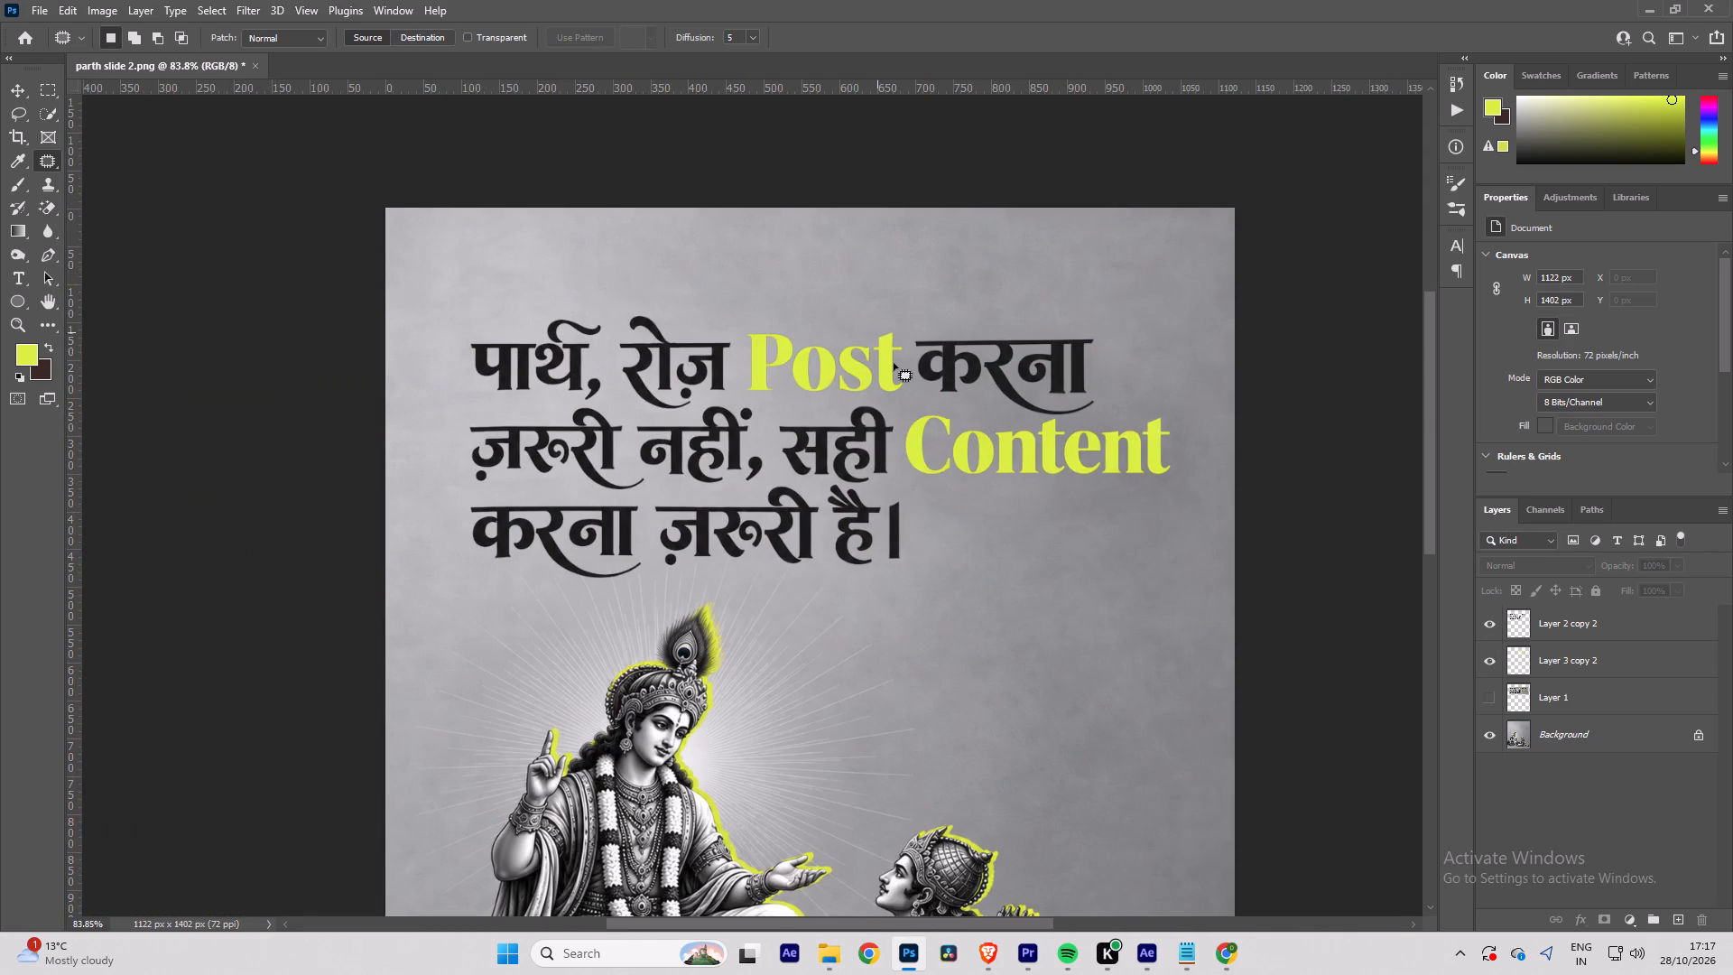
Hide the yellow Post and Content layer and make the black lettering layer, Layer 2 copy 2, active.
{"action": "left_click", "coordinate": [1496, 671]}
{"action": "left_click", "coordinate": [1549, 630]}
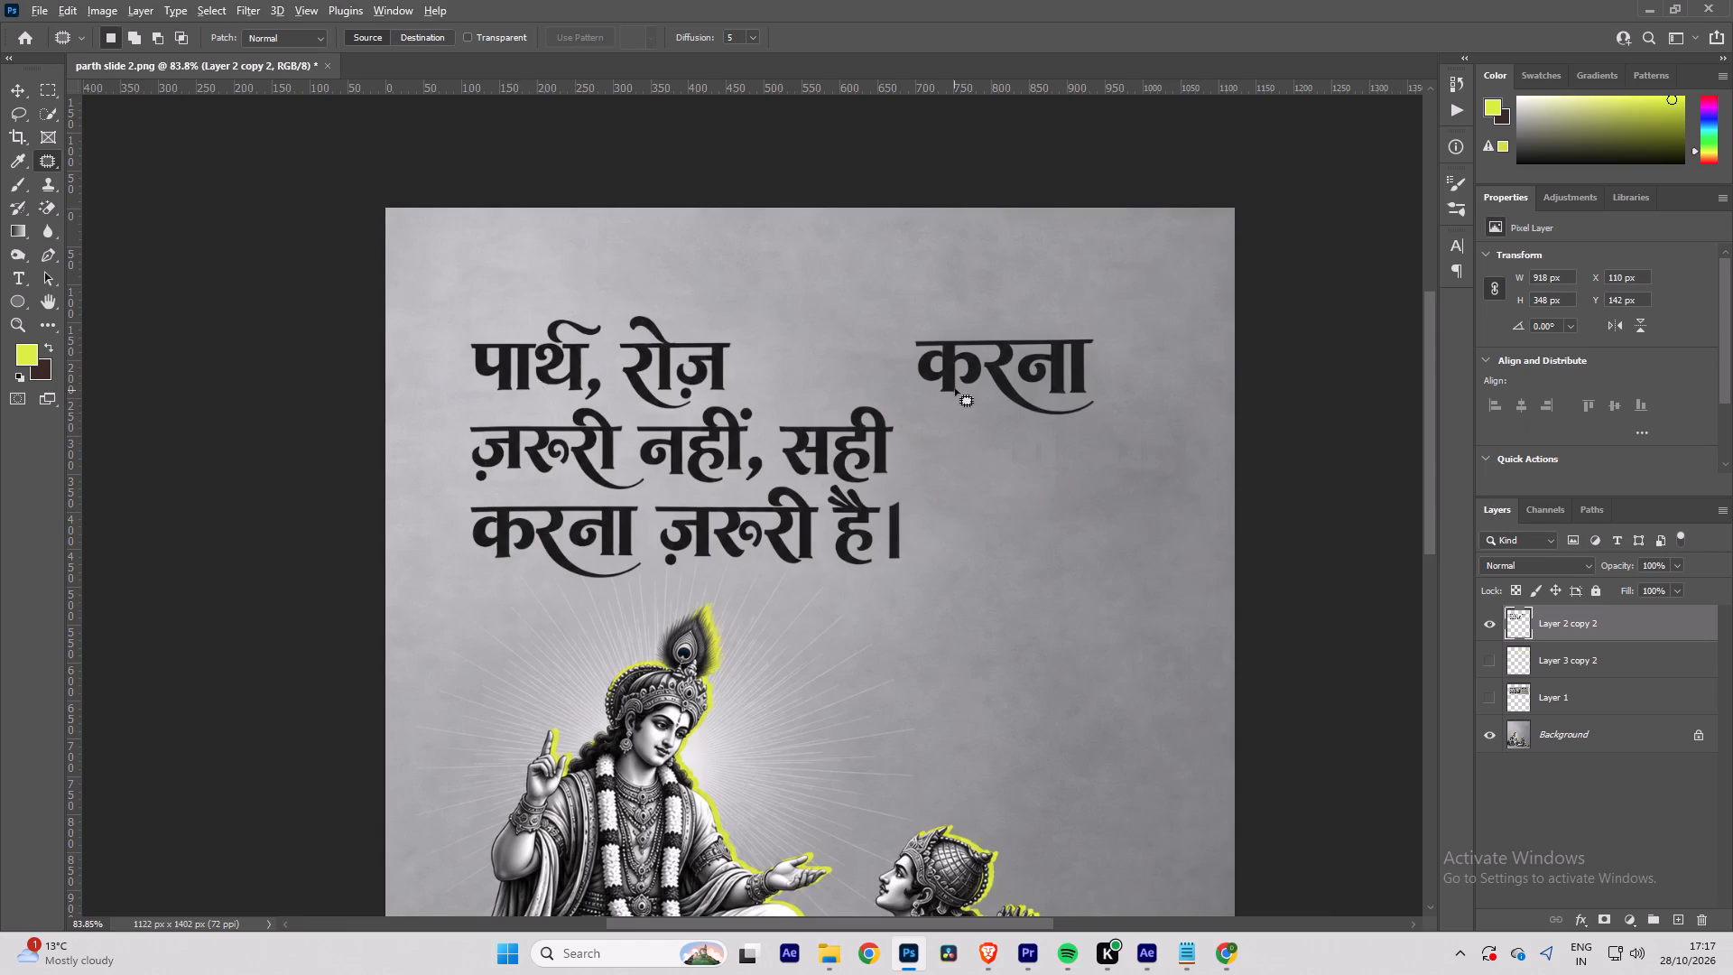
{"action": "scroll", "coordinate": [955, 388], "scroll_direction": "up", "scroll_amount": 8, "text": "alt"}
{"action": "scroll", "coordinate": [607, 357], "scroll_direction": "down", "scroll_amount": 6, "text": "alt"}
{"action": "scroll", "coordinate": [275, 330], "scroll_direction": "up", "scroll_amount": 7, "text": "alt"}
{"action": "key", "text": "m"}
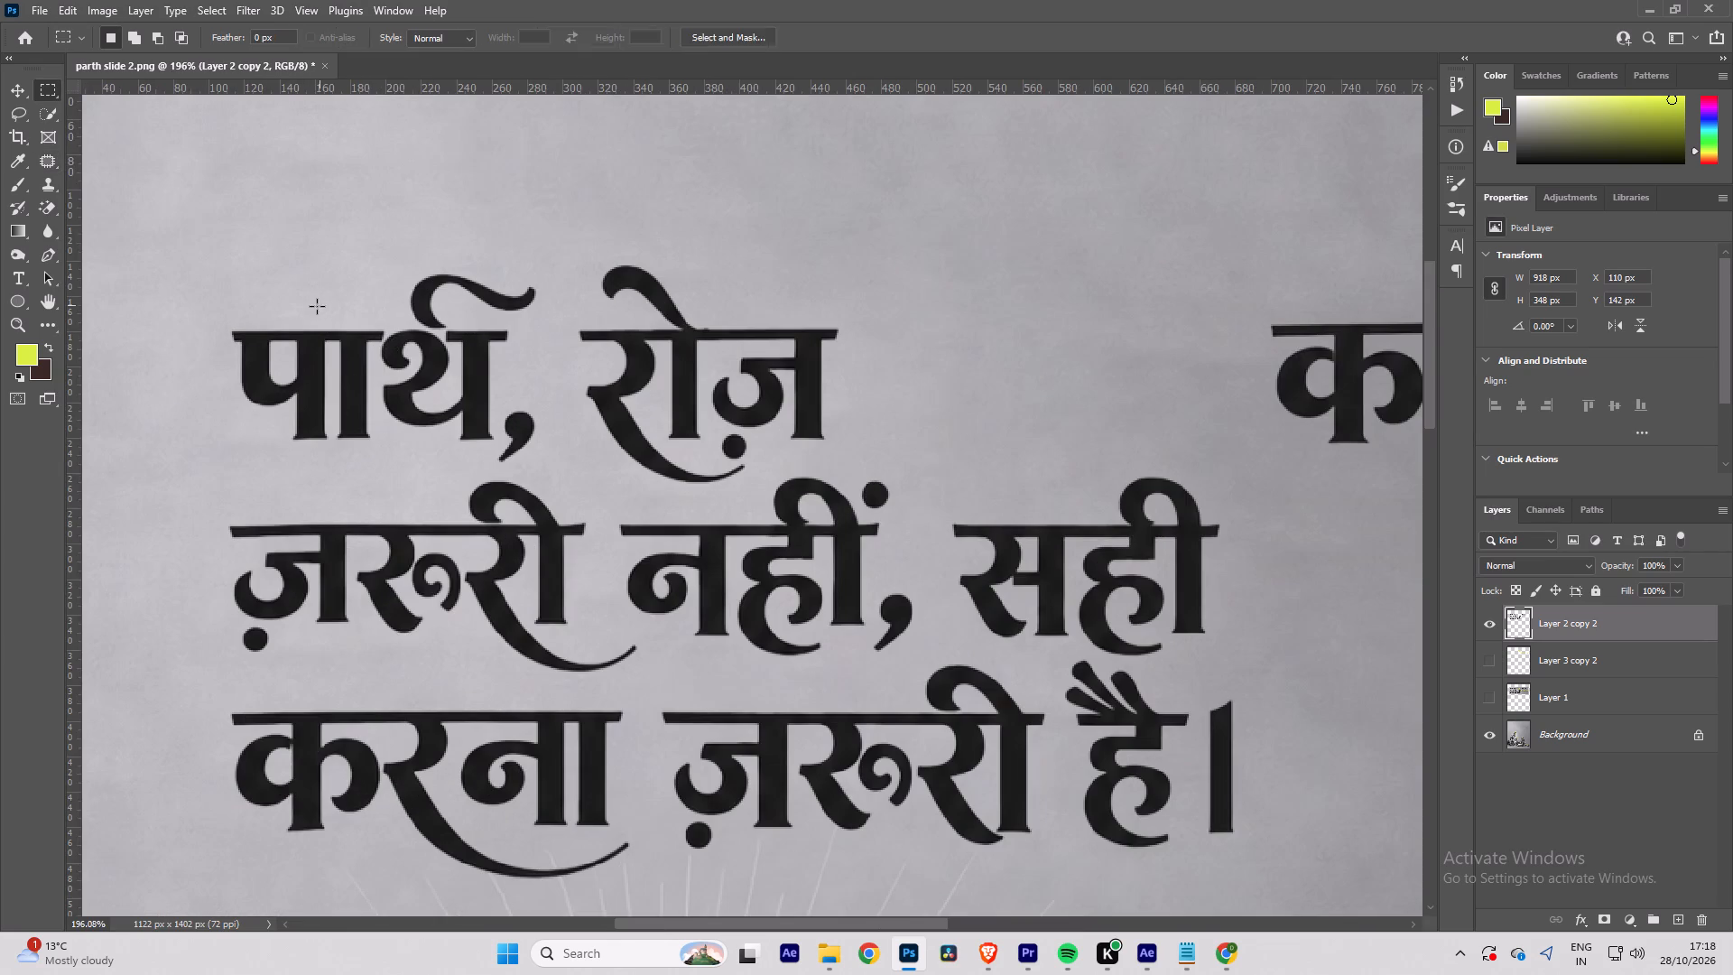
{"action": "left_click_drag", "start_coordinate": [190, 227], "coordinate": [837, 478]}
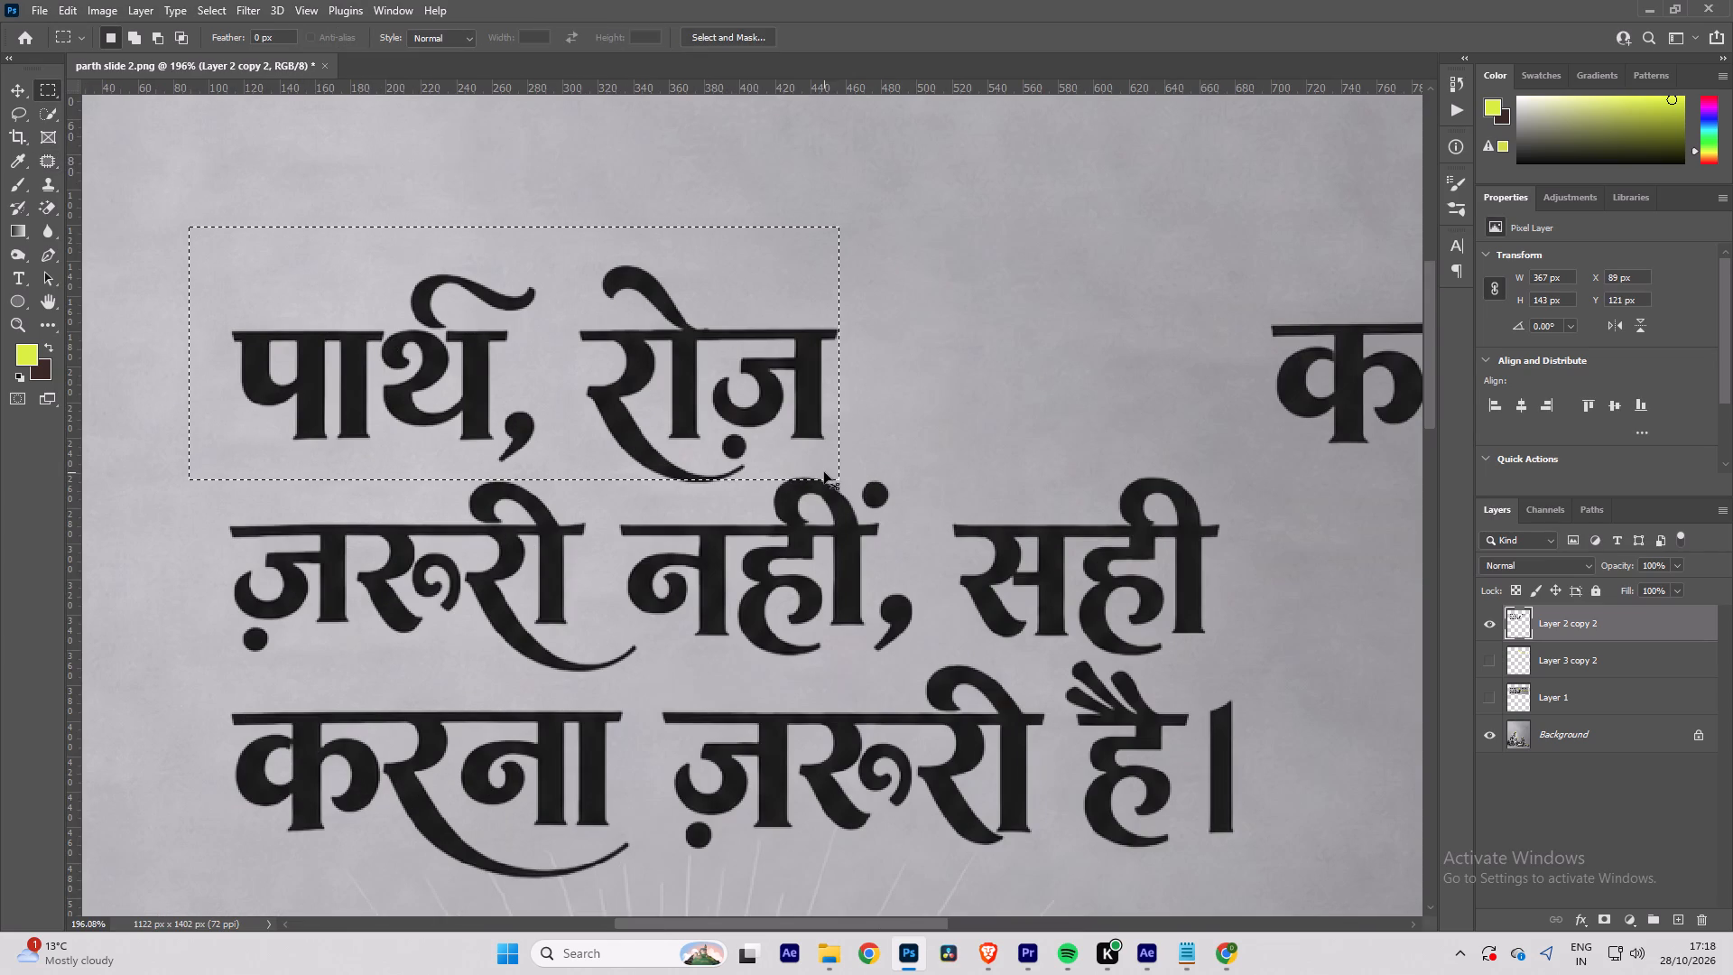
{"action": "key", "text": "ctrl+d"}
Outline the words पार्थ, रोज़ in the first line freehand with the Patch tool and copy them to a new layer.
{"action": "key", "text": "j"}
{"action": "left_click_drag", "start_coordinate": [349, 488], "coordinate": [663, 214]}
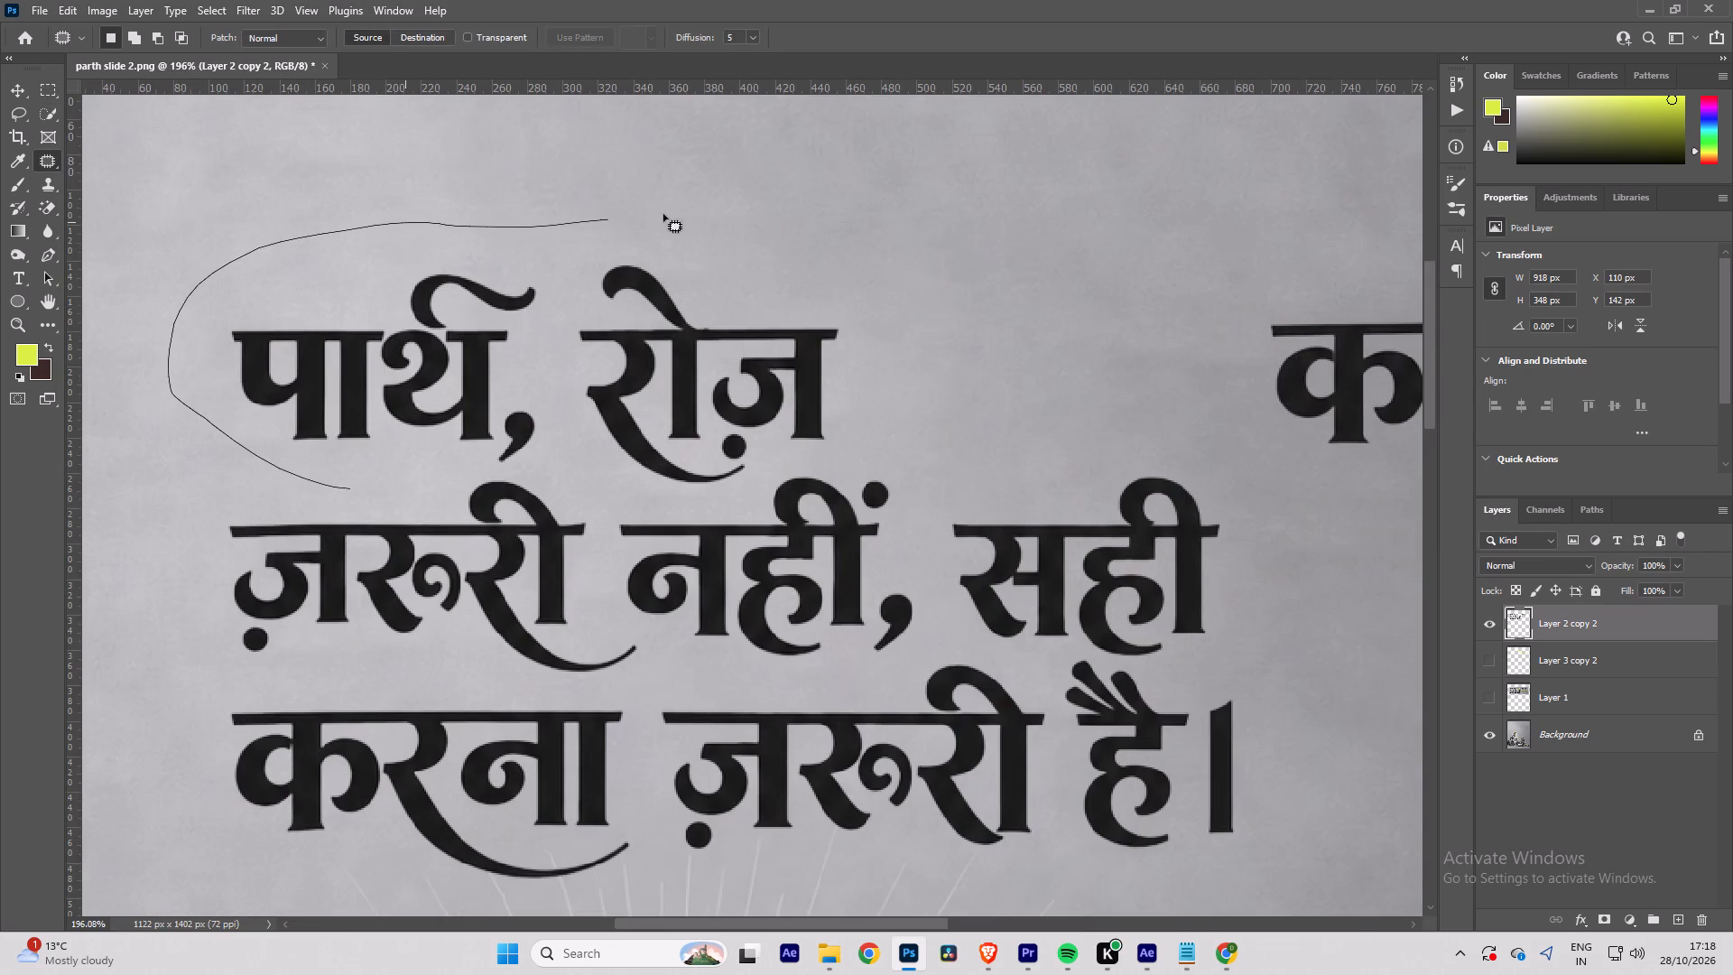
{"action": "left_click_drag", "start_coordinate": [663, 214], "coordinate": [575, 469]}
{"action": "left_click_drag", "start_coordinate": [575, 469], "coordinate": [404, 488]}
{"action": "key", "text": "ctrl+j"}
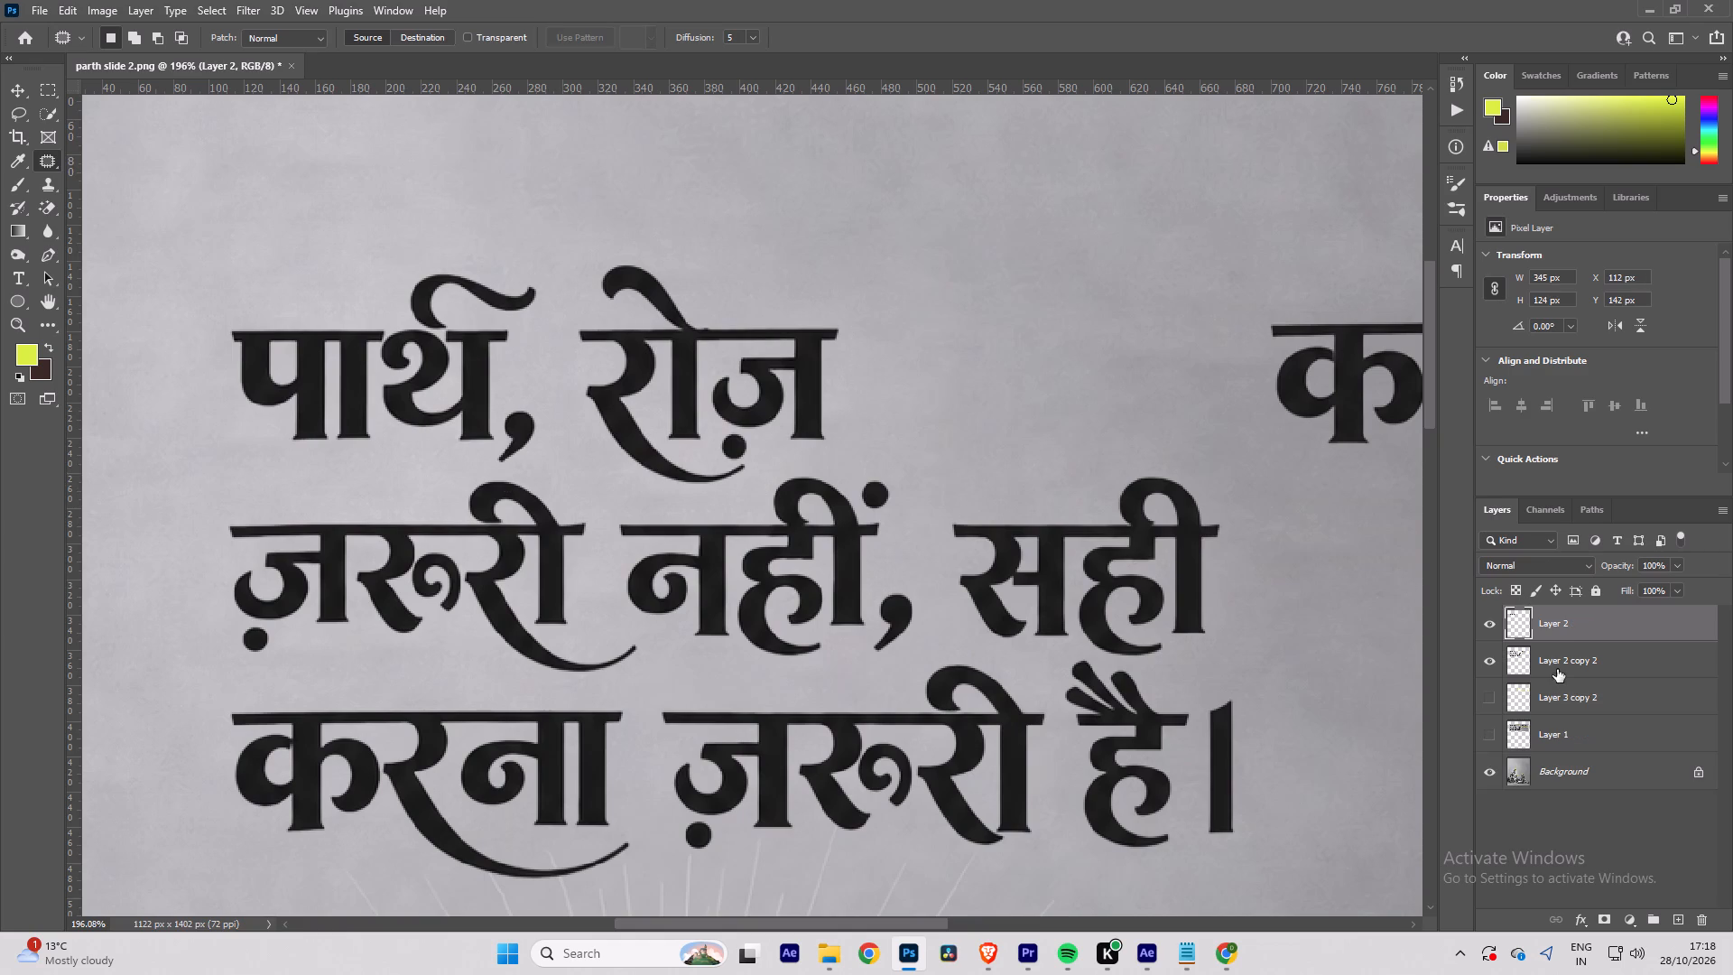
From Layer 2 copy 2, outline the word करना at the end of the first line and copy it to a new layer.
{"action": "left_click", "coordinate": [1557, 669]}
{"action": "scroll", "coordinate": [431, 423], "scroll_direction": "down", "scroll_amount": 4, "text": "alt"}
{"action": "scroll", "coordinate": [1094, 407], "scroll_direction": "up", "scroll_amount": 4, "text": "alt"}
{"action": "scroll", "coordinate": [745, 469], "scroll_direction": "down", "scroll_amount": 4, "text": "alt"}
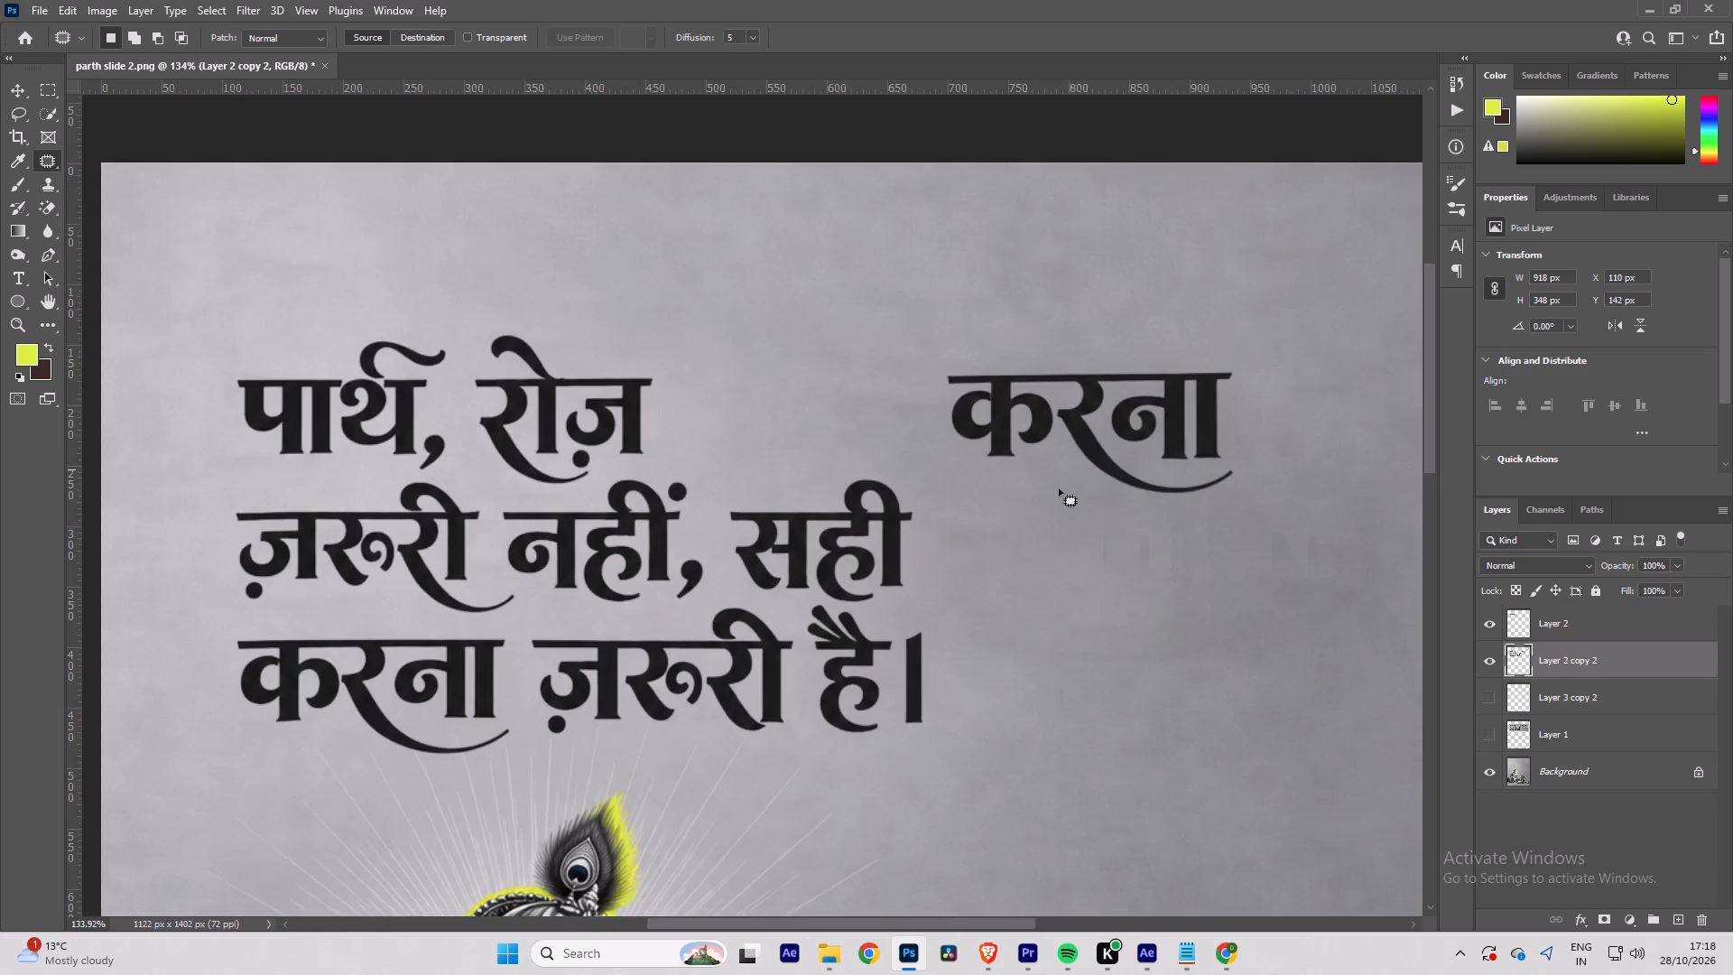
{"action": "scroll", "coordinate": [1161, 481], "scroll_direction": "up", "scroll_amount": 2, "text": "alt"}
{"action": "left_click_drag", "start_coordinate": [1130, 507], "coordinate": [1252, 503]}
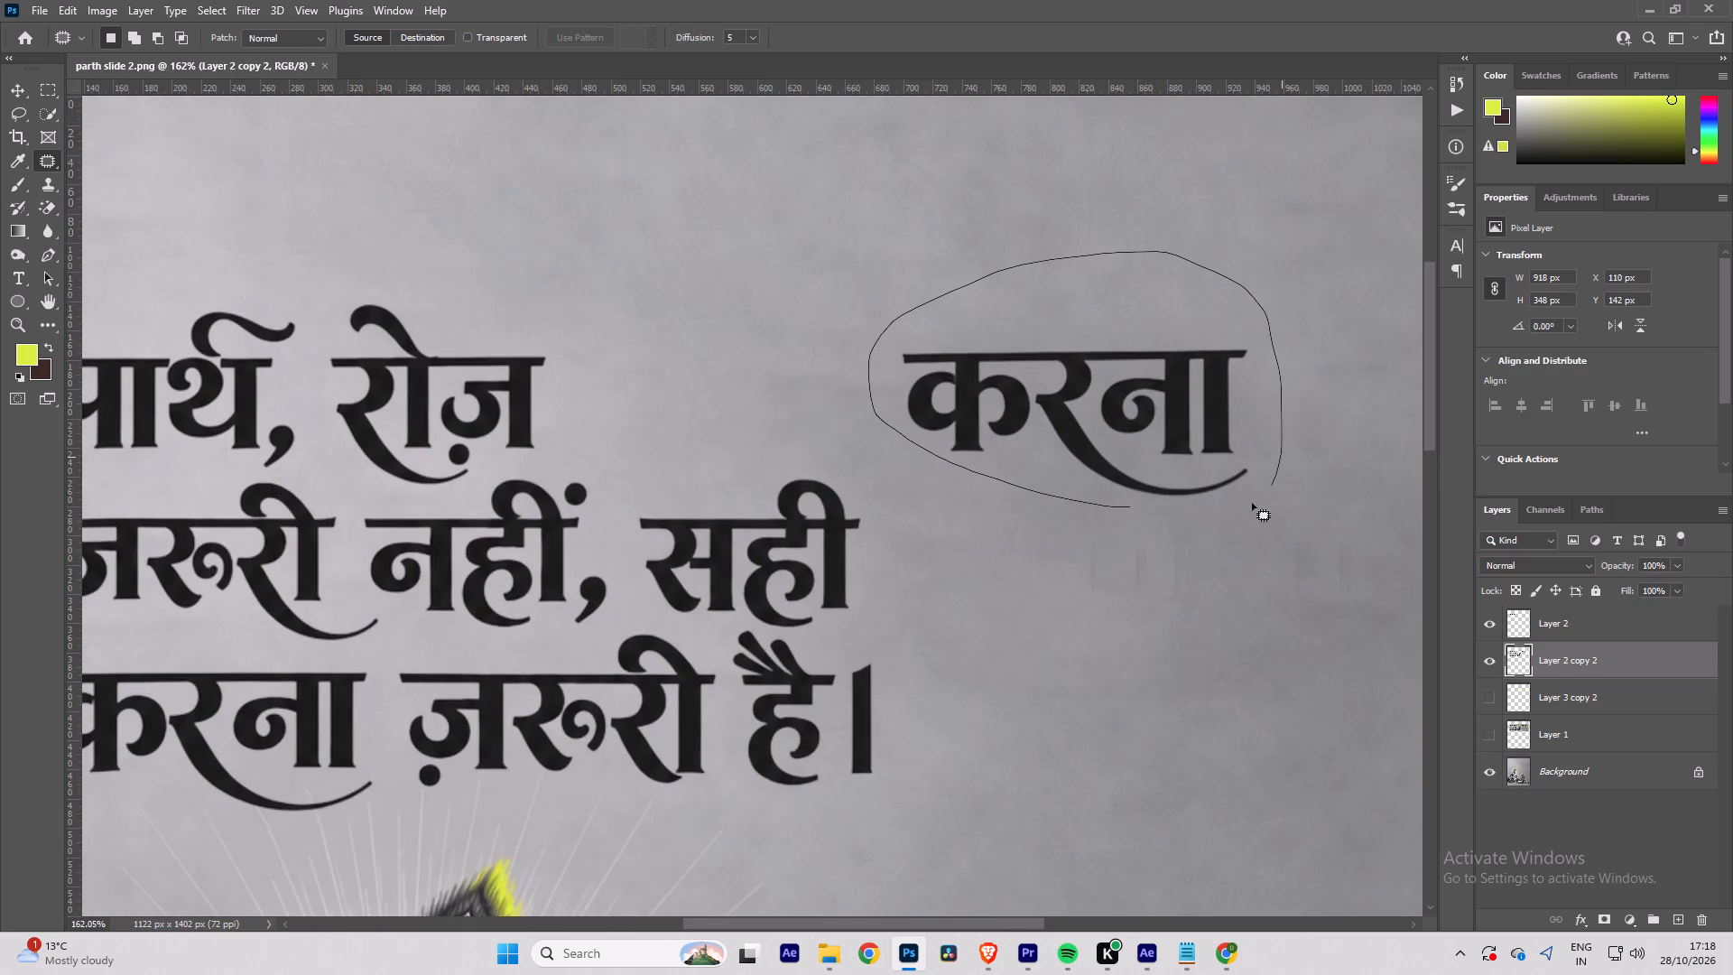
{"action": "left_click_drag", "start_coordinate": [1252, 503], "coordinate": [1176, 509]}
{"action": "key", "text": "ctrl+j"}
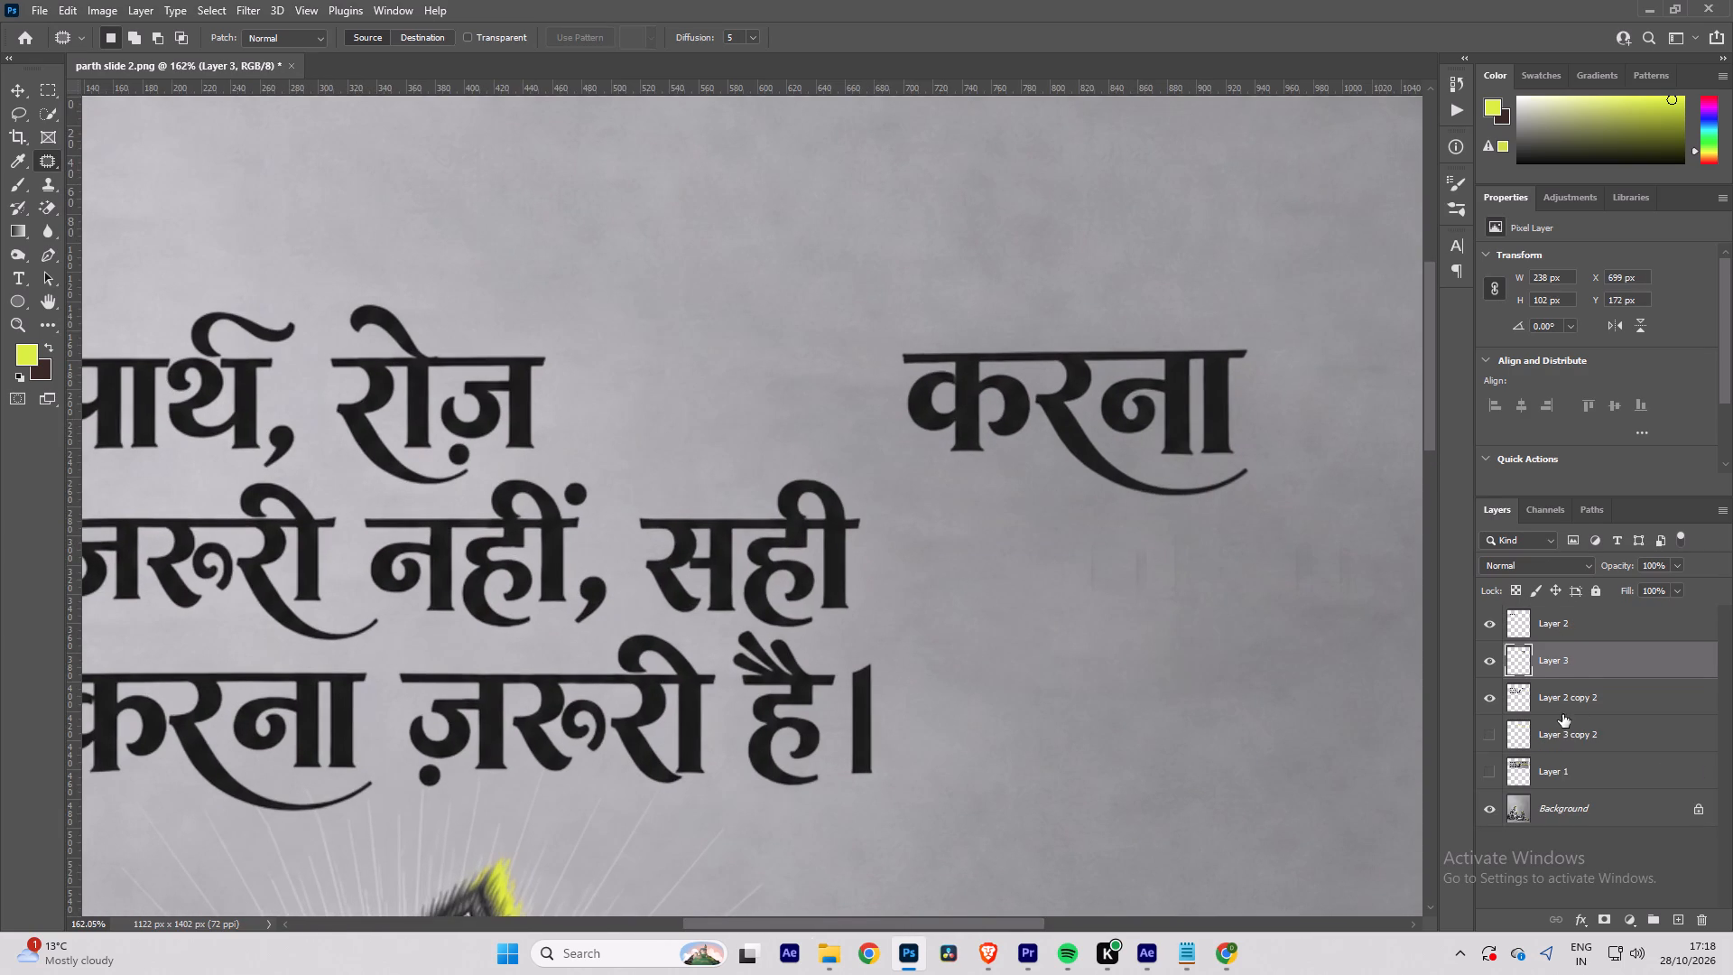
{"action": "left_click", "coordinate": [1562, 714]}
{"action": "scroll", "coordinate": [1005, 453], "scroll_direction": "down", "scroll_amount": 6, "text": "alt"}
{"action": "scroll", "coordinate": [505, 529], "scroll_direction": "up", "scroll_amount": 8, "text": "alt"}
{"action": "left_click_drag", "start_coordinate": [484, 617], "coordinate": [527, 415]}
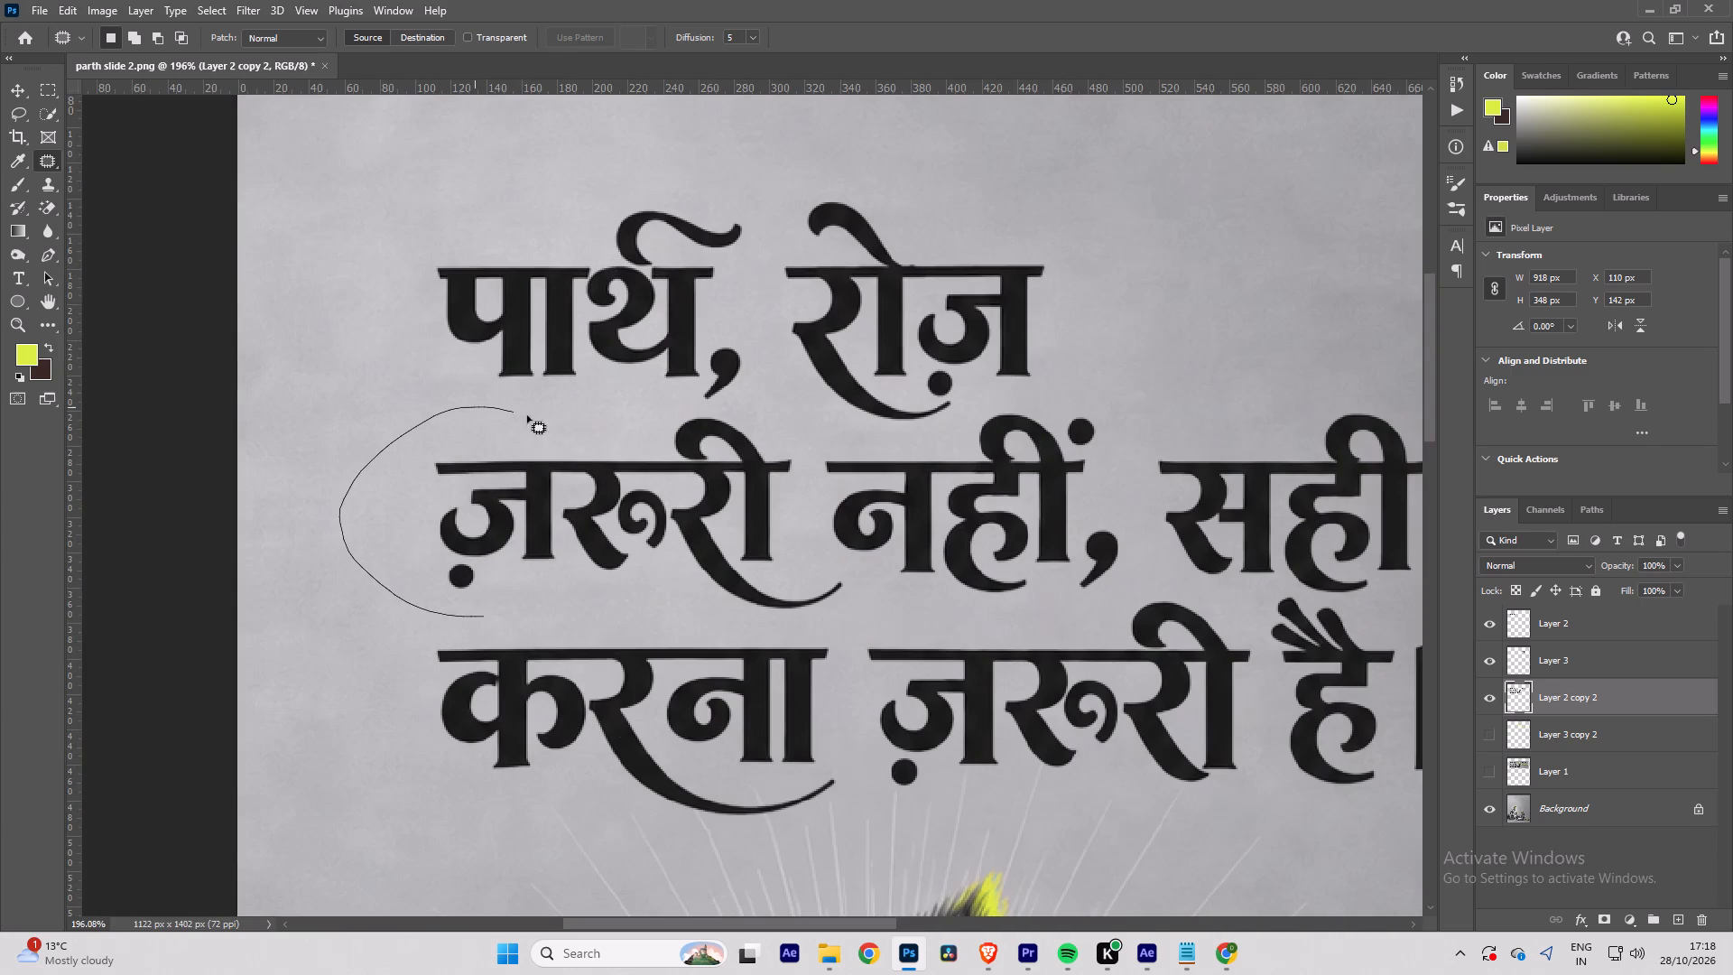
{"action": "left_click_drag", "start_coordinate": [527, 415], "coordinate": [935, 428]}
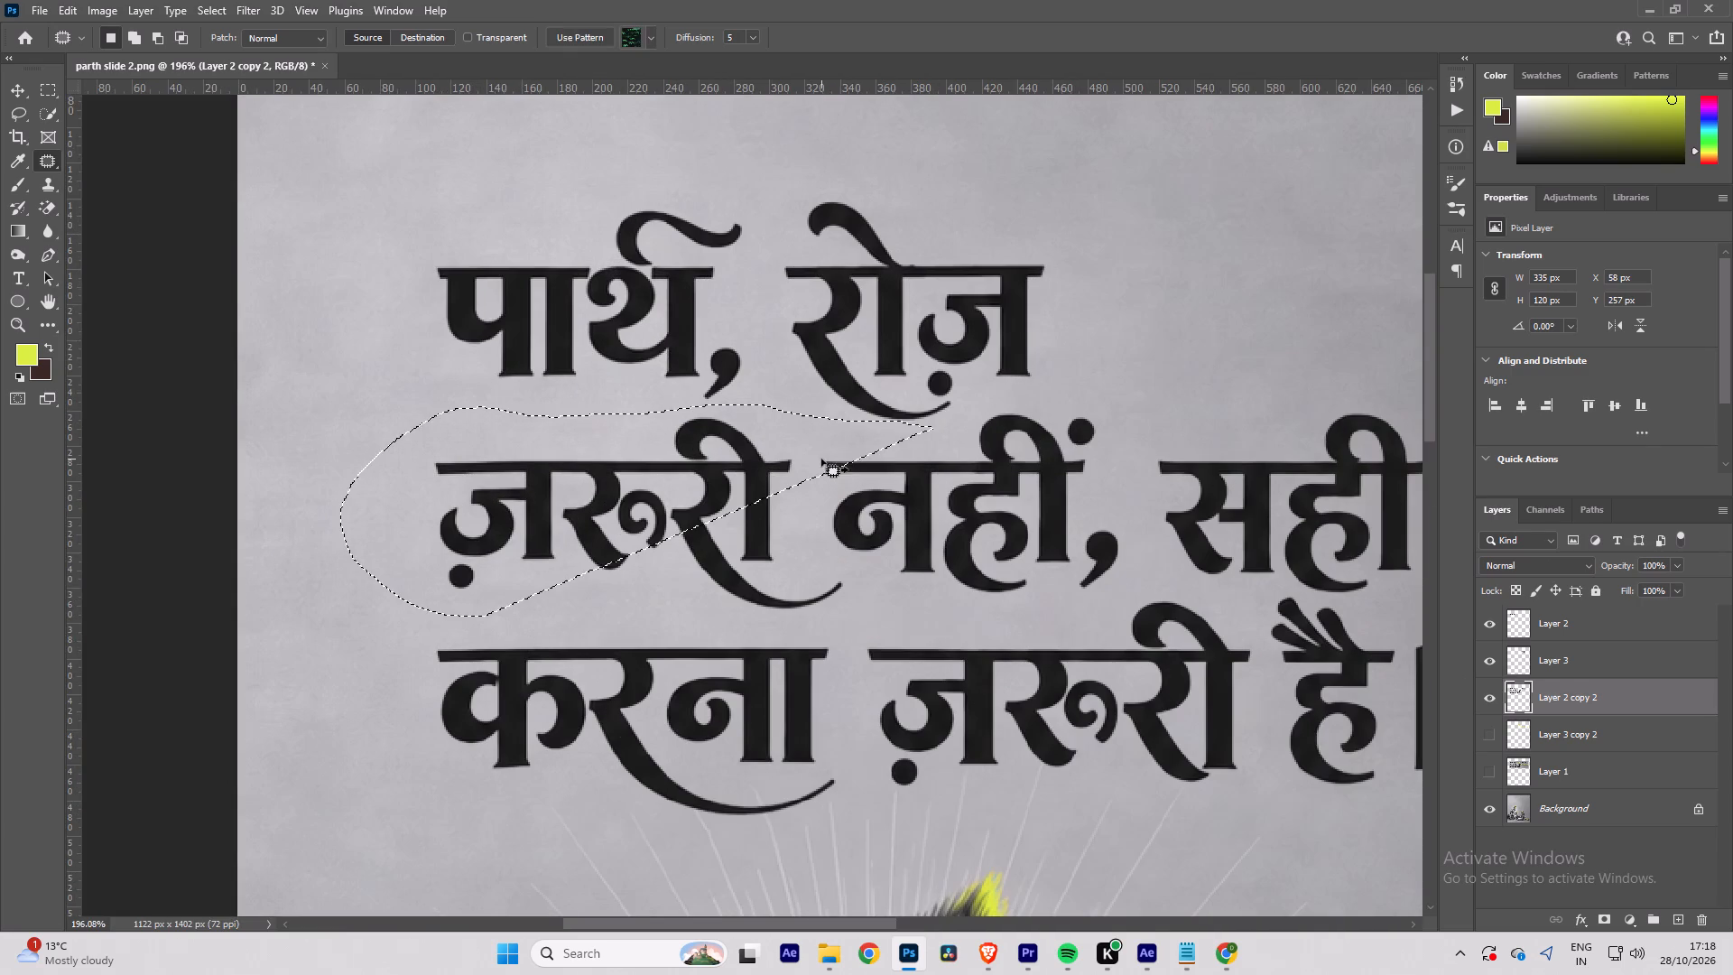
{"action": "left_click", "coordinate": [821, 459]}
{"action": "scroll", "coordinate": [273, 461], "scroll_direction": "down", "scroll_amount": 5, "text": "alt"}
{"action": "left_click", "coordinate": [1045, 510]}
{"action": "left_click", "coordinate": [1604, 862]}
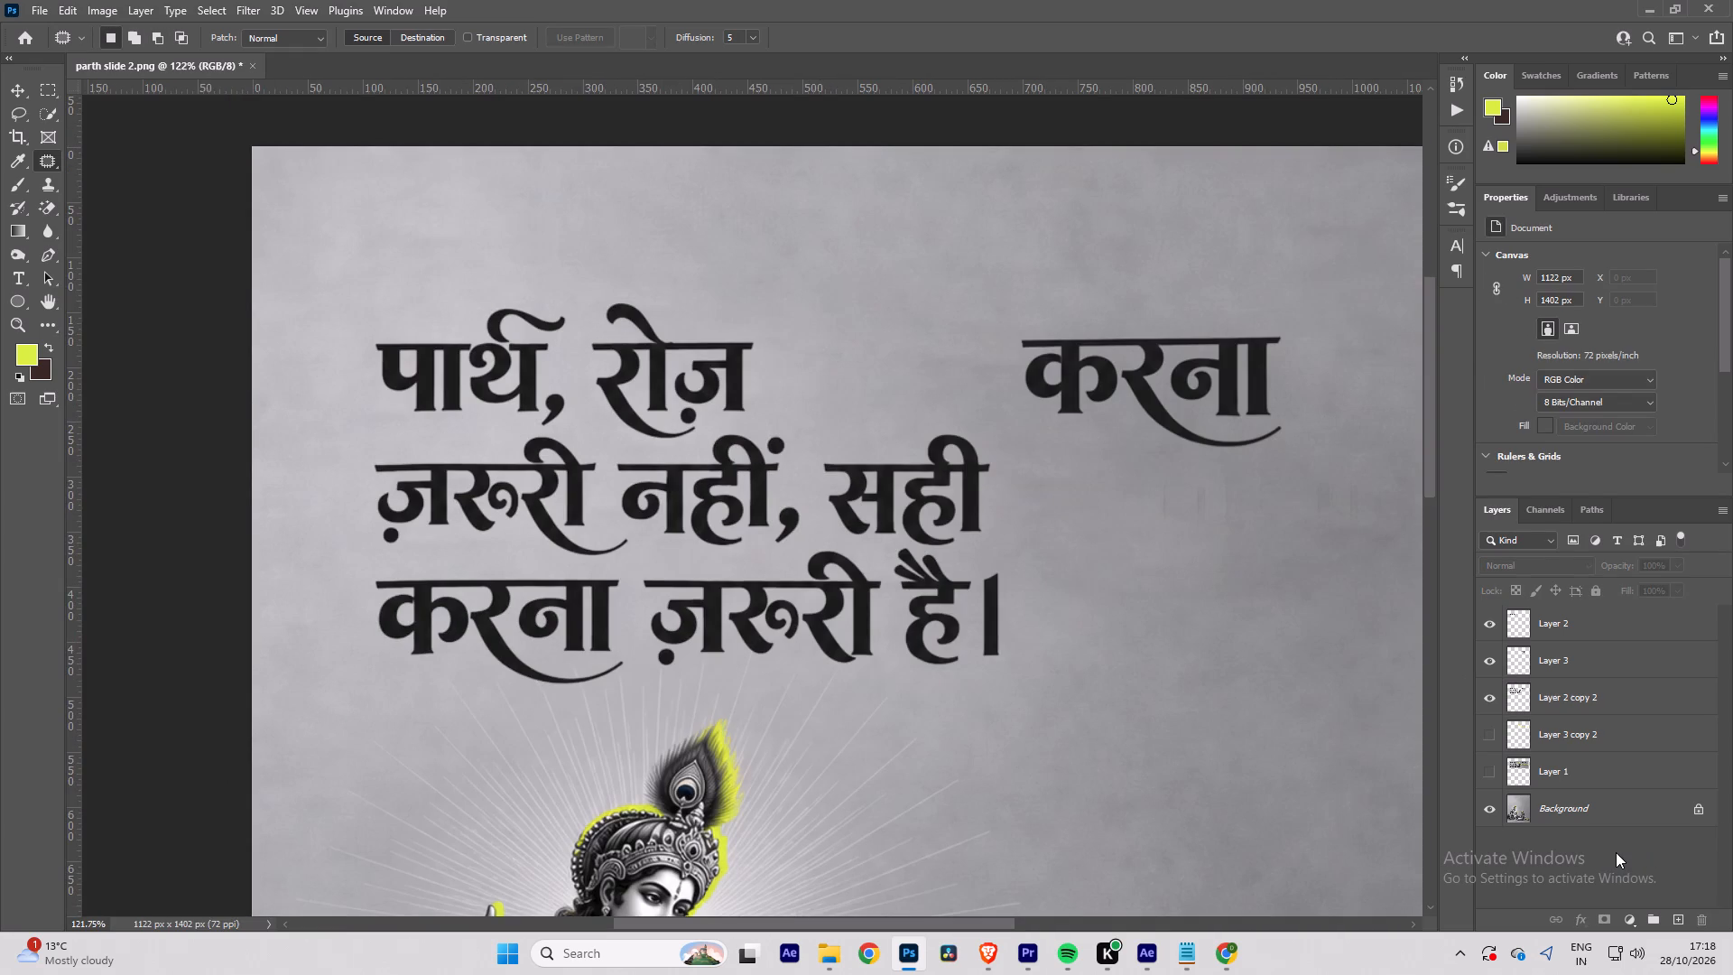
Start saving the document as a Photoshop file and browse to the Sandbox Reel folder on SandBox (D:).
{"action": "key", "text": "ctrl+s"}
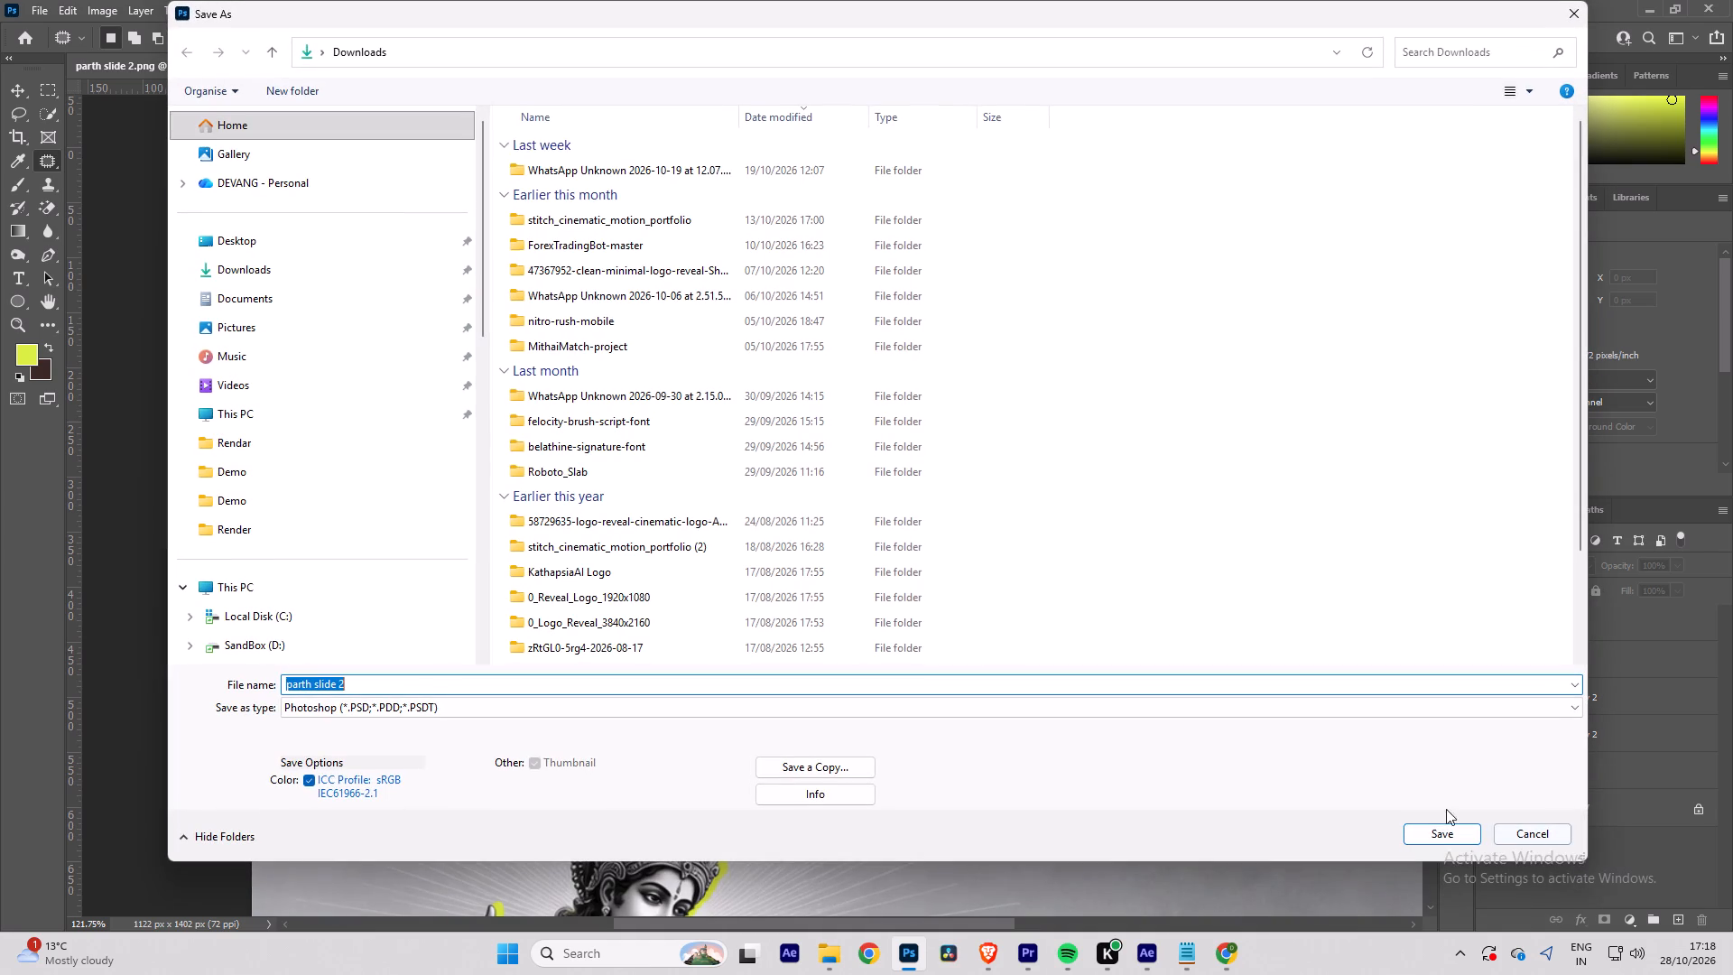
{"action": "left_click", "coordinate": [328, 642]}
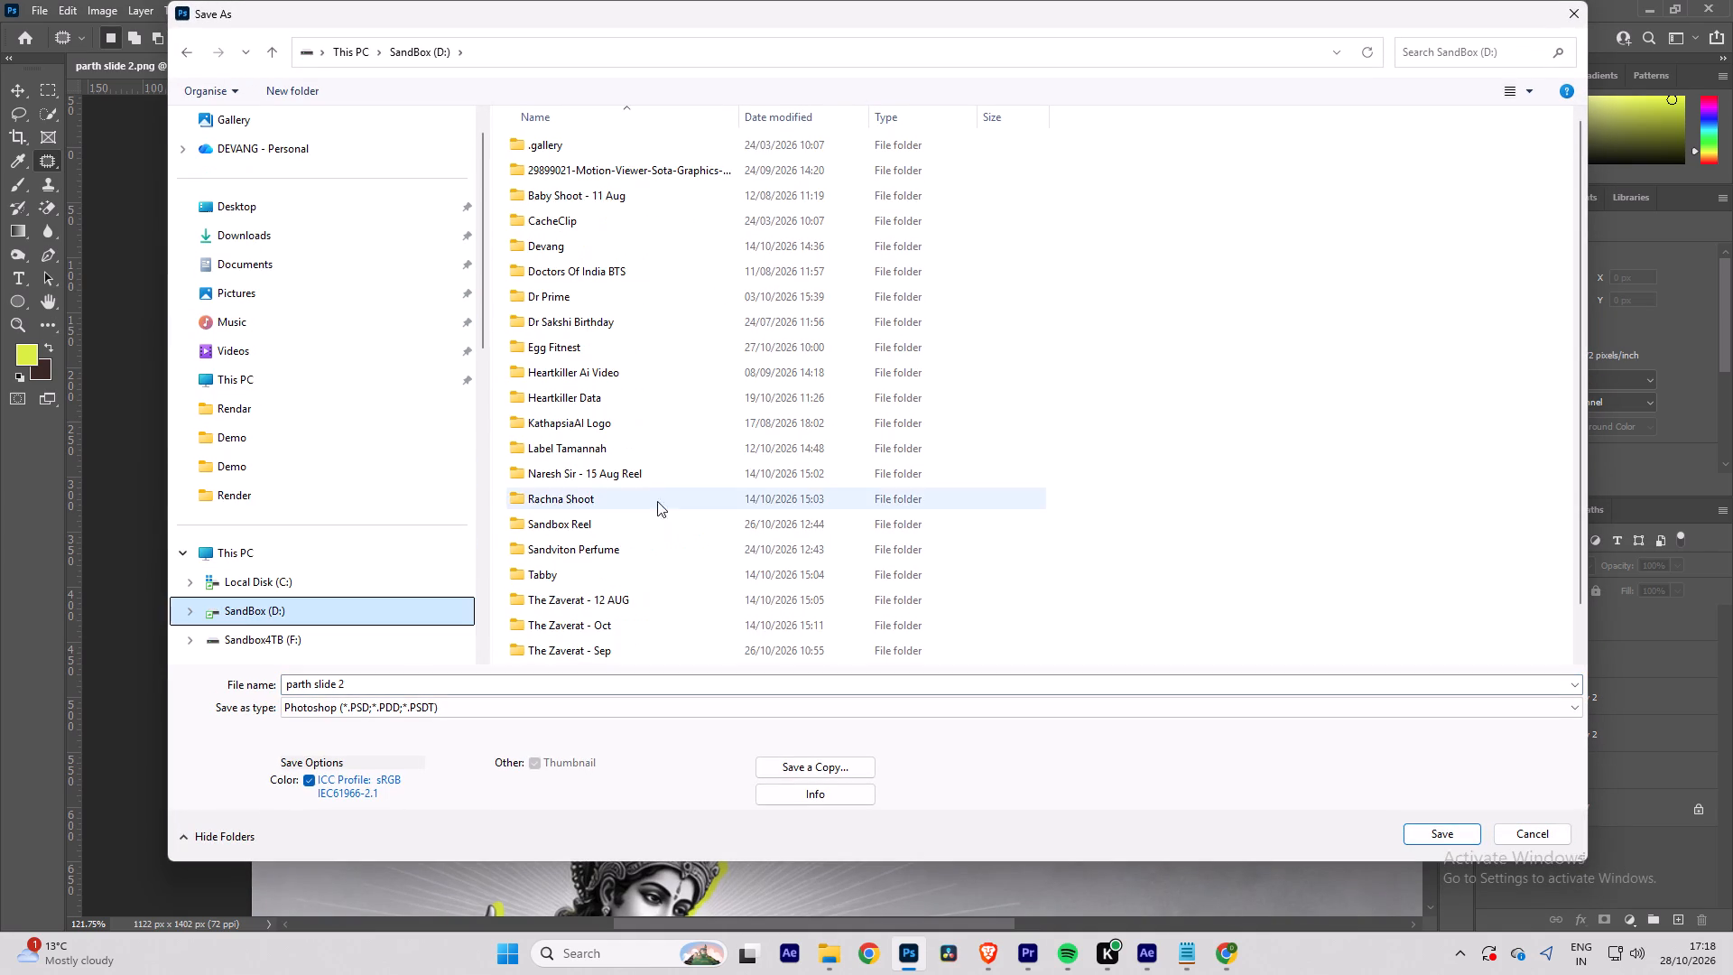
{"action": "scroll", "coordinate": [617, 487], "scroll_direction": "down", "scroll_amount": 4}
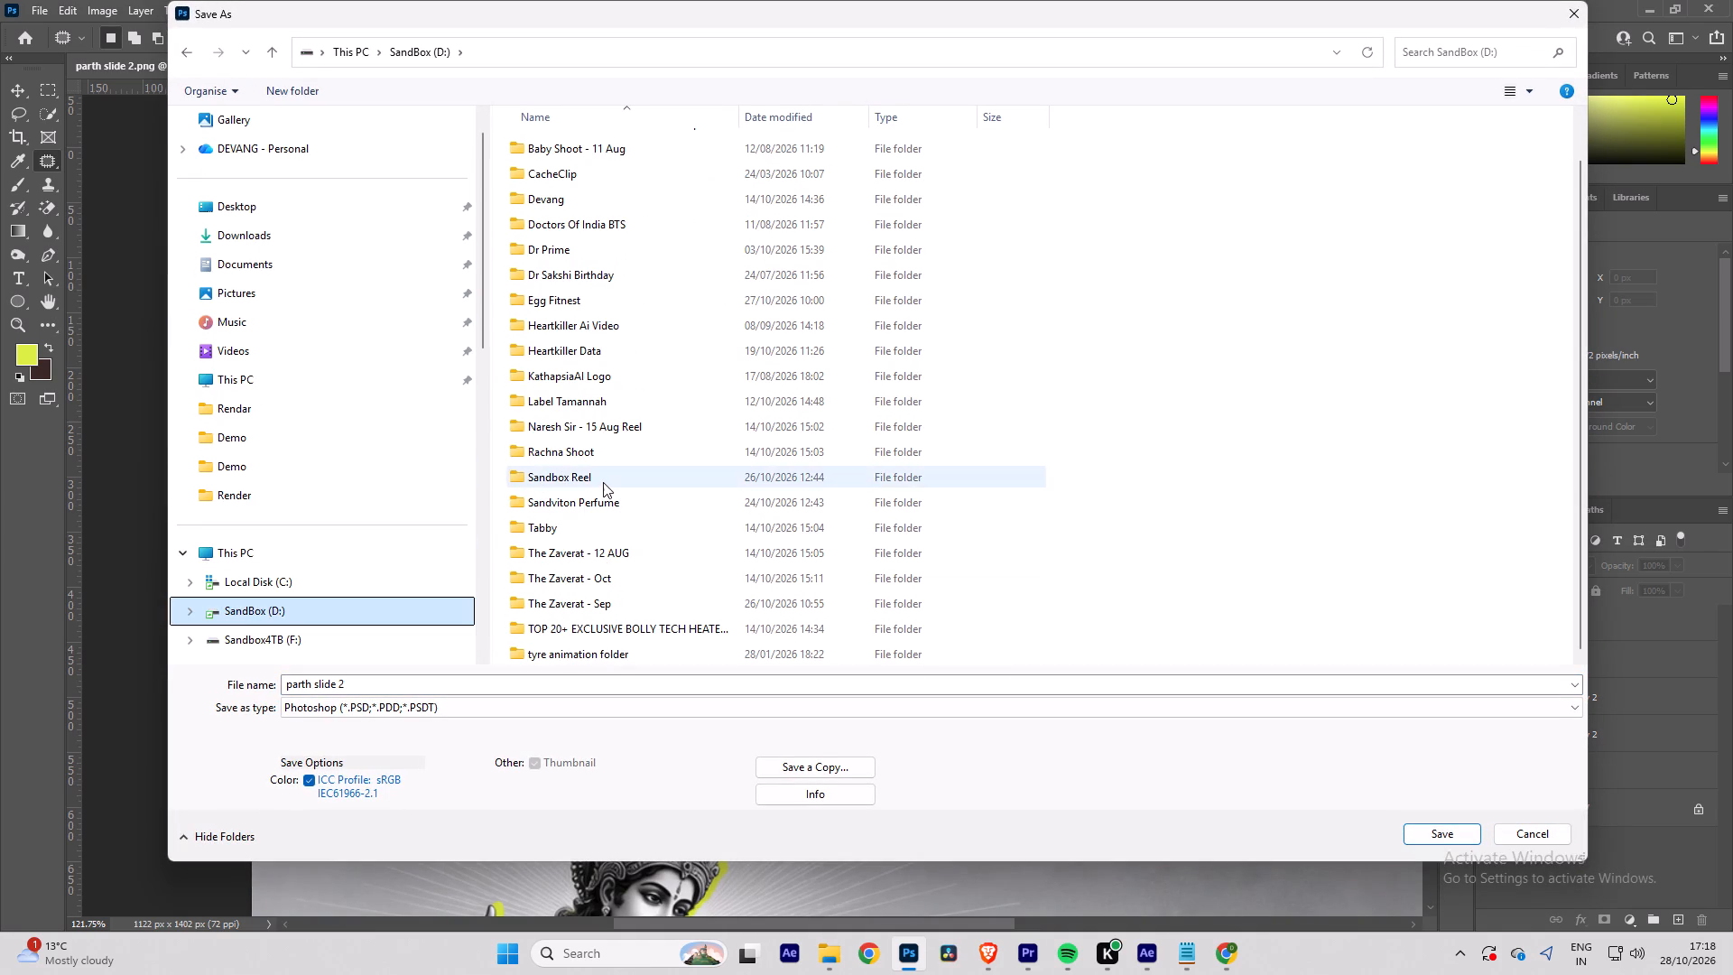
{"action": "double_click", "coordinate": [603, 481]}
{"action": "scroll", "coordinate": [663, 430], "scroll_direction": "down", "scroll_amount": 14}
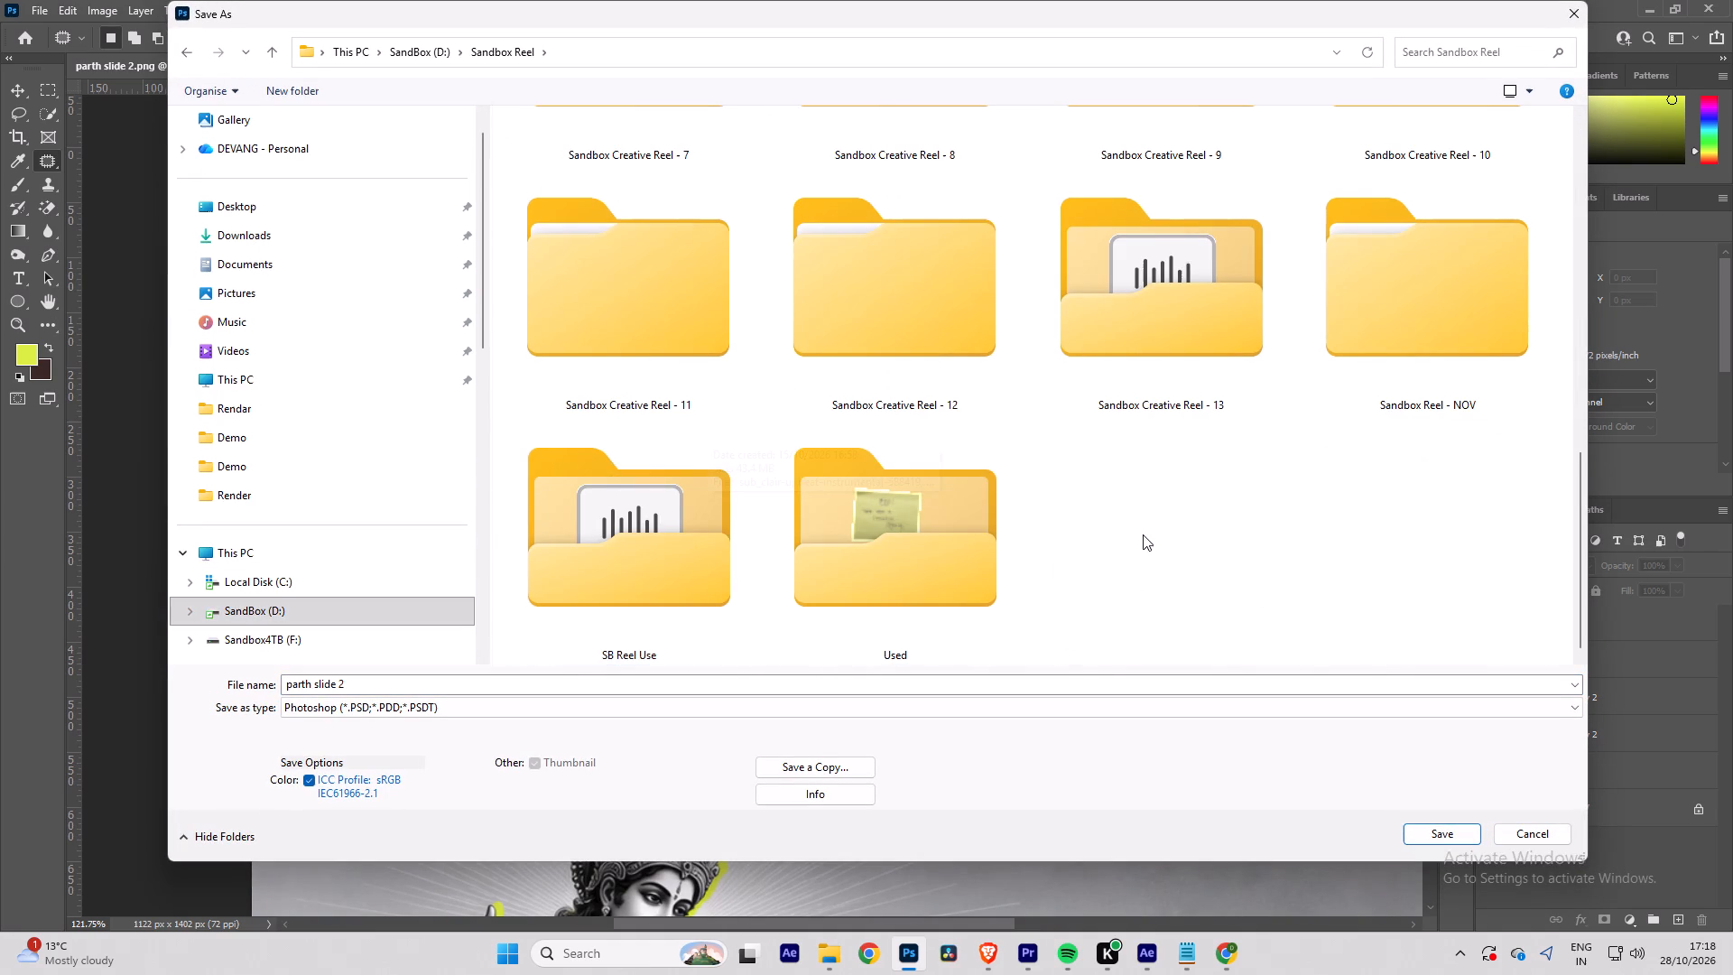
Create a new folder inside Sandbox Reel and name it "Sanbox Creative Reel -".
{"action": "key", "text": "ctrl+shift+n"}
{"action": "type", "text": "Sanbox"}
{"action": "key", "text": "space"}
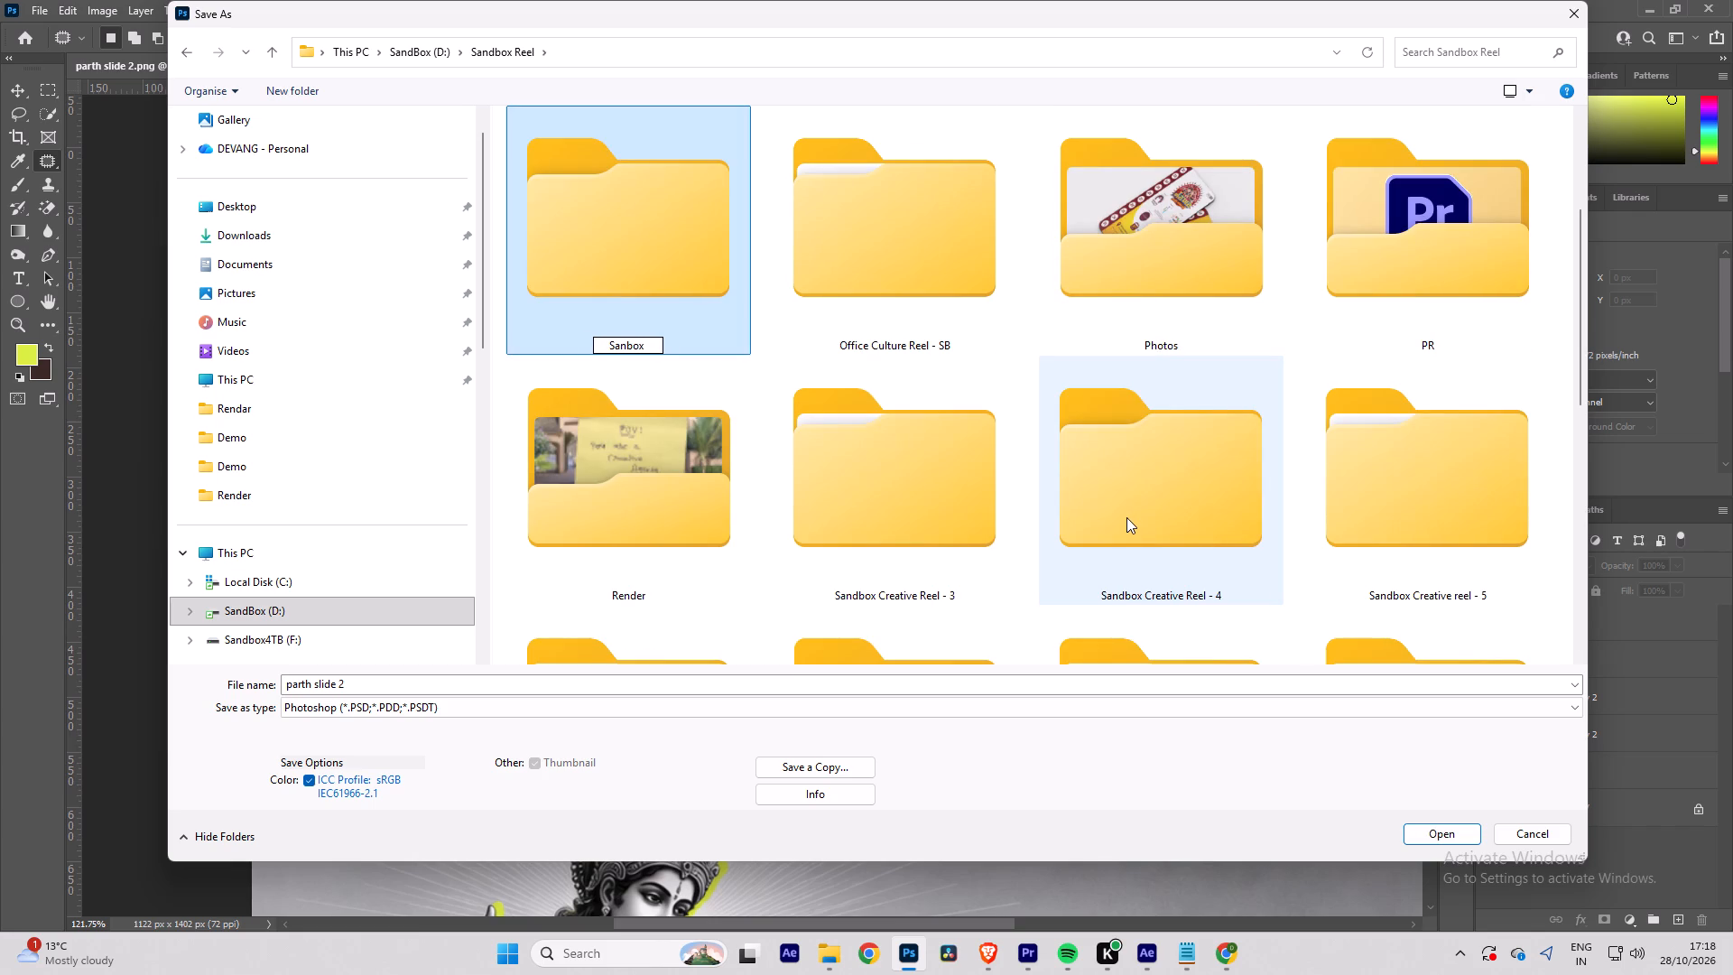
{"action": "type", "text": "Crea"}
{"action": "type", "text": "tive"}
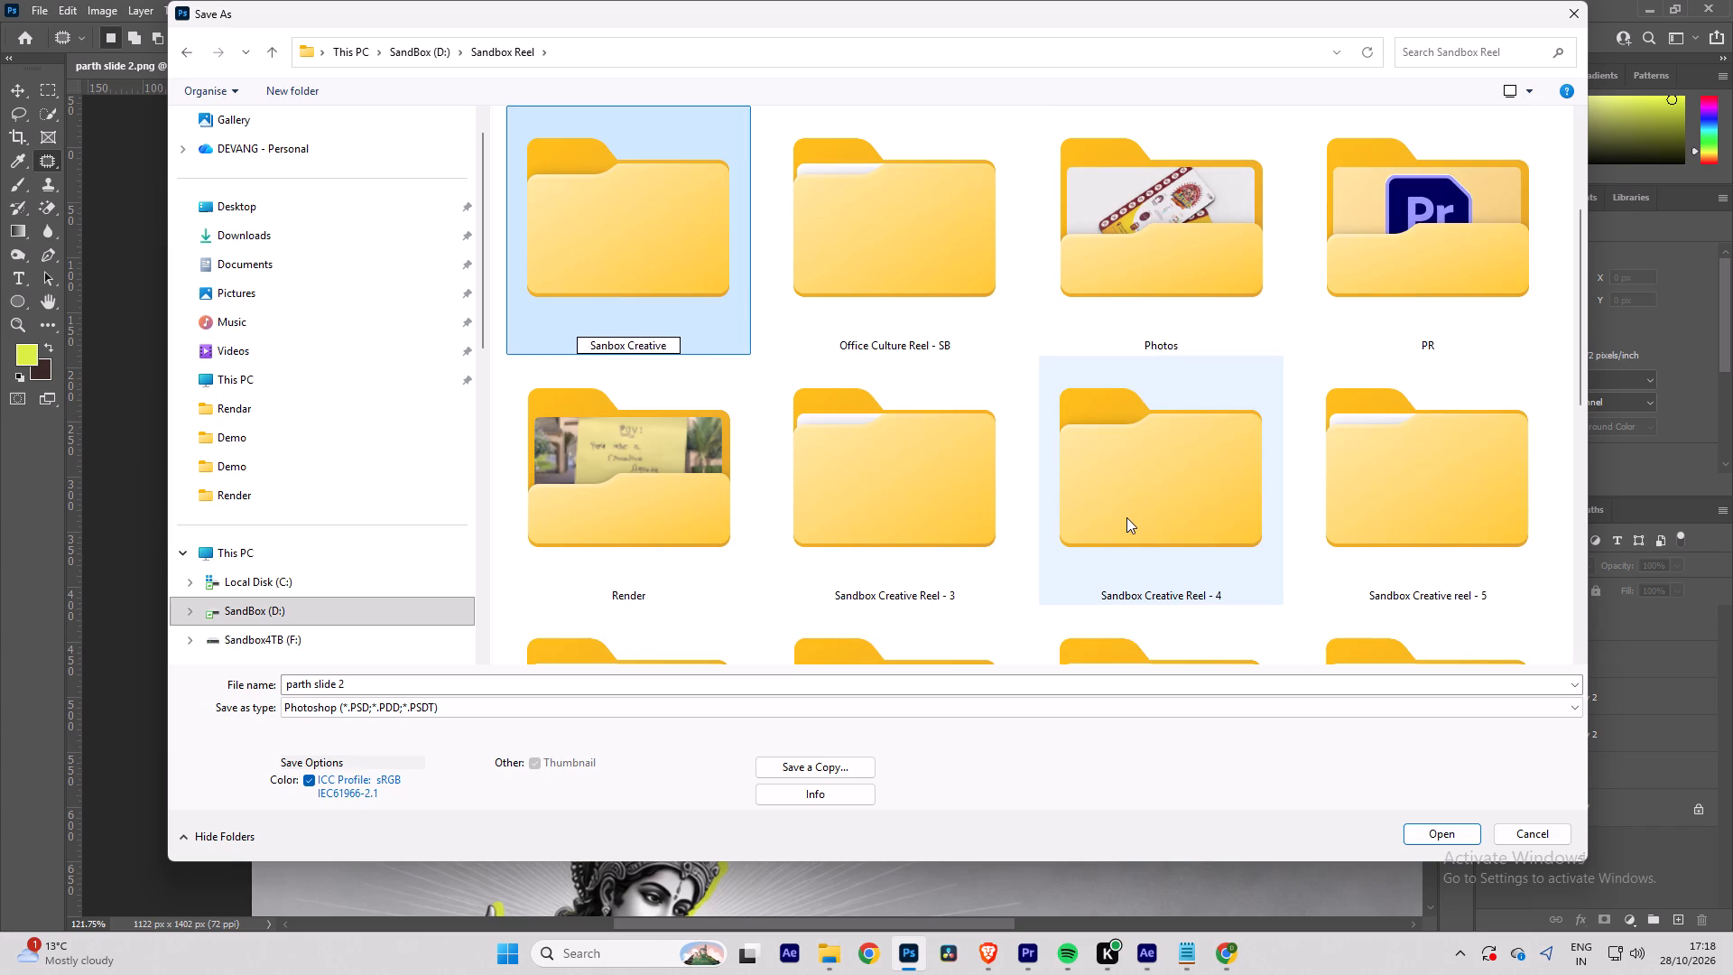
{"action": "key", "text": "space"}
{"action": "type", "text": "reel"}
{"action": "key", "text": "space"}
{"action": "key", "text": "BackSpace"}
{"action": "key", "text": "BackSpace"}
{"action": "key", "text": "BackSpace"}
{"action": "key", "text": "BackSpace"}
{"action": "key", "text": "BackSpace"}
{"action": "type", "text": "Reel"}
{"action": "key", "text": "space"}
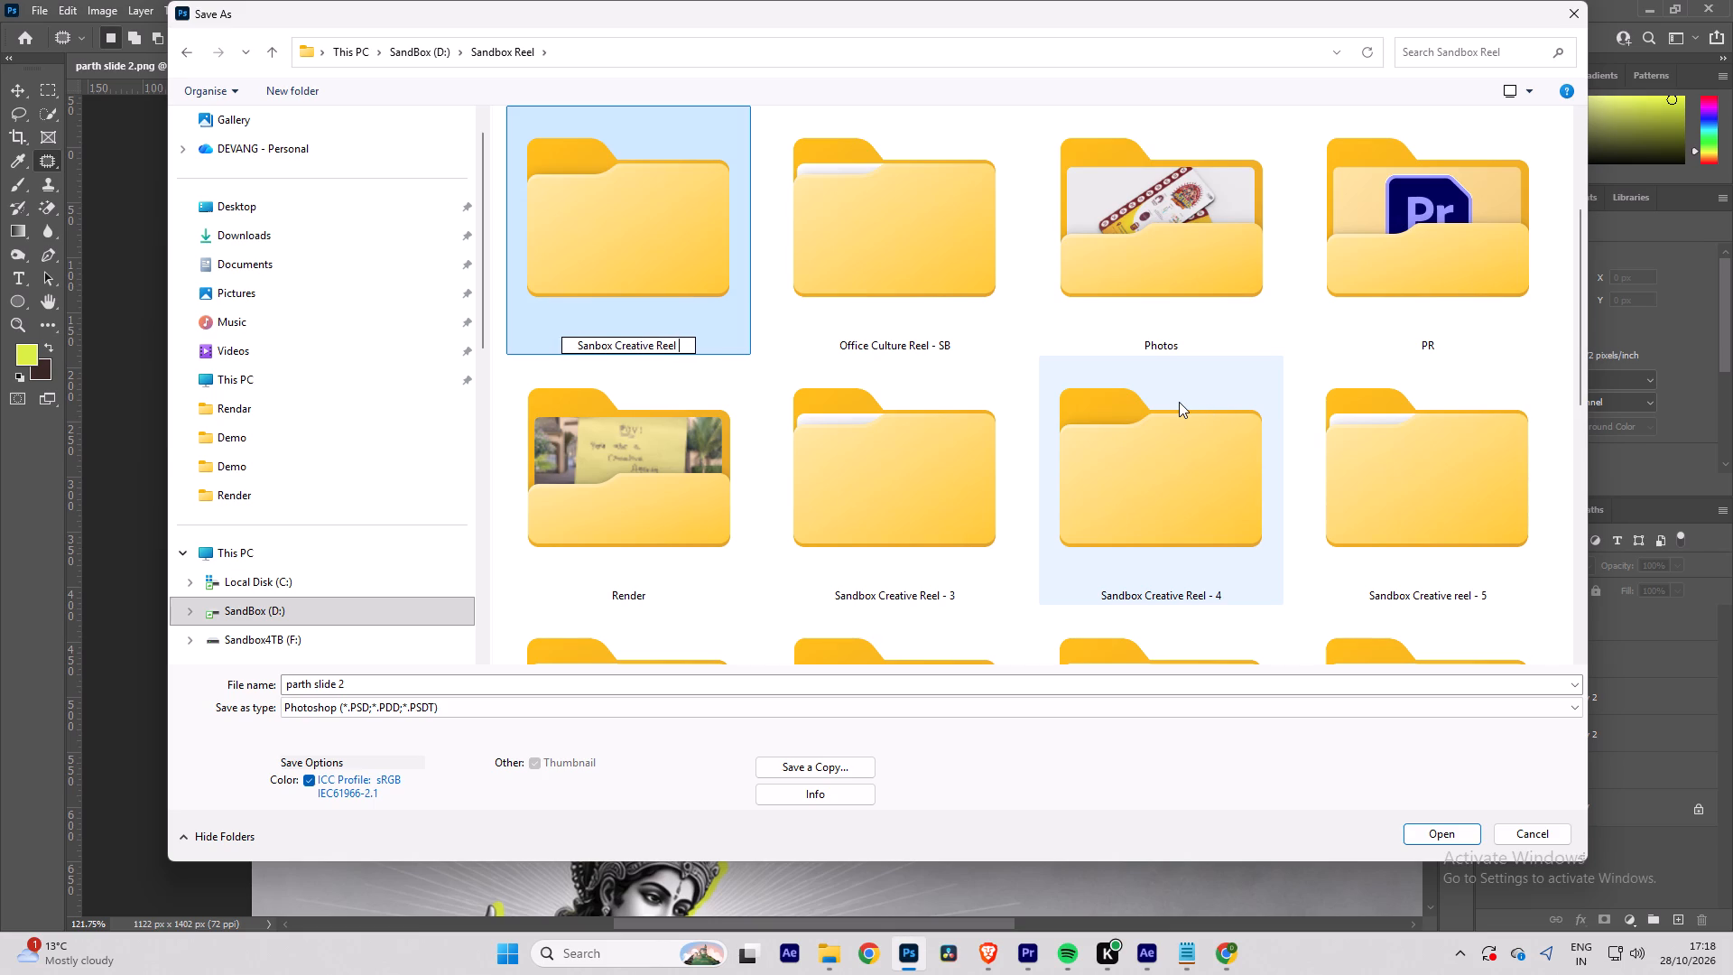
{"action": "type", "text": "-"}
{"action": "key", "text": "space"}
Check the numbering of the existing reel folders and rename the new folder as "Sanbox Creative Reel - 15".
{"action": "scroll", "coordinate": [1180, 401], "scroll_direction": "down", "scroll_amount": 10}
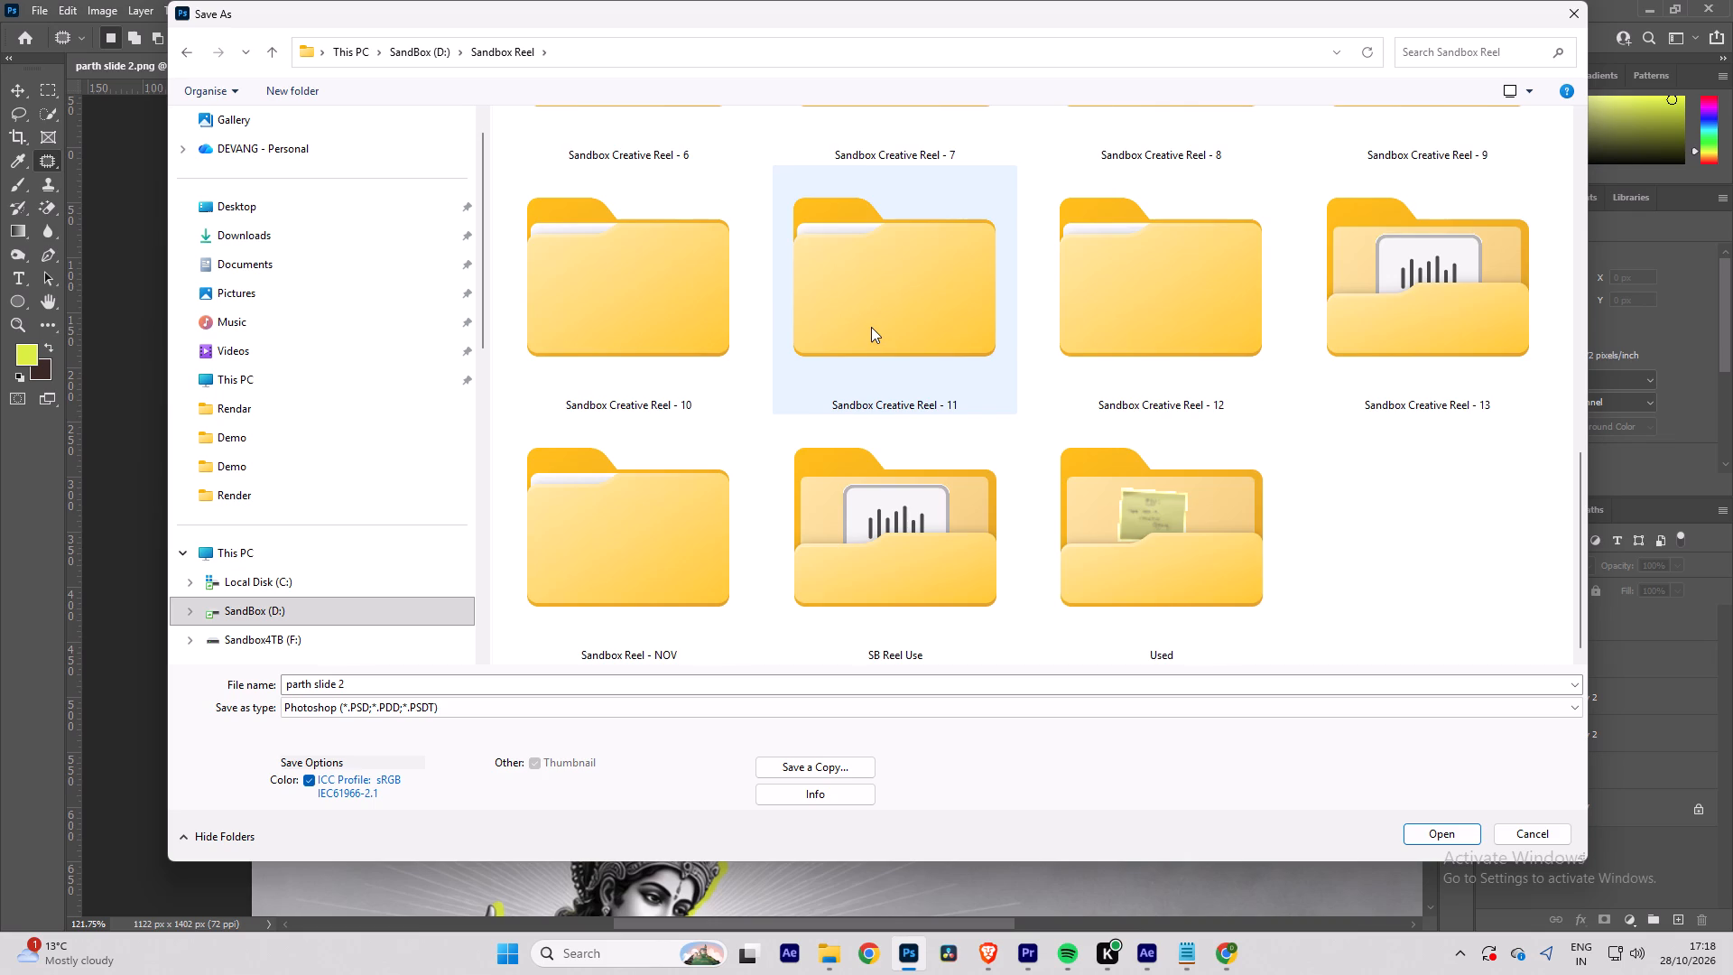
{"action": "scroll", "coordinate": [859, 321], "scroll_direction": "up", "scroll_amount": 2}
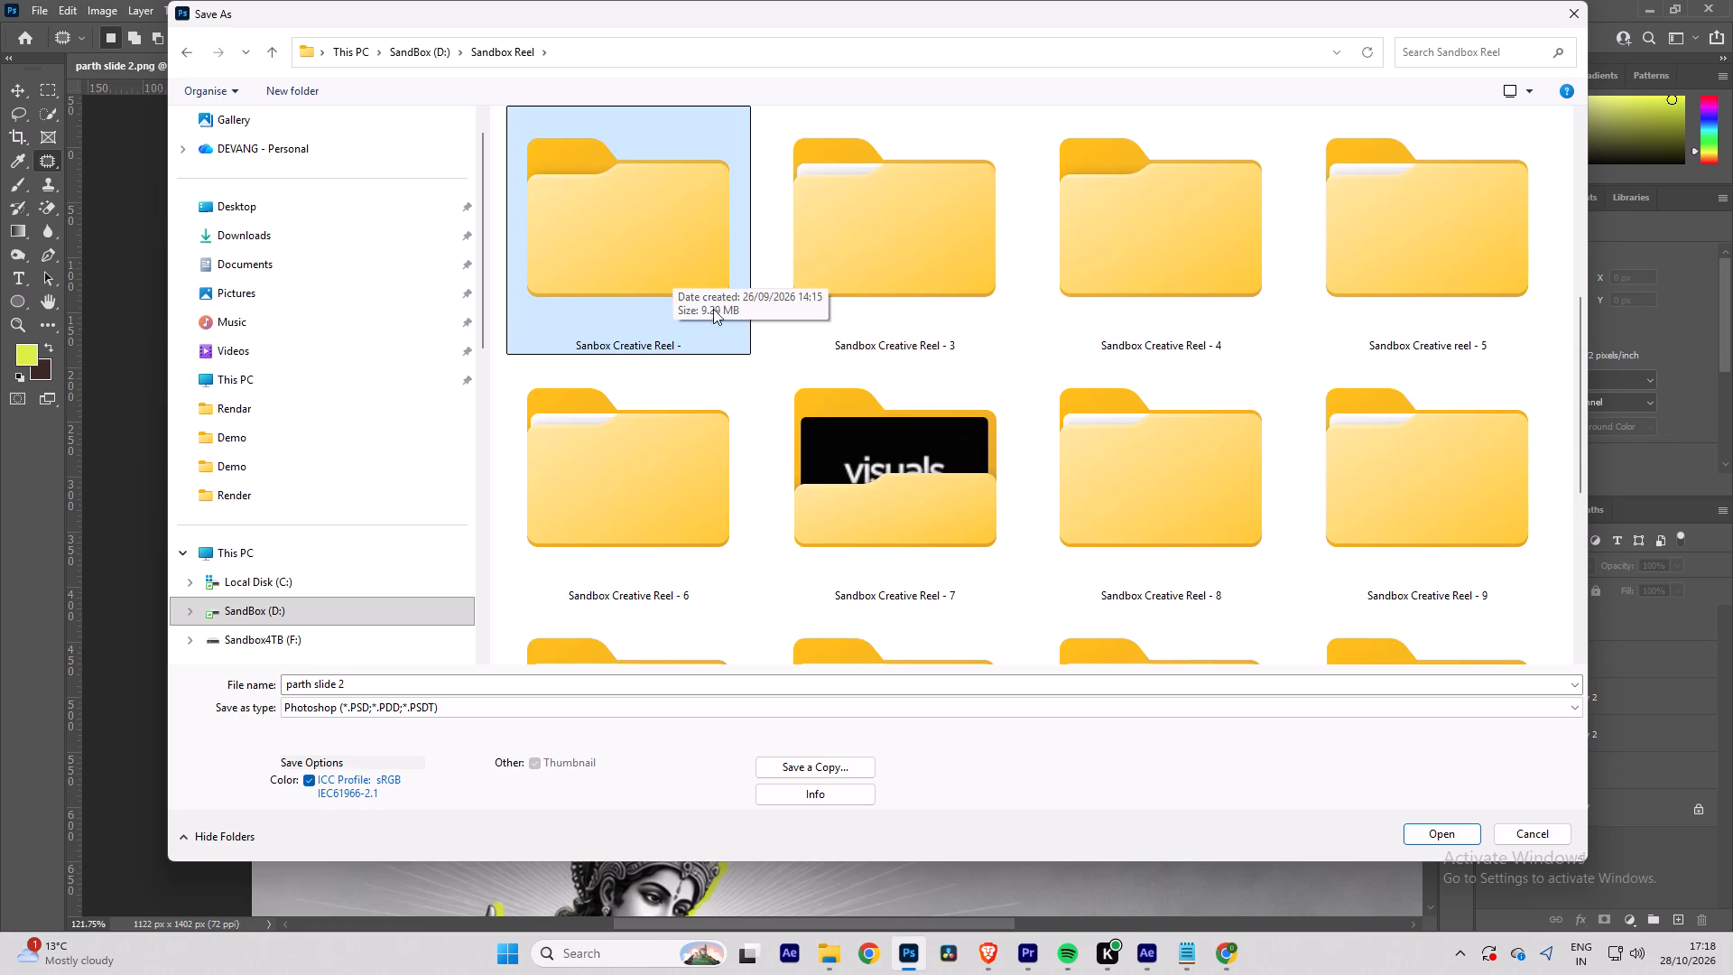
{"action": "left_click", "coordinate": [730, 340]}
{"action": "key", "text": "F2"}
{"action": "left_click", "coordinate": [690, 344]}
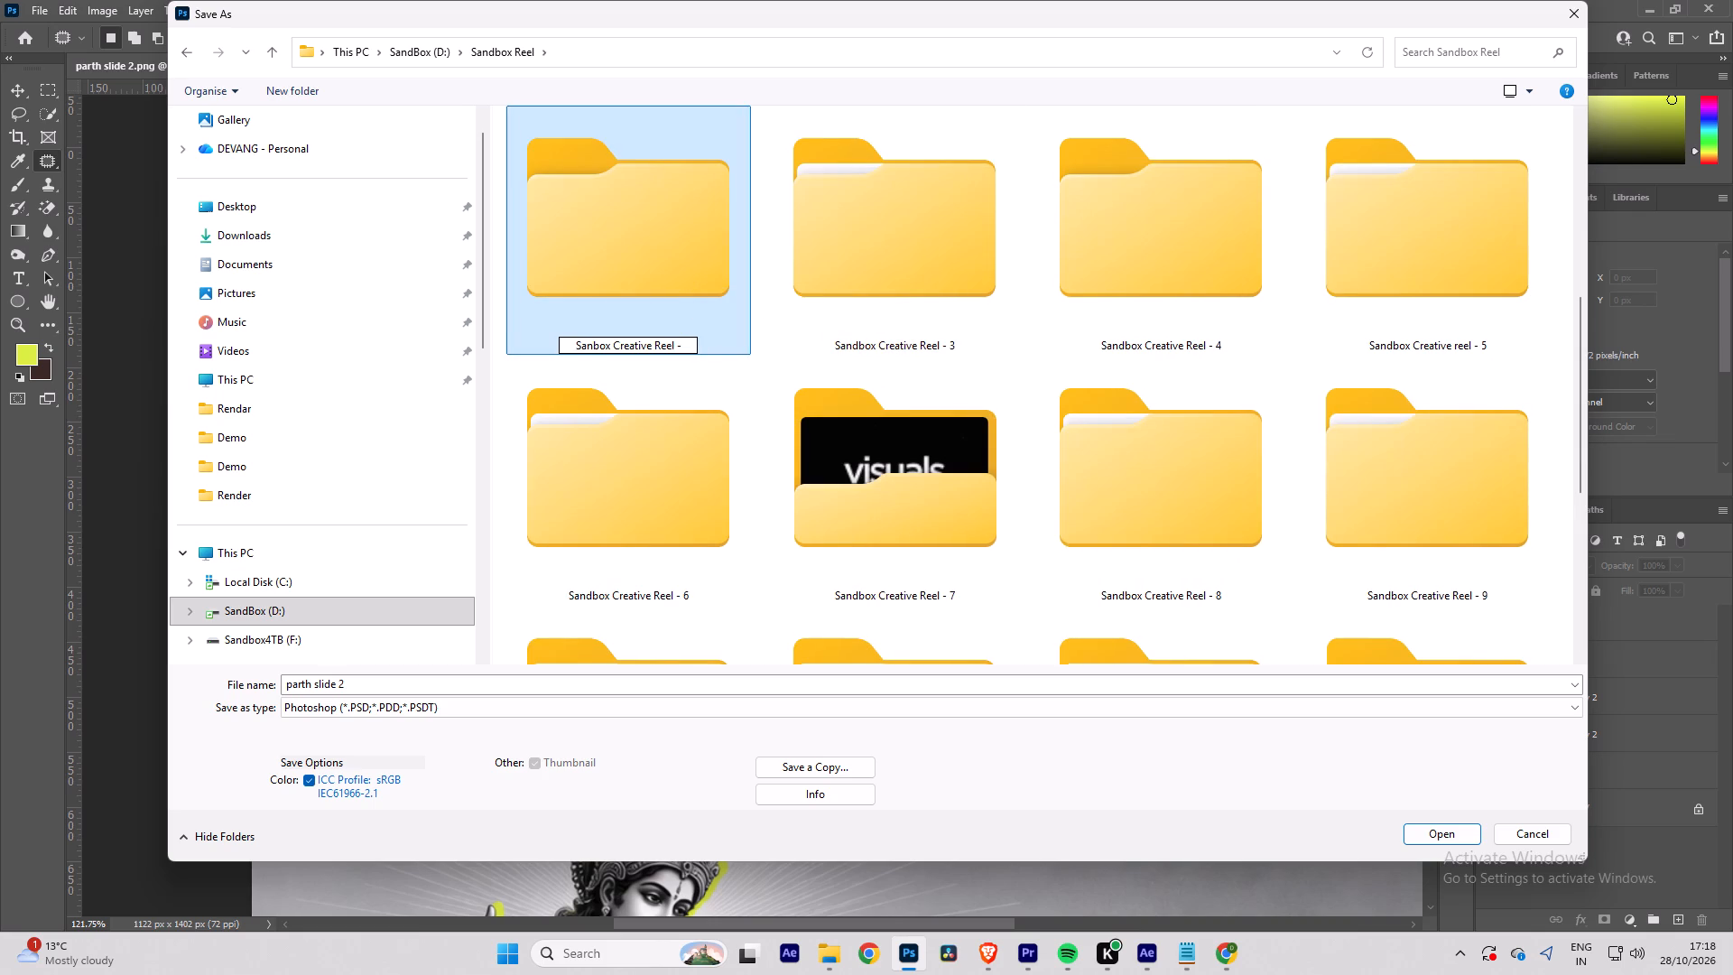
{"action": "key", "text": "space"}
{"action": "type", "text": "15"}
{"action": "key", "text": "Return"}
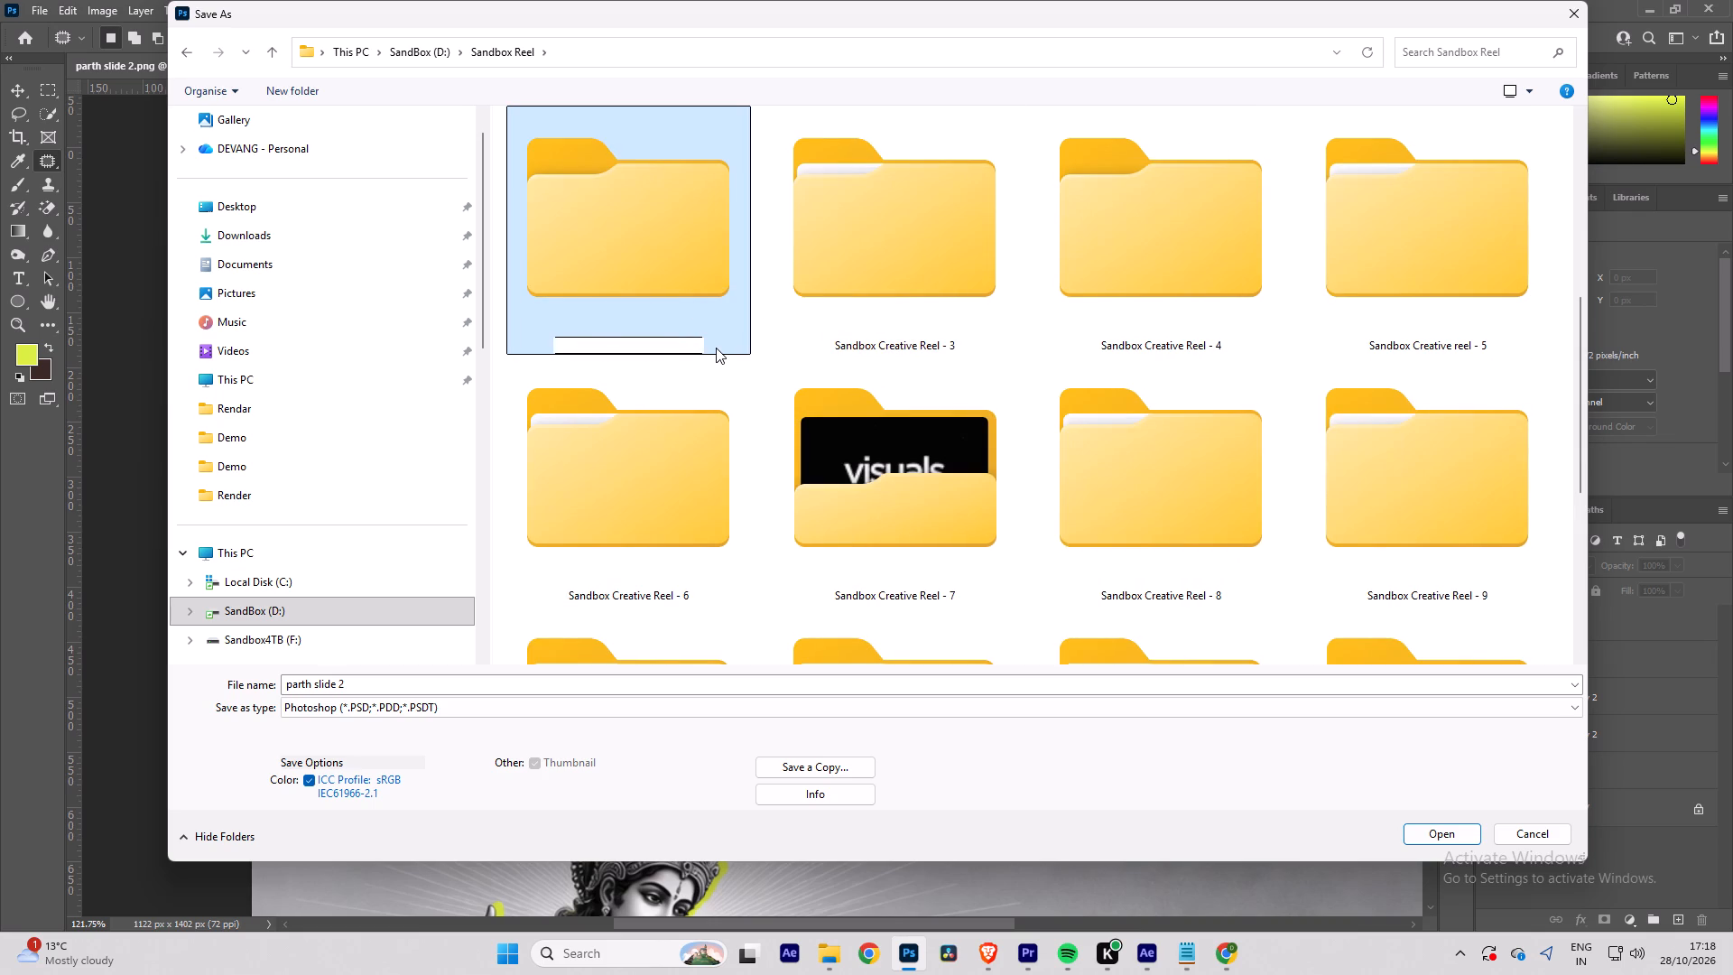
Open the Sanbox Creative Reel - 15 folder and start a new subfolder inside it.
{"action": "double_click", "coordinate": [685, 230]}
{"action": "key", "text": "ctrl+shift+n"}
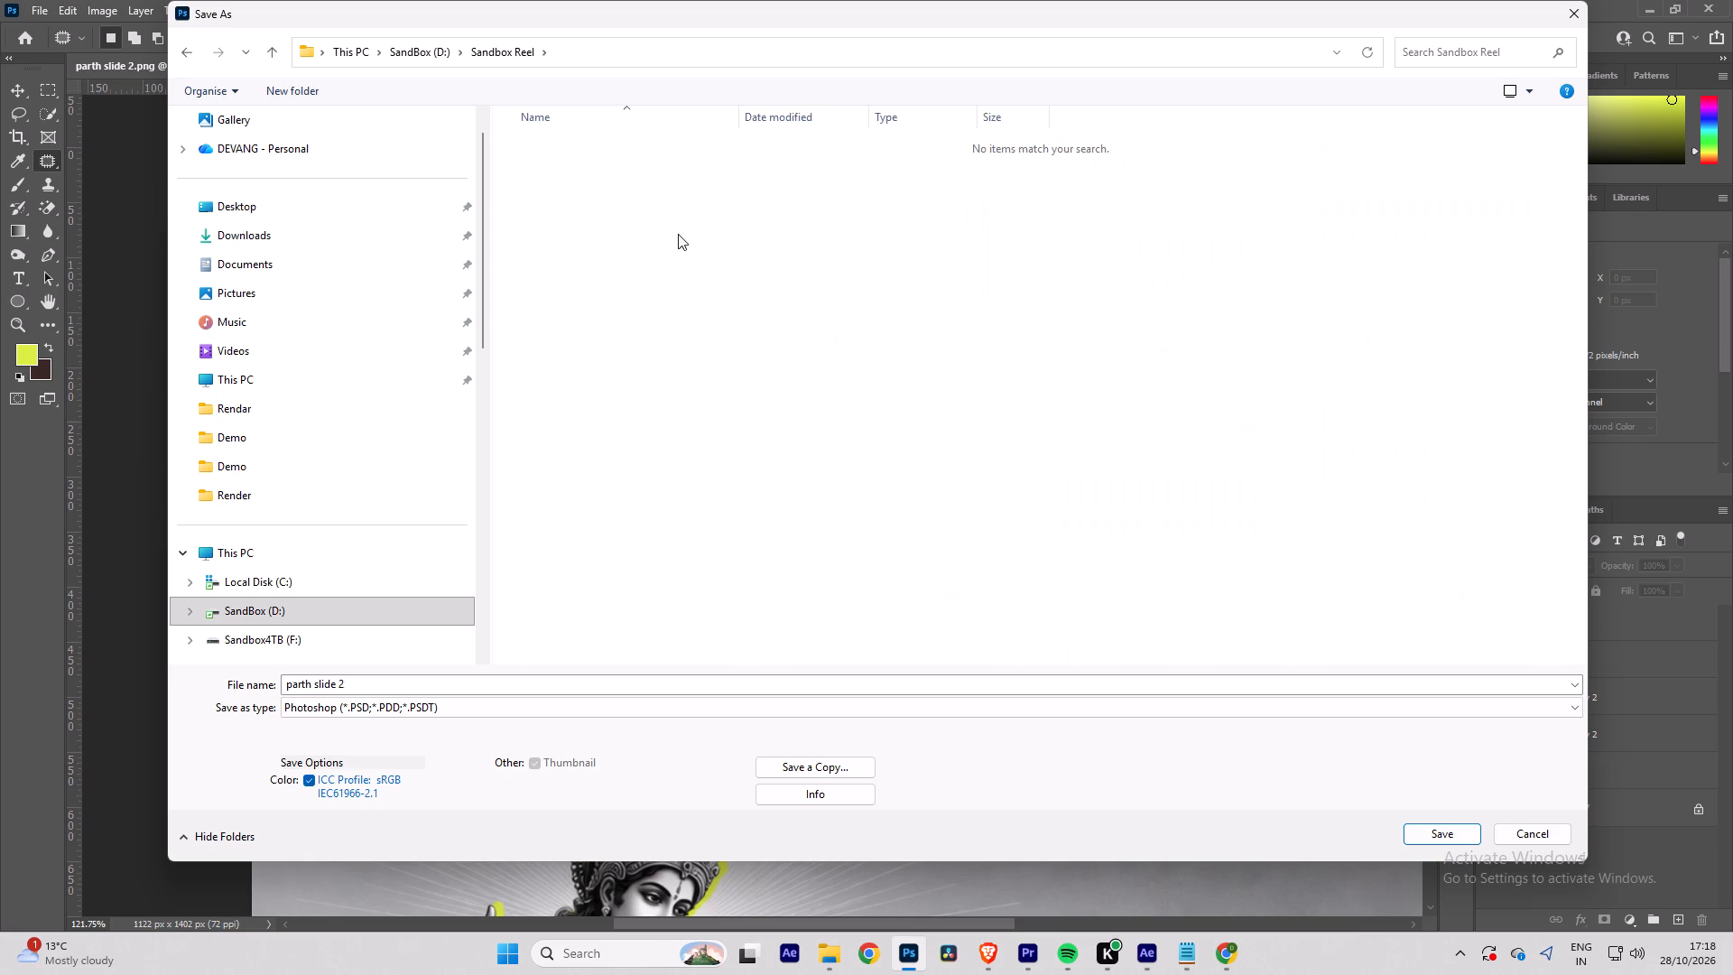
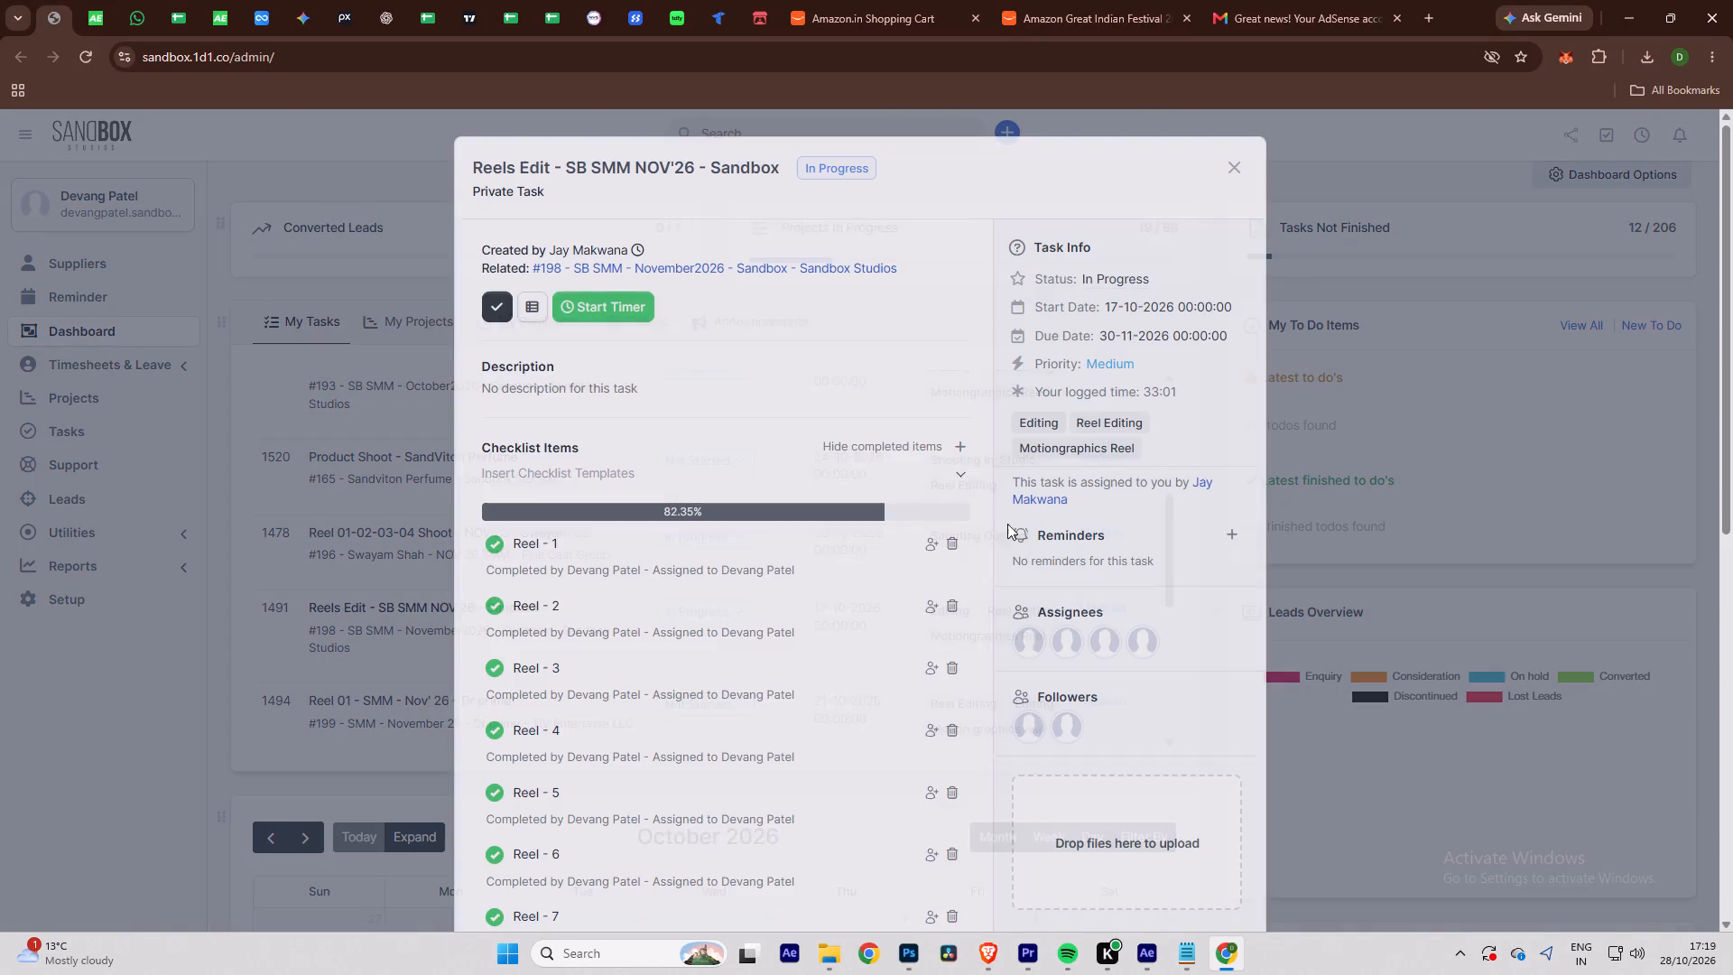
Start the timer on the "Reels Edit - SB SMM NOV'26 - Sandbox" task.
{"action": "left_click", "coordinate": [614, 303]}
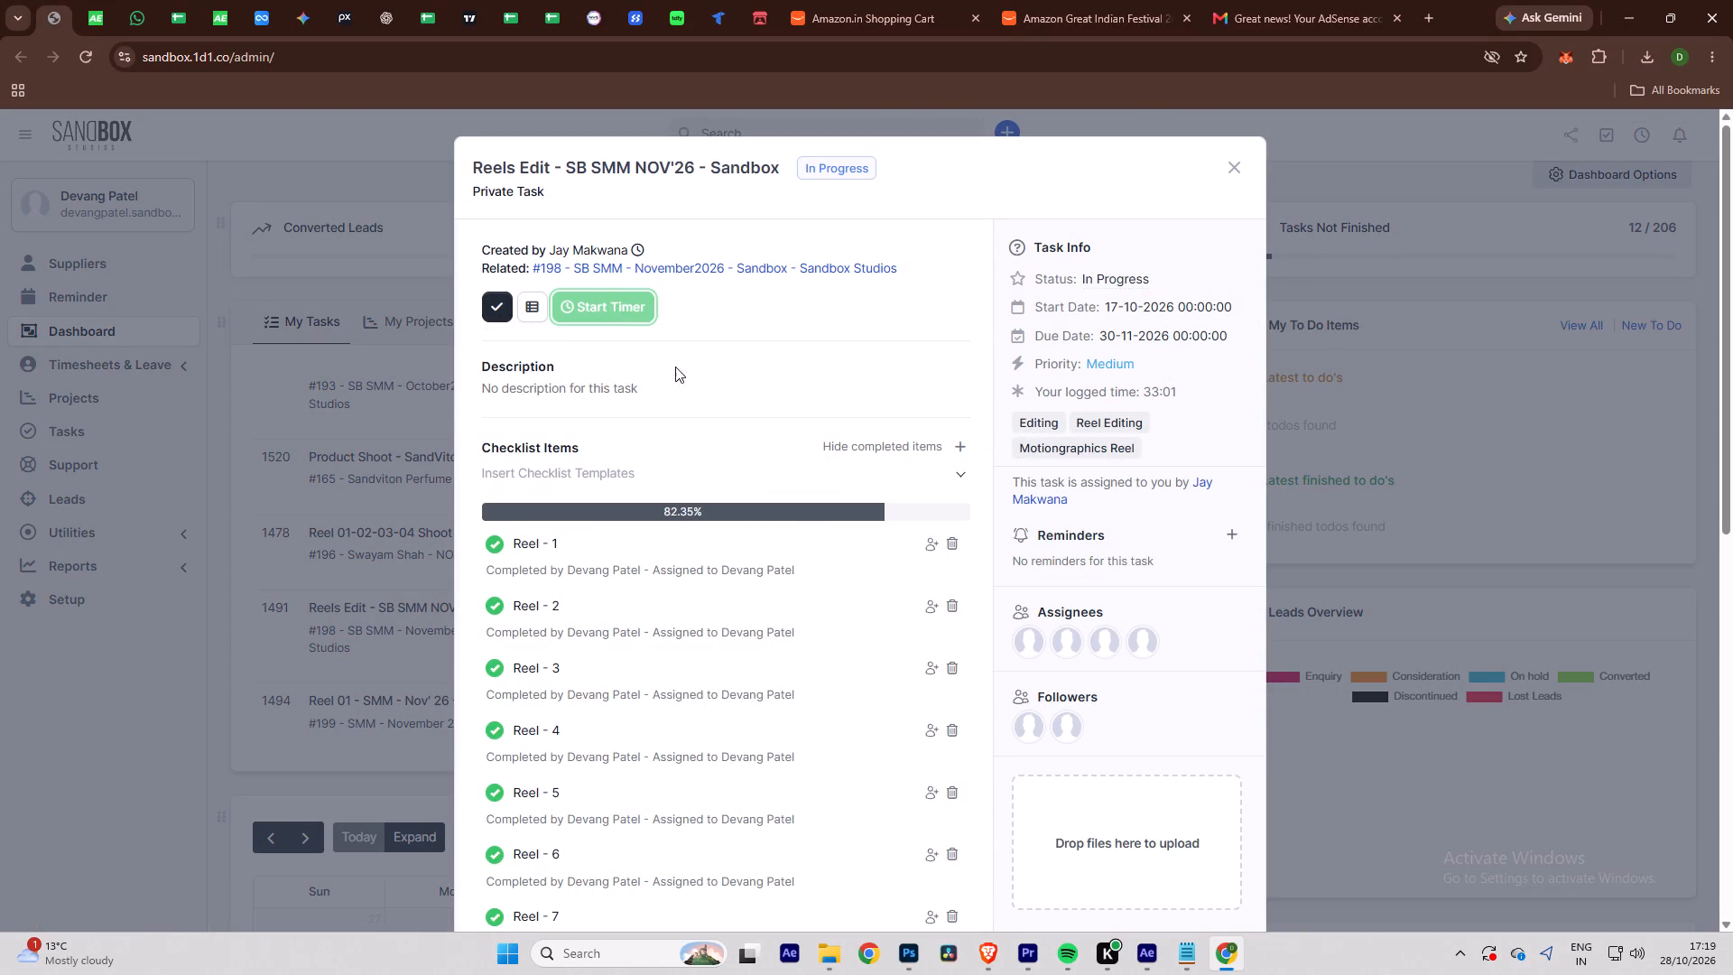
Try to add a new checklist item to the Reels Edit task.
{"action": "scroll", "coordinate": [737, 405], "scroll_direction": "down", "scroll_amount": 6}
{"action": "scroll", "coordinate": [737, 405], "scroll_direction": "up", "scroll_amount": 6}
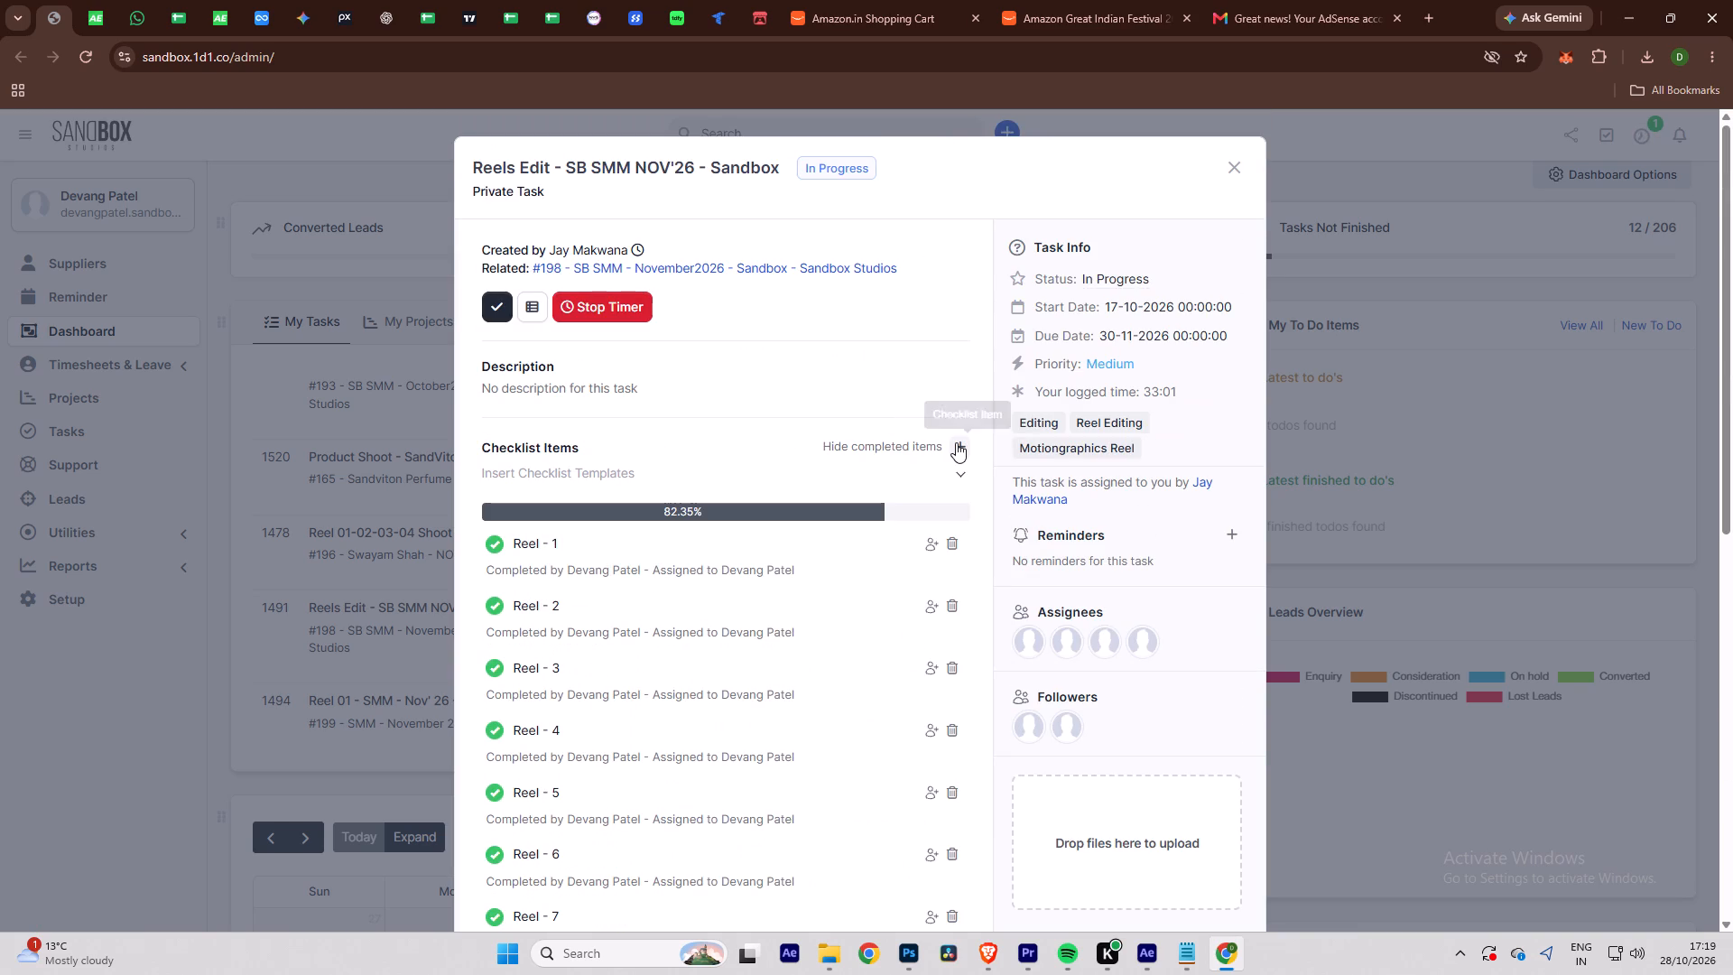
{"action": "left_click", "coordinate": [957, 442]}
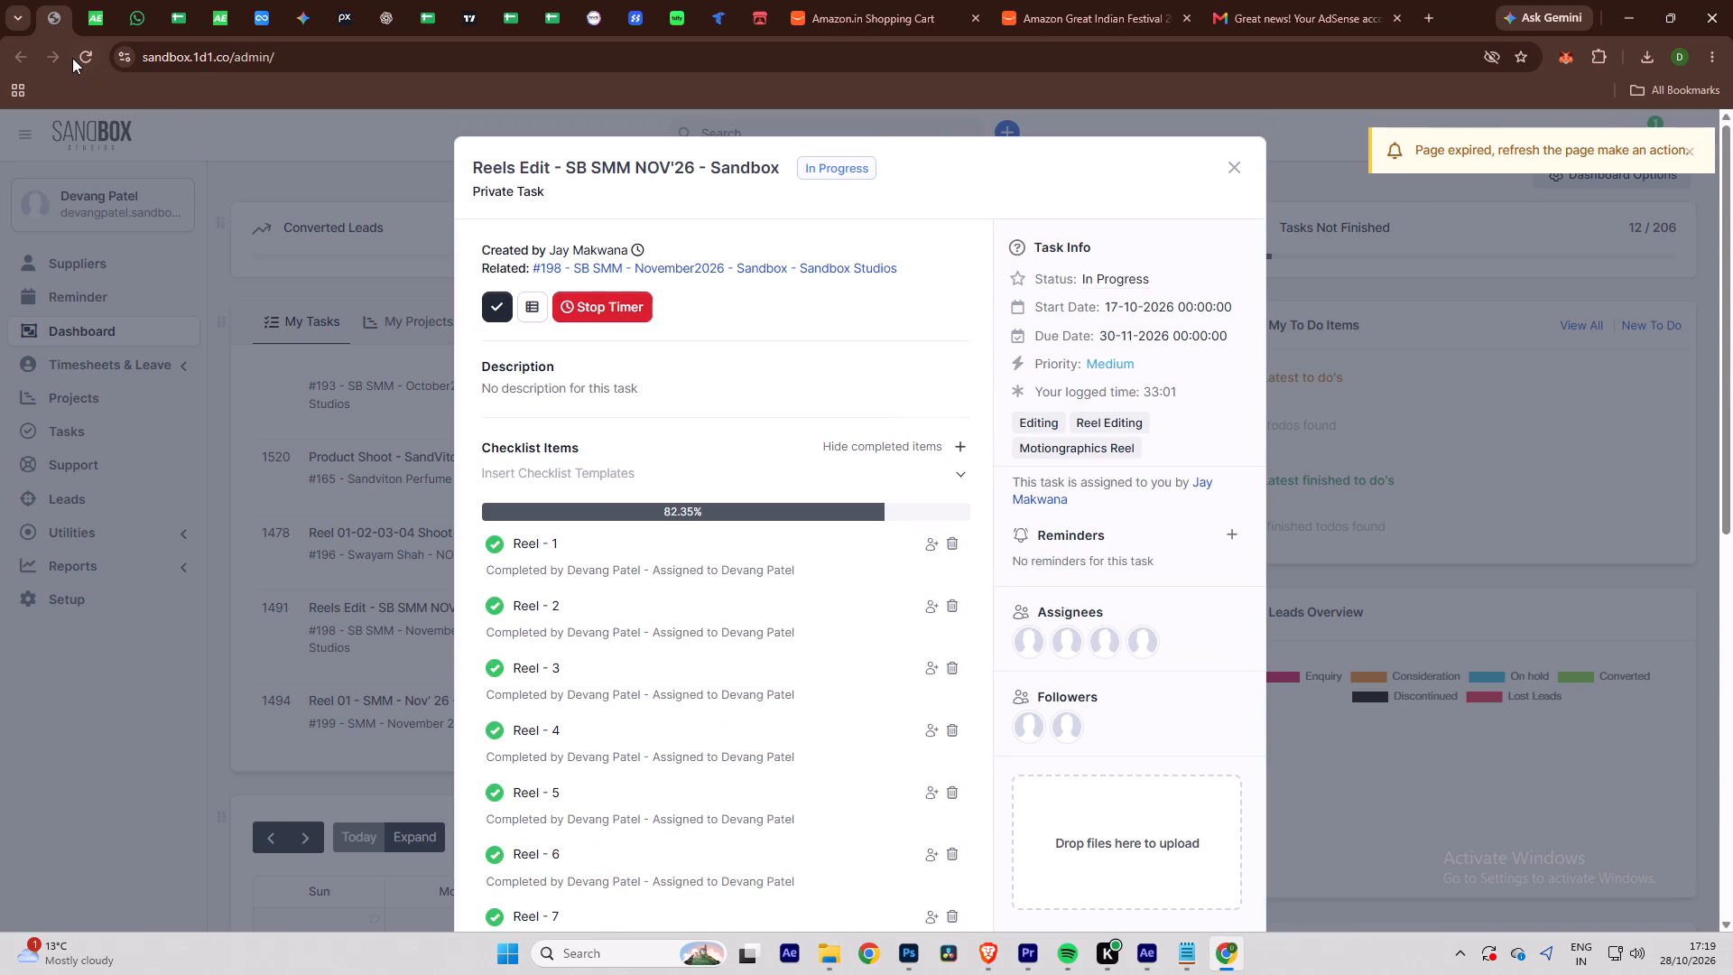
Reload the dashboard and reopen the Reels Edit - SB SMM NOV'26 task from the running timer.
{"action": "left_click", "coordinate": [72, 58]}
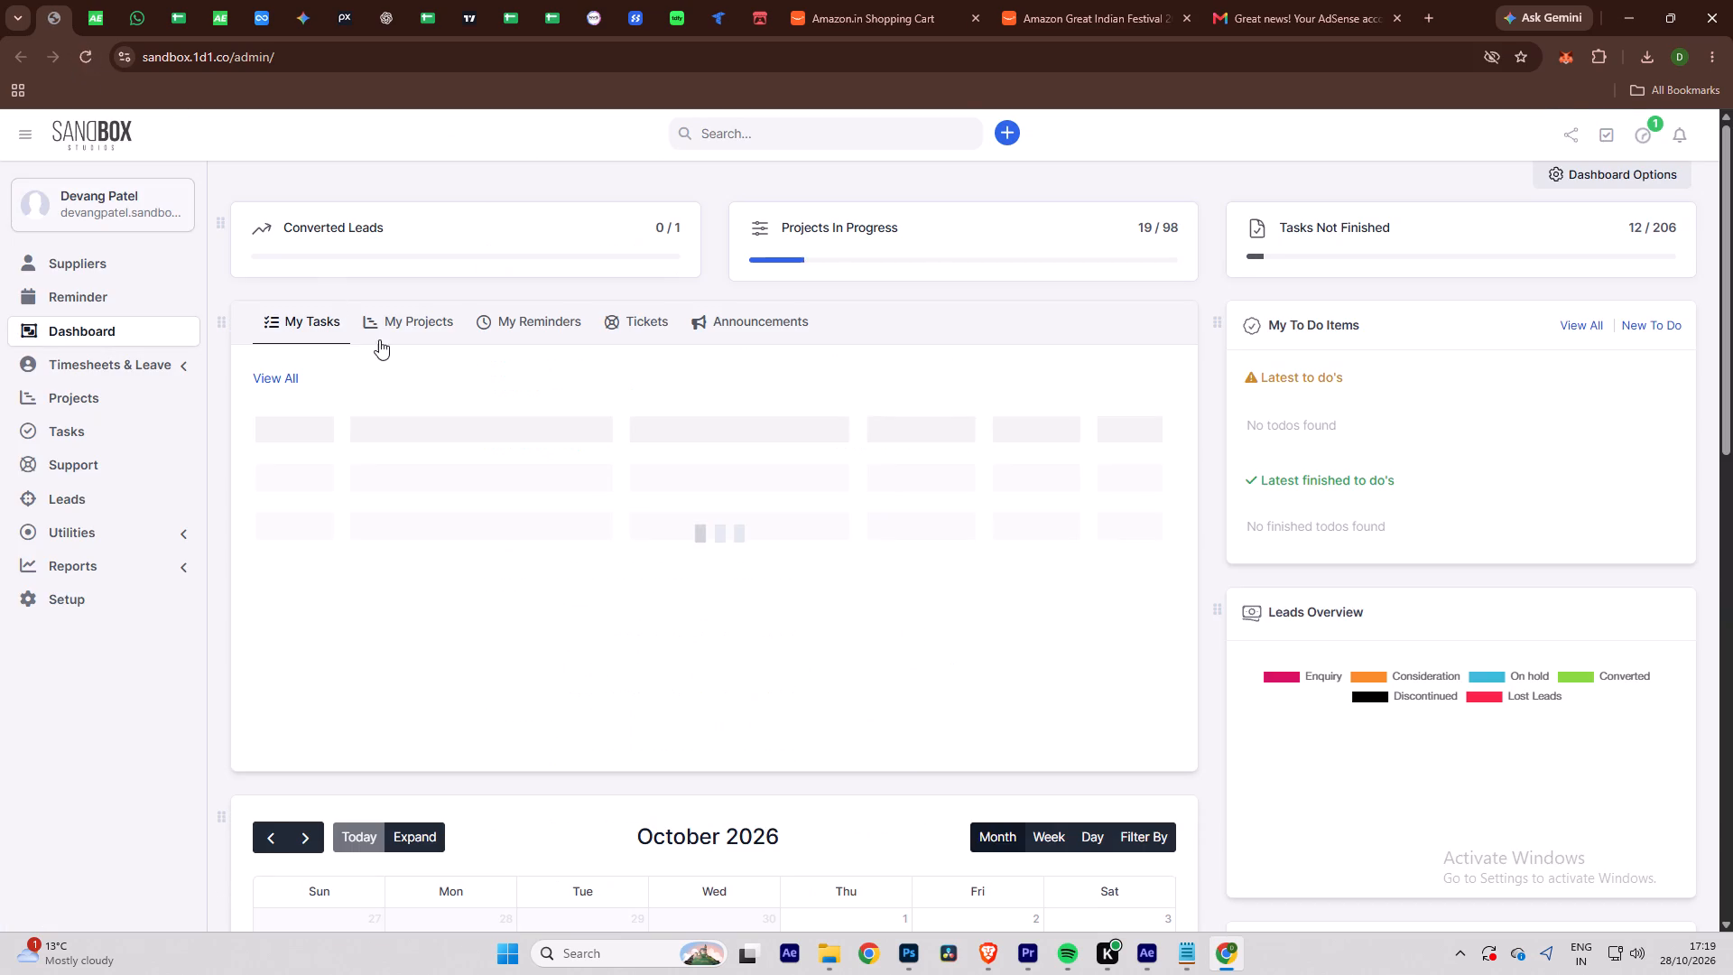
{"action": "left_click", "coordinate": [1631, 137]}
{"action": "left_click", "coordinate": [1526, 178]}
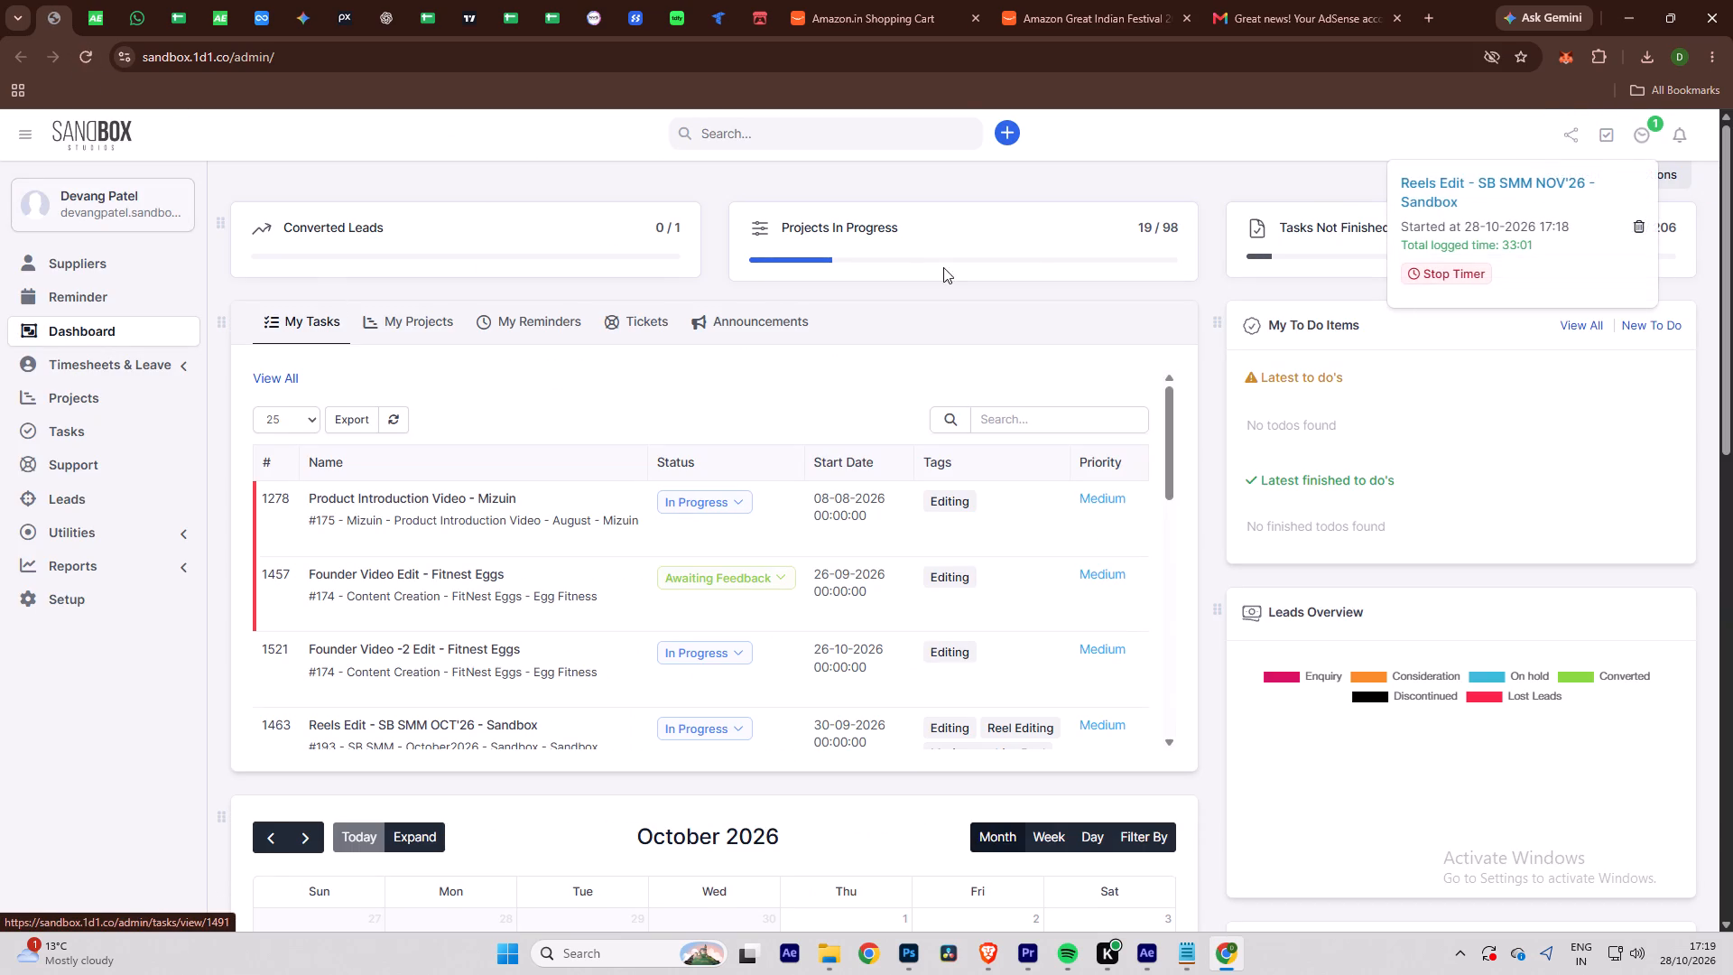
Add the checklist item "Sandbox Motion Graphics Reel - 1" to the Reels Edit task and close the task.
{"action": "left_click", "coordinate": [960, 443]}
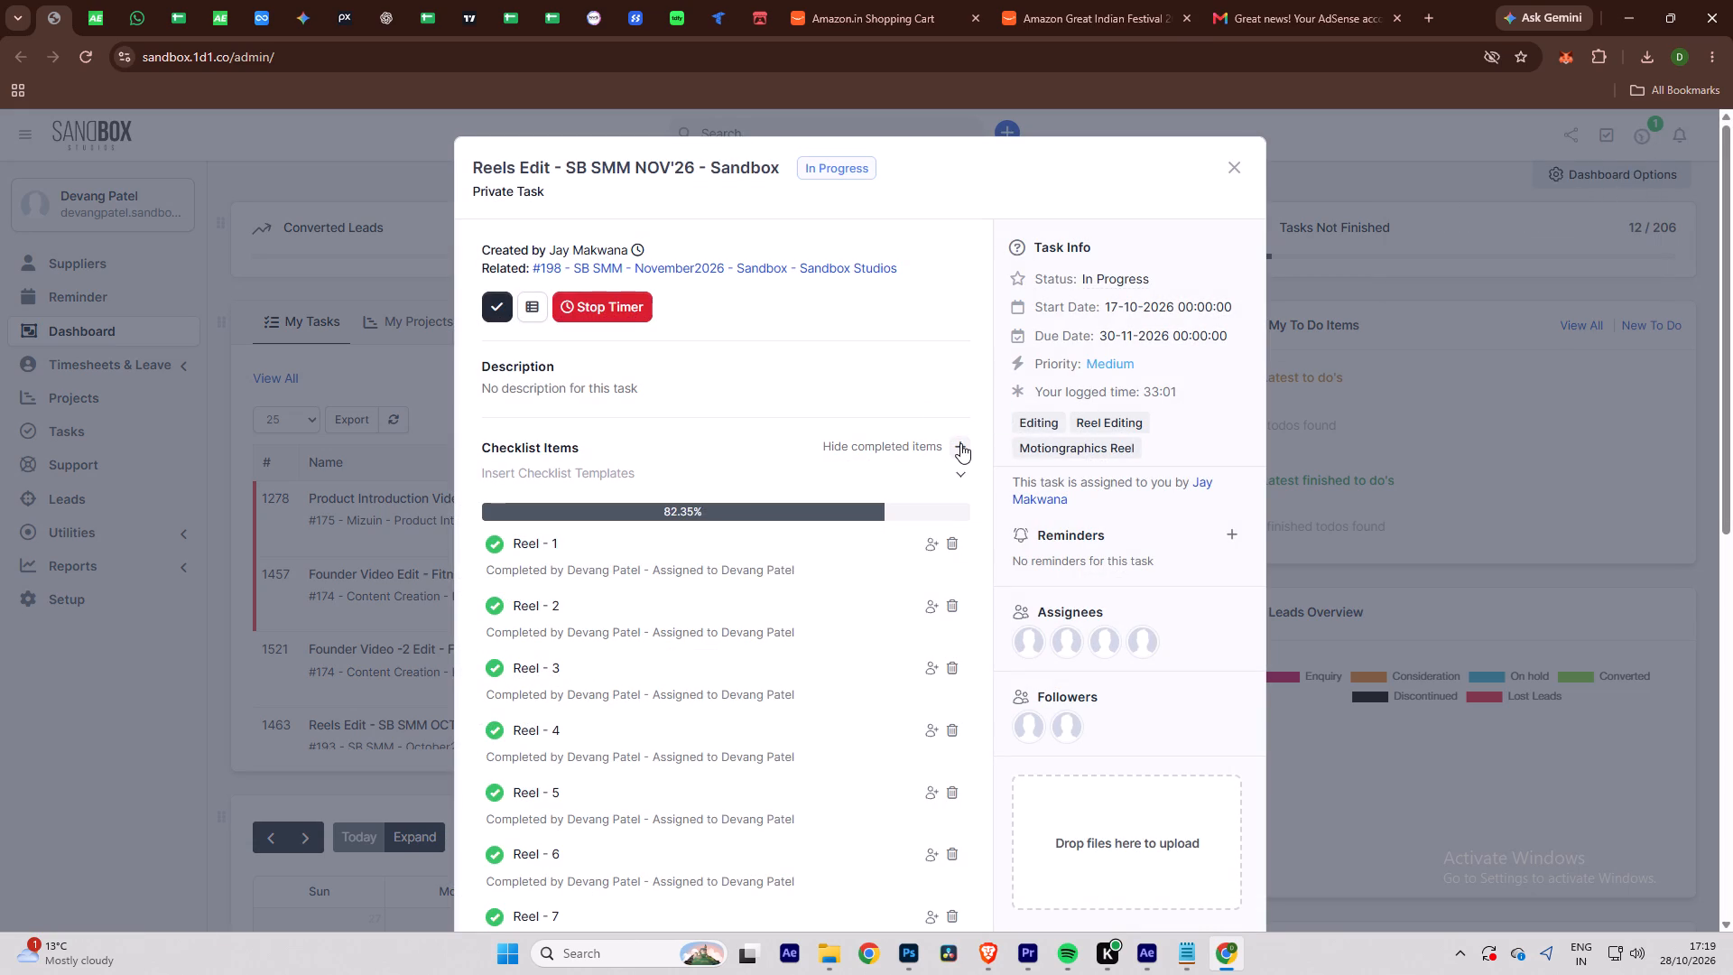
{"action": "type", "text": "Sandboc"}
{"action": "key", "text": "space"}
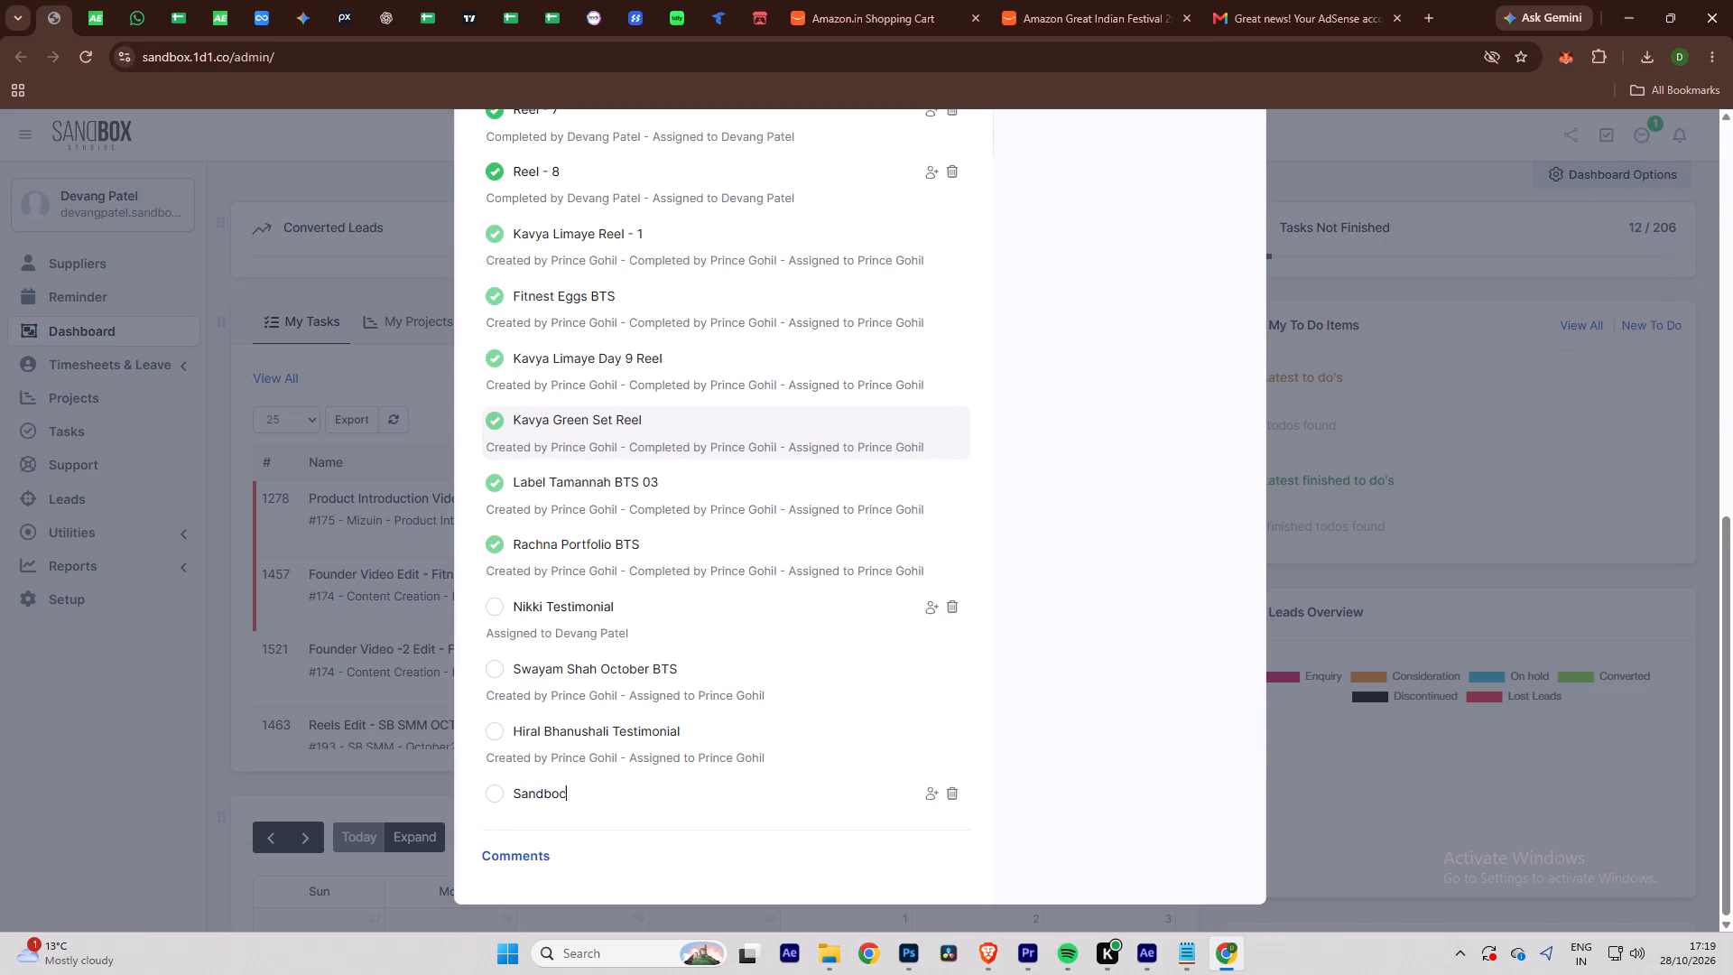
{"action": "key", "text": "BackSpace"}
{"action": "key", "text": "BackSpace"}
{"action": "type", "text": "x mOtion"}
{"action": "key", "text": "space"}
{"action": "key", "text": "BackSpace"}
{"action": "key", "text": "BackSpace"}
{"action": "key", "text": "BackSpace"}
{"action": "key", "text": "BackSpace"}
{"action": "key", "text": "BackSpace"}
{"action": "key", "text": "BackSpace"}
{"action": "key", "text": "BackSpace"}
{"action": "key", "text": "BackSpace"}
{"action": "key", "text": "space"}
{"action": "type", "text": "Mtion"}
{"action": "key", "text": "space"}
{"action": "key", "text": "BackSpace"}
{"action": "key", "text": "BackSpace"}
{"action": "key", "text": "BackSpace"}
{"action": "key", "text": "BackSpace"}
{"action": "key", "text": "BackSpace"}
{"action": "type", "text": "otion"}
{"action": "key", "text": "space"}
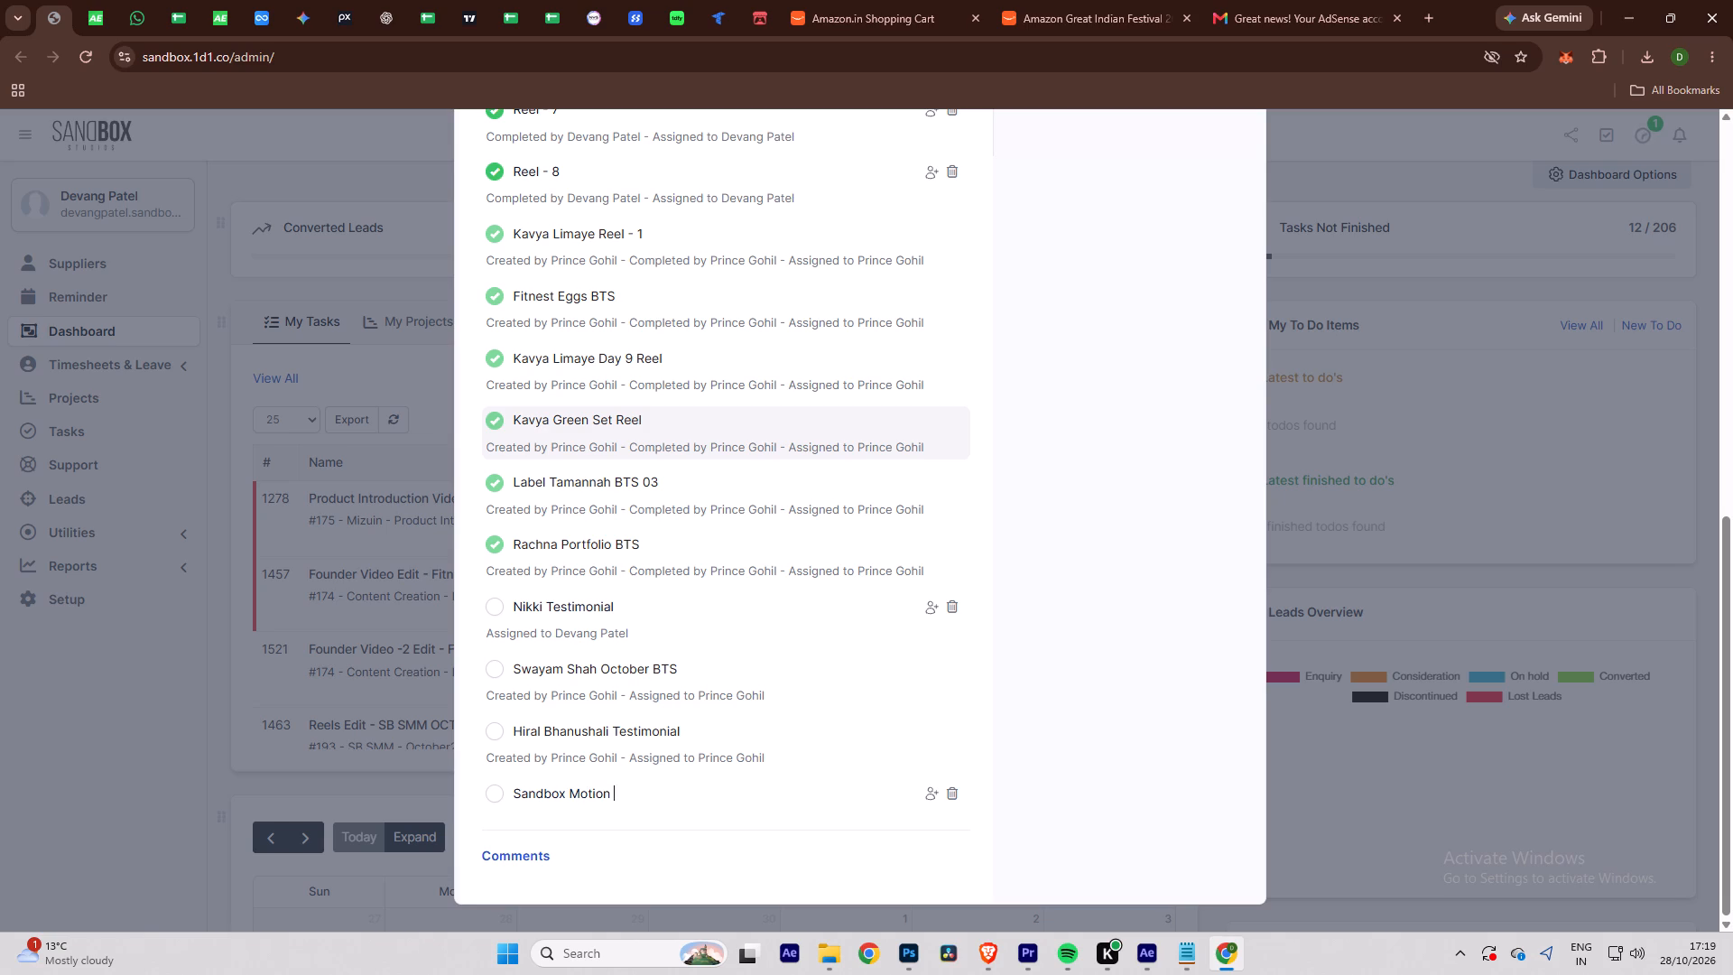
{"action": "type", "text": "Graphics Reel"}
{"action": "key", "text": "space"}
{"action": "type", "text": "- 1"}
{"action": "key", "text": "Return"}
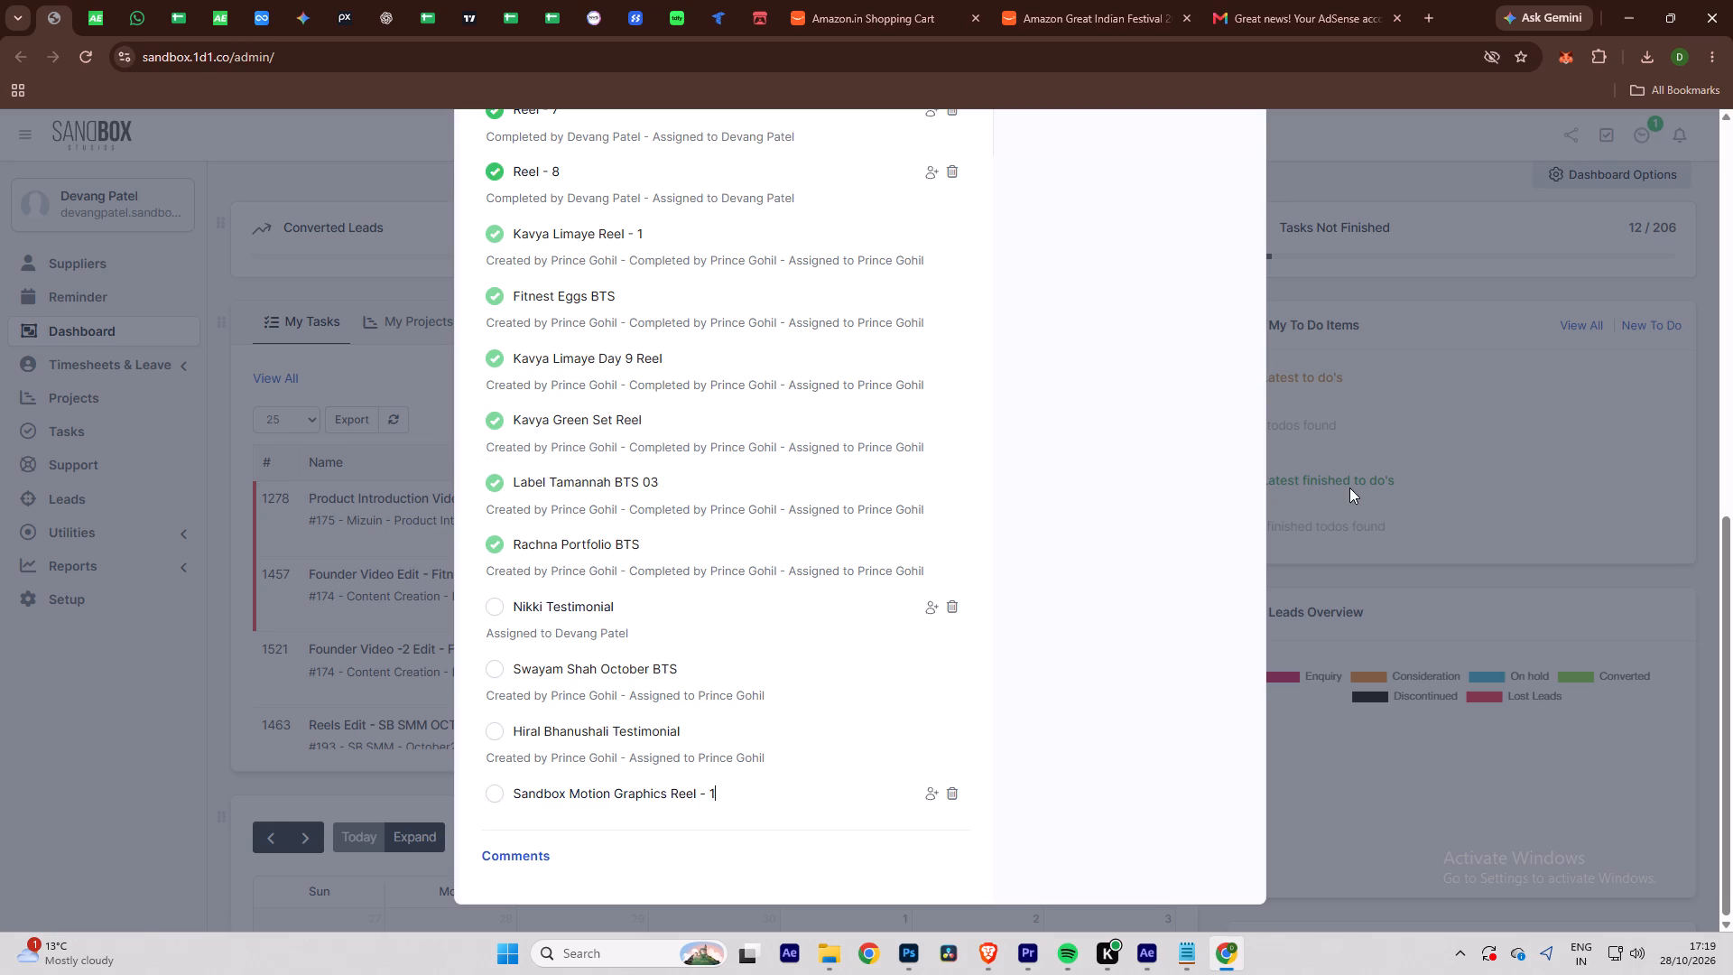
{"action": "left_click", "coordinate": [1352, 484]}
Return to Photoshop's save dialog, name the new subfolder "PSD" and open it.
{"action": "key", "text": "alt+Tab"}
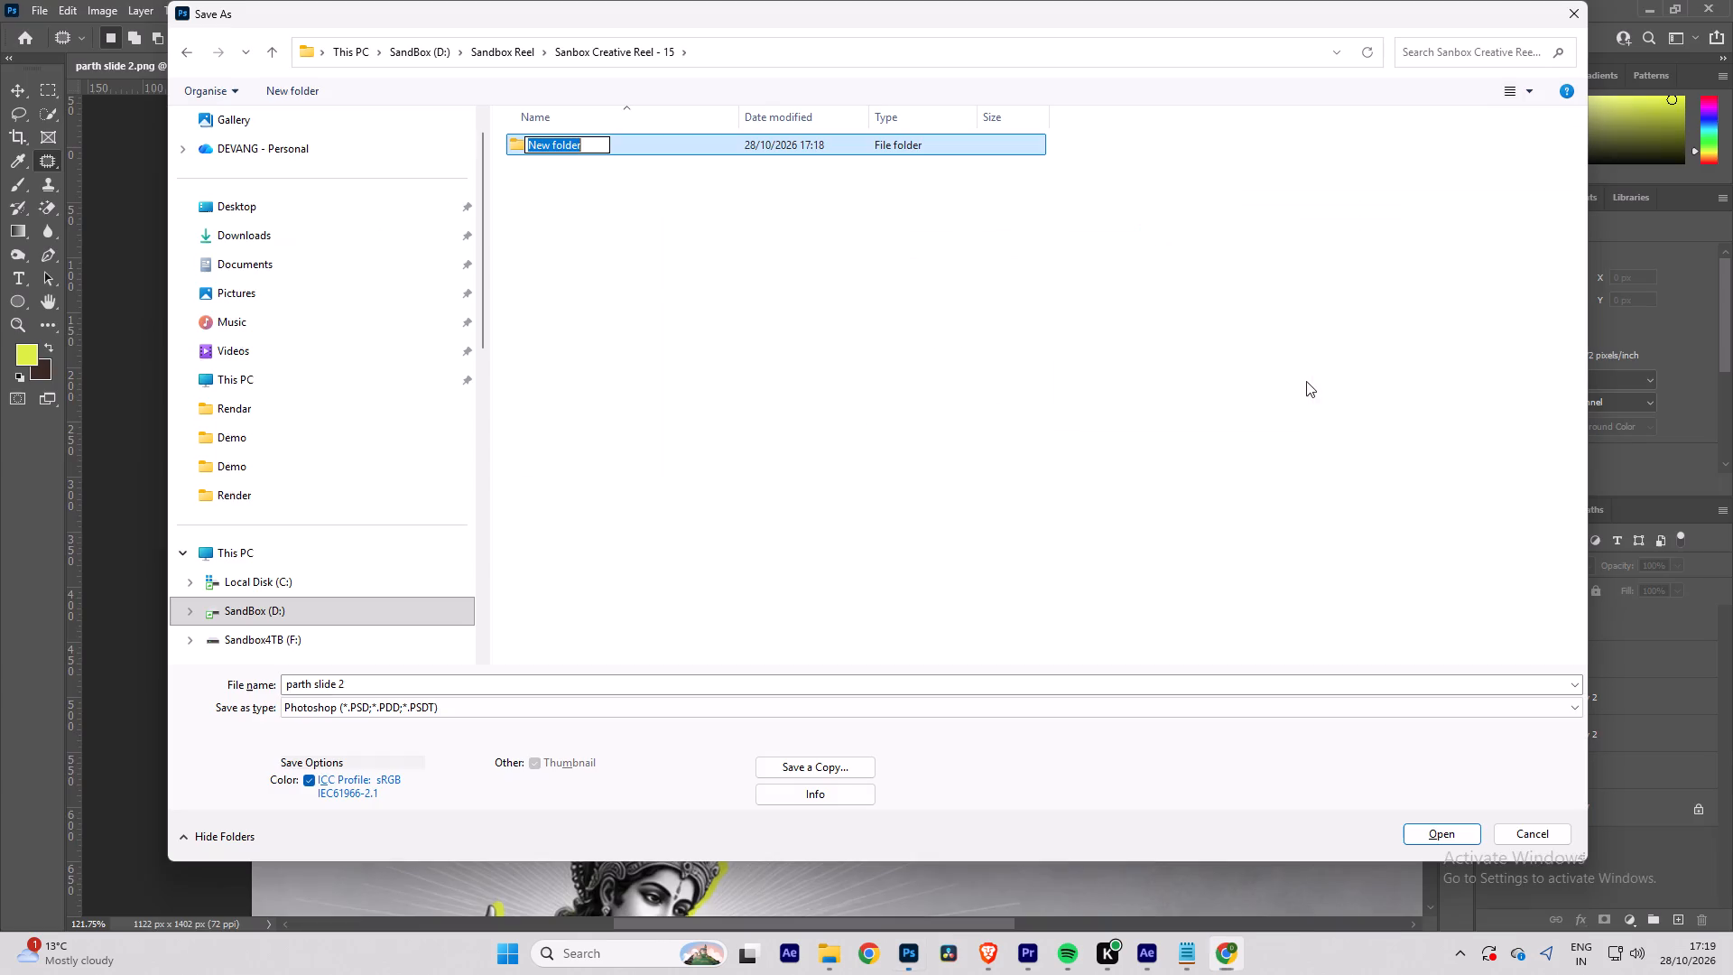
{"action": "type", "text": "PSD"}
{"action": "key", "text": "Return"}
{"action": "left_click", "coordinate": [650, 209]}
{"action": "double_click", "coordinate": [607, 144]}
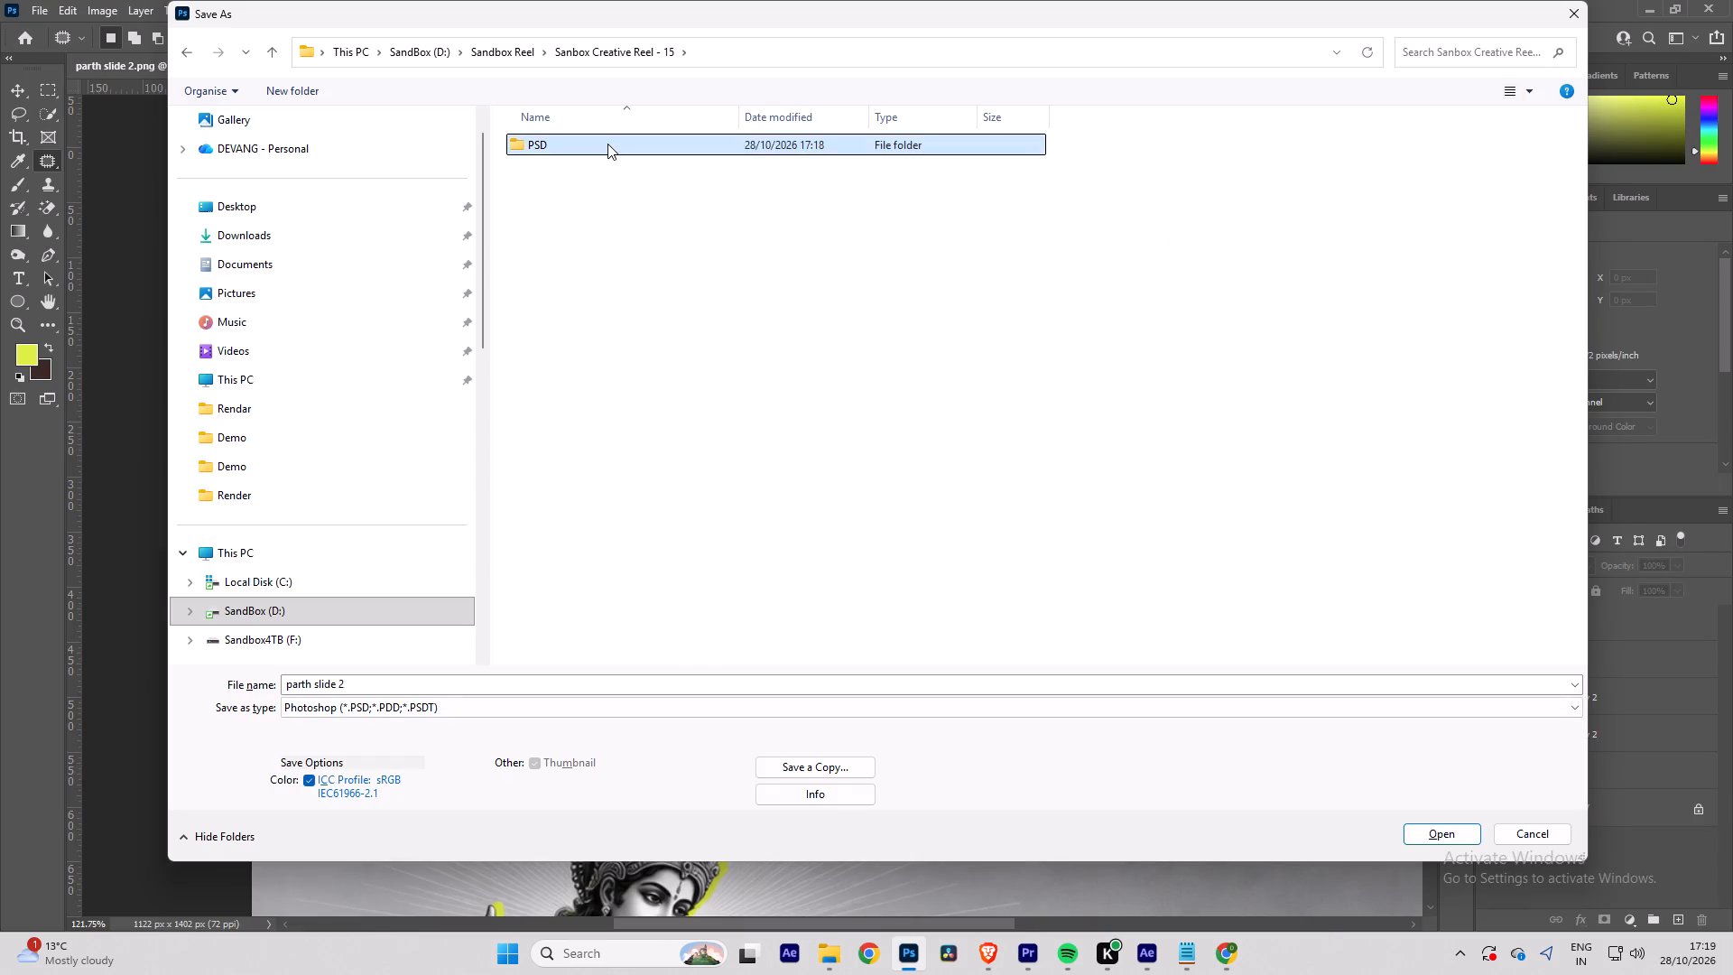
Save the document in the PSD folder as the Photoshop file "parth slide 2" with Maximize Compatibility on.
{"action": "left_click", "coordinate": [361, 686]}
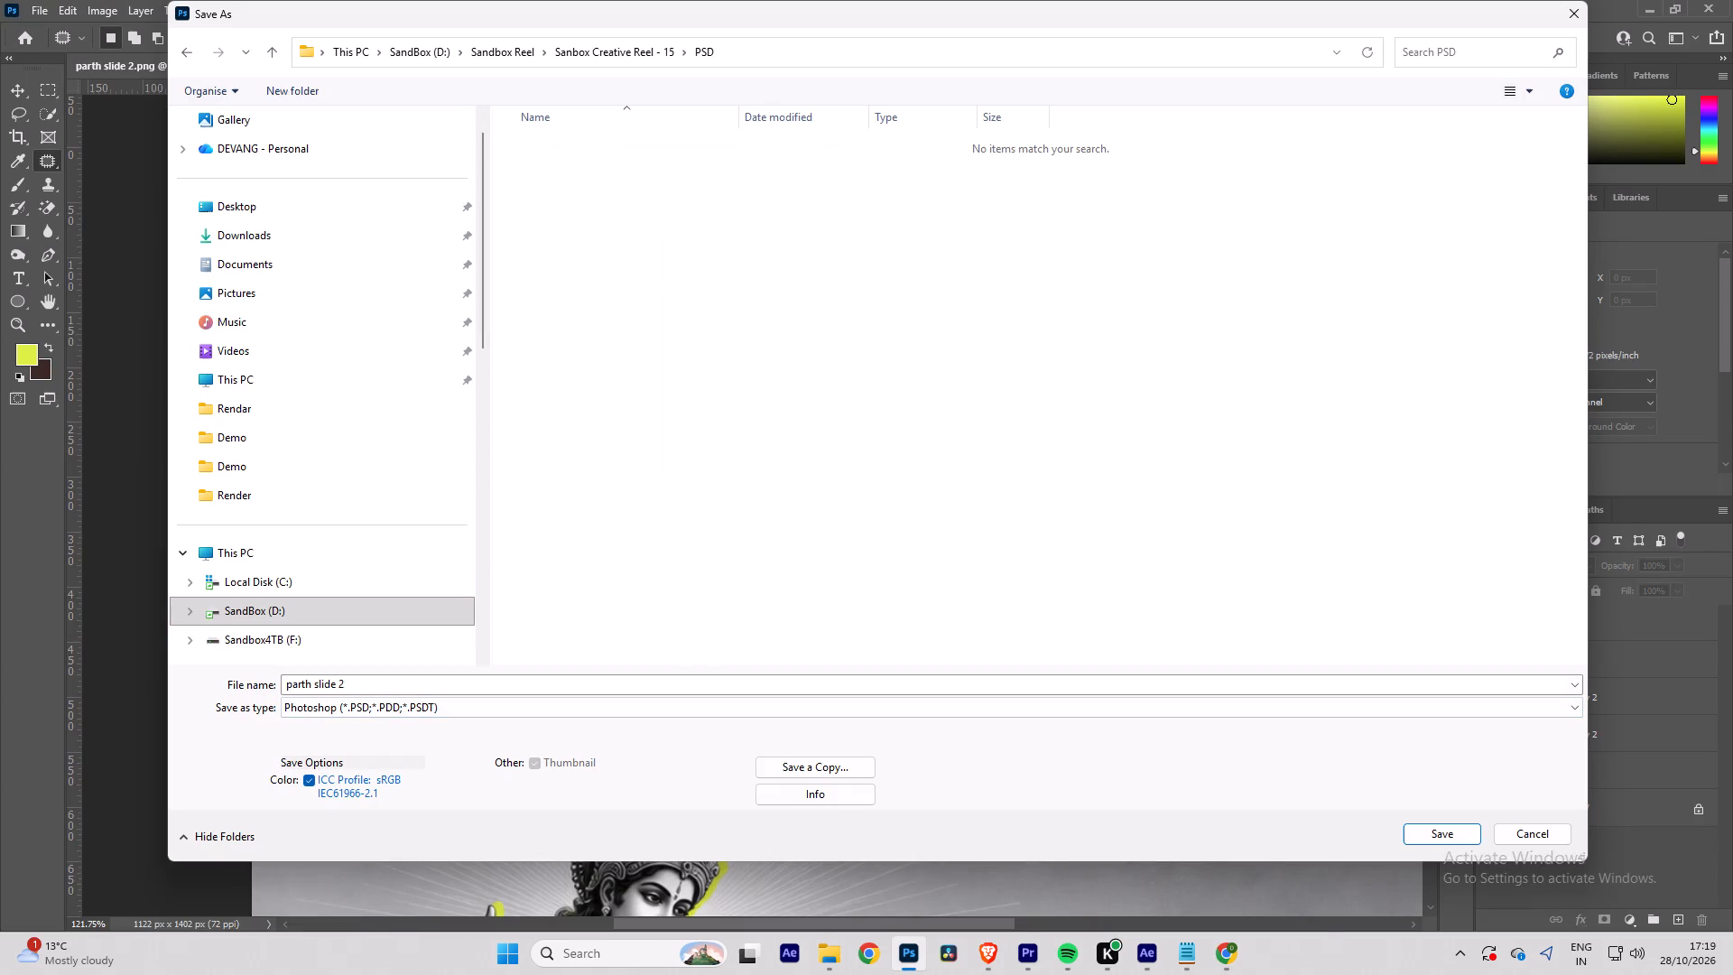
{"action": "left_click", "coordinate": [366, 685]}
{"action": "left_click", "coordinate": [1448, 835]}
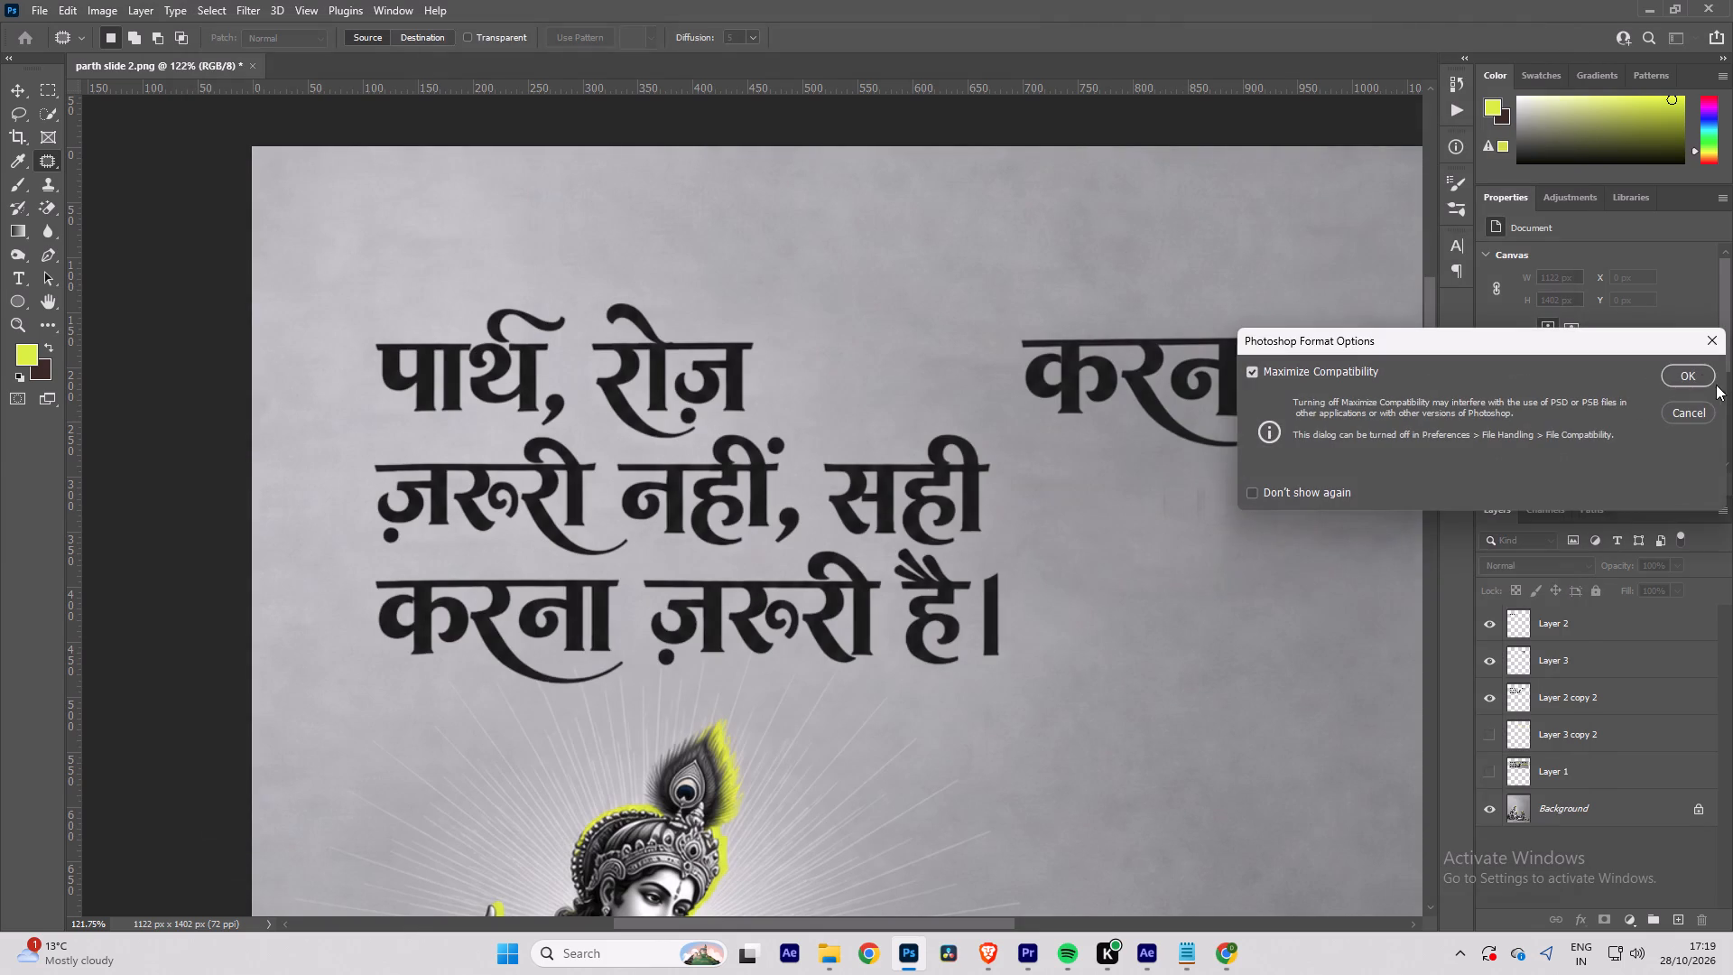
{"action": "left_click", "coordinate": [1701, 374]}
{"action": "key", "text": "ctrl+s"}
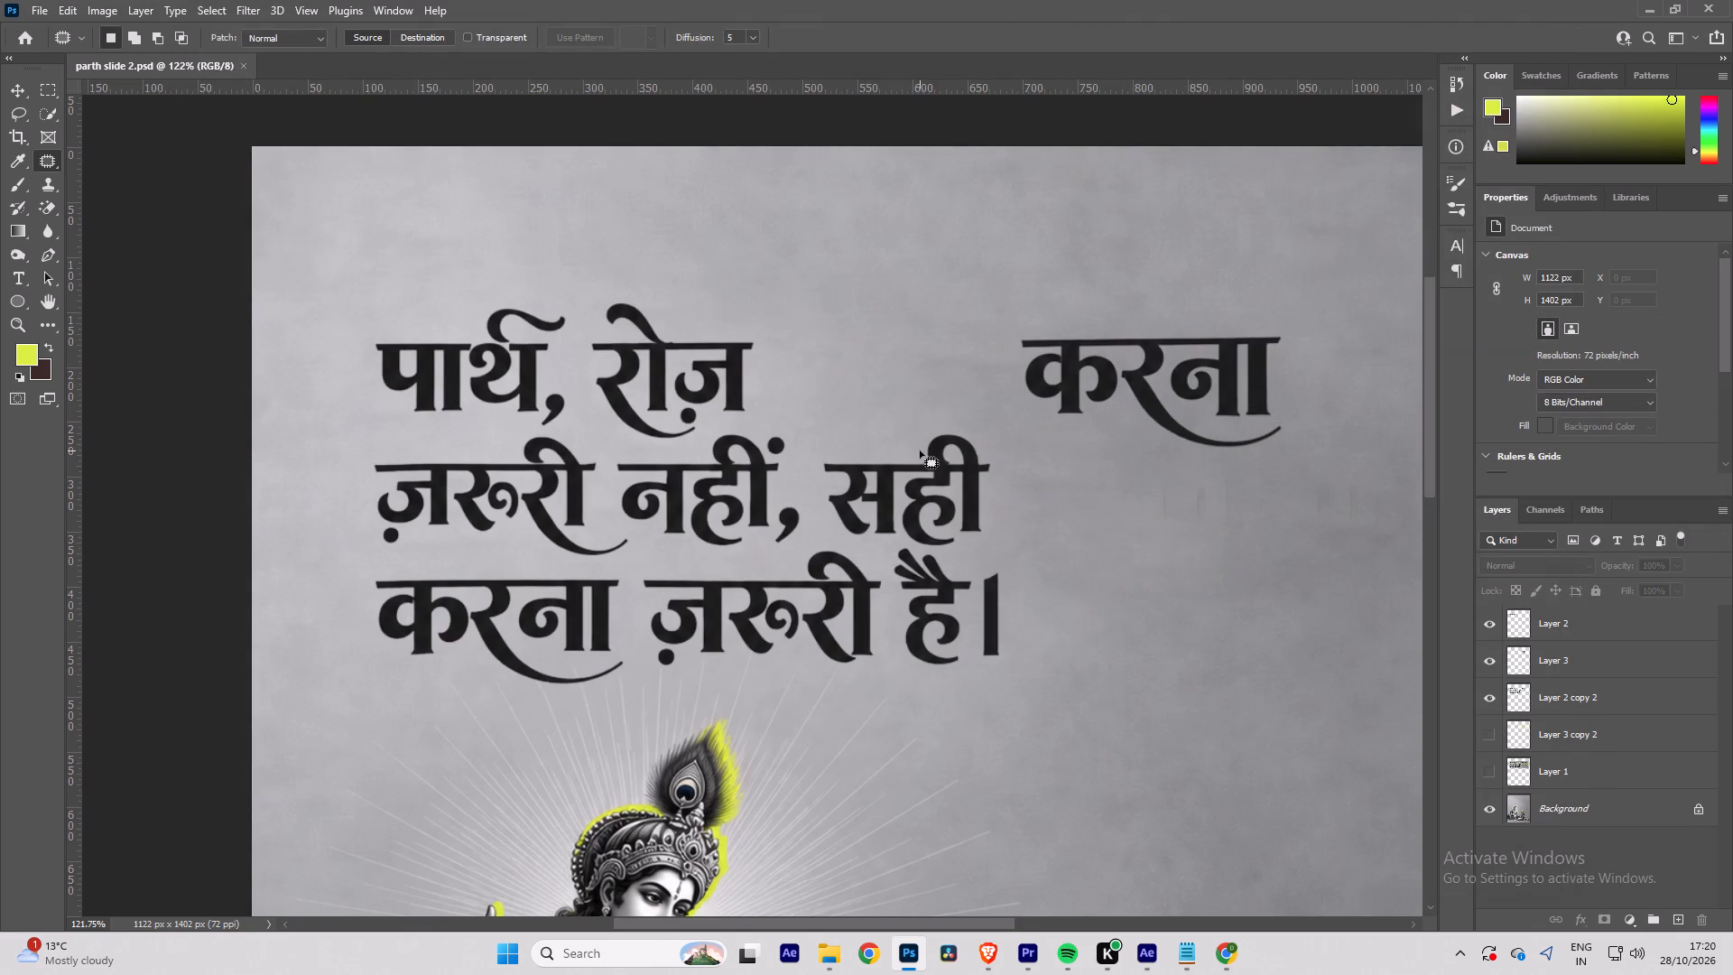
Toggle the visibility of Layer 2 and Layer 3 to check what each contributes to the poster.
{"action": "scroll", "coordinate": [819, 455], "scroll_direction": "down", "scroll_amount": 4, "text": "alt"}
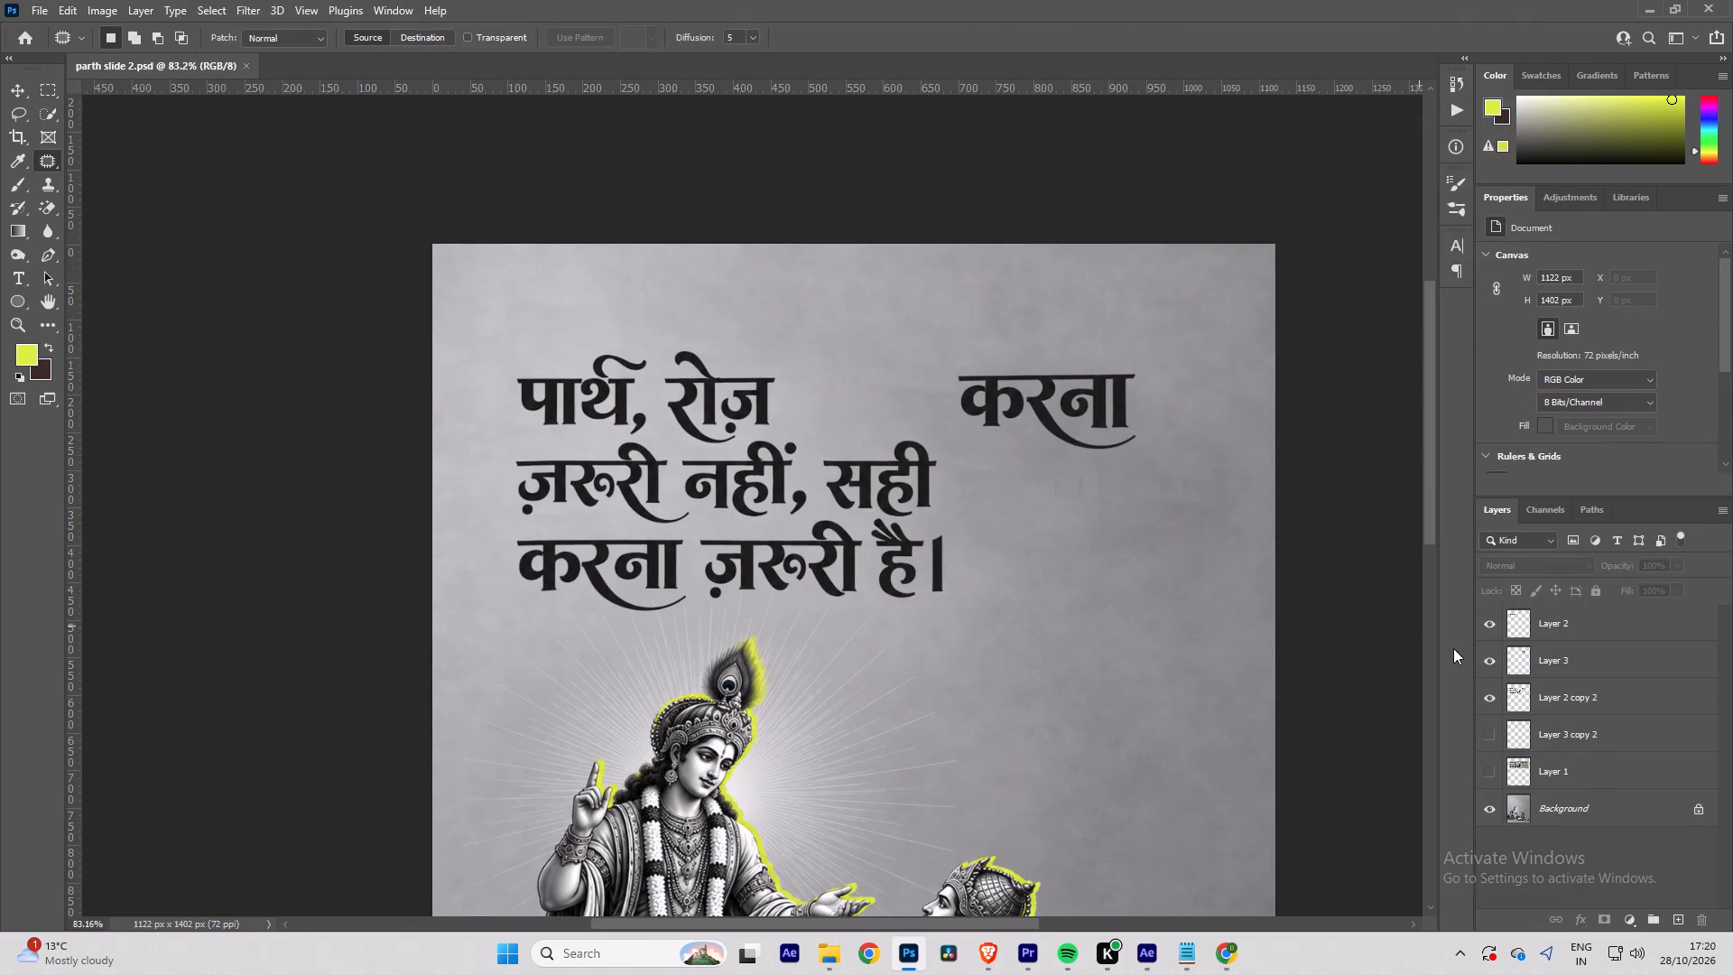
{"action": "left_click", "coordinate": [1487, 617]}
{"action": "left_click", "coordinate": [1487, 617]}
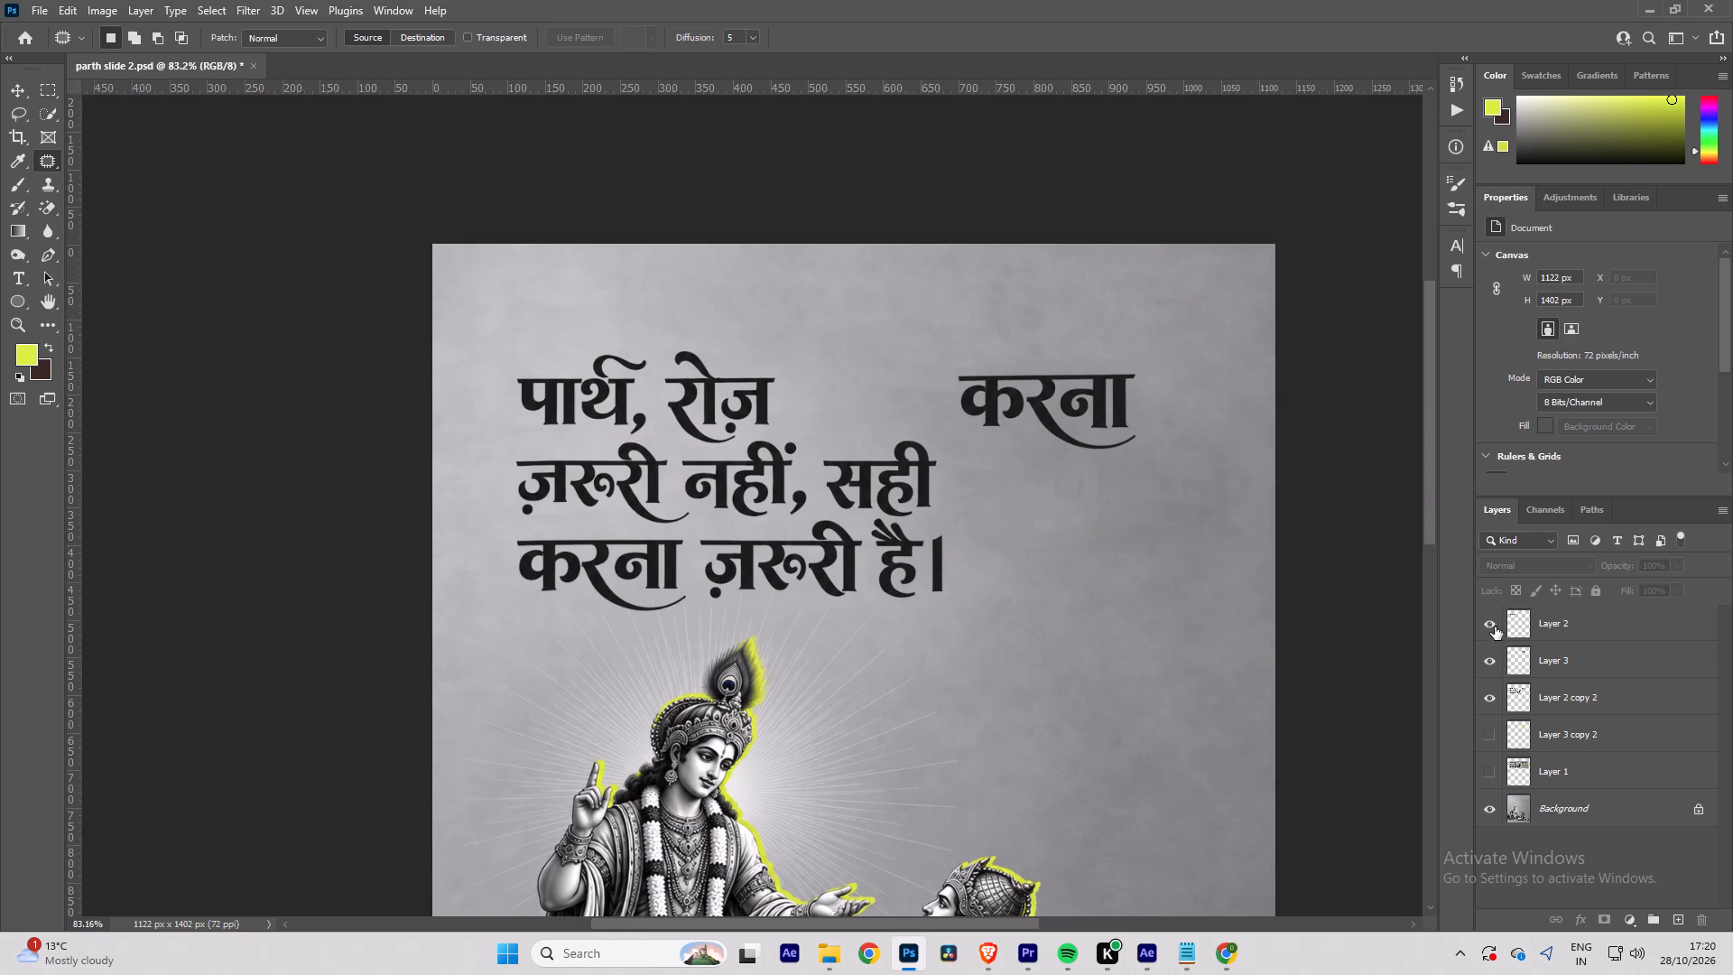
{"action": "left_click", "coordinate": [1494, 617]}
{"action": "left_click", "coordinate": [1492, 624]}
{"action": "left_click", "coordinate": [1497, 661]}
{"action": "left_click", "coordinate": [1497, 661]}
Hide Layer 2, Layer 3 and Layer 2 copy 2, and show them again individually to examine each one's lettering.
{"action": "scroll", "coordinate": [997, 592], "scroll_direction": "down", "scroll_amount": 5, "text": "alt"}
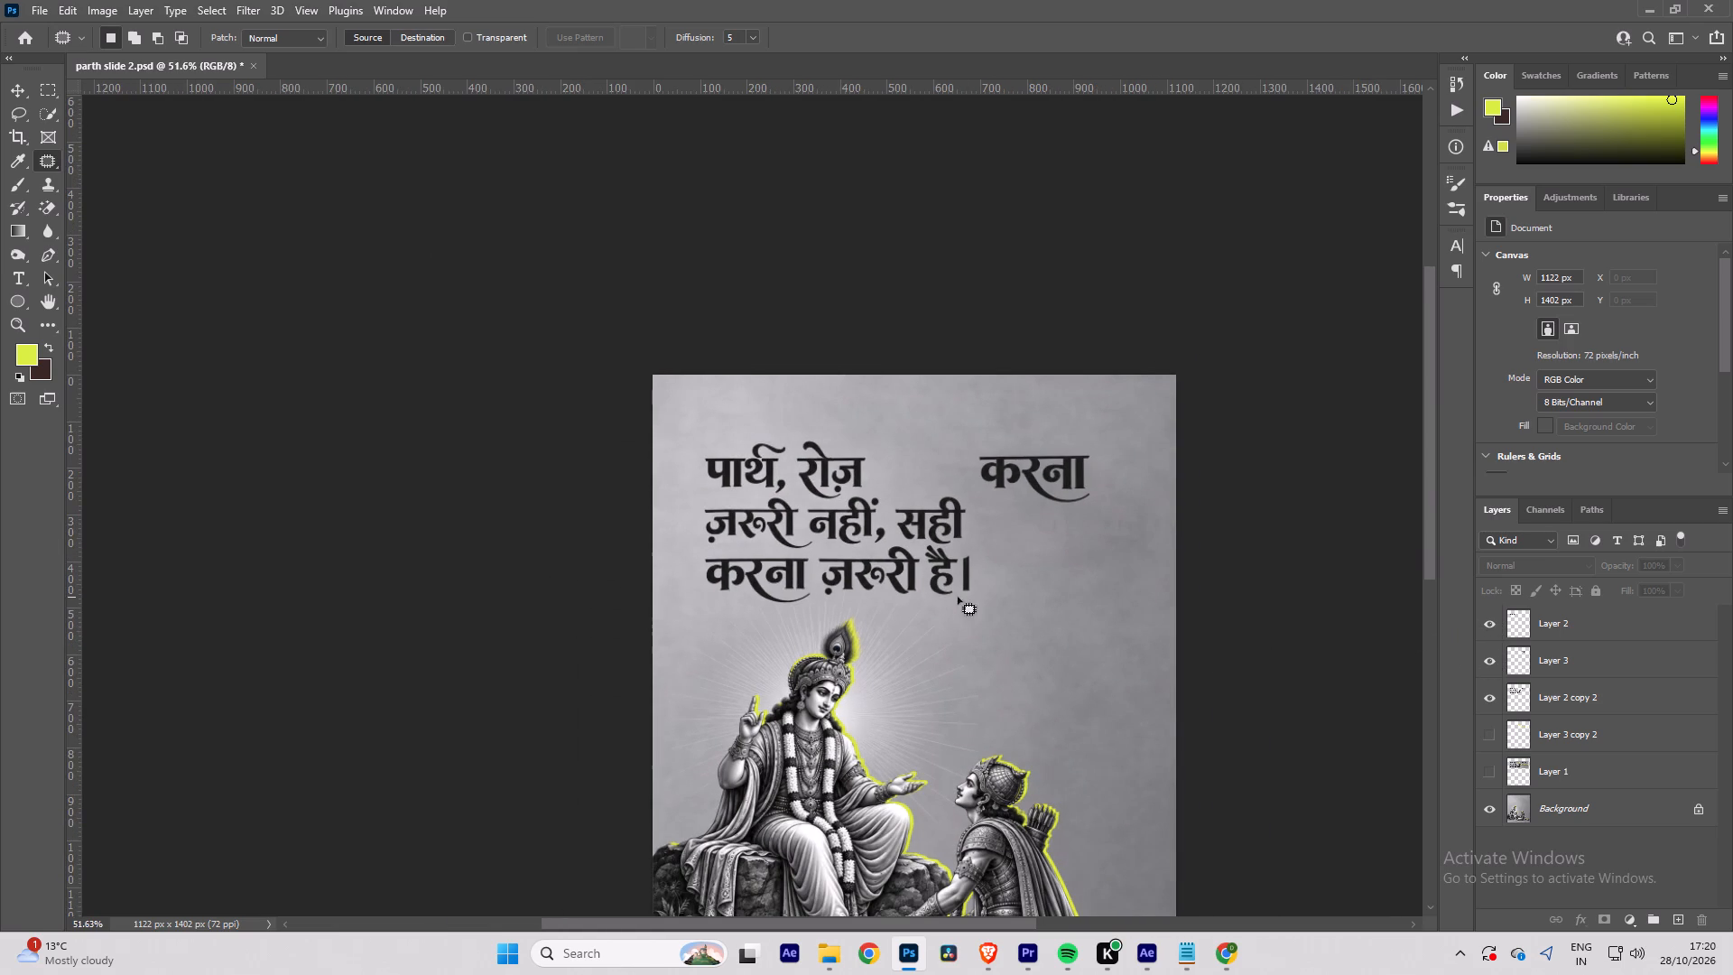
{"action": "key", "text": "space"}
{"action": "key", "text": "space"}
{"action": "key", "text": "space"}
{"action": "key", "text": "space"}
{"action": "key", "text": "space"}
{"action": "left_click_drag", "start_coordinate": [852, 608], "coordinate": [718, 474]}
{"action": "left_click", "coordinate": [1498, 619]}
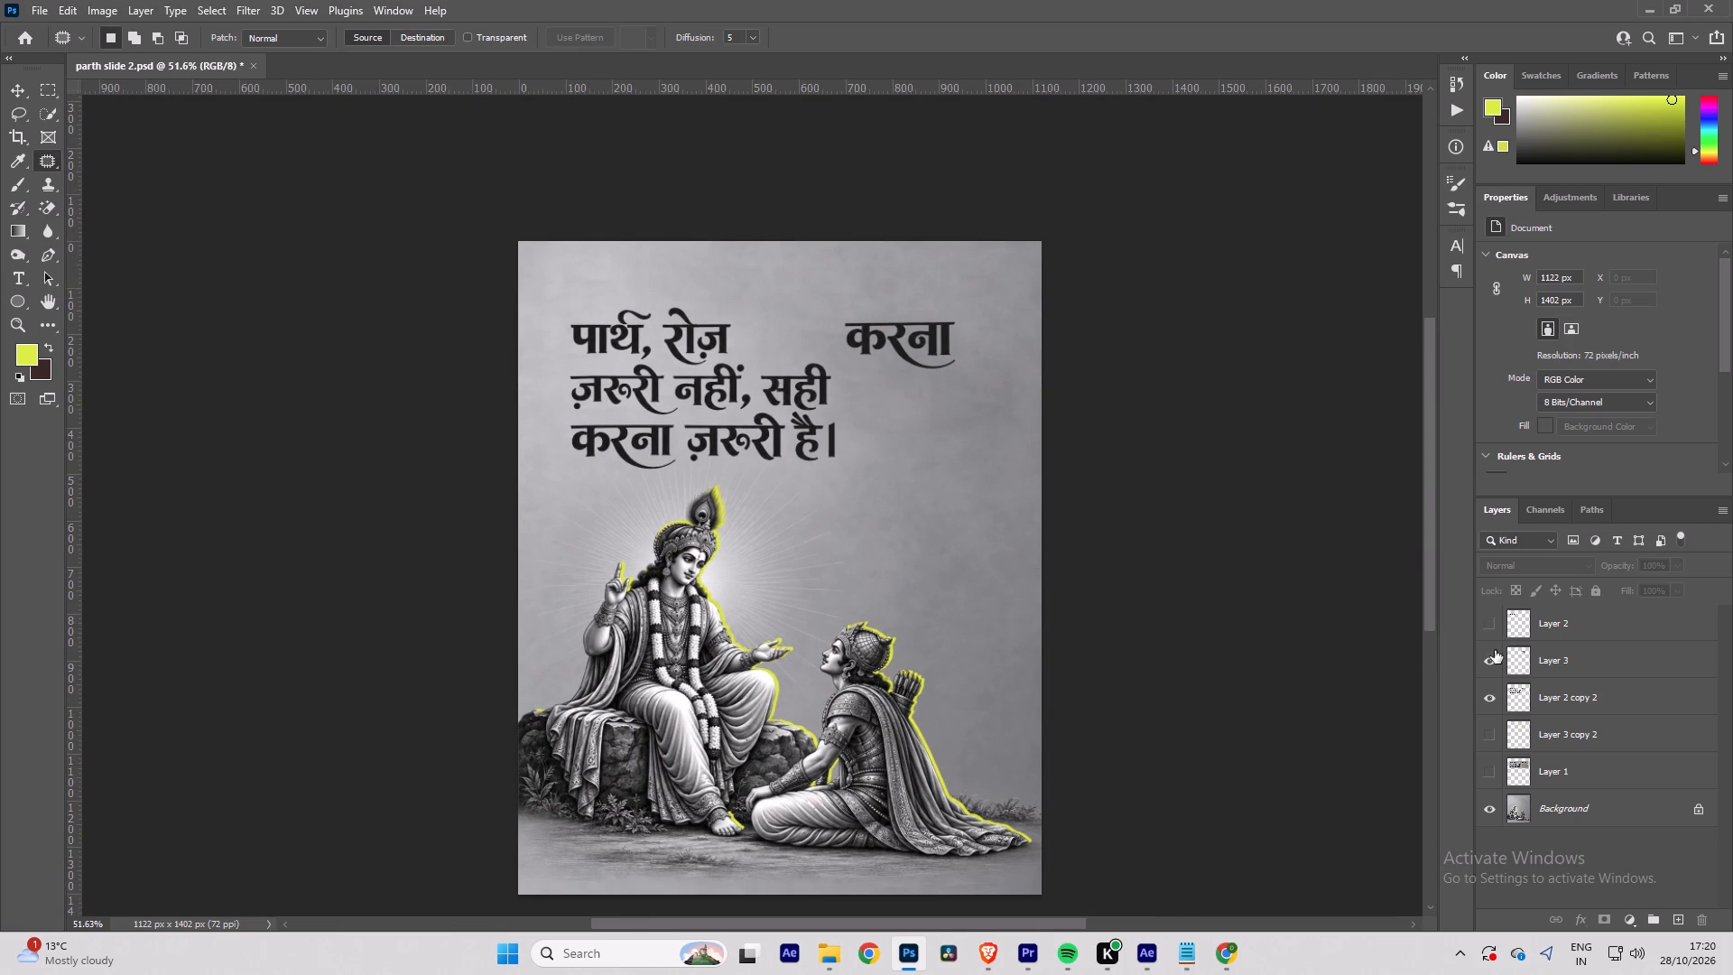
{"action": "left_click", "coordinate": [1492, 650]}
{"action": "left_click", "coordinate": [1487, 691]}
{"action": "left_click", "coordinate": [1485, 697]}
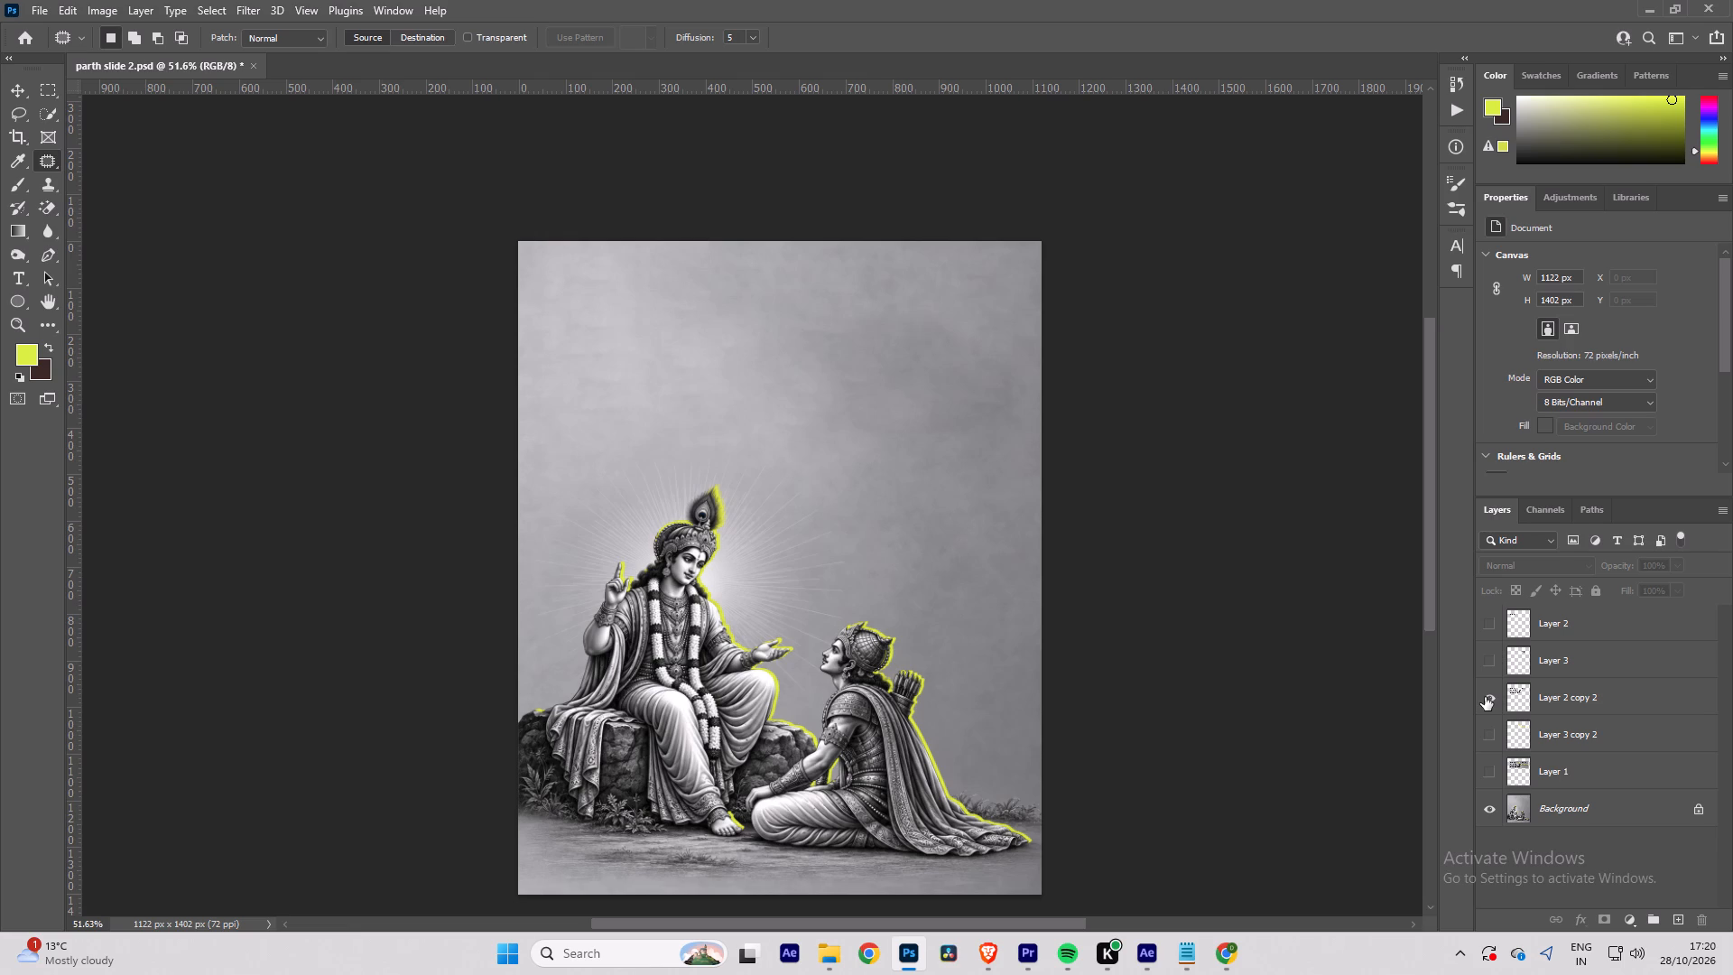
{"action": "left_click", "coordinate": [1485, 697]}
{"action": "left_click", "coordinate": [1485, 697]}
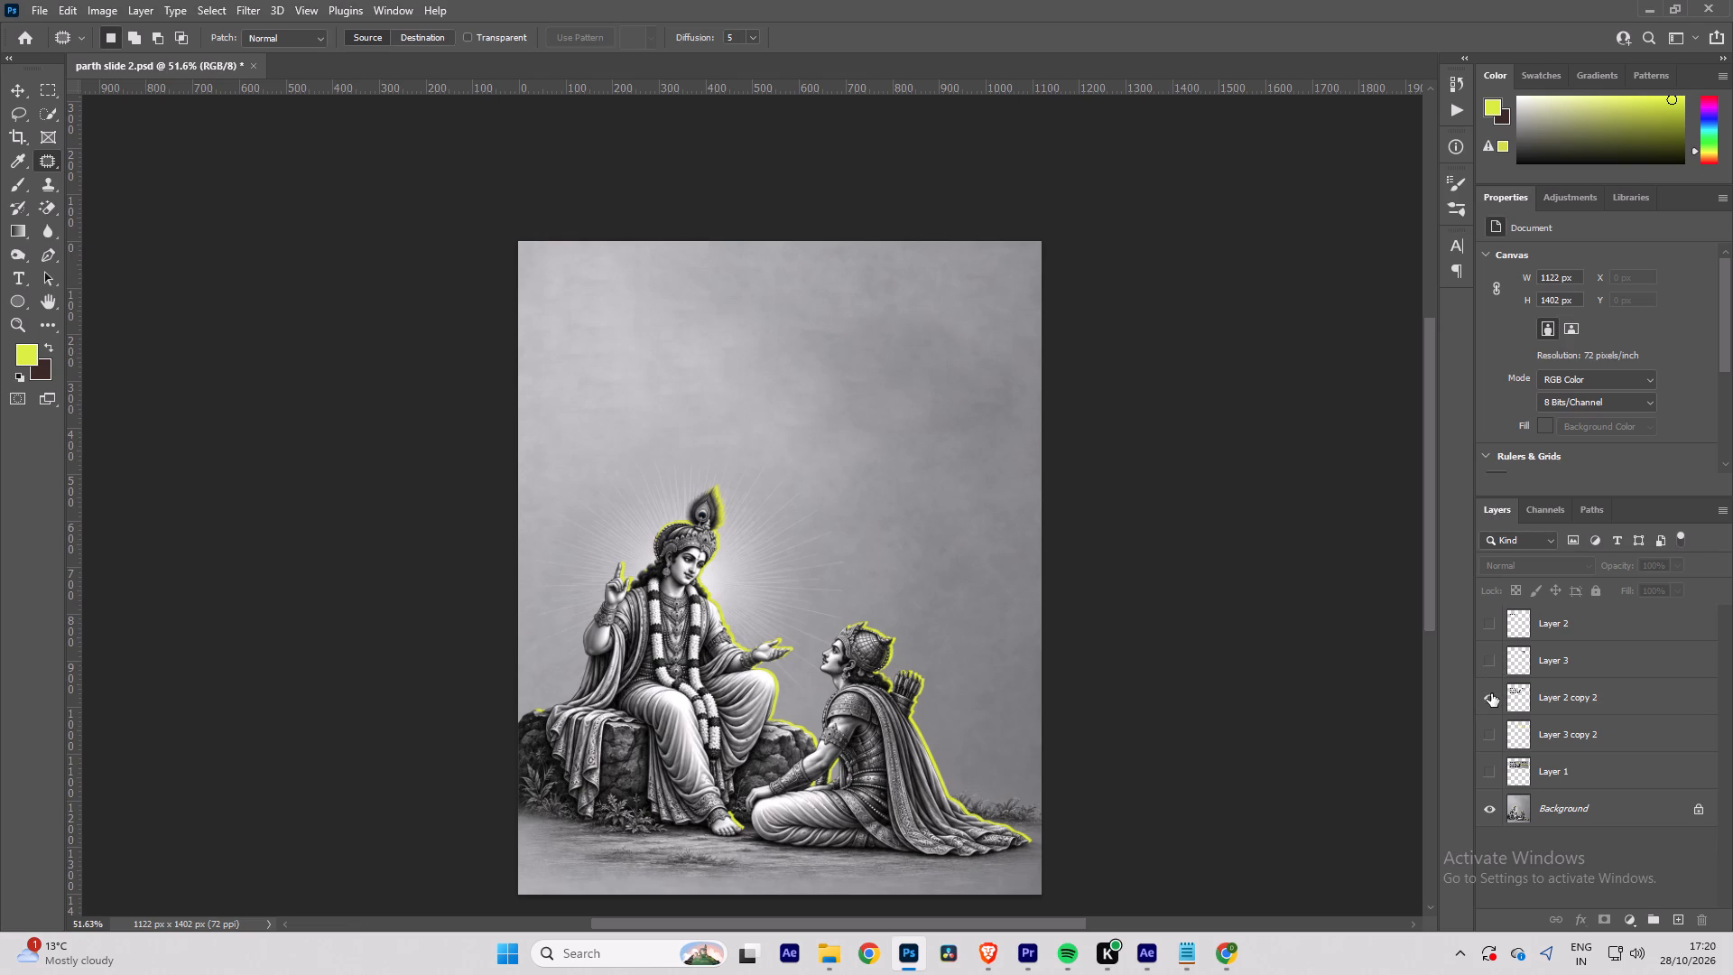
{"action": "left_click", "coordinate": [1491, 693]}
{"action": "left_click", "coordinate": [1490, 661]}
{"action": "left_click", "coordinate": [1490, 621]}
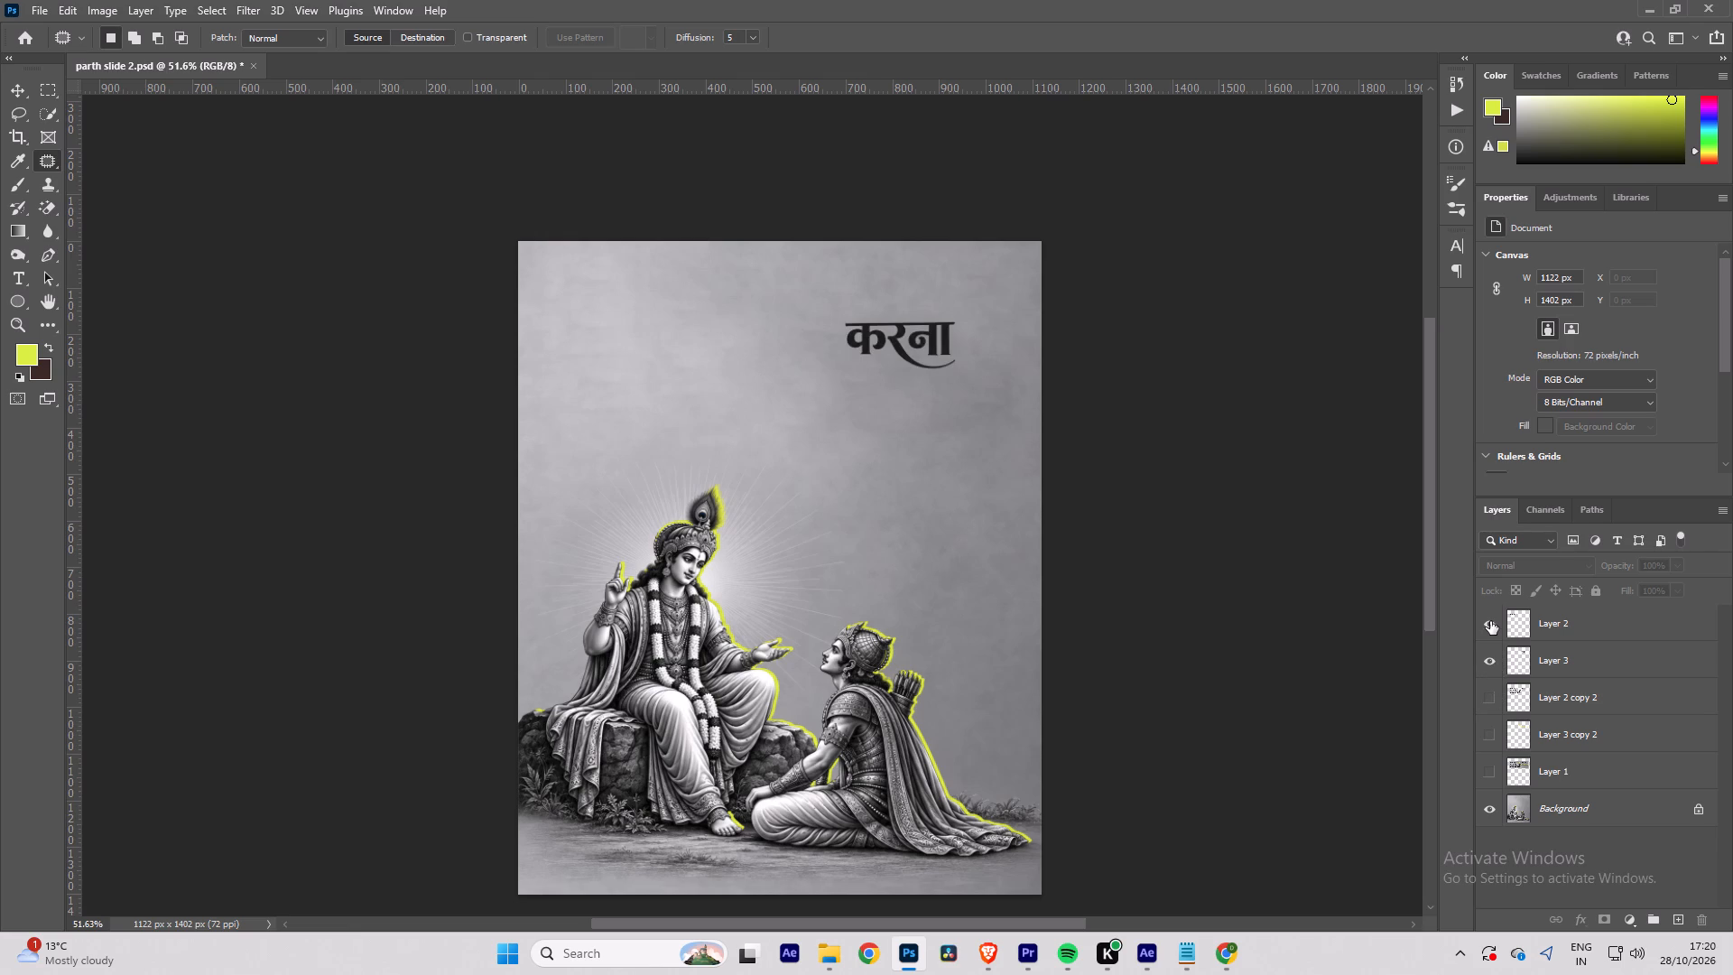
{"action": "left_click", "coordinate": [1494, 658]}
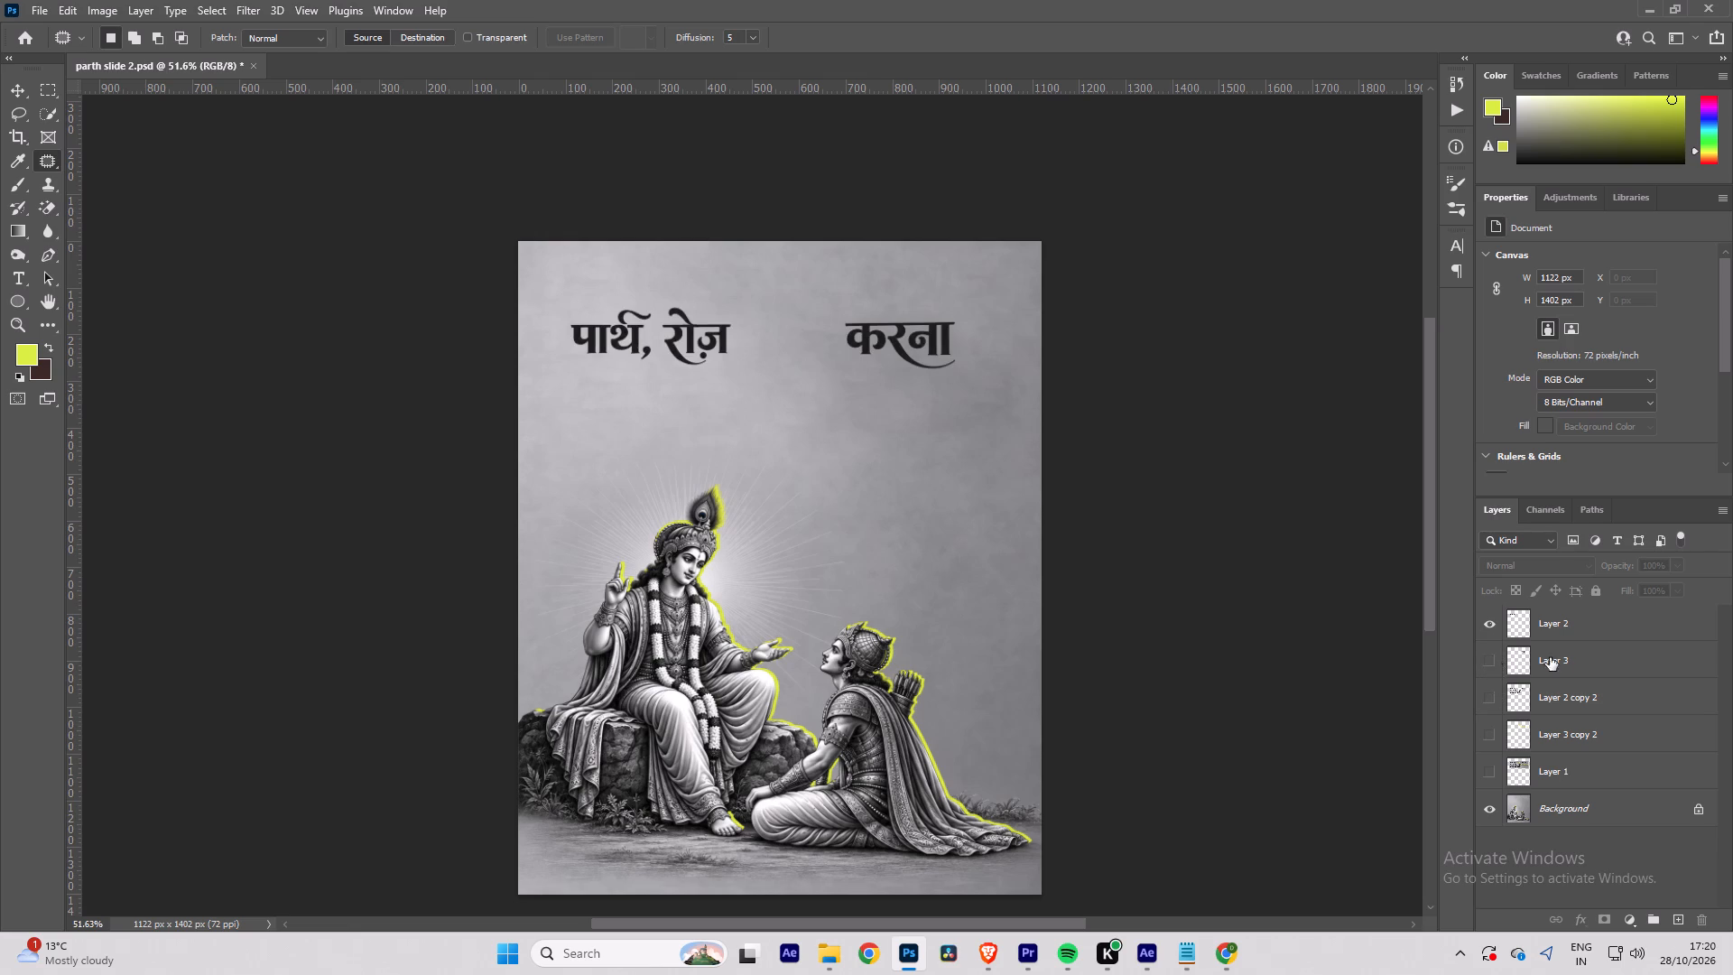
{"action": "left_click", "coordinate": [1490, 655]}
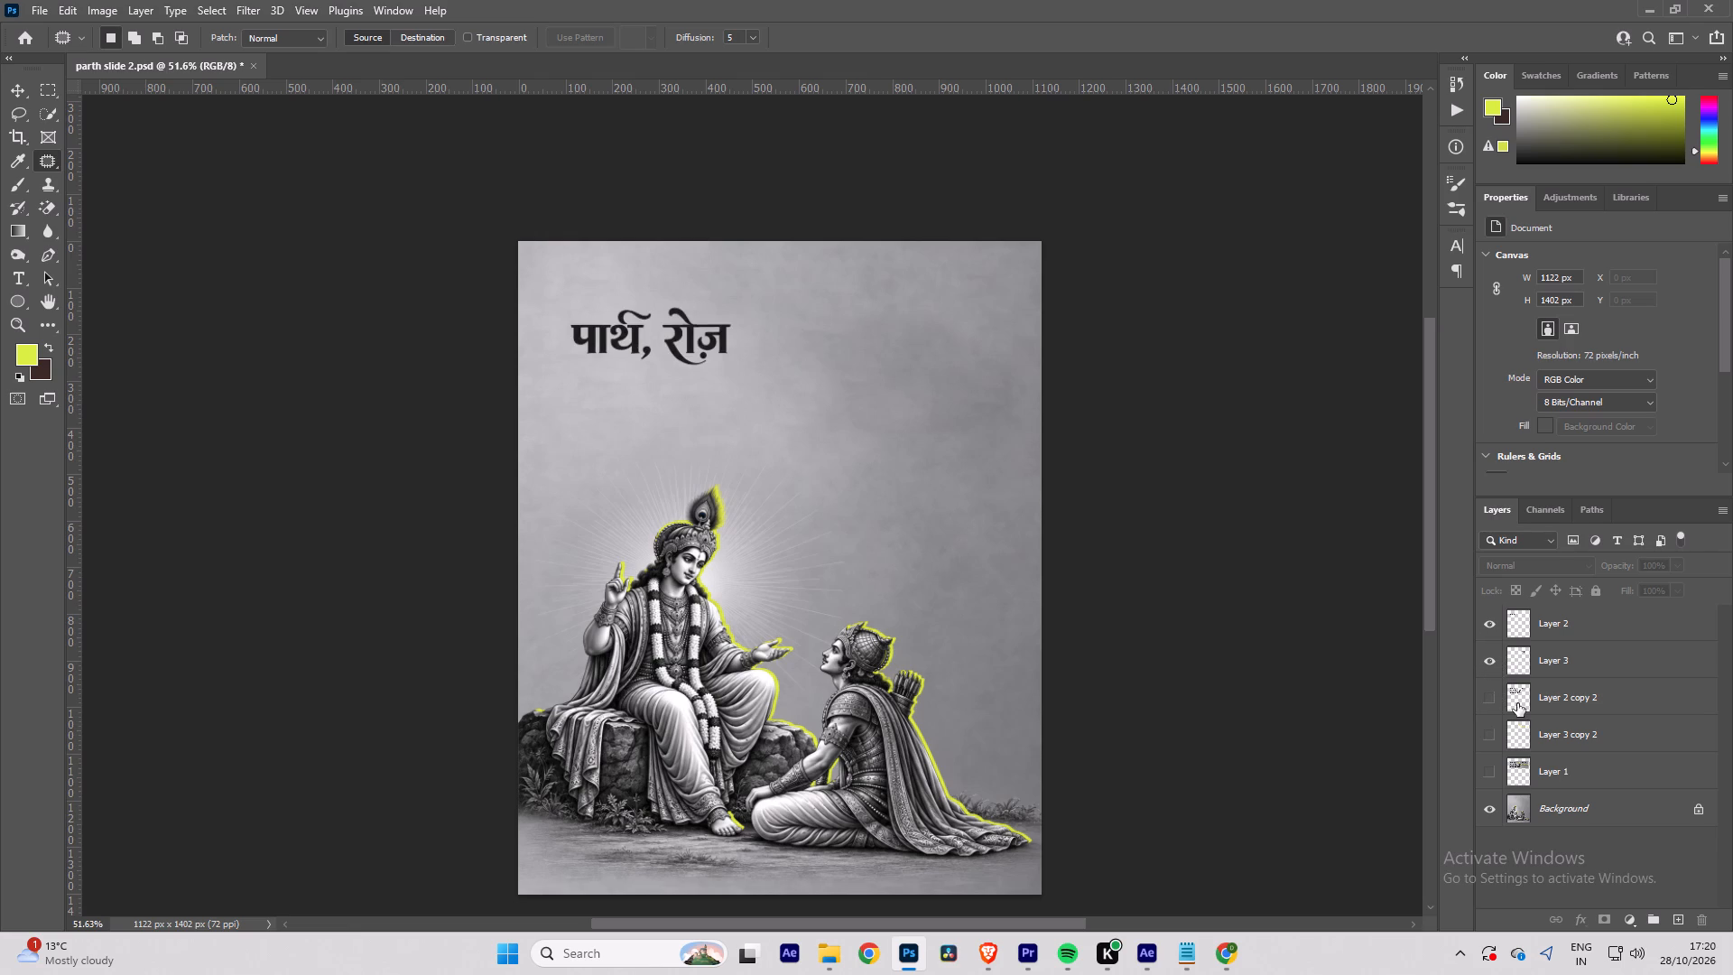
{"action": "left_click", "coordinate": [1491, 698]}
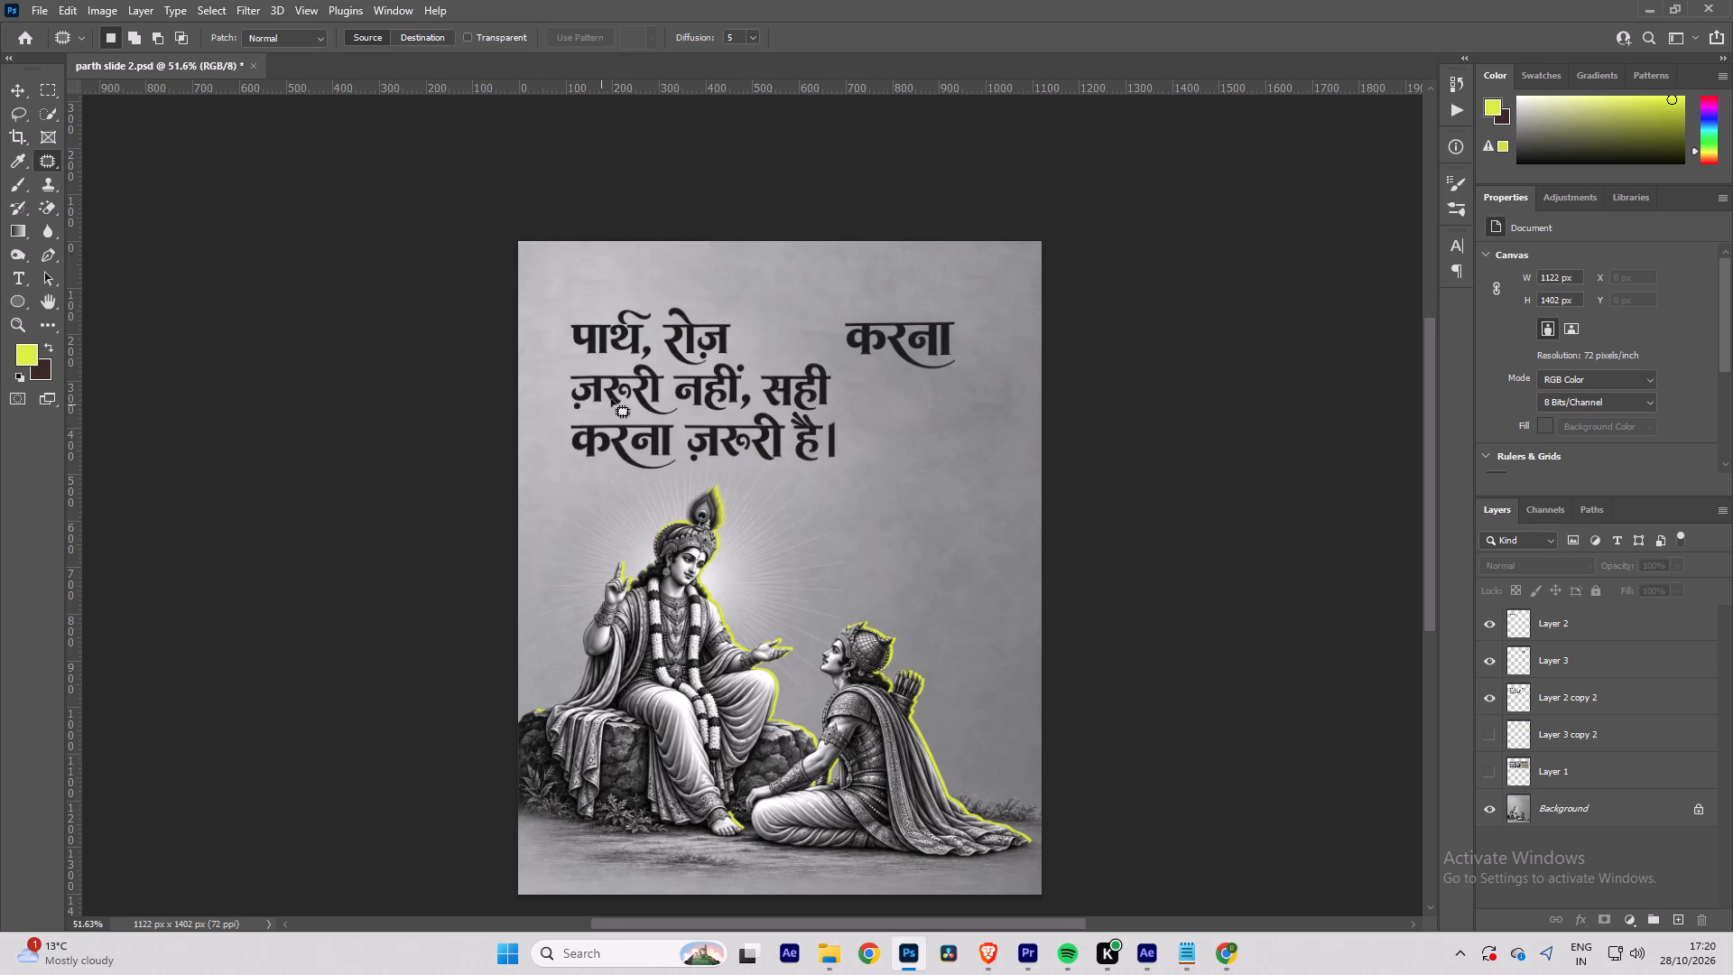
Compare Layer 1's full lettering with the separated lettering layers by toggling their visibility.
{"action": "scroll", "coordinate": [664, 391], "scroll_direction": "up", "scroll_amount": 4, "text": "alt"}
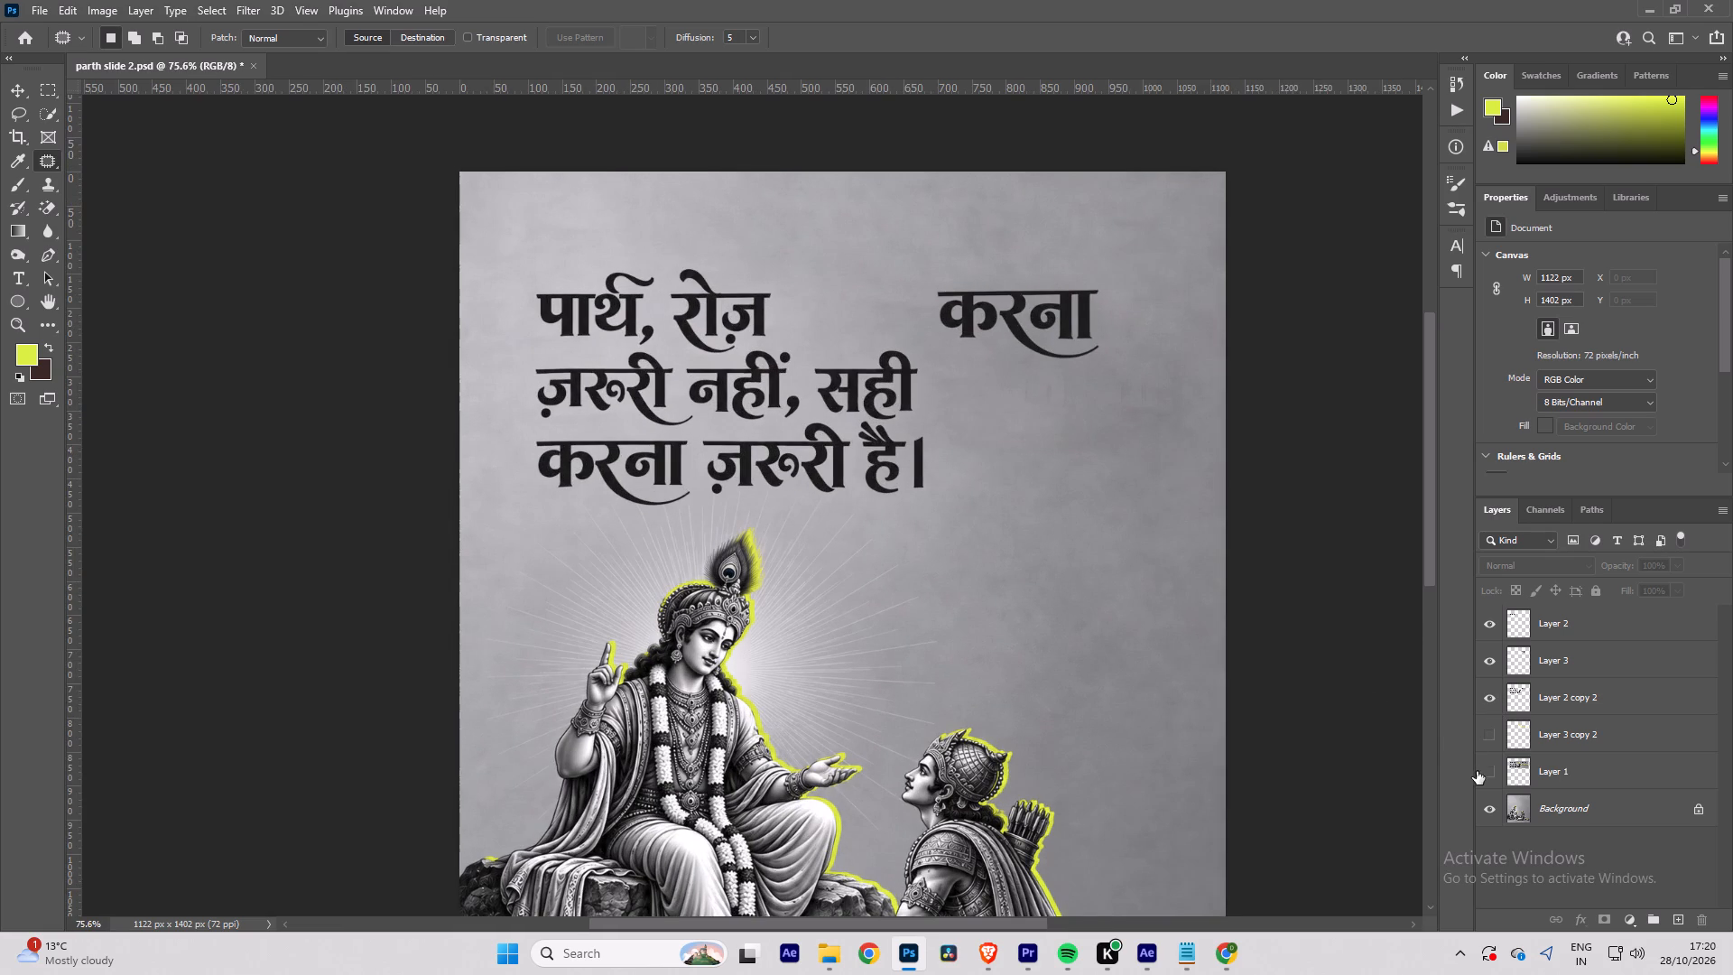
{"action": "left_click", "coordinate": [1486, 772]}
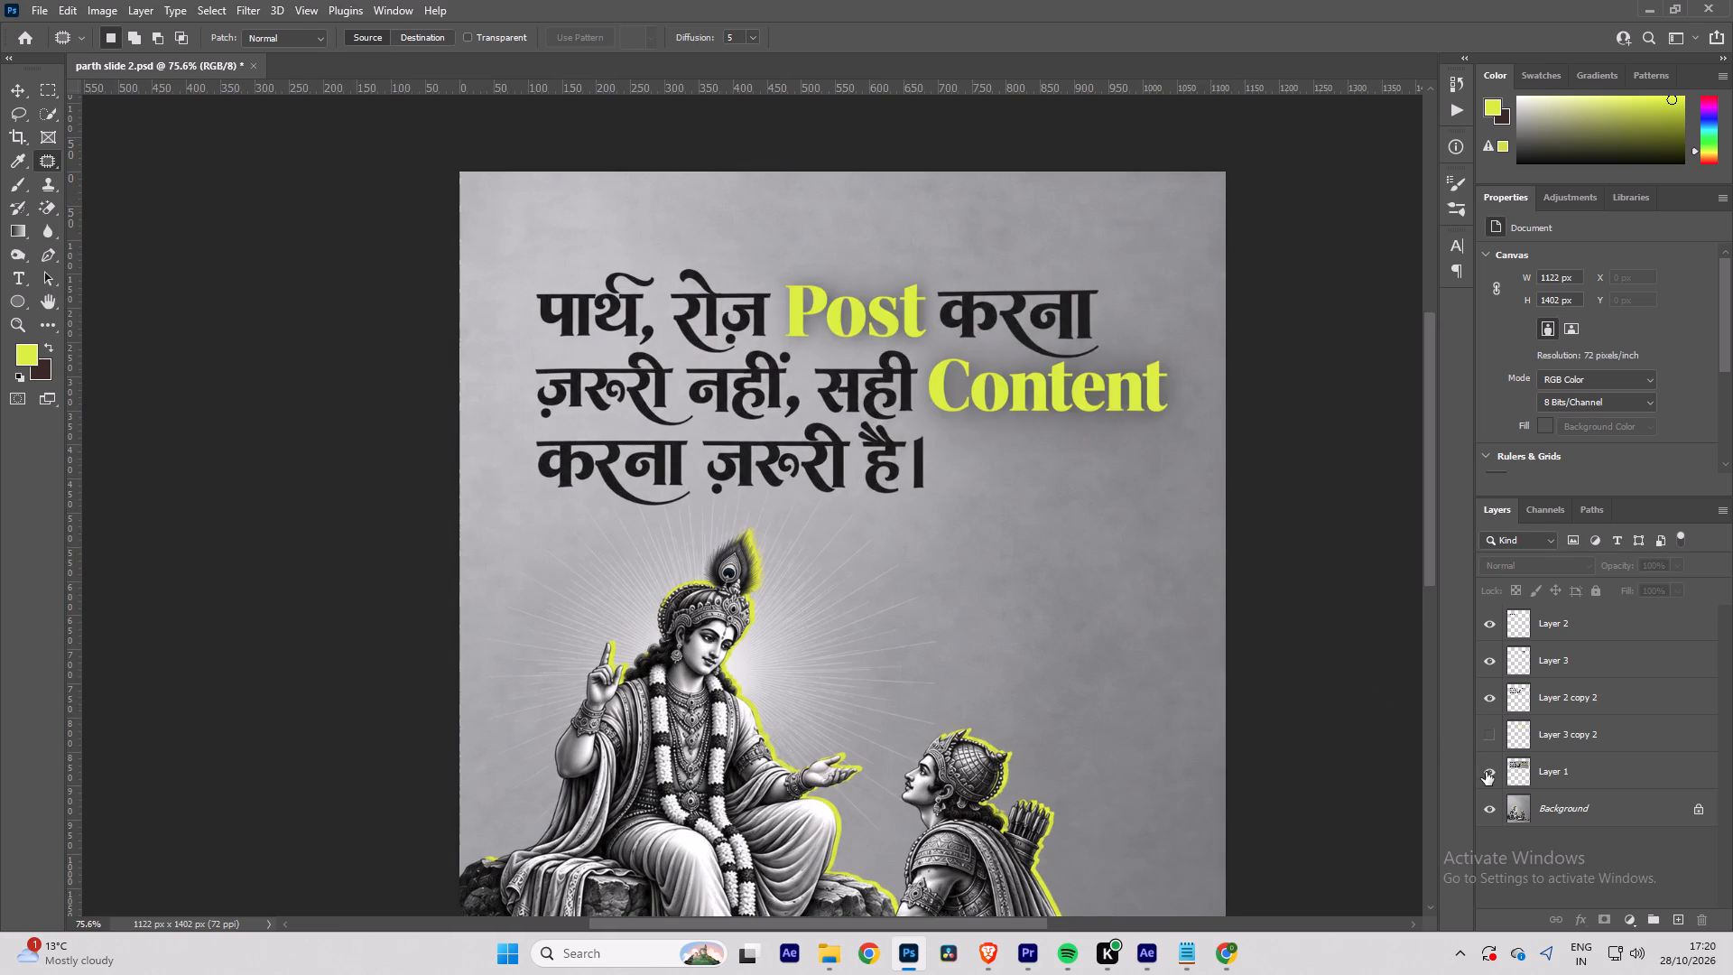
{"action": "left_click", "coordinate": [1486, 772]}
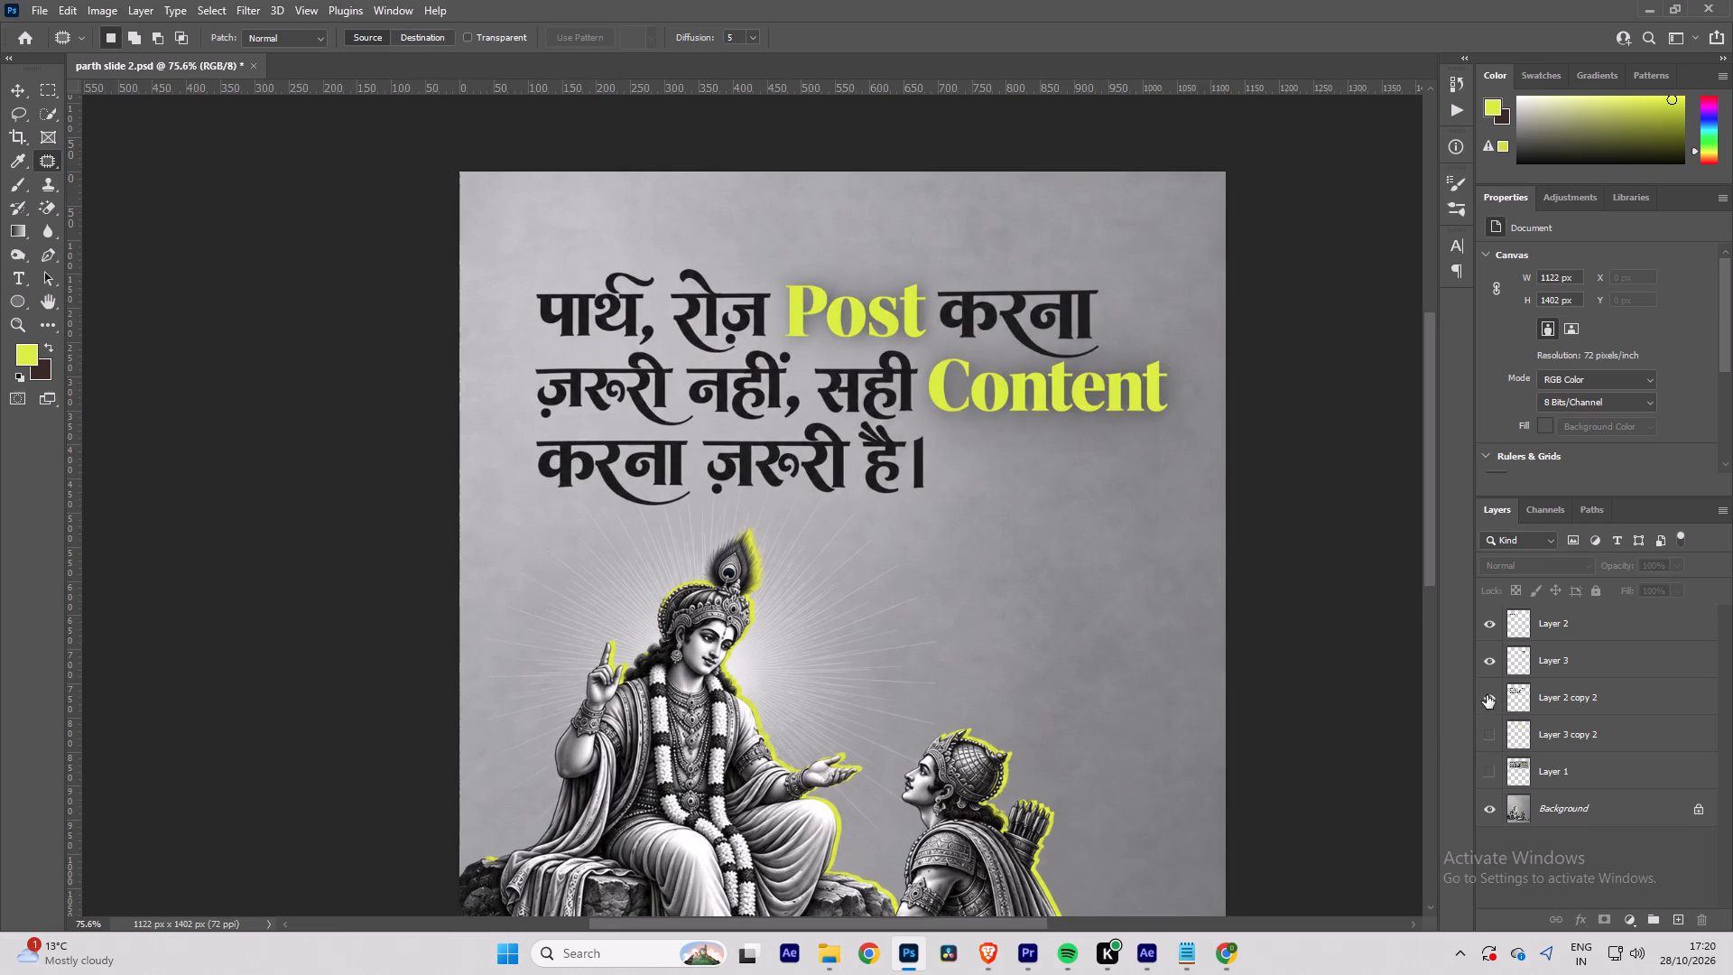
{"action": "left_click", "coordinate": [1487, 694]}
{"action": "left_click", "coordinate": [1490, 648]}
{"action": "left_click", "coordinate": [1487, 623]}
{"action": "left_click", "coordinate": [1497, 771]}
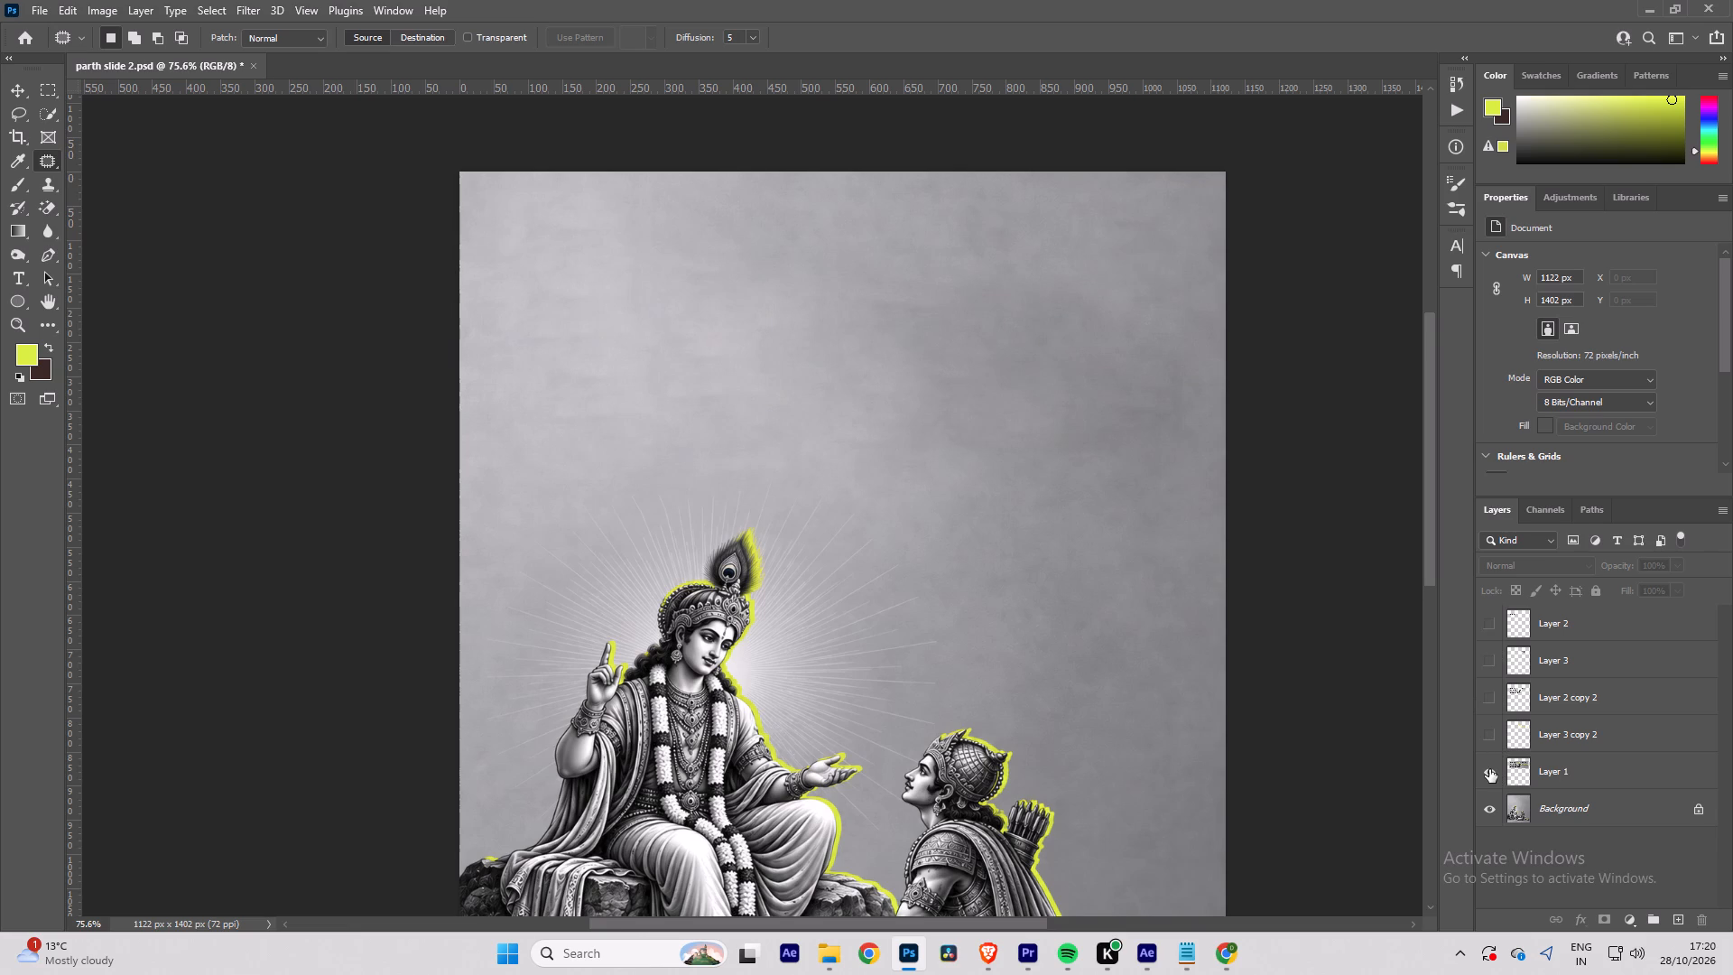
{"action": "left_click", "coordinate": [1489, 769]}
Show Layer 3 copy 2, Layer 2 copy 2, Layer 3 and Layer 2, leaving Layer 1 hidden.
{"action": "left_click", "coordinate": [1486, 736]}
{"action": "left_click", "coordinate": [1486, 696]}
{"action": "left_click", "coordinate": [1483, 653]}
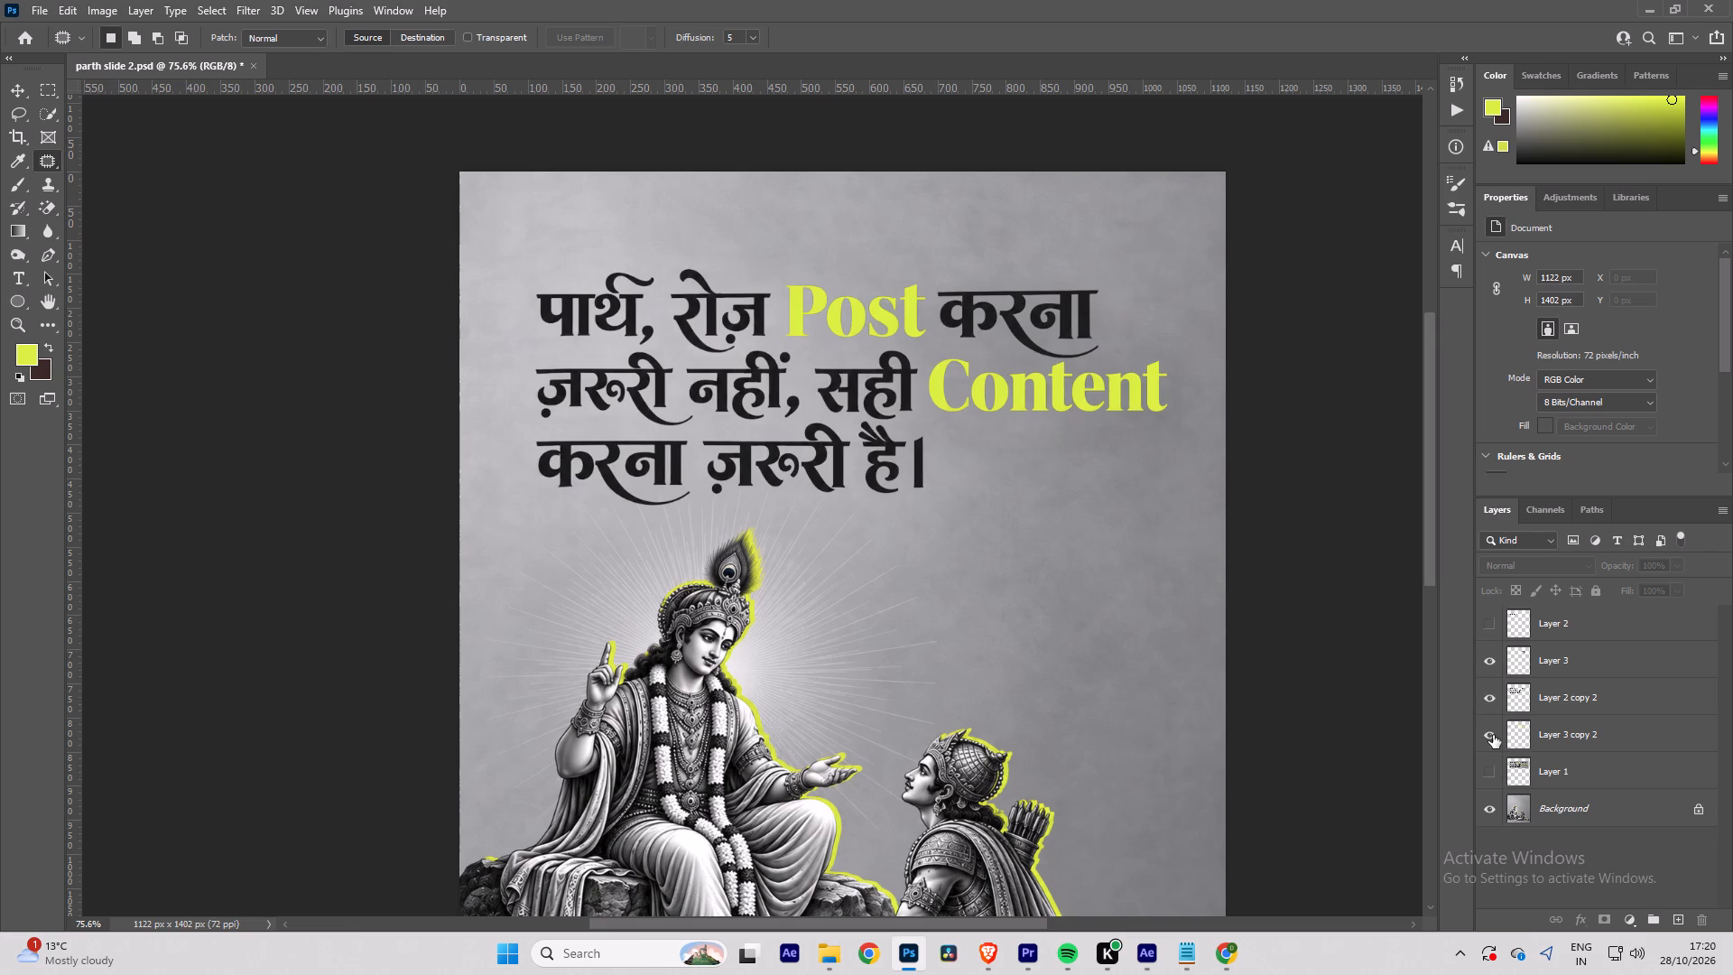
{"action": "left_click", "coordinate": [1484, 777]}
{"action": "left_click", "coordinate": [1483, 622]}
{"action": "left_click", "coordinate": [1496, 766]}
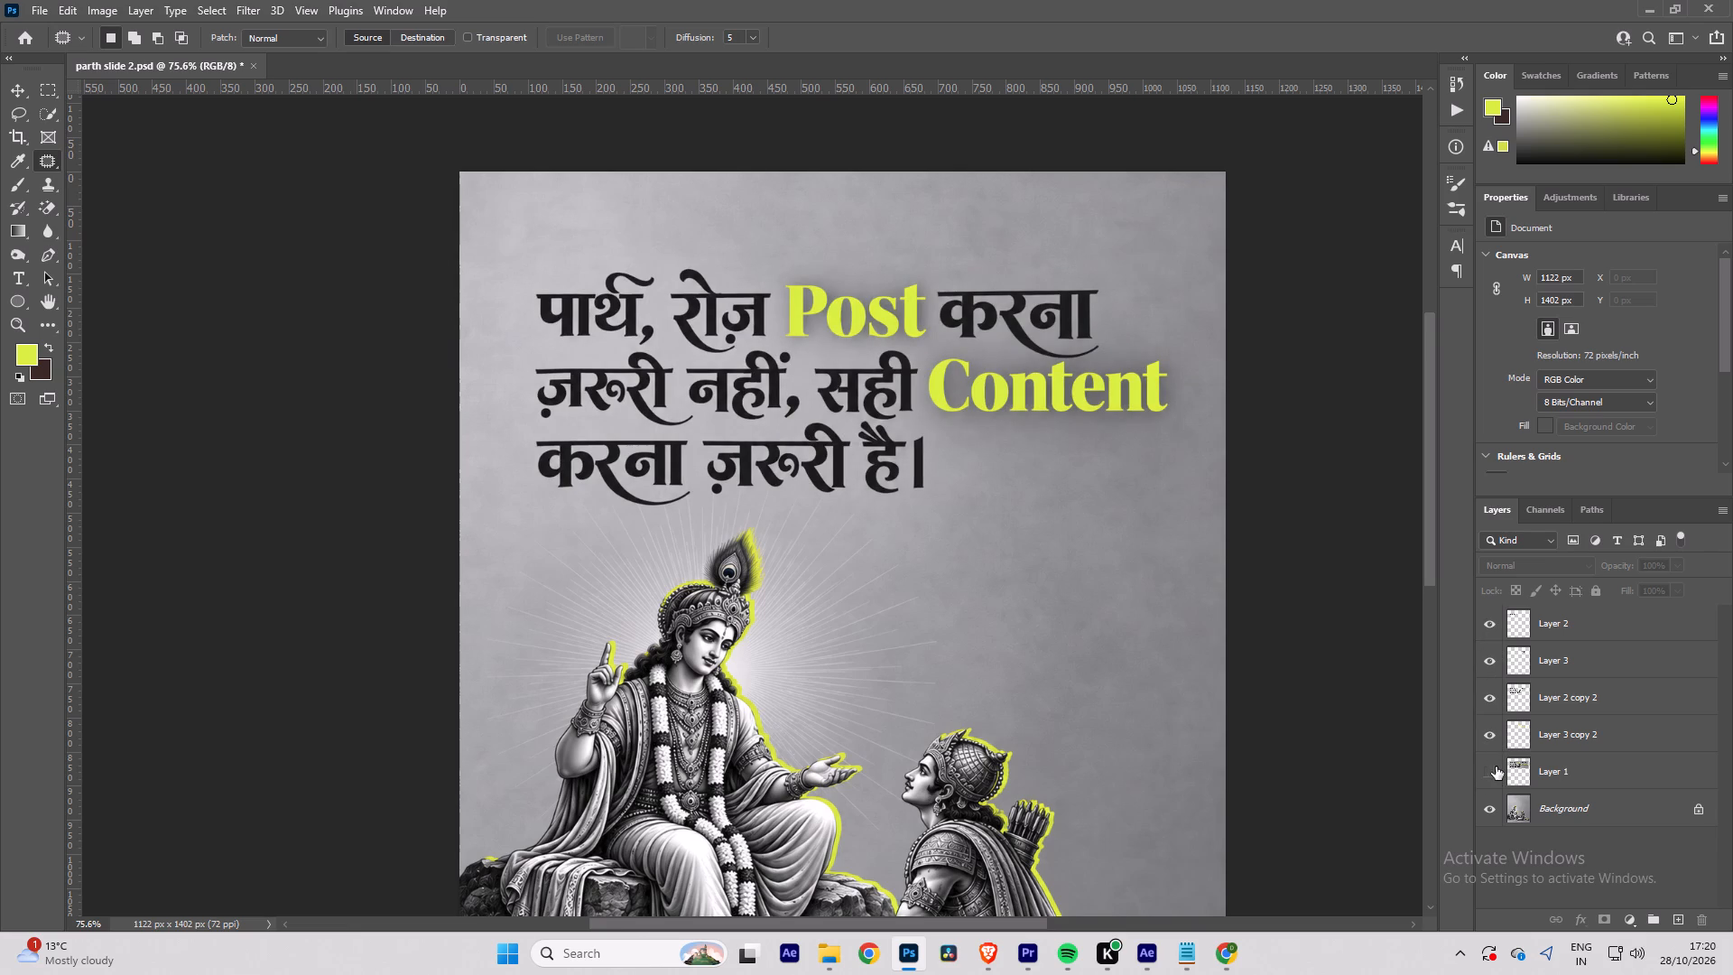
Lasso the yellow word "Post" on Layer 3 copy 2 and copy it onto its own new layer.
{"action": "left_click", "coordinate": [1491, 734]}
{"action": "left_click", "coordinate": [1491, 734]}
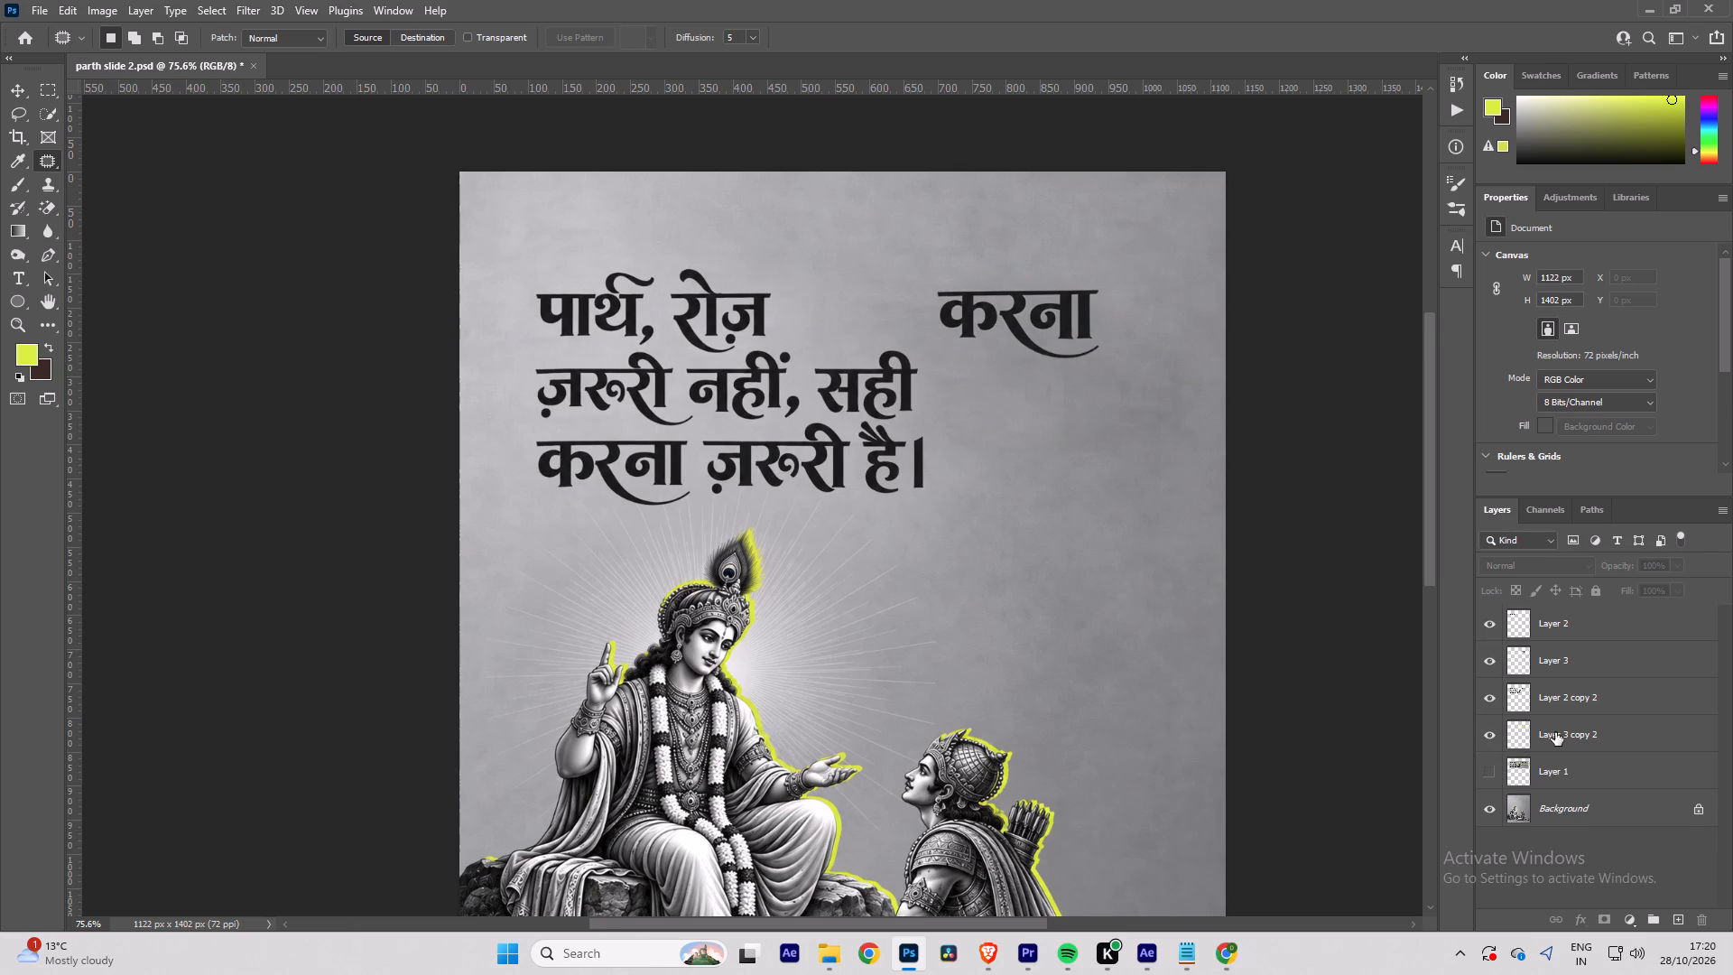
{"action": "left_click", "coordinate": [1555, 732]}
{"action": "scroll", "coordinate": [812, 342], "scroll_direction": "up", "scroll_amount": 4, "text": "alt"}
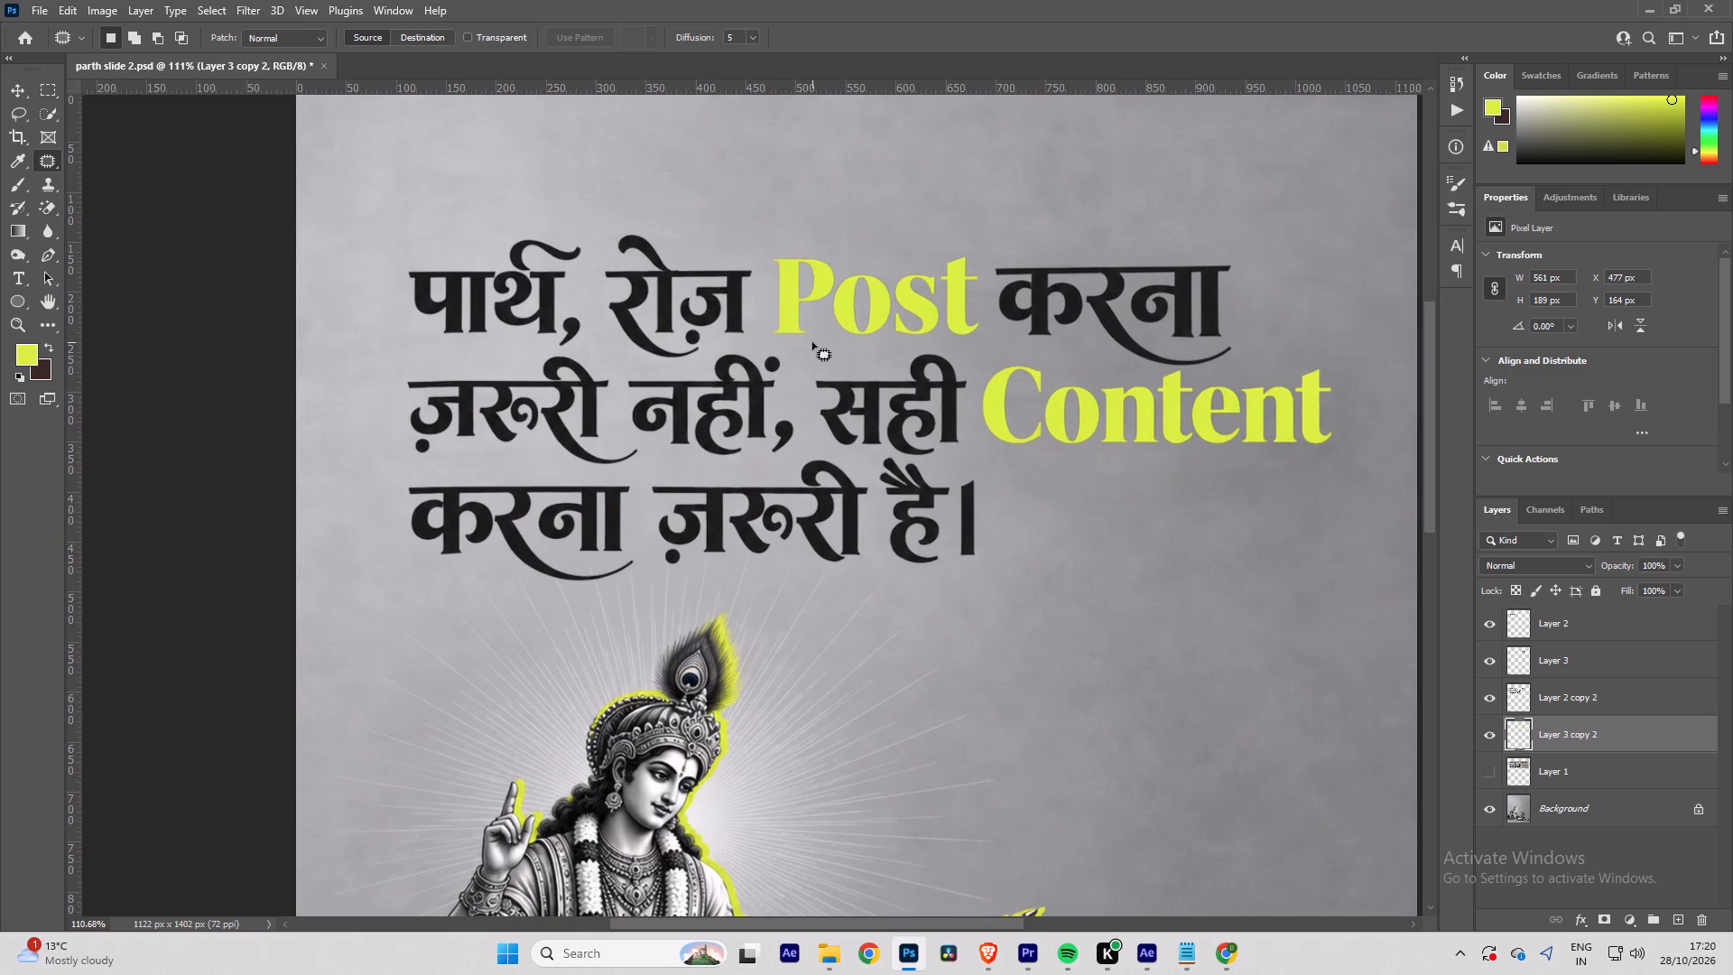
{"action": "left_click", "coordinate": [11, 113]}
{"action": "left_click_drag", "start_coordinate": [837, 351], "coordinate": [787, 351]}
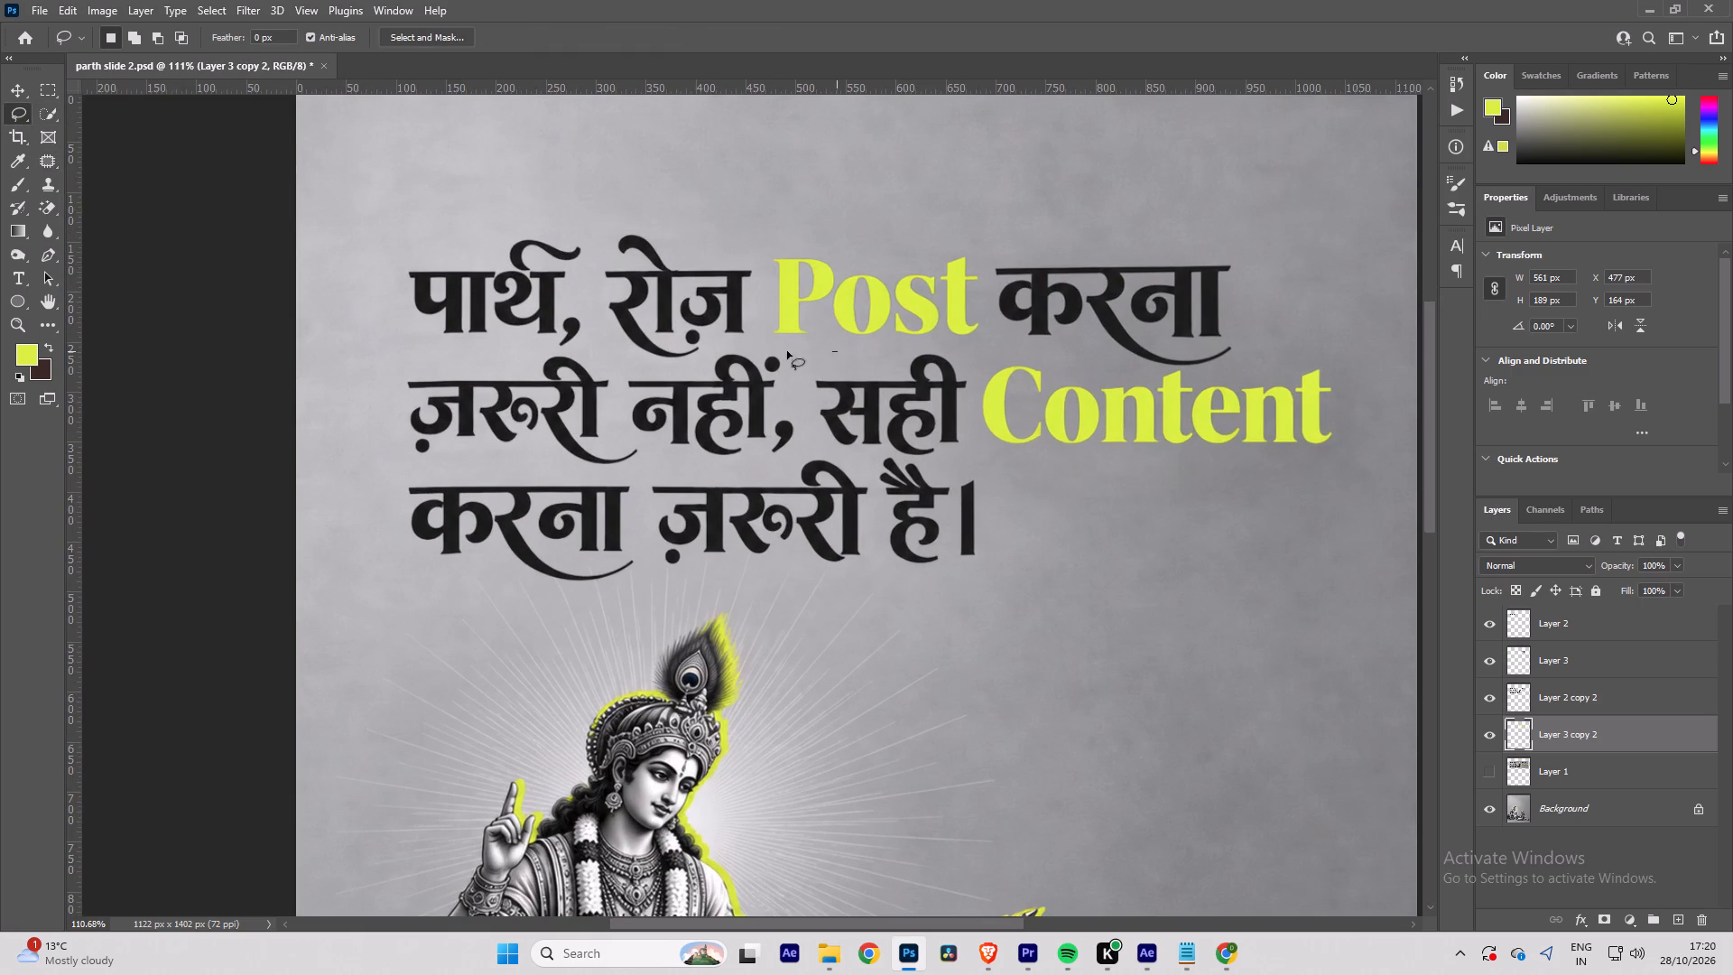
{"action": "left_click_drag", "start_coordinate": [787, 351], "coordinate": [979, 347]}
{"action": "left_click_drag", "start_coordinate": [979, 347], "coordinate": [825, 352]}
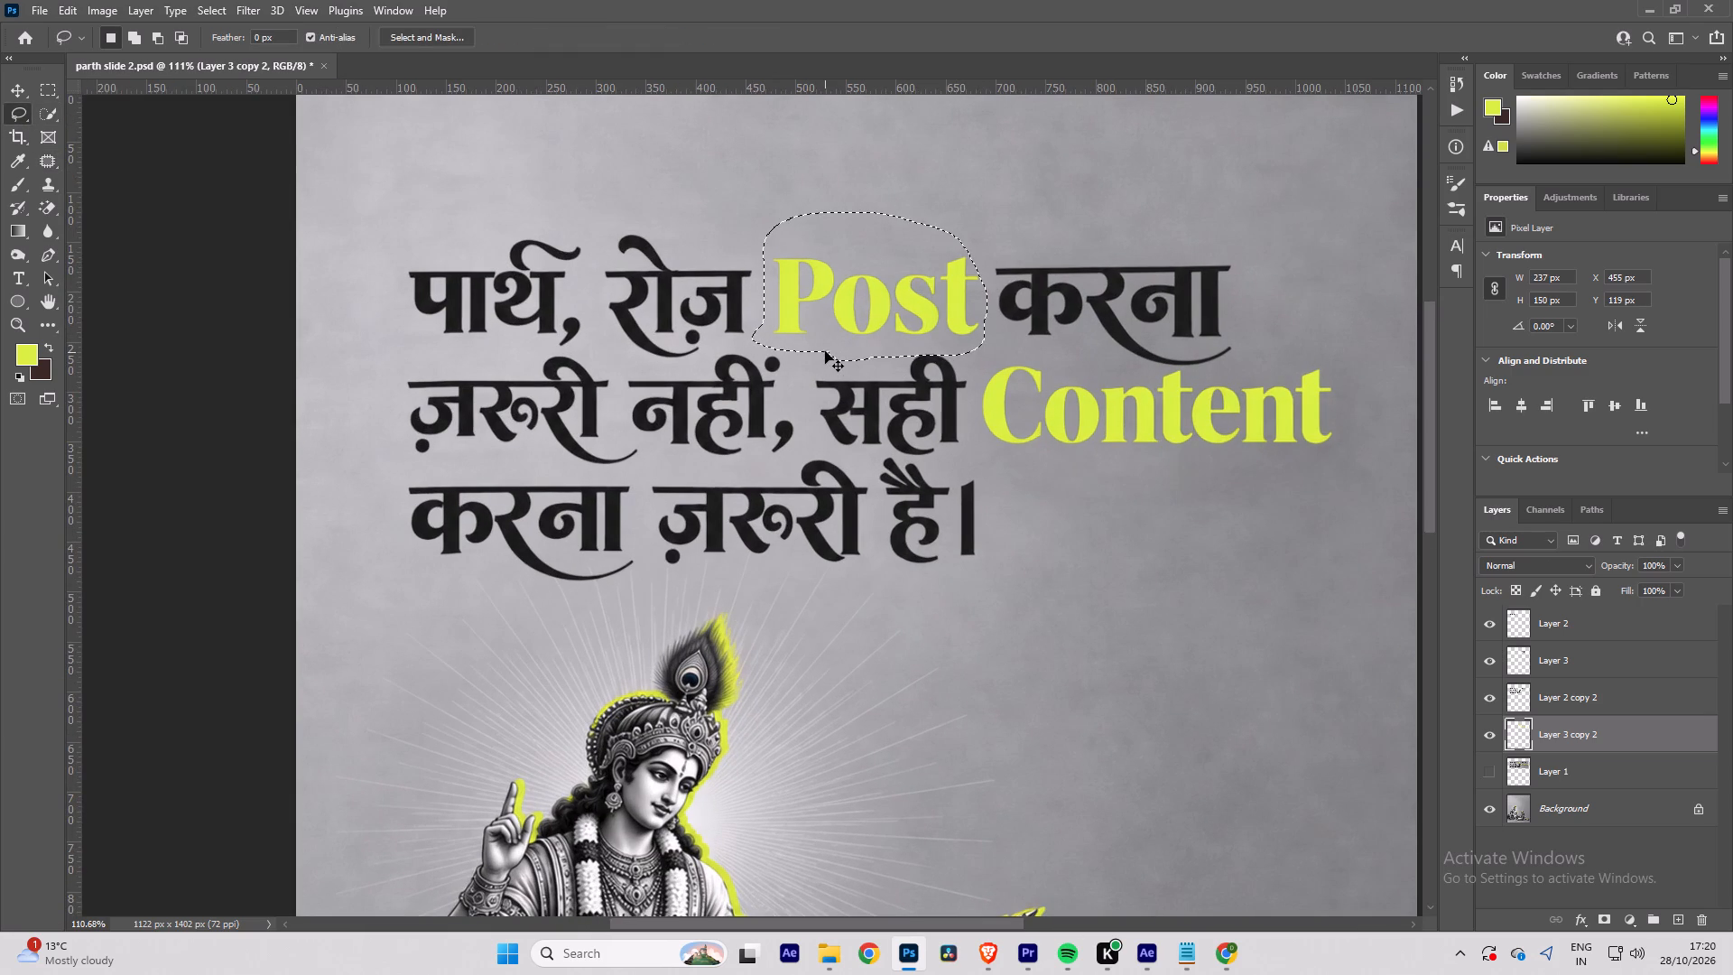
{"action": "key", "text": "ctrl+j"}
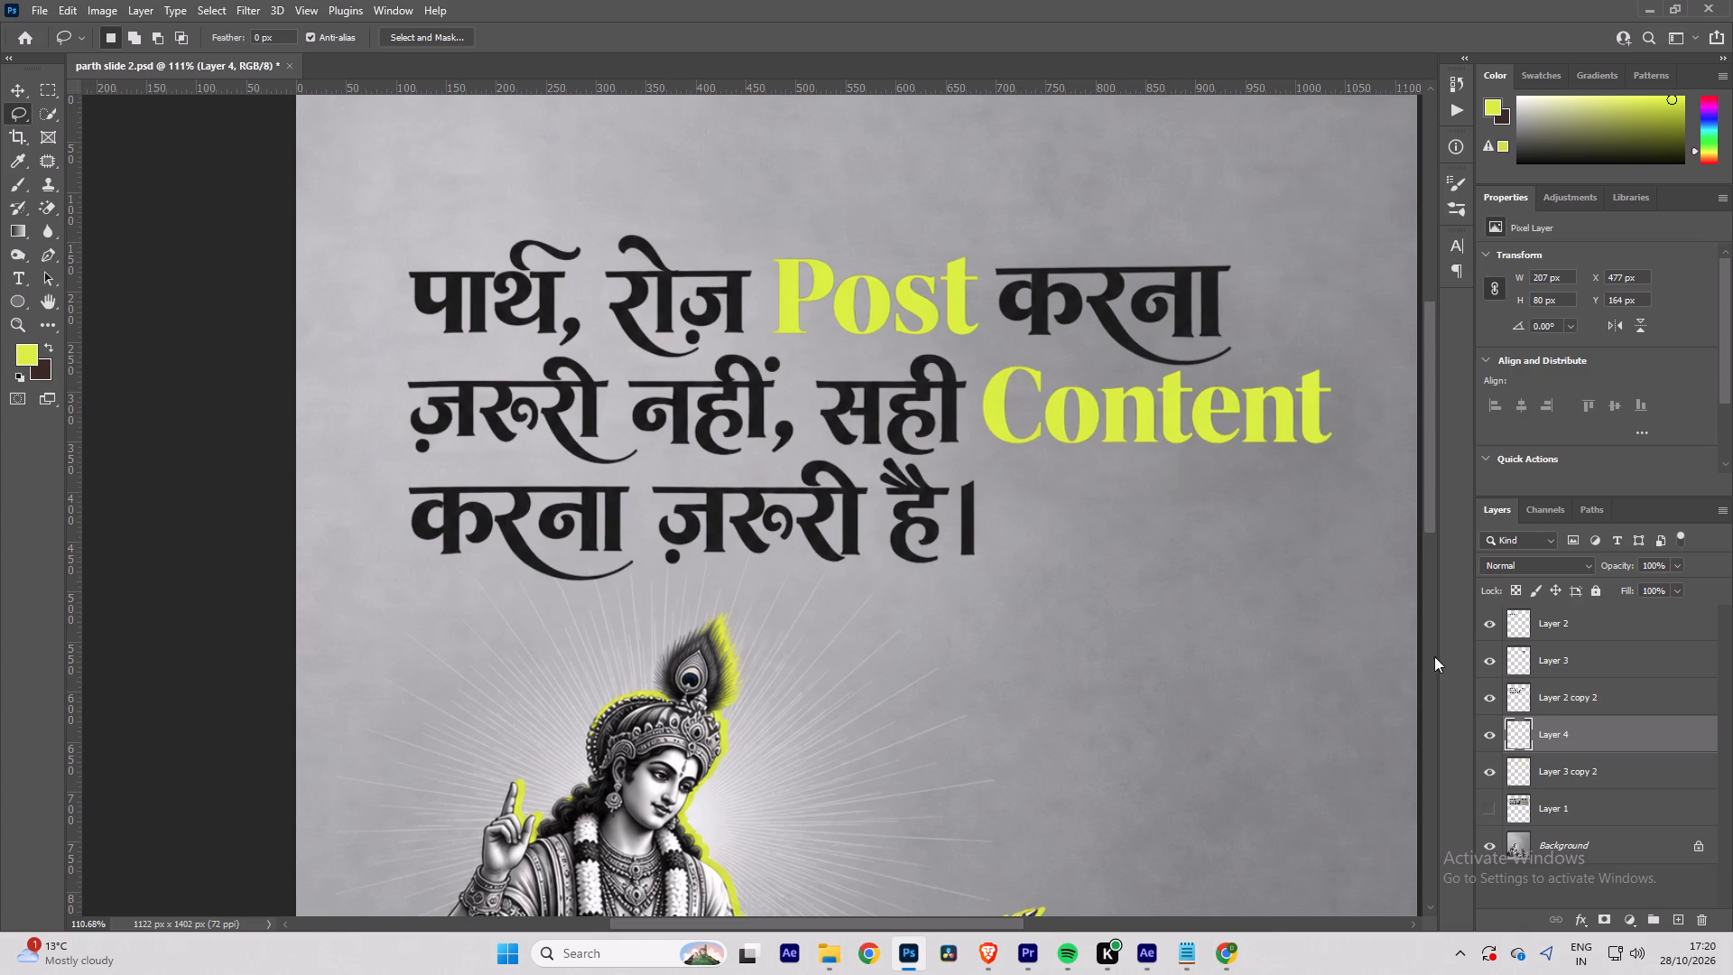
Toggle the visibility of Layer 4 and Layer 3 copy 2 to check which yellow words each one holds.
{"action": "left_click", "coordinate": [1495, 735]}
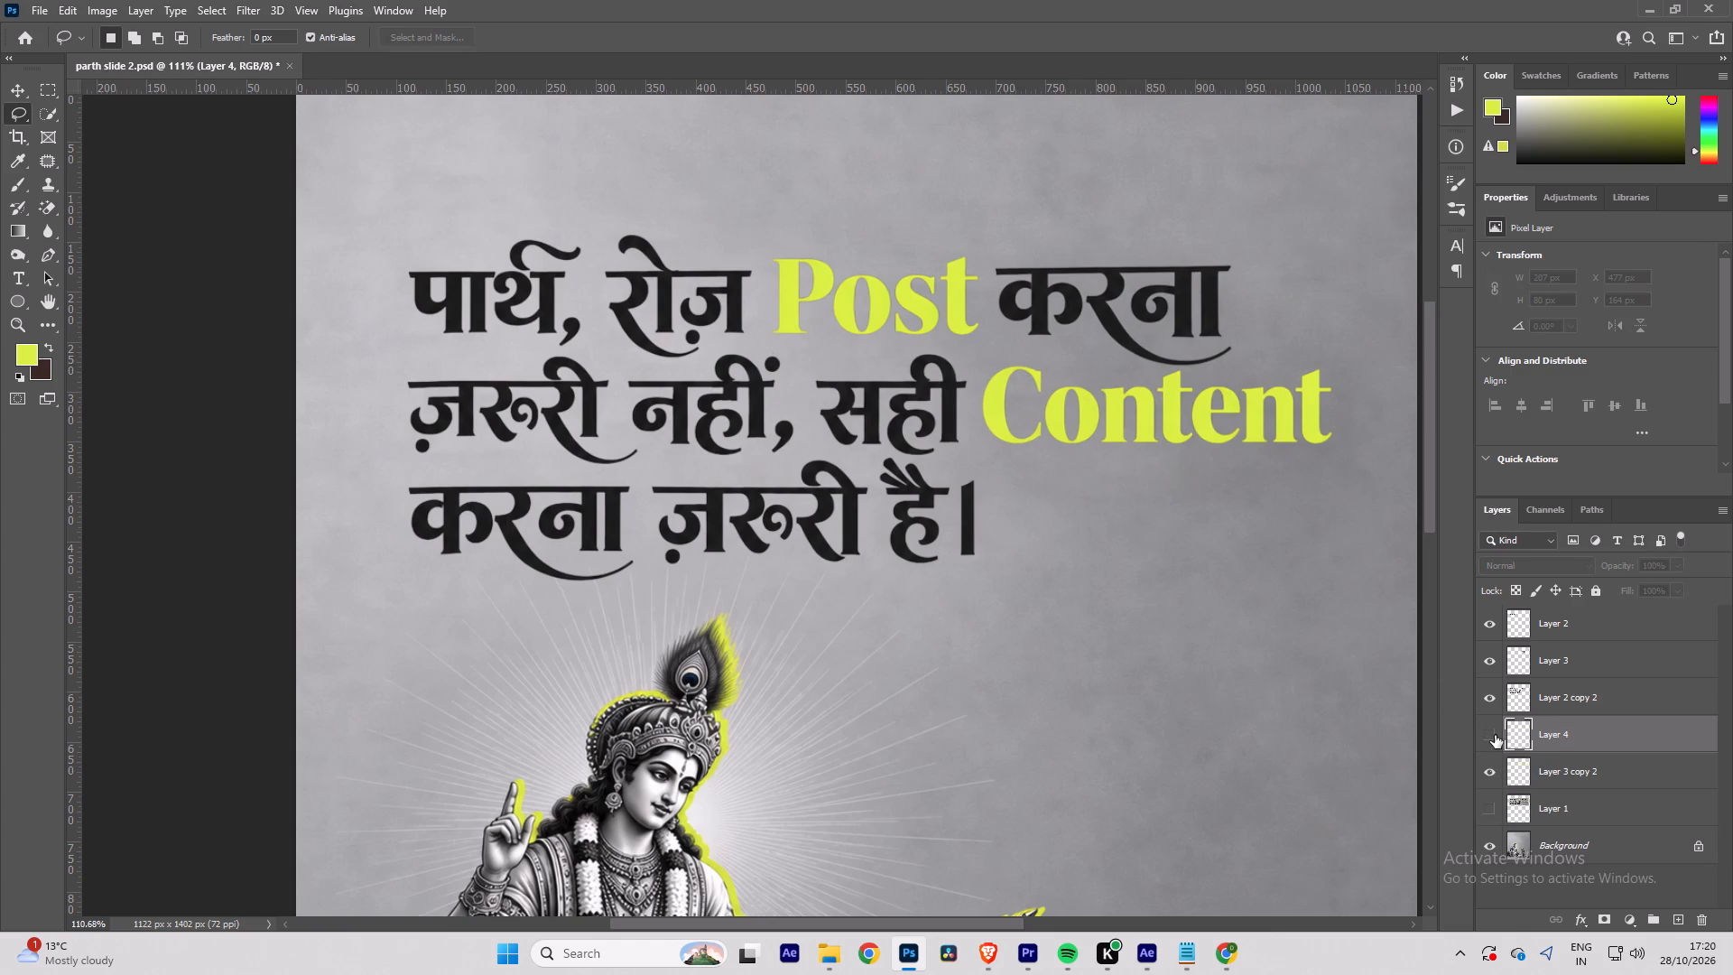
{"action": "left_click", "coordinate": [1495, 735]}
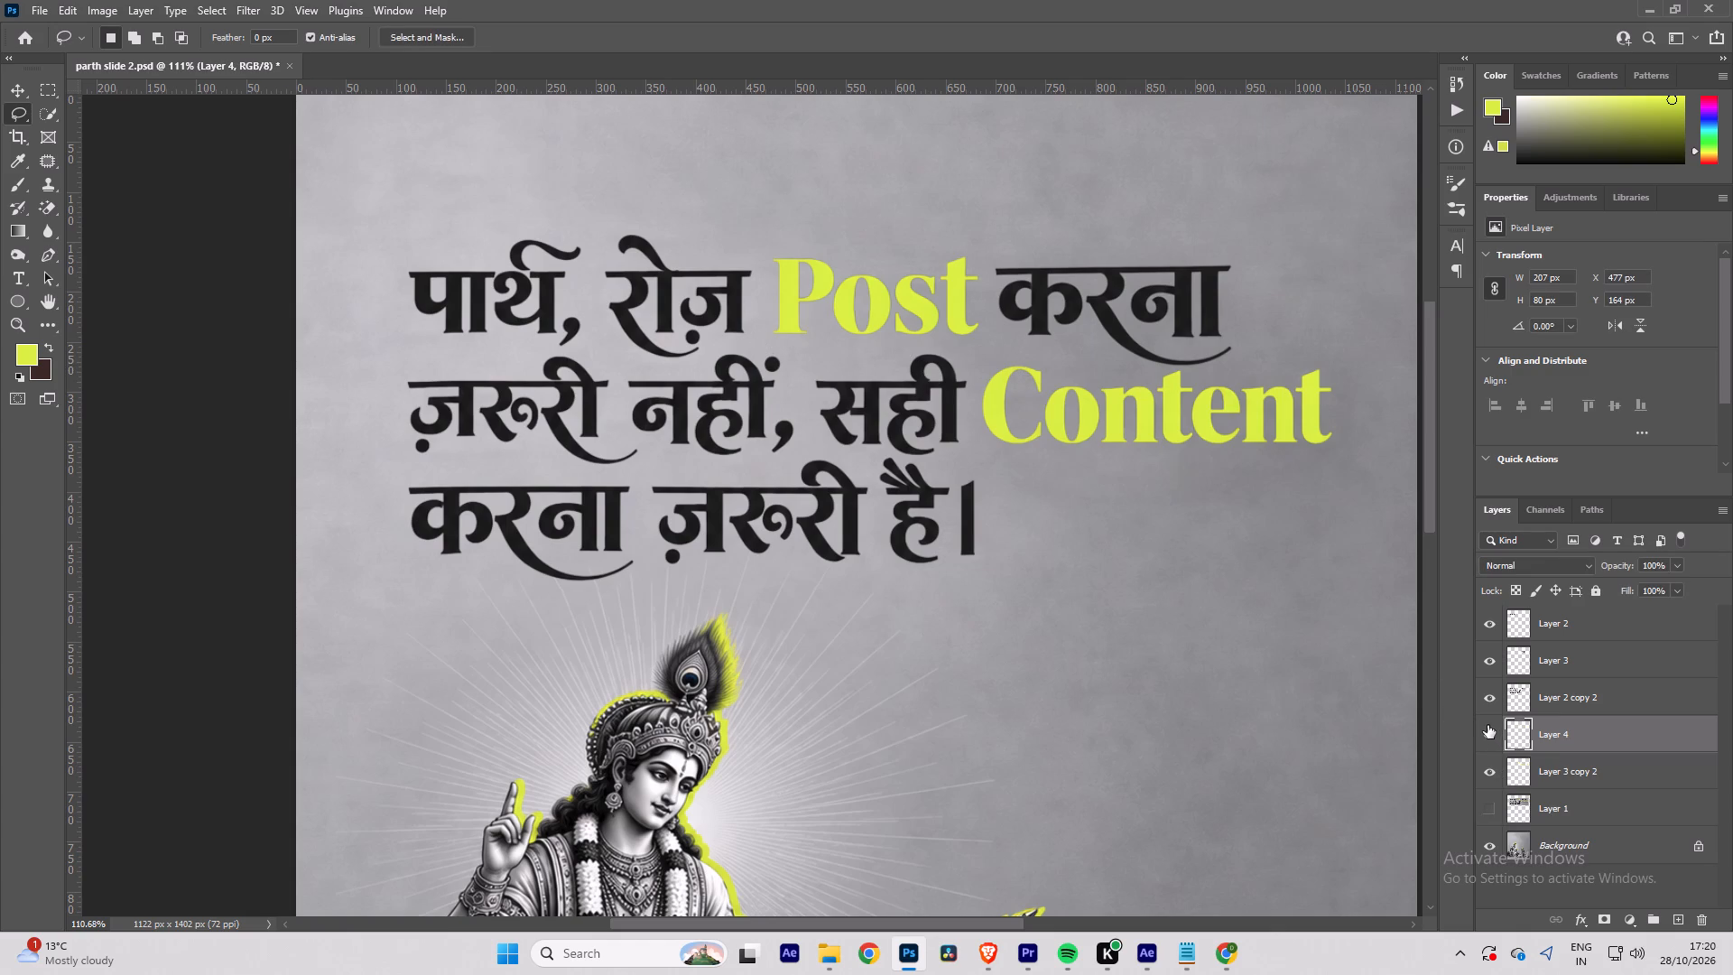
{"action": "key", "text": "ctrl+z"}
{"action": "key", "text": "ctrl+z"}
{"action": "left_click", "coordinate": [1491, 731]}
{"action": "left_click", "coordinate": [1491, 731]}
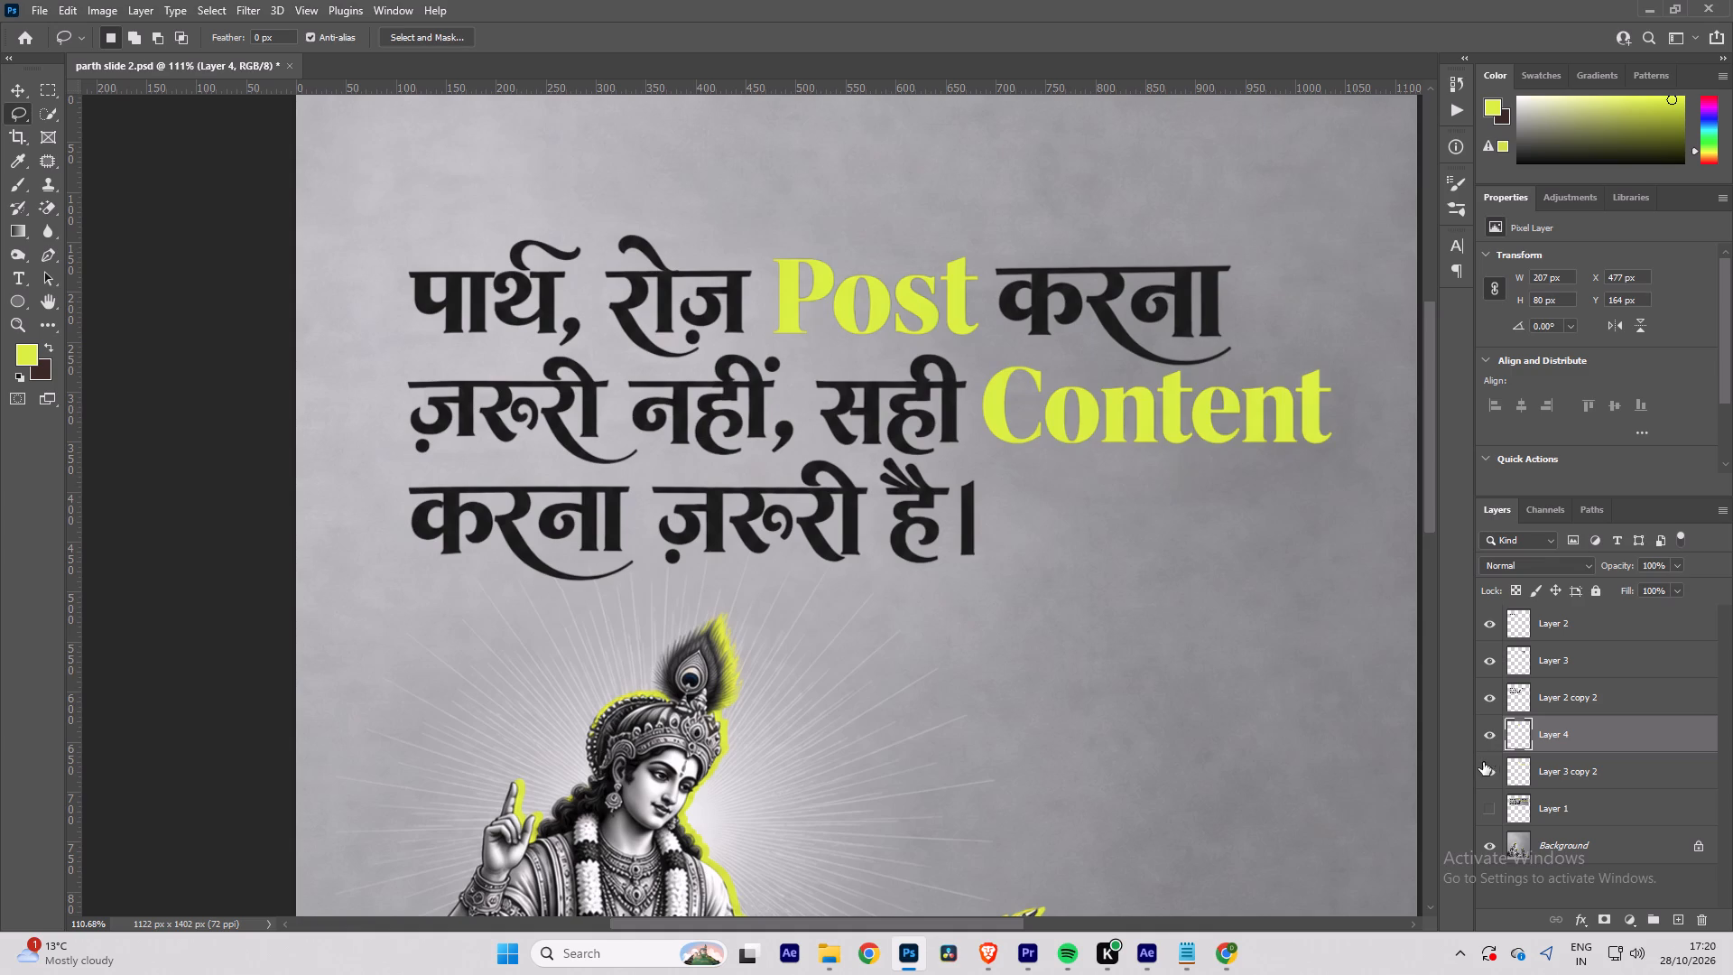
{"action": "left_click", "coordinate": [1484, 766]}
{"action": "left_click", "coordinate": [1491, 735]}
{"action": "left_click", "coordinate": [1491, 735]}
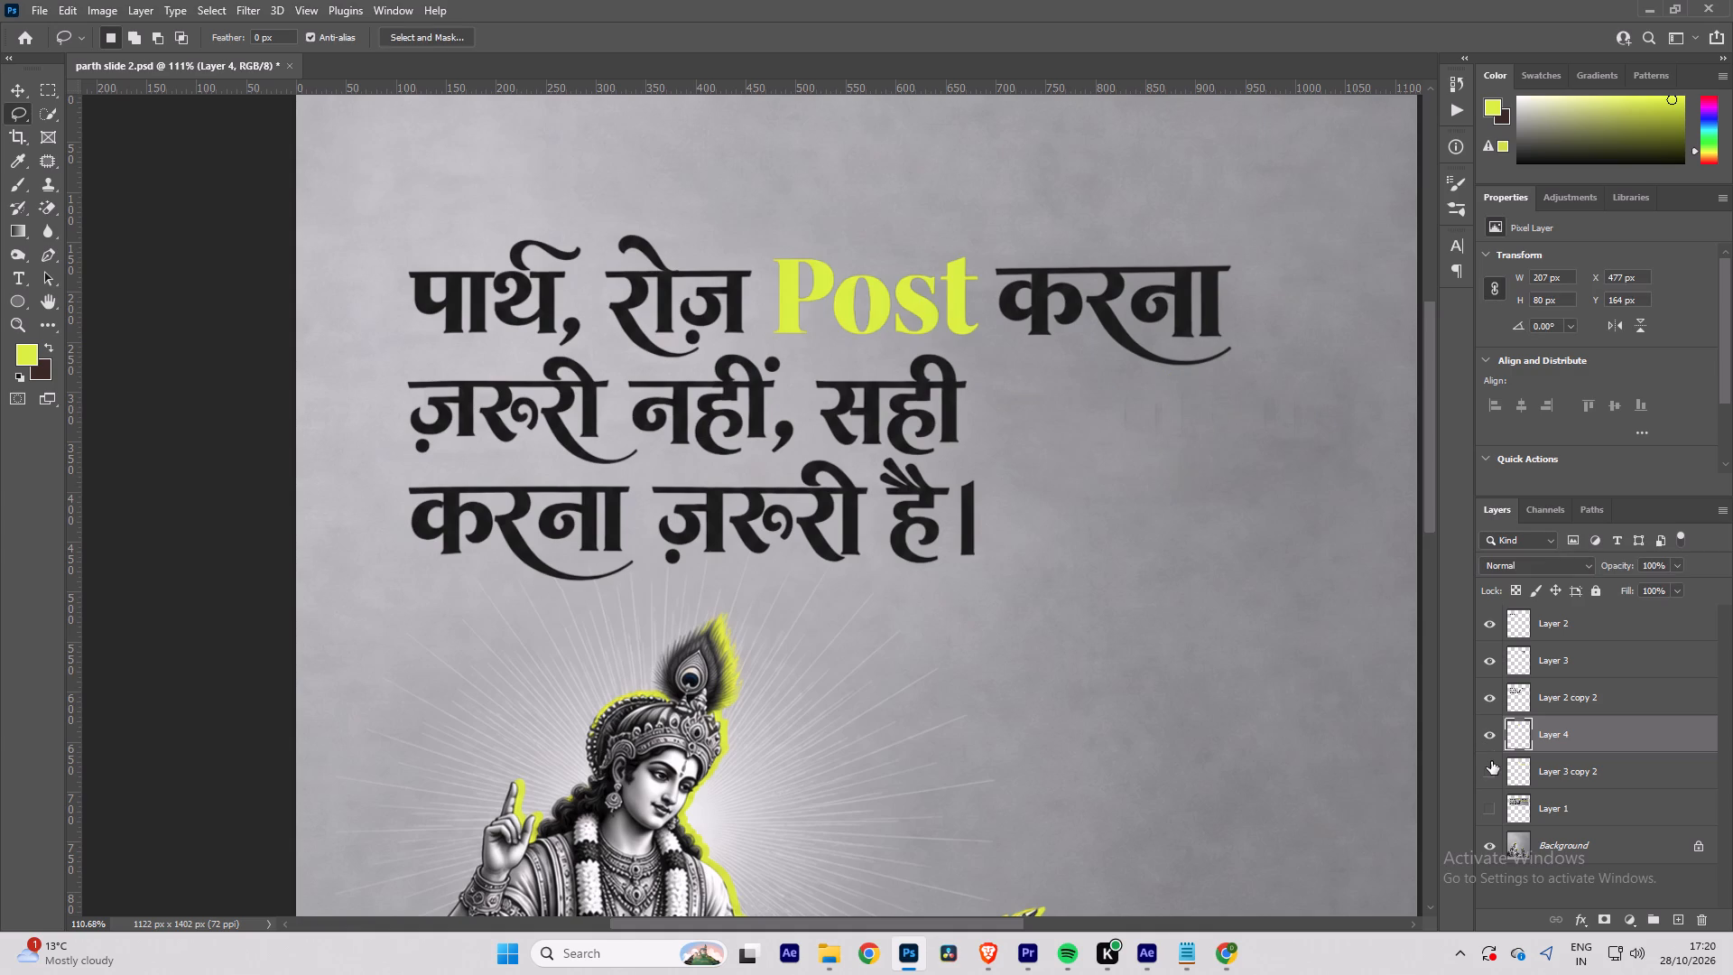
{"action": "left_click", "coordinate": [1489, 765]}
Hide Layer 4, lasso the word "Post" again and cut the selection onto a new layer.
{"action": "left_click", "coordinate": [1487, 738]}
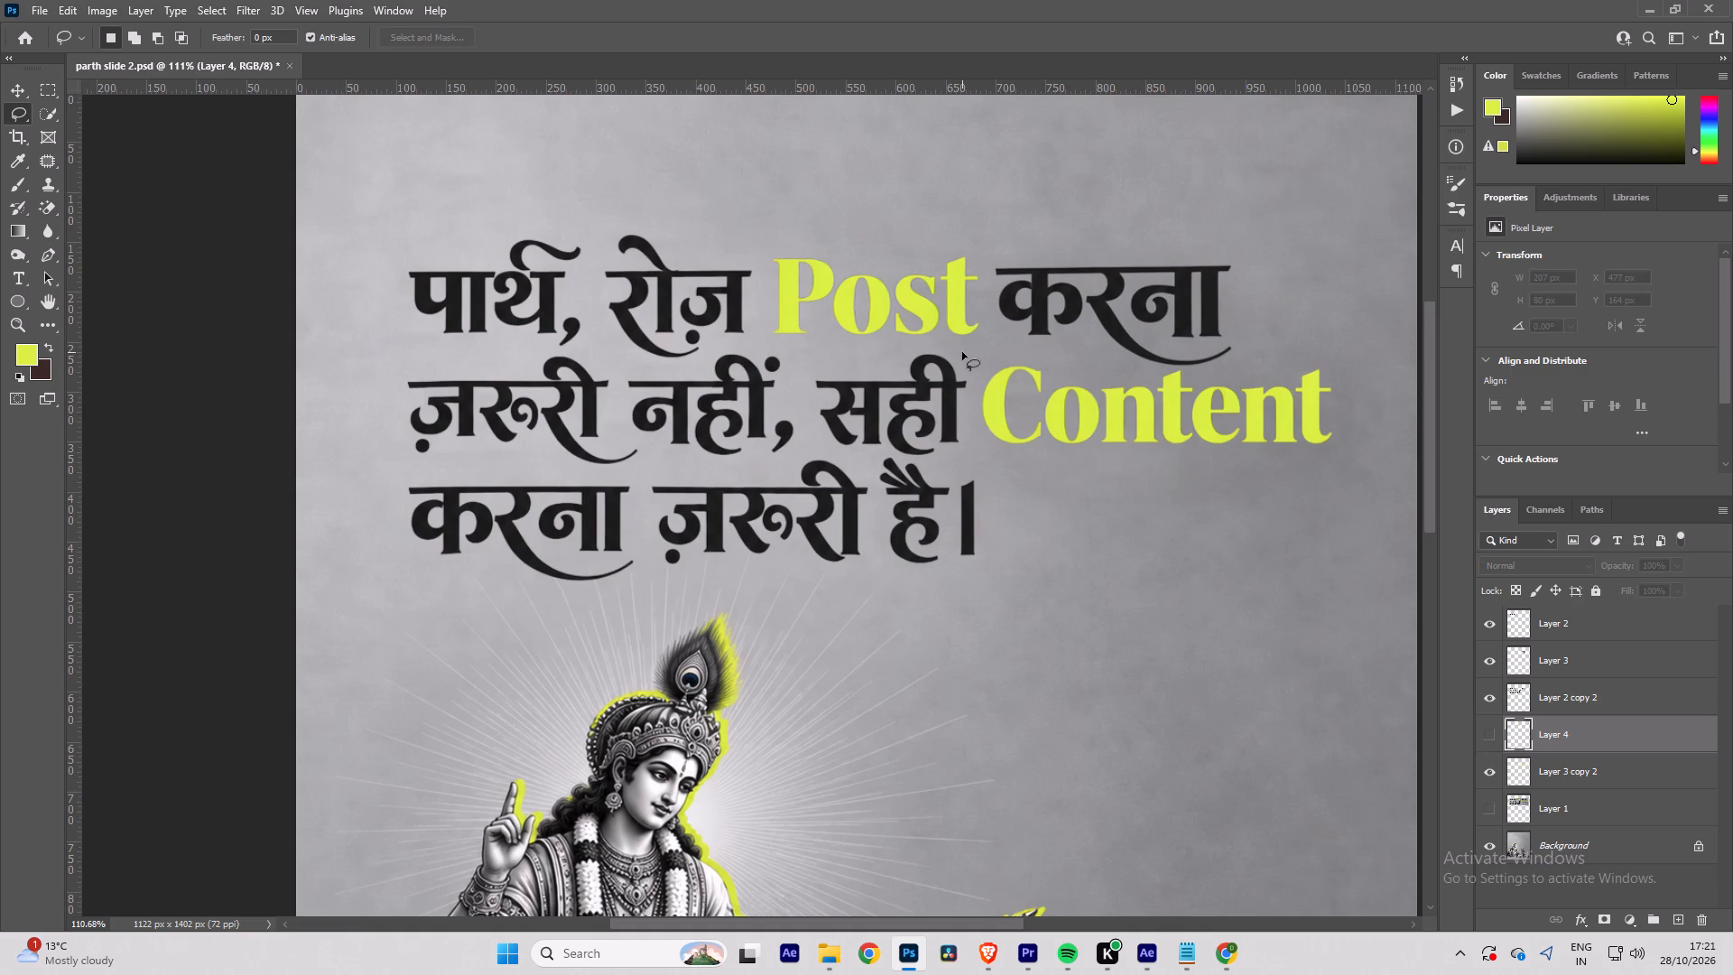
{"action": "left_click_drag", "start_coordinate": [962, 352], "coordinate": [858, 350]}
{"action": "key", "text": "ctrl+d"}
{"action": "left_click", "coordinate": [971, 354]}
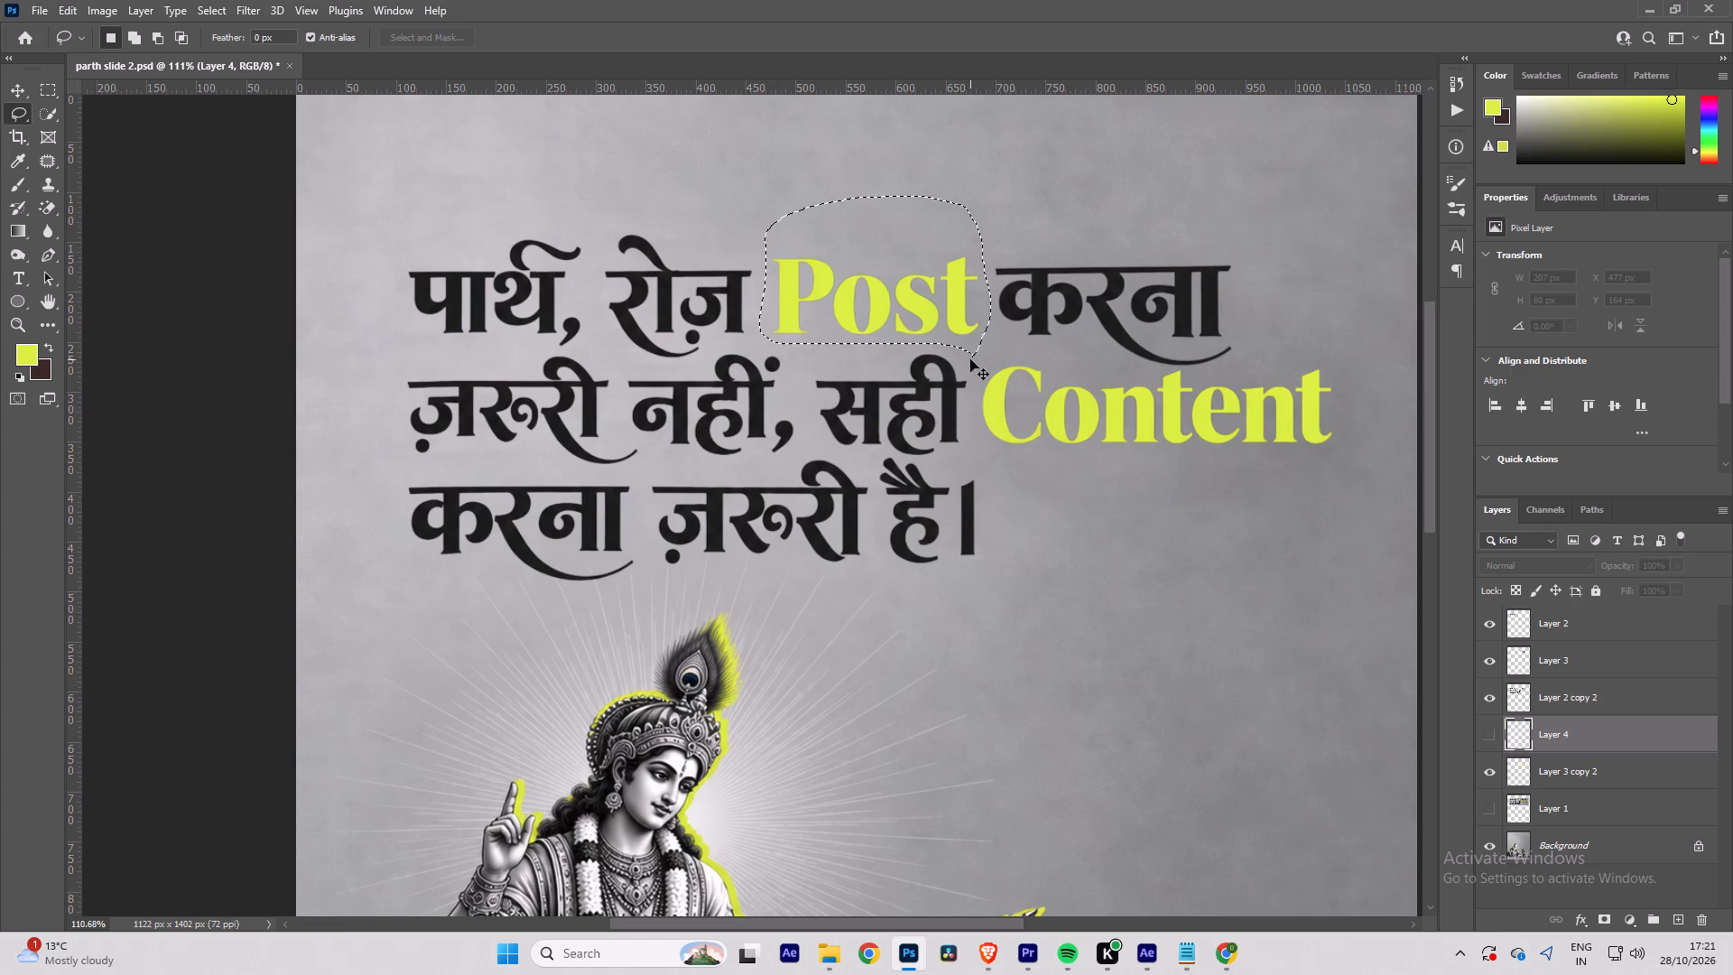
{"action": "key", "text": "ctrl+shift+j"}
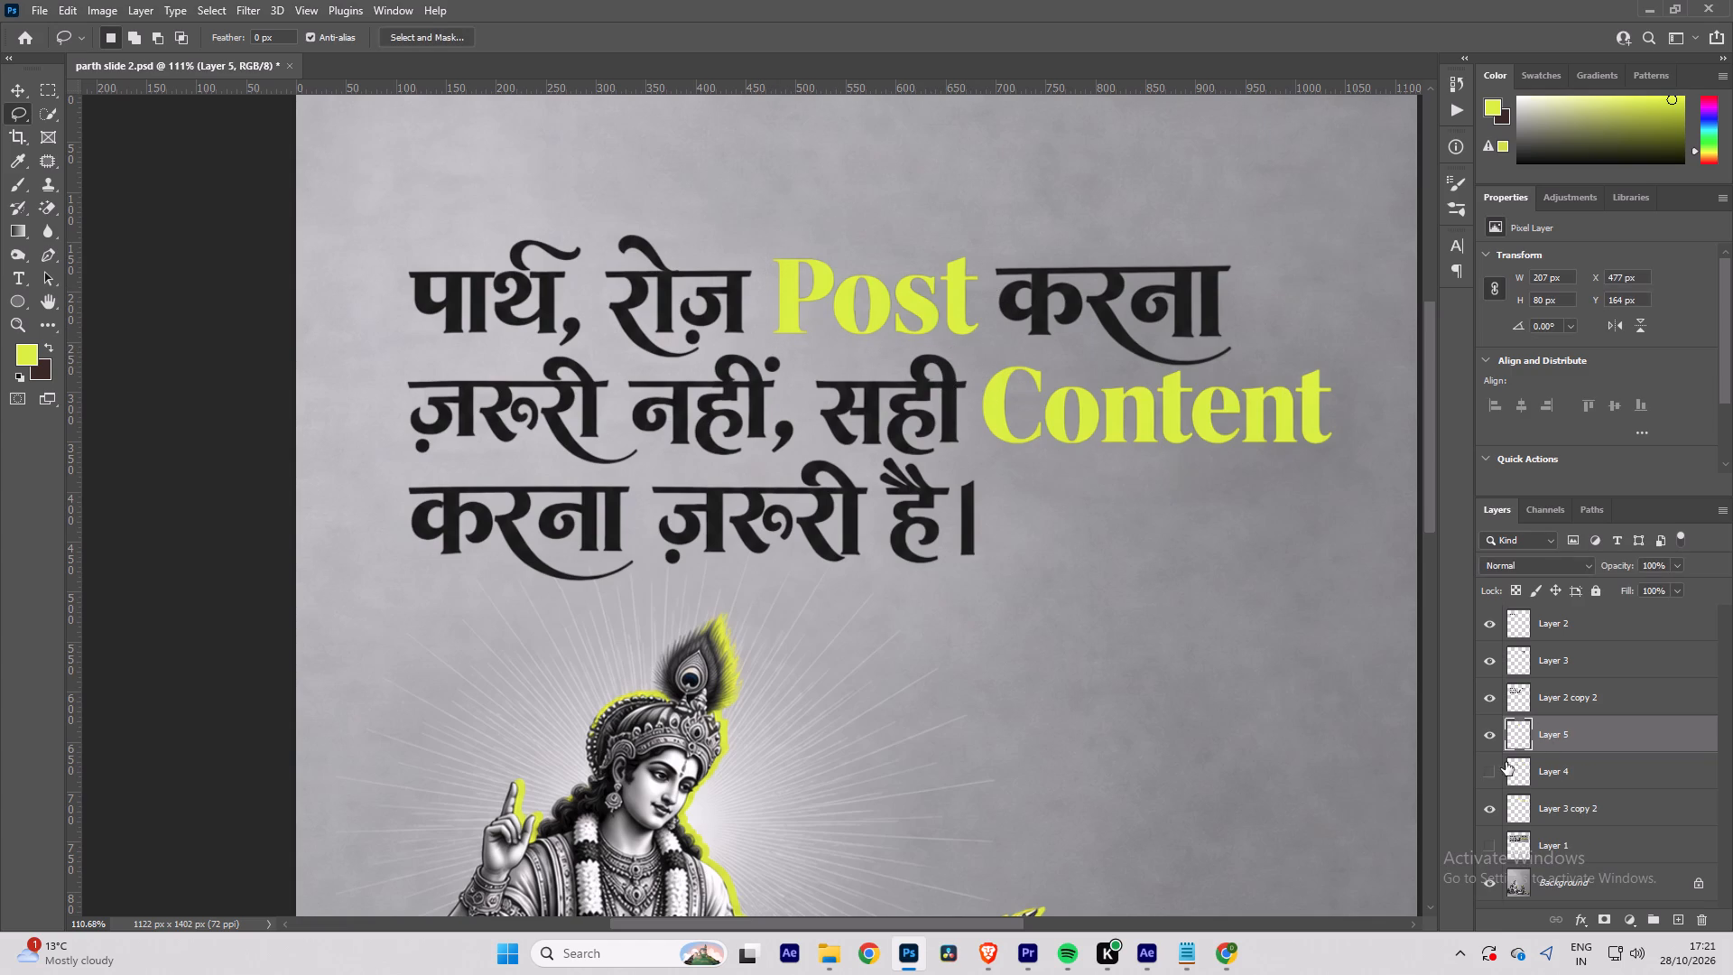
Toggle the visibility of Layer 5, Layer 4 and Layer 3 copy 2 to examine what each contributes.
{"action": "left_click", "coordinate": [1494, 736]}
{"action": "left_click", "coordinate": [1487, 775]}
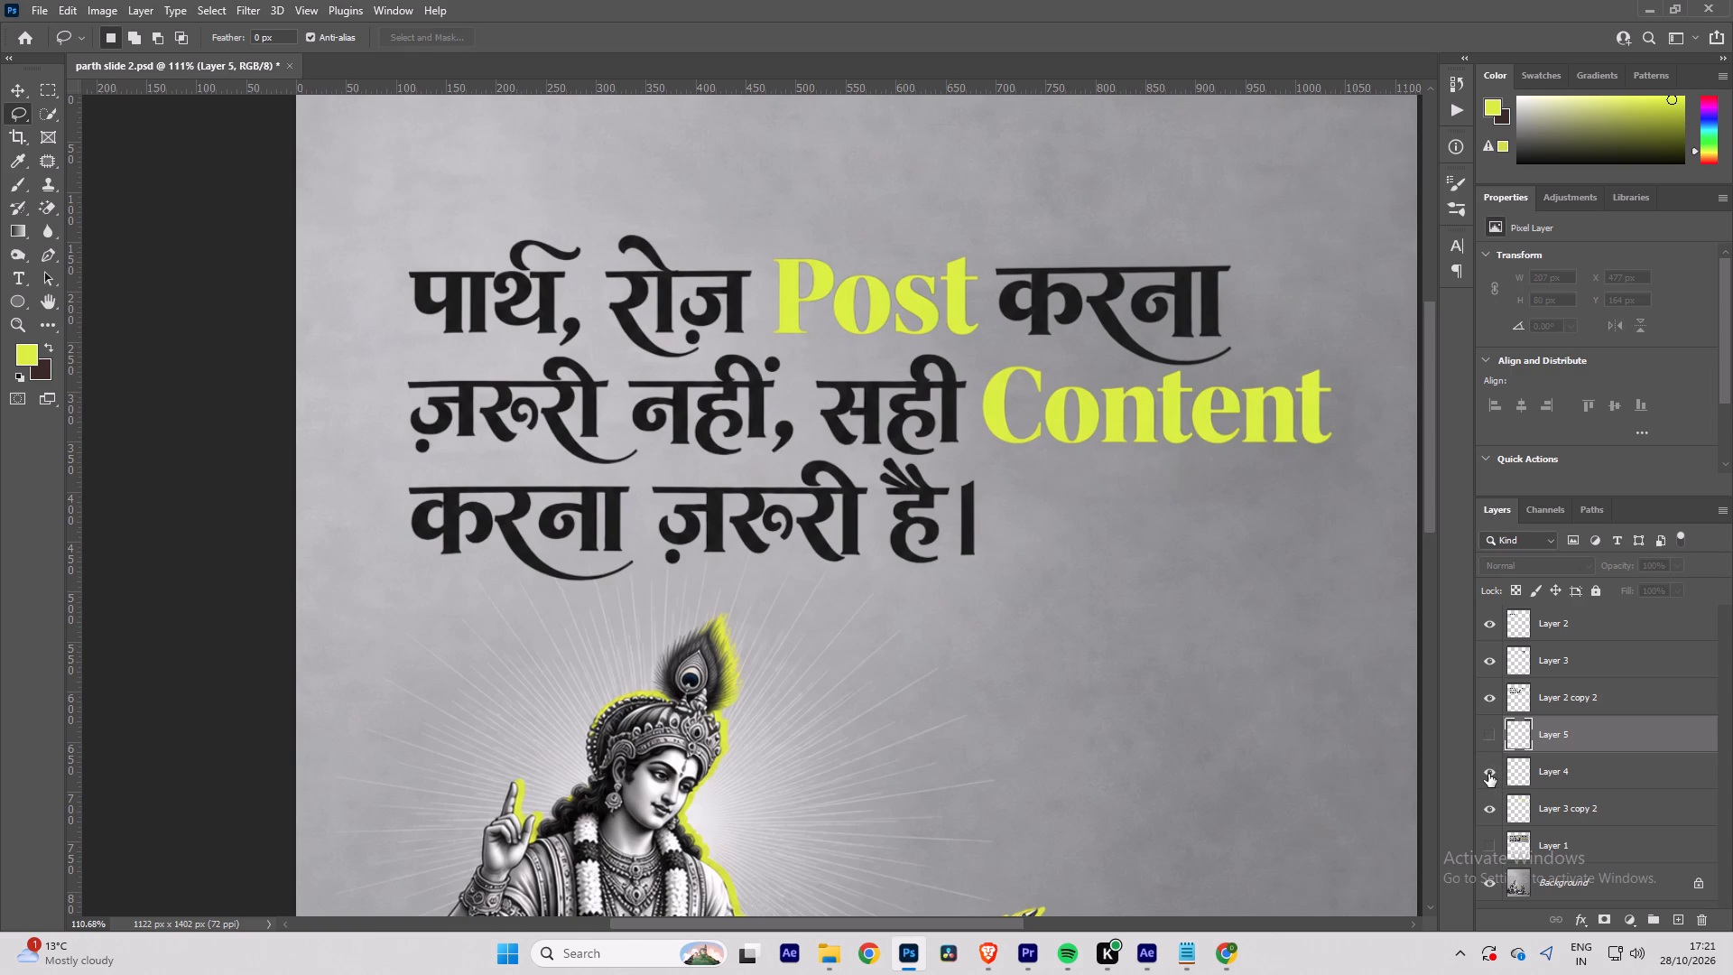
{"action": "left_click", "coordinate": [1488, 775]}
{"action": "left_click", "coordinate": [1494, 804]}
{"action": "left_click", "coordinate": [1494, 804]}
{"action": "left_click", "coordinate": [1494, 737]}
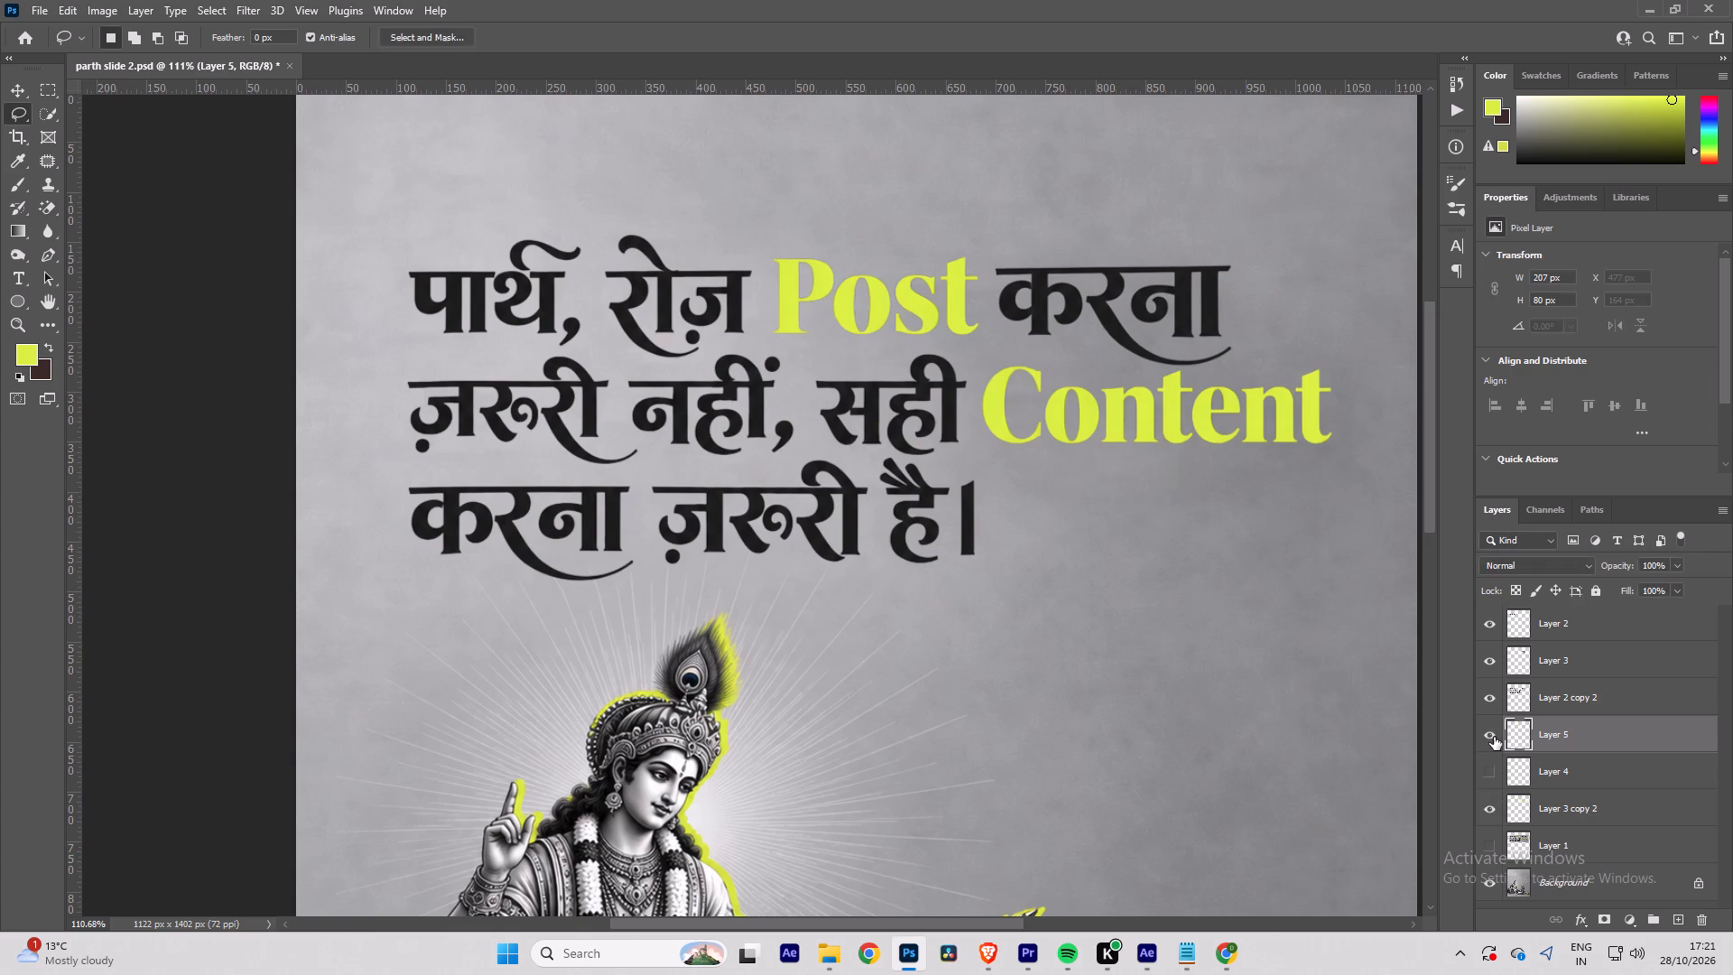
{"action": "left_click", "coordinate": [1494, 737]}
{"action": "left_click", "coordinate": [1494, 737]}
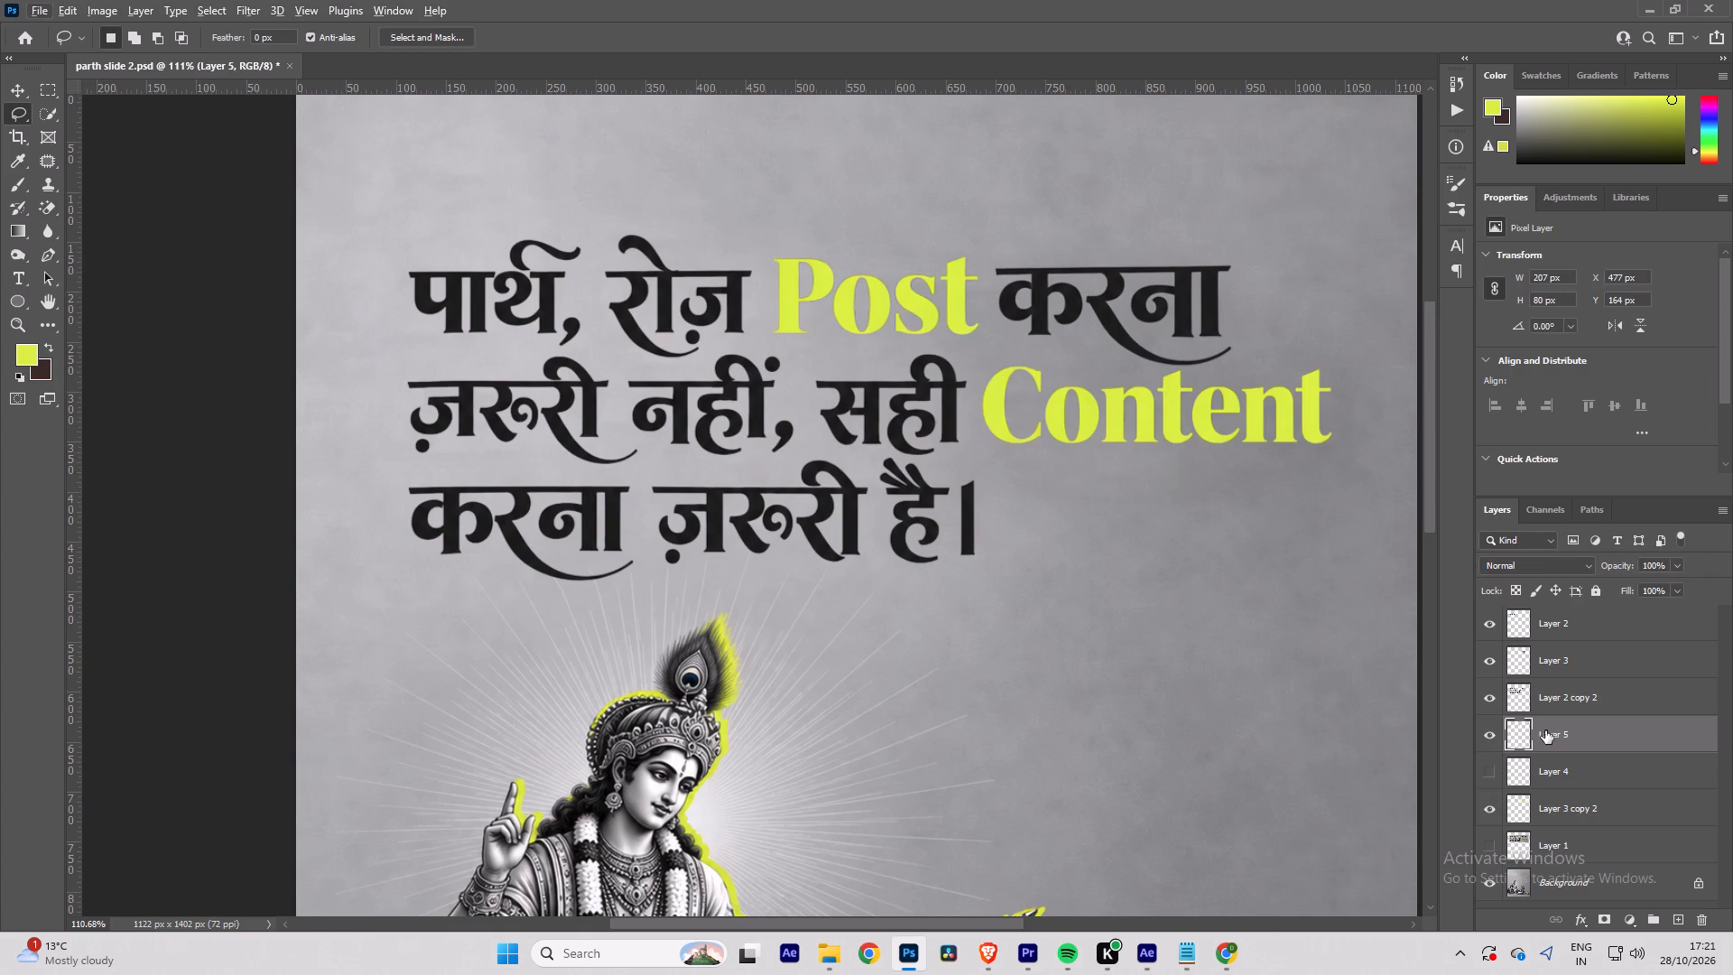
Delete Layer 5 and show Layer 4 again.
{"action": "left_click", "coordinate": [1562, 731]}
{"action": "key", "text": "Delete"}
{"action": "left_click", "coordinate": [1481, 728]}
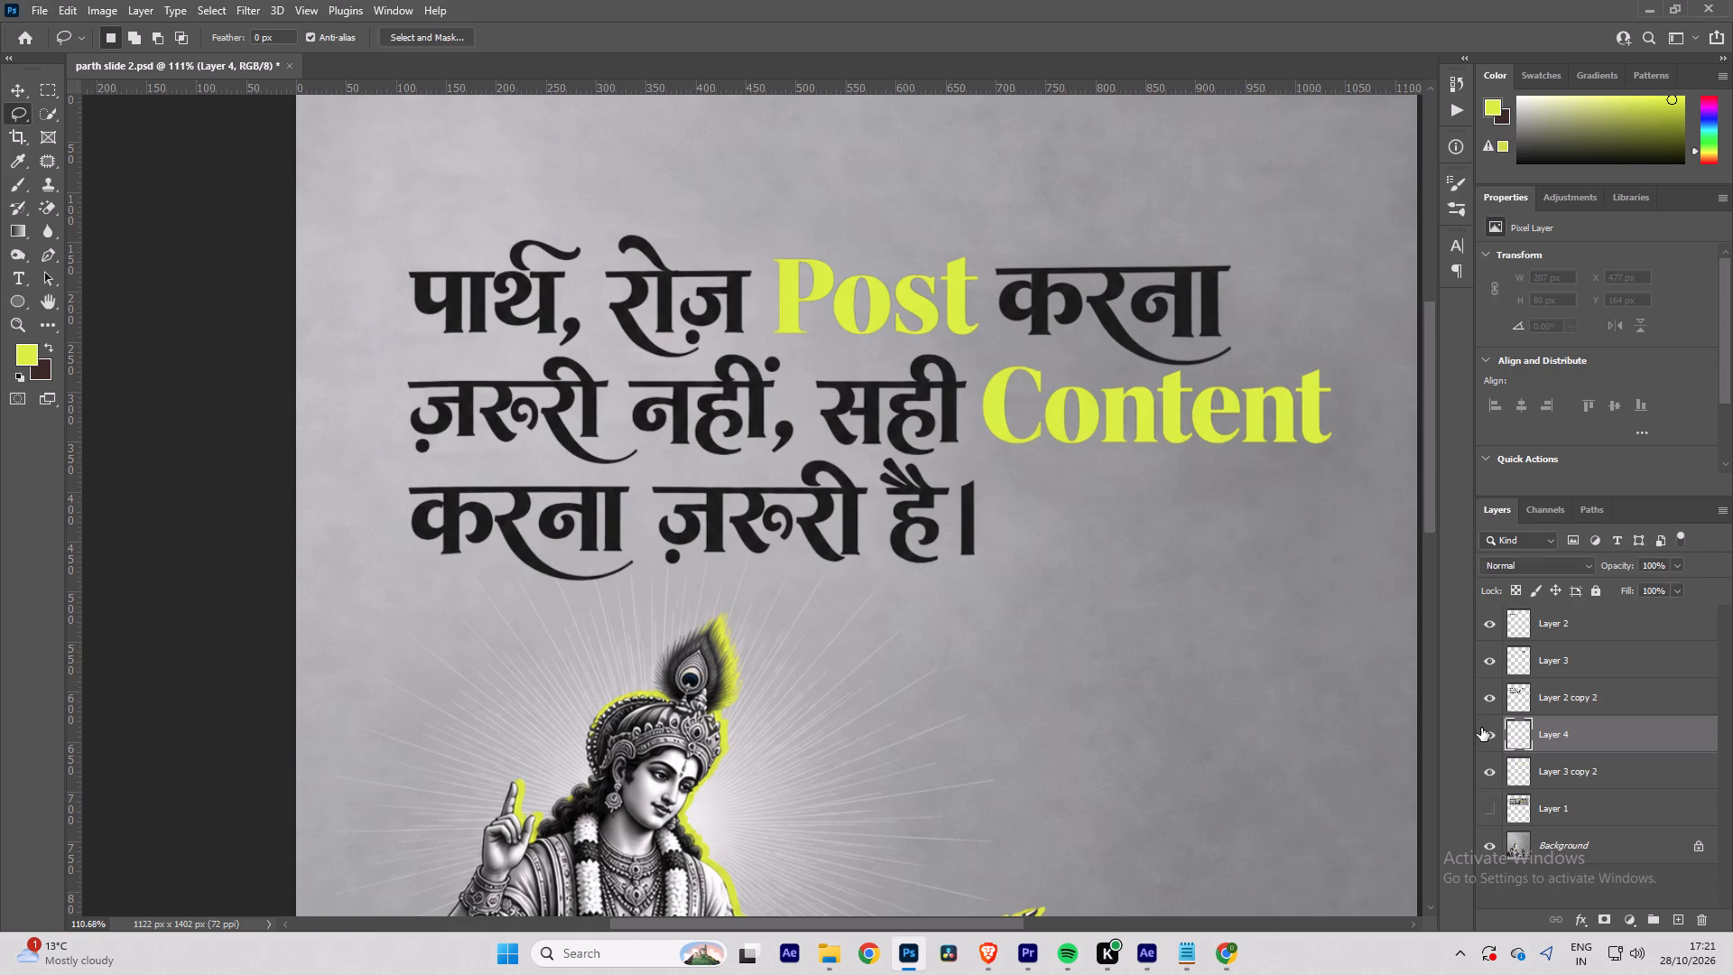
Hide and show Layer 2, Layer 3, Layer 2 copy 2 and Layer 3 copy 2 to examine their lettering.
{"action": "scroll", "coordinate": [838, 506], "scroll_direction": "down", "scroll_amount": 5}
{"action": "scroll", "coordinate": [838, 506], "scroll_direction": "up", "scroll_amount": 1, "text": "alt"}
{"action": "scroll", "coordinate": [838, 506], "scroll_direction": "down", "scroll_amount": 2, "text": "alt"}
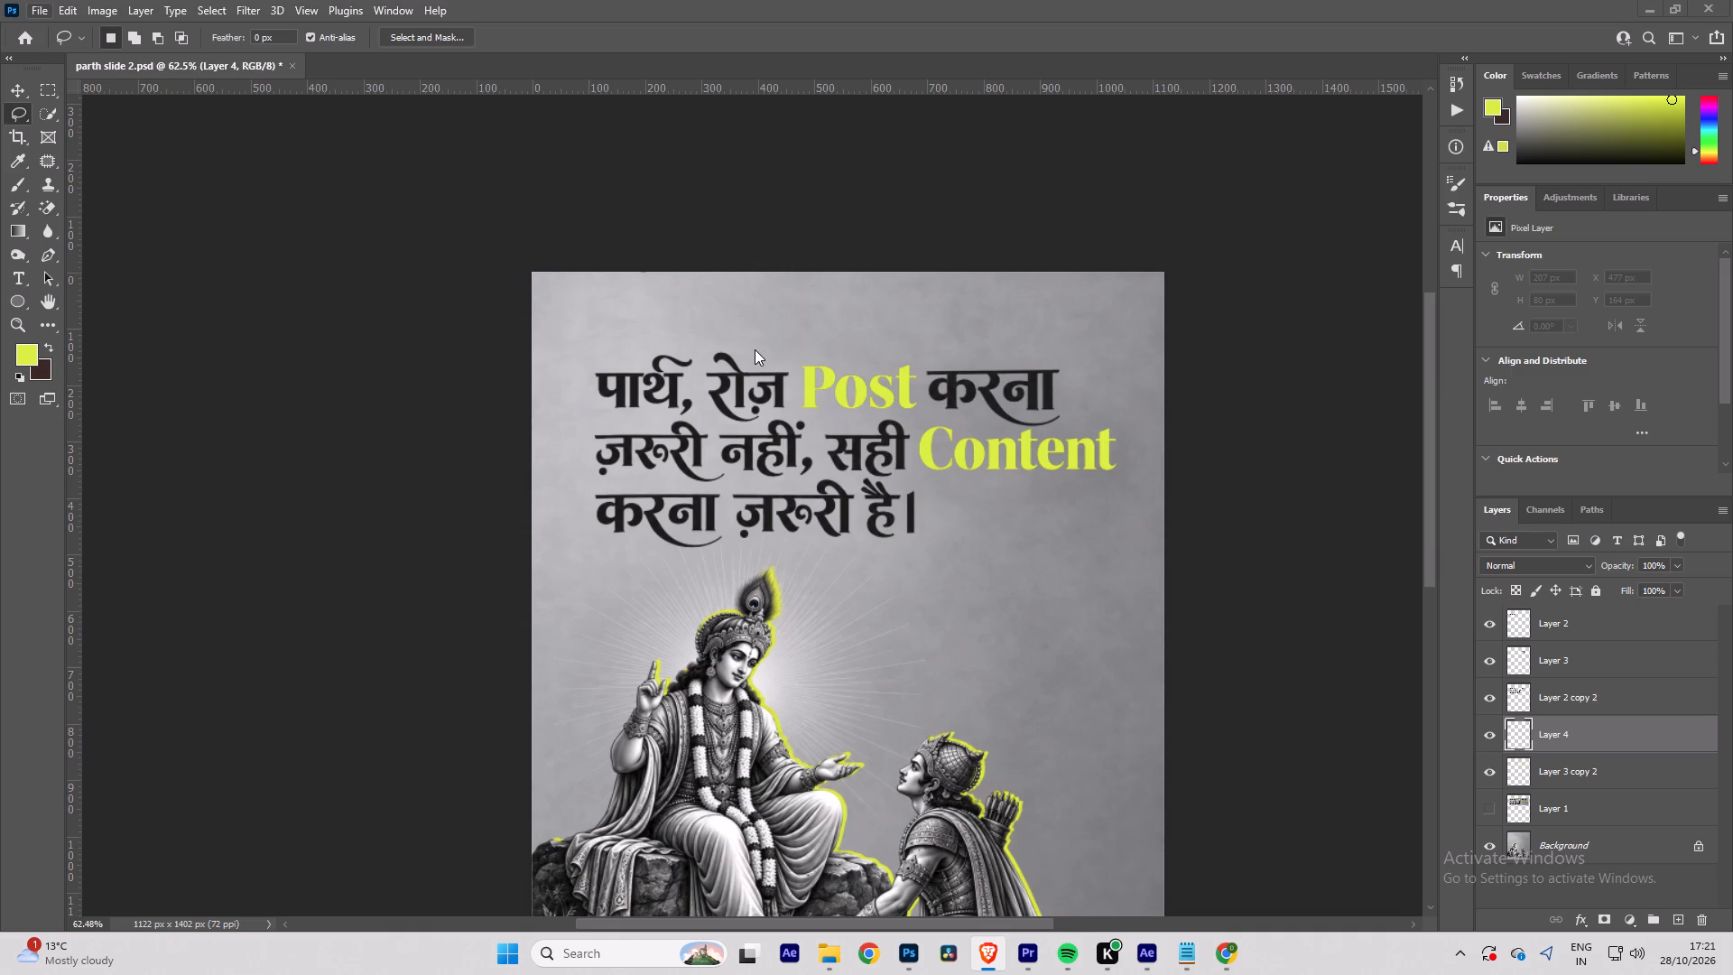
{"action": "double_click", "coordinate": [1487, 623]}
{"action": "left_click", "coordinate": [1487, 664]}
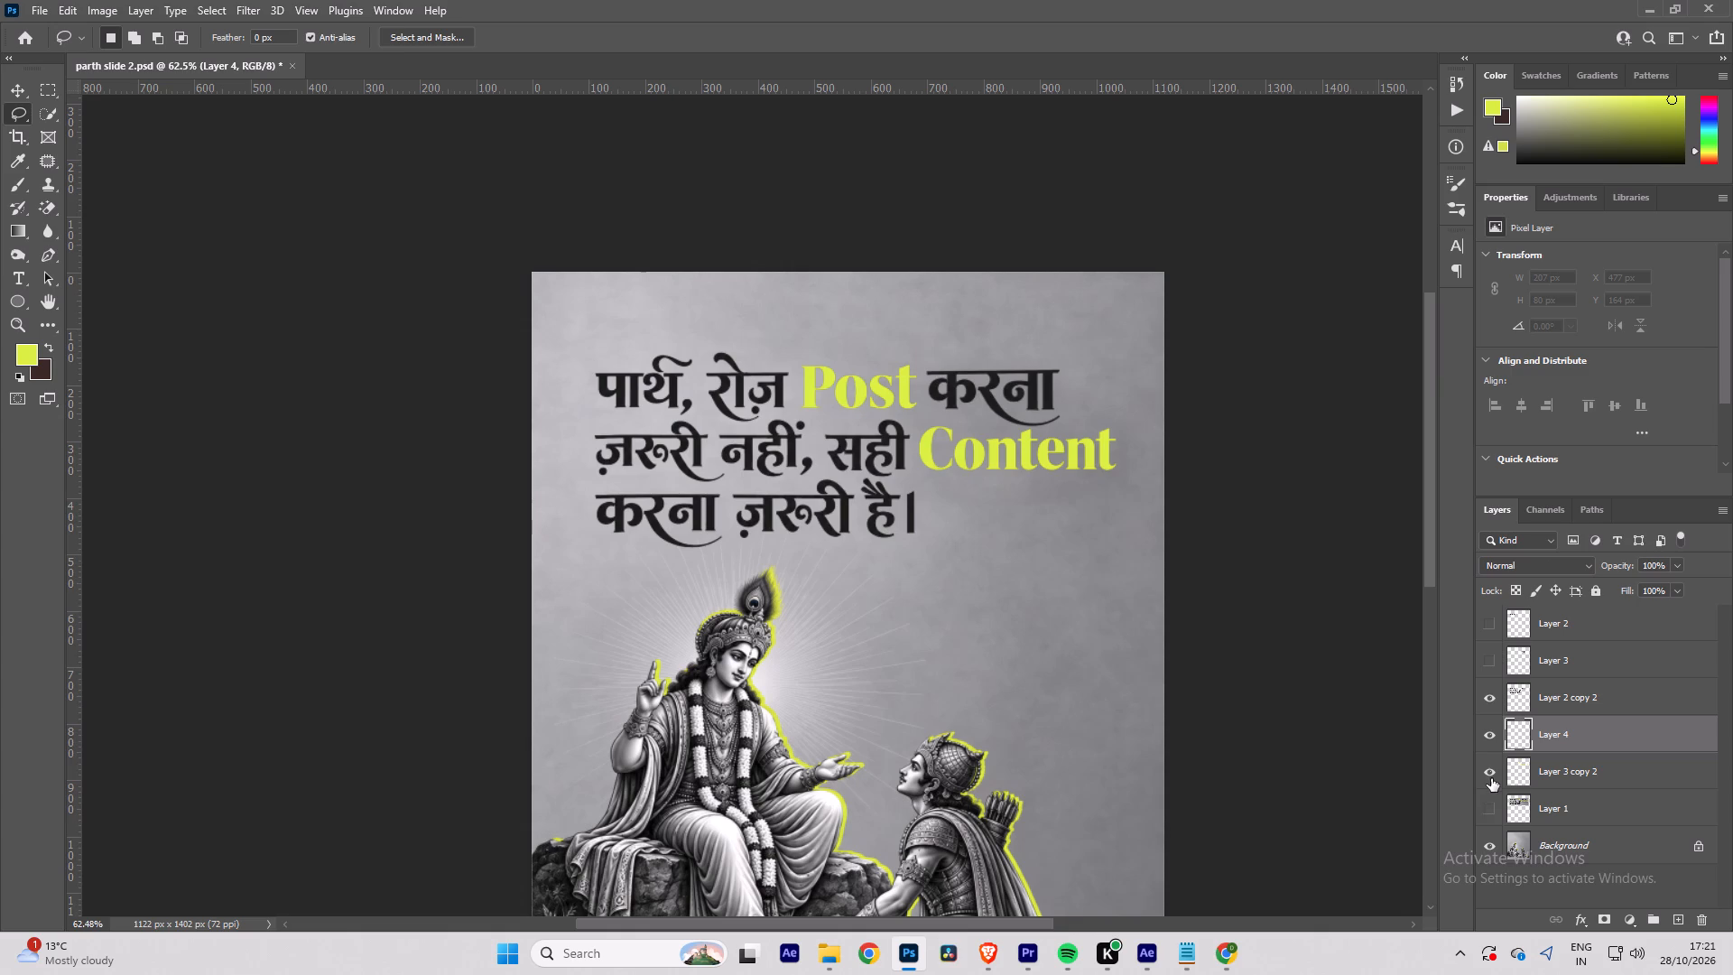
{"action": "left_click", "coordinate": [1490, 768]}
{"action": "left_click", "coordinate": [1490, 768]}
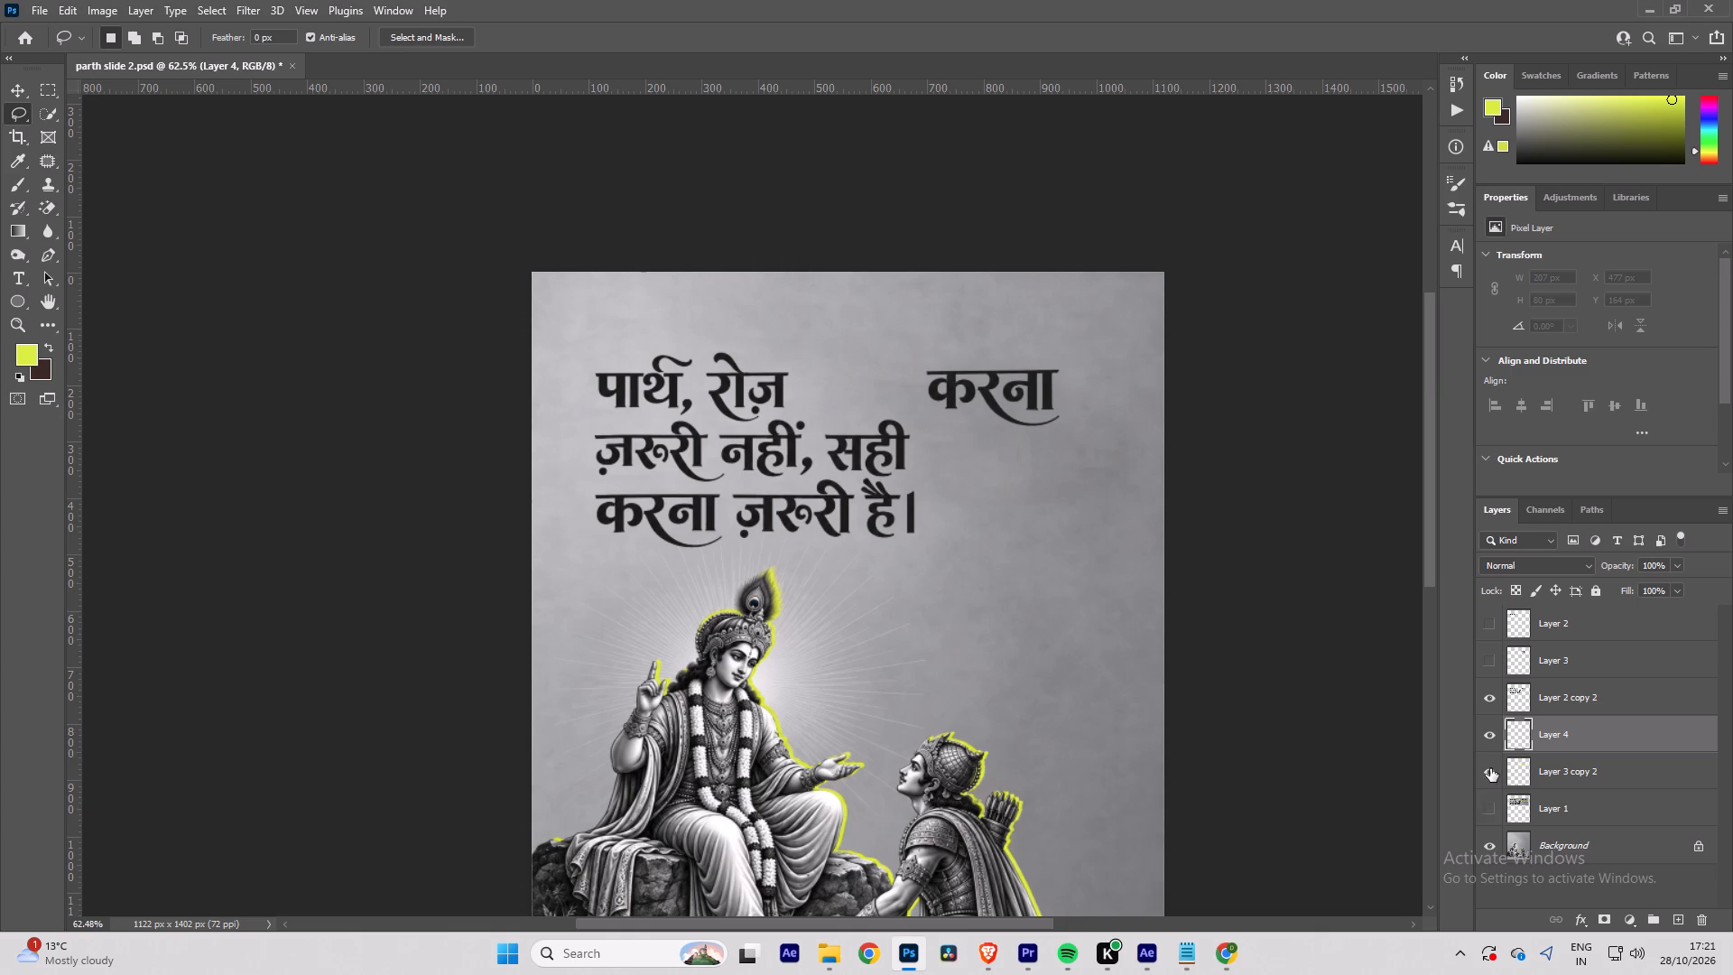
{"action": "left_click", "coordinate": [1490, 768]}
{"action": "left_click", "coordinate": [1496, 697]}
{"action": "left_click", "coordinate": [1493, 664]}
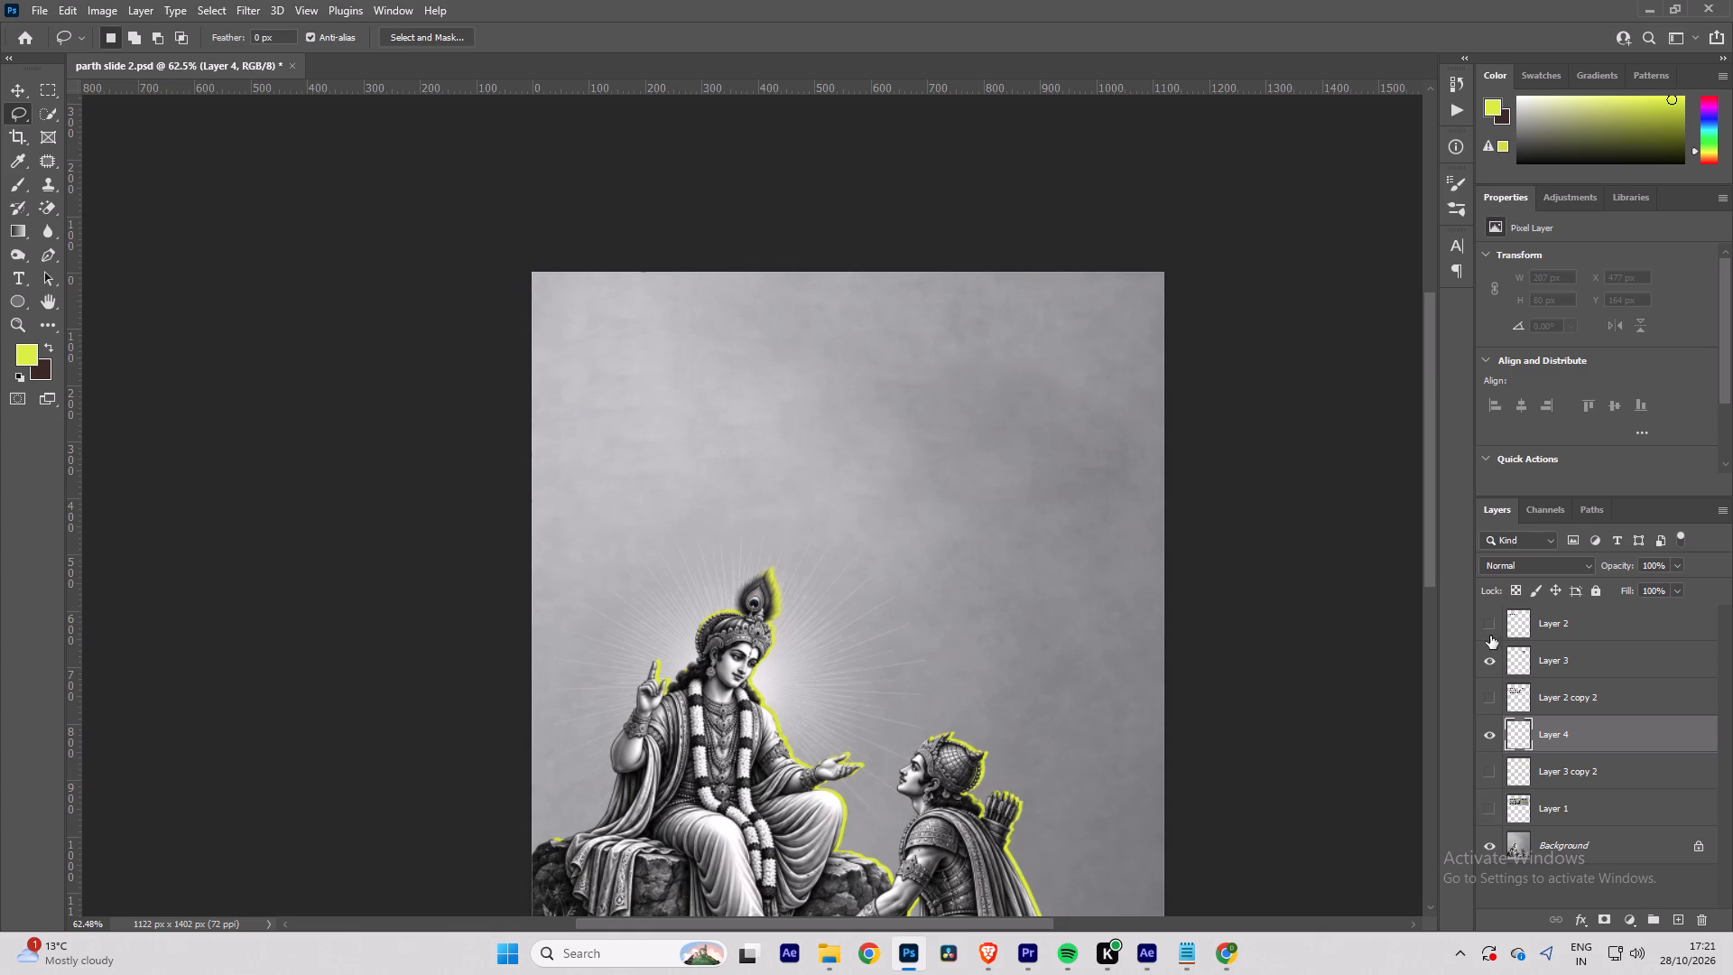
{"action": "left_click", "coordinate": [1489, 627]}
{"action": "left_click", "coordinate": [1491, 690]}
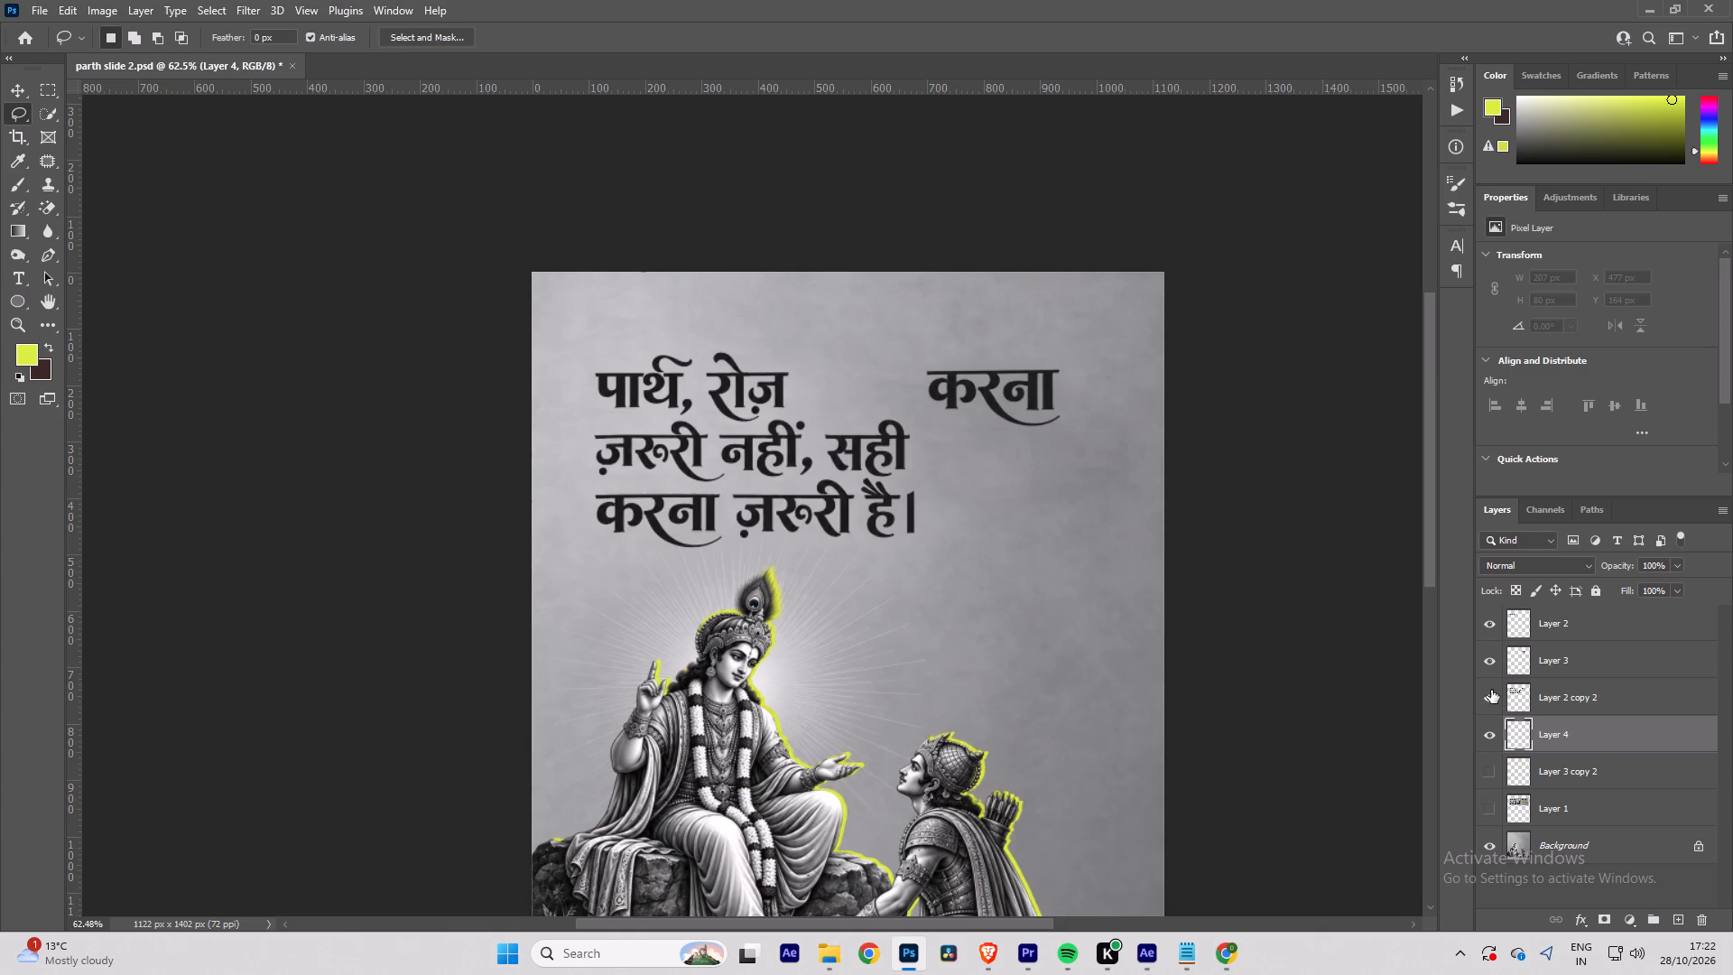
{"action": "left_click", "coordinate": [1488, 769]}
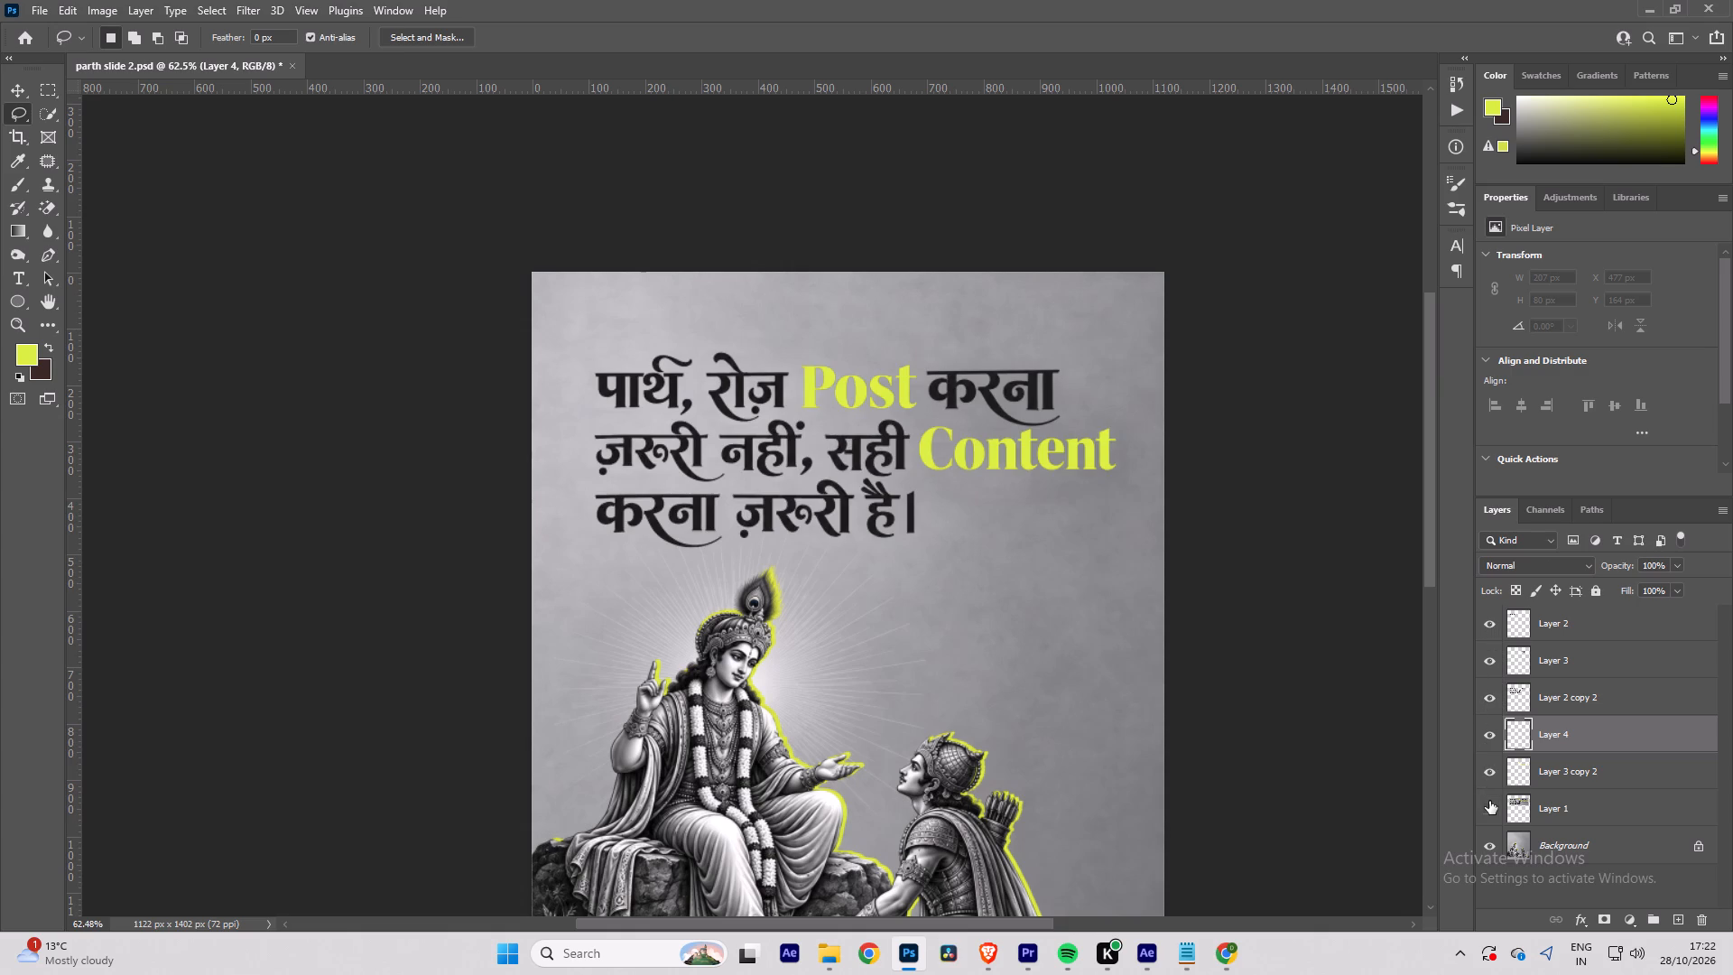
Toggle Layer 1's visibility to compare its full lettering with the separated layers, leaving it hidden.
{"action": "left_click", "coordinate": [1490, 799]}
{"action": "left_click", "coordinate": [1490, 799]}
{"action": "left_click", "coordinate": [1490, 799]}
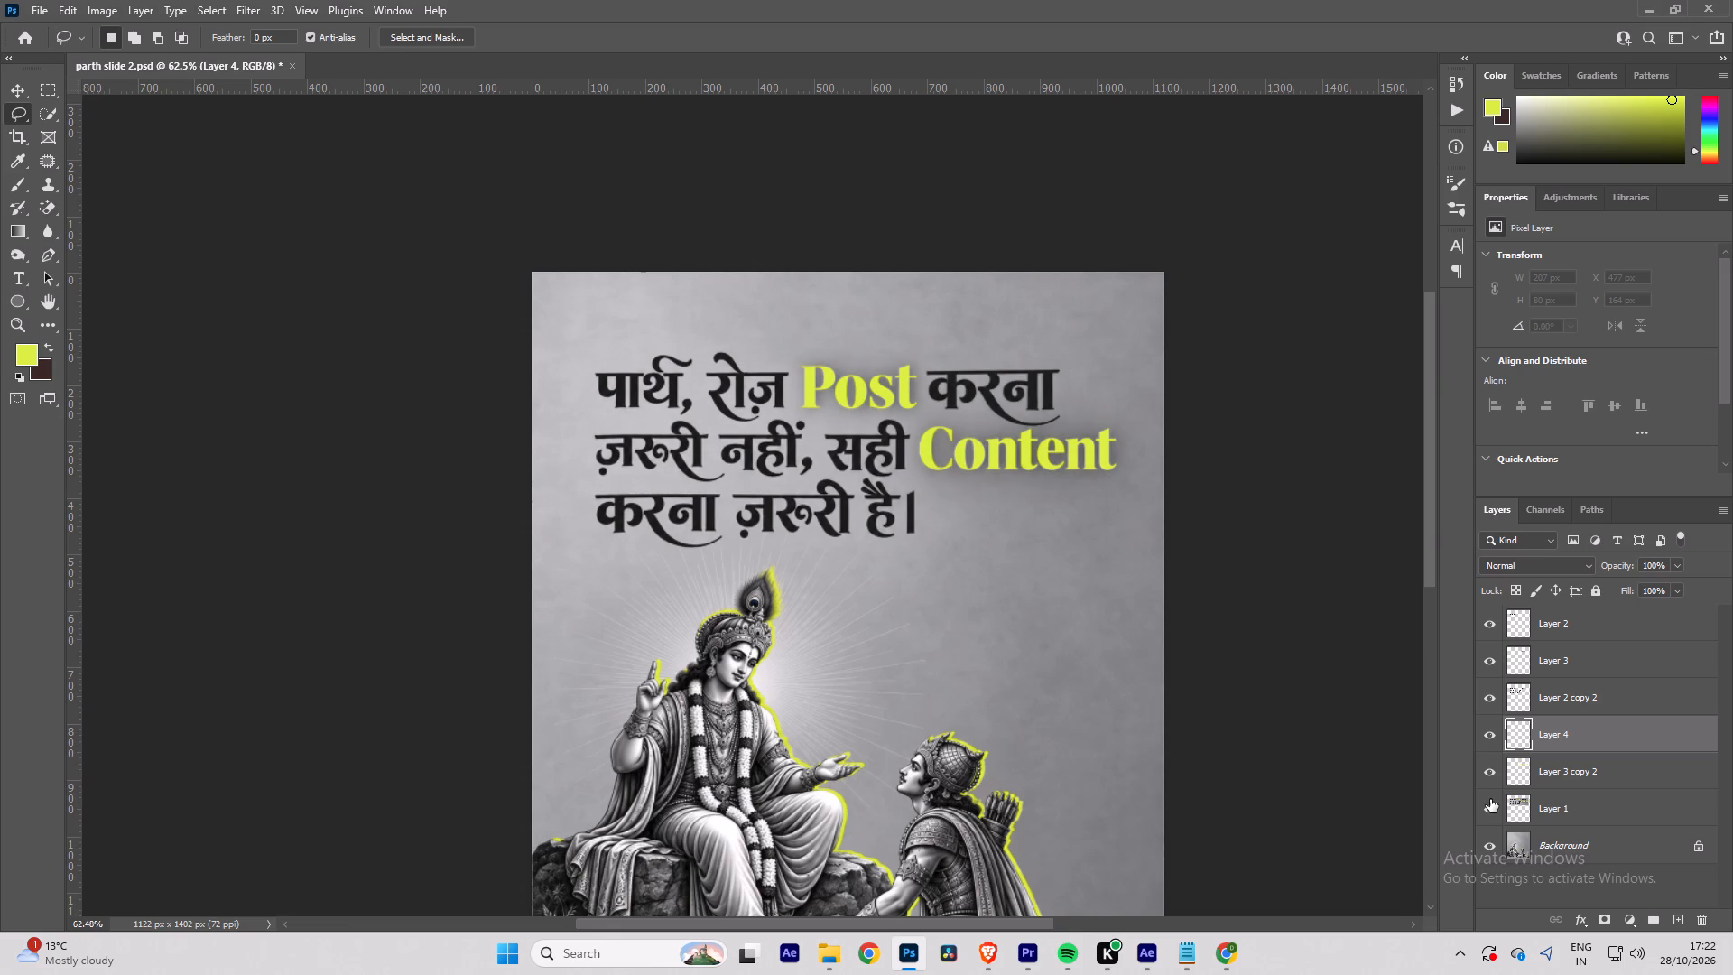
{"action": "left_click", "coordinate": [1490, 805]}
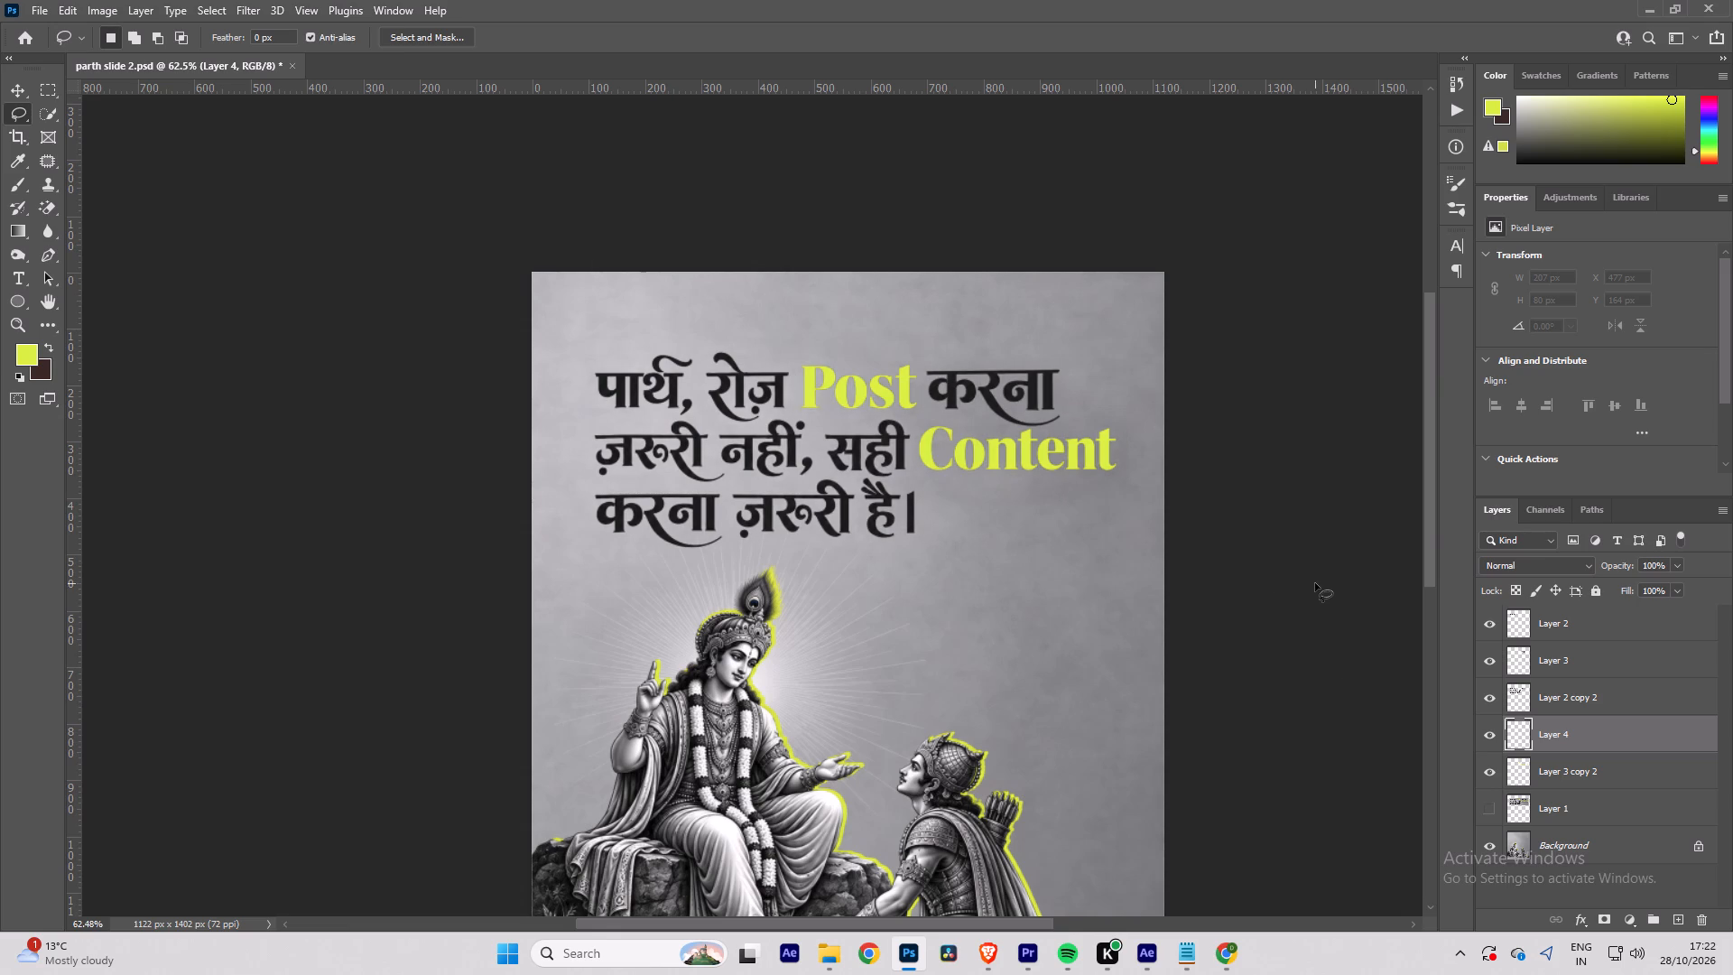
Toggle Layer 2 copy 2's visibility to examine which lines of black lettering it contains.
{"action": "scroll", "coordinate": [918, 515], "scroll_direction": "up", "scroll_amount": 2, "text": "alt"}
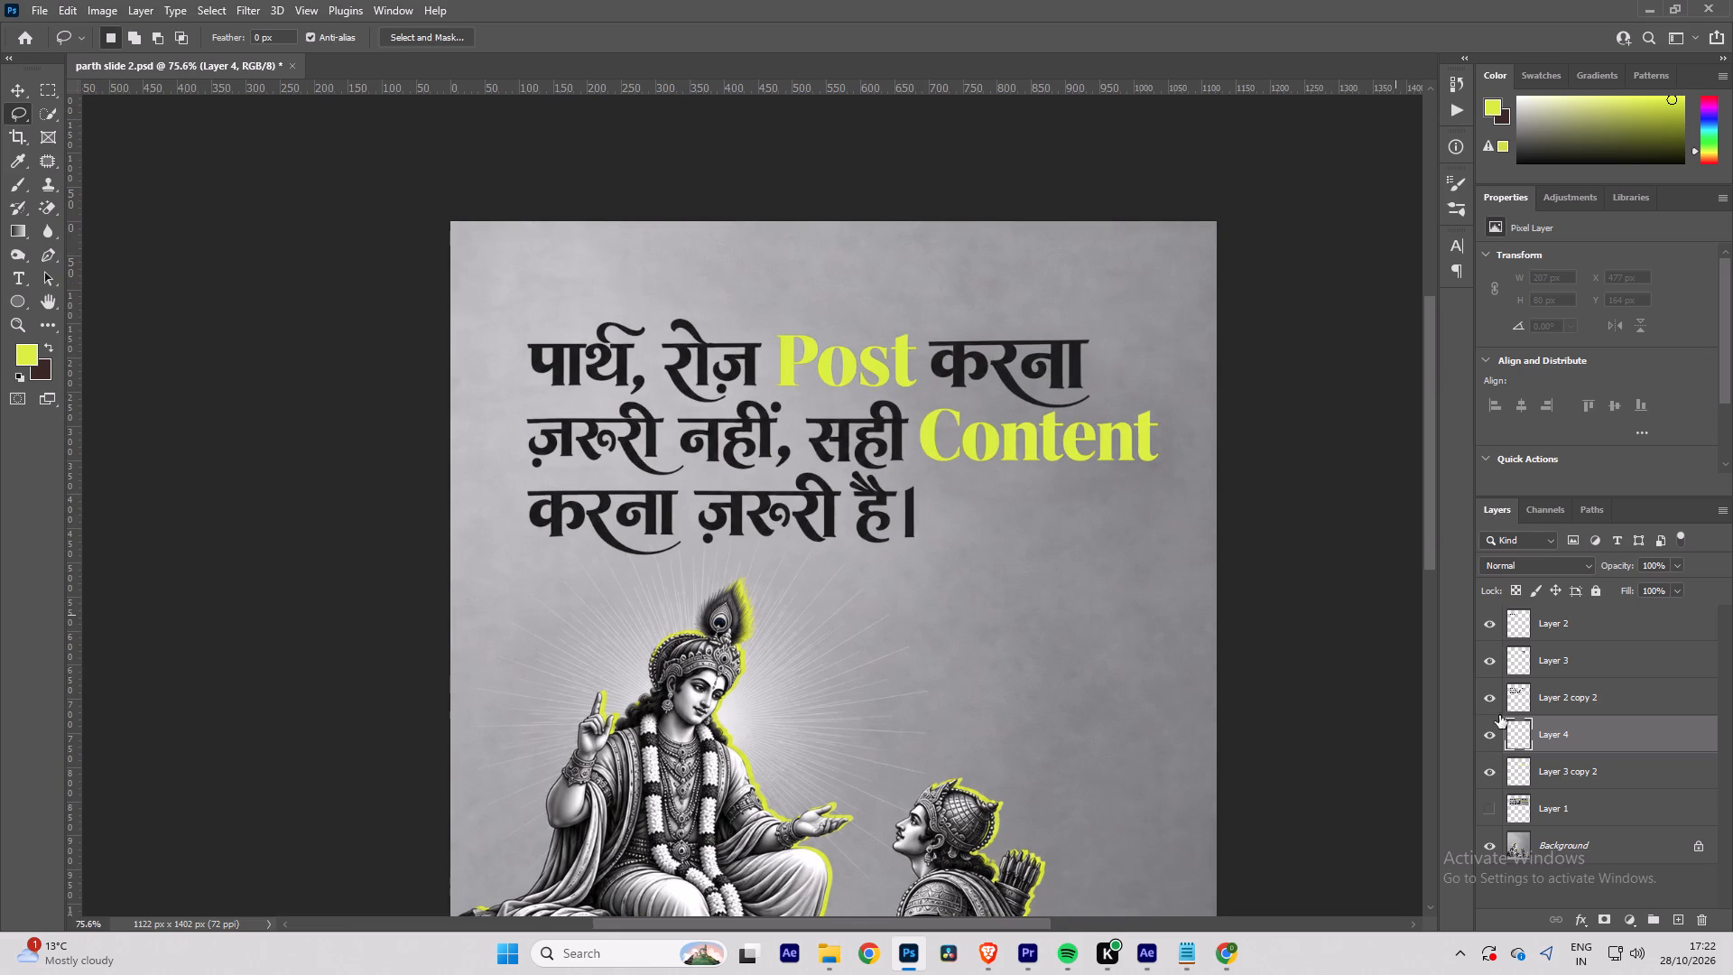
{"action": "left_click", "coordinate": [1492, 699]}
{"action": "left_click", "coordinate": [1492, 699]}
{"action": "left_click", "coordinate": [1491, 697]}
{"action": "left_click", "coordinate": [1491, 697]}
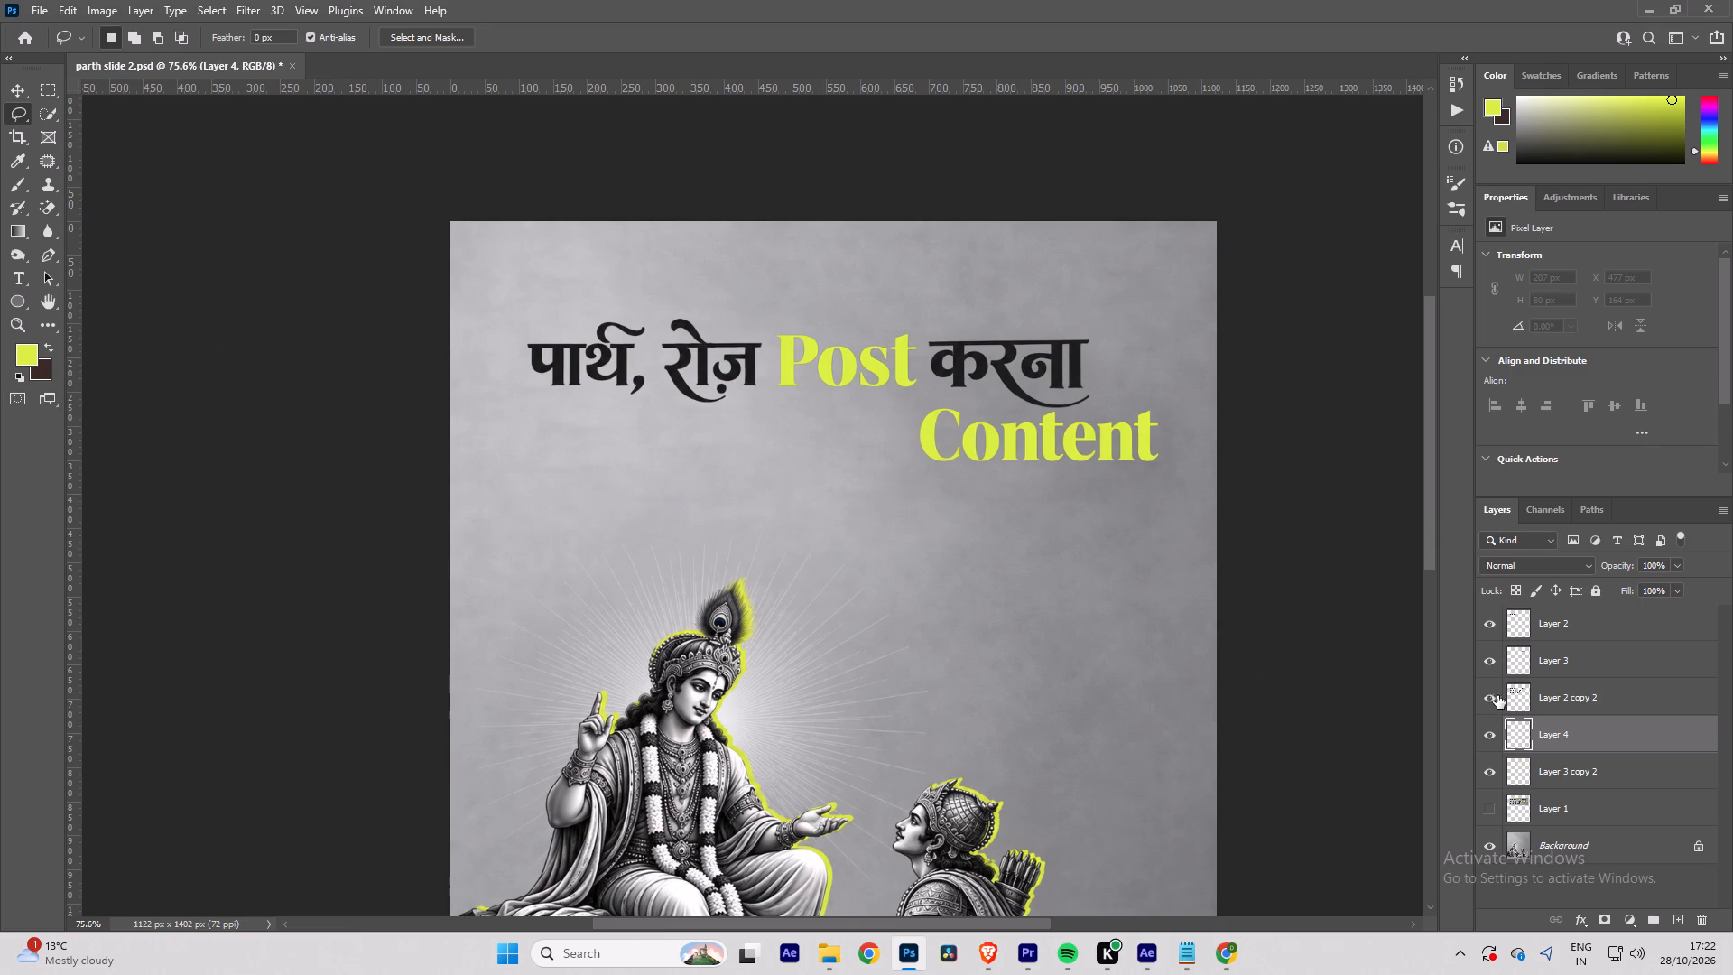
Lasso the second line's black lettering "ज़रूरी नहीं, सही" on Layer 2 copy 2 and copy it to its own layer.
{"action": "left_click", "coordinate": [1574, 696]}
{"action": "scroll", "coordinate": [540, 445], "scroll_direction": "up", "scroll_amount": 2, "text": "alt"}
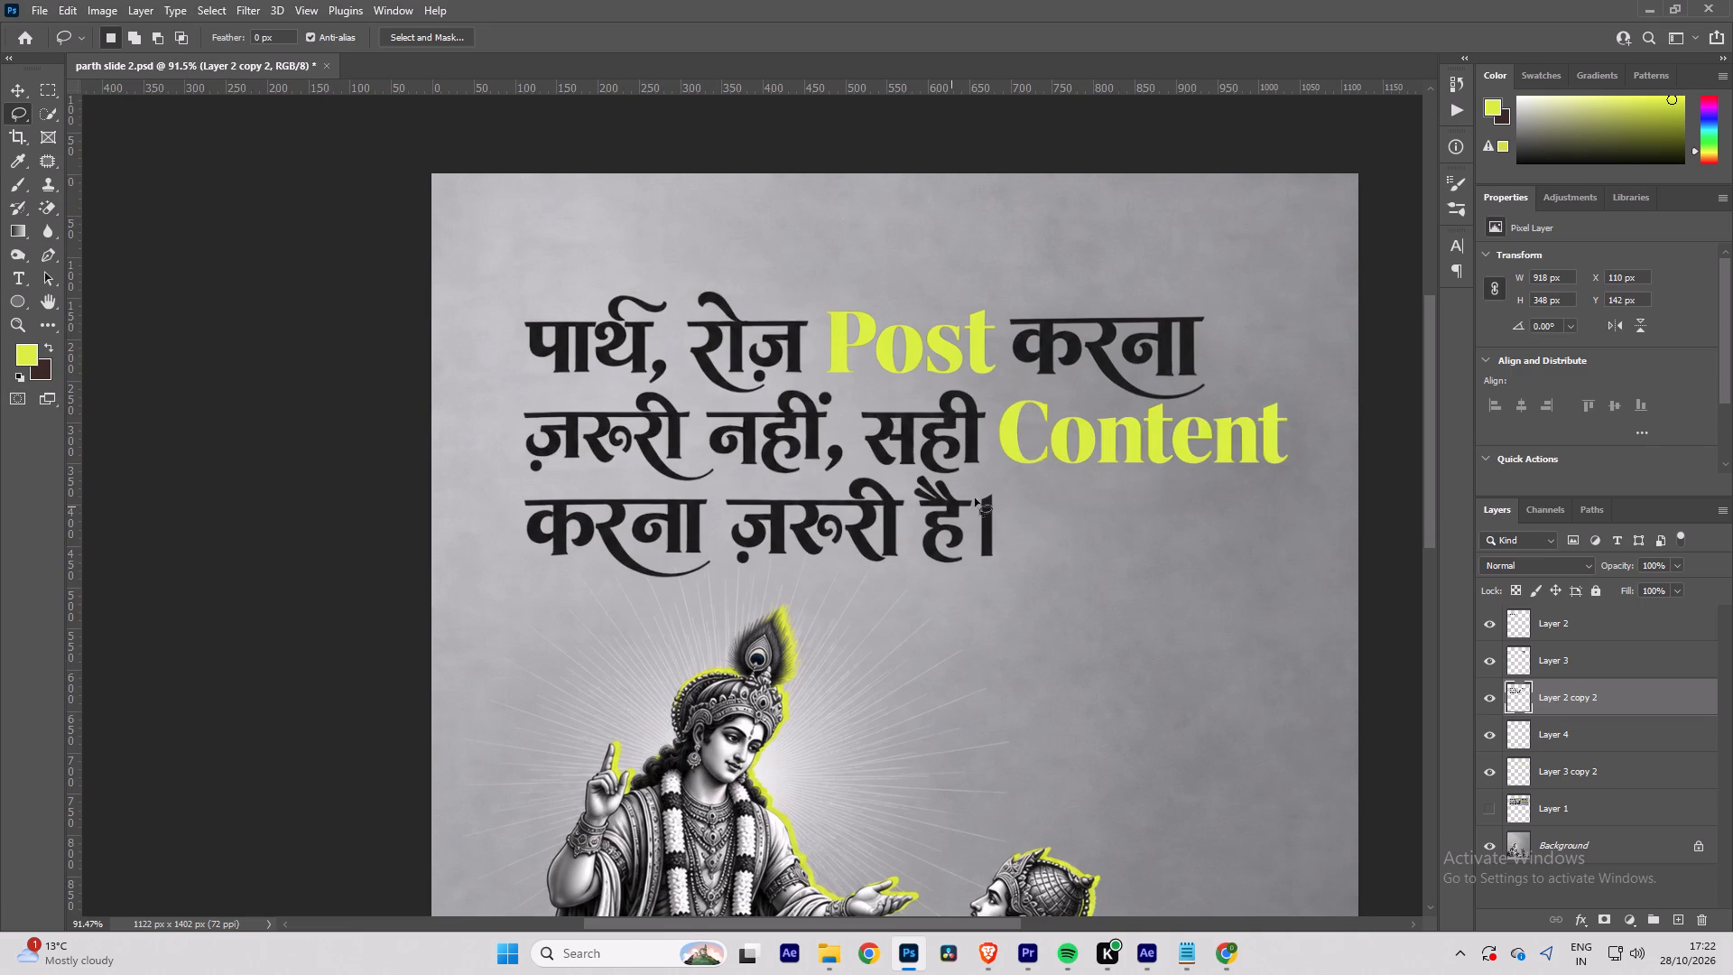
{"action": "left_click_drag", "start_coordinate": [996, 484], "coordinate": [835, 475]}
{"action": "left_click_drag", "start_coordinate": [835, 475], "coordinate": [815, 477]}
{"action": "key", "text": "ctrl+d"}
{"action": "scroll", "coordinate": [958, 494], "scroll_direction": "up", "scroll_amount": 3, "text": "alt"}
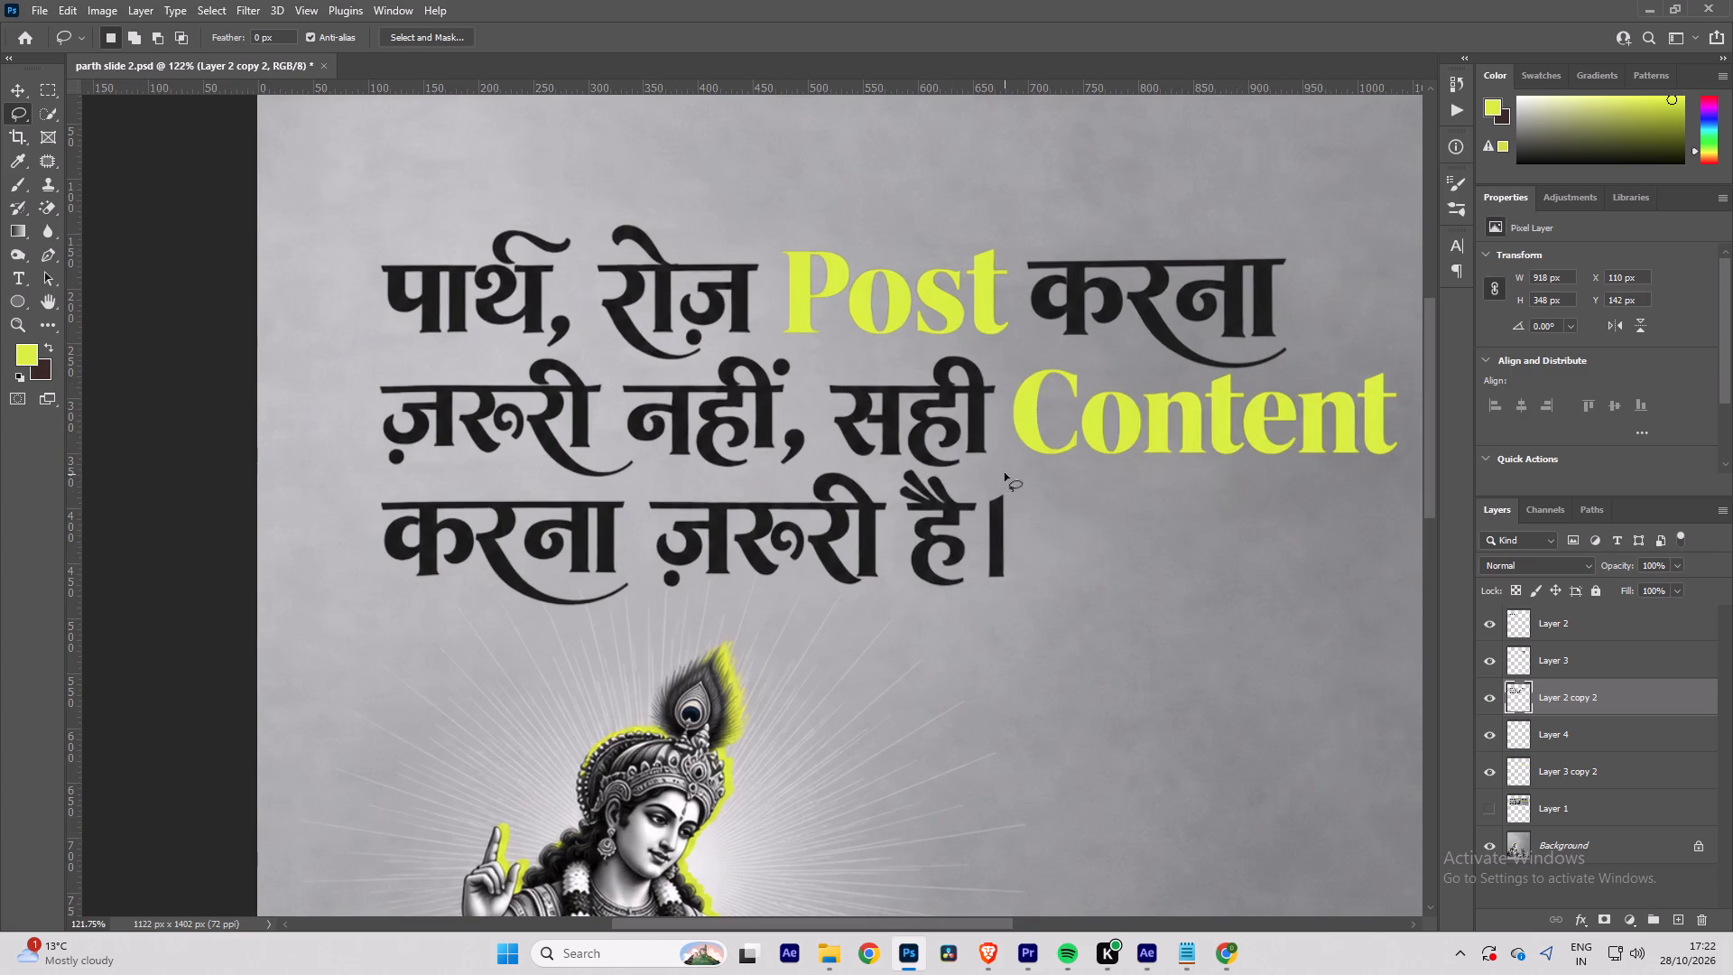
{"action": "left_click", "coordinate": [1005, 465]}
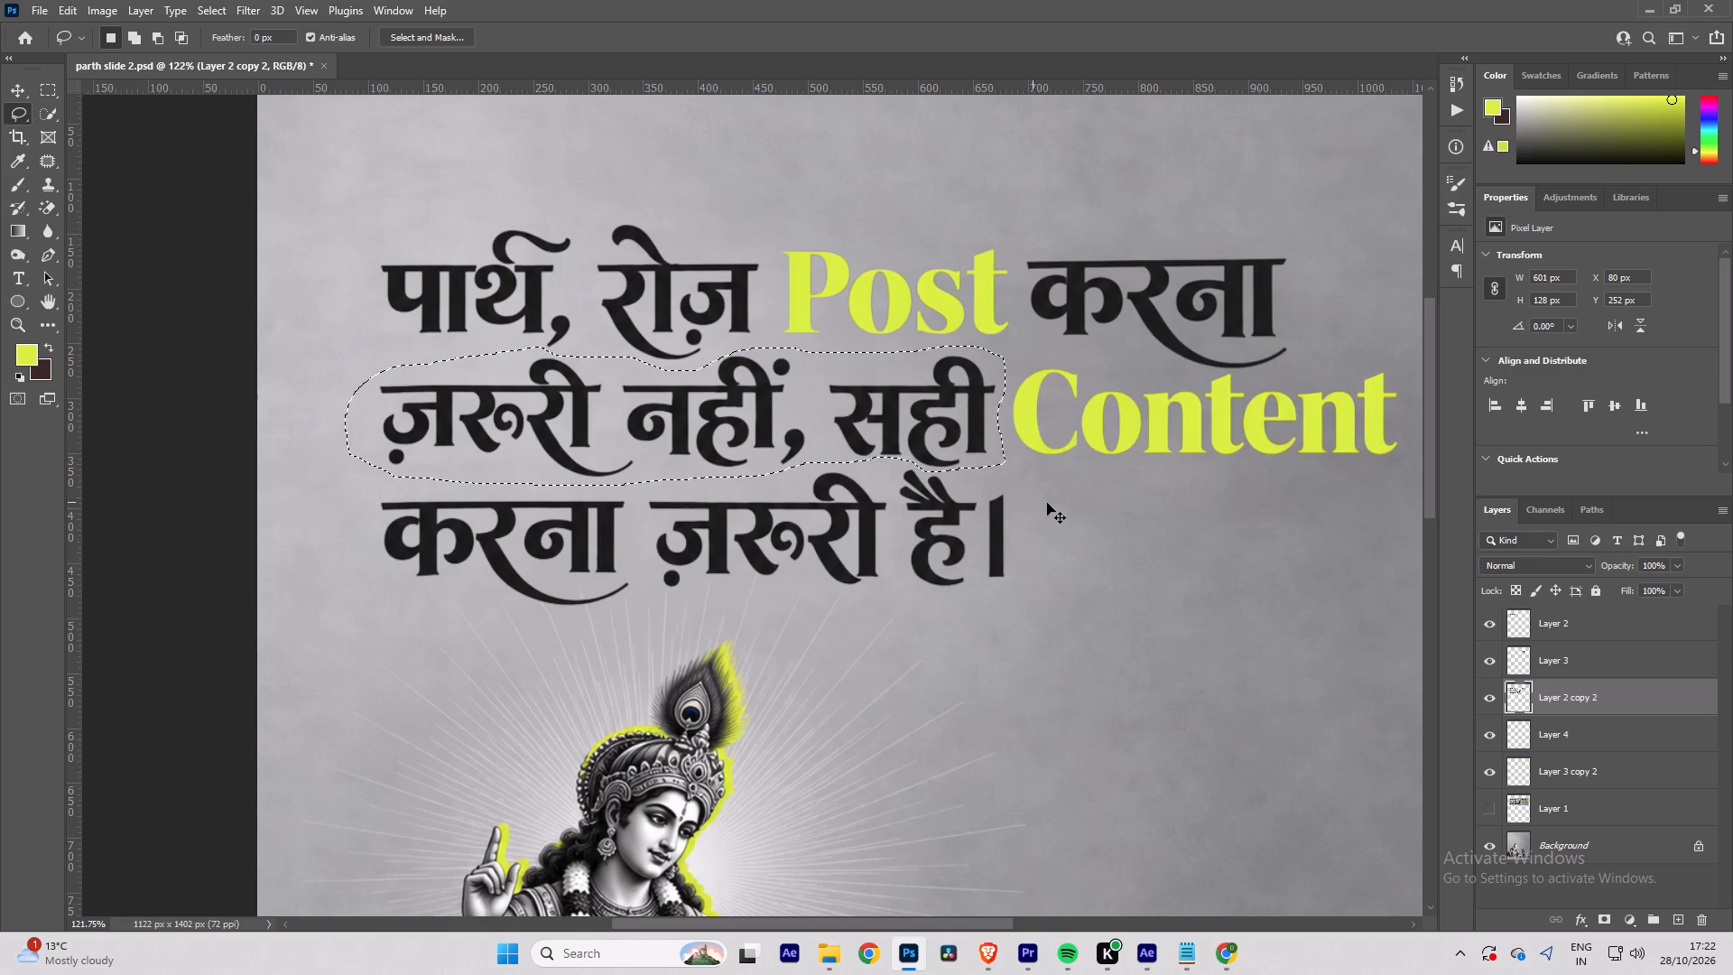
{"action": "key", "text": "ctrl+j"}
{"action": "left_click", "coordinate": [1487, 732]}
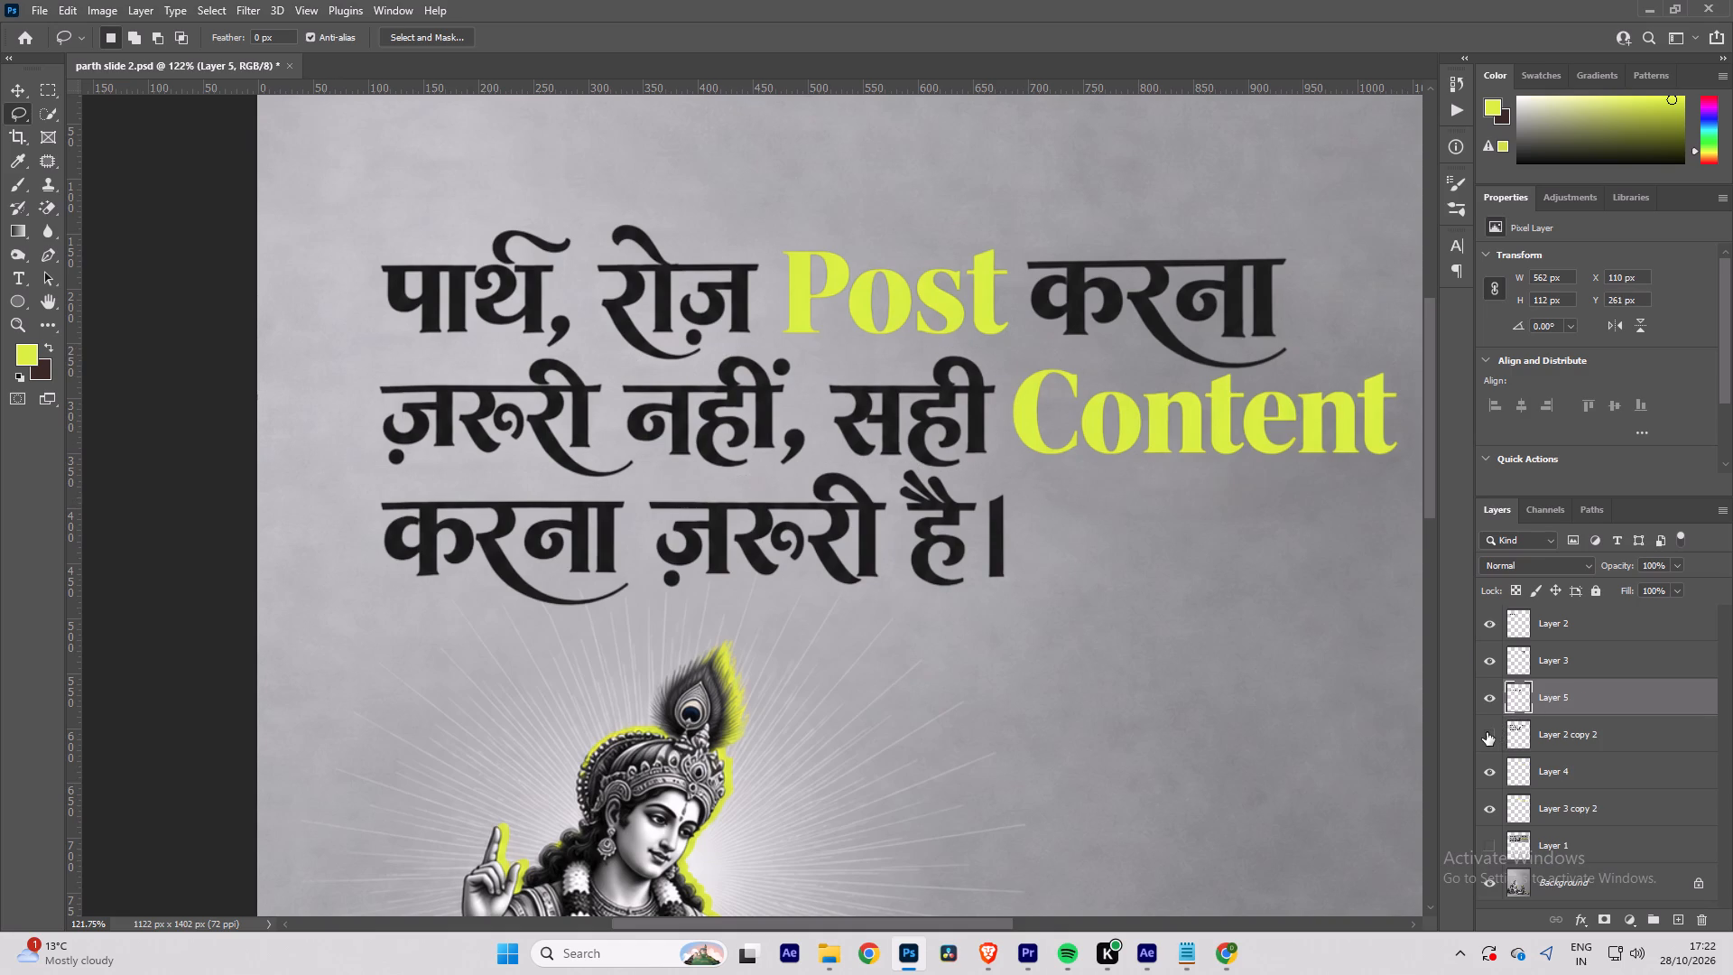
{"action": "left_click", "coordinate": [1487, 732]}
{"action": "left_click", "coordinate": [1486, 735]}
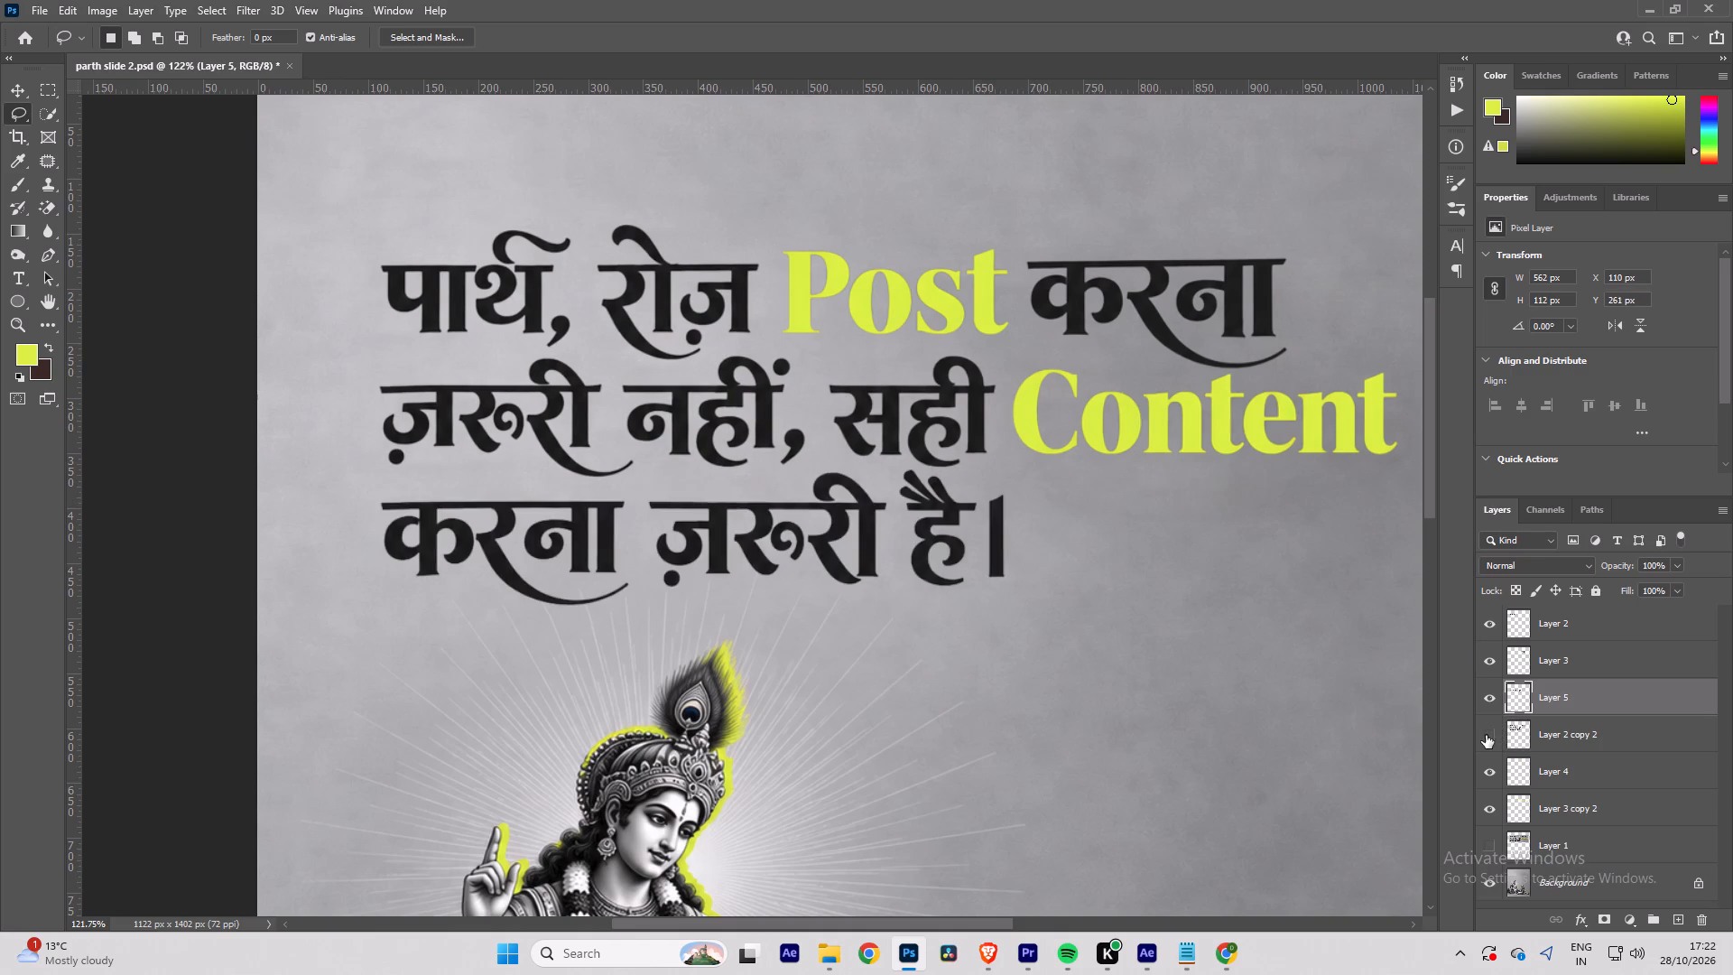
{"action": "left_click", "coordinate": [1486, 735]}
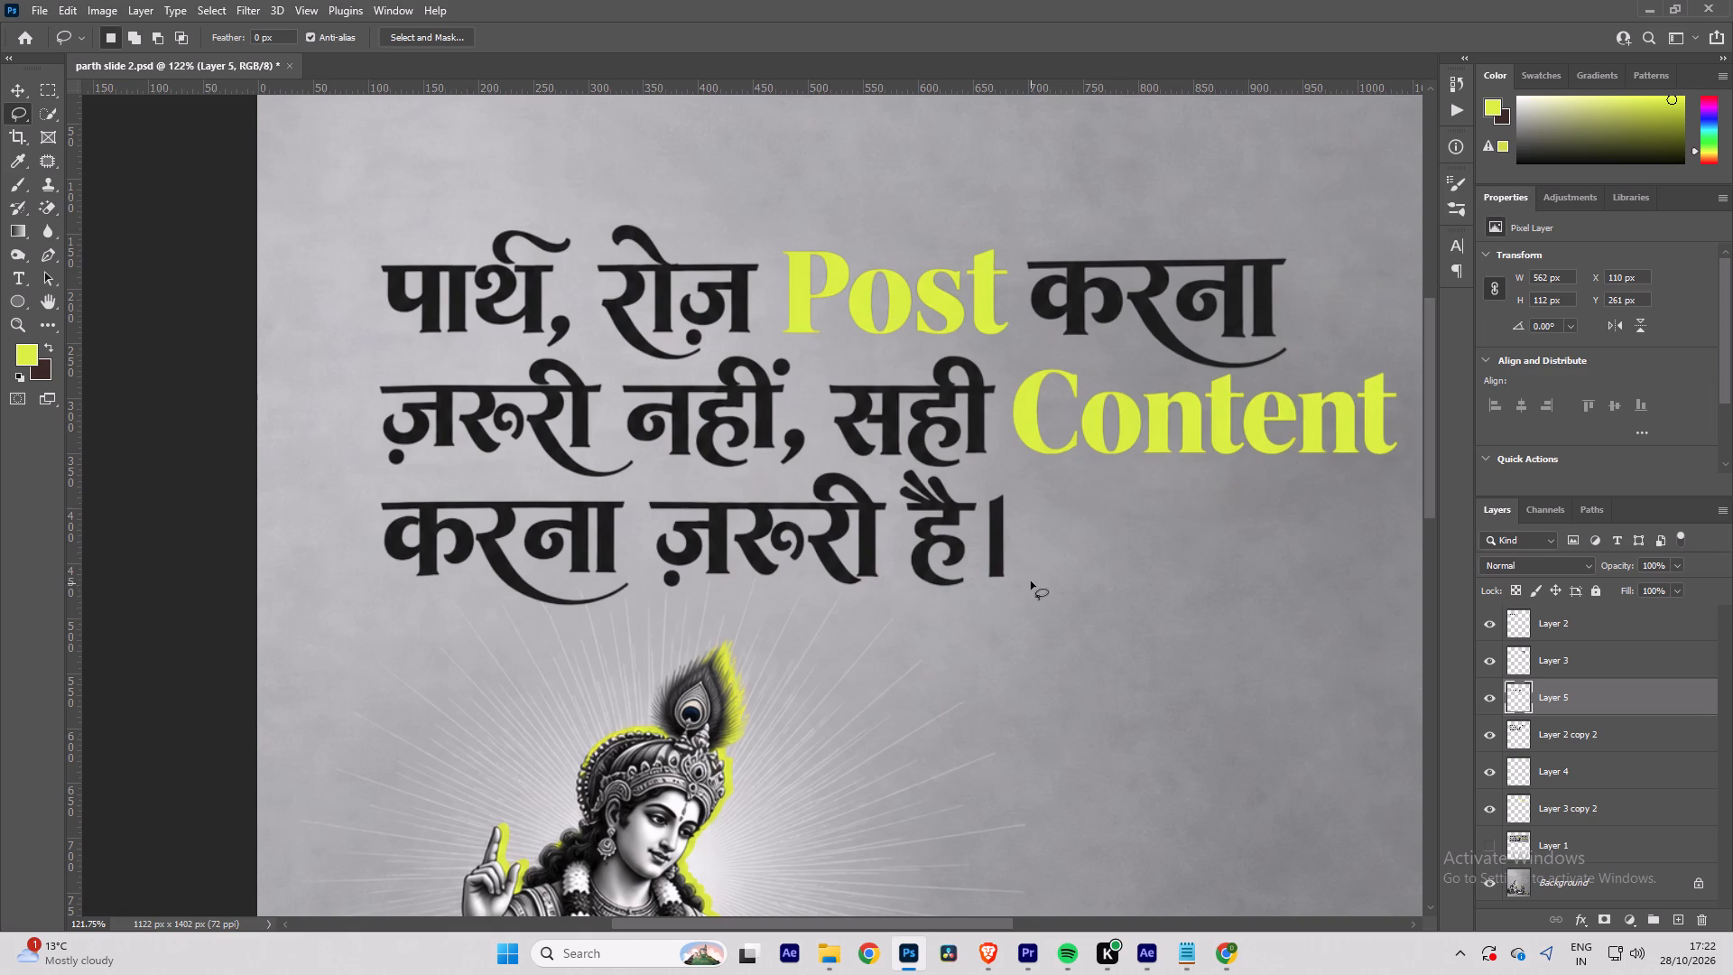
Lasso the third line "करना ज़रूरी है।" on Layer 2 copy 2, copy it to its own layer, and hide Layer 2 copy 2.
{"action": "left_click", "coordinate": [1030, 576]}
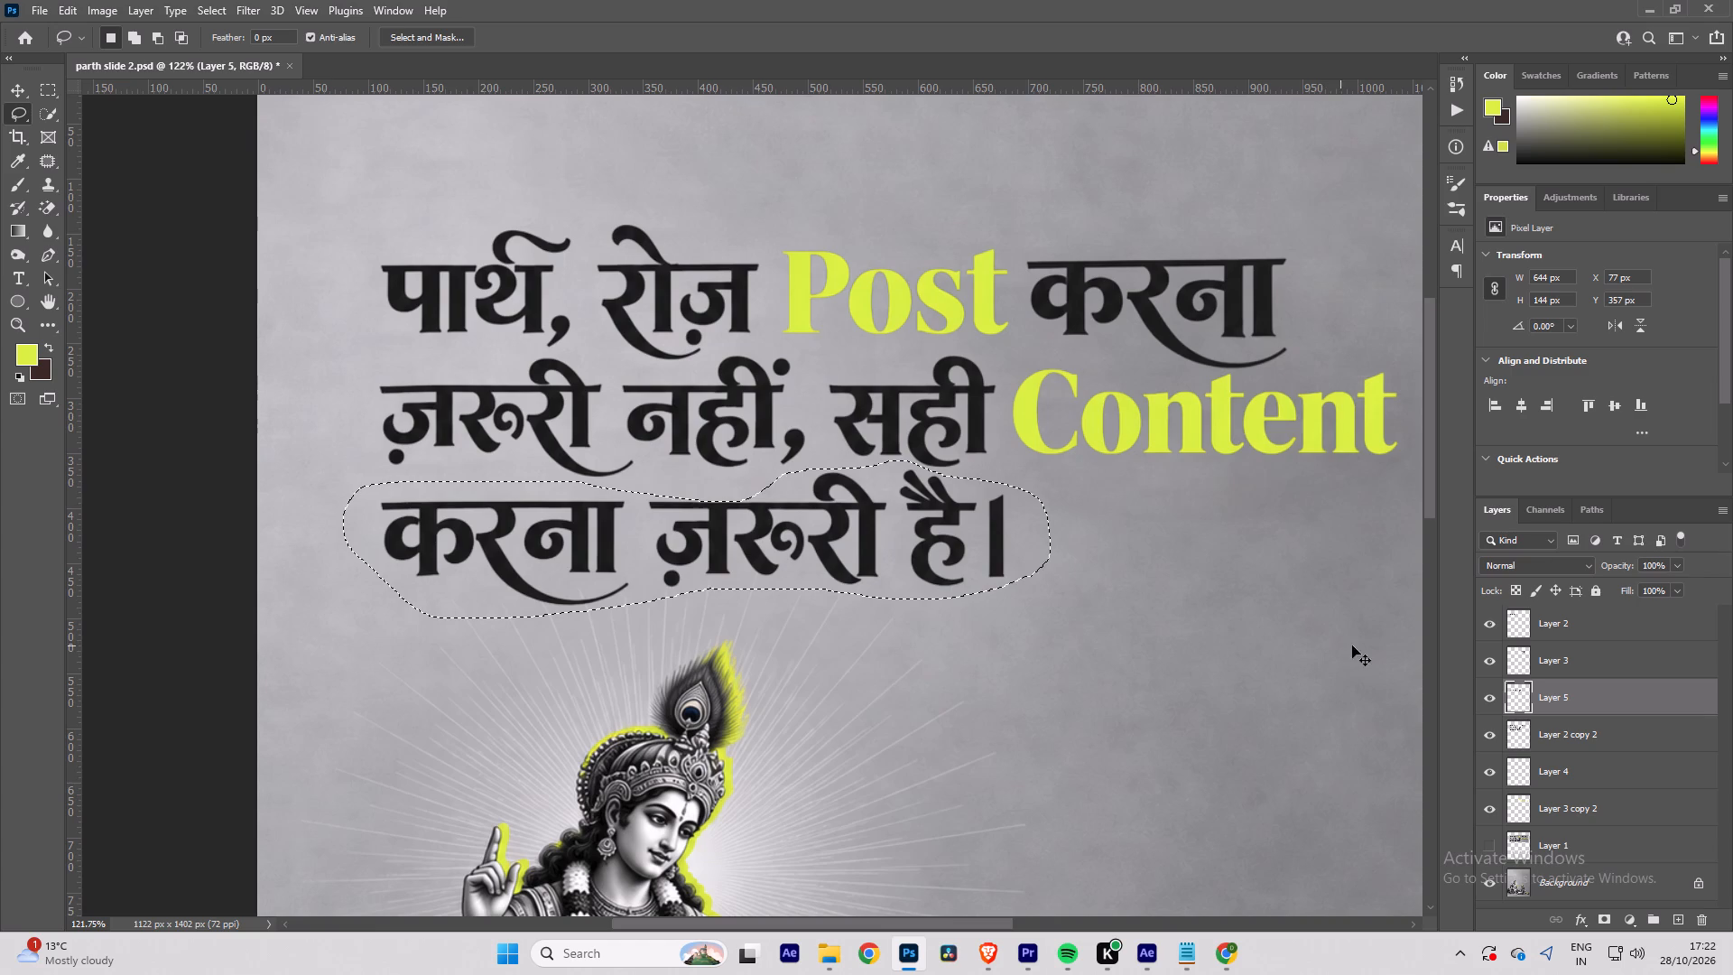
{"action": "left_click", "coordinate": [1564, 734]}
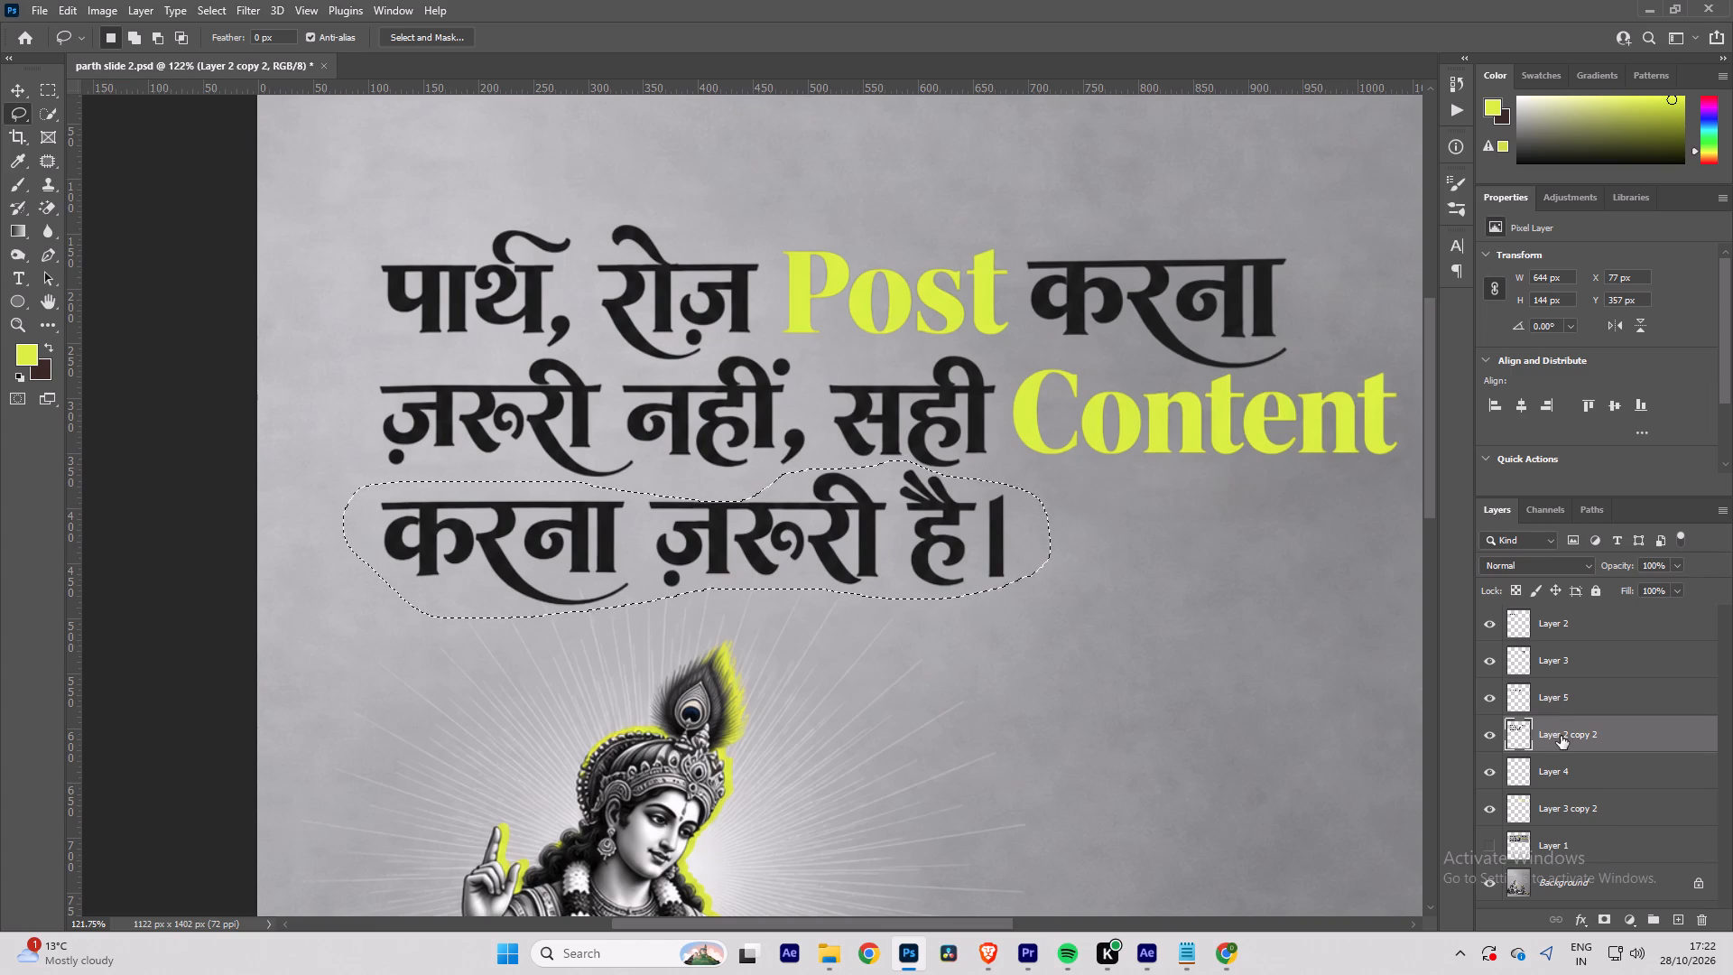
{"action": "key", "text": "ctrl+j"}
{"action": "left_click", "coordinate": [1491, 770]}
Toggle Layers 2, 3, 5, 6, 4 and Layer 3 copy 2 one by one to examine which lettering each contains.
{"action": "scroll", "coordinate": [911, 552], "scroll_direction": "down", "scroll_amount": 5, "text": "alt"}
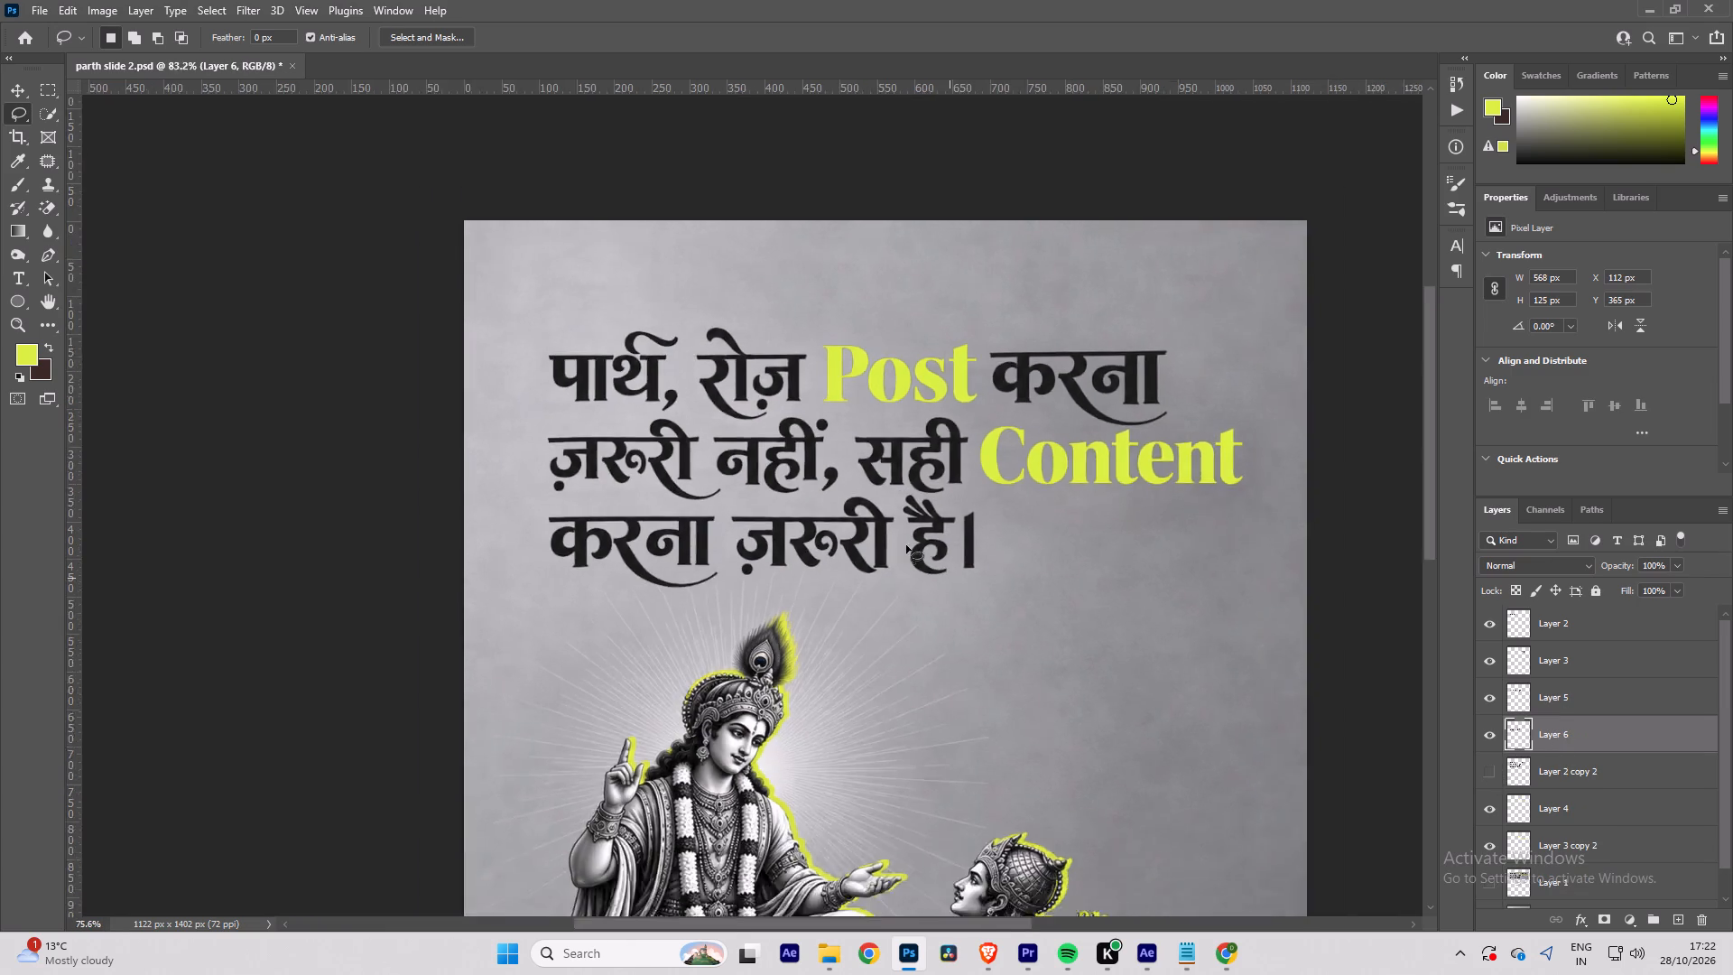
{"action": "scroll", "coordinate": [906, 545], "scroll_direction": "down", "scroll_amount": 4, "text": "alt"}
{"action": "key", "text": "space"}
{"action": "key", "text": "space"}
{"action": "key", "text": "space"}
{"action": "key", "text": "space"}
{"action": "key", "text": "space"}
{"action": "key", "text": "space"}
{"action": "key", "text": "space"}
{"action": "key", "text": "space"}
{"action": "key", "text": "space"}
{"action": "left_click_drag", "start_coordinate": [876, 596], "coordinate": [665, 396]}
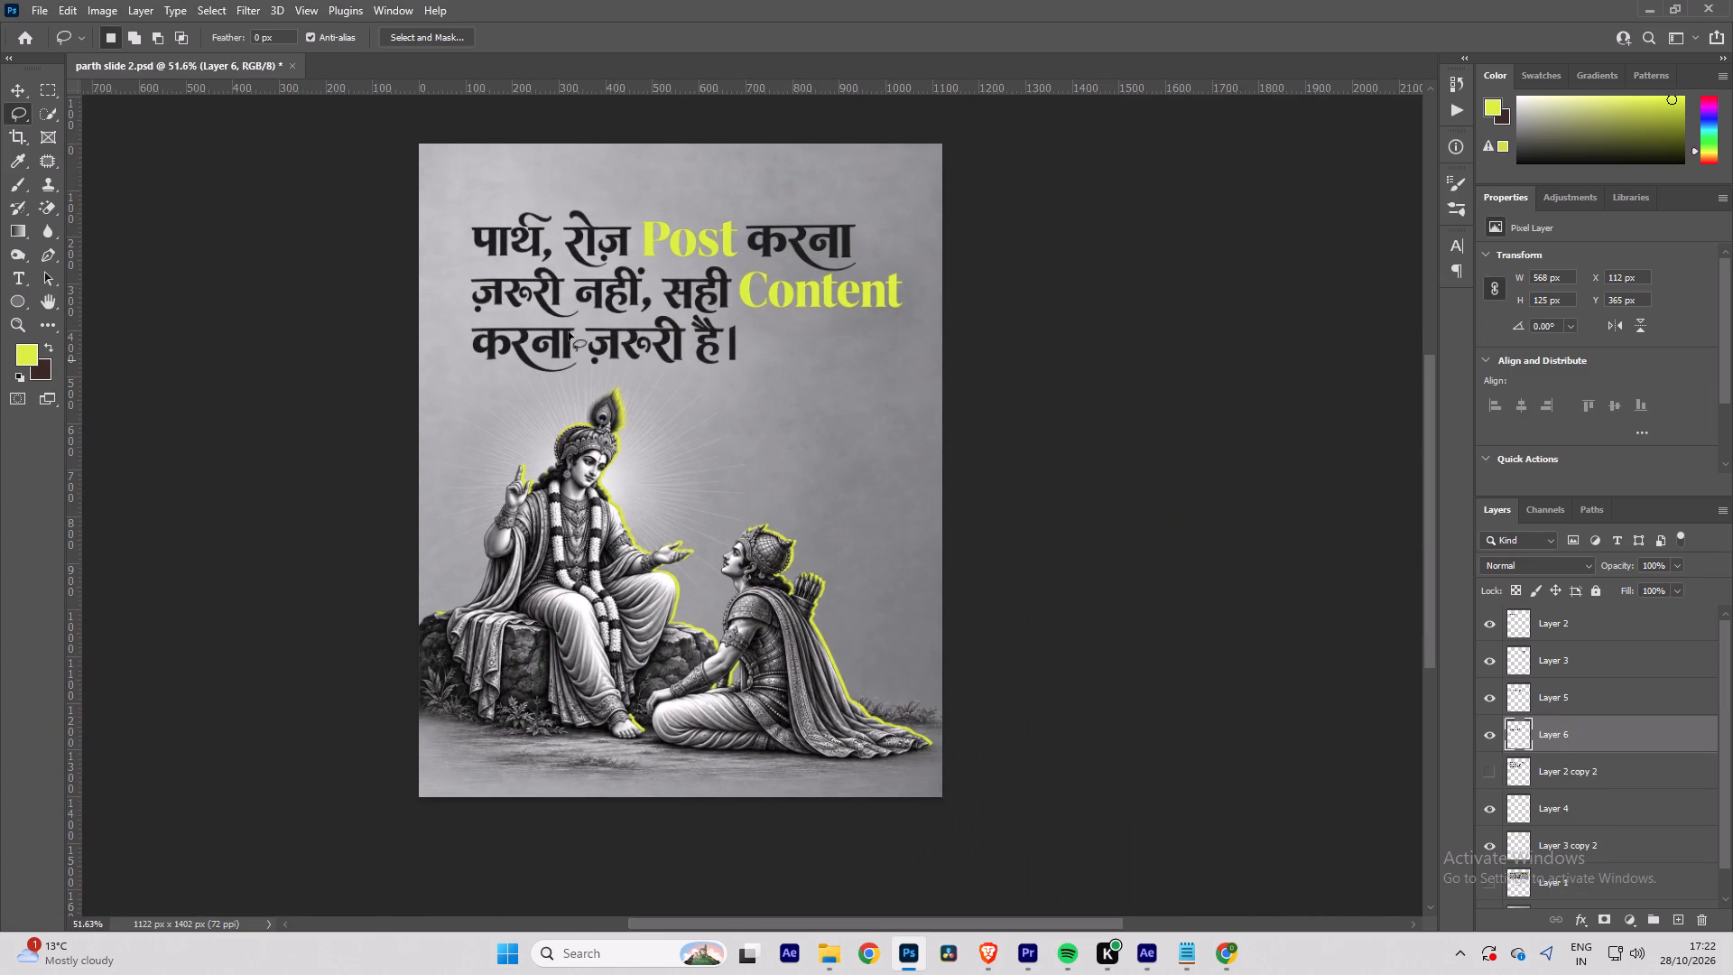
{"action": "left_click", "coordinate": [1495, 620]}
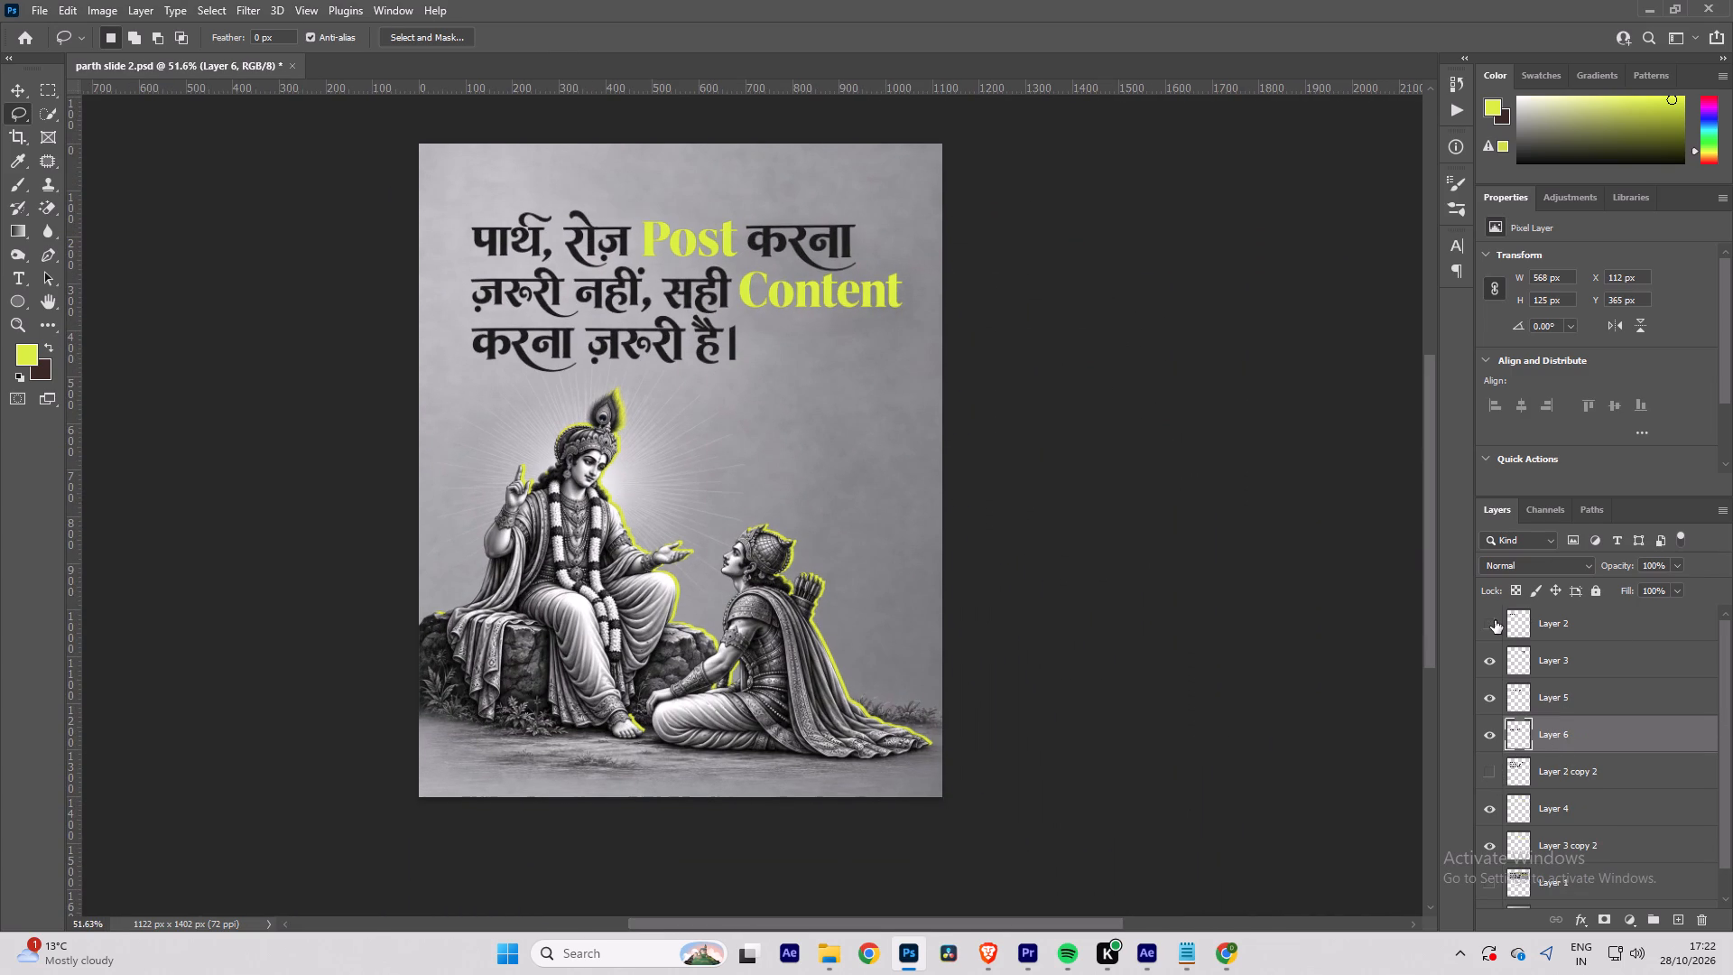
{"action": "left_click", "coordinate": [1495, 620]}
{"action": "left_click", "coordinate": [1497, 650]}
{"action": "left_click", "coordinate": [1494, 652]}
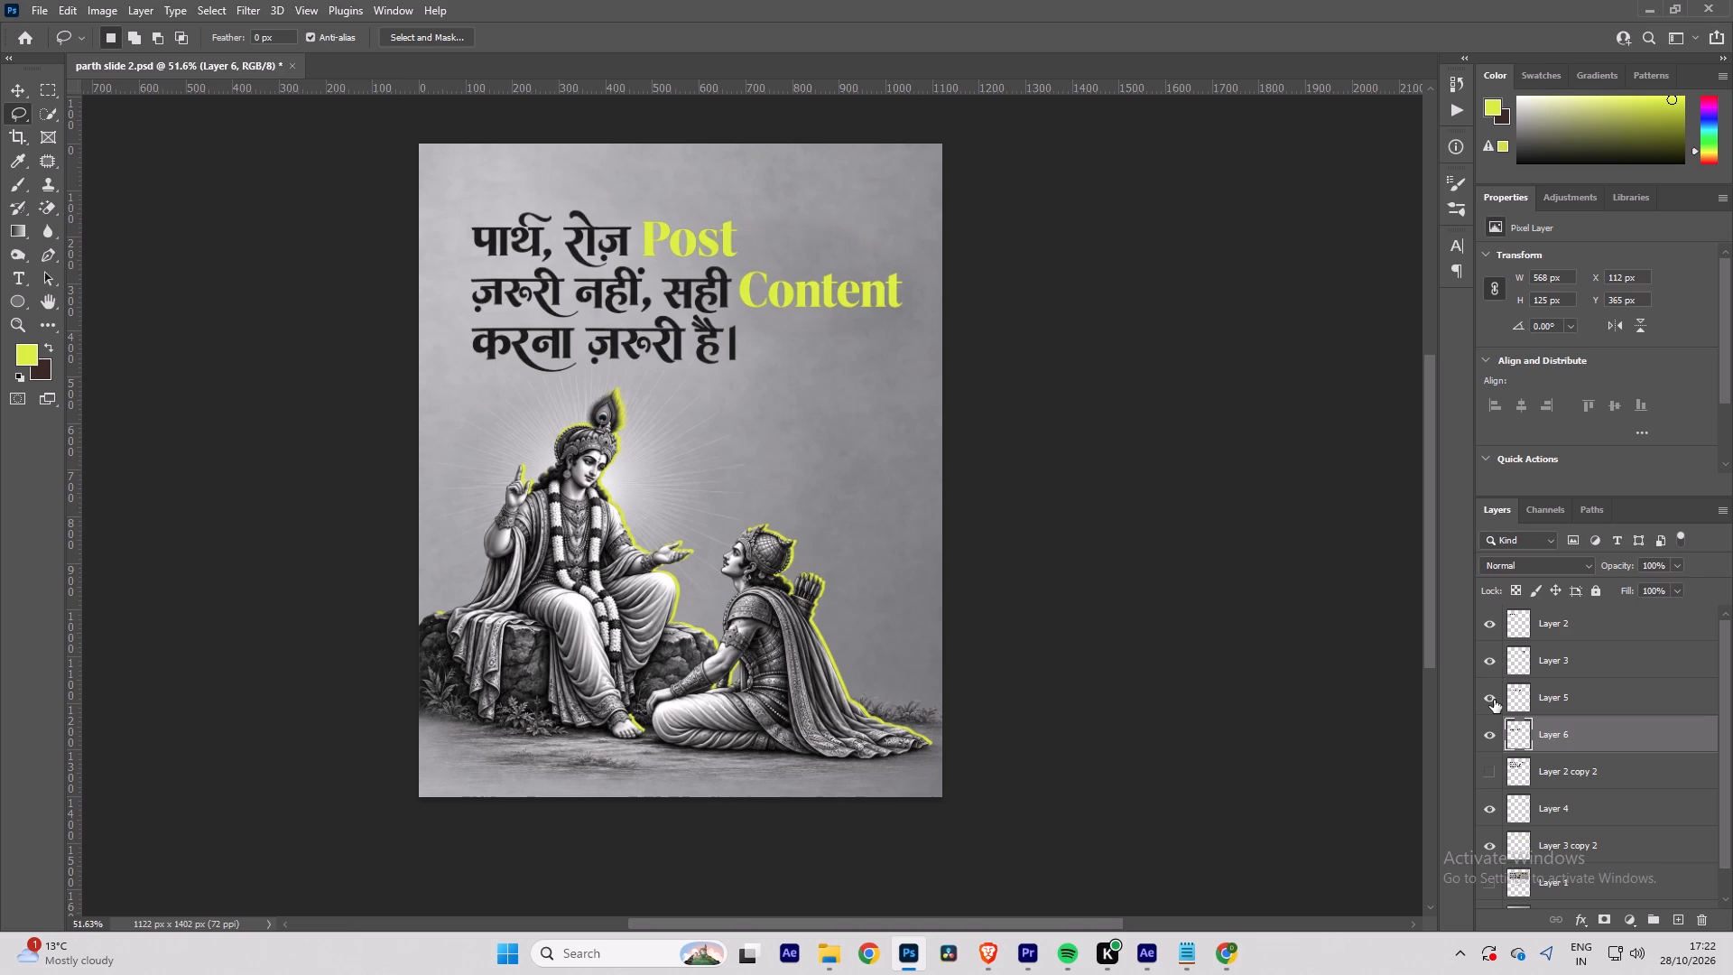
{"action": "double_click", "coordinate": [1494, 700]}
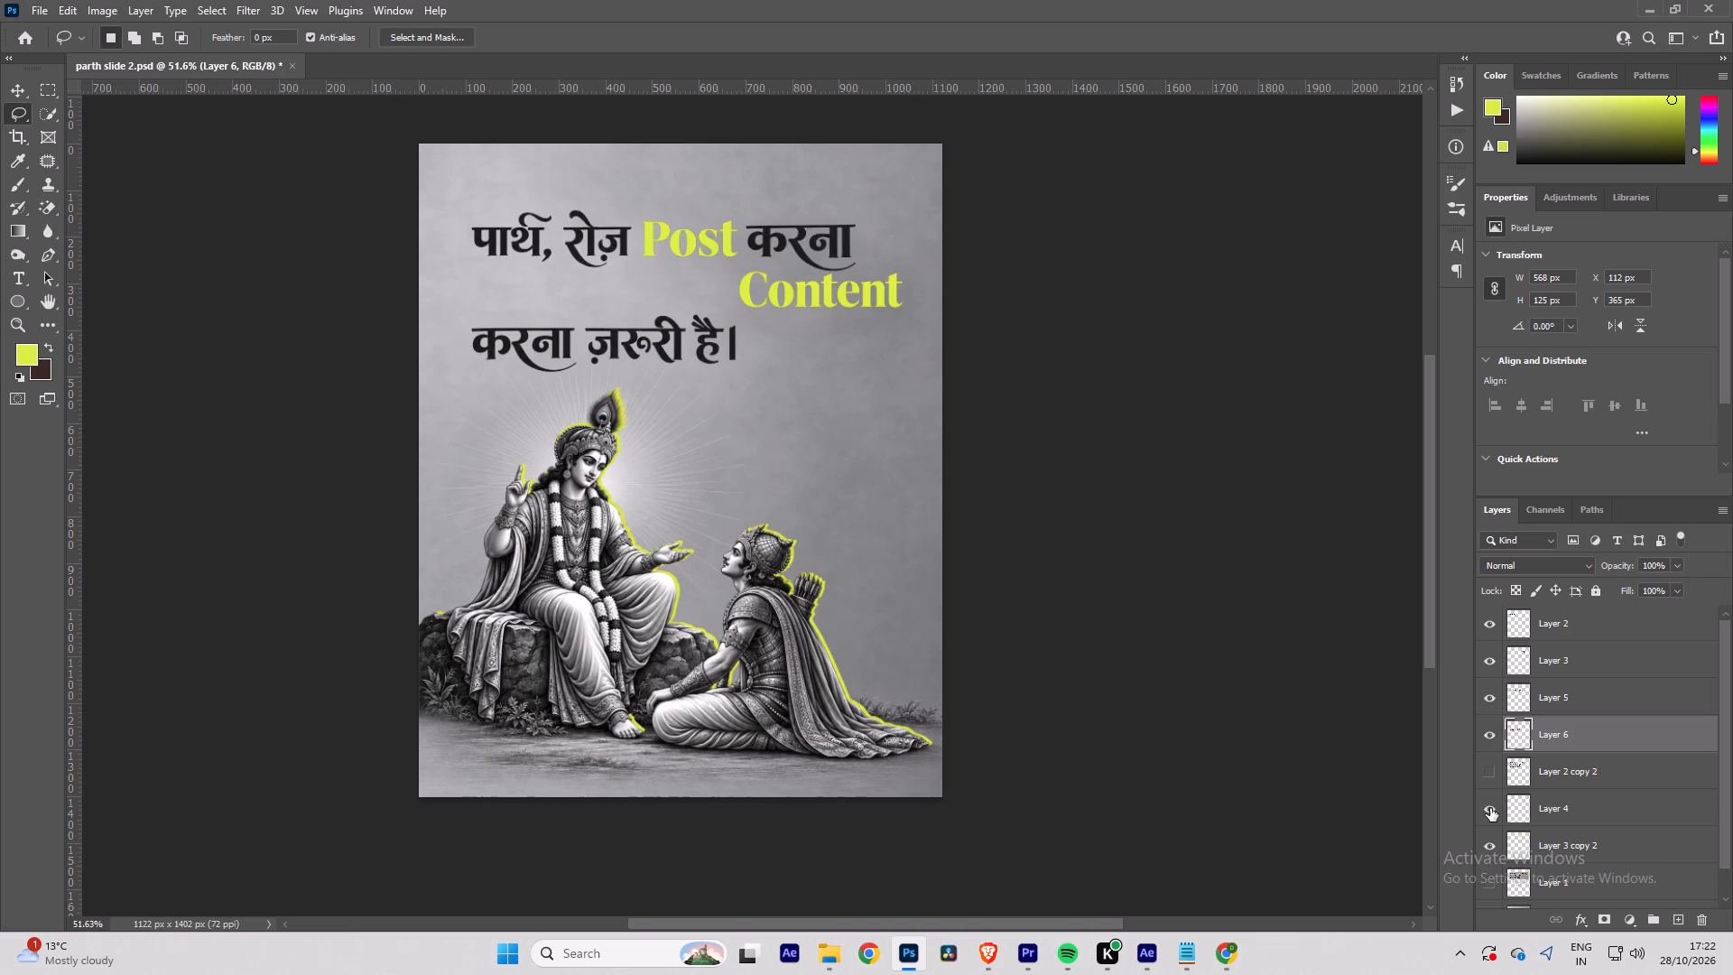
{"action": "left_click", "coordinate": [1490, 808]}
{"action": "left_click", "coordinate": [1490, 808]}
{"action": "double_click", "coordinate": [1490, 808]}
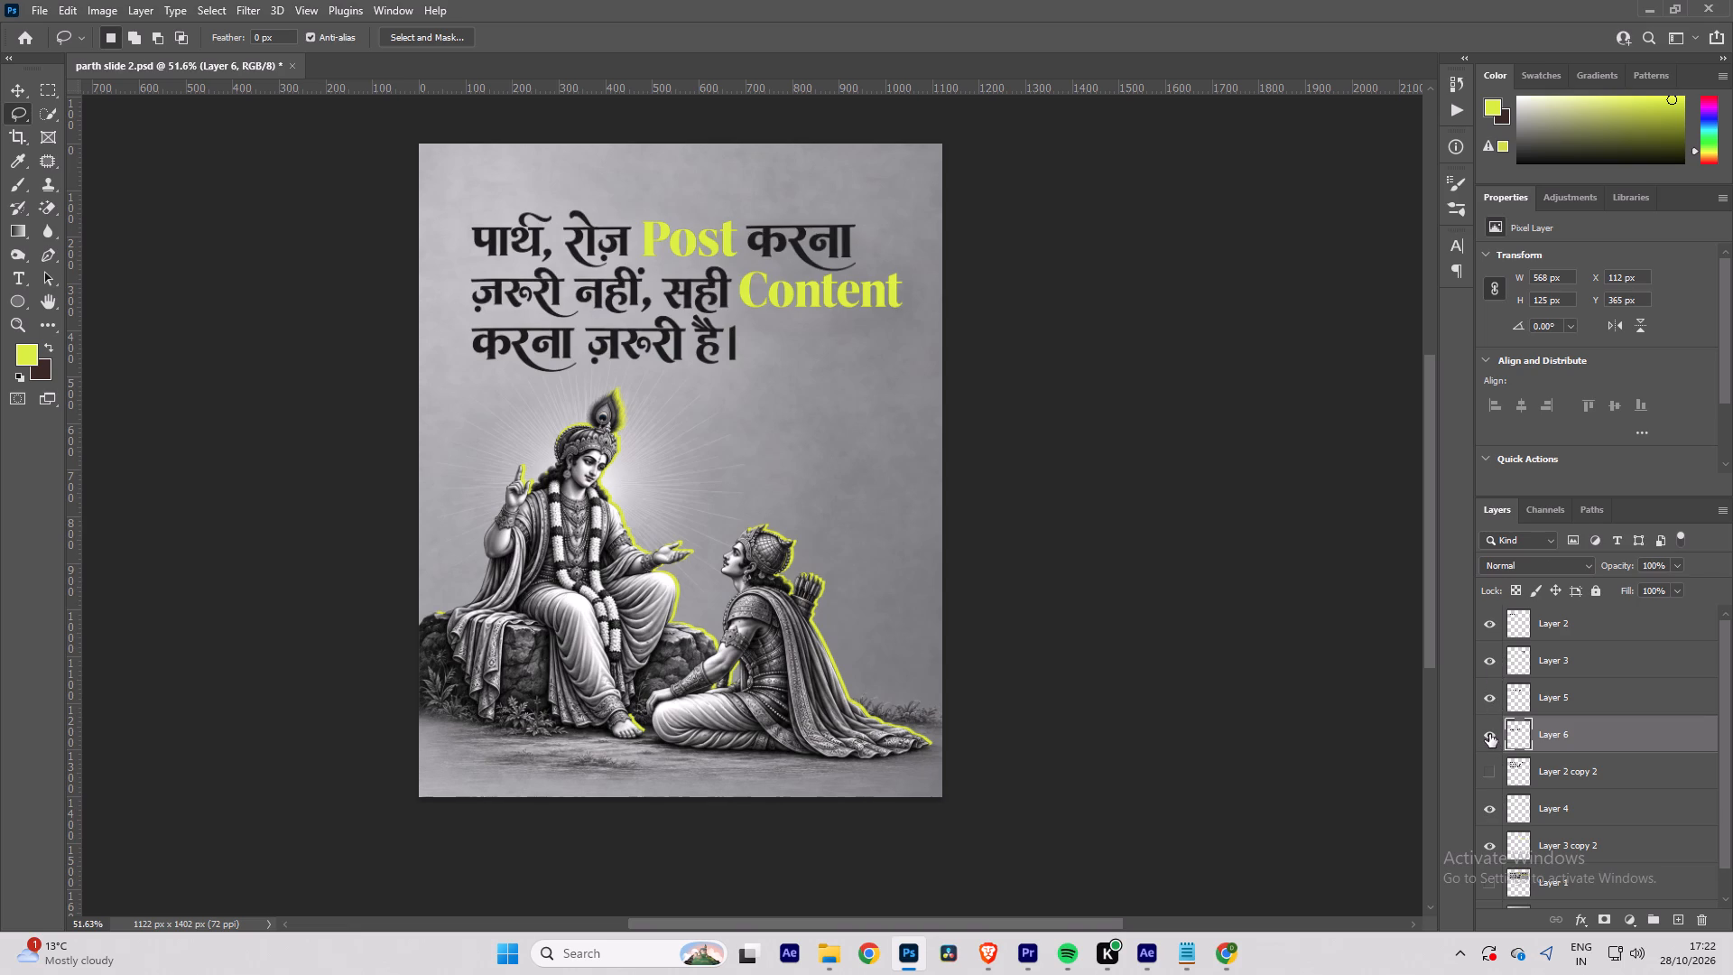
{"action": "left_click", "coordinate": [1489, 734]}
{"action": "left_click", "coordinate": [1489, 733]}
{"action": "left_click", "coordinate": [1492, 806]}
{"action": "left_click", "coordinate": [1492, 805]}
{"action": "left_click", "coordinate": [1489, 840]}
{"action": "left_click", "coordinate": [1489, 840]}
Lasso the yellow word "Post" on Layer 3 copy 2 and copy it to its own layer.
{"action": "left_click", "coordinate": [1567, 847]}
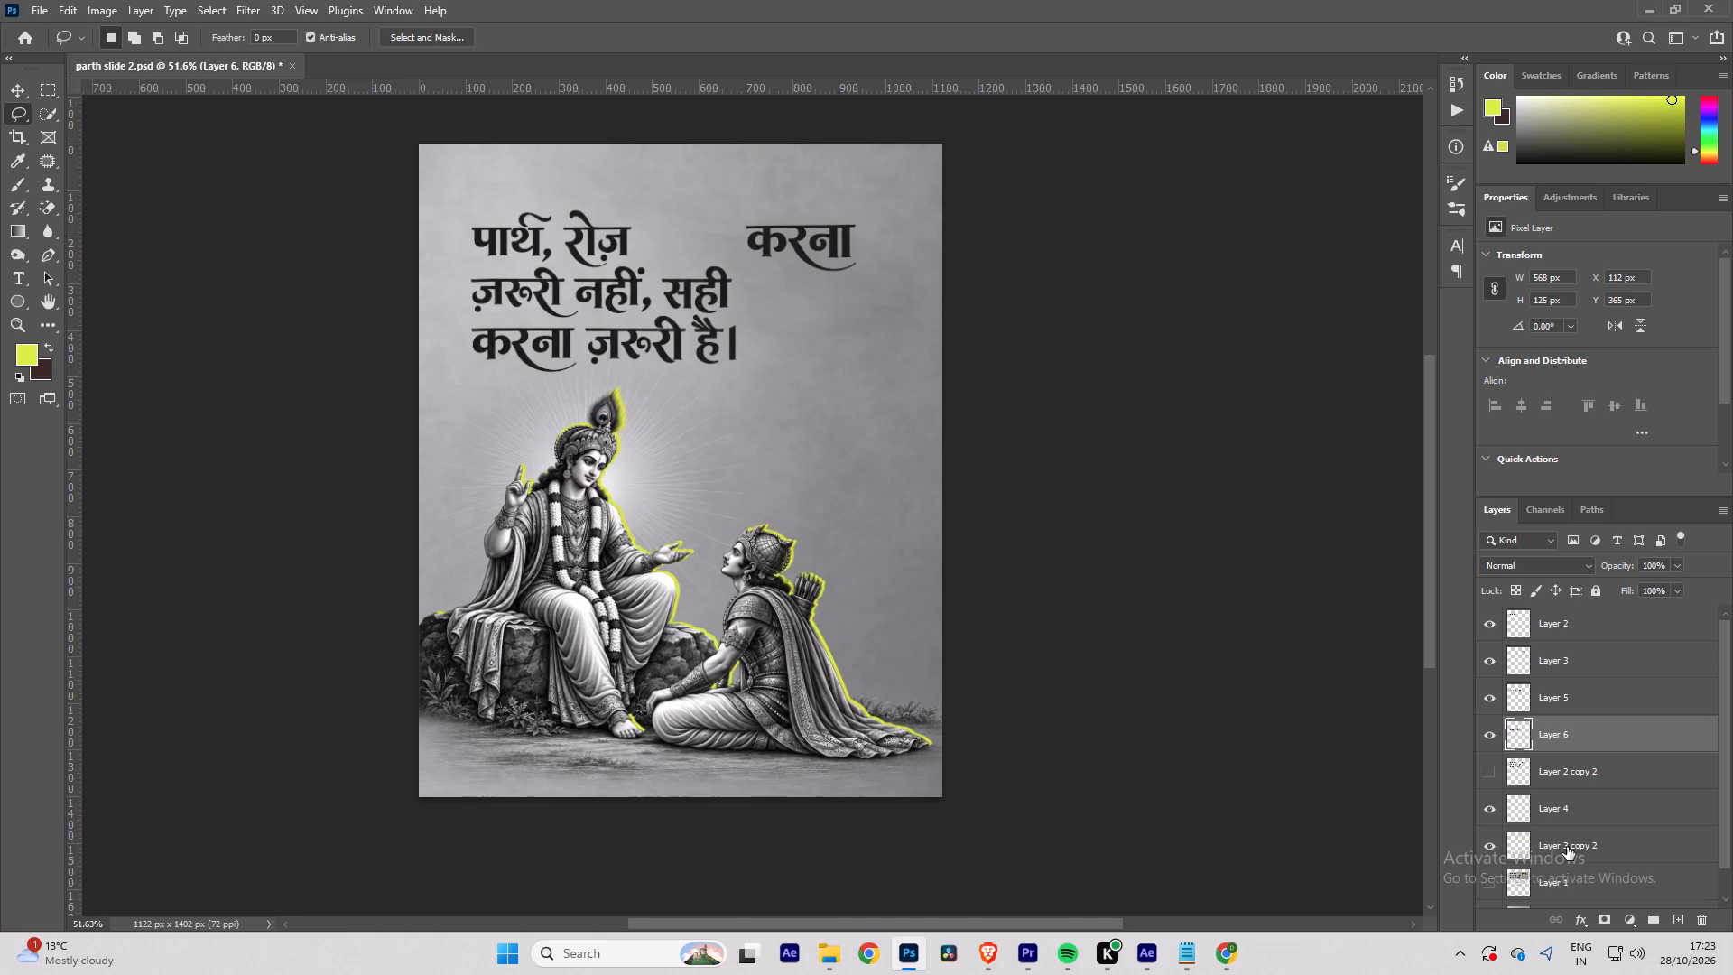
{"action": "scroll", "coordinate": [716, 262], "scroll_direction": "up", "scroll_amount": 8, "text": "alt"}
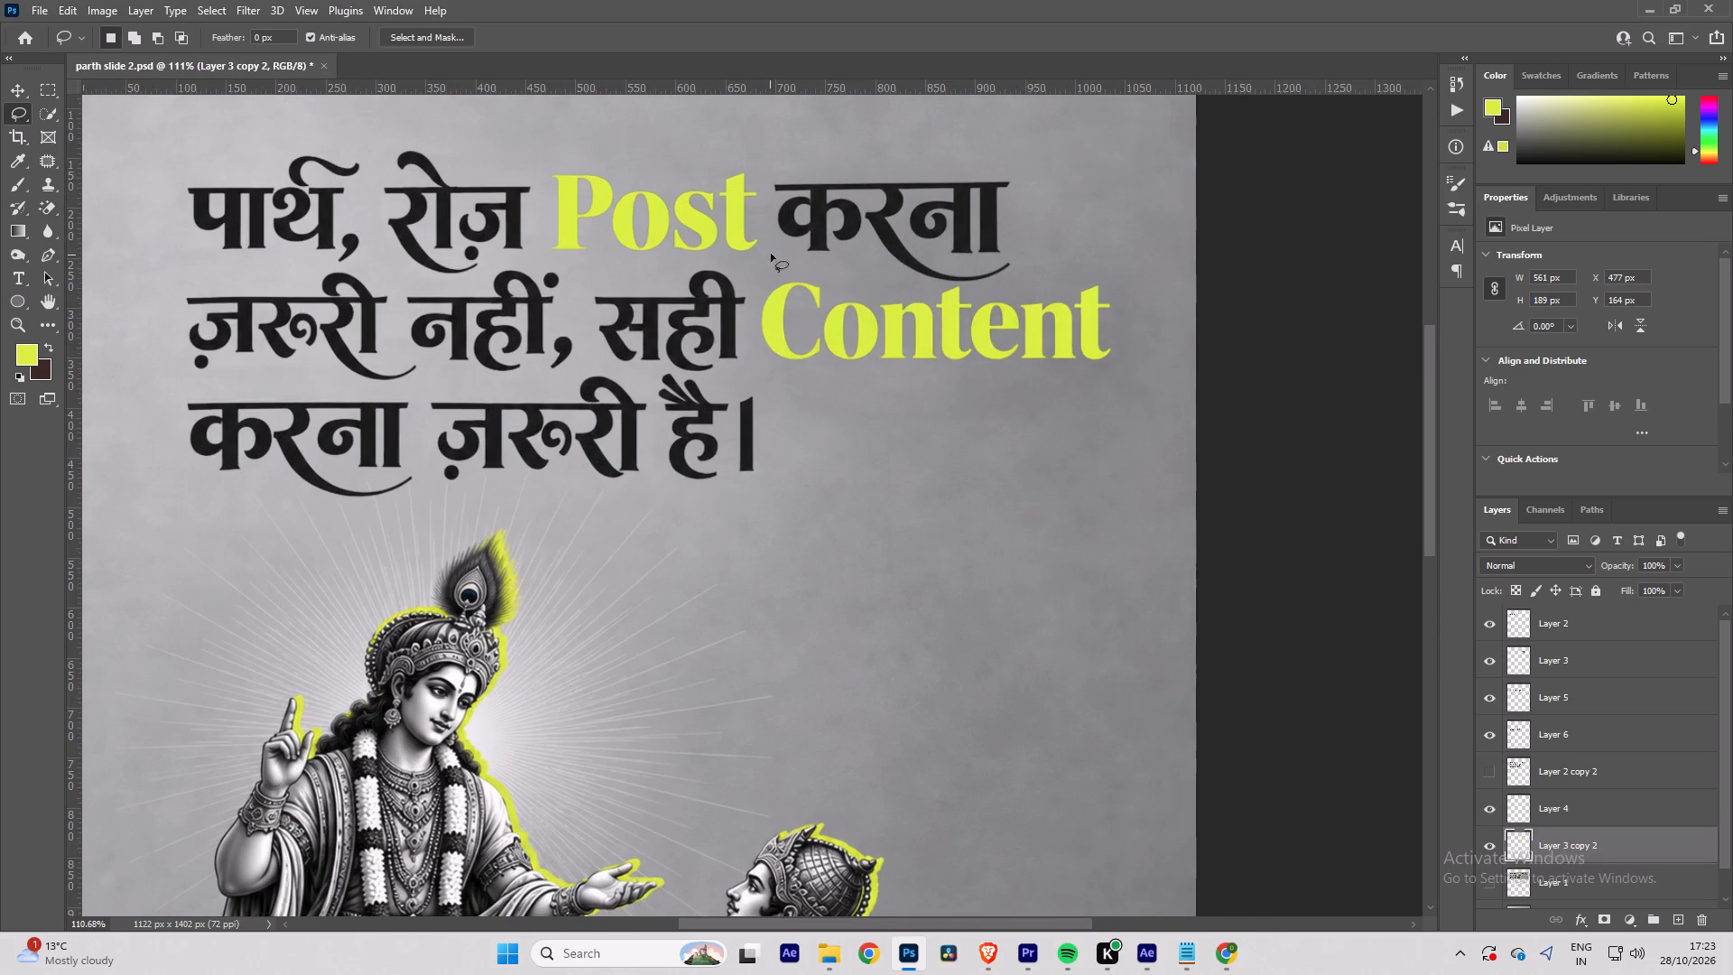
{"action": "left_click", "coordinate": [771, 249]}
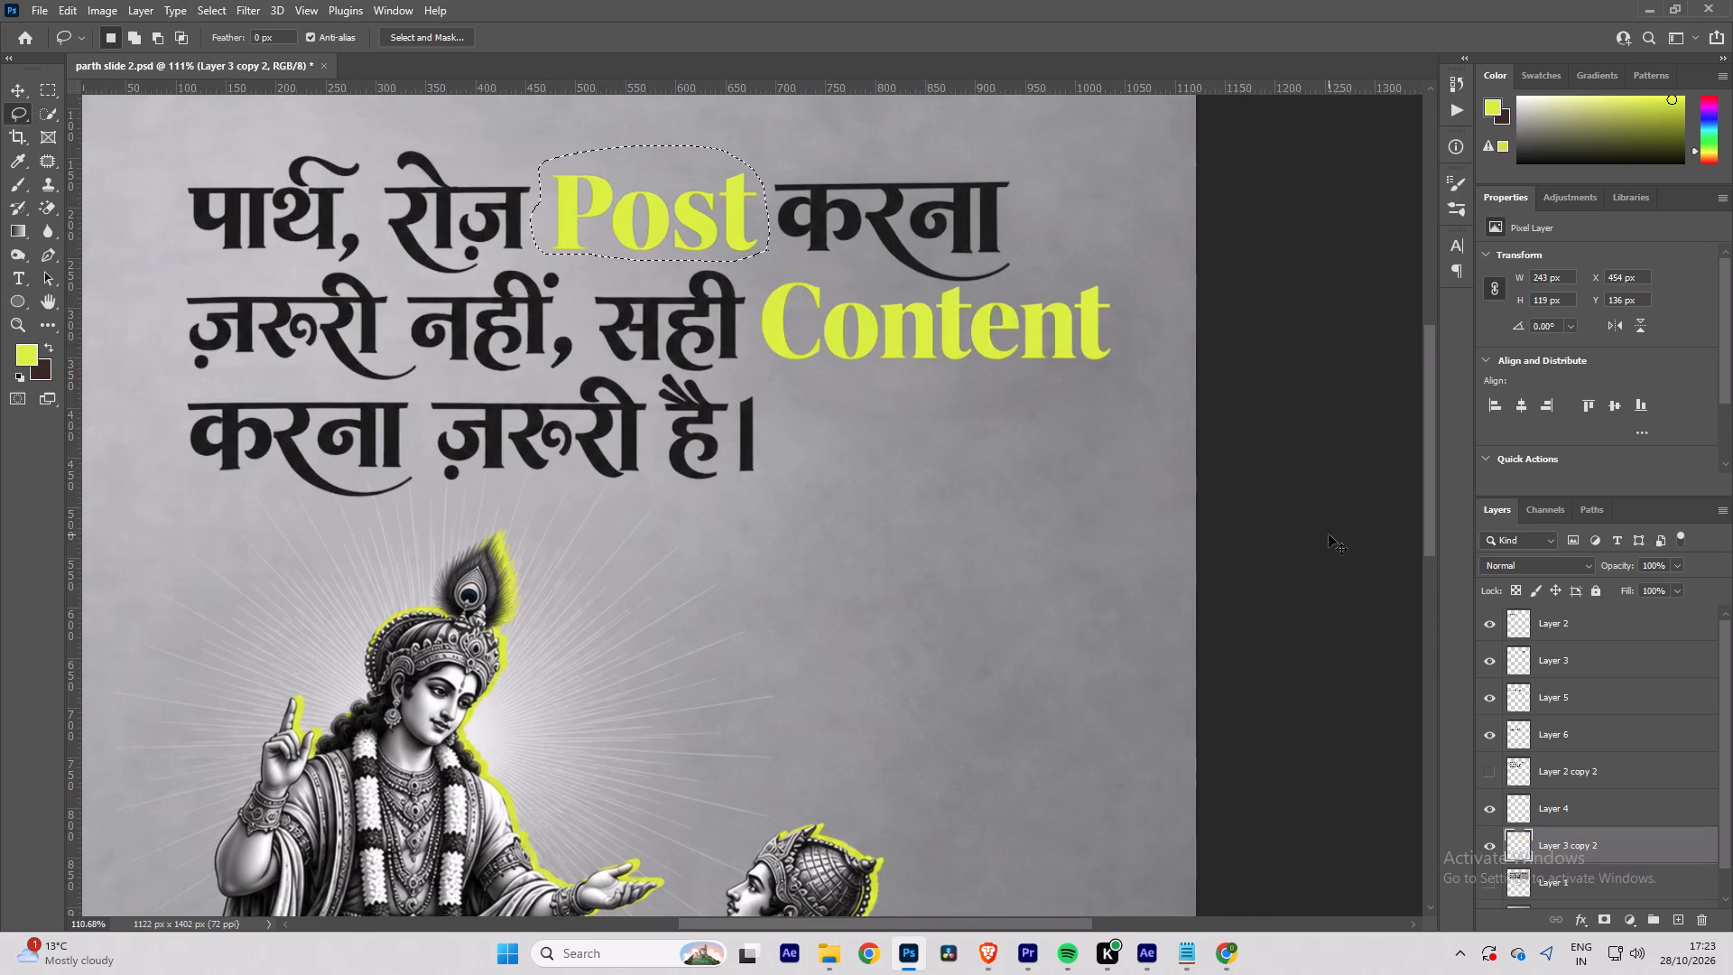
{"action": "key", "text": "ctrl+j"}
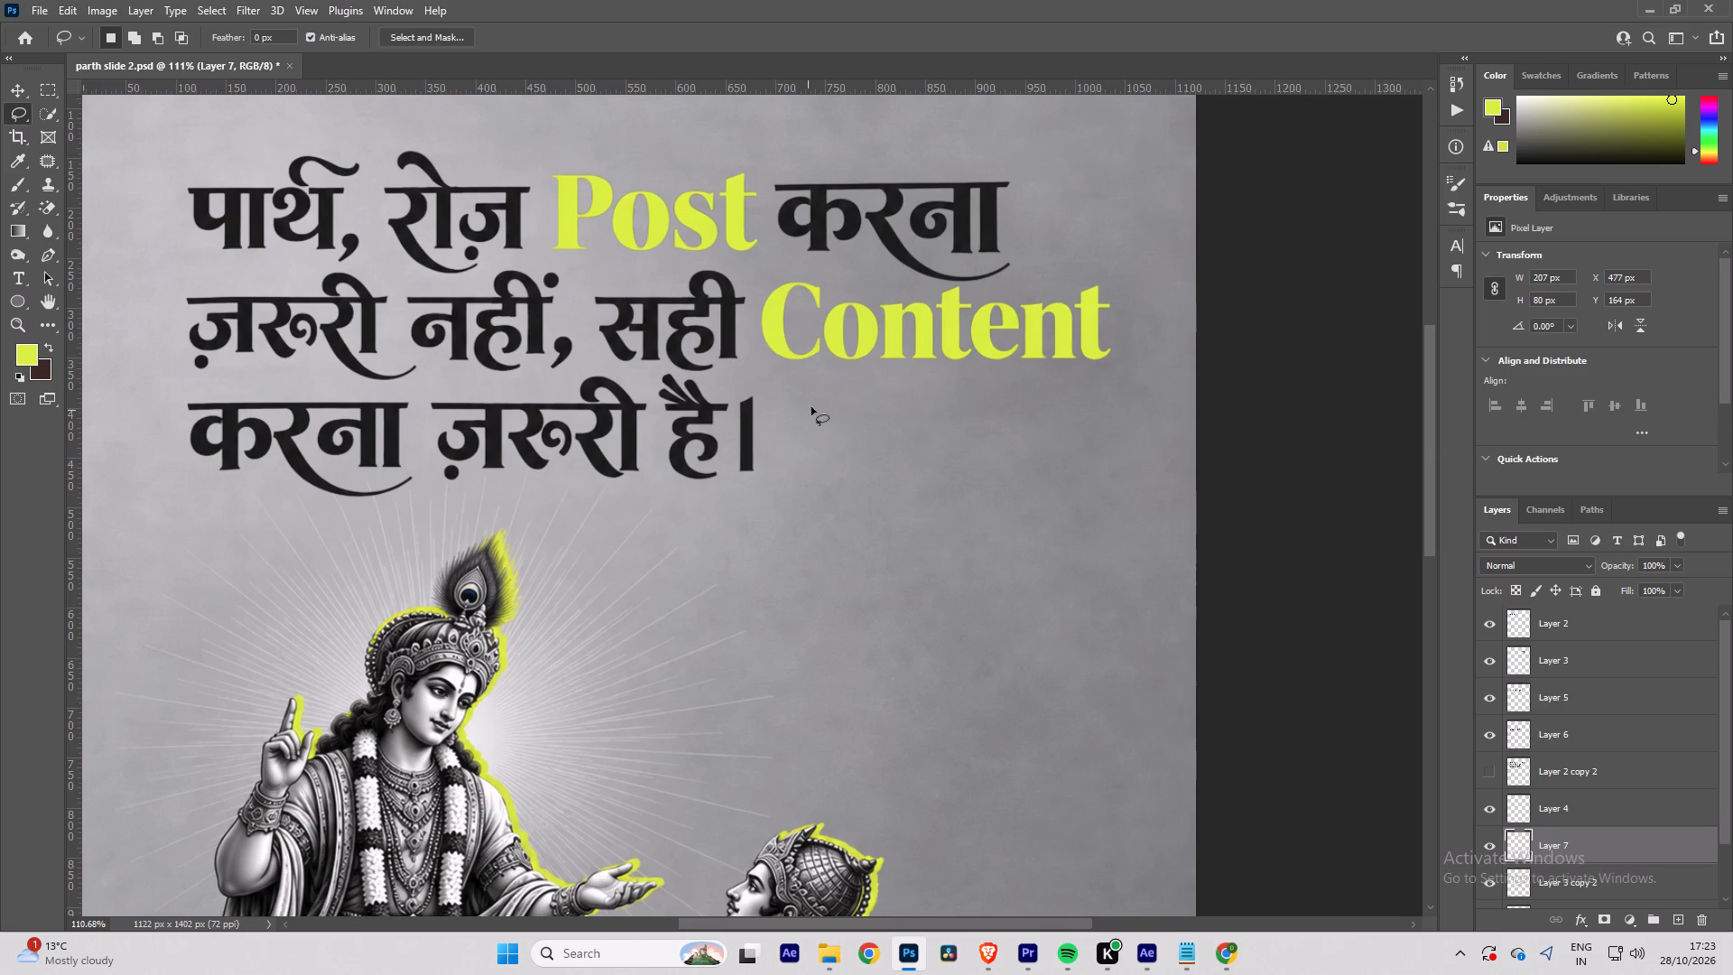
Lasso the yellow word "Content" on Layer 3 copy 2 and copy it to its own layer.
{"action": "left_click", "coordinate": [1561, 886]}
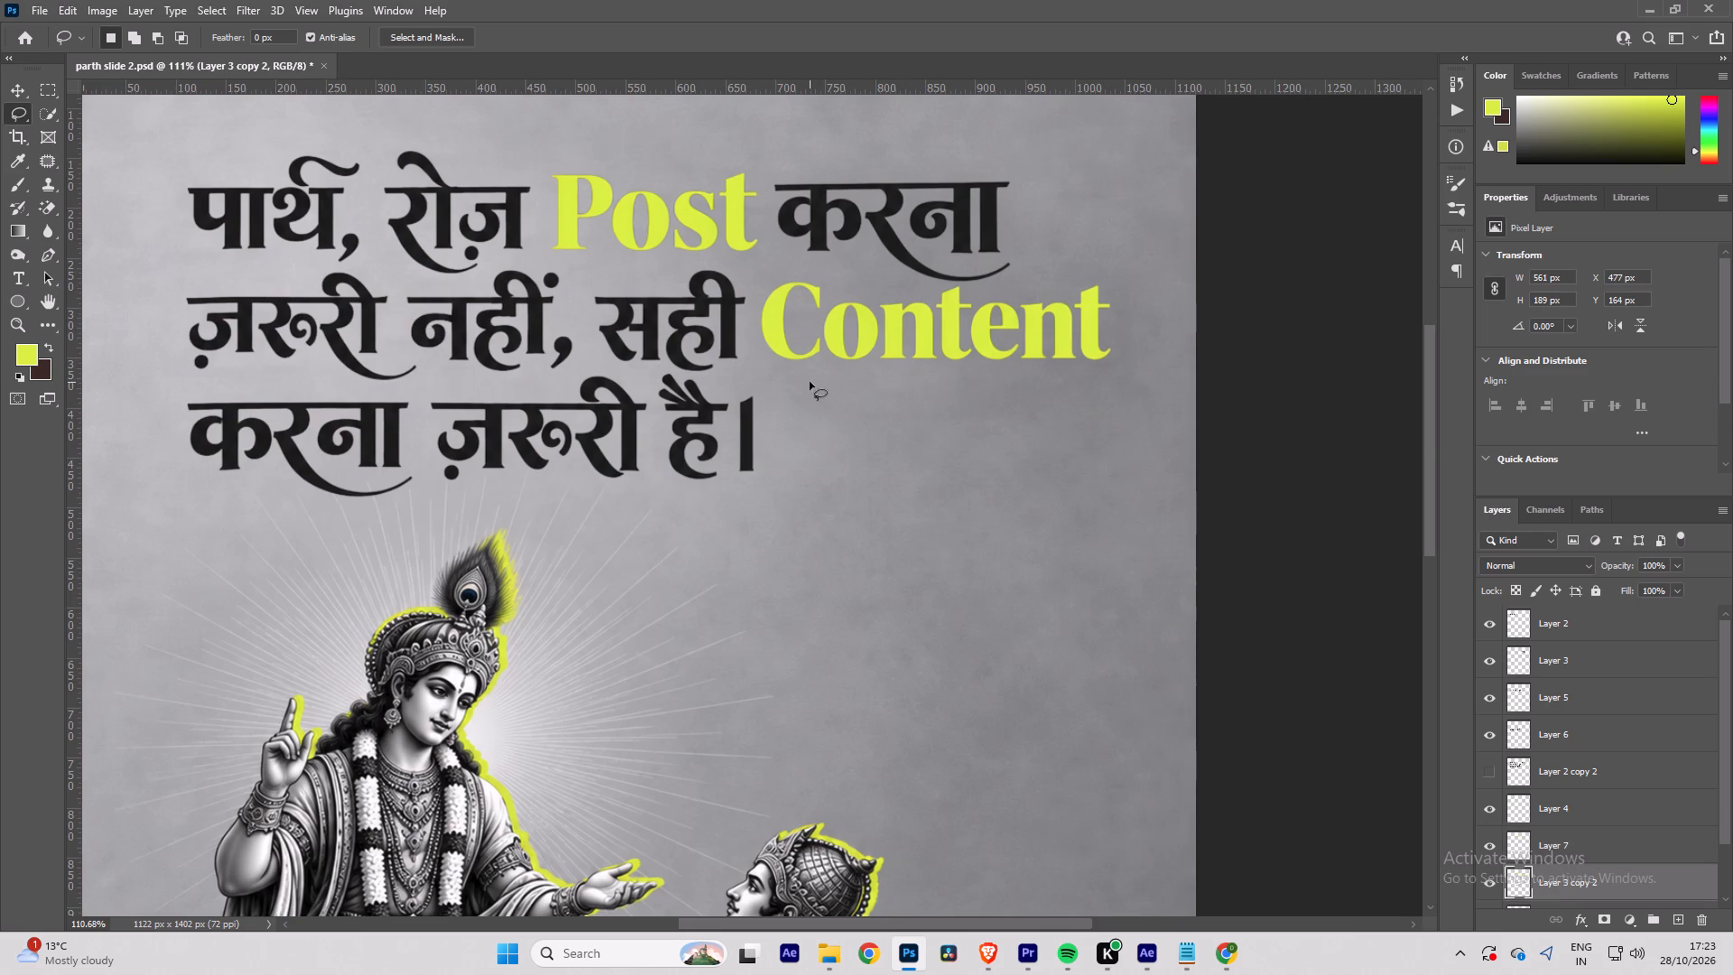
{"action": "left_click", "coordinate": [810, 382]}
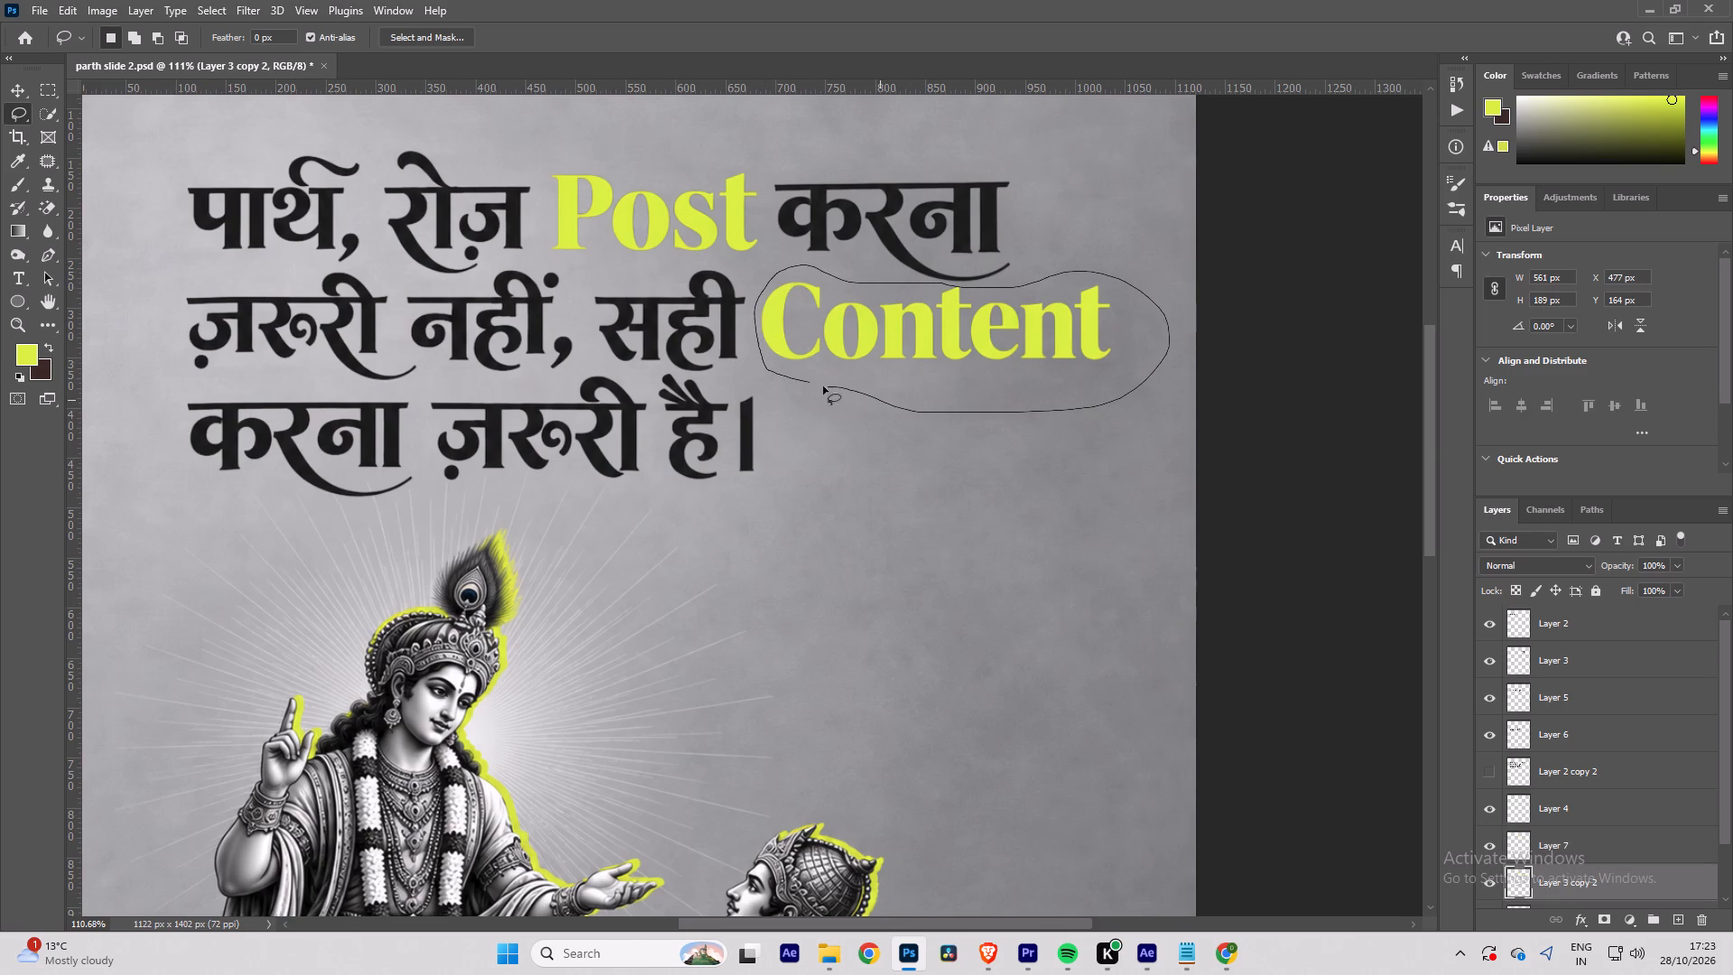
{"action": "scroll", "coordinate": [965, 285], "scroll_direction": "up", "scroll_amount": 7, "text": "alt"}
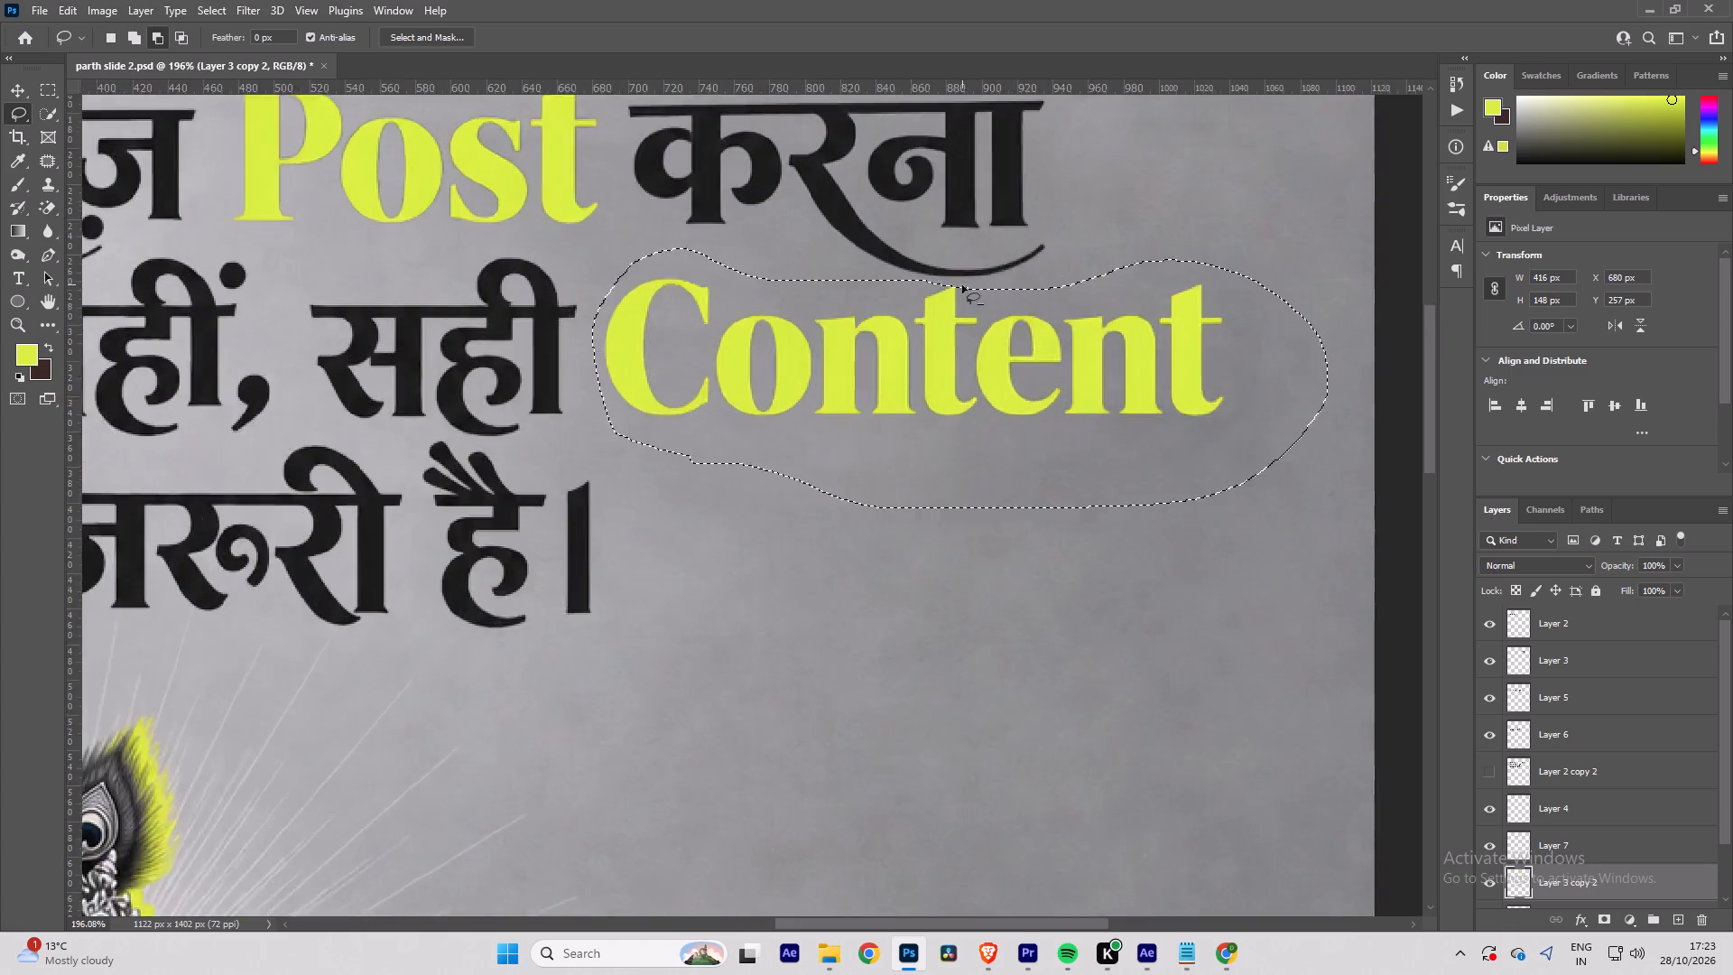
{"action": "scroll", "coordinate": [962, 285], "scroll_direction": "up", "scroll_amount": 9, "text": "alt"}
{"action": "scroll", "coordinate": [938, 314], "scroll_direction": "down", "scroll_amount": 12, "text": "alt"}
{"action": "scroll", "coordinate": [938, 320], "scroll_direction": "up", "scroll_amount": 1, "text": "alt"}
{"action": "scroll", "coordinate": [939, 332], "scroll_direction": "down", "scroll_amount": 9, "text": "alt"}
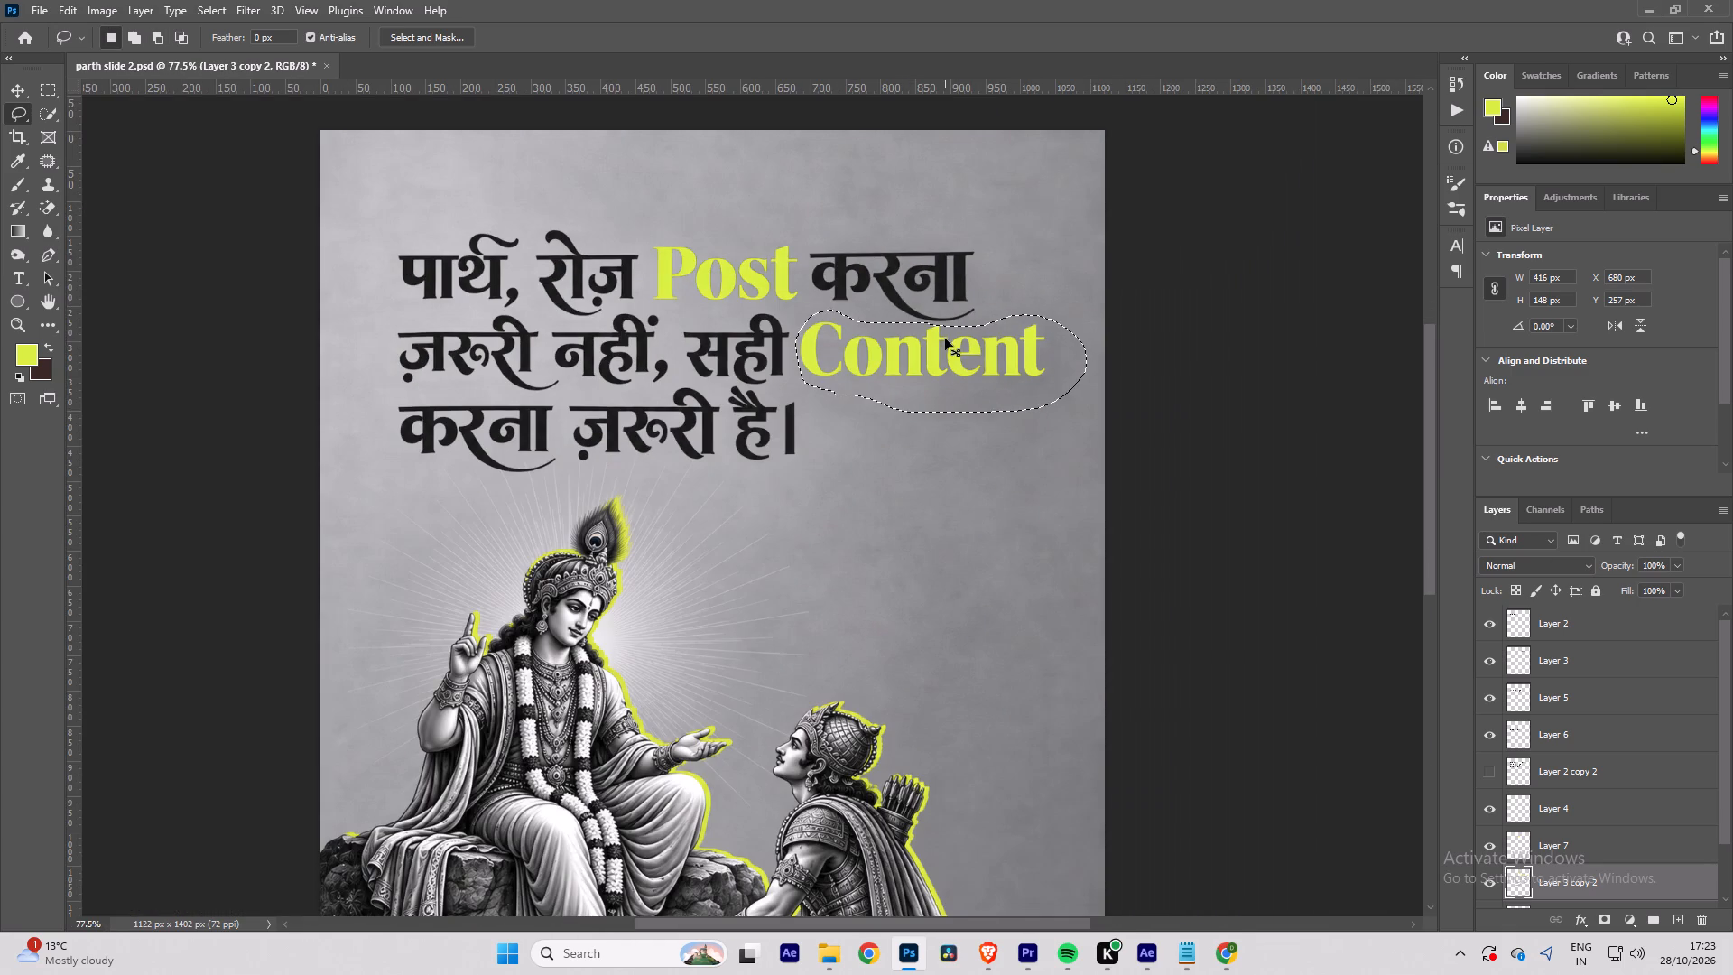
{"action": "key", "text": "ctrl+j"}
Hide Layer 3 copy 2 and toggle Layers 8 and 7 to check the separated yellow words.
{"action": "scroll", "coordinate": [1551, 779], "scroll_direction": "down", "scroll_amount": 4}
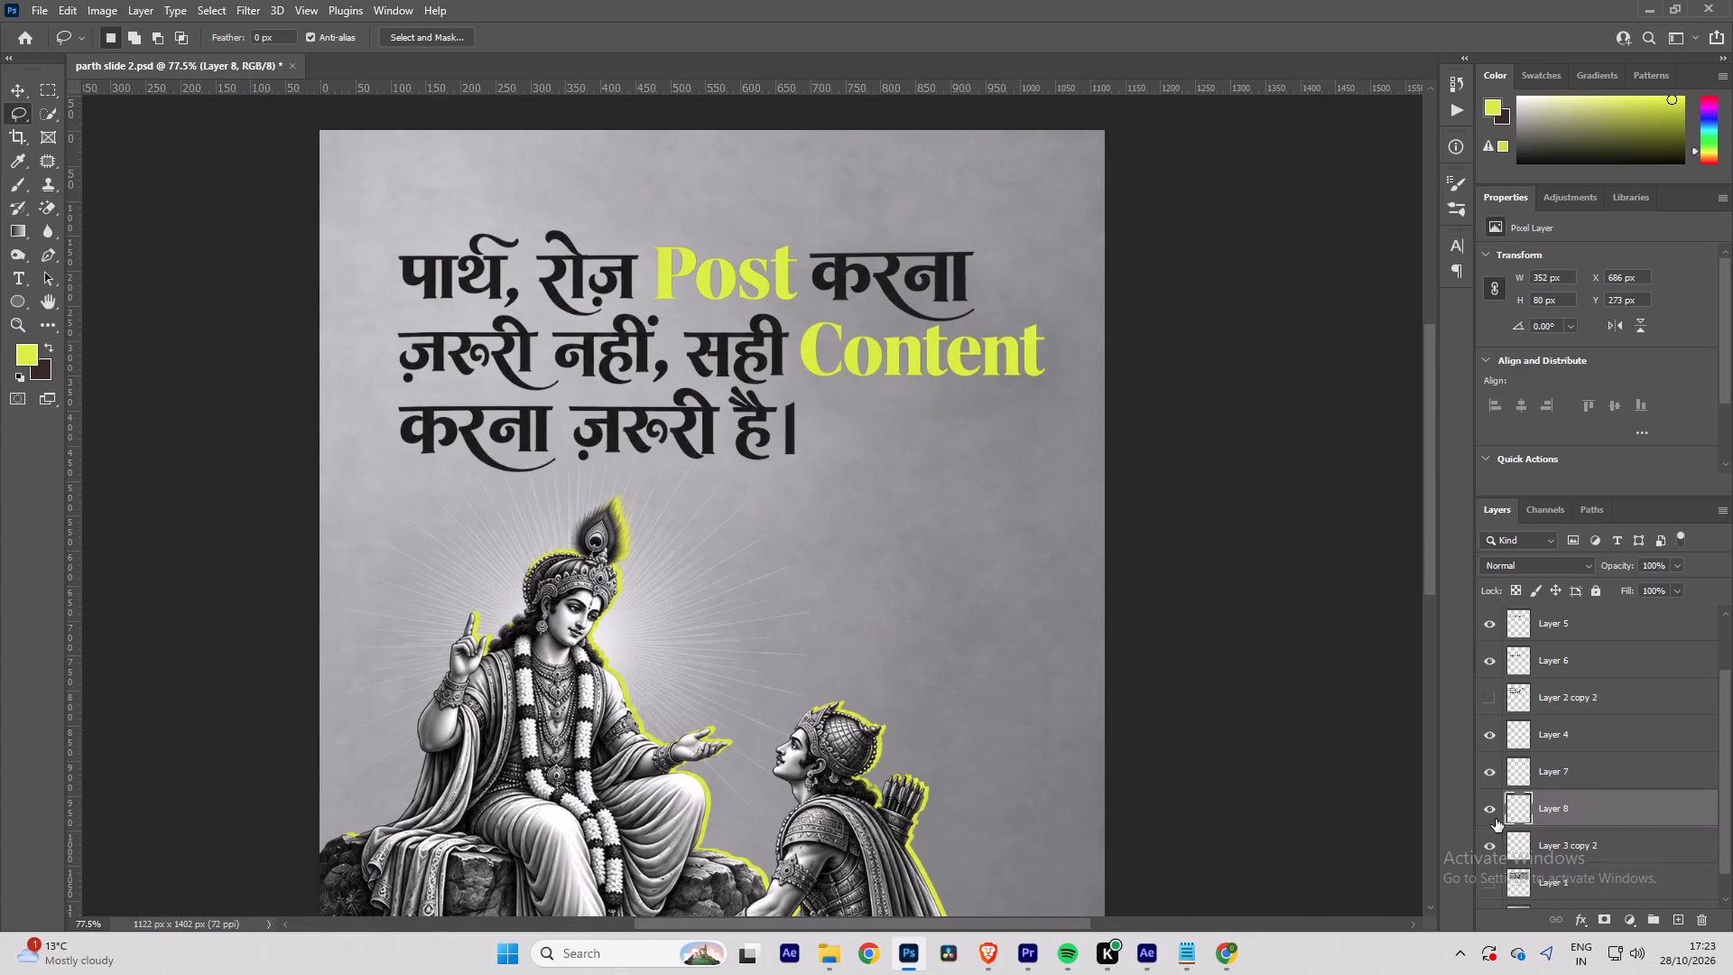
{"action": "left_click", "coordinate": [1496, 819]}
{"action": "double_click", "coordinate": [1493, 777]}
{"action": "left_click", "coordinate": [1496, 736]}
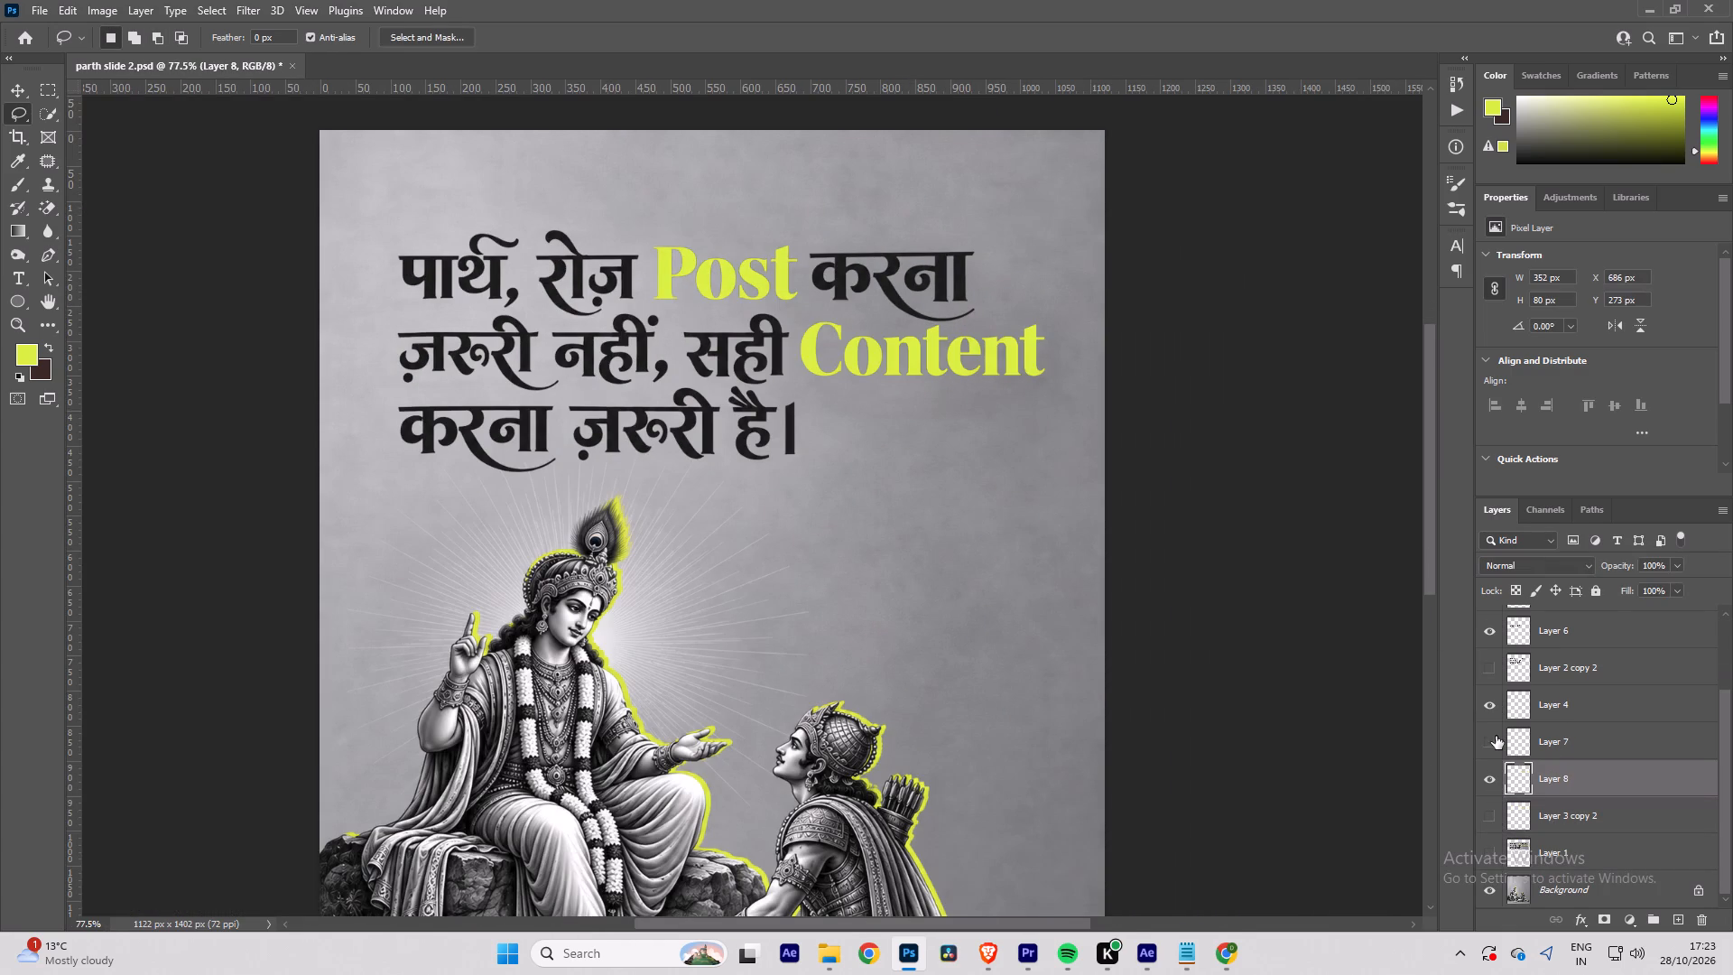
{"action": "left_click", "coordinate": [1496, 736]}
Hide all remaining lettering layers, Layers 8, 7, 4, 6, 5, 3 and 2, leaving only the Background shown.
{"action": "scroll", "coordinate": [671, 488], "scroll_direction": "down", "scroll_amount": 7, "text": "alt"}
{"action": "key", "text": "space"}
{"action": "key", "text": "space"}
{"action": "key", "text": "space"}
{"action": "key", "text": "space"}
{"action": "key", "text": "space"}
{"action": "key", "text": "space"}
{"action": "key", "text": "space"}
{"action": "key", "text": "space"}
{"action": "key", "text": "space"}
{"action": "key", "text": "space"}
{"action": "key", "text": "space"}
{"action": "key", "text": "space"}
{"action": "key", "text": "space"}
{"action": "key", "text": "space"}
{"action": "key", "text": "space"}
{"action": "key", "text": "space"}
{"action": "key", "text": "space"}
{"action": "left_click_drag", "start_coordinate": [631, 515], "coordinate": [637, 455]}
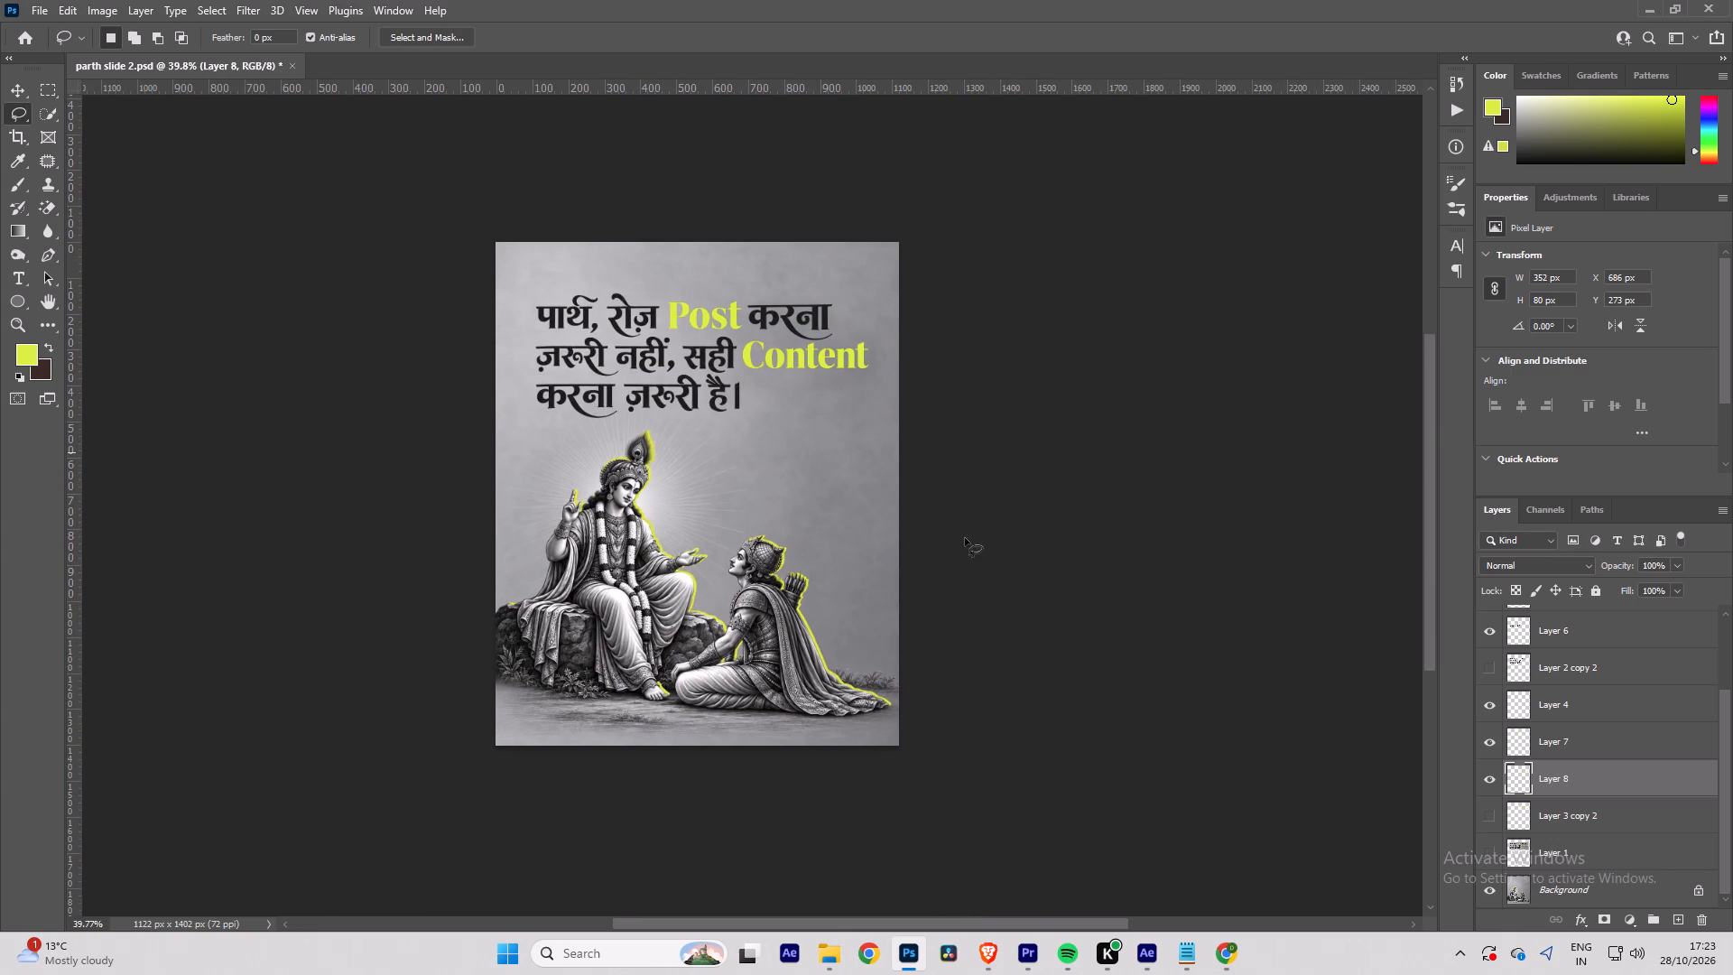
{"action": "left_click", "coordinate": [1487, 774]}
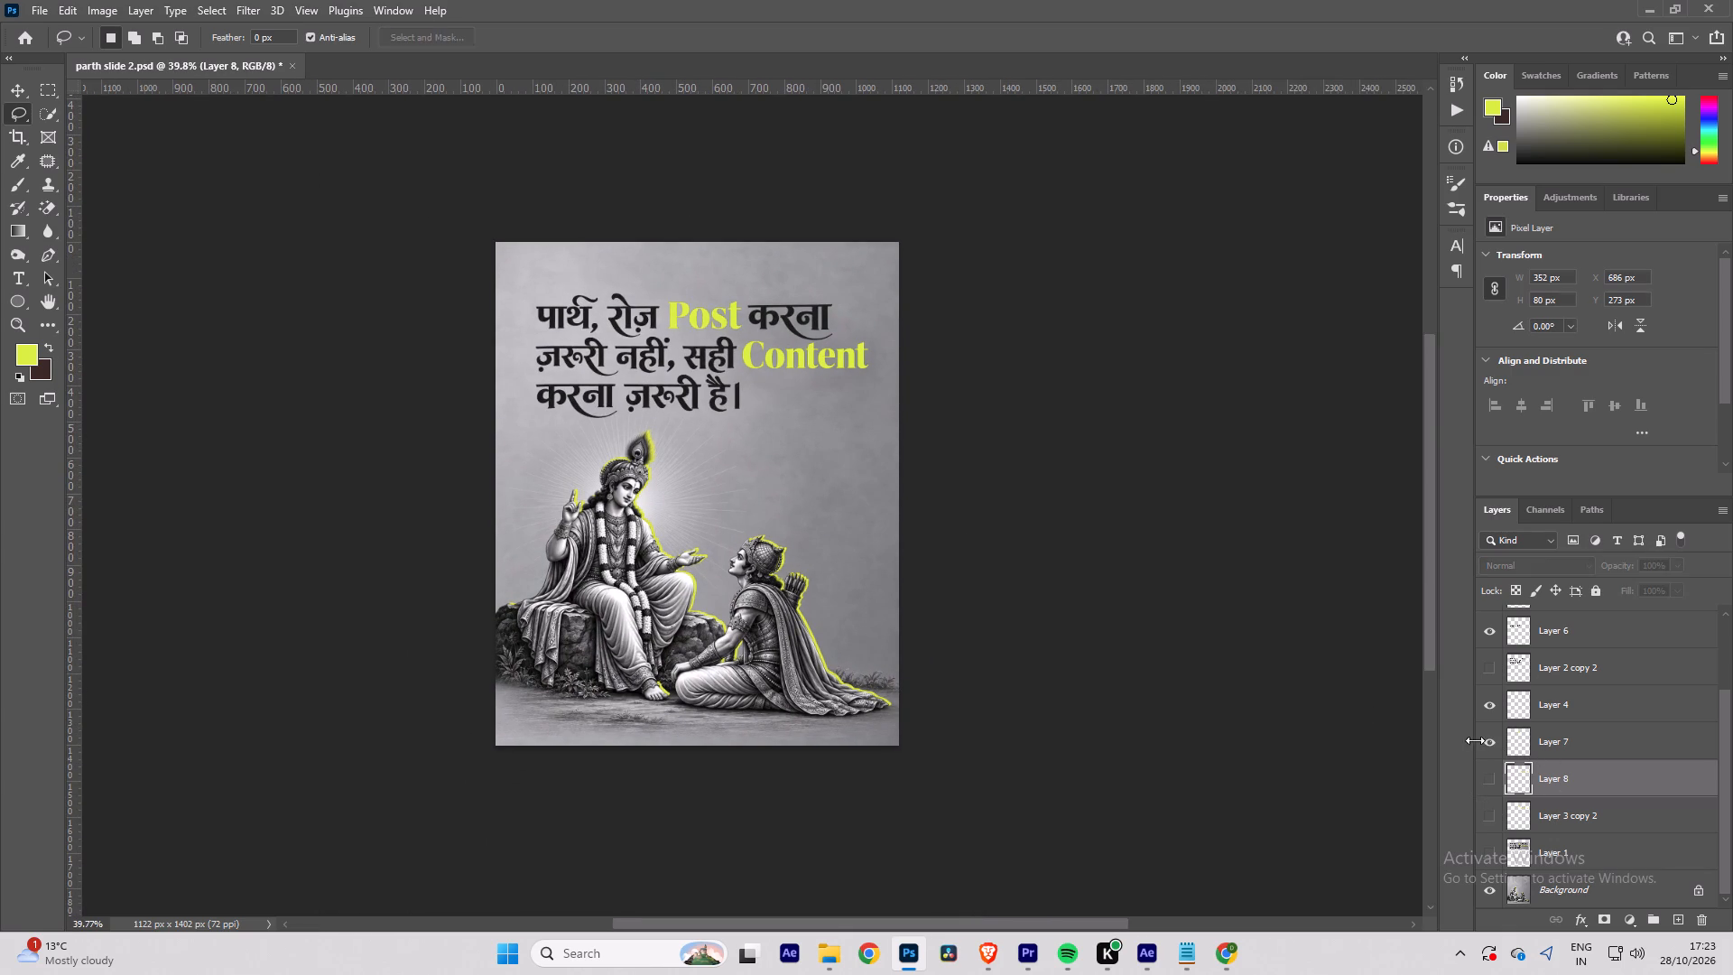
{"action": "left_click", "coordinate": [1493, 736]}
{"action": "left_click", "coordinate": [1487, 705]}
{"action": "left_click", "coordinate": [1497, 624]}
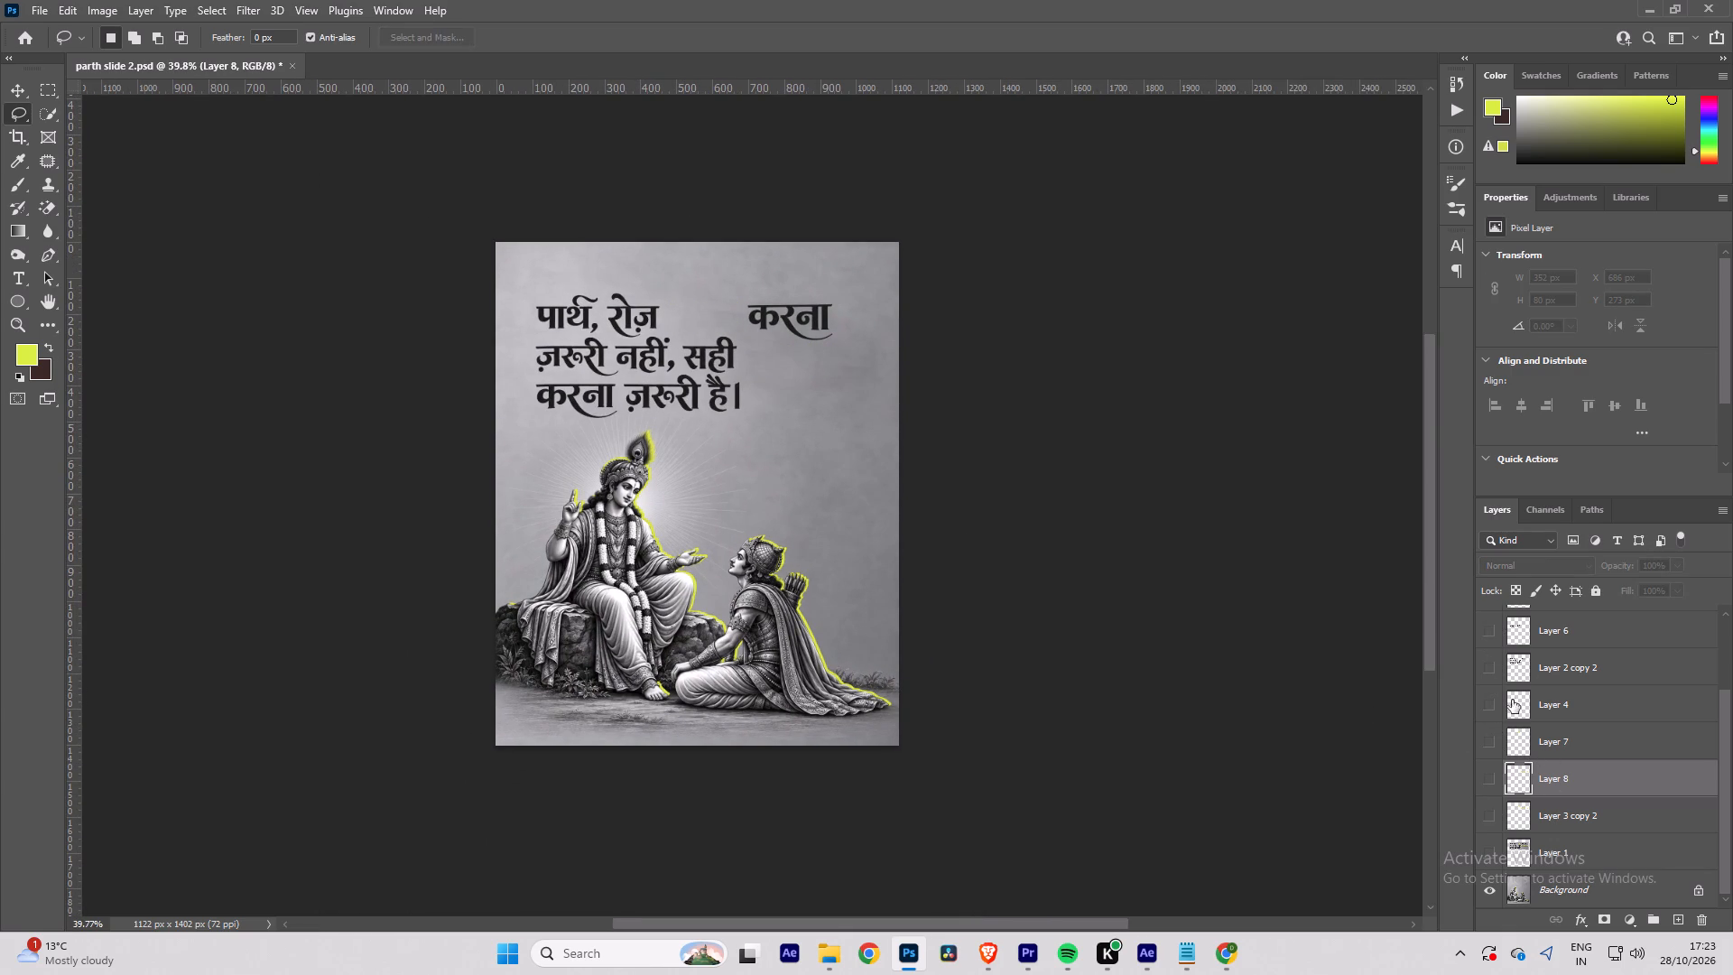
{"action": "scroll", "coordinate": [1509, 734], "scroll_direction": "down", "scroll_amount": 7}
{"action": "scroll", "coordinate": [1515, 737], "scroll_direction": "up", "scroll_amount": 7}
{"action": "left_click", "coordinate": [1480, 698]}
{"action": "left_click", "coordinate": [1497, 661]}
{"action": "left_click", "coordinate": [1493, 629]}
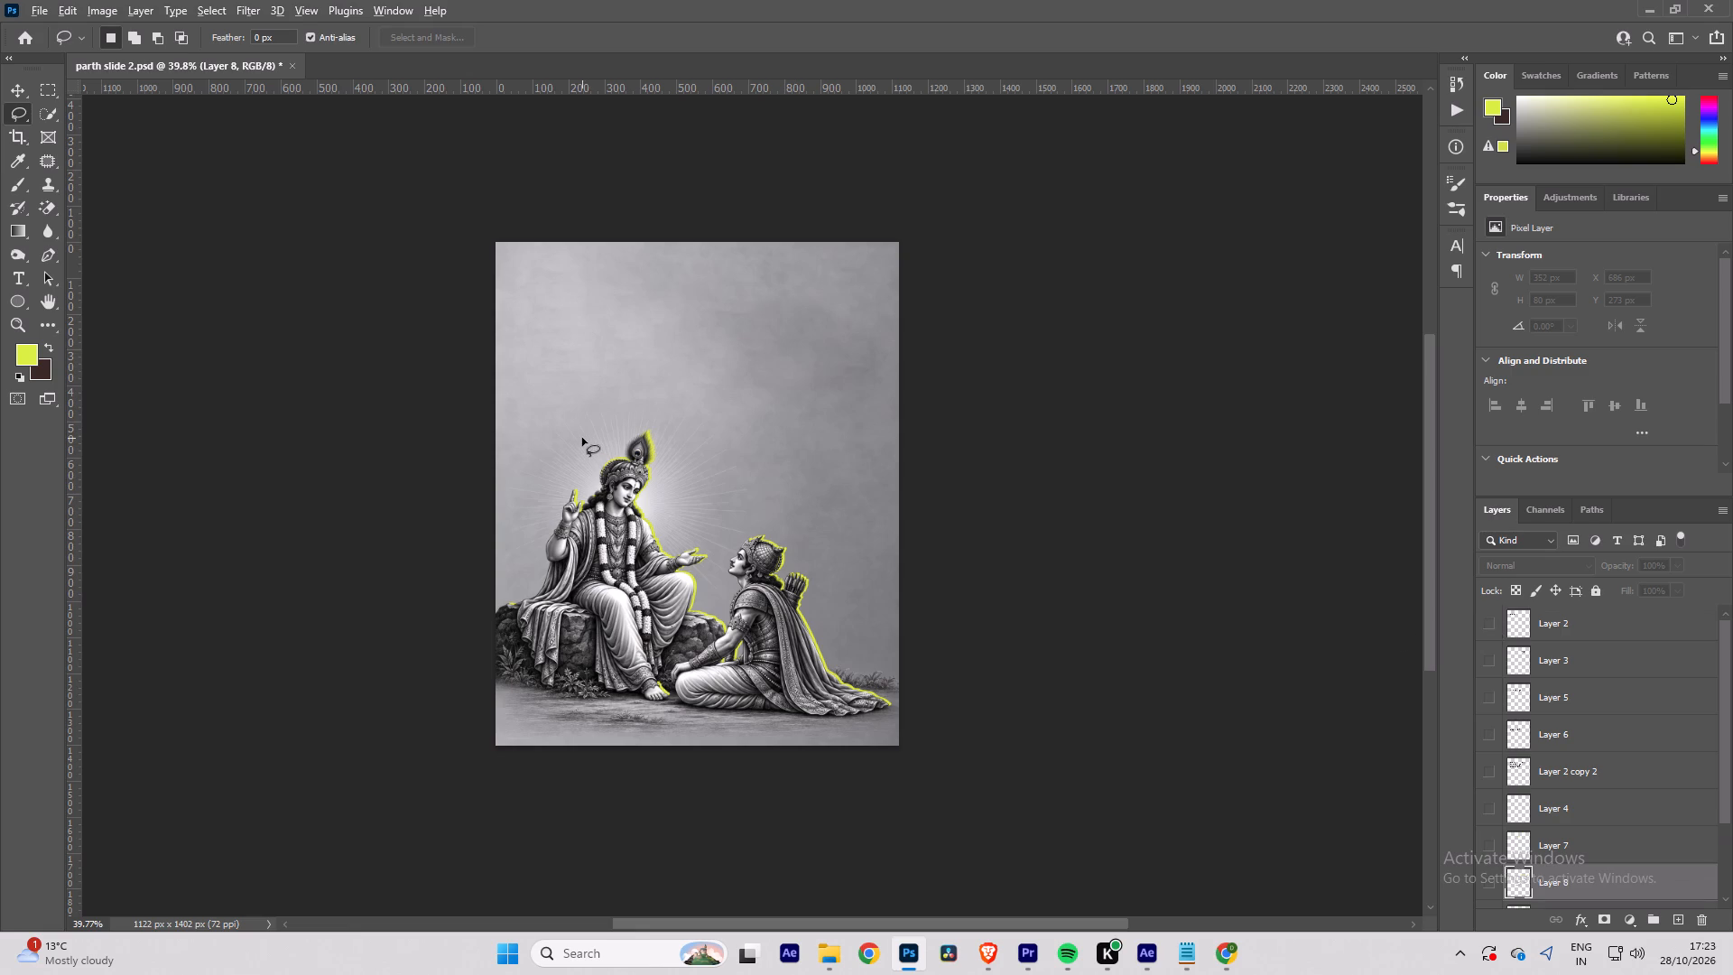
Start exporting the clean background as a 100% quality JPG and browse to the Sandbox Reel folder on drive D.
{"action": "key", "text": "ctrl+alt+shift+w"}
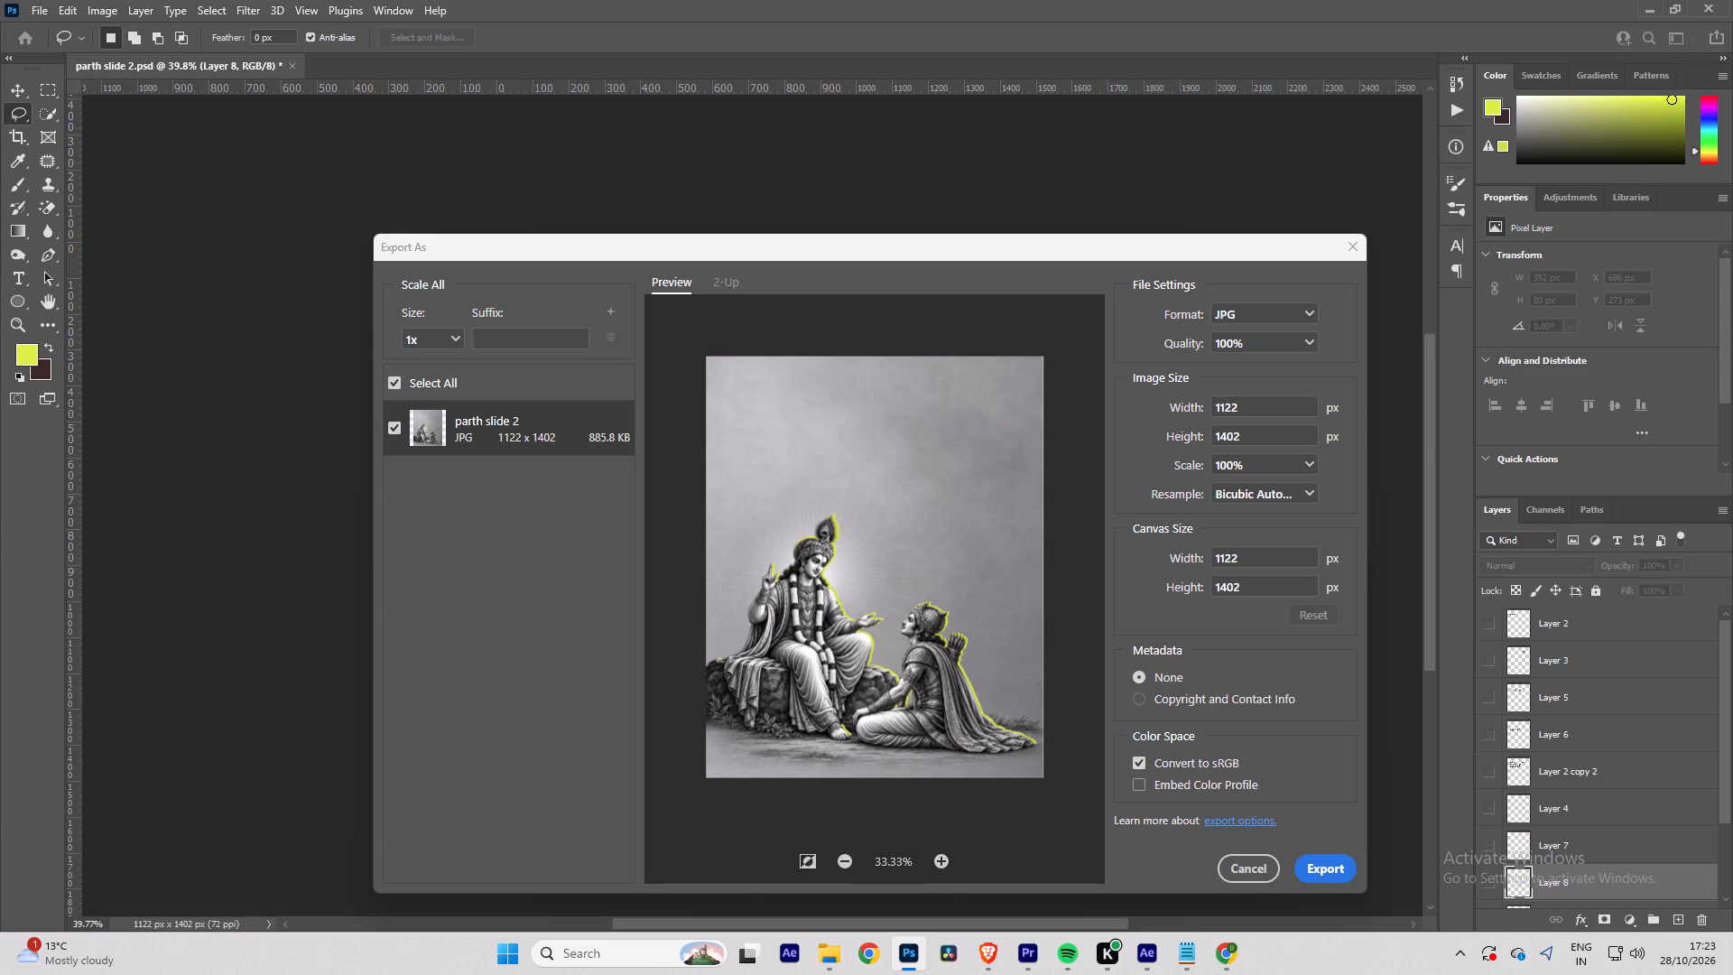
{"action": "left_click", "coordinate": [1313, 861]}
{"action": "left_click", "coordinate": [393, 48]}
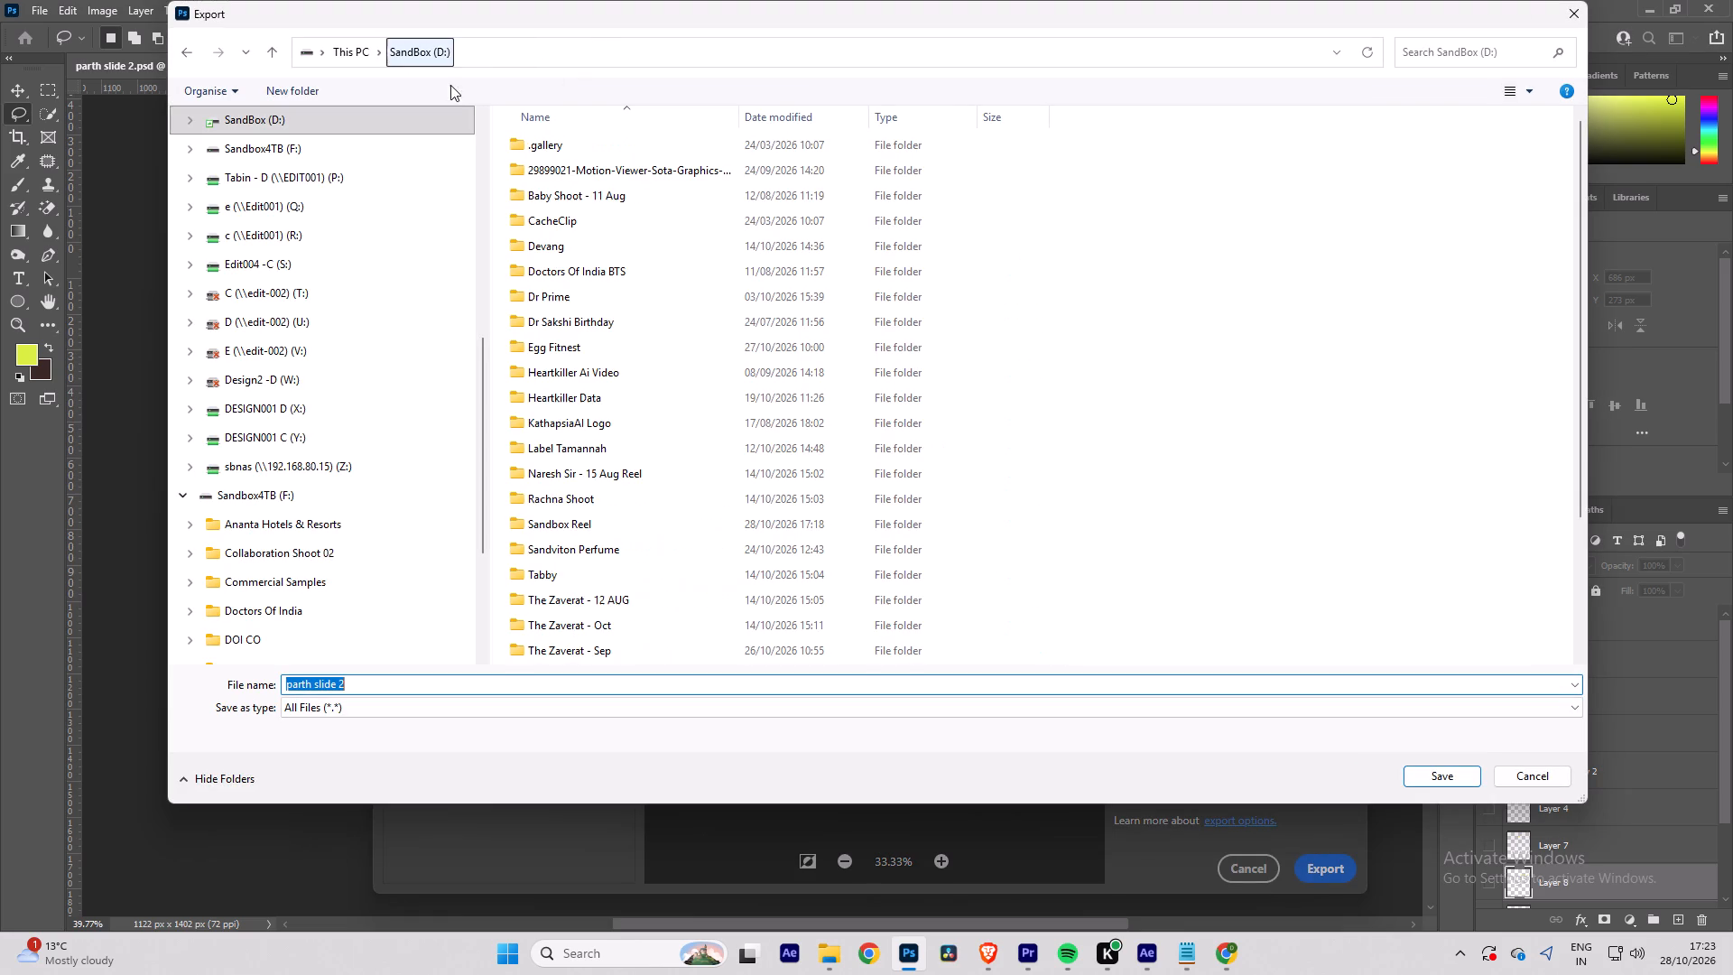
{"action": "double_click", "coordinate": [614, 531]}
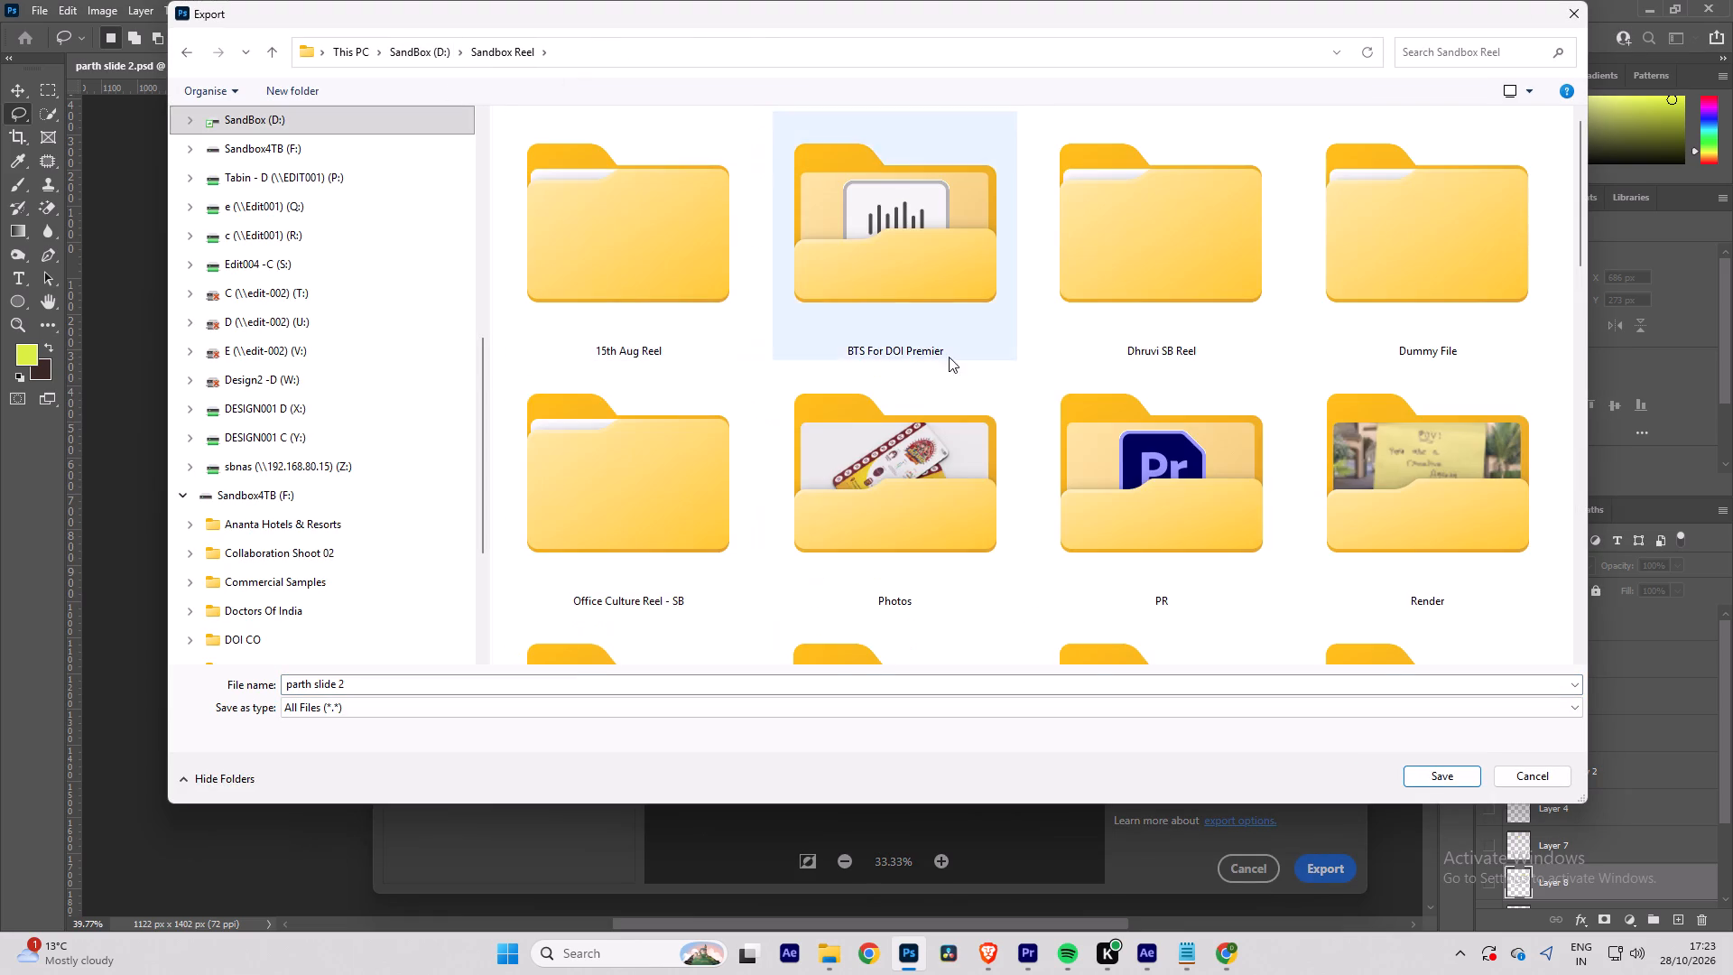
{"action": "scroll", "coordinate": [949, 364], "scroll_direction": "down", "scroll_amount": 4}
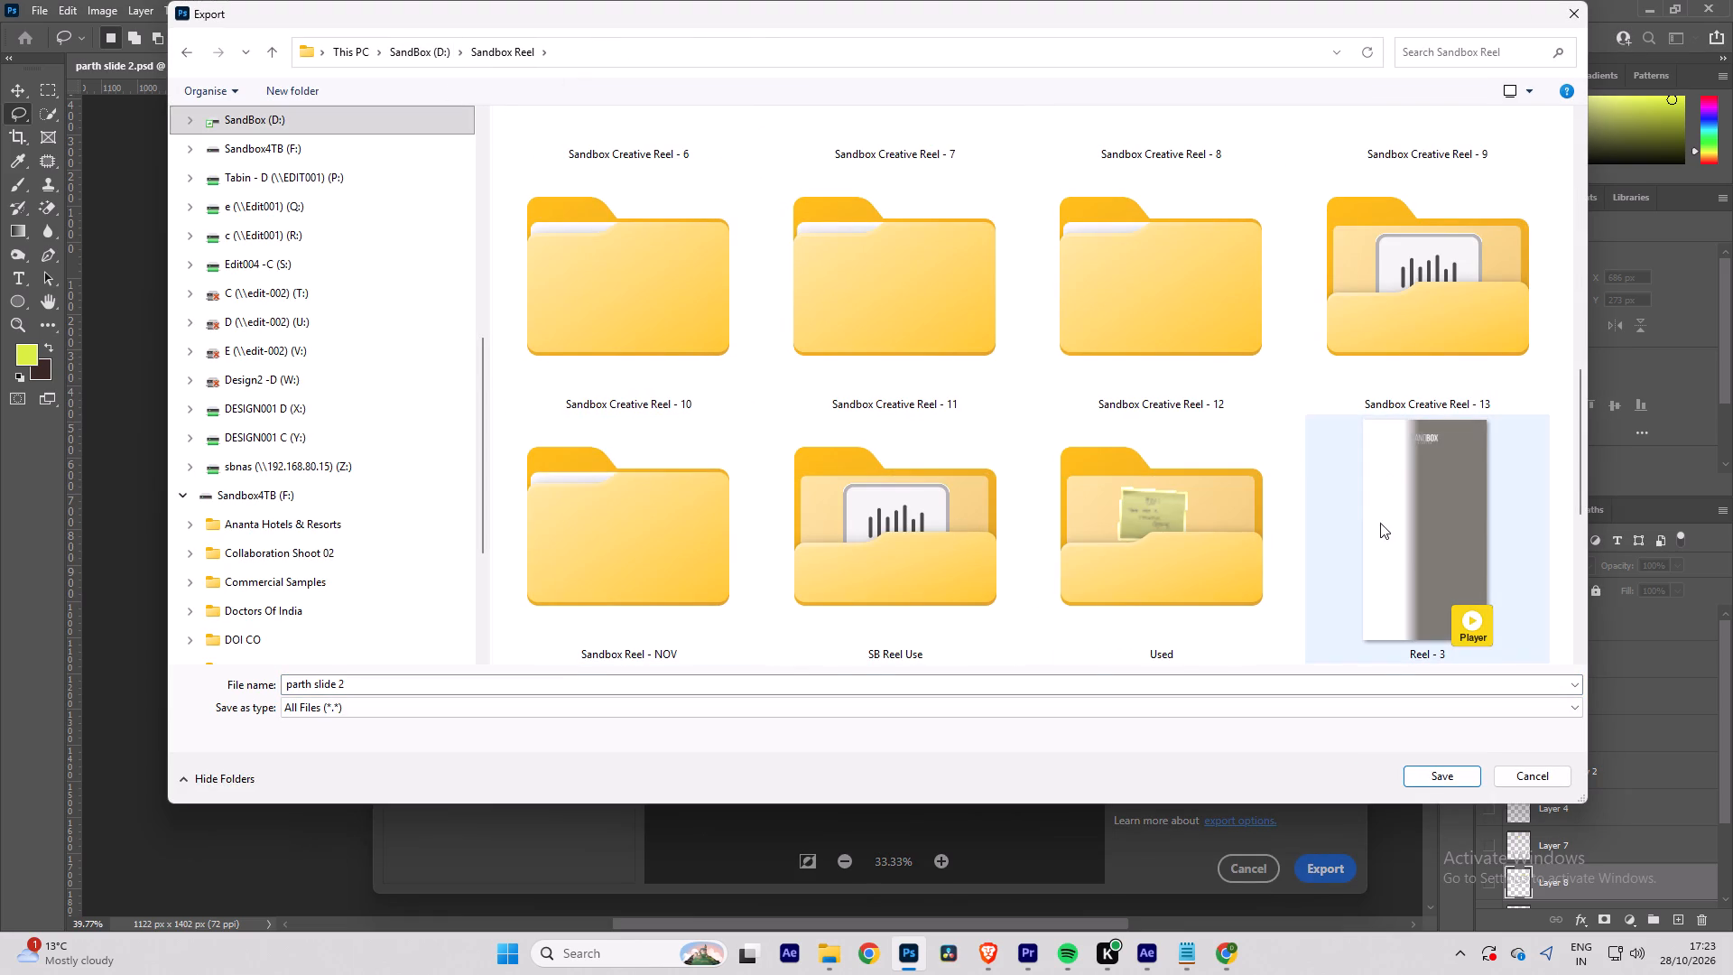
{"action": "scroll", "coordinate": [1370, 360], "scroll_direction": "up", "scroll_amount": 6}
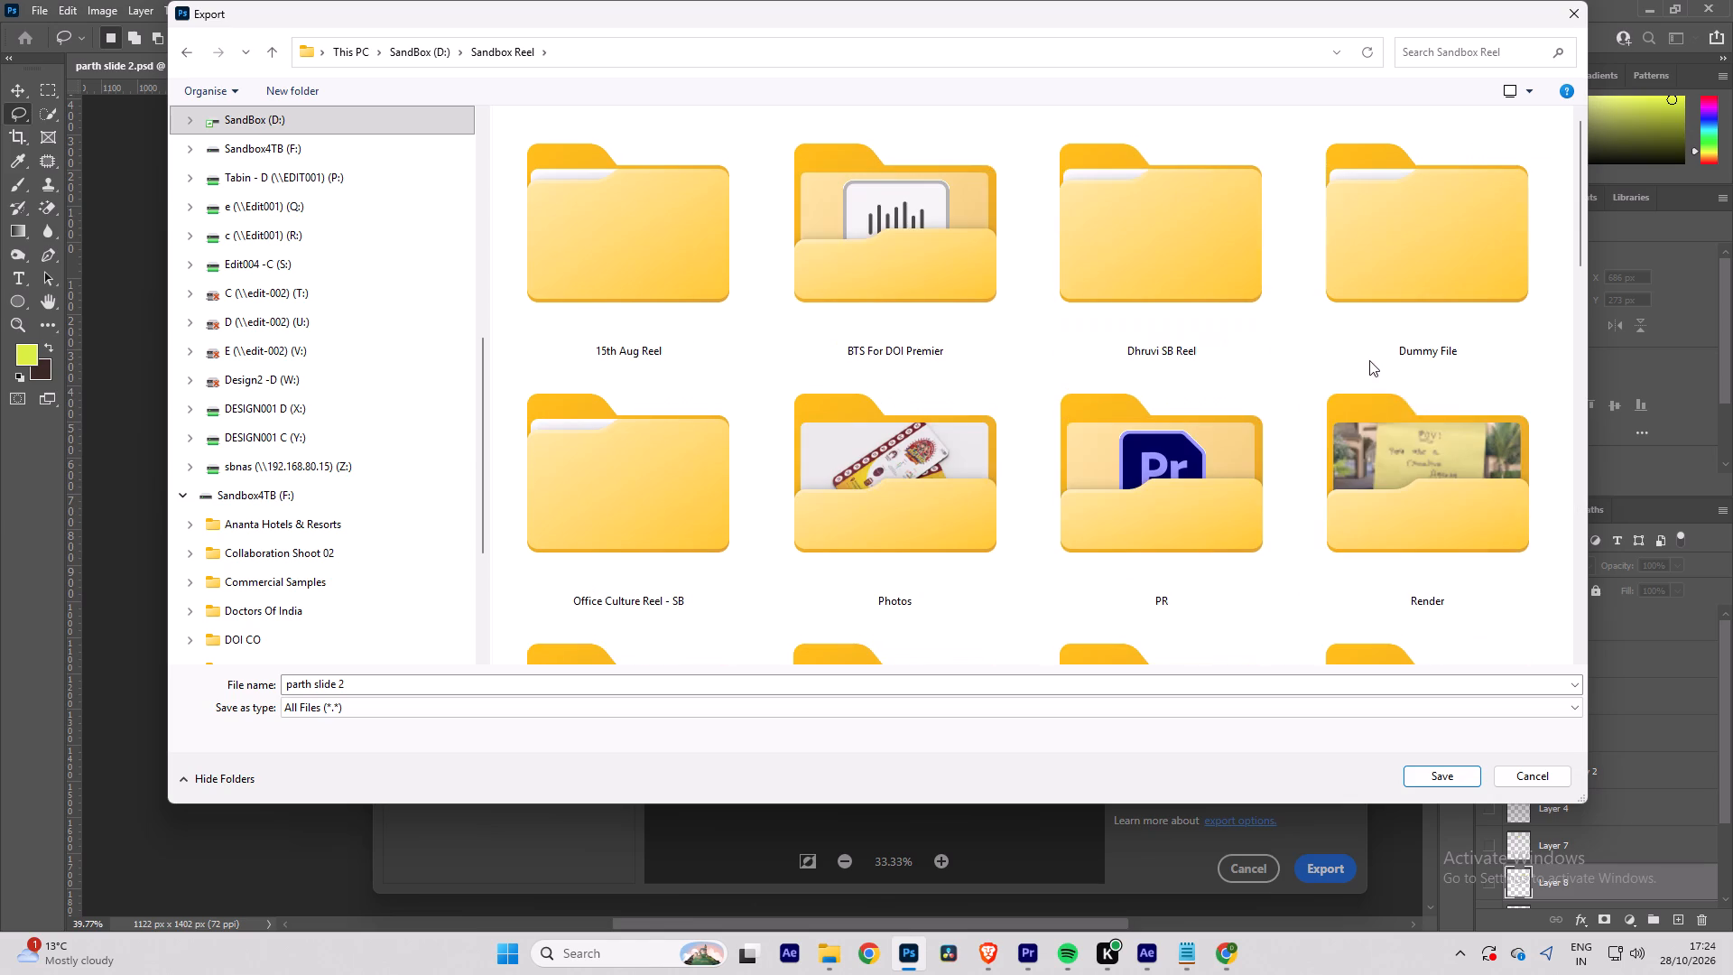
{"action": "scroll", "coordinate": [1219, 345], "scroll_direction": "down", "scroll_amount": 1}
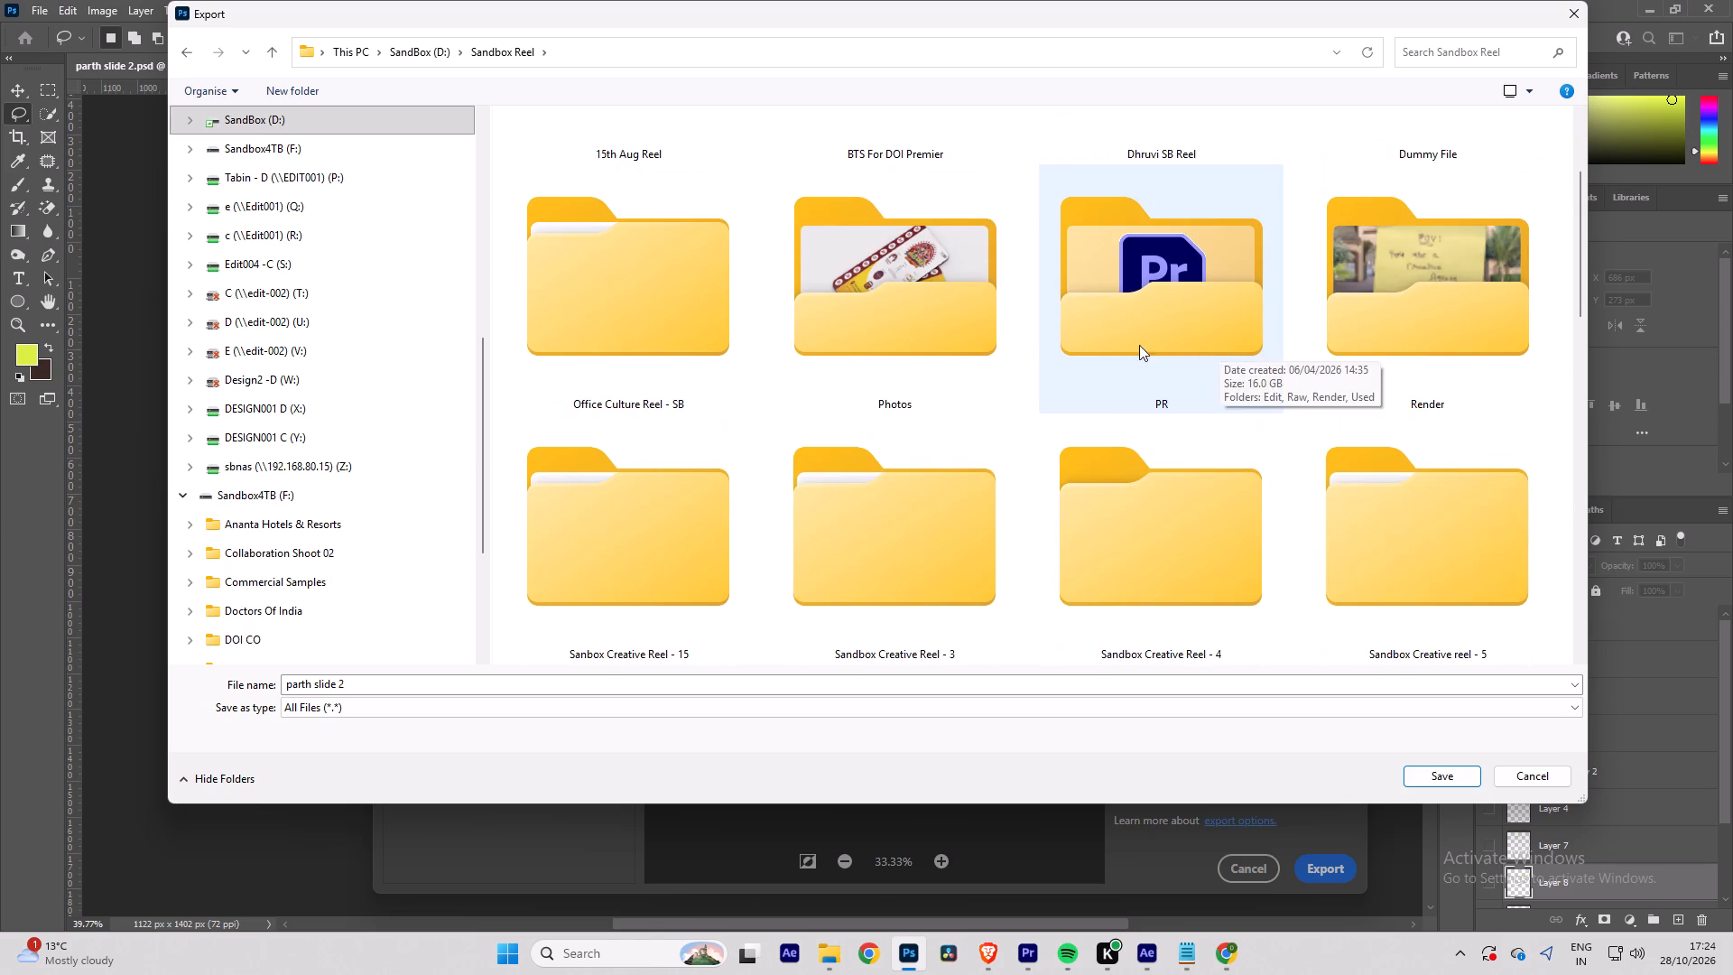
{"action": "scroll", "coordinate": [1081, 347], "scroll_direction": "down", "scroll_amount": 3}
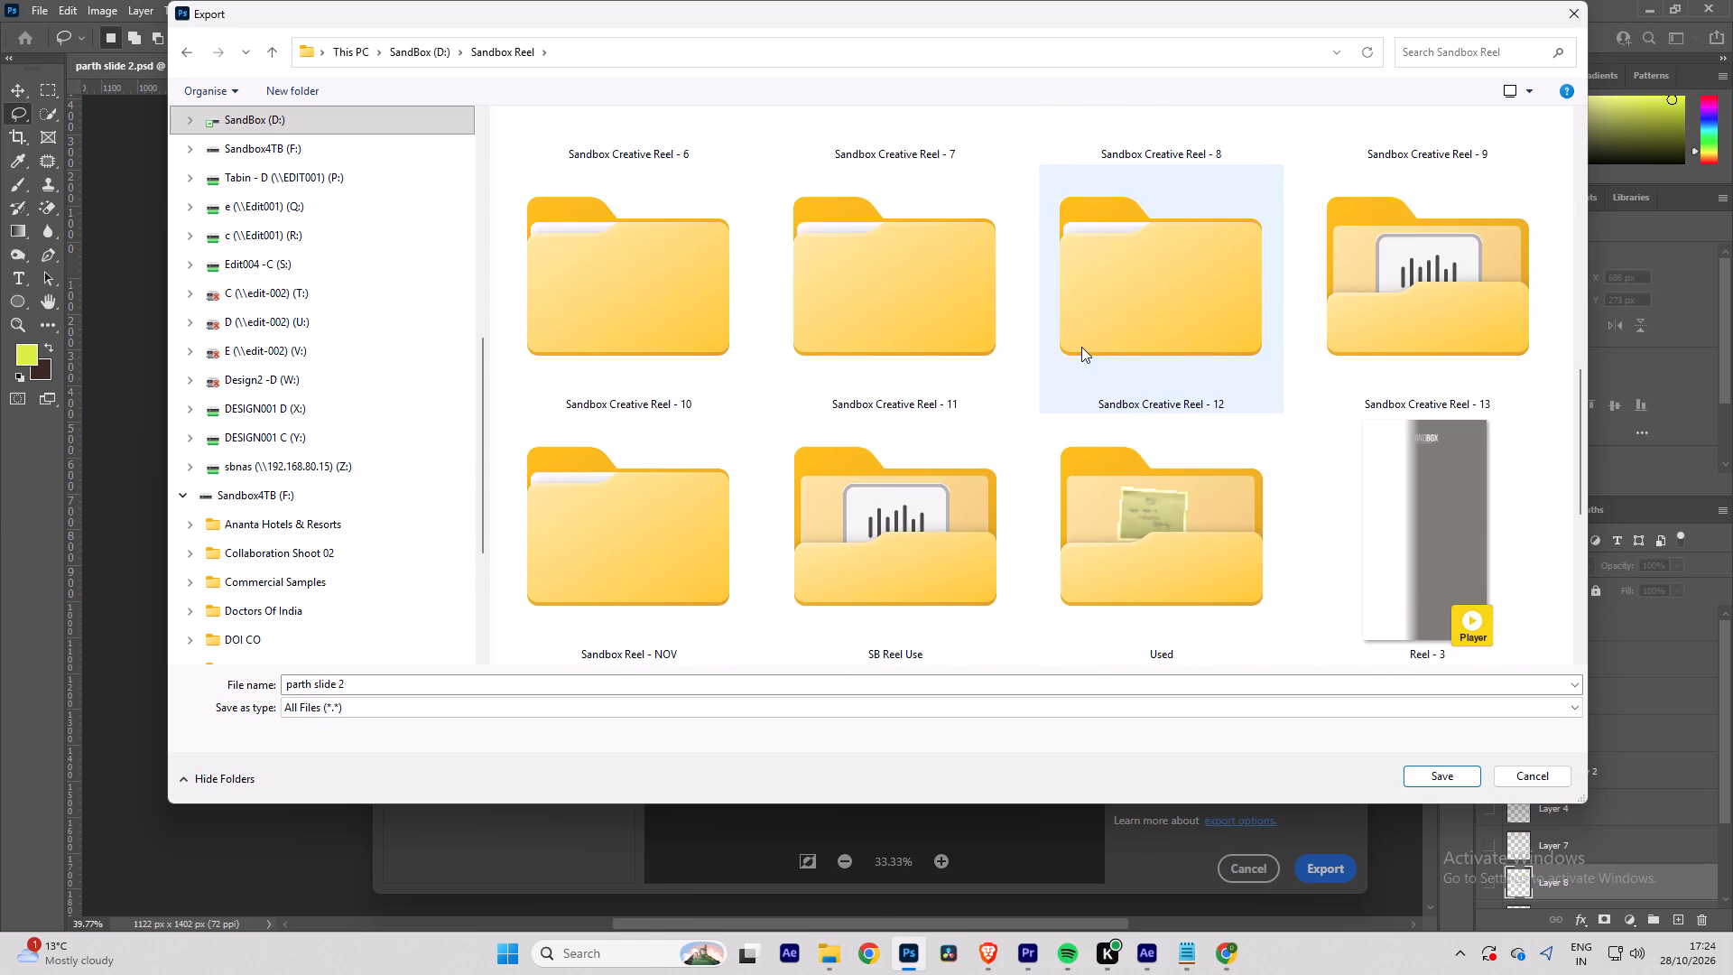
{"action": "scroll", "coordinate": [1081, 347], "scroll_direction": "down", "scroll_amount": 7}
{"action": "scroll", "coordinate": [1081, 348], "scroll_direction": "up", "scroll_amount": 6}
{"action": "scroll", "coordinate": [1081, 348], "scroll_direction": "down", "scroll_amount": 1}
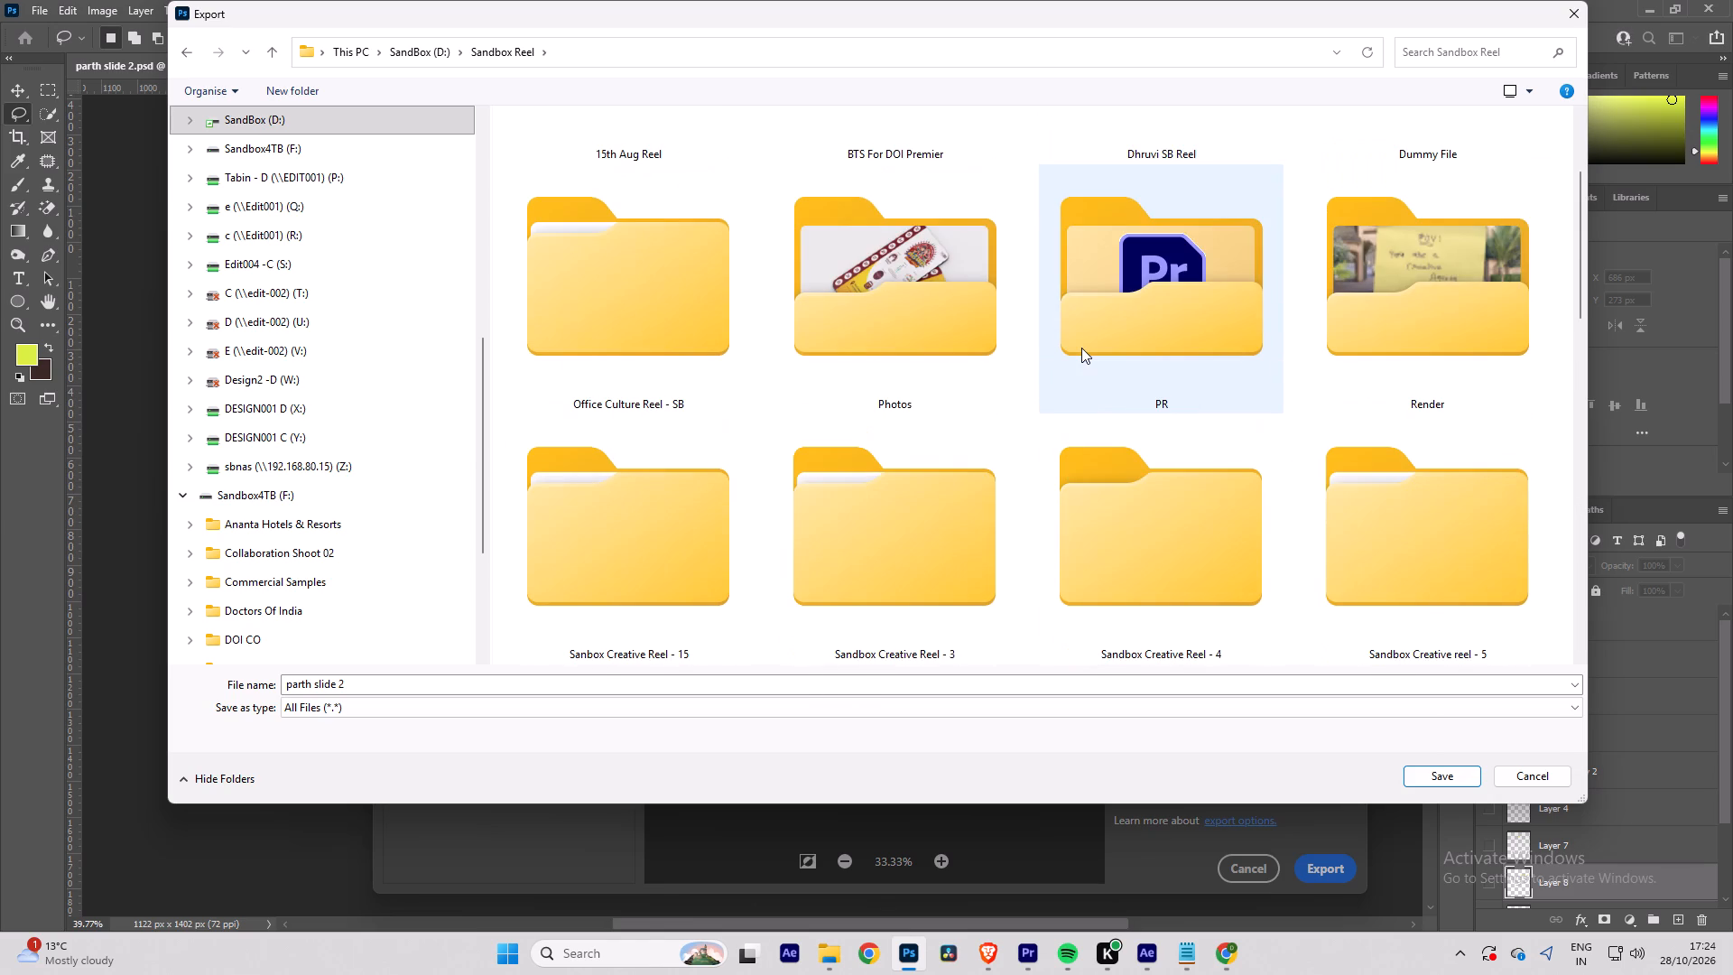
{"action": "scroll", "coordinate": [1081, 348], "scroll_direction": "down", "scroll_amount": 1}
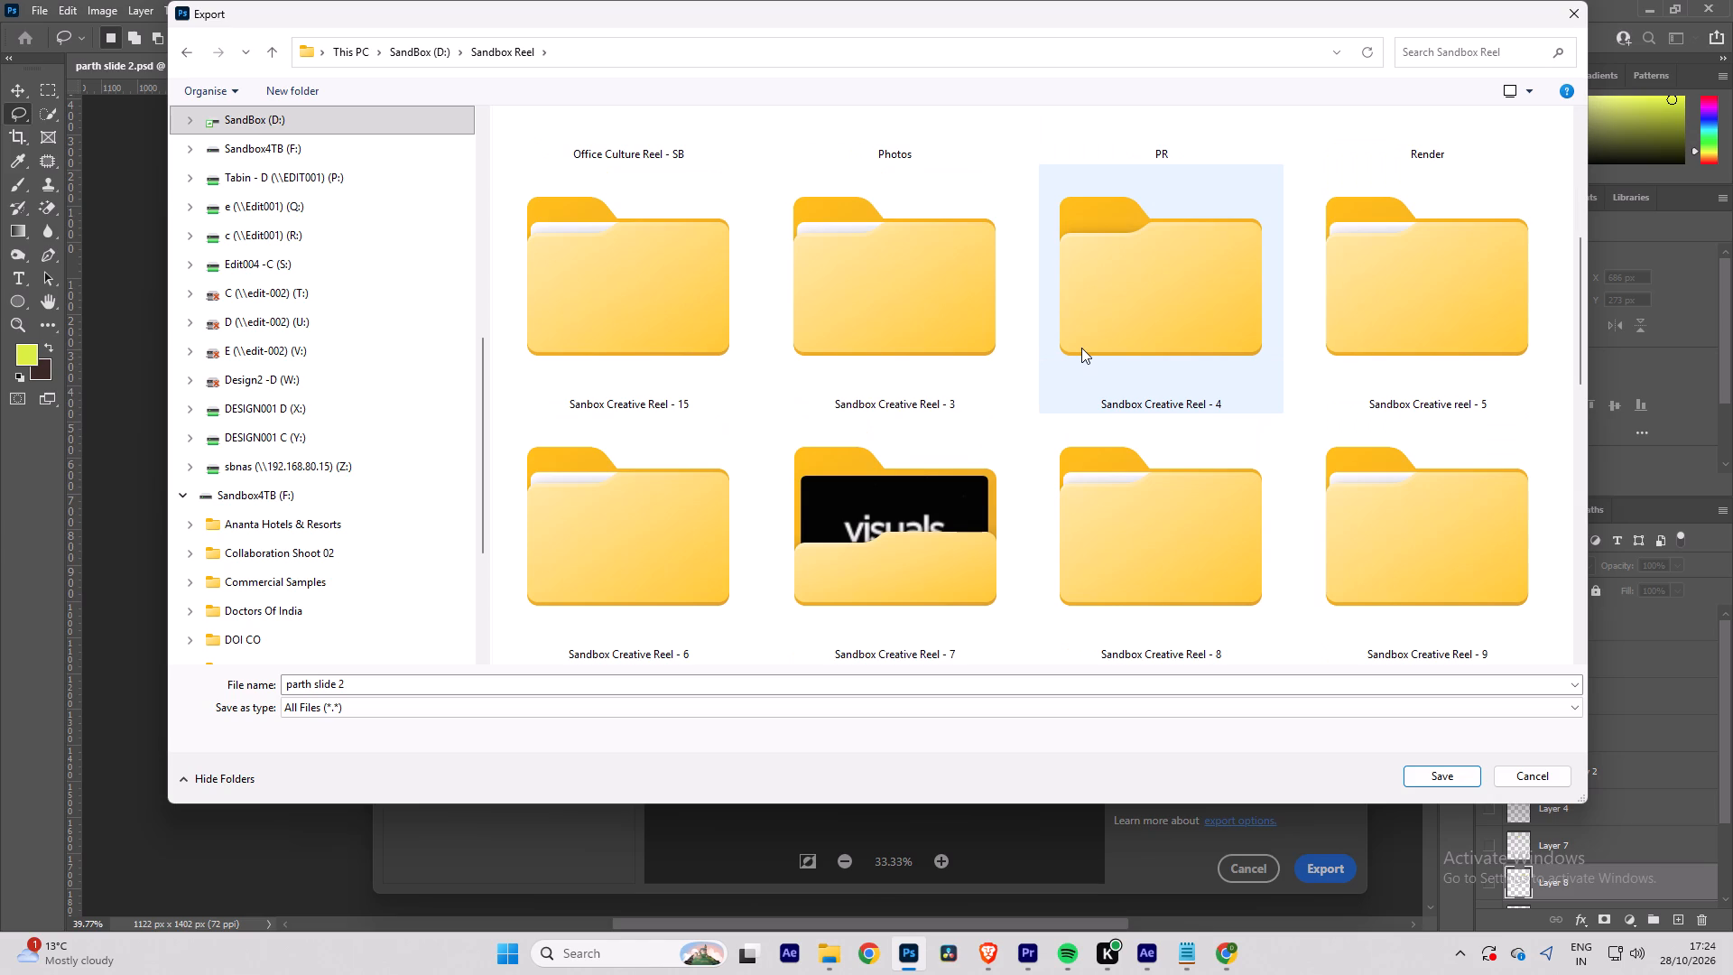
{"action": "scroll", "coordinate": [1081, 348], "scroll_direction": "down", "scroll_amount": 2}
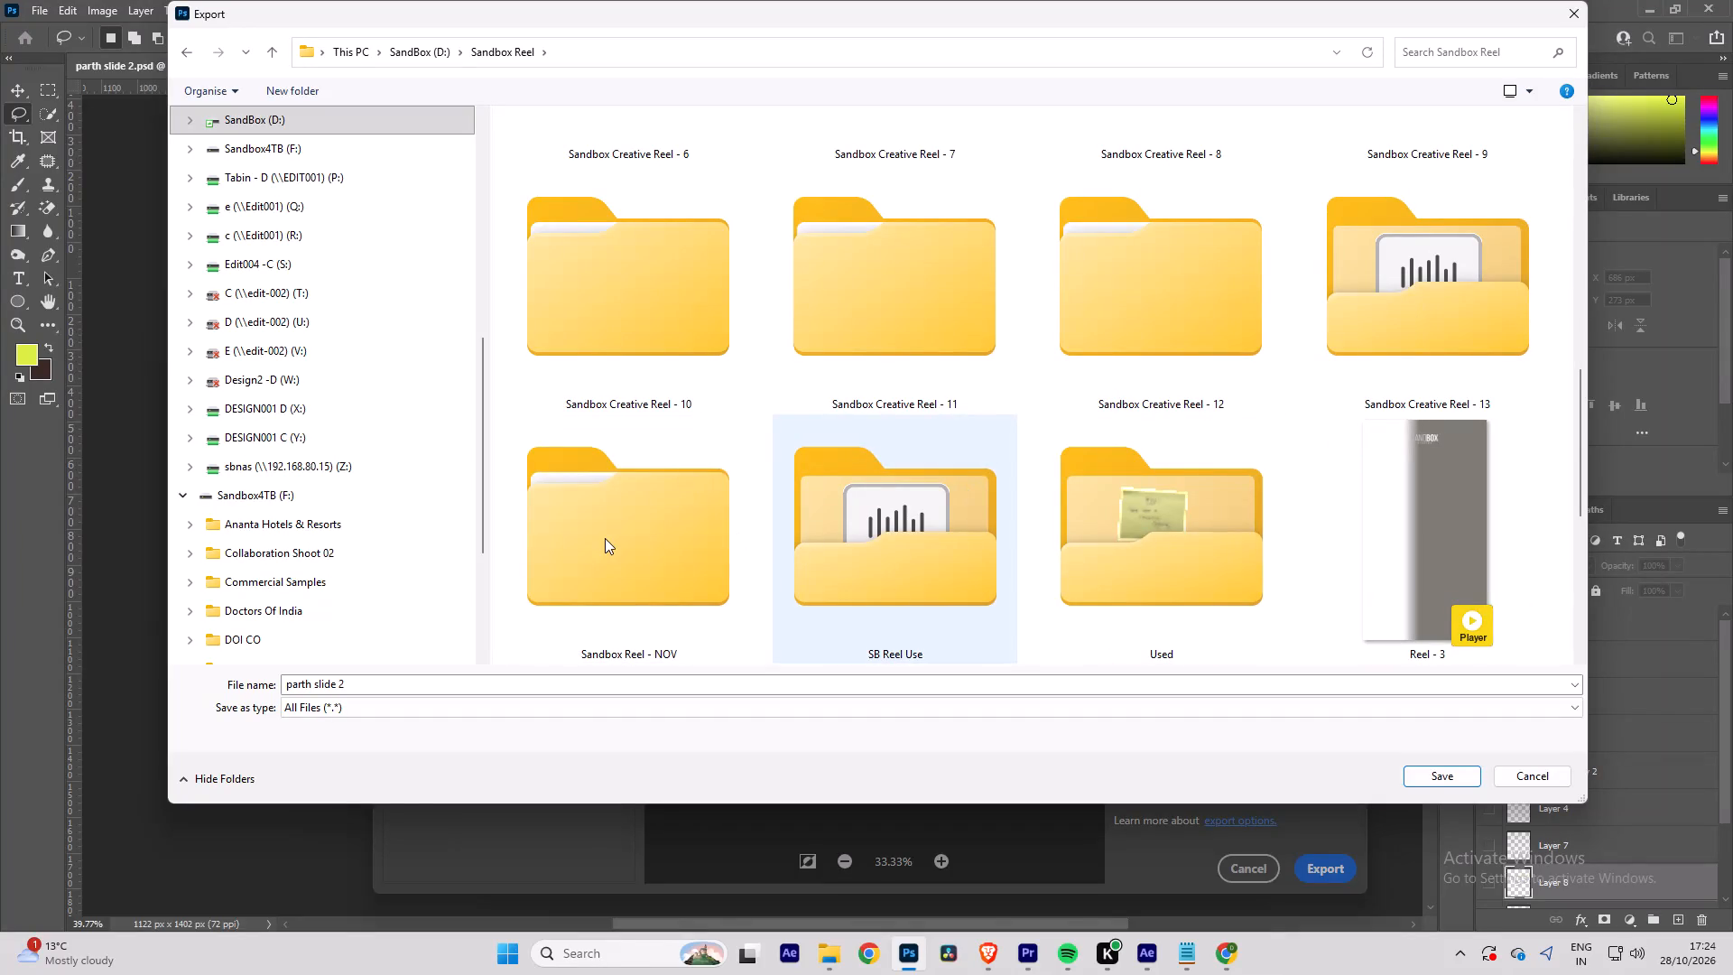
Switch to File Explorer and locate the Sanbox Creative Reel - 15 folder within Sandbox Reel on drive D.
{"action": "key", "text": "alt+Tab"}
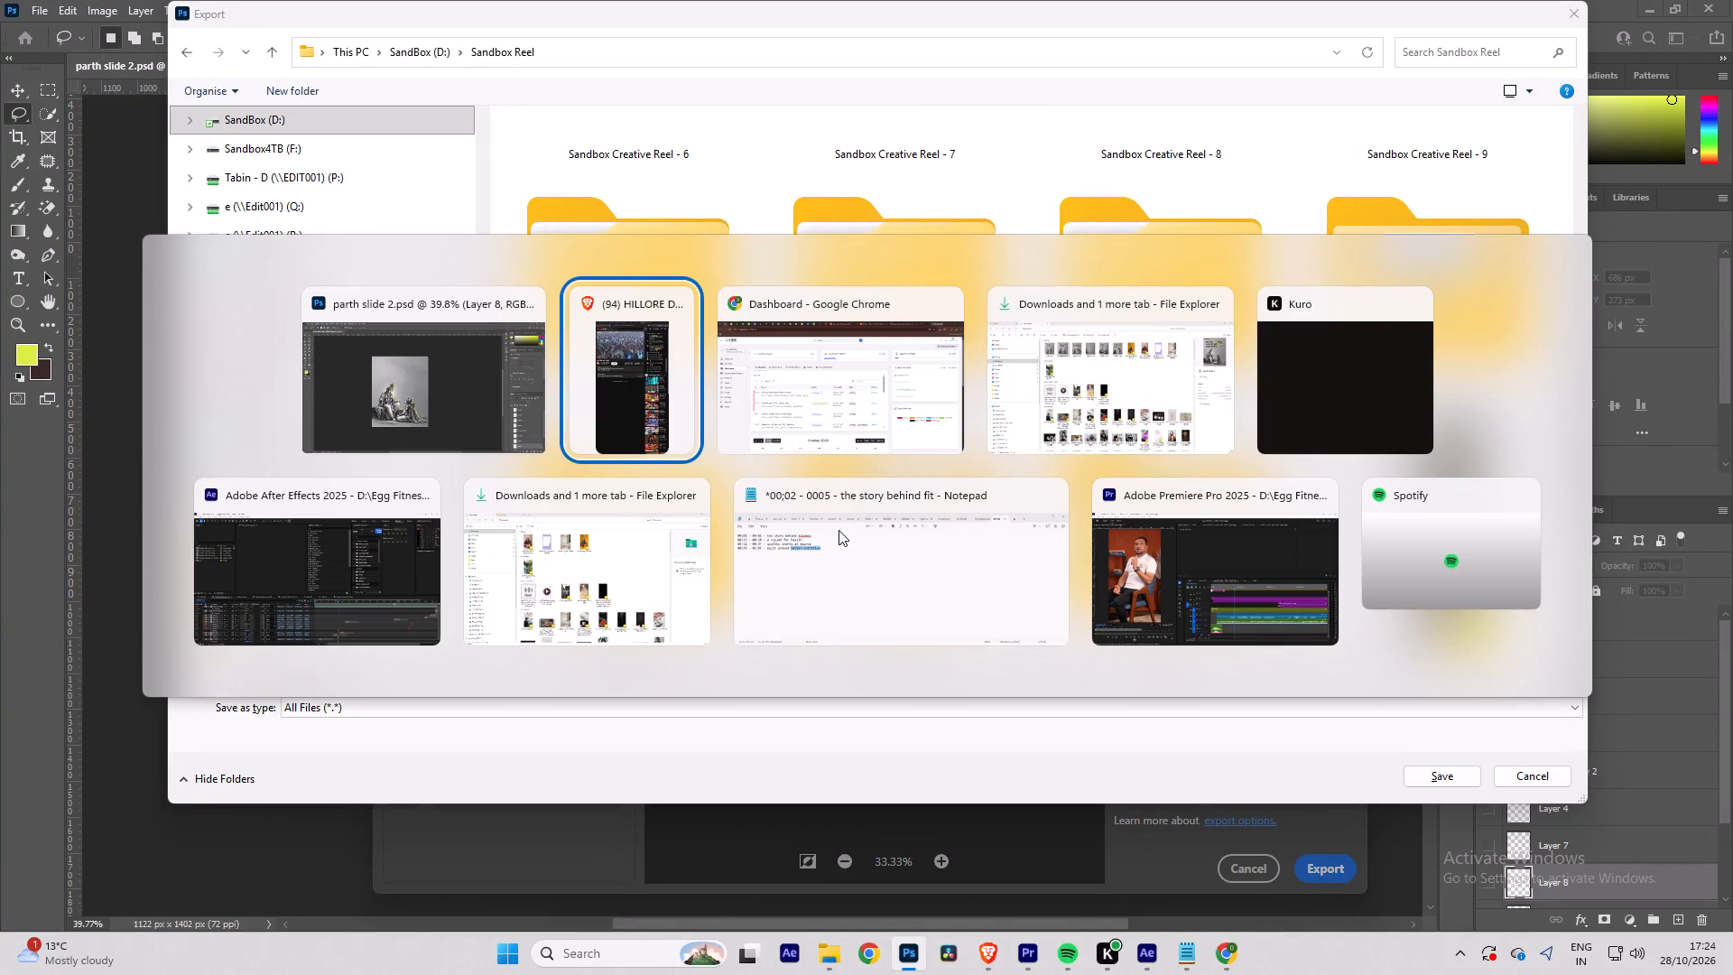
{"action": "key", "text": "alt+Tab"}
{"action": "key", "text": "alt+Tab"}
{"action": "key", "text": "alt+Tab"}
{"action": "key", "text": "alt+Tab"}
{"action": "key", "text": "alt+Tab"}
{"action": "key", "text": "alt+Tab"}
{"action": "key", "text": "alt+Tab"}
{"action": "key", "text": "alt+Tab"}
{"action": "key", "text": "alt+Tab"}
{"action": "key", "text": "alt+Tab"}
{"action": "key", "text": "alt+Tab"}
{"action": "key", "text": "alt+Tab"}
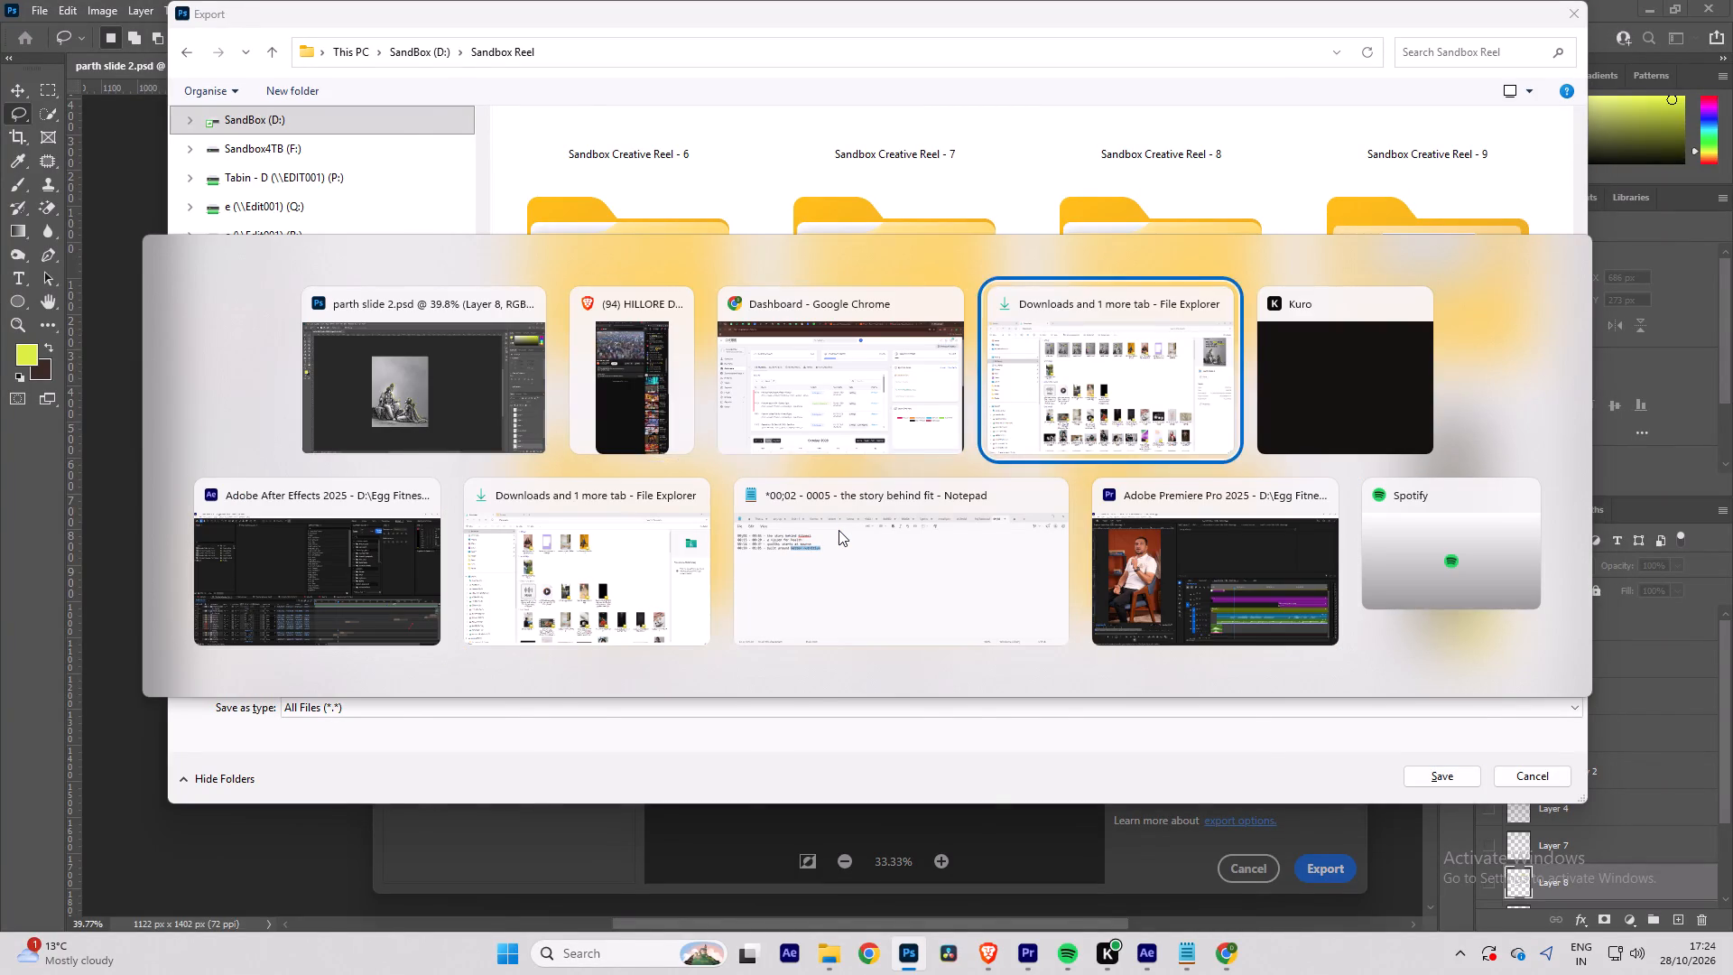
{"action": "left_click", "coordinate": [103, 19]}
{"action": "left_click", "coordinate": [371, 55]}
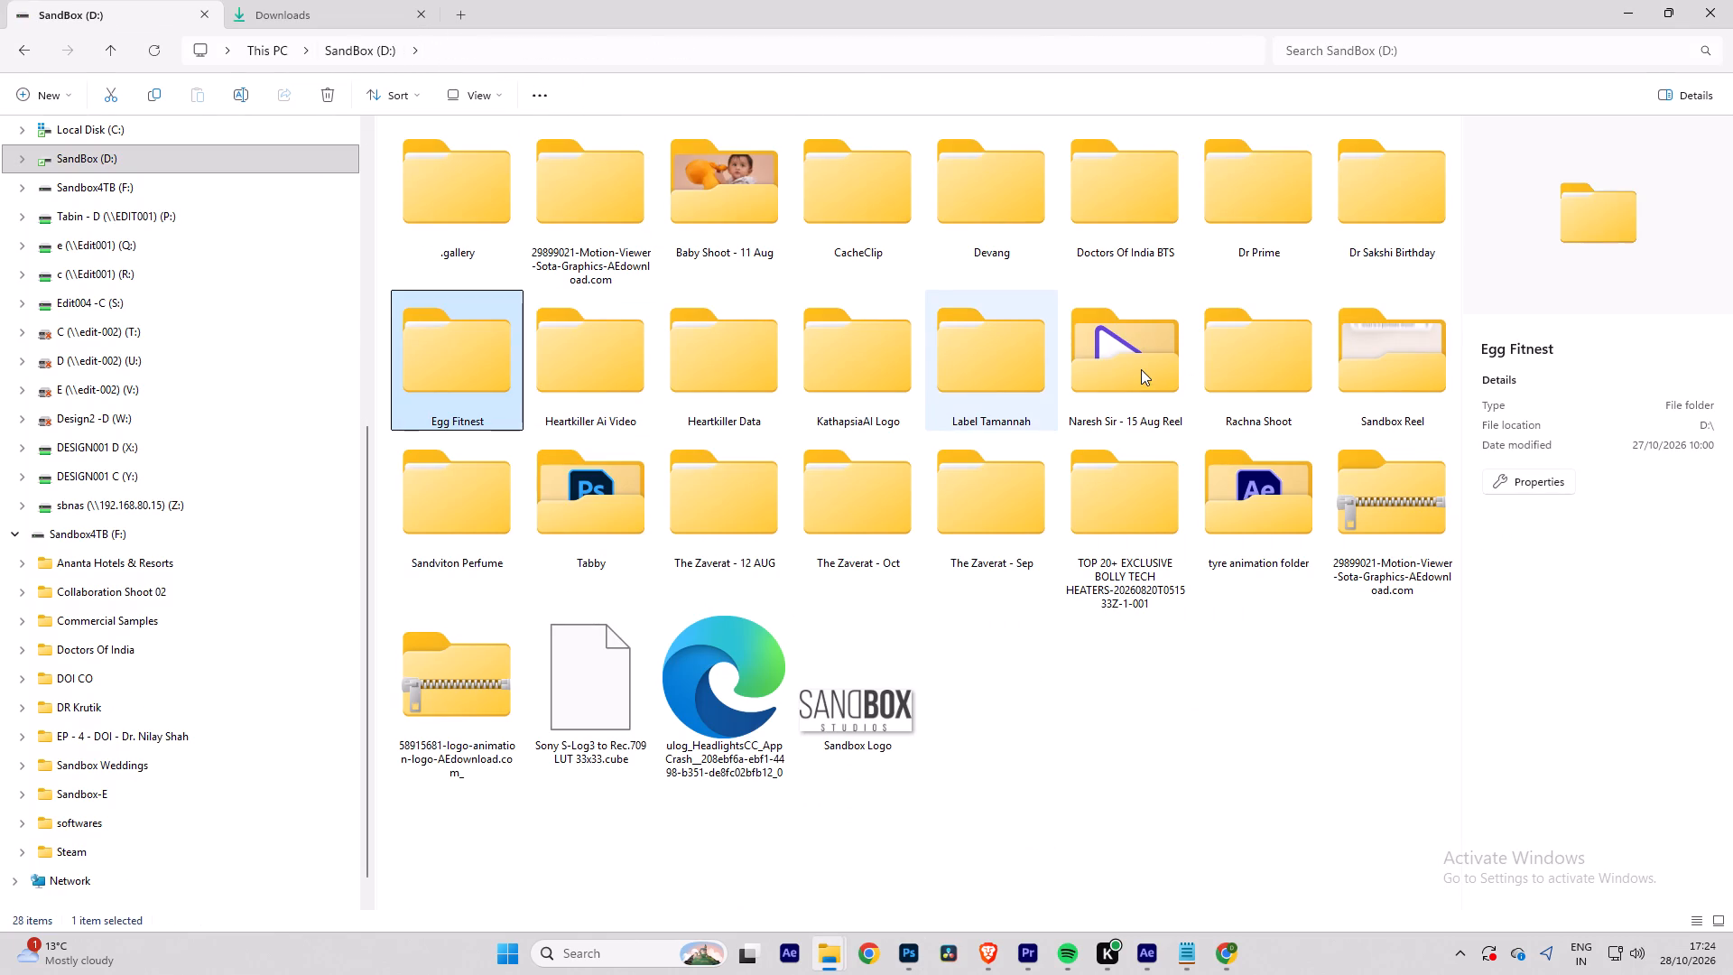
{"action": "double_click", "coordinate": [1376, 355]}
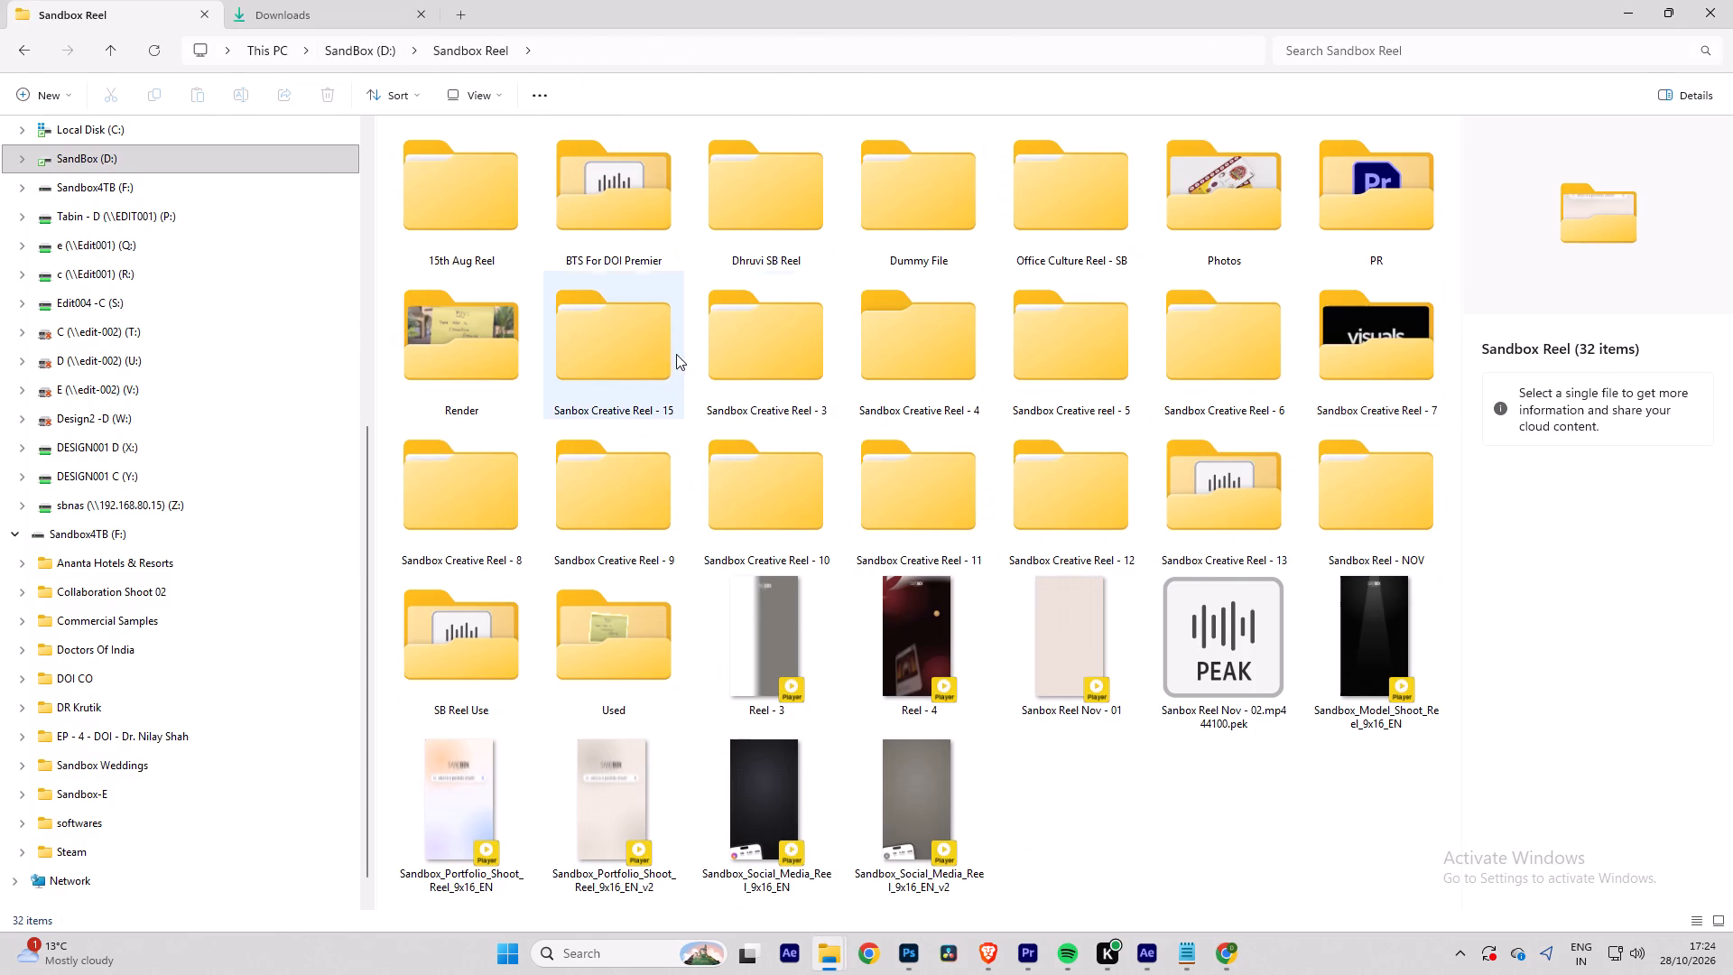
{"action": "left_click", "coordinate": [635, 369]}
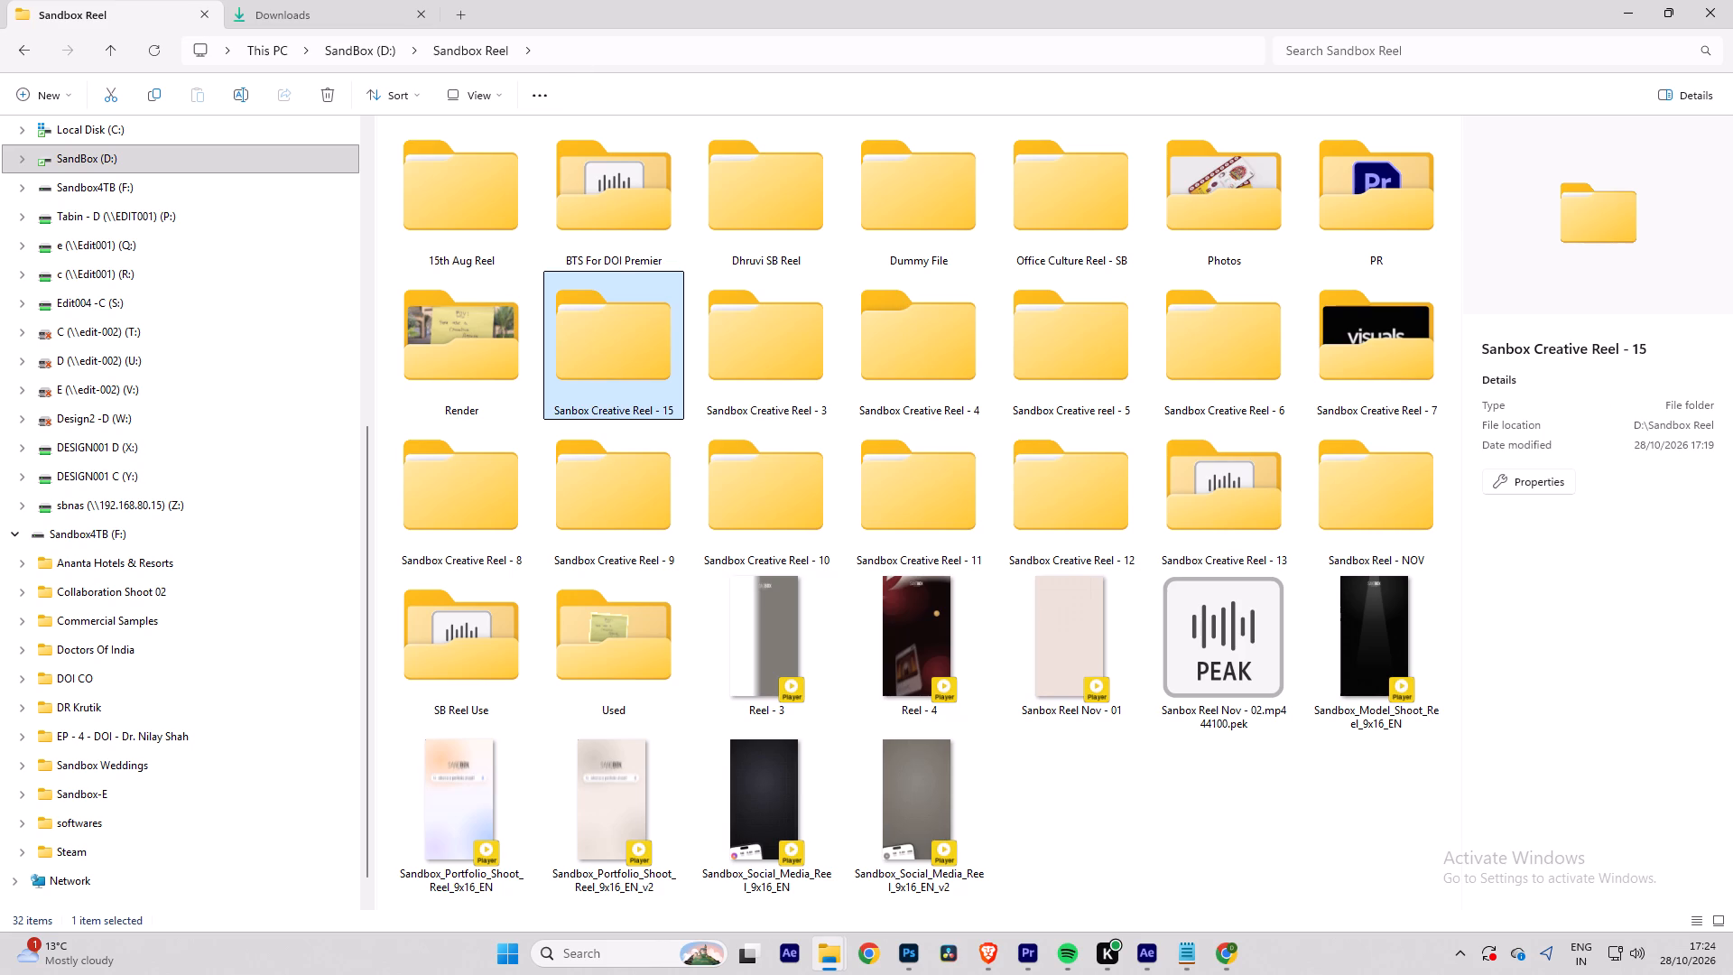
{"action": "key", "text": "alt+Tab"}
Back in the Photoshop export, open Sanbox Creative Reel - 15 and create a destination folder named Photo inside it.
{"action": "scroll", "coordinate": [899, 350], "scroll_direction": "up", "scroll_amount": 1}
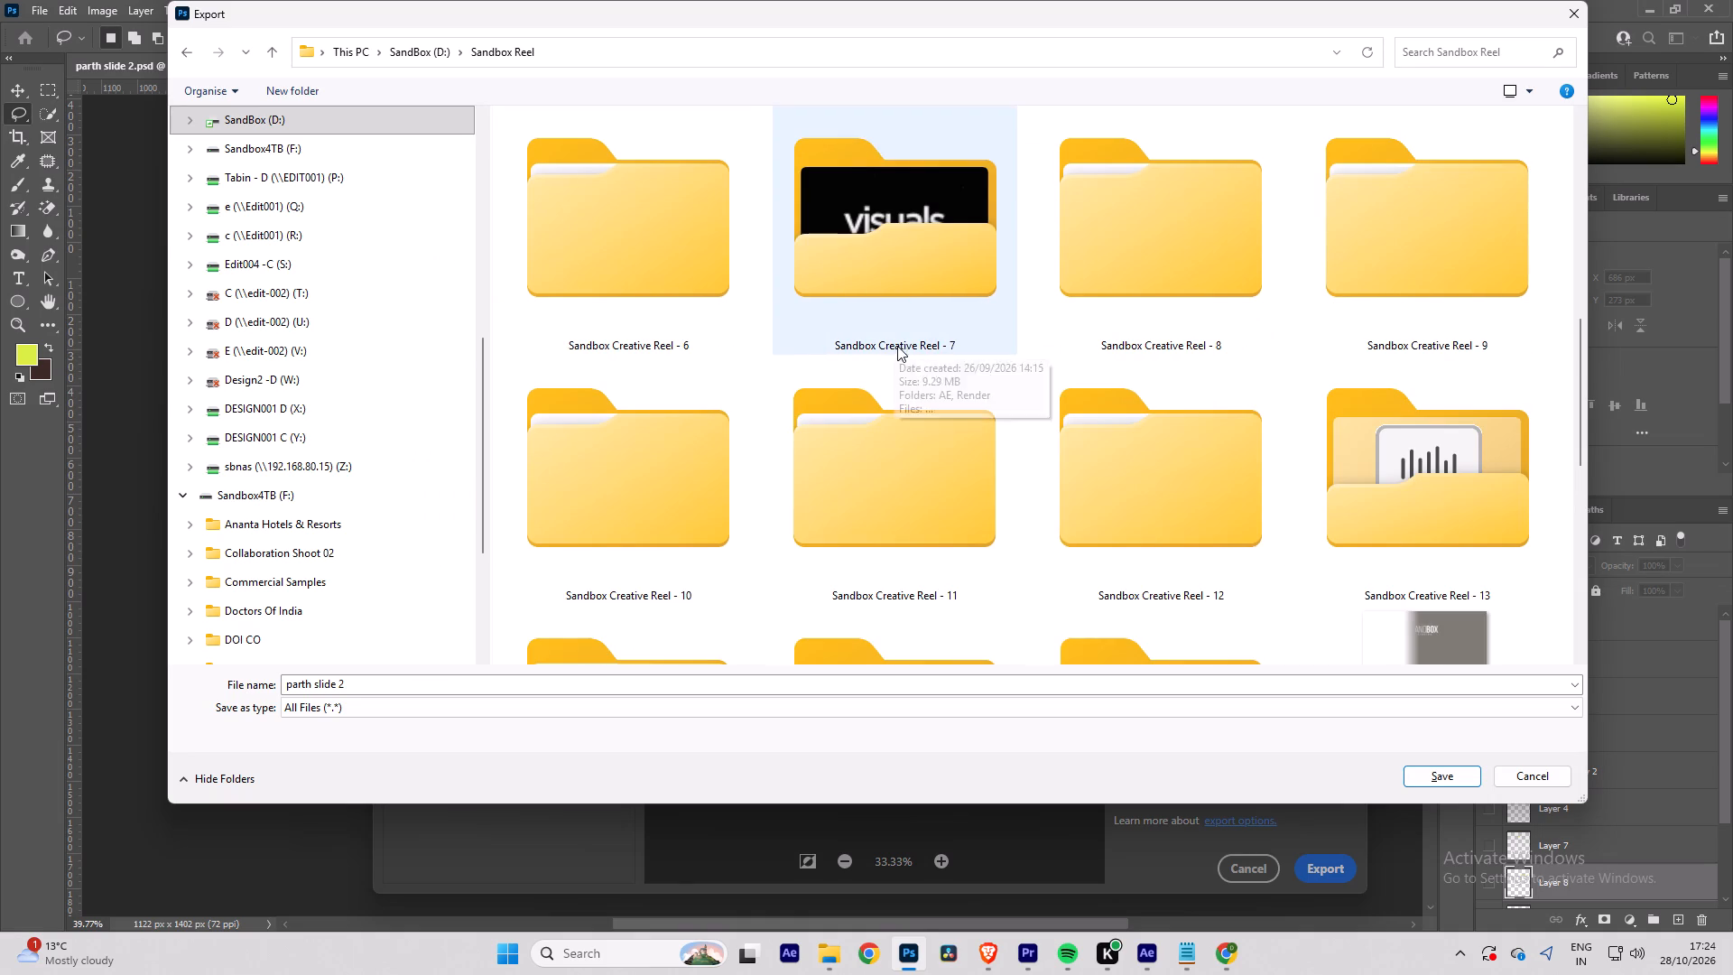
{"action": "scroll", "coordinate": [1215, 368], "scroll_direction": "up", "scroll_amount": 1}
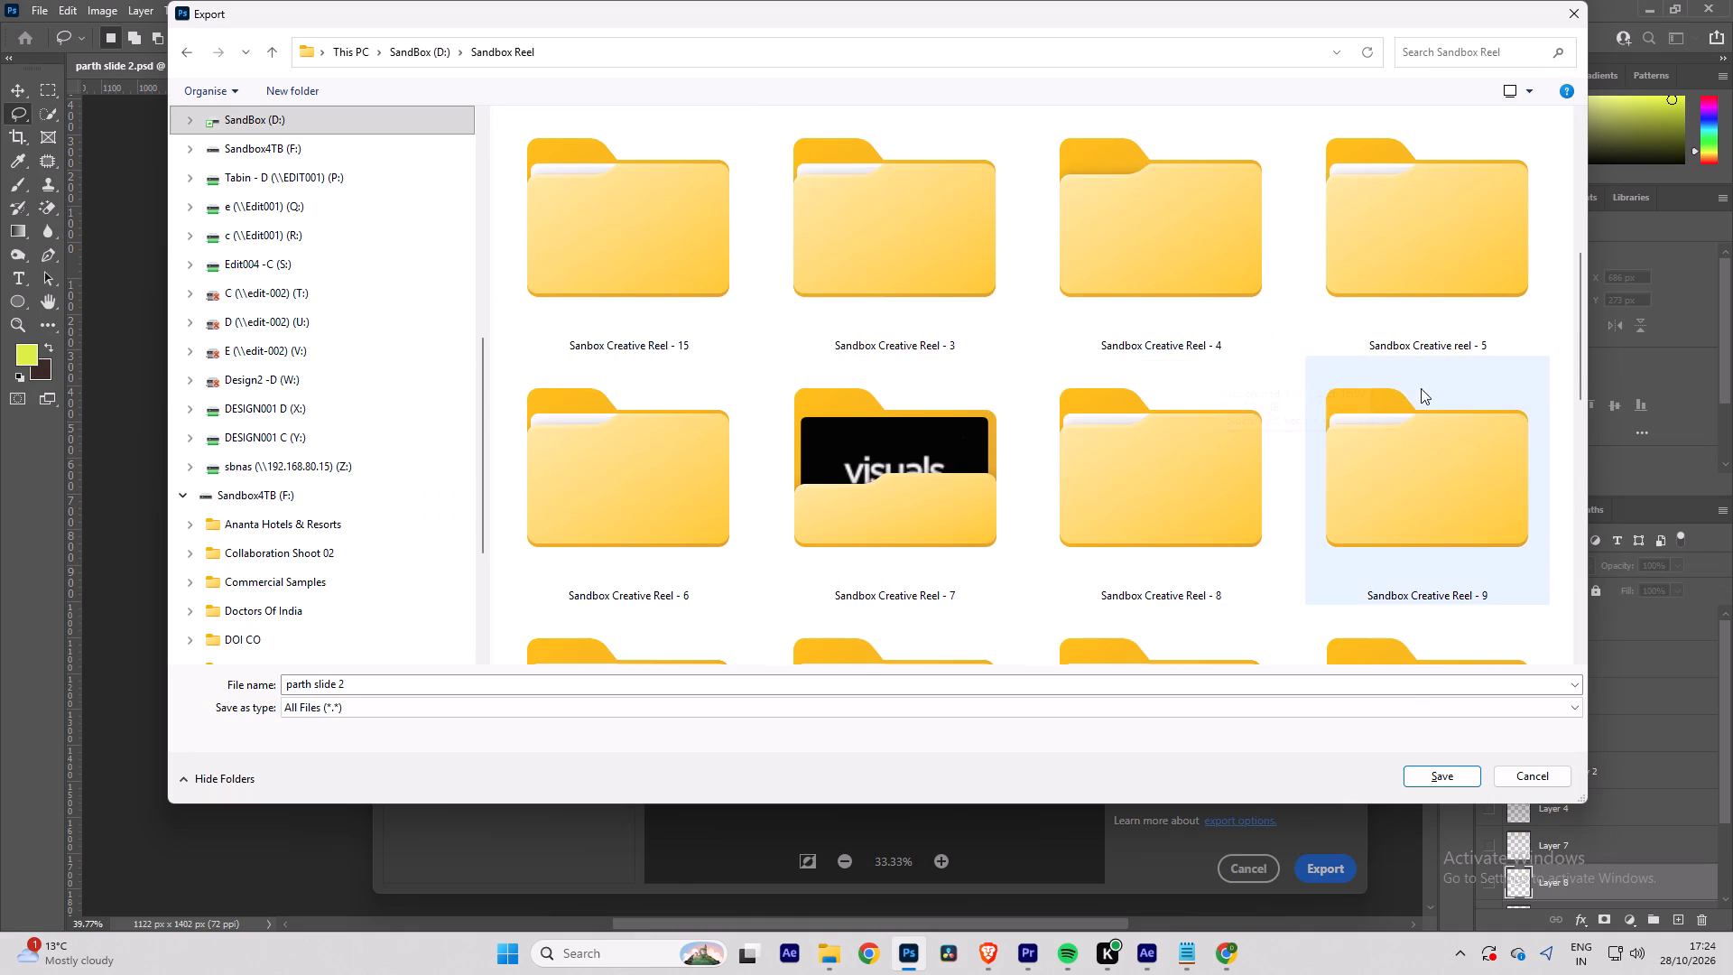
{"action": "scroll", "coordinate": [1067, 329], "scroll_direction": "up", "scroll_amount": 1}
{"action": "double_click", "coordinate": [641, 441]}
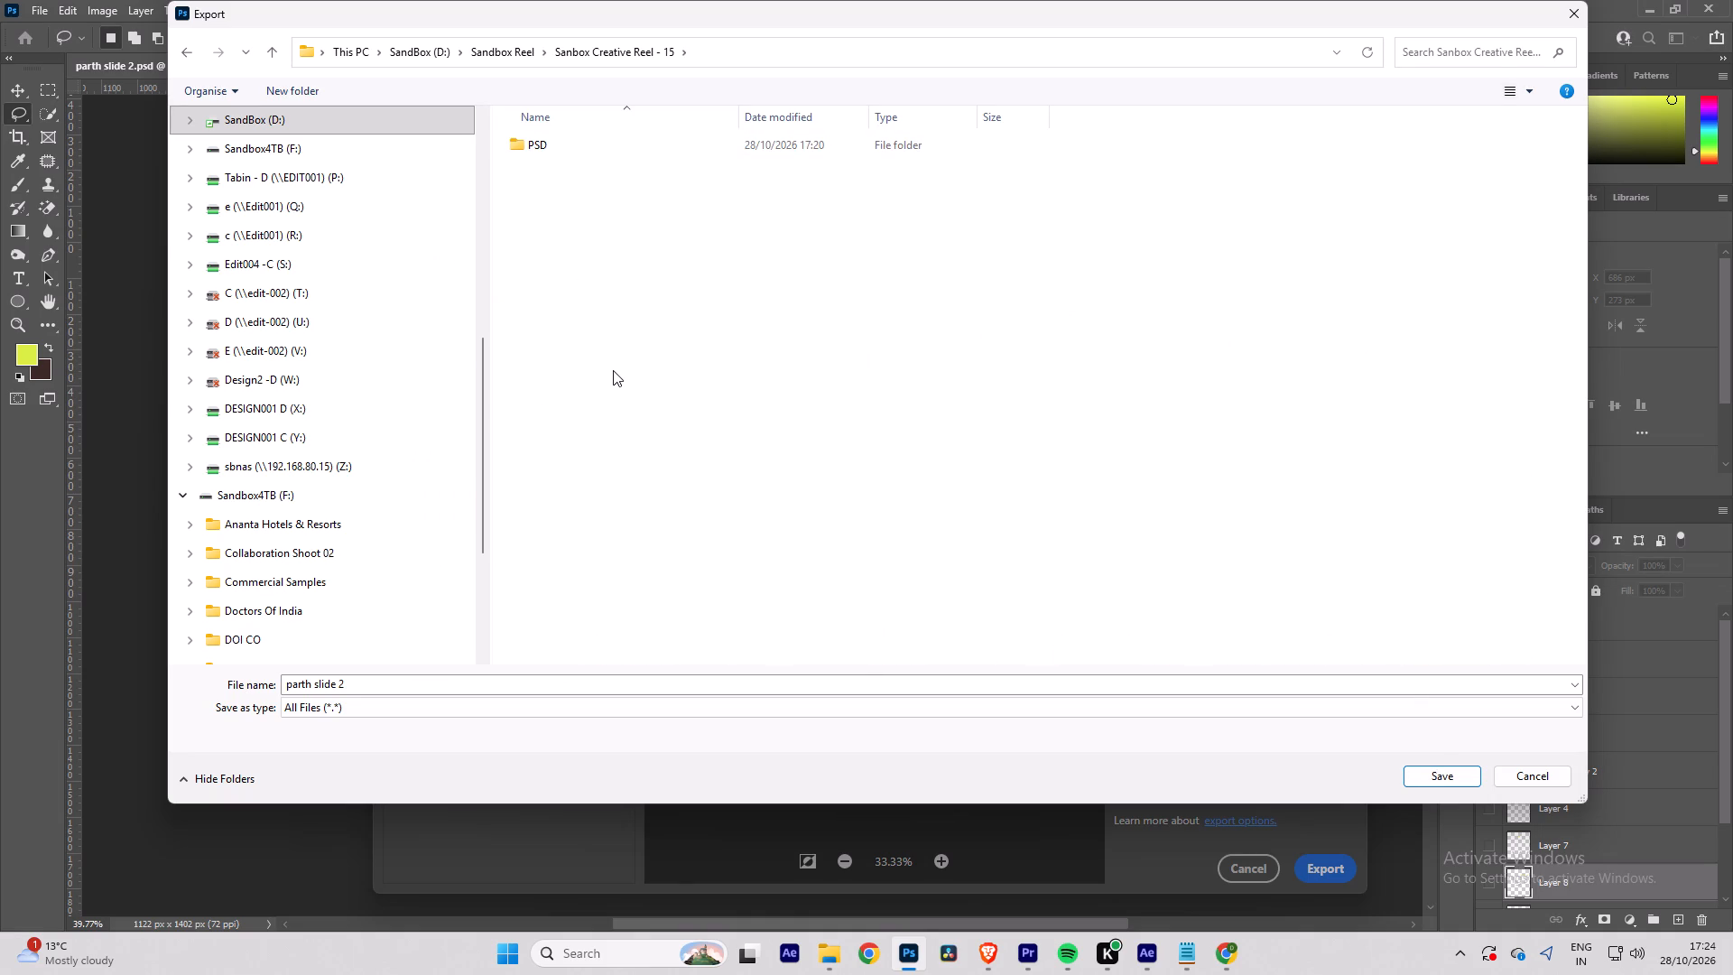
{"action": "key", "text": "ctrl+shift+n"}
{"action": "type", "text": "Photo"}
{"action": "key", "text": "Return"}
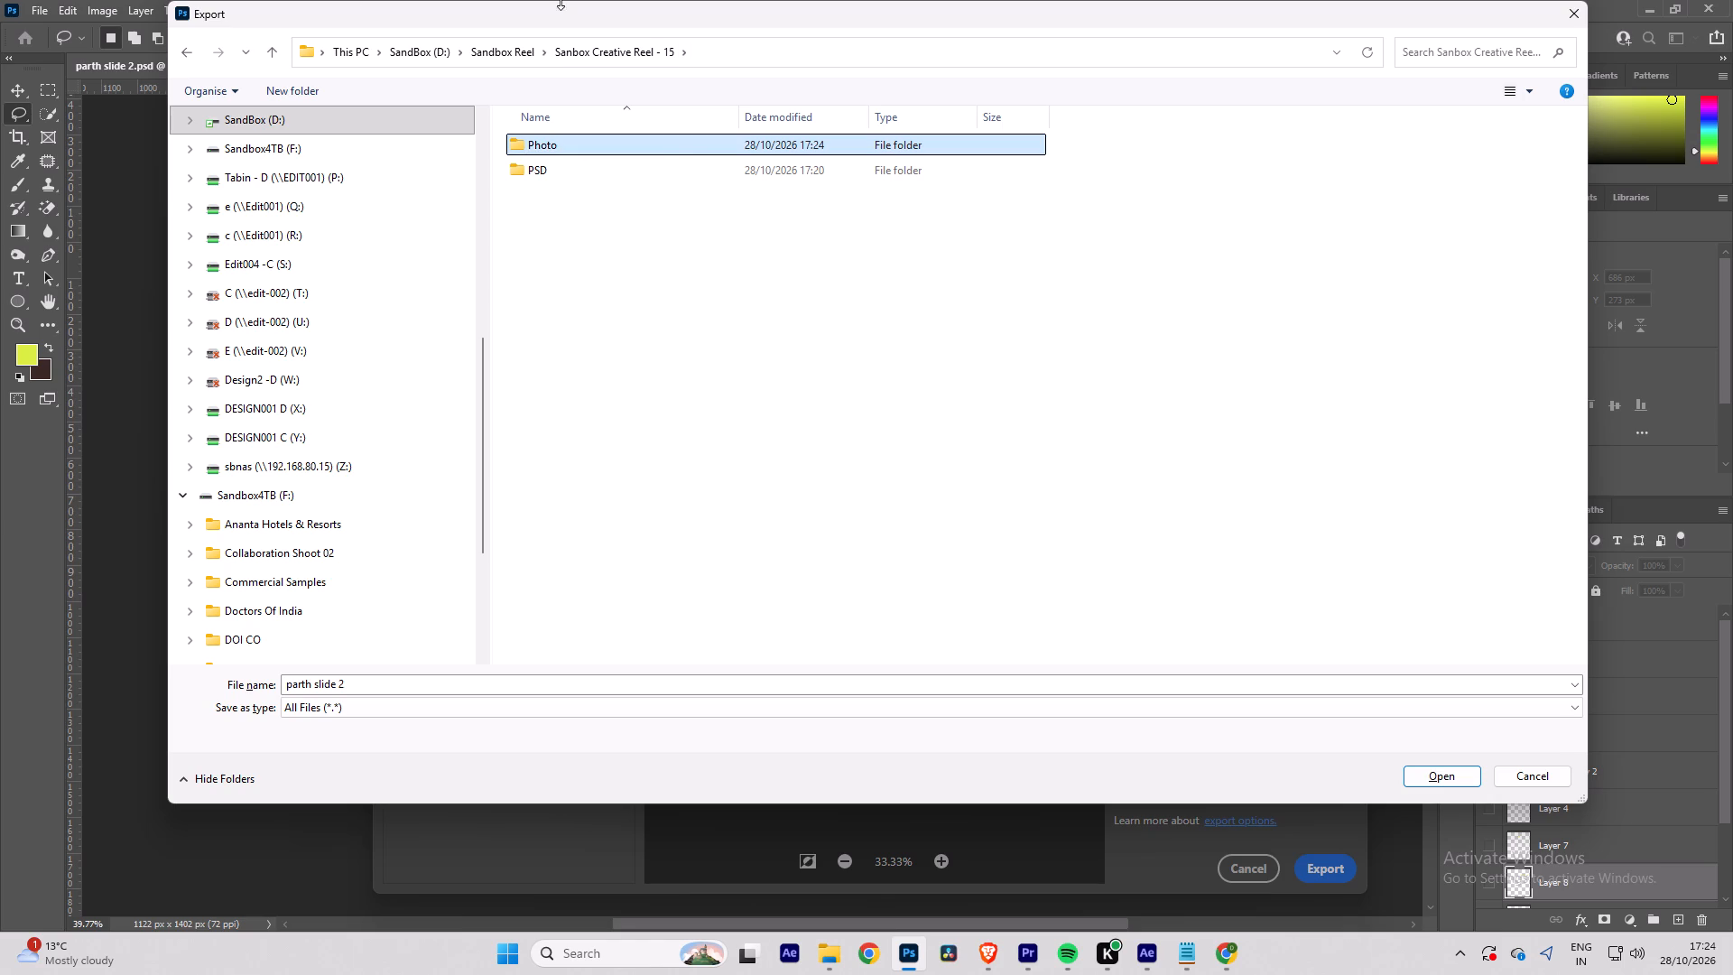
{"action": "double_click", "coordinate": [669, 139]}
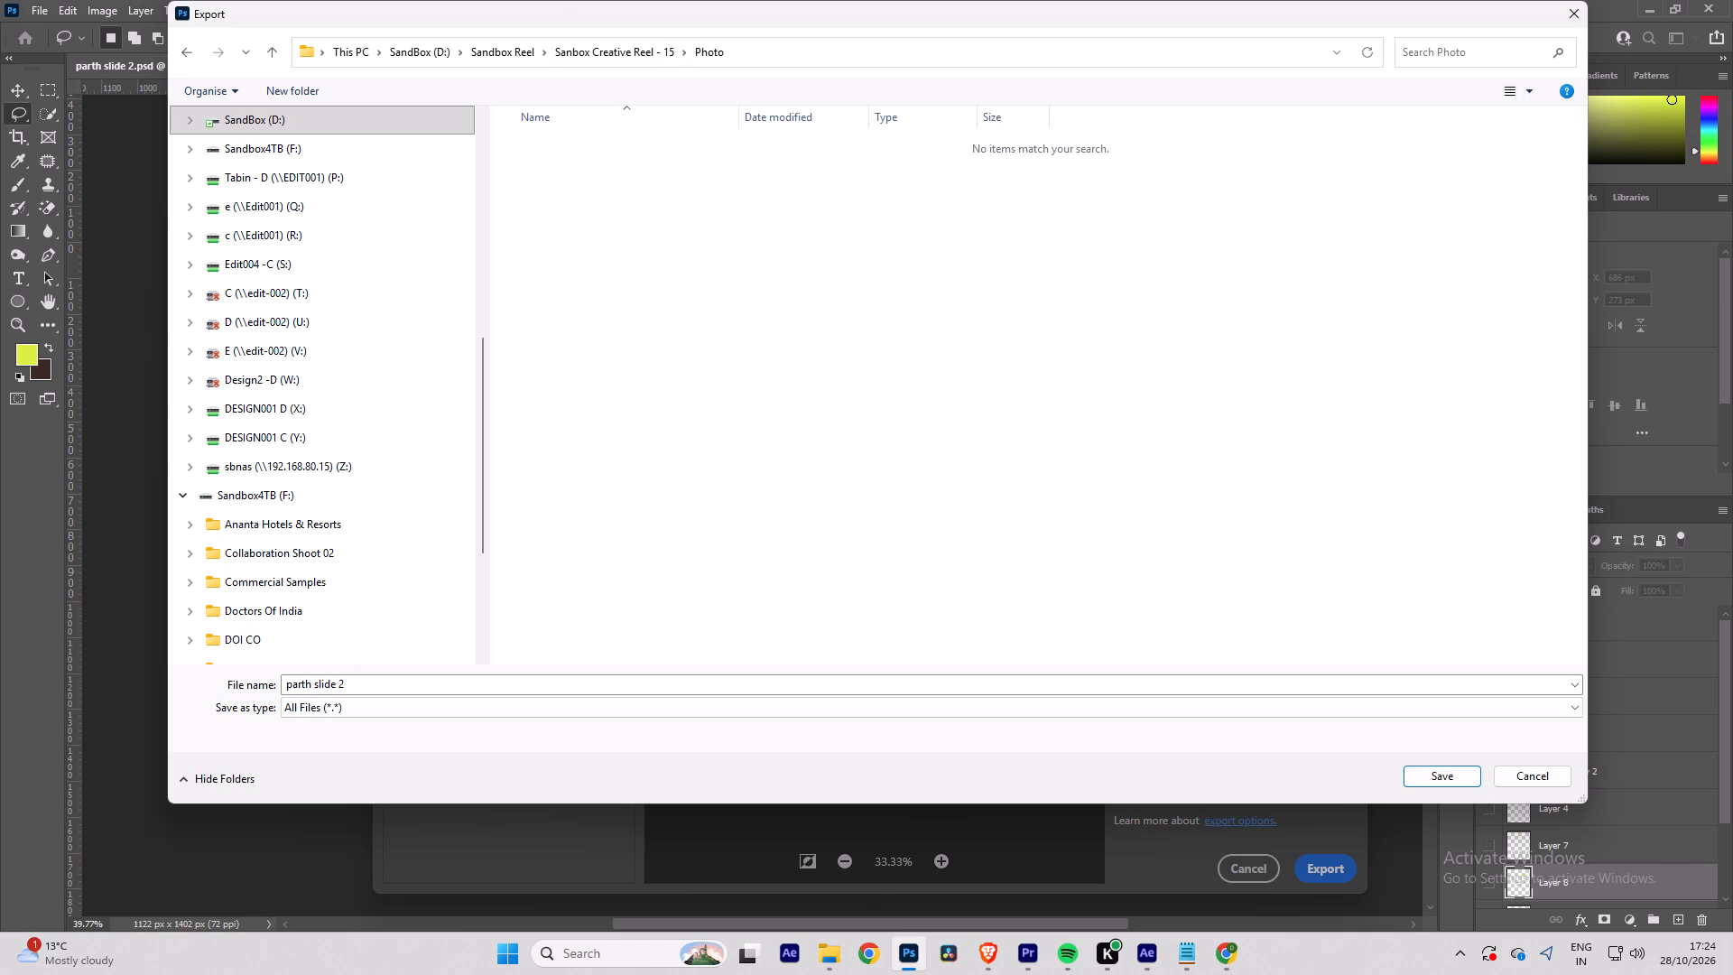
Name the exported background image "parth slide 2 - Image" and save it in the Photo folder.
{"action": "left_click", "coordinate": [290, 687]}
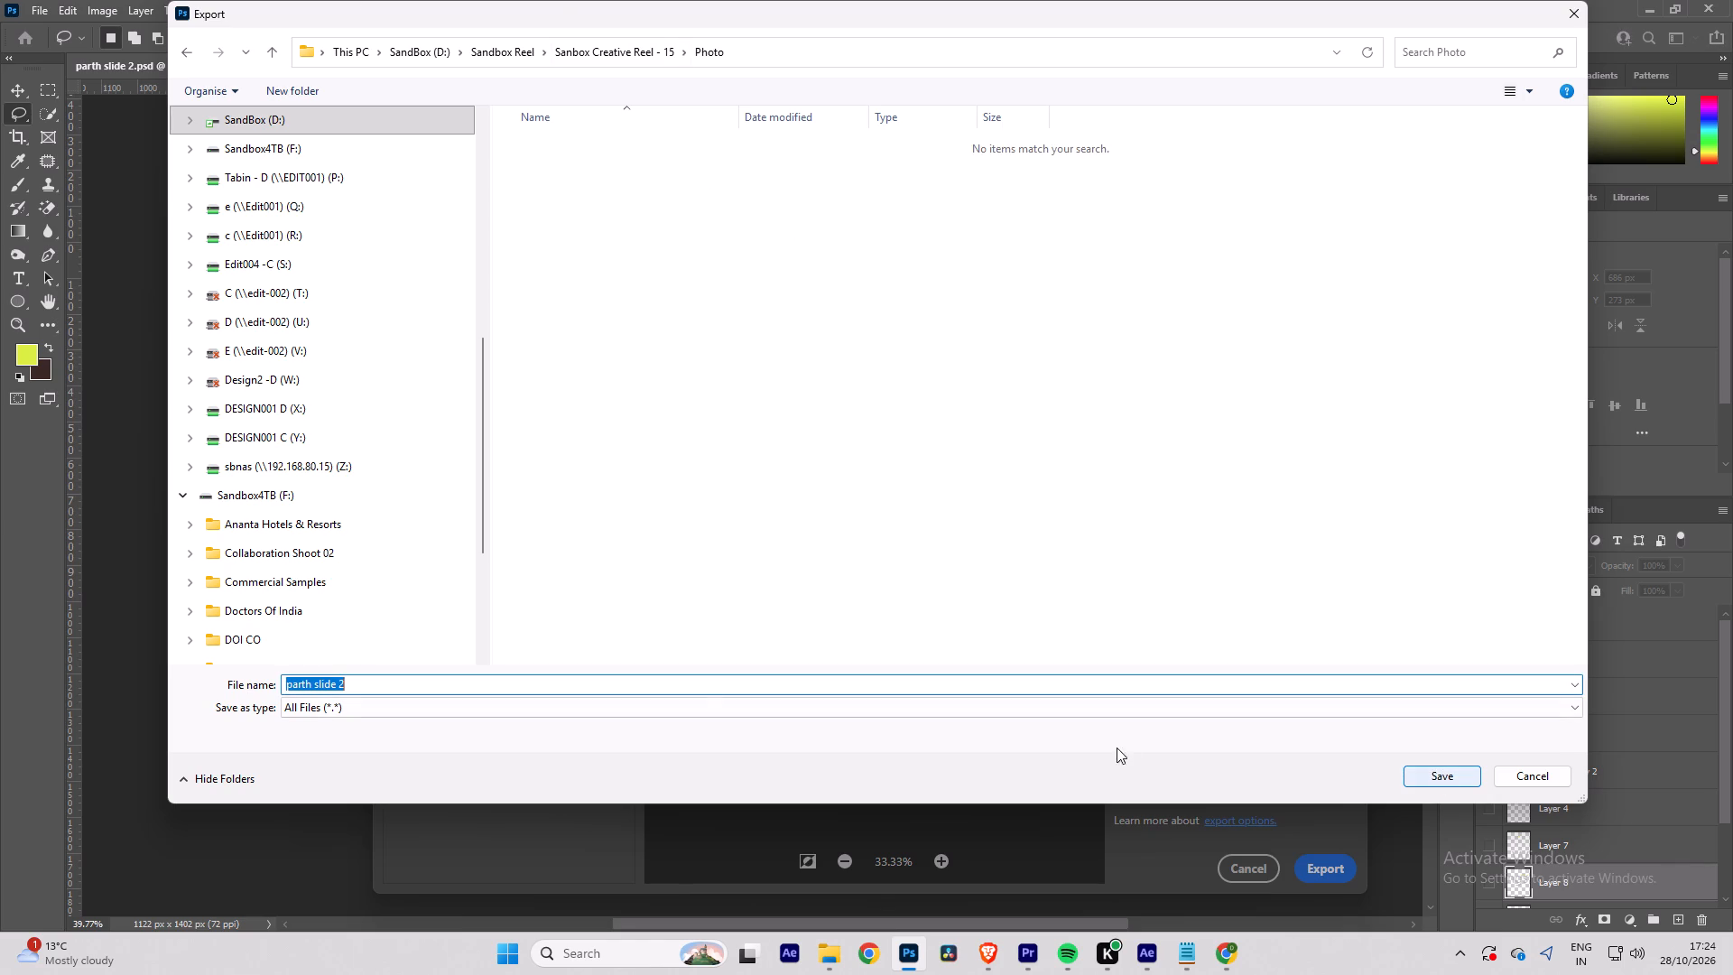
{"action": "left_click", "coordinate": [515, 677]}
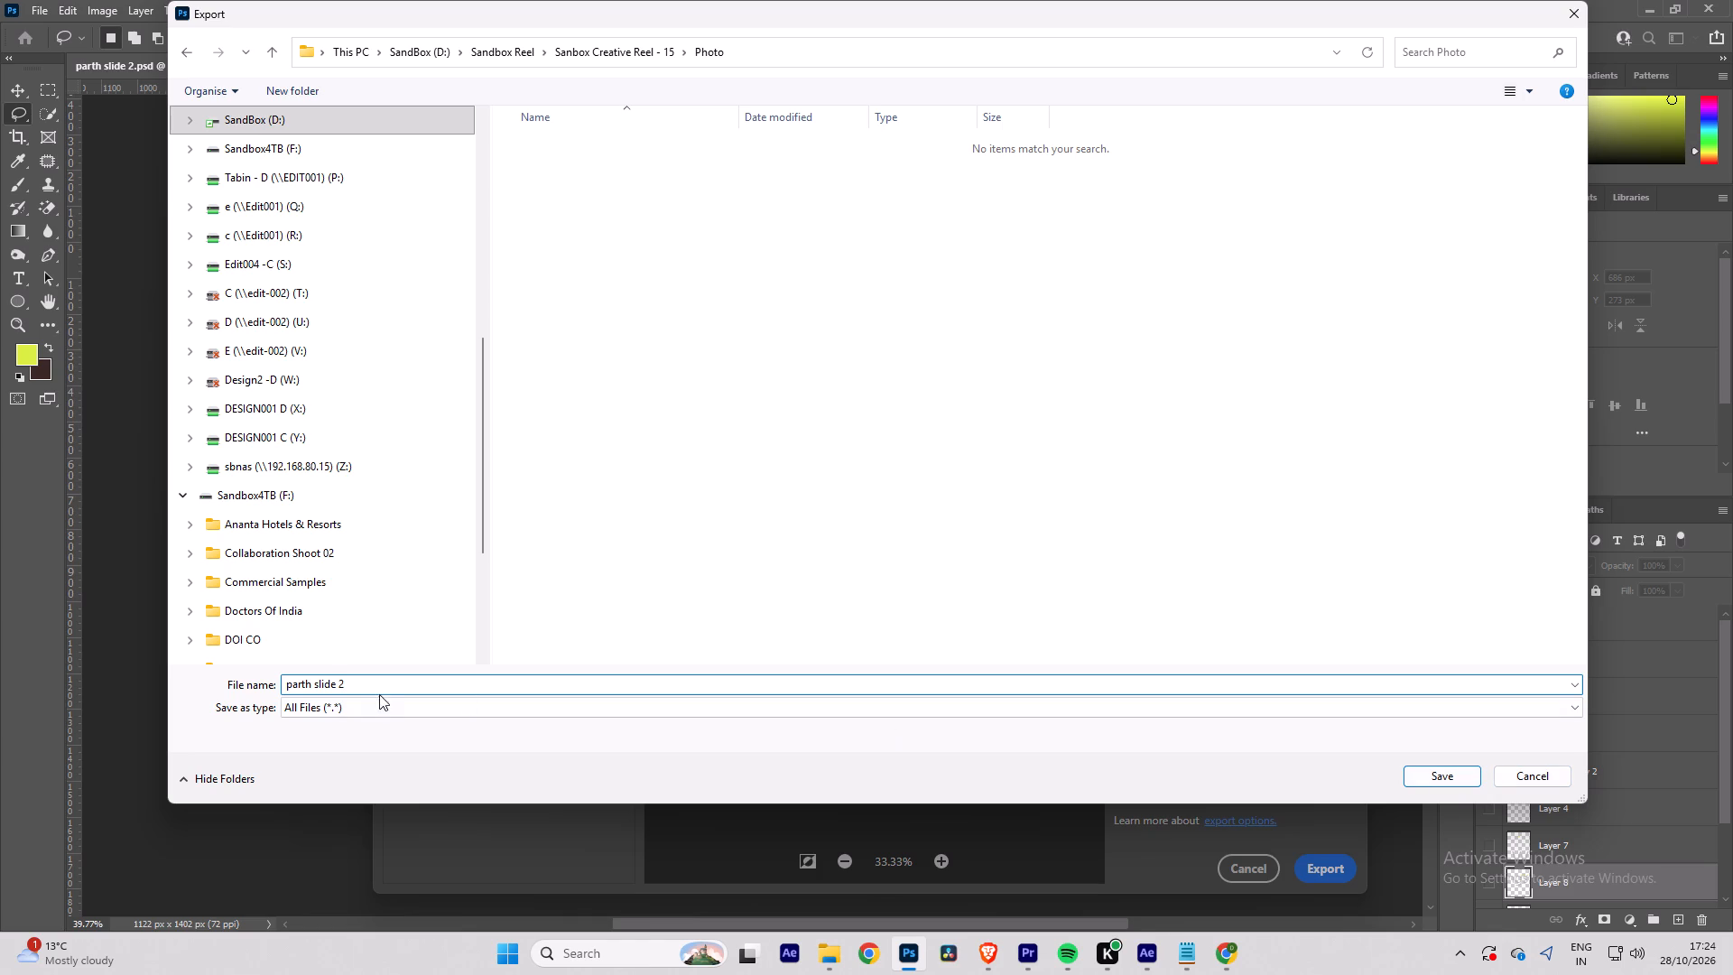
{"action": "key", "text": "space"}
{"action": "type", "text": "- Plane"}
{"action": "key", "text": "BackSpace"}
{"action": "key", "text": "BackSpace"}
{"action": "key", "text": "BackSpace"}
{"action": "key", "text": "BackSpace"}
{"action": "key", "text": "BackSpace"}
{"action": "key", "text": "BackSpace"}
{"action": "key", "text": "BackSpace"}
{"action": "type", "text": "-"}
{"action": "key", "text": "space"}
{"action": "type", "text": "Image"}
{"action": "key", "text": "Return"}
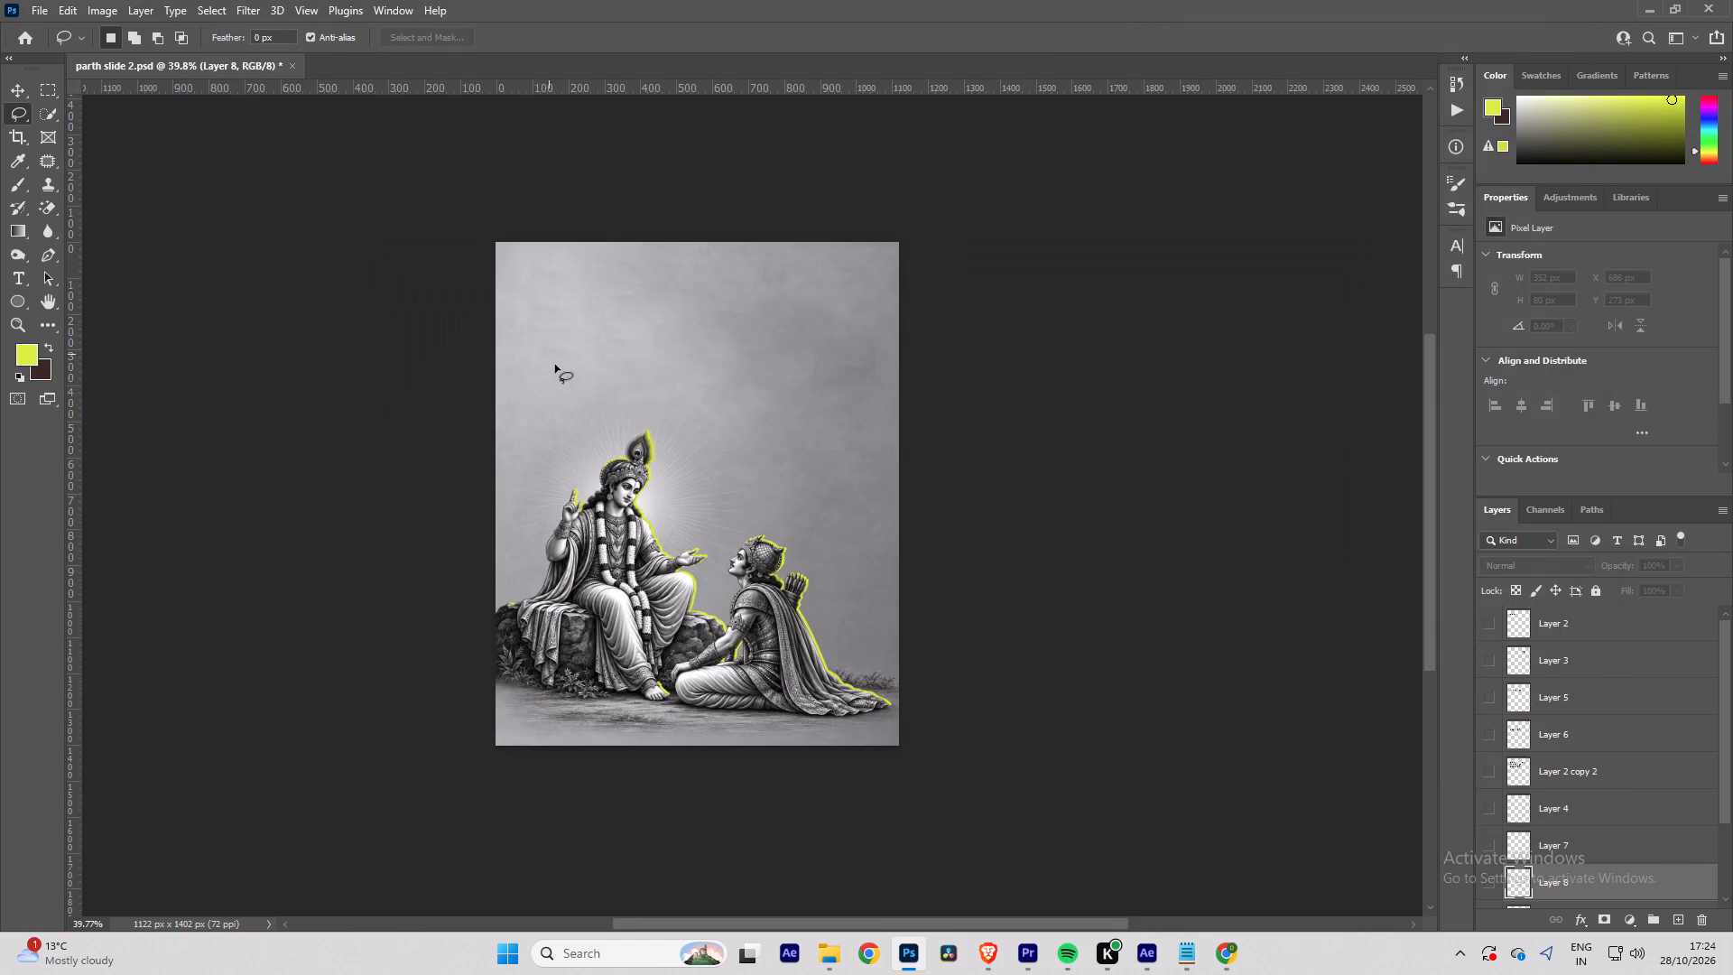
Save the parth slide 2 document.
{"action": "key", "text": "ctrl+s"}
{"action": "key", "text": "ctrl+s"}
Show the separated lettering Layers 7, 6, 5, 3, 2 and 8 again, leaving Layer 4, Layer 2 copy 2 and Layer 3 copy 2 hidden.
{"action": "left_click", "coordinate": [1495, 846]}
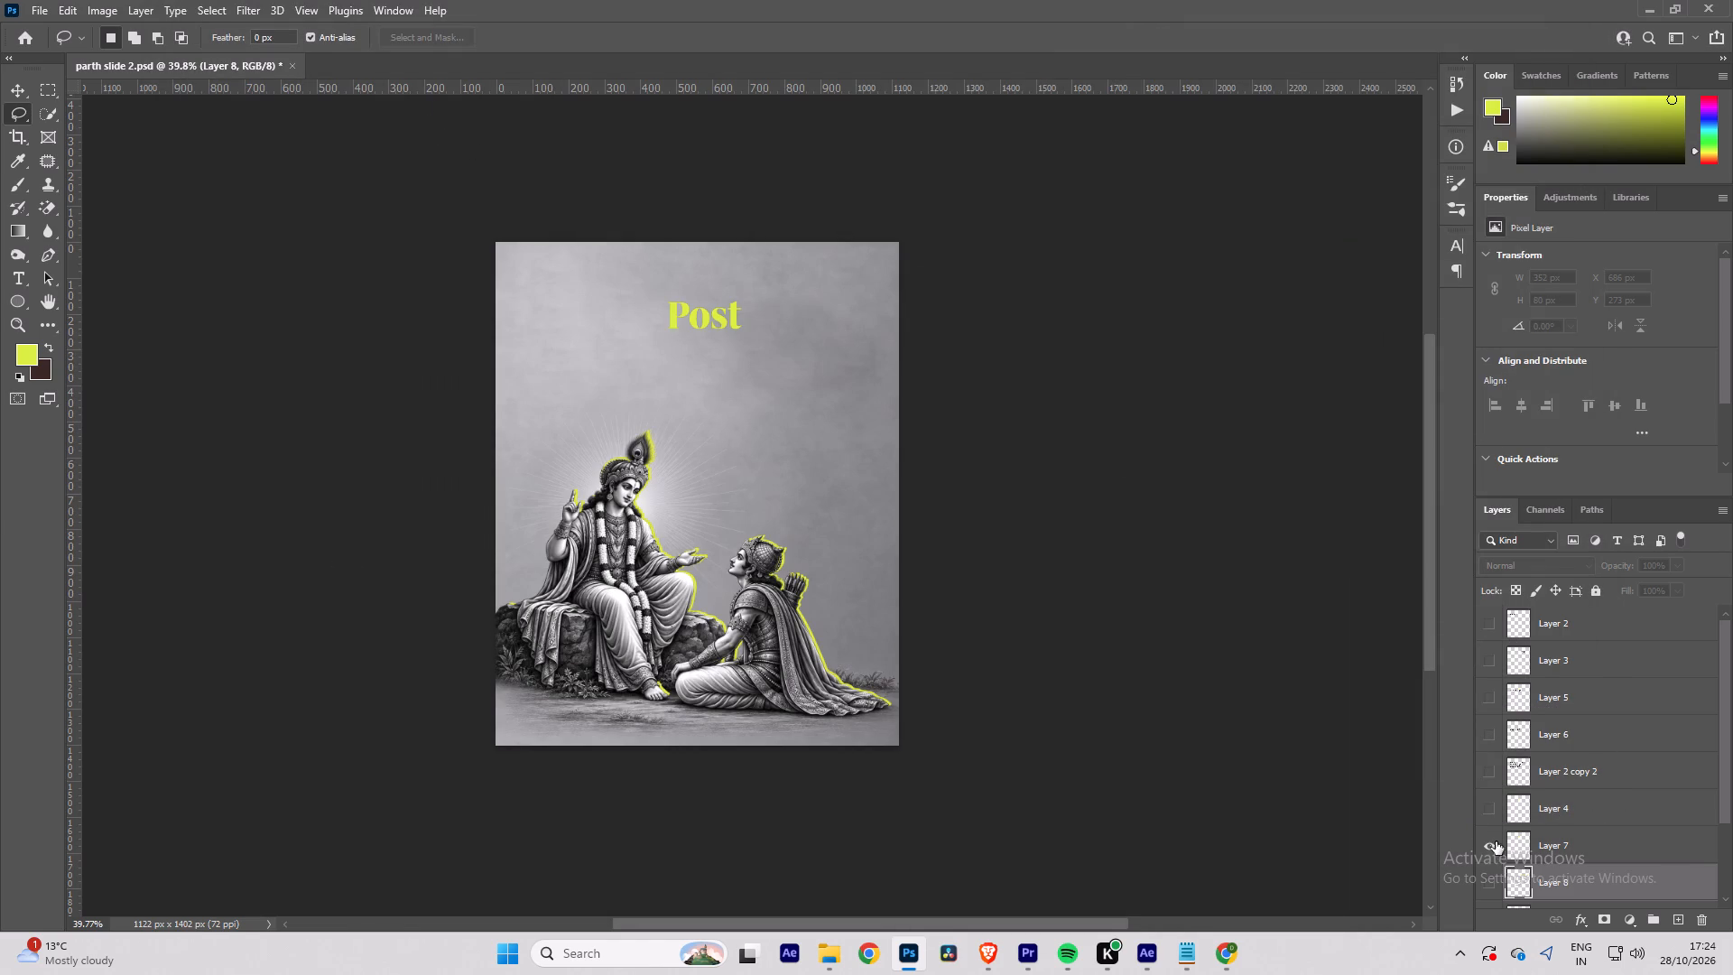
{"action": "left_click", "coordinate": [1492, 809]}
{"action": "left_click", "coordinate": [1490, 808]}
{"action": "left_click", "coordinate": [1494, 774]}
{"action": "left_click", "coordinate": [1494, 774]}
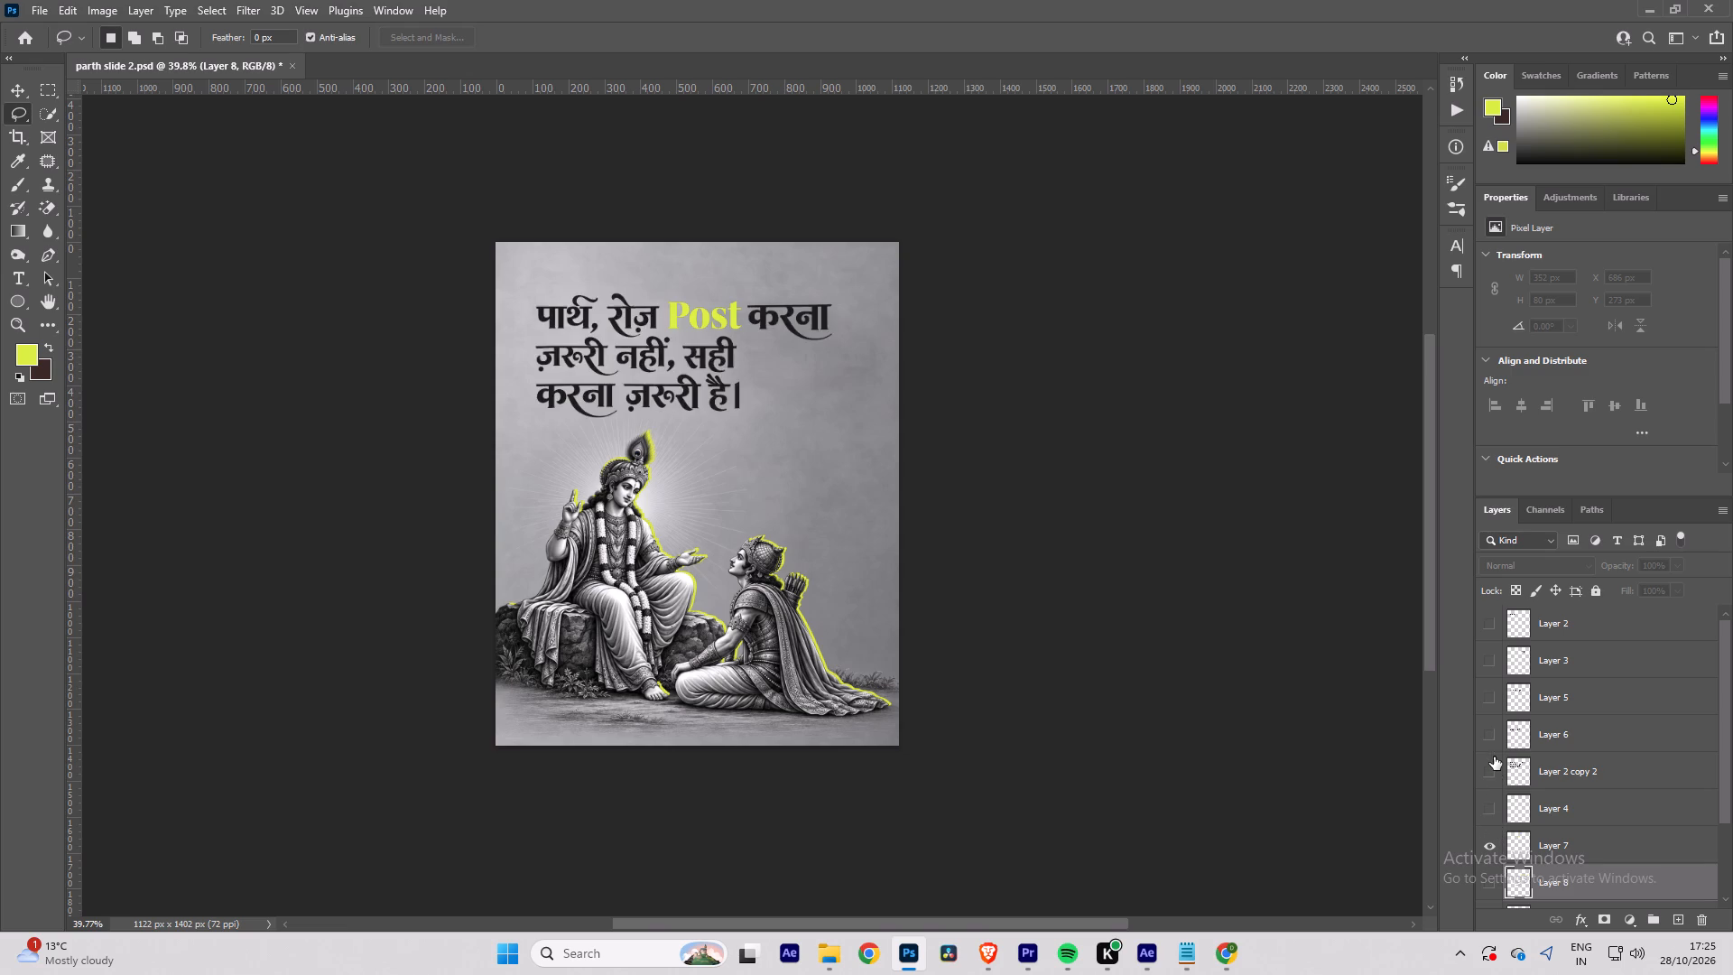
{"action": "left_click", "coordinate": [1494, 742]}
{"action": "left_click", "coordinate": [1490, 705]}
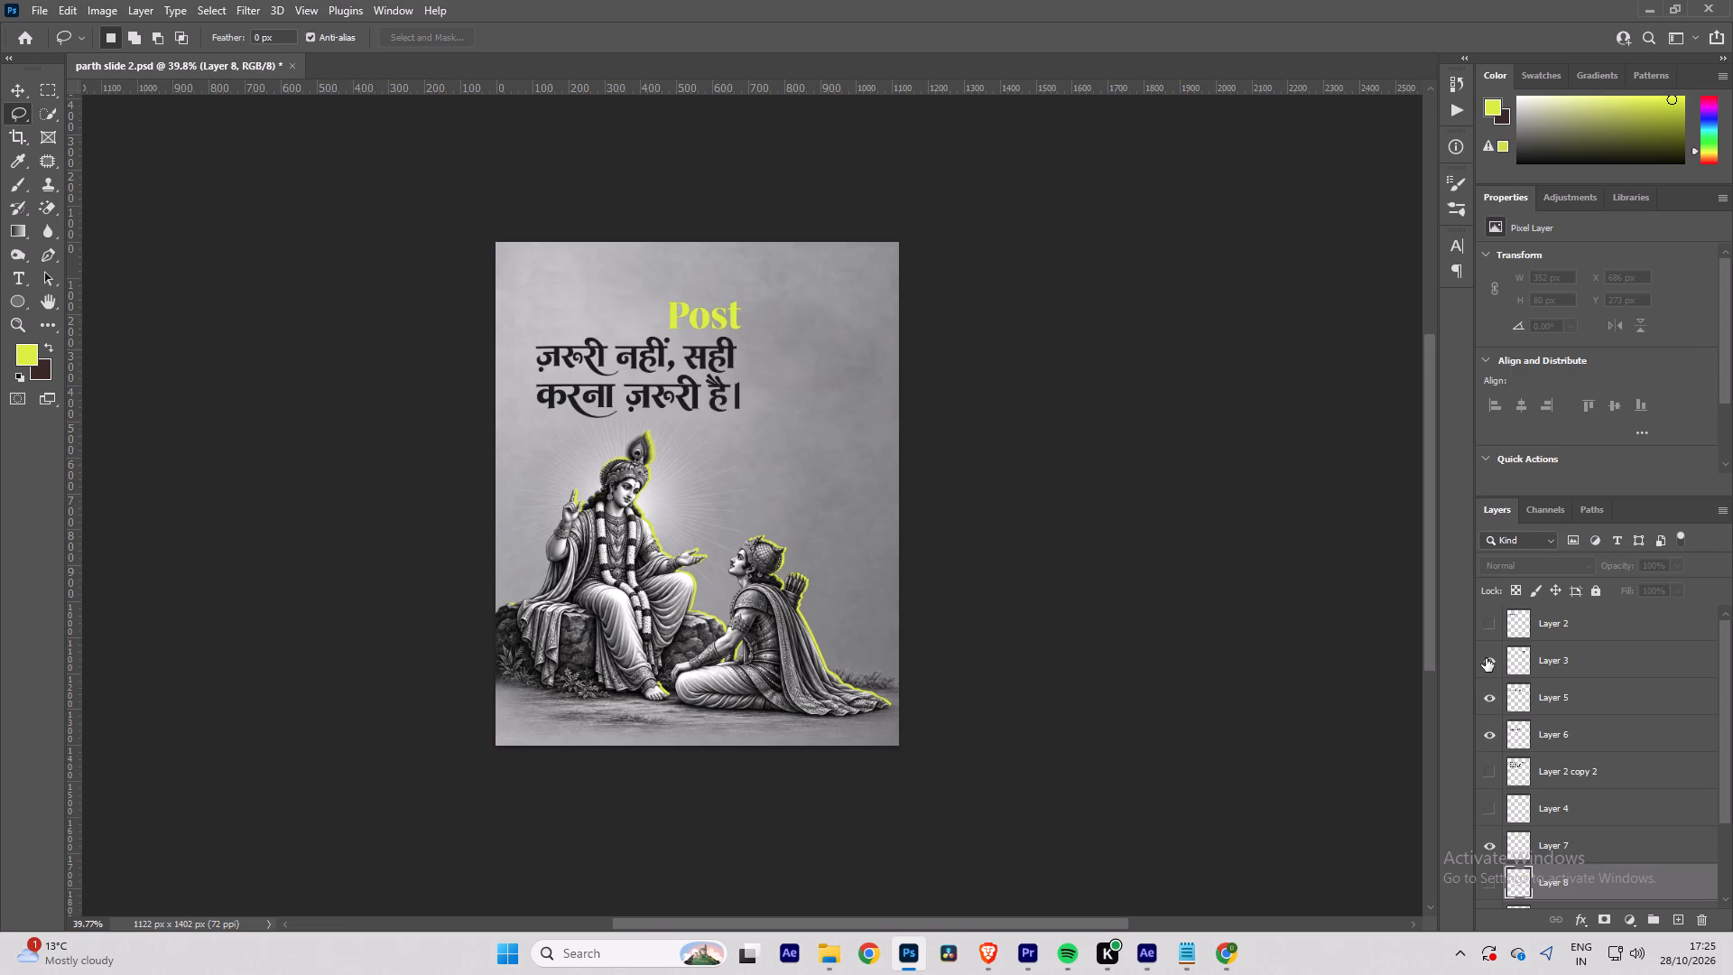
{"action": "left_click", "coordinate": [1486, 658]}
{"action": "scroll", "coordinate": [1486, 658], "scroll_direction": "up", "scroll_amount": 2}
{"action": "left_click", "coordinate": [1487, 619]}
{"action": "scroll", "coordinate": [1504, 652], "scroll_direction": "up", "scroll_amount": 4}
{"action": "scroll", "coordinate": [1493, 642], "scroll_direction": "down", "scroll_amount": 3}
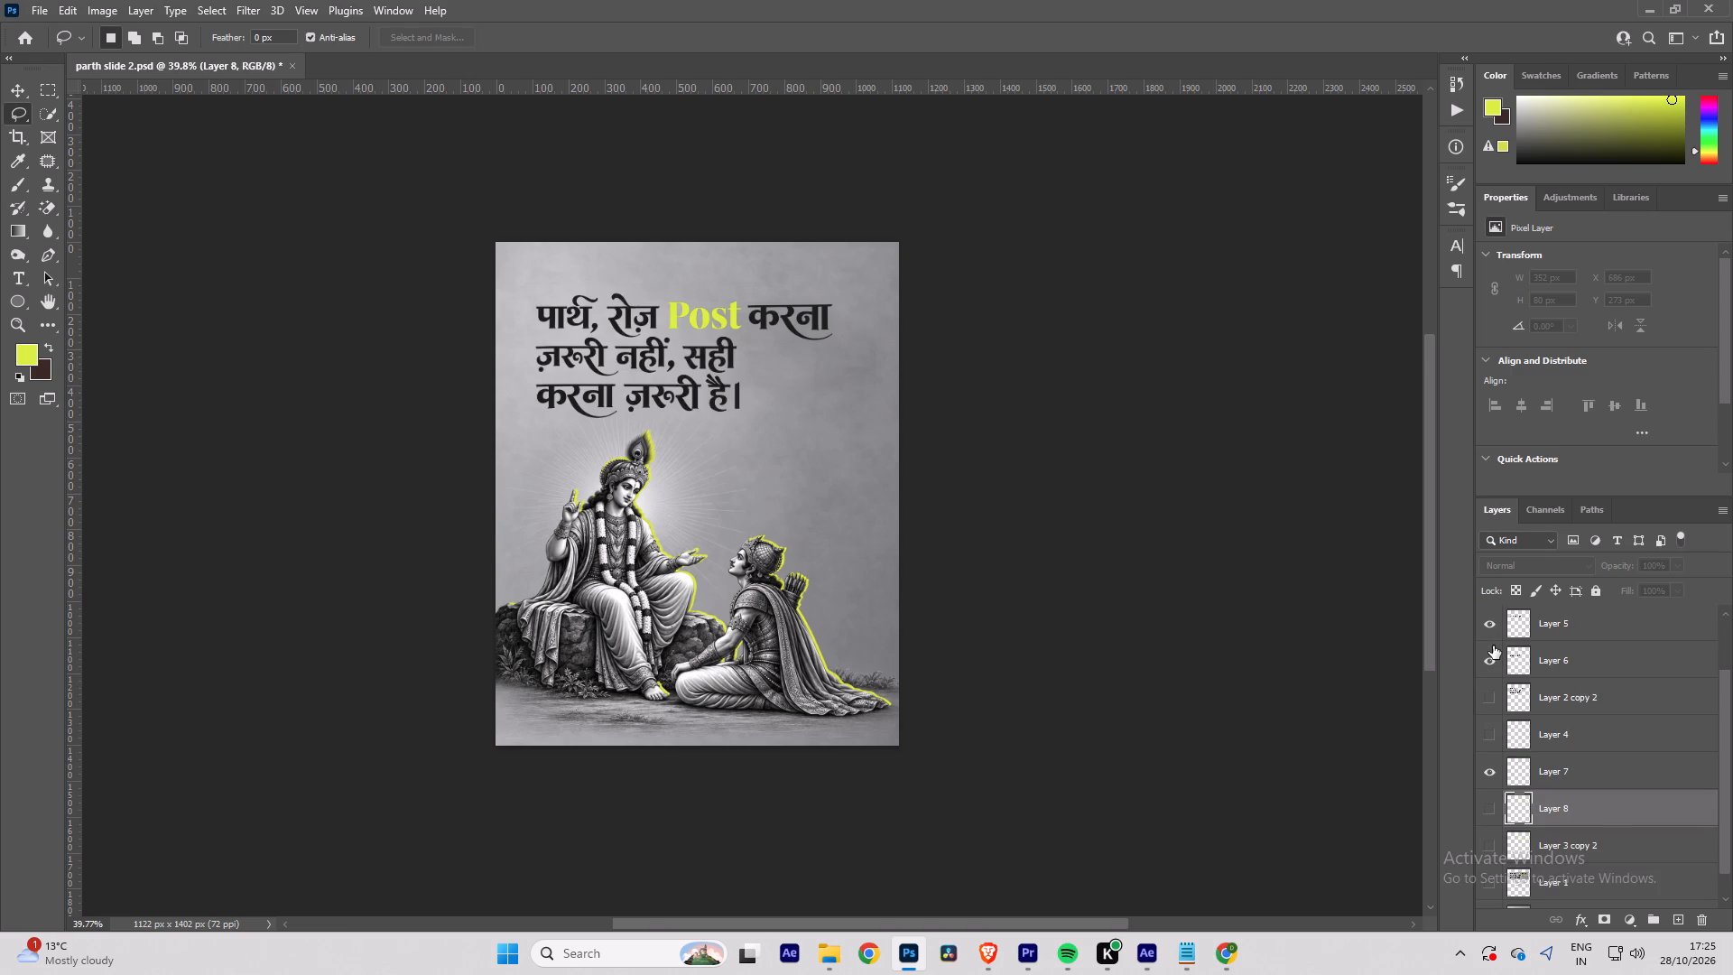
{"action": "scroll", "coordinate": [1493, 645], "scroll_direction": "down", "scroll_amount": 6}
{"action": "left_click", "coordinate": [1492, 777]}
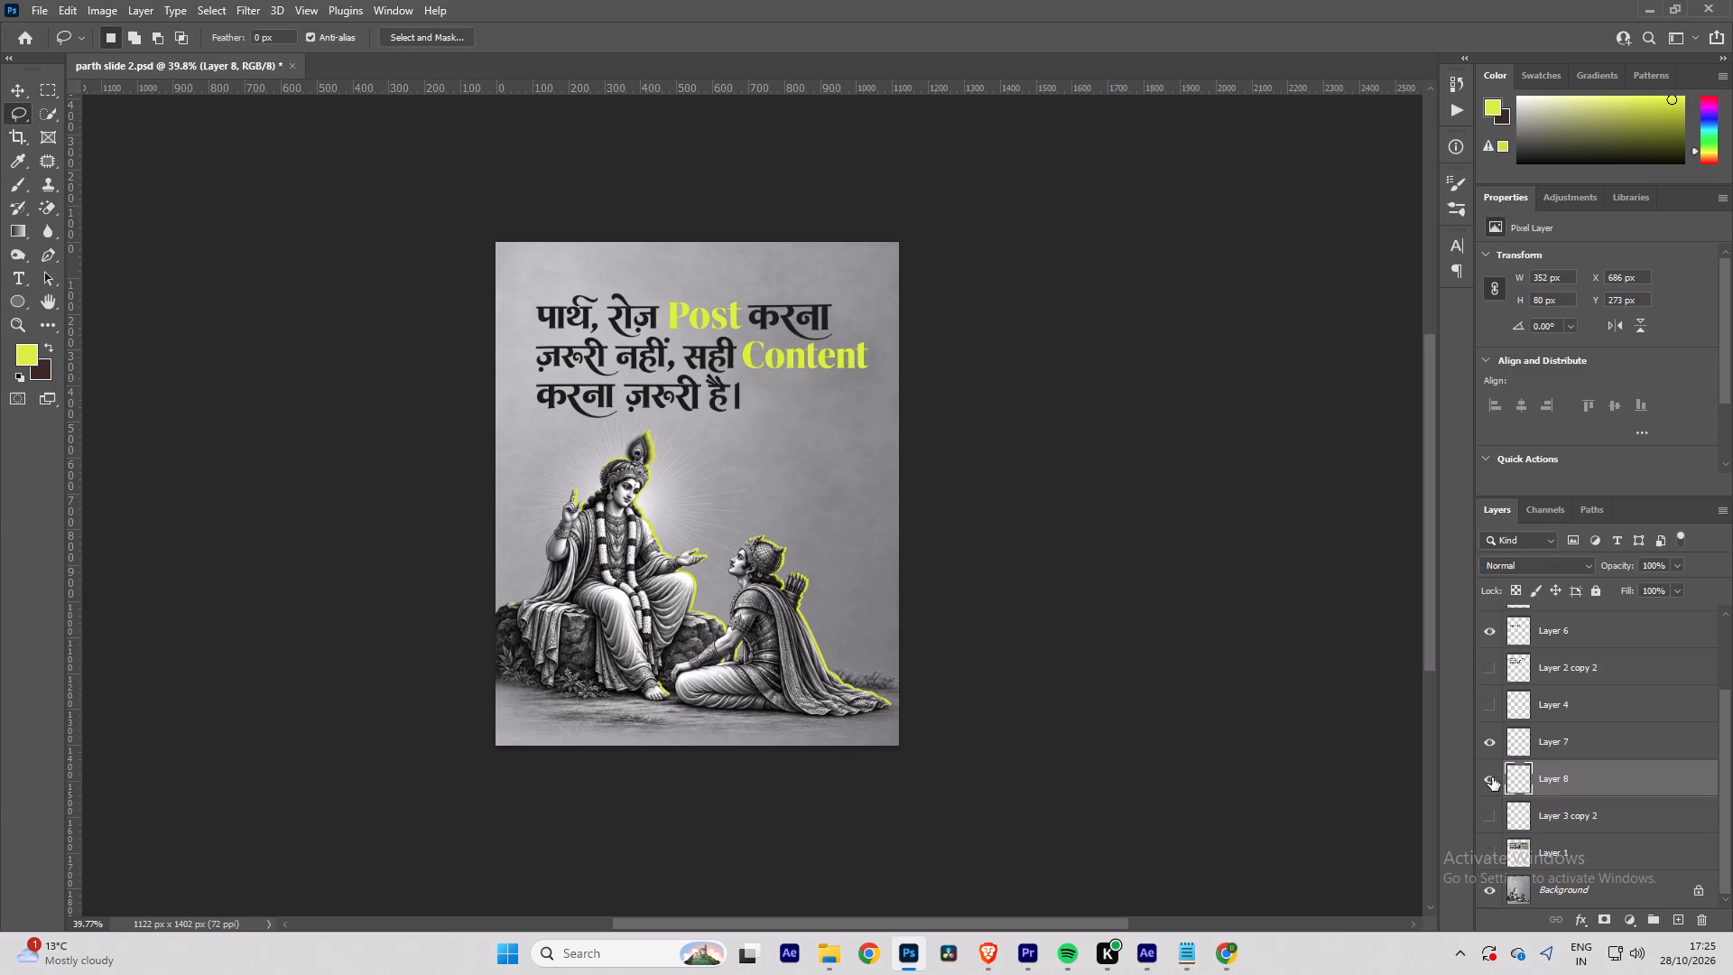
{"action": "left_click", "coordinate": [1491, 811]}
{"action": "left_click", "coordinate": [1490, 819]}
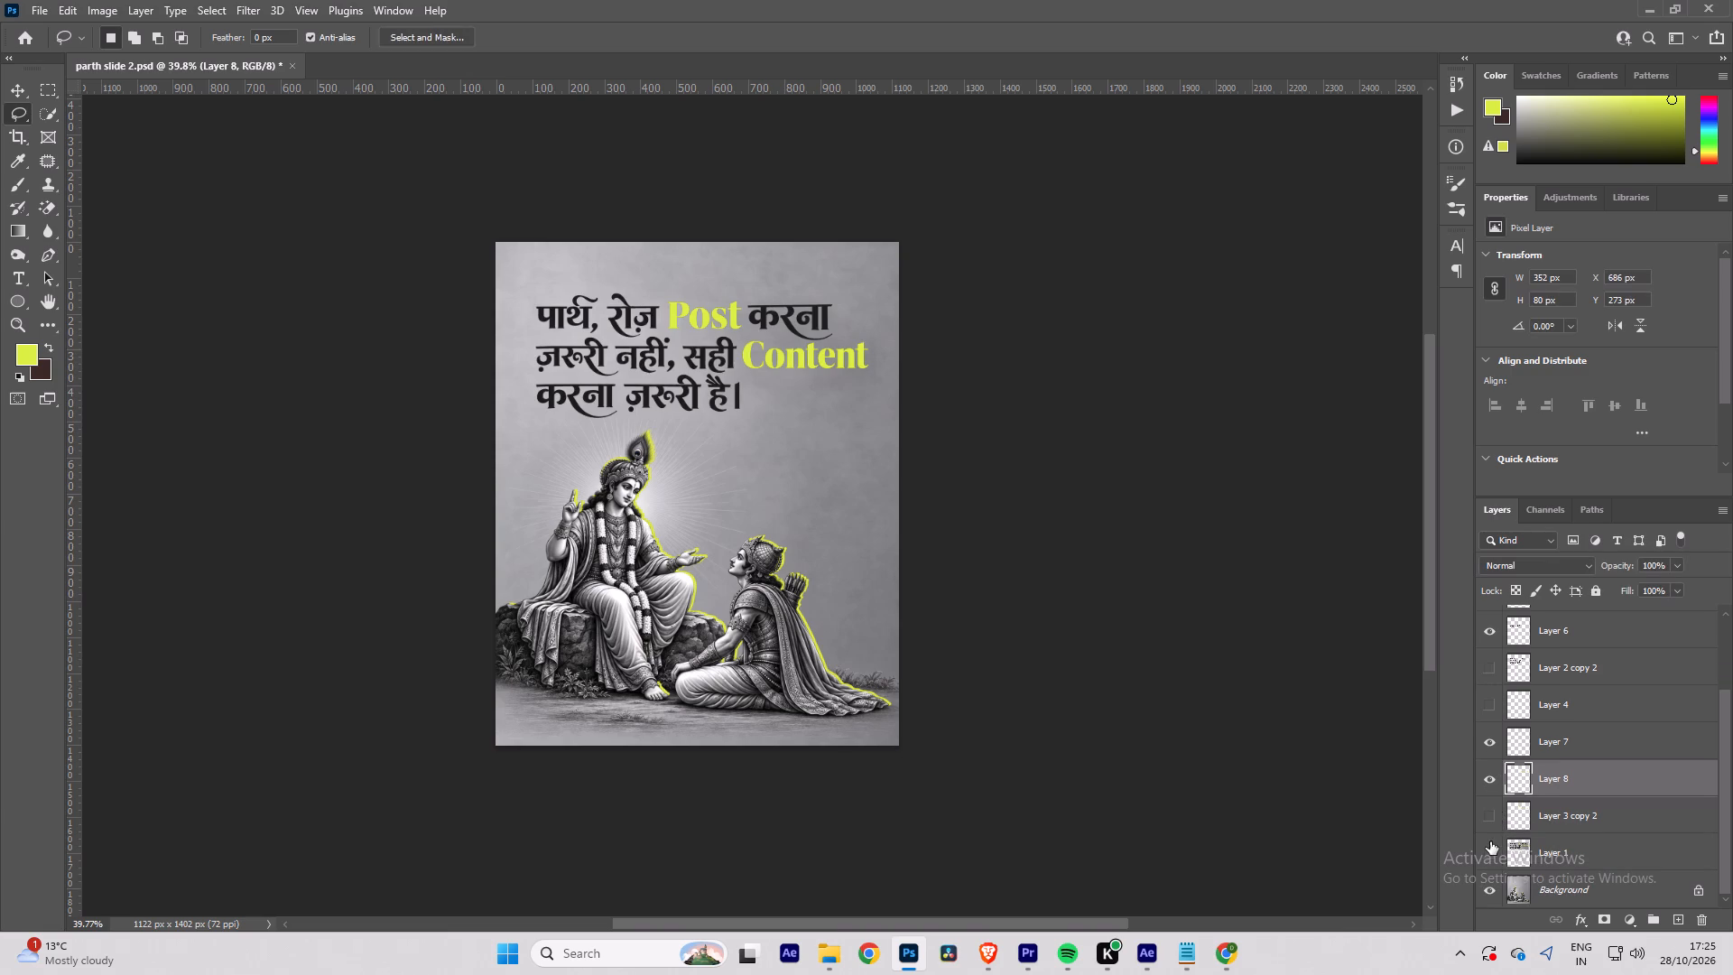
Briefly toggle the visibility of Layer 1, Layer 4 and Layer 2 copy 2 to check their contents, leaving all three hidden.
{"action": "left_click", "coordinate": [1489, 848]}
{"action": "left_click", "coordinate": [1489, 848]}
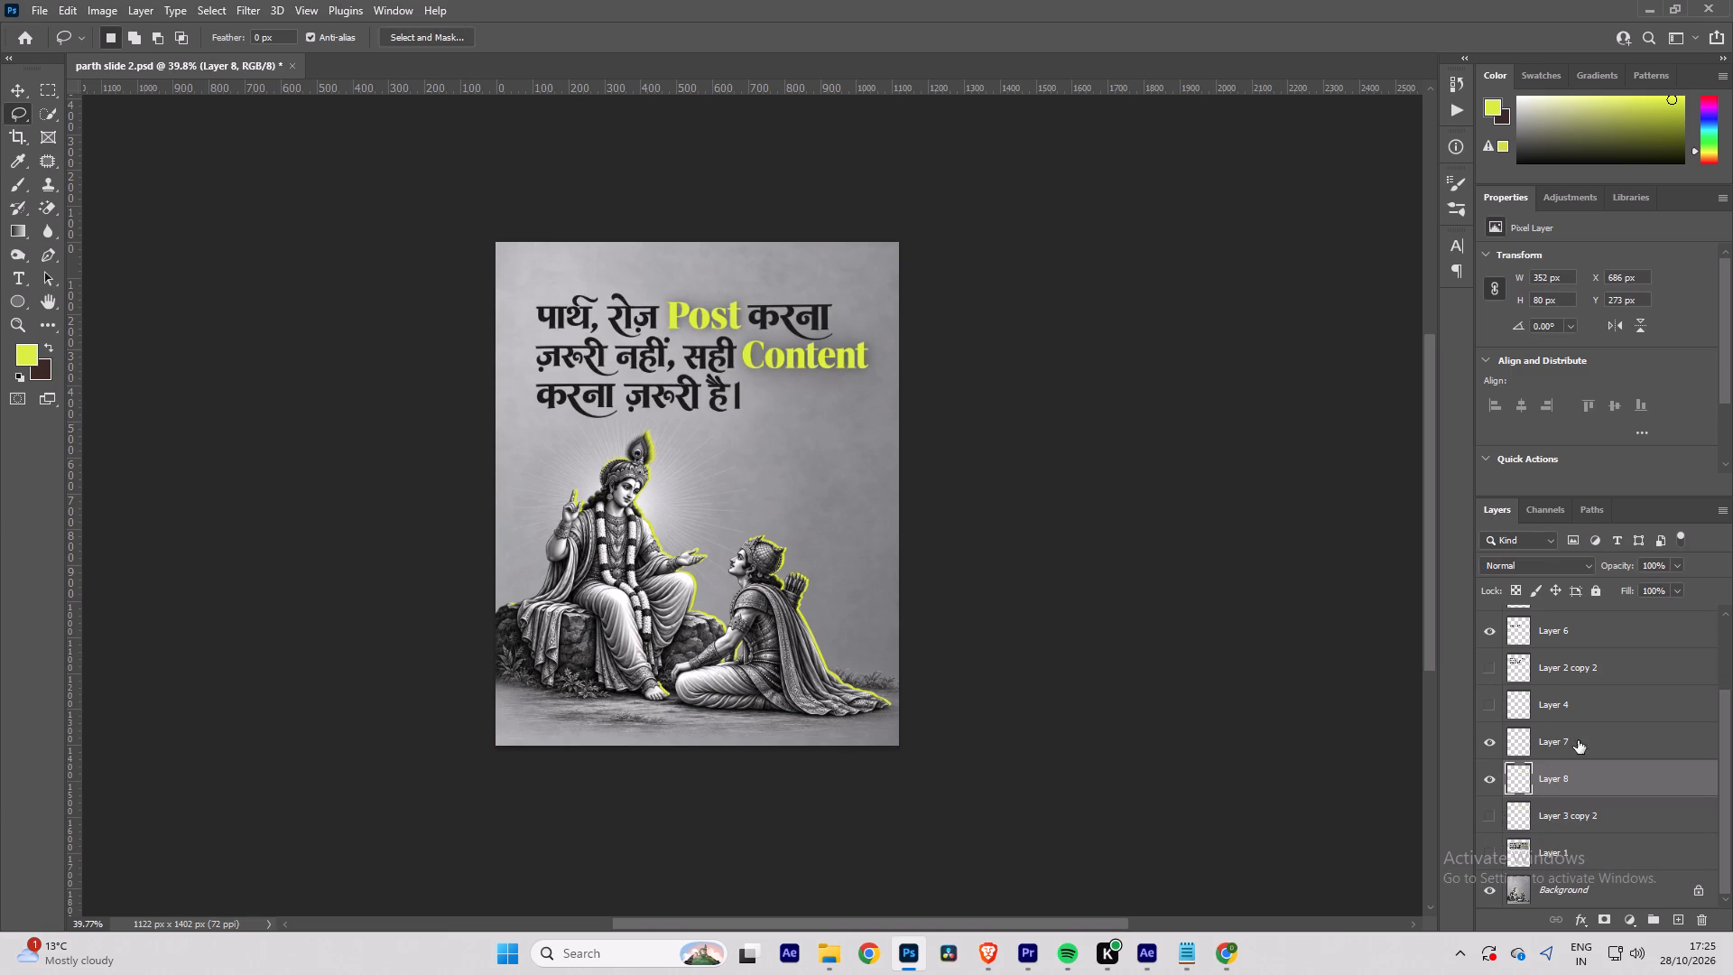
{"action": "left_click", "coordinate": [1489, 706]}
{"action": "left_click", "coordinate": [1487, 672]}
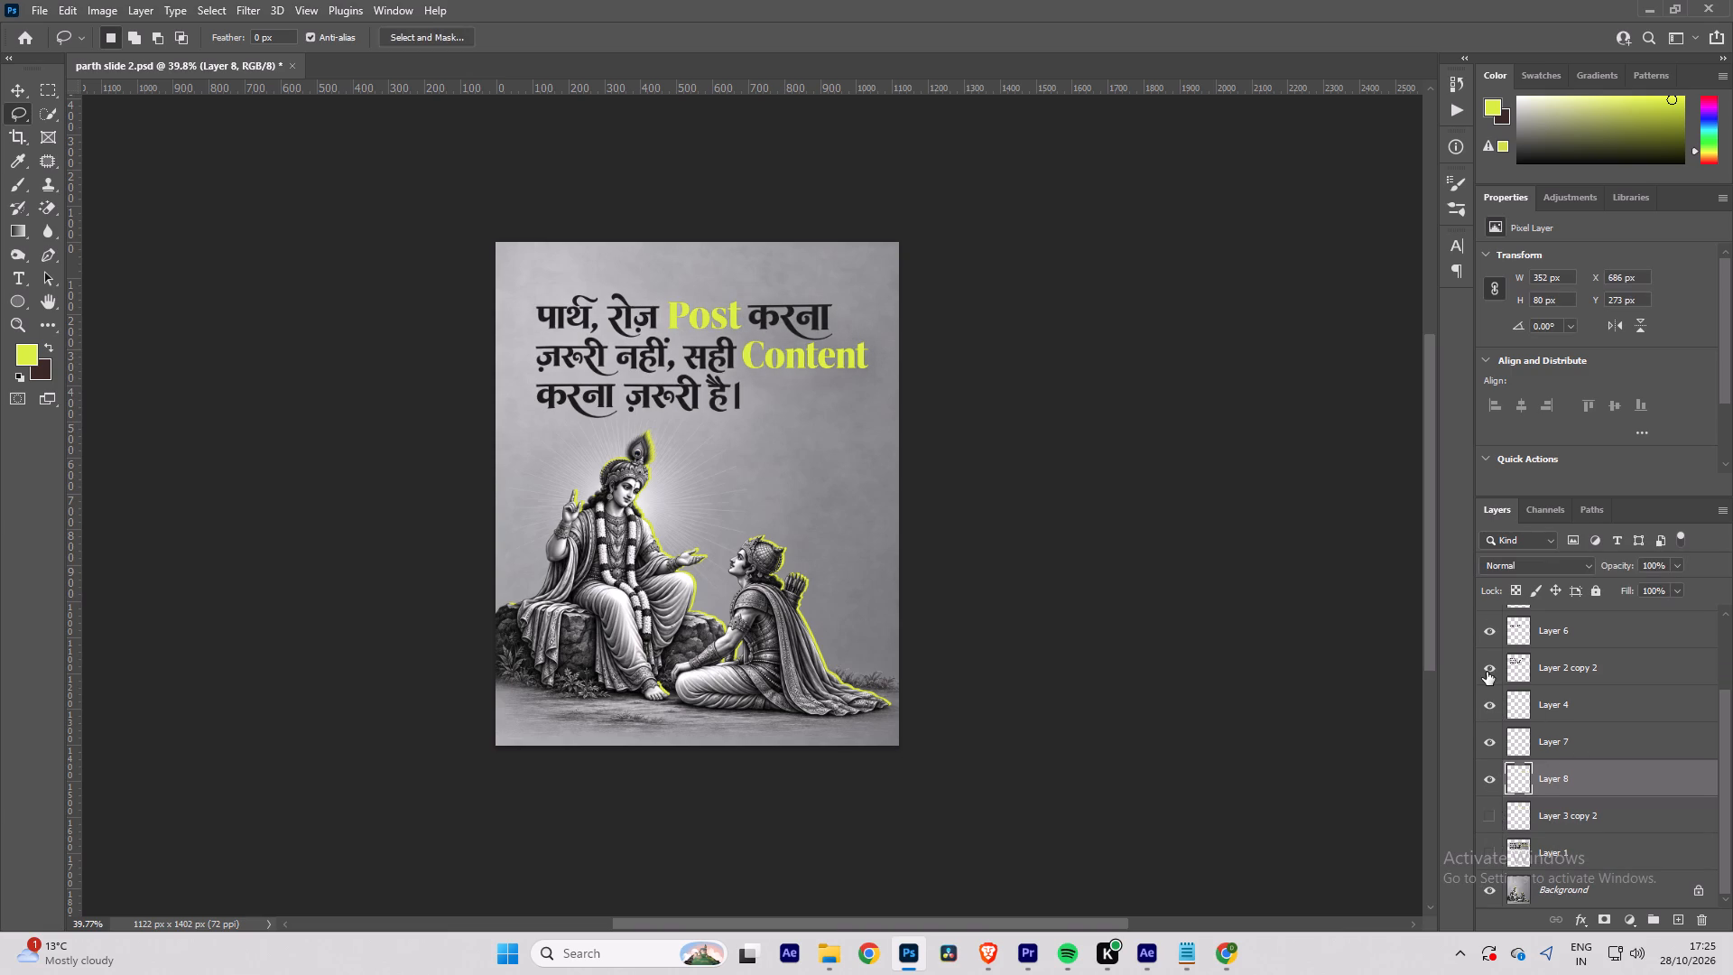
{"action": "left_click", "coordinate": [1487, 672]}
{"action": "left_click", "coordinate": [1487, 703]}
Save the parth slide 2 document.
{"action": "key", "text": "ctrl+s"}
{"action": "key", "text": "ctrl+s"}
{"action": "key", "text": "ctrl+s"}
Switch to File Explorer and cut the six parth slide images, 1 to 6, from Downloads for moving.
{"action": "key", "text": "alt+Tab"}
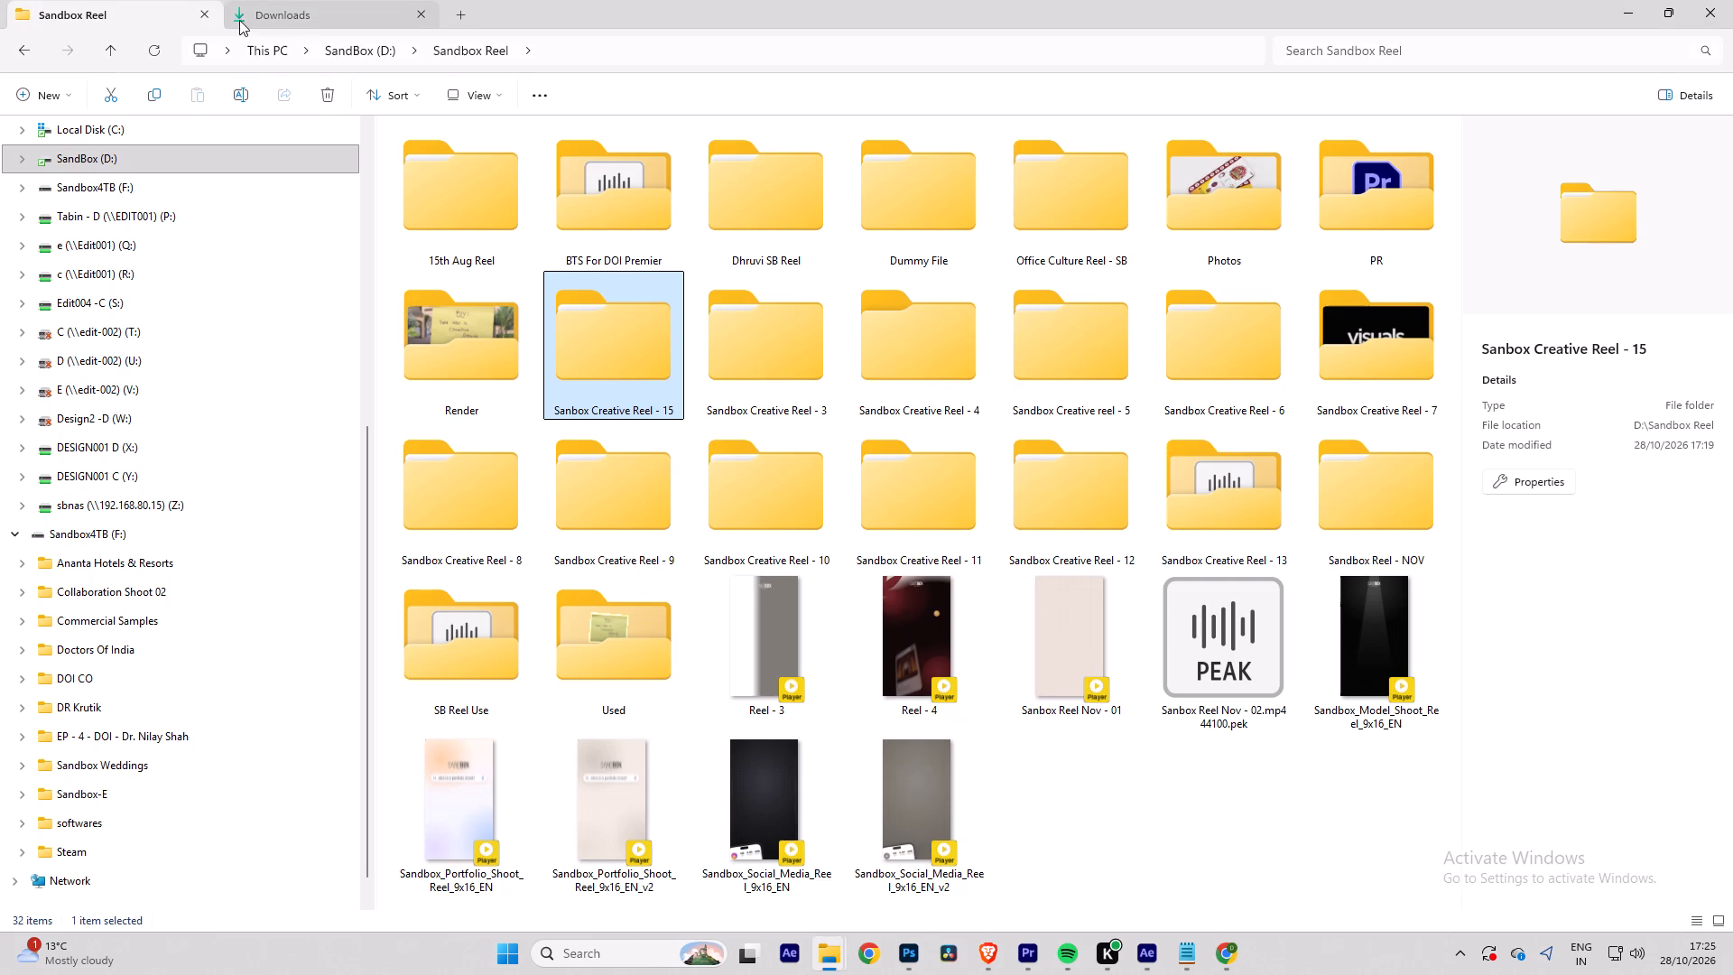
{"action": "left_click", "coordinate": [301, 6]}
{"action": "left_click", "coordinate": [454, 218]}
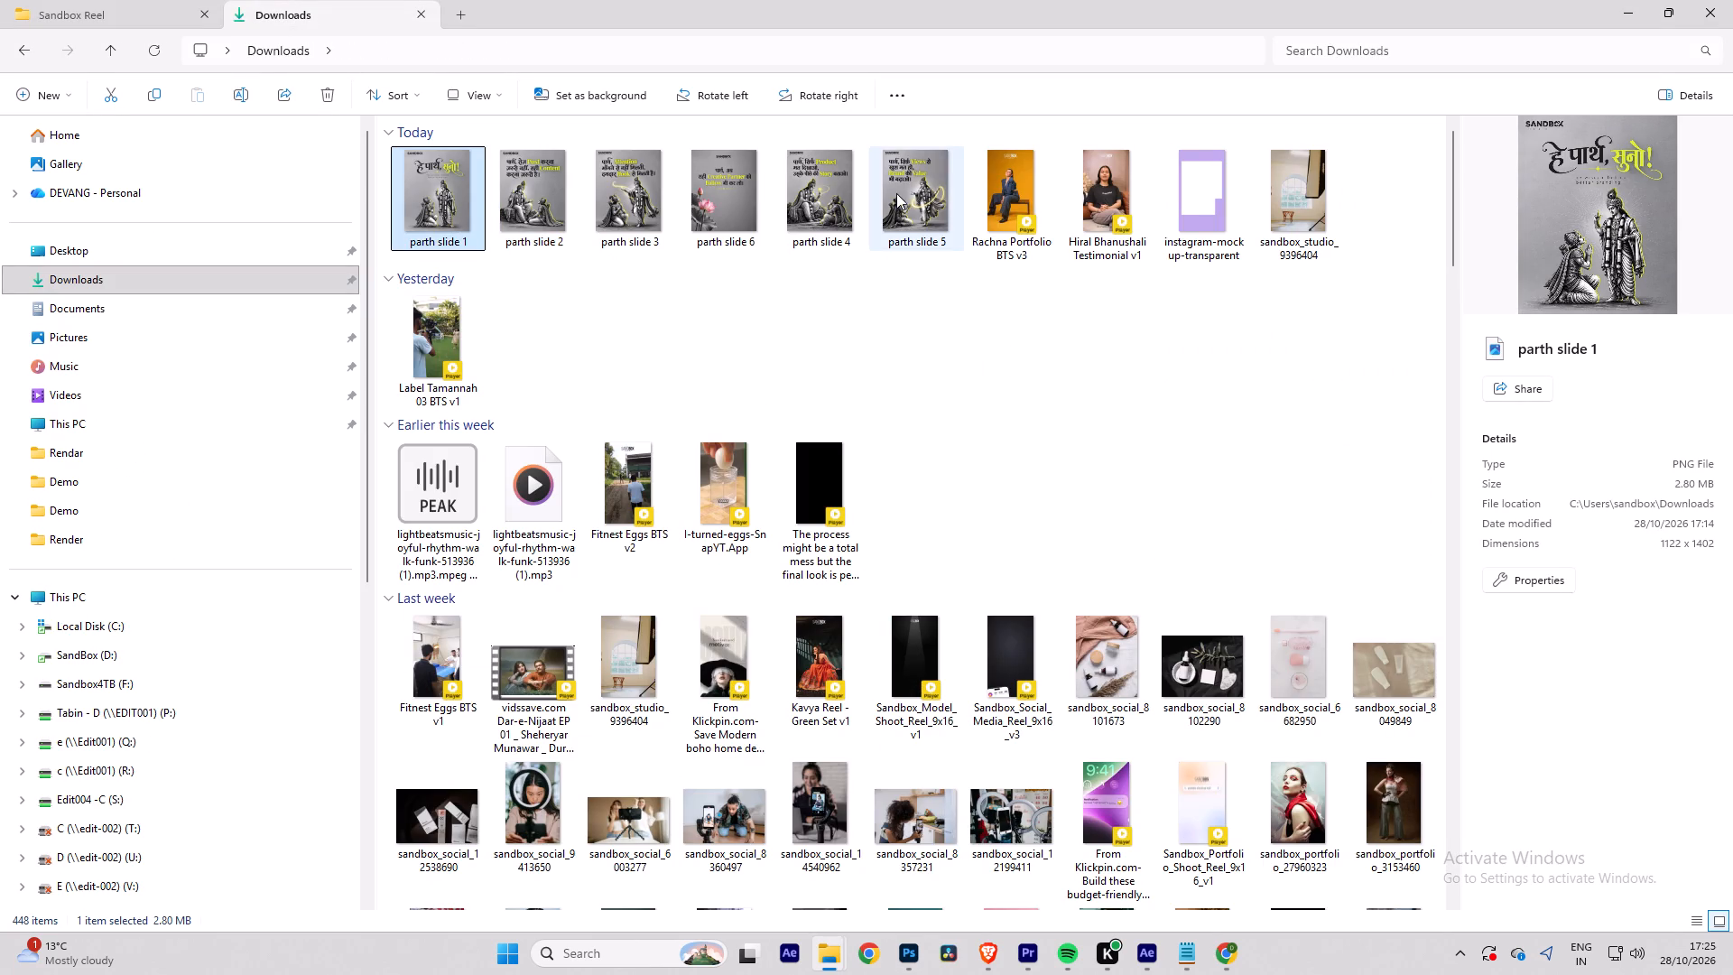
{"action": "left_click", "coordinate": [914, 188], "text": "shift"}
{"action": "key", "text": "ctrl+x"}
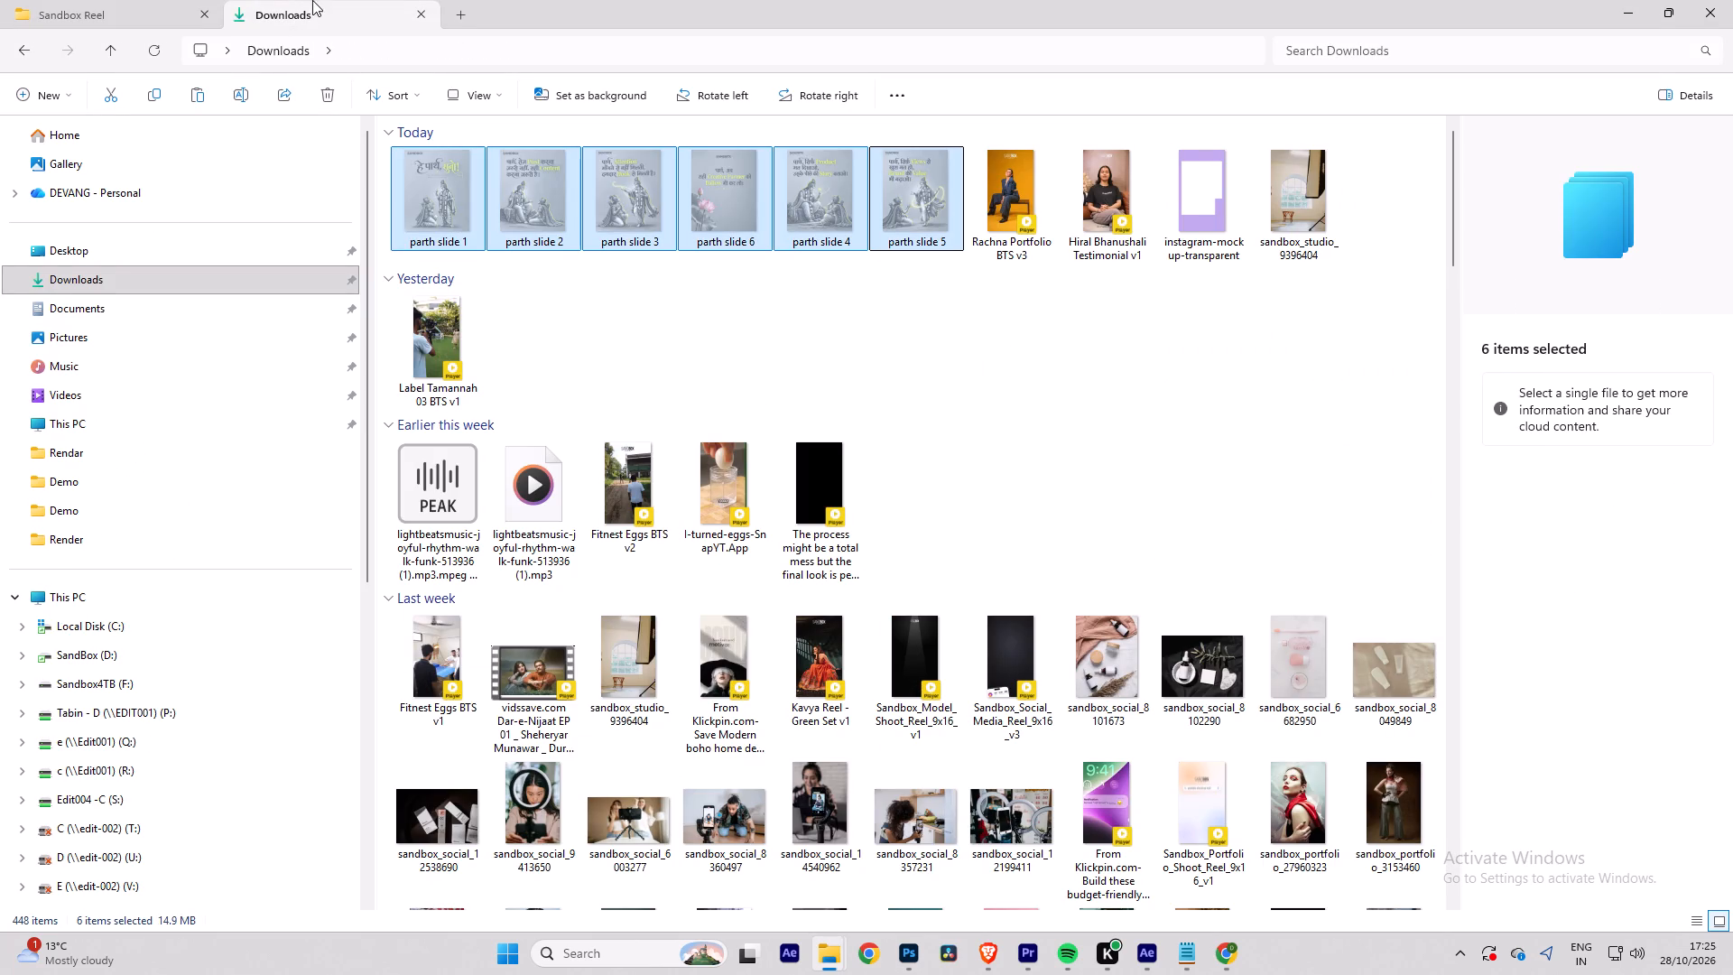
Create a folder named "Raw Photos" inside the Photo folder of Sanbox Creative Reel - 15.
{"action": "left_click", "coordinate": [115, 9]}
{"action": "double_click", "coordinate": [616, 337]}
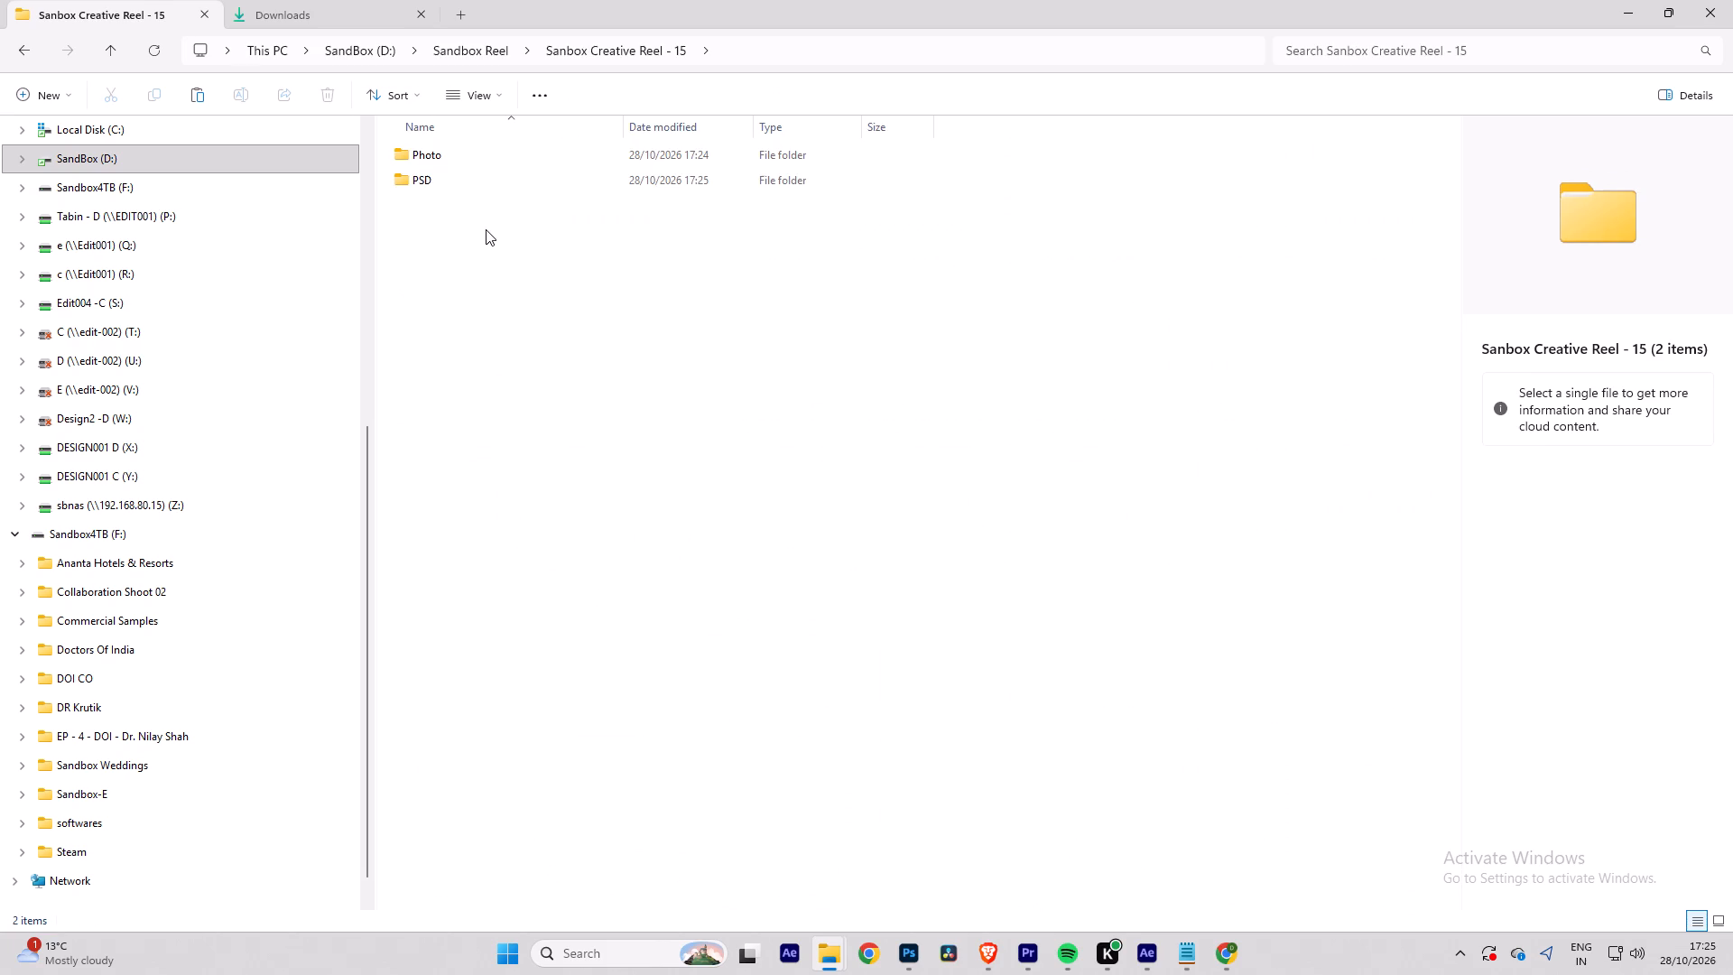
{"action": "double_click", "coordinate": [471, 160]}
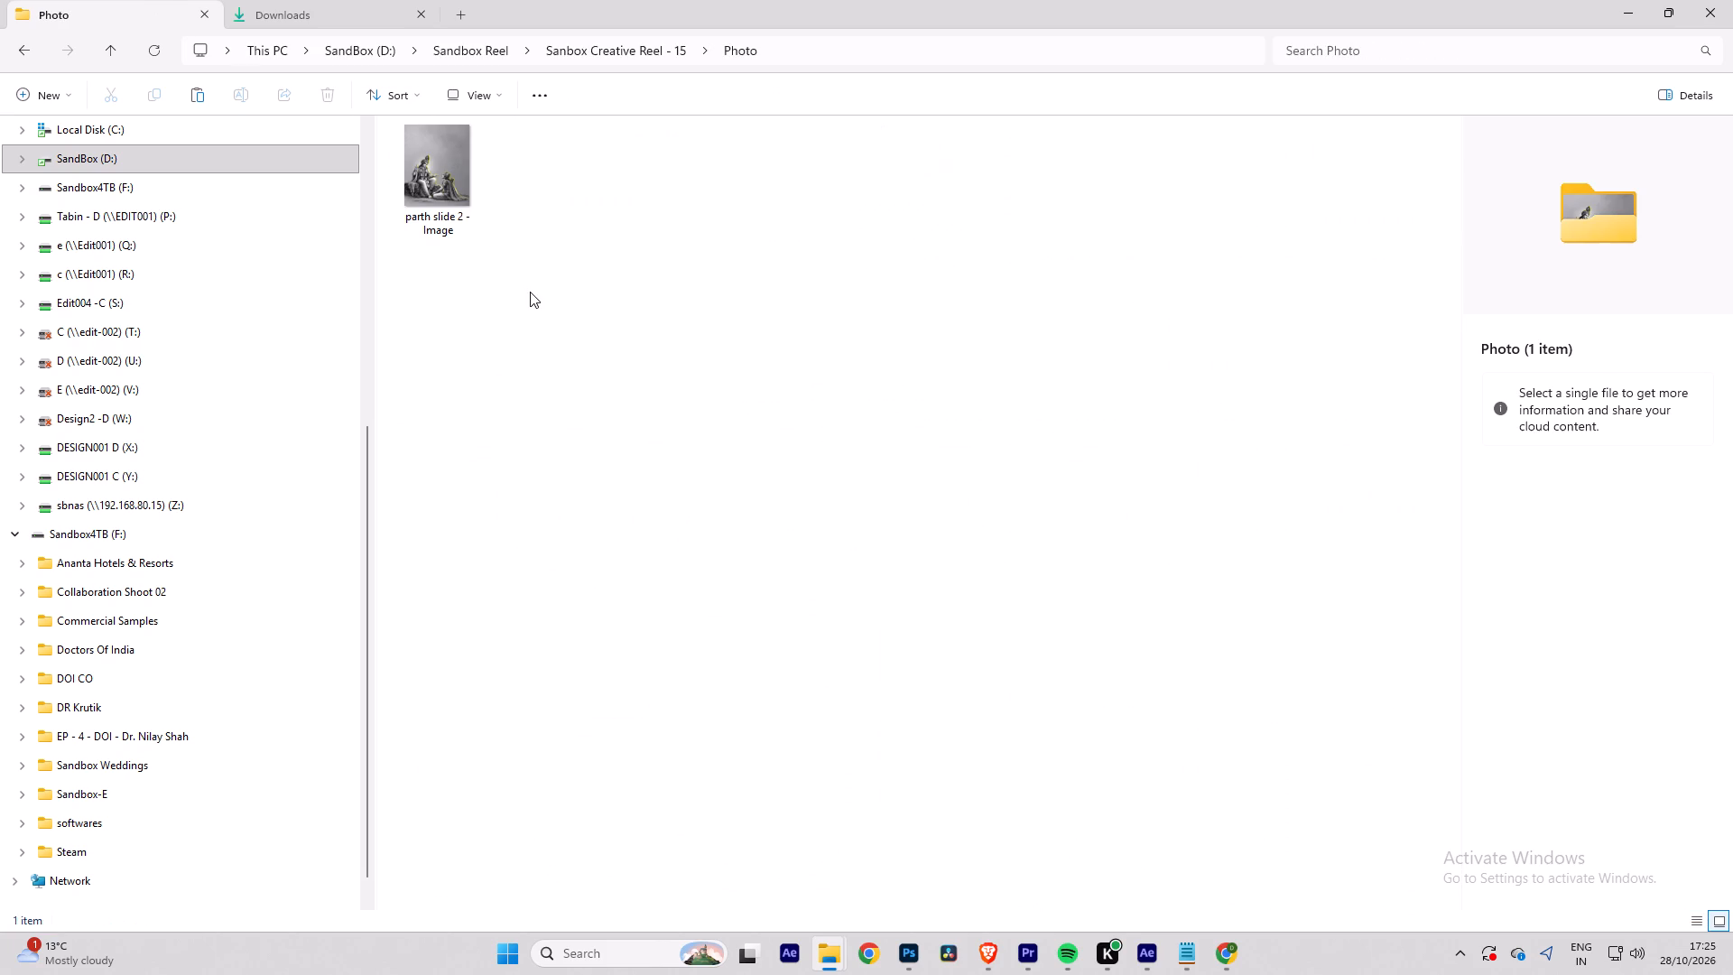
{"action": "key", "text": "ctrl+shift+n"}
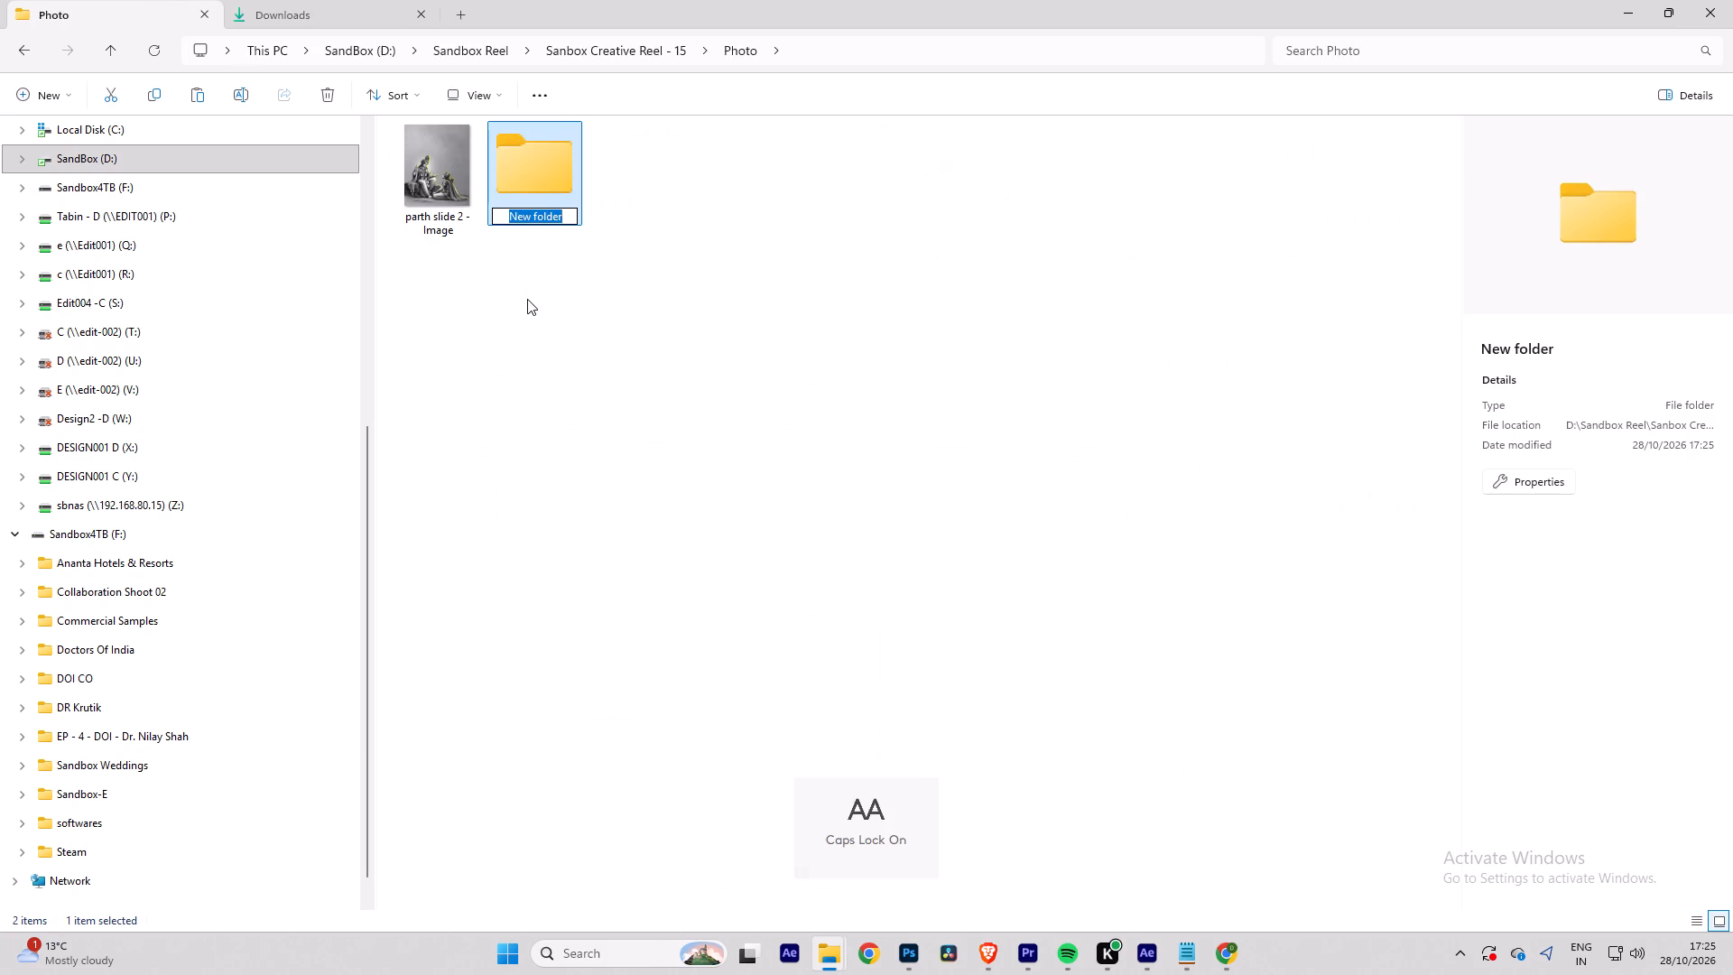
{"action": "type", "text": "rAW"}
{"action": "key", "text": "BackSpace"}
{"action": "key", "text": "BackSpace"}
{"action": "key", "text": "BackSpace"}
{"action": "key", "text": "BackSpace"}
{"action": "key", "text": "BackSpace"}
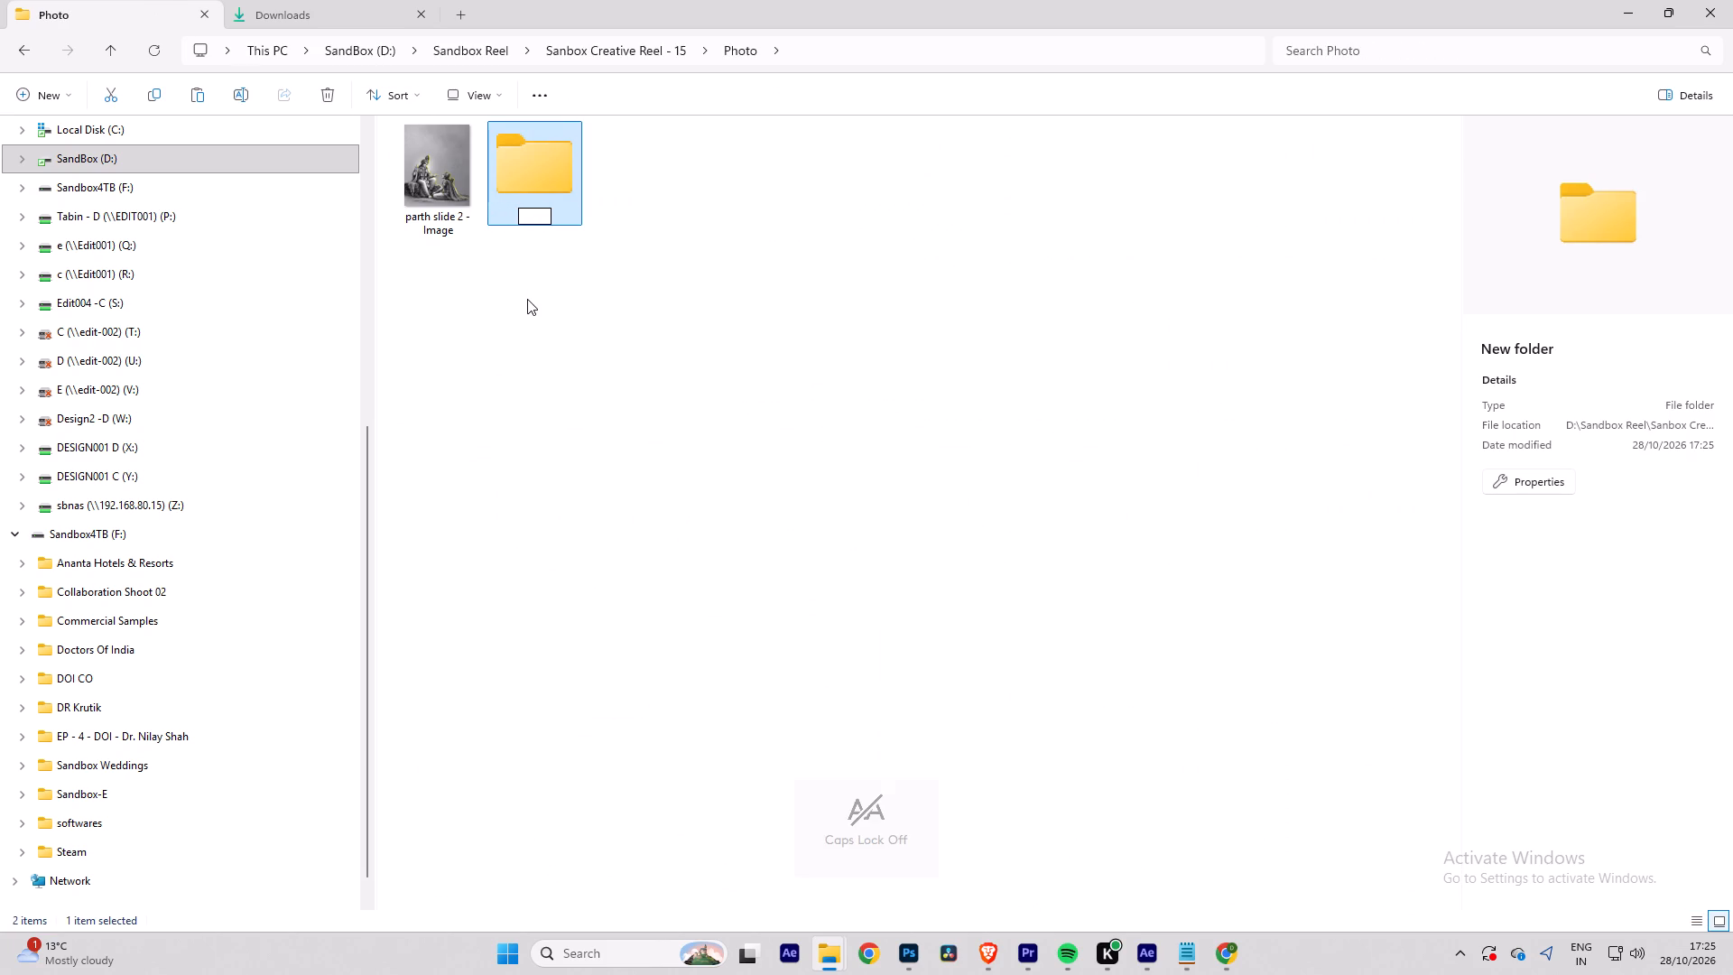
{"action": "type", "text": "Raw Photos"}
{"action": "key", "text": "Return"}
Paste the six cut parth slide images into the Raw Photos folder and refresh the folder view.
{"action": "double_click", "coordinate": [544, 172]}
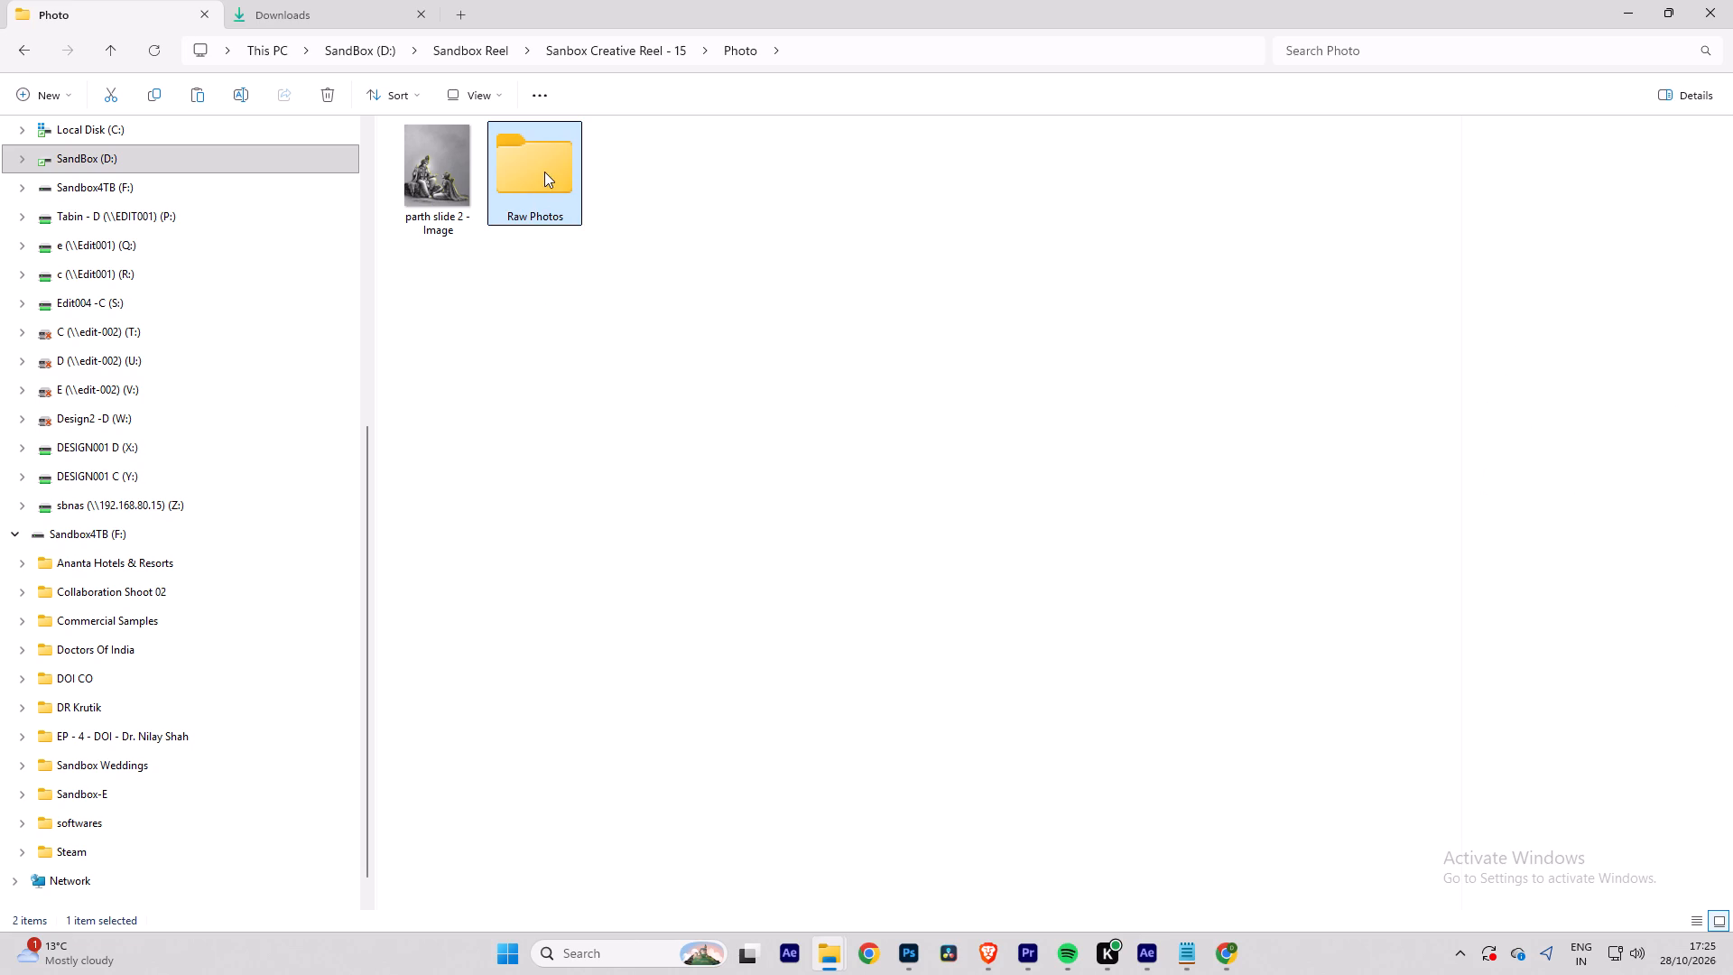
{"action": "key", "text": "ctrl+v"}
{"action": "left_click", "coordinate": [540, 363]}
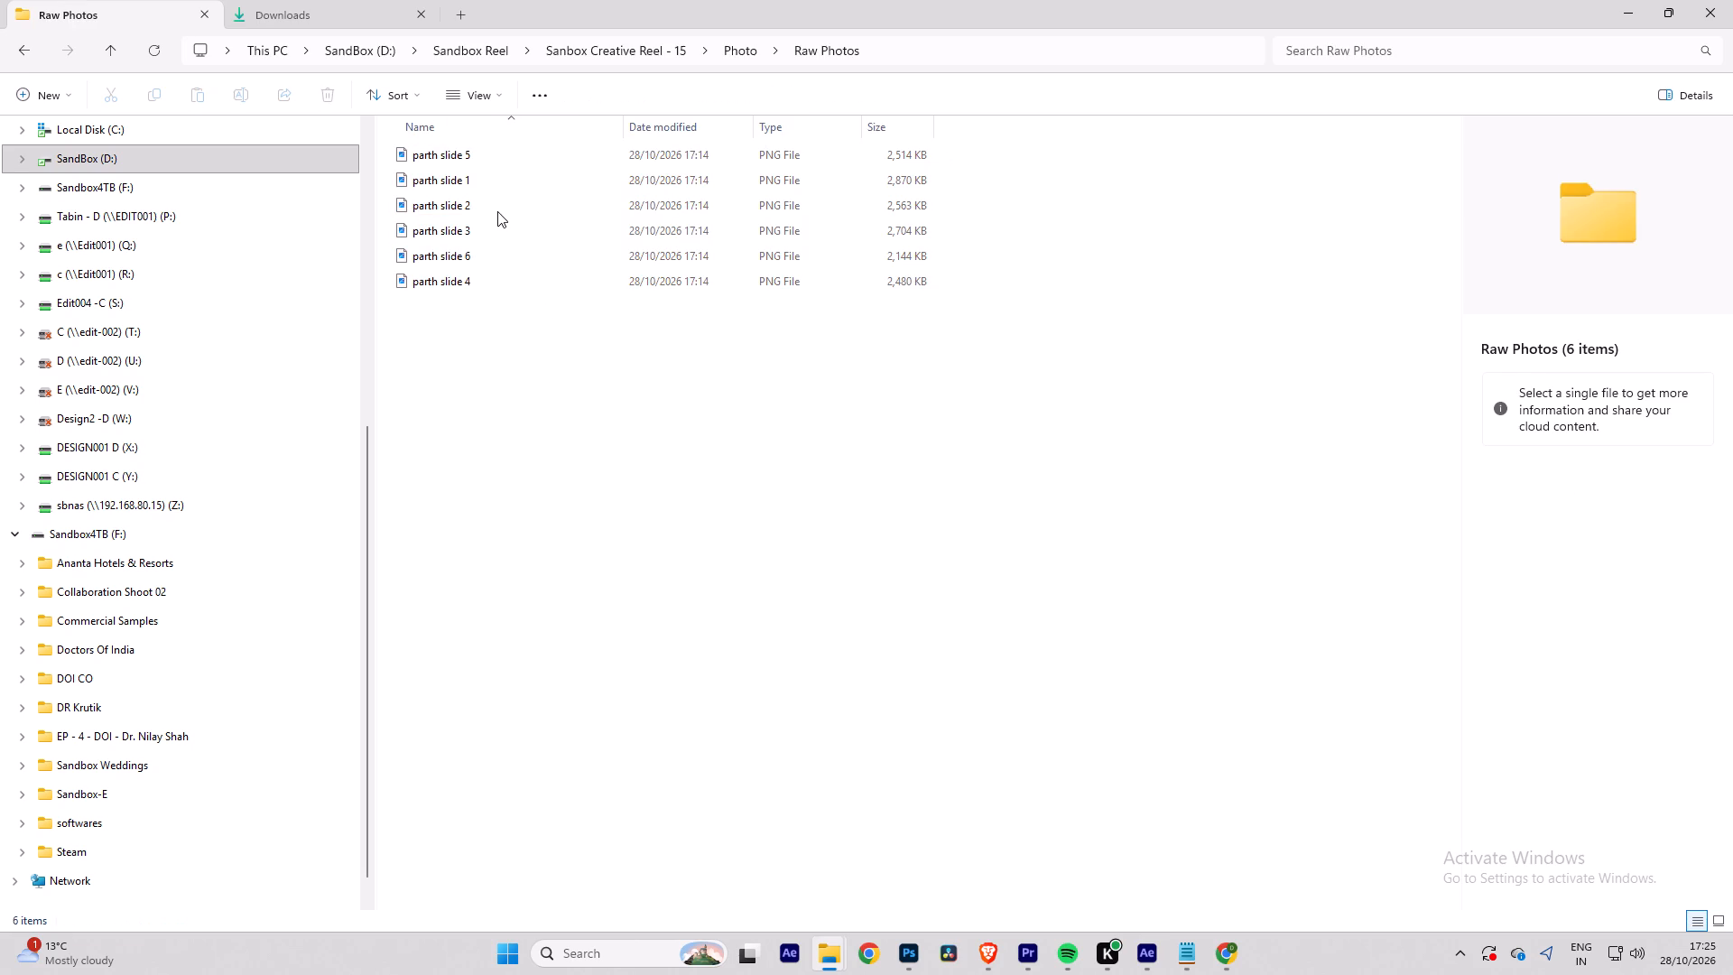
{"action": "left_click", "coordinate": [160, 47]}
{"action": "left_click", "coordinate": [597, 392]}
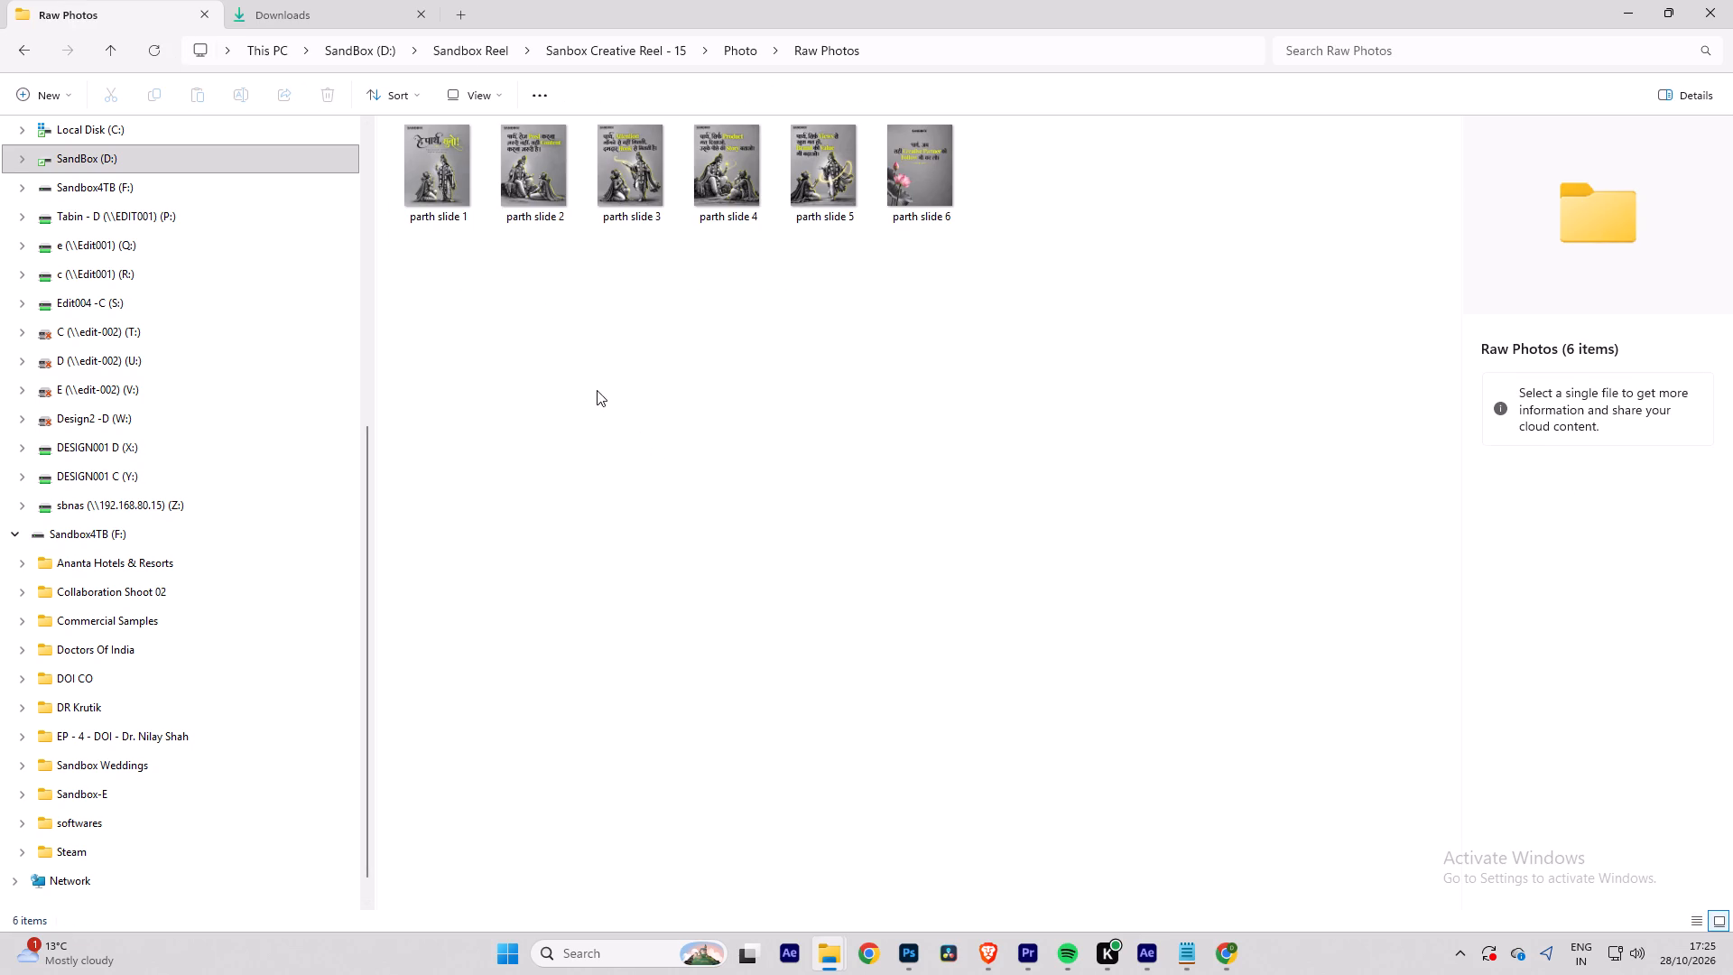
Open parth slide 1 from the Raw Photos folder as a separate document in Photoshop.
{"action": "left_click_drag", "start_coordinate": [440, 178], "coordinate": [576, 128]}
{"action": "key", "text": "alt+Tab"}
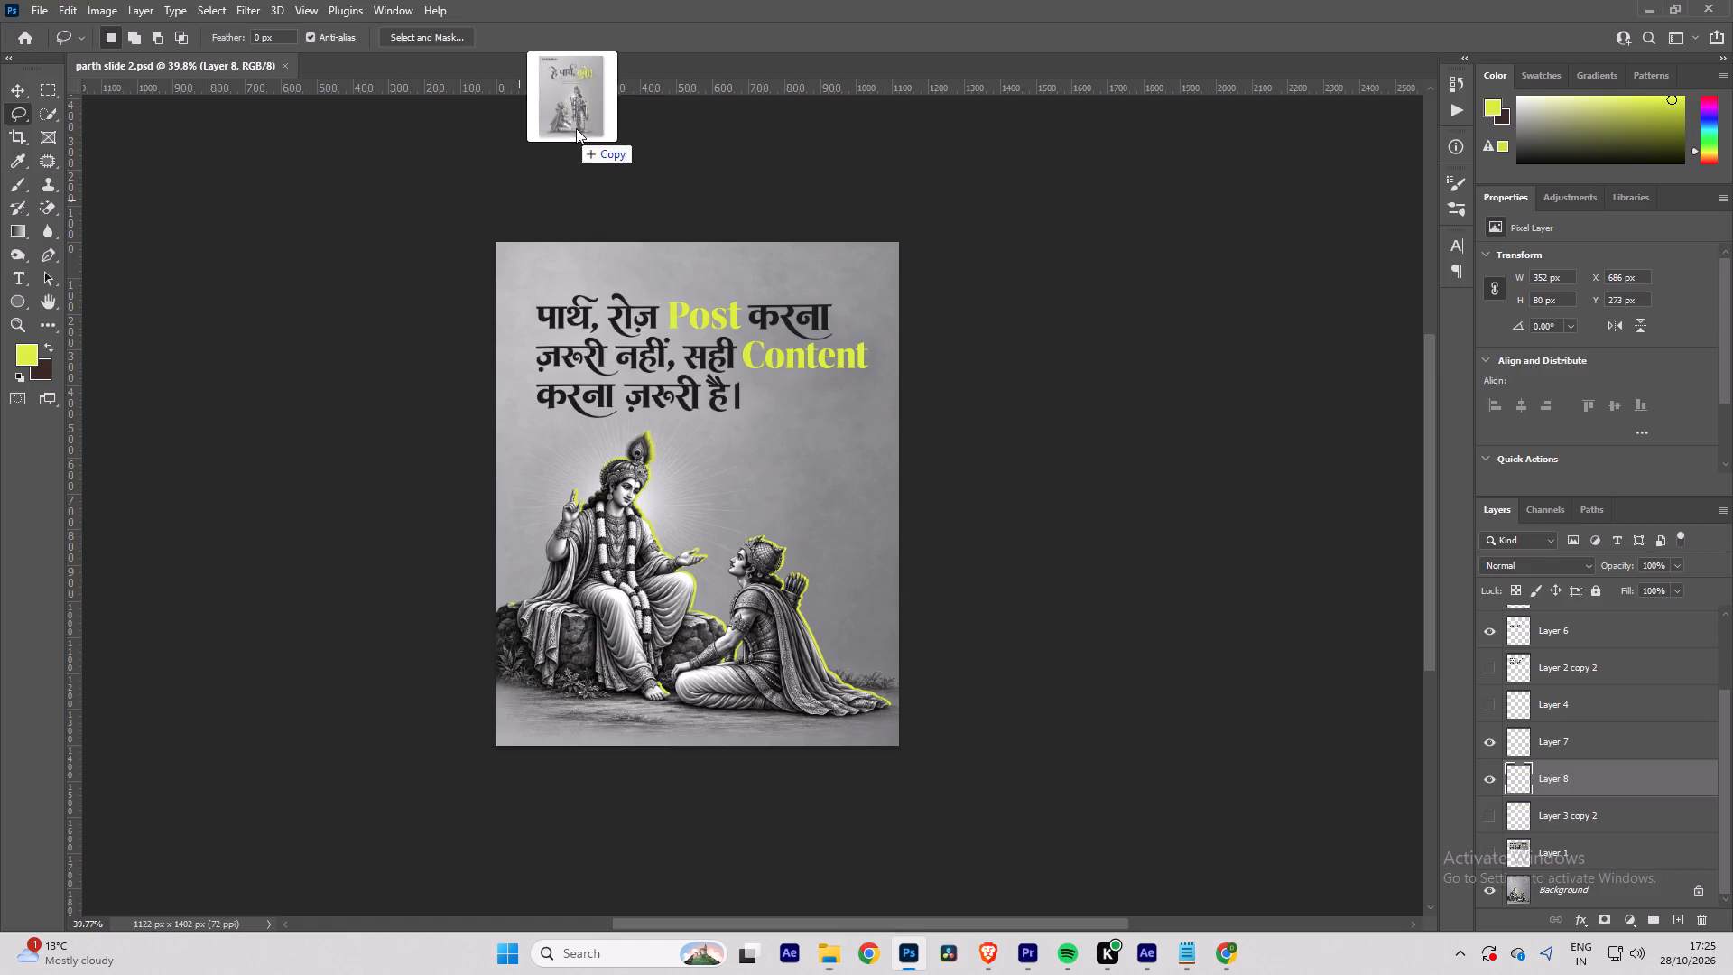
{"action": "left_click_drag", "start_coordinate": [576, 128], "coordinate": [547, 63]}
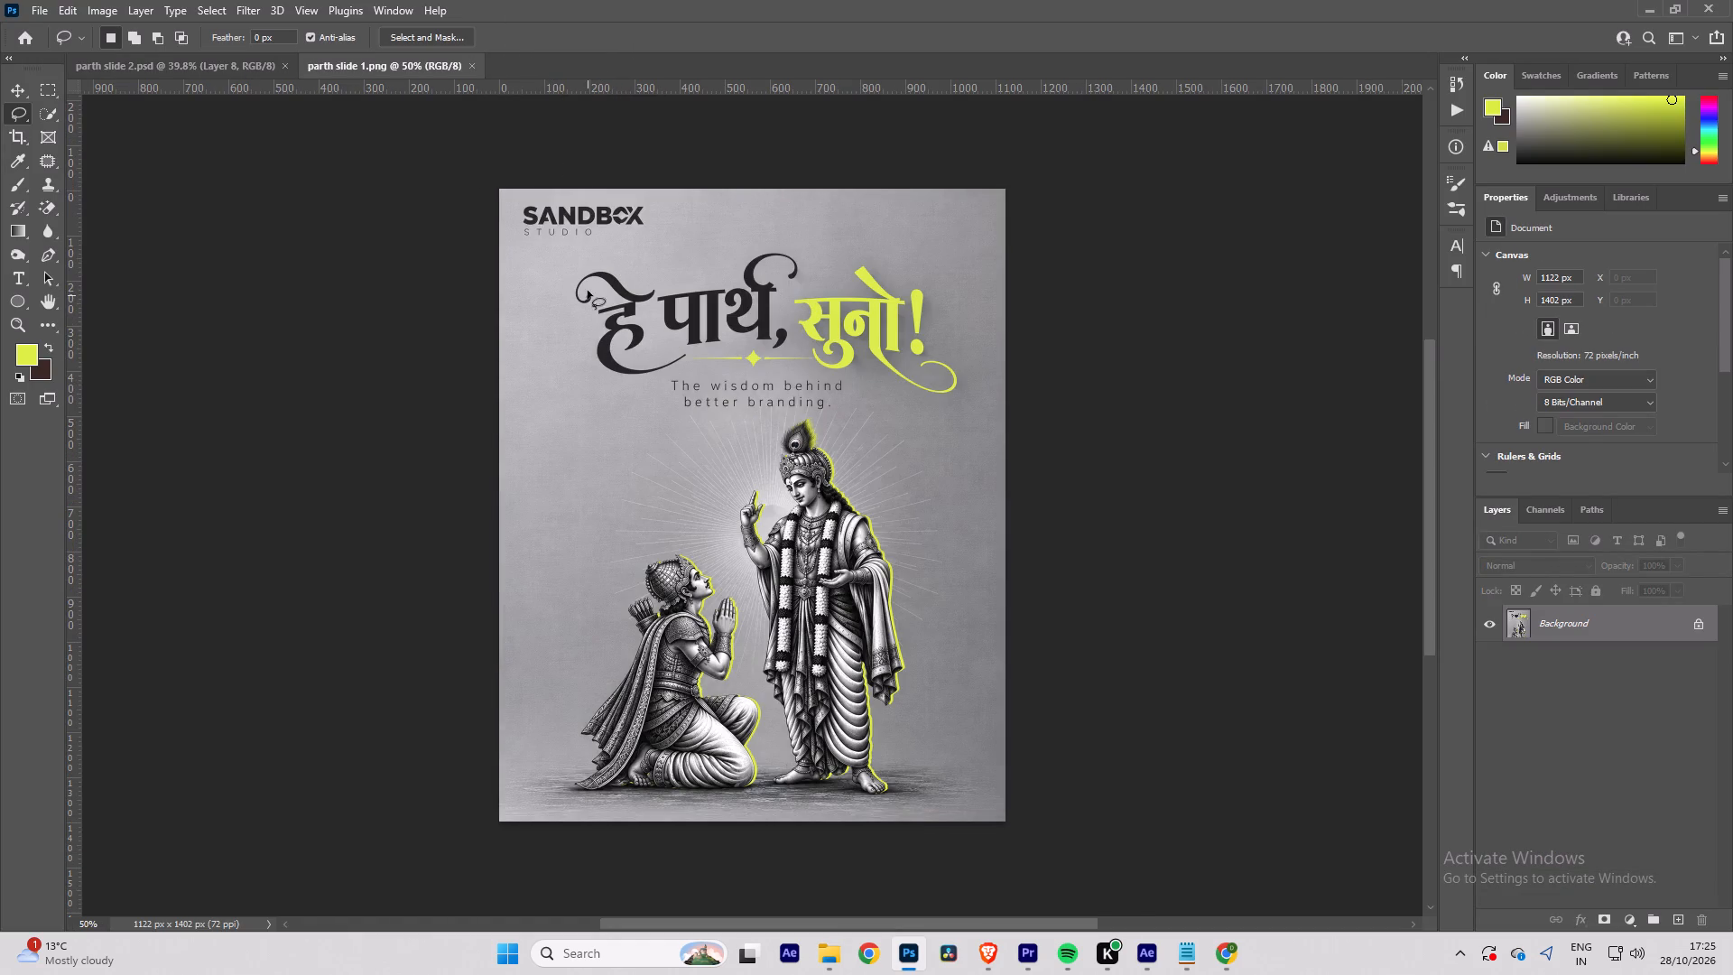
Check the parth slide 2 layer stack for reference, then unlock parth slide 1's Background into a regular layer.
{"action": "scroll", "coordinate": [578, 269], "scroll_direction": "up", "scroll_amount": 6, "text": "alt"}
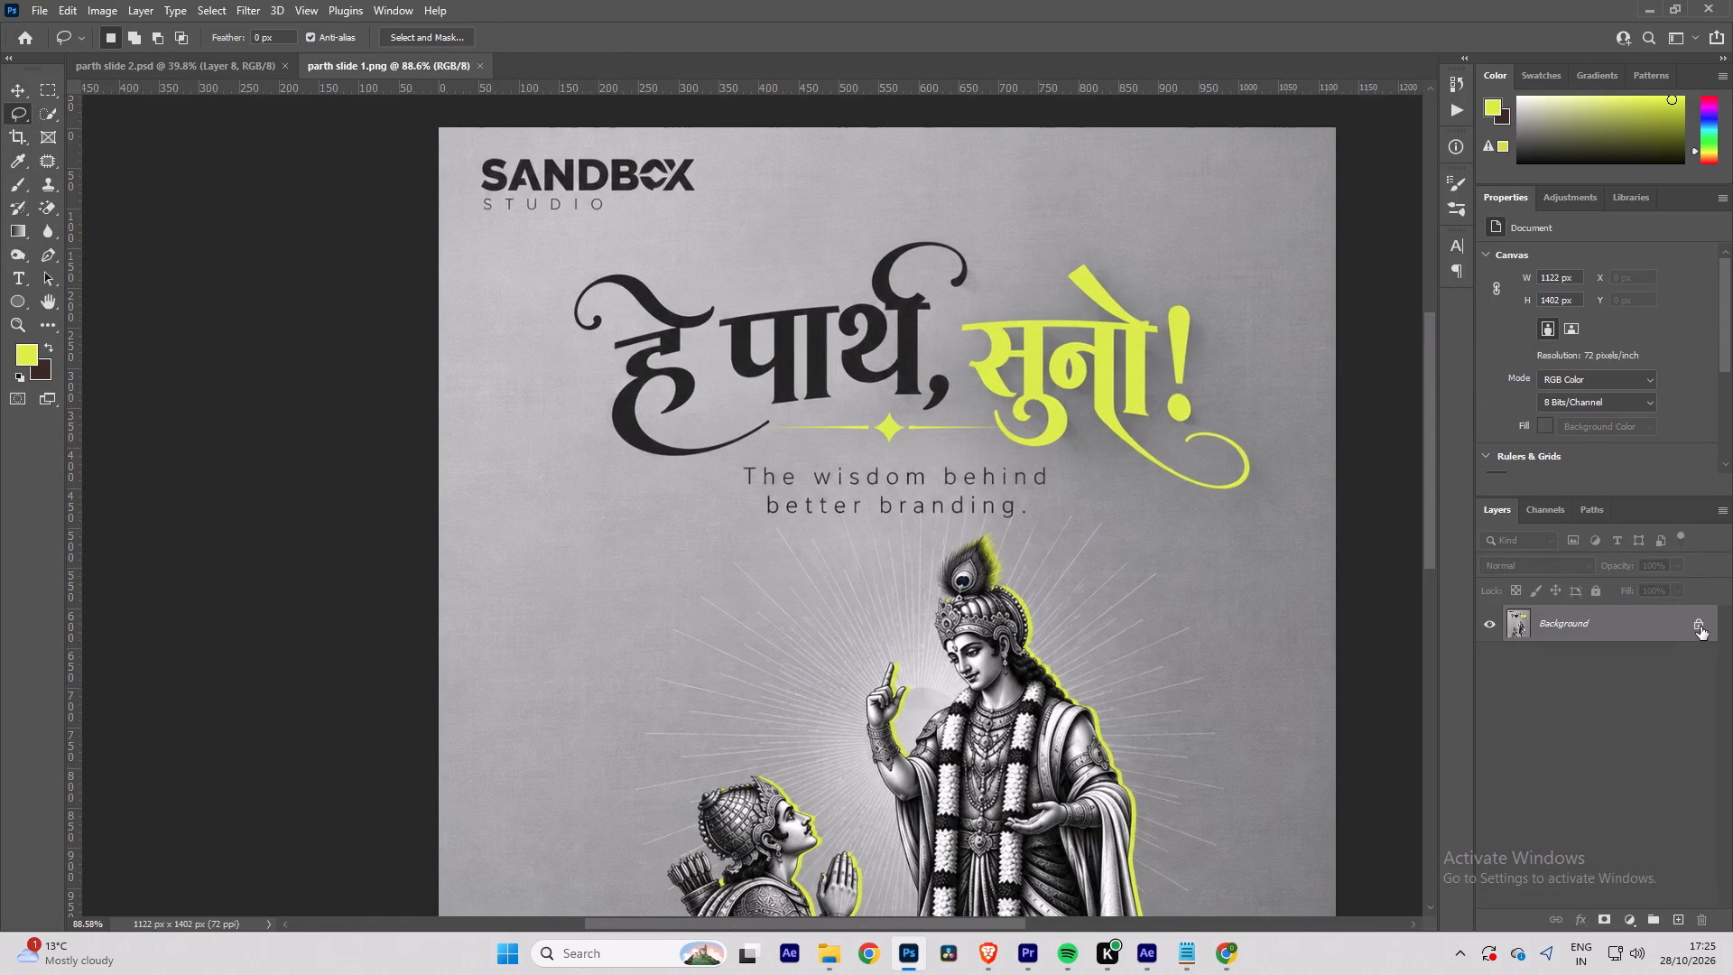
{"action": "left_click", "coordinate": [136, 70]}
{"action": "scroll", "coordinate": [1441, 714], "scroll_direction": "down", "scroll_amount": 20}
{"action": "scroll", "coordinate": [1441, 714], "scroll_direction": "down", "scroll_amount": 1}
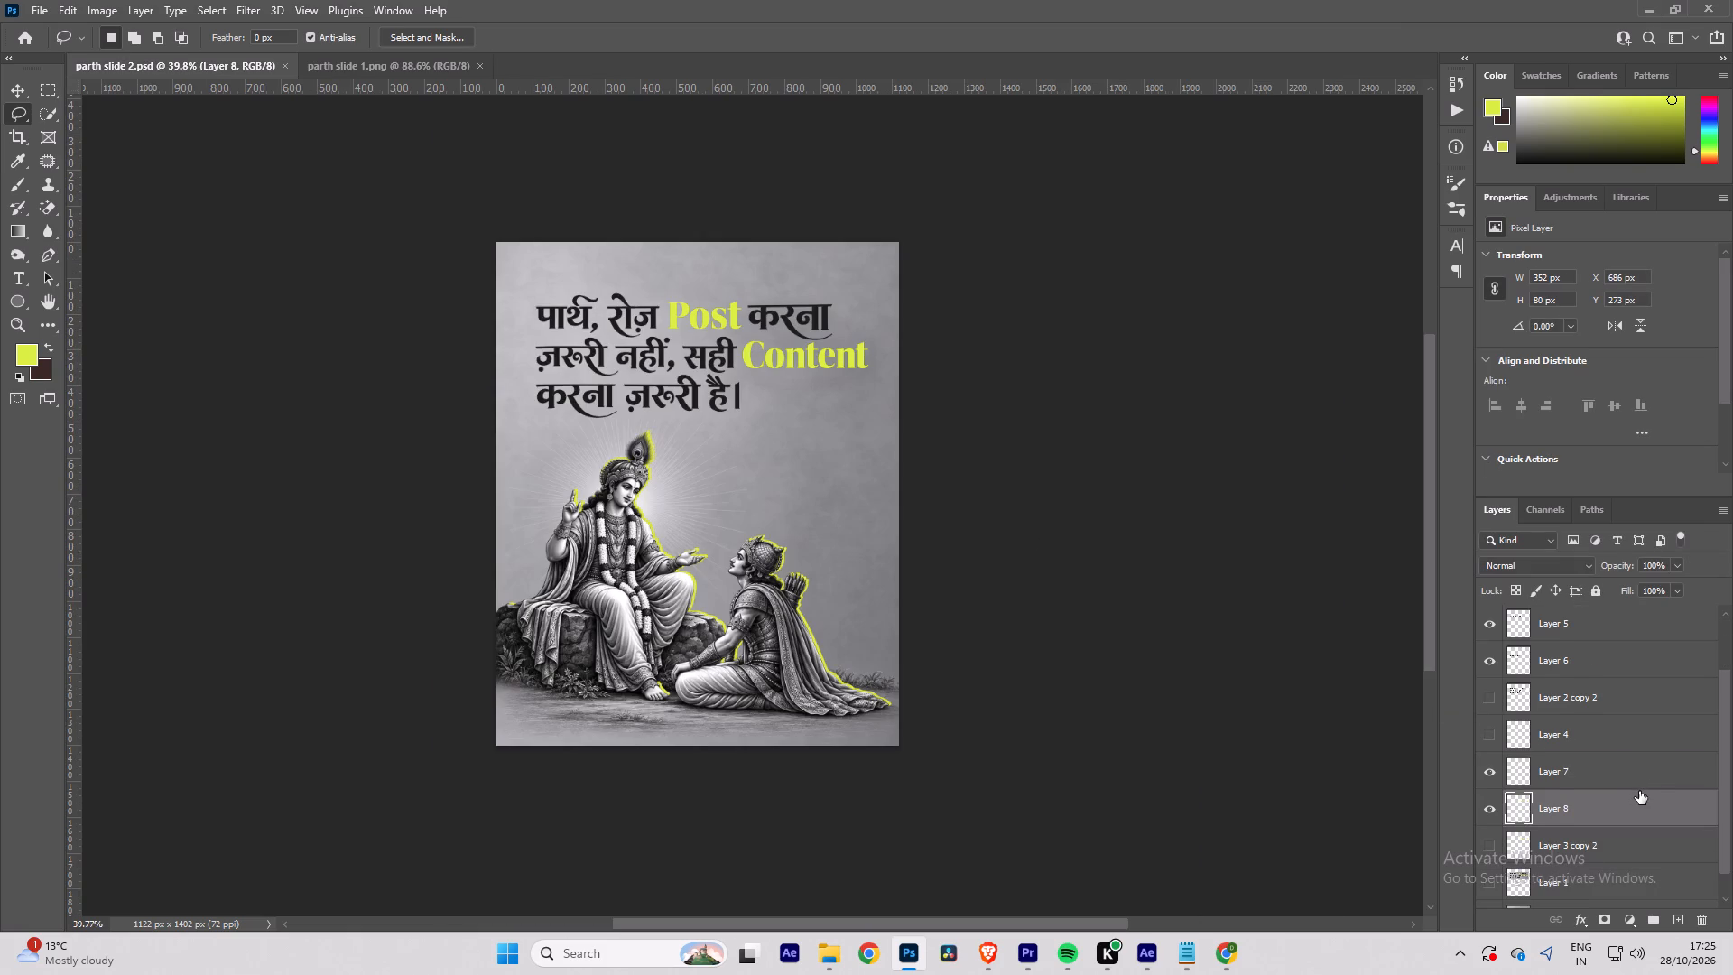
{"action": "left_click", "coordinate": [341, 64]}
{"action": "left_click", "coordinate": [1702, 623]}
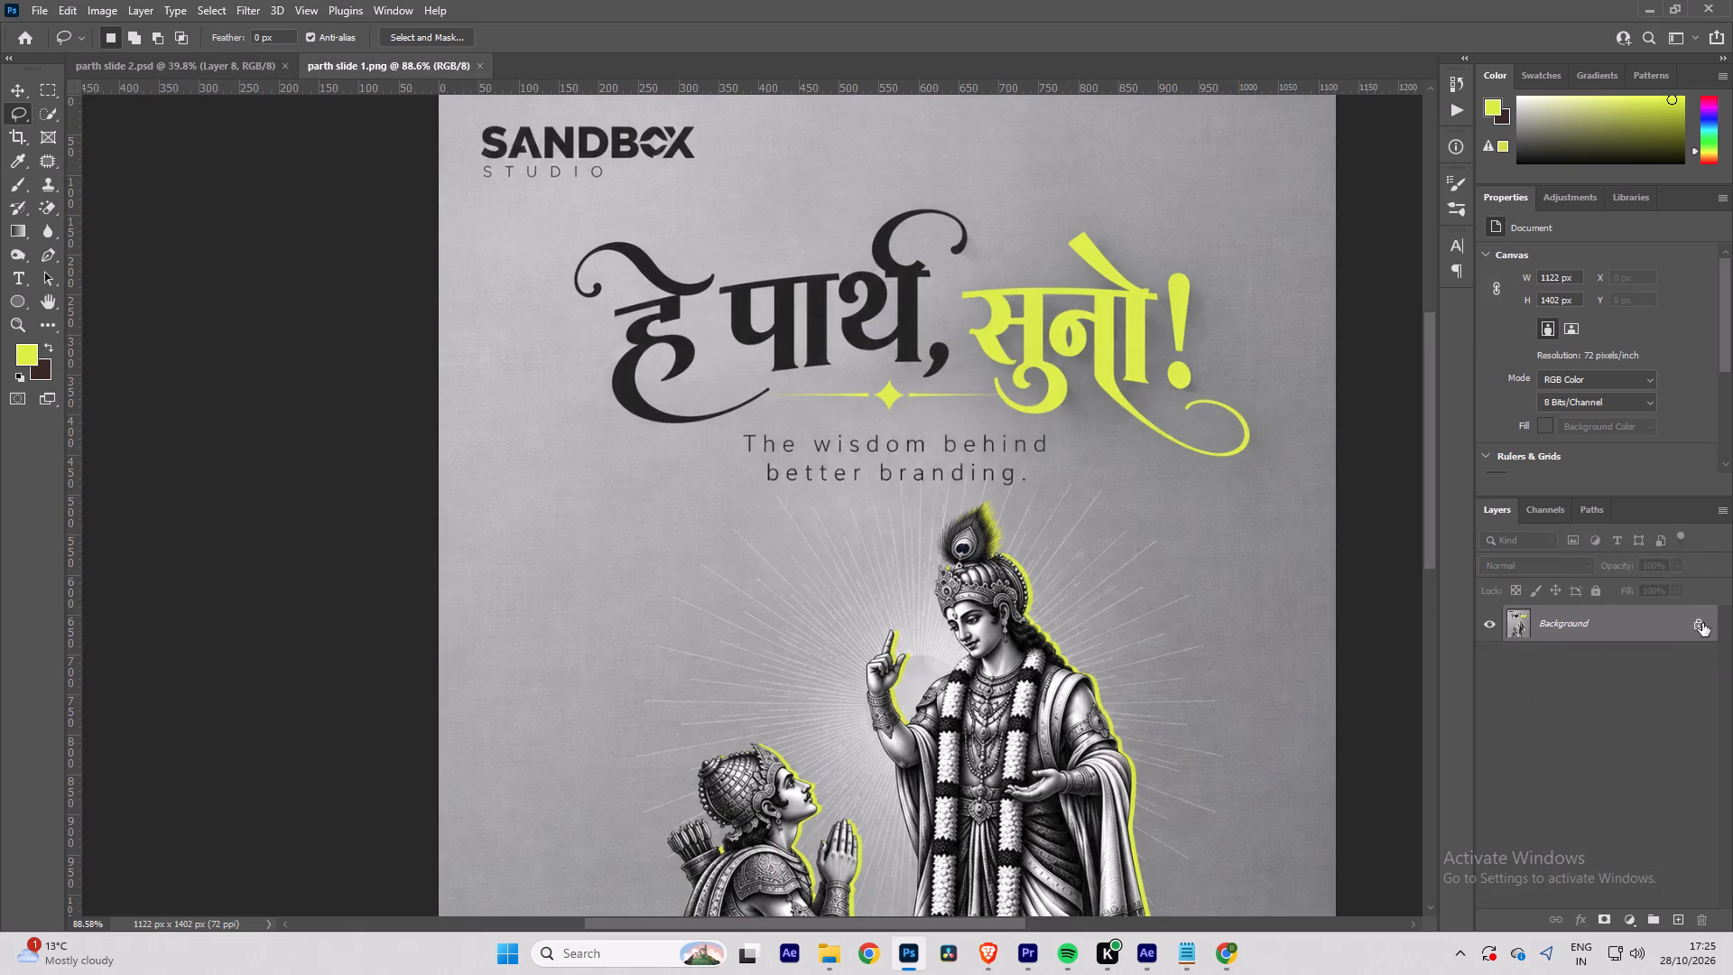
{"action": "left_click", "coordinate": [1661, 623]}
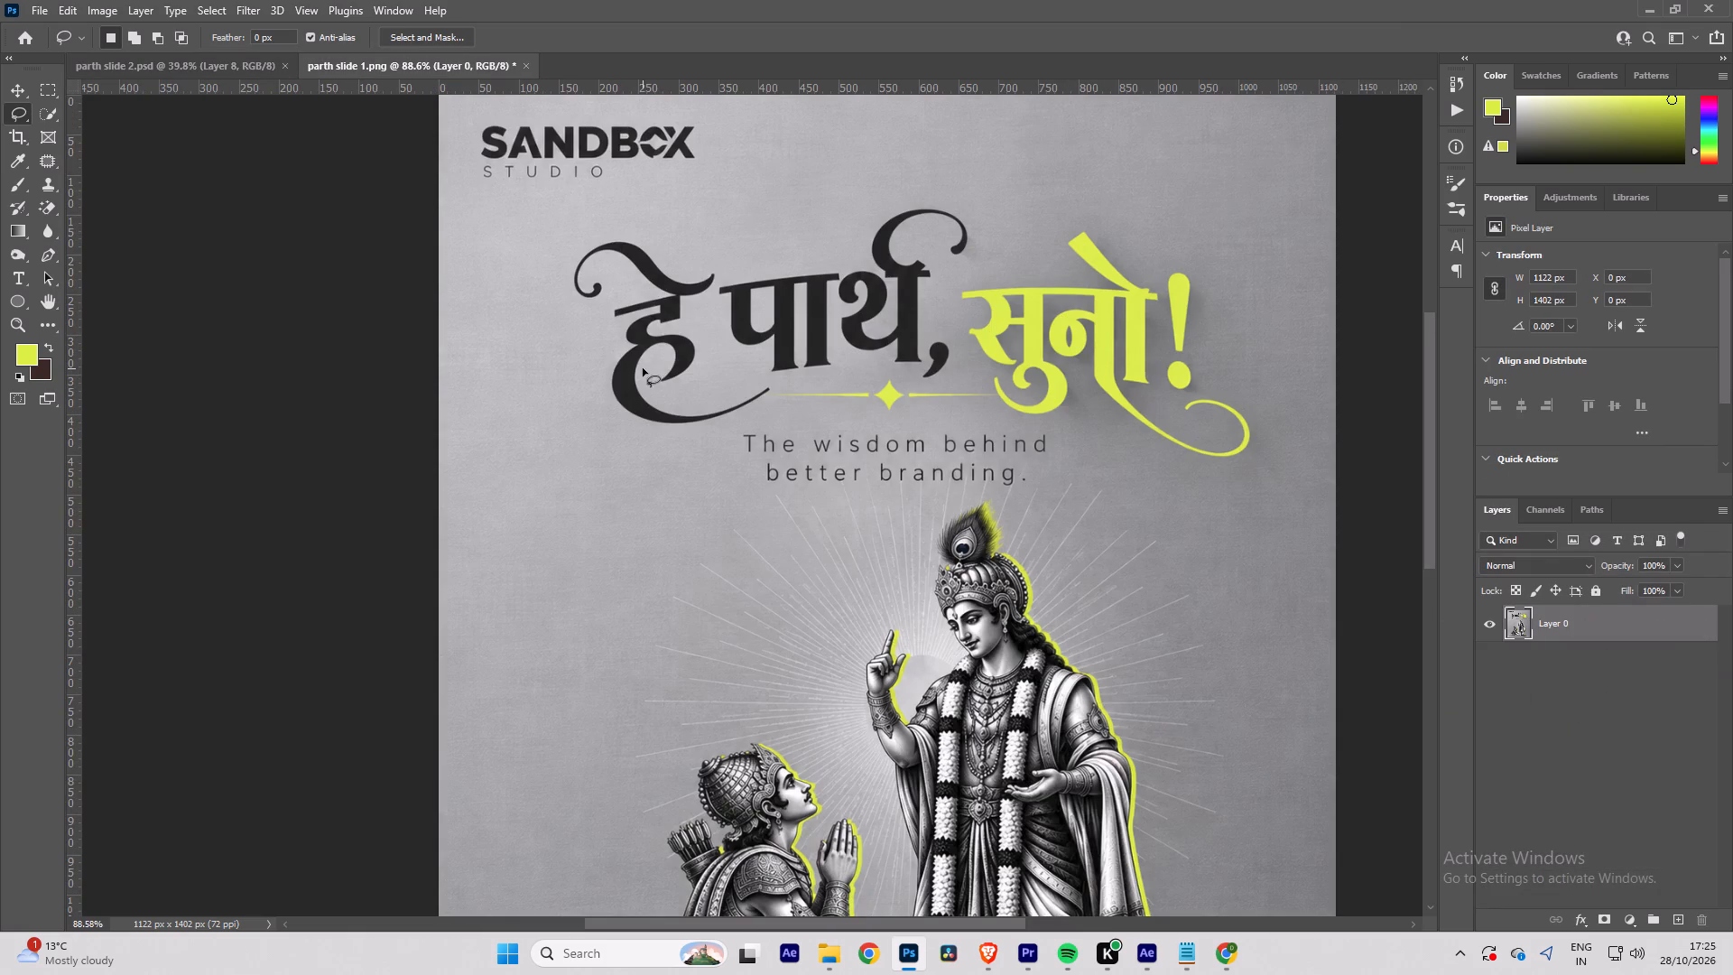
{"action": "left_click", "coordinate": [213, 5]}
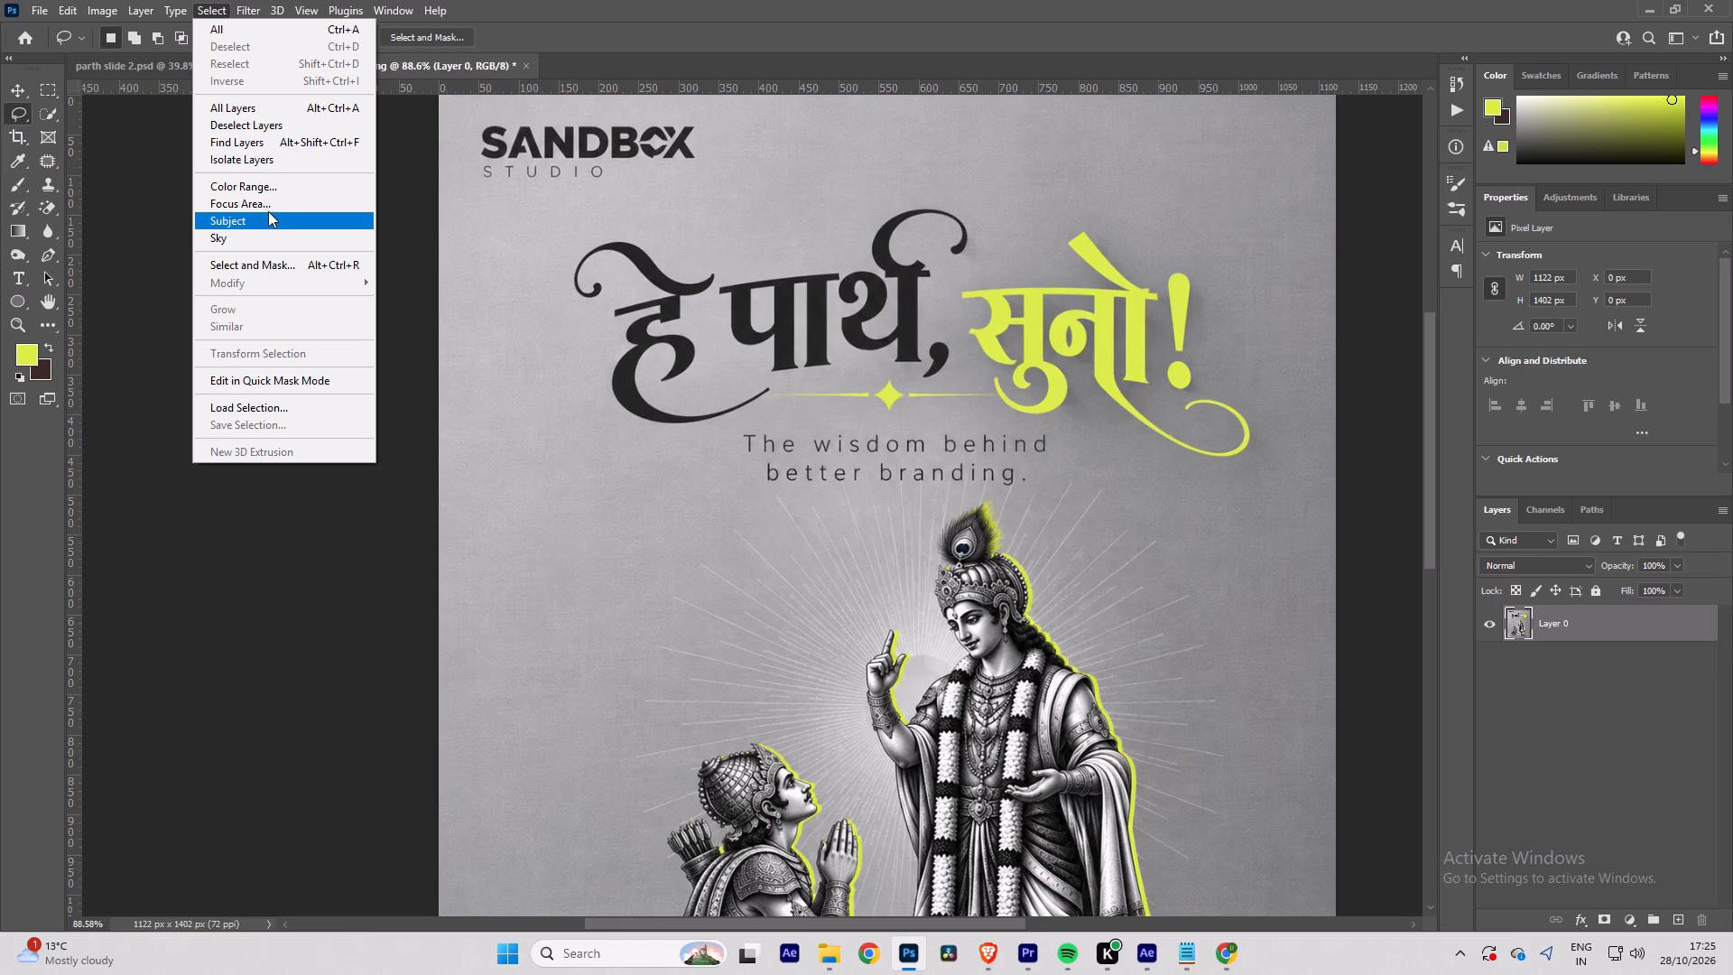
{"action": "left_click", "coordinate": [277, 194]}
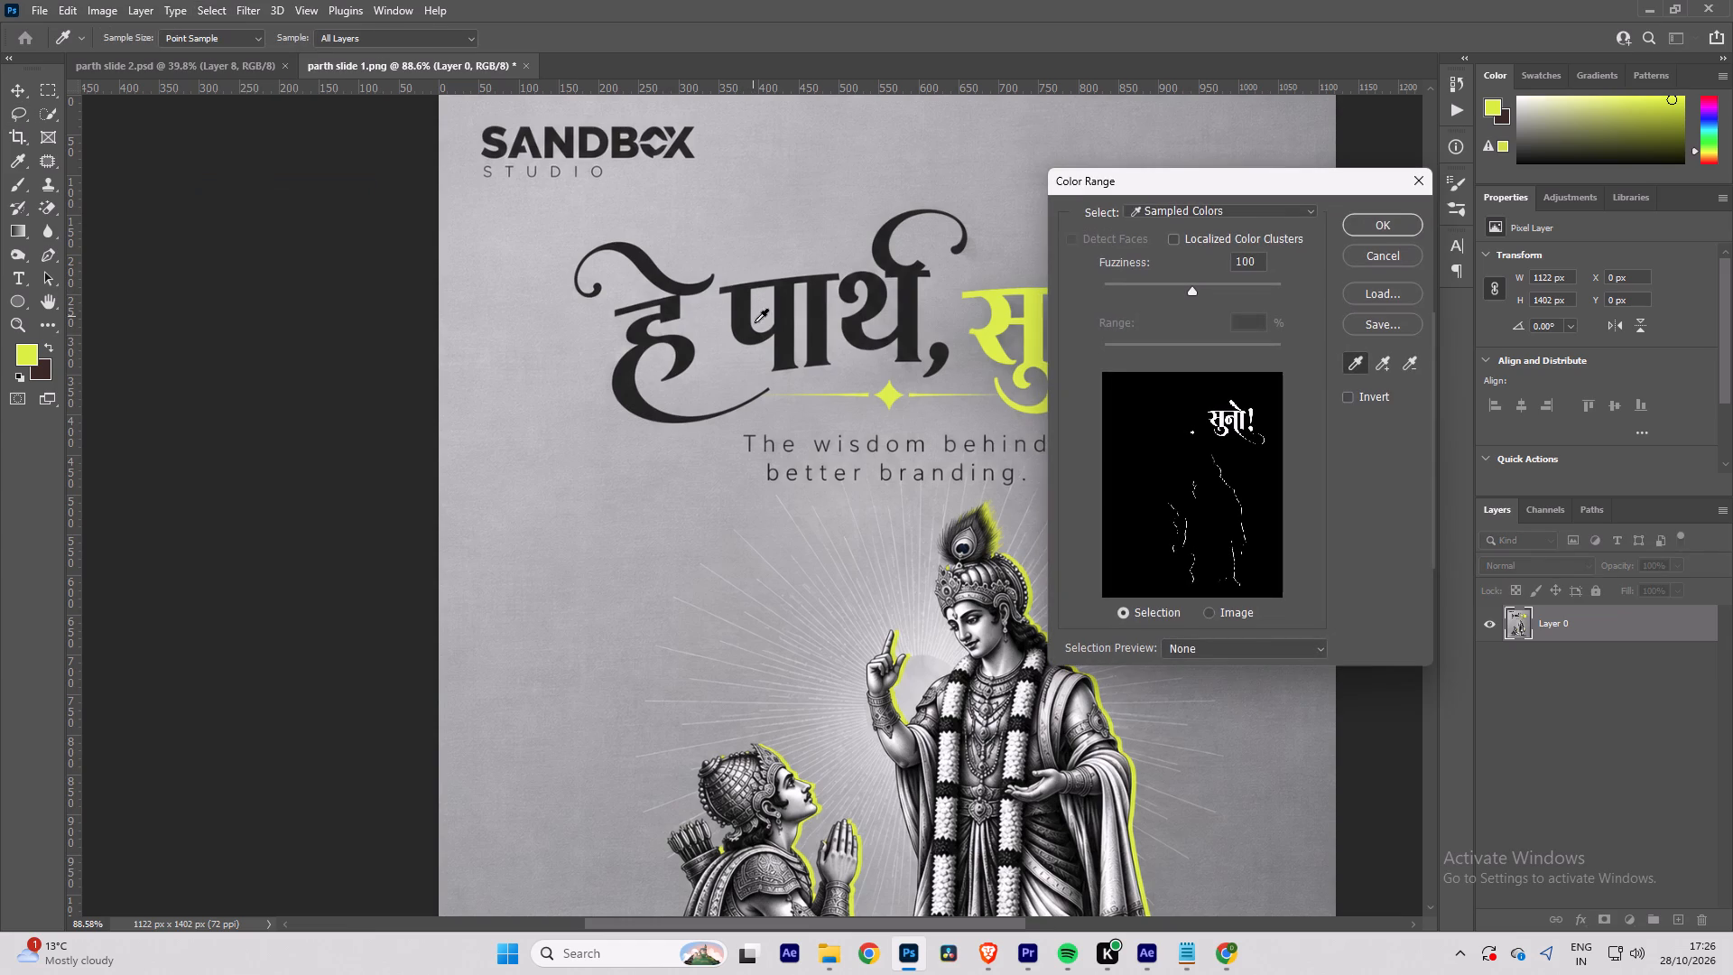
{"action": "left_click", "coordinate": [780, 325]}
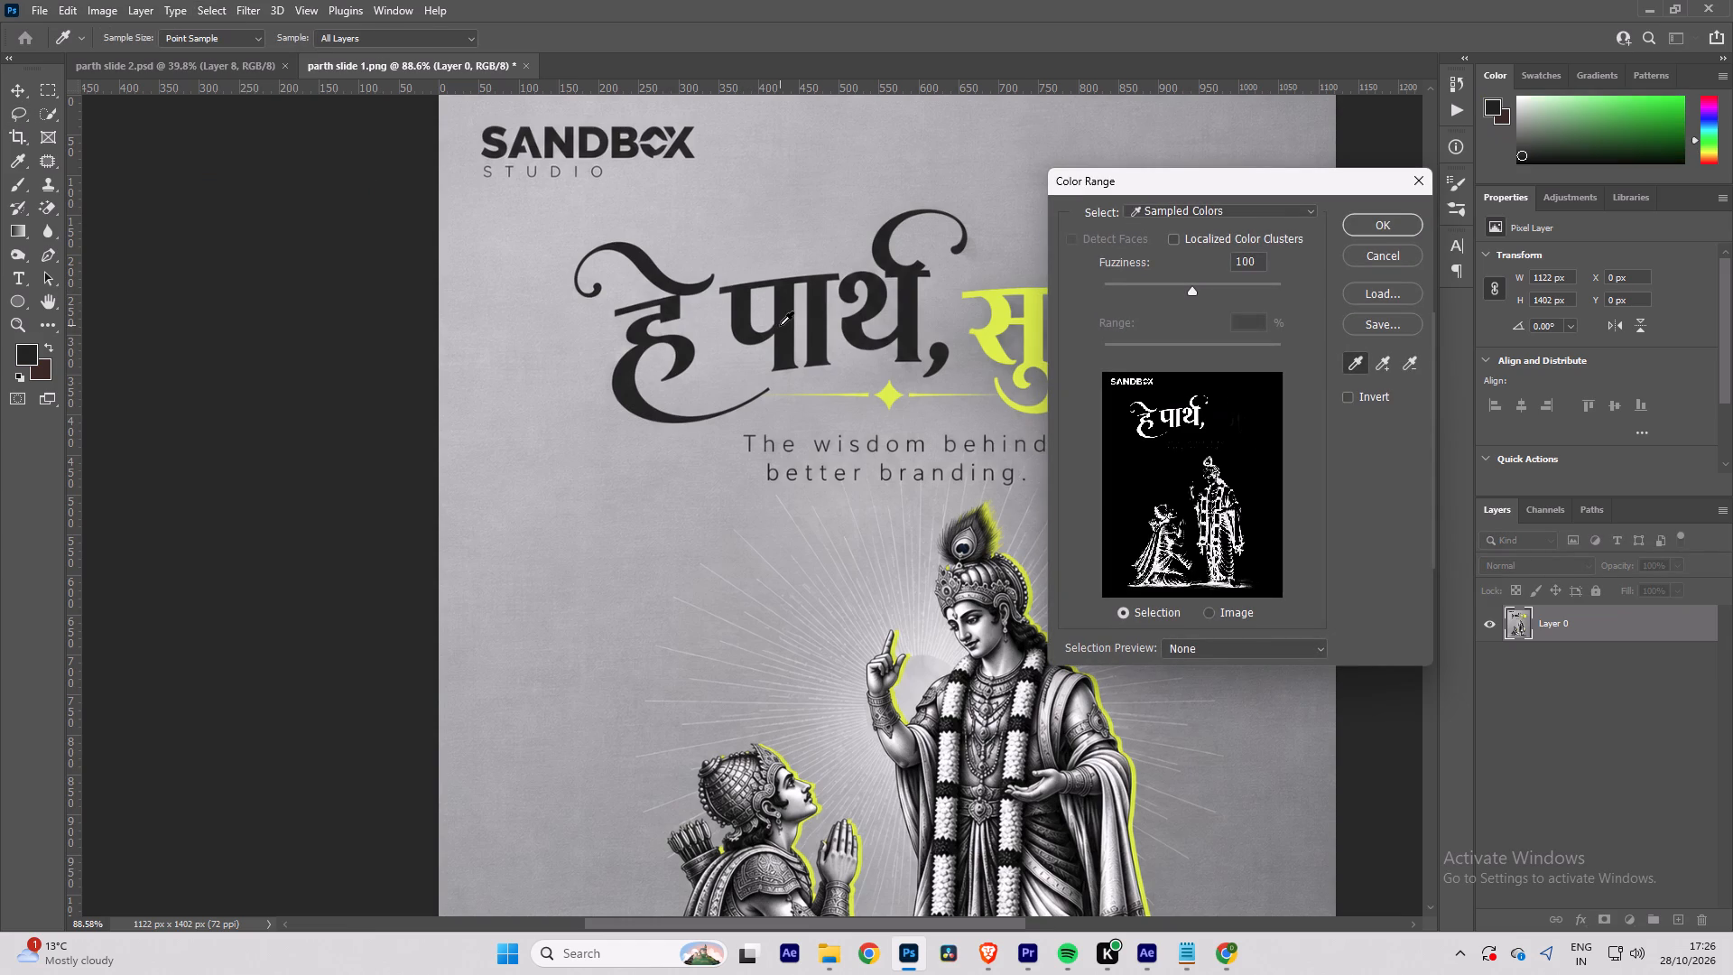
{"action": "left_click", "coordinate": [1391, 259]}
Copy a rectangular area of about 946 × 392 px around the title and tagline to a new layer, and hide Layer 0.
{"action": "left_click", "coordinate": [42, 84]}
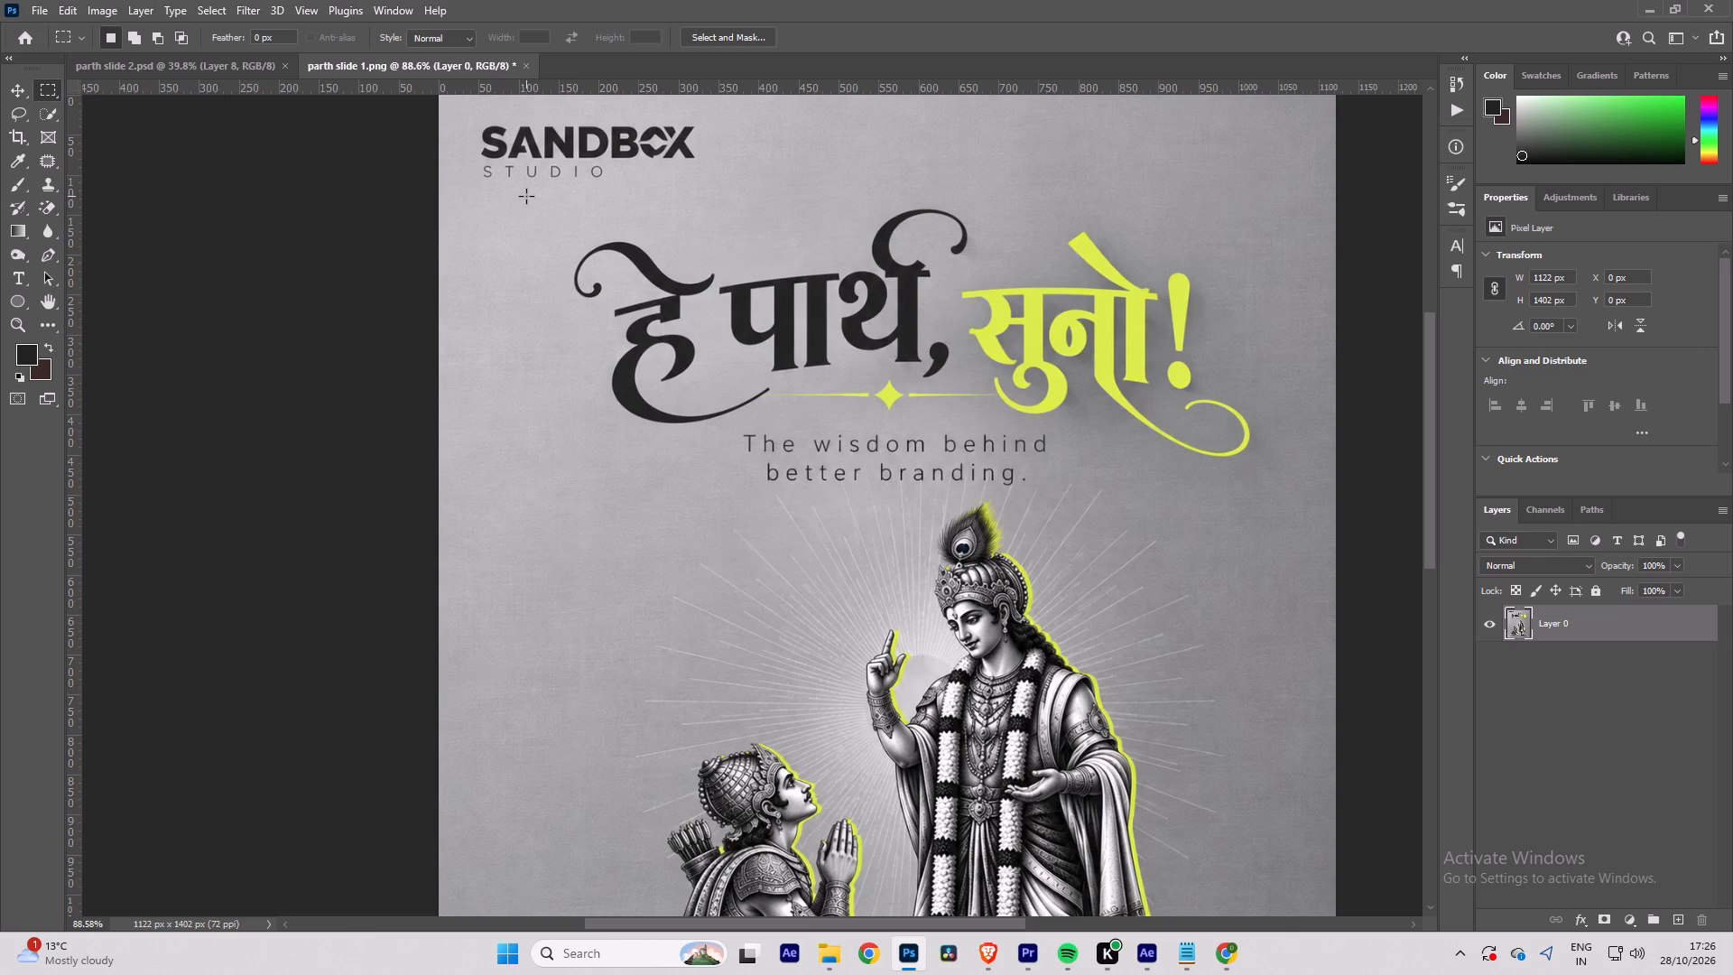
{"action": "left_click_drag", "start_coordinate": [516, 184], "coordinate": [943, 242]}
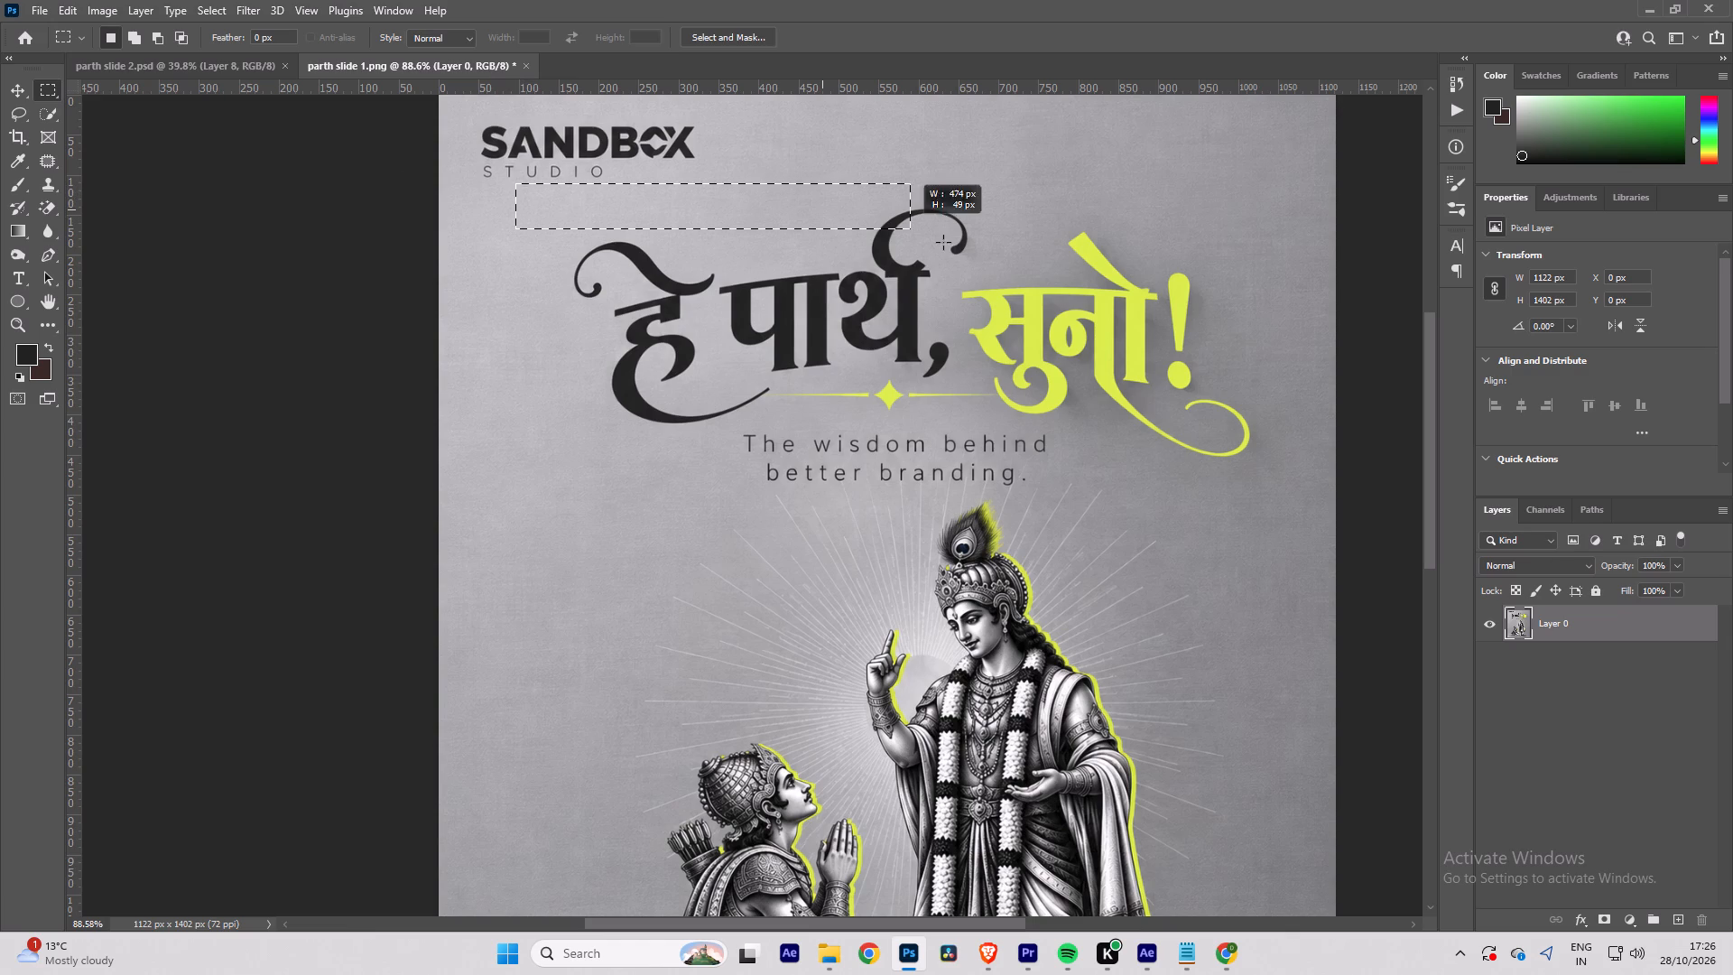
{"action": "left_click_drag", "start_coordinate": [943, 242], "coordinate": [1271, 497]}
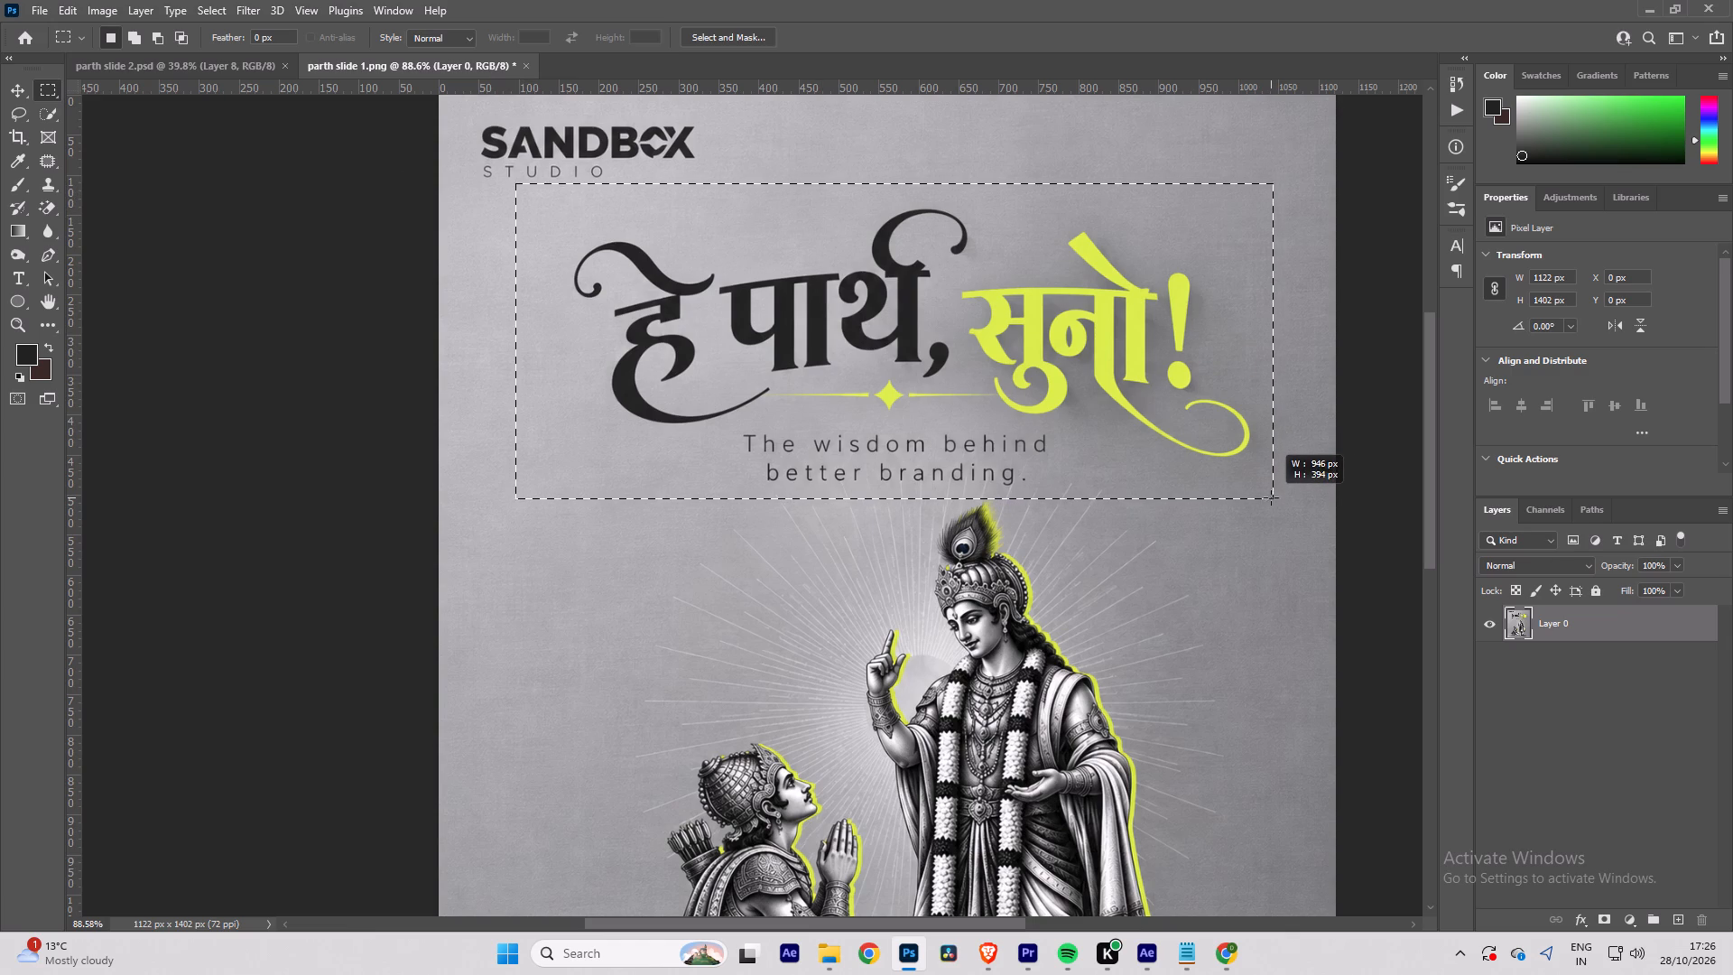
{"action": "left_click_drag", "start_coordinate": [1271, 497], "coordinate": [1271, 496]}
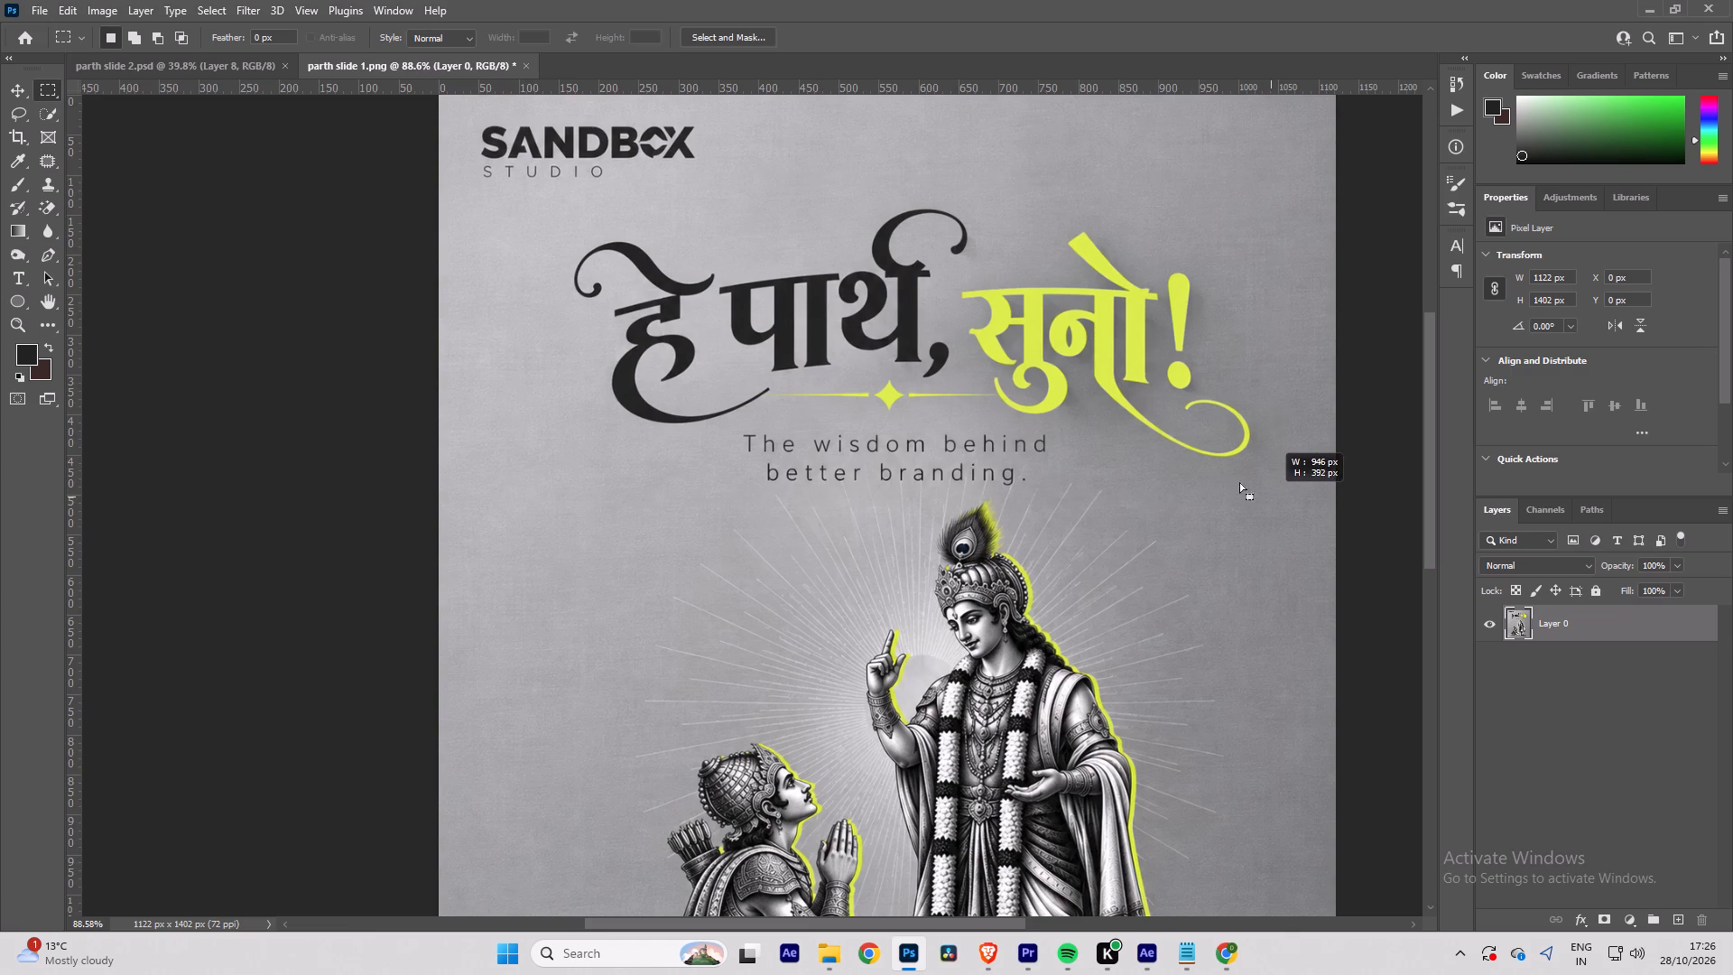
{"action": "key", "text": "ctrl+j"}
{"action": "left_click", "coordinate": [1498, 657]}
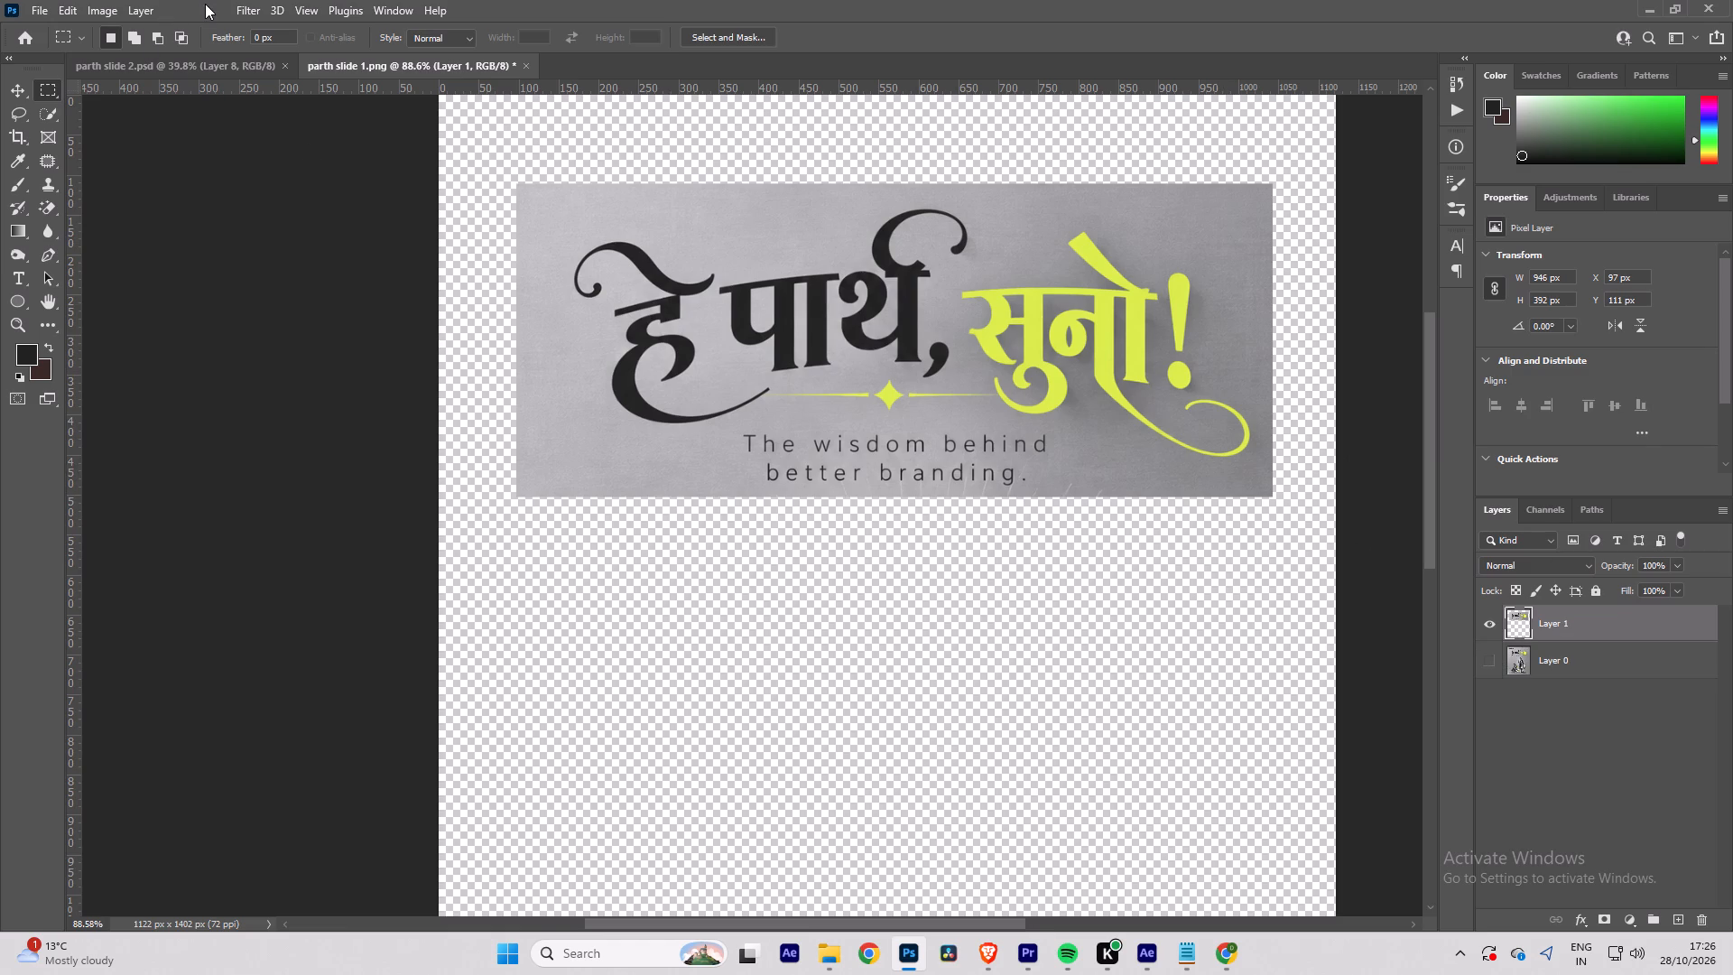
Select the dark lettering on Layer 1 by Color Range with fuzziness 100, and feather the selection by 0.5 pixels.
{"action": "left_click", "coordinate": [205, 4]}
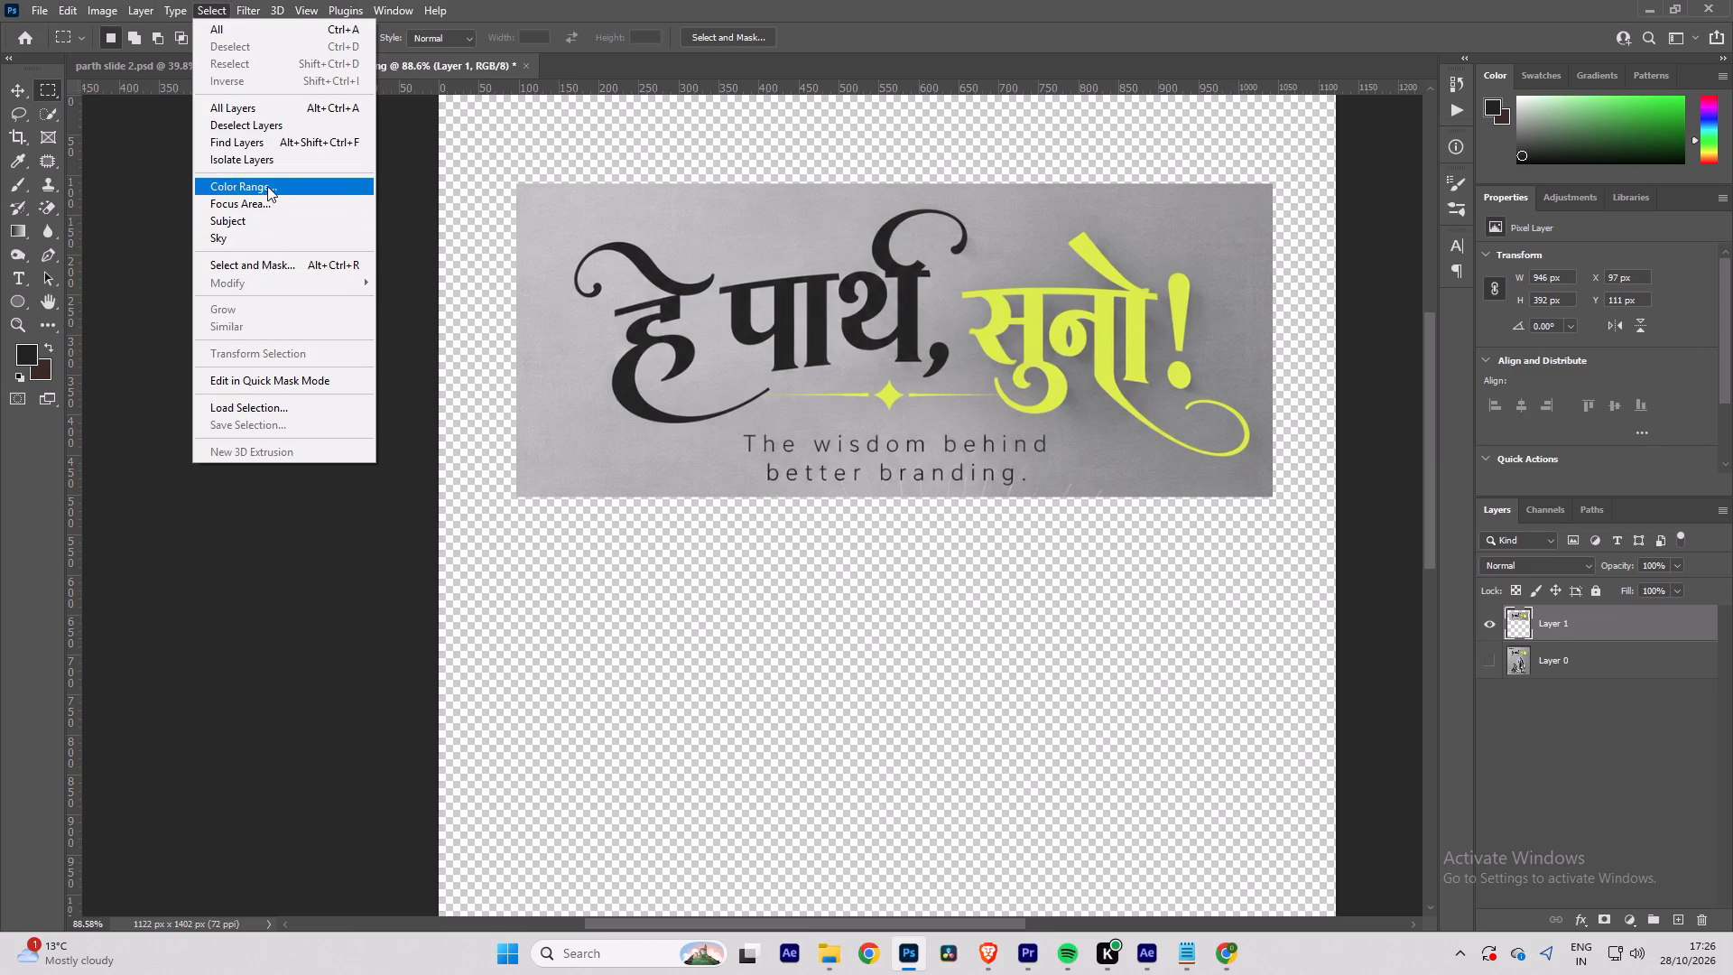
{"action": "left_click", "coordinate": [265, 180]}
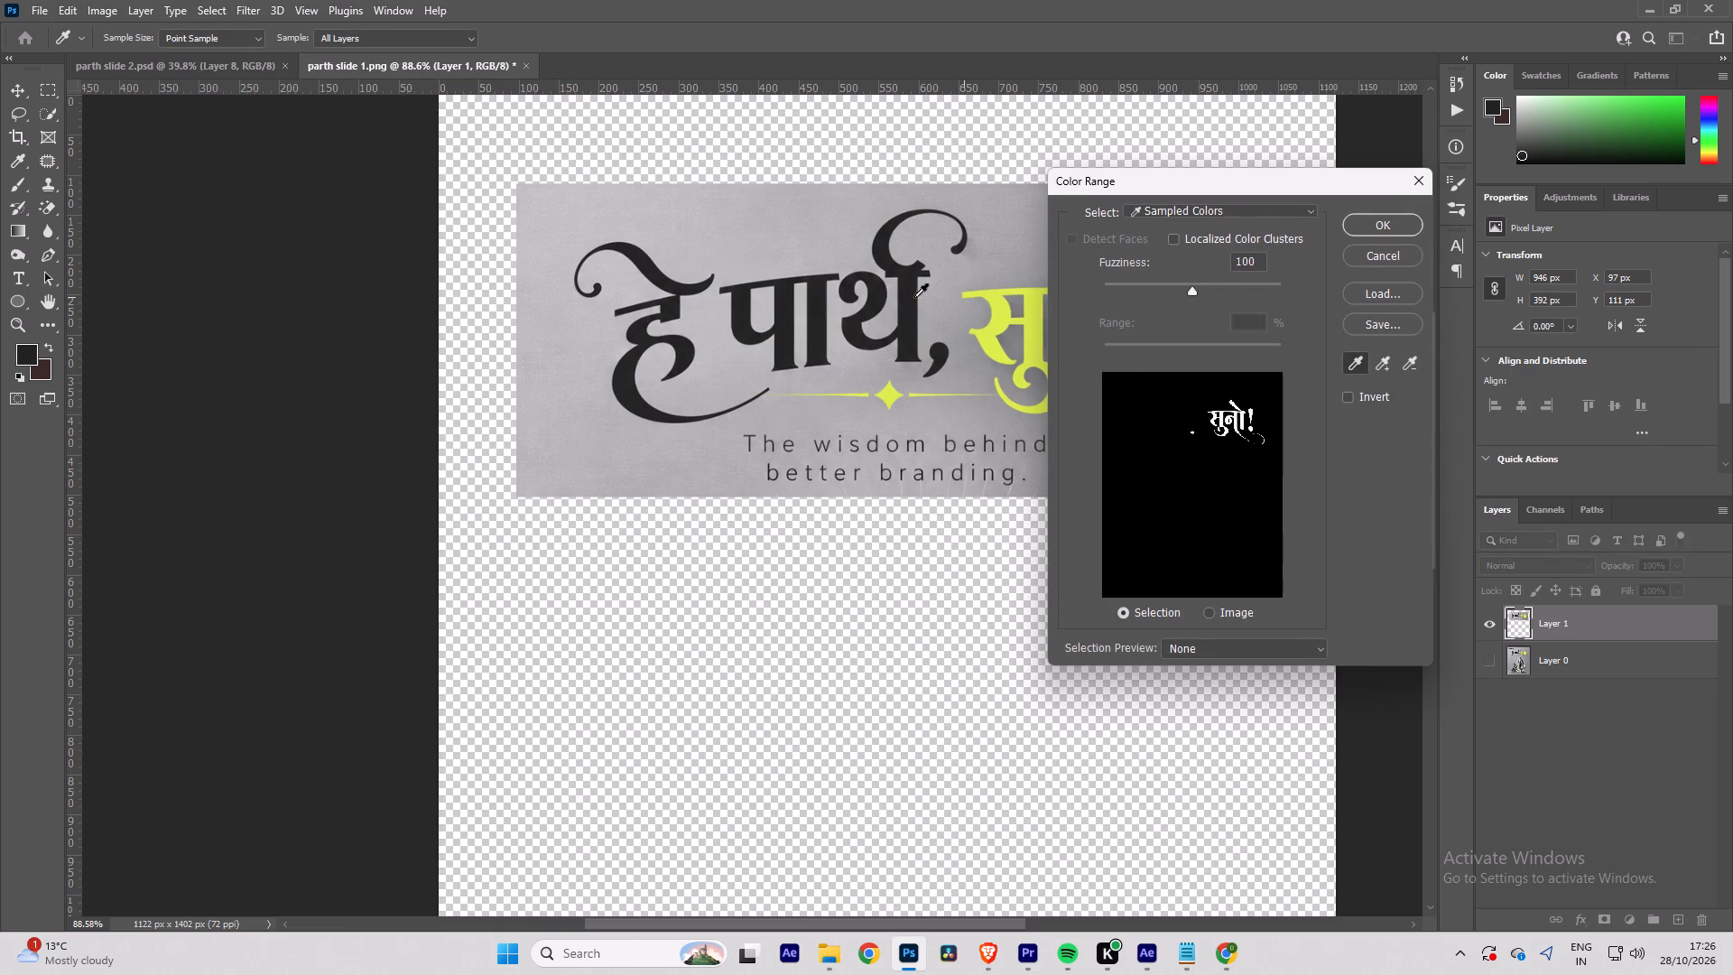
{"action": "left_click", "coordinate": [906, 308]}
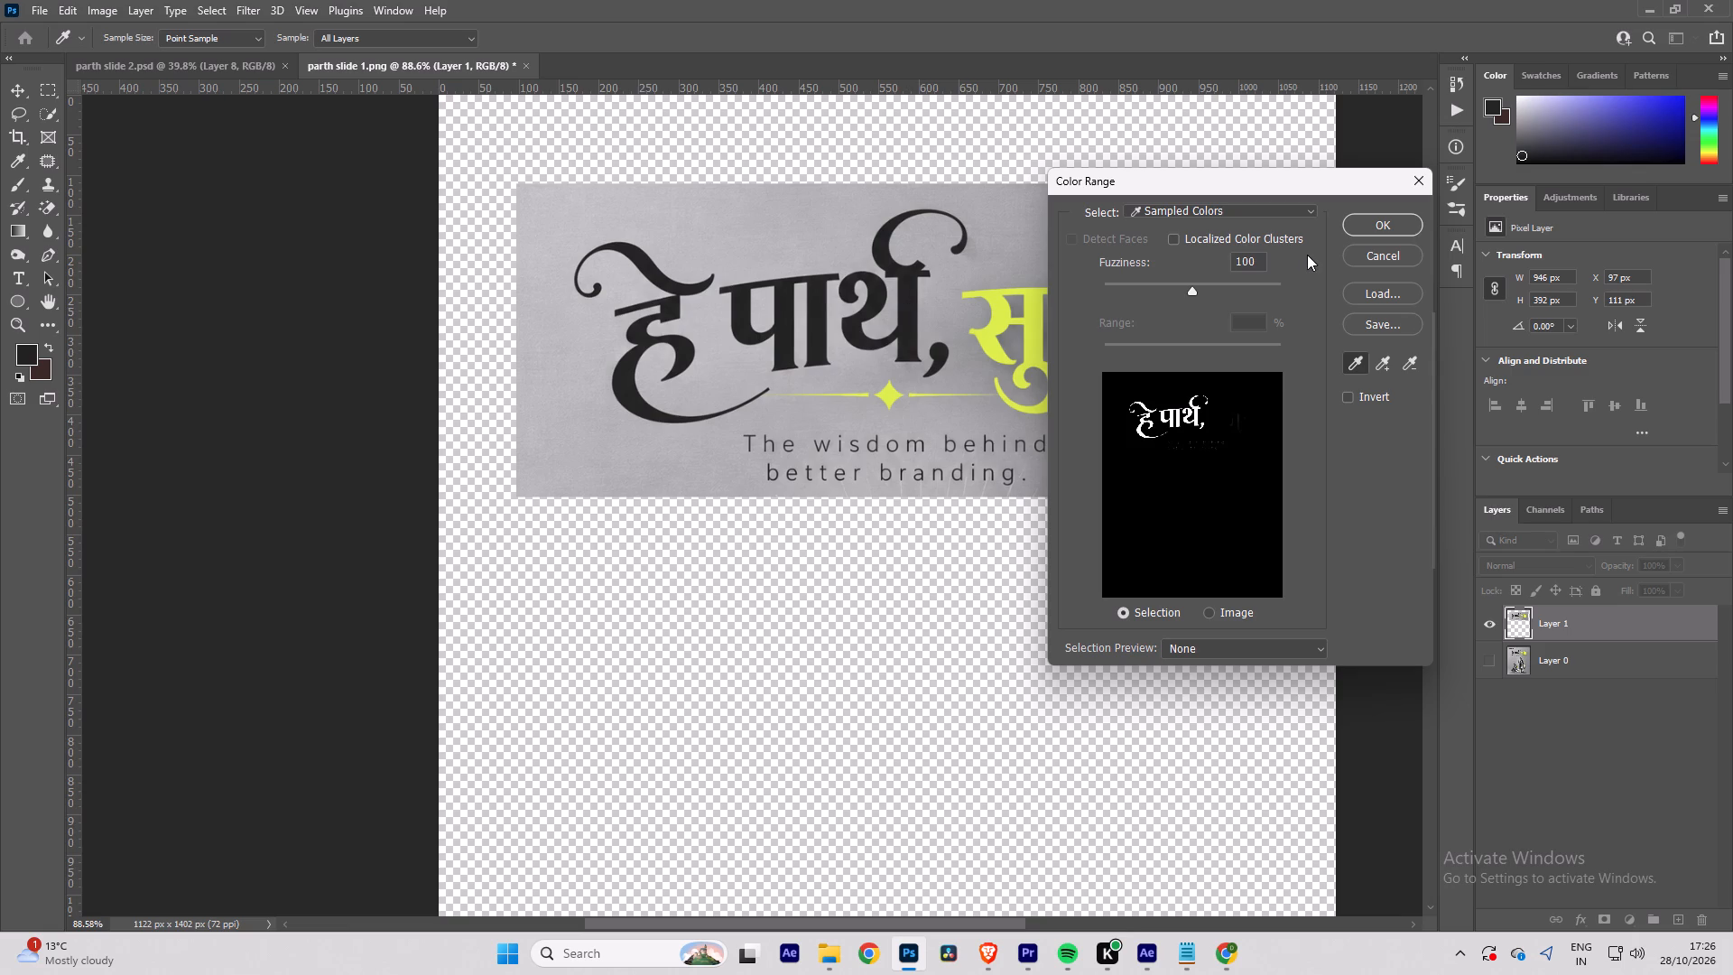
{"action": "left_click", "coordinate": [1378, 227]}
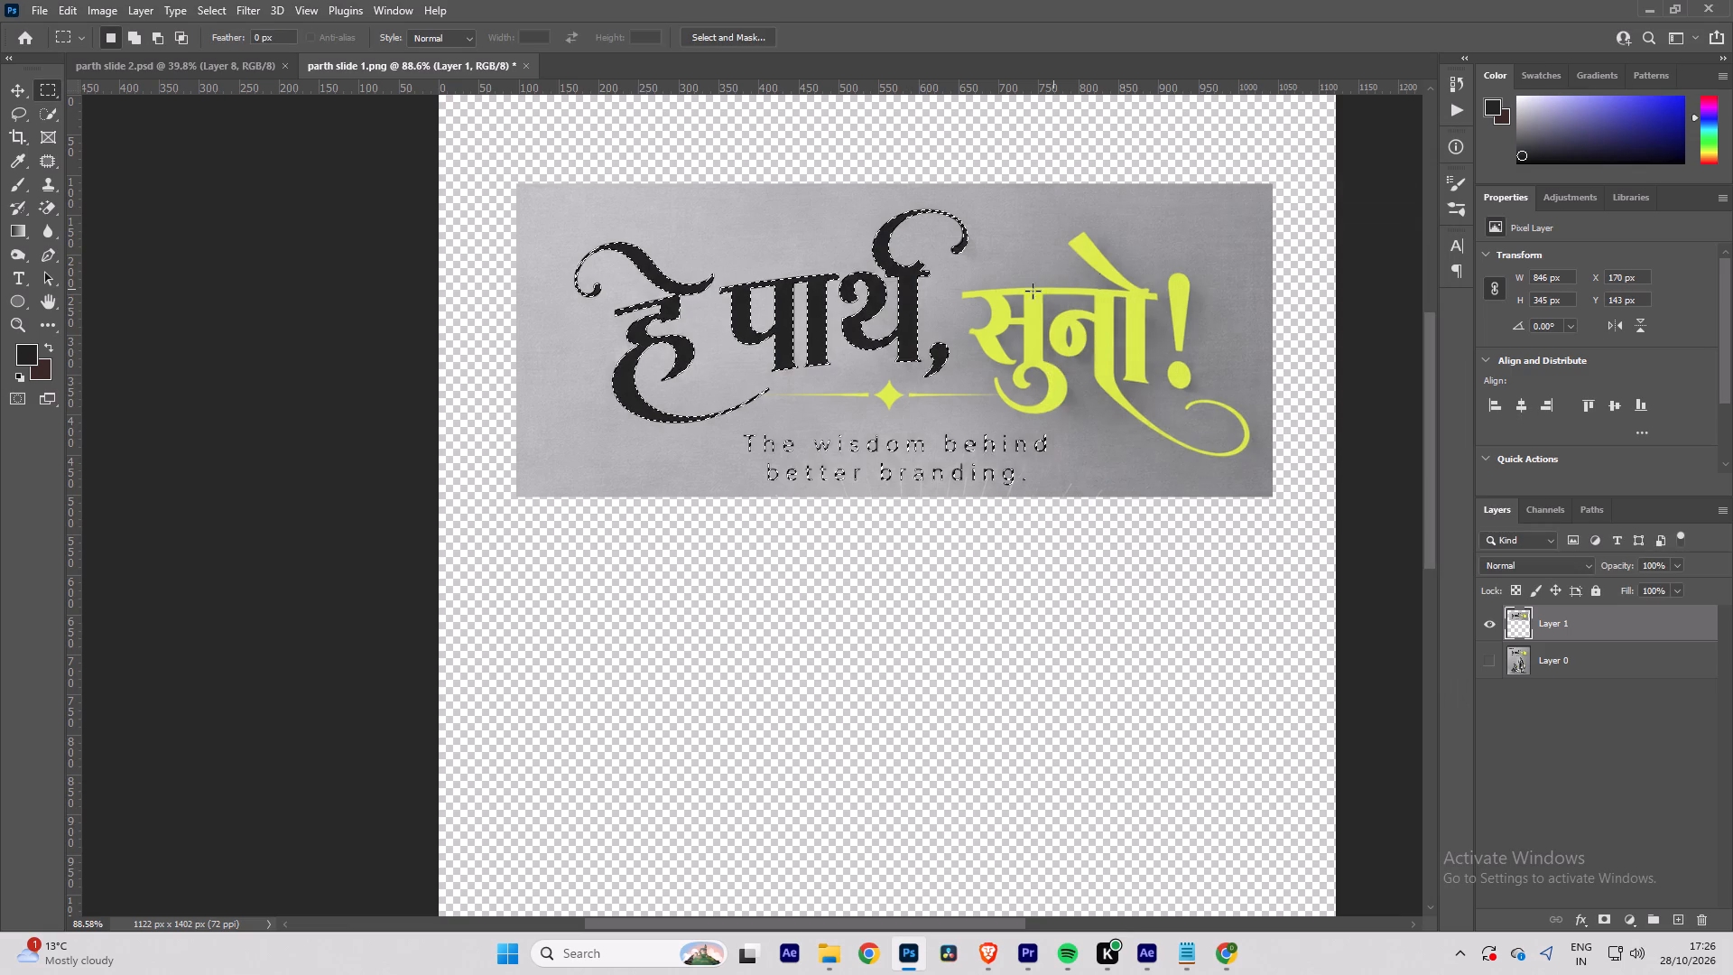
{"action": "right_click", "coordinate": [910, 322]}
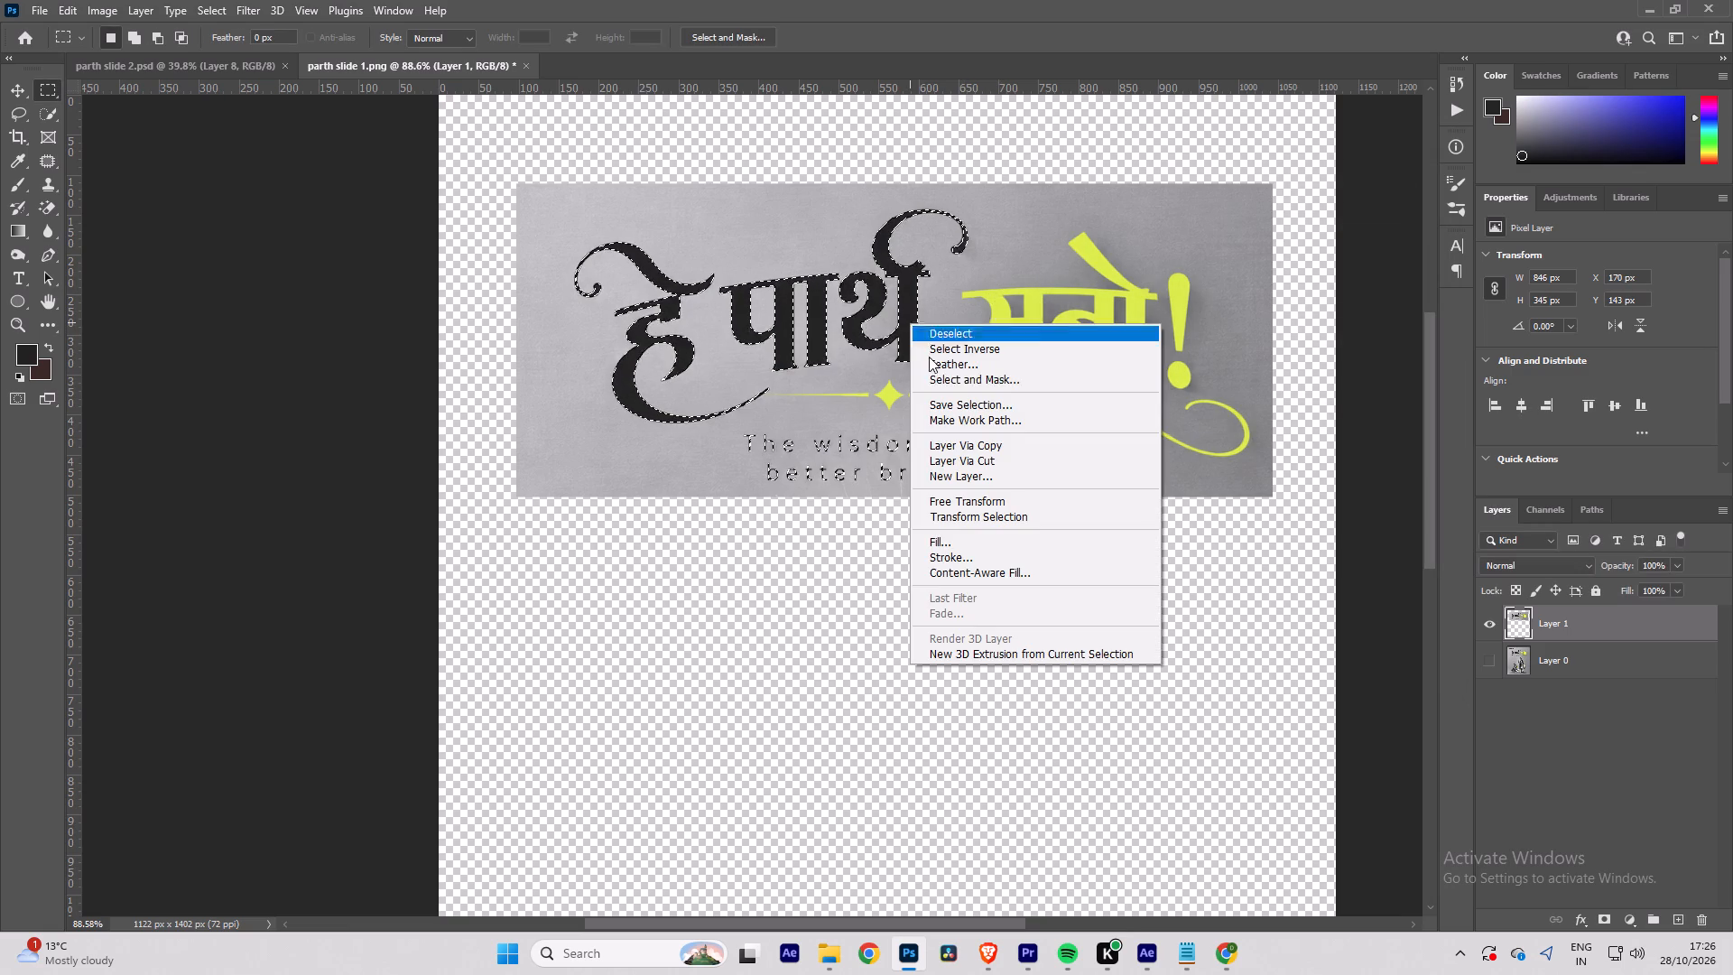
{"action": "left_click", "coordinate": [956, 368]}
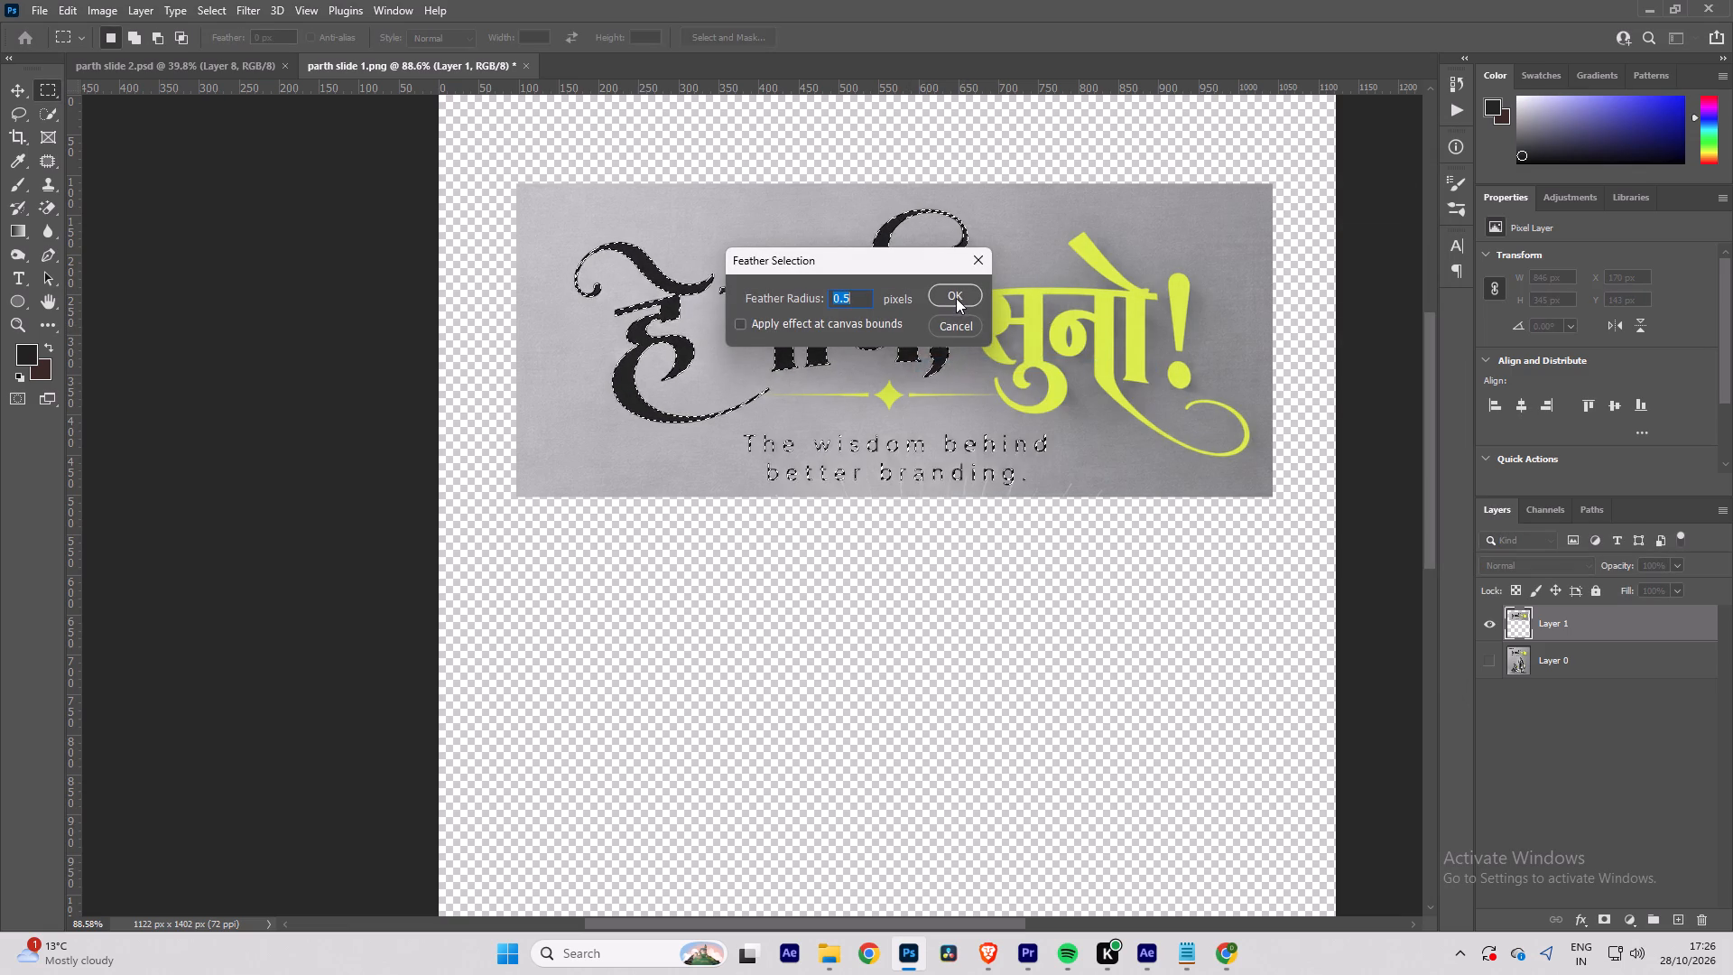
{"action": "left_click", "coordinate": [956, 298]}
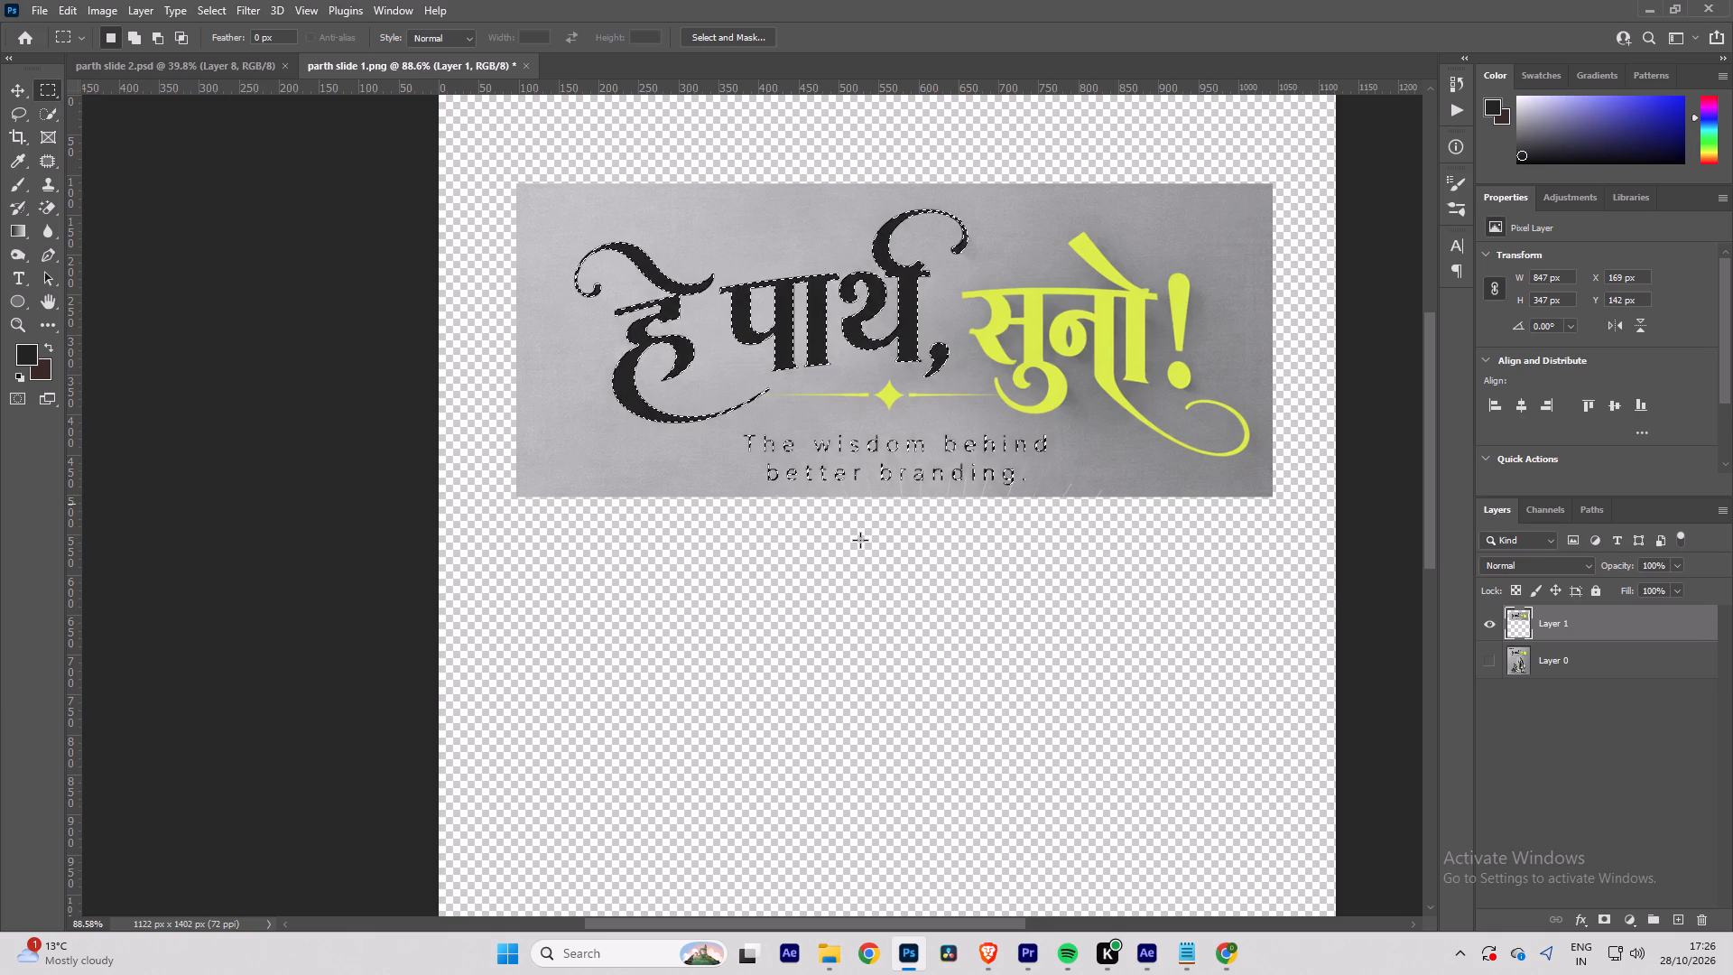
Examine the selection edges around the tagline letters on Layer 1 up close.
{"action": "scroll", "coordinate": [780, 467], "scroll_direction": "up", "scroll_amount": 20, "text": "alt"}
{"action": "scroll", "coordinate": [780, 467], "scroll_direction": "up", "scroll_amount": 3, "text": "alt"}
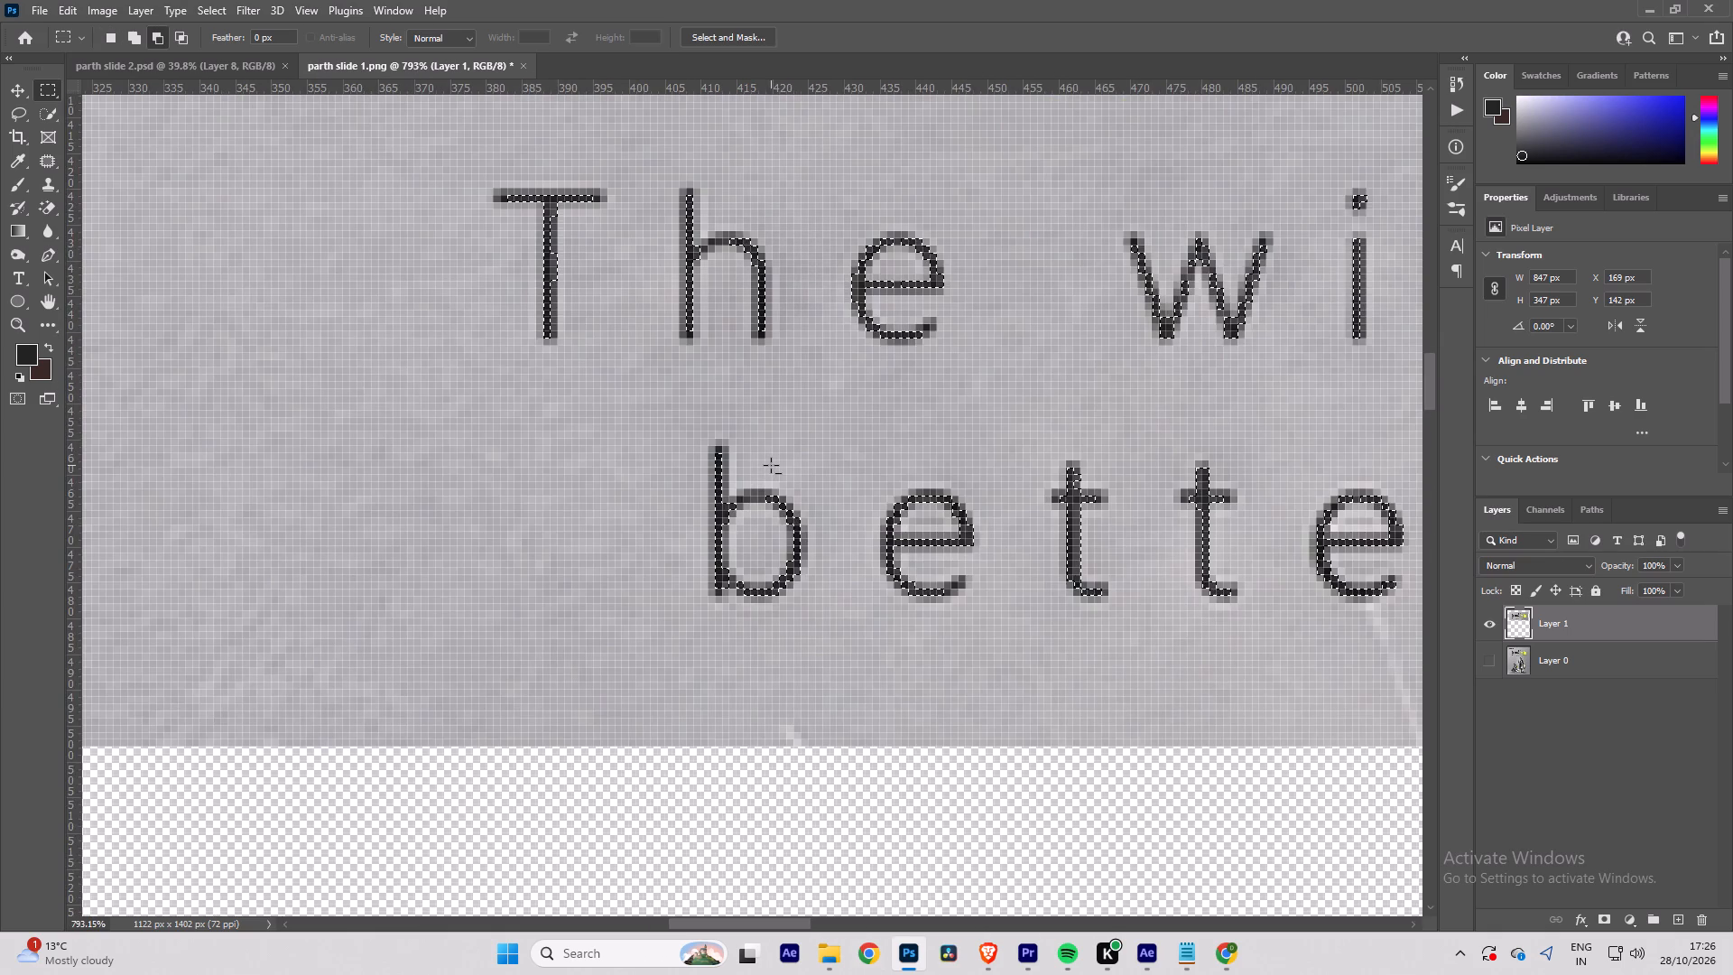
{"action": "scroll", "coordinate": [771, 465], "scroll_direction": "down", "scroll_amount": 20, "text": "alt"}
{"action": "scroll", "coordinate": [771, 465], "scroll_direction": "down", "scroll_amount": 2, "text": "alt"}
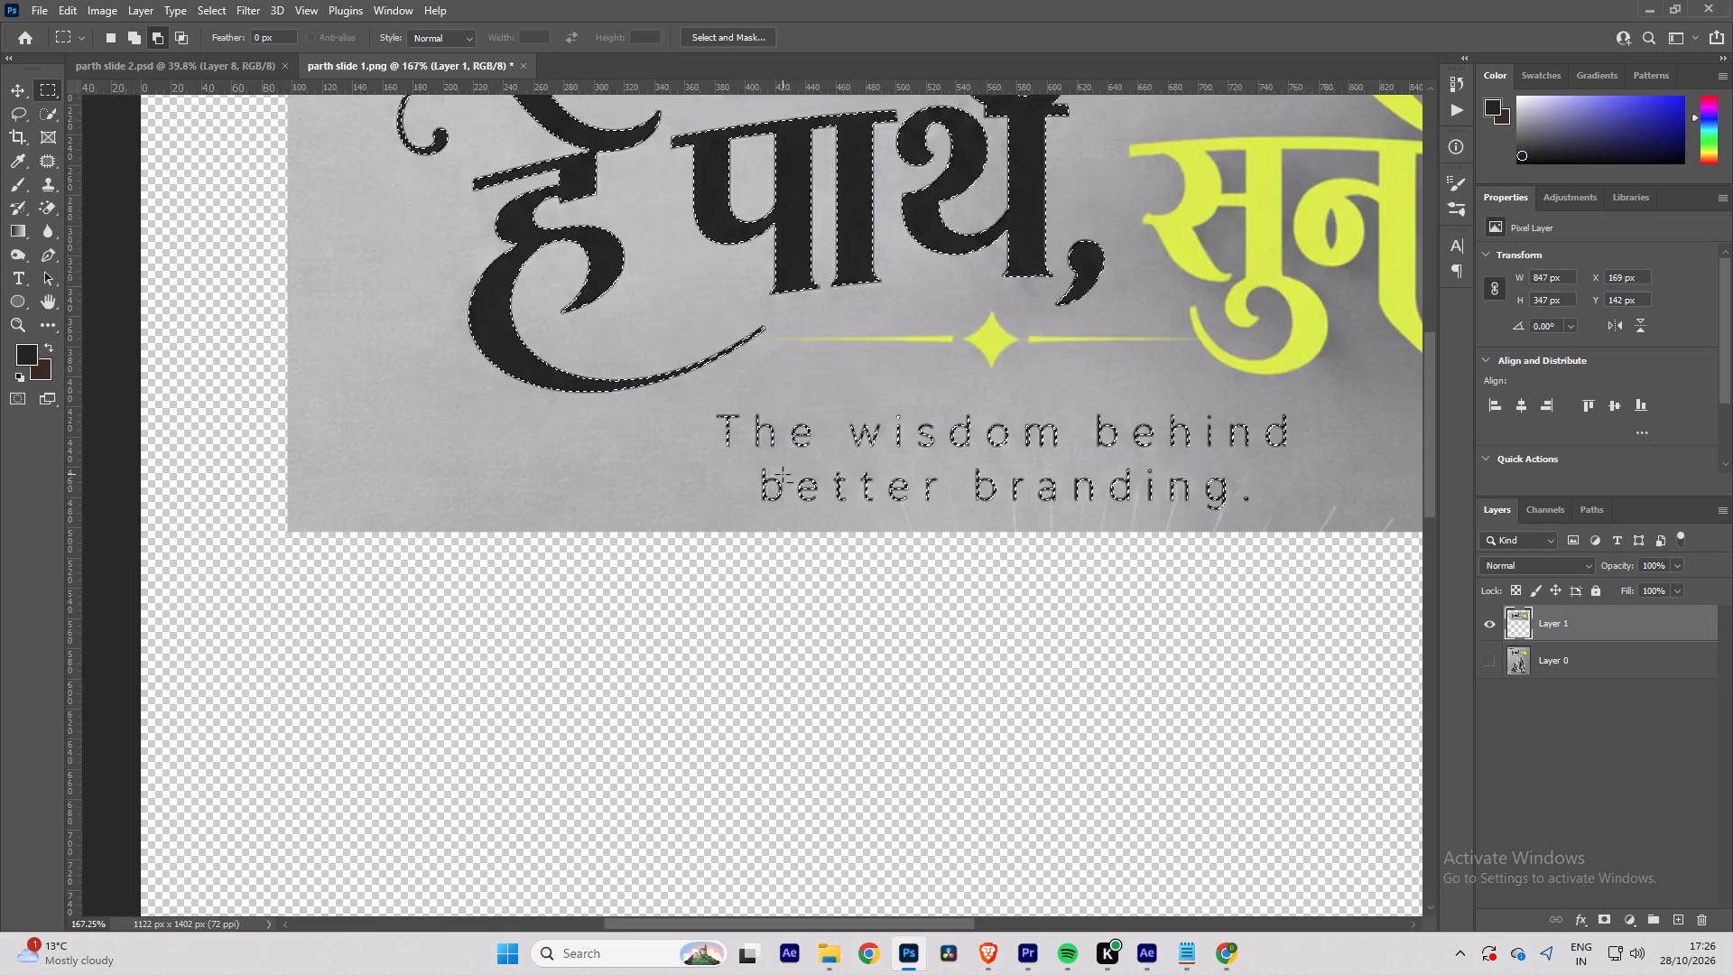
{"action": "scroll", "coordinate": [783, 474], "scroll_direction": "up", "scroll_amount": 1, "text": "alt"}
{"action": "scroll", "coordinate": [783, 474], "scroll_direction": "down", "scroll_amount": 3, "text": "alt"}
{"action": "scroll", "coordinate": [783, 474], "scroll_direction": "up", "scroll_amount": 2, "text": "alt"}
{"action": "scroll", "coordinate": [1088, 448], "scroll_direction": "up", "scroll_amount": 4, "text": "alt"}
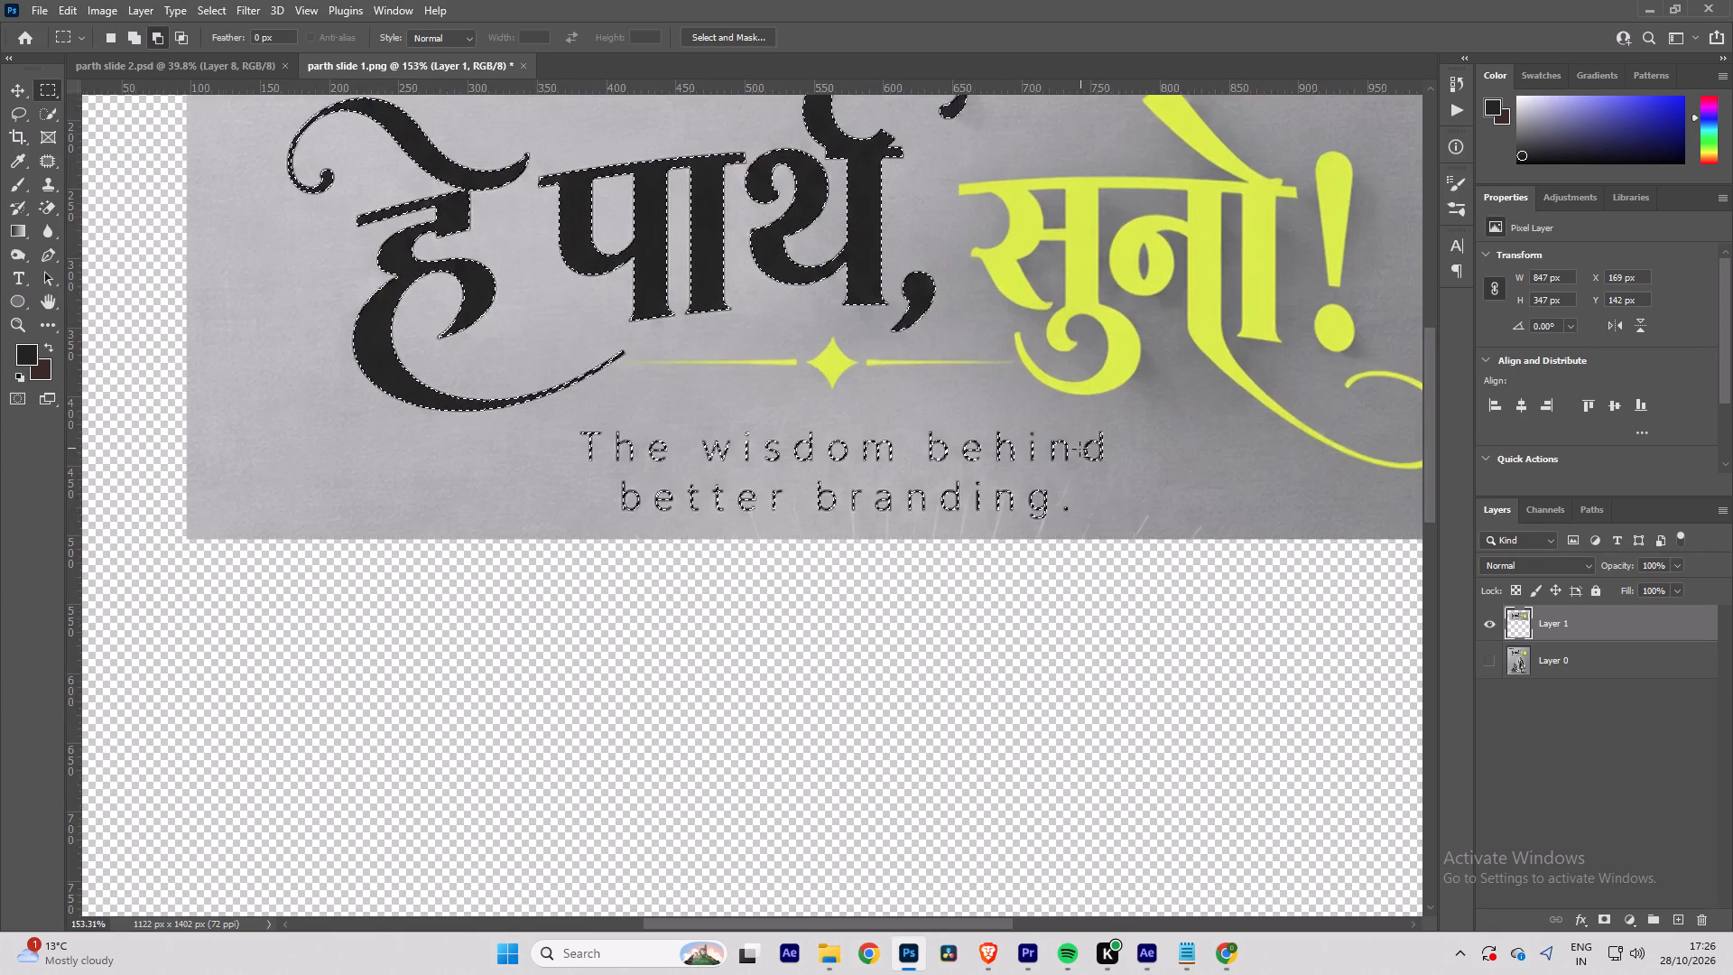
{"action": "scroll", "coordinate": [1055, 452], "scroll_direction": "up", "scroll_amount": 16, "text": "alt"}
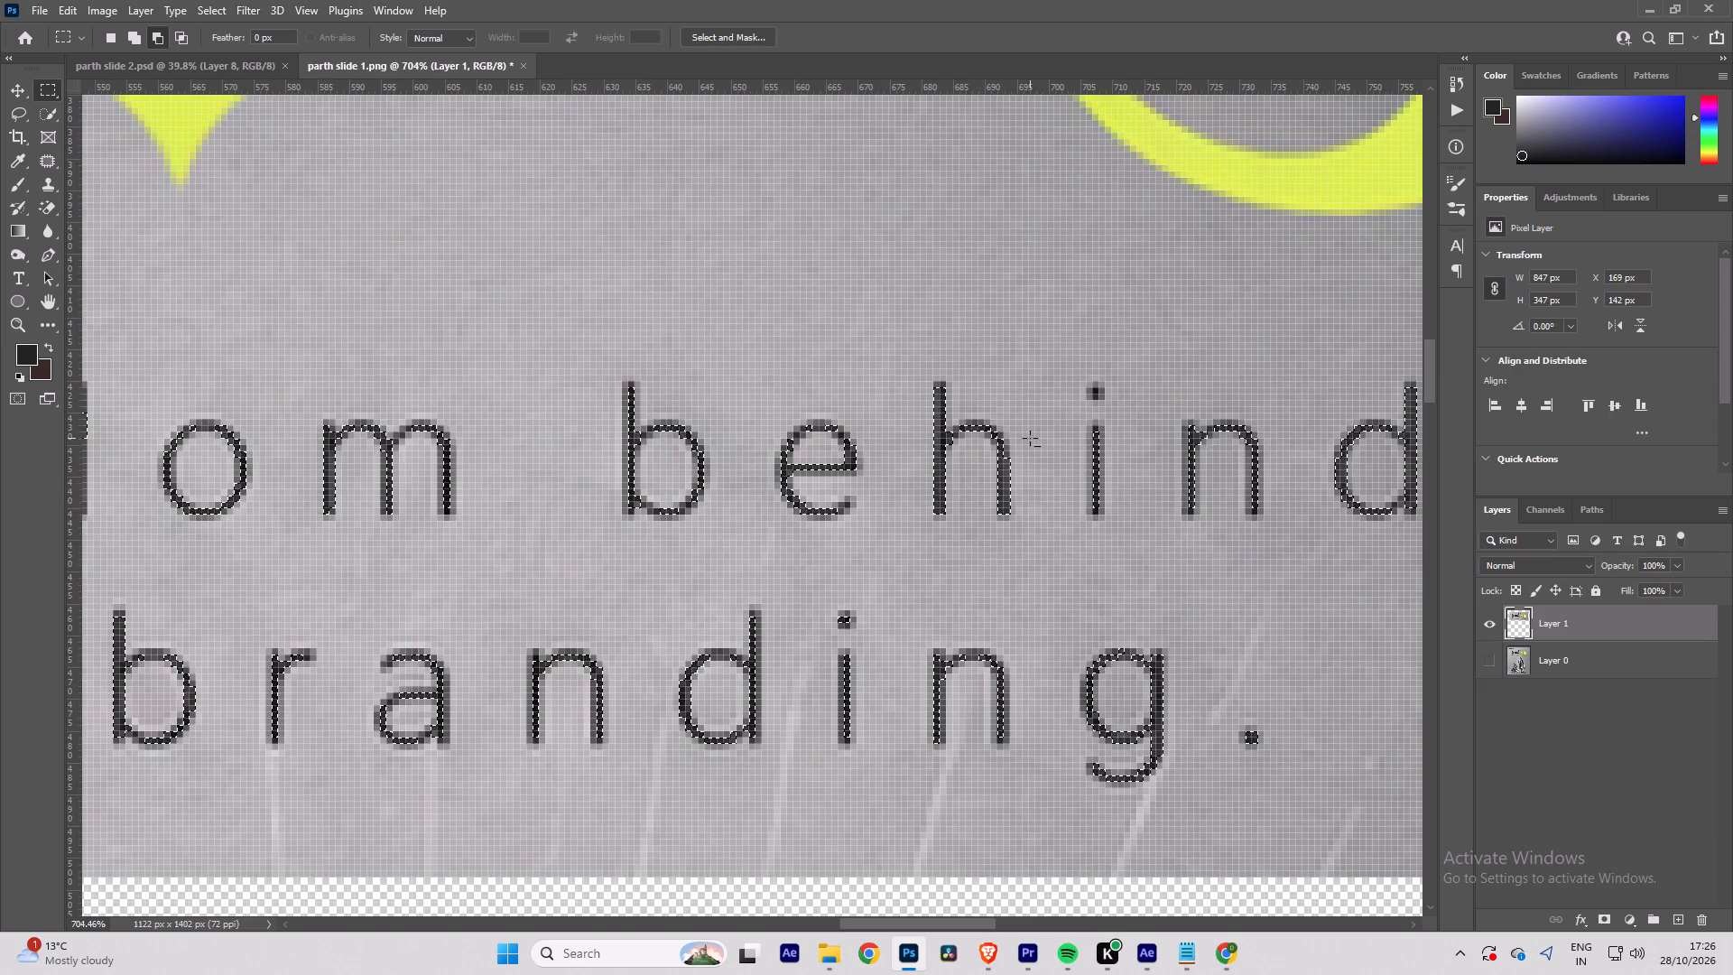
{"action": "scroll", "coordinate": [1030, 438], "scroll_direction": "down", "scroll_amount": 12, "text": "alt"}
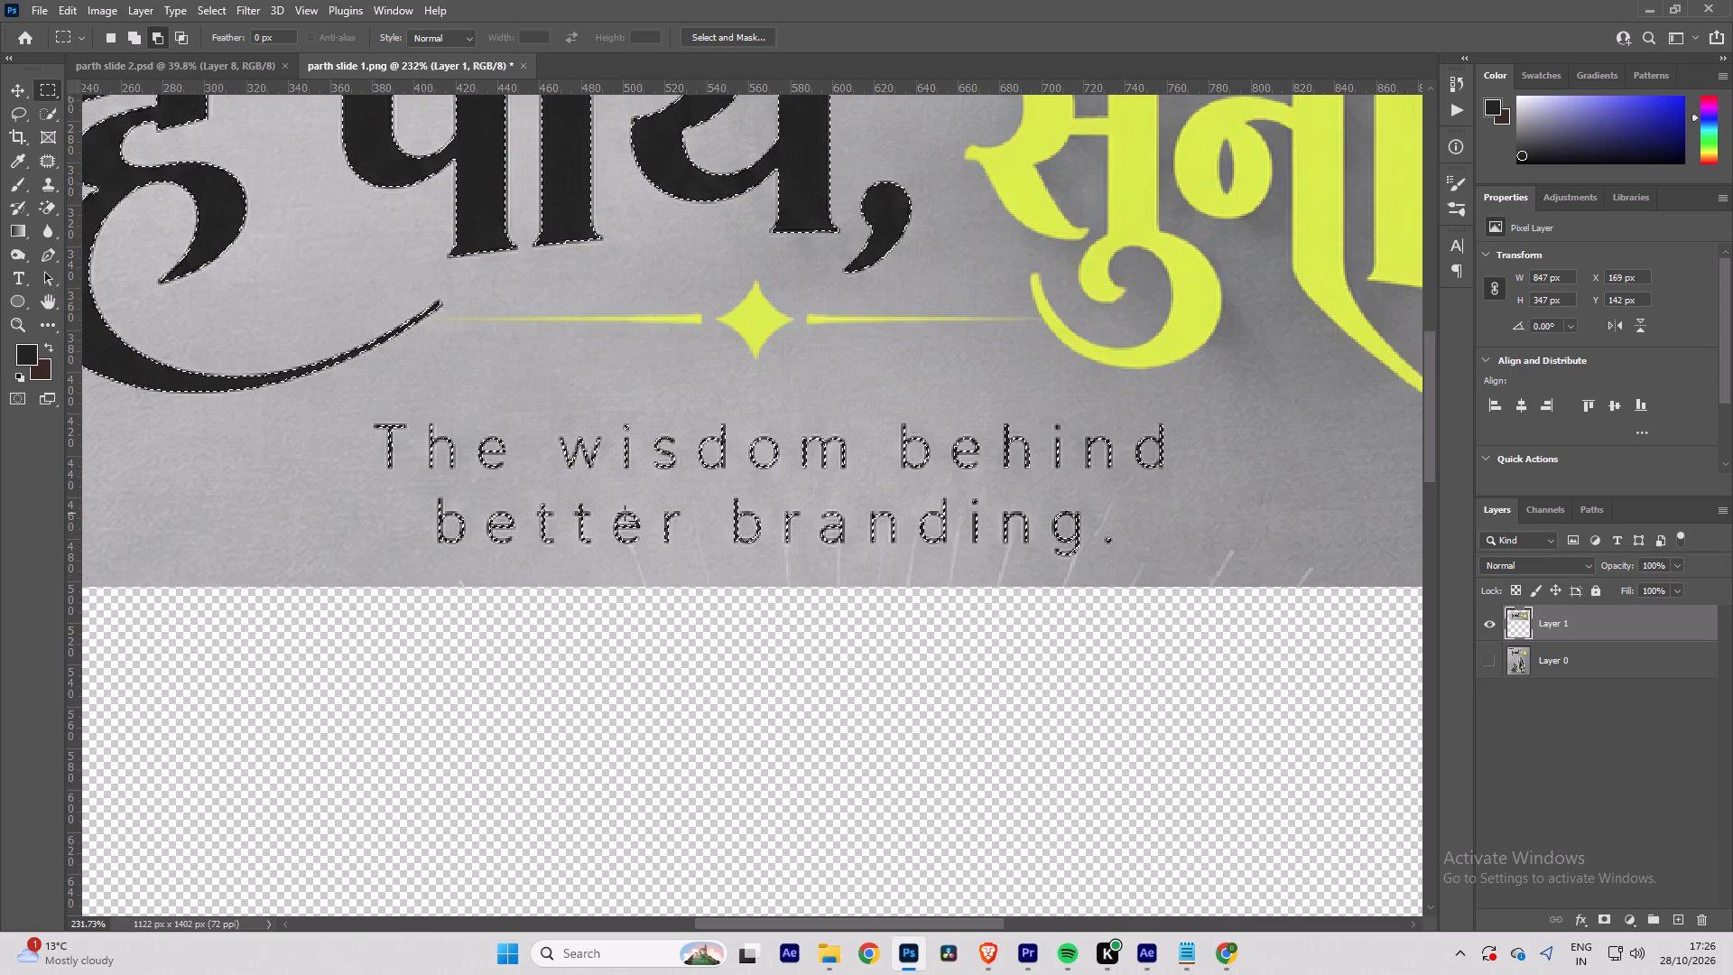
{"action": "scroll", "coordinate": [574, 514], "scroll_direction": "down", "scroll_amount": 4, "text": "alt"}
{"action": "scroll", "coordinate": [510, 518], "scroll_direction": "up", "scroll_amount": 16, "text": "alt"}
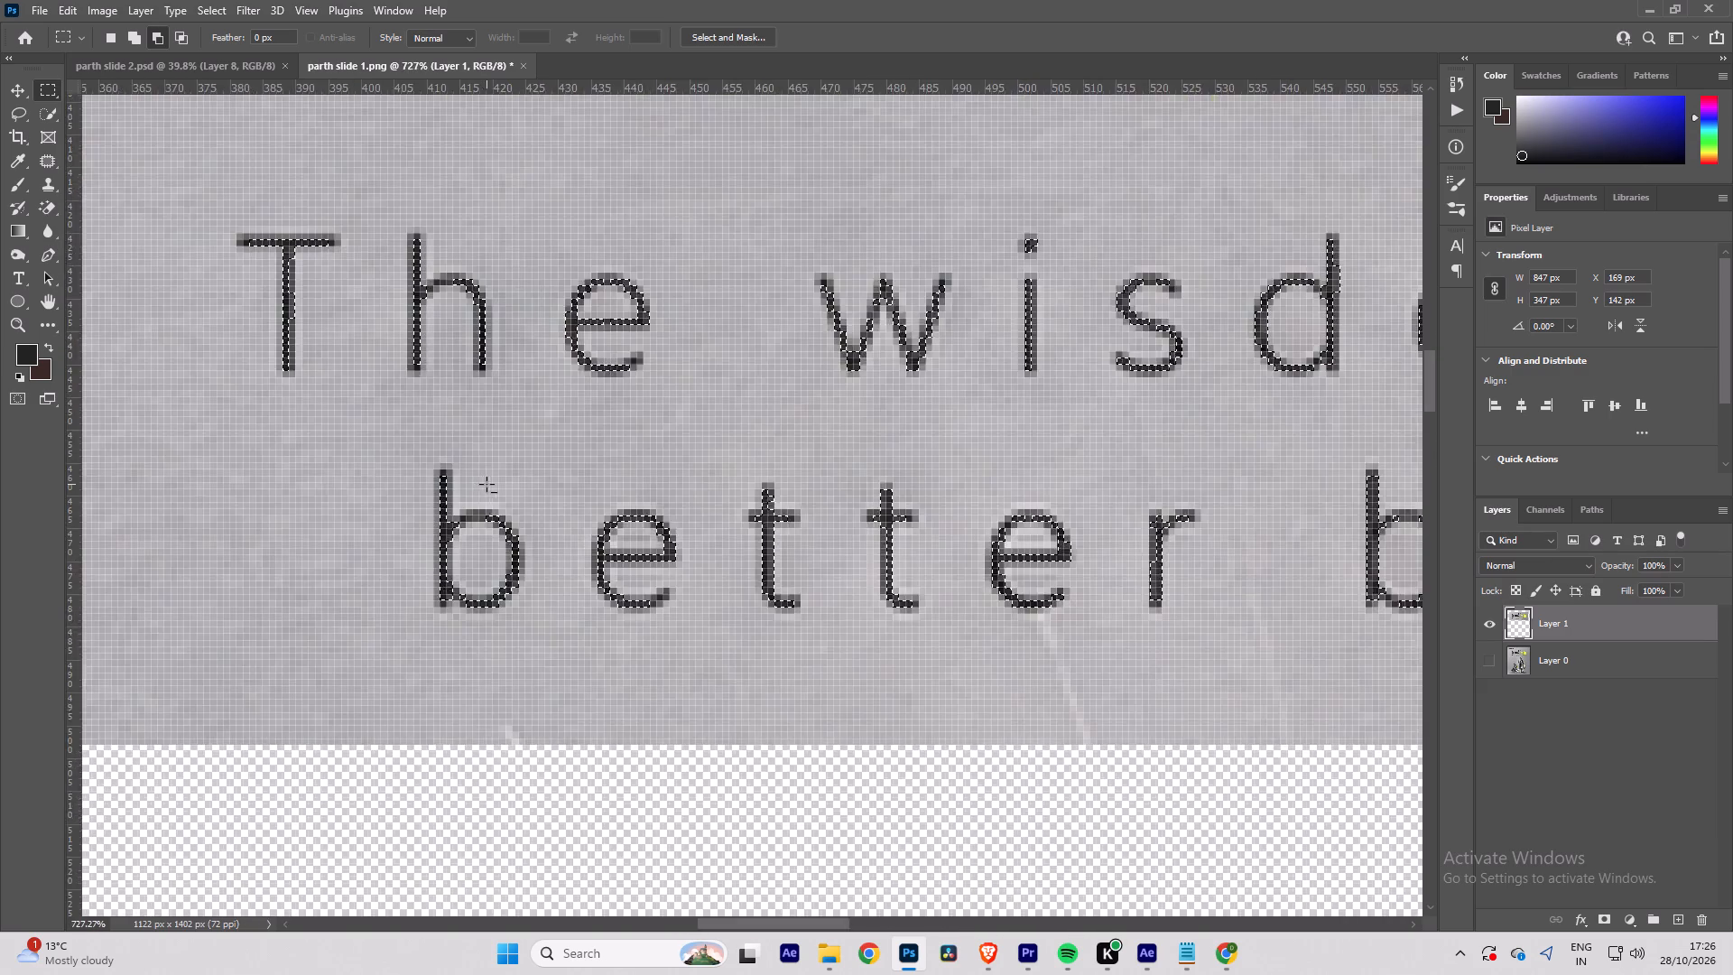
{"action": "scroll", "coordinate": [487, 484], "scroll_direction": "up", "scroll_amount": 4, "text": "alt"}
{"action": "scroll", "coordinate": [509, 486], "scroll_direction": "down", "scroll_amount": 20, "text": "alt"}
{"action": "scroll", "coordinate": [509, 486], "scroll_direction": "down", "scroll_amount": 8, "text": "alt"}
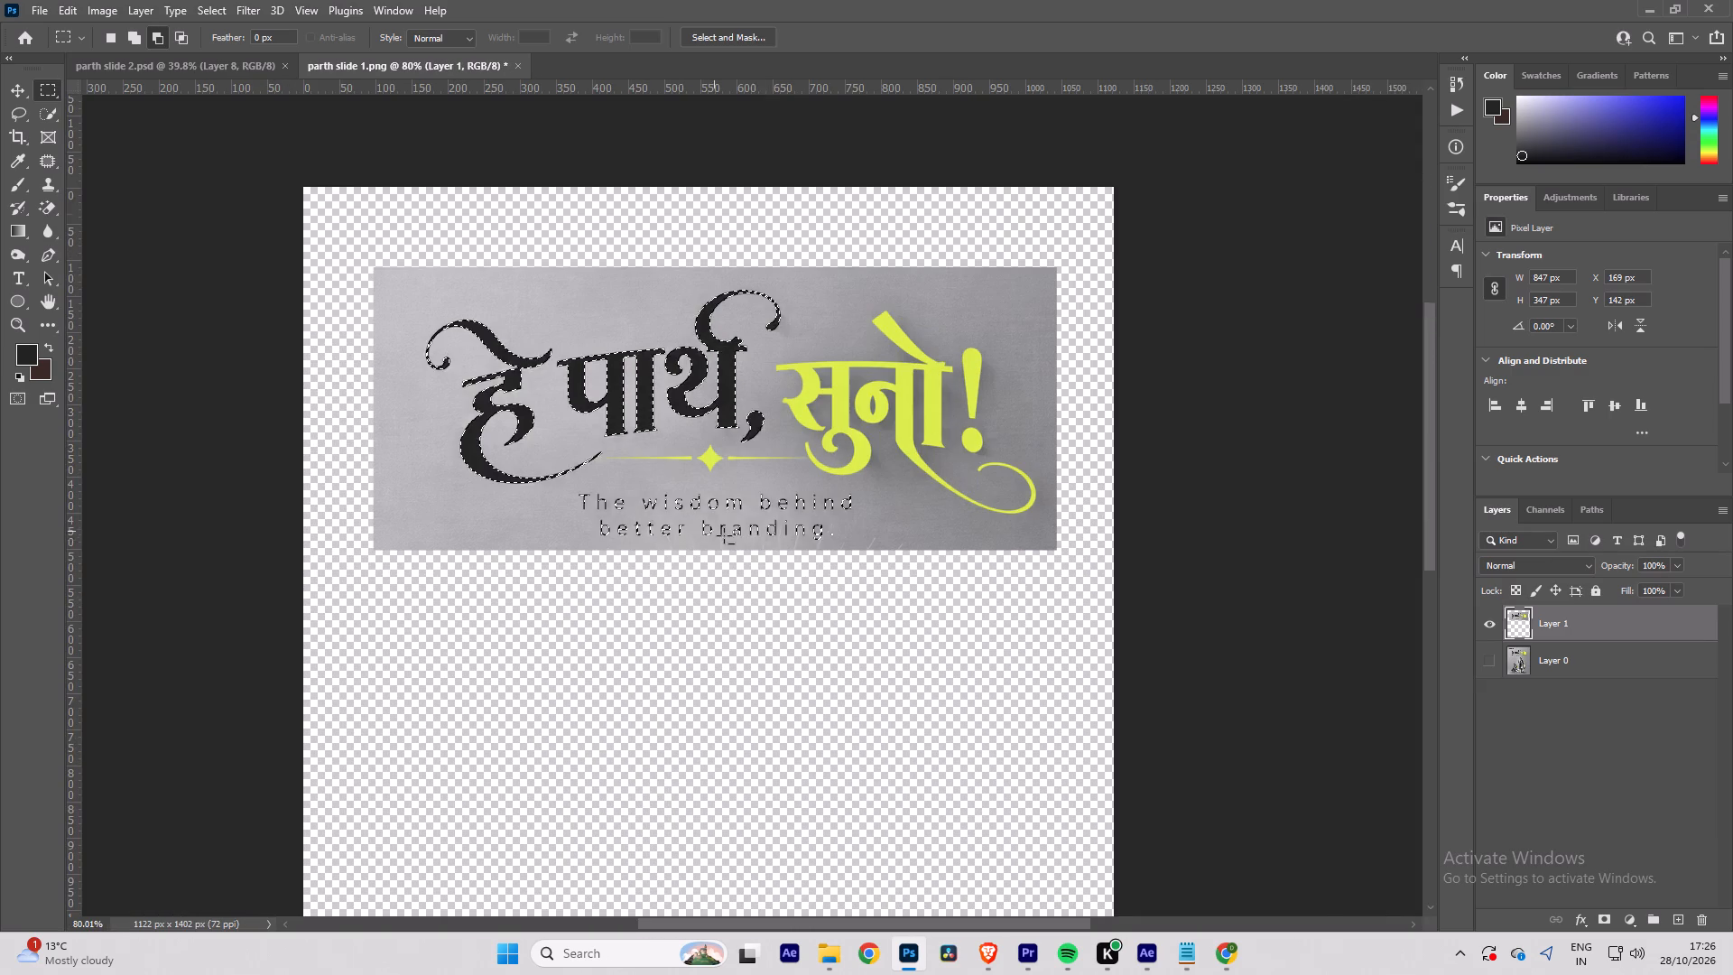
Copy the selected dark lettering to a new layer and hide Layer 1 so only the copied lettering shows.
{"action": "key", "text": "ctrl+j"}
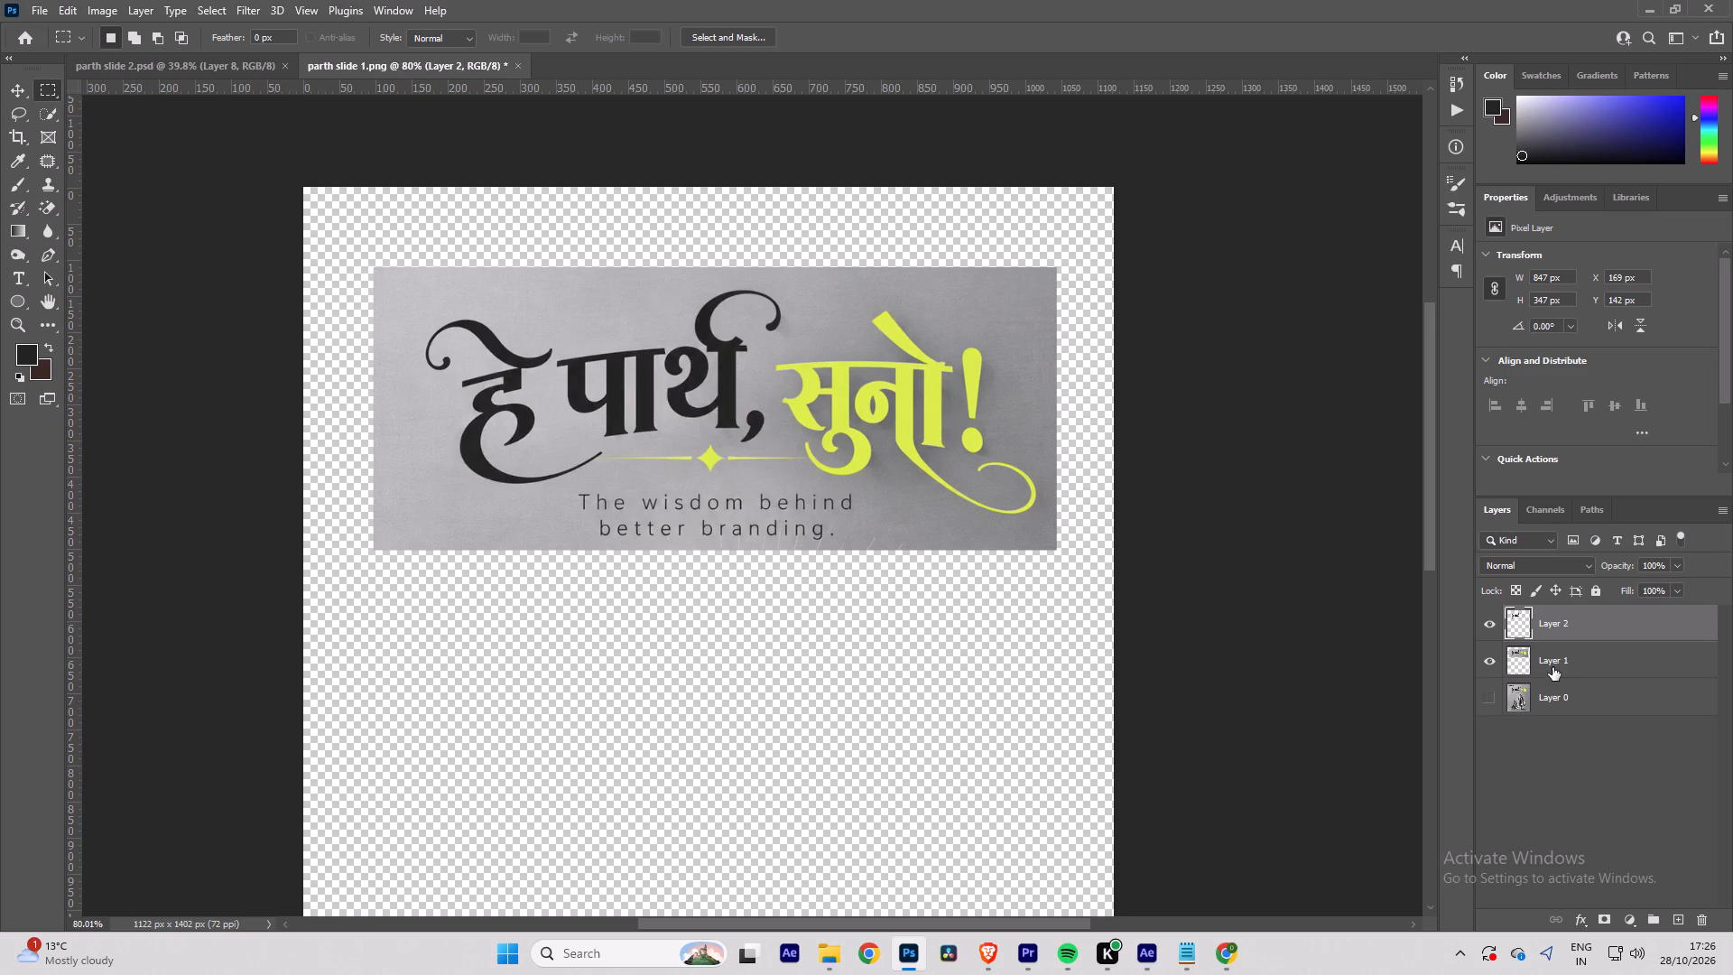
{"action": "left_click", "coordinate": [1491, 621]}
{"action": "left_click", "coordinate": [1492, 655]}
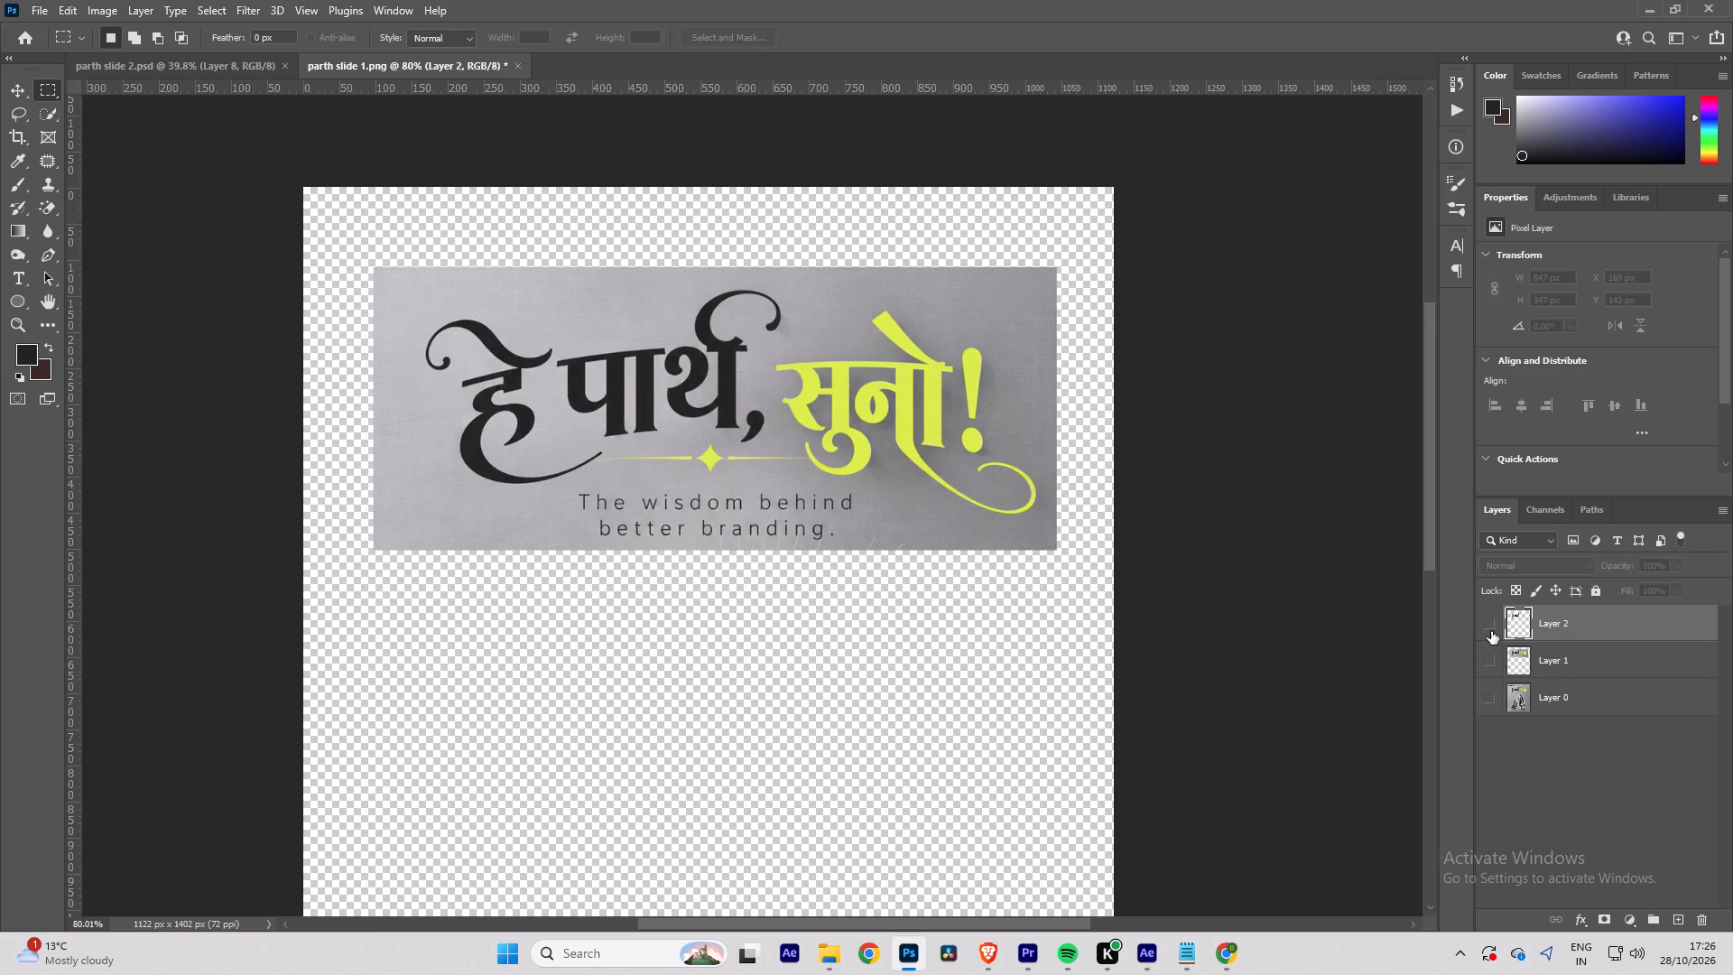
{"action": "left_click", "coordinate": [1491, 622]}
{"action": "left_click", "coordinate": [1580, 621]}
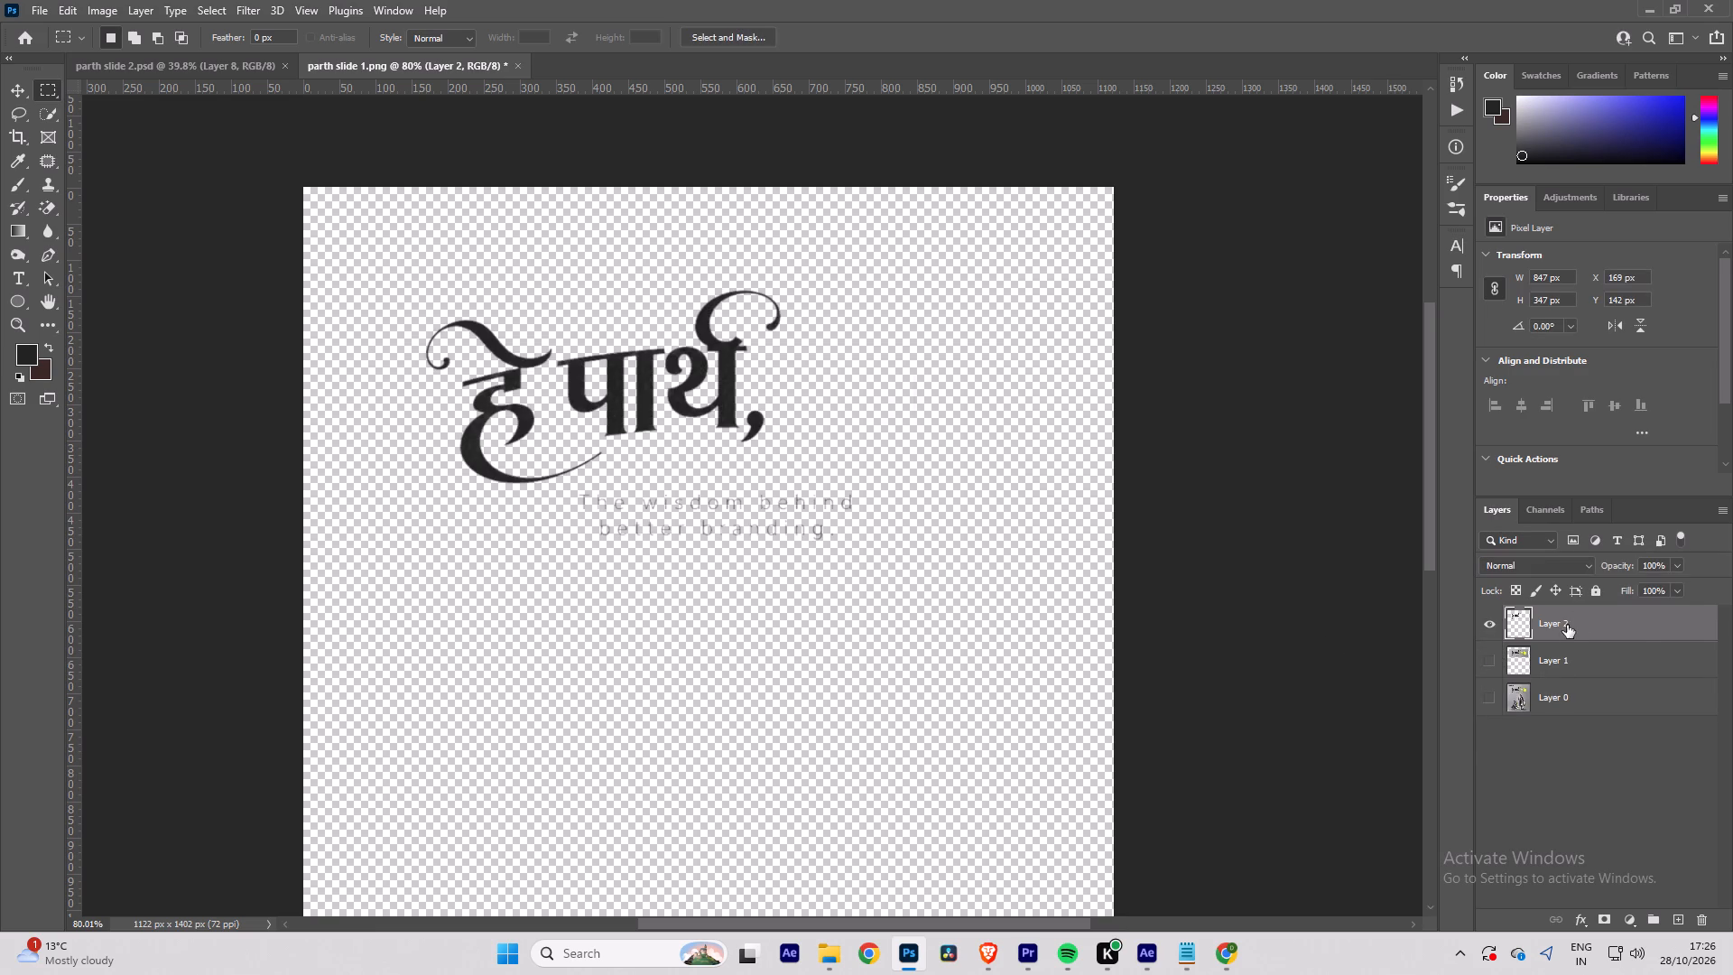
Duplicate Layer 2 three times, hide the original, and merge the three copies into one denser lettering layer.
{"action": "key", "text": "ctrl+j"}
{"action": "key", "text": "ctrl+j"}
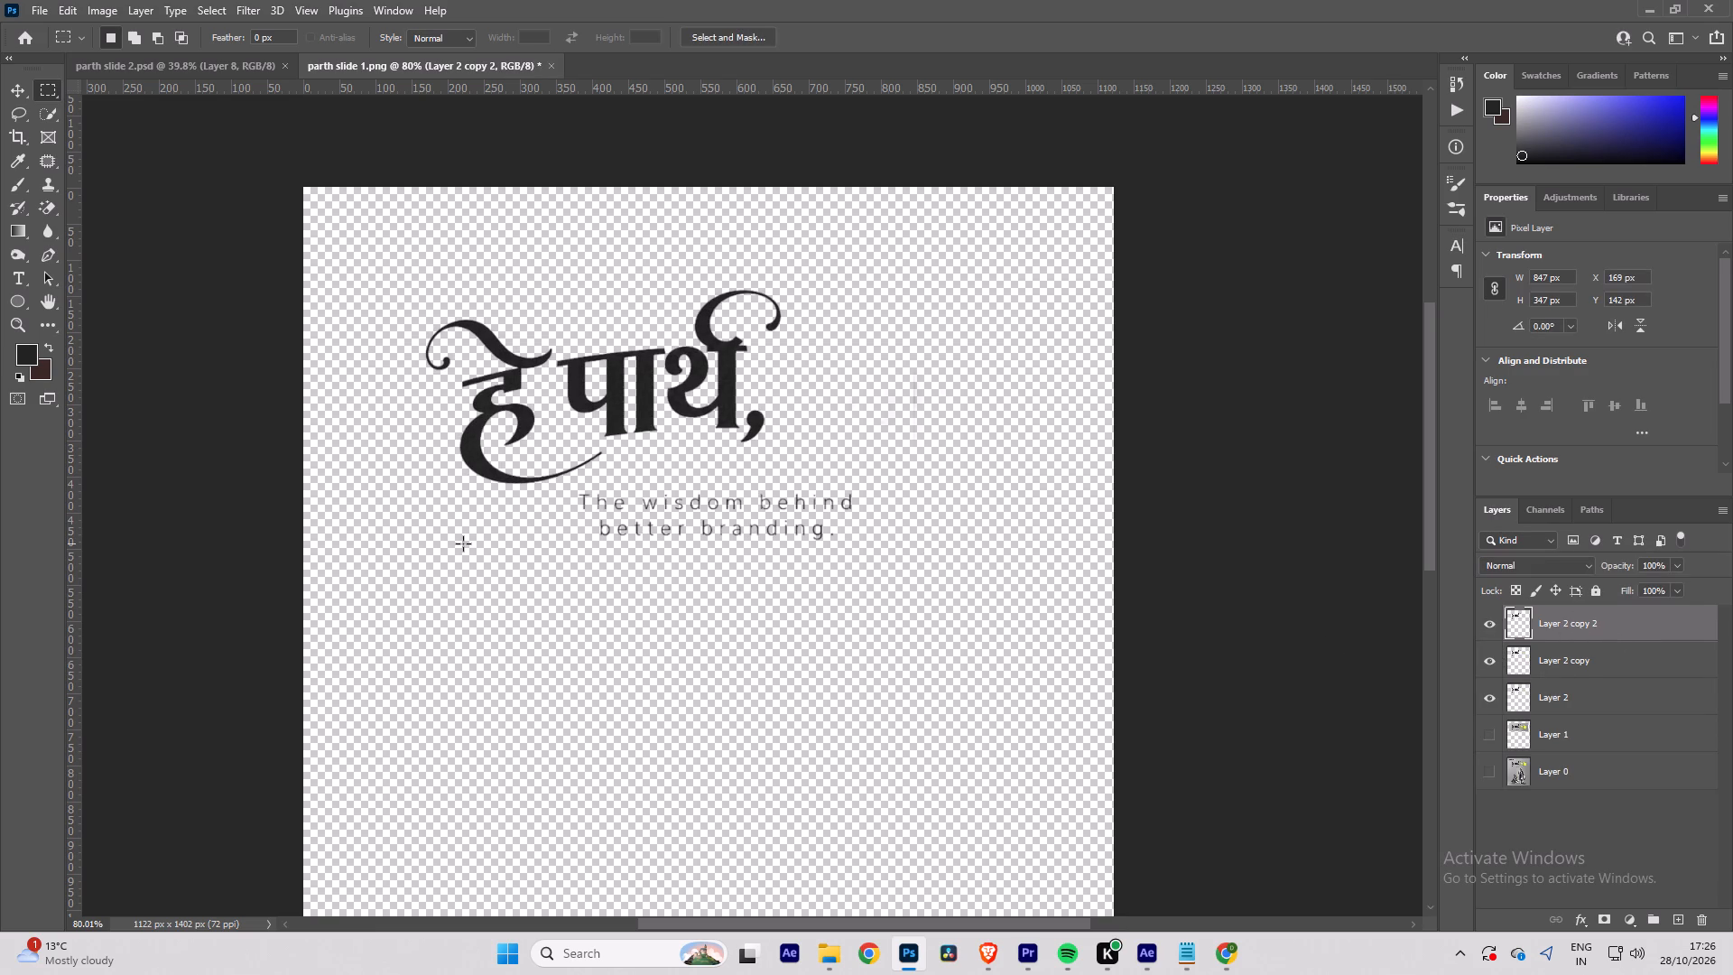
{"action": "scroll", "coordinate": [539, 525], "scroll_direction": "up", "scroll_amount": 12, "text": "alt"}
{"action": "scroll", "coordinate": [764, 525], "scroll_direction": "down", "scroll_amount": 18, "text": "alt"}
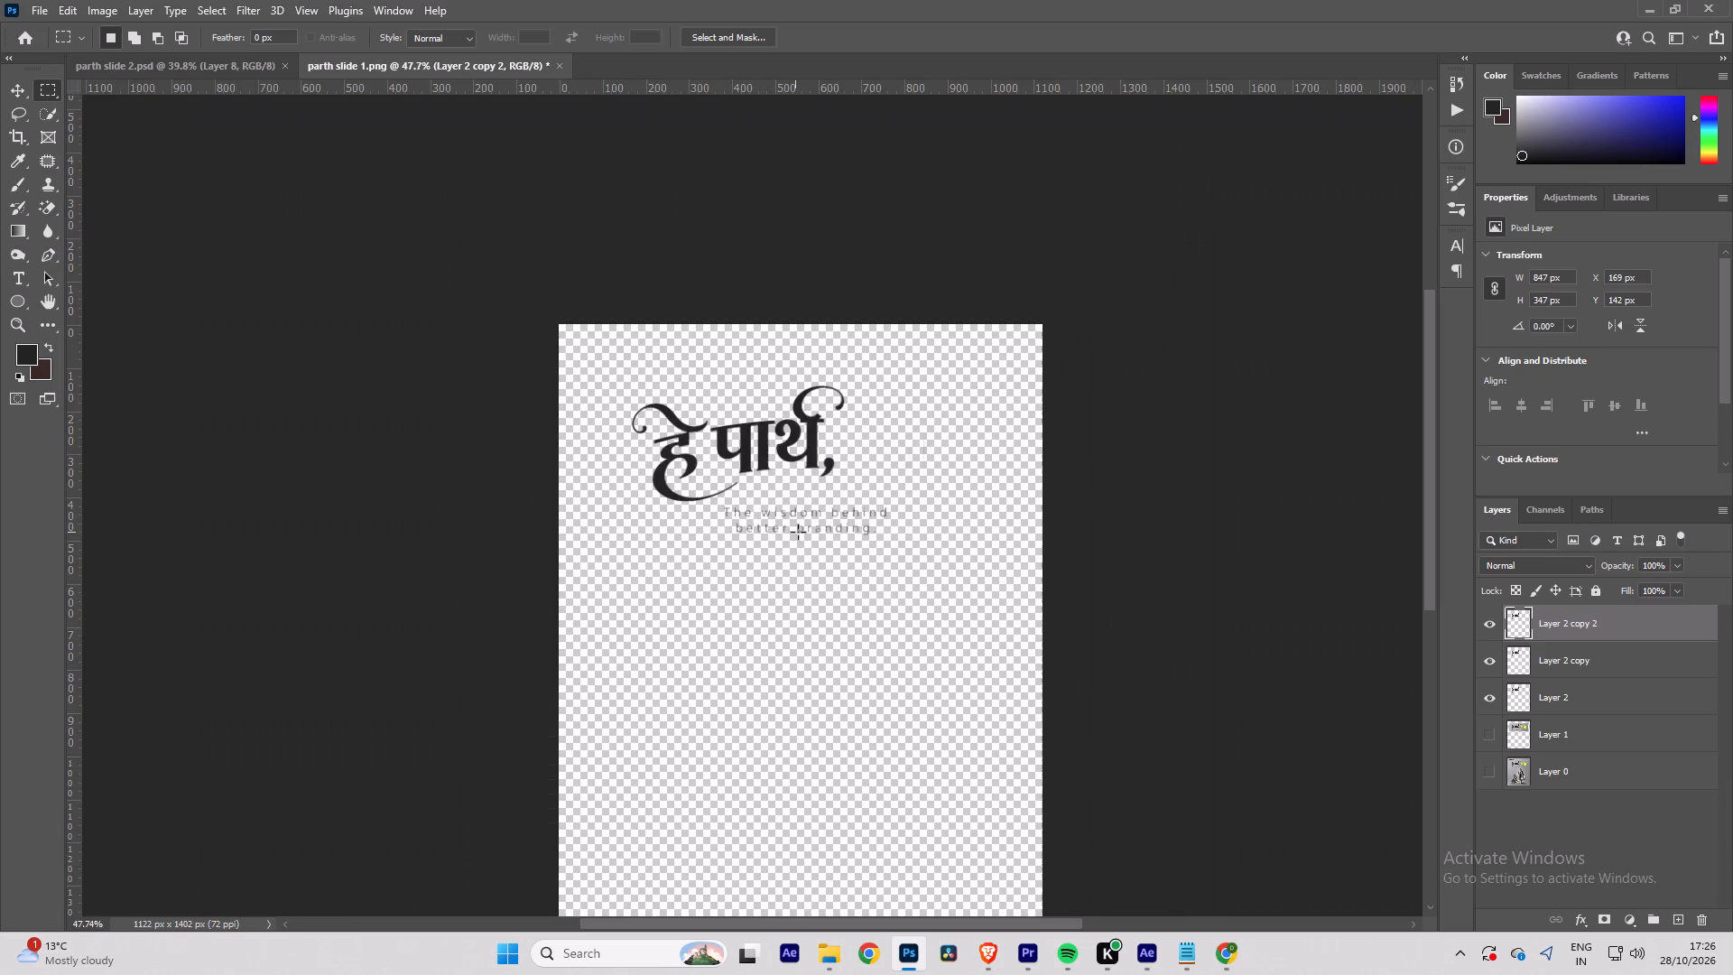
{"action": "key", "text": "ctrl+j"}
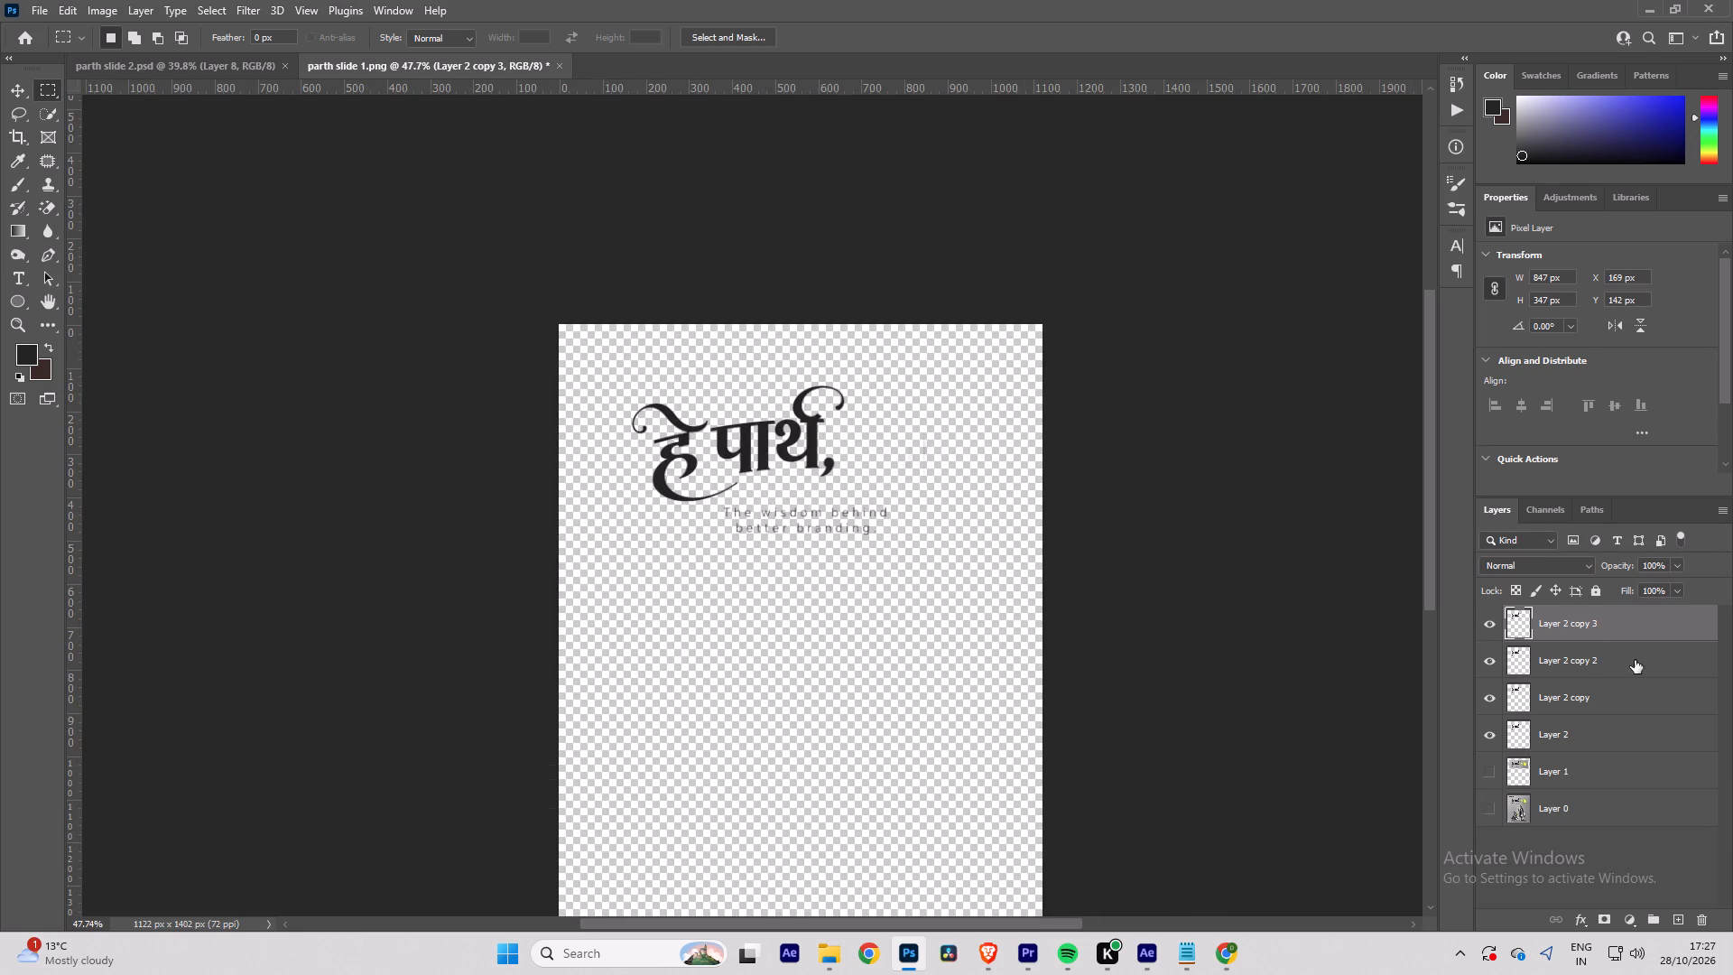
{"action": "left_click", "coordinate": [1490, 730]}
{"action": "left_click", "coordinate": [1563, 693]}
{"action": "left_click", "coordinate": [1594, 621], "text": "ctrl"}
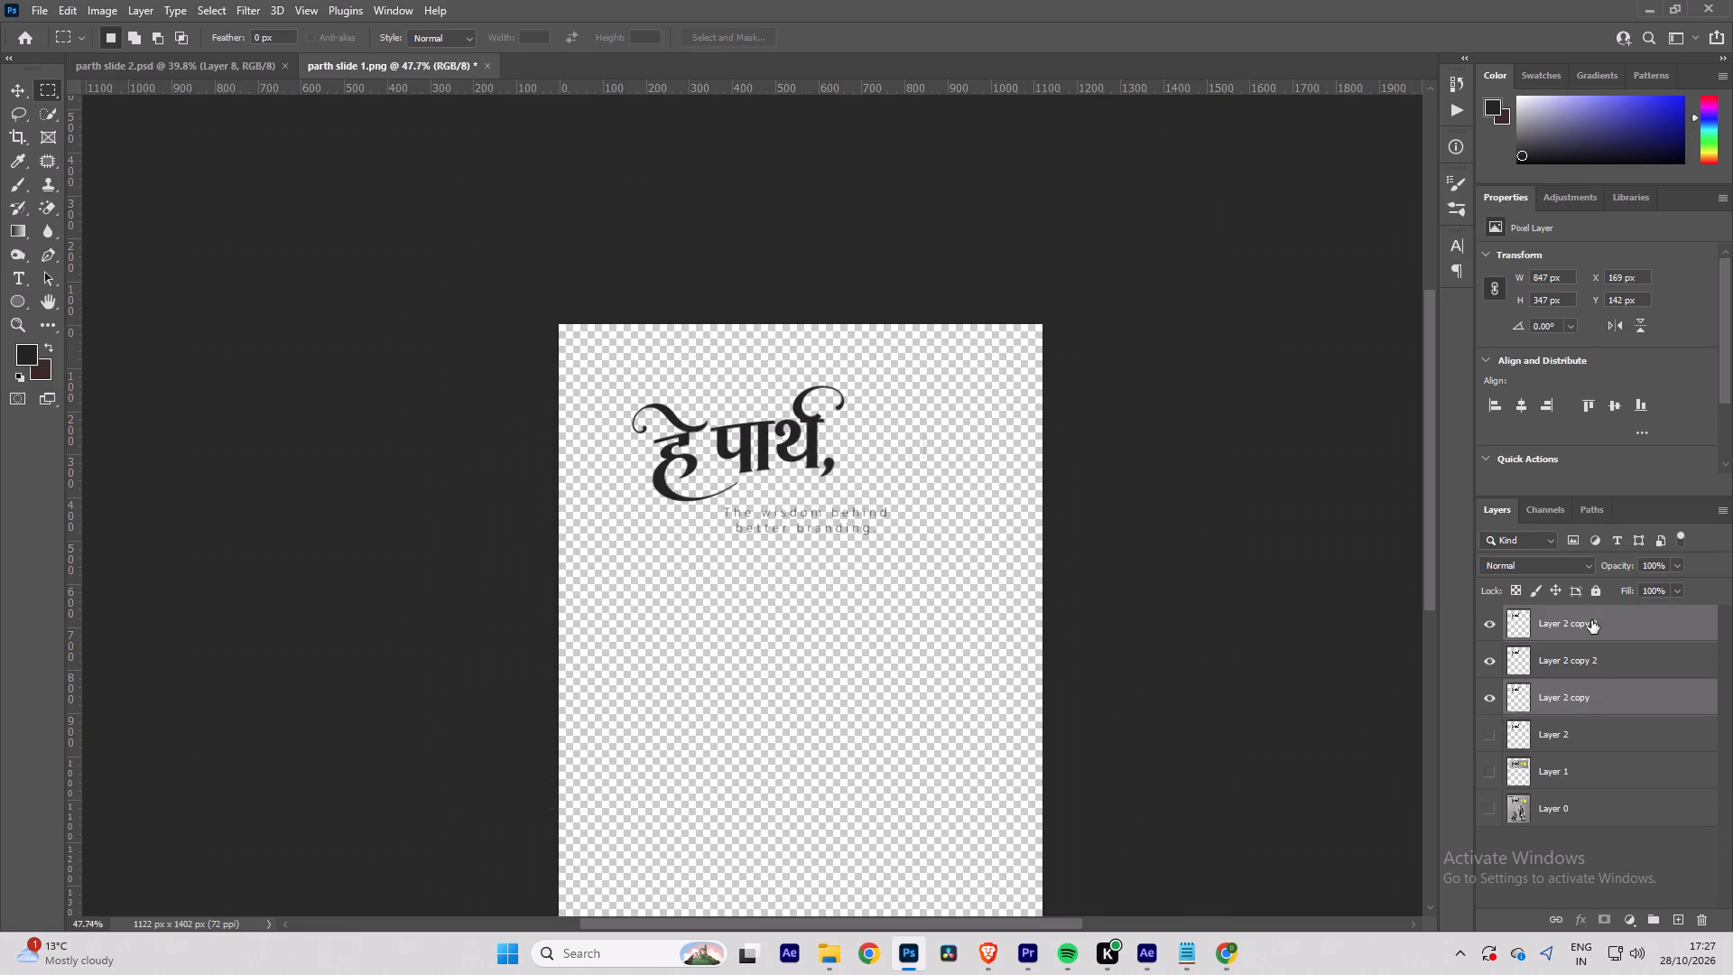
{"action": "left_click", "coordinate": [1584, 686]}
{"action": "left_click", "coordinate": [1601, 613], "text": "shift"}
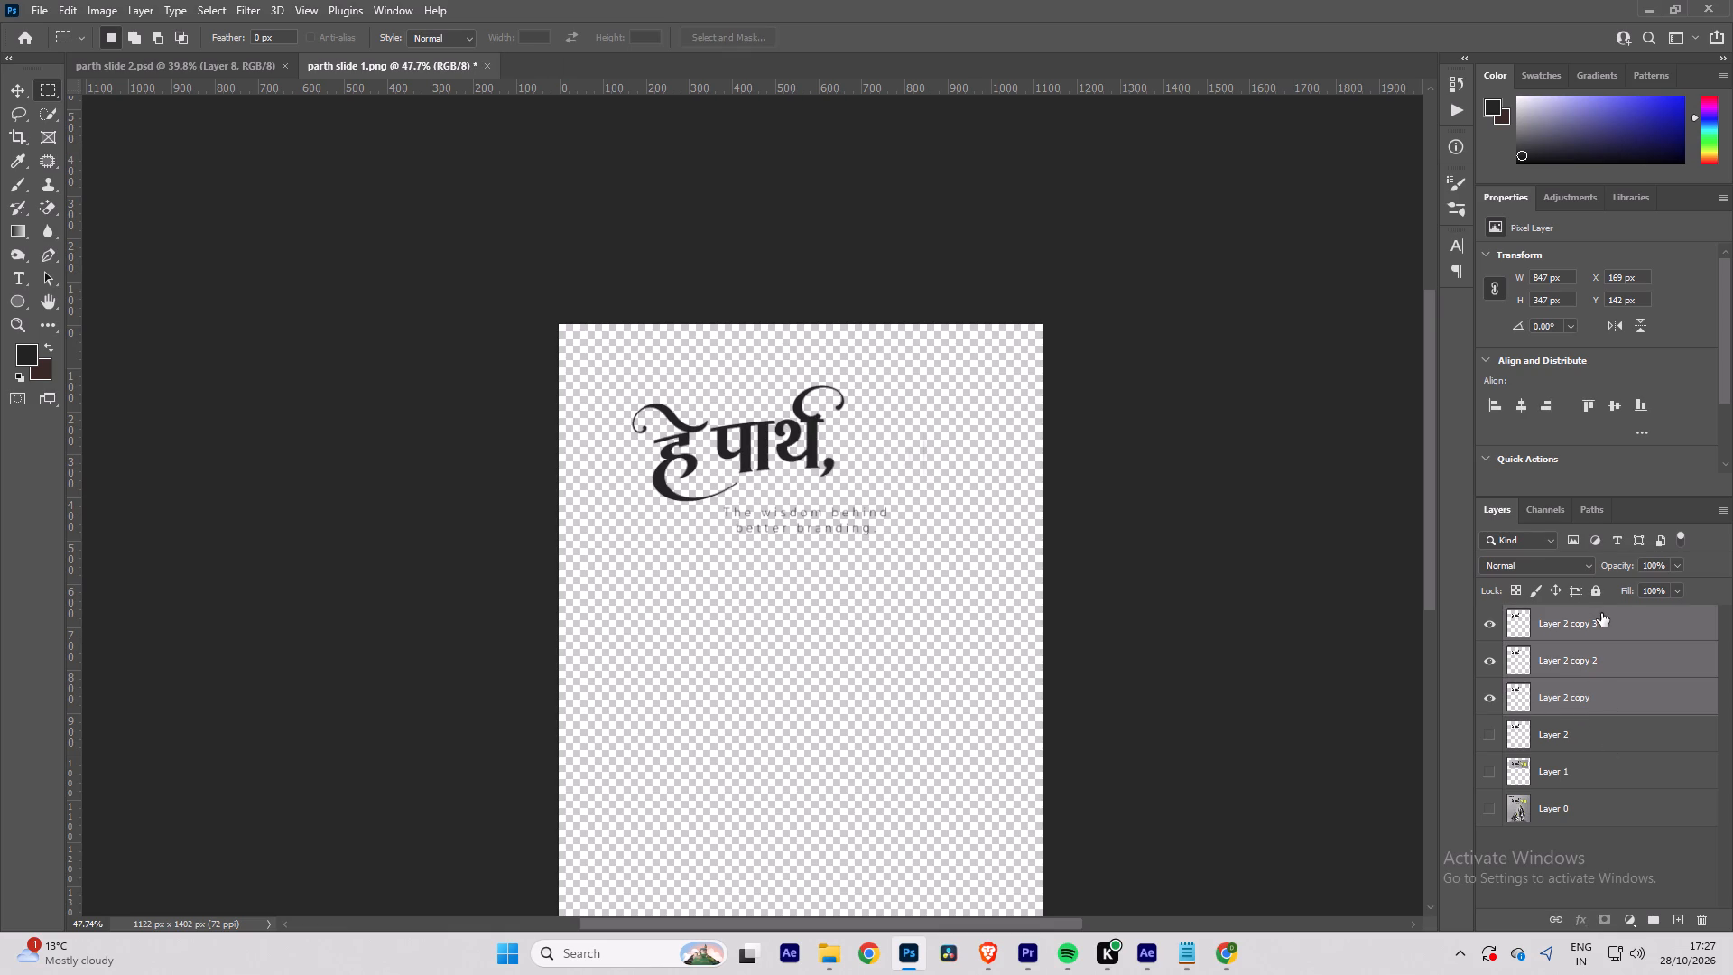
{"action": "key", "text": "ctrl+e"}
Delete the original Layer 2 and leave the merged dark lettering layer visible.
{"action": "left_click", "coordinate": [1490, 627]}
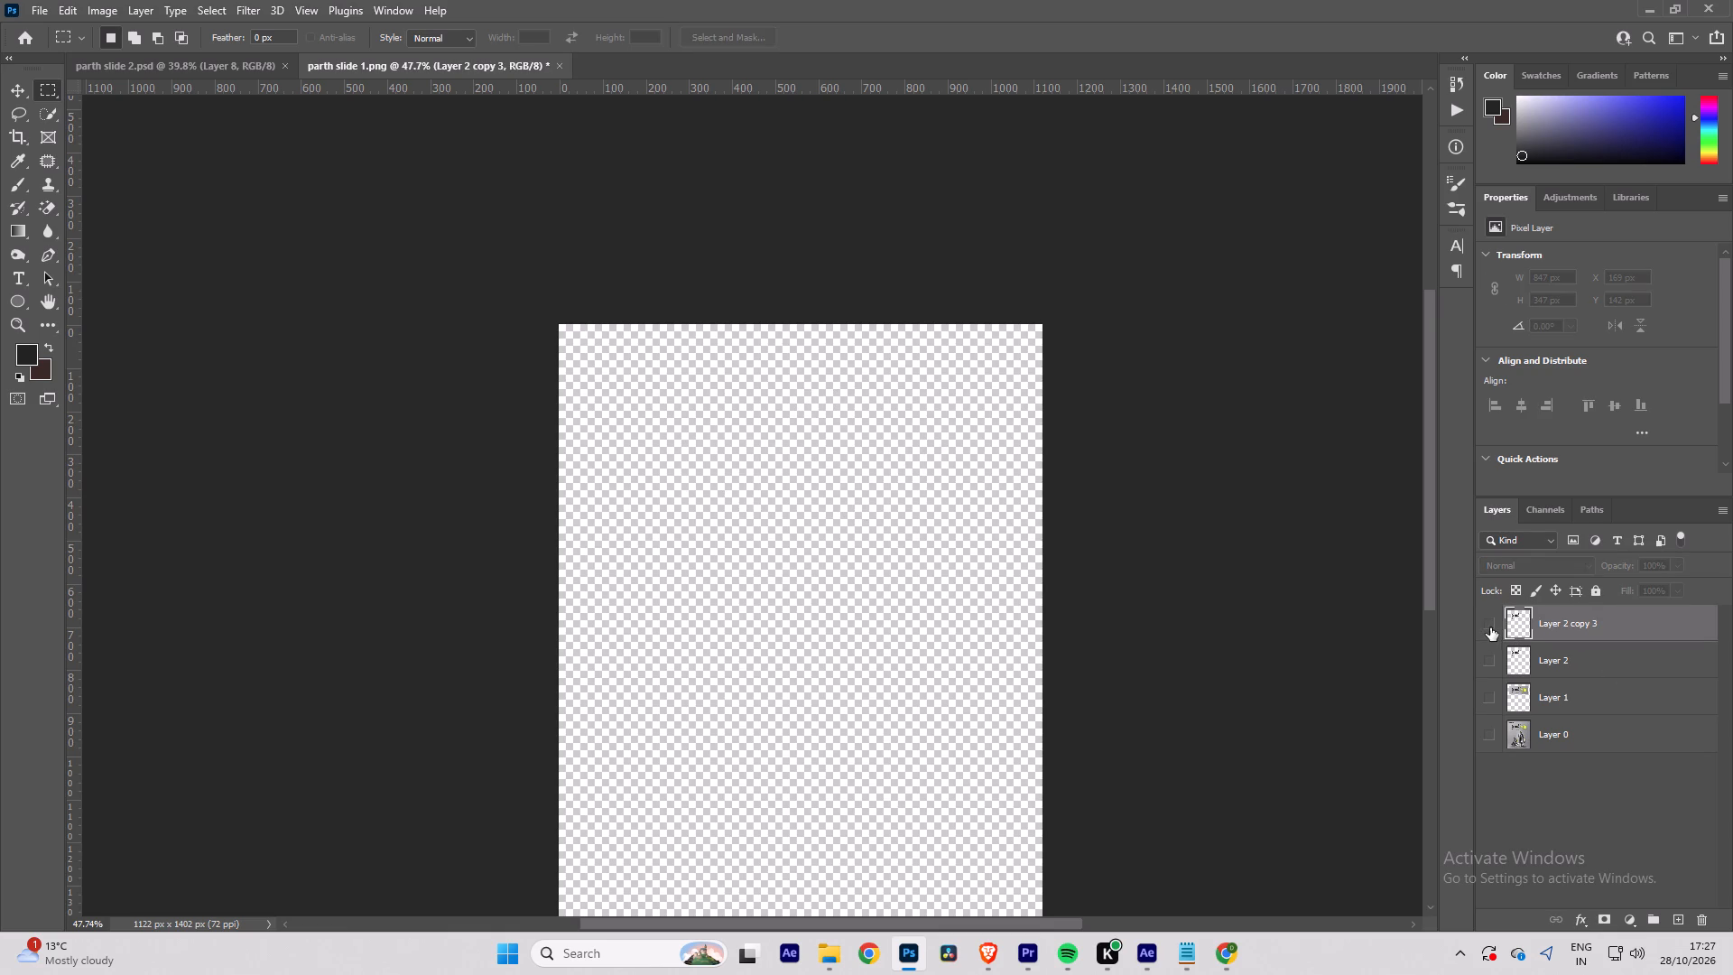
{"action": "left_click", "coordinate": [1502, 657]}
{"action": "left_click", "coordinate": [1502, 657]}
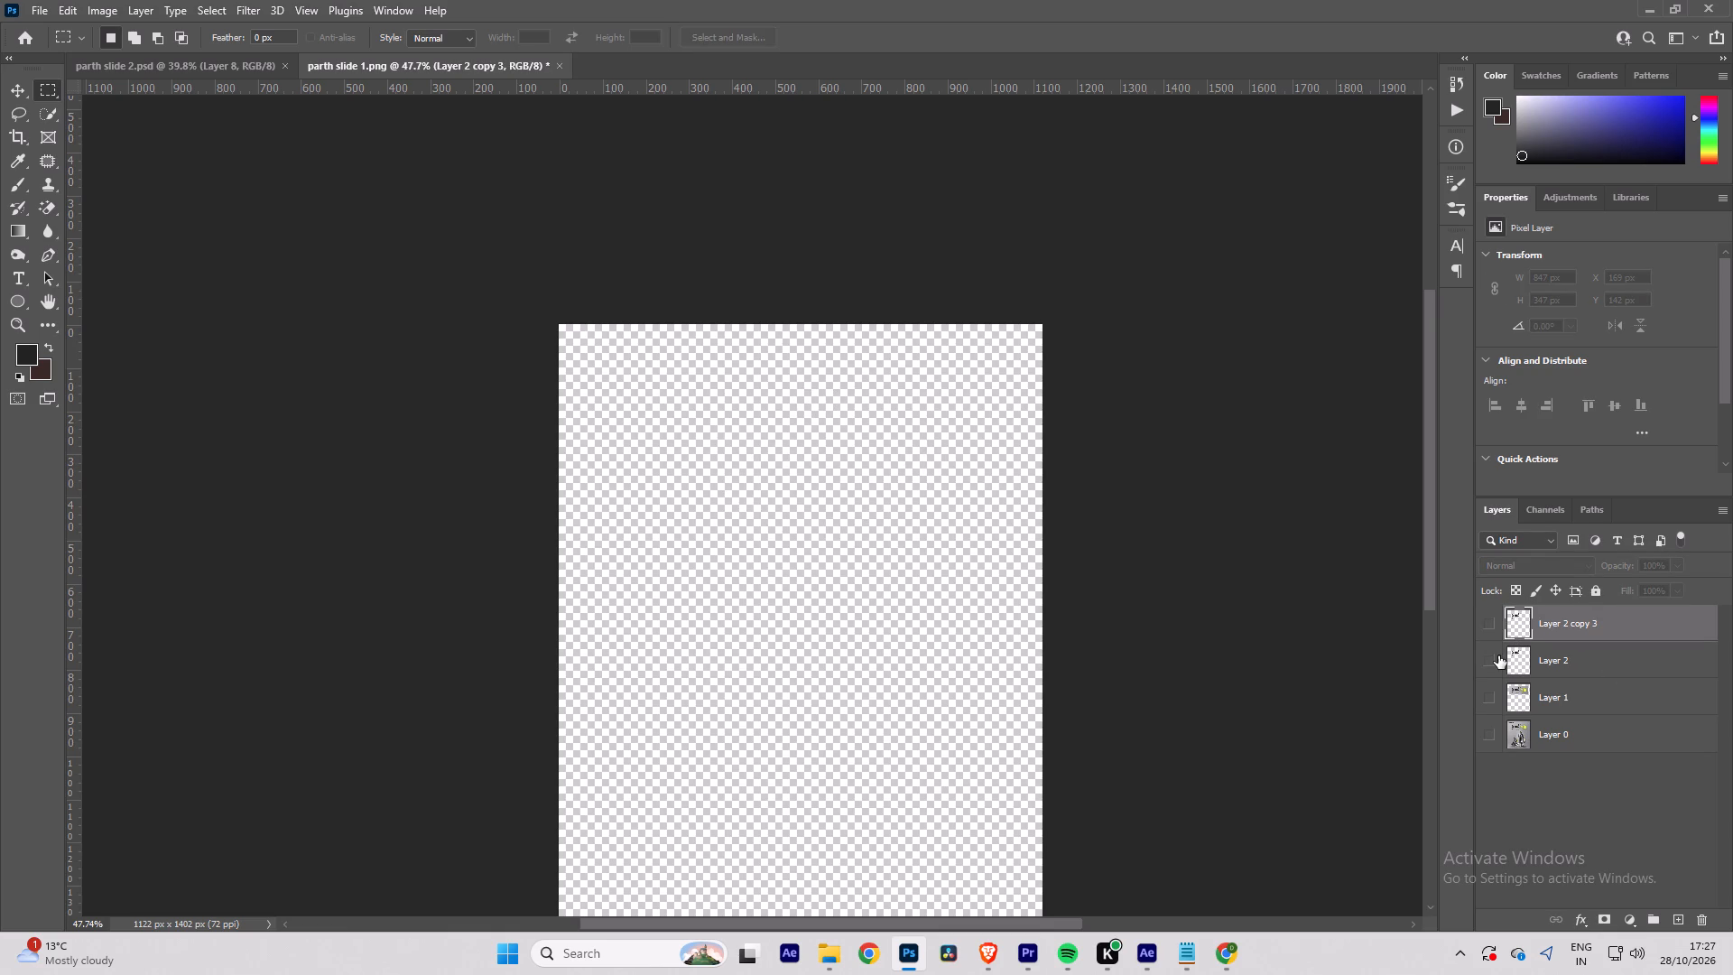
{"action": "left_click", "coordinate": [1497, 655]}
{"action": "left_click", "coordinate": [1580, 662]}
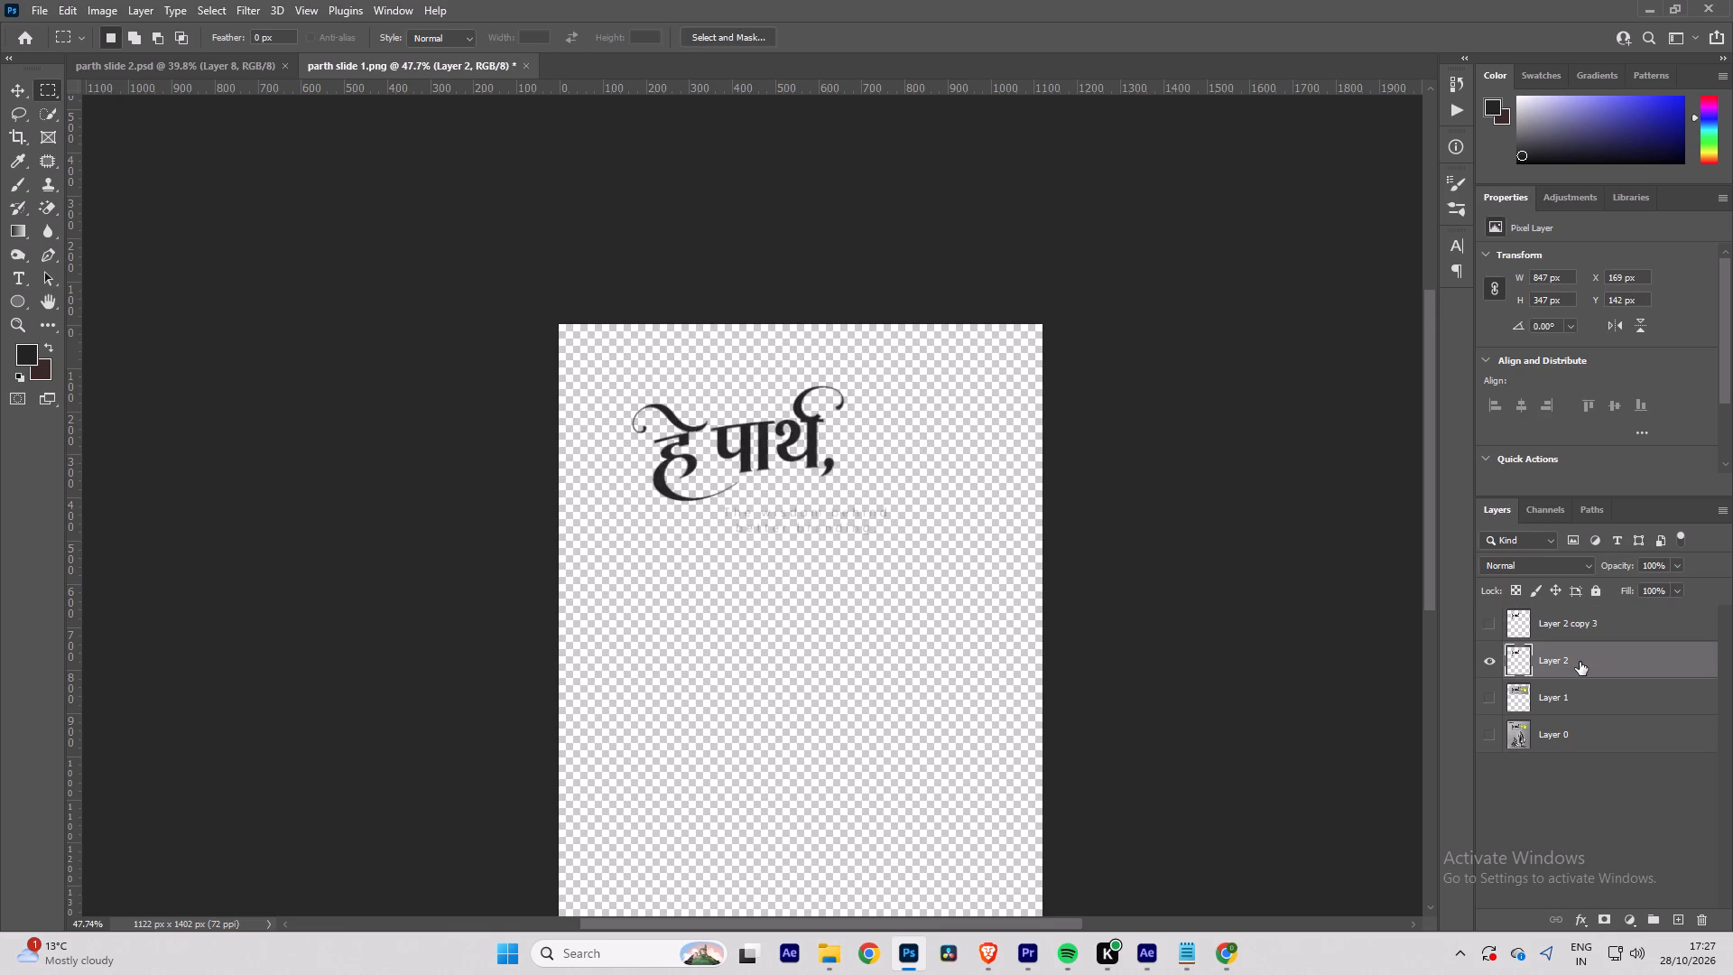
{"action": "key", "text": "Delete"}
{"action": "left_click", "coordinate": [1490, 619]}
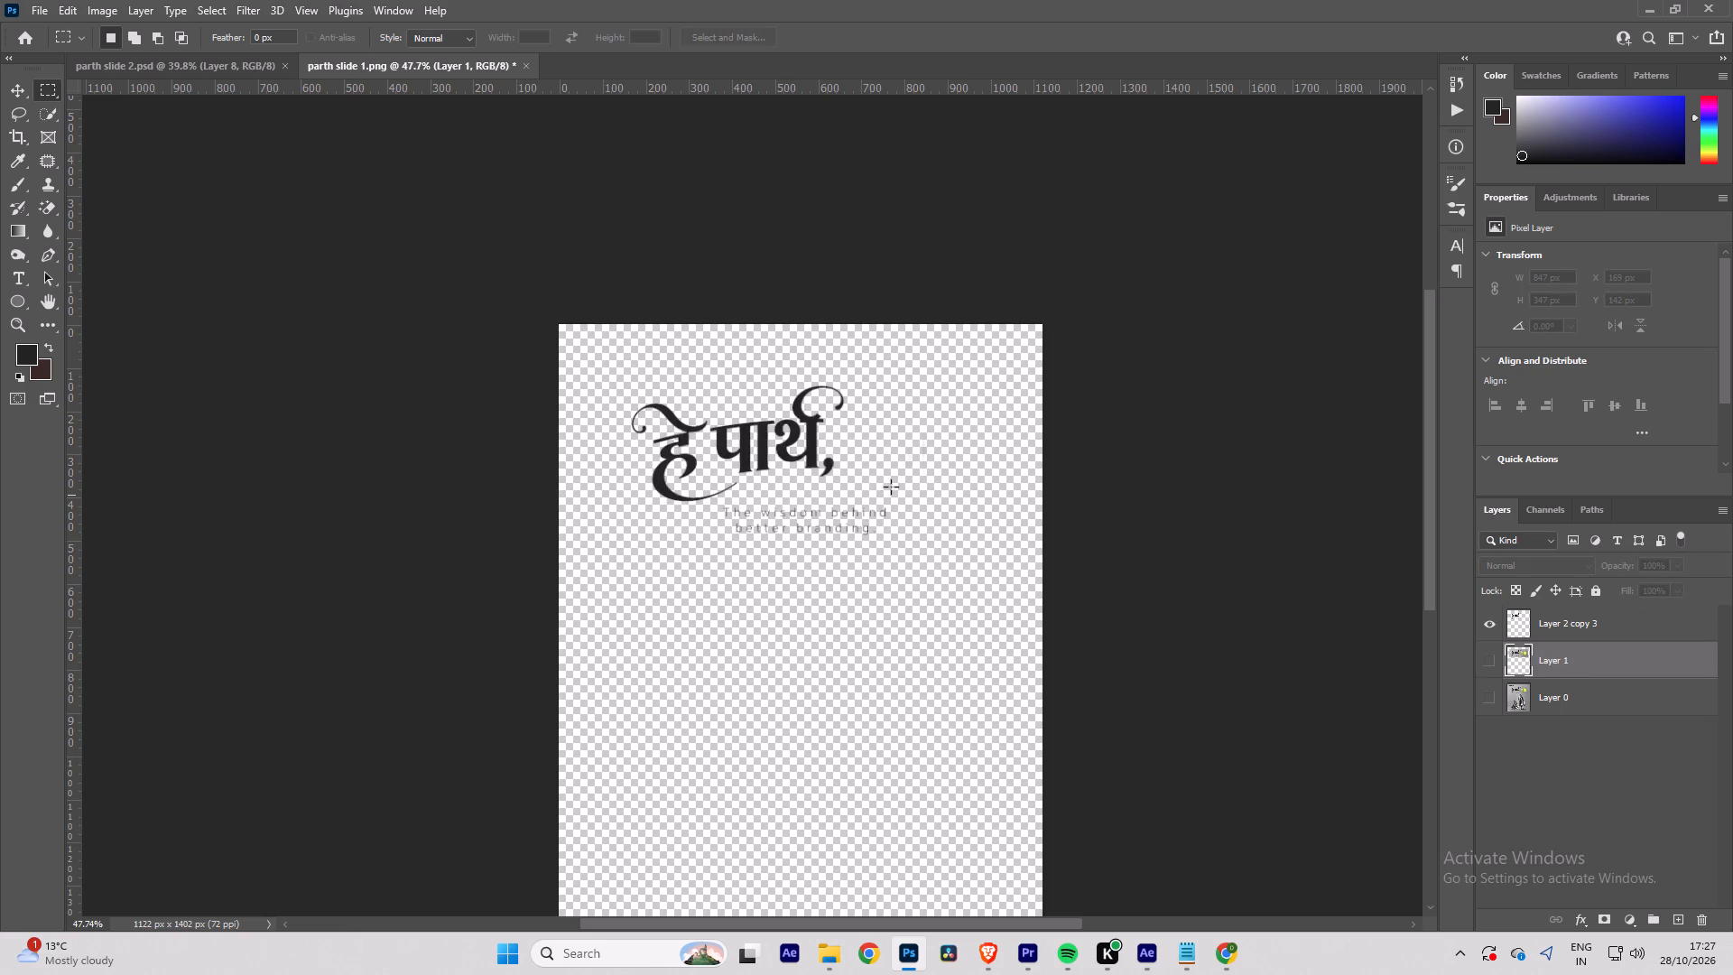
Compare the merged dark lettering with the original title and tagline on Layer 1.
{"action": "scroll", "coordinate": [793, 447], "scroll_direction": "up", "scroll_amount": 12, "text": "alt"}
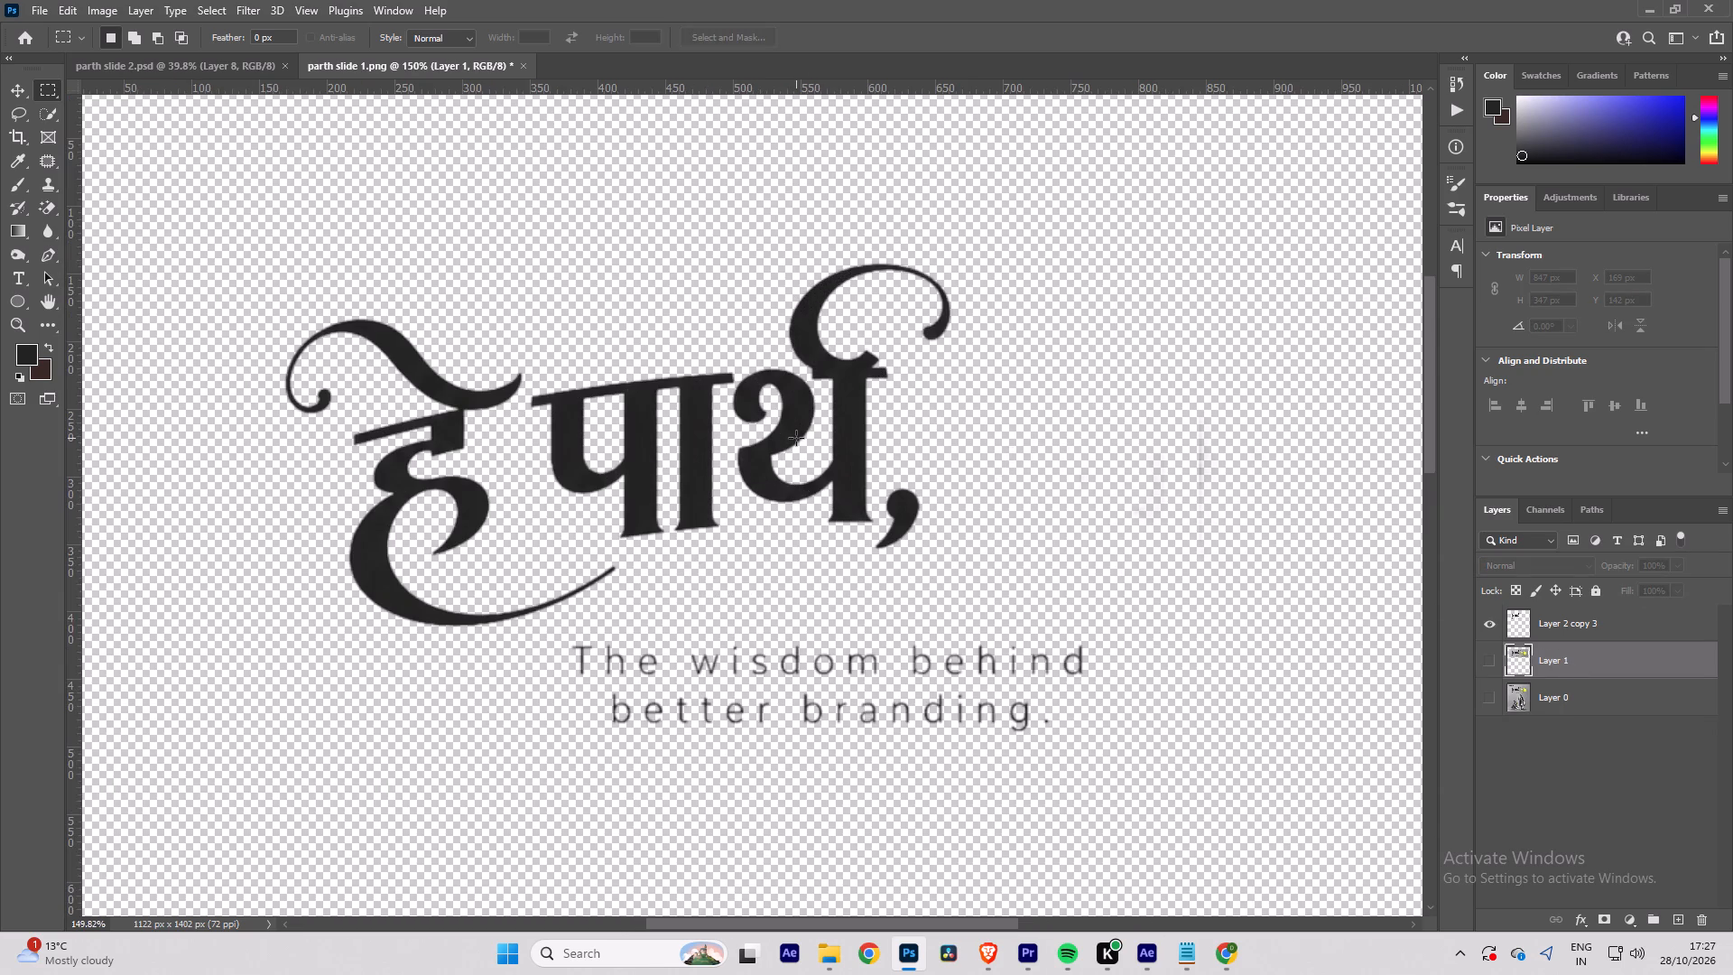
{"action": "scroll", "coordinate": [796, 438], "scroll_direction": "down", "scroll_amount": 8, "text": "alt"}
{"action": "left_click", "coordinate": [1490, 621]}
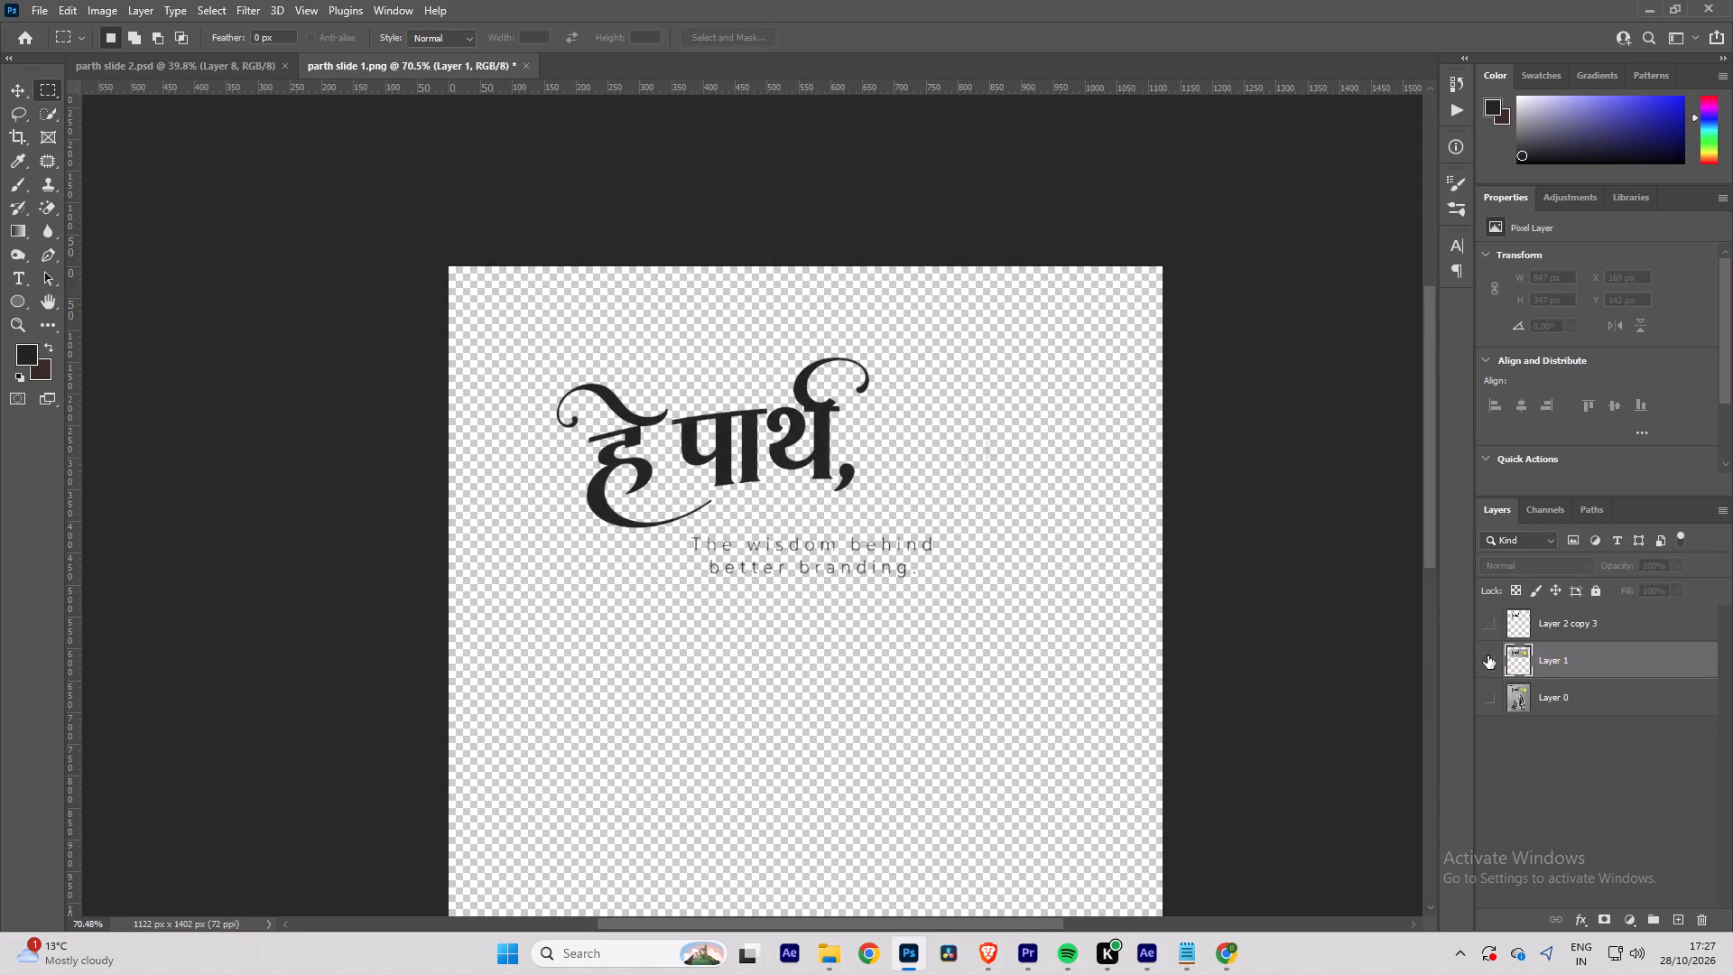
{"action": "left_click", "coordinate": [1487, 655]}
{"action": "scroll", "coordinate": [780, 569], "scroll_direction": "up", "scroll_amount": 7, "text": "alt"}
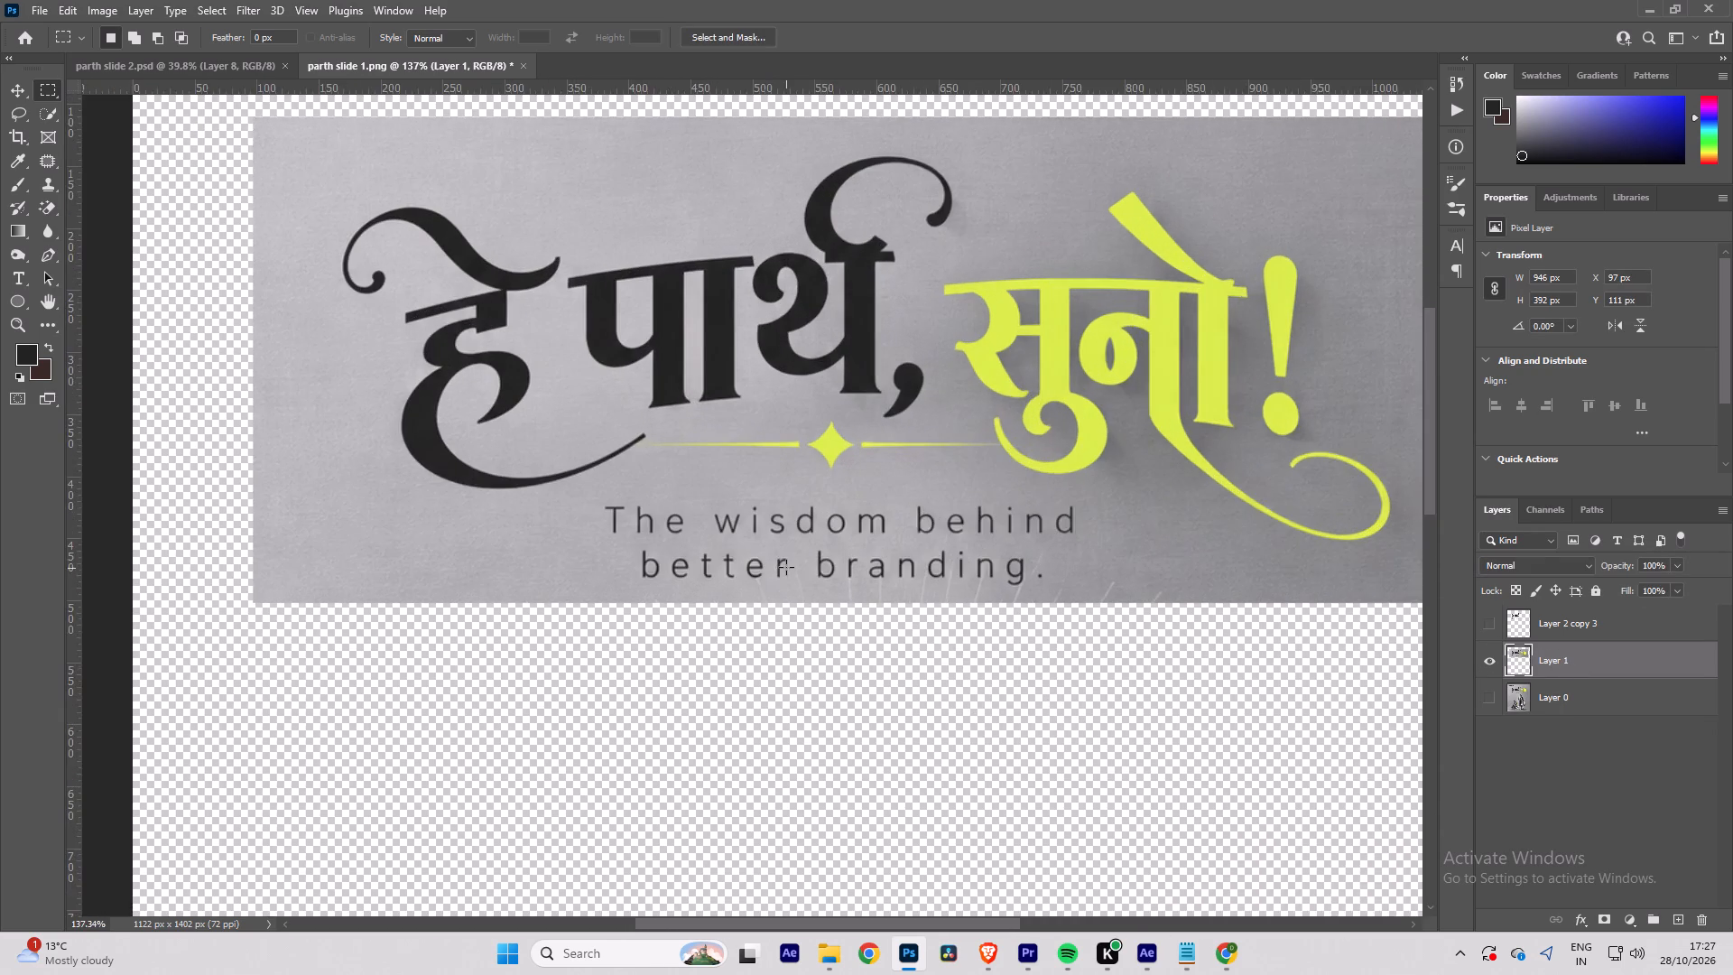
{"action": "scroll", "coordinate": [788, 565], "scroll_direction": "down", "scroll_amount": 4, "text": "alt"}
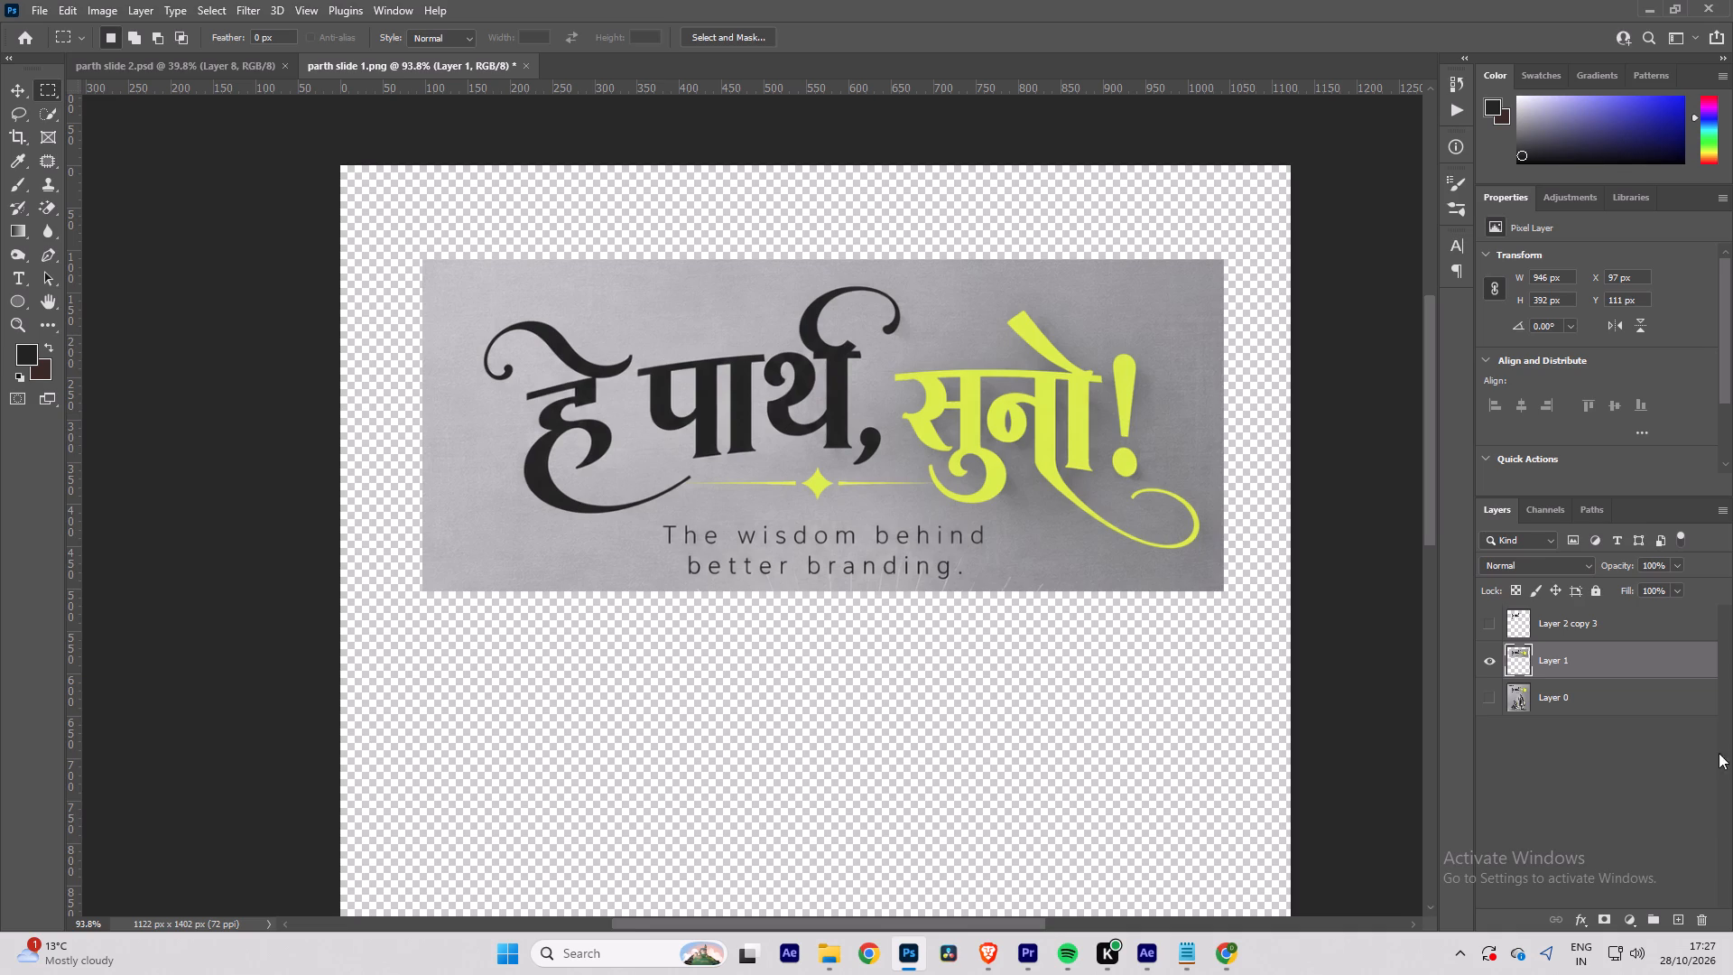
{"action": "left_click", "coordinate": [1488, 655]}
{"action": "left_click", "coordinate": [1486, 618]}
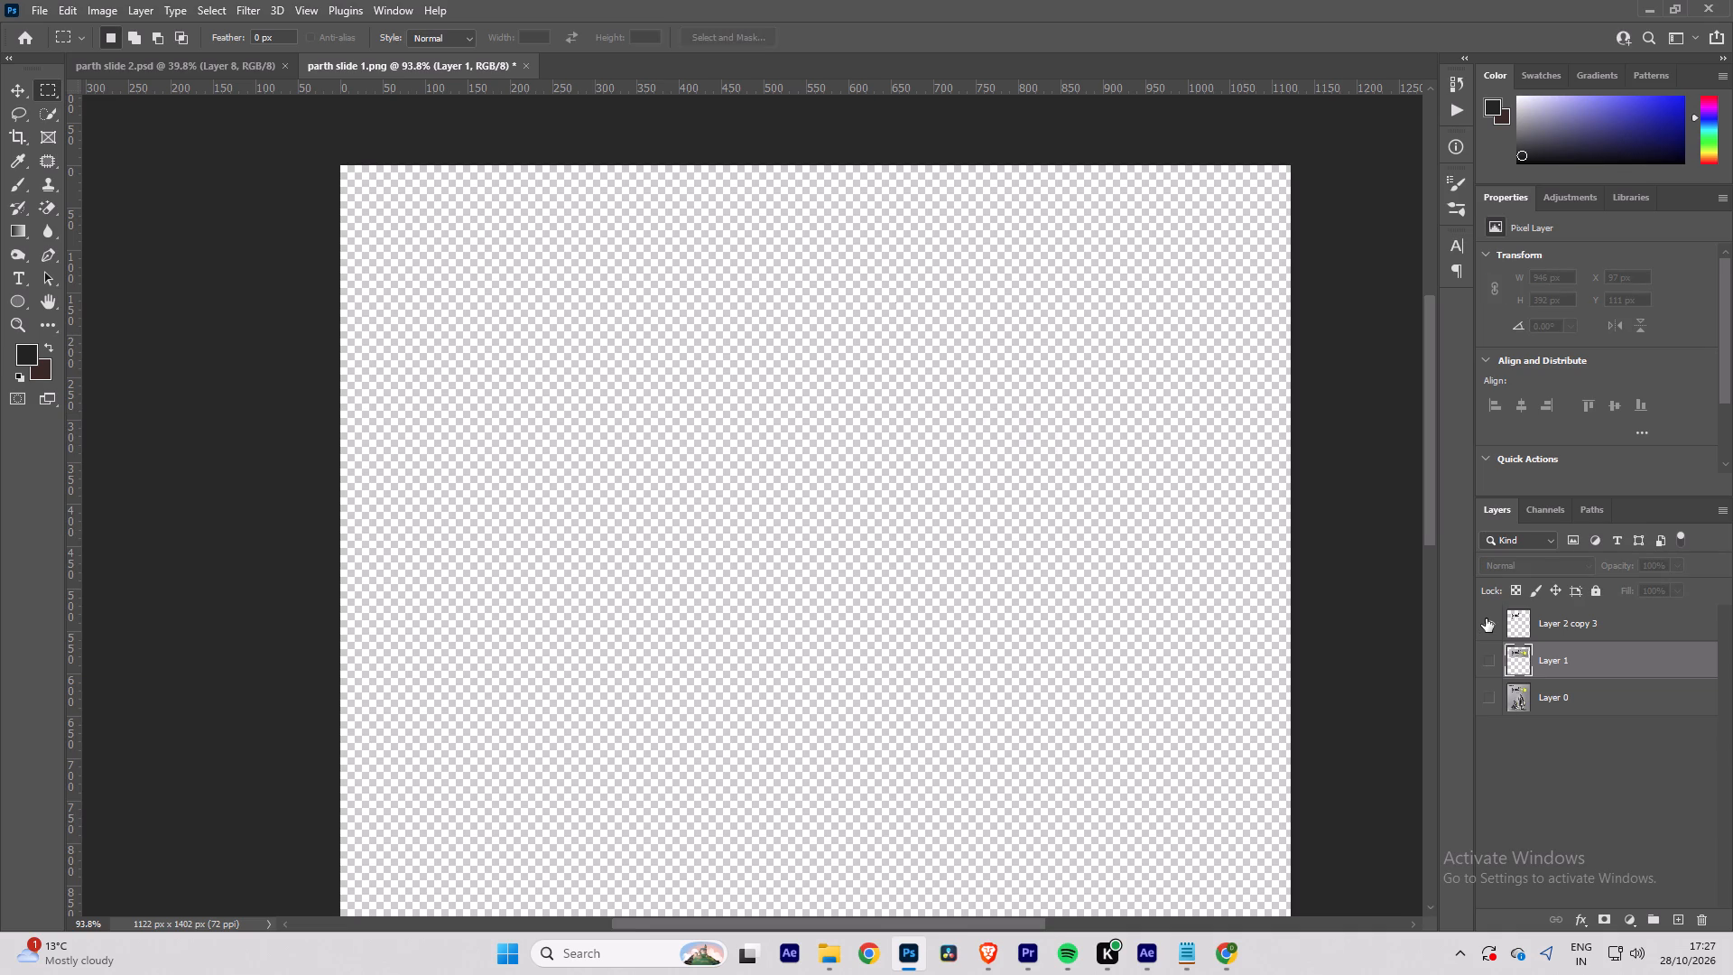
{"action": "left_click", "coordinate": [1486, 618]}
{"action": "left_click", "coordinate": [1486, 622]}
{"action": "scroll", "coordinate": [774, 600], "scroll_direction": "up", "scroll_amount": 4, "text": "alt"}
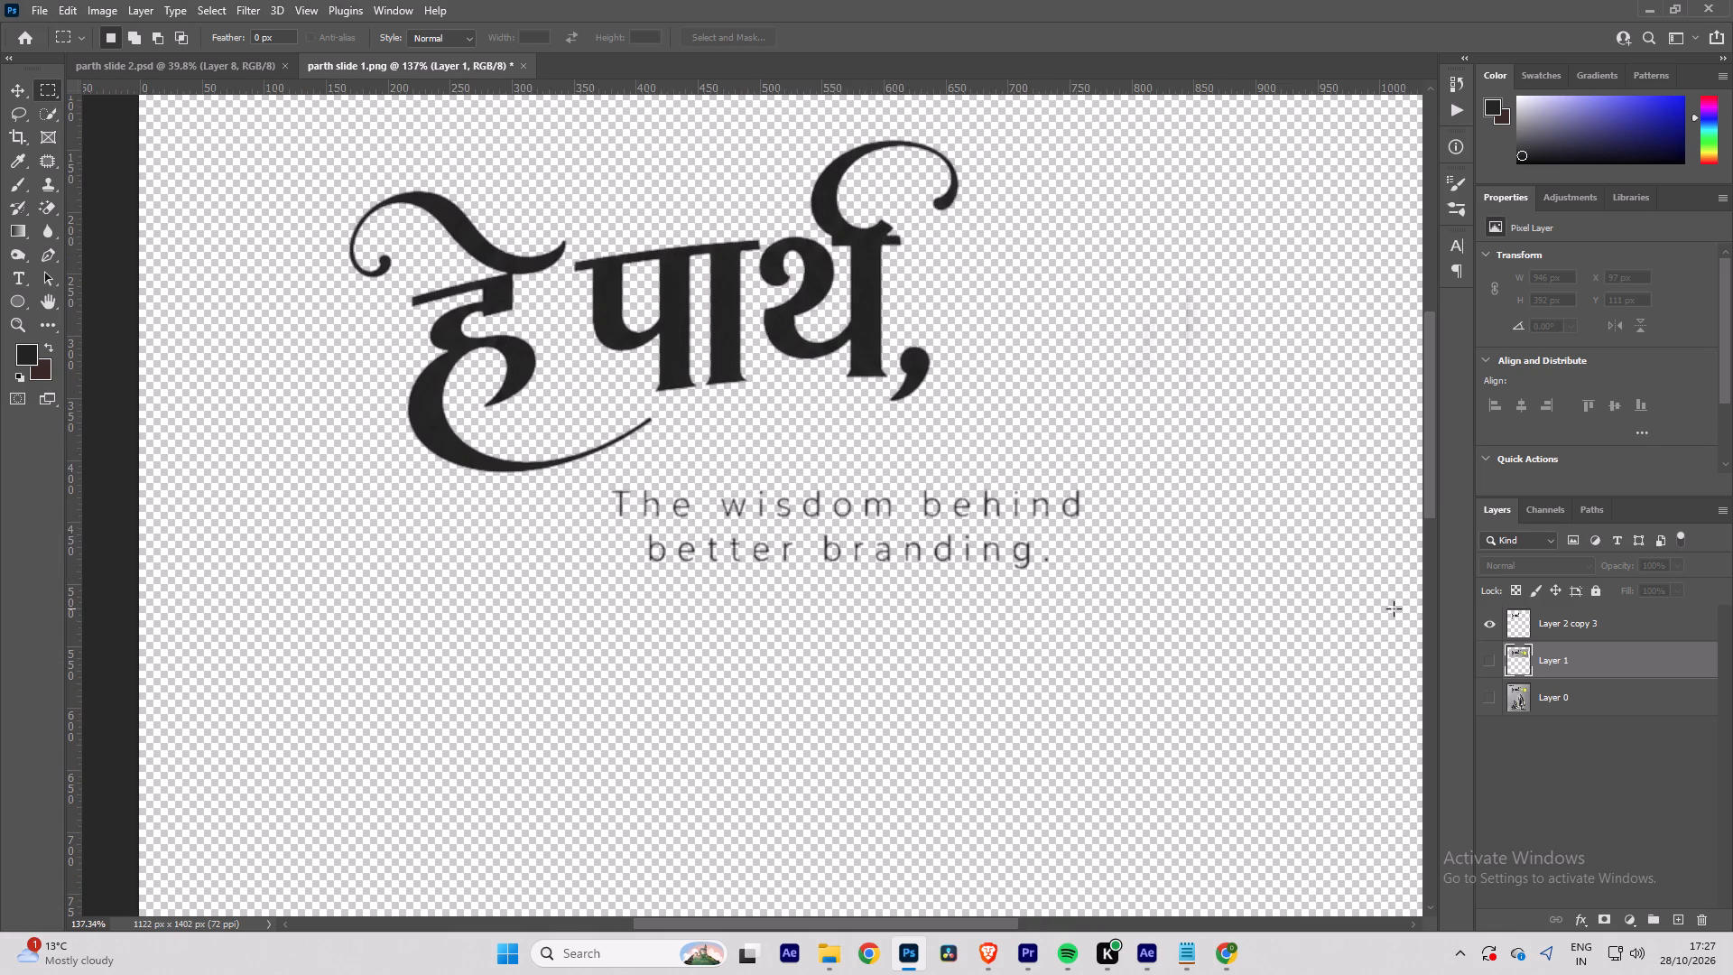
{"action": "left_click", "coordinate": [1576, 621]}
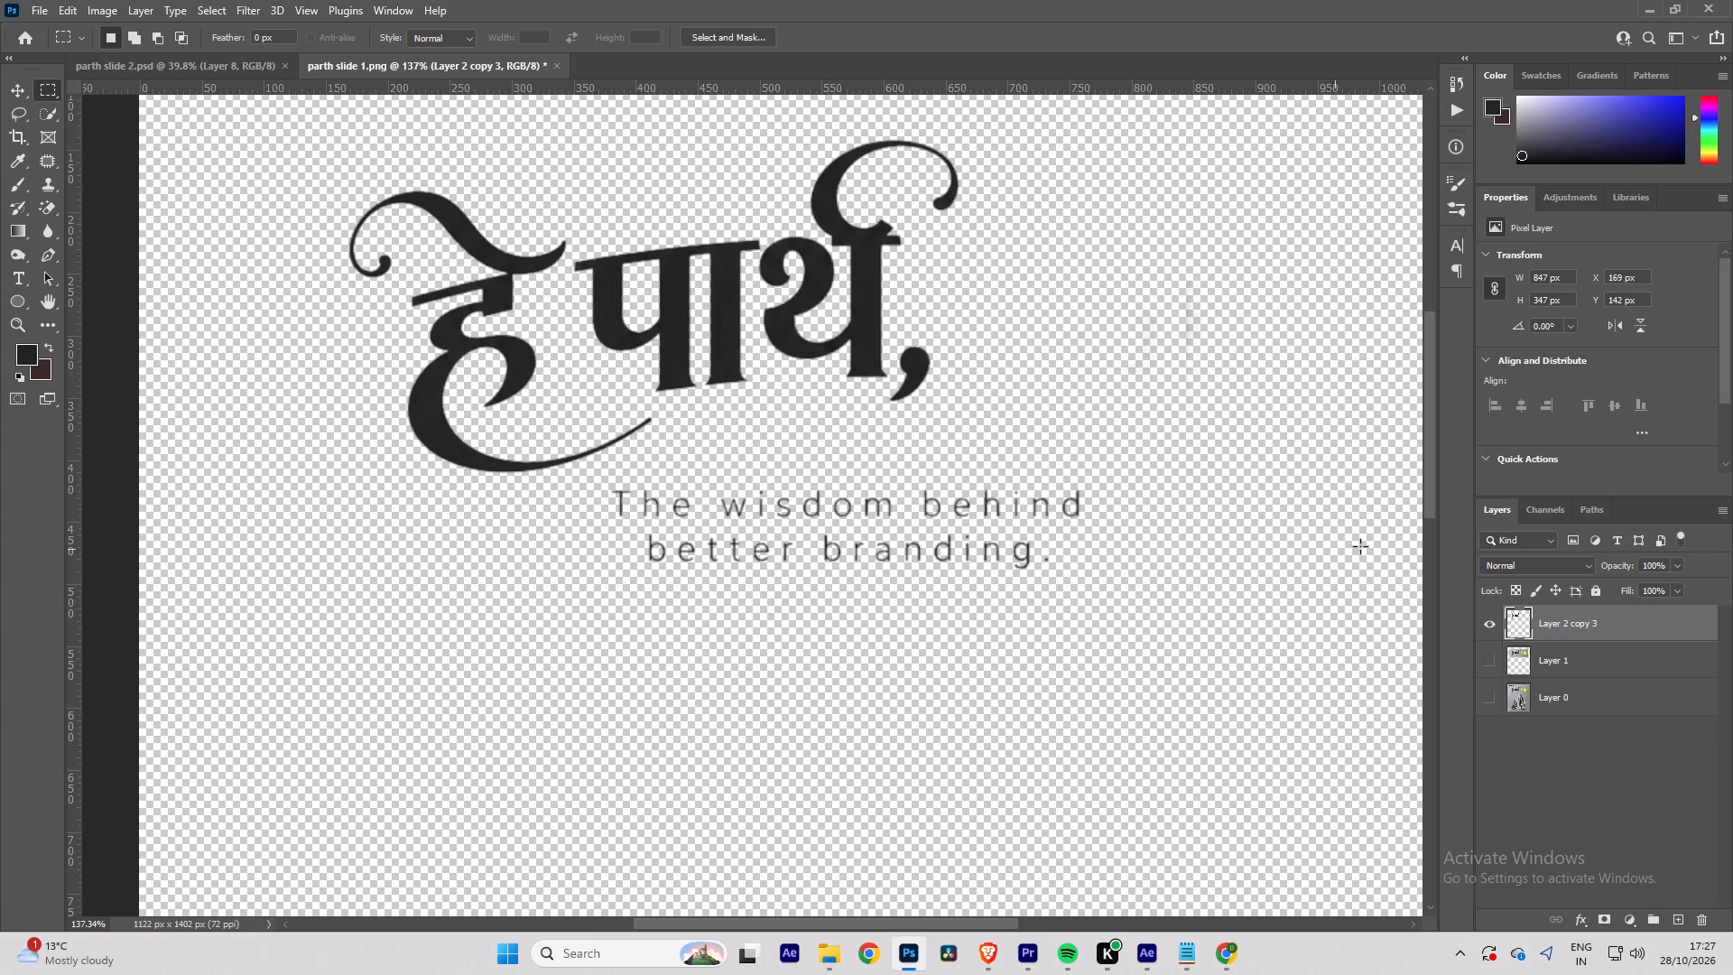
Show only Layer 1 and select its yellow lettering and star divider by Color Range with fuzziness 100.
{"action": "left_click", "coordinate": [1485, 625]}
{"action": "left_click", "coordinate": [1576, 659]}
{"action": "left_click", "coordinate": [1485, 659]}
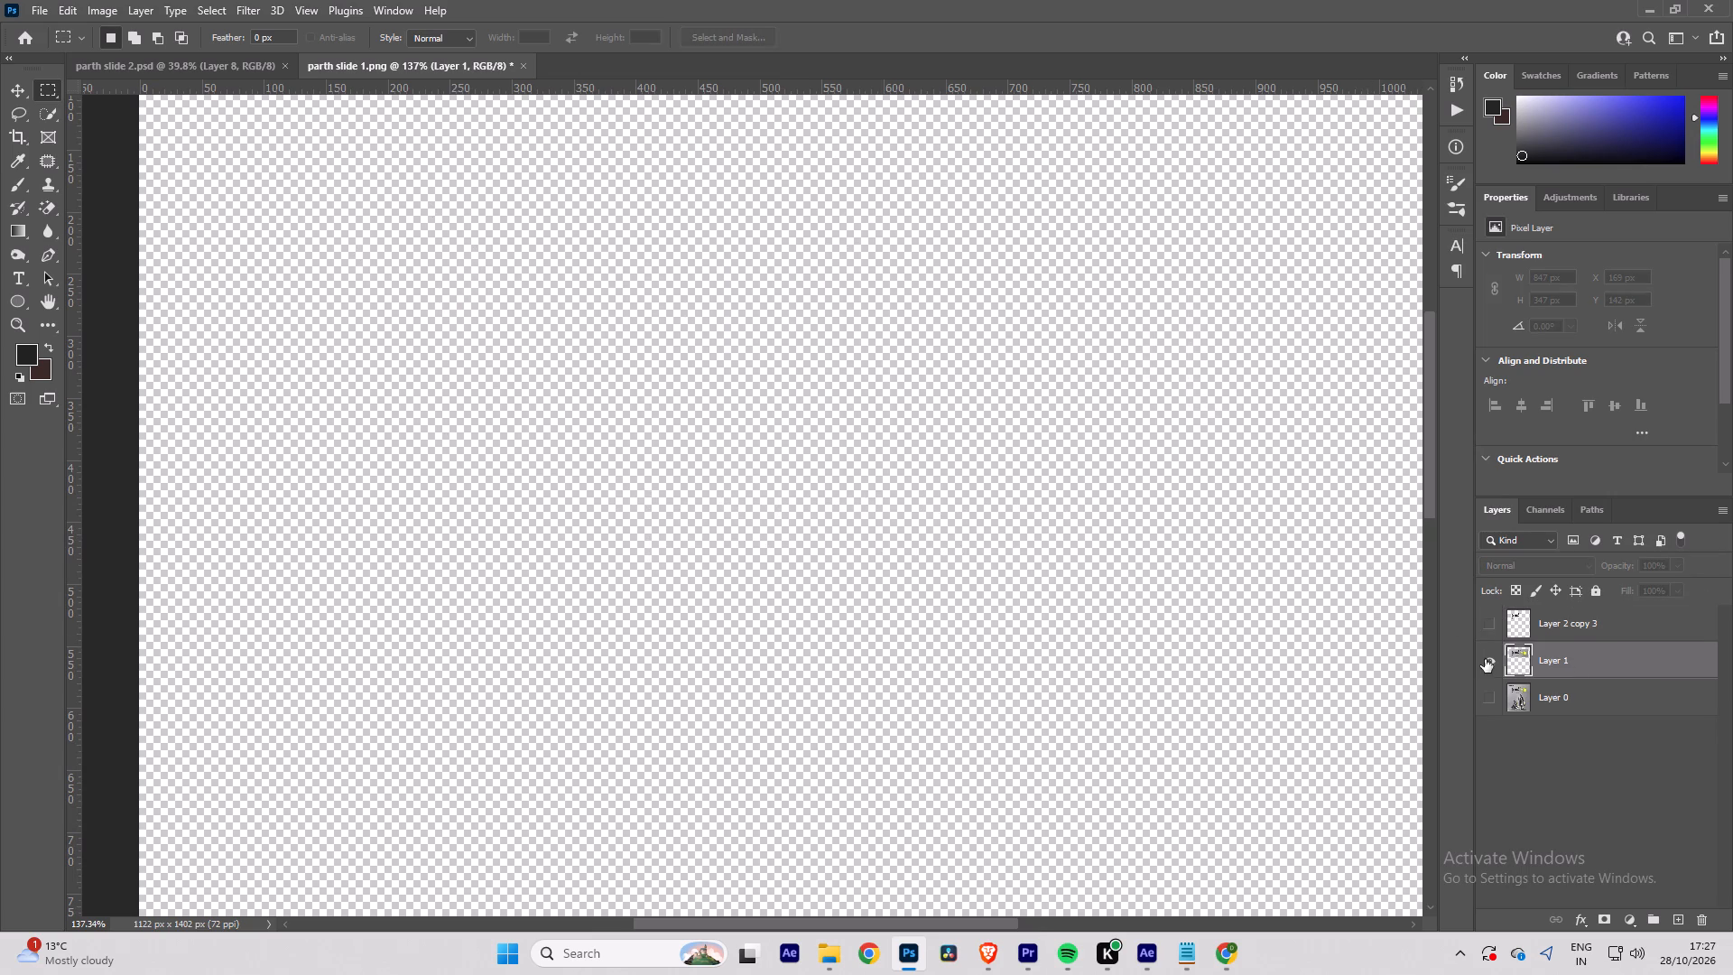
{"action": "scroll", "coordinate": [689, 534], "scroll_direction": "down", "scroll_amount": 7, "text": "alt"}
{"action": "scroll", "coordinate": [839, 500], "scroll_direction": "up", "scroll_amount": 2, "text": "alt"}
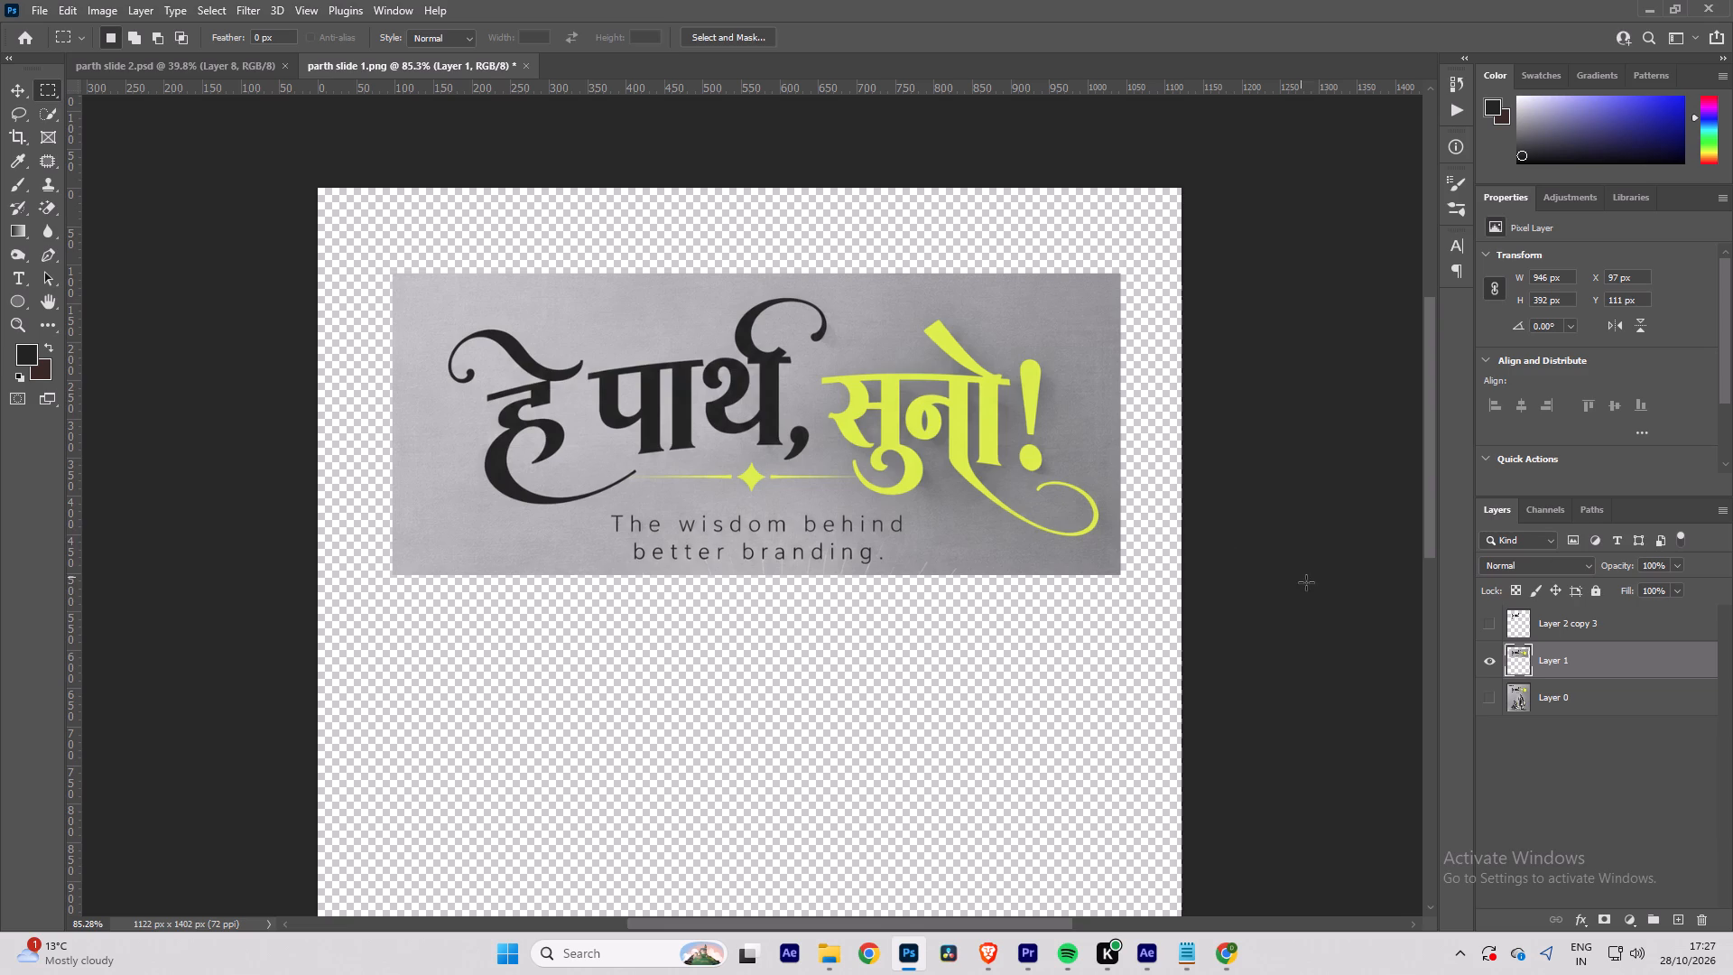
{"action": "left_click", "coordinate": [199, 5]}
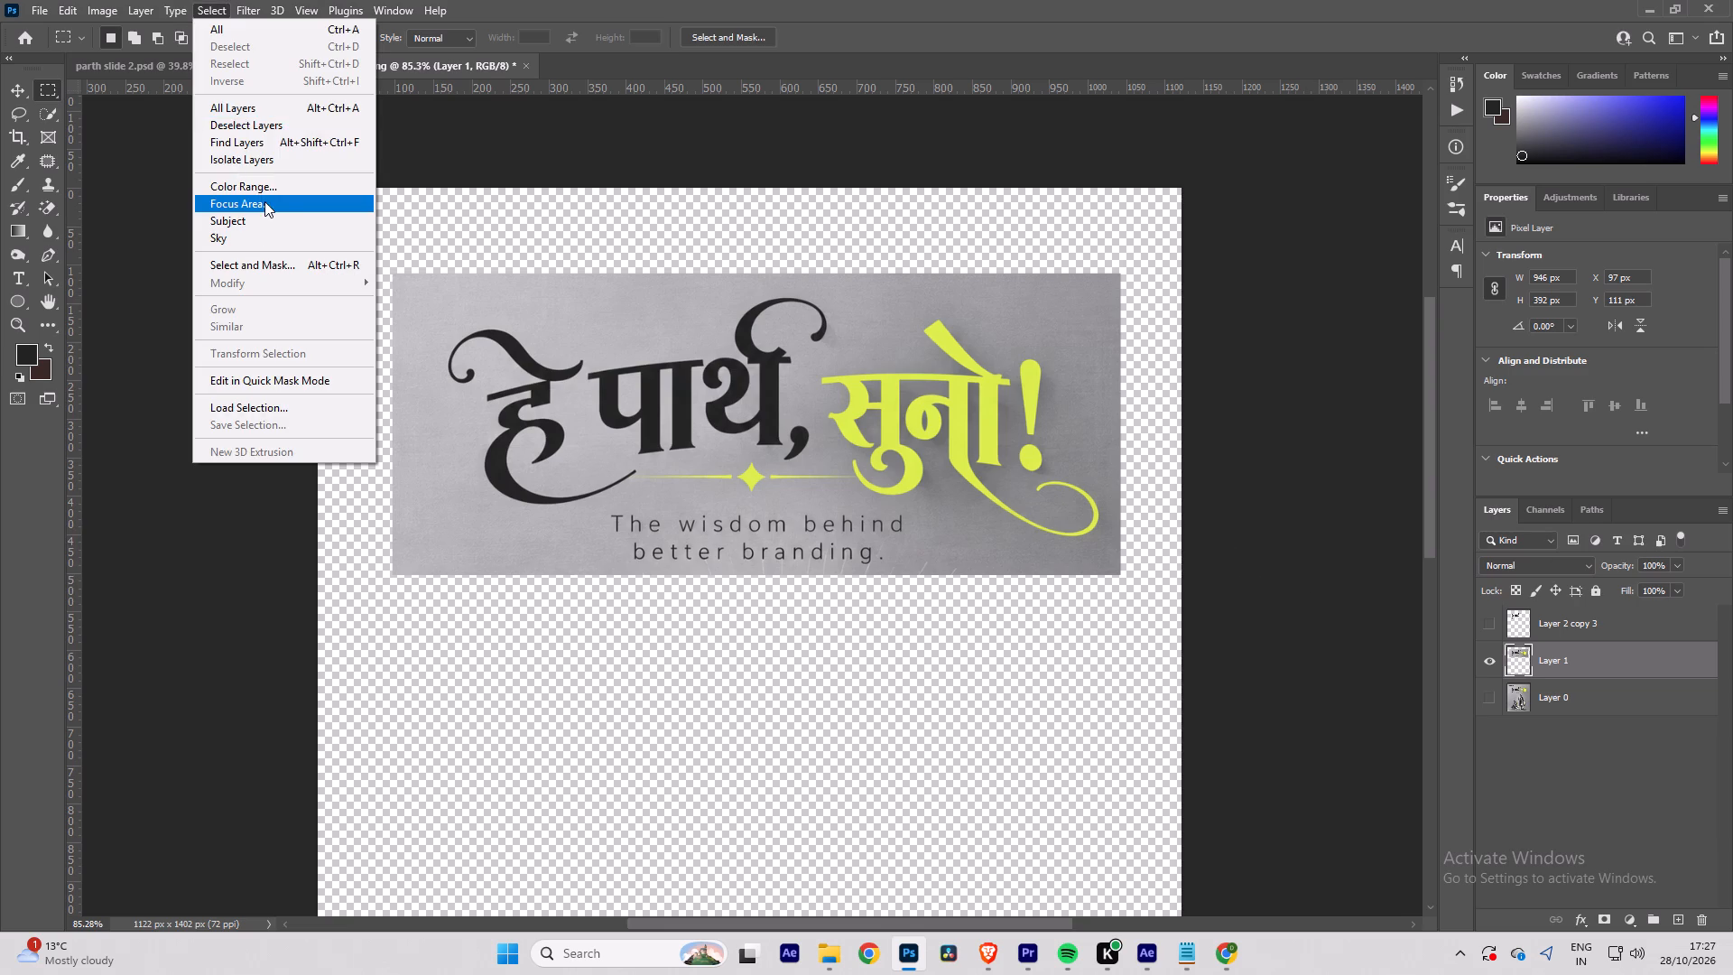
{"action": "left_click", "coordinate": [269, 188]}
{"action": "left_click", "coordinate": [885, 423]}
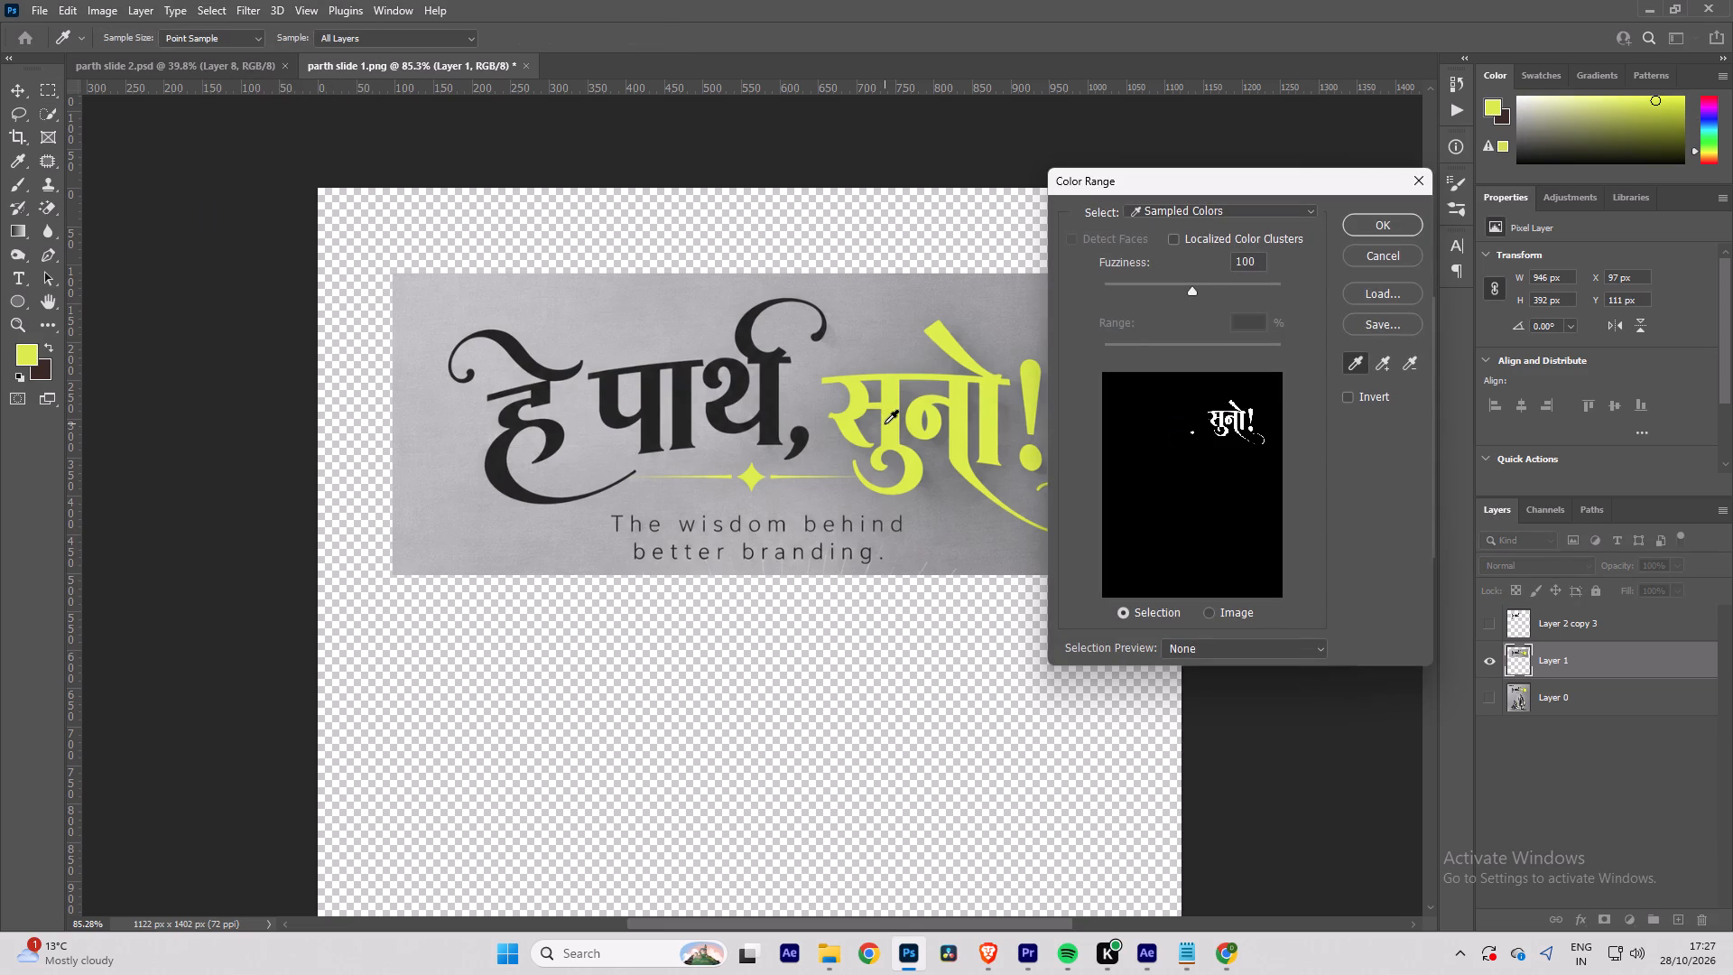
{"action": "left_click", "coordinate": [884, 397]}
{"action": "triple_click", "coordinate": [892, 395]}
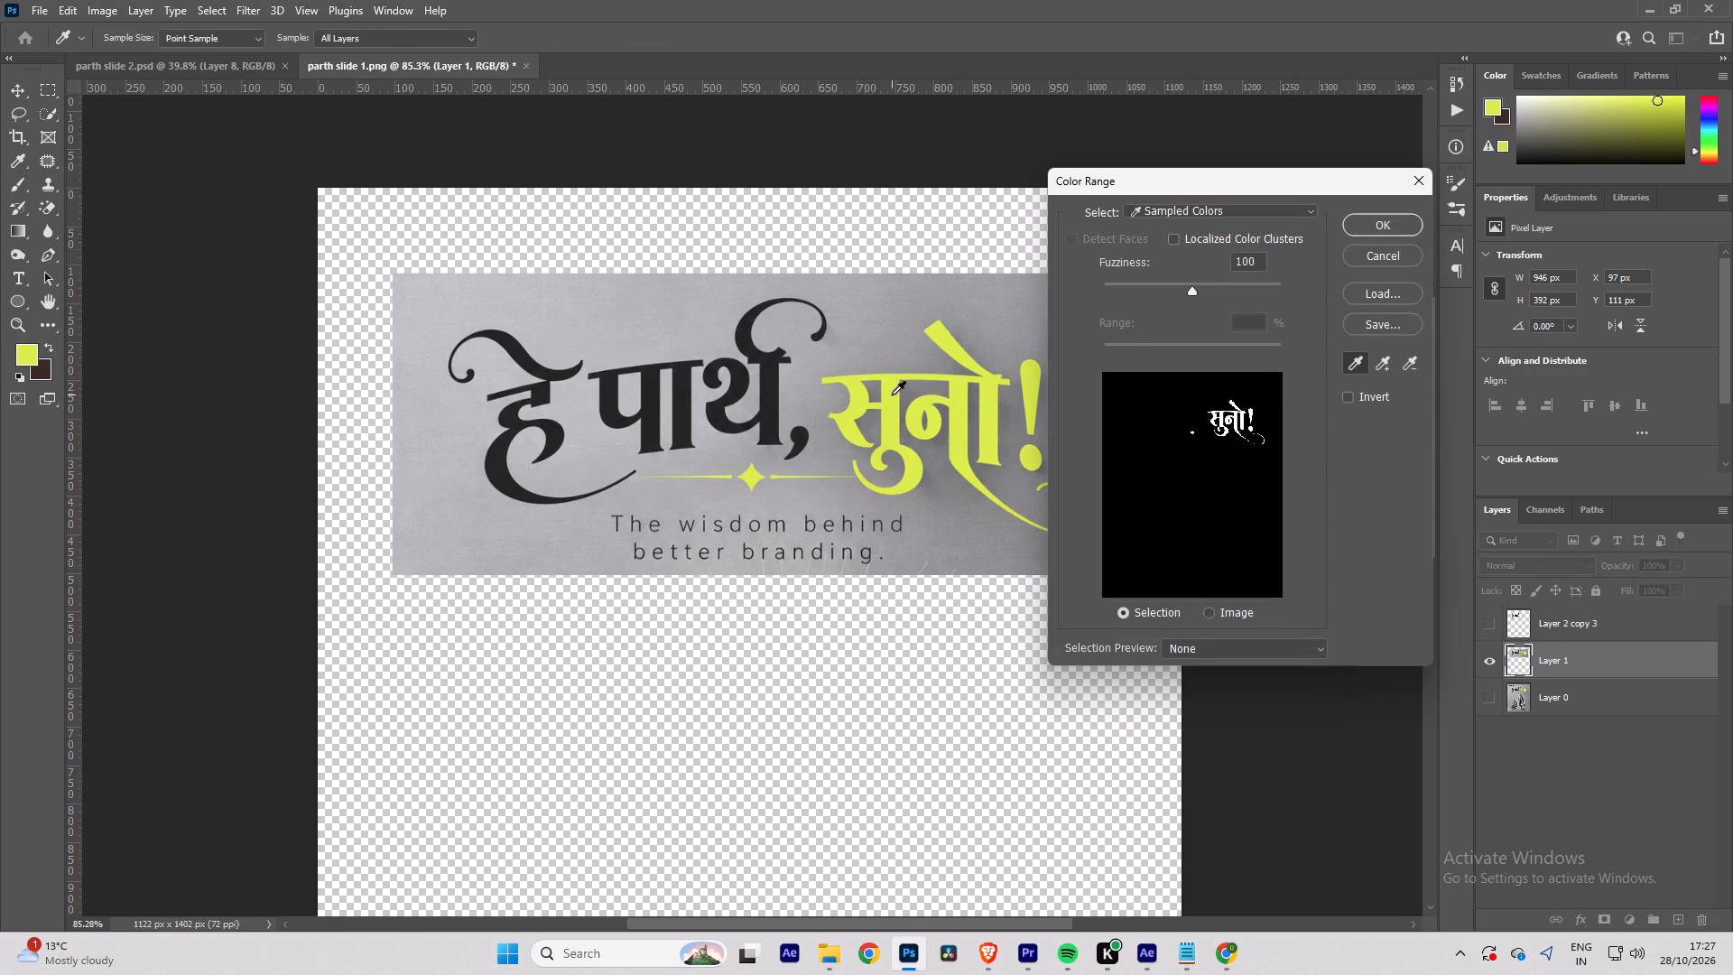
{"action": "double_click", "coordinate": [892, 395]}
{"action": "left_click", "coordinate": [1392, 226]}
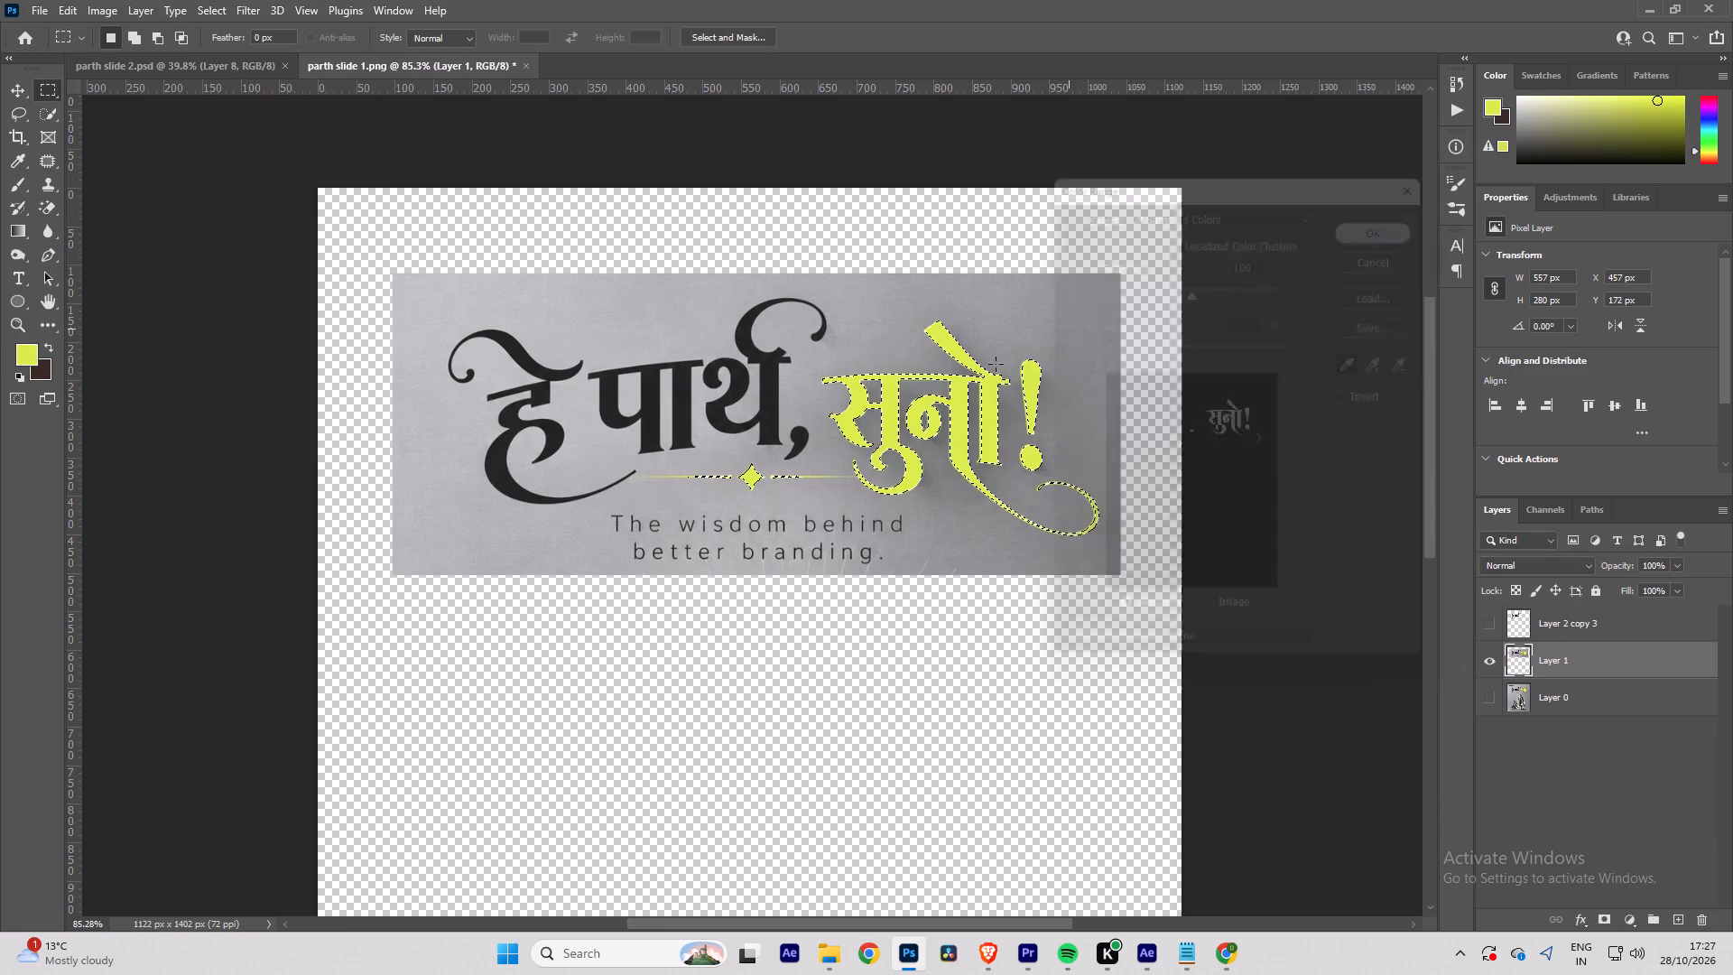
{"action": "scroll", "coordinate": [802, 464], "scroll_direction": "up", "scroll_amount": 11, "text": "alt"}
{"action": "scroll", "coordinate": [617, 478], "scroll_direction": "up", "scroll_amount": 5, "text": "alt"}
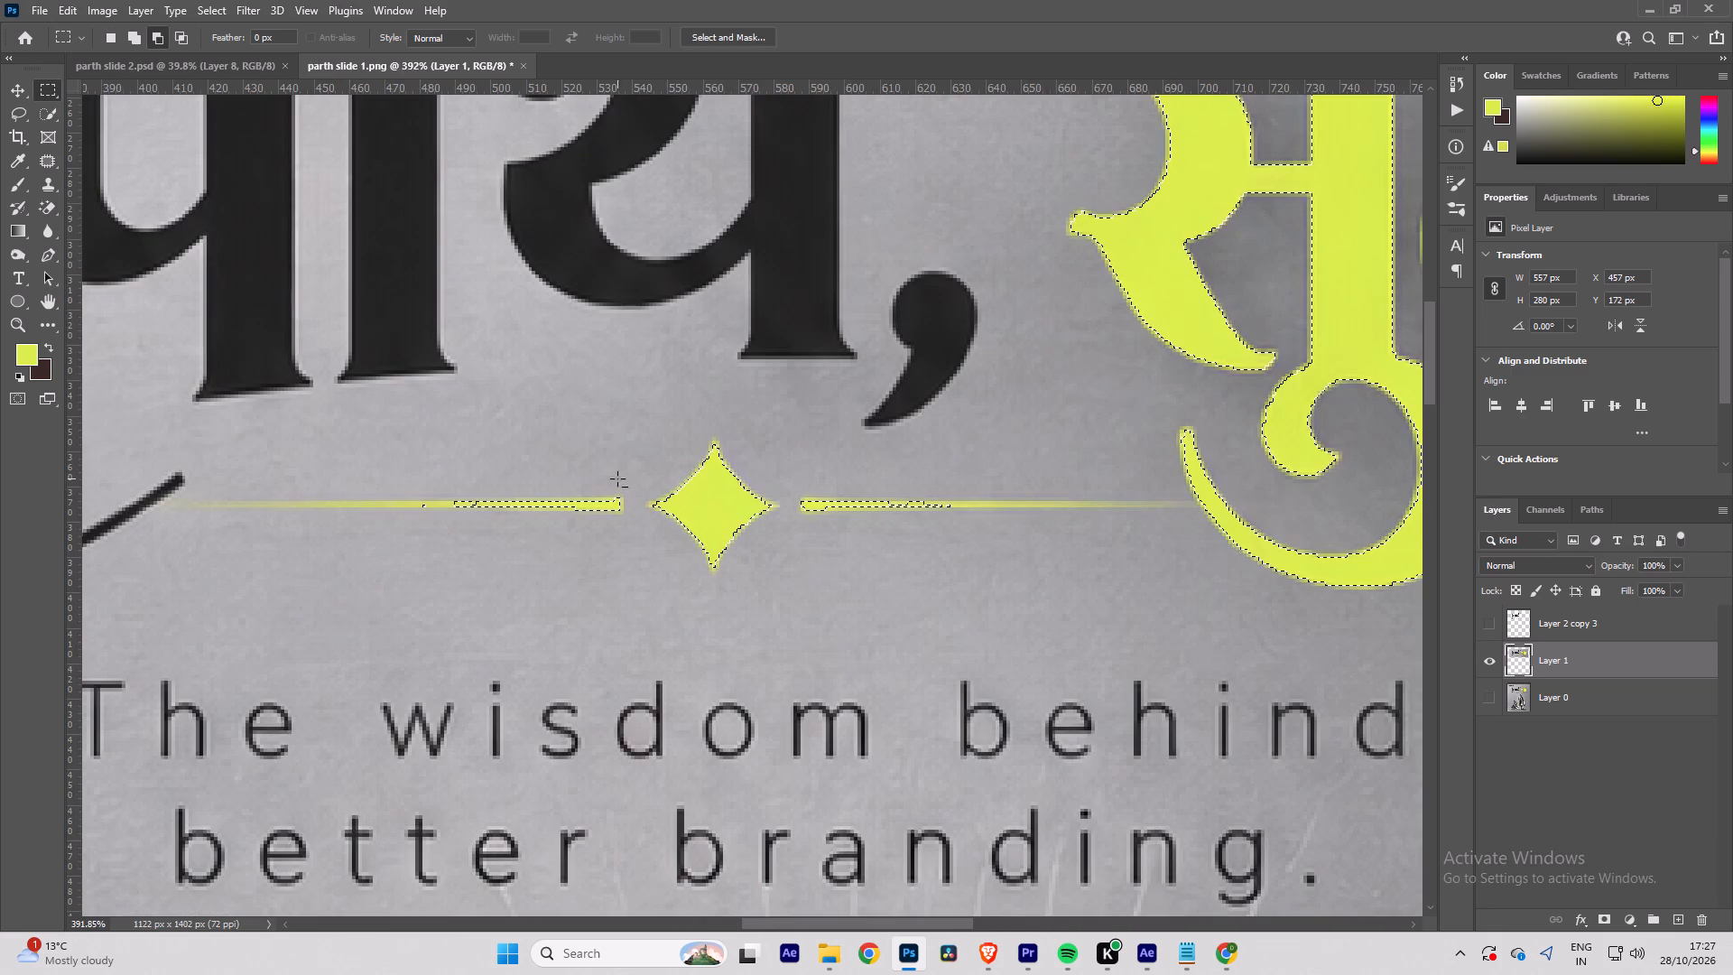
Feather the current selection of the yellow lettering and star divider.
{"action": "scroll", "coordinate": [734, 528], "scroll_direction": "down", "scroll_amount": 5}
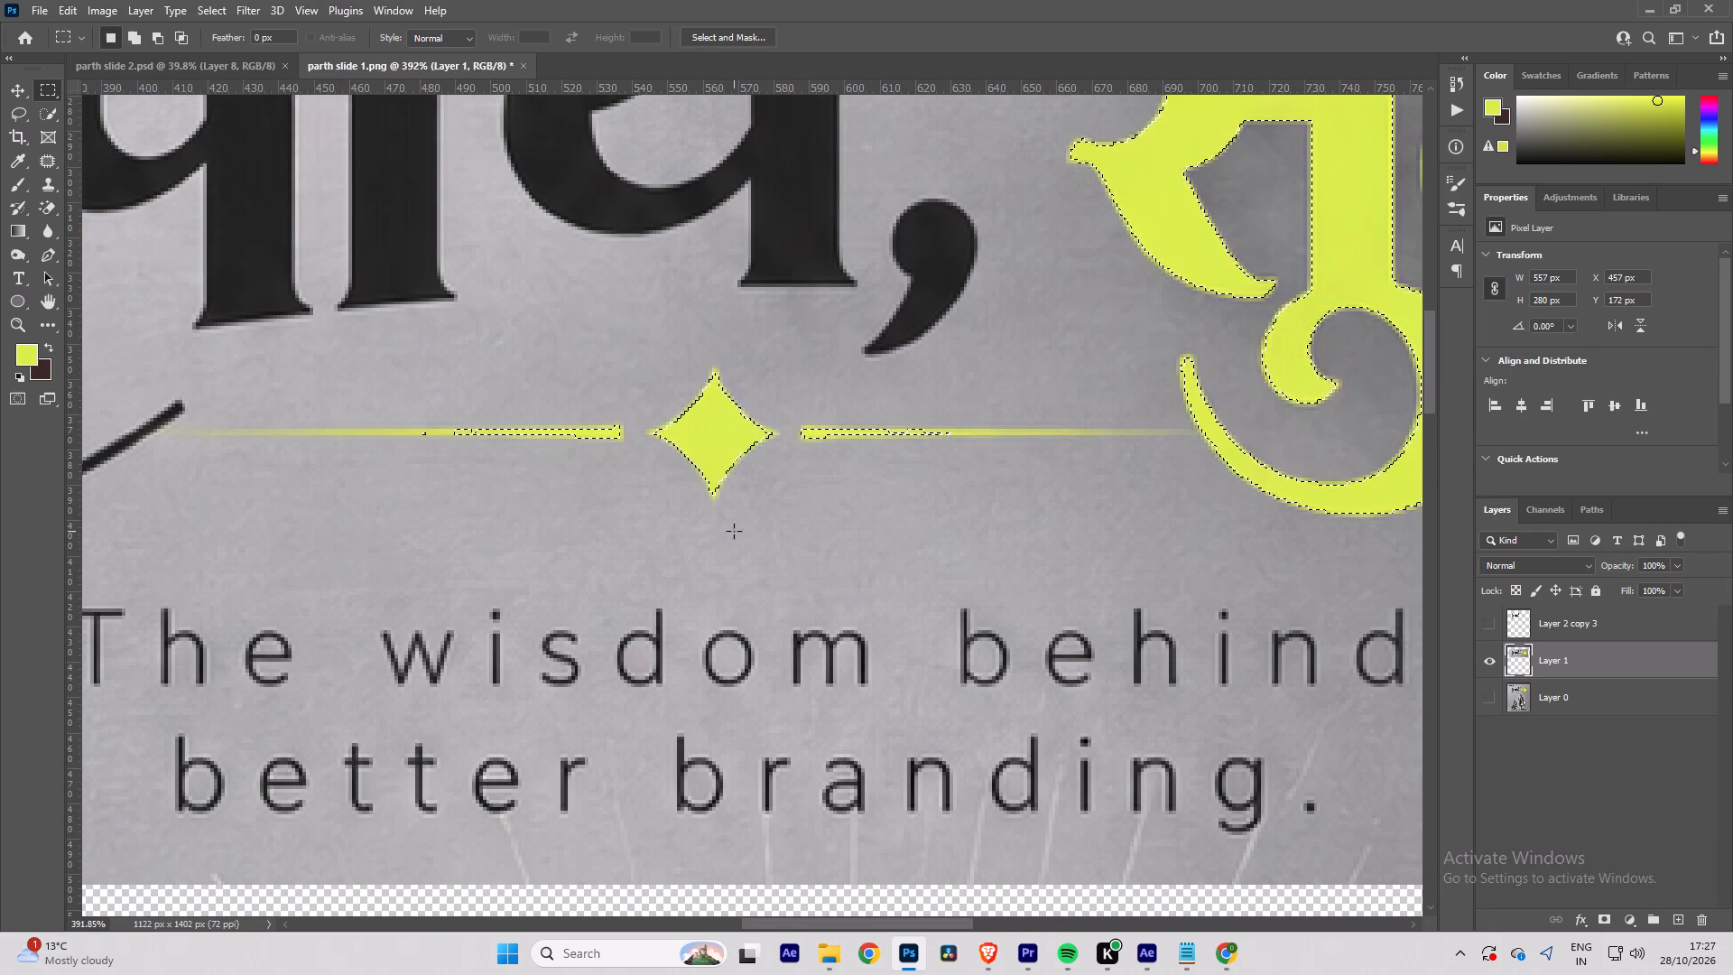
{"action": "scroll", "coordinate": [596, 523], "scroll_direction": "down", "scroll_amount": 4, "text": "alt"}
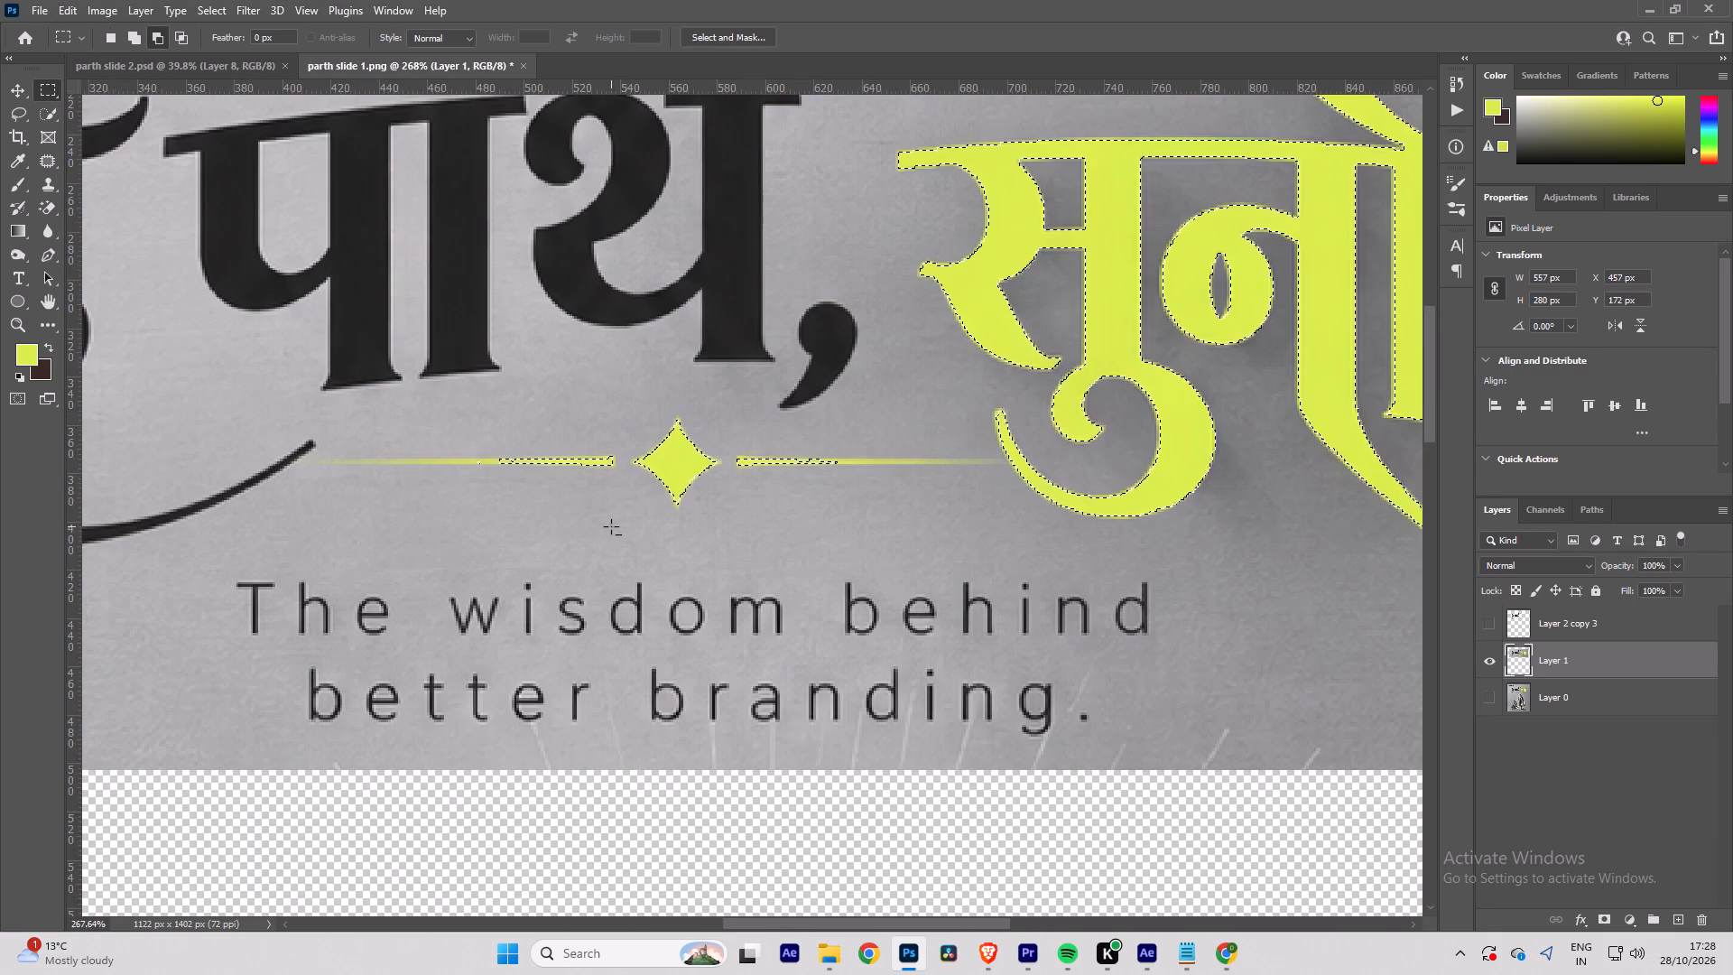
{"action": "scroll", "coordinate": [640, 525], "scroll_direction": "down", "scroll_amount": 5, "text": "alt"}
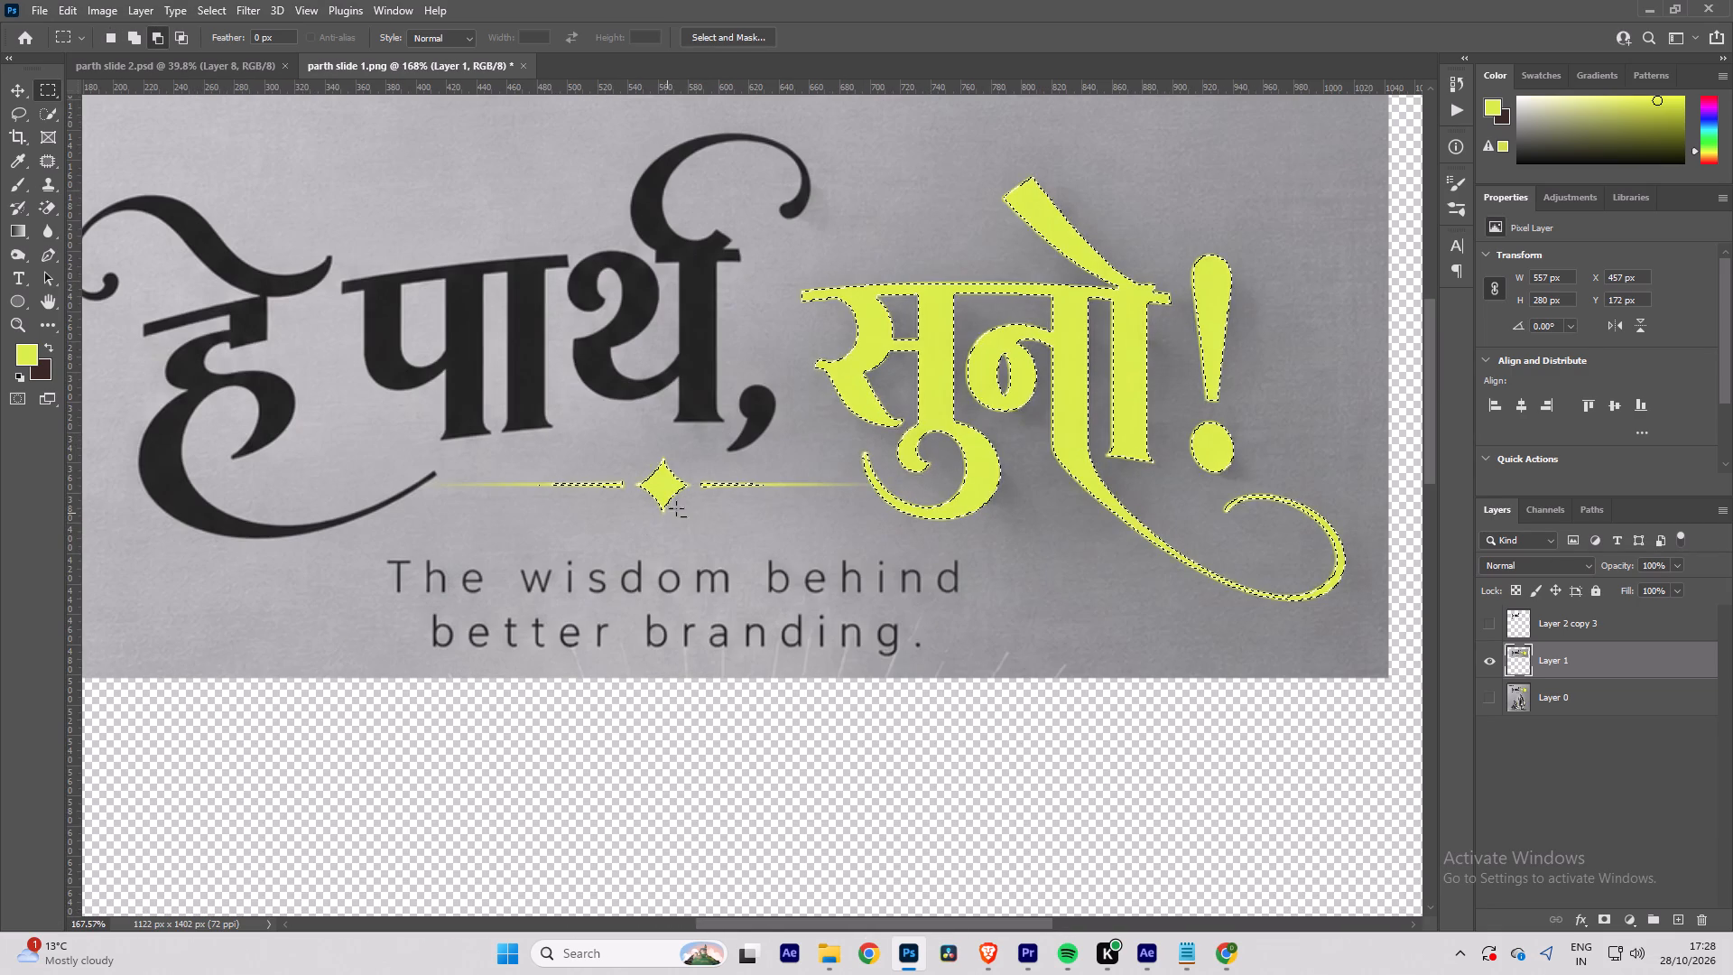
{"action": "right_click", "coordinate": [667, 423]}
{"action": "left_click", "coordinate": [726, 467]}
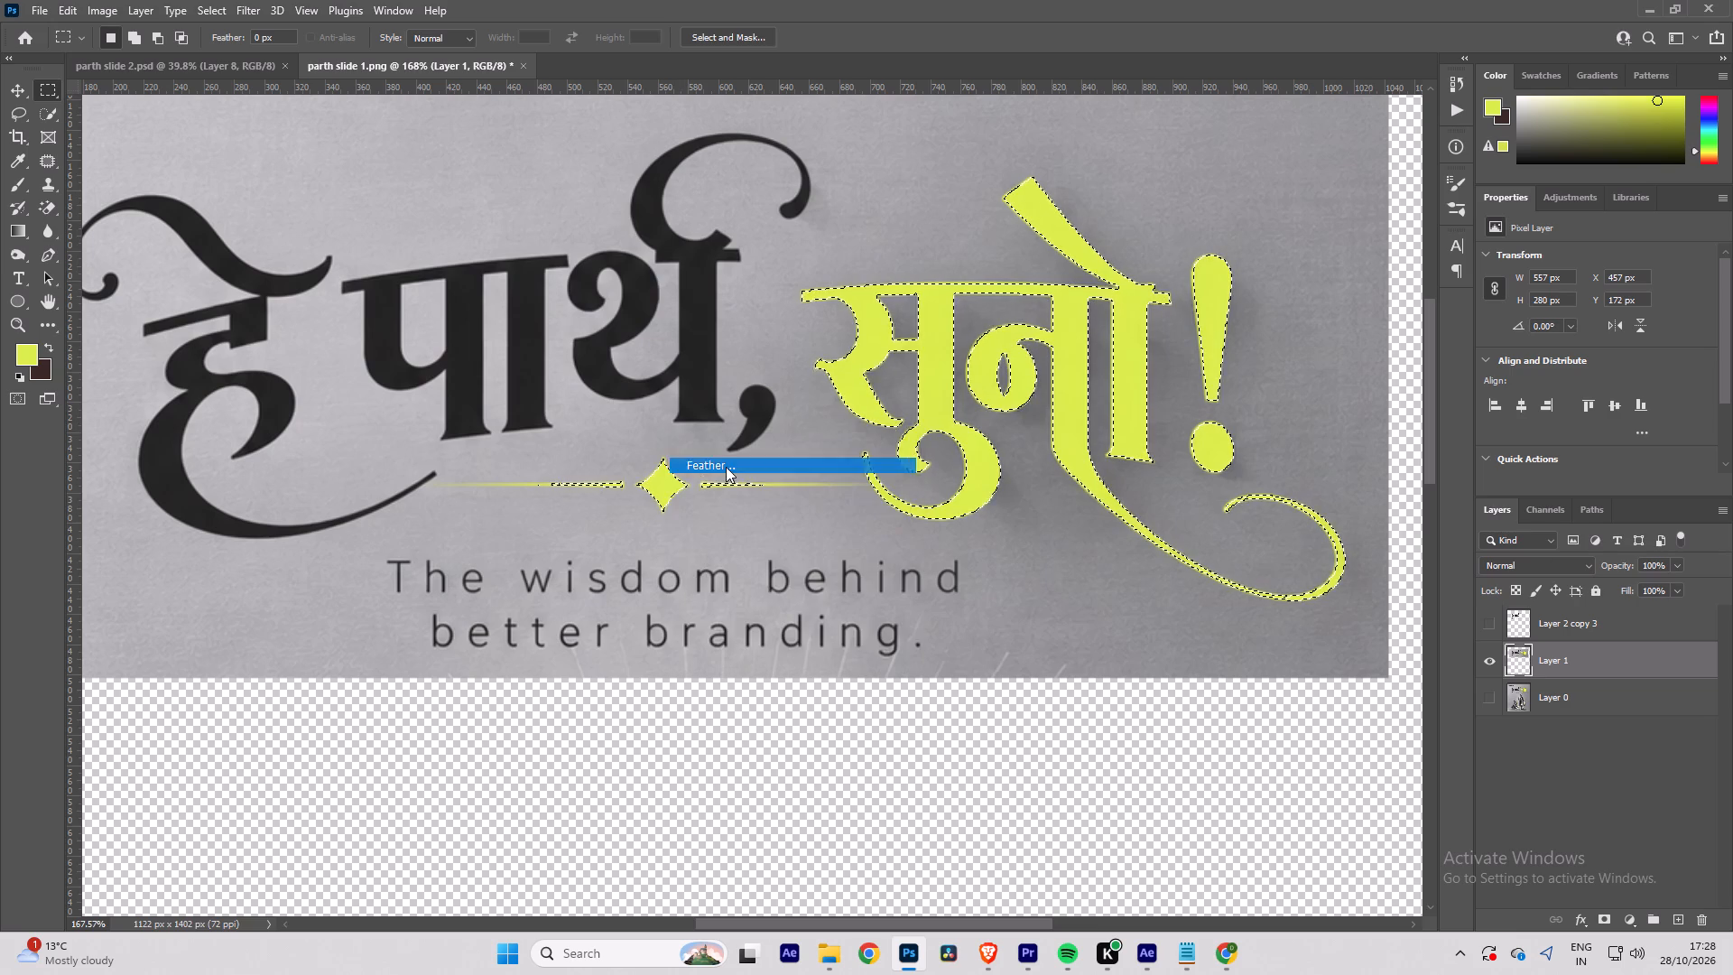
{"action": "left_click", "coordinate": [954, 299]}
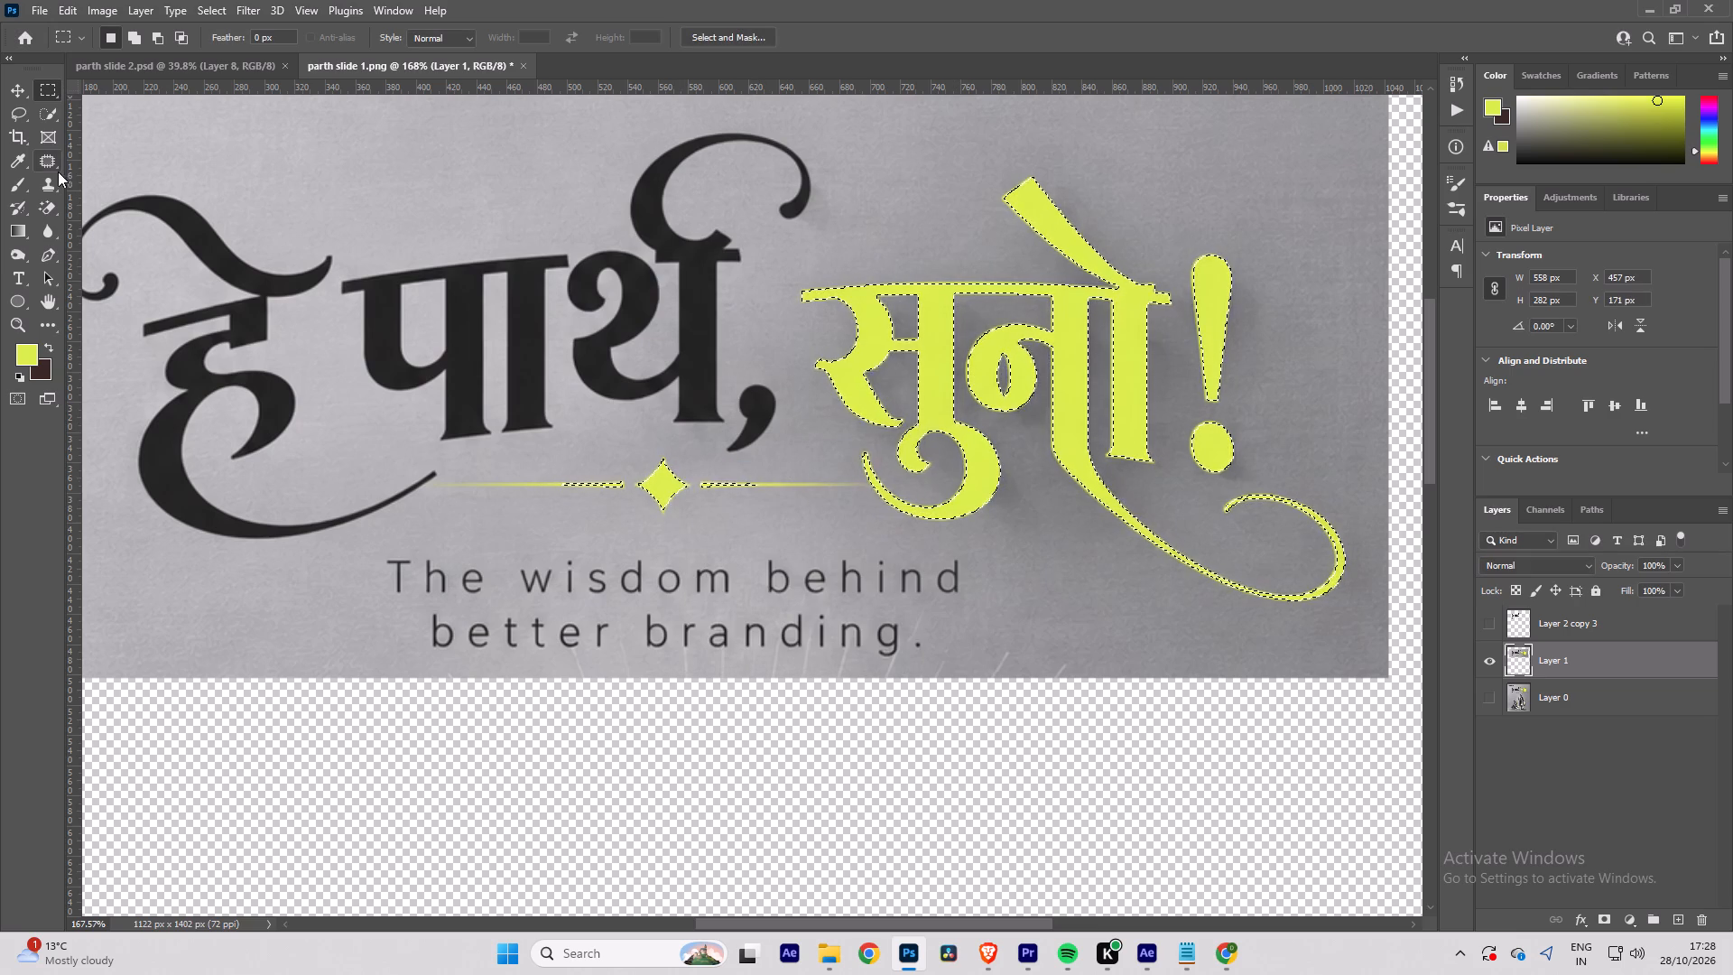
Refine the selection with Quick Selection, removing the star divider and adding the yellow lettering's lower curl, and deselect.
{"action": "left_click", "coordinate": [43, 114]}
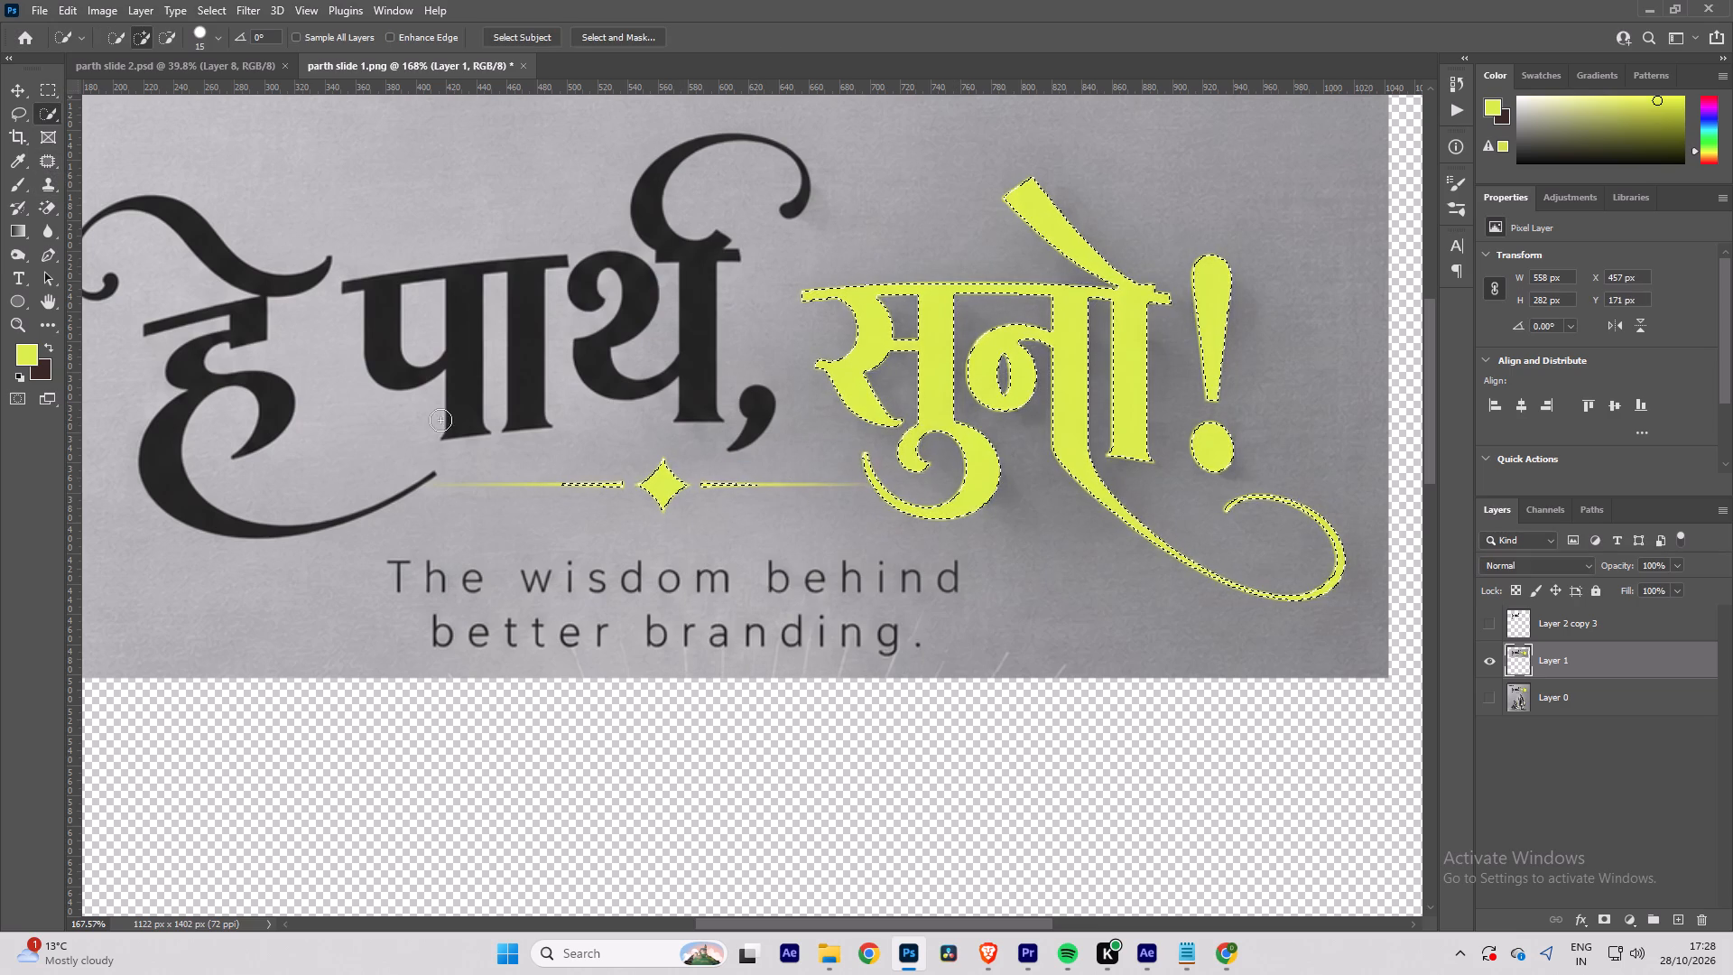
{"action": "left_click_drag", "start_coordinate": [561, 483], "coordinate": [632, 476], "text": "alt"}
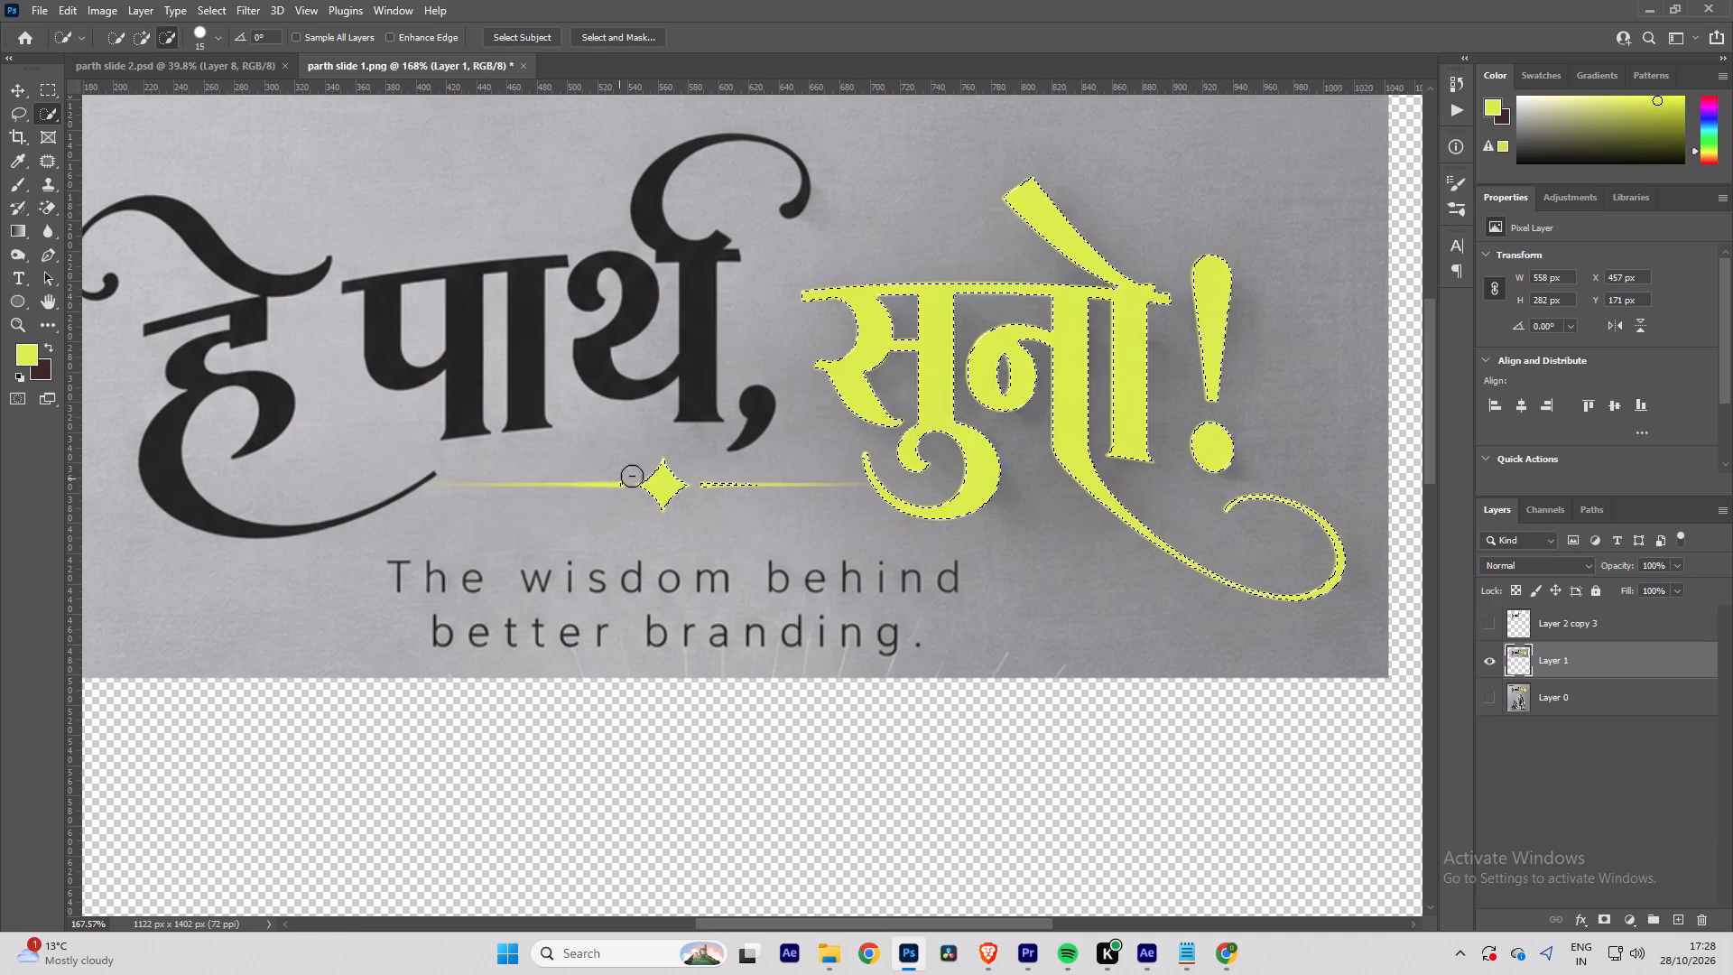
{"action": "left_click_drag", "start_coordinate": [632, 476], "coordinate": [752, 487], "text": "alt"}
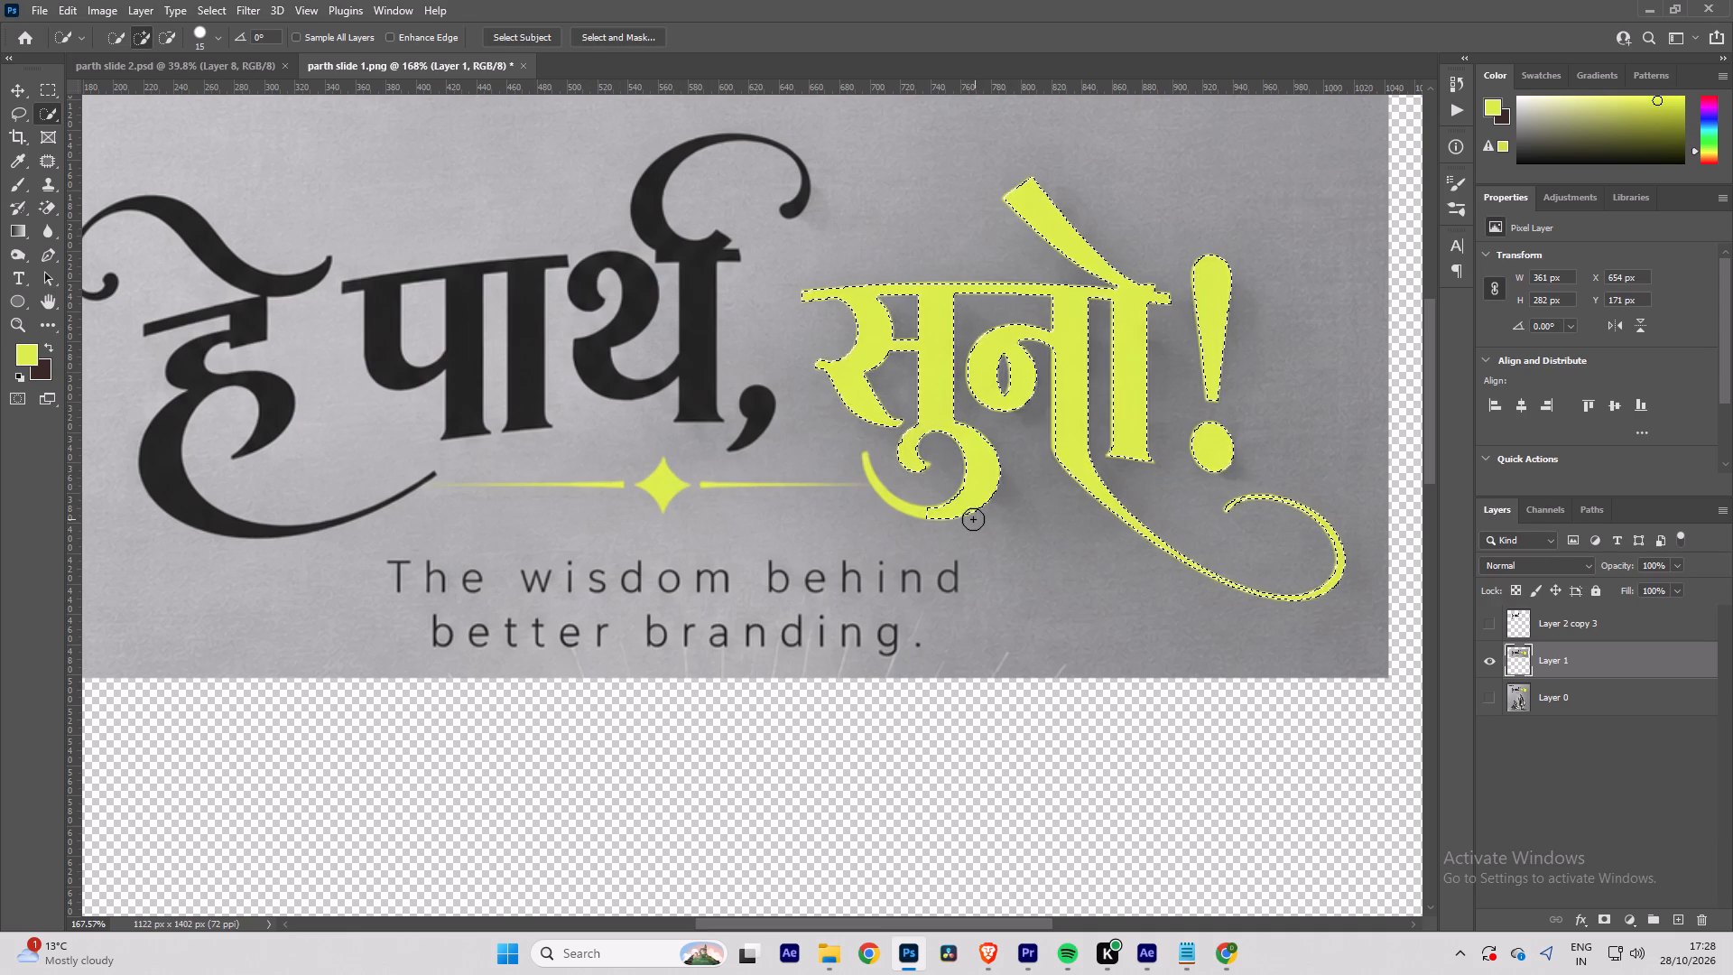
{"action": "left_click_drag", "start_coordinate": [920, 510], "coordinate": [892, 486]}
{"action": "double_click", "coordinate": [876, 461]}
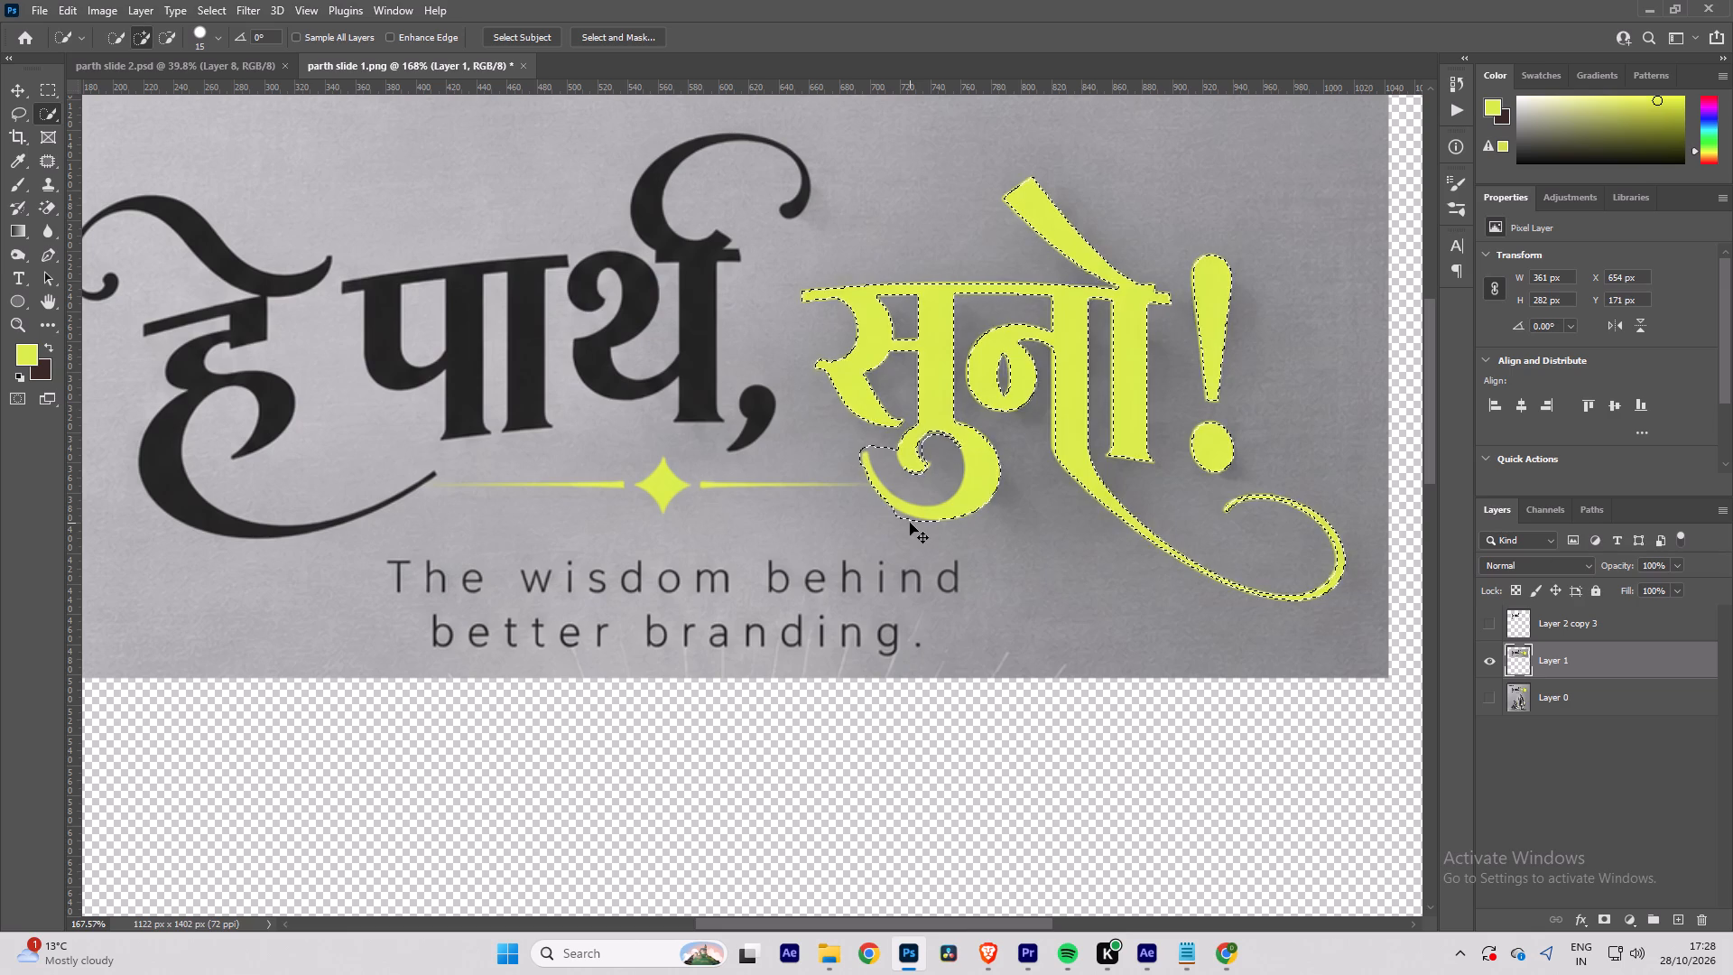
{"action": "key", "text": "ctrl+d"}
Erase the main grey background around the title and tagline on Layer 1 with the Magic Eraser at tolerance 32.
{"action": "scroll", "coordinate": [911, 533], "scroll_direction": "down", "scroll_amount": 10, "text": "alt"}
{"action": "scroll", "coordinate": [903, 533], "scroll_direction": "up", "scroll_amount": 3, "text": "alt"}
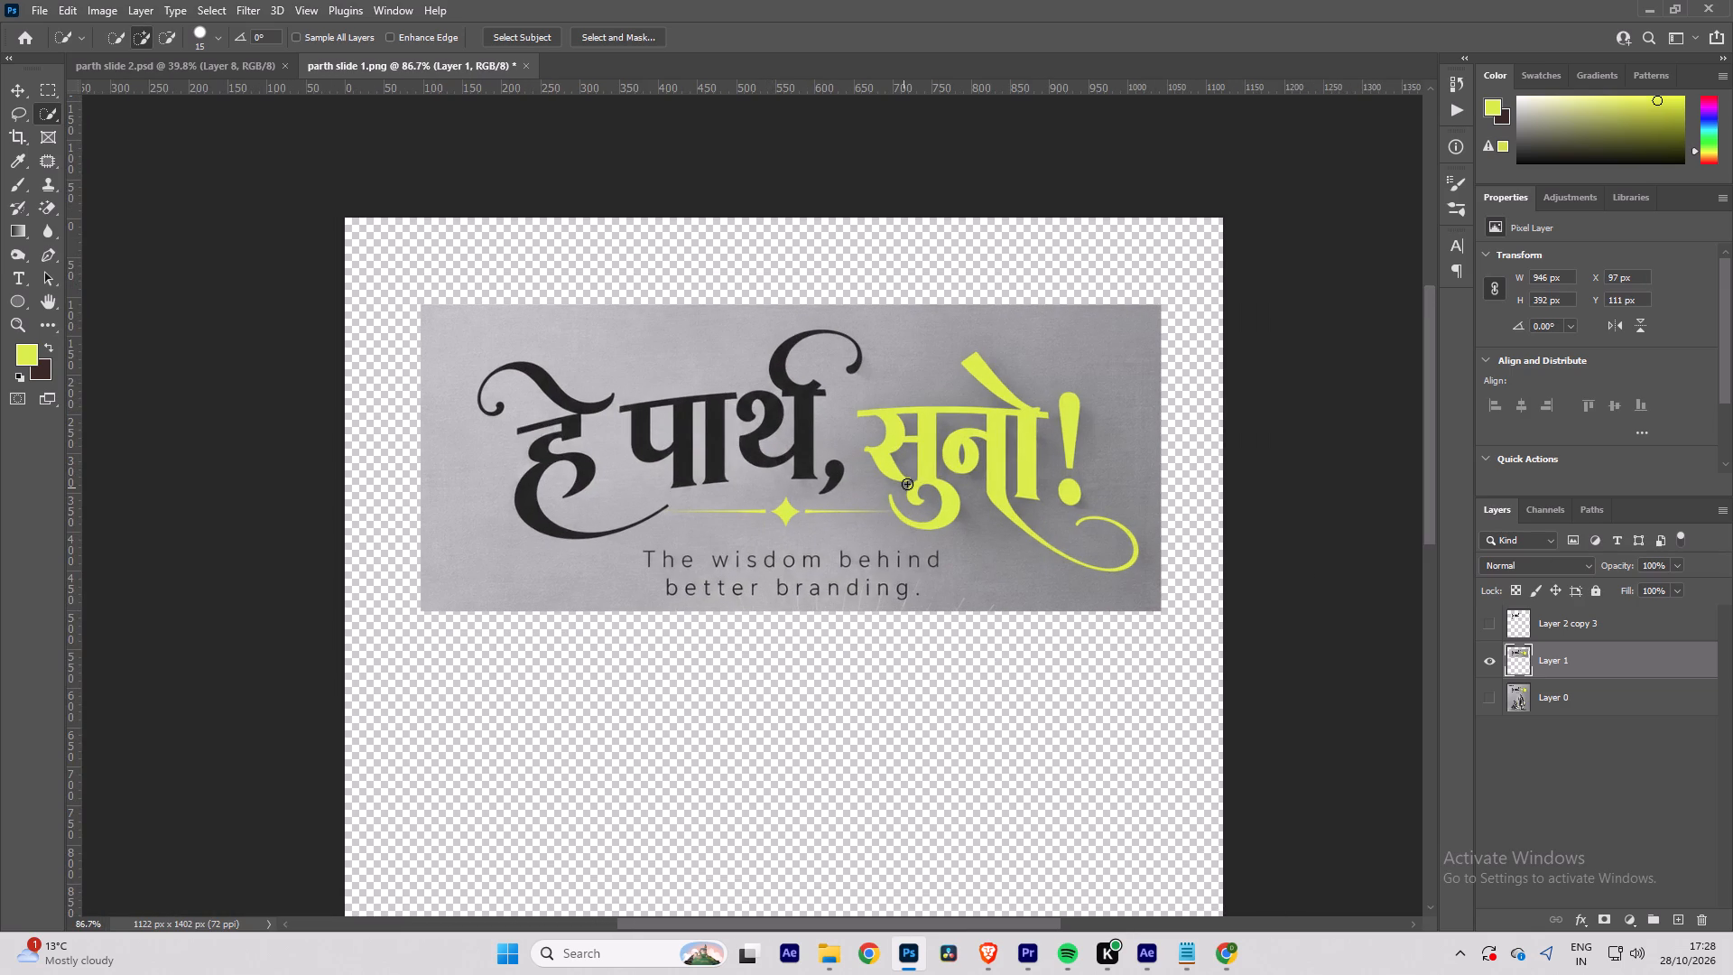
{"action": "left_click", "coordinate": [50, 204]}
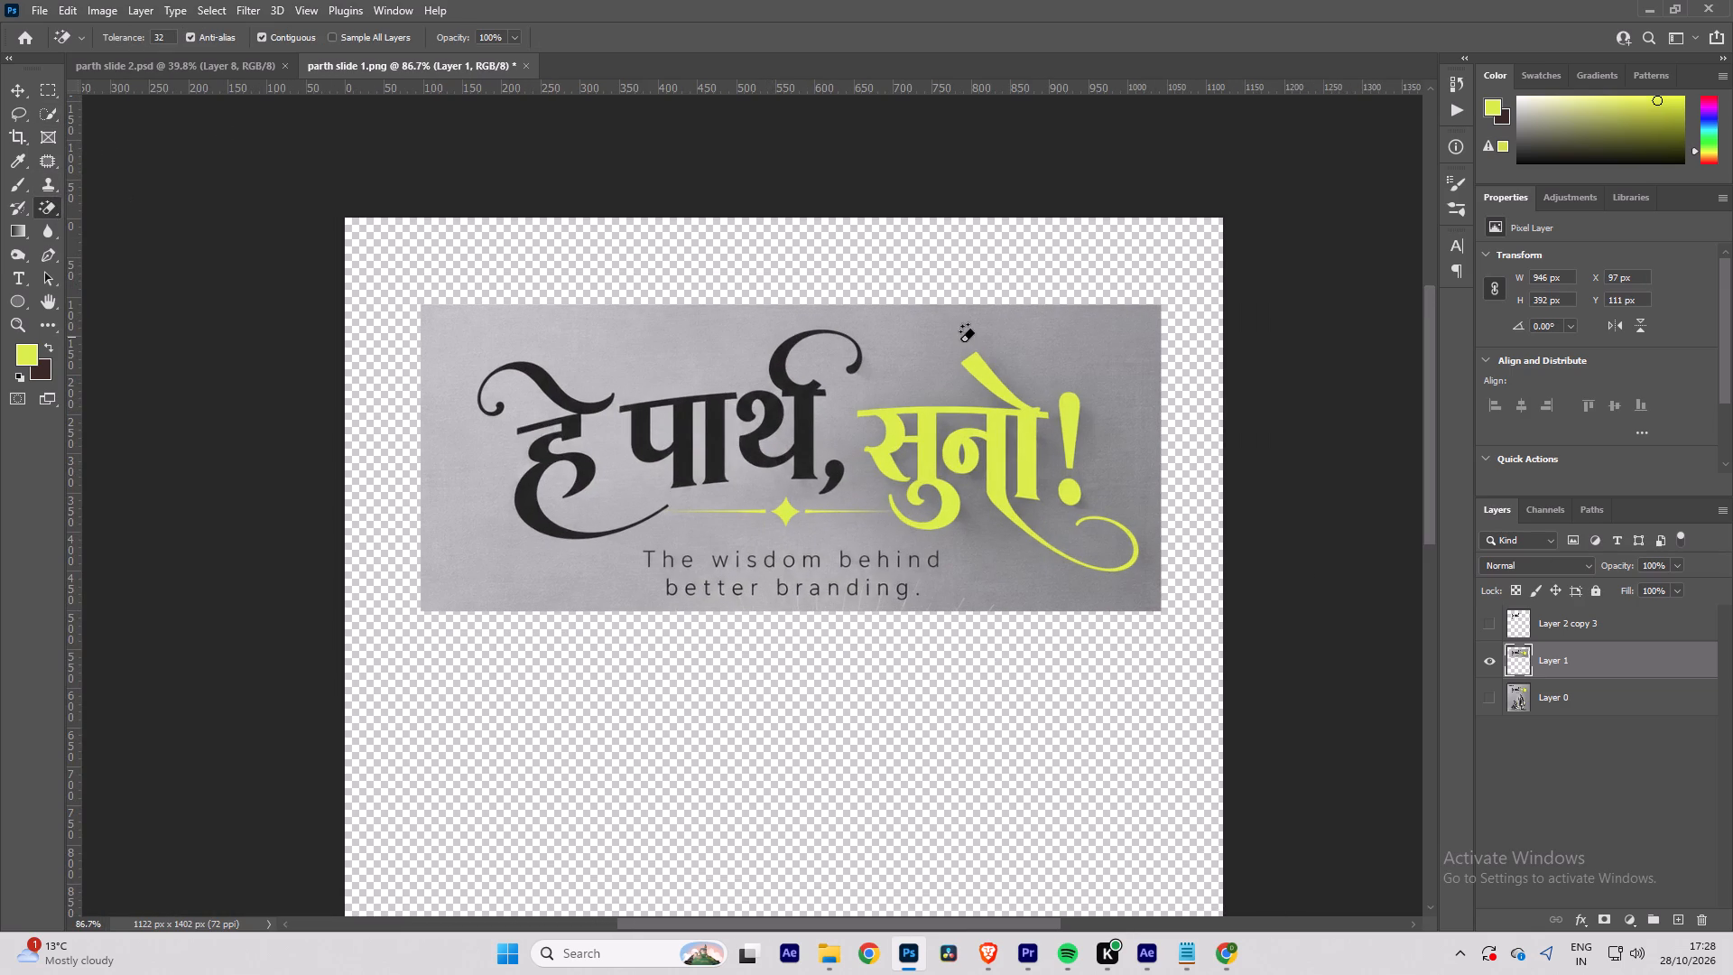
{"action": "left_click", "coordinate": [933, 338]}
{"action": "scroll", "coordinate": [726, 478], "scroll_direction": "up", "scroll_amount": 4, "text": "alt"}
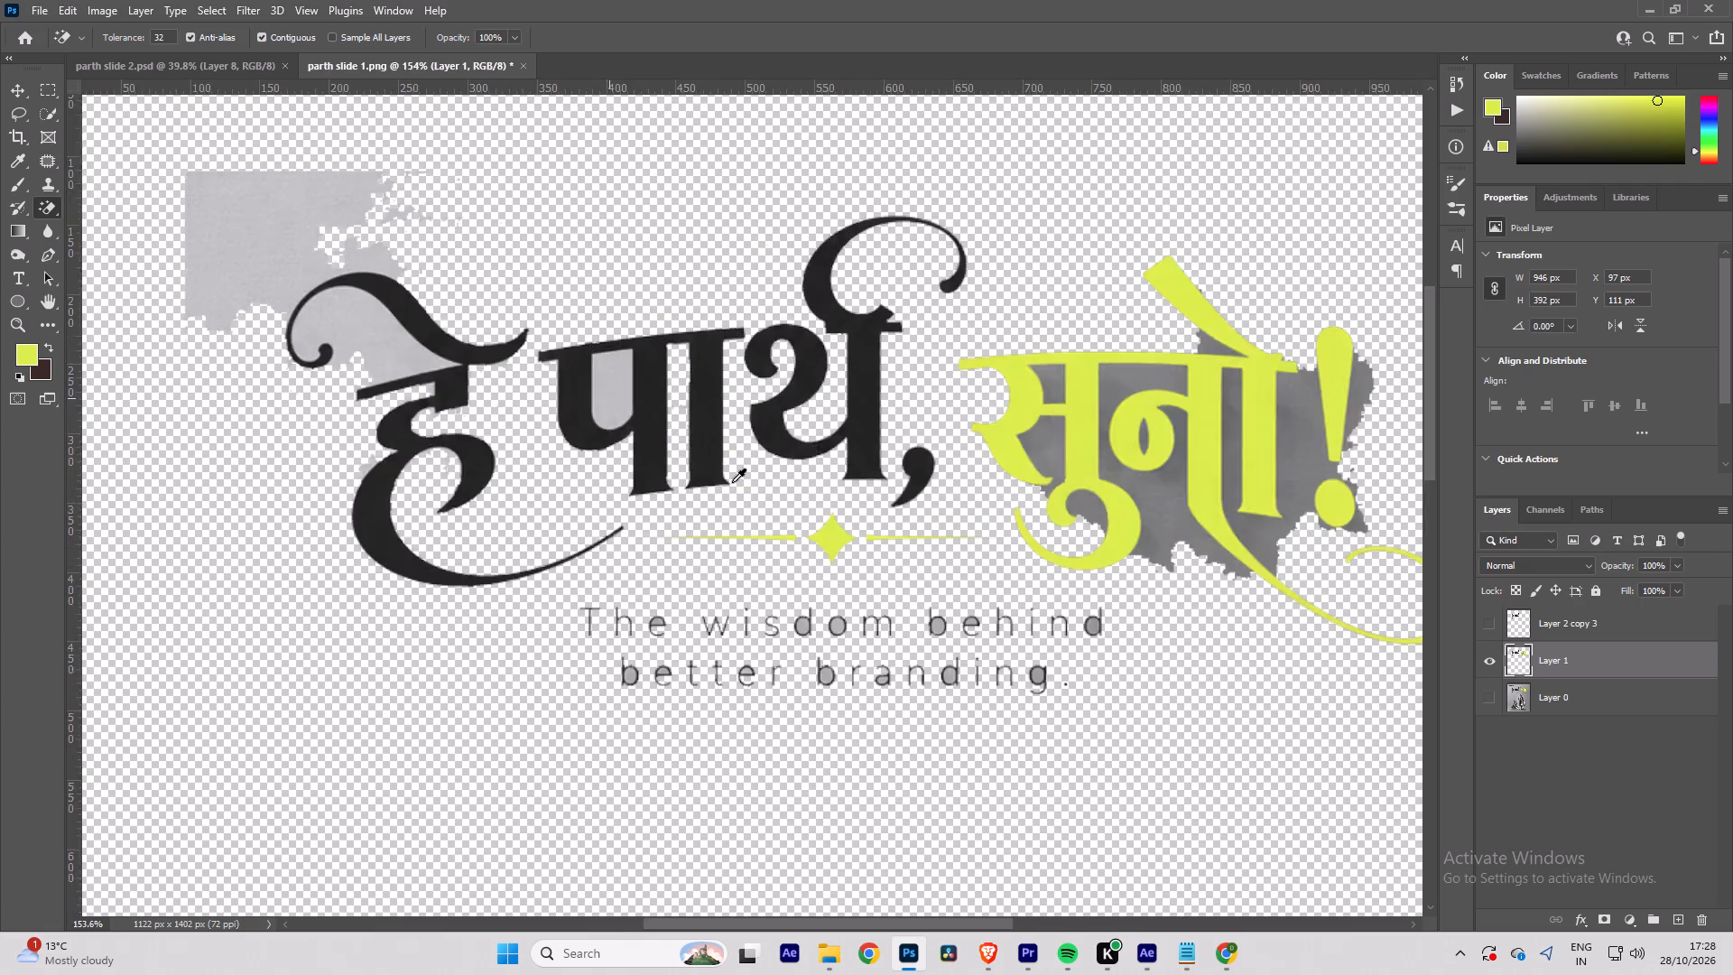
{"action": "scroll", "coordinate": [732, 482], "scroll_direction": "up", "scroll_amount": 8, "text": "alt"}
{"action": "scroll", "coordinate": [747, 505], "scroll_direction": "down", "scroll_amount": 12, "text": "alt"}
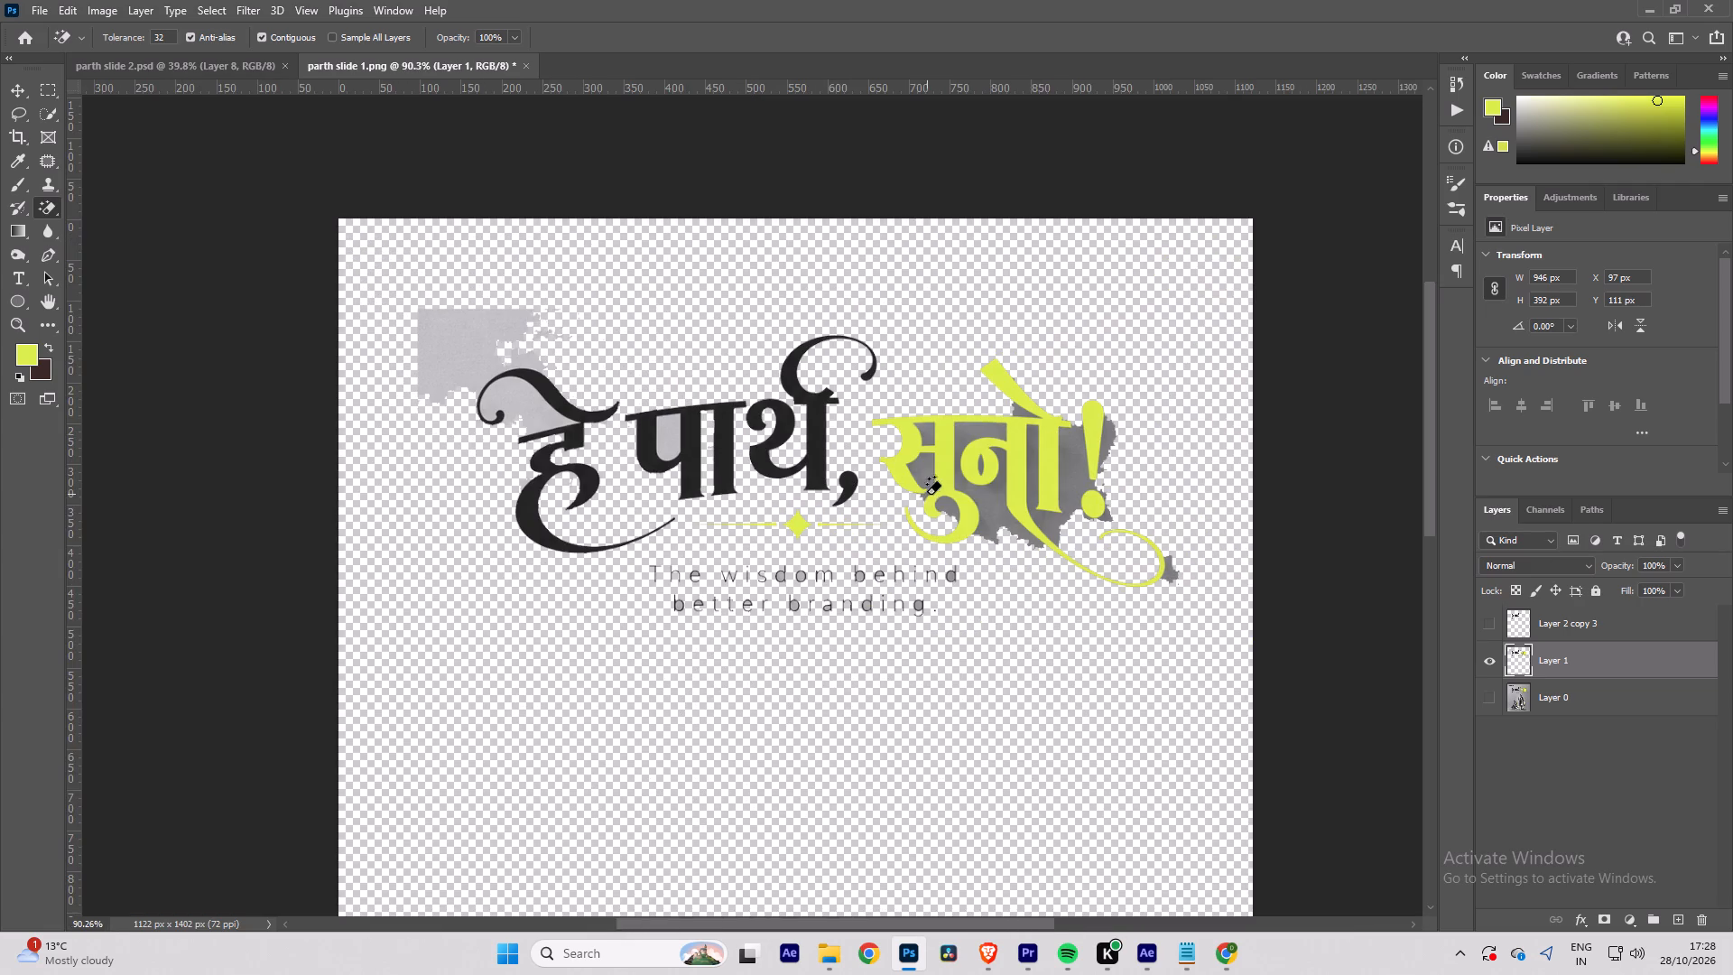
Erase the leftover grey patches around the yellow lettering, its exclamation mark and swash, and around the dark title letters.
{"action": "left_click", "coordinate": [991, 501]}
{"action": "left_click", "coordinate": [1067, 468]}
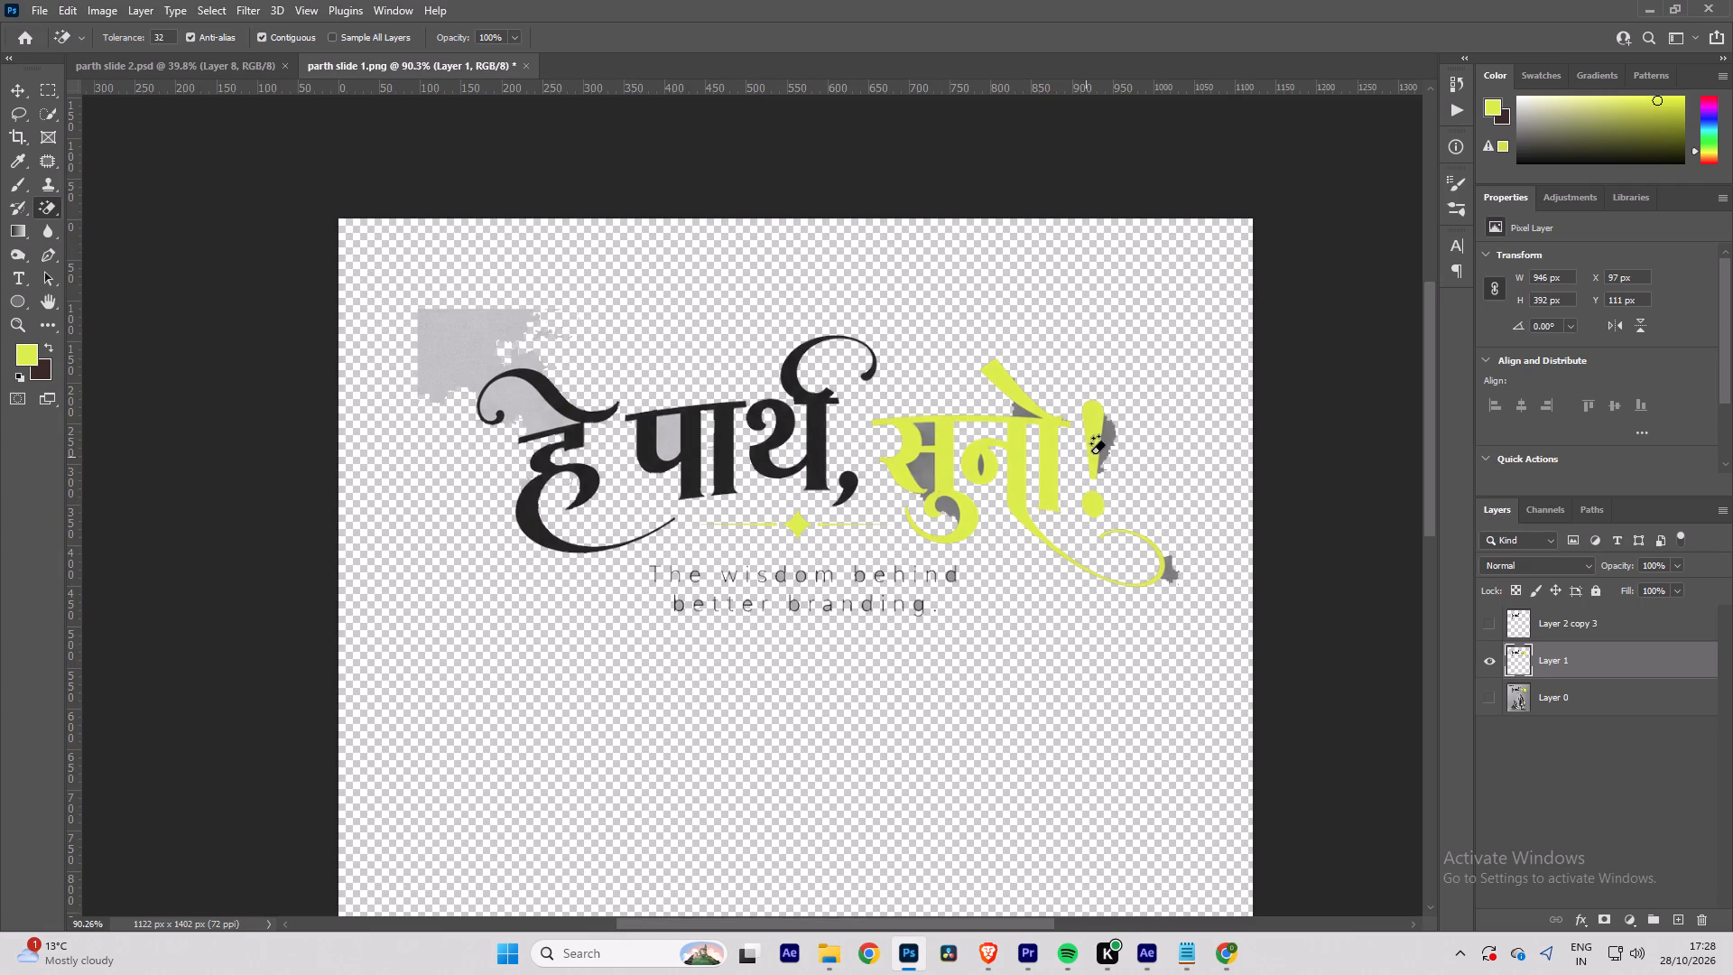
{"action": "left_click", "coordinate": [1107, 441]}
{"action": "left_click", "coordinate": [1168, 577]}
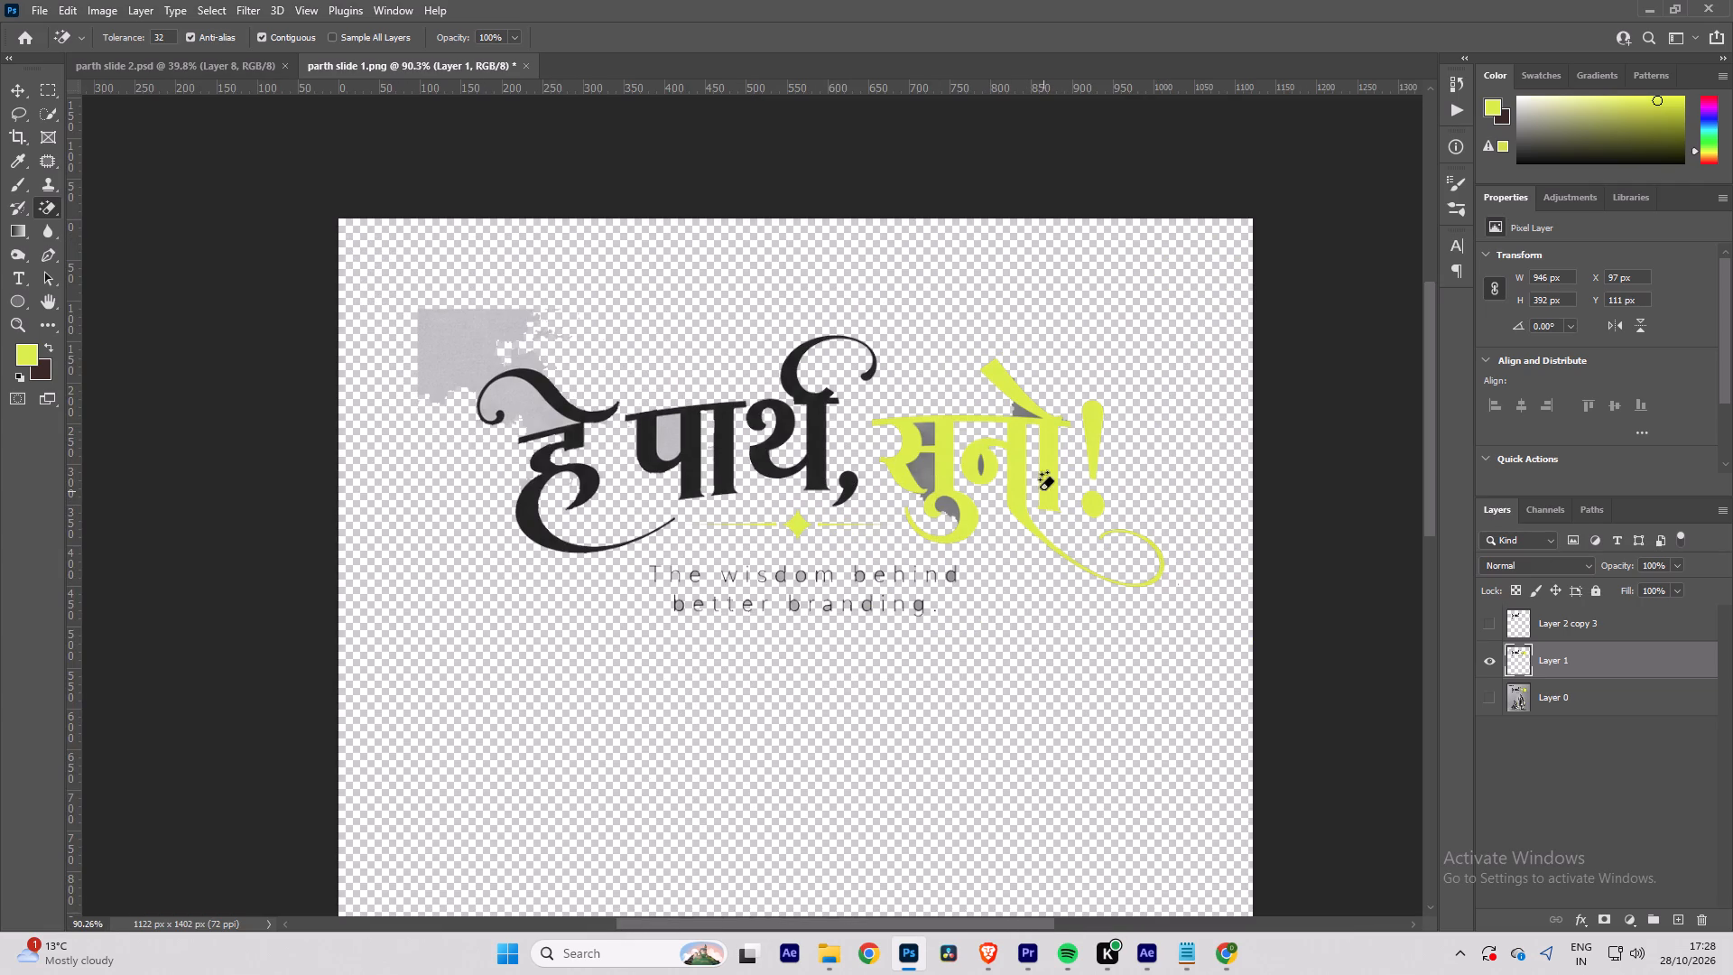
{"action": "left_click", "coordinate": [924, 471]}
{"action": "left_click", "coordinate": [927, 437]}
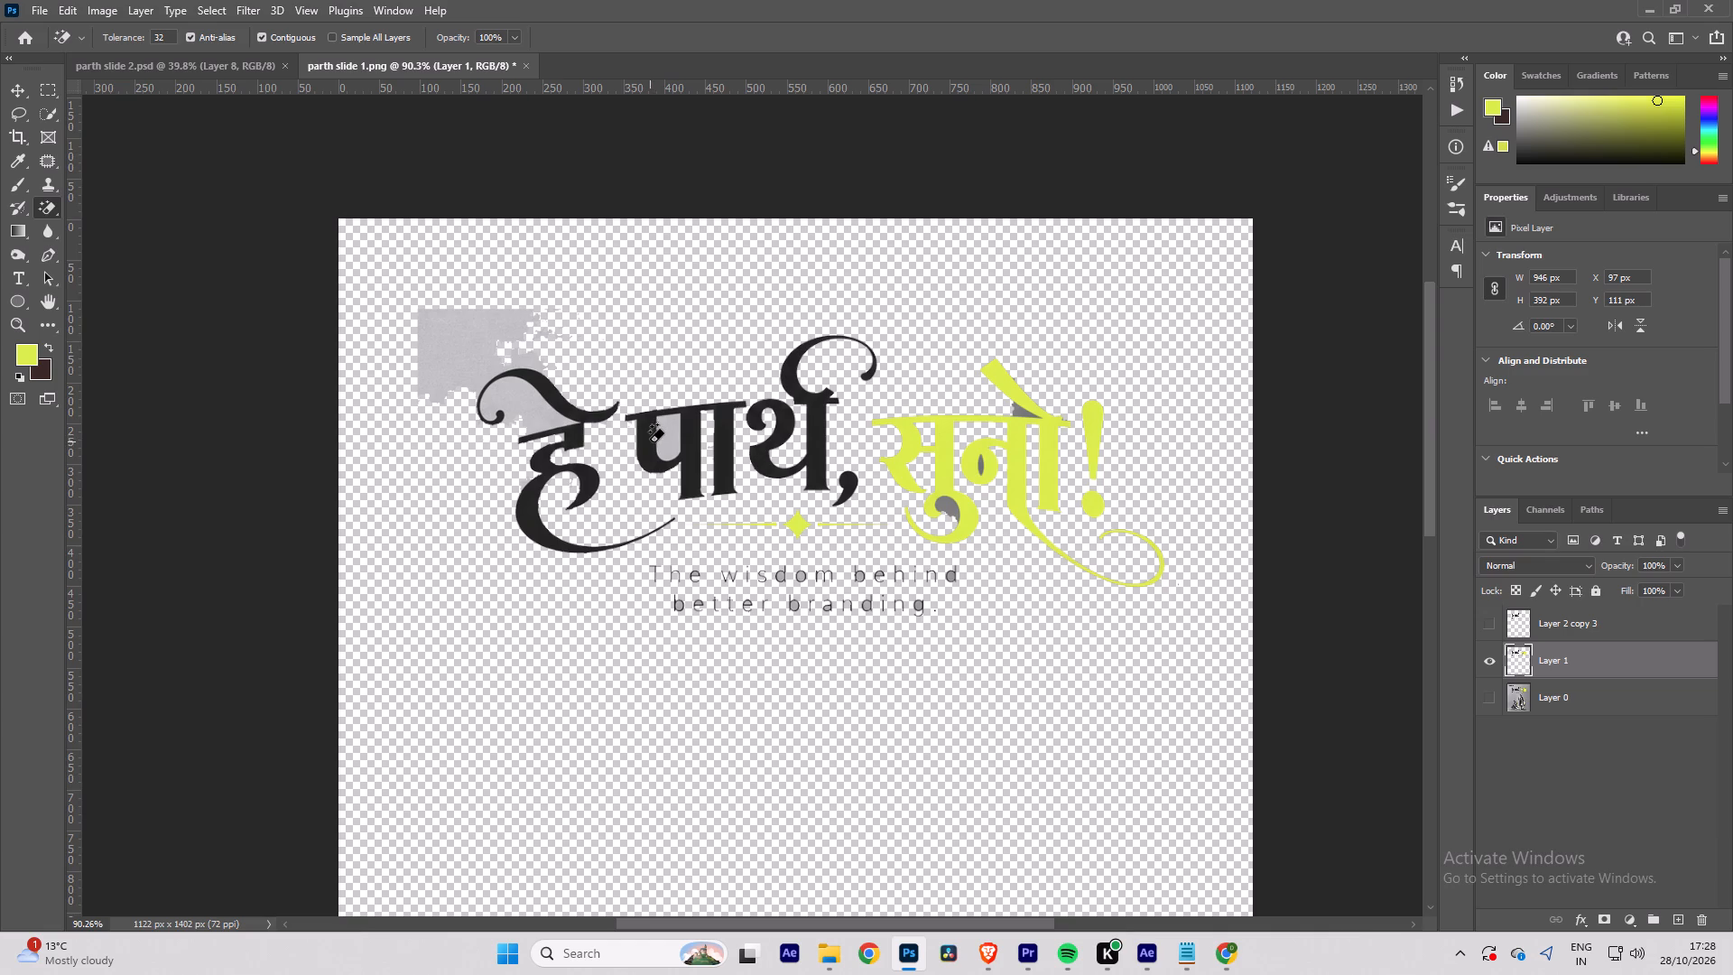
{"action": "left_click", "coordinate": [666, 438]}
{"action": "left_click", "coordinate": [522, 408]}
{"action": "left_click", "coordinate": [477, 320]}
{"action": "left_click", "coordinate": [527, 337]}
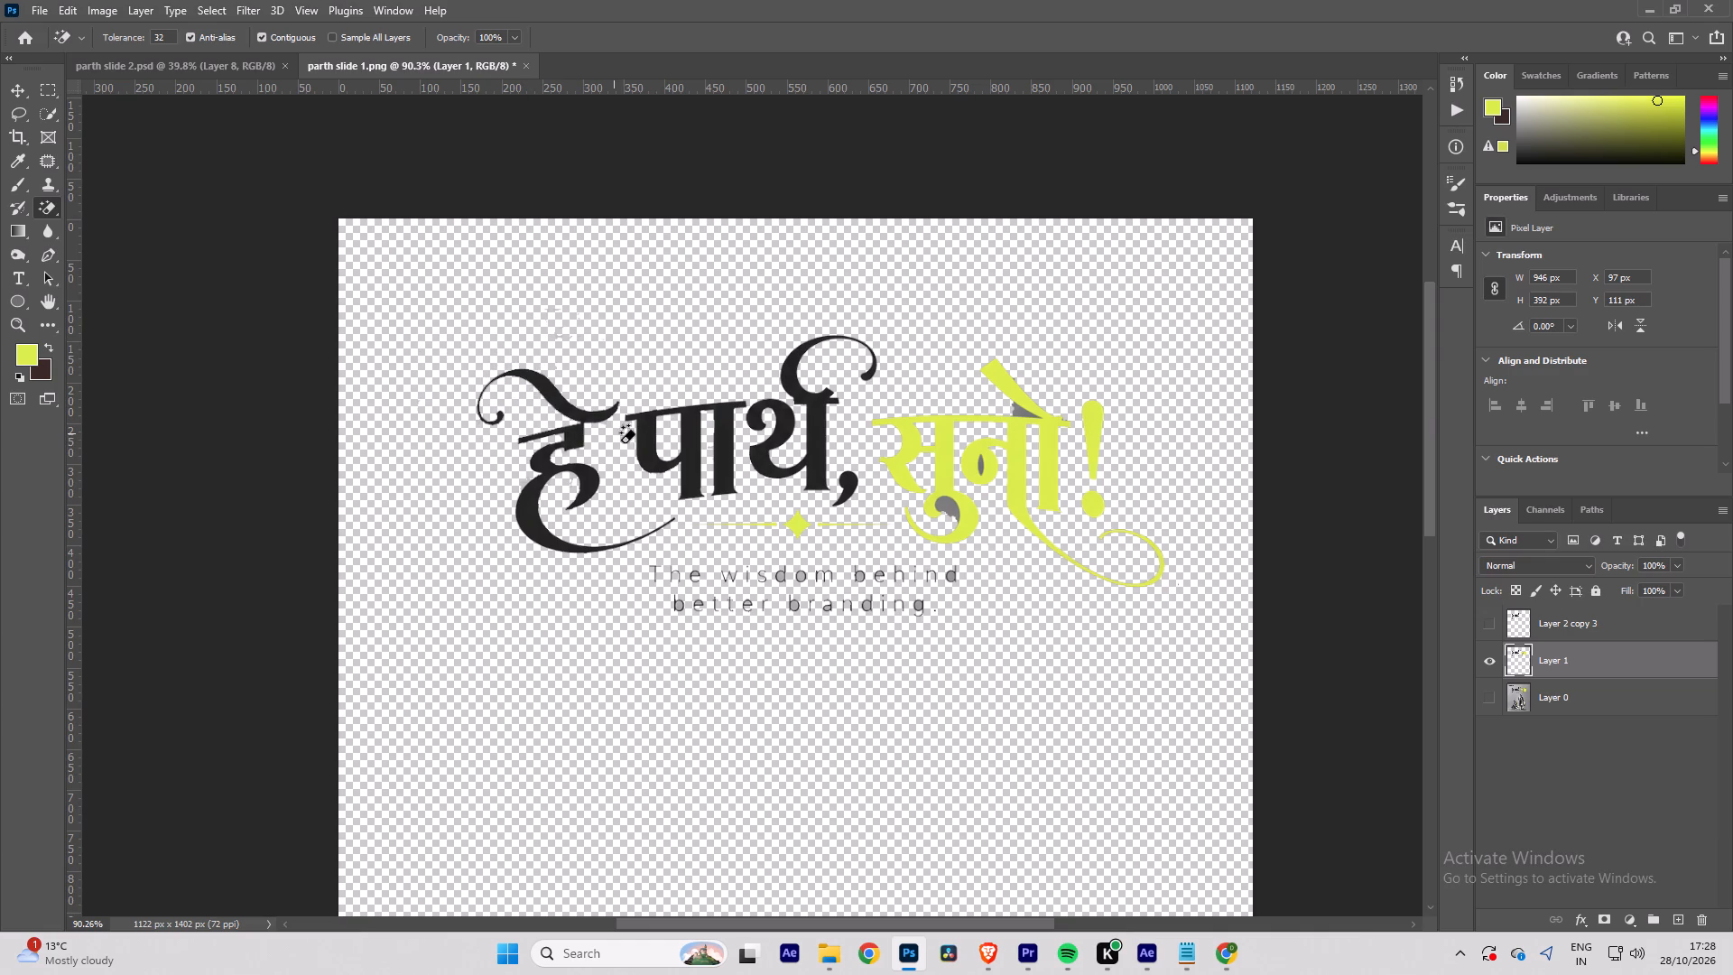
Erase the grey pockets enclosed in the yellow lettering's curl, inner loop and top stroke, plus the specks beside that stroke.
{"action": "scroll", "coordinate": [859, 471], "scroll_direction": "up", "scroll_amount": 9, "text": "alt"}
{"action": "left_click", "coordinate": [1012, 539]}
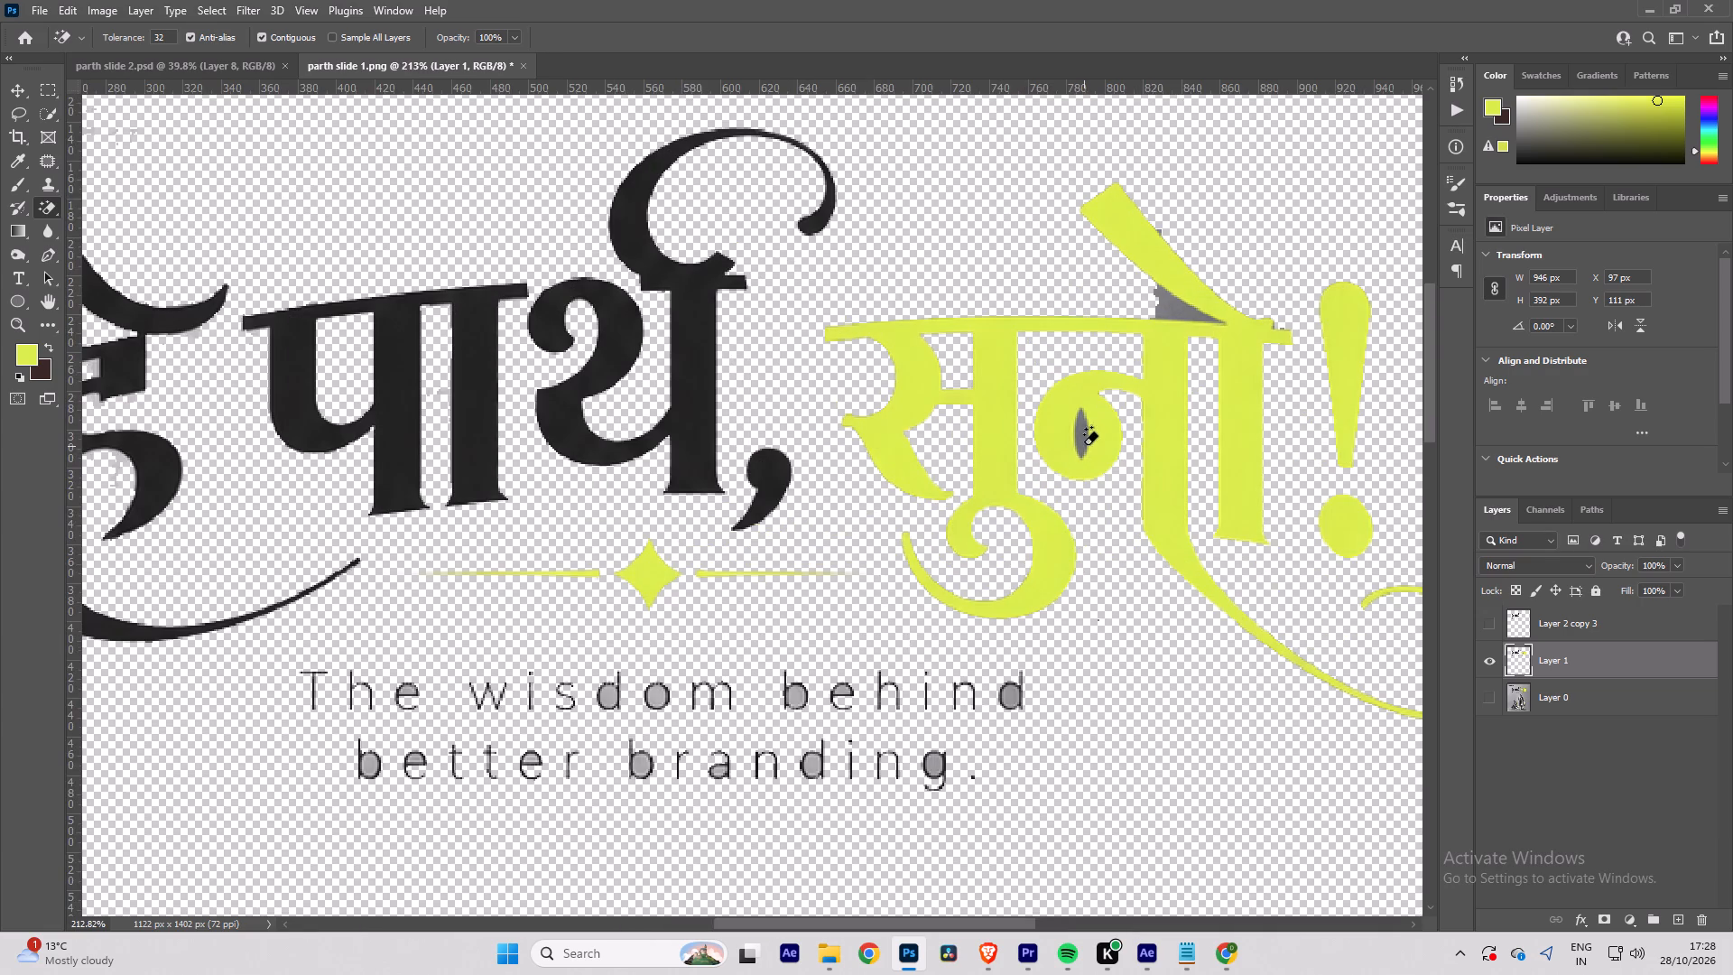
{"action": "left_click", "coordinate": [1084, 441]}
{"action": "left_click", "coordinate": [1163, 303]}
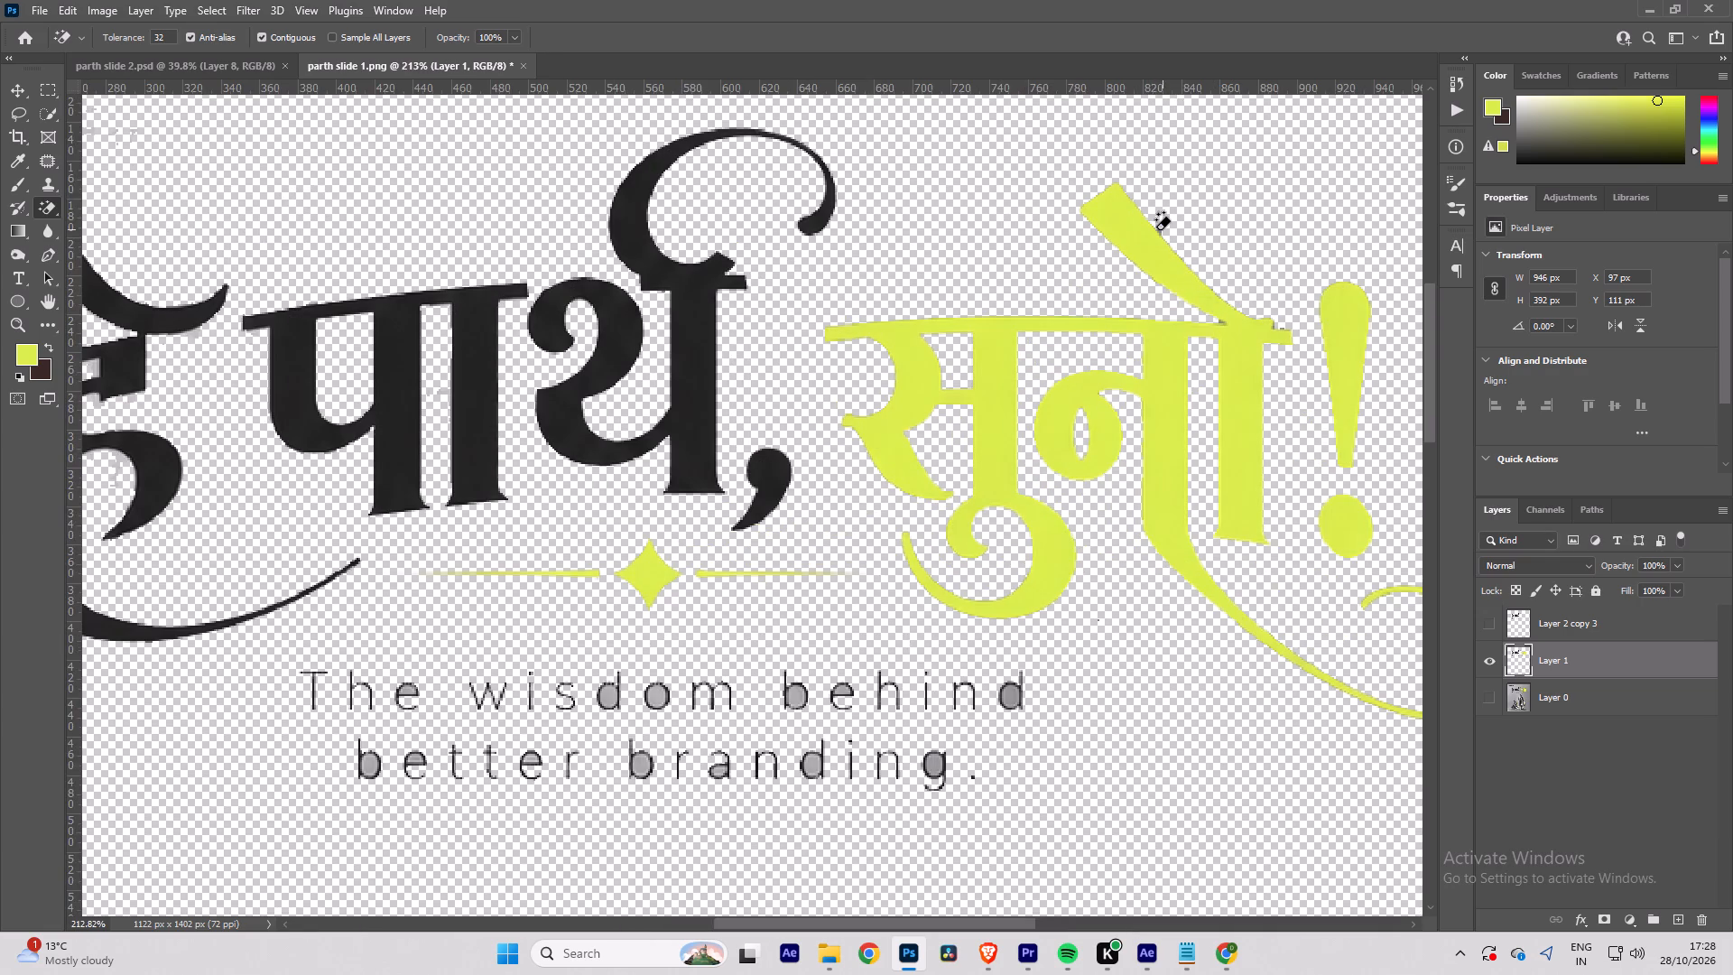
{"action": "left_click", "coordinate": [1156, 229]}
{"action": "left_click", "coordinate": [1220, 322]}
{"action": "left_click", "coordinate": [1161, 236]}
Lasso the yellow lettering and star divider, copy them to a new layer, and hide Layer 1.
{"action": "scroll", "coordinate": [656, 655], "scroll_direction": "down", "scroll_amount": 10, "text": "alt"}
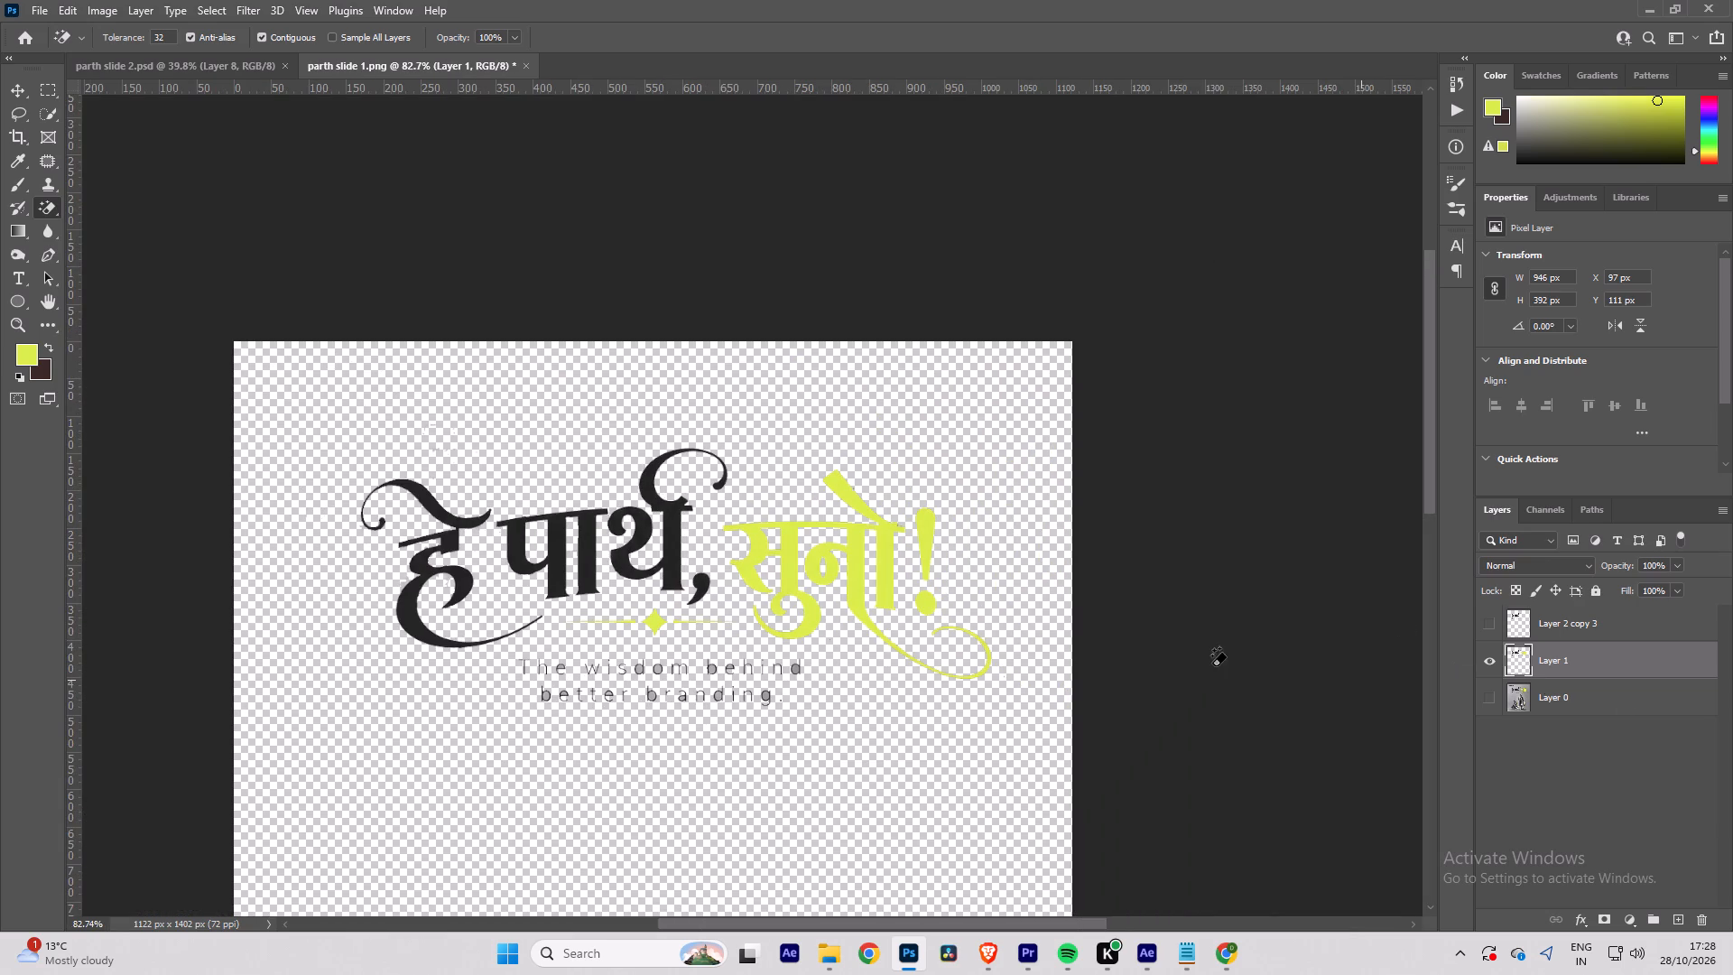
{"action": "left_click", "coordinate": [20, 88]}
{"action": "scroll", "coordinate": [608, 643], "scroll_direction": "up", "scroll_amount": 7, "text": "alt"}
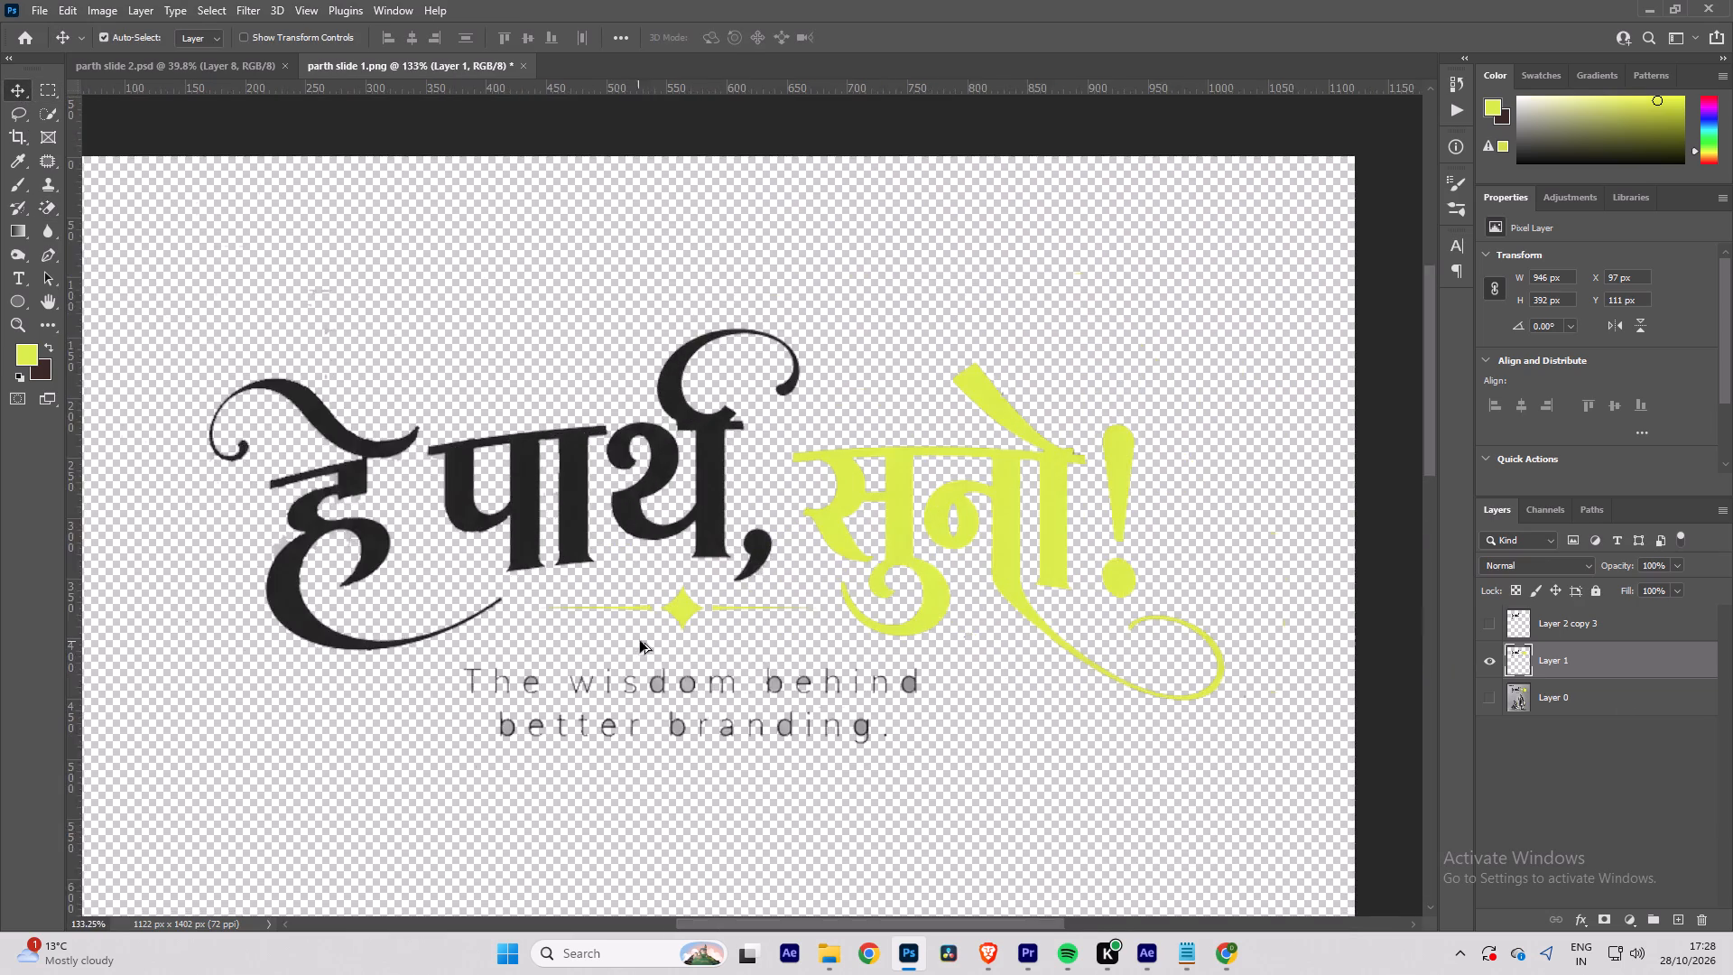
{"action": "scroll", "coordinate": [640, 641], "scroll_direction": "up", "scroll_amount": 13, "text": "alt"}
{"action": "scroll", "coordinate": [520, 598], "scroll_direction": "down", "scroll_amount": 10, "text": "alt"}
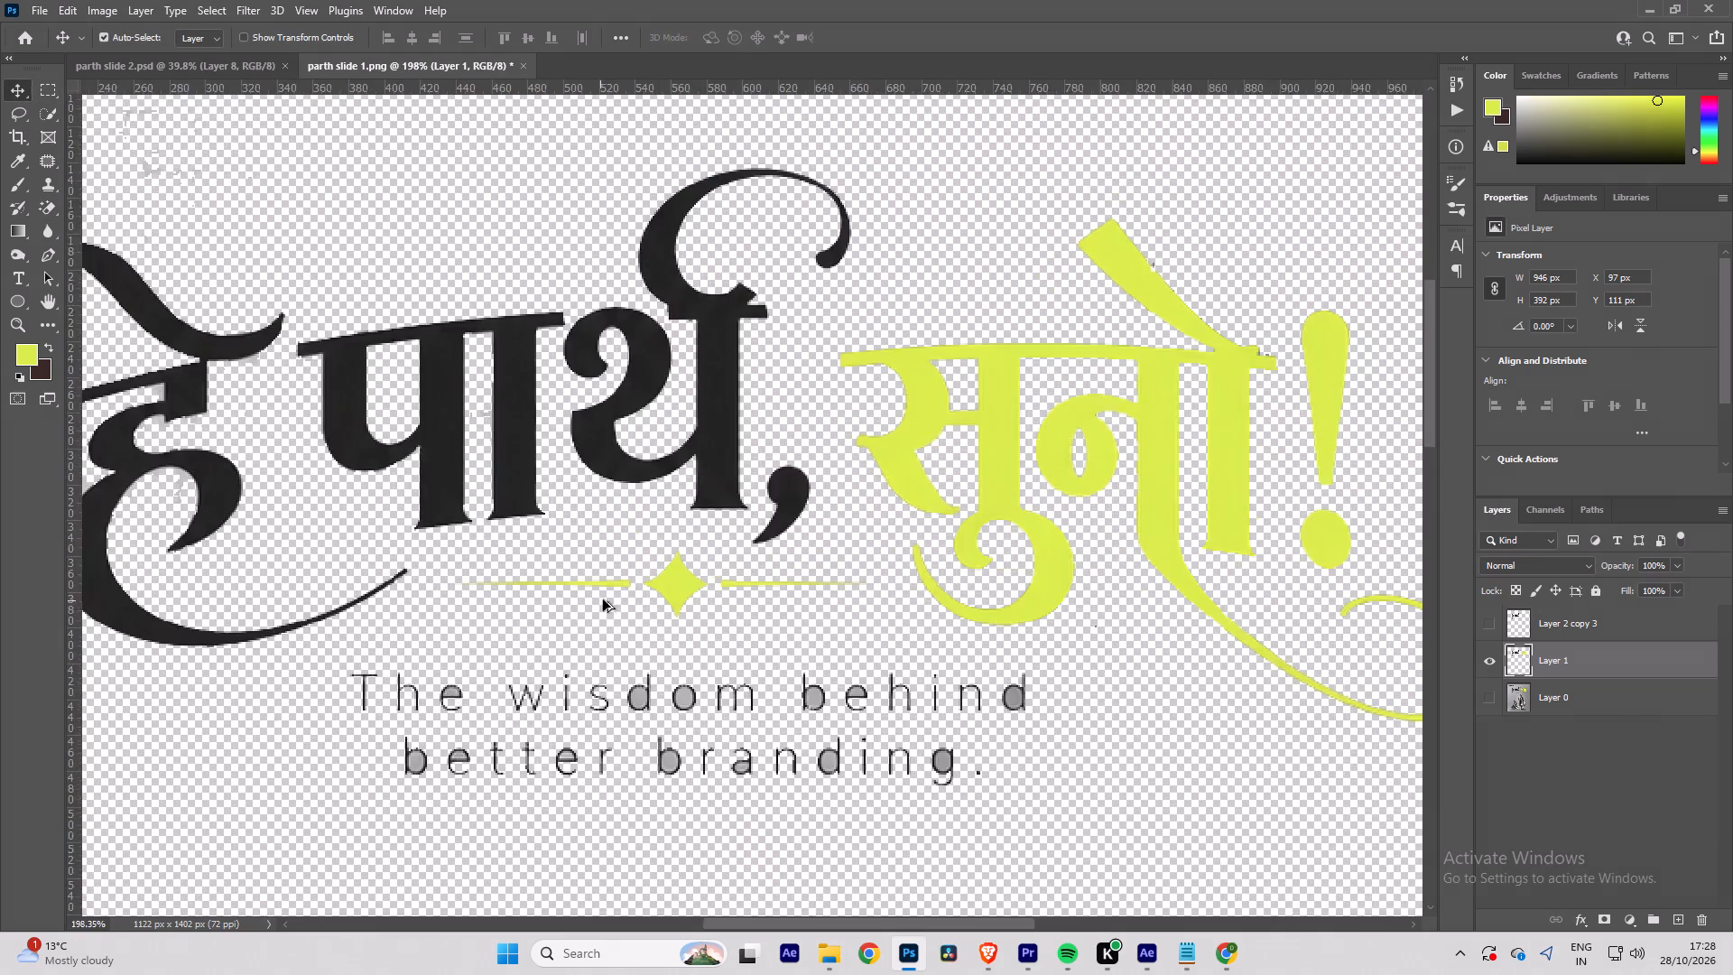
{"action": "scroll", "coordinate": [603, 599], "scroll_direction": "down", "scroll_amount": 7, "text": "alt"}
{"action": "left_click", "coordinate": [18, 114]}
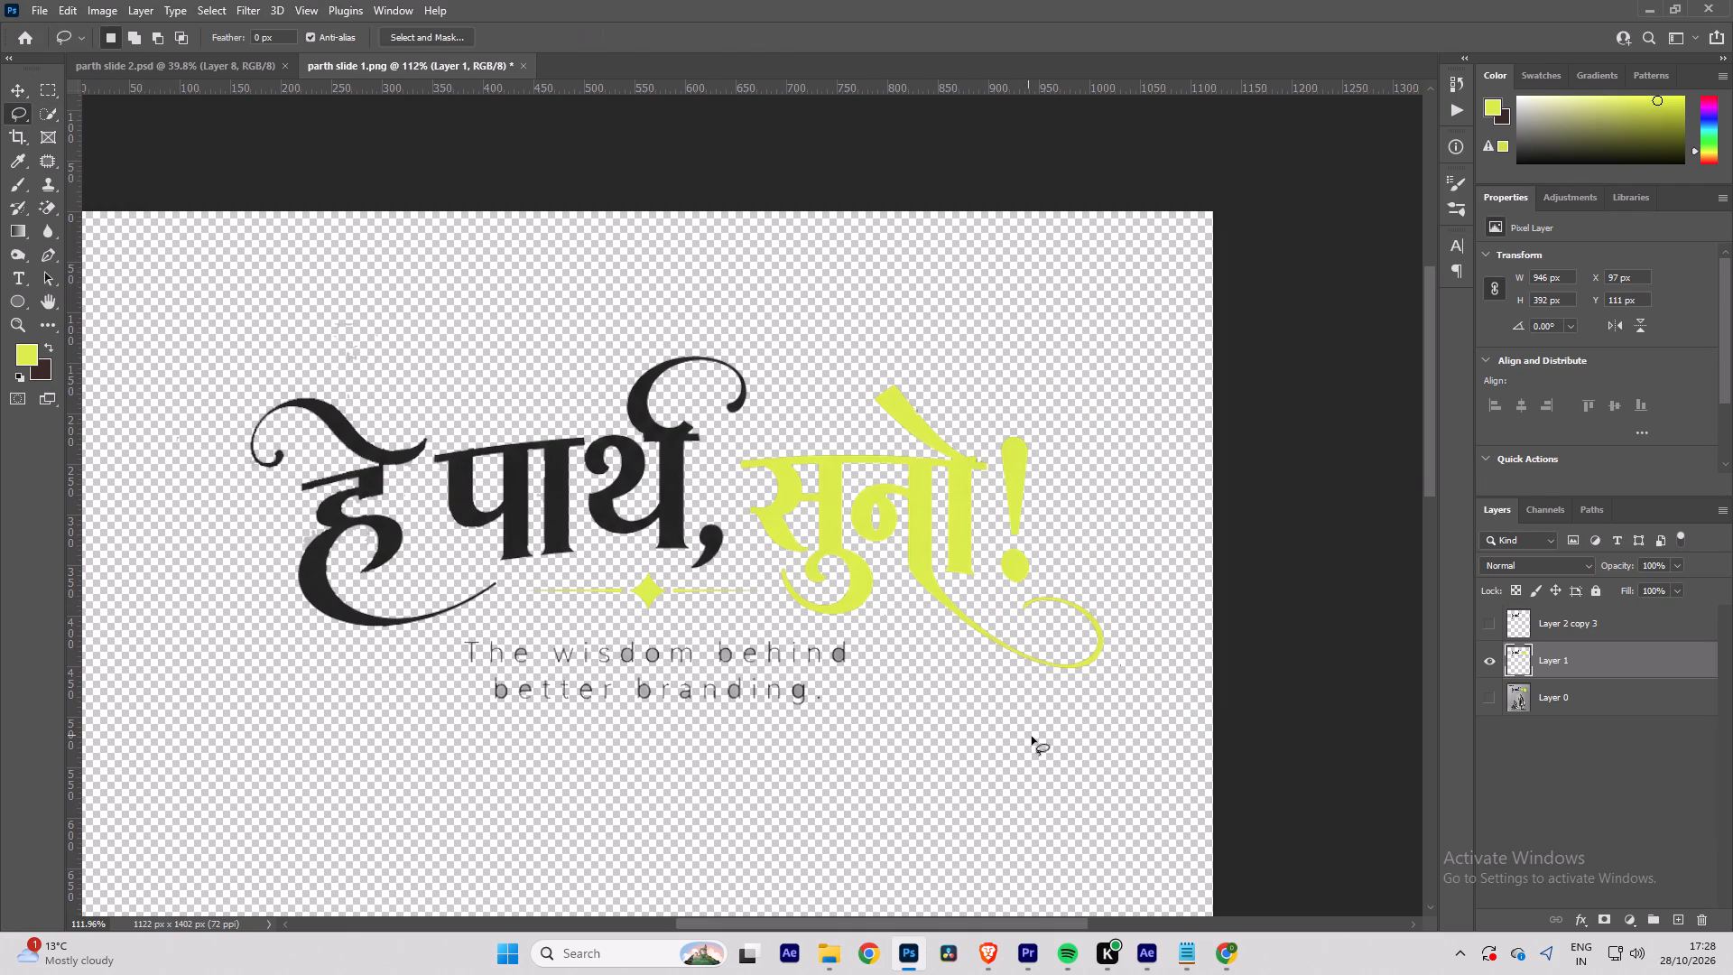
{"action": "left_click", "coordinate": [1090, 576]}
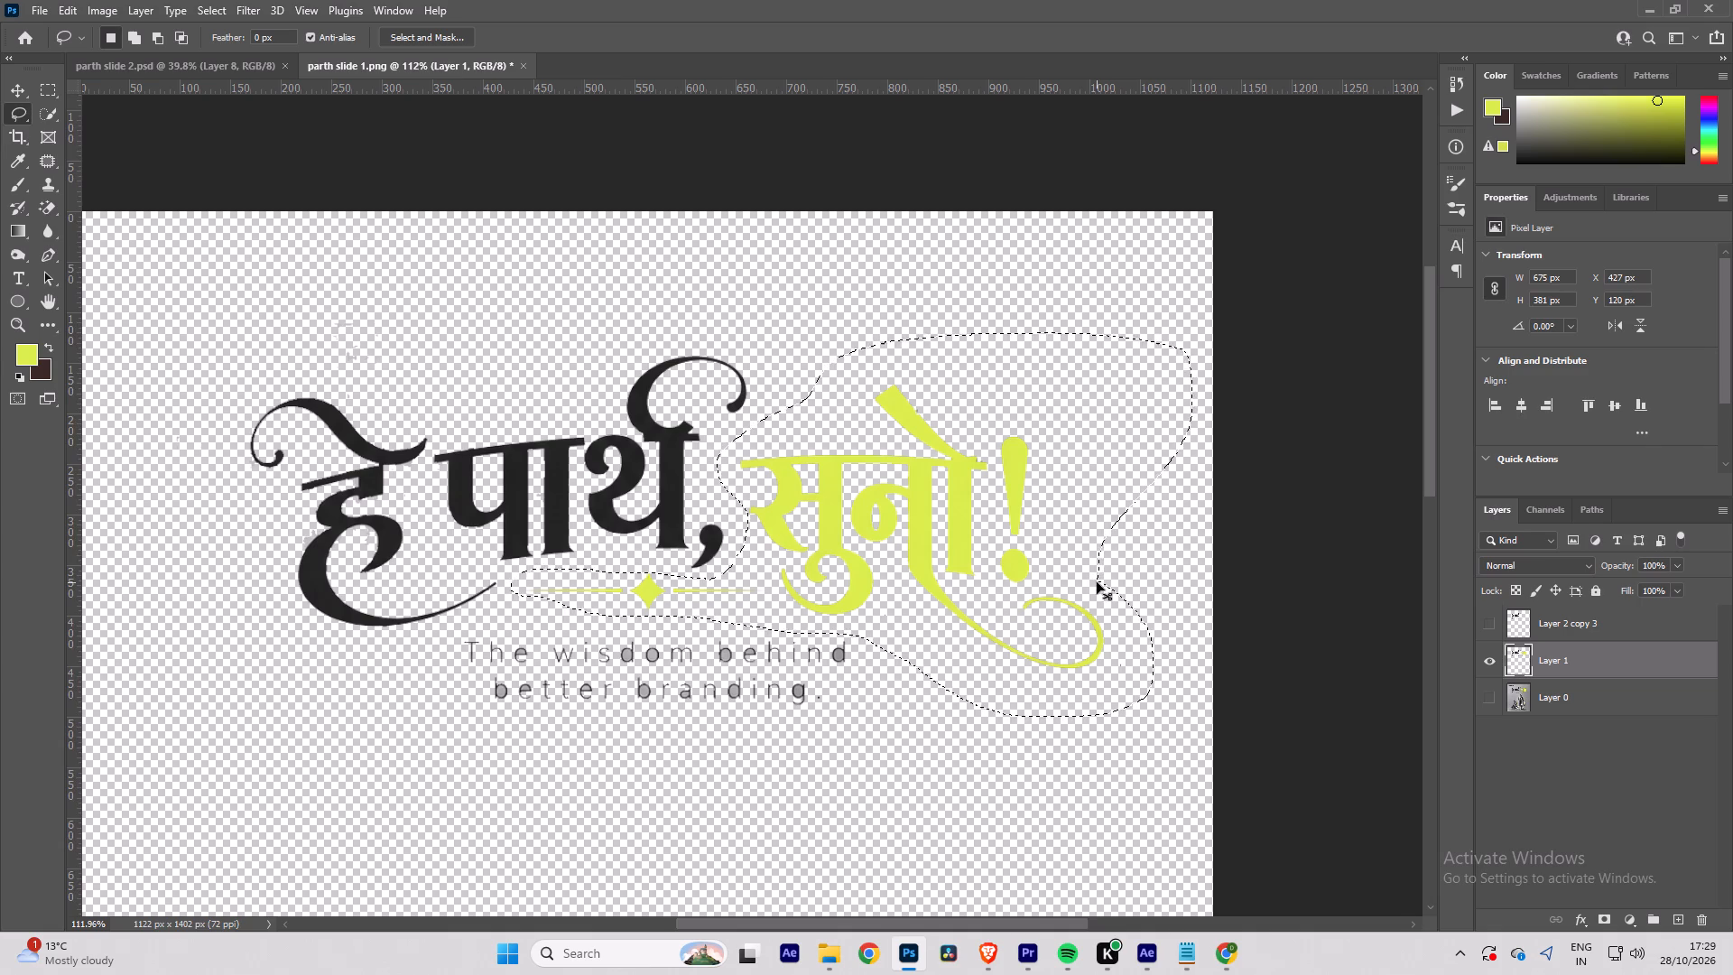
{"action": "key", "text": "ctrl+j"}
{"action": "left_click", "coordinate": [1493, 693]}
Duplicate the yellow lettering layer, Layer 2, three times.
{"action": "scroll", "coordinate": [580, 602], "scroll_direction": "up", "scroll_amount": 3, "text": "alt"}
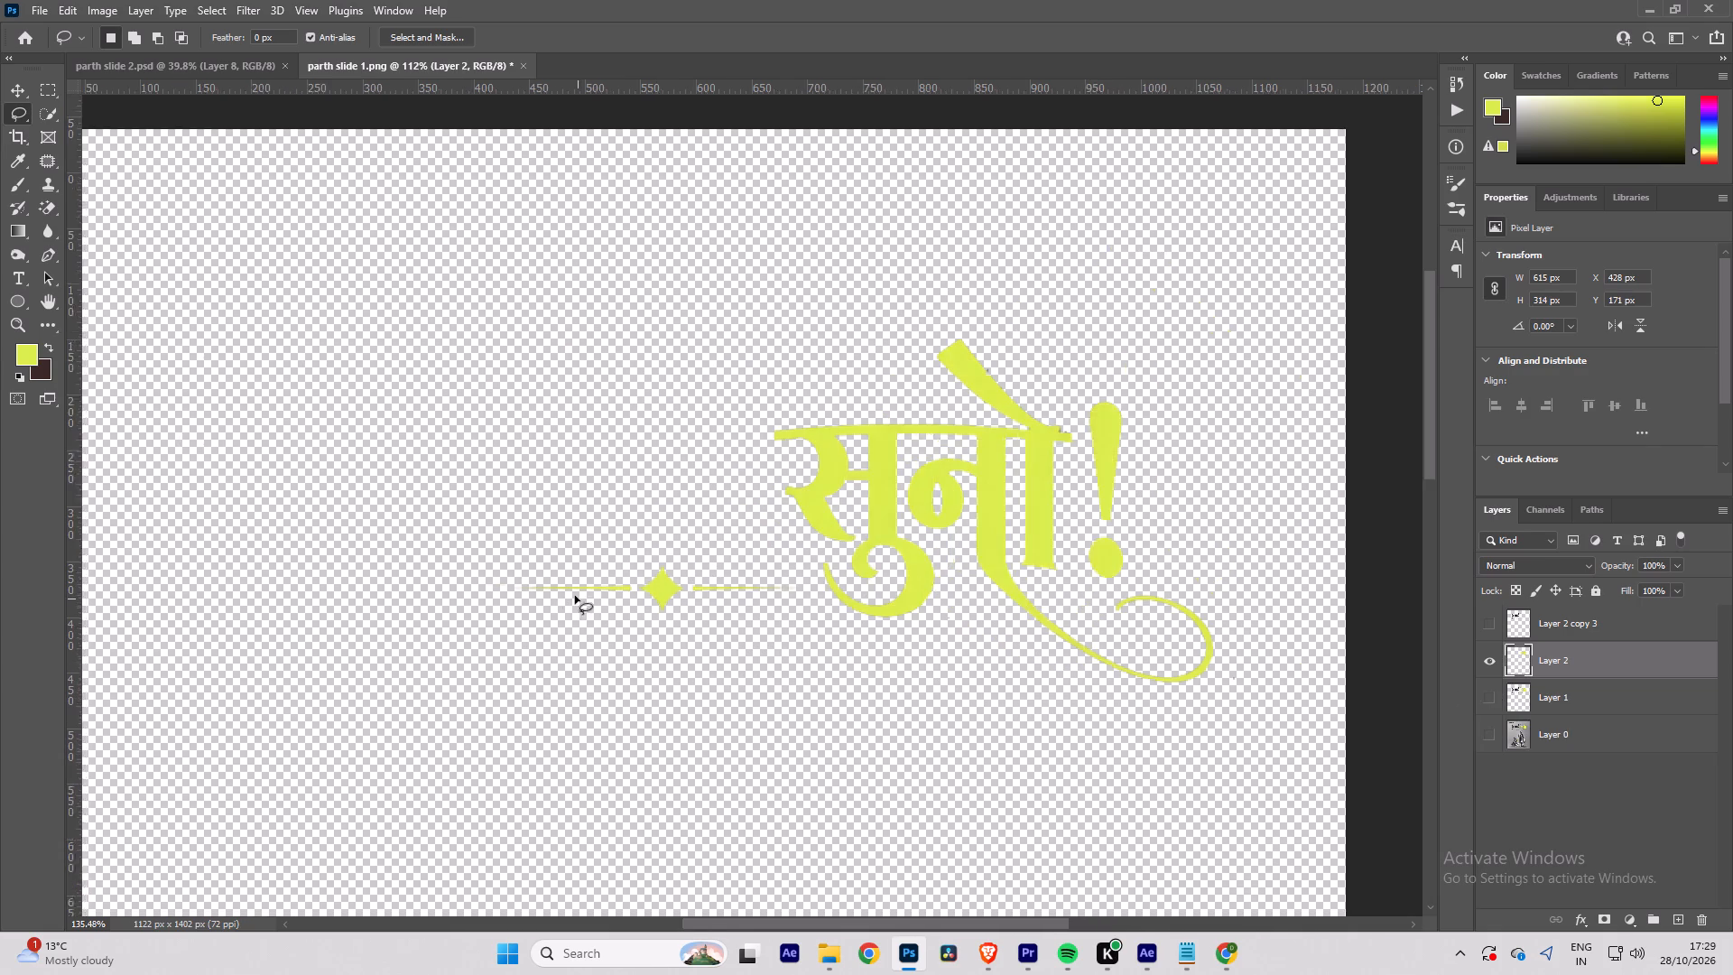
{"action": "scroll", "coordinate": [575, 596], "scroll_direction": "up", "scroll_amount": 8, "text": "alt"}
{"action": "scroll", "coordinate": [536, 626], "scroll_direction": "down", "scroll_amount": 17, "text": "alt"}
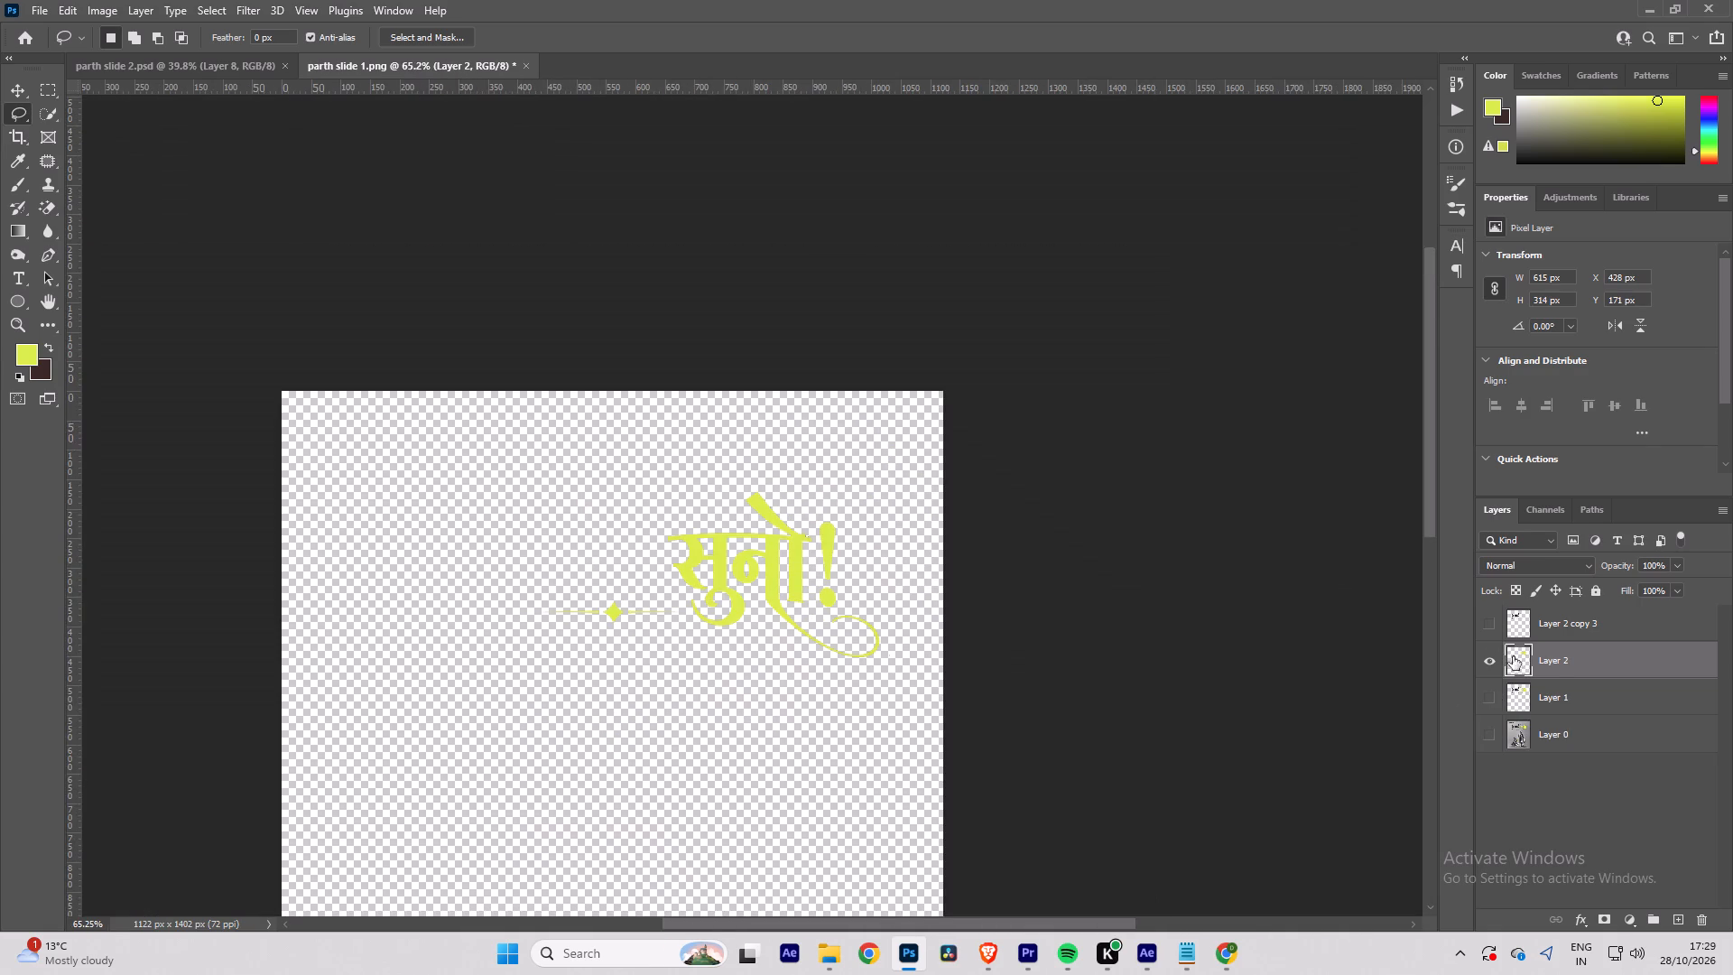
{"action": "key", "text": "ctrl+j"}
{"action": "key", "text": "ctrl+j"}
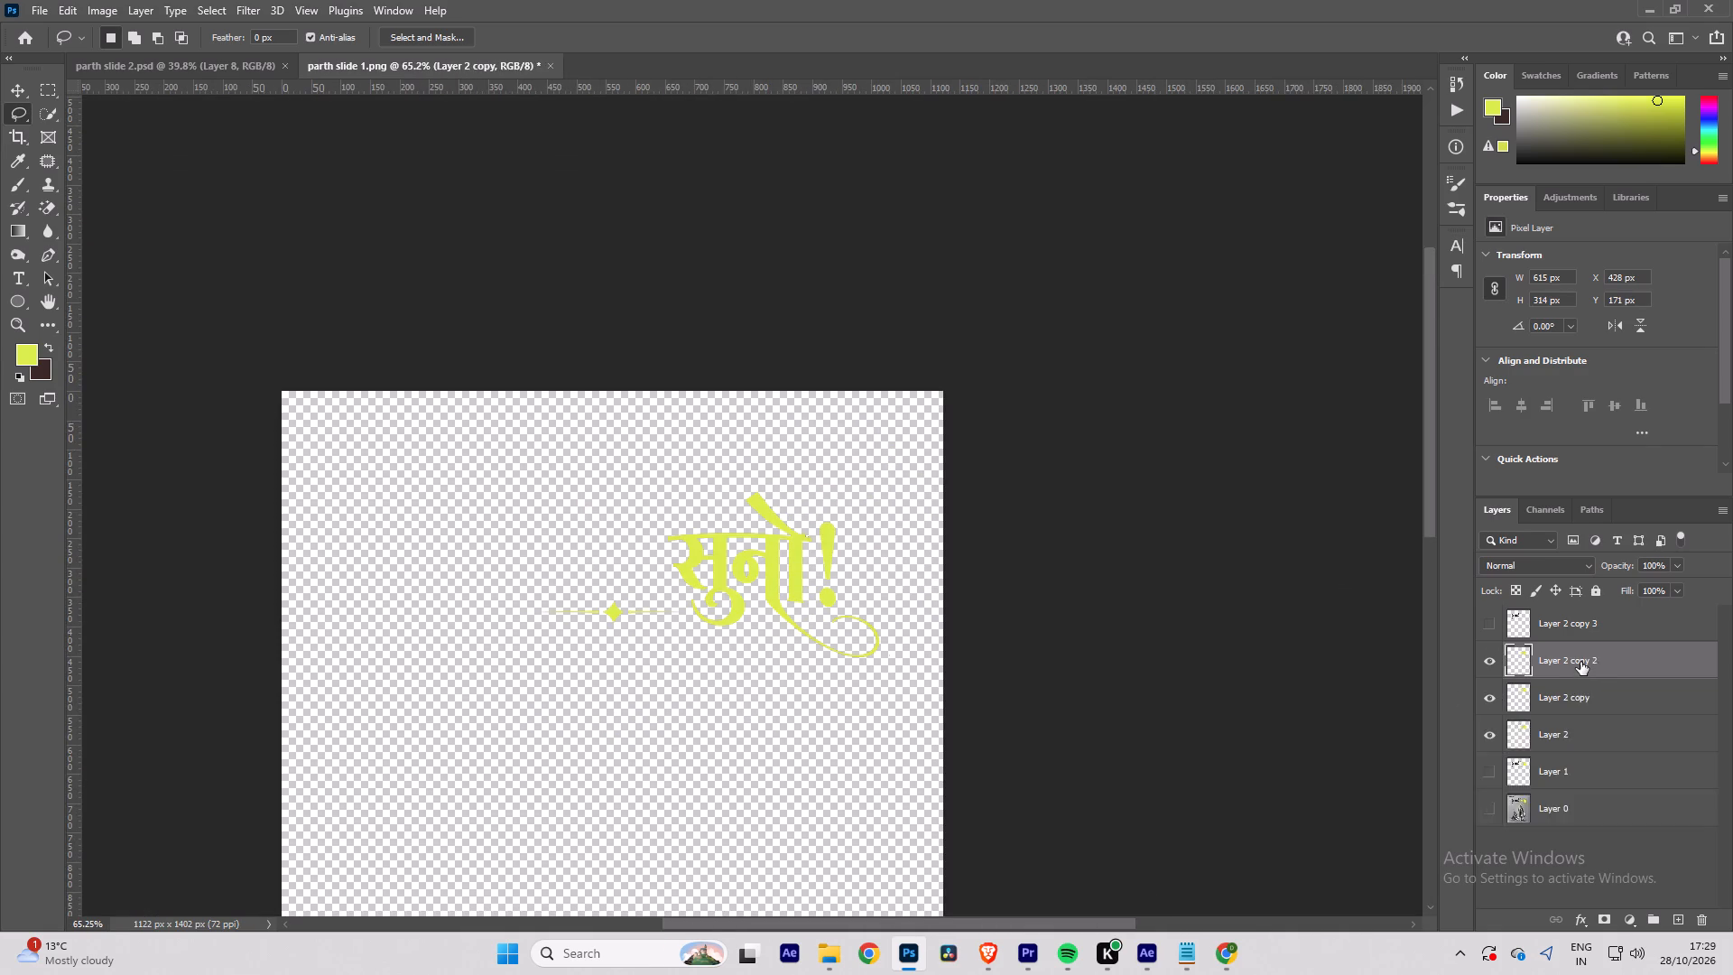
{"action": "key", "text": "ctrl+j"}
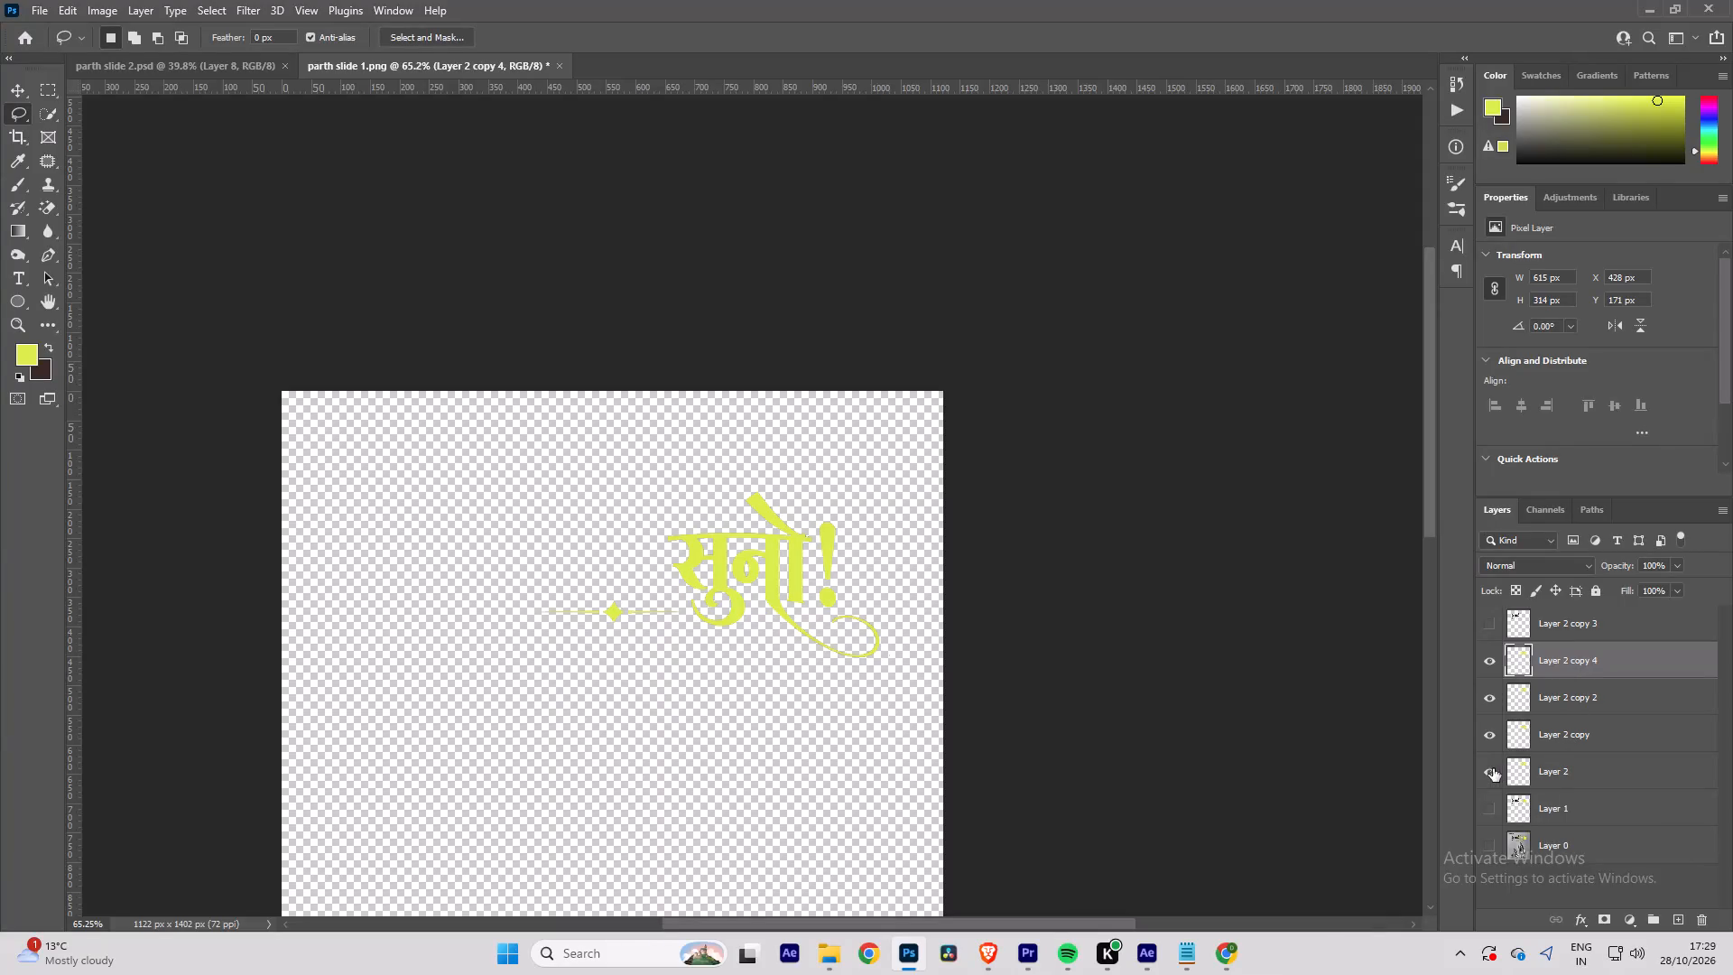
Compare the density of the stacked yellow lettering copies by toggling their visibility, leaving all of them shown.
{"action": "left_click_drag", "start_coordinate": [1487, 693], "coordinate": [1487, 733]}
{"action": "left_click", "coordinate": [1490, 659]}
{"action": "left_click", "coordinate": [1491, 767]}
{"action": "left_click", "coordinate": [1491, 767]}
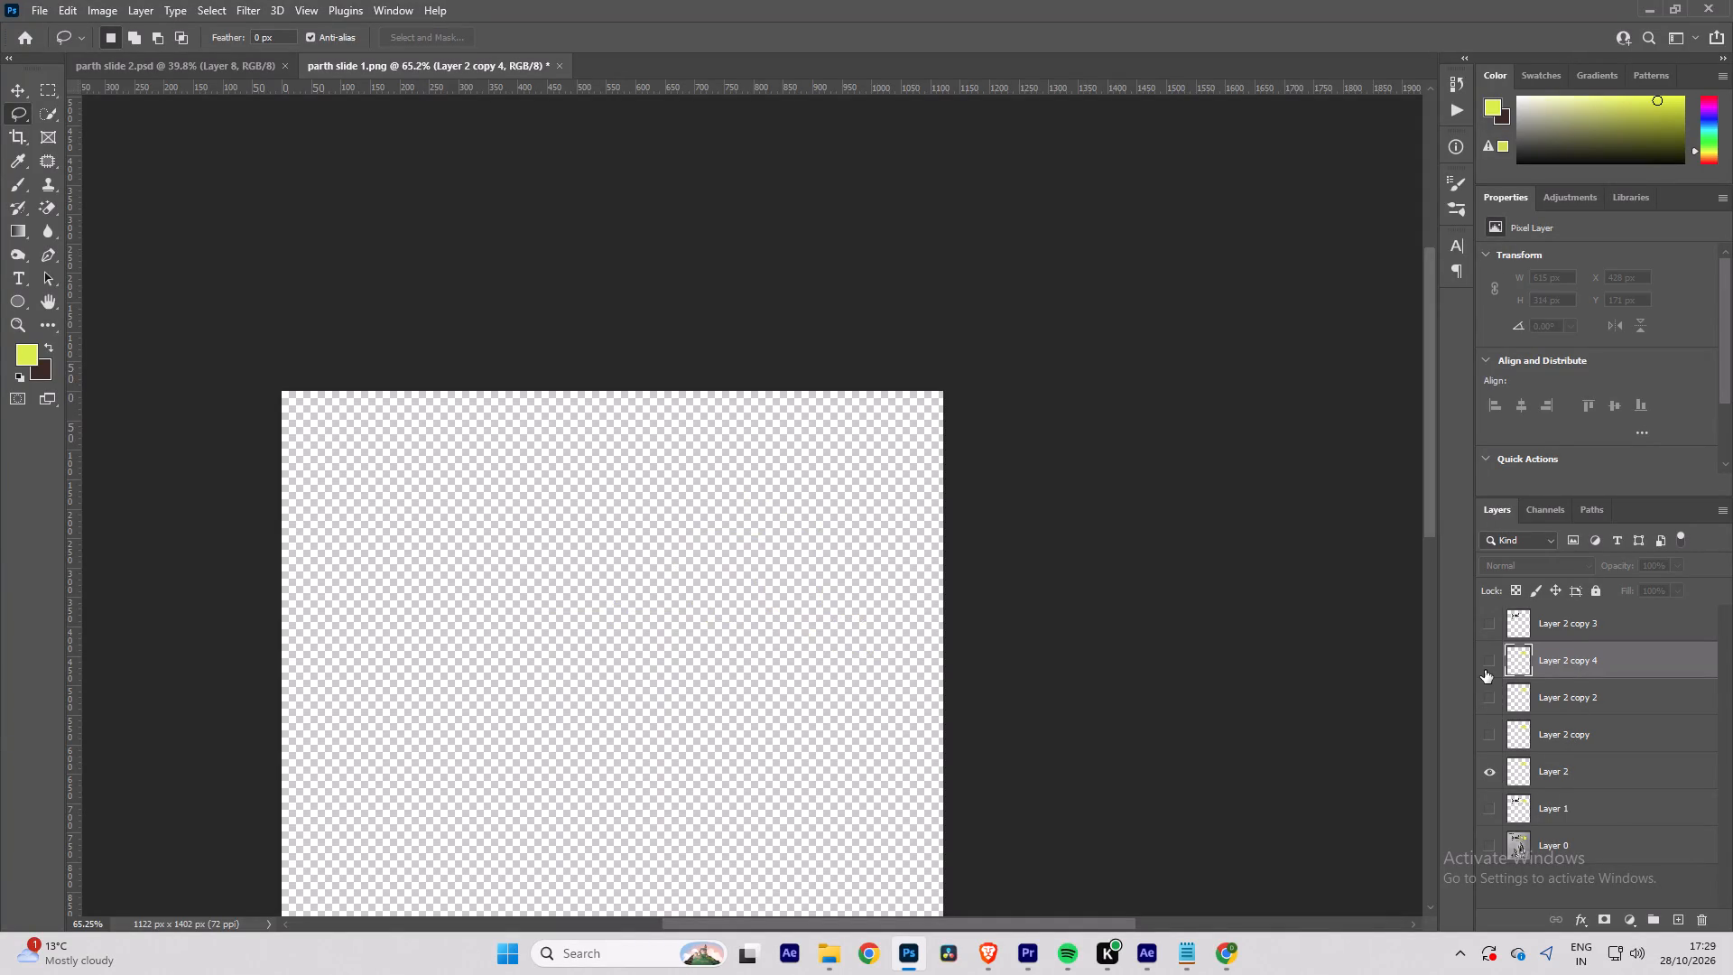
{"action": "left_click", "coordinate": [1490, 661]}
{"action": "left_click", "coordinate": [1561, 699]}
{"action": "left_click", "coordinate": [1478, 693]}
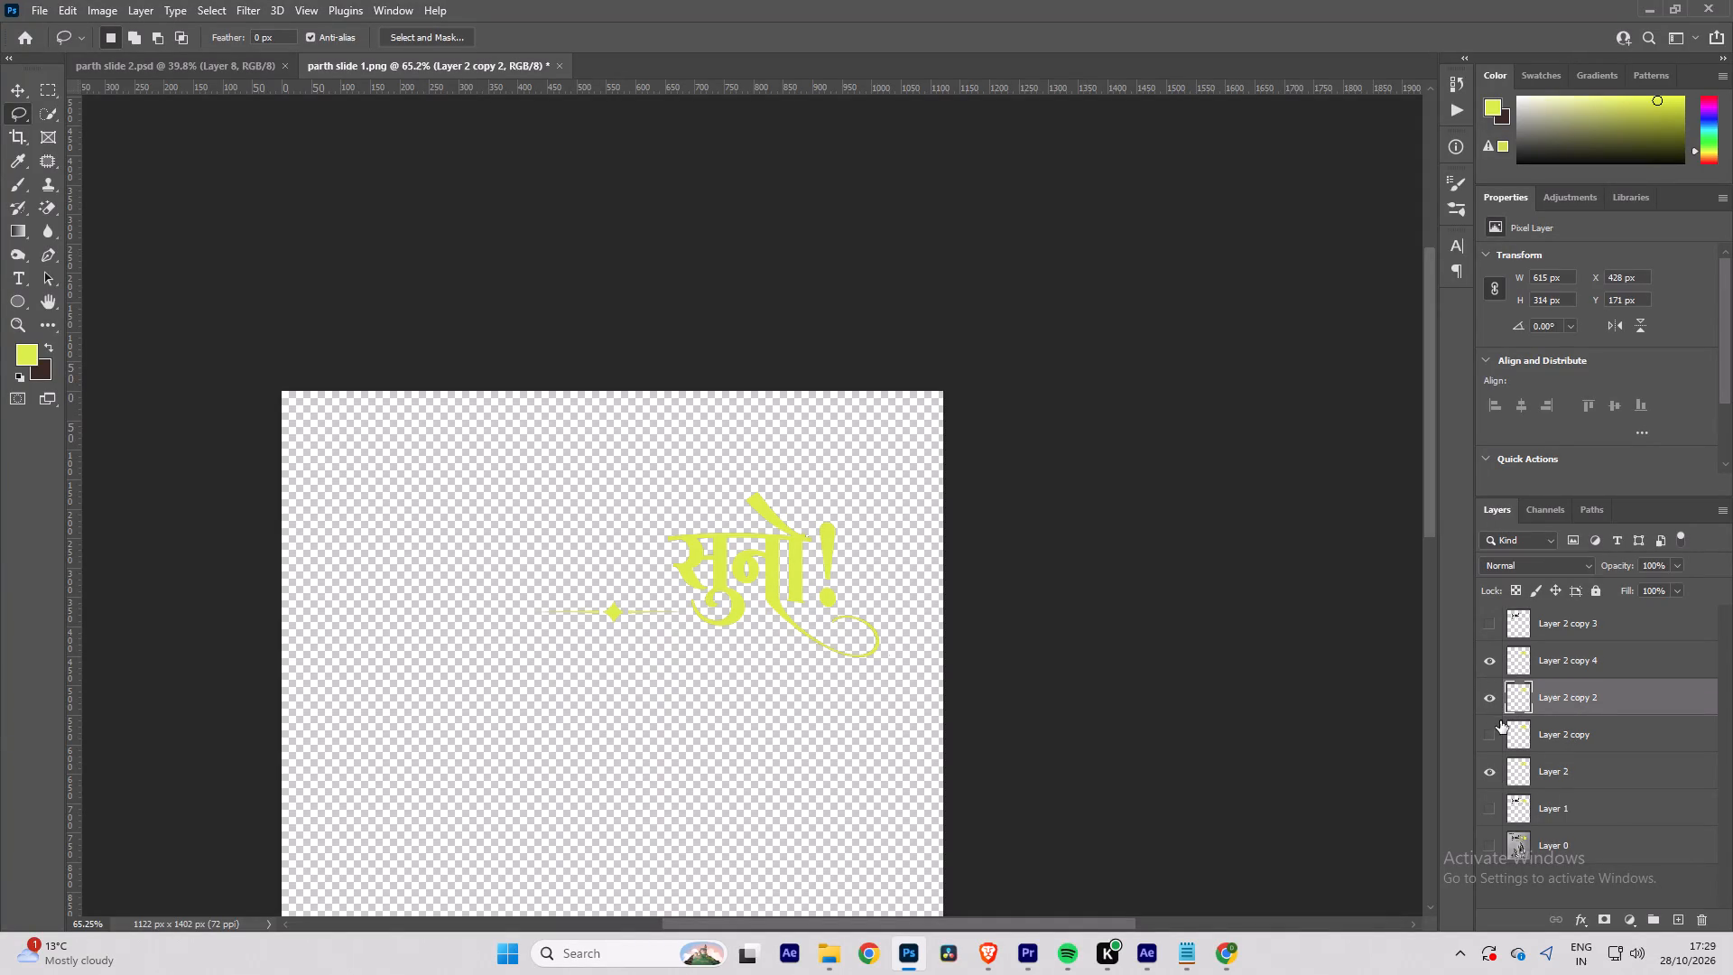
{"action": "left_click", "coordinate": [1486, 733]}
Merge the four yellow lettering layers, from Layer 2 up to Layer 2 copy 4, into a single layer.
{"action": "left_click", "coordinate": [1556, 770]}
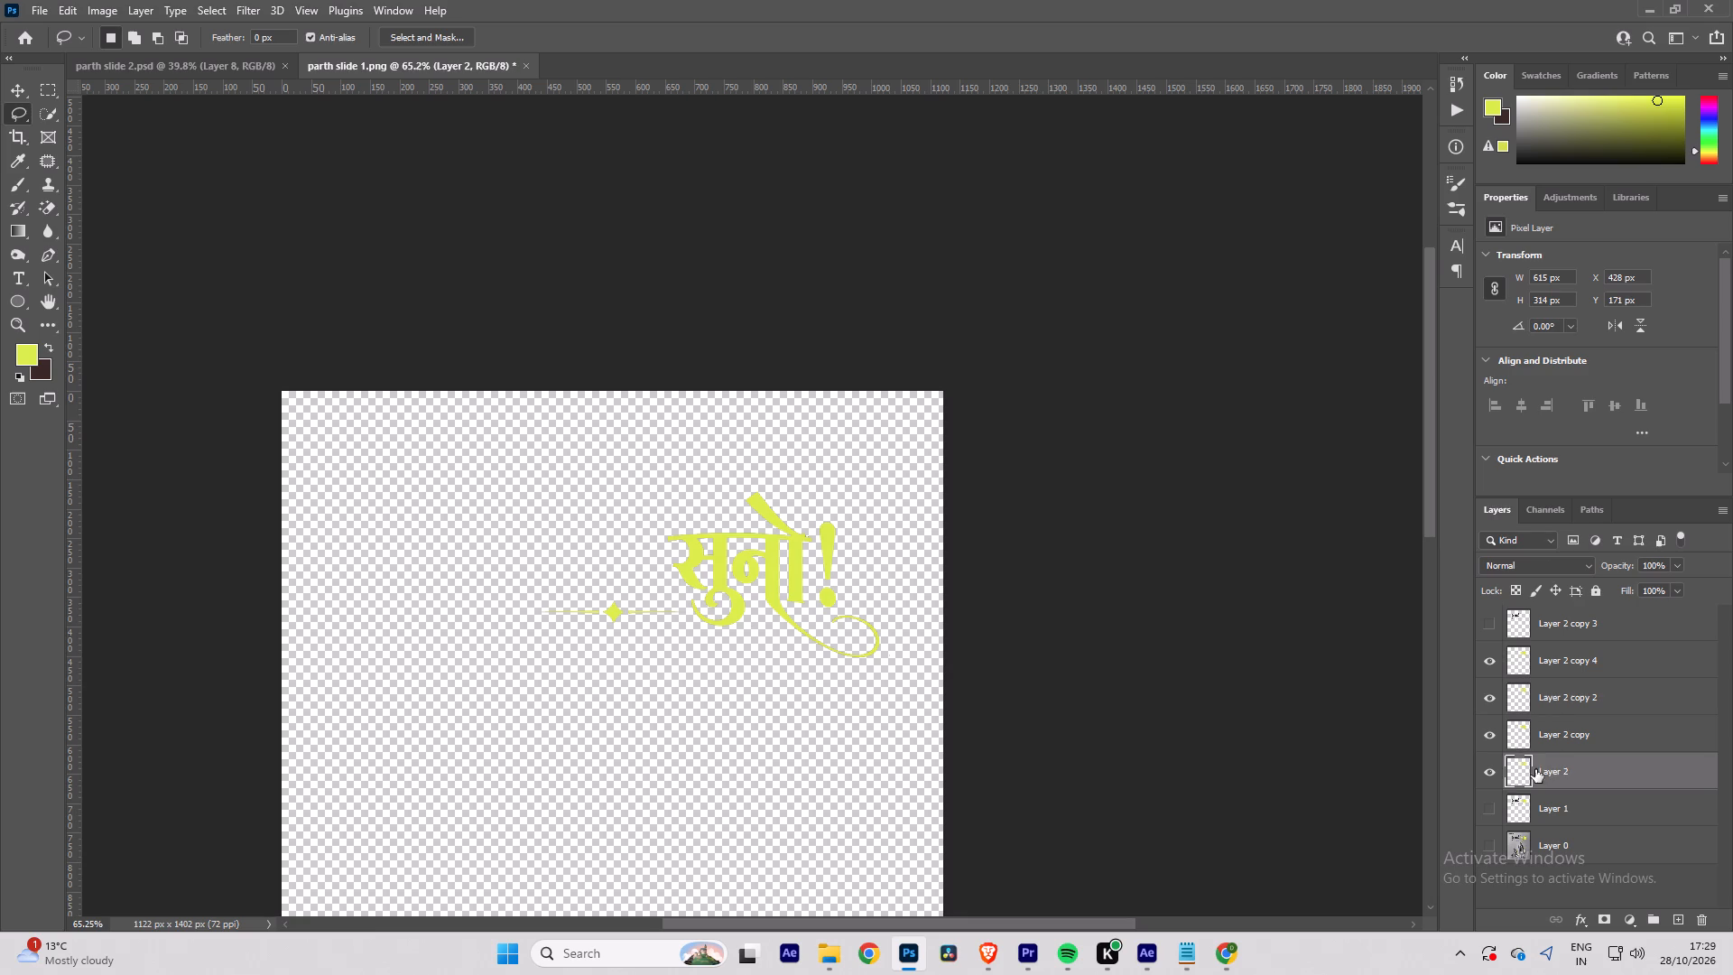
{"action": "left_click", "coordinate": [1571, 650], "text": "shift"}
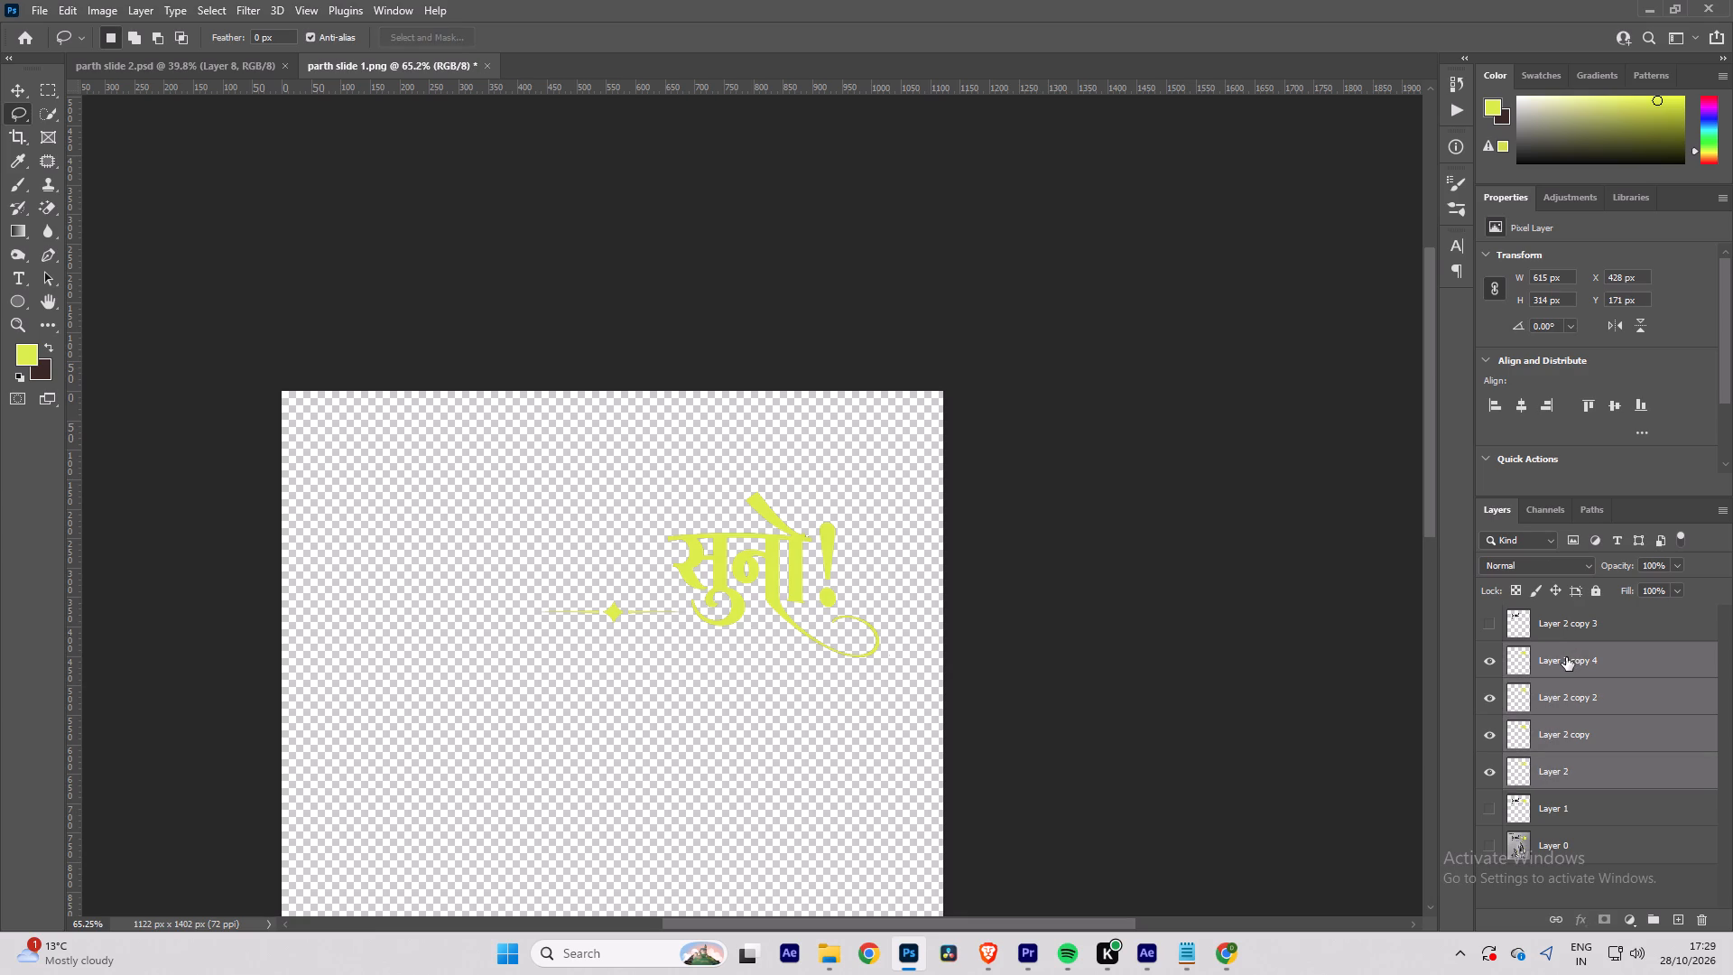
{"action": "key", "text": "ctrl+e"}
Compare the merged yellow lettering, black lettering, Layer 1 and original poster by toggling visibility, leaving only Layer 2 copy 3 and Layer 2 copy 4 shown.
{"action": "left_click", "coordinate": [1492, 663]}
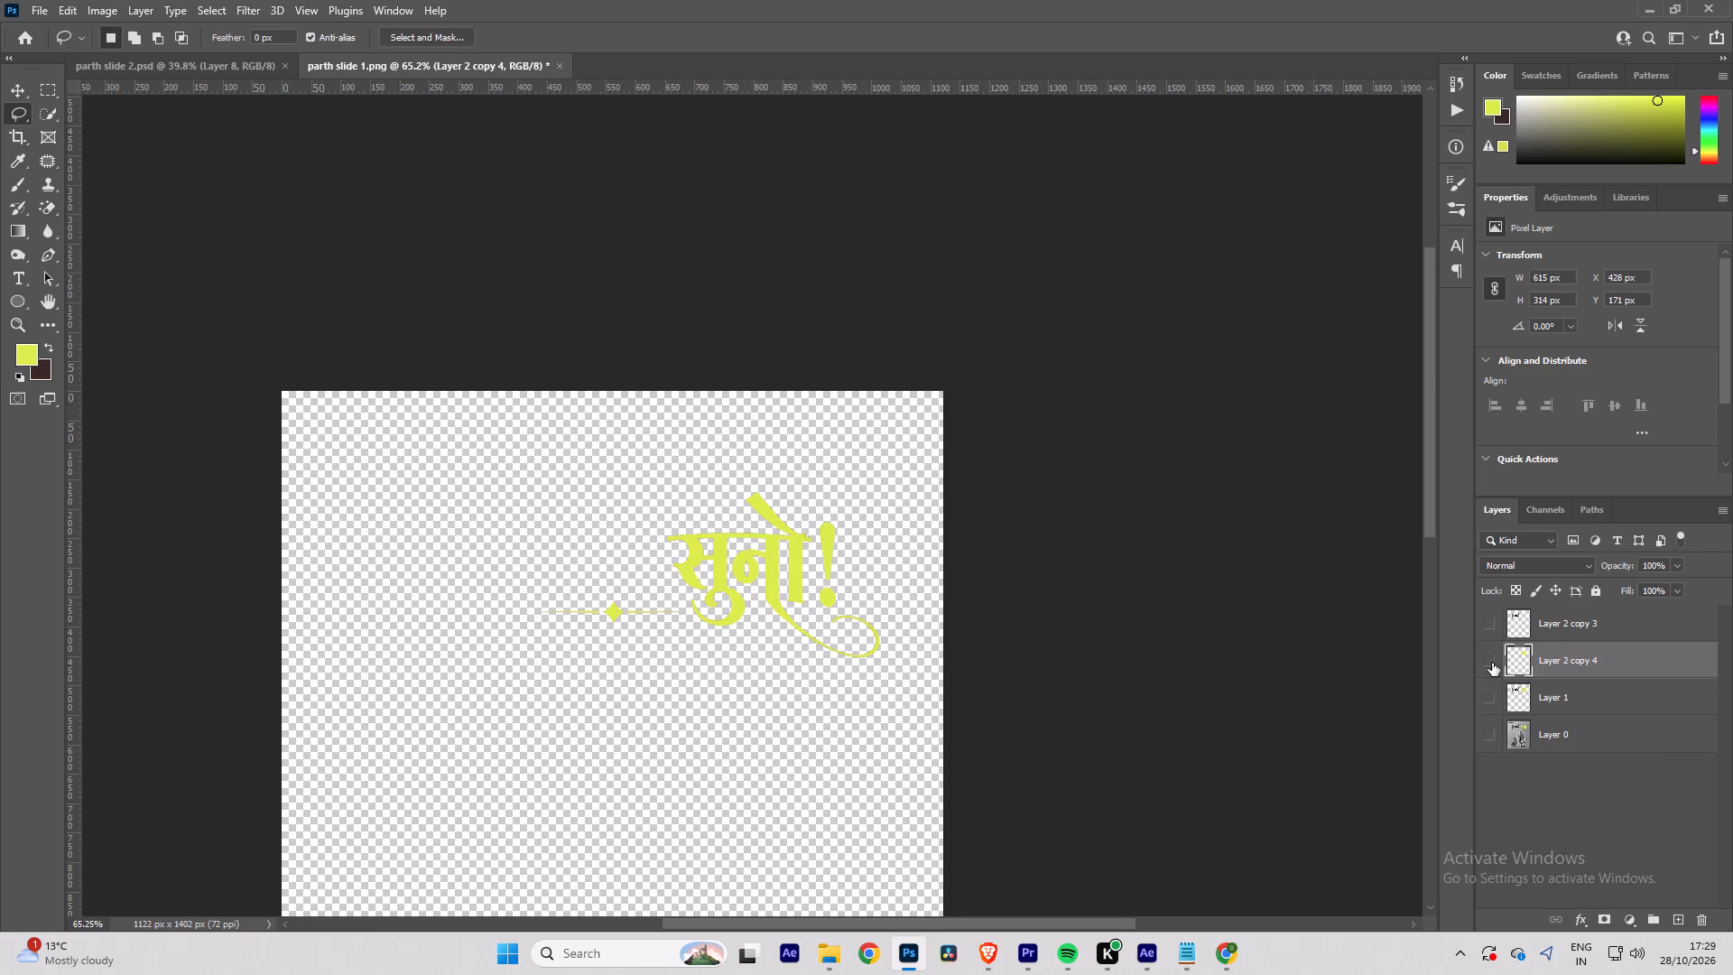
{"action": "left_click", "coordinate": [1492, 663]}
{"action": "left_click", "coordinate": [1484, 627]}
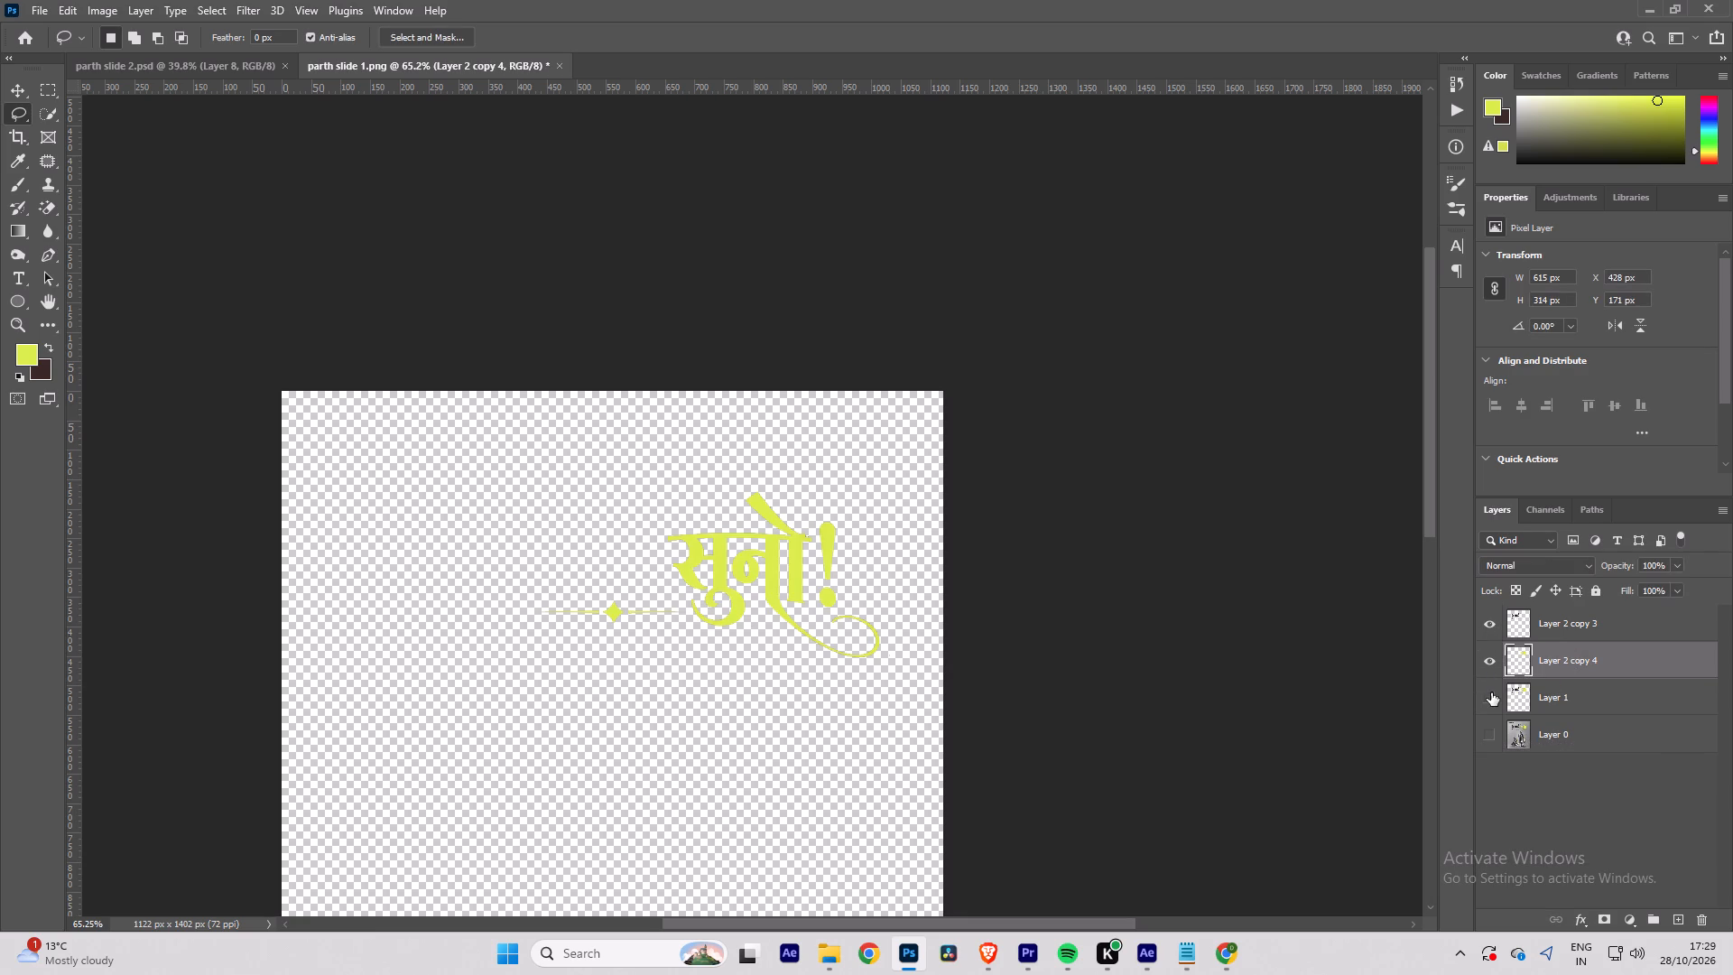
{"action": "left_click", "coordinate": [1488, 699]}
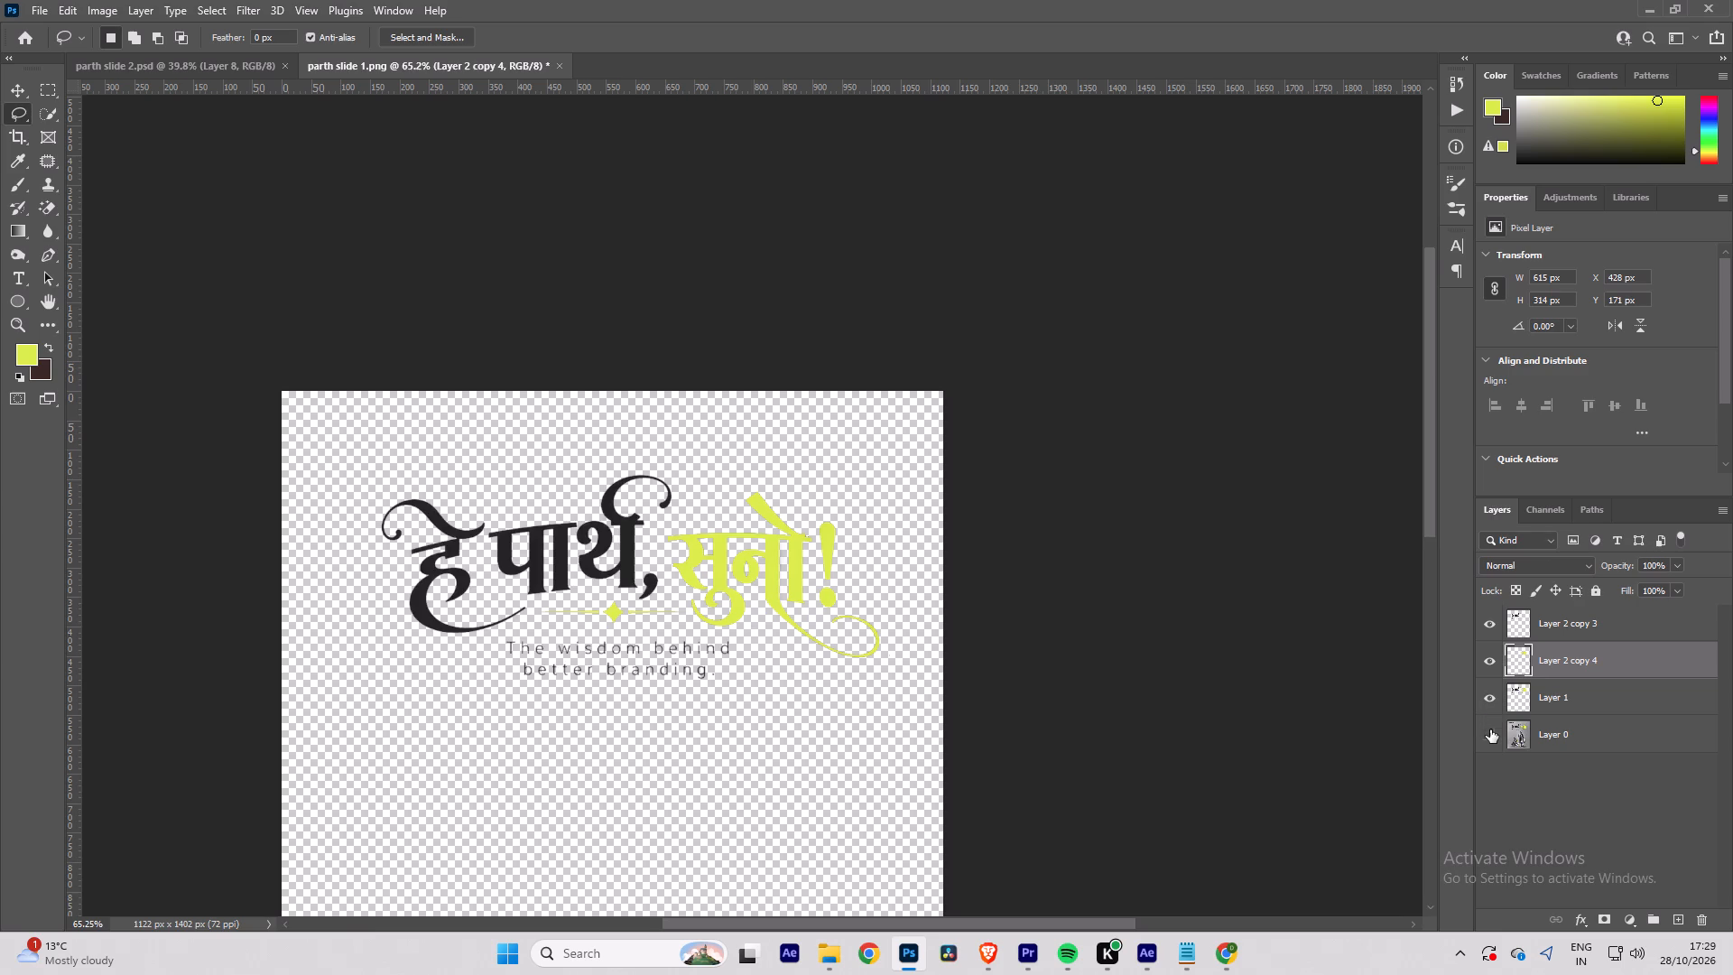
{"action": "left_click", "coordinate": [1490, 730]}
{"action": "left_click", "coordinate": [1490, 730]}
{"action": "double_click", "coordinate": [1490, 730]}
{"action": "left_click", "coordinate": [1490, 730]}
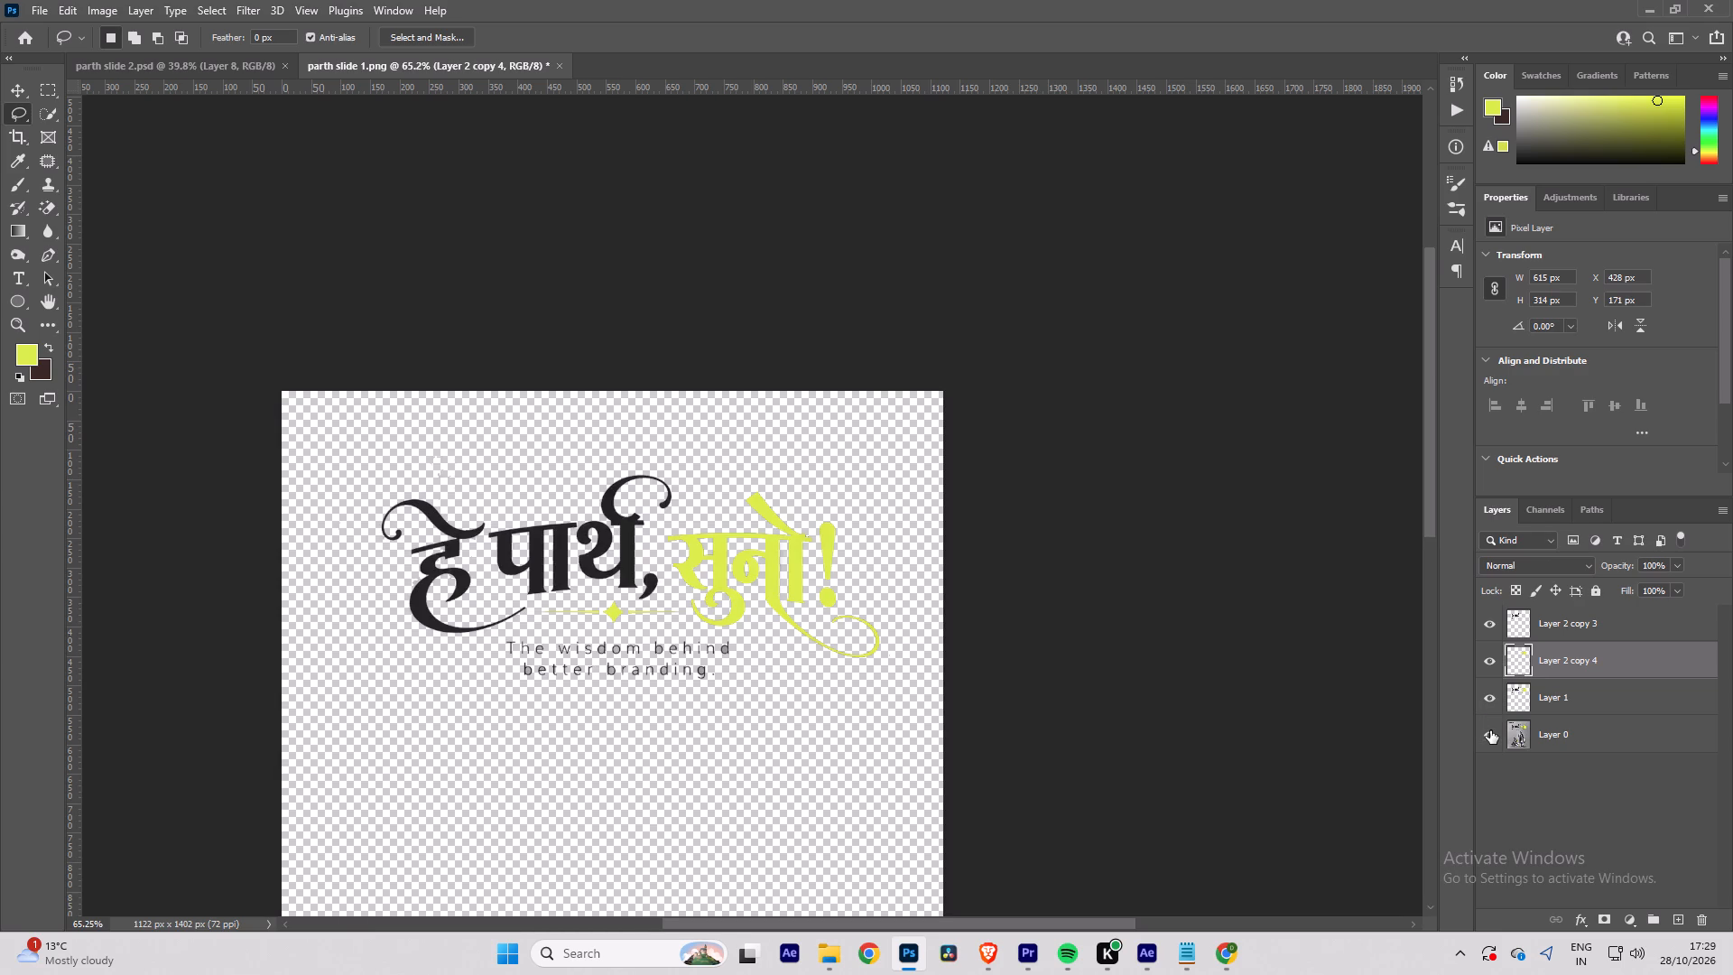
{"action": "left_click", "coordinate": [1494, 698]}
{"action": "left_click_drag", "start_coordinate": [1494, 673], "coordinate": [1494, 664]}
{"action": "left_click", "coordinate": [1490, 632]}
{"action": "left_click", "coordinate": [1490, 623]}
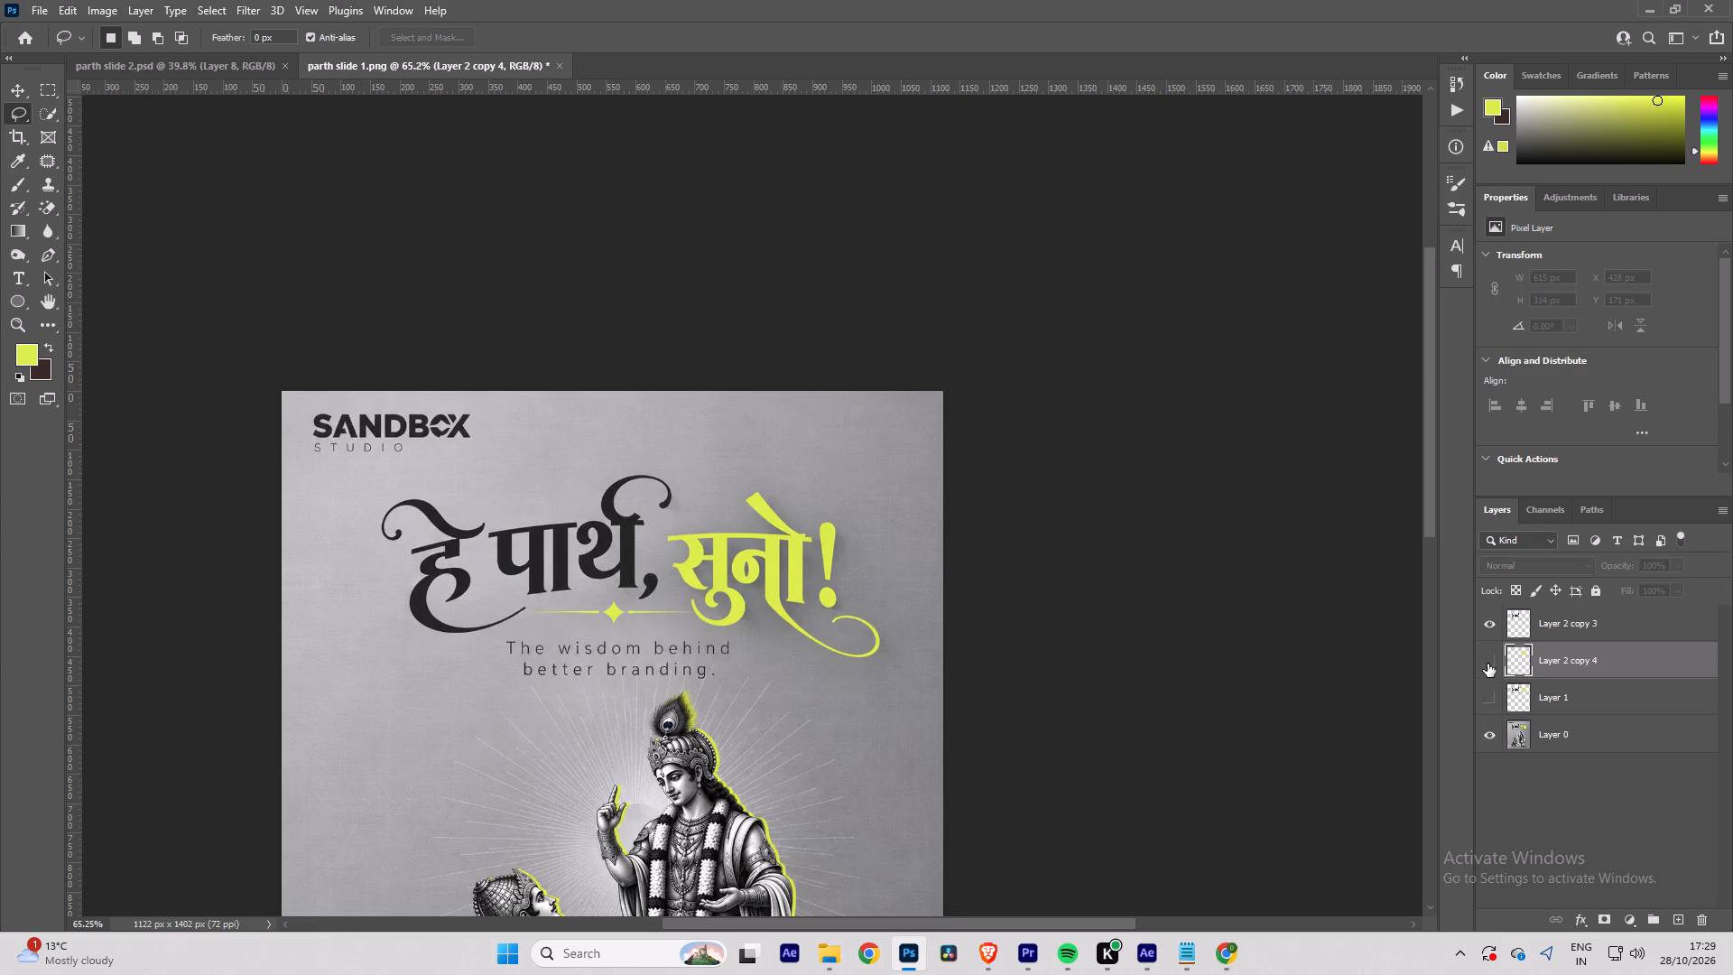
{"action": "left_click", "coordinate": [1487, 664]}
{"action": "left_click", "coordinate": [1491, 698]}
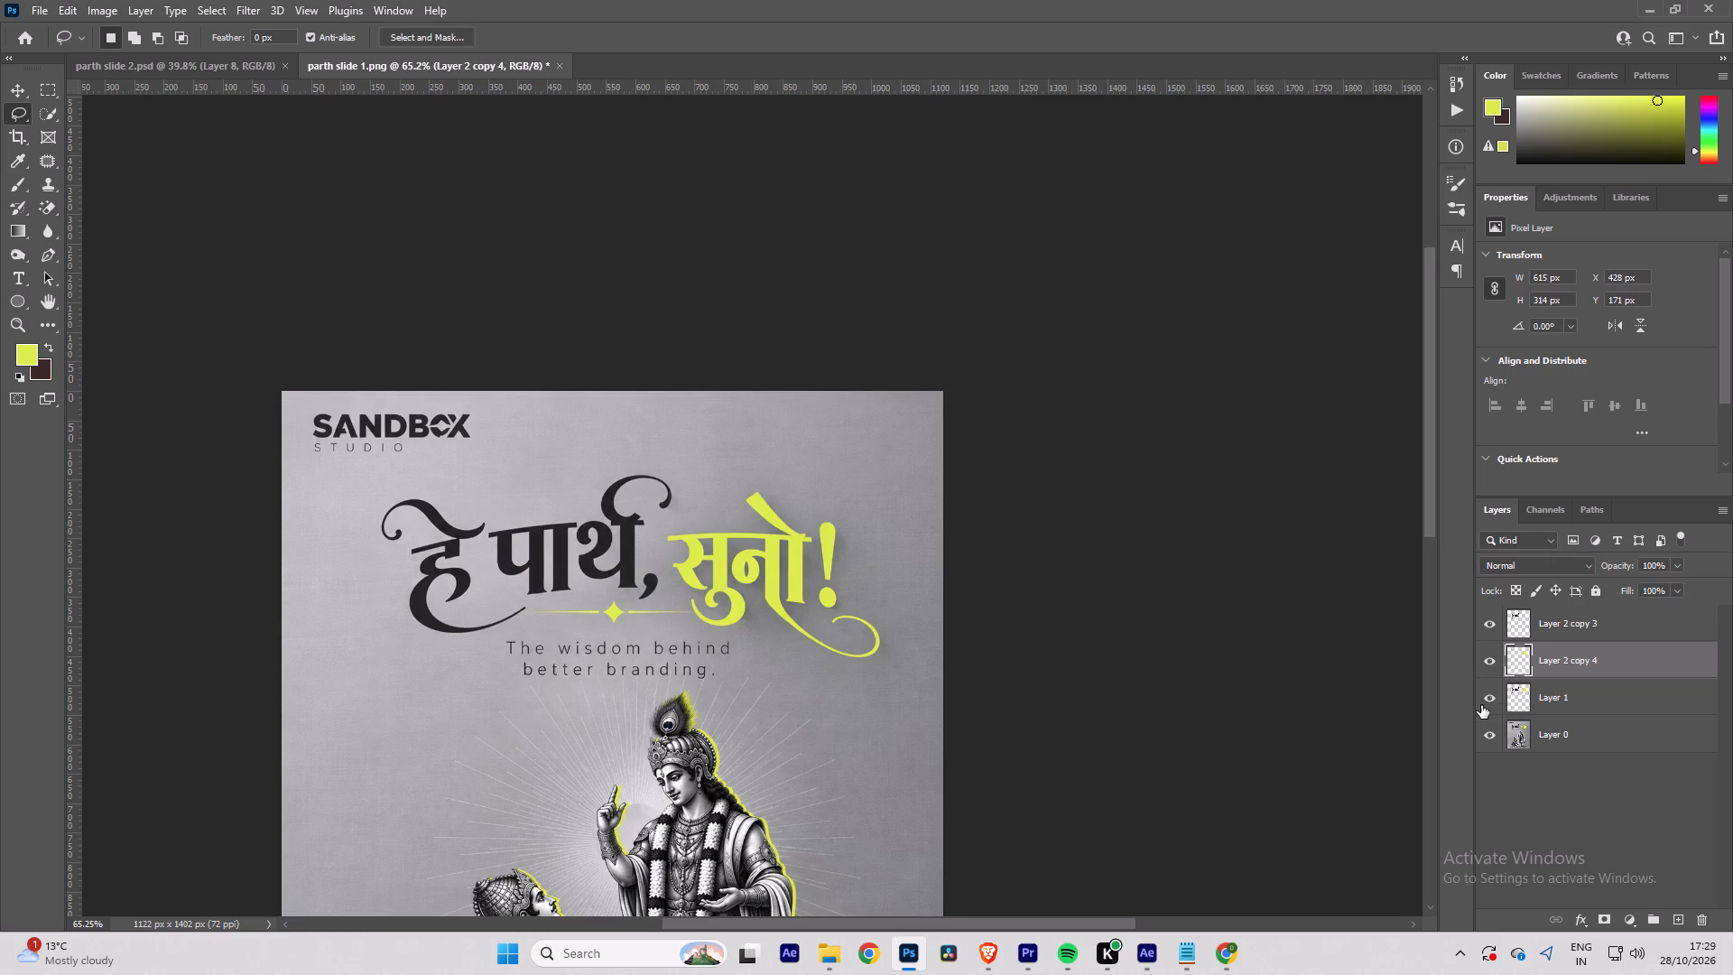
{"action": "left_click", "coordinate": [1485, 625]}
{"action": "left_click", "coordinate": [1487, 659]}
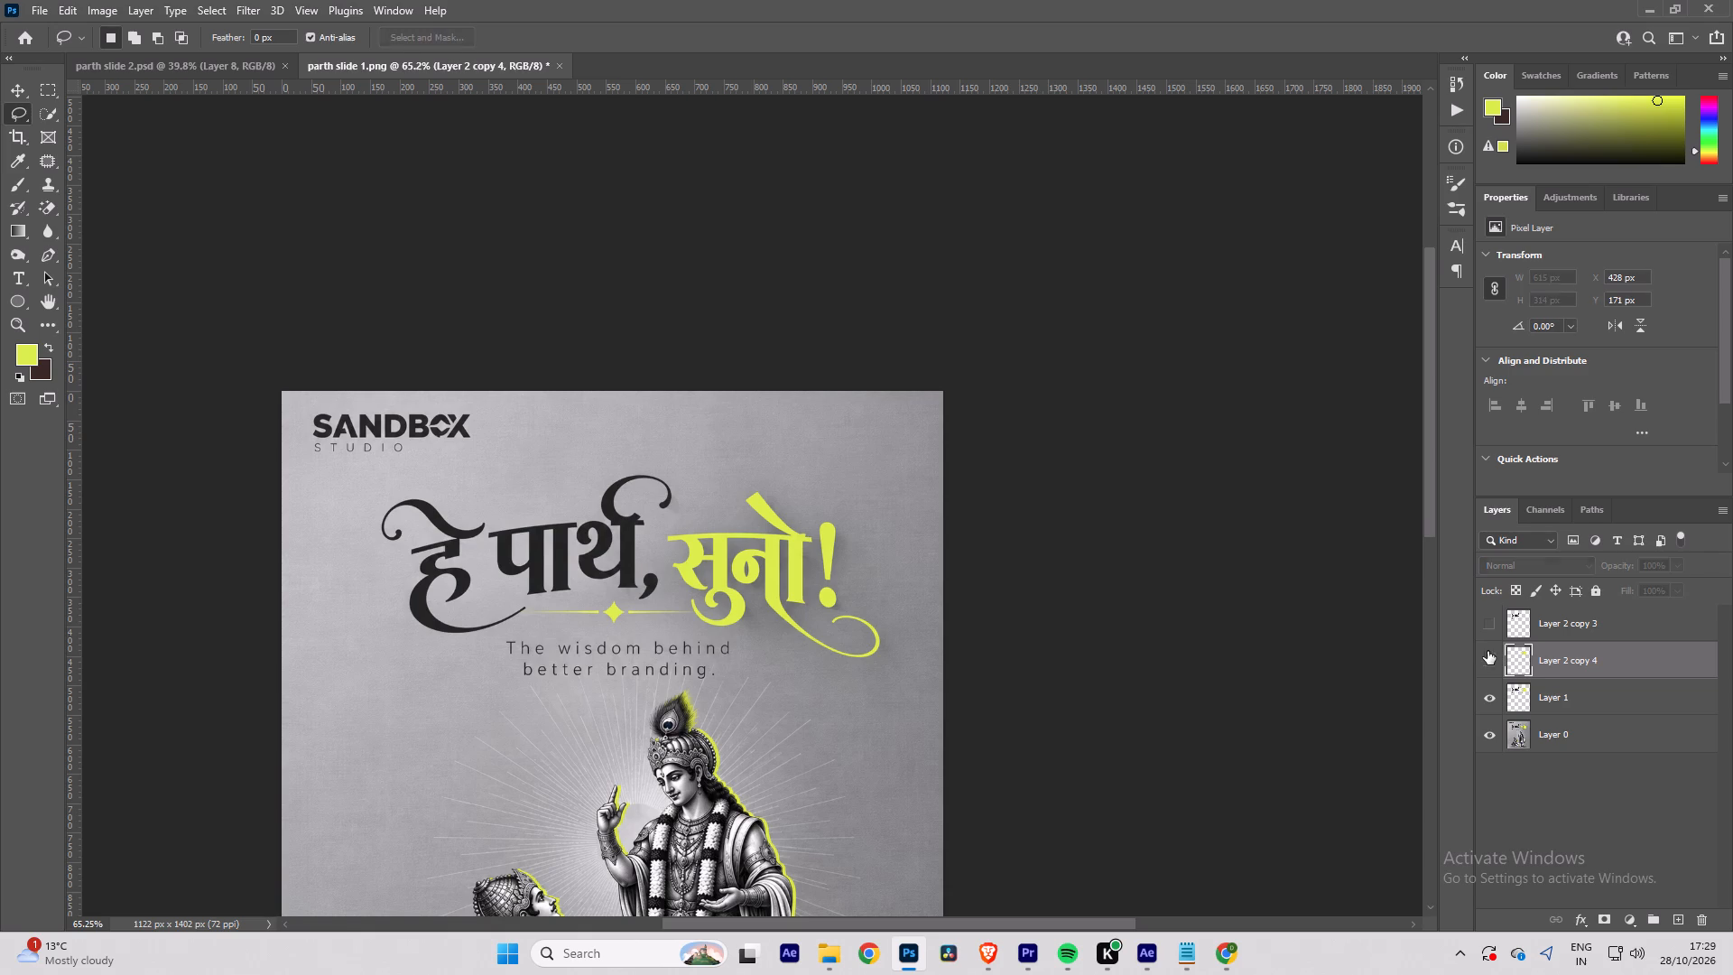
{"action": "left_click", "coordinate": [1492, 693]}
{"action": "left_click", "coordinate": [1489, 732]}
{"action": "left_click", "coordinate": [1492, 695]}
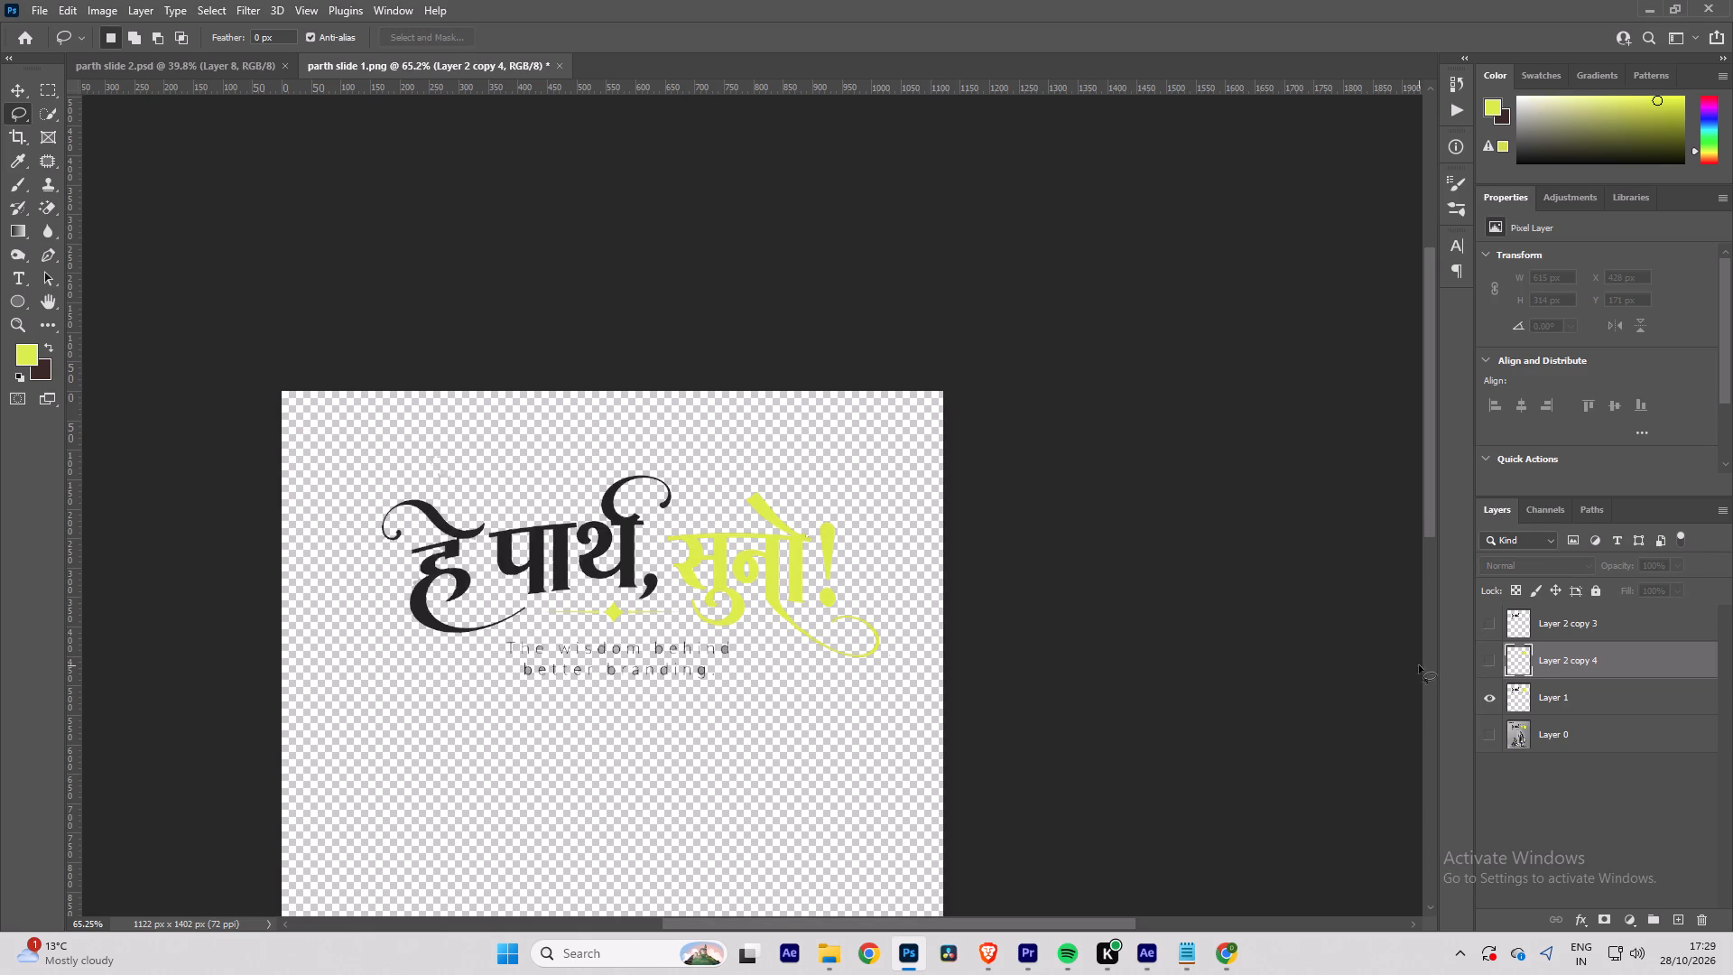
{"action": "double_click", "coordinate": [1491, 696]}
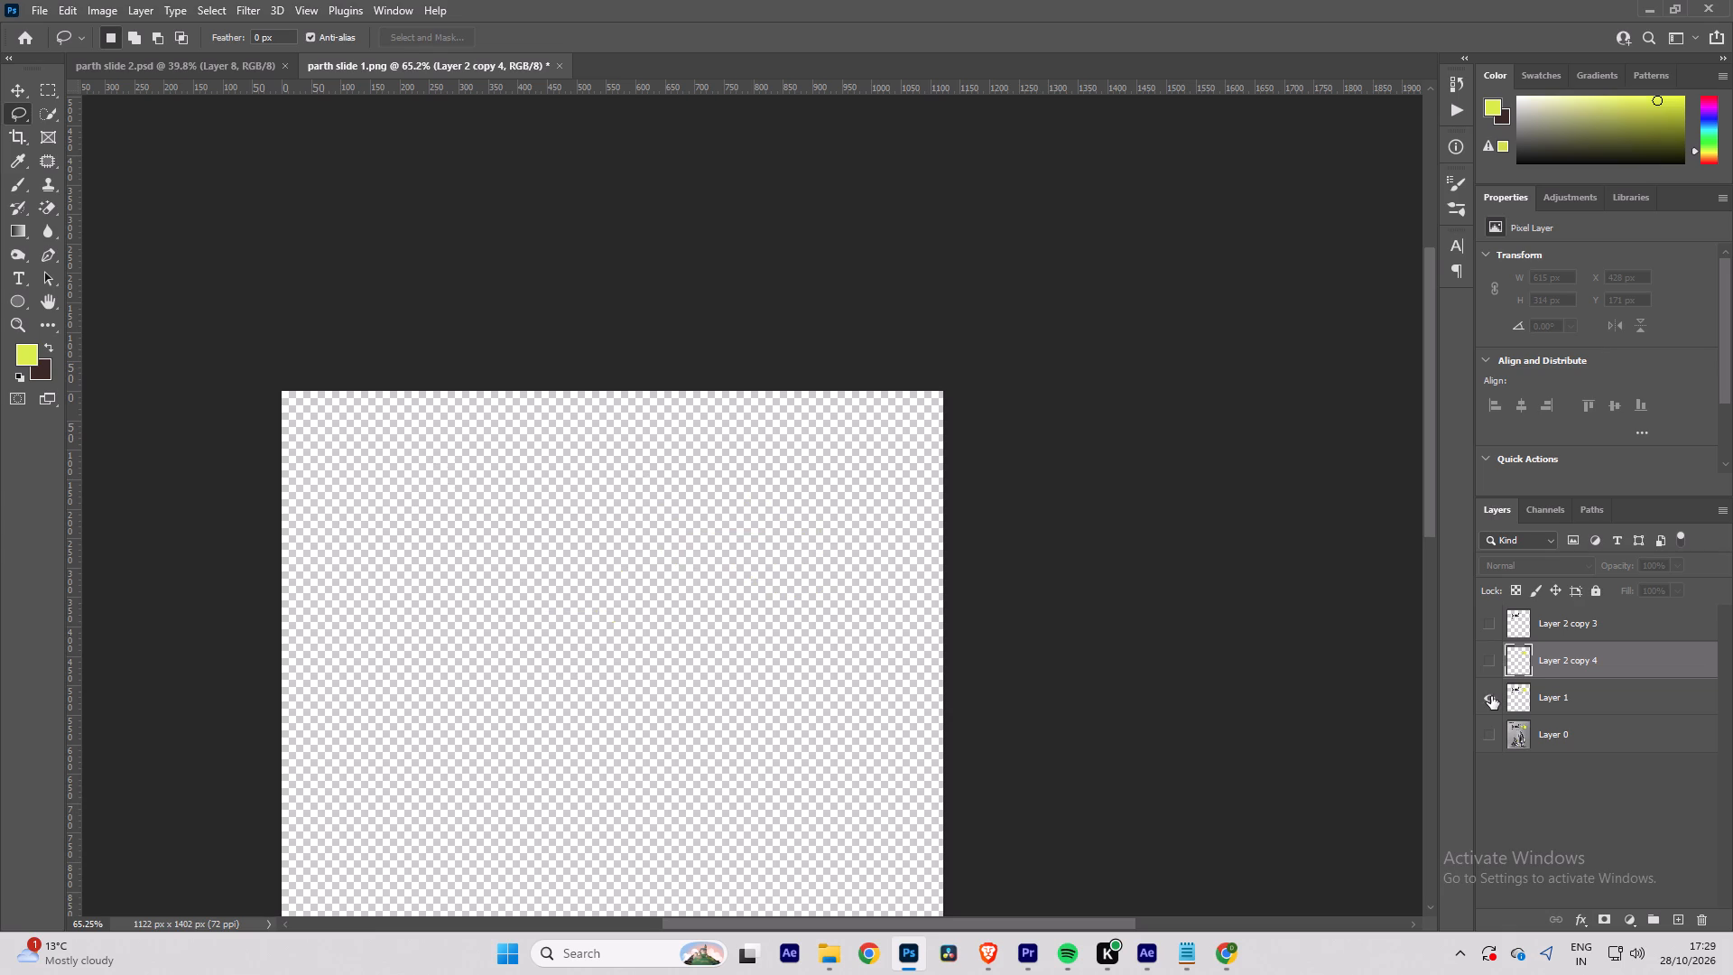
{"action": "left_click", "coordinate": [1491, 696]}
{"action": "left_click", "coordinate": [1494, 656]}
{"action": "left_click", "coordinate": [1491, 619]}
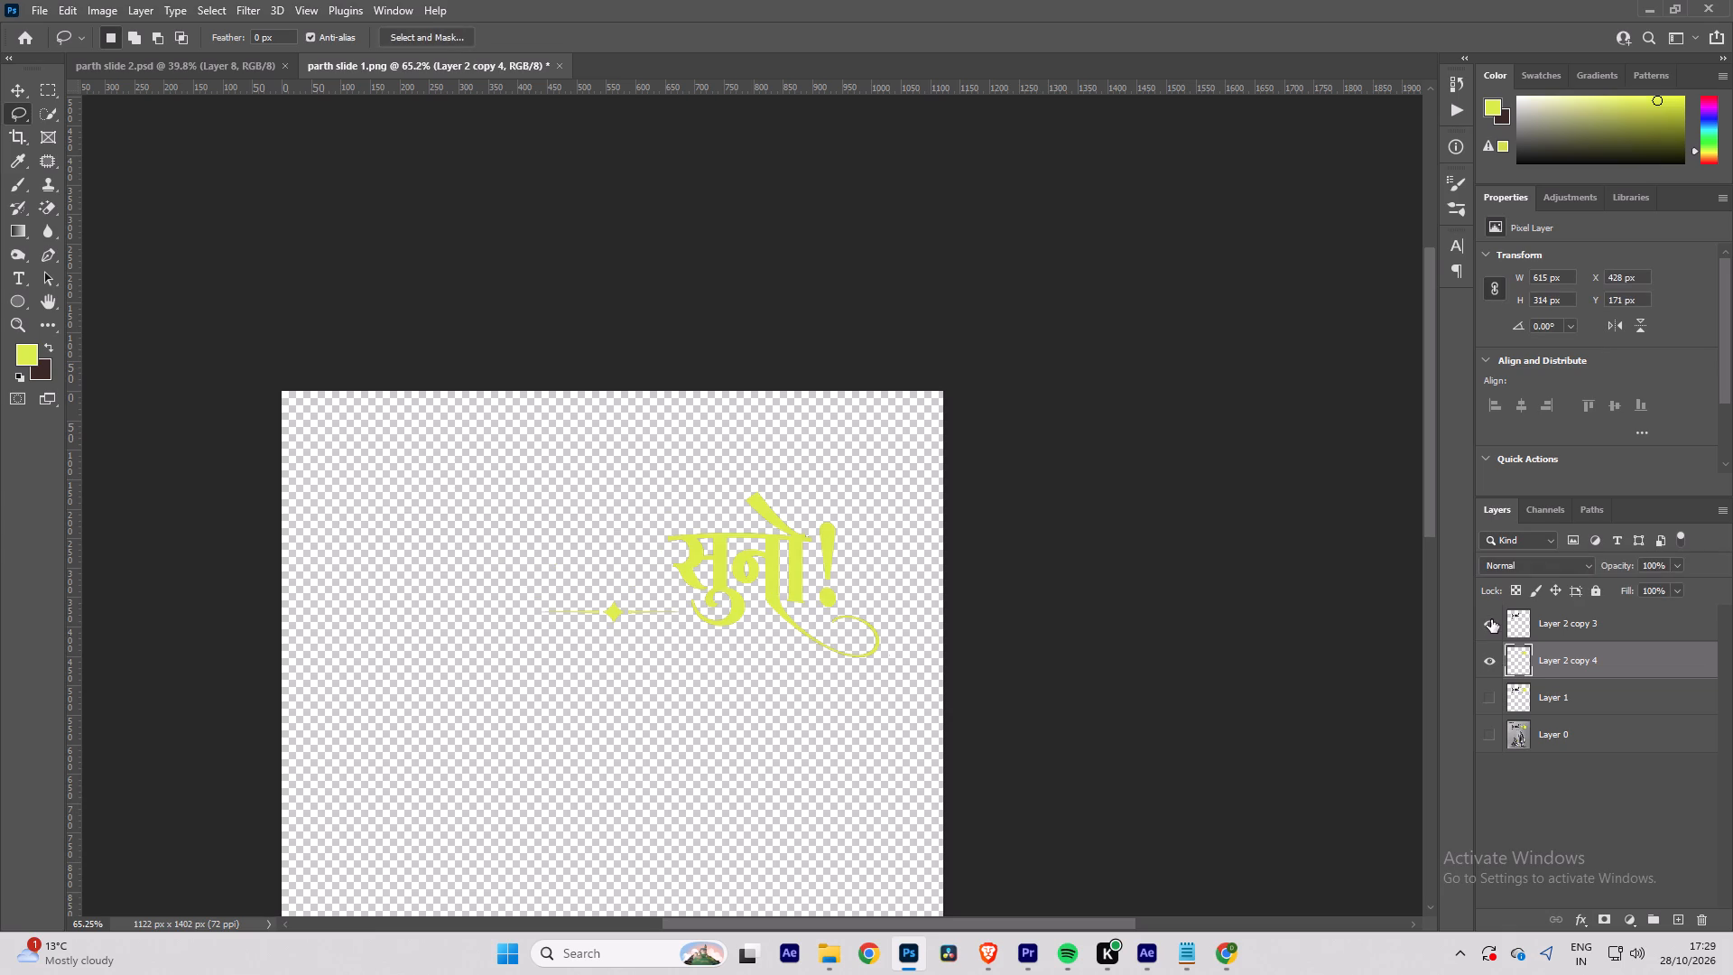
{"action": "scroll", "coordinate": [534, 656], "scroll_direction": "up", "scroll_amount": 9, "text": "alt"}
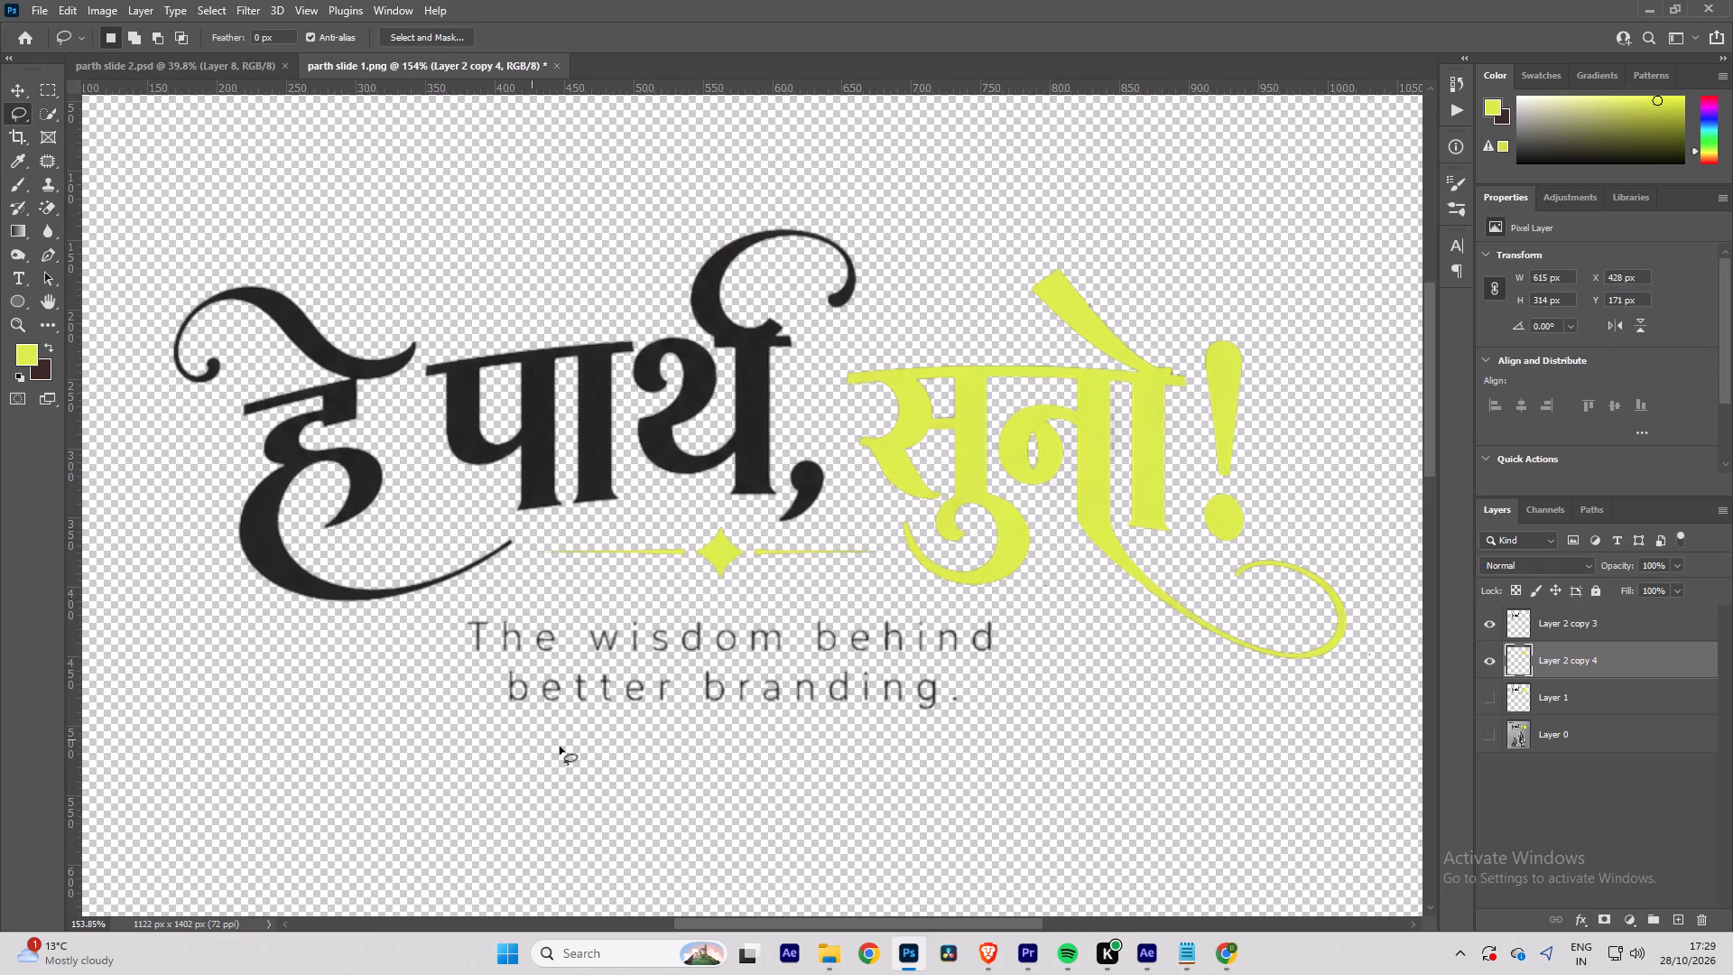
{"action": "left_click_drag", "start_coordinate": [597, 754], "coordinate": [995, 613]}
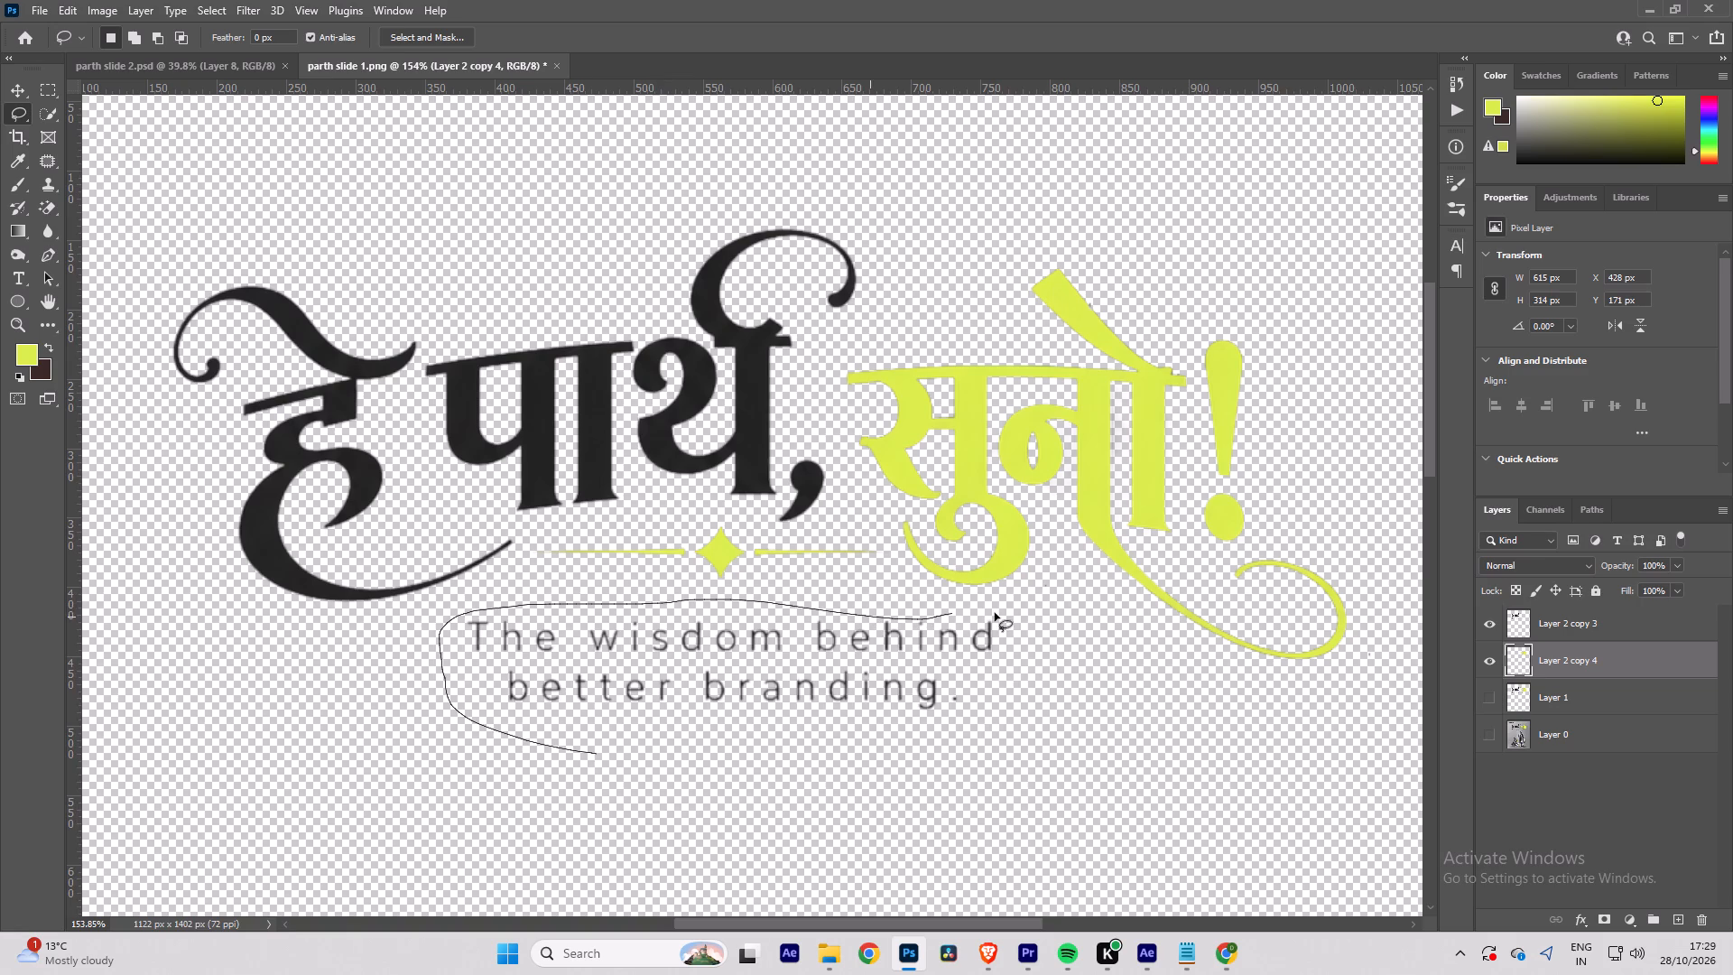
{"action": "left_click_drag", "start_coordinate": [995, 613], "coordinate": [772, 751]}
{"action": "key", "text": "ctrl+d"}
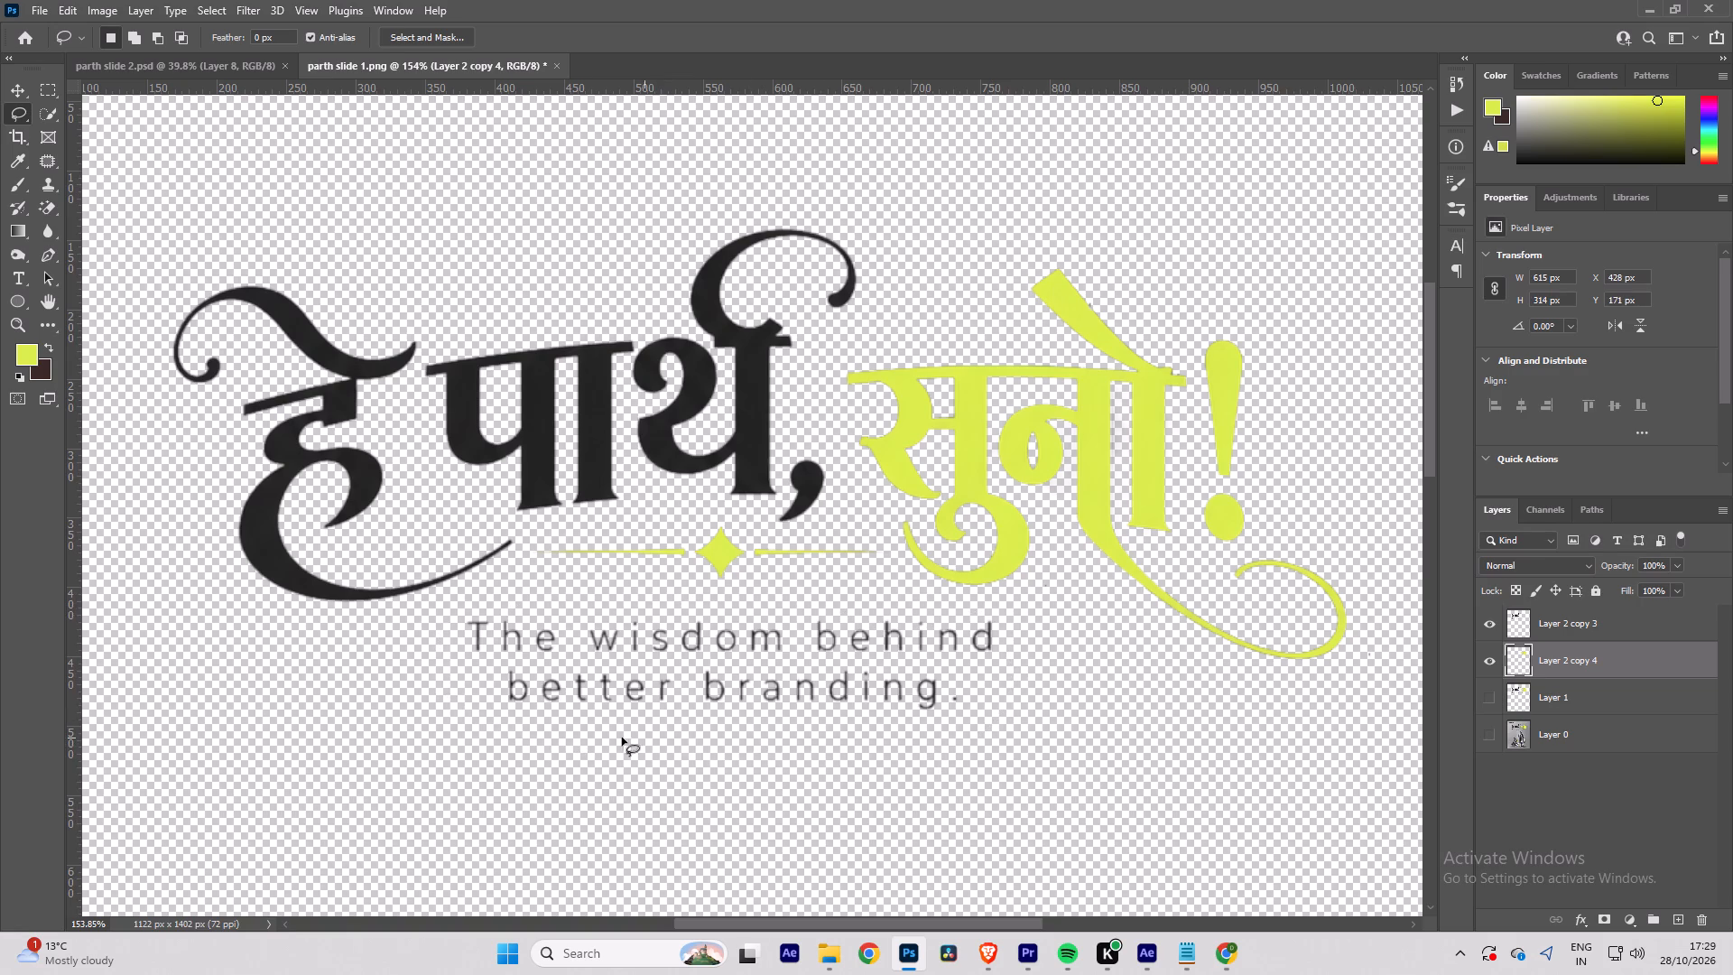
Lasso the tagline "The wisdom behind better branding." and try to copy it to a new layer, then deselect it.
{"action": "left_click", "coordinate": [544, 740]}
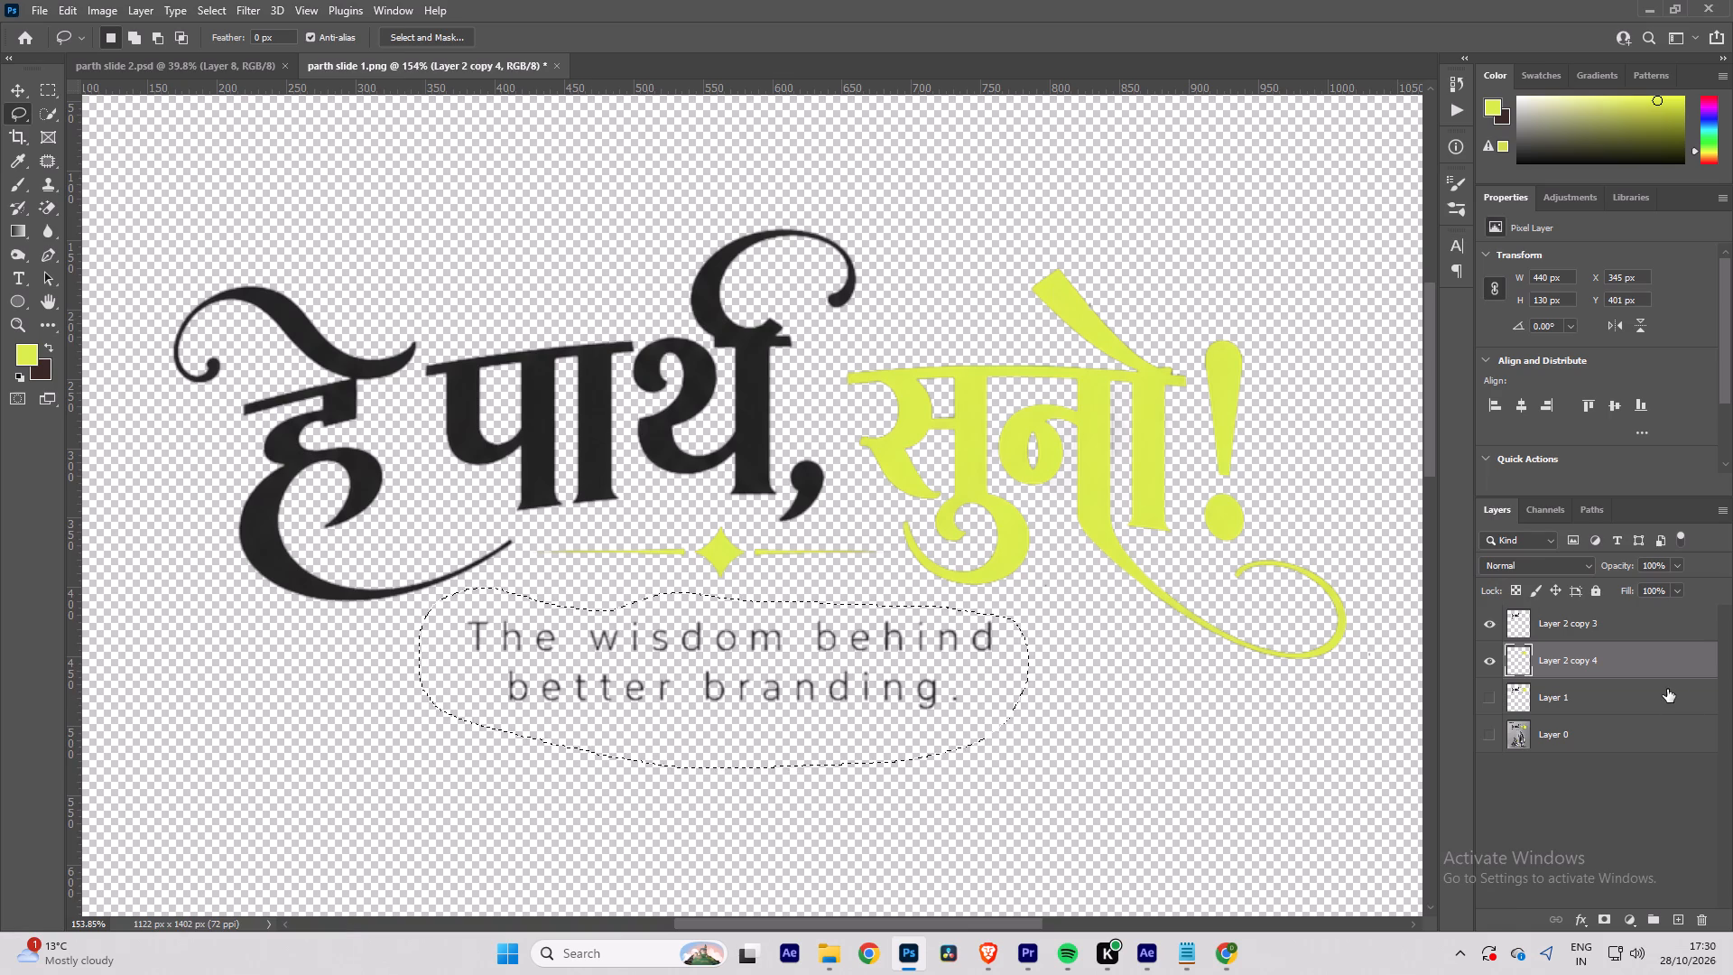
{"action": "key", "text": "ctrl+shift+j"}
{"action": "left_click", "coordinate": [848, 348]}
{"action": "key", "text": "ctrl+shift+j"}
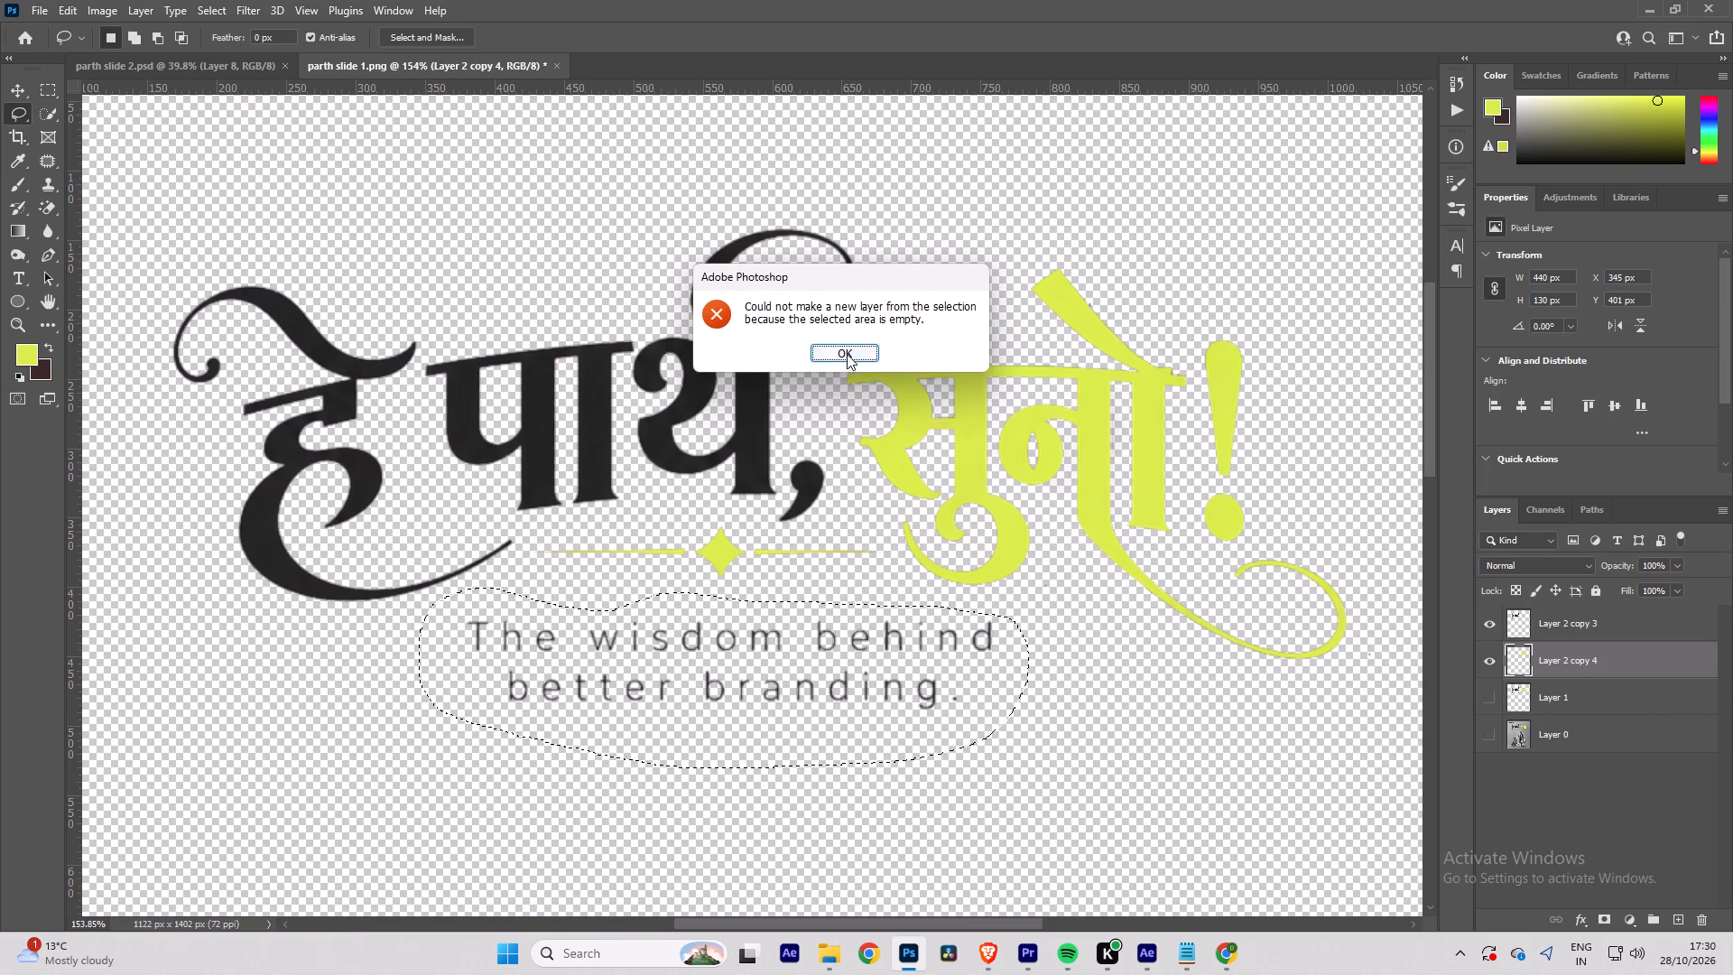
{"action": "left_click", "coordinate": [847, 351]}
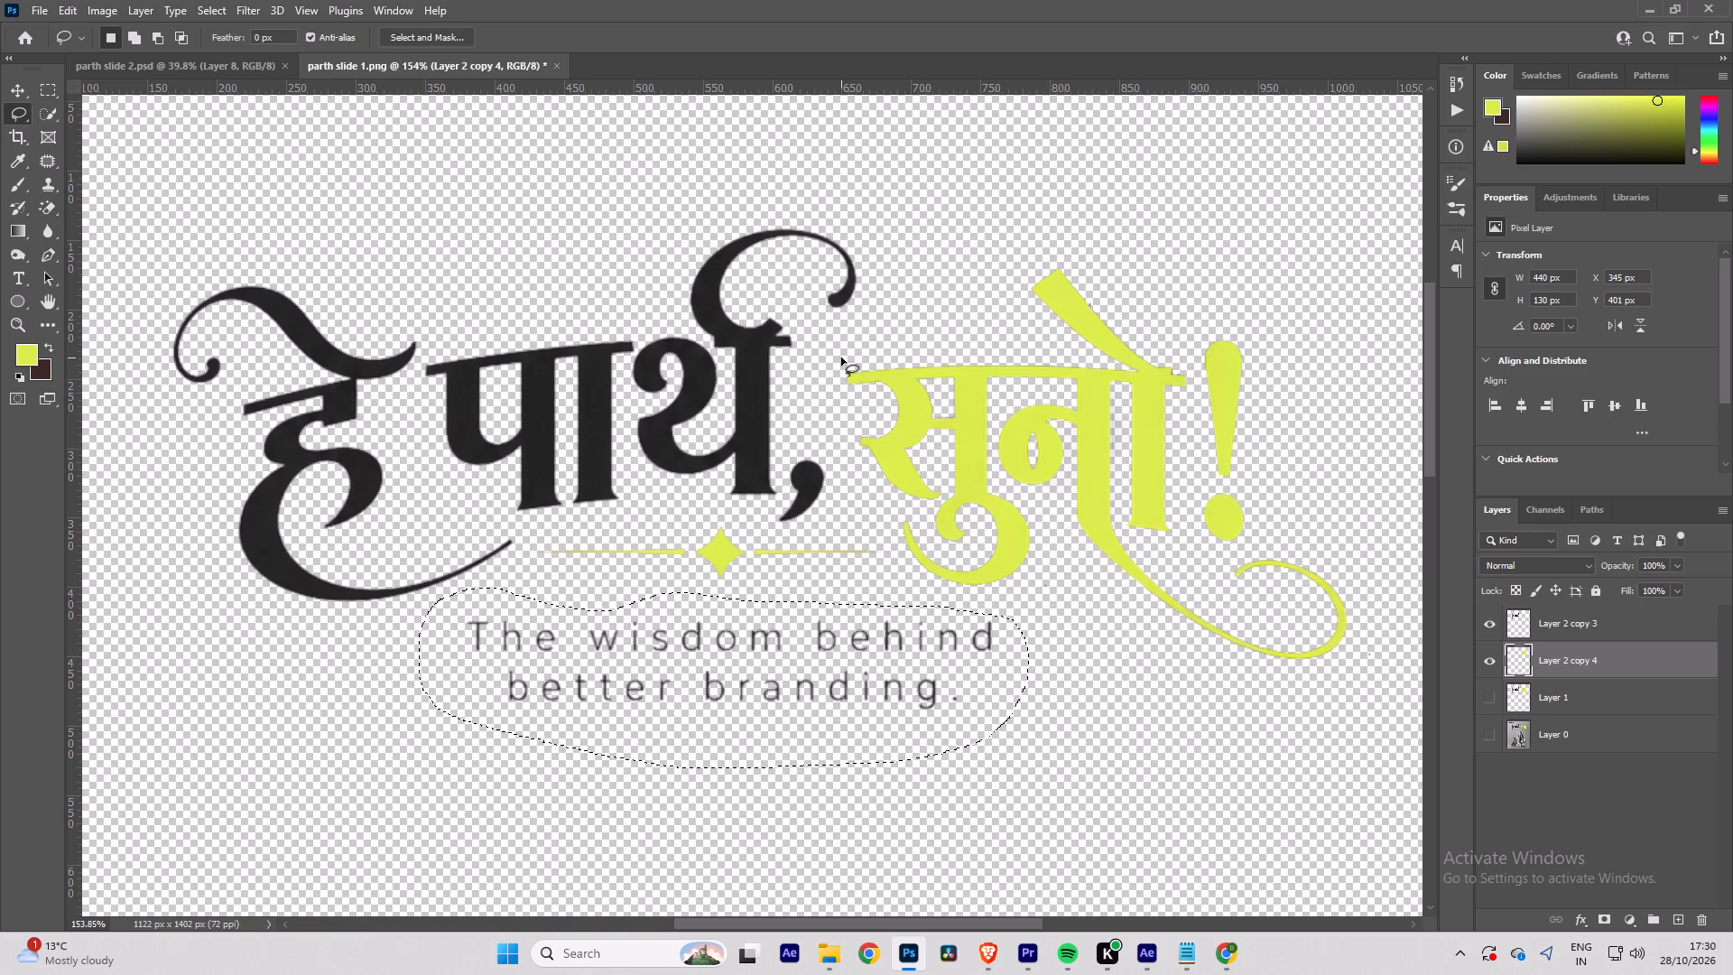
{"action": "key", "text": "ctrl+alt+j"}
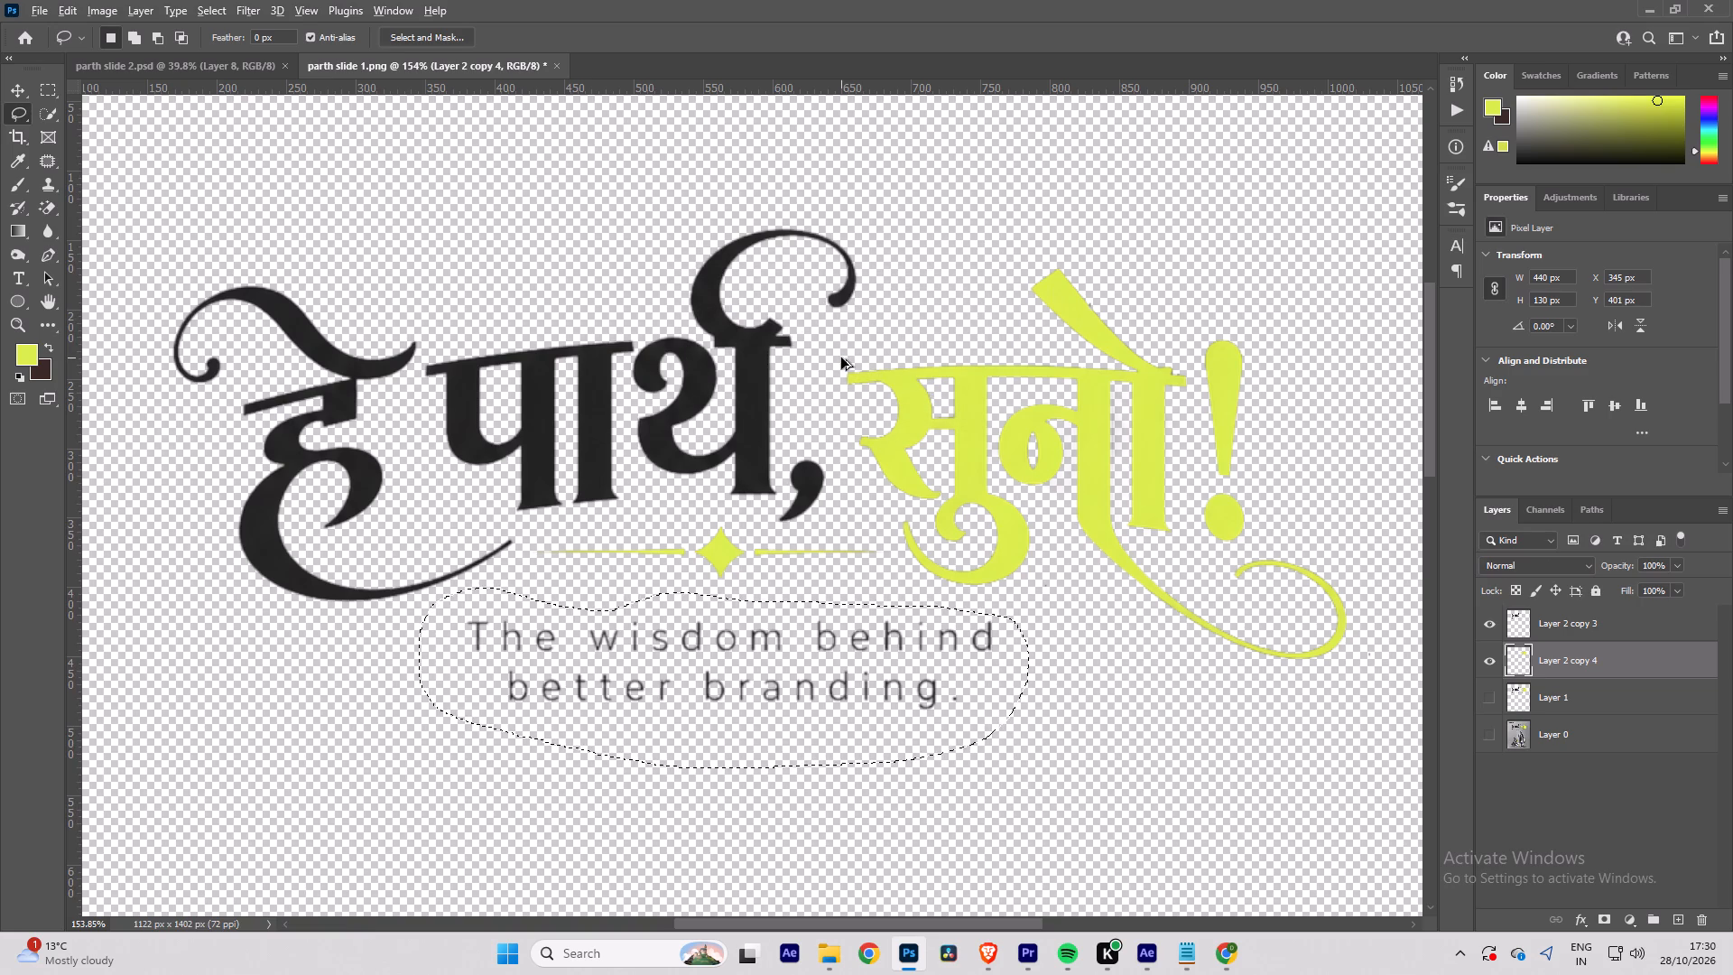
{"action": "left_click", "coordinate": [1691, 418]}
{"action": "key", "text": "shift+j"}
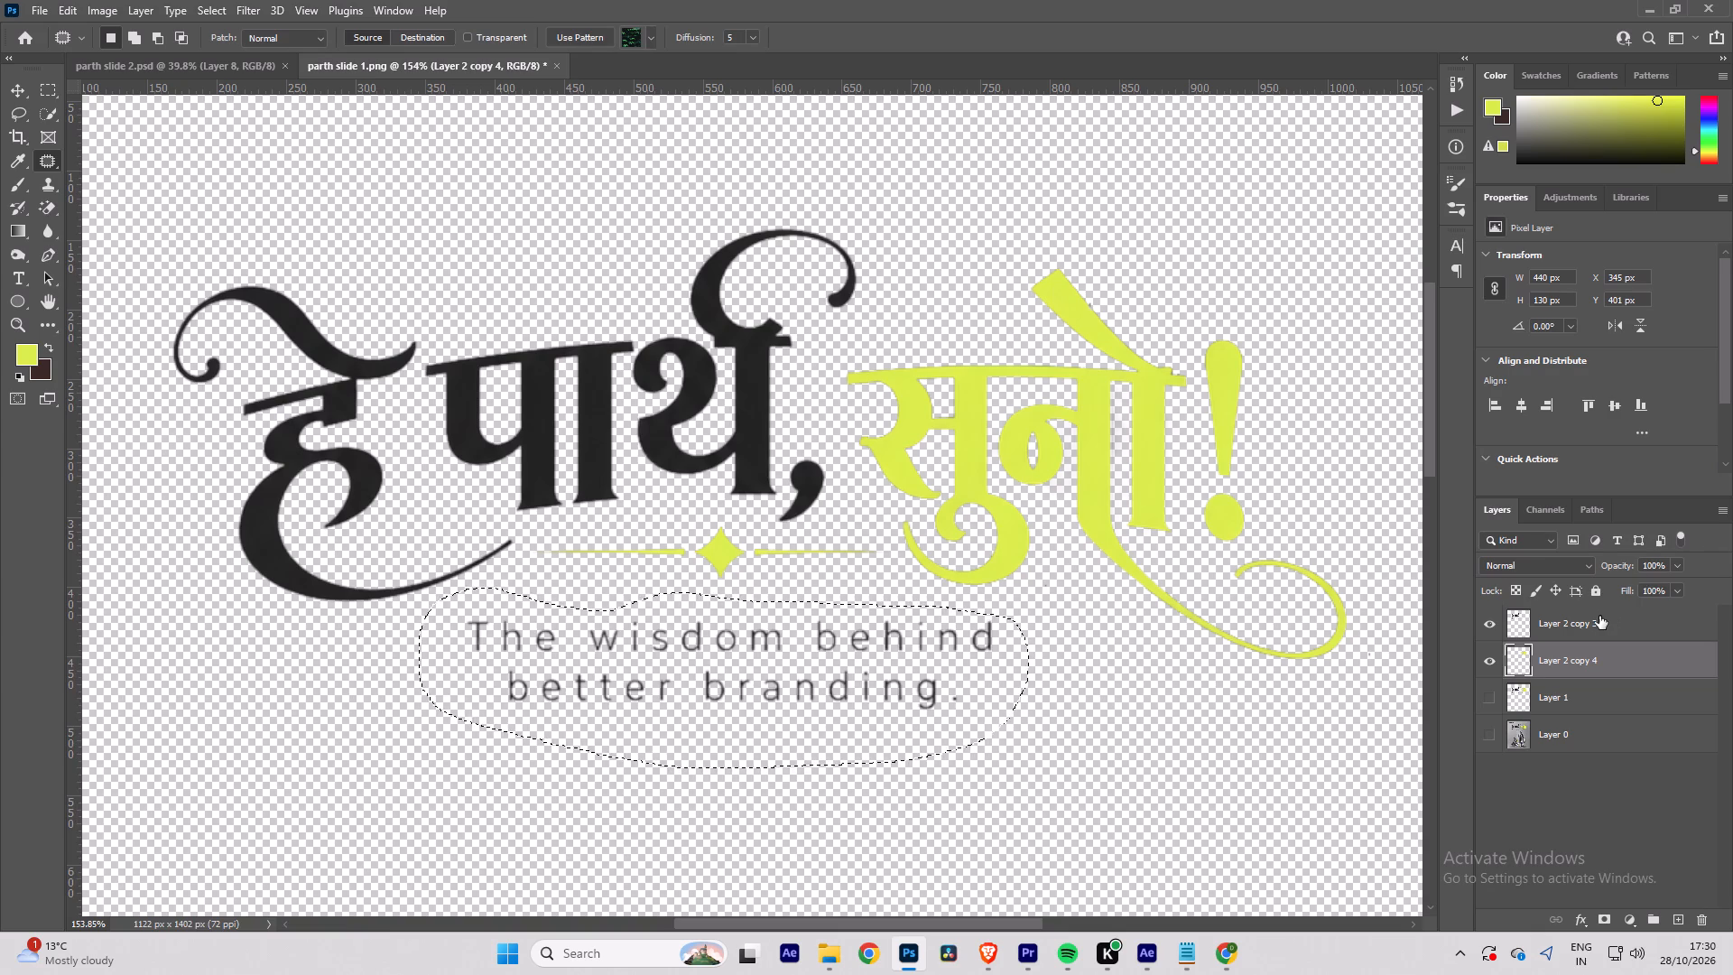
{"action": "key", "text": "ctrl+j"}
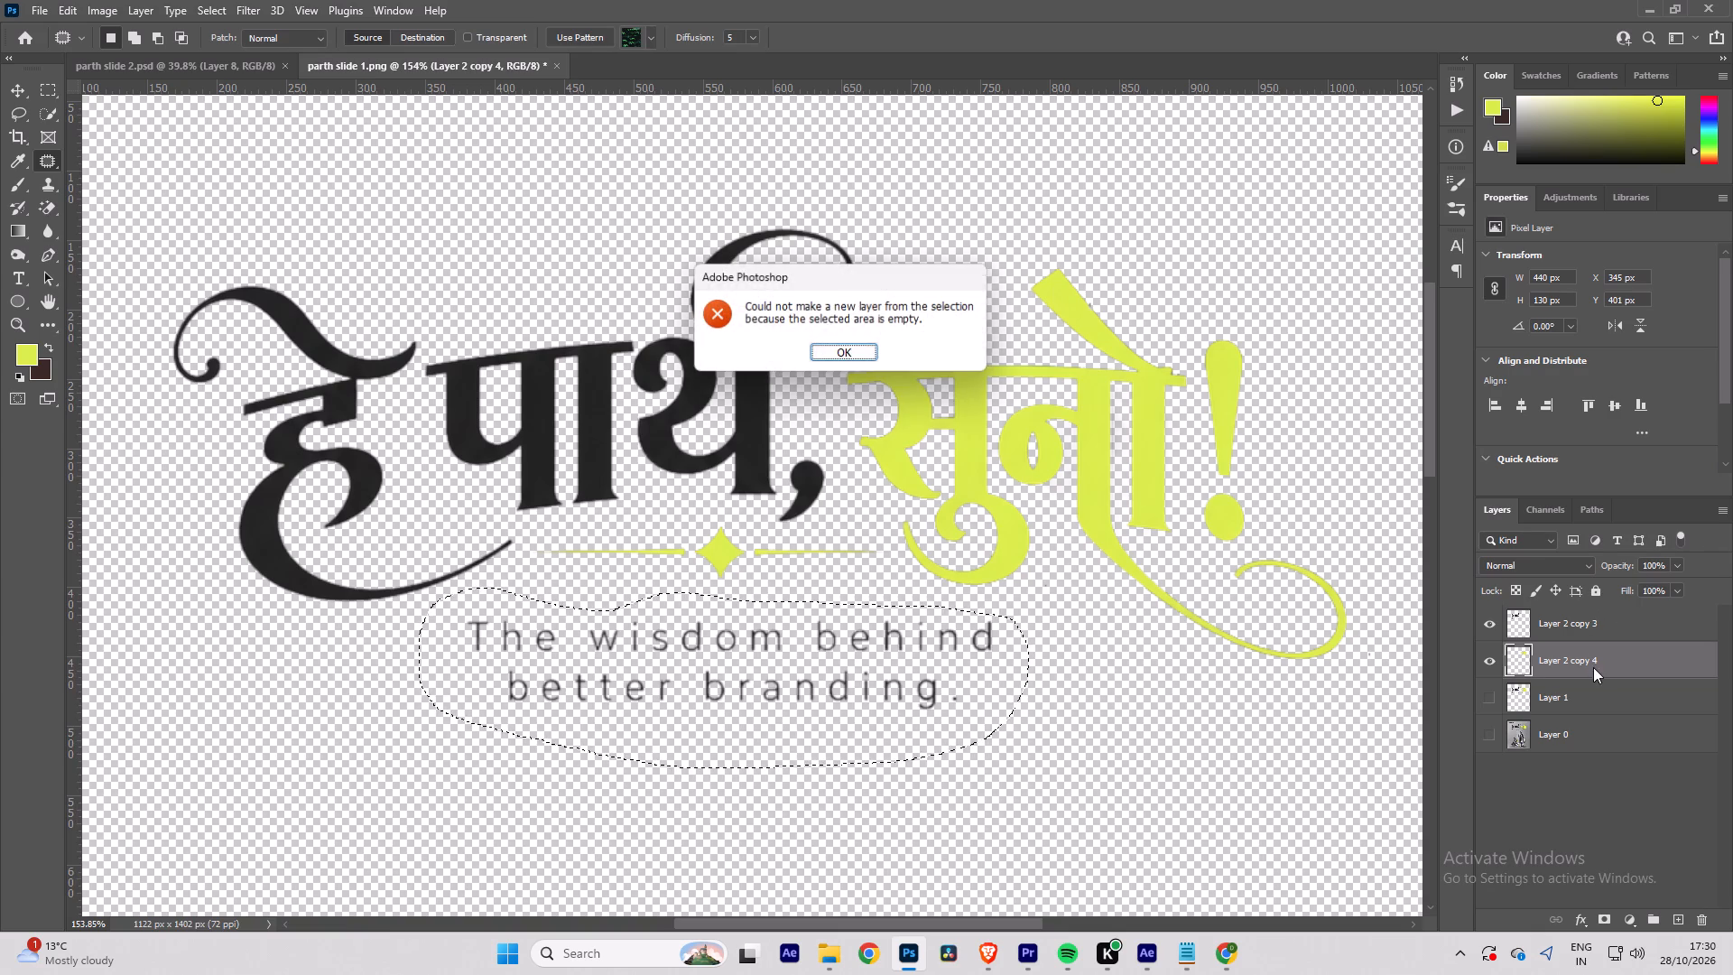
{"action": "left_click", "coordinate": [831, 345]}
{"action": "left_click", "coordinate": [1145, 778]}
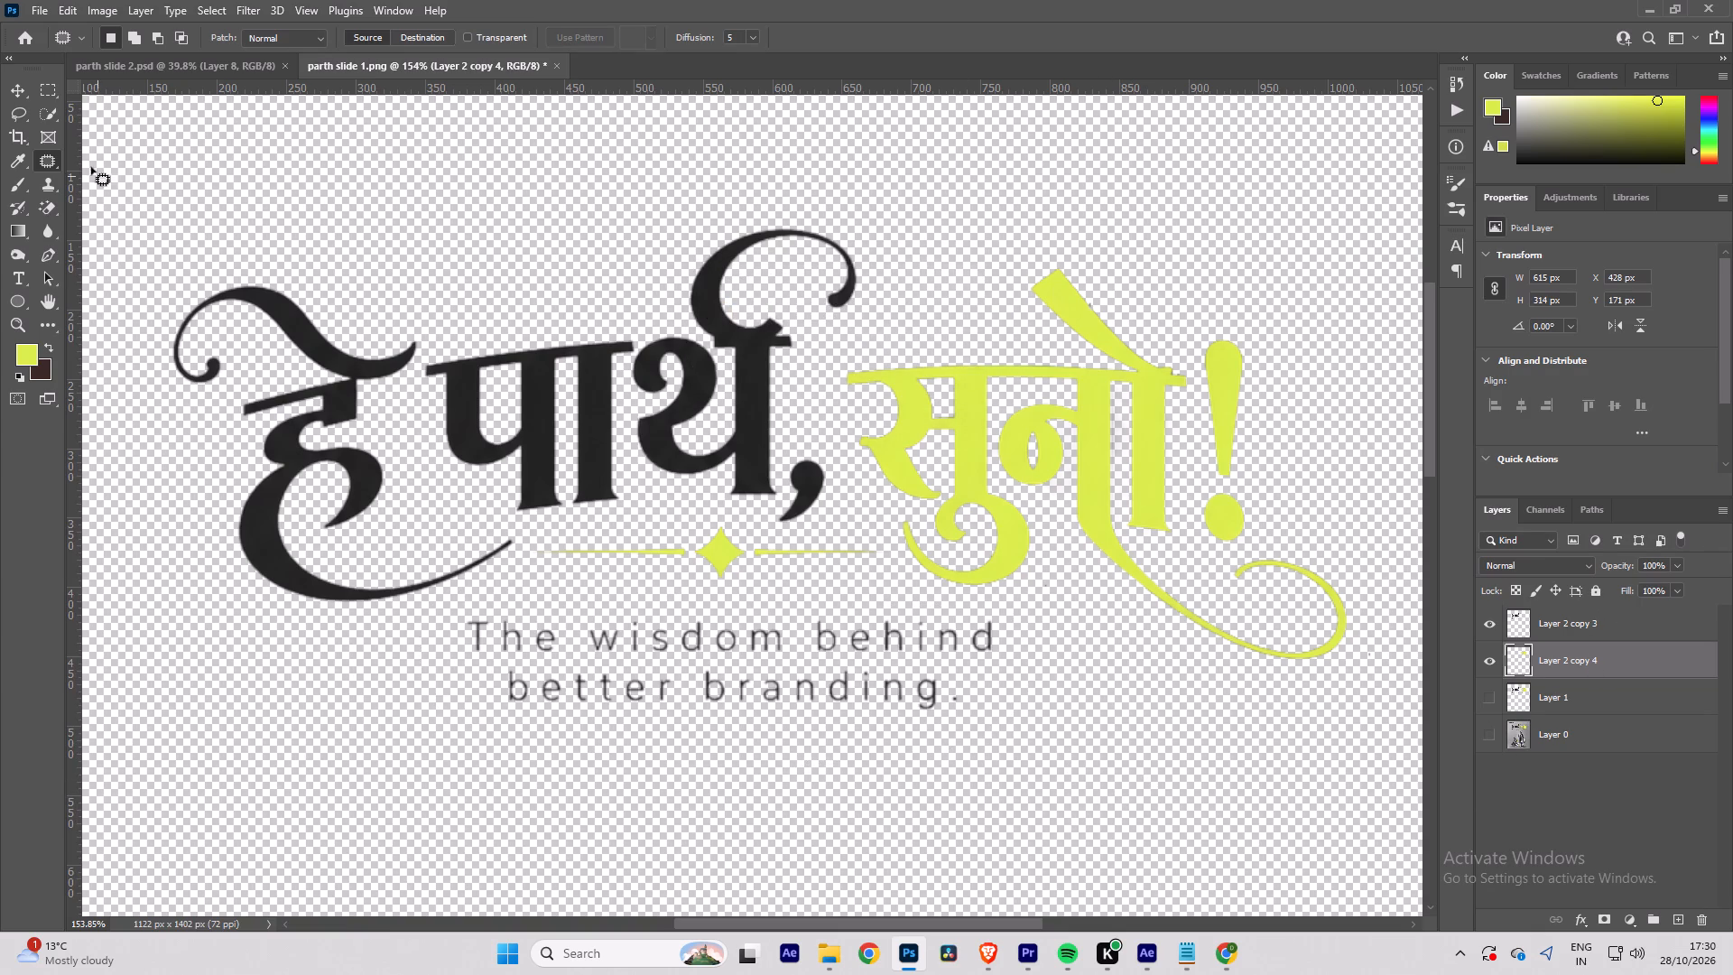
Lasso the tagline "The wisdom behind better branding." again and try to copy it to a new layer.
{"action": "left_click", "coordinate": [18, 110]}
{"action": "left_click_drag", "start_coordinate": [546, 745], "coordinate": [441, 624]}
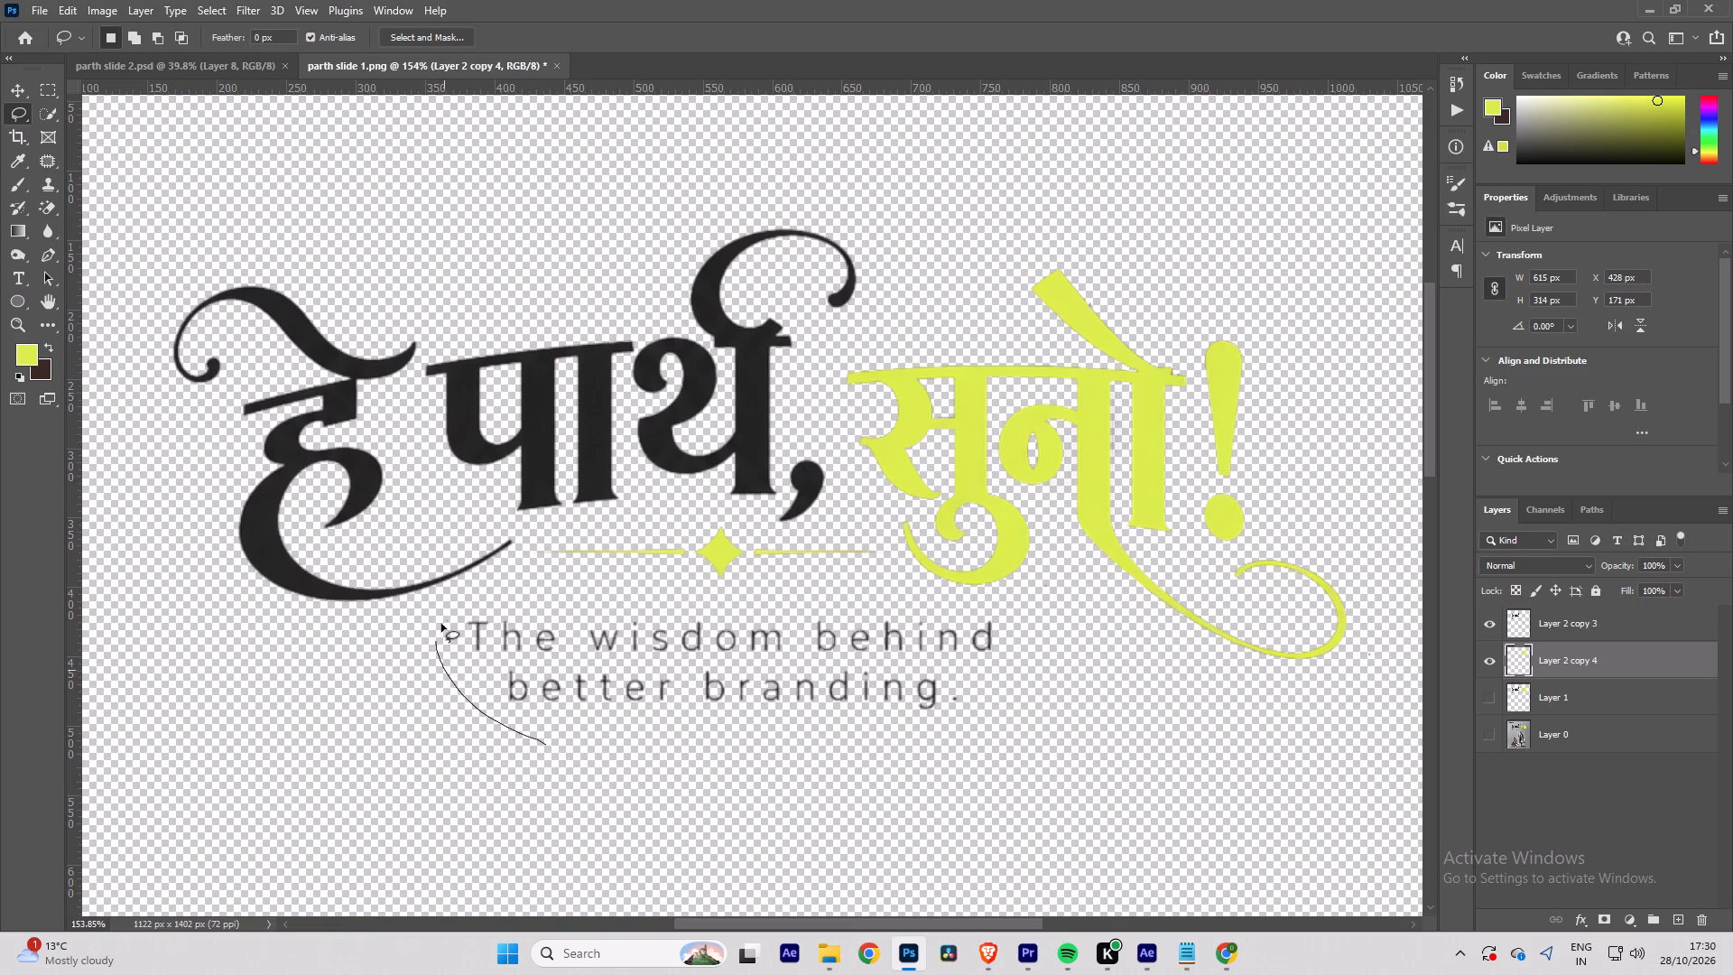
{"action": "left_click_drag", "start_coordinate": [441, 624], "coordinate": [708, 752]}
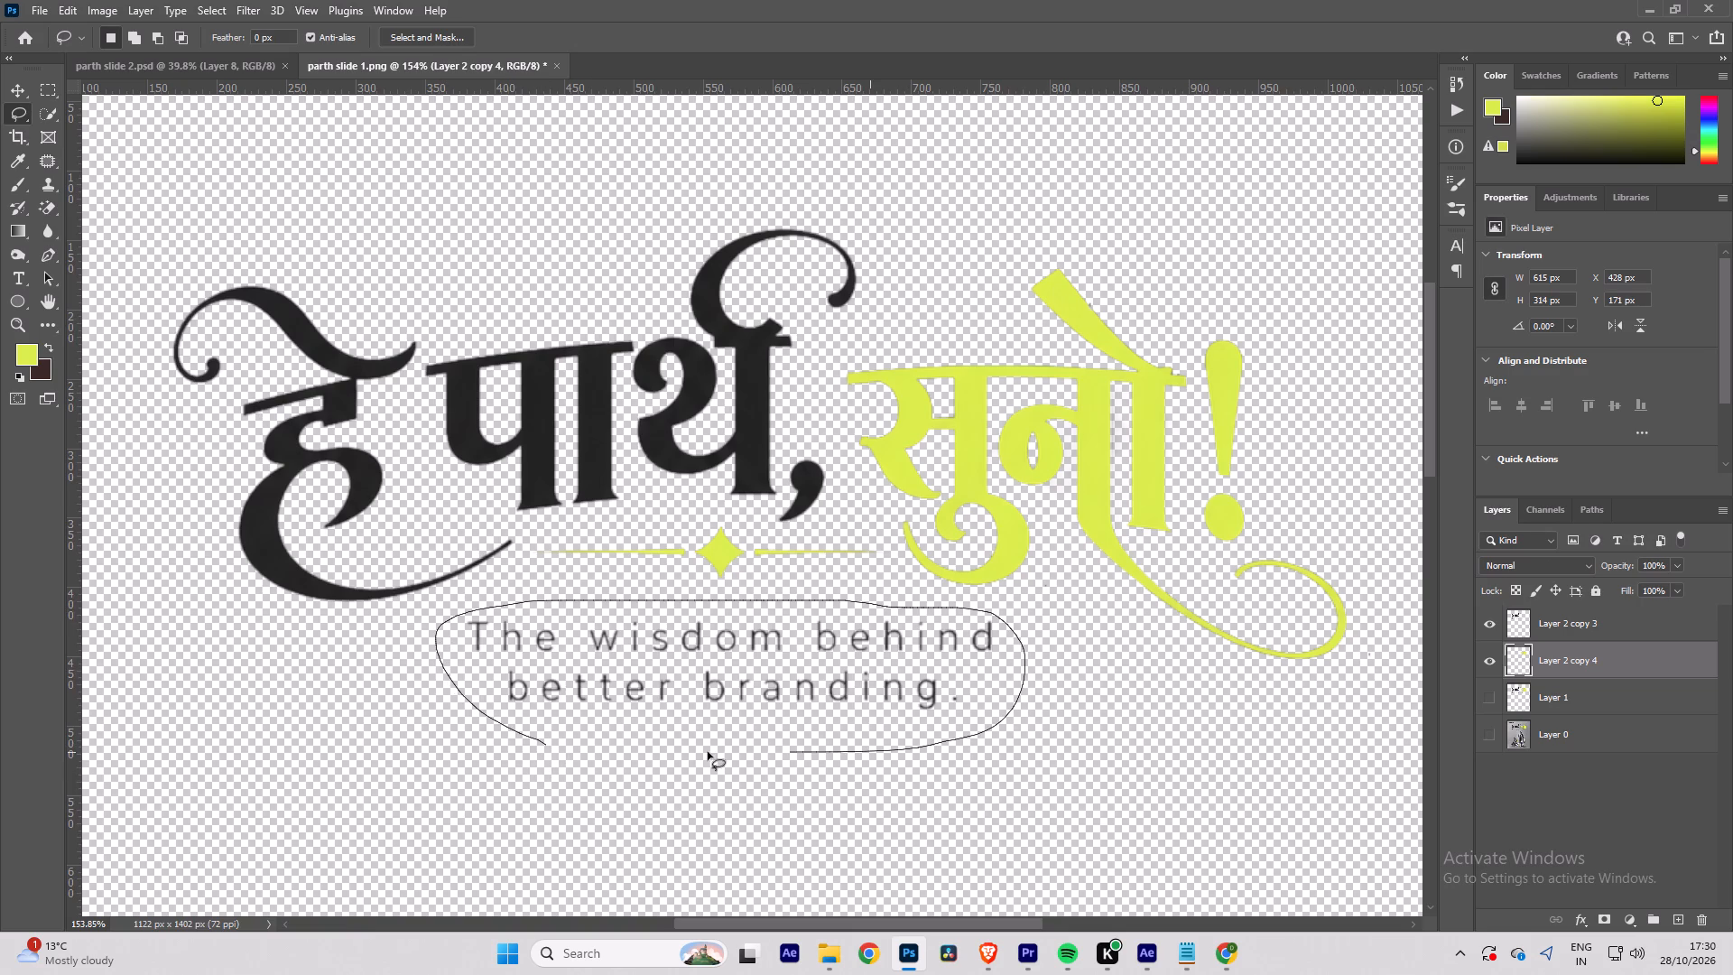
{"action": "left_click_drag", "start_coordinate": [708, 752], "coordinate": [533, 736]}
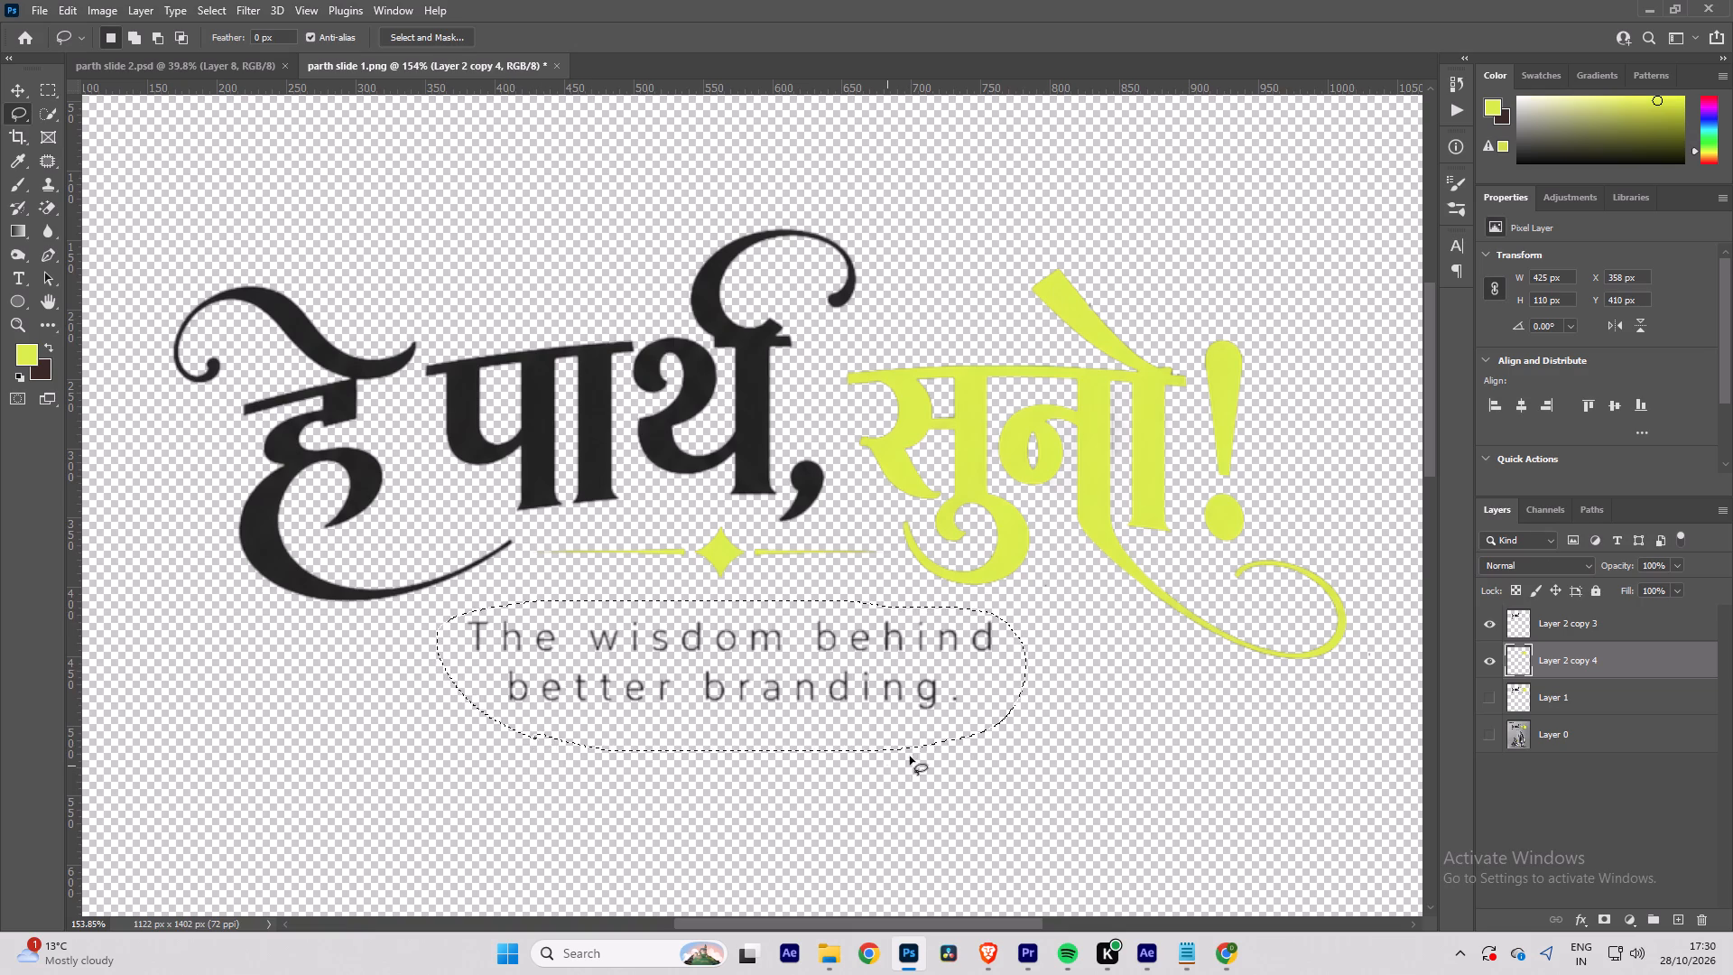
{"action": "key", "text": "ctrl+j"}
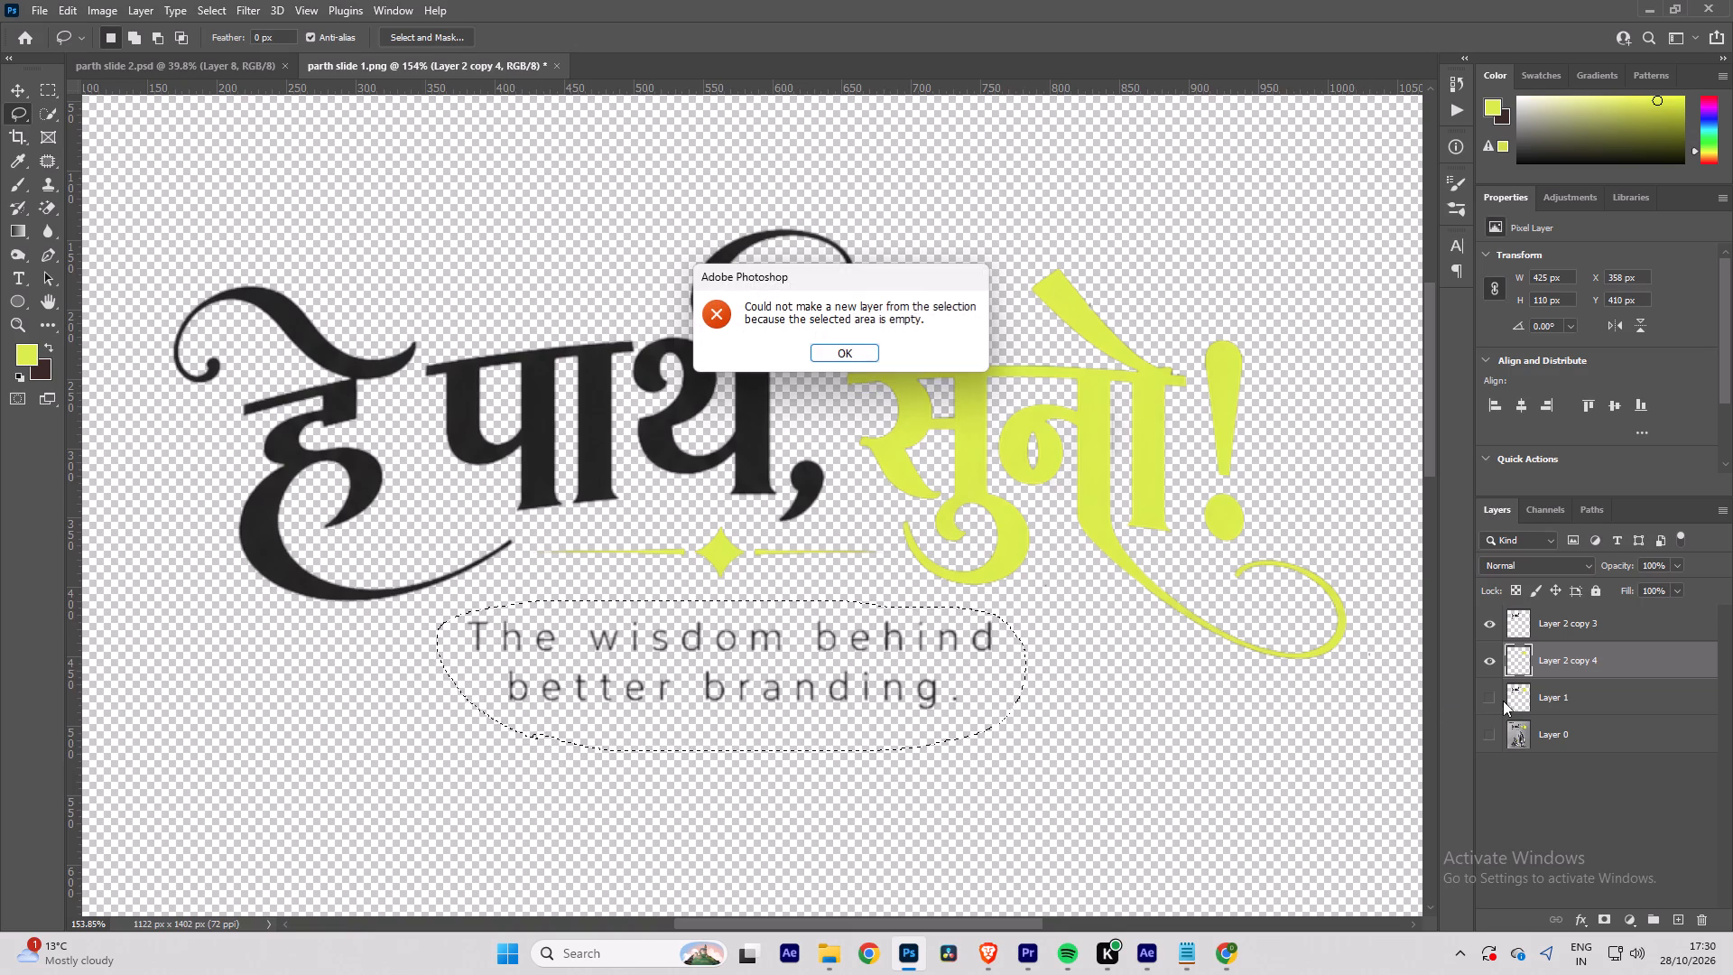
{"action": "left_click", "coordinate": [839, 350]}
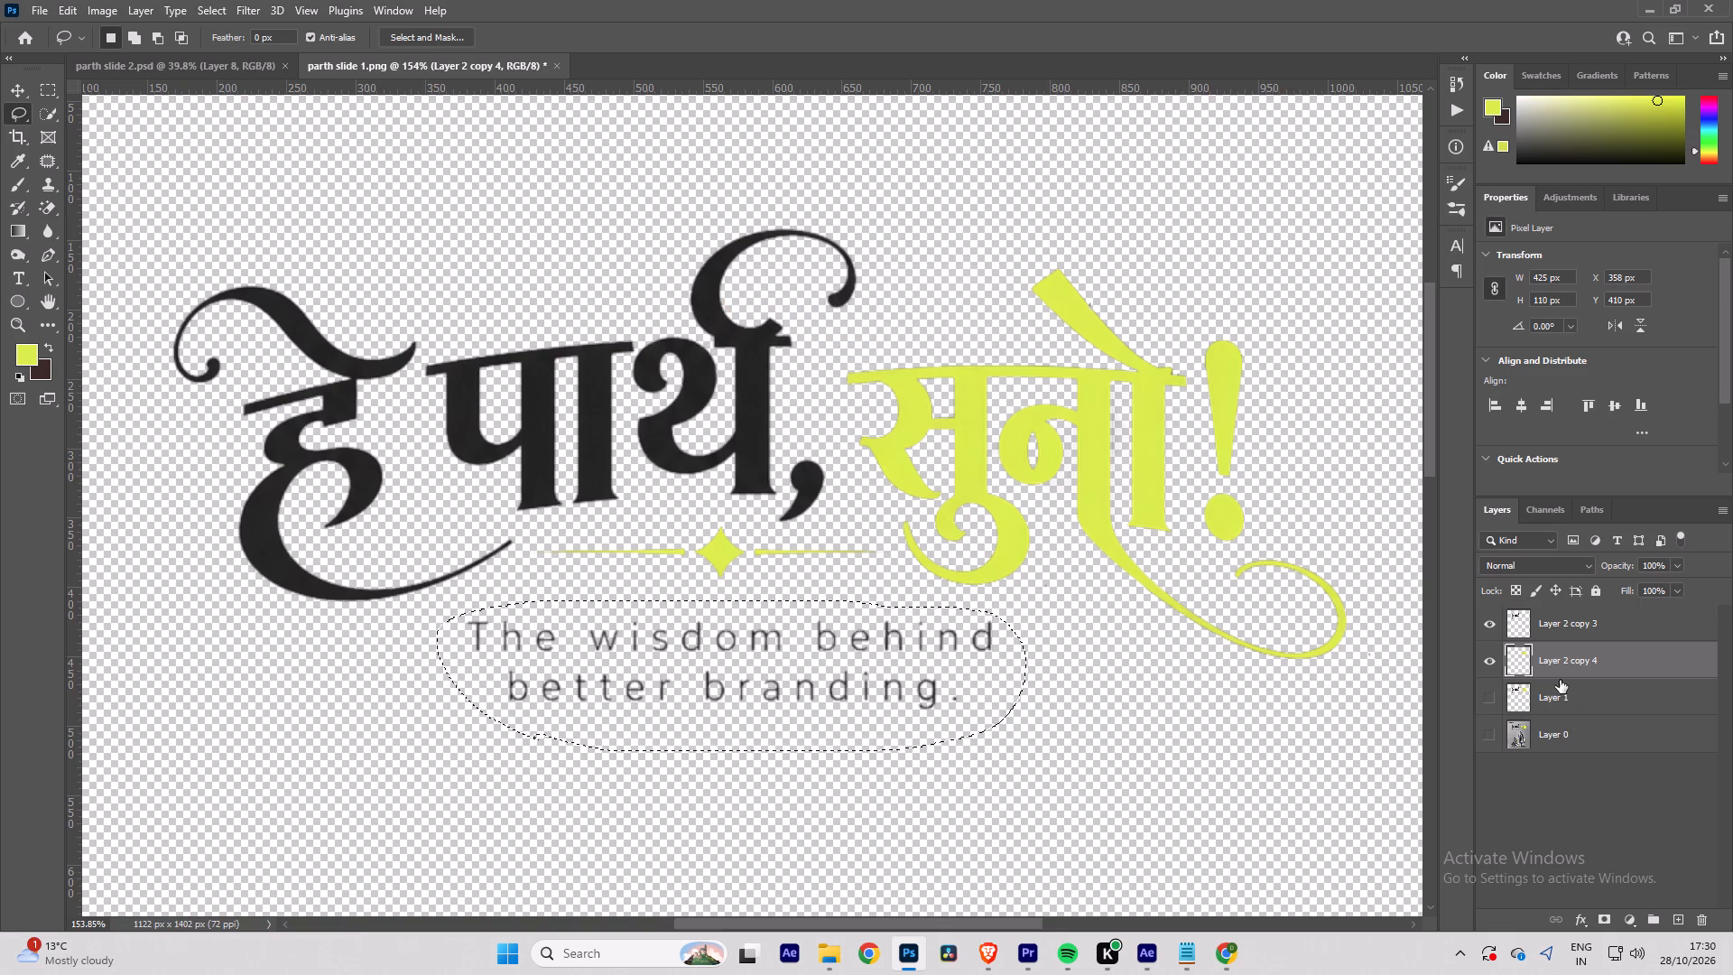
{"action": "key", "text": "ctrl+j"}
{"action": "left_click", "coordinate": [838, 351]}
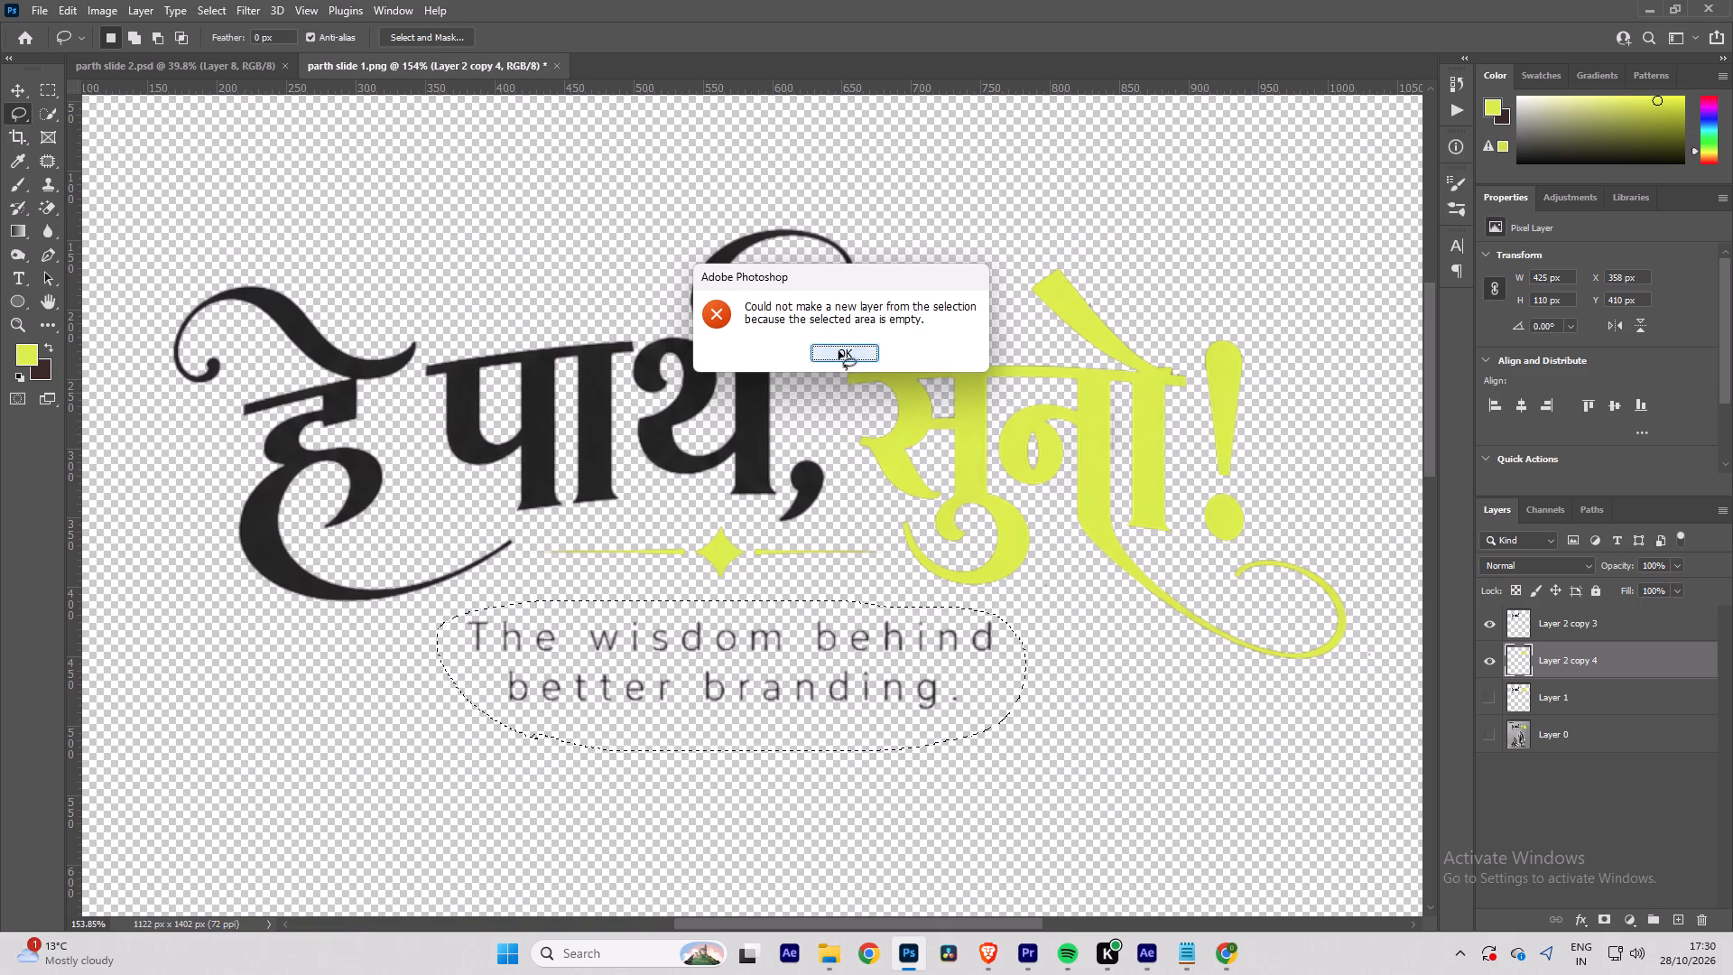
Copy the lassoed tagline "The wisdom behind better branding." from Layer 2 copy 3 to a new layer.
{"action": "left_click", "coordinate": [14, 92]}
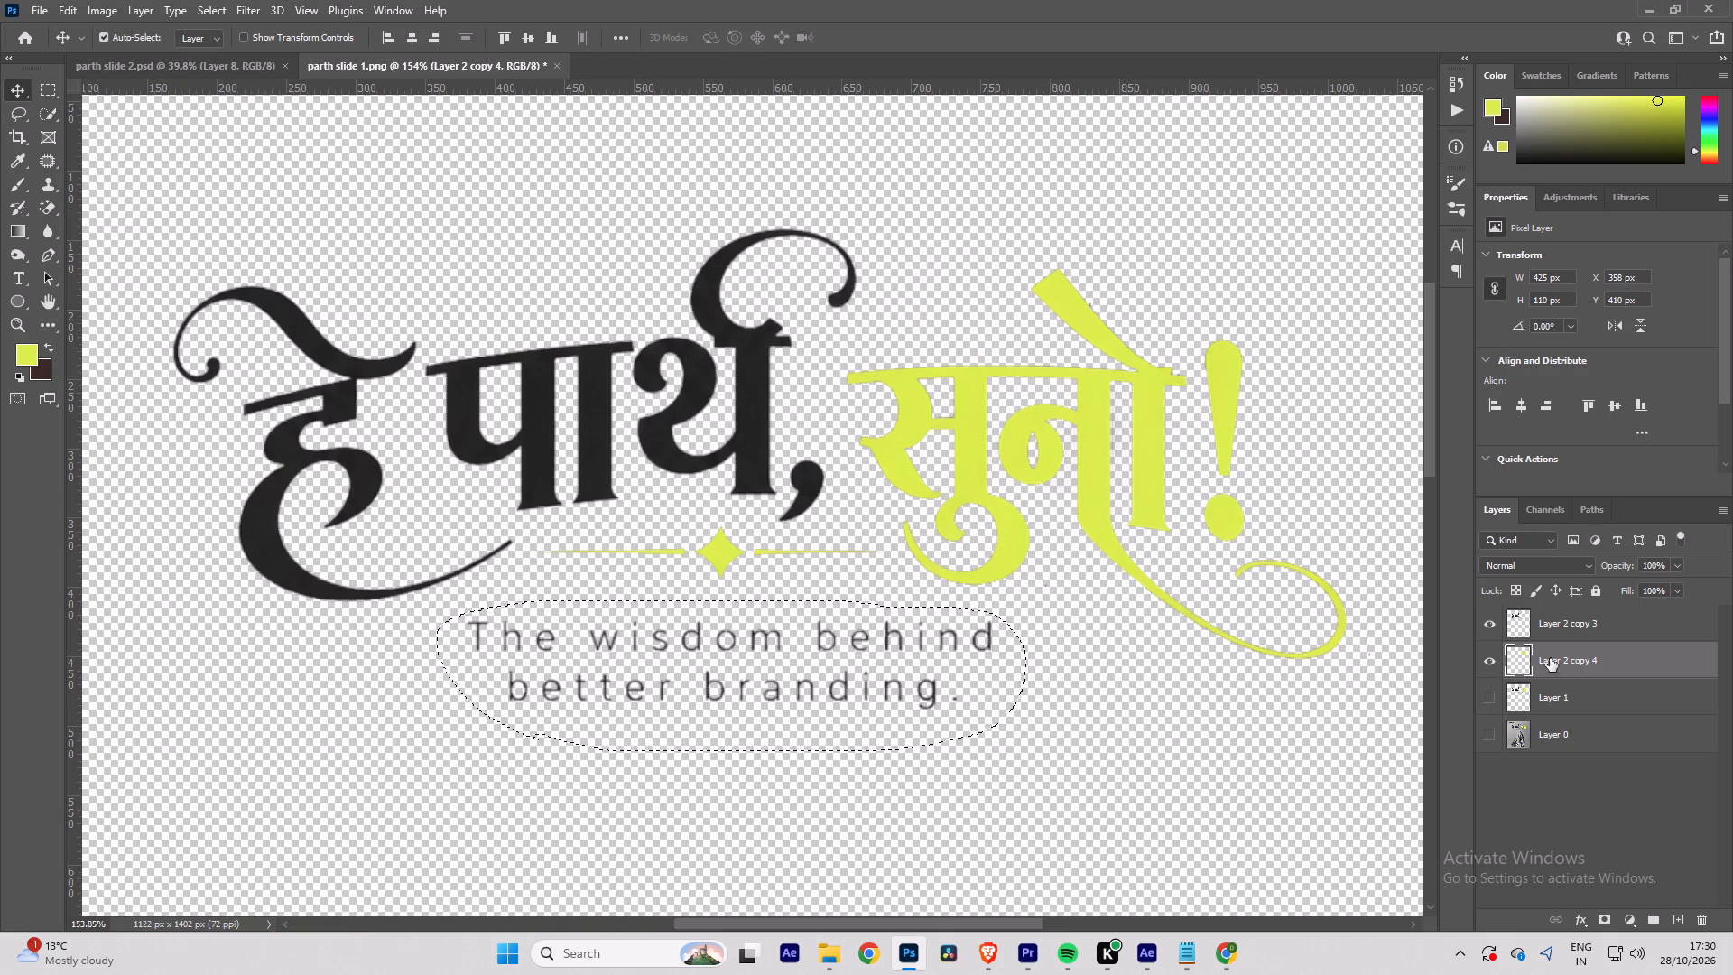
{"action": "left_click", "coordinate": [1487, 656]}
{"action": "left_click", "coordinate": [1487, 656]}
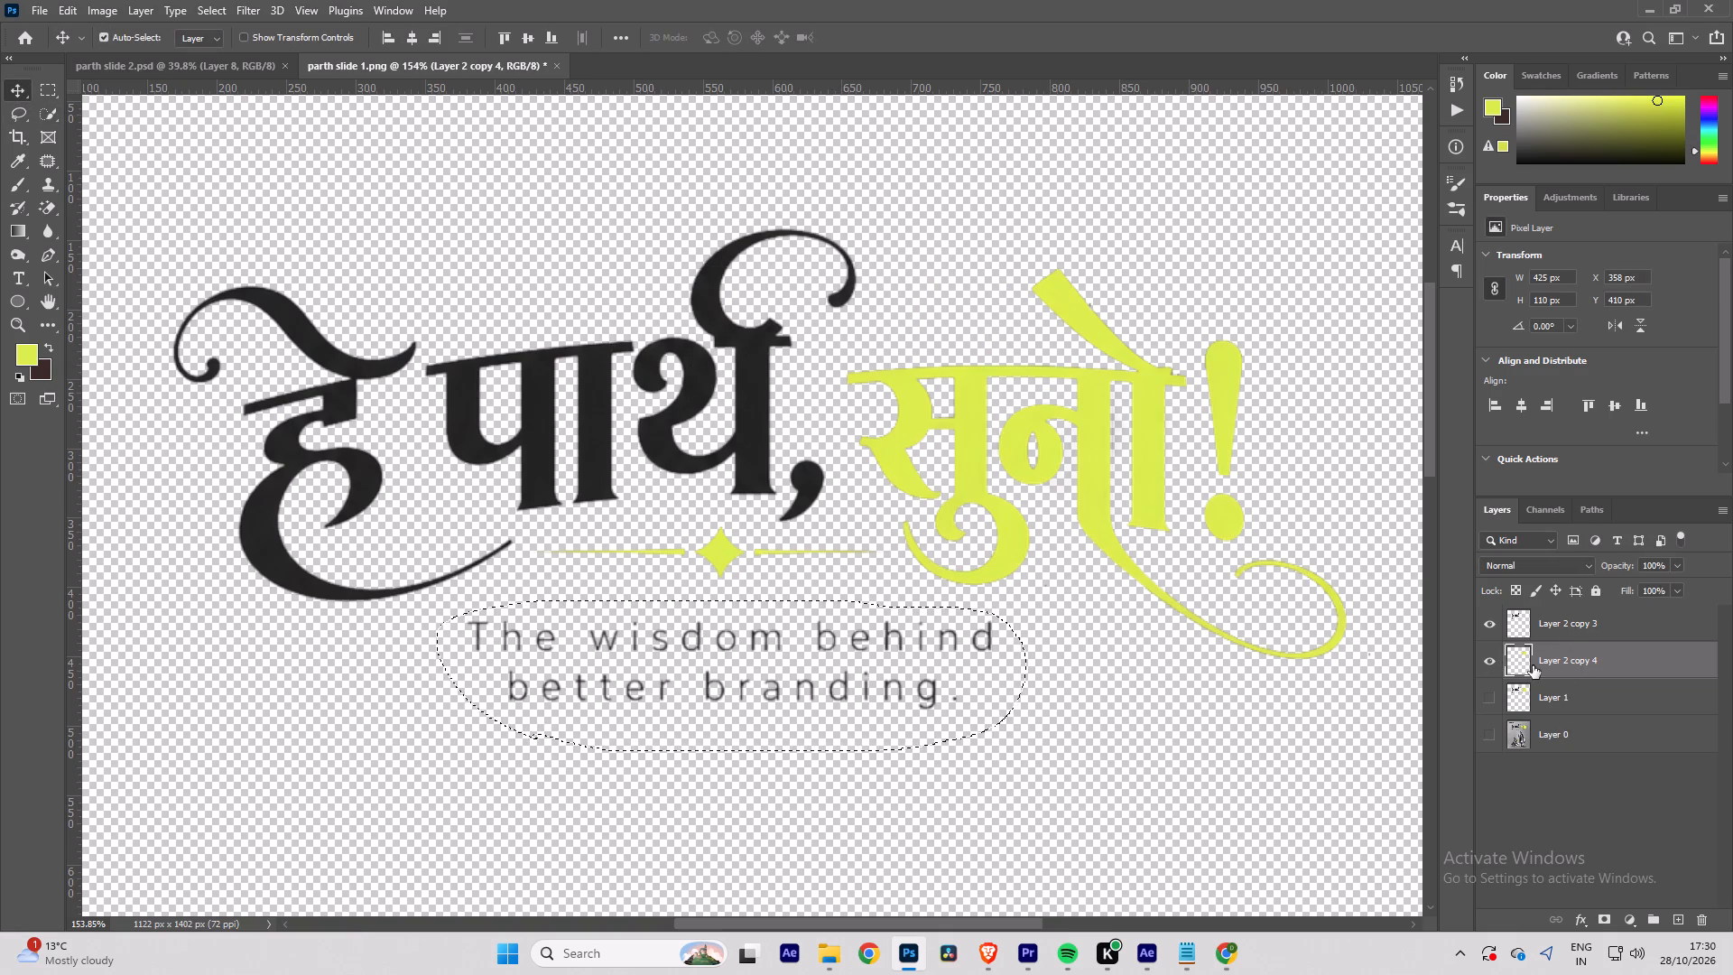
{"action": "left_click", "coordinate": [1494, 692]}
{"action": "left_click", "coordinate": [1494, 692]}
{"action": "left_click", "coordinate": [1488, 622]}
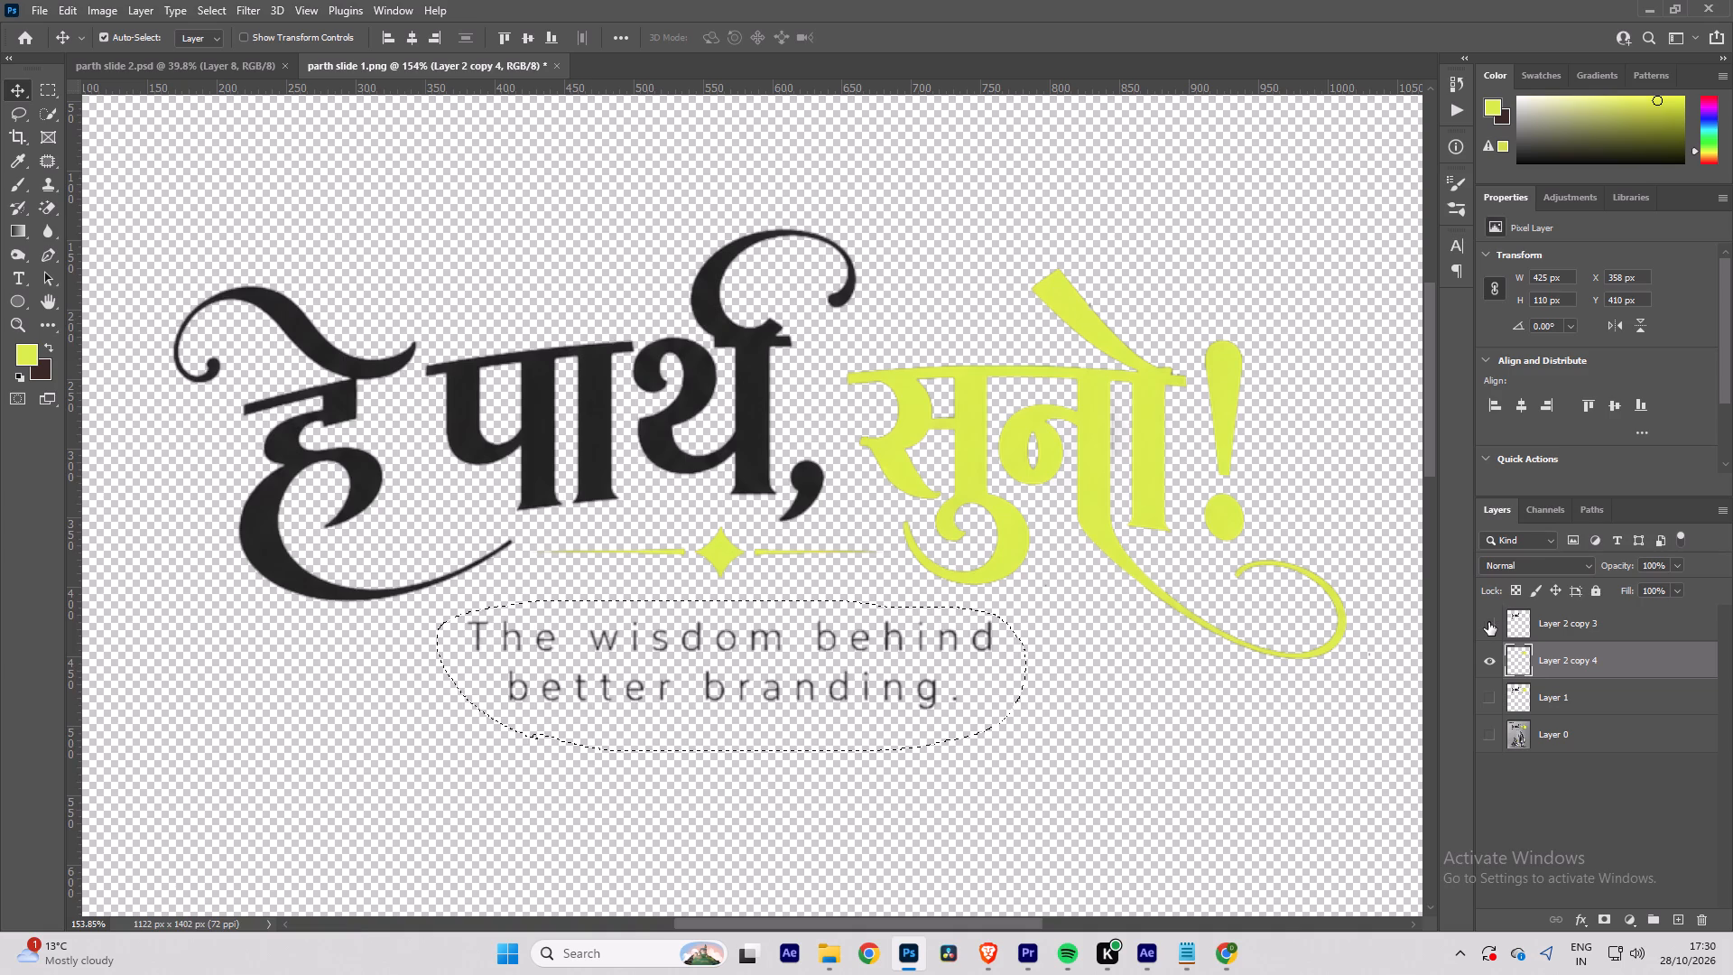
{"action": "left_click", "coordinate": [1488, 622]}
{"action": "left_click", "coordinate": [1488, 622]}
{"action": "left_click", "coordinate": [1488, 622]}
{"action": "left_click", "coordinate": [1570, 618]}
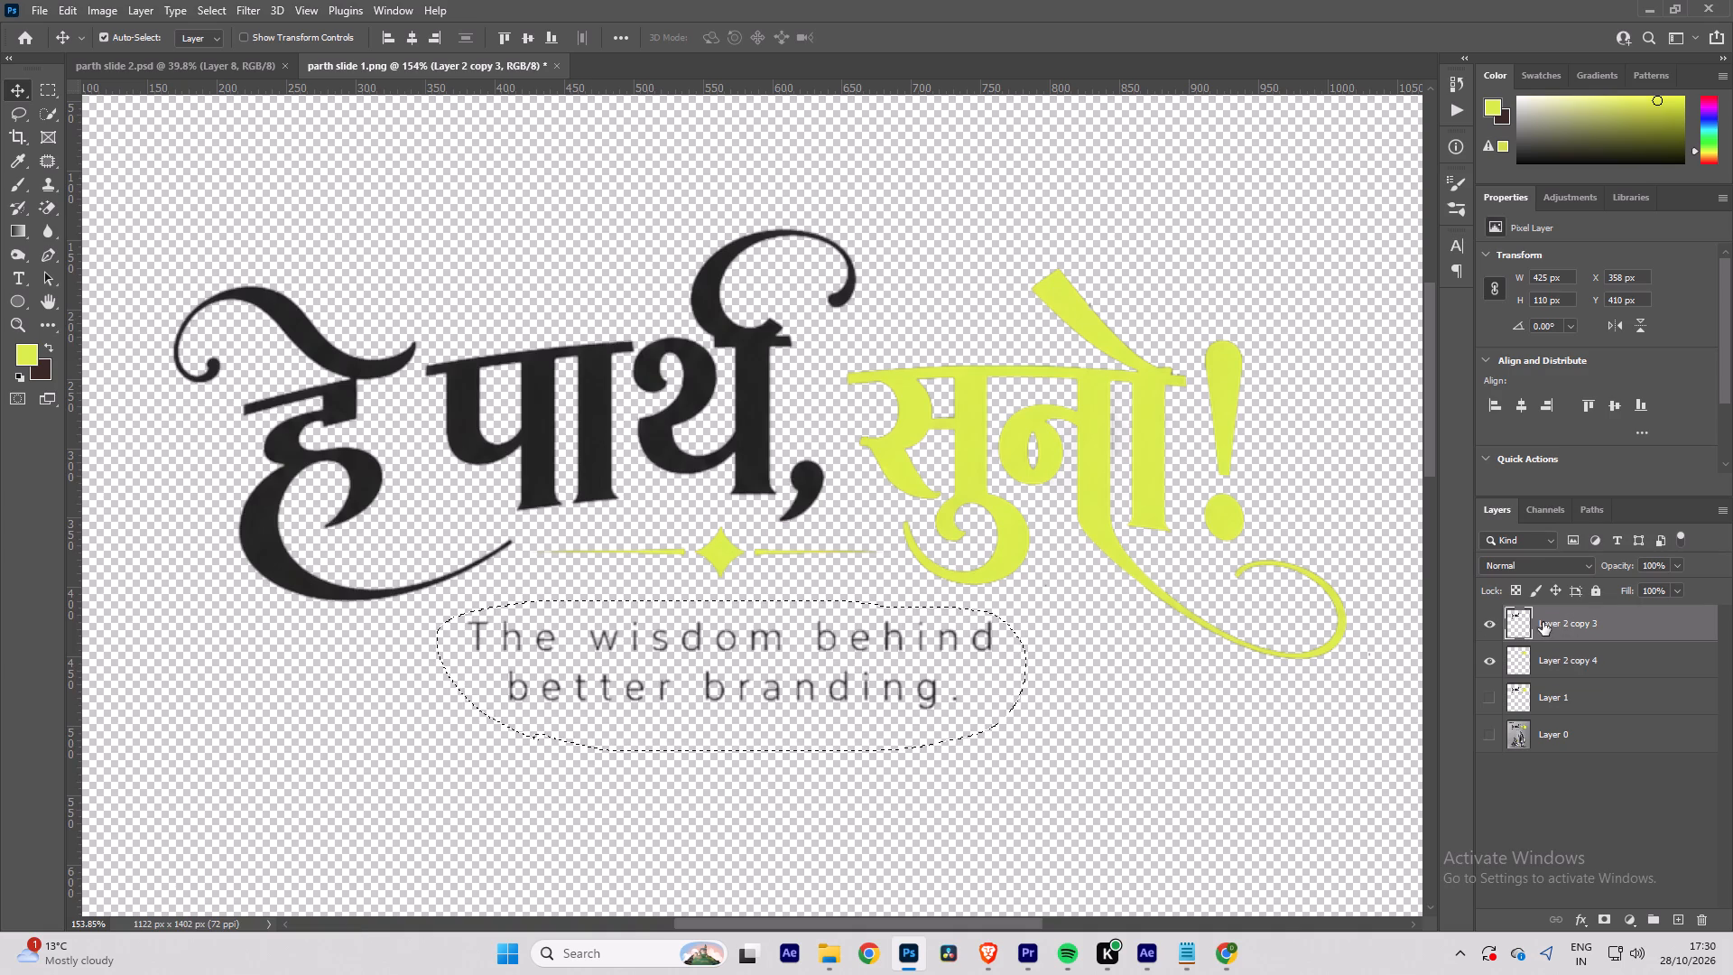
{"action": "key", "text": "ctrl+j"}
Hide Layer 2 copy 3 and Layer 2 copy 4, and duplicate the tagline layer four times.
{"action": "left_click", "coordinate": [1489, 657]}
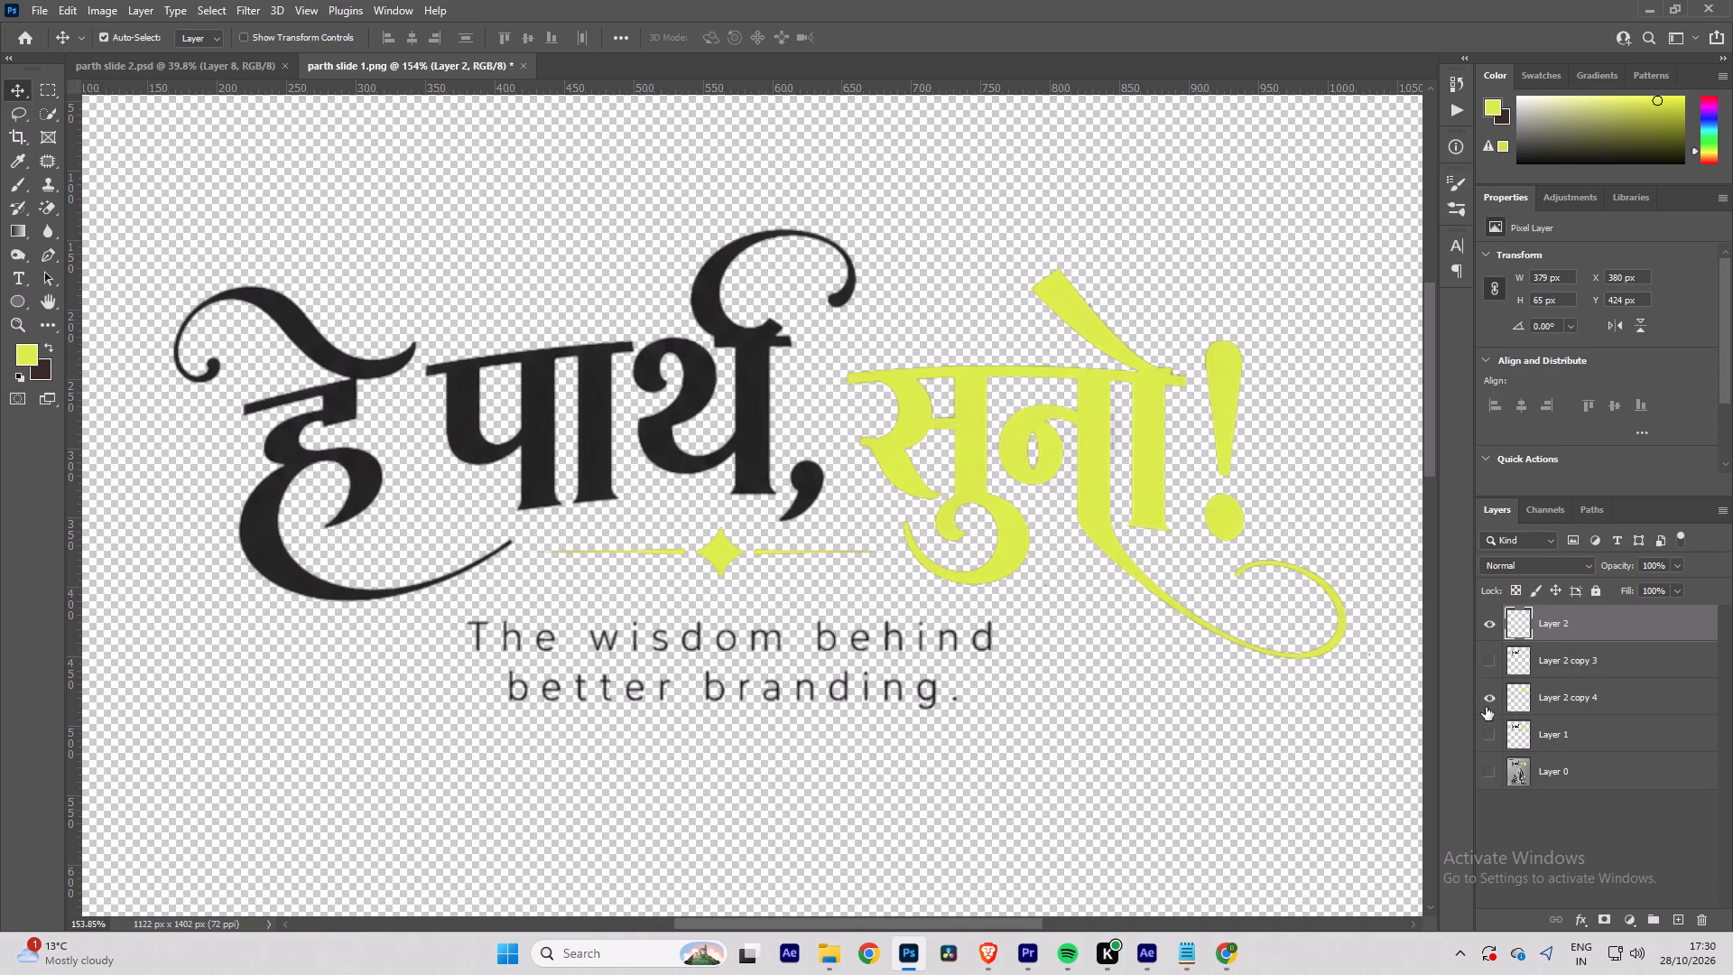
{"action": "left_click", "coordinate": [1486, 694]}
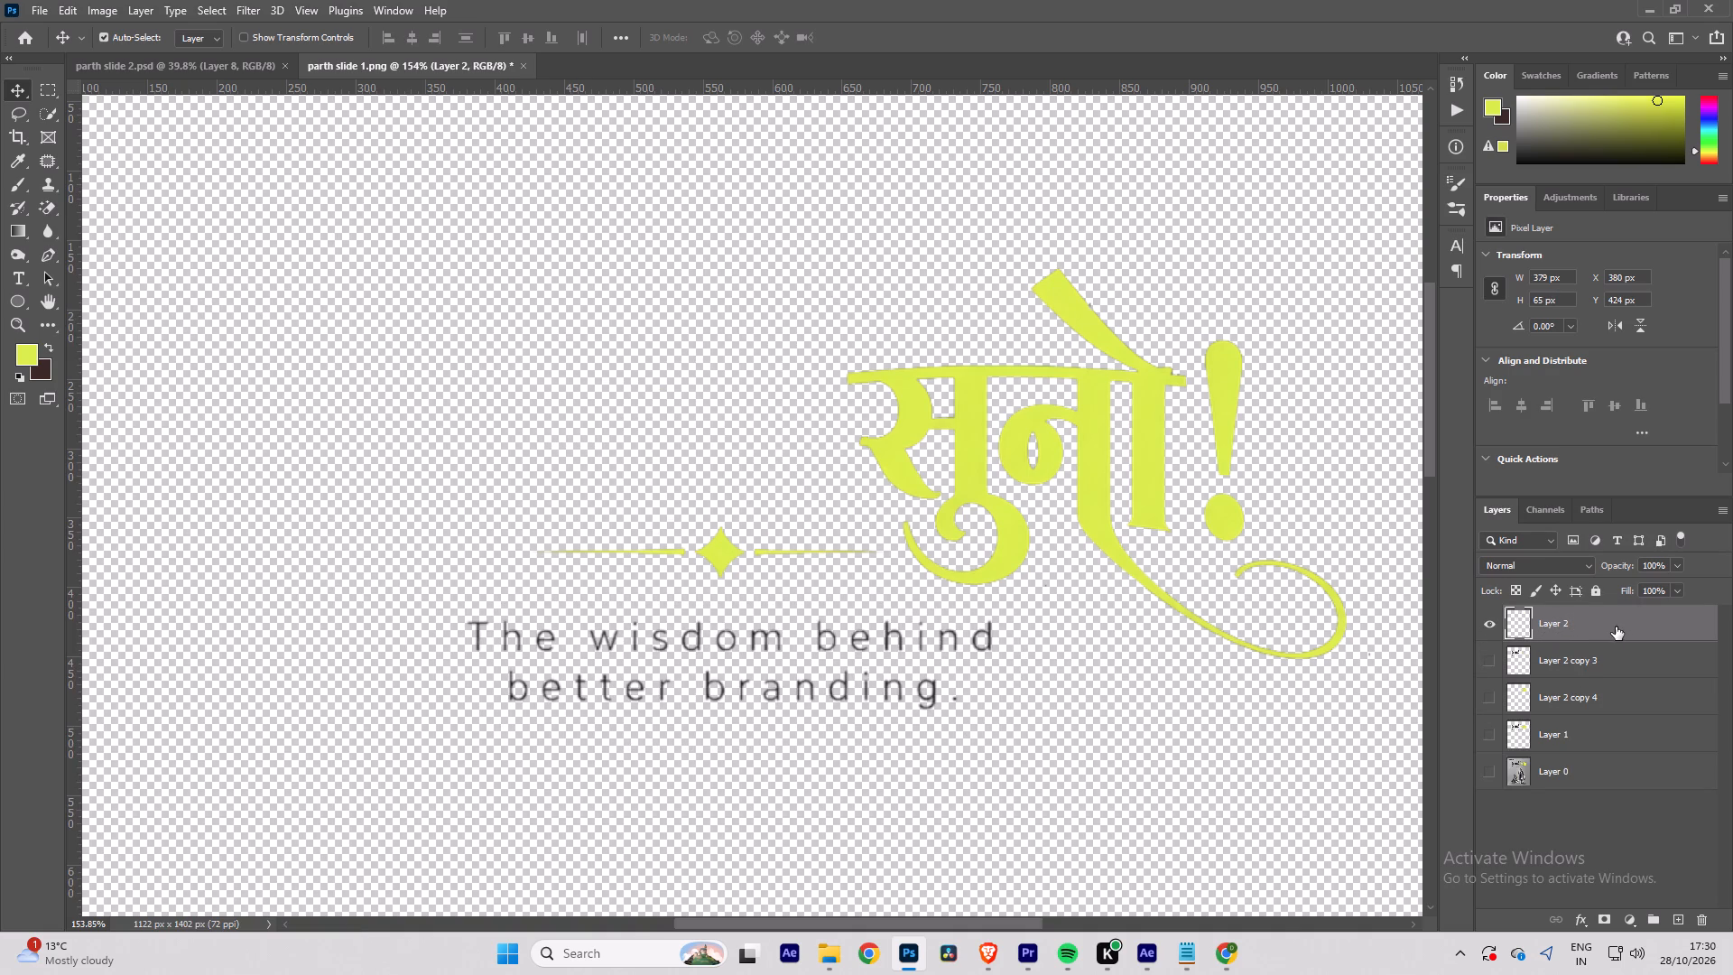
{"action": "key", "text": "ctrl+j"}
{"action": "key", "text": "ctrl+j"}
{"action": "key", "text": "ctrl+j"}
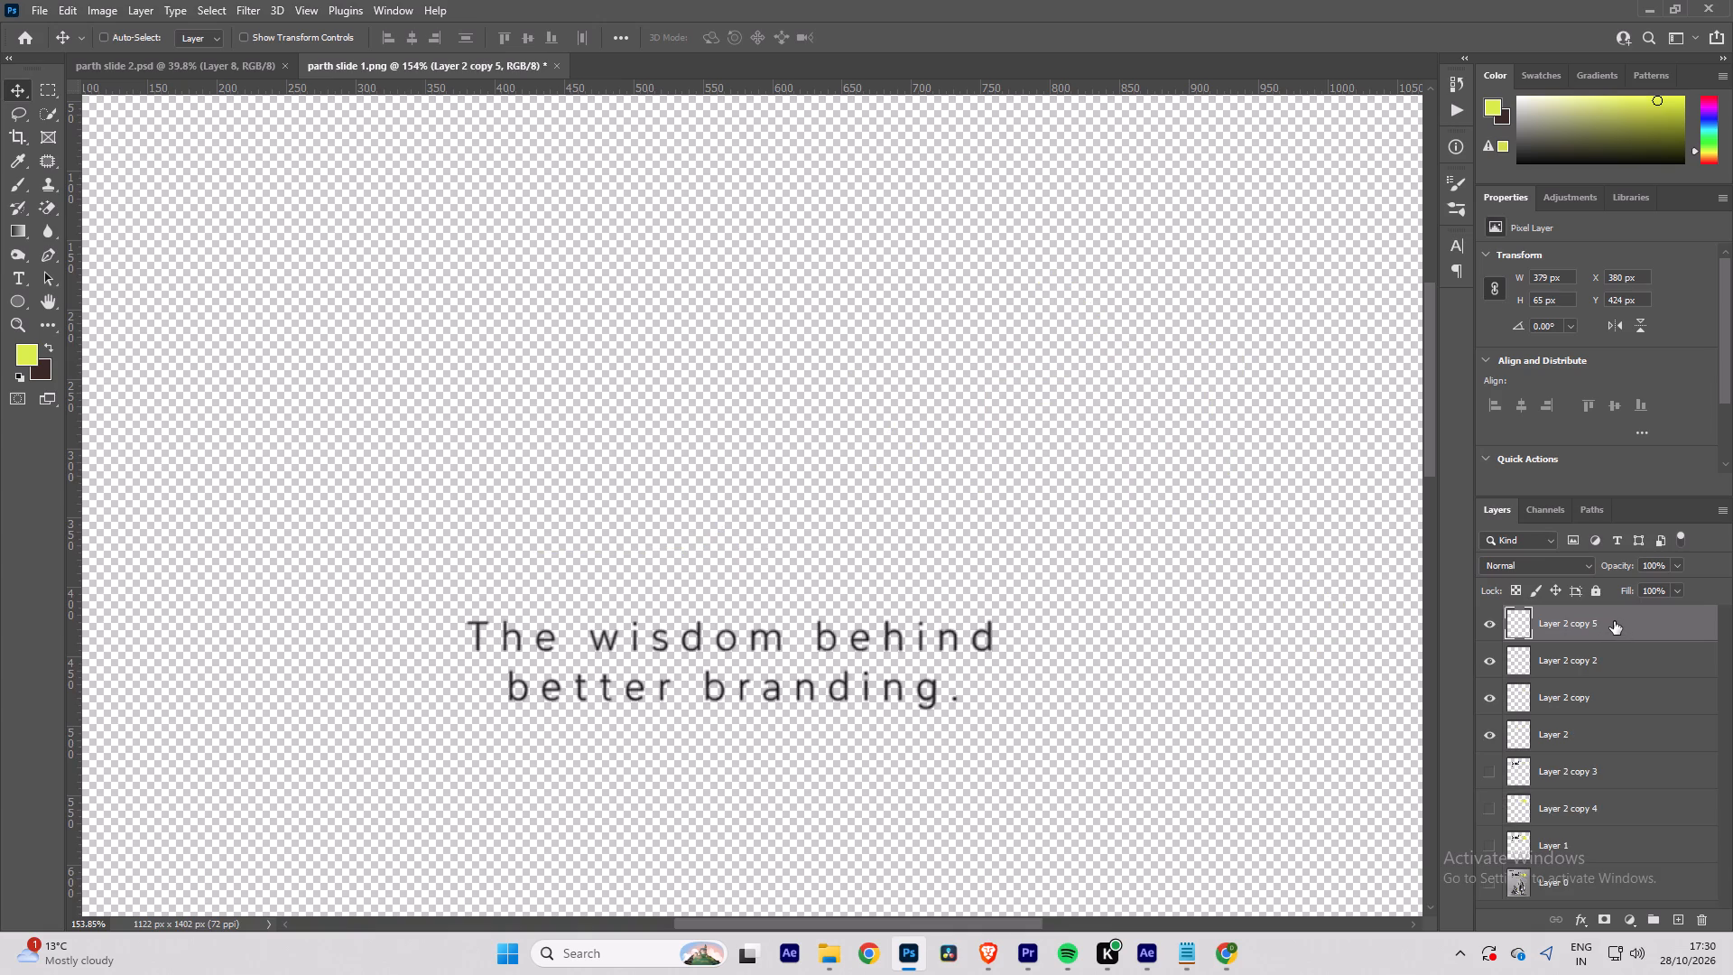
{"action": "key", "text": "ctrl+j"}
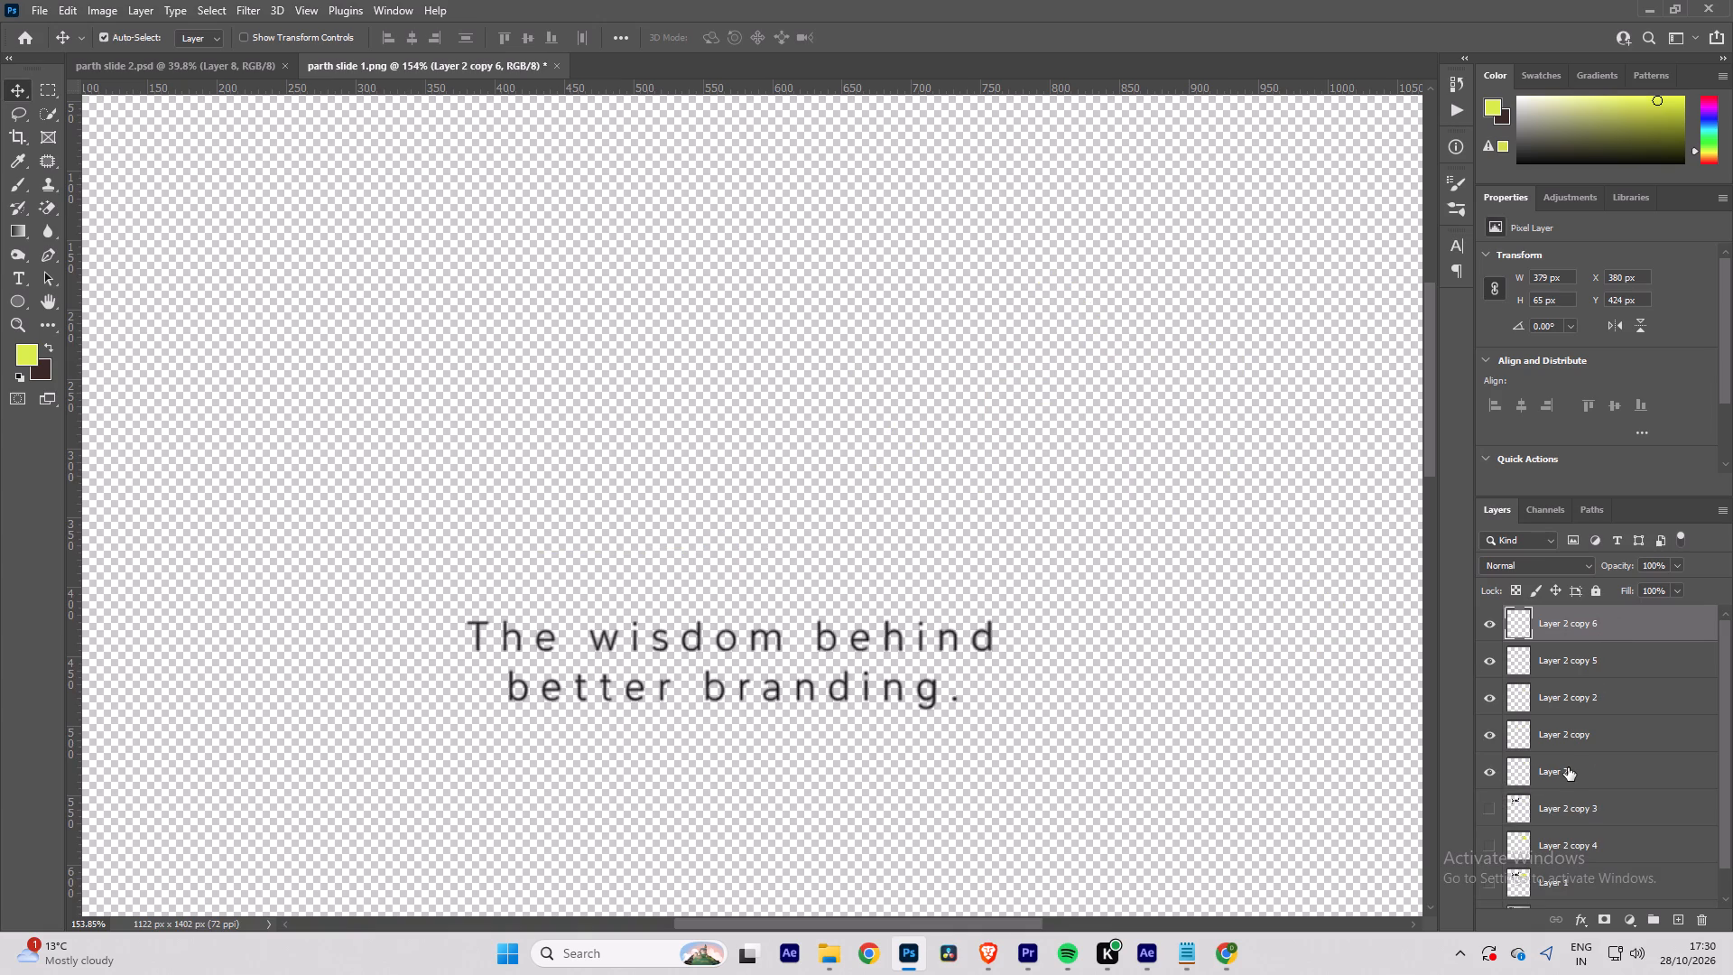
Merge the five tagline layers, from Layer 2 up to Layer 2 copy 6, into a single layer.
{"action": "left_click", "coordinate": [1568, 767], "text": "shift"}
{"action": "key", "text": "ctrl+e"}
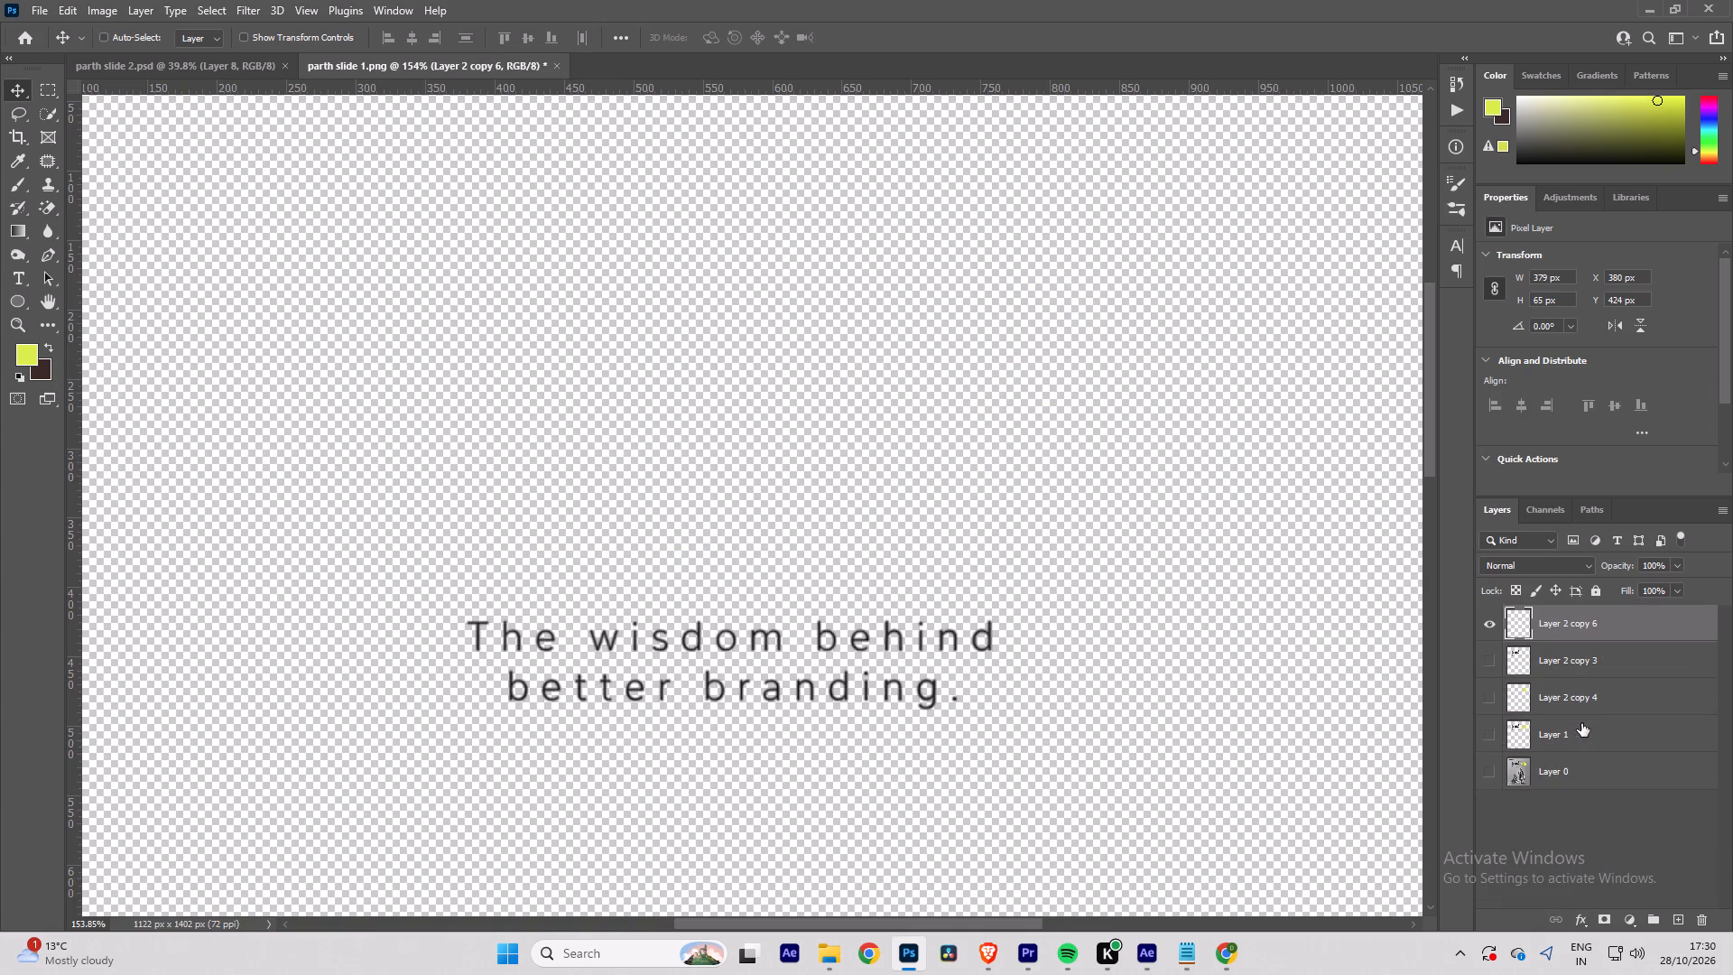
Examine the merged tagline and the other lettering layers by toggling visibility, leaving only Layer 2 copy 3 and Layer 2 copy 4 shown.
{"action": "left_click", "coordinate": [1493, 621]}
{"action": "left_click", "coordinate": [1493, 621]}
{"action": "scroll", "coordinate": [796, 628], "scroll_direction": "up", "scroll_amount": 14, "text": "alt"}
{"action": "scroll", "coordinate": [810, 627], "scroll_direction": "down", "scroll_amount": 5, "text": "alt"}
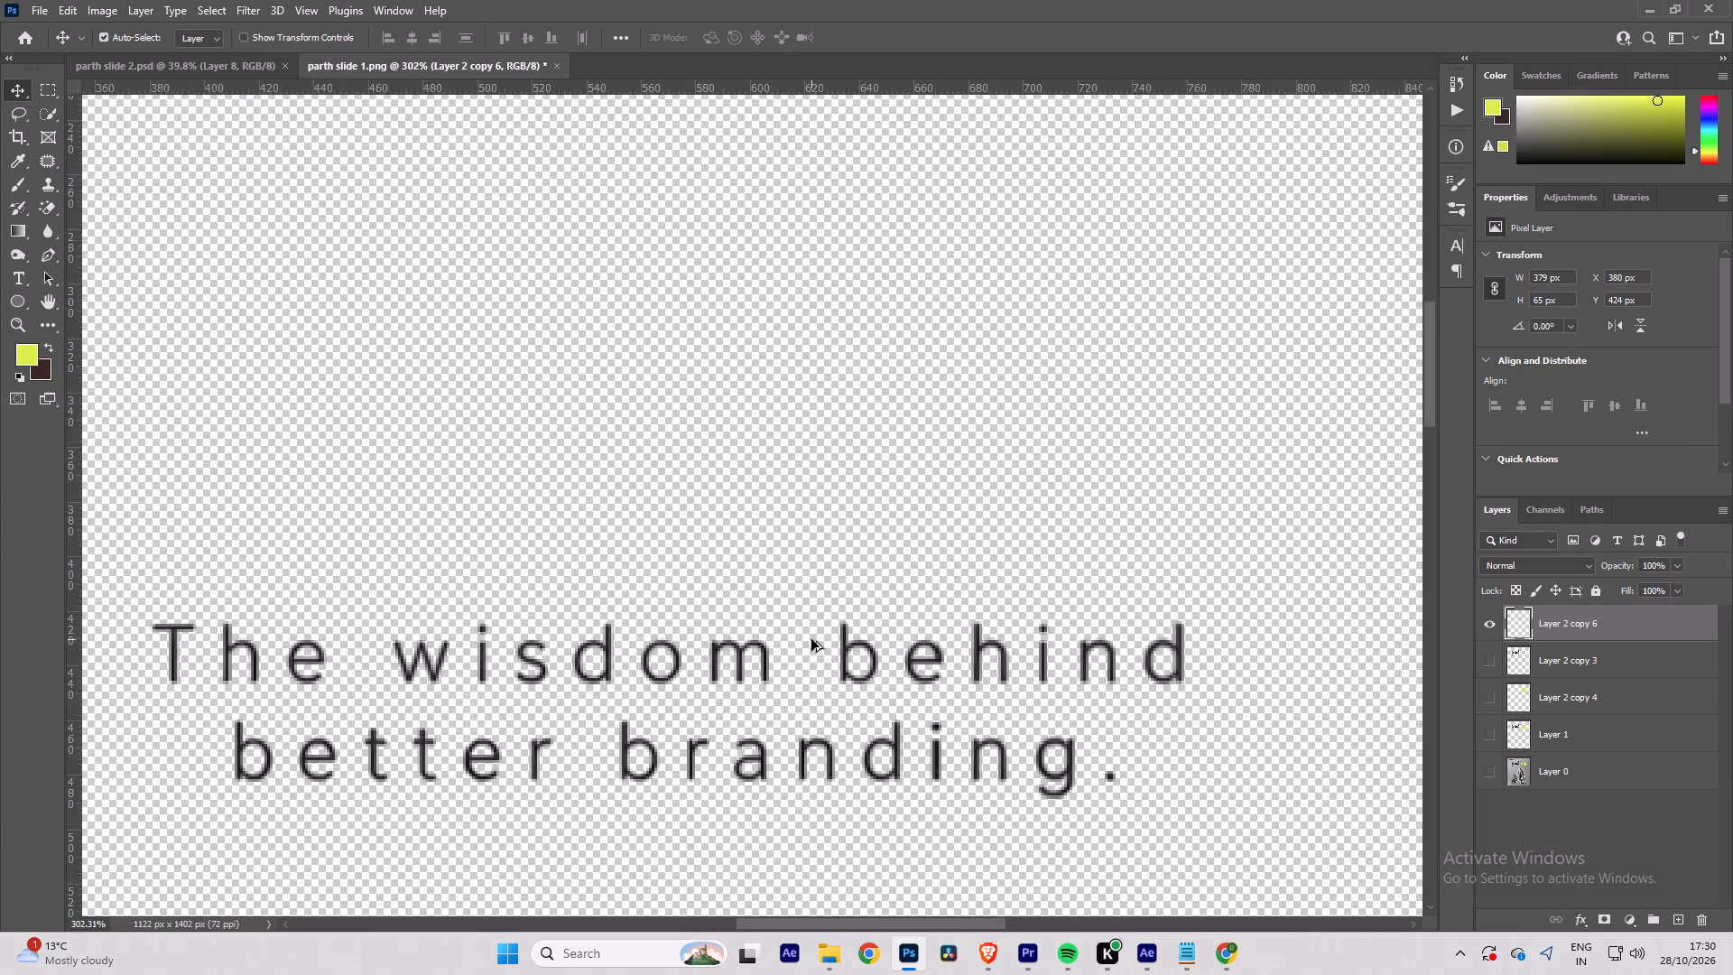
{"action": "scroll", "coordinate": [811, 639], "scroll_direction": "down", "scroll_amount": 15, "text": "alt"}
{"action": "scroll", "coordinate": [926, 633], "scroll_direction": "down", "scroll_amount": 2, "text": "alt"}
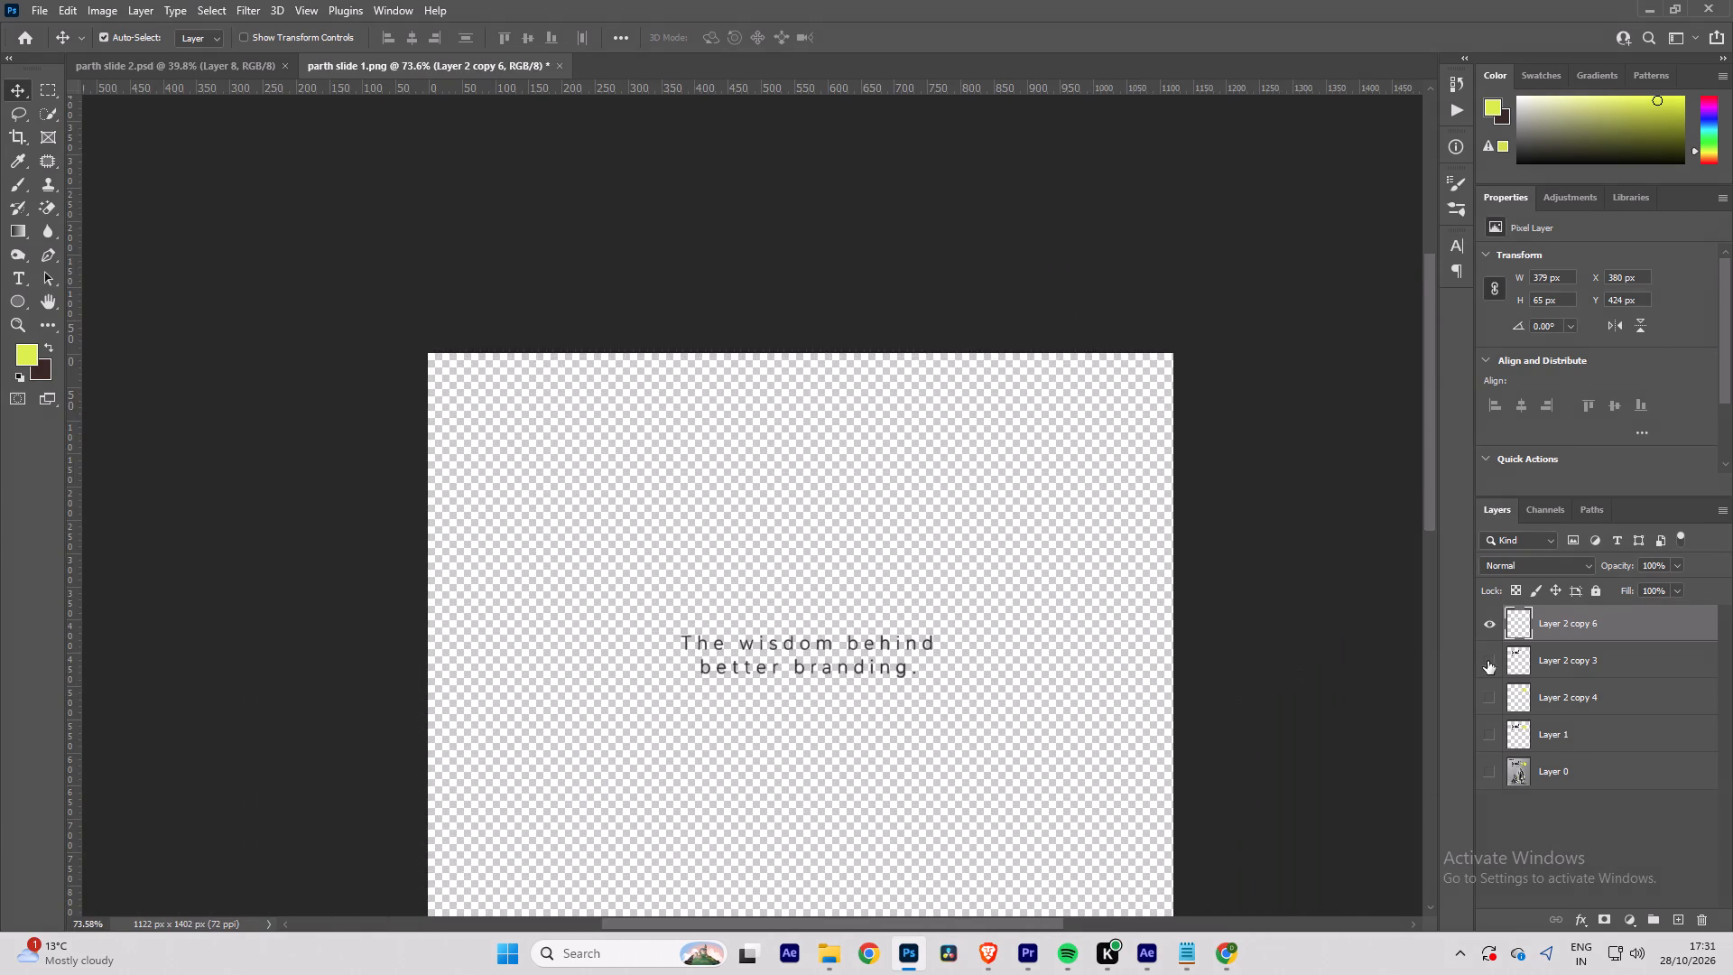
{"action": "left_click", "coordinate": [1488, 661]}
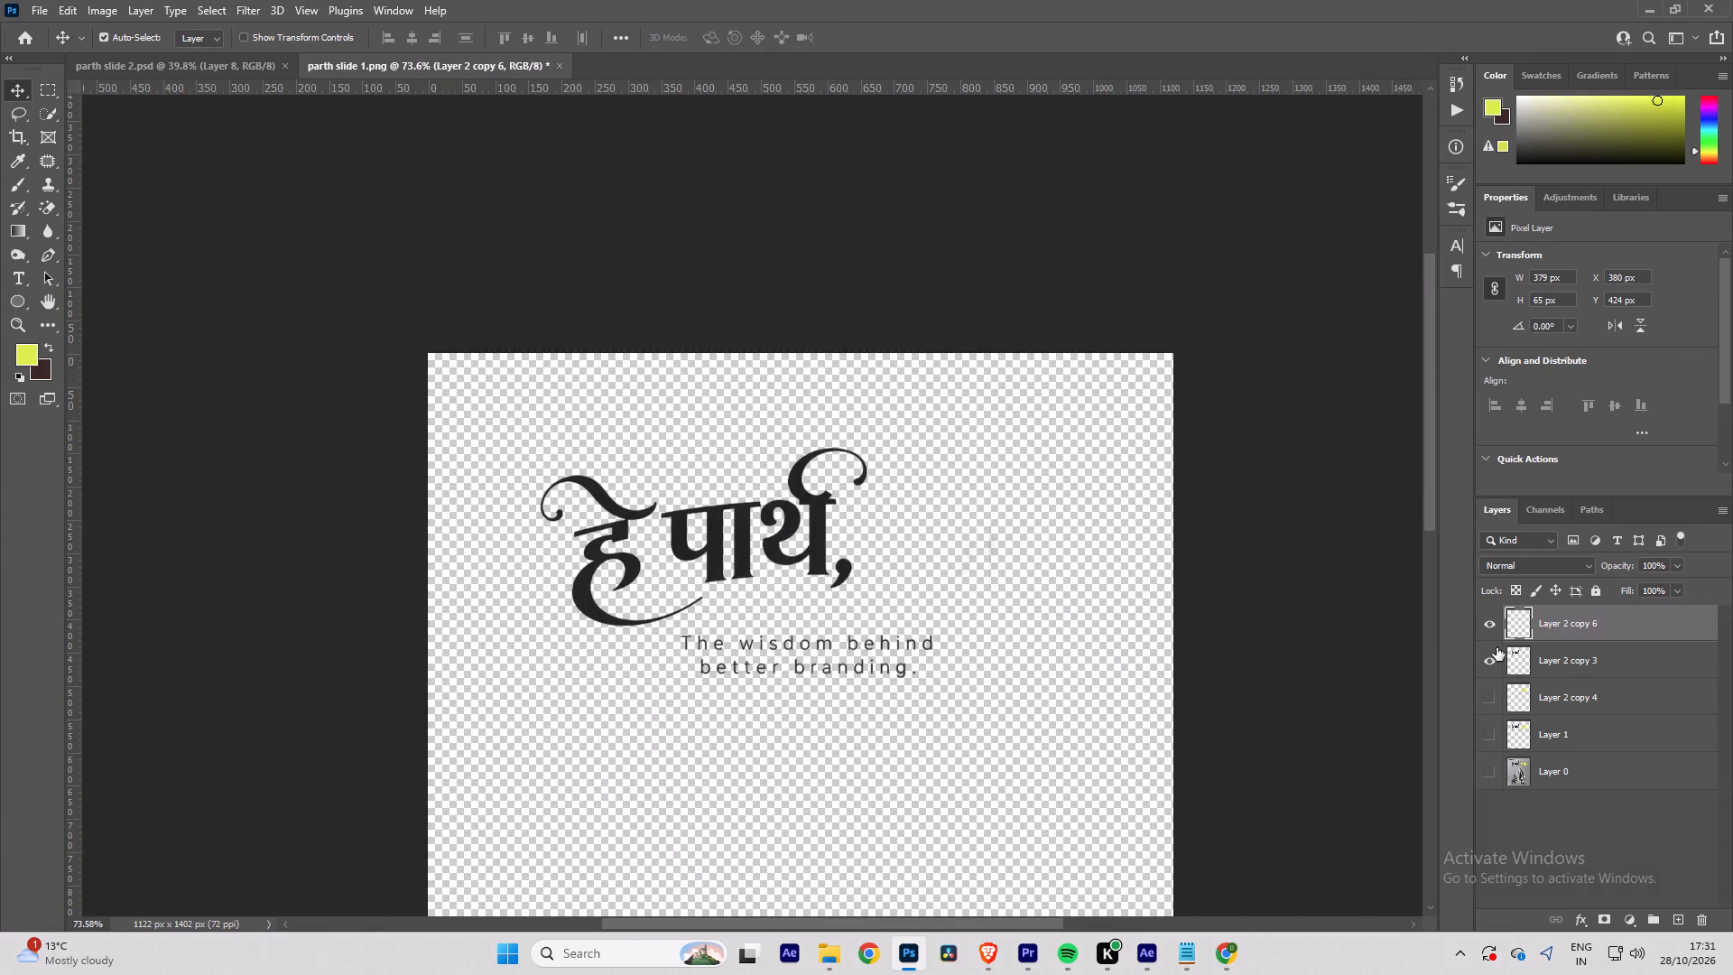
{"action": "left_click", "coordinate": [1487, 615]}
{"action": "left_click", "coordinate": [1491, 652]}
{"action": "left_click", "coordinate": [1497, 696]}
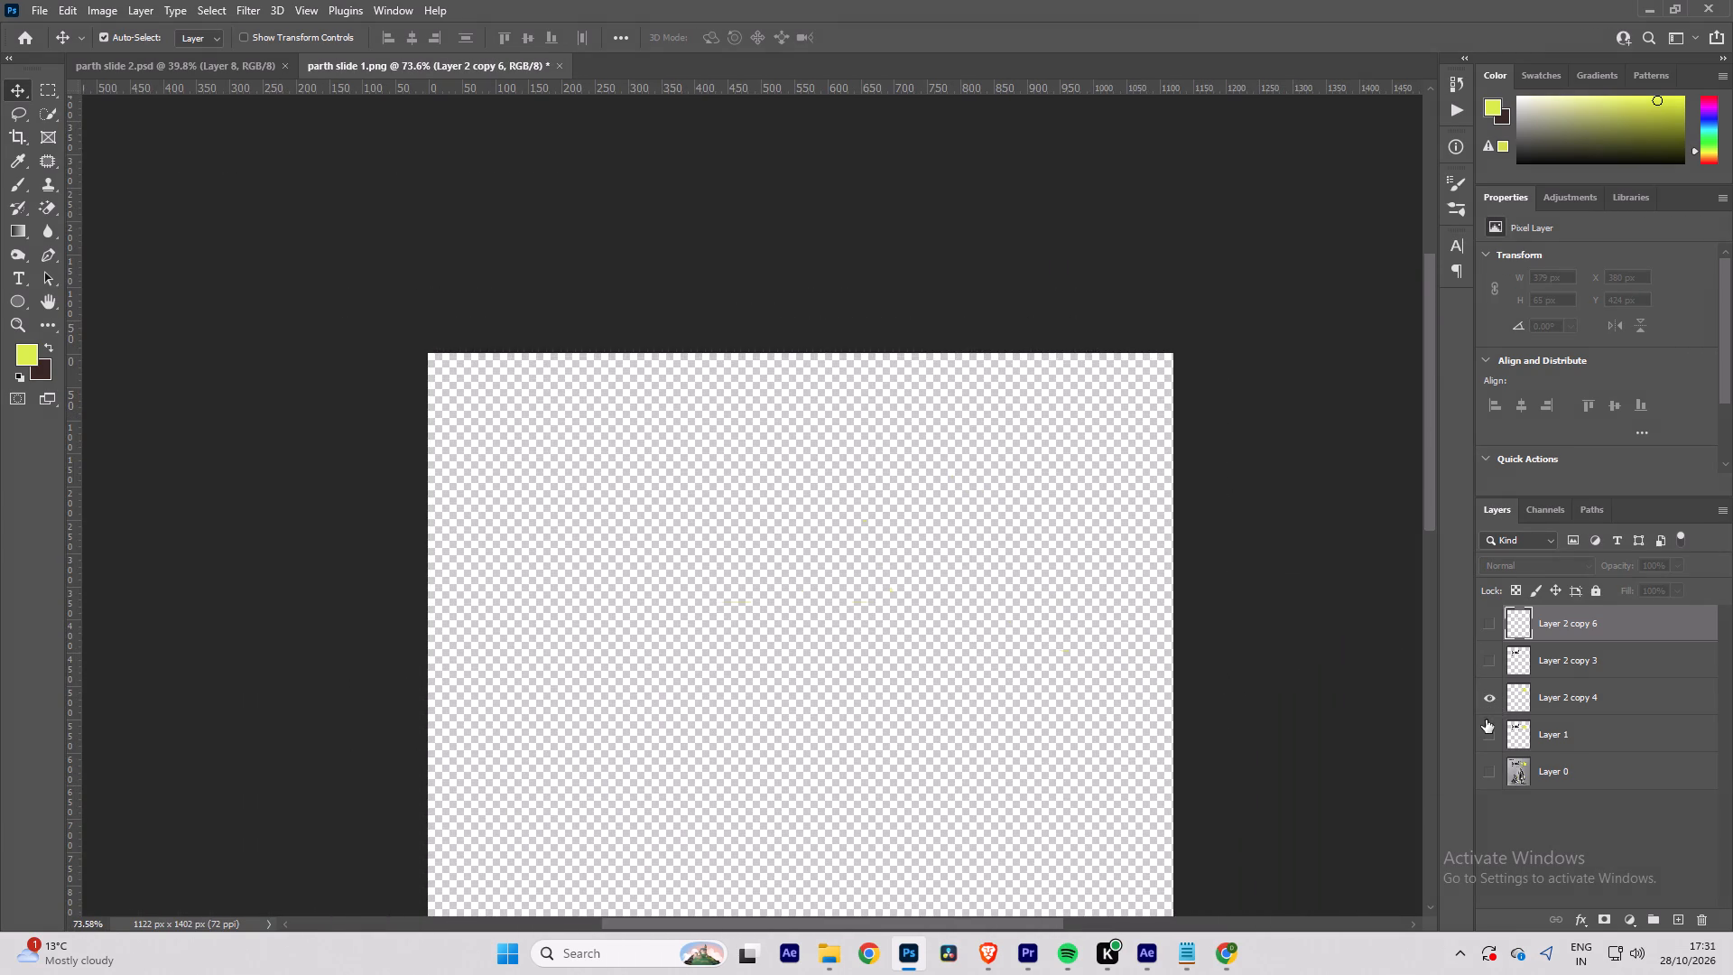
{"action": "left_click", "coordinate": [1486, 720]}
{"action": "left_click", "coordinate": [1497, 737]}
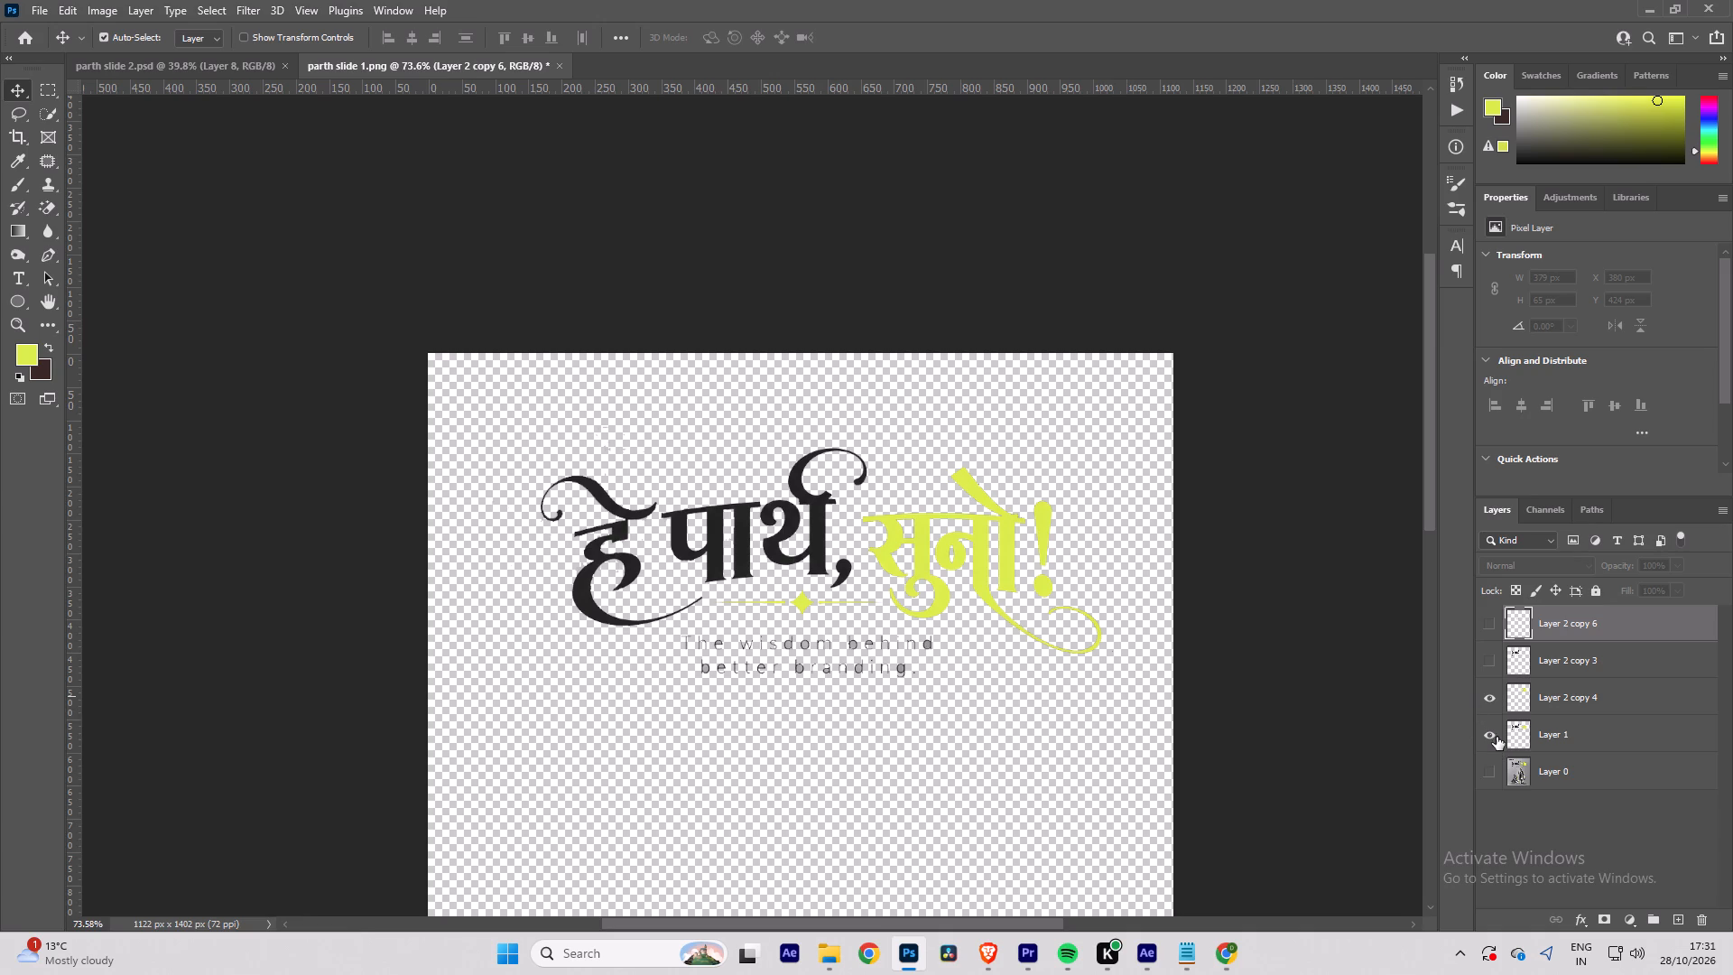
{"action": "left_click", "coordinate": [1486, 659]}
Lasso the tagline "The wisdom behind better branding.", delete it from Layer 2 copy 3, and deselect.
{"action": "scroll", "coordinate": [703, 682], "scroll_direction": "up", "scroll_amount": 8, "text": "alt"}
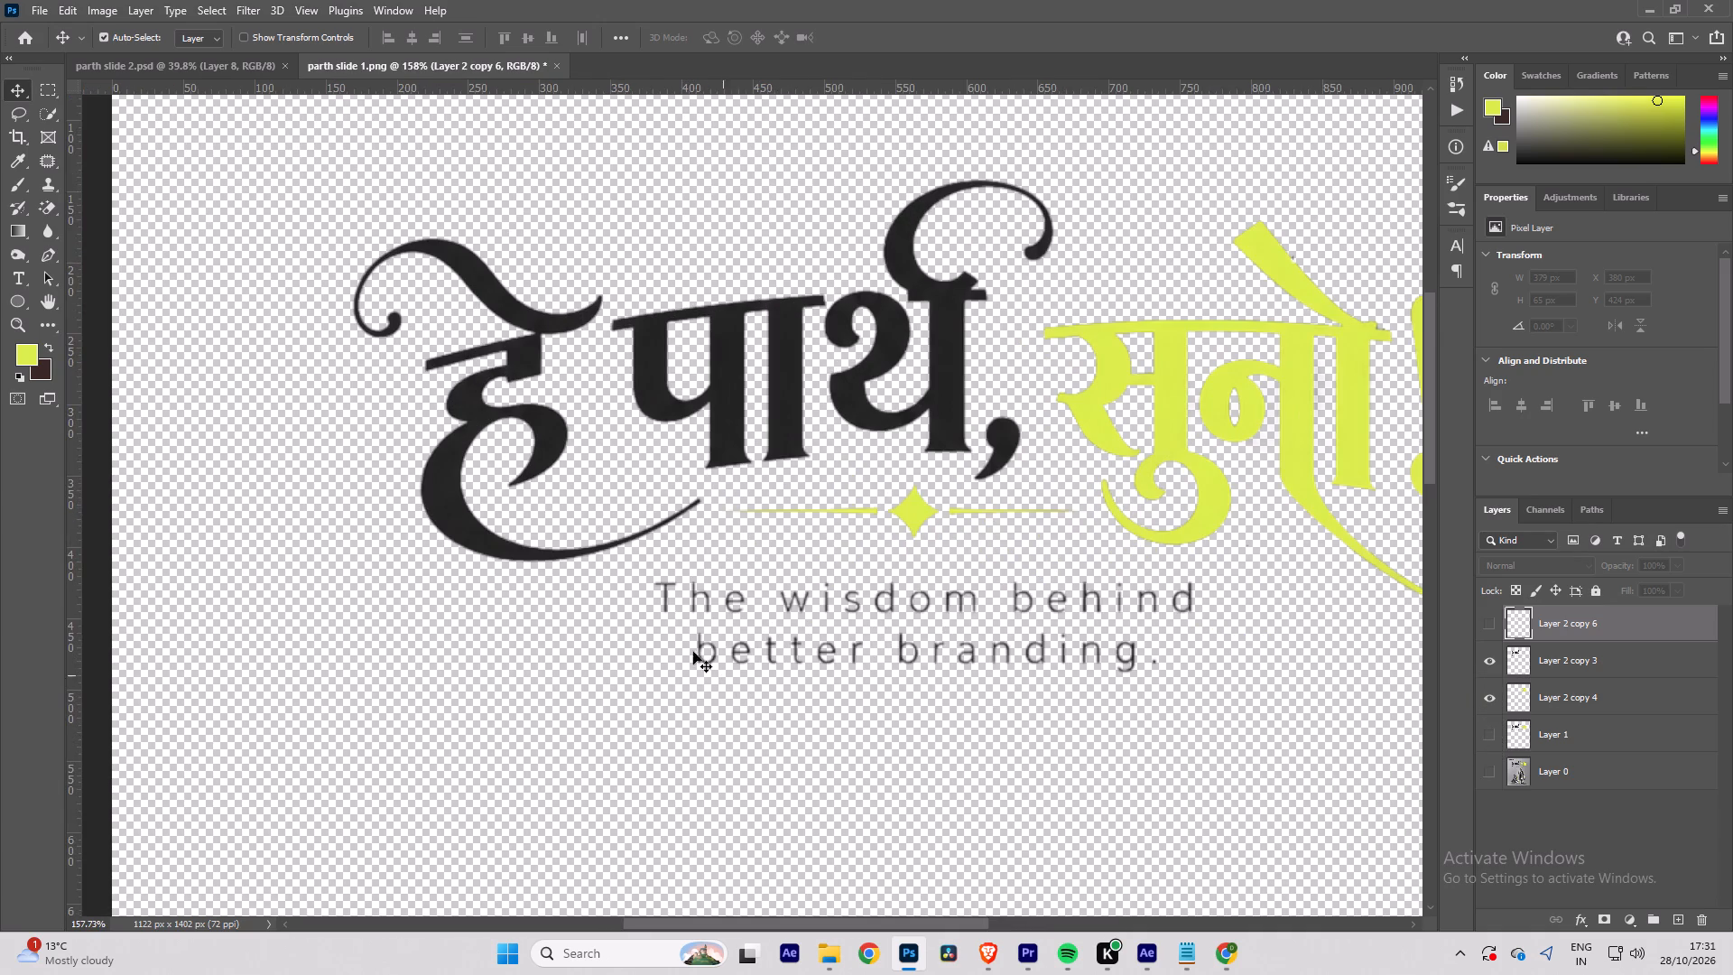
{"action": "left_click", "coordinate": [14, 122]}
{"action": "left_click_drag", "start_coordinate": [740, 719], "coordinate": [625, 638]}
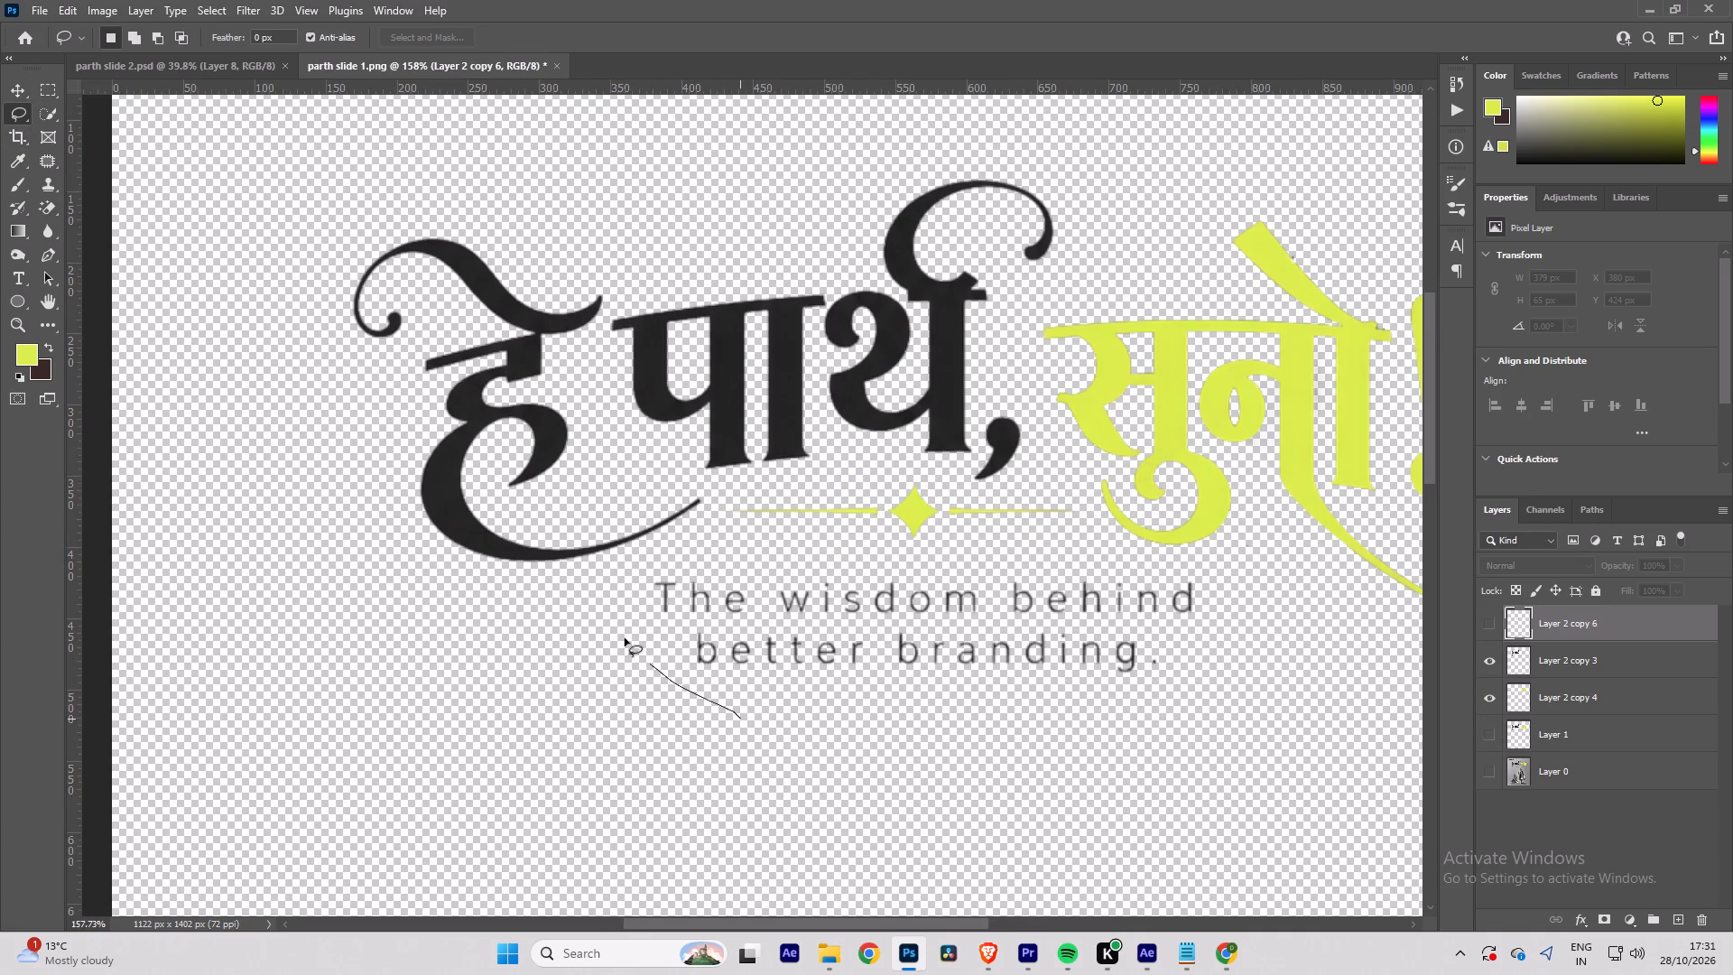
{"action": "left_click_drag", "start_coordinate": [625, 638], "coordinate": [988, 757]}
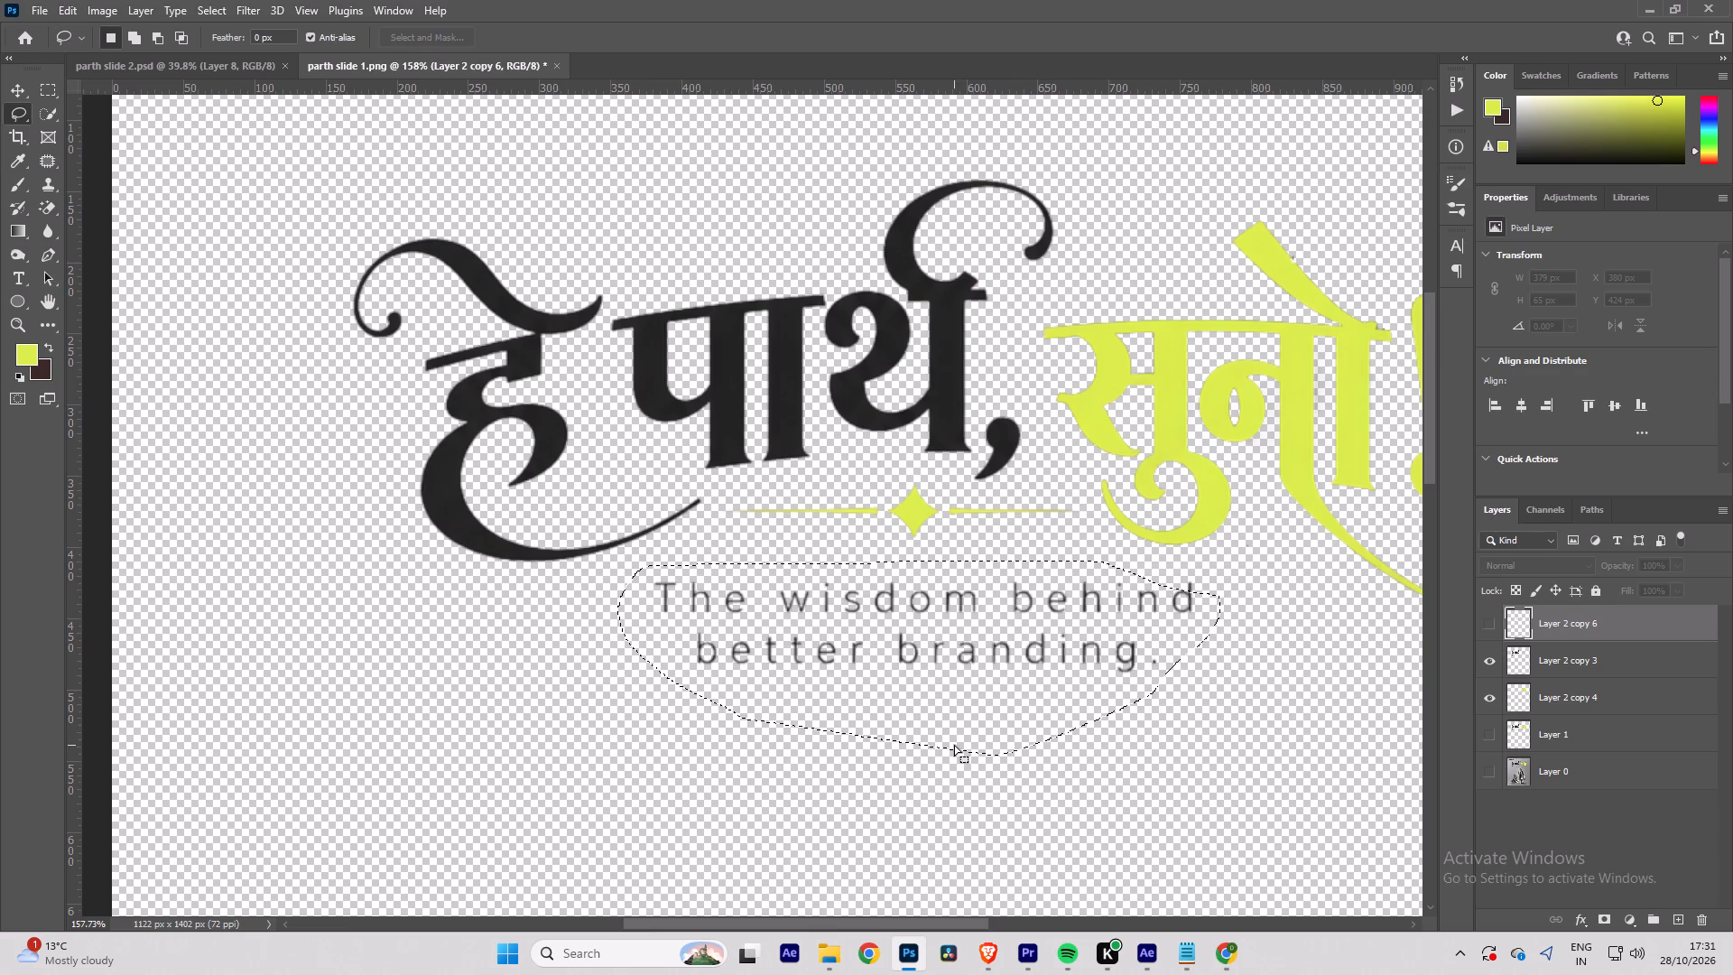
{"action": "key", "text": "ctrl+d"}
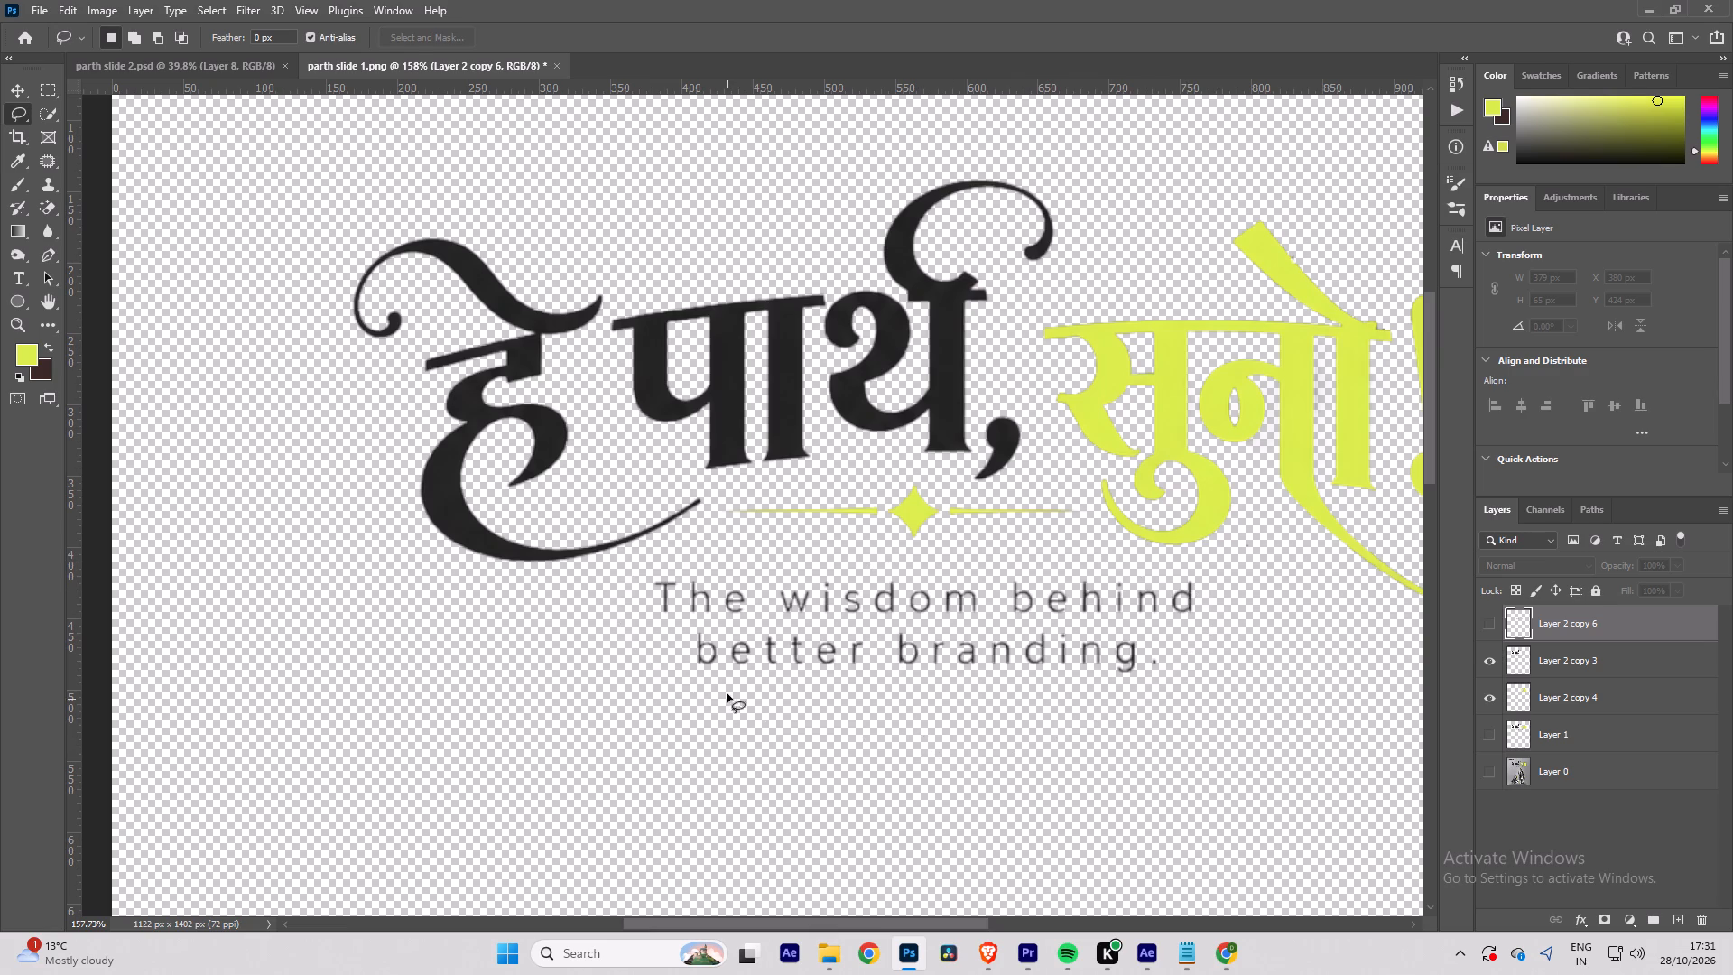
{"action": "left_click_drag", "start_coordinate": [727, 684], "coordinate": [1217, 574]}
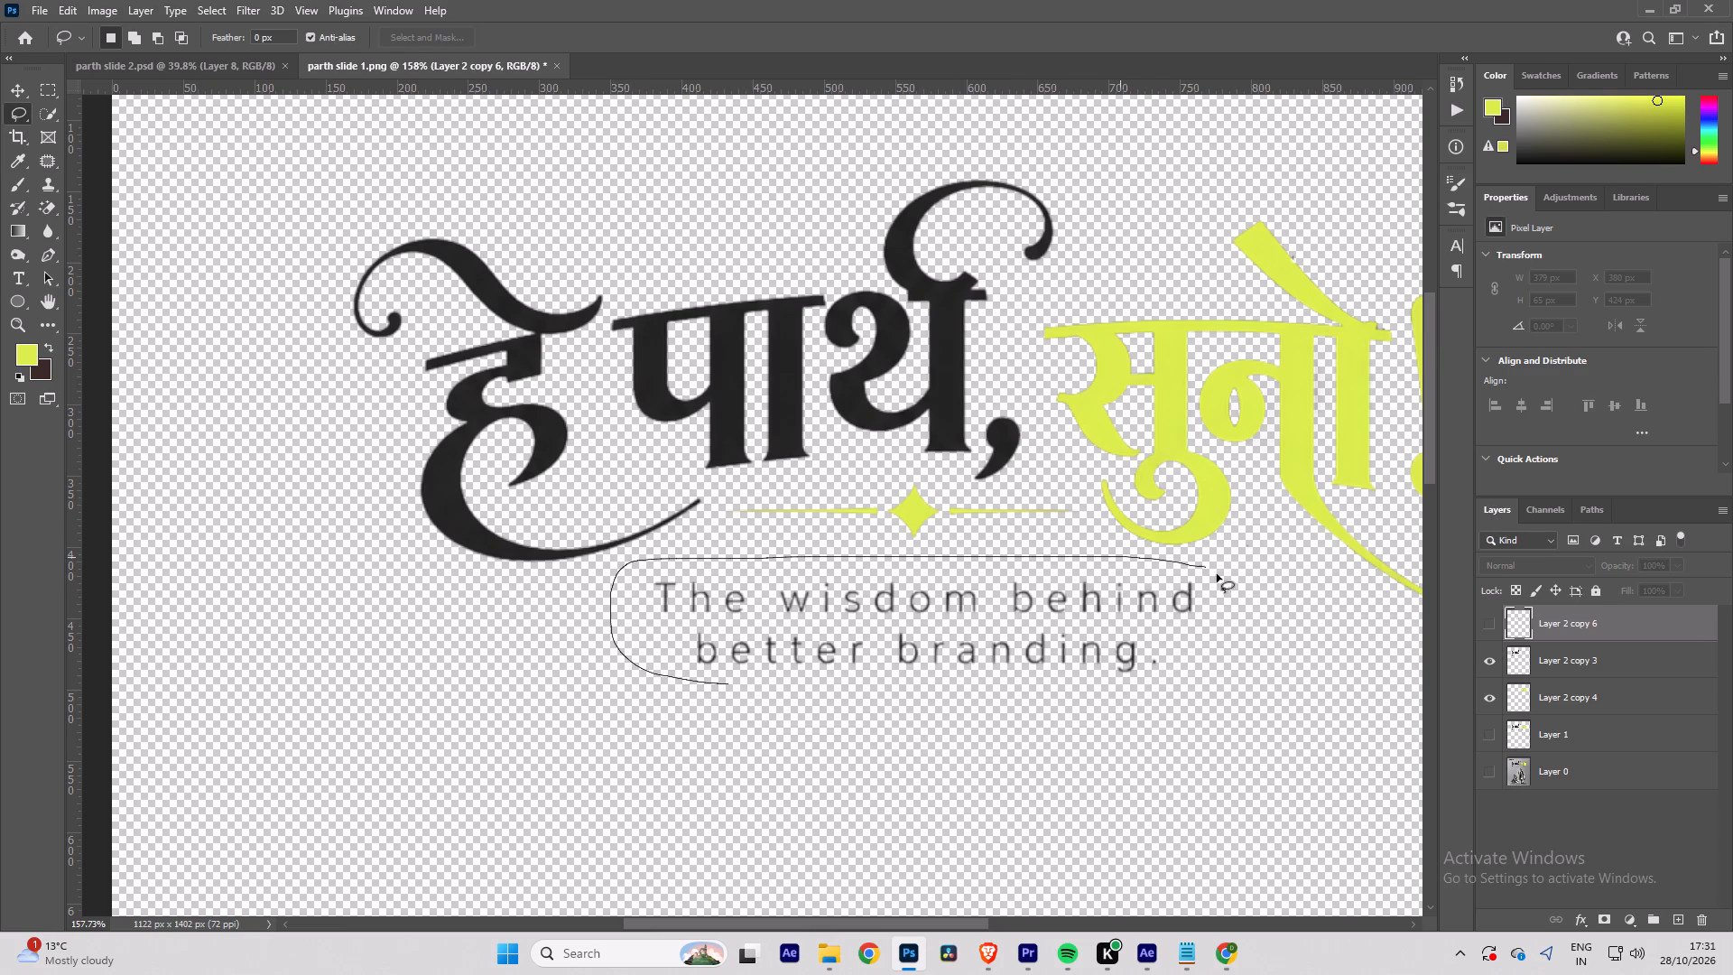
{"action": "left_click_drag", "start_coordinate": [1217, 574], "coordinate": [696, 680]}
{"action": "key", "text": "Delete"}
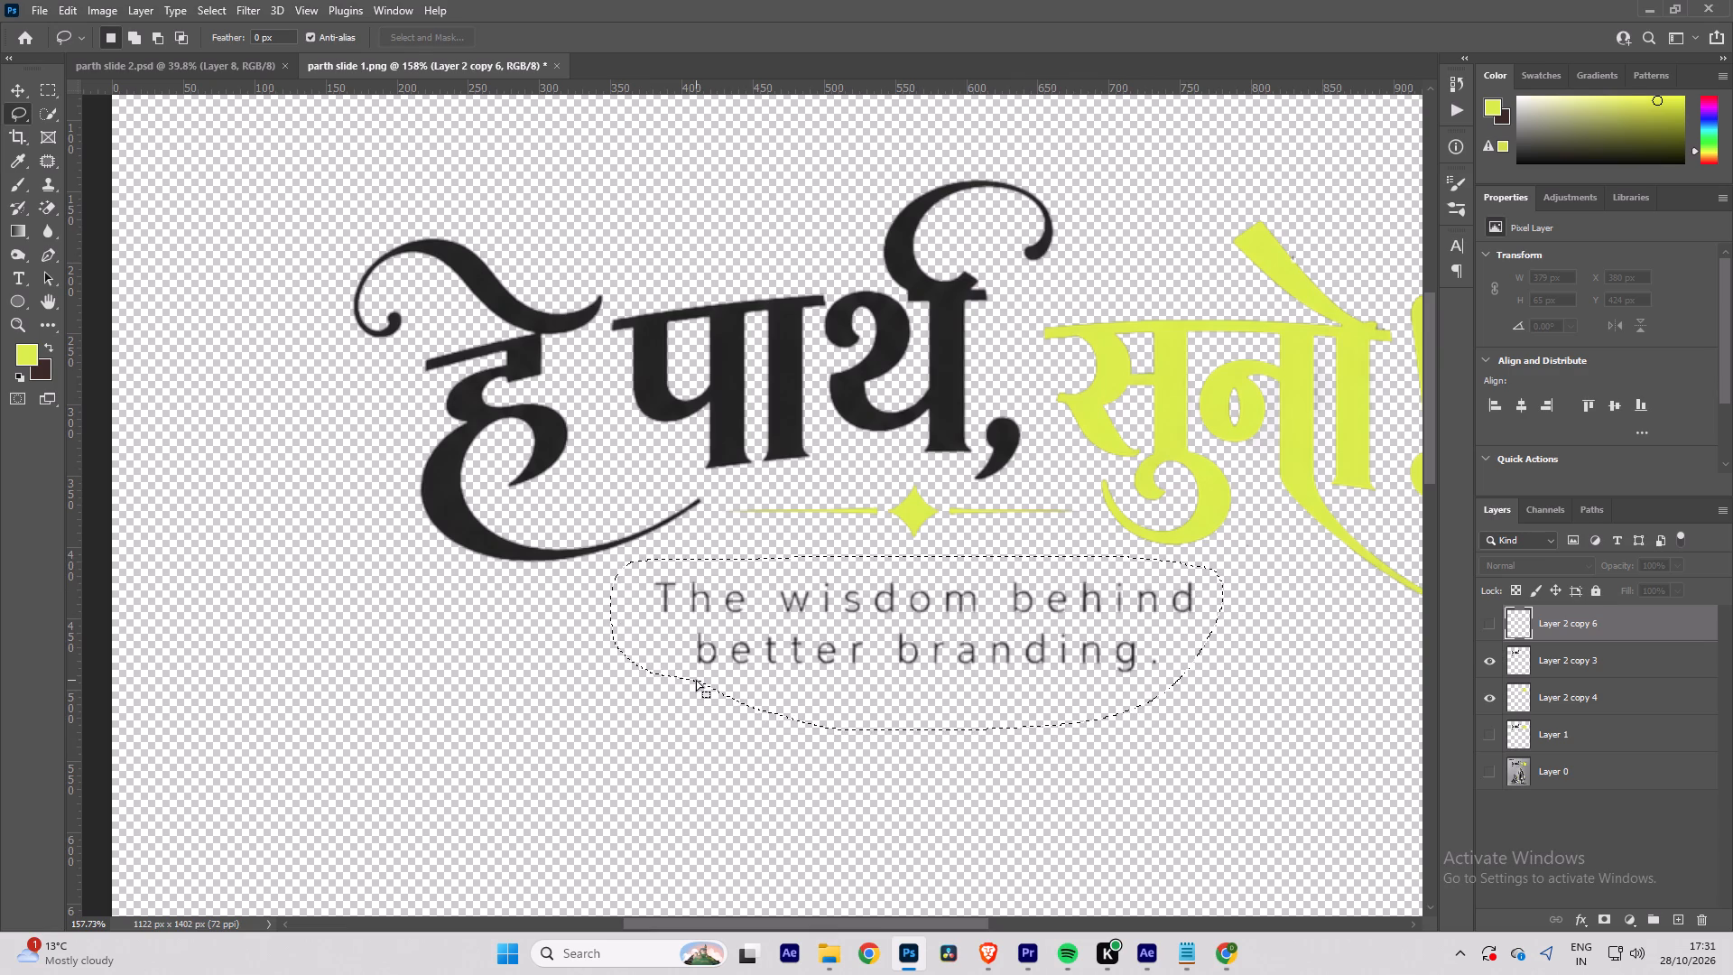
{"action": "left_click", "coordinate": [1488, 623]}
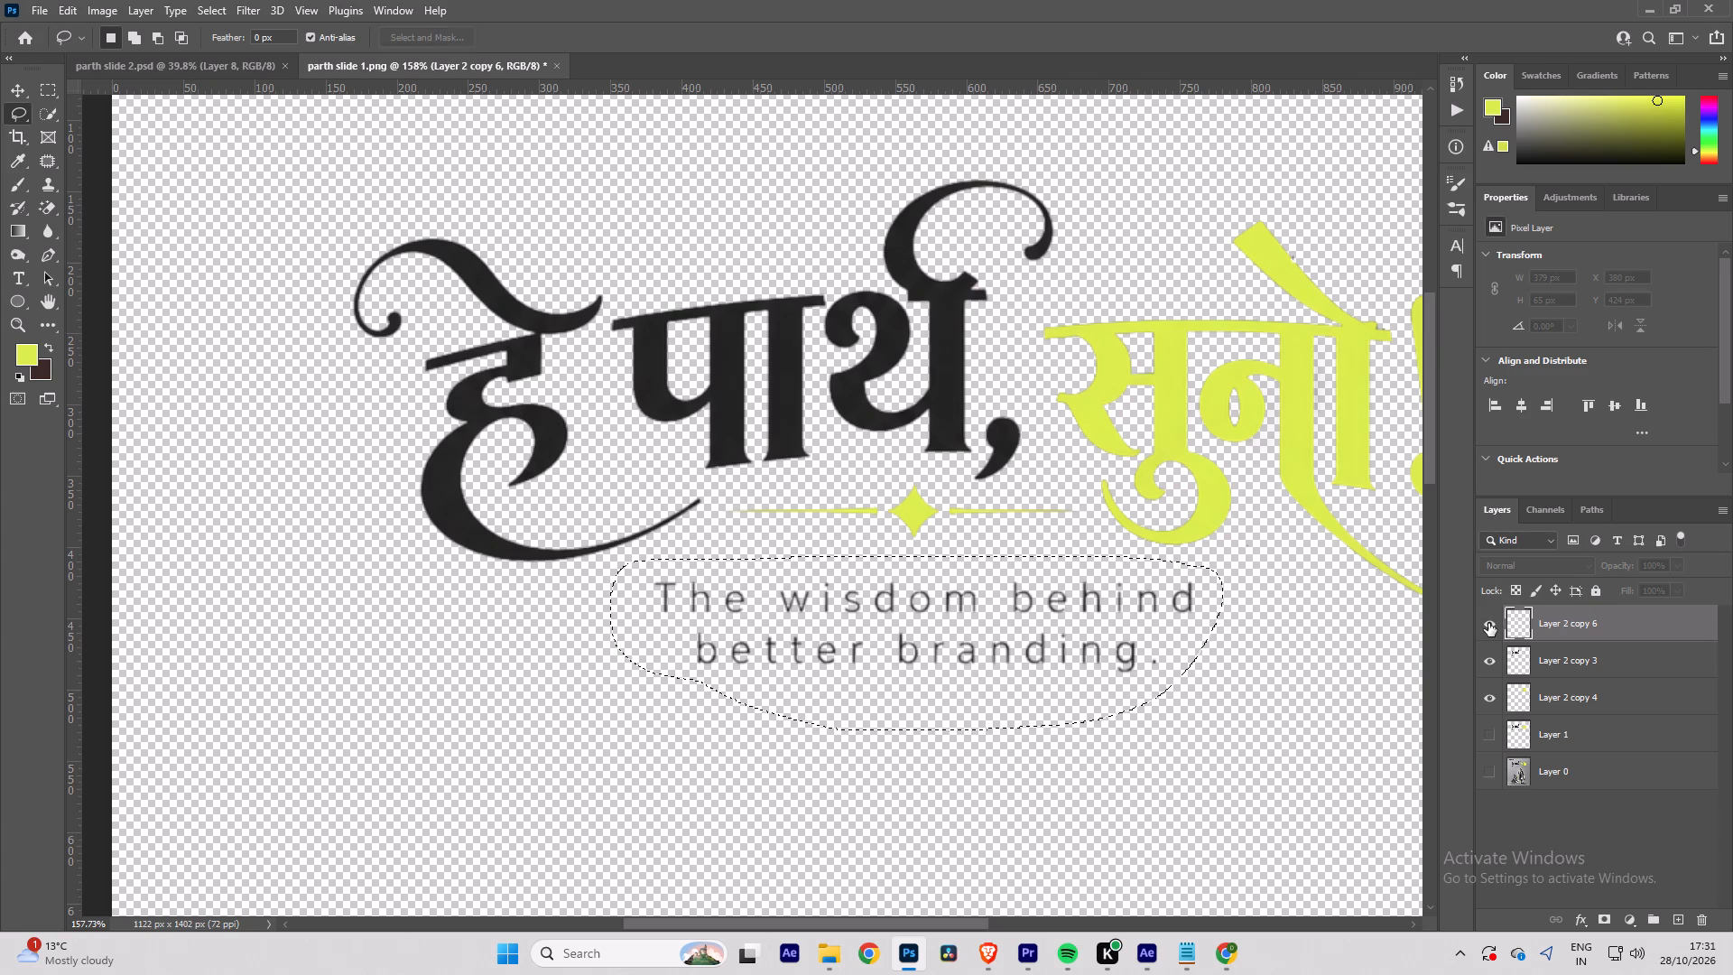
{"action": "left_click", "coordinate": [1488, 623]}
{"action": "left_click", "coordinate": [1549, 661]}
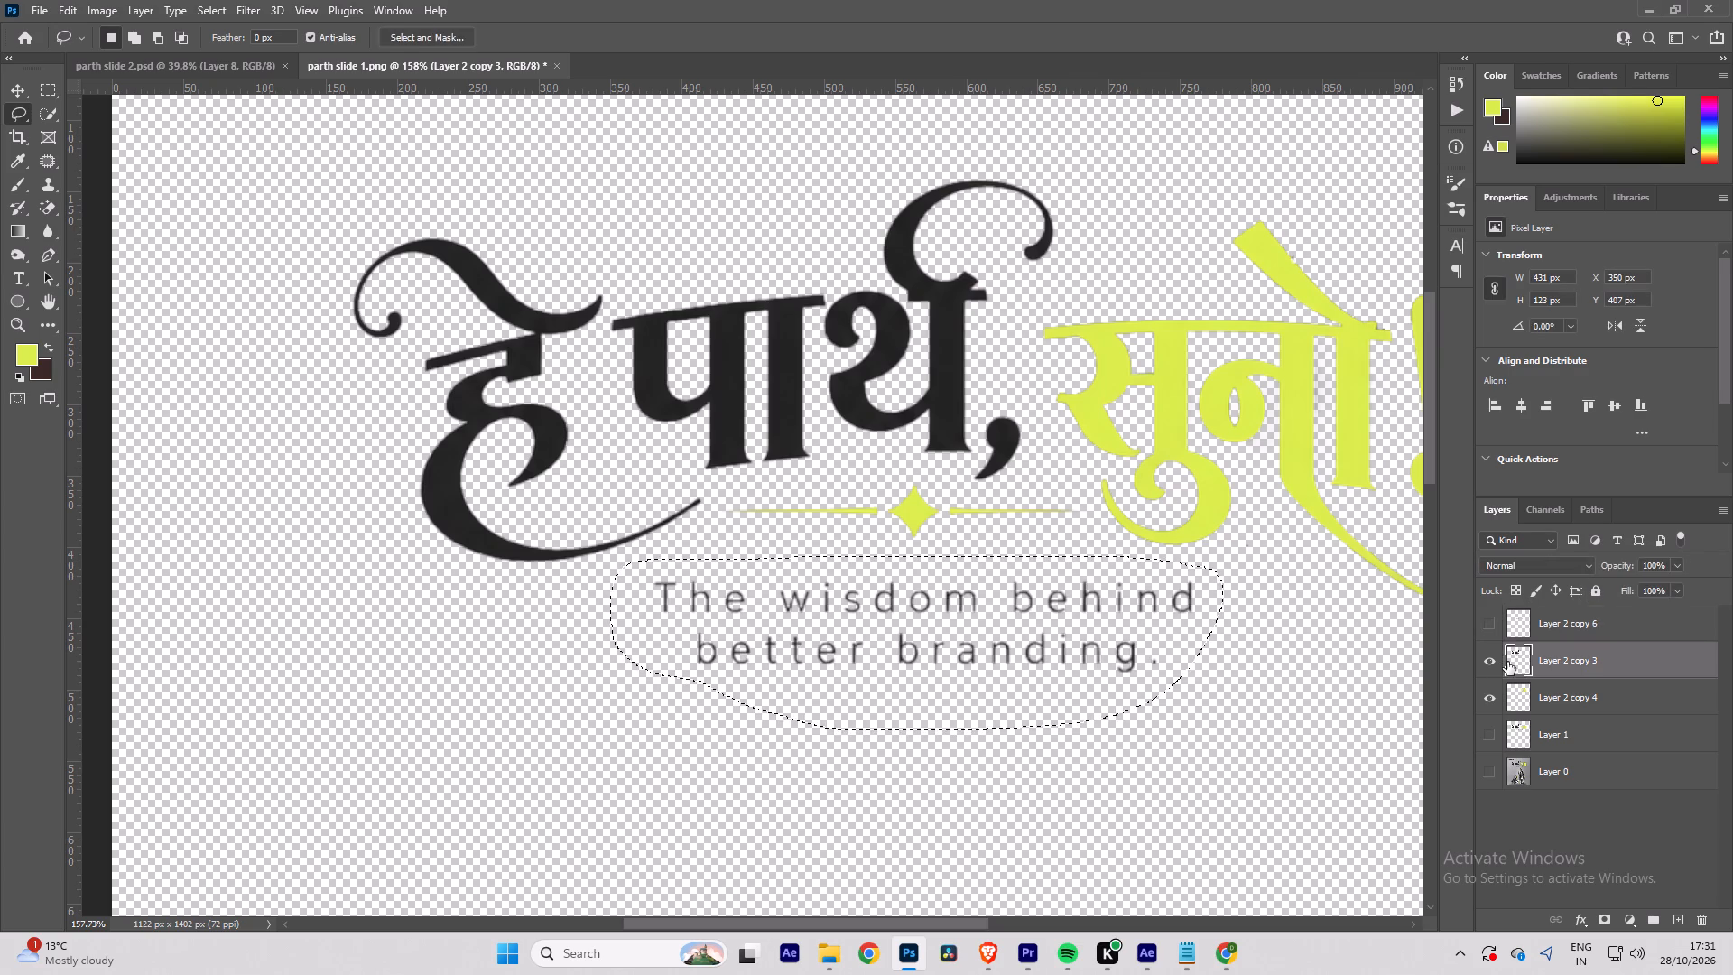
{"action": "left_click", "coordinate": [1498, 662]}
{"action": "left_click", "coordinate": [1498, 662]}
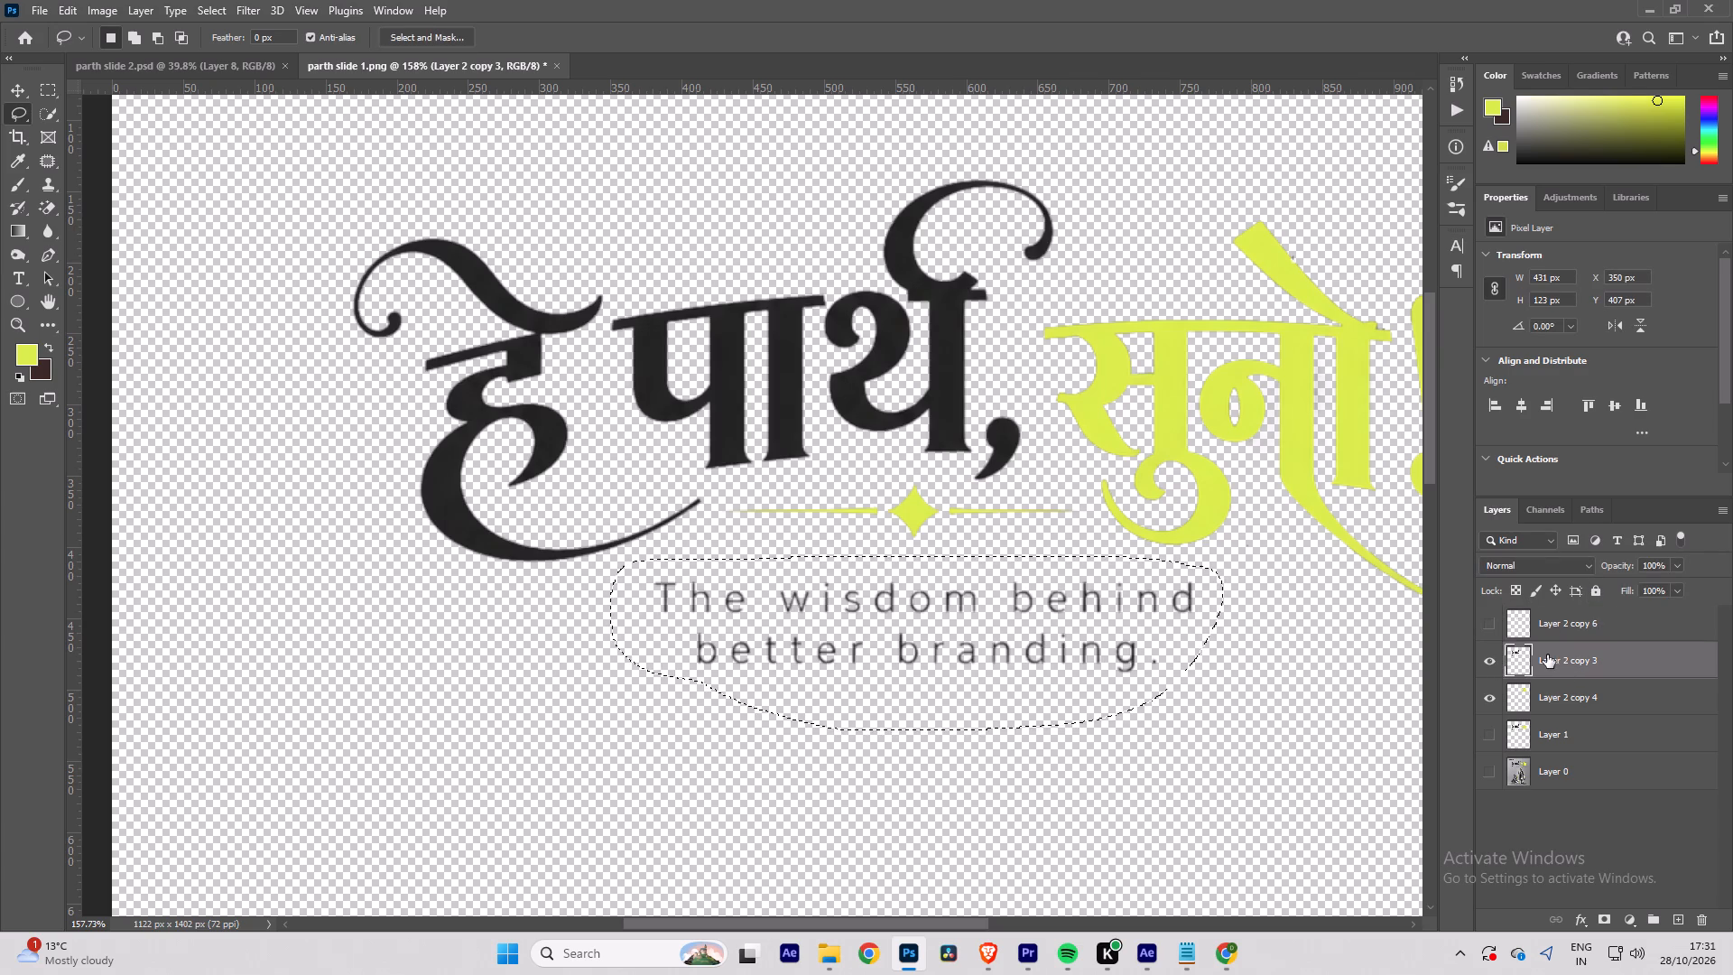
{"action": "key", "text": "Delete"}
{"action": "key", "text": "ctrl+d"}
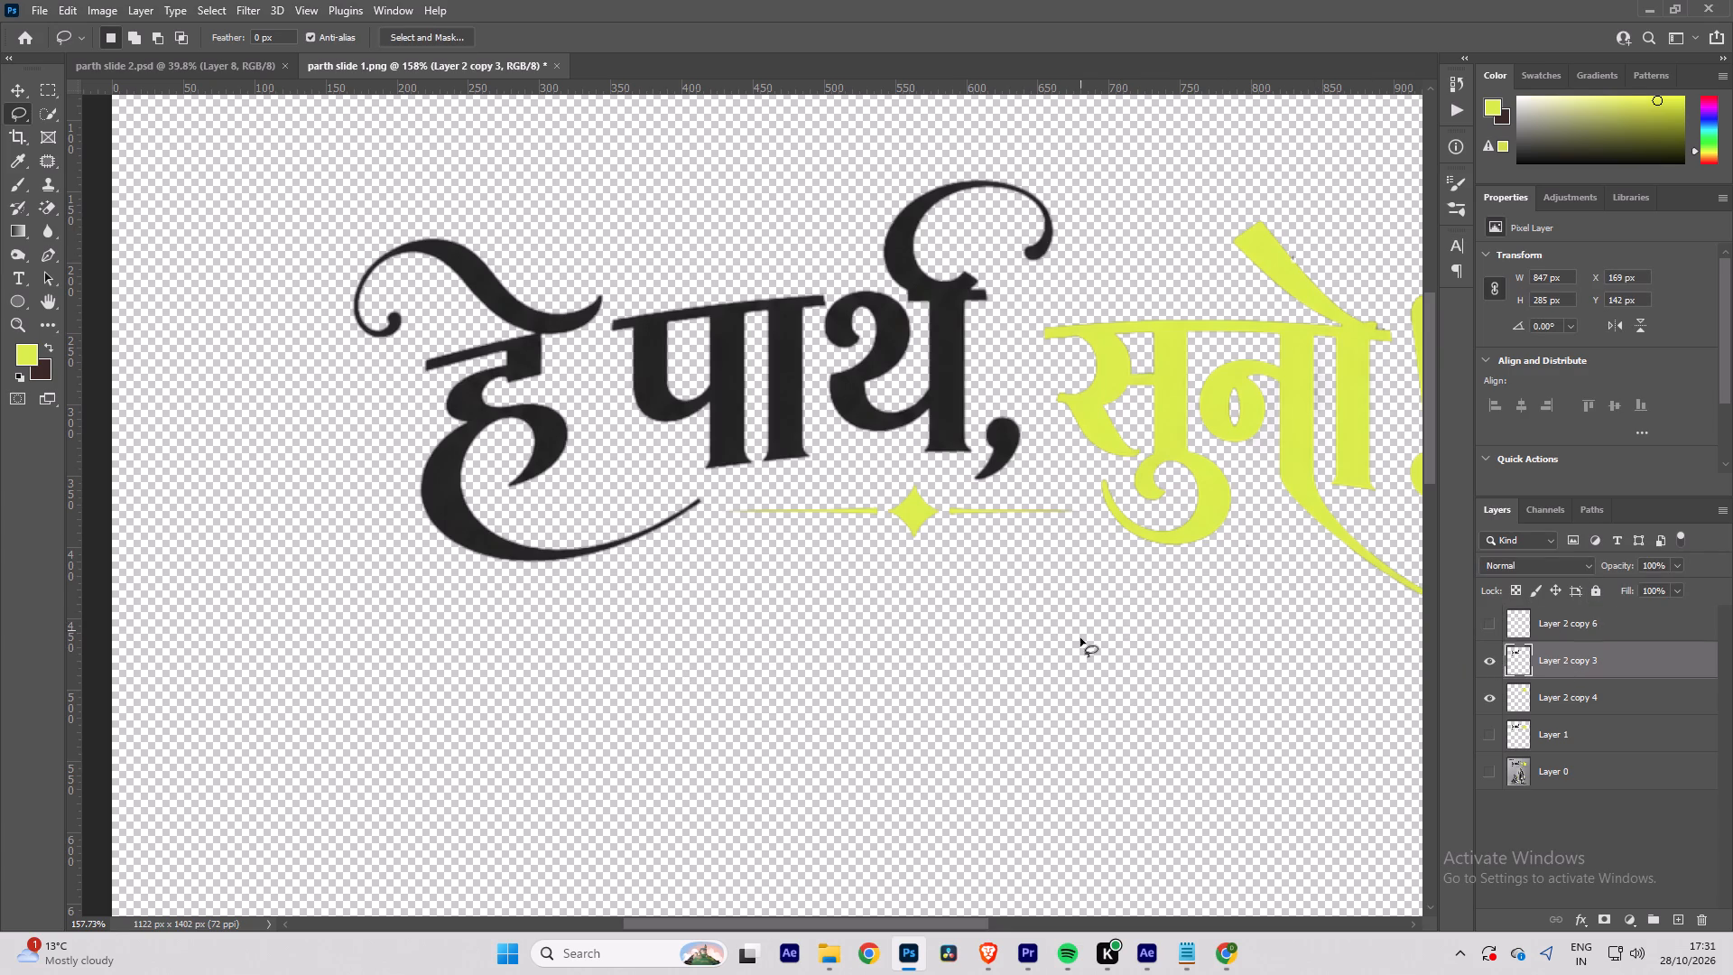
Show the tagline layer and compare the three separated lettering layers with Layer 1 and the original poster by toggling visibility.
{"action": "scroll", "coordinate": [1079, 645], "scroll_direction": "down", "scroll_amount": 11, "text": "alt"}
{"action": "left_click", "coordinate": [1489, 619]}
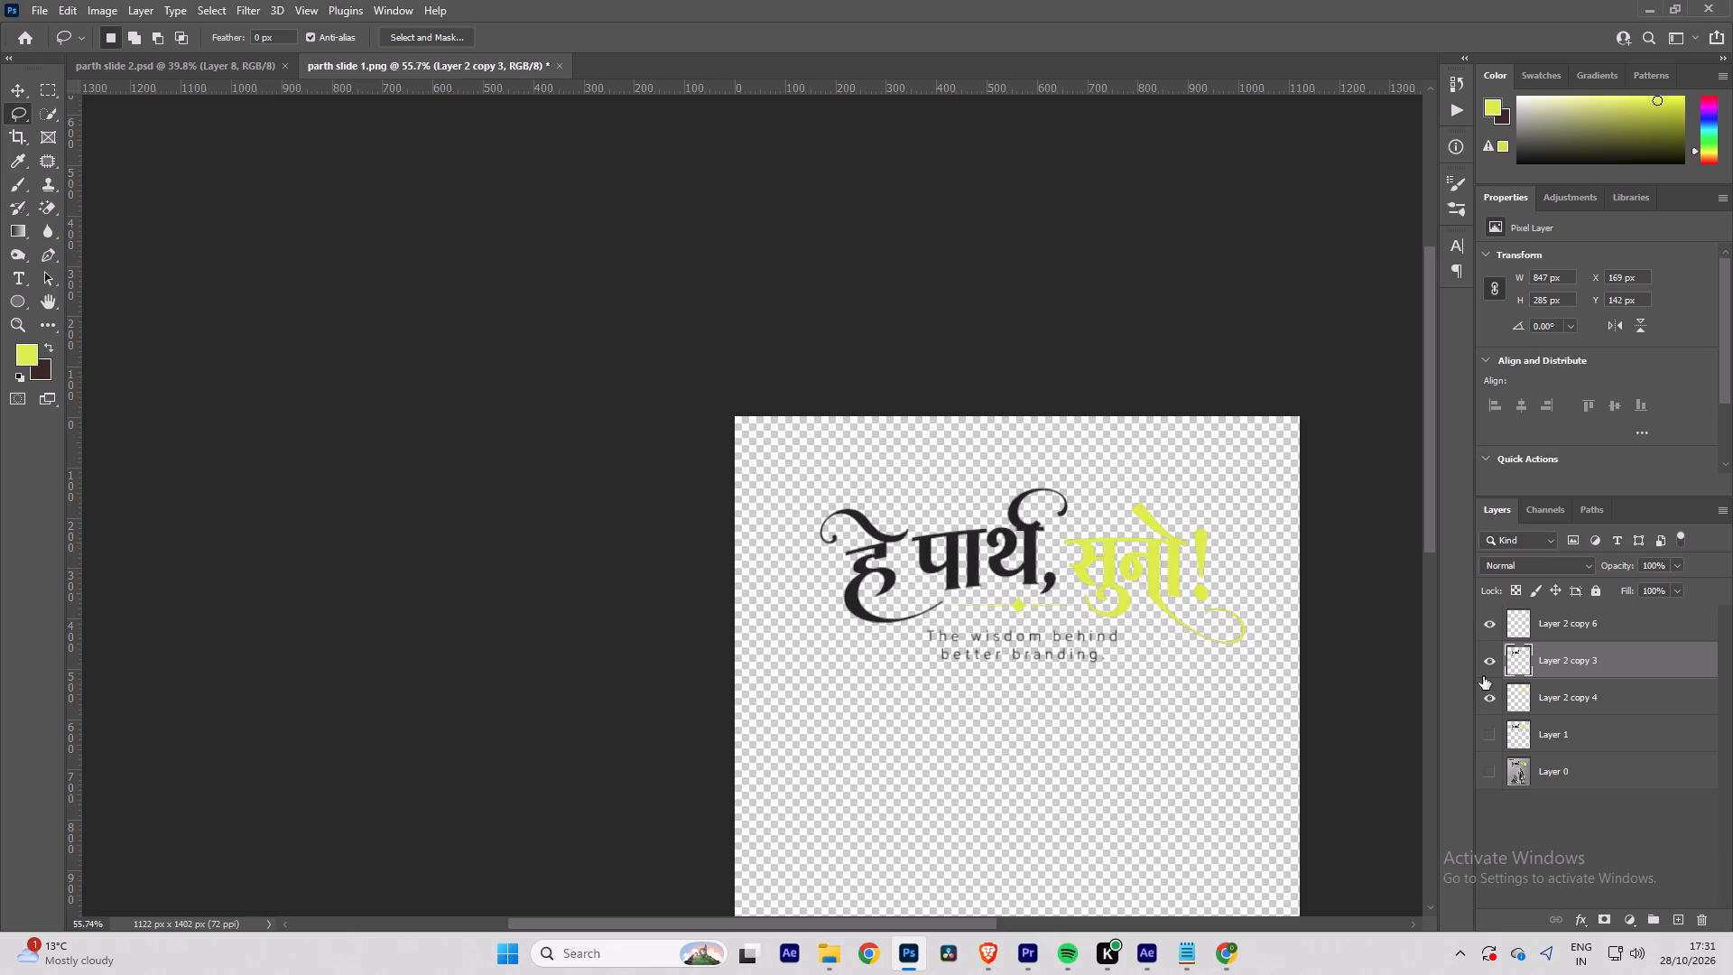
{"action": "left_click", "coordinate": [1484, 732]}
{"action": "left_click", "coordinate": [1484, 732]}
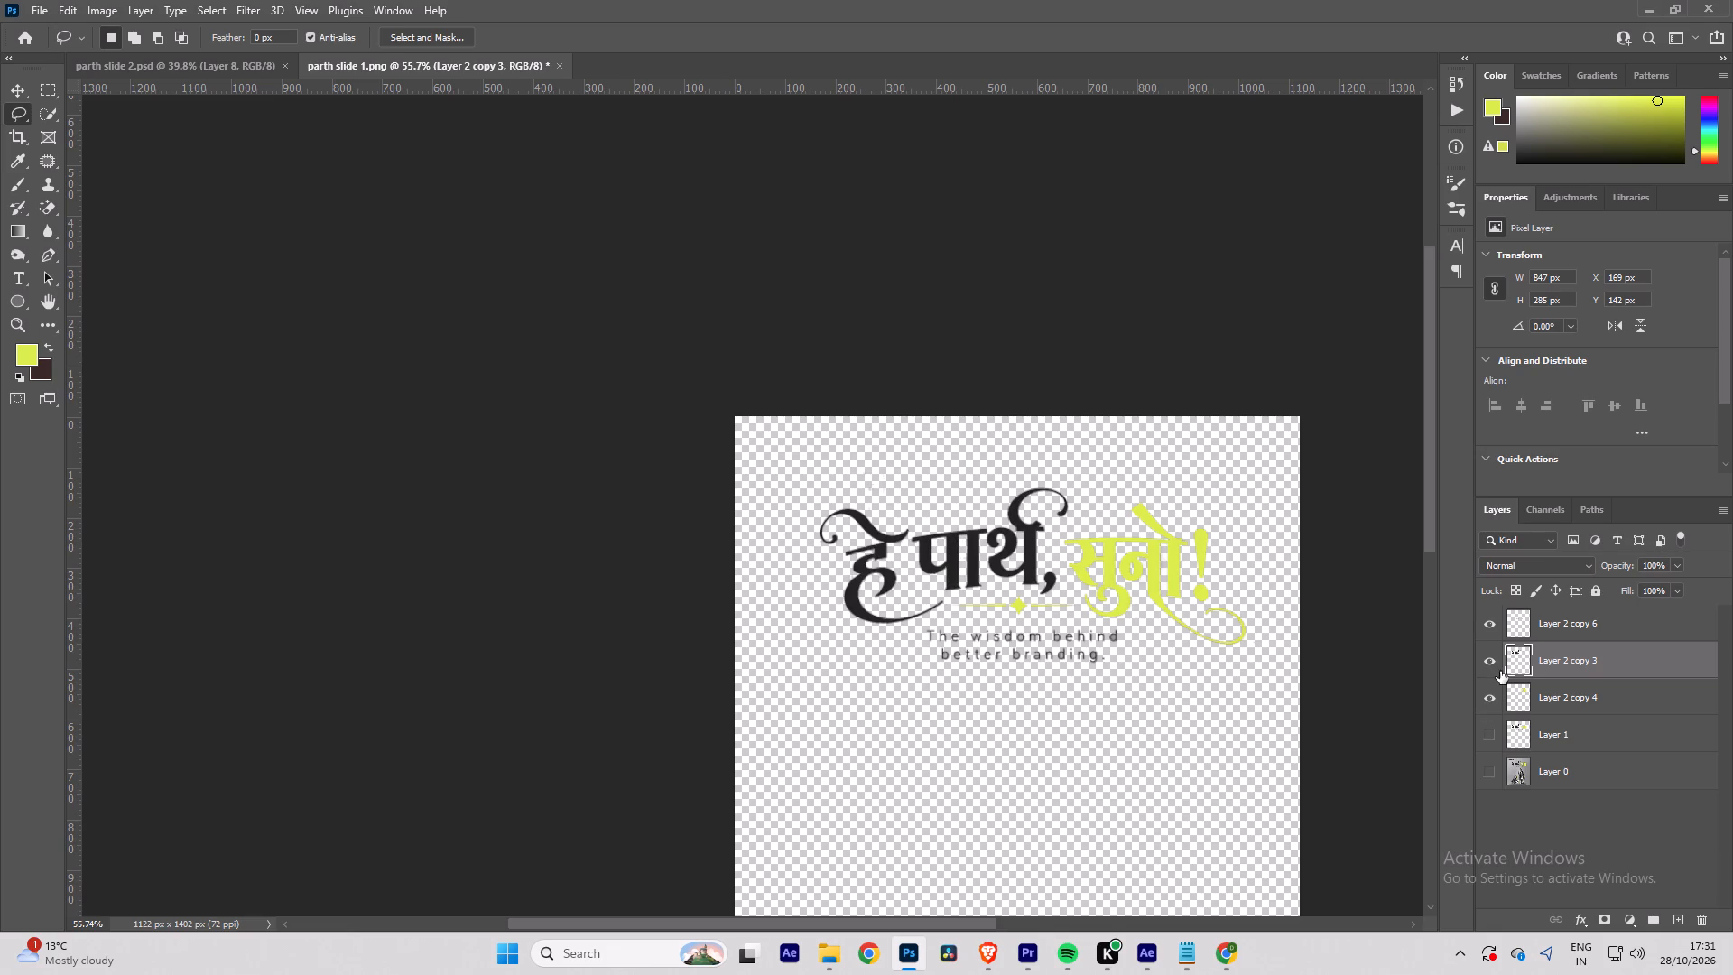
{"action": "left_click", "coordinate": [1493, 776]}
{"action": "key", "text": "space"}
{"action": "key", "text": "space"}
{"action": "key", "text": "space"}
{"action": "key", "text": "space"}
{"action": "key", "text": "space"}
{"action": "key", "text": "space"}
{"action": "key", "text": "space"}
{"action": "key", "text": "space"}
{"action": "key", "text": "space"}
{"action": "key", "text": "space"}
{"action": "key", "text": "space"}
{"action": "key", "text": "space"}
{"action": "key", "text": "space"}
{"action": "key", "text": "space"}
{"action": "key", "text": "space"}
{"action": "key", "text": "space"}
{"action": "key", "text": "space"}
{"action": "key", "text": "space"}
{"action": "key", "text": "space"}
{"action": "key", "text": "space"}
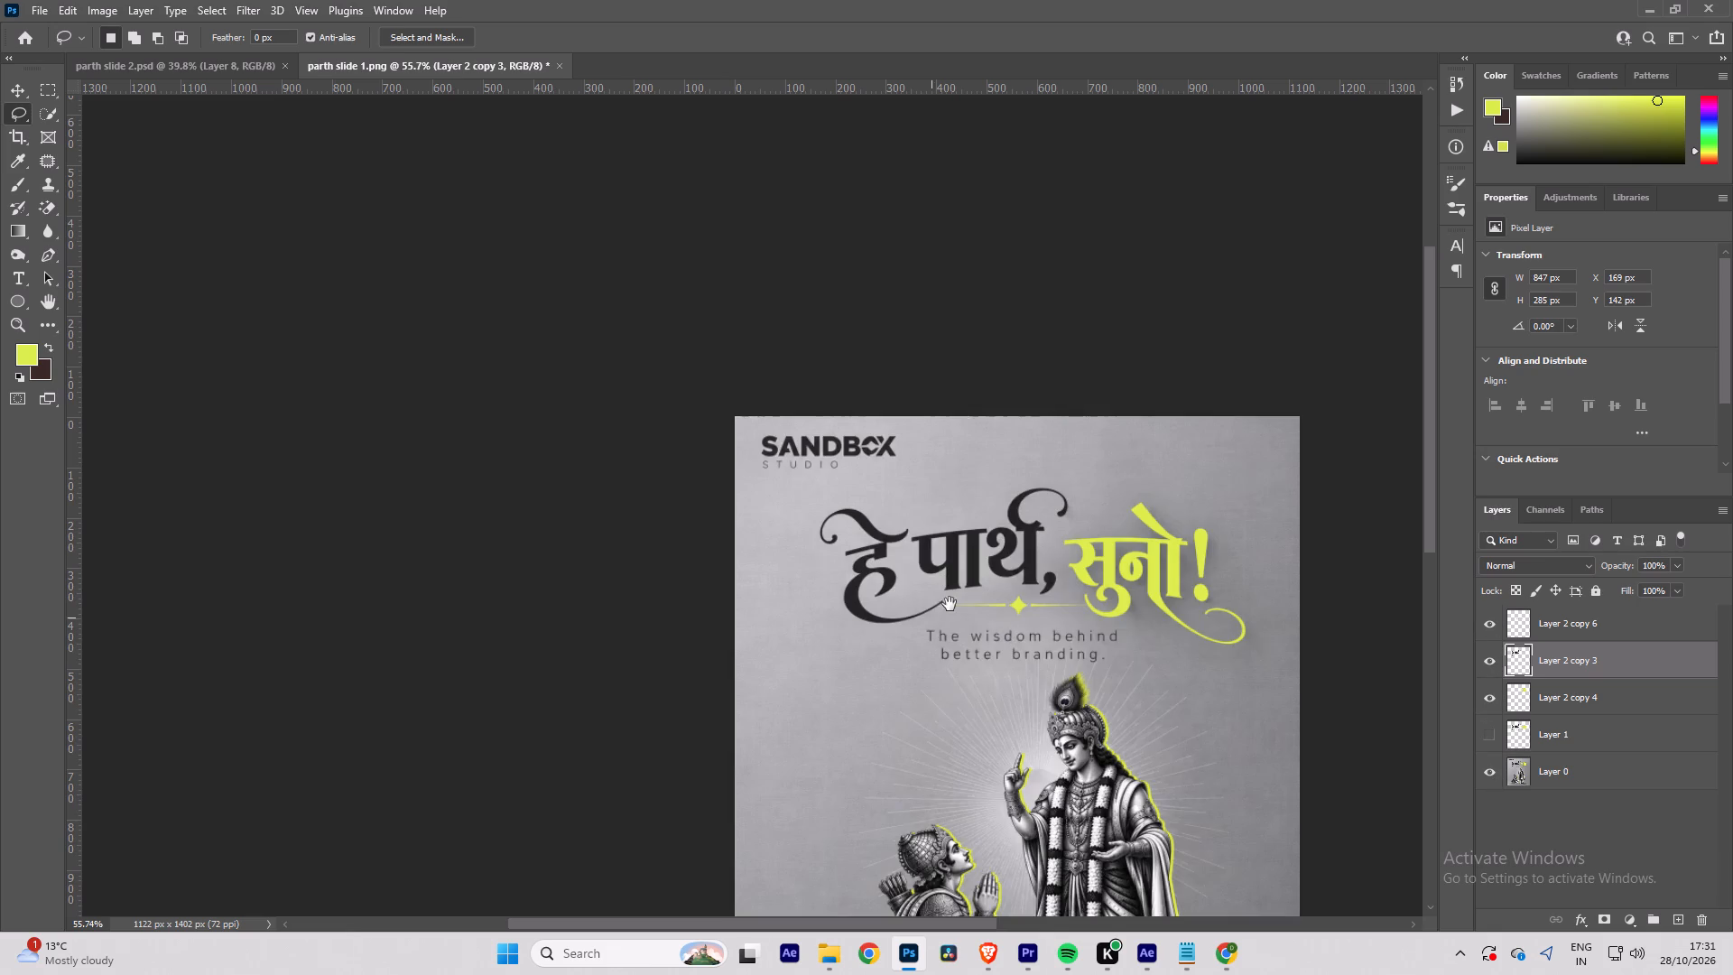
{"action": "left_click_drag", "start_coordinate": [958, 563], "coordinate": [695, 350]}
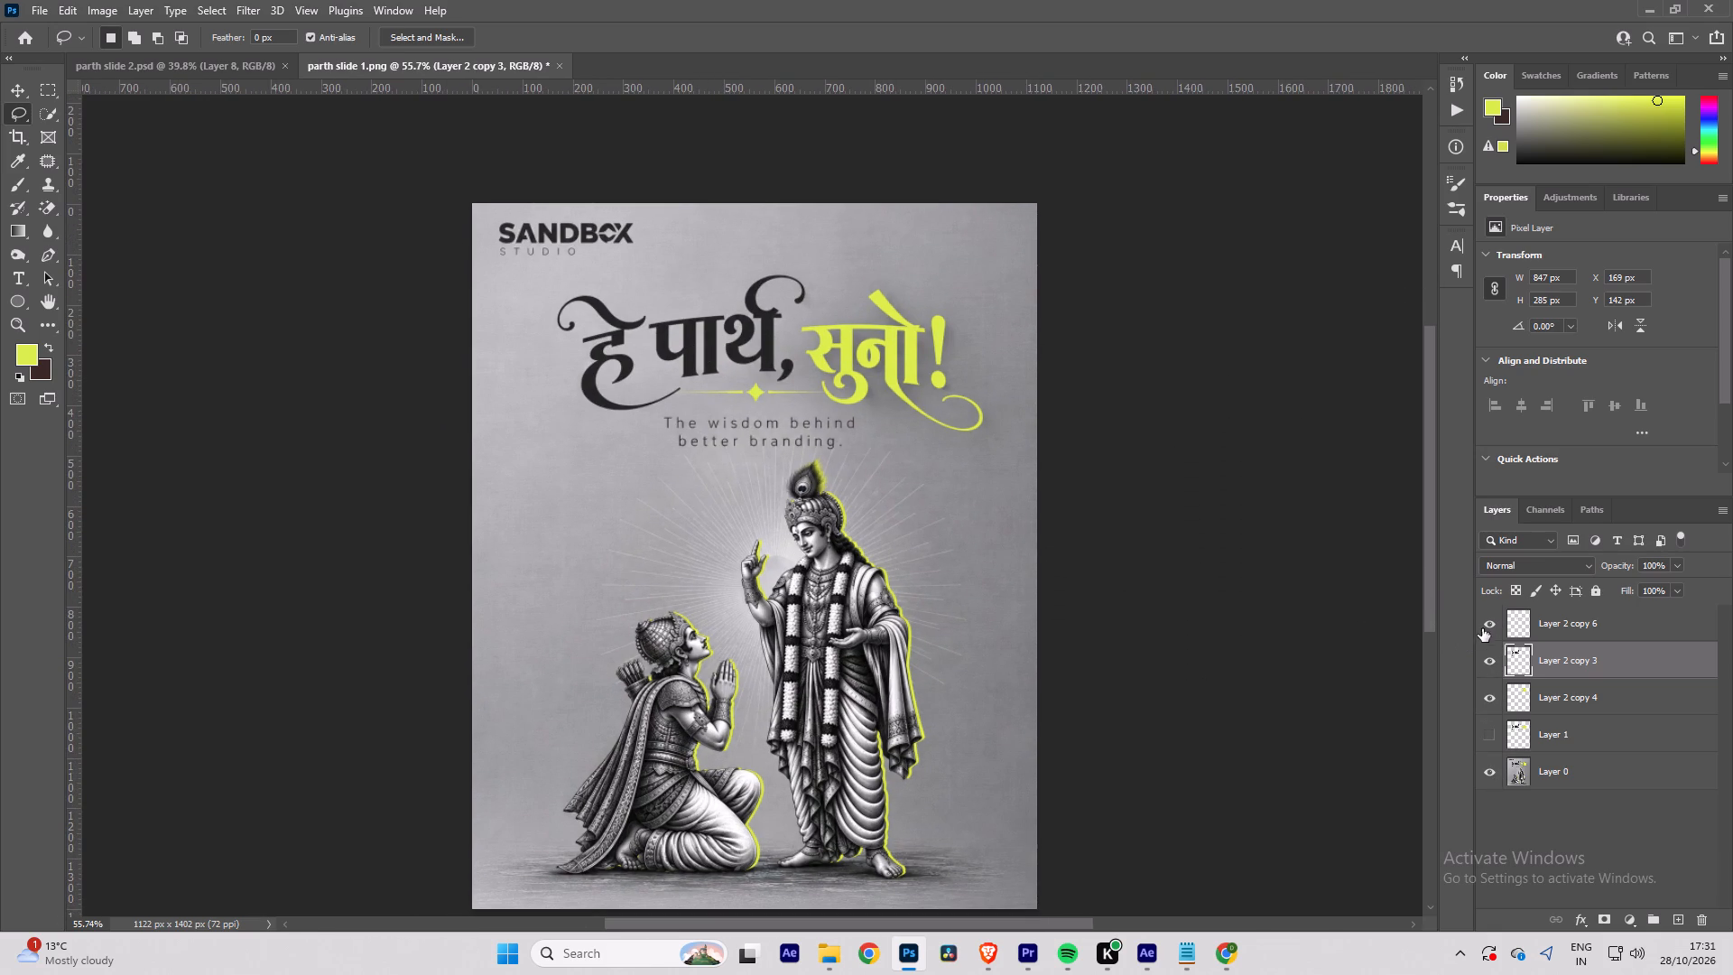
{"action": "double_click", "coordinate": [1488, 621]}
{"action": "left_click", "coordinate": [1487, 775]}
{"action": "double_click", "coordinate": [1491, 618]}
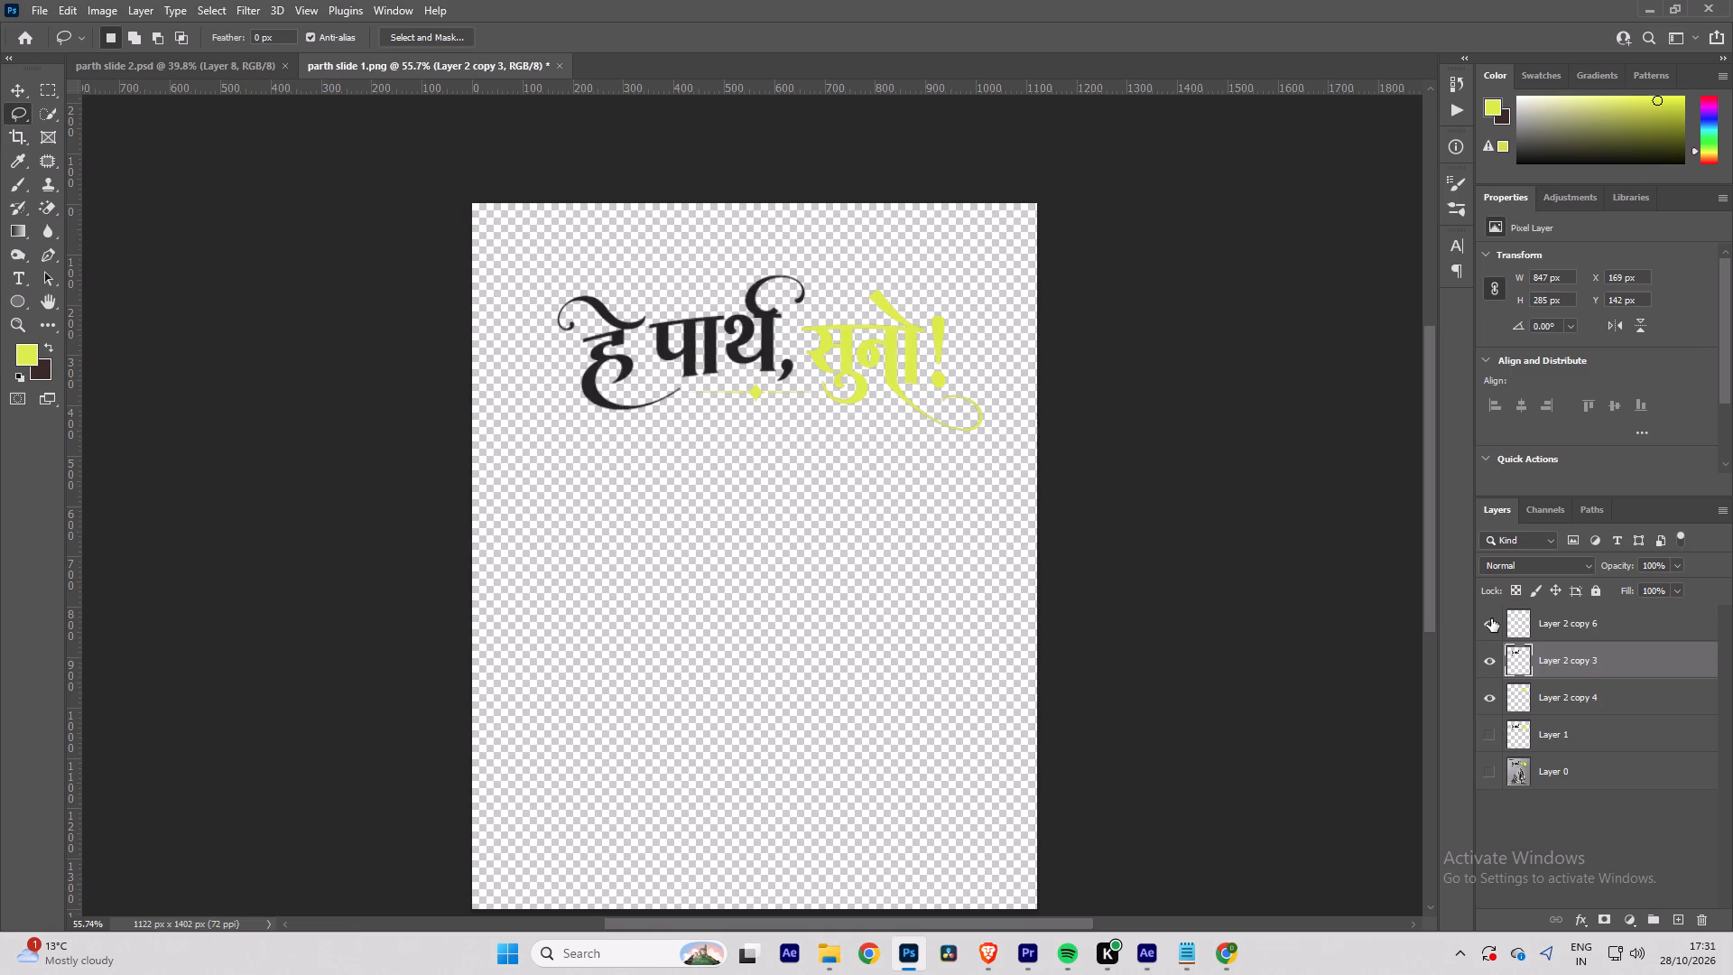
{"action": "scroll", "coordinate": [815, 311], "scroll_direction": "up", "scroll_amount": 11, "text": "alt"}
{"action": "scroll", "coordinate": [889, 353], "scroll_direction": "down", "scroll_amount": 11, "text": "alt"}
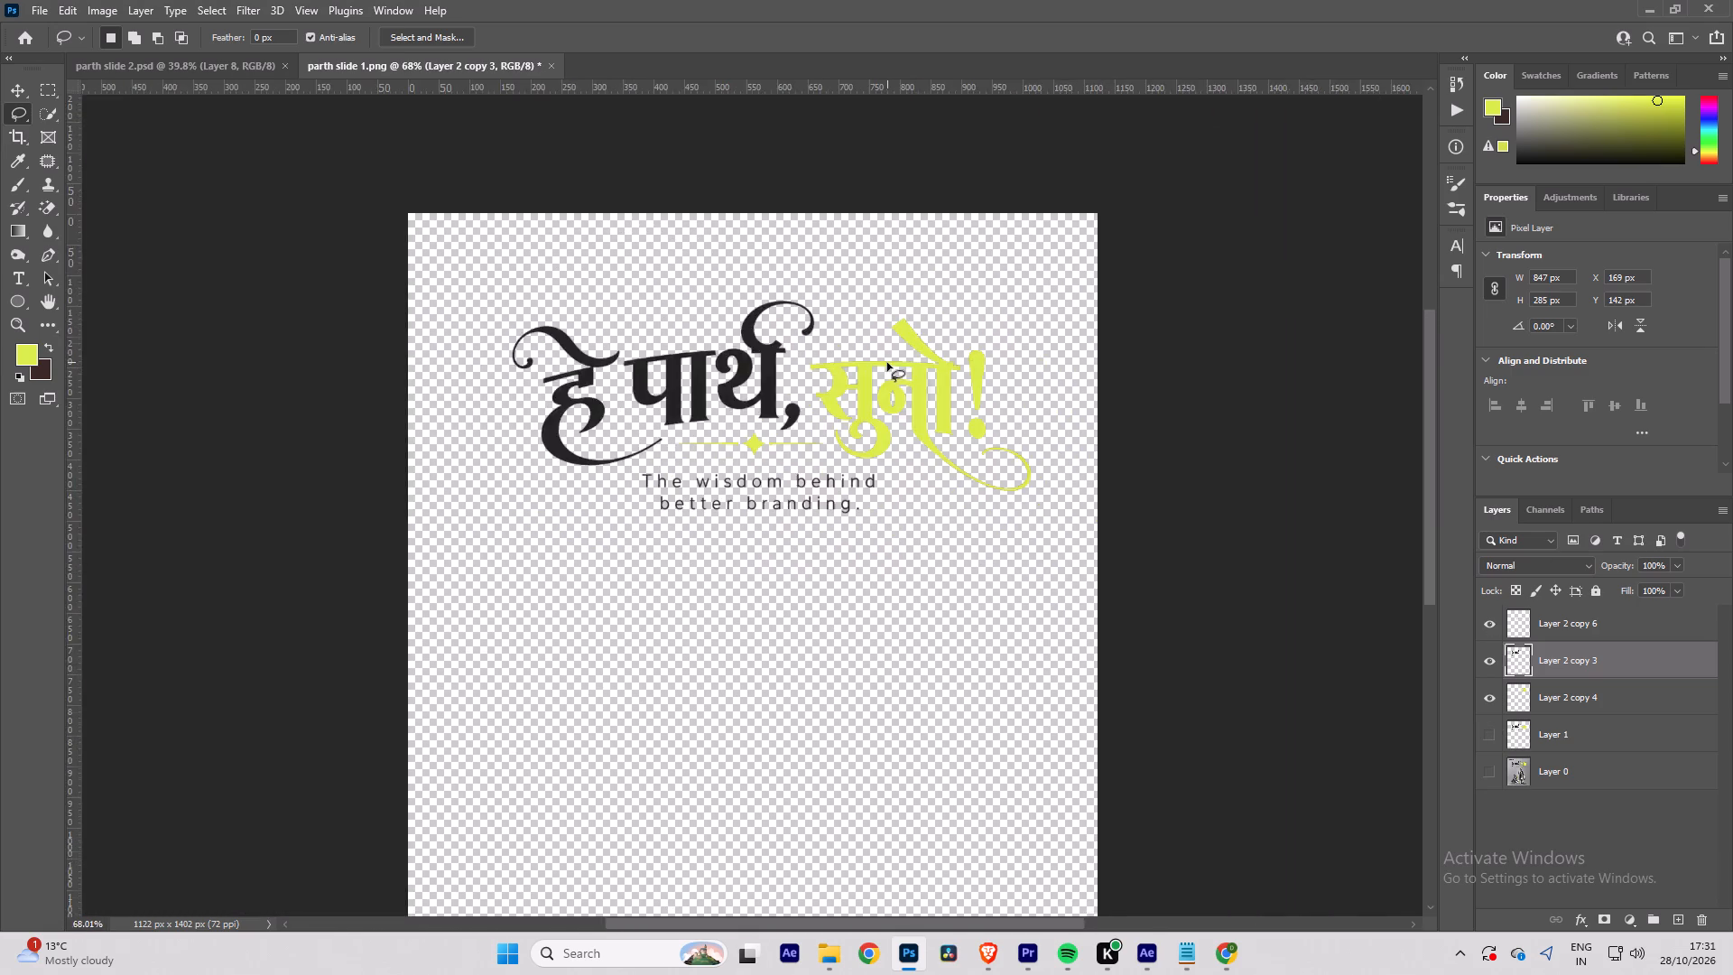
{"action": "scroll", "coordinate": [887, 363], "scroll_direction": "down", "scroll_amount": 5, "text": "alt"}
Hide the three separated lettering layers and show only the original poster, Layer 0.
{"action": "left_click_drag", "start_coordinate": [1488, 697], "coordinate": [1473, 605]}
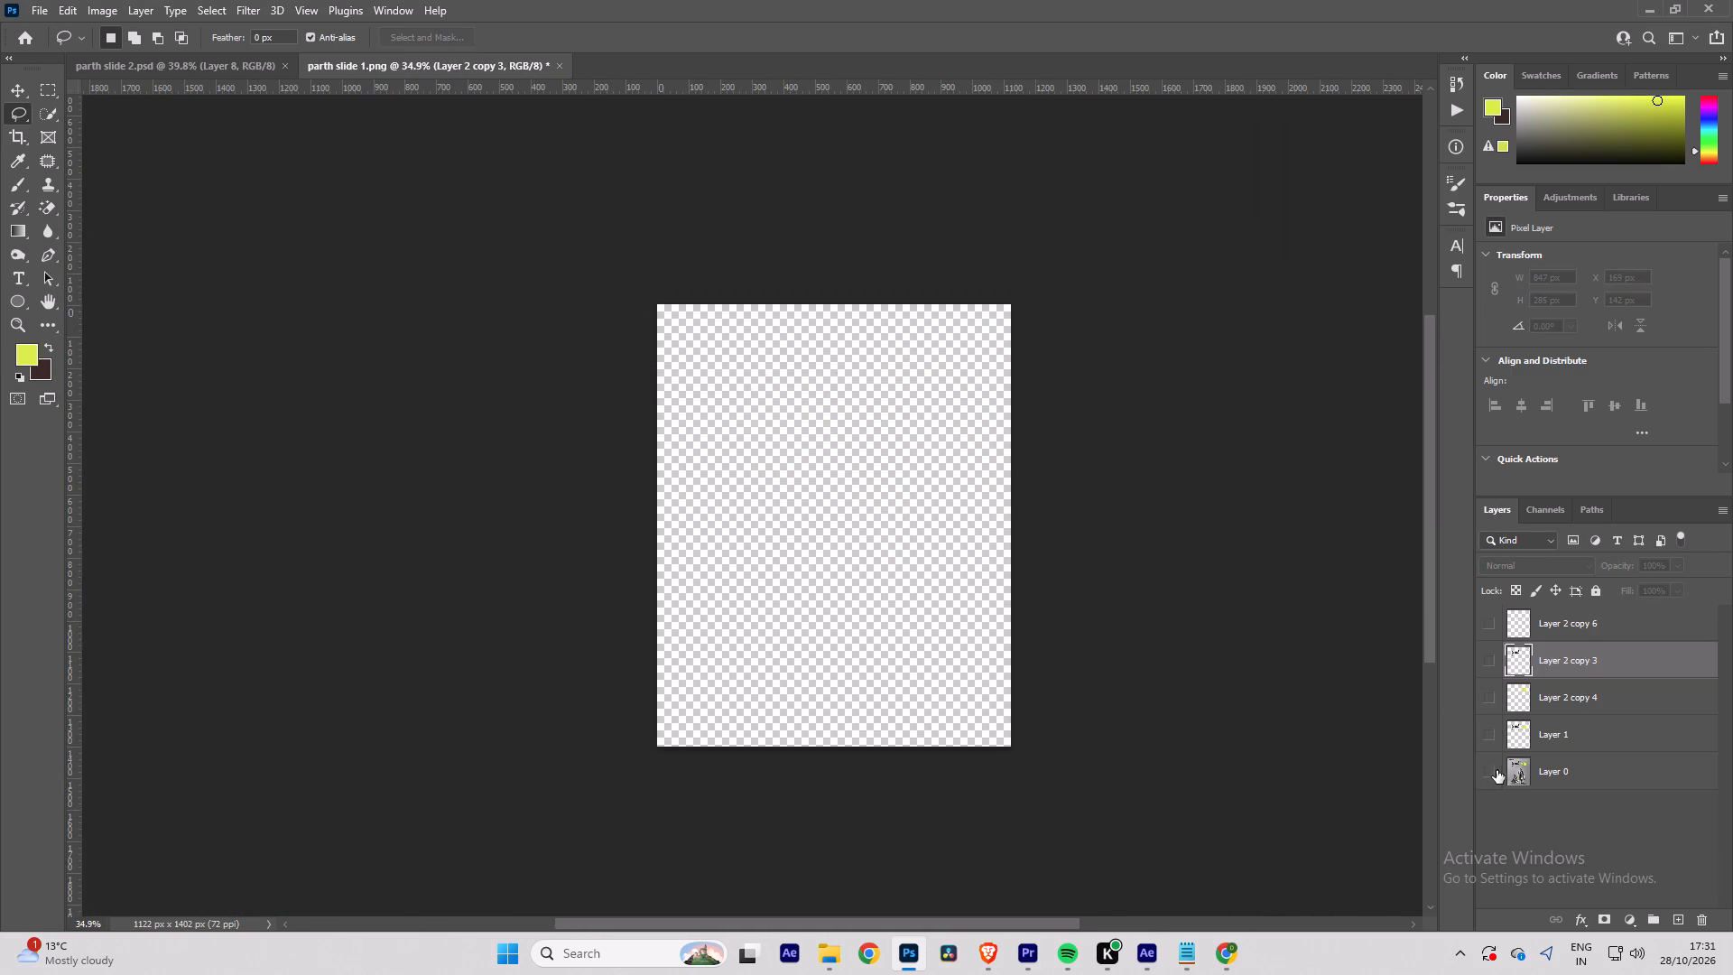
{"action": "left_click", "coordinate": [1491, 775]}
Lasso the black word "हे" on the poster, remove it from Layer 0 with a Content-Aware fill at 100% opacity, and deselect.
{"action": "scroll", "coordinate": [800, 466], "scroll_direction": "up", "scroll_amount": 8, "text": "alt"}
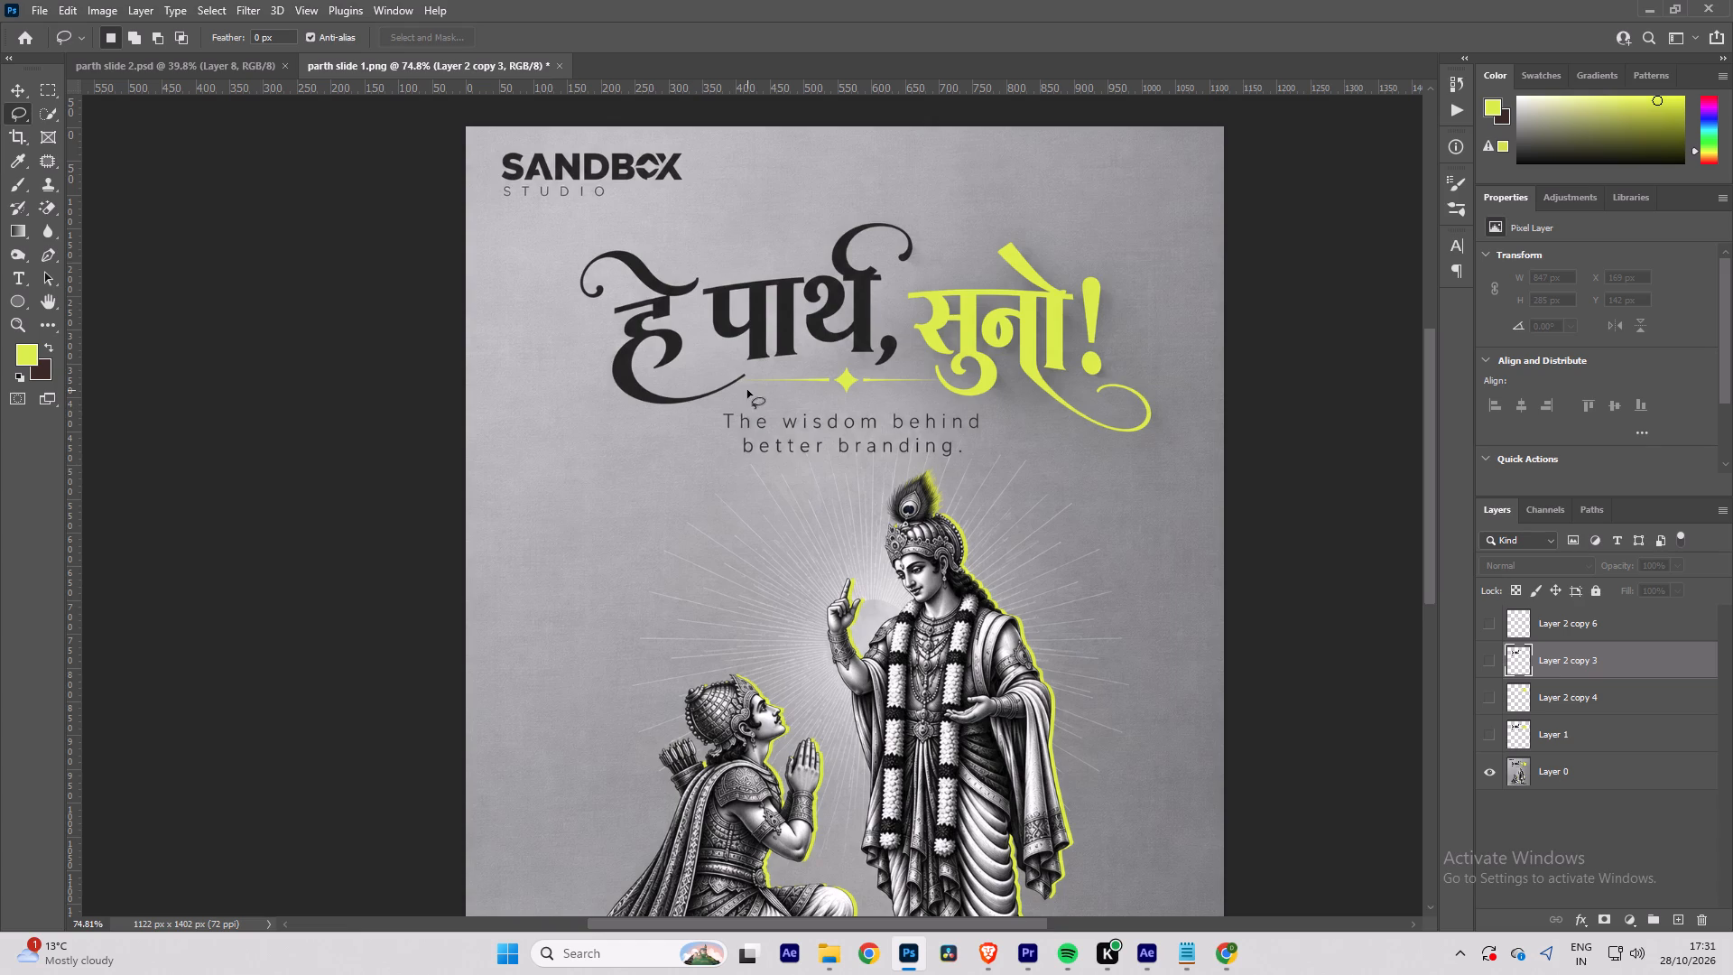
{"action": "left_click_drag", "start_coordinate": [747, 390], "coordinate": [705, 304]}
{"action": "left_click_drag", "start_coordinate": [705, 304], "coordinate": [731, 398]}
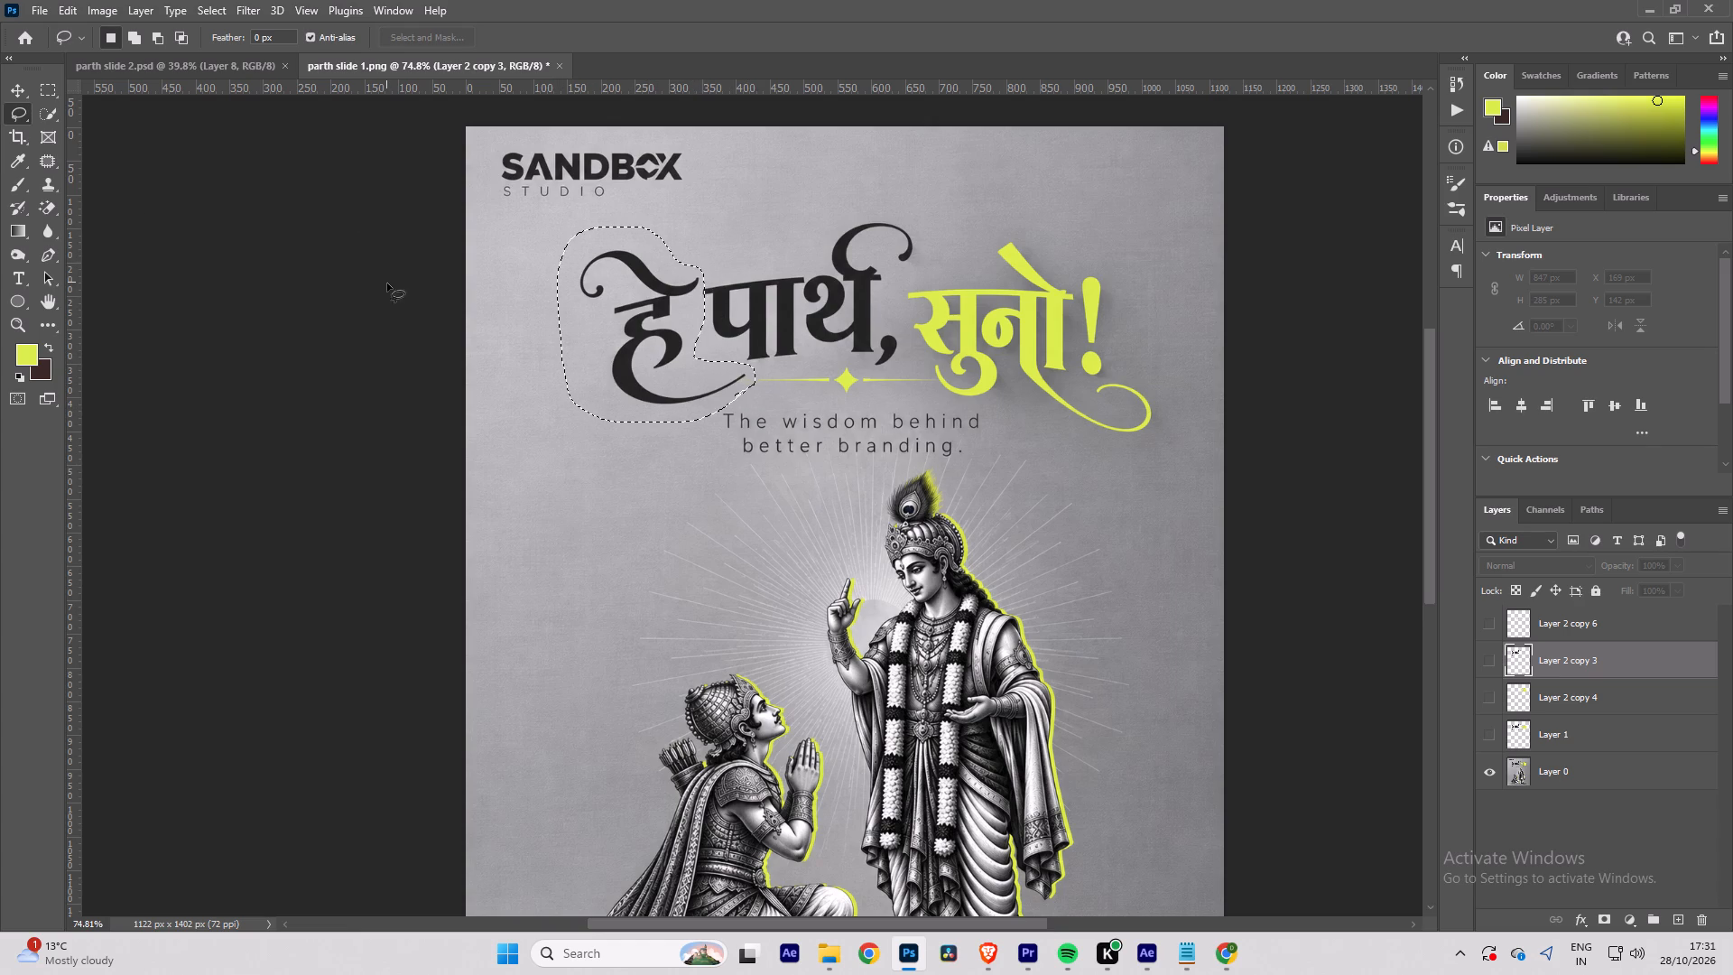
{"action": "left_click", "coordinate": [50, 163]}
{"action": "left_click_drag", "start_coordinate": [652, 365], "coordinate": [645, 381]}
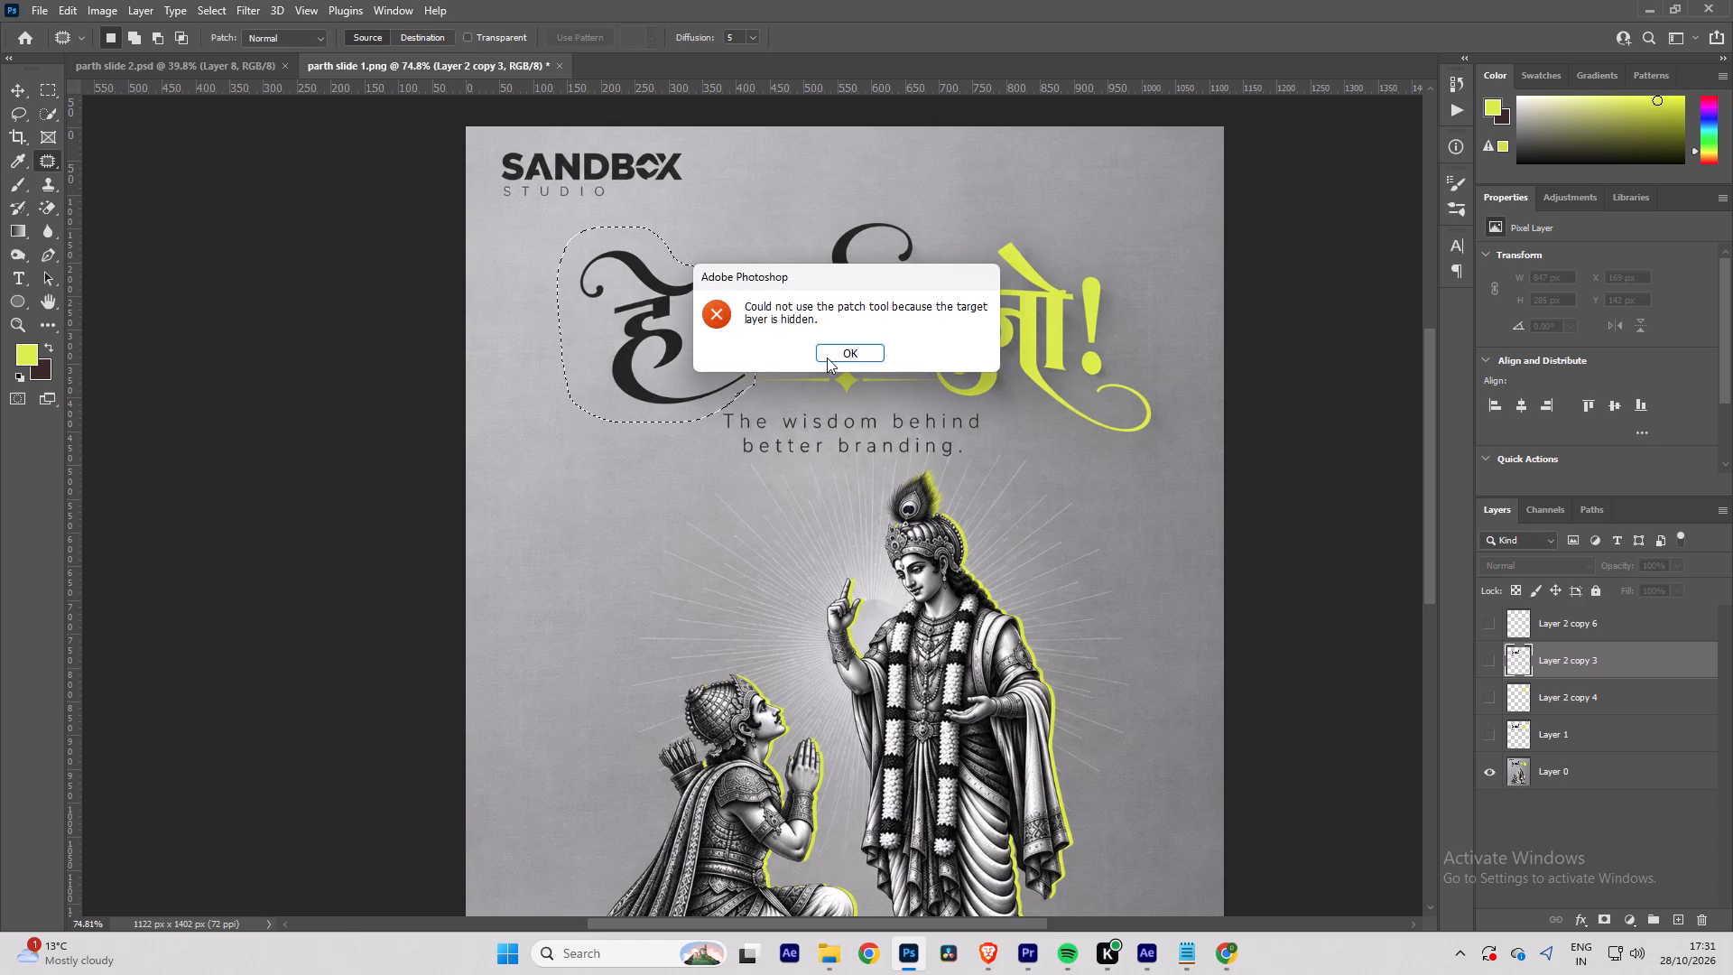
{"action": "left_click", "coordinate": [839, 350]}
{"action": "key", "text": "shift+BackSpace"}
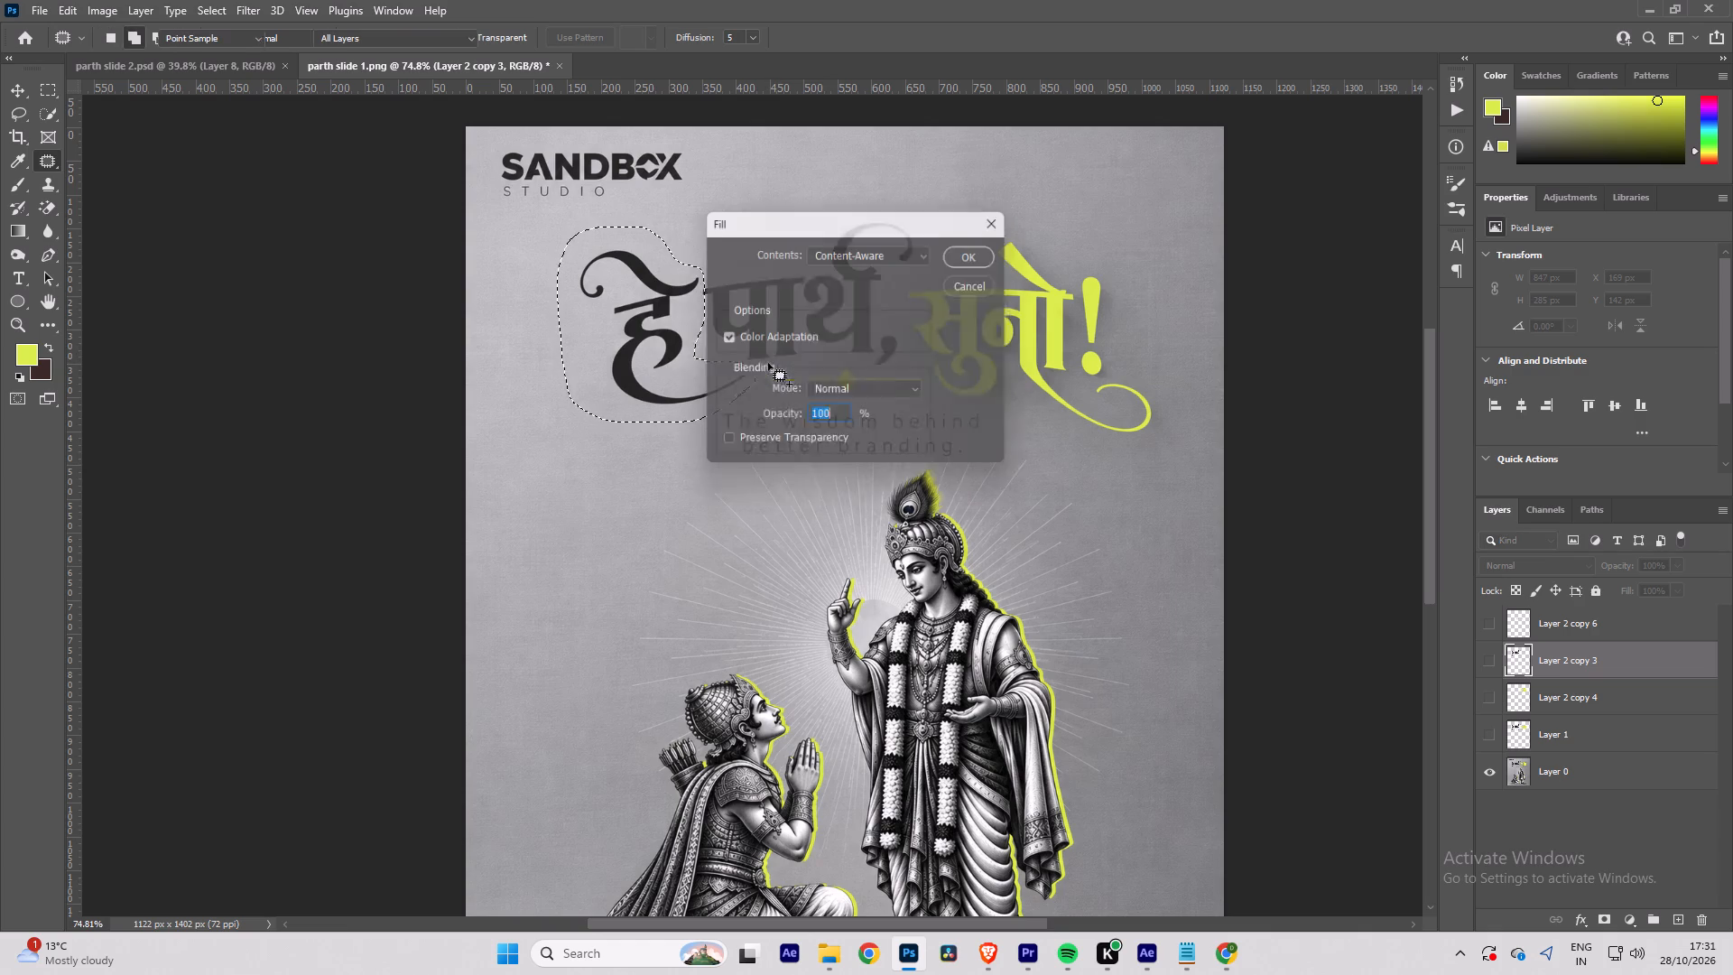
{"action": "left_click", "coordinate": [968, 278]}
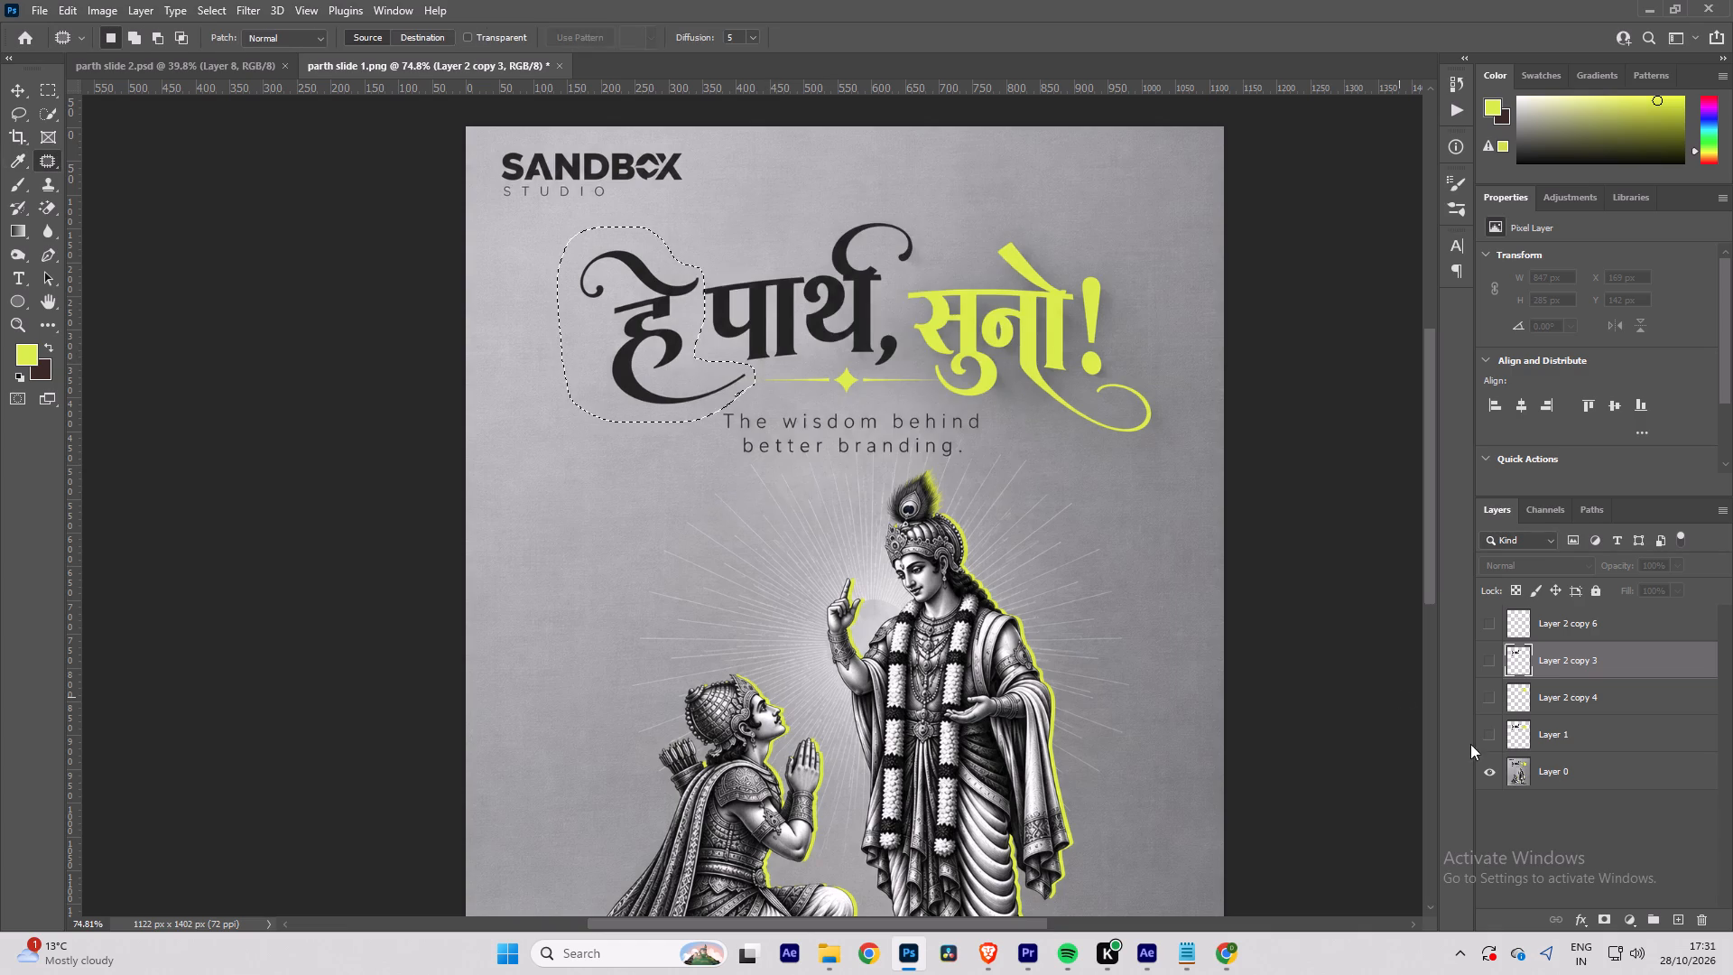
{"action": "left_click", "coordinate": [1599, 780]}
{"action": "key", "text": "shift+BackSpace"}
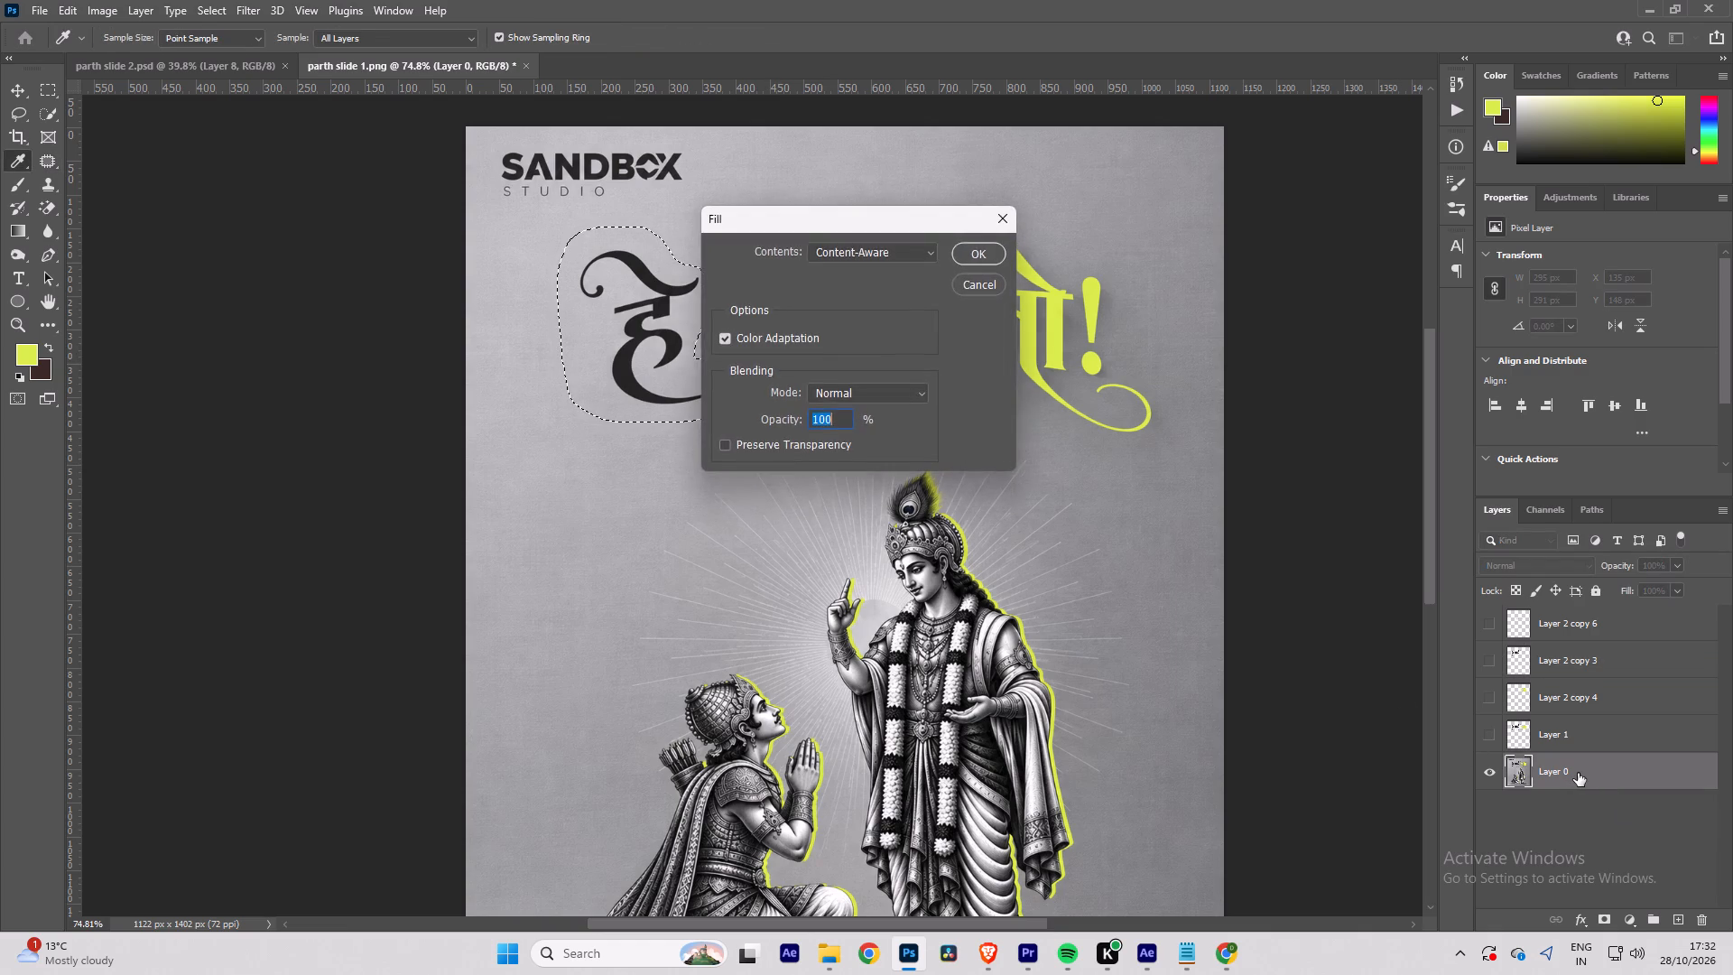
{"action": "key", "text": "Return"}
{"action": "key", "text": "ctrl+d"}
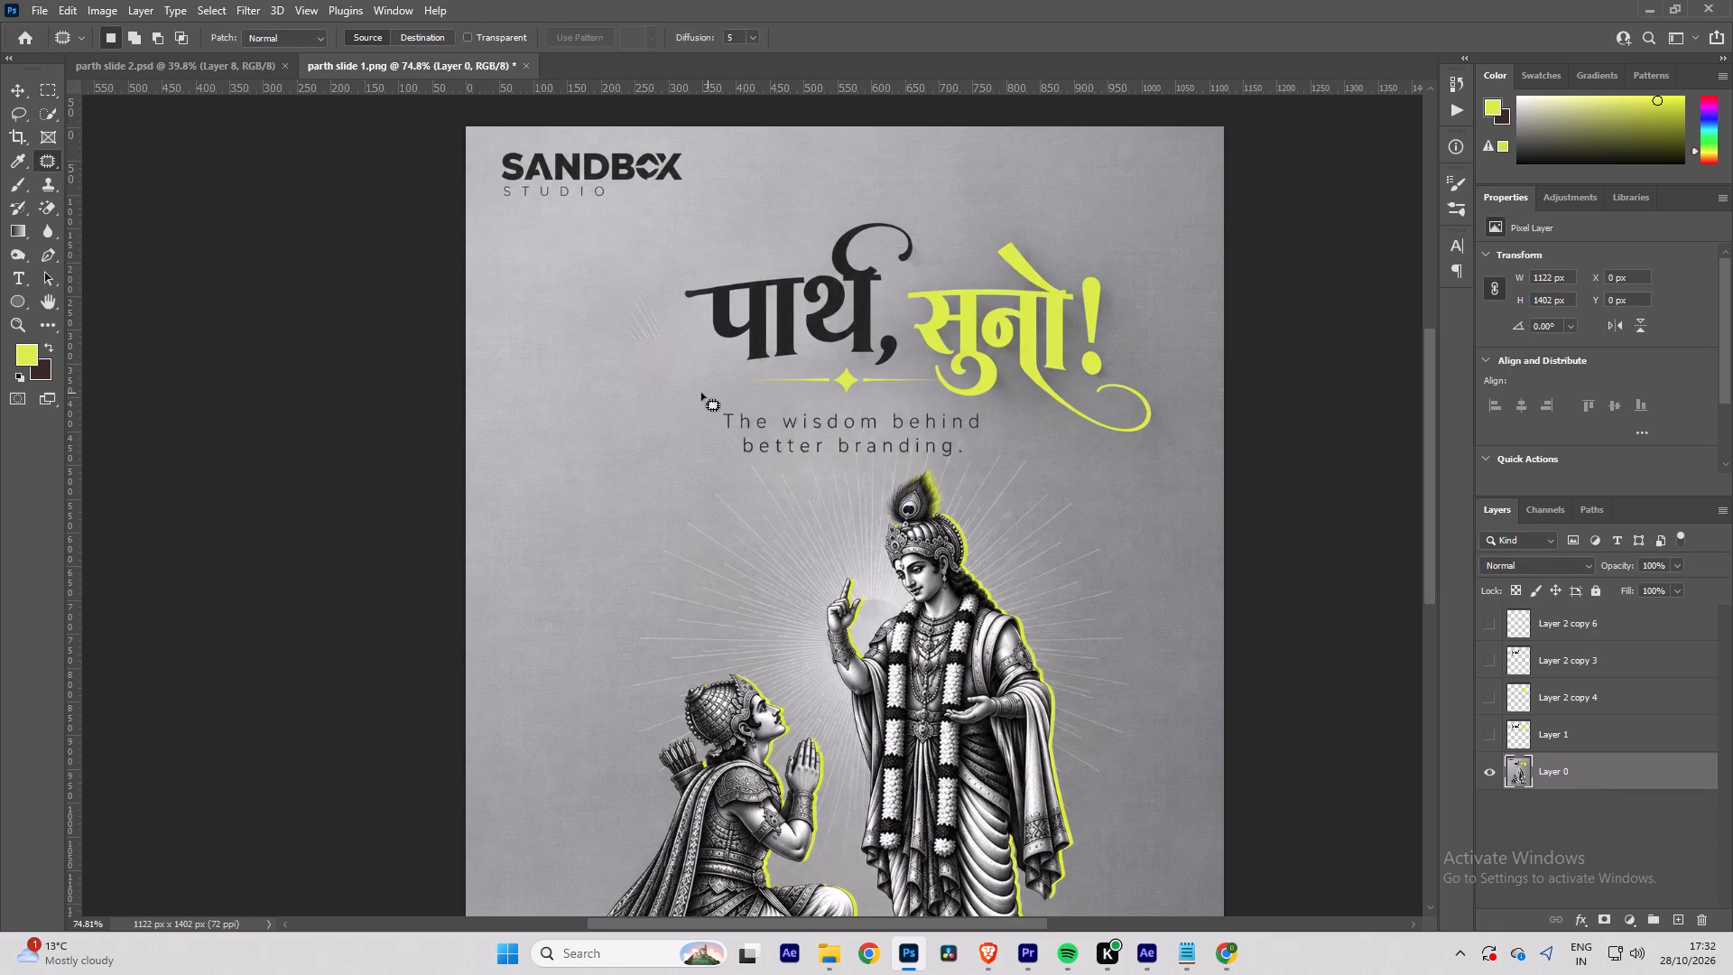
Patch the leftover light streaks where "हे" stood with clean grey background, and deselect.
{"action": "scroll", "coordinate": [628, 357], "scroll_direction": "up", "scroll_amount": 6, "text": "alt"}
{"action": "left_click_drag", "start_coordinate": [687, 358], "coordinate": [655, 351]}
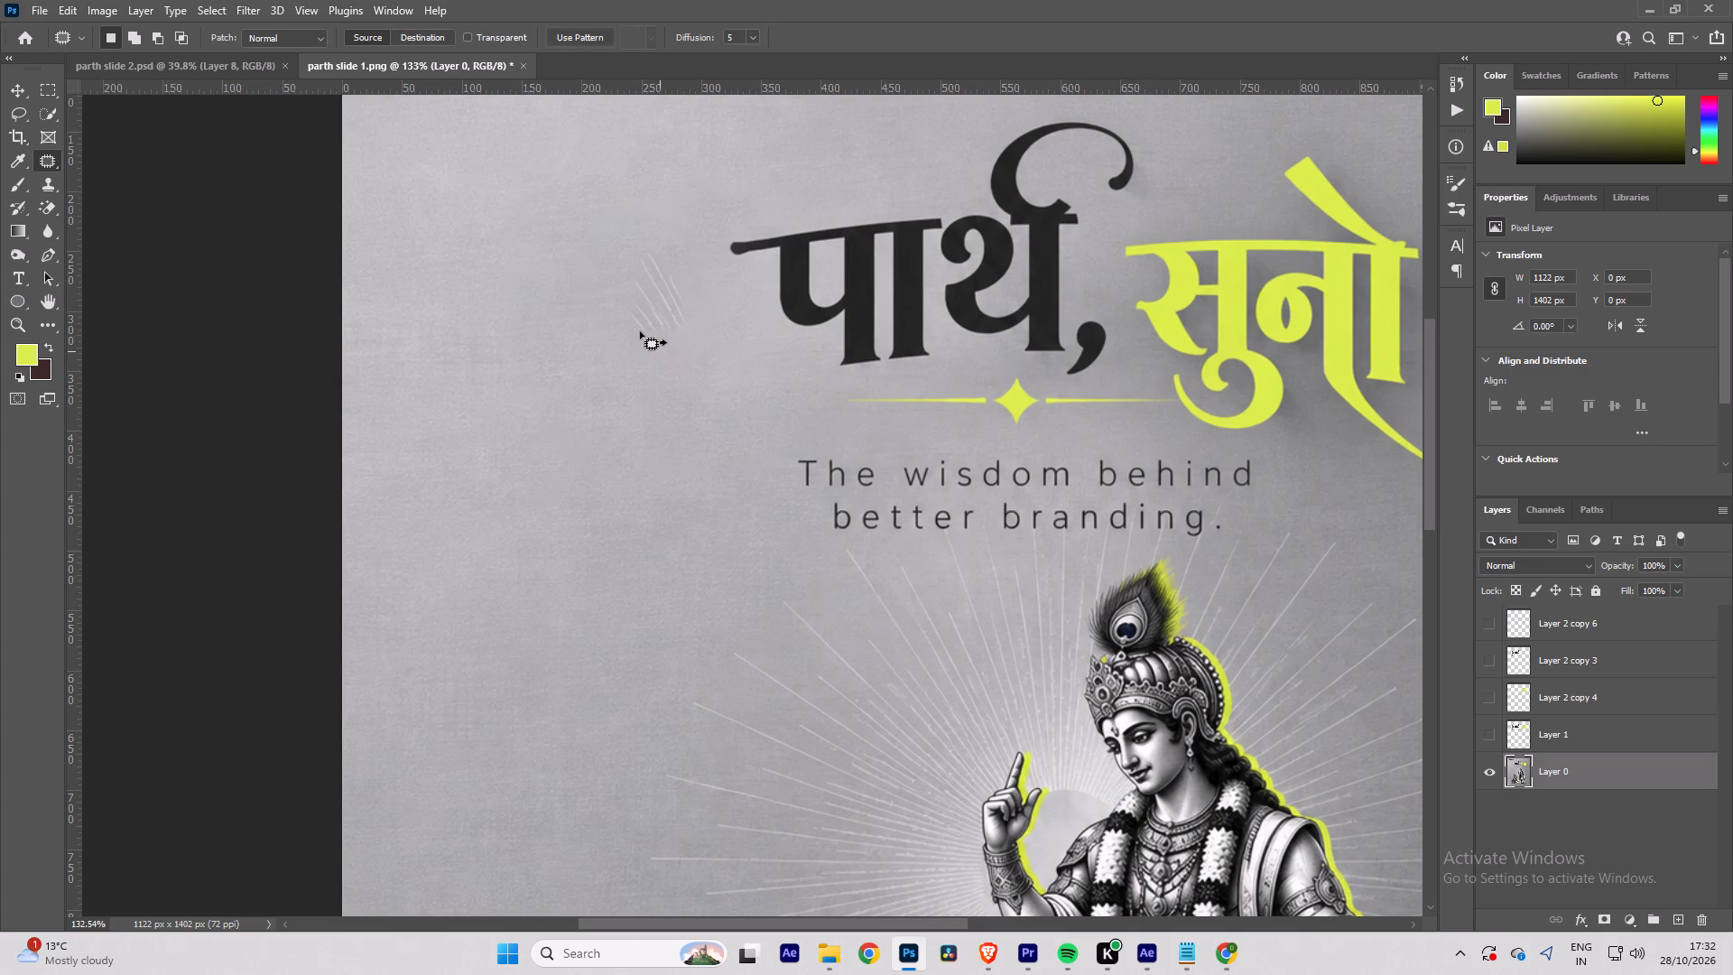
{"action": "left_click_drag", "start_coordinate": [653, 296], "coordinate": [481, 298]}
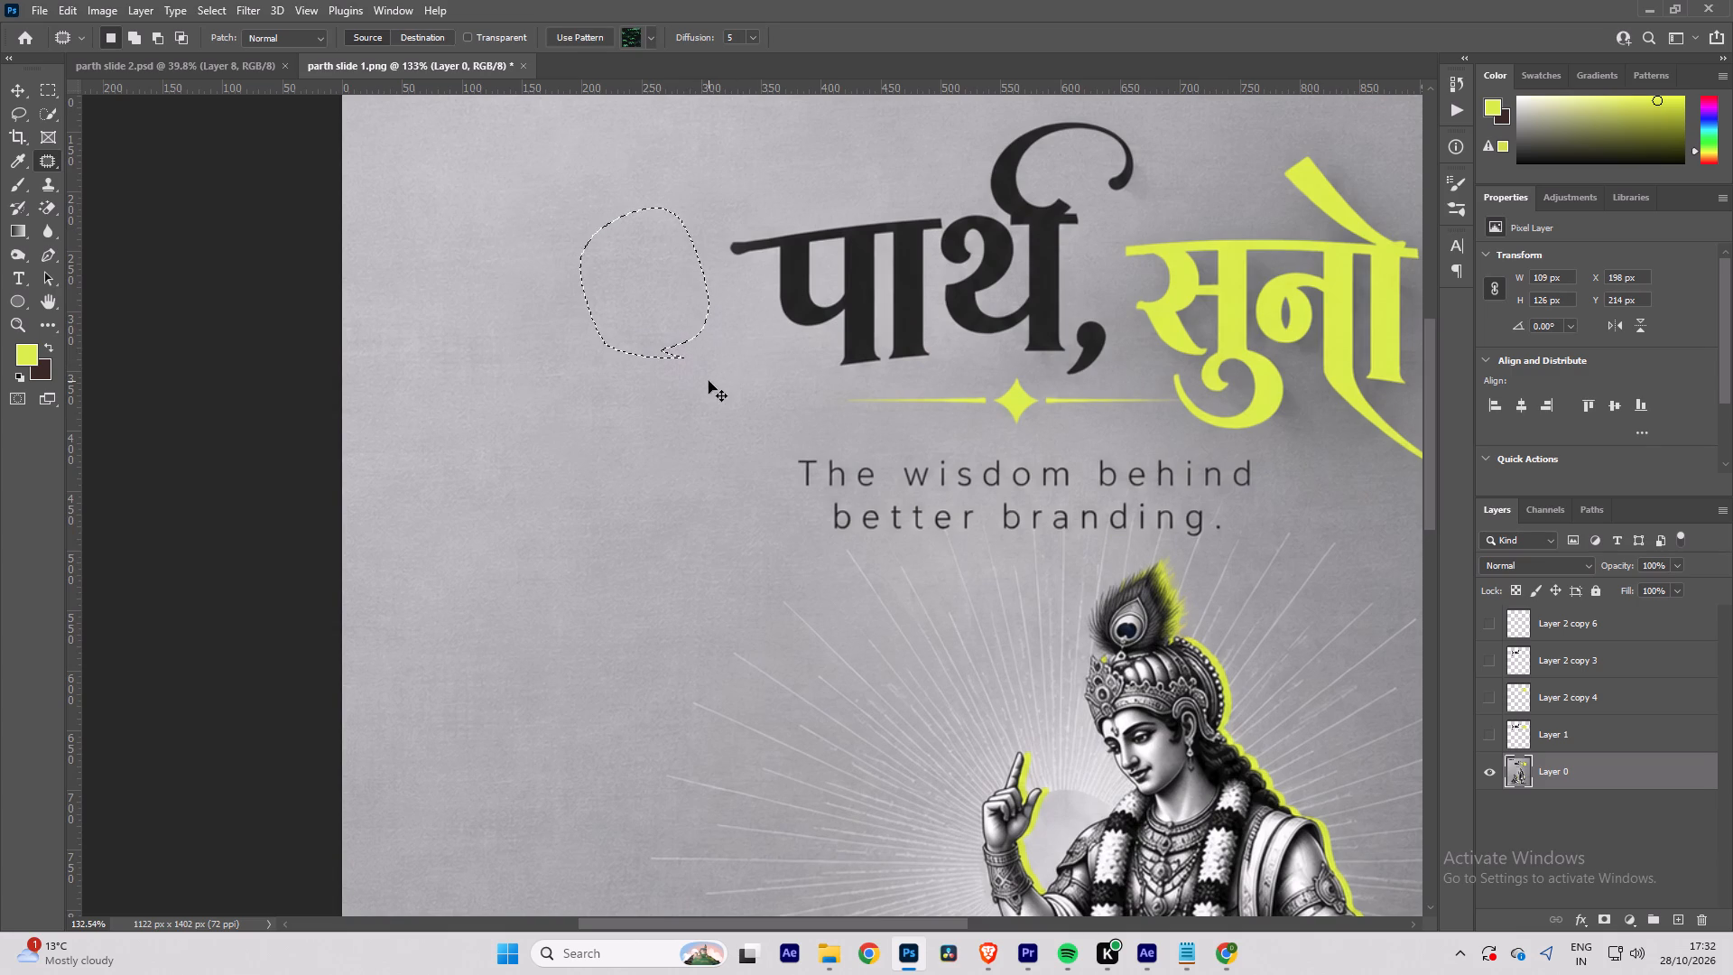
{"action": "key", "text": "ctrl+d"}
Patch the letters "पा" out of the black headline using clean grey background beside them, and deselect.
{"action": "left_click_drag", "start_coordinate": [802, 385], "coordinate": [803, 385]}
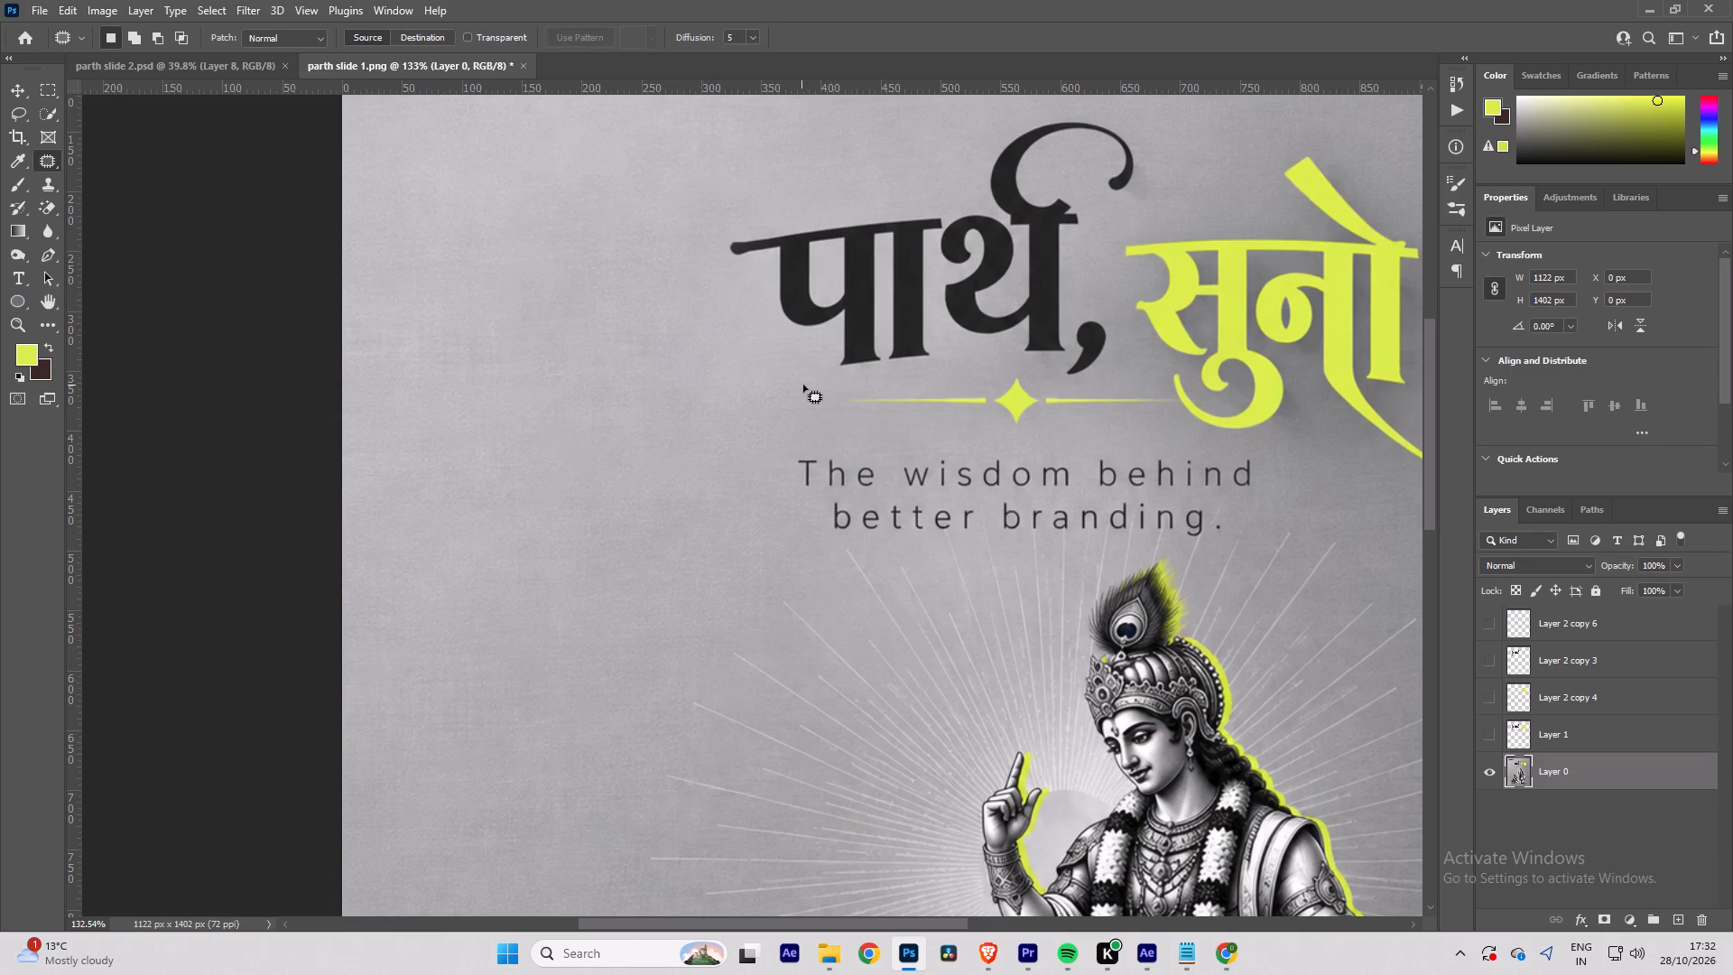
{"action": "left_click_drag", "start_coordinate": [803, 385], "coordinate": [894, 184]}
{"action": "left_click_drag", "start_coordinate": [894, 184], "coordinate": [848, 385]}
{"action": "left_click_drag", "start_coordinate": [855, 303], "coordinate": [654, 319]}
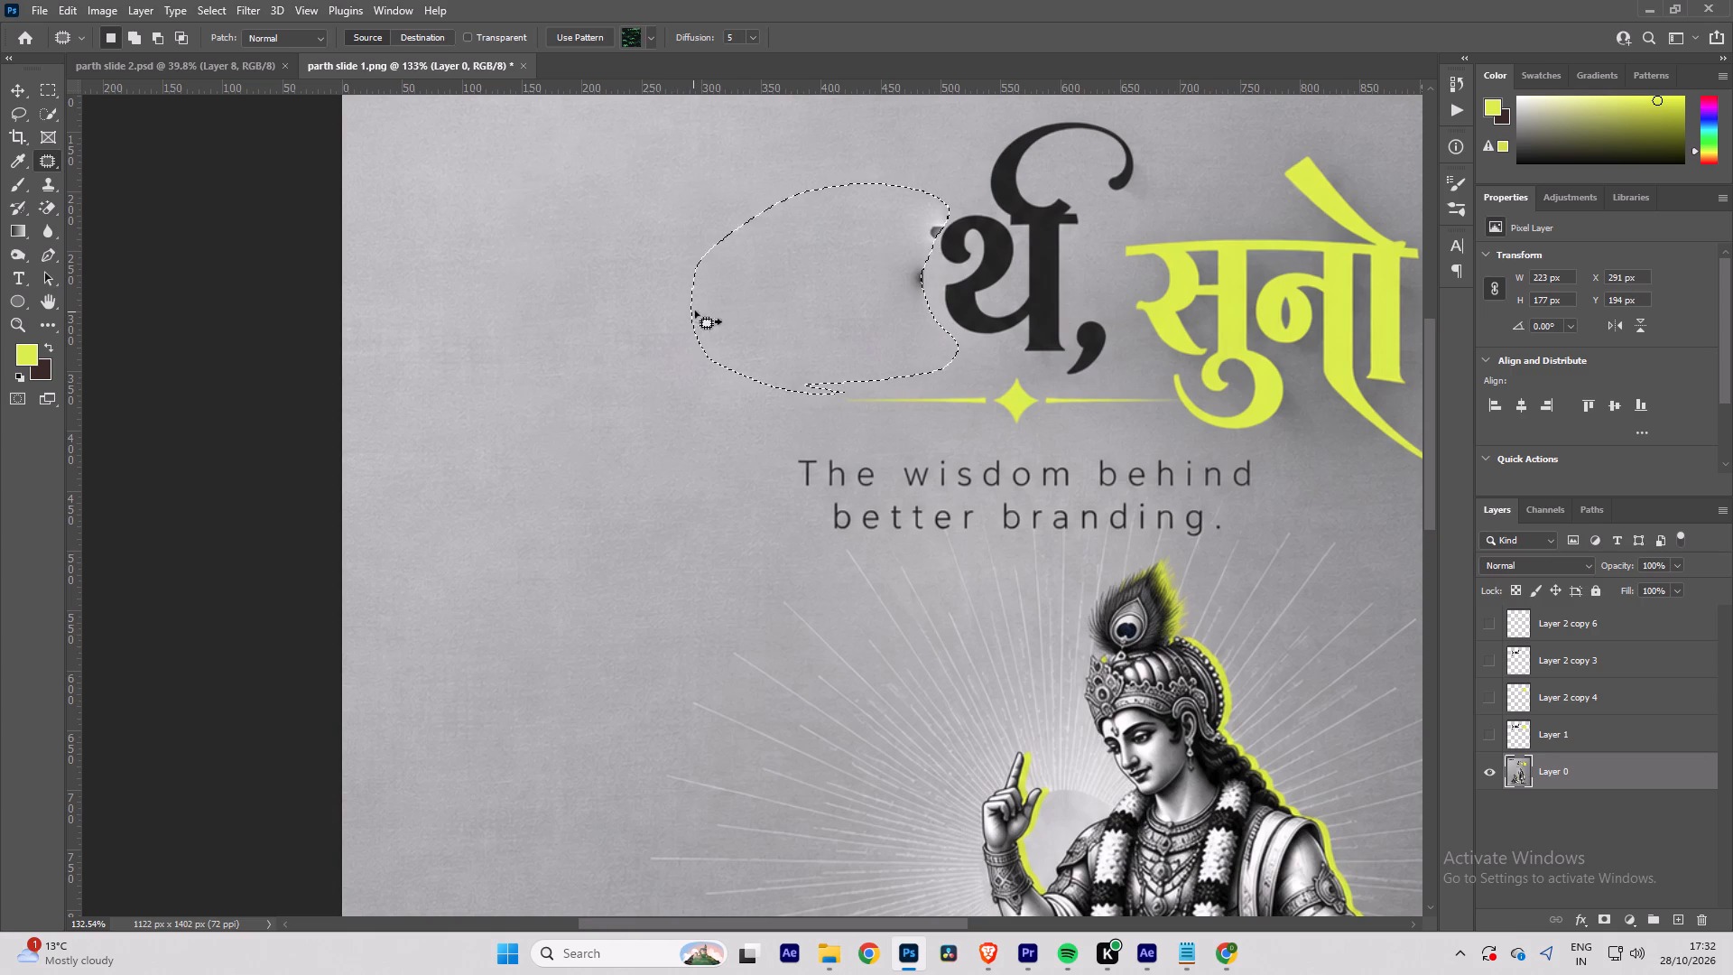
{"action": "left_click_drag", "start_coordinate": [763, 299], "coordinate": [563, 321]}
{"action": "left_click_drag", "start_coordinate": [811, 287], "coordinate": [520, 236]}
{"action": "key", "text": "ctrl+d"}
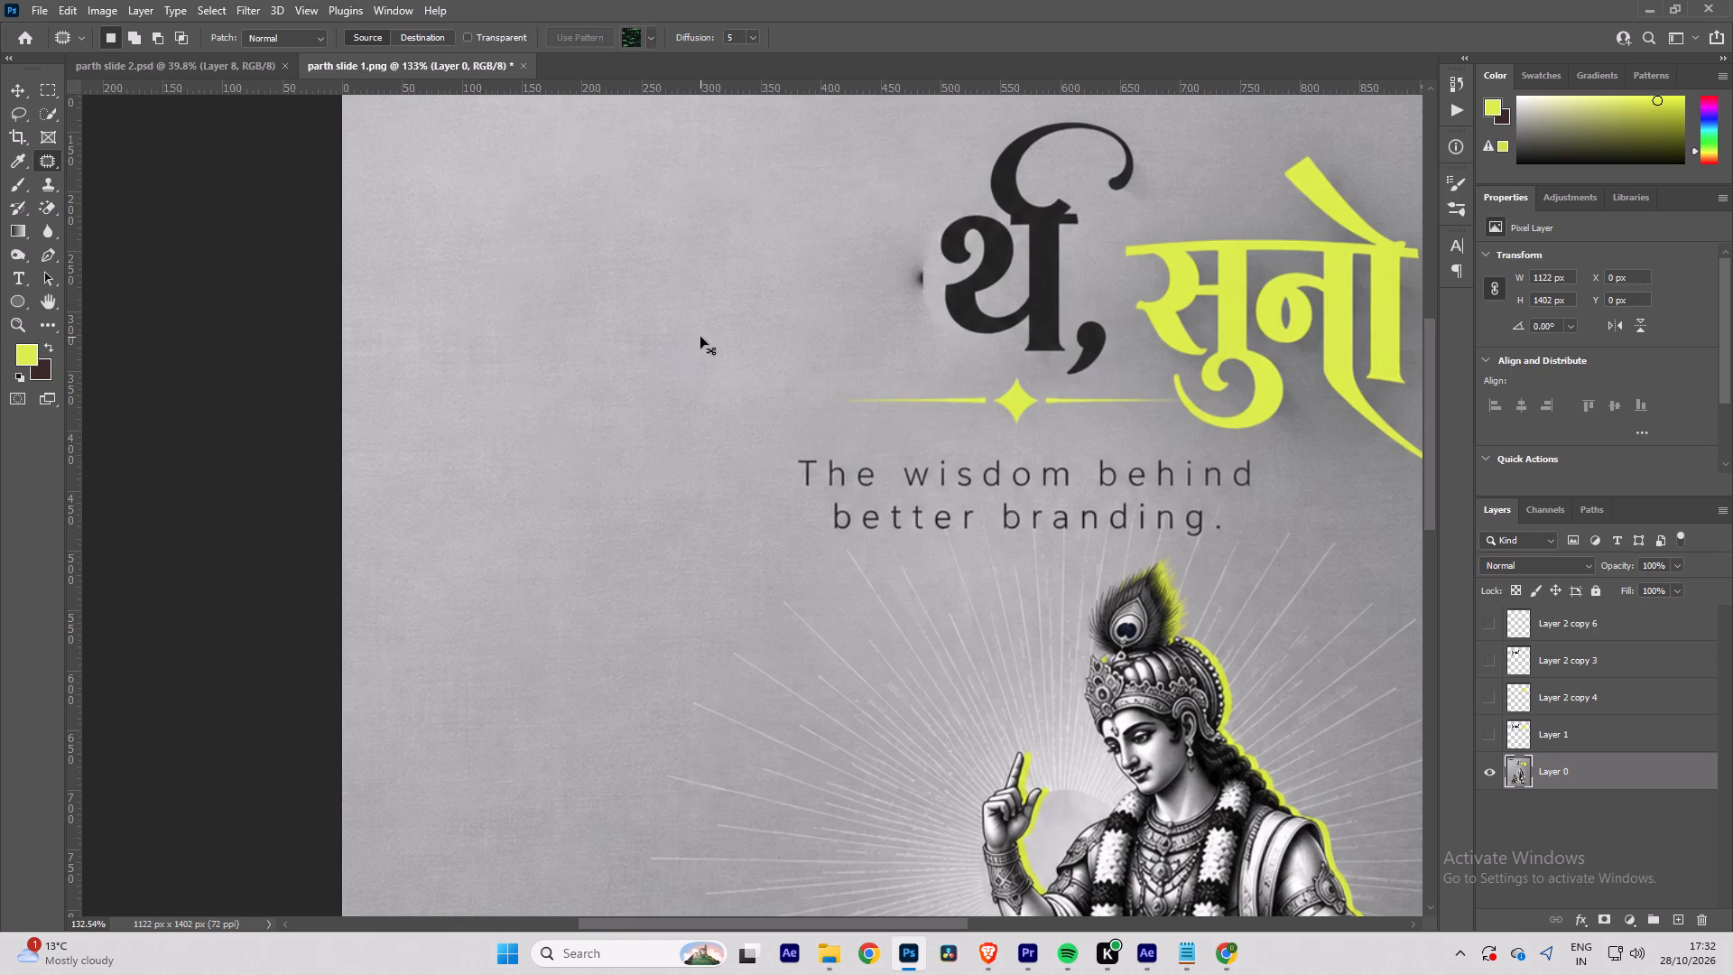
Patch out the remaining black letters "र्थ" and the comma, including the dark smudge beside them, with clean background, and deselect.
{"action": "scroll", "coordinate": [737, 339], "scroll_direction": "down", "scroll_amount": 5, "text": "alt"}
{"action": "left_click_drag", "start_coordinate": [857, 356], "coordinate": [935, 360]}
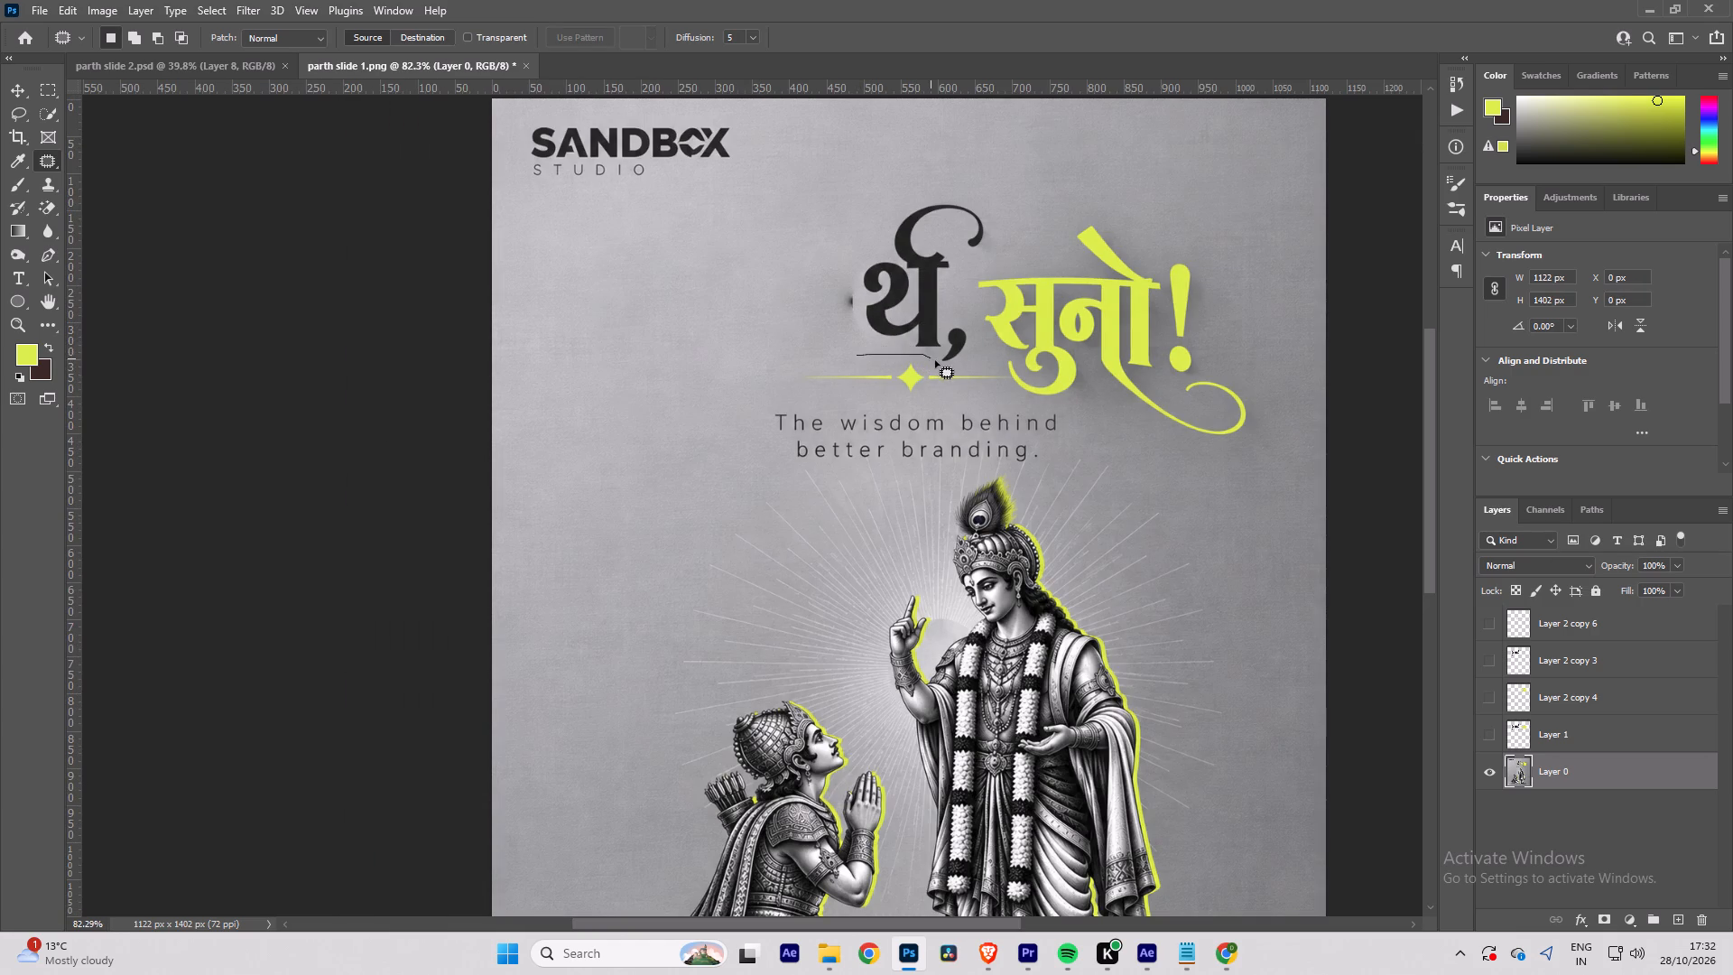
{"action": "left_click_drag", "start_coordinate": [935, 360], "coordinate": [865, 363]}
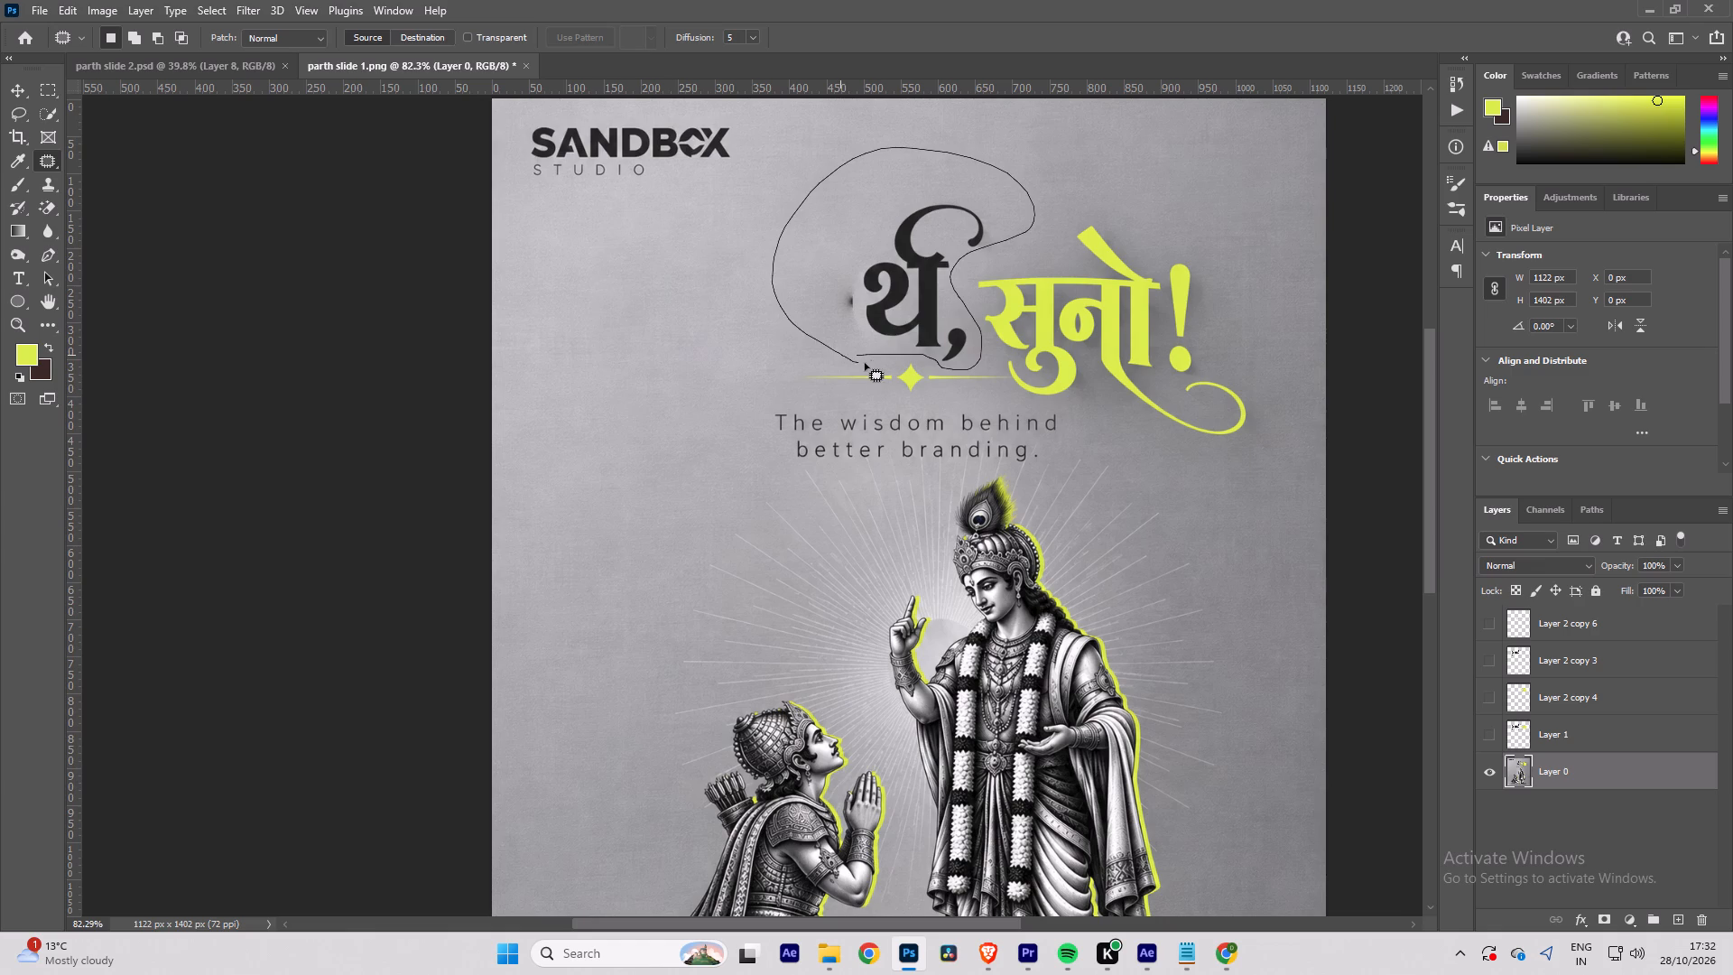
{"action": "left_click_drag", "start_coordinate": [865, 363], "coordinate": [874, 350]}
{"action": "left_click_drag", "start_coordinate": [895, 290], "coordinate": [638, 311]}
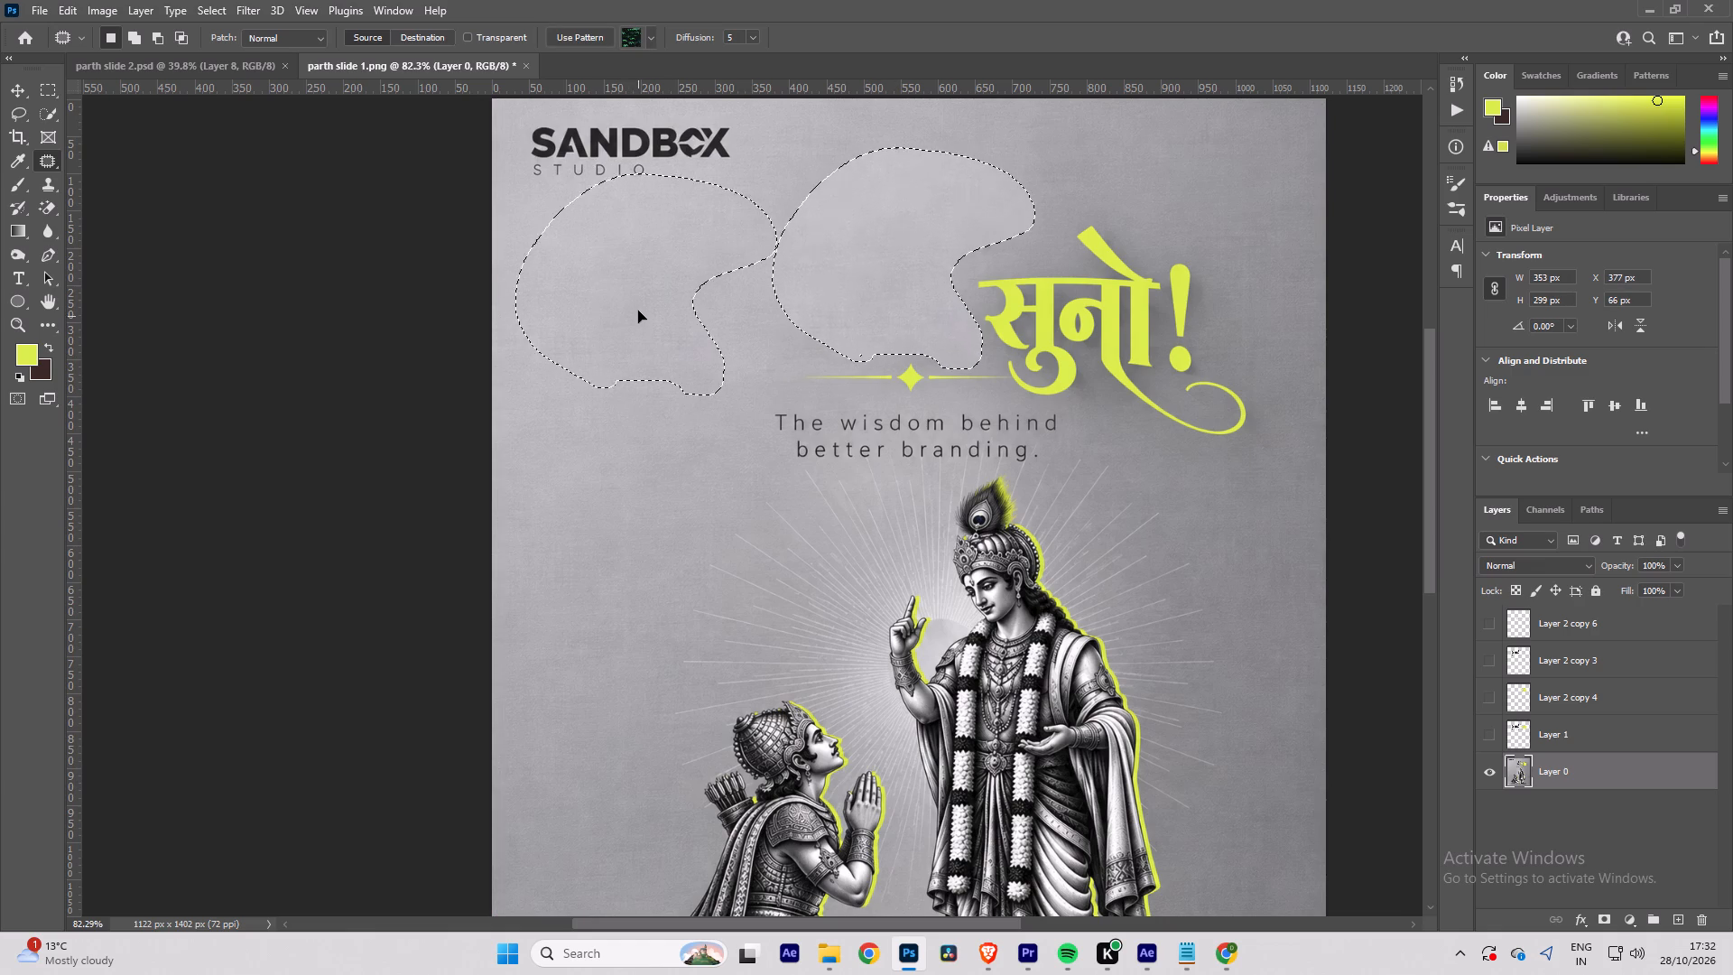
{"action": "left_click_drag", "start_coordinate": [638, 311], "coordinate": [626, 476]}
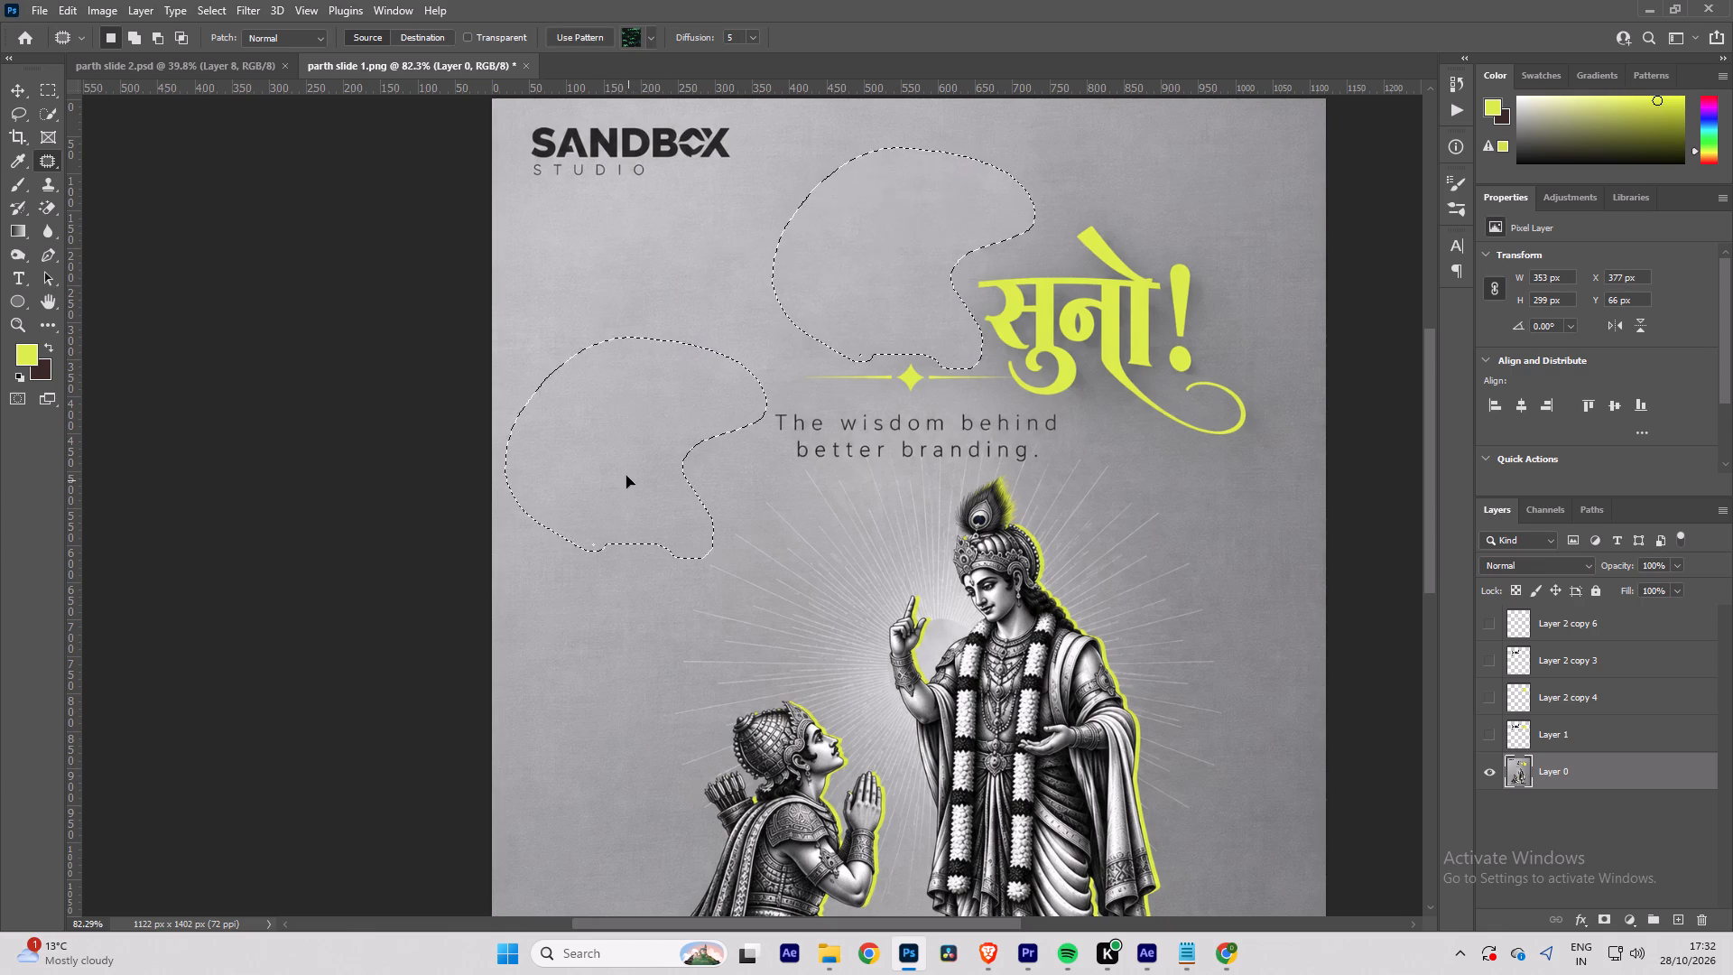
{"action": "left_click_drag", "start_coordinate": [626, 476], "coordinate": [626, 469]}
{"action": "key", "text": "ctrl+d"}
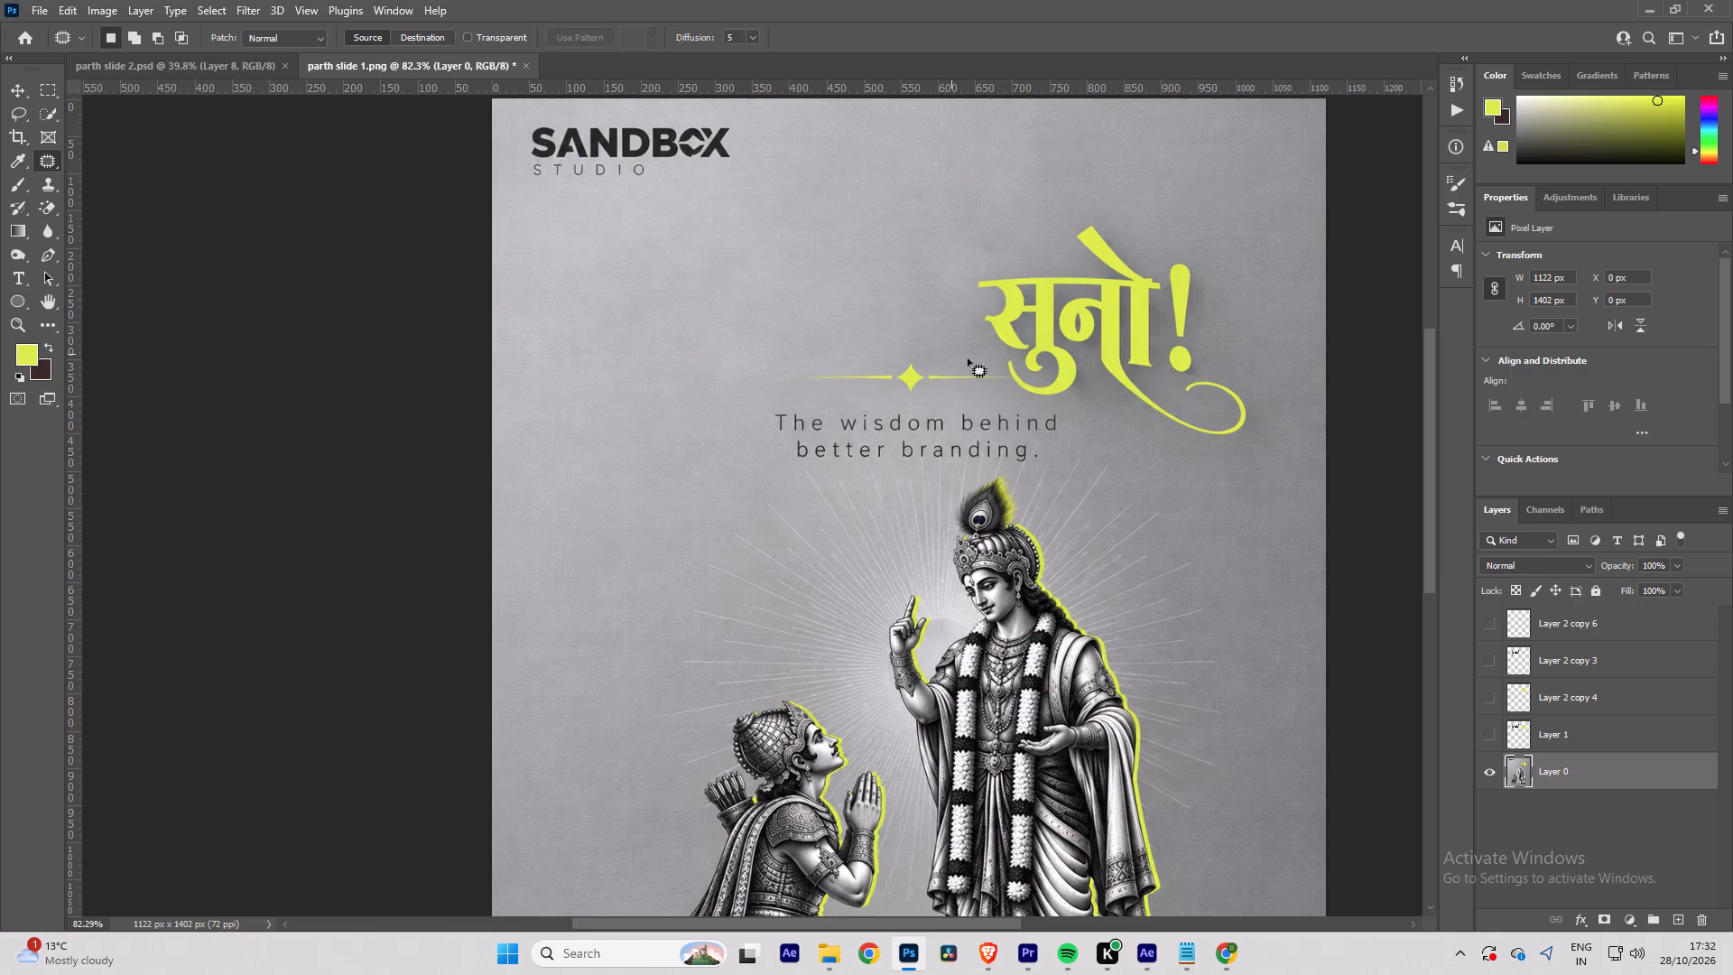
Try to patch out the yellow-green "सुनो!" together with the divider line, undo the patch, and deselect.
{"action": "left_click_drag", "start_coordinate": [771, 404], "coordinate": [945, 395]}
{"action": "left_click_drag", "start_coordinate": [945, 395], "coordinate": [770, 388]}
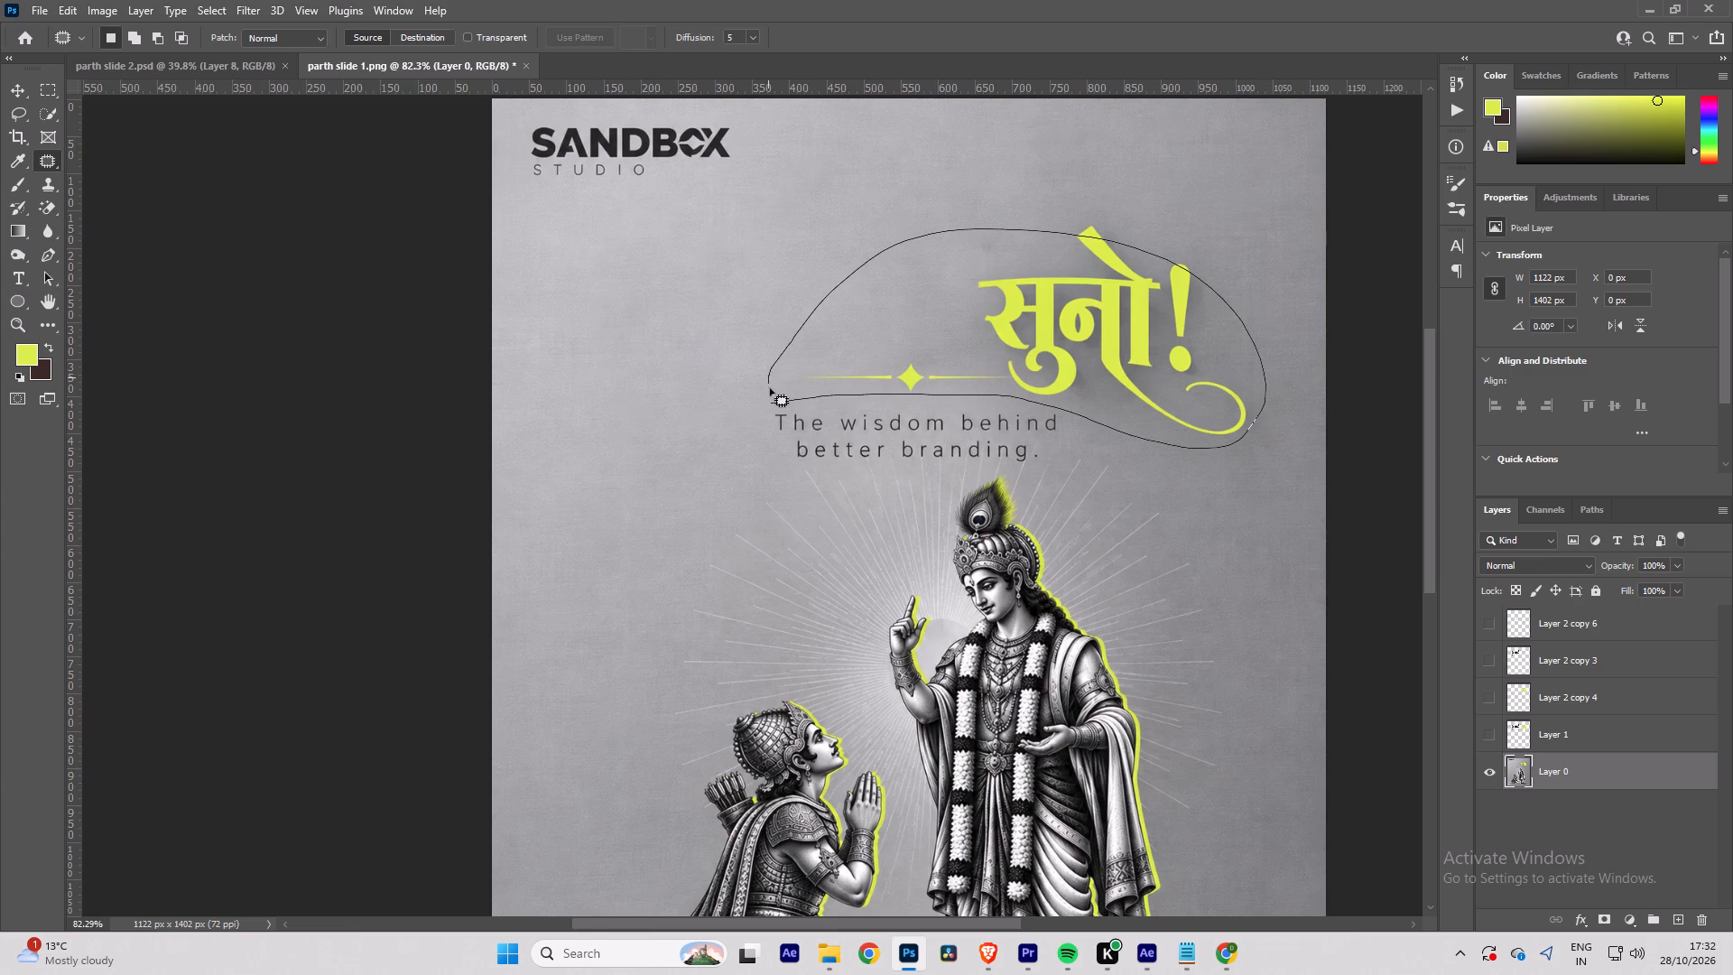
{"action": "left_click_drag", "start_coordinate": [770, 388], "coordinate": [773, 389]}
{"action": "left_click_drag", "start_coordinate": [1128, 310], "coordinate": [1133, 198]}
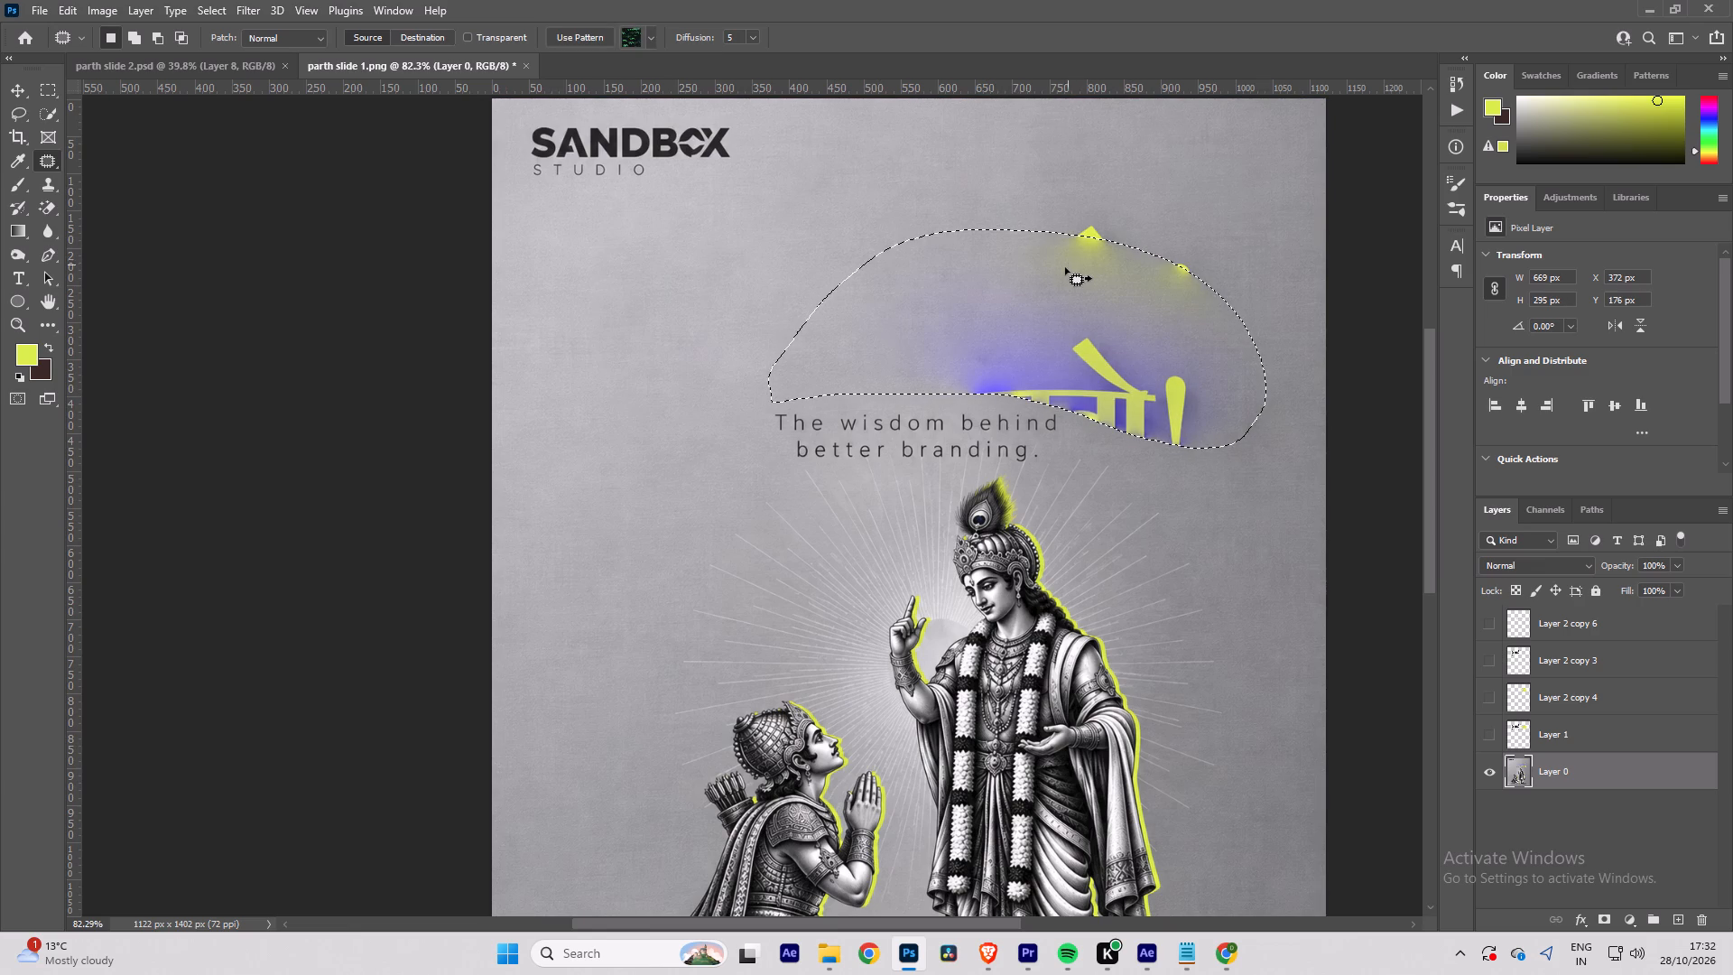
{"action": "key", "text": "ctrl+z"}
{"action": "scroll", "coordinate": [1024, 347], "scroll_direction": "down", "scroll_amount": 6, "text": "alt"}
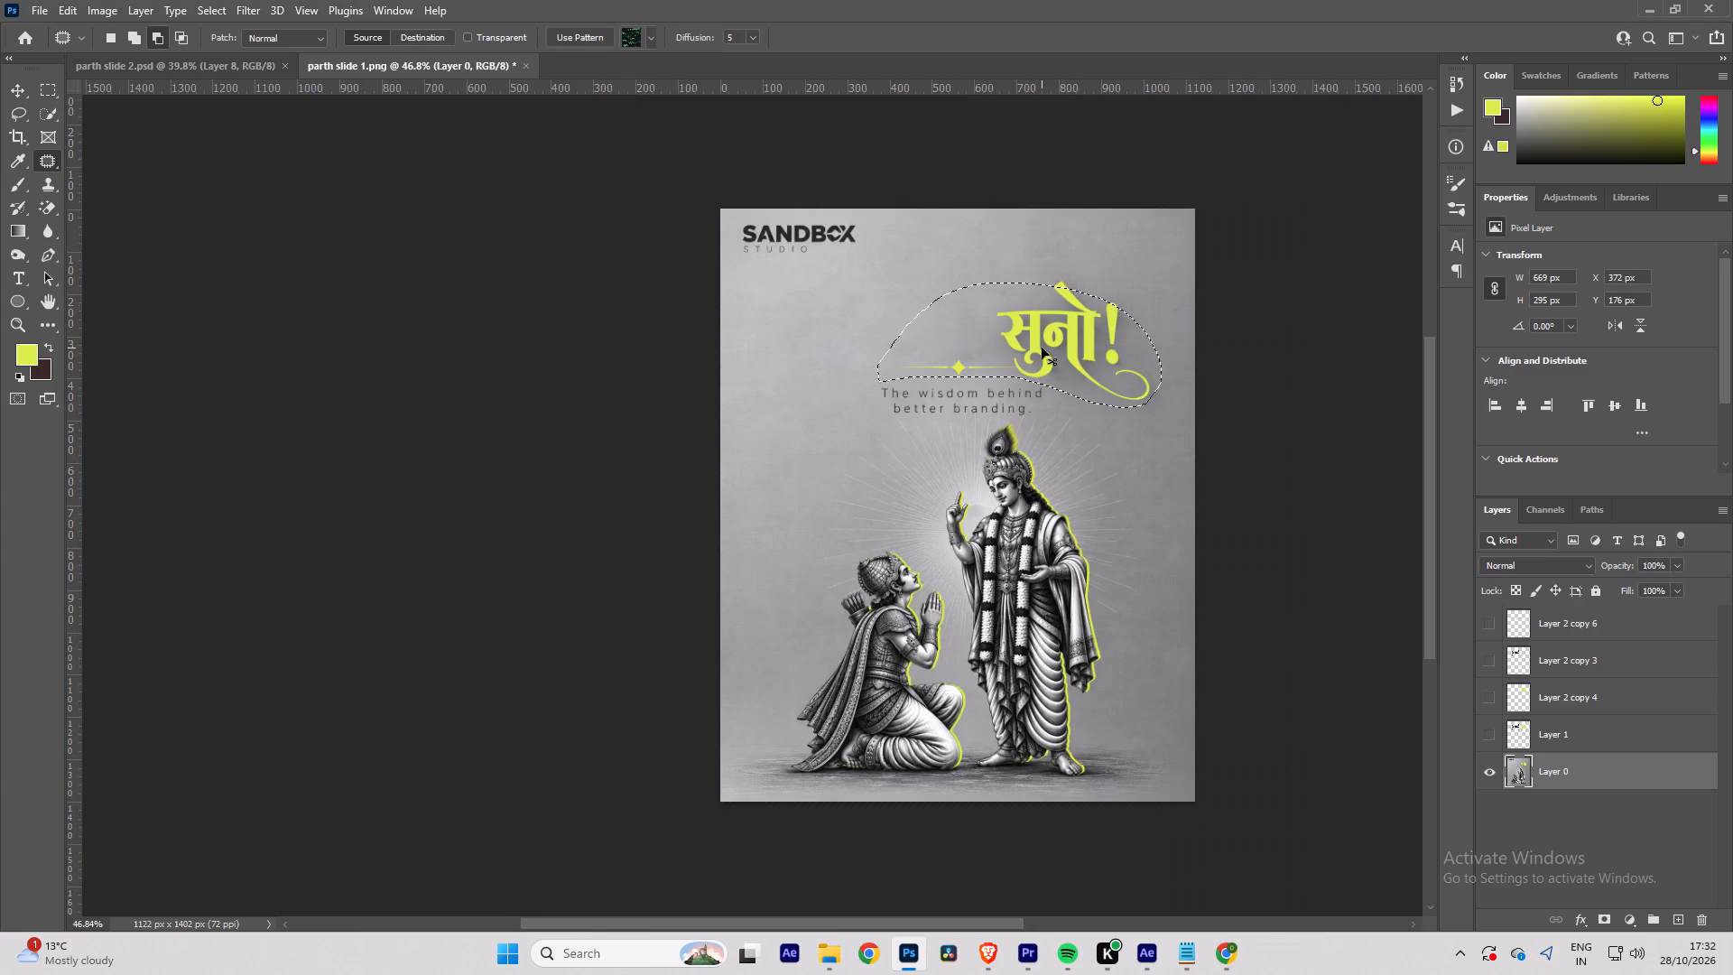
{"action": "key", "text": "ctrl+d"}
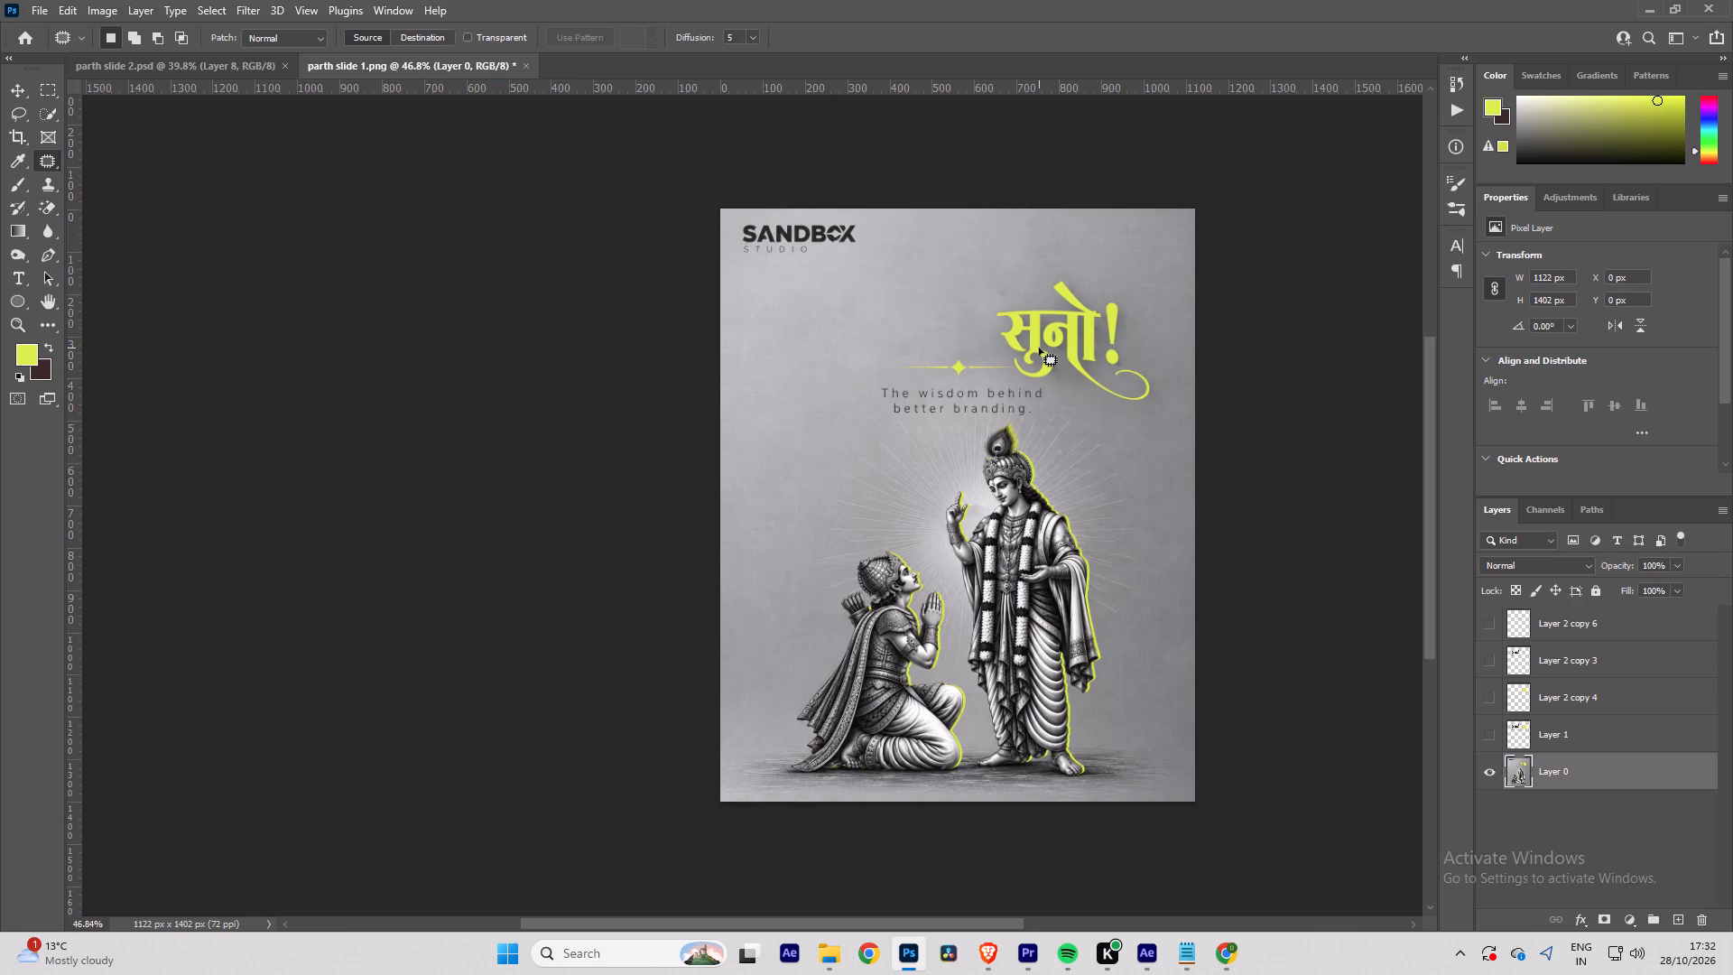
Patch out the yellow-green divider line with its diamond above the tagline, clean the trace at its outer end, and deselect.
{"action": "scroll", "coordinate": [972, 401], "scroll_direction": "up", "scroll_amount": 11, "text": "alt"}
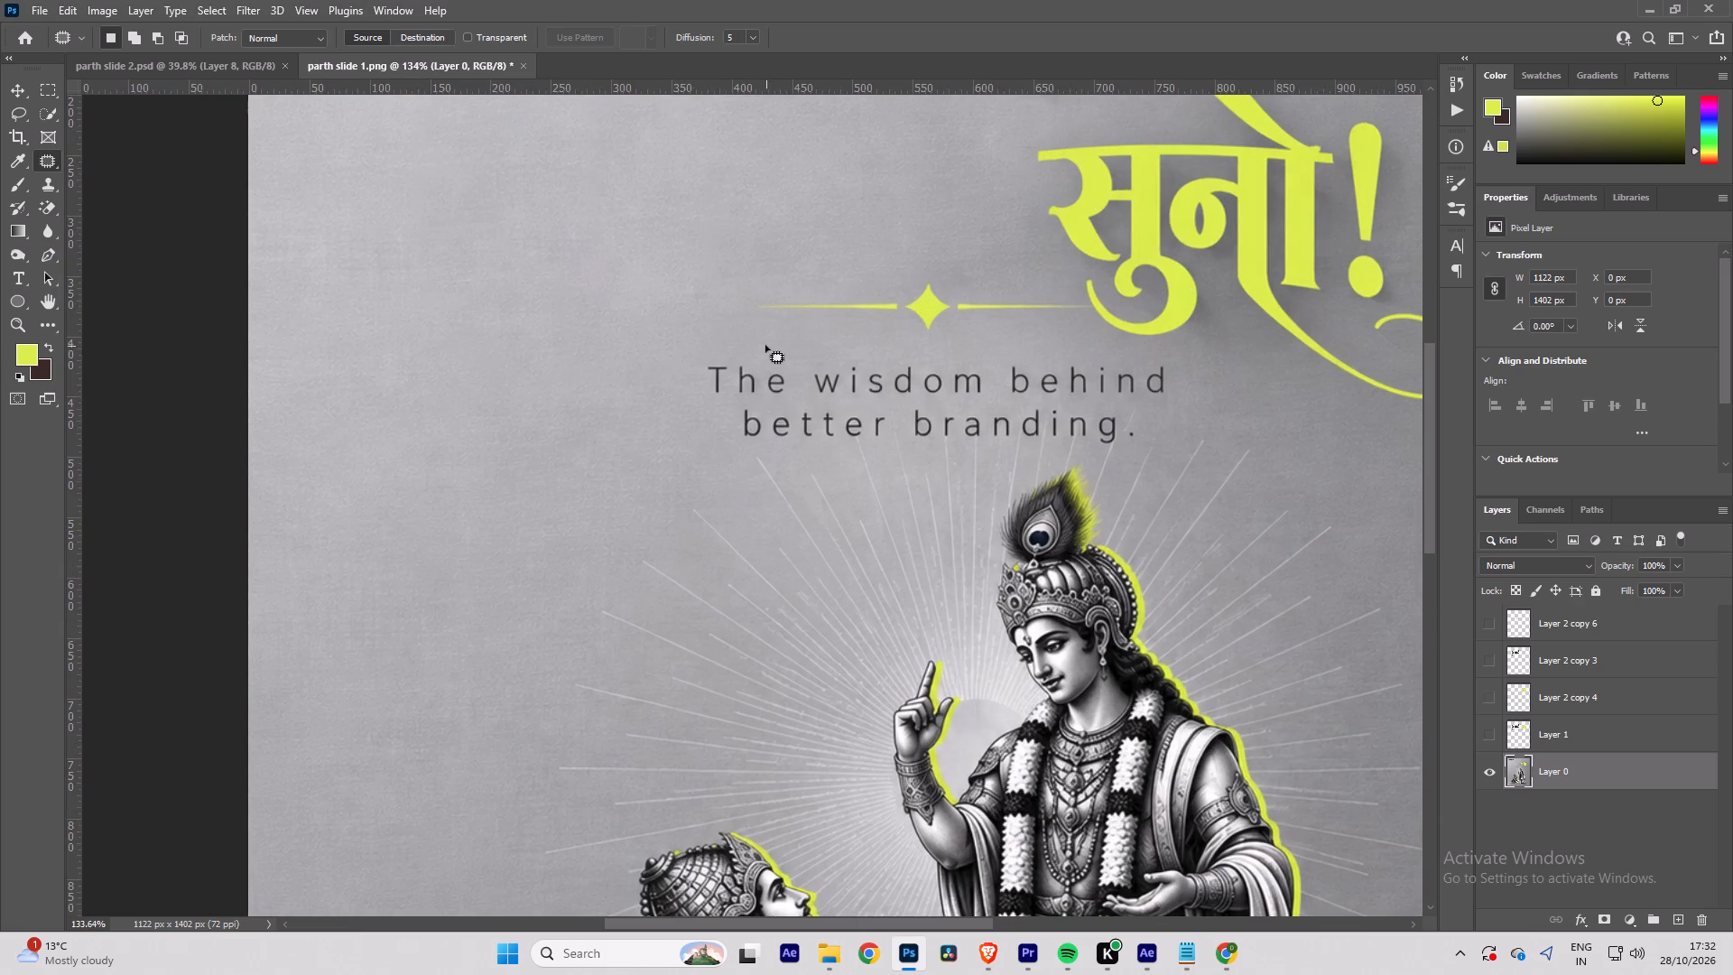
{"action": "left_click_drag", "start_coordinate": [732, 340], "coordinate": [721, 334]}
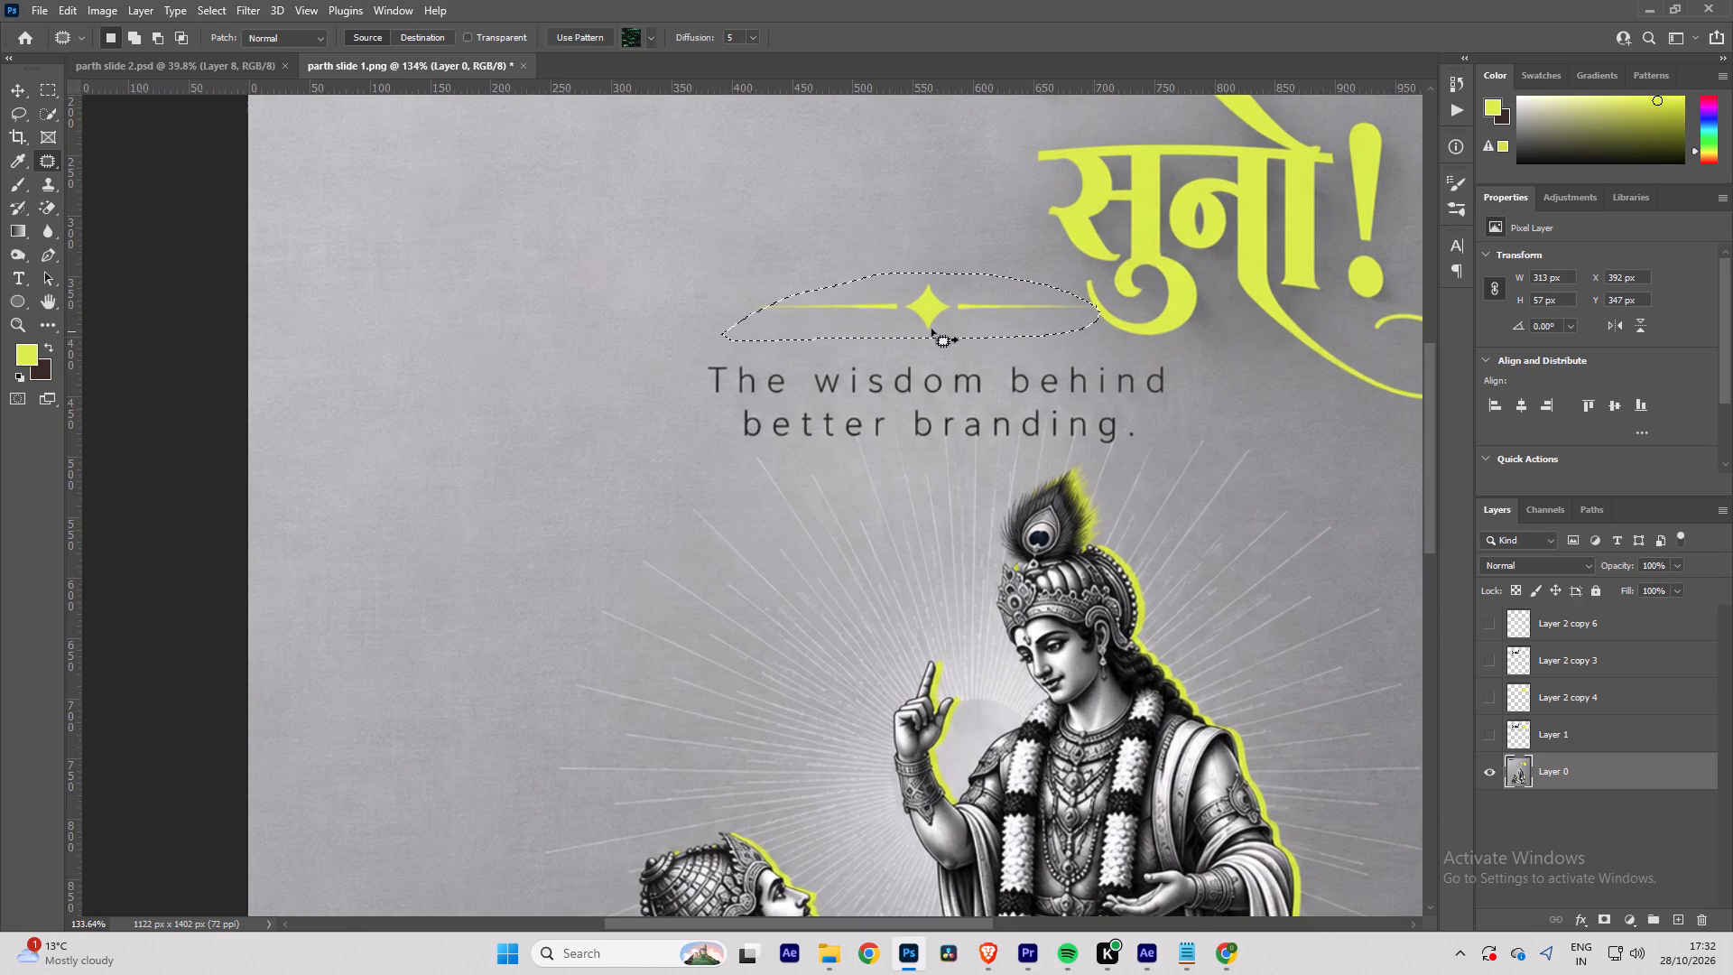
{"action": "left_click_drag", "start_coordinate": [924, 302], "coordinate": [601, 239]}
{"action": "key", "text": "ctrl+d"}
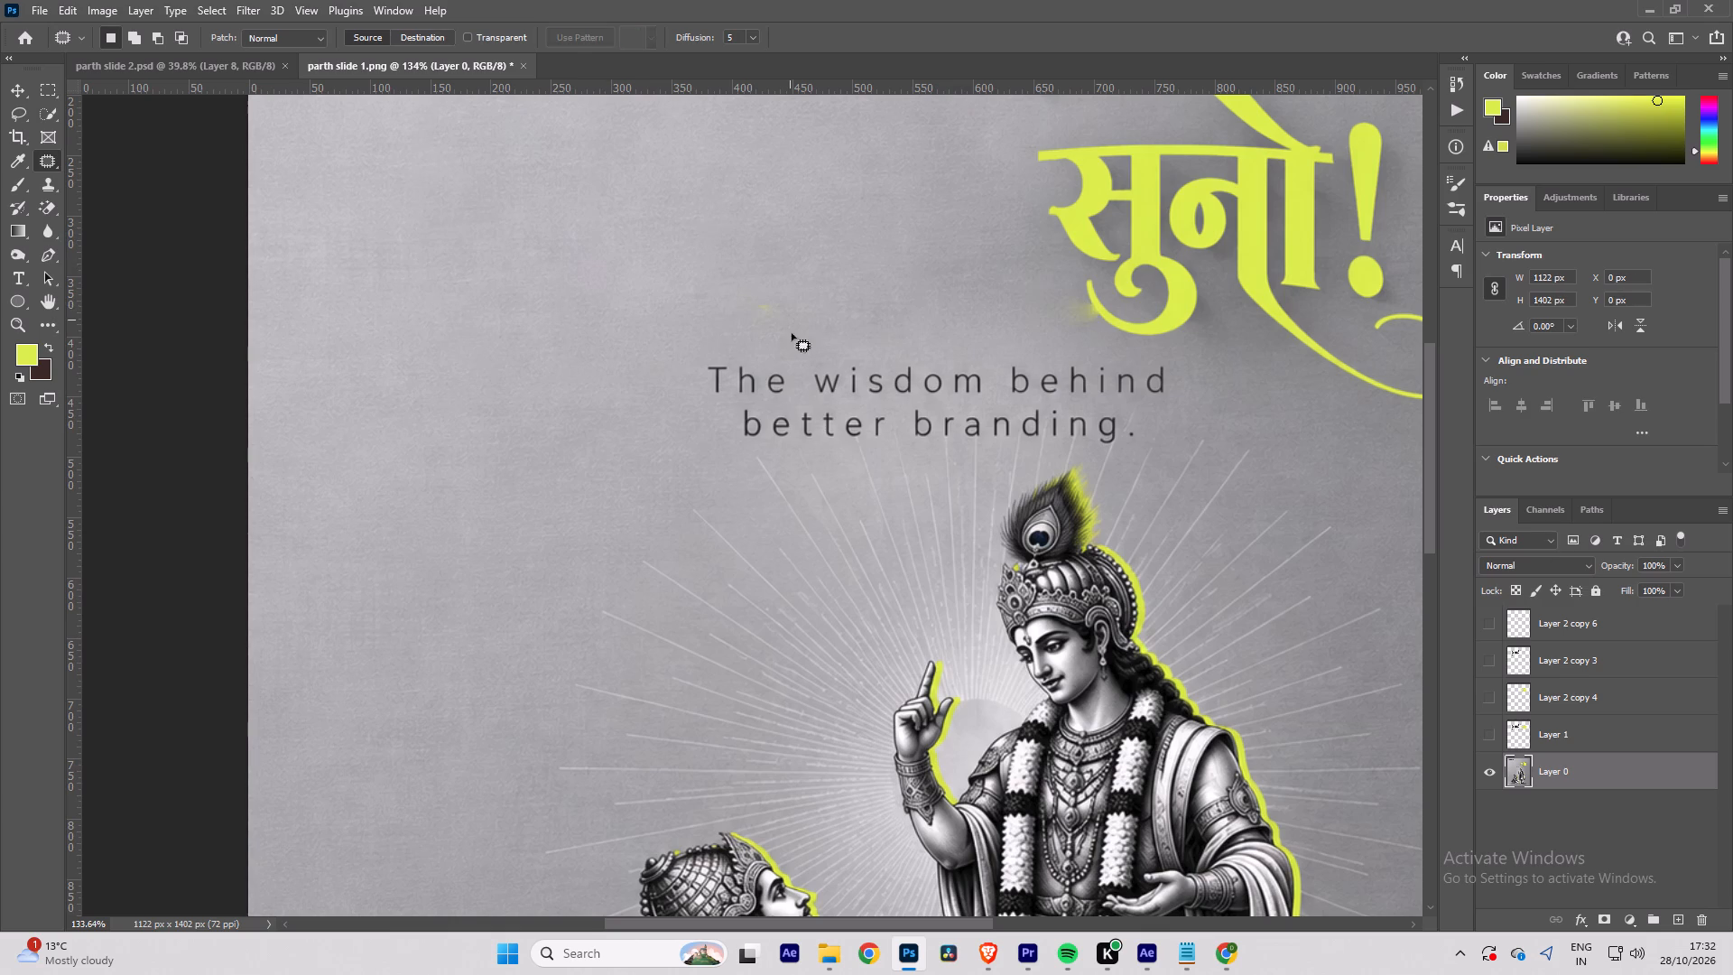
{"action": "left_click_drag", "start_coordinate": [722, 280], "coordinate": [755, 252]}
{"action": "left_click_drag", "start_coordinate": [765, 302], "coordinate": [725, 214]}
{"action": "scroll", "coordinate": [1056, 330], "scroll_direction": "down", "scroll_amount": 4, "text": "alt"}
{"action": "key", "text": "ctrl+d"}
Outline the yellow-green word "सुनो!" with its swash, remove it from Layer 0 with a Content-Aware fill, and deselect.
{"action": "key", "text": "space"}
{"action": "key", "text": "space"}
{"action": "key", "text": "space"}
{"action": "key", "text": "space"}
{"action": "key", "text": "space"}
{"action": "key", "text": "space"}
{"action": "key", "text": "space"}
{"action": "key", "text": "space"}
{"action": "key", "text": "space"}
{"action": "key", "text": "space"}
{"action": "left_click_drag", "start_coordinate": [867, 318], "coordinate": [663, 373]}
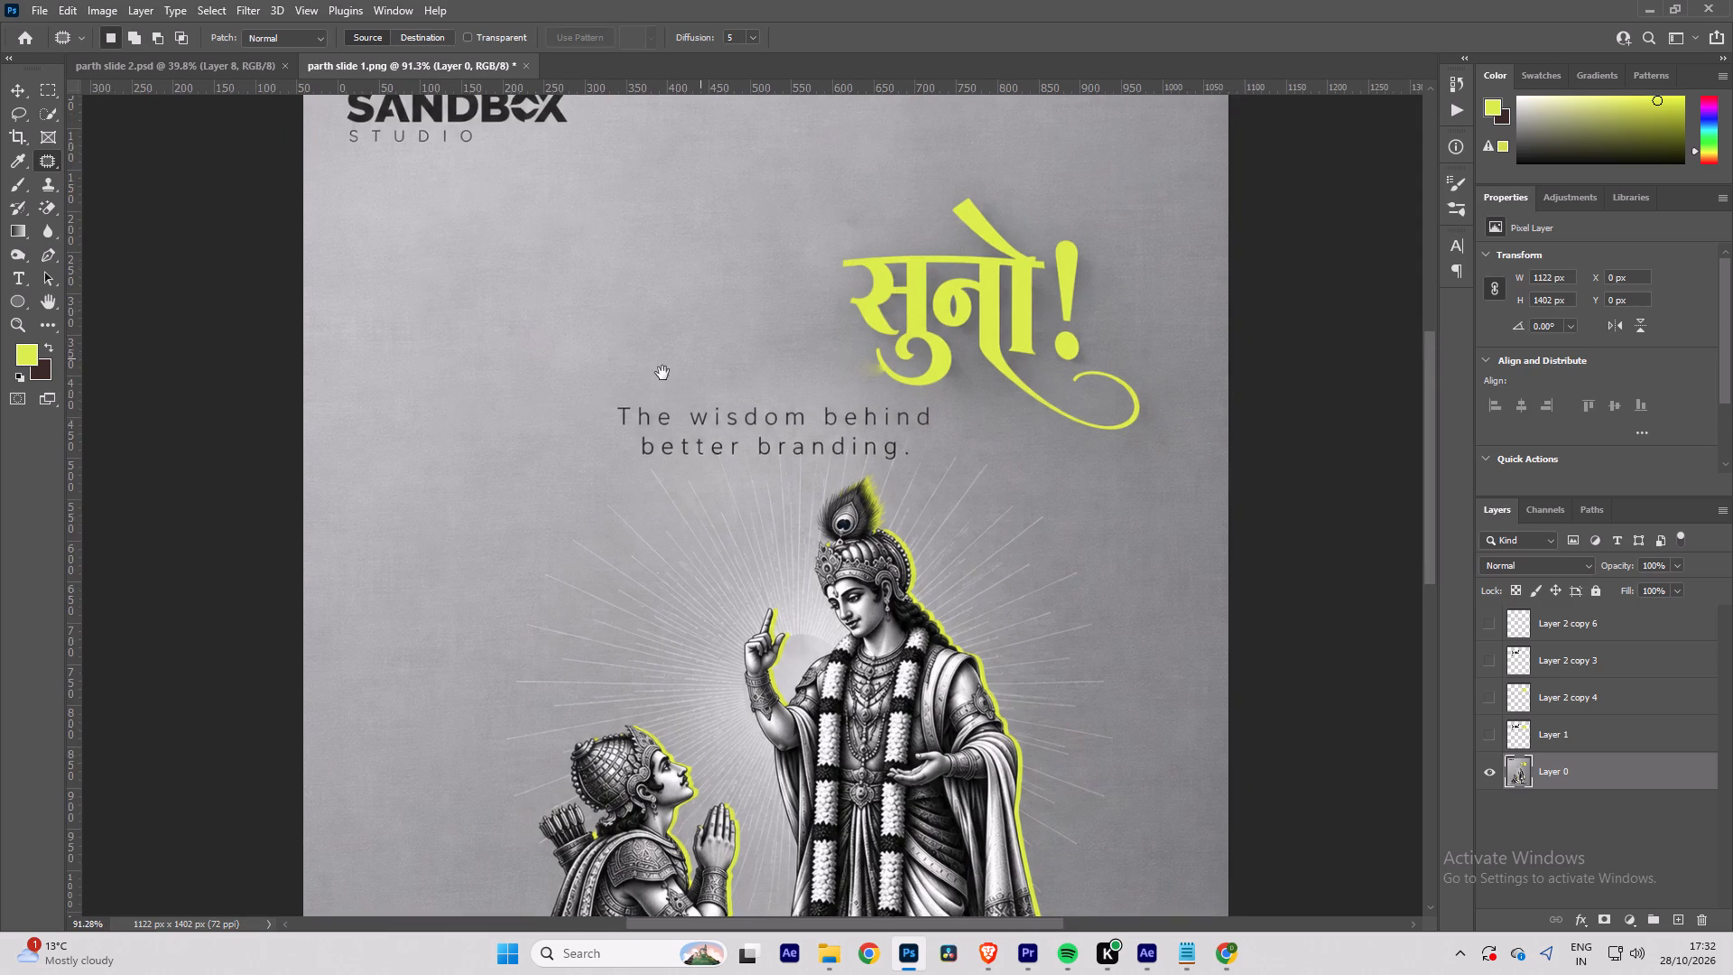
{"action": "left_click_drag", "start_coordinate": [663, 373], "coordinate": [655, 384]}
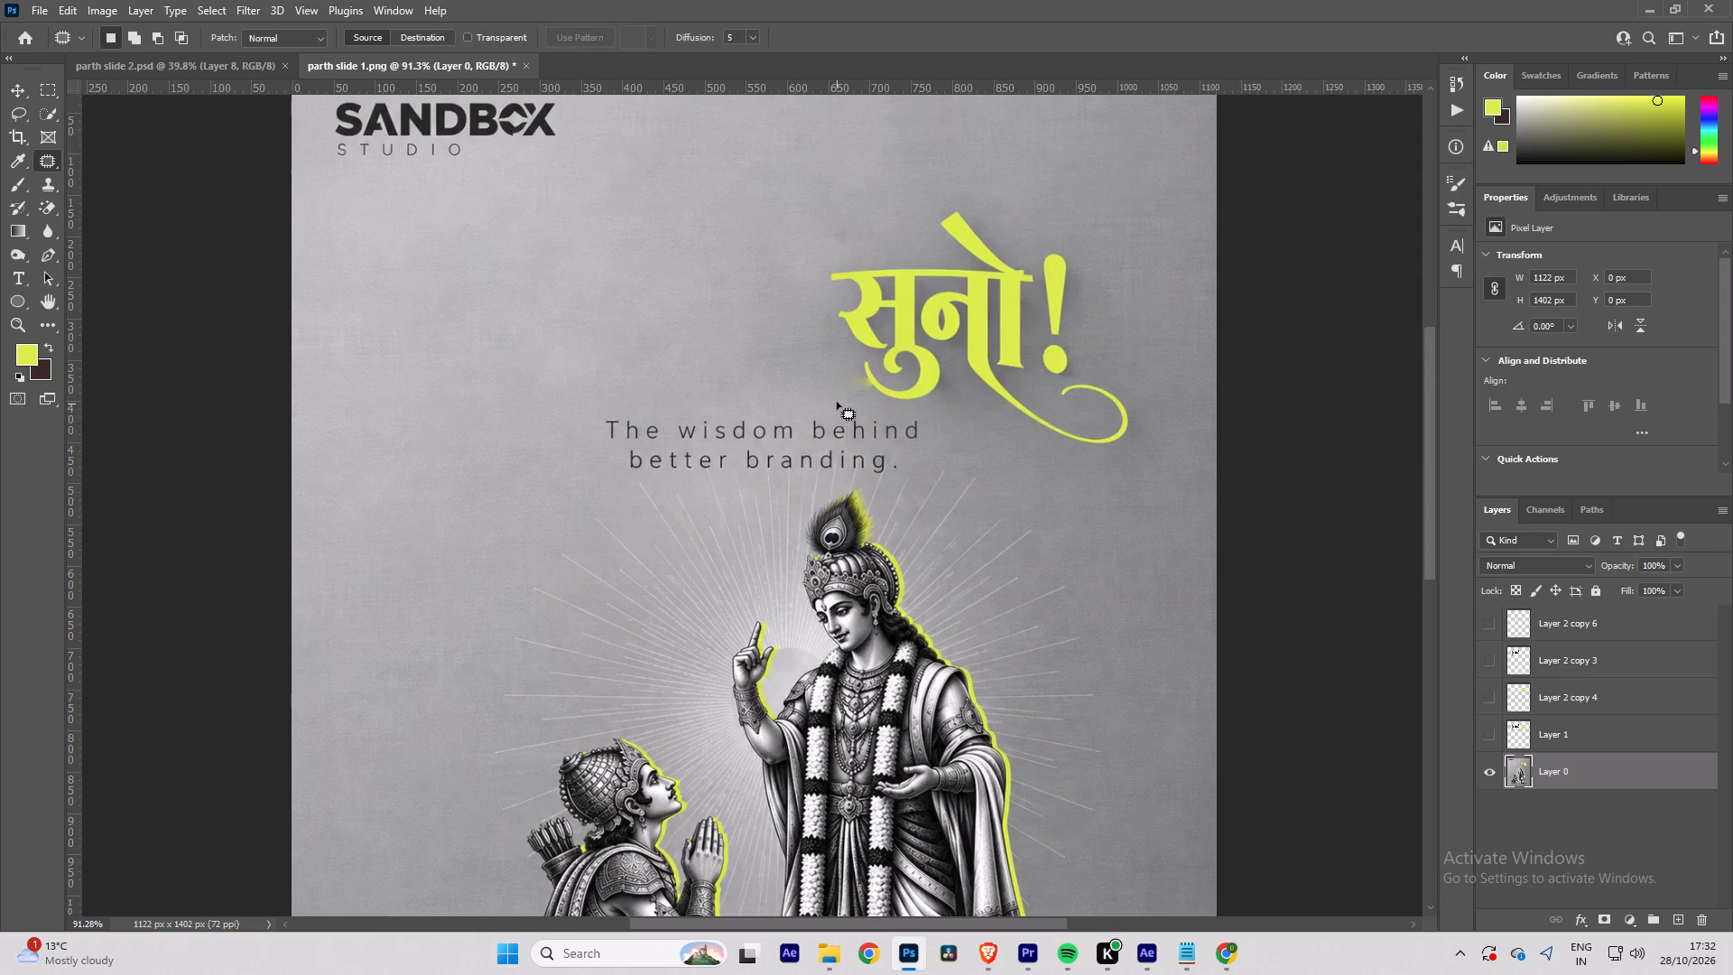
{"action": "left_click_drag", "start_coordinate": [837, 402], "coordinate": [839, 396]}
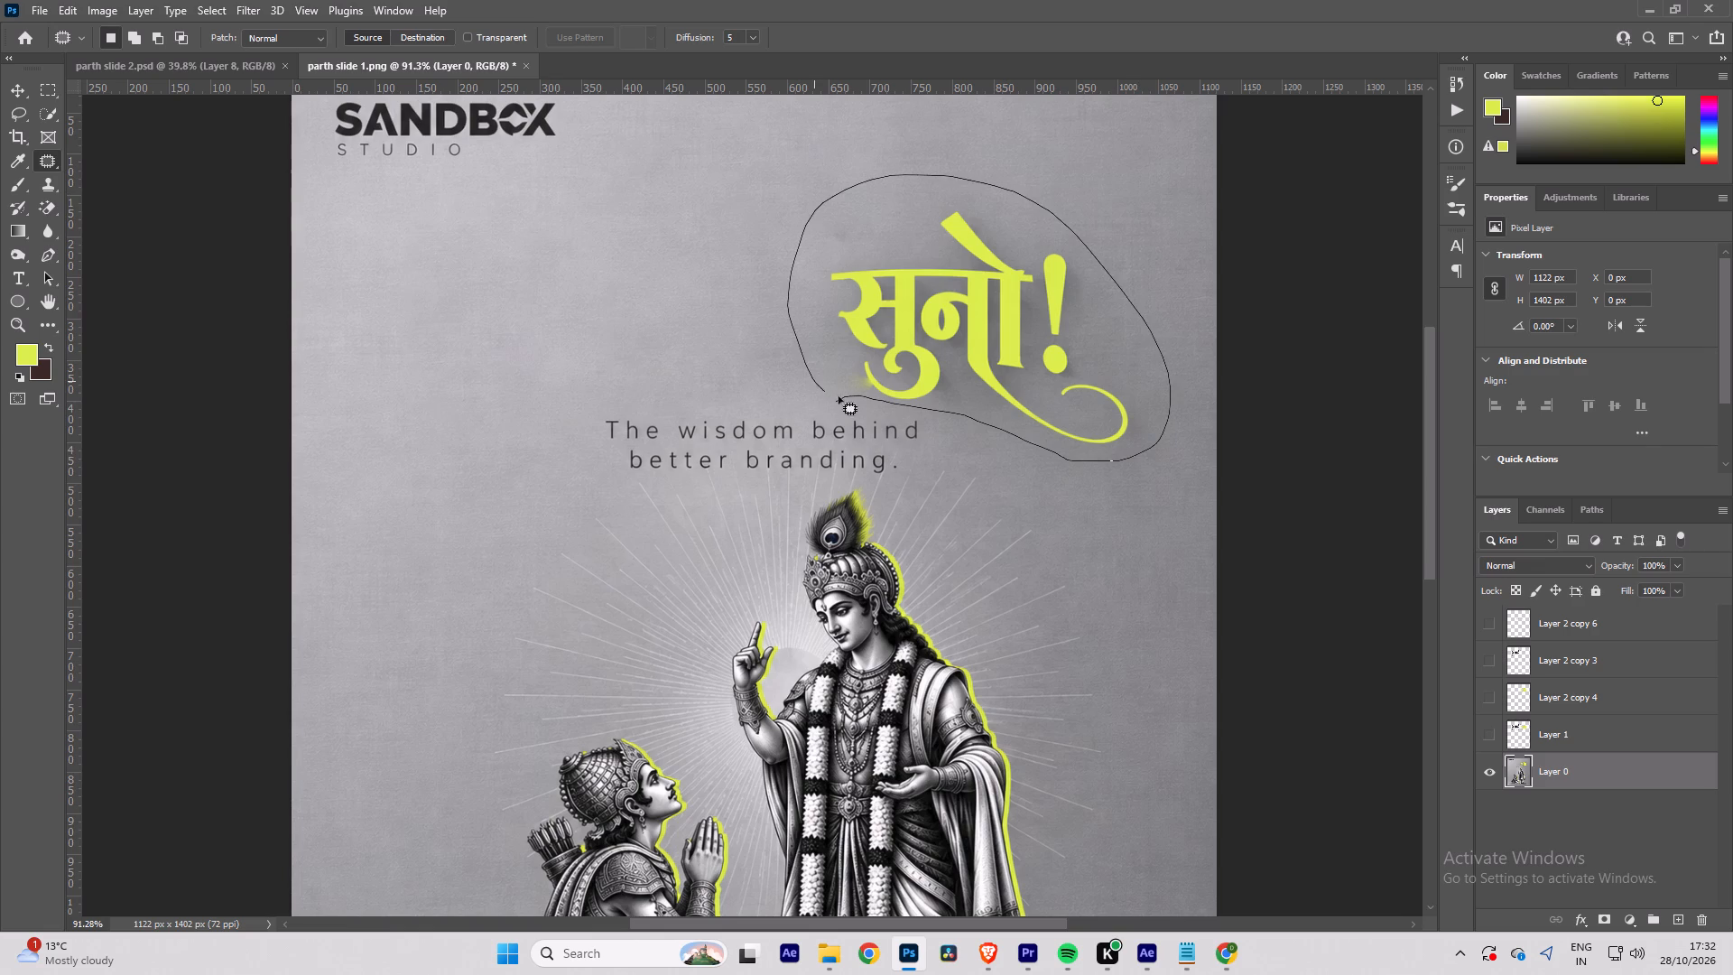
{"action": "left_click_drag", "start_coordinate": [839, 396], "coordinate": [867, 403]}
{"action": "key", "text": "shift+BackSpace"}
{"action": "key", "text": "Return"}
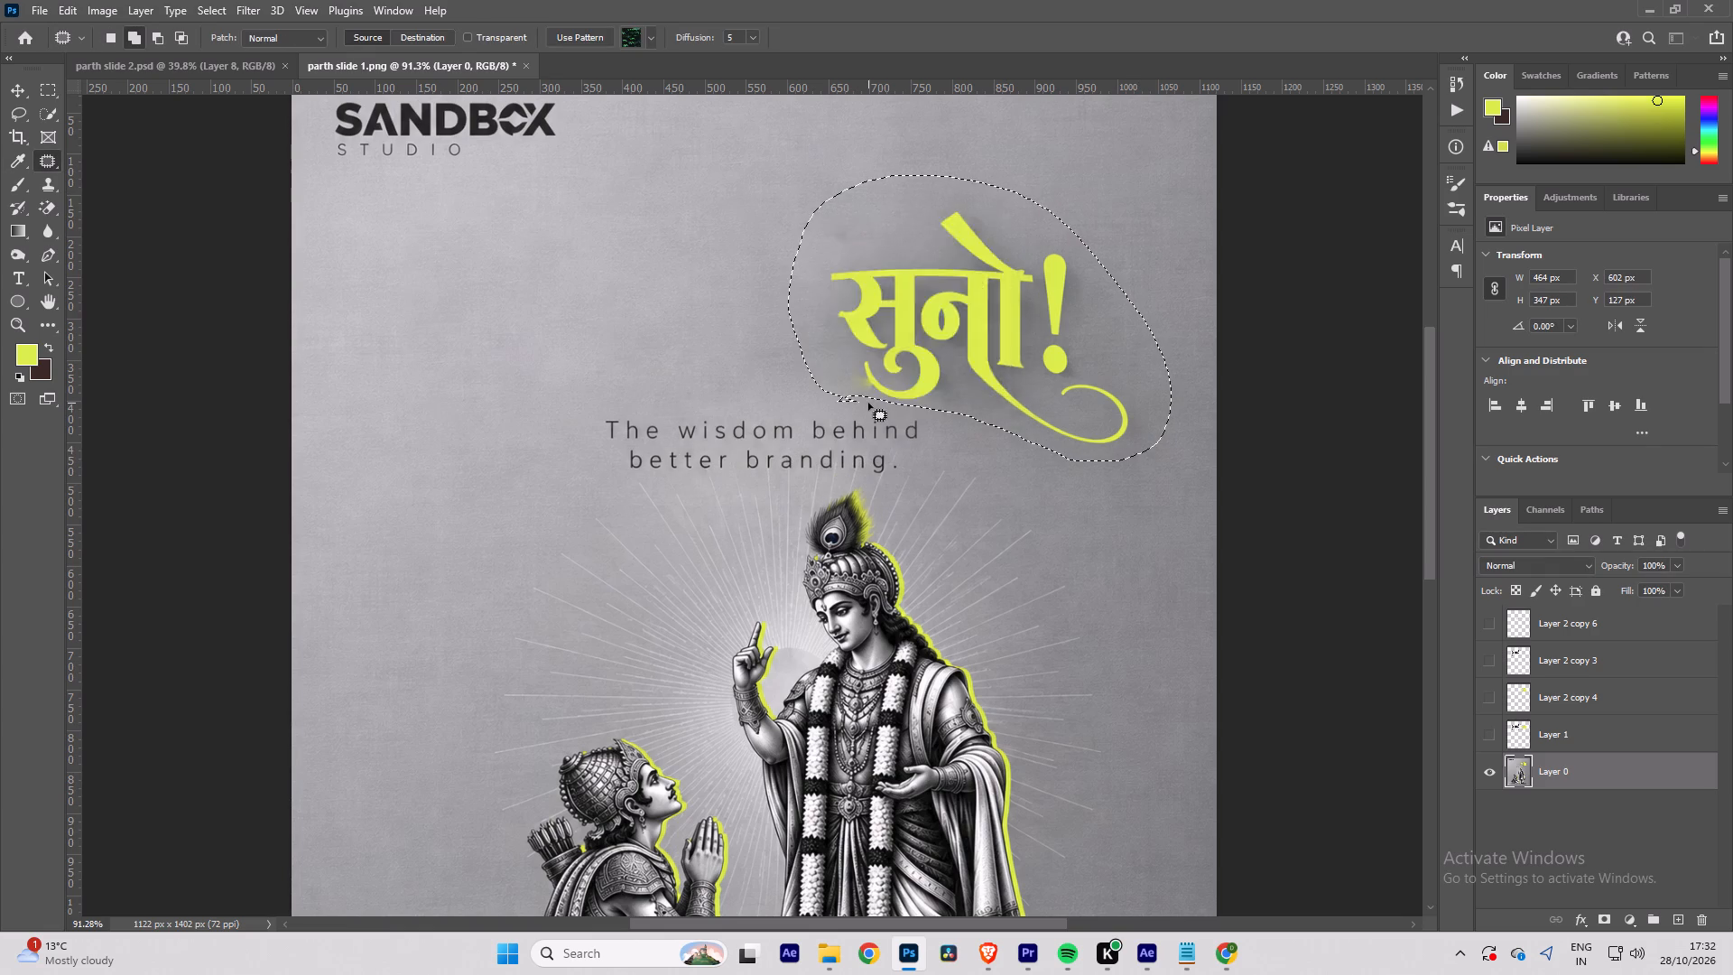
{"action": "key", "text": "ctrl+d"}
Patch the faint leftover streak where "सुनो!" stood with clean grey background, and deselect.
{"action": "left_click_drag", "start_coordinate": [1012, 316], "coordinate": [1138, 366]}
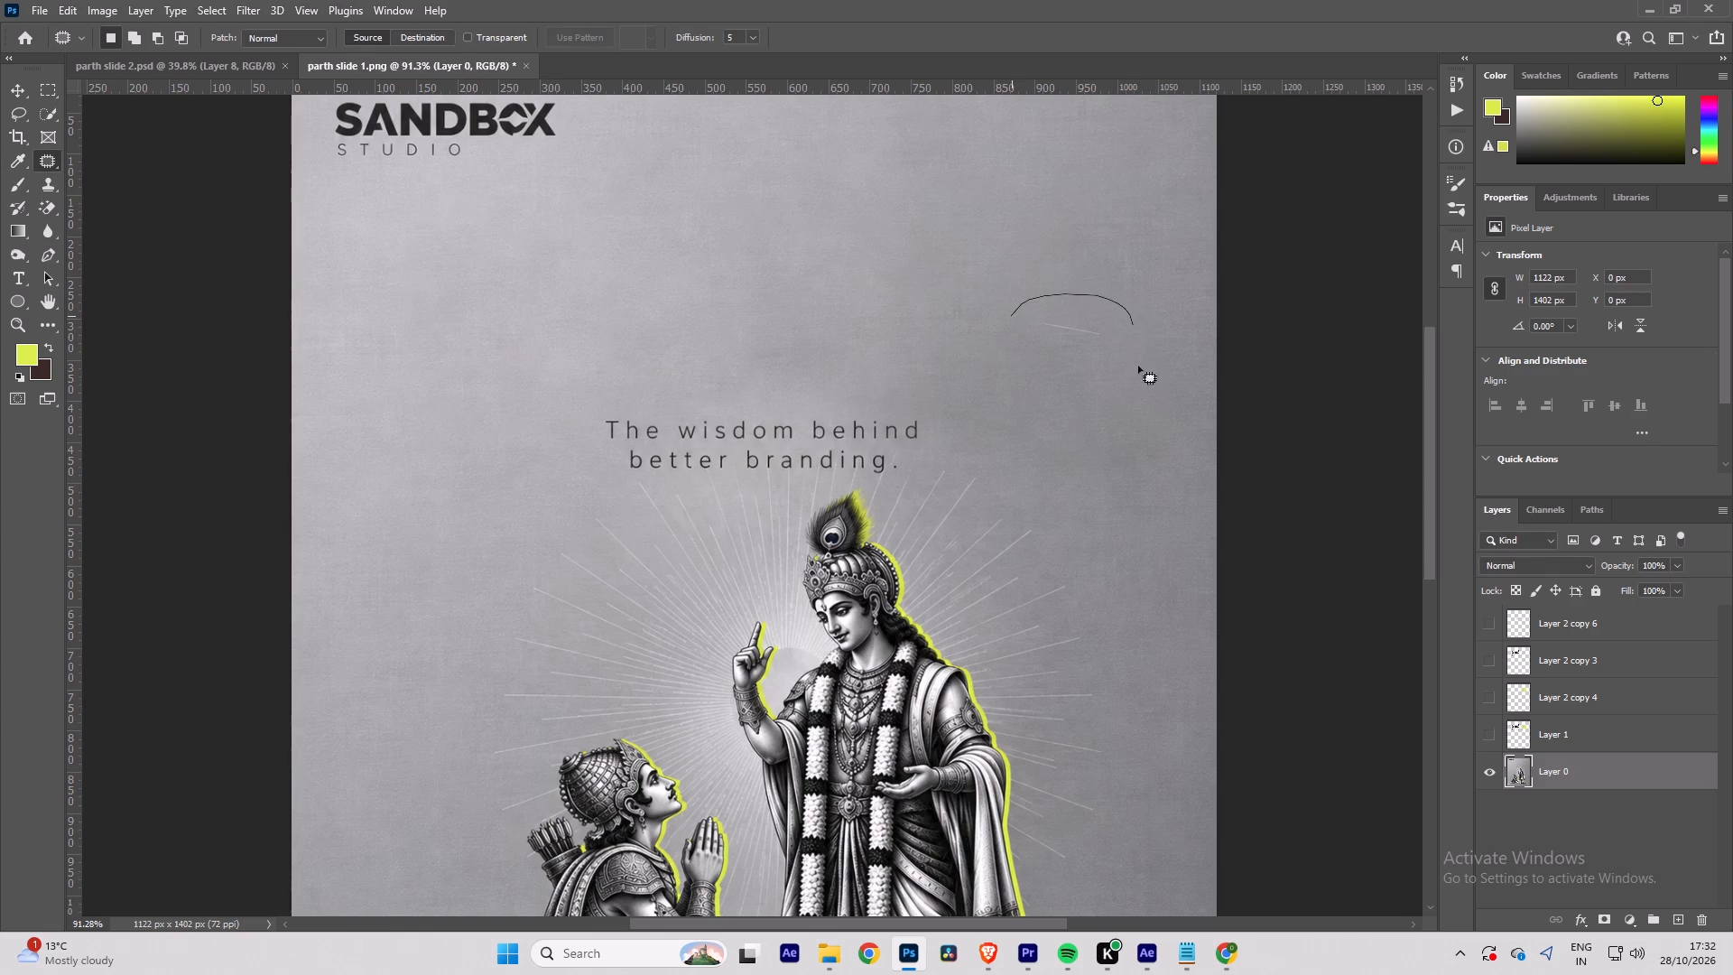
{"action": "left_click_drag", "start_coordinate": [1138, 366], "coordinate": [1035, 311]}
{"action": "left_click_drag", "start_coordinate": [1070, 340], "coordinate": [954, 233]}
{"action": "key", "text": "ctrl+d"}
Patch out the tagline "The wisdom behind better branding." on Layer 0, clean the small spot below its start, and deselect.
{"action": "left_click_drag", "start_coordinate": [616, 478], "coordinate": [940, 390]}
{"action": "left_click_drag", "start_coordinate": [940, 390], "coordinate": [666, 473]}
{"action": "left_click_drag", "start_coordinate": [758, 445], "coordinate": [839, 269]}
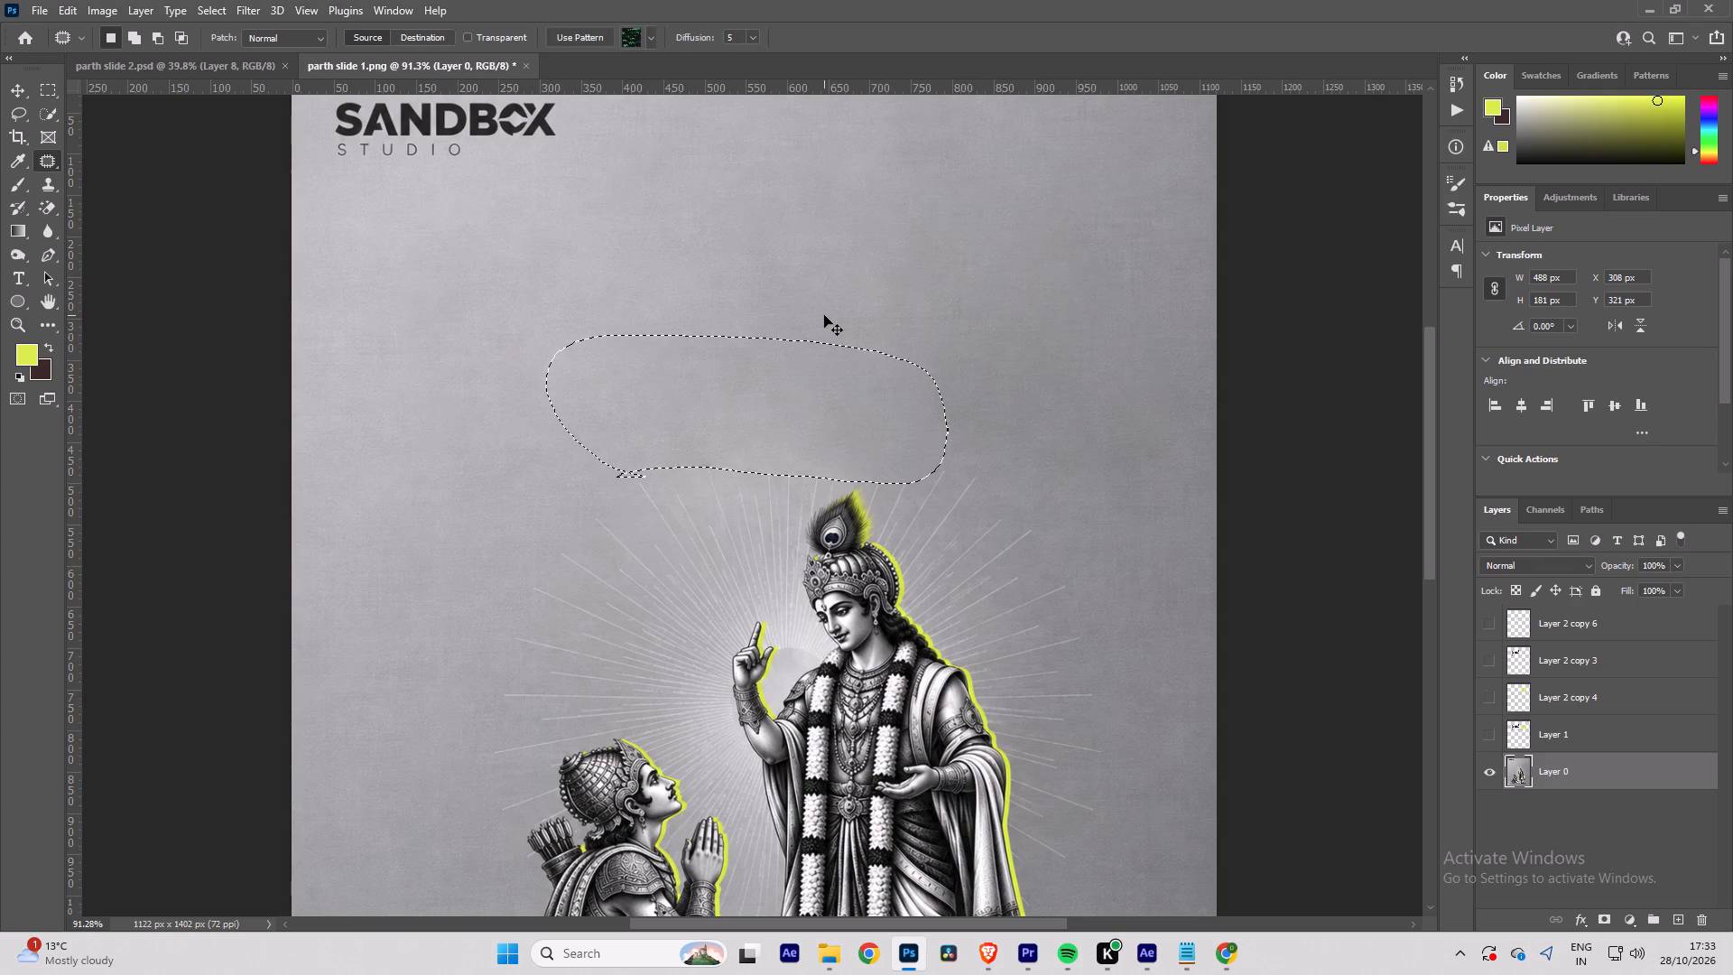
{"action": "key", "text": "ctrl+d"}
{"action": "left_click_drag", "start_coordinate": [651, 481], "coordinate": [674, 467]}
{"action": "left_click_drag", "start_coordinate": [695, 456], "coordinate": [765, 321]}
{"action": "key", "text": "ctrl+d"}
Patch out the SANDBOX STUDIO logo on Layer 0, redoing the patch with clean grey background from just below it, and deselect.
{"action": "scroll", "coordinate": [838, 399], "scroll_direction": "down", "scroll_amount": 6, "text": "alt"}
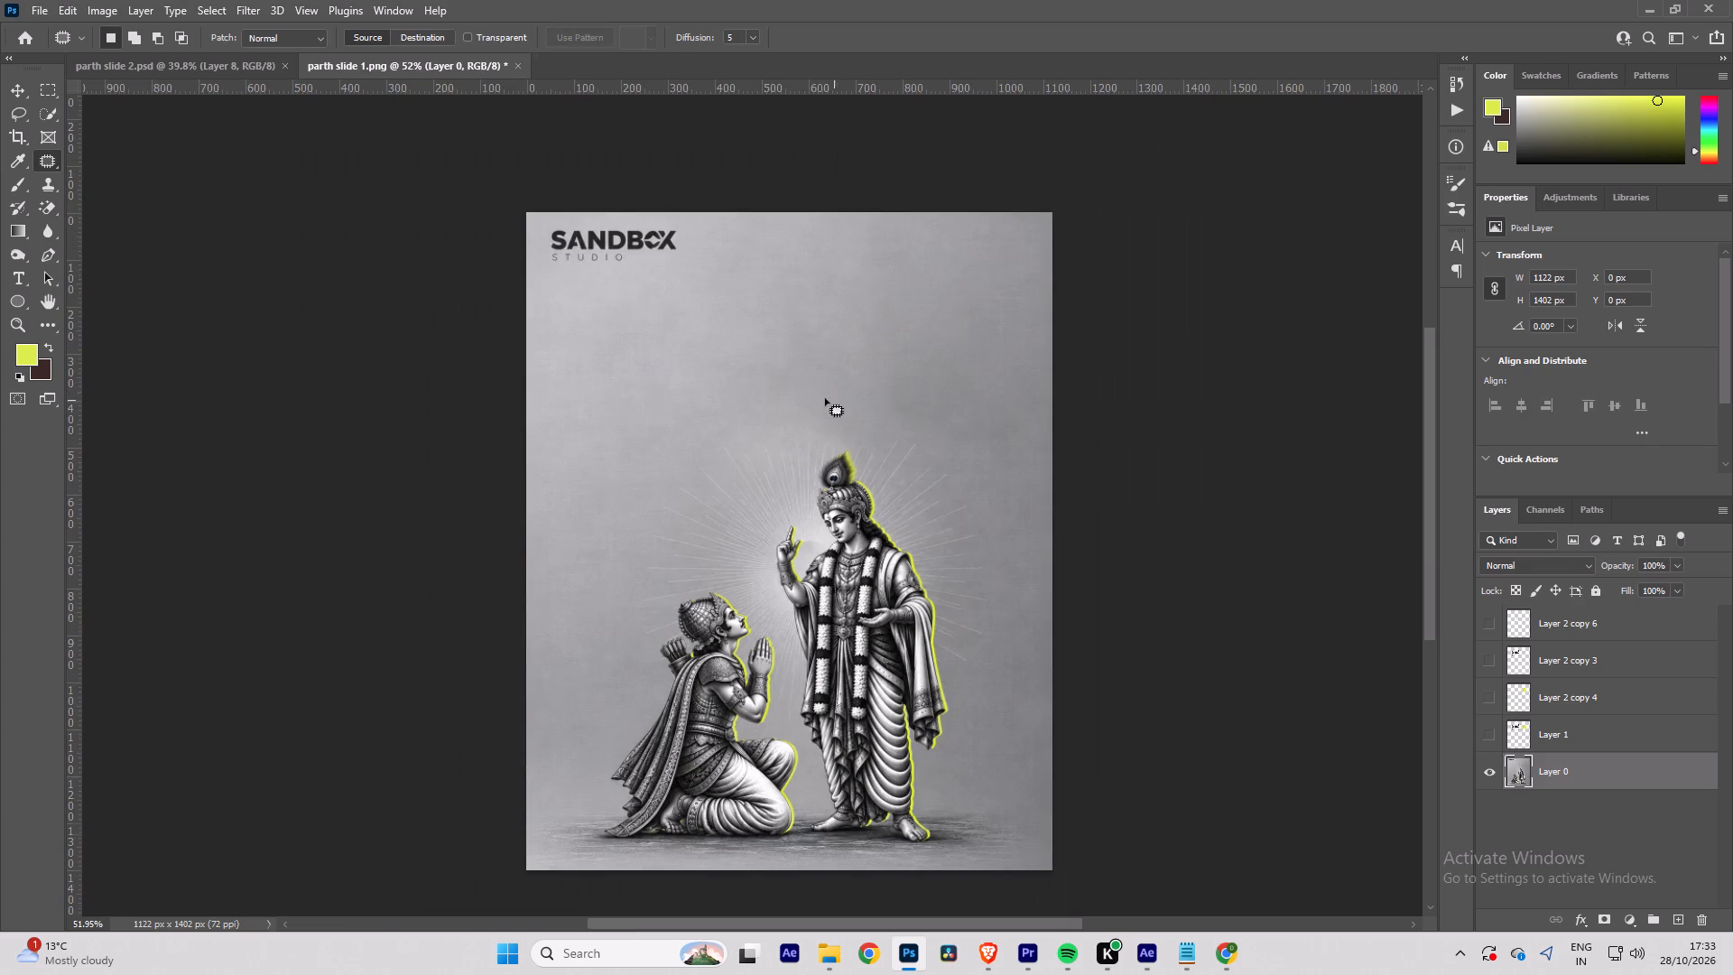
{"action": "left_click_drag", "start_coordinate": [547, 283], "coordinate": [559, 288]}
{"action": "left_click_drag", "start_coordinate": [559, 288], "coordinate": [583, 282]}
{"action": "left_click_drag", "start_coordinate": [588, 225], "coordinate": [697, 404]}
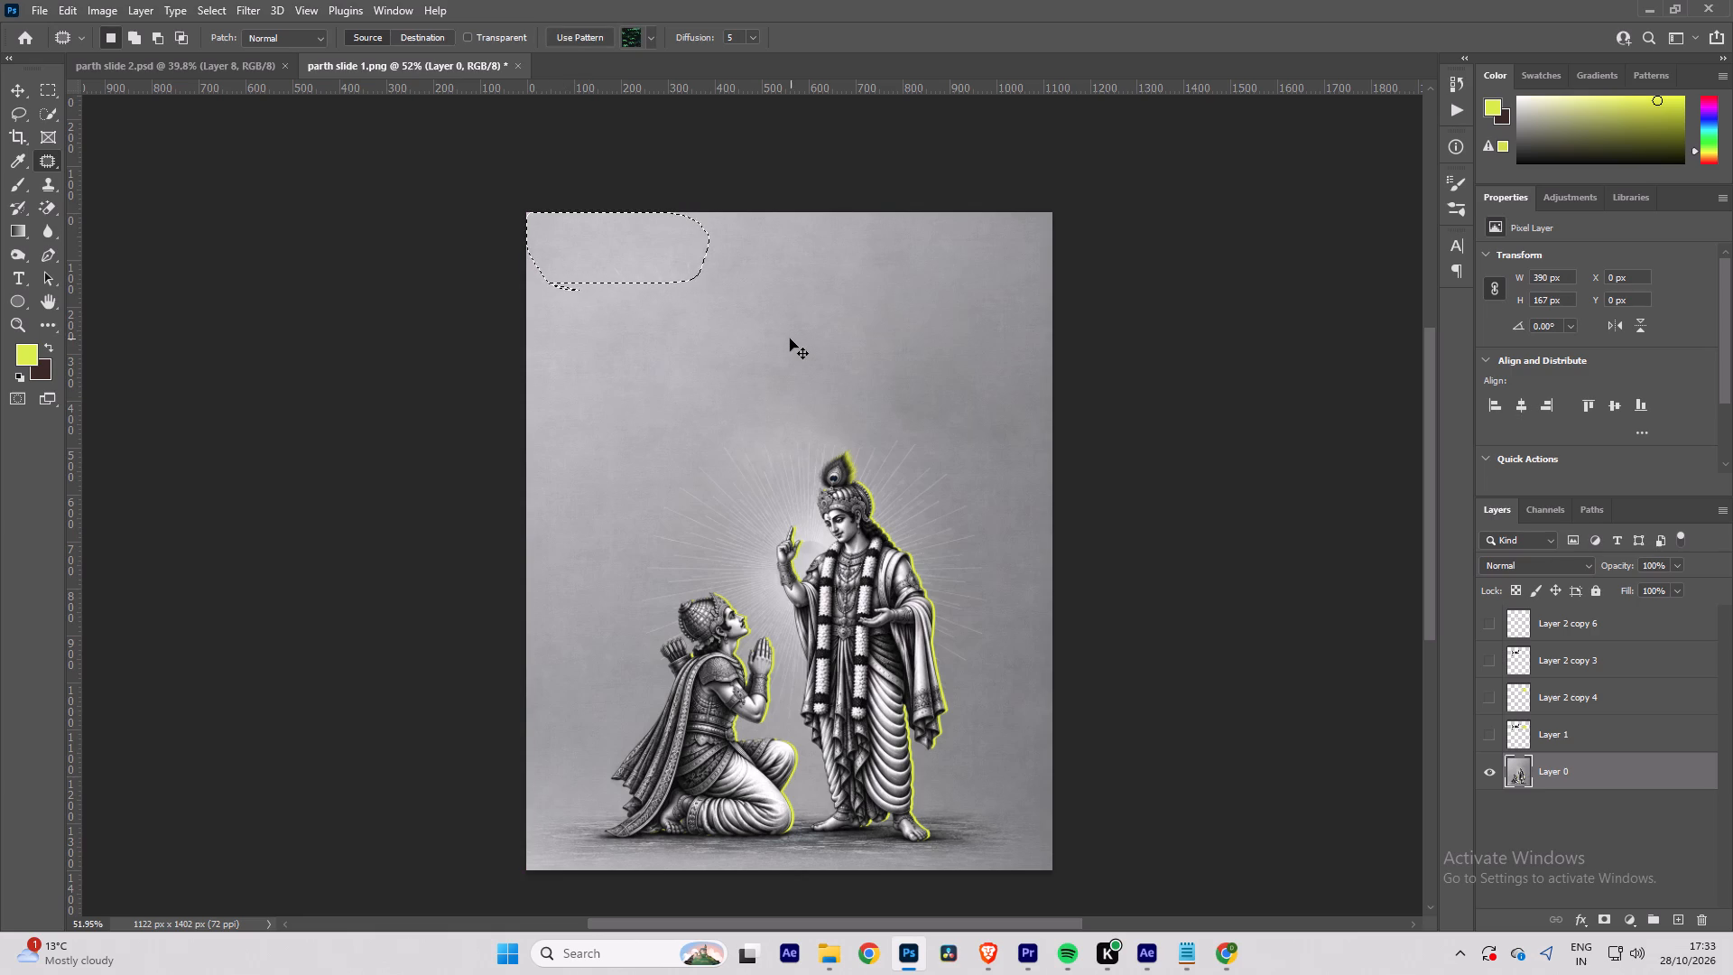
{"action": "key", "text": "ctrl+z"}
{"action": "left_click_drag", "start_coordinate": [639, 246], "coordinate": [658, 350]}
{"action": "left_click_drag", "start_coordinate": [658, 350], "coordinate": [657, 352]}
{"action": "key", "text": "ctrl+d"}
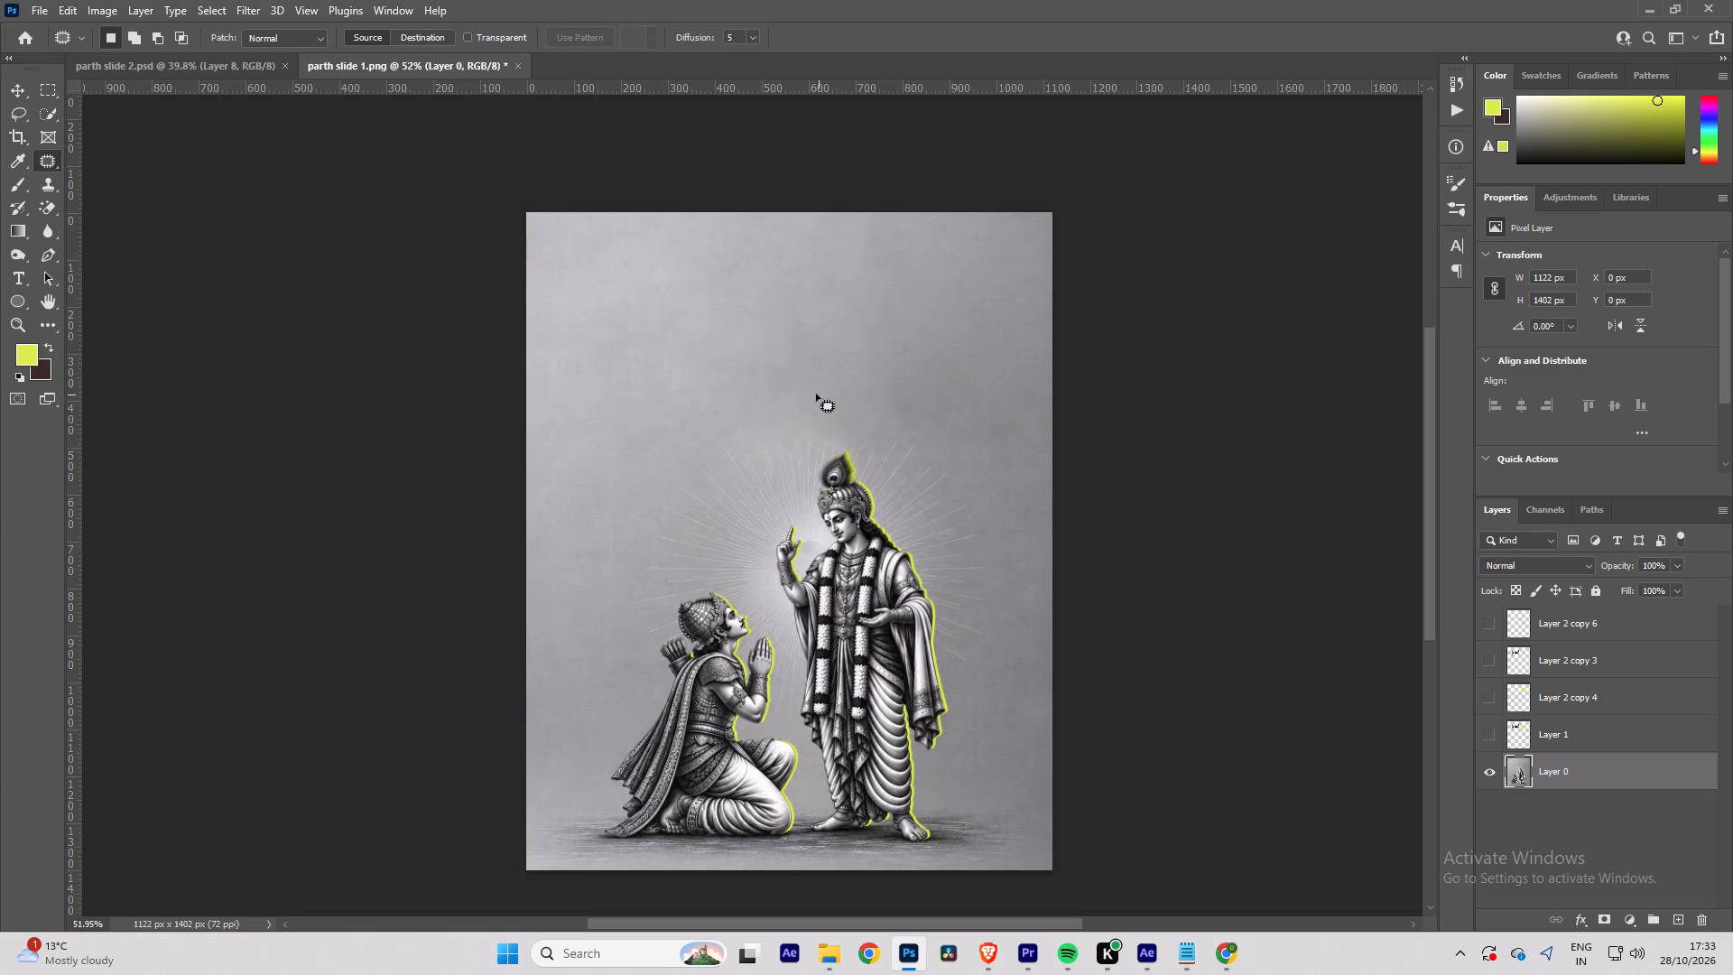
Save slide 1 as the Photoshop document "parth slide 1" in the reel's PSD folder, with Maximize Compatibility on.
{"action": "key", "text": "ctrl+s"}
{"action": "left_click", "coordinate": [705, 50]}
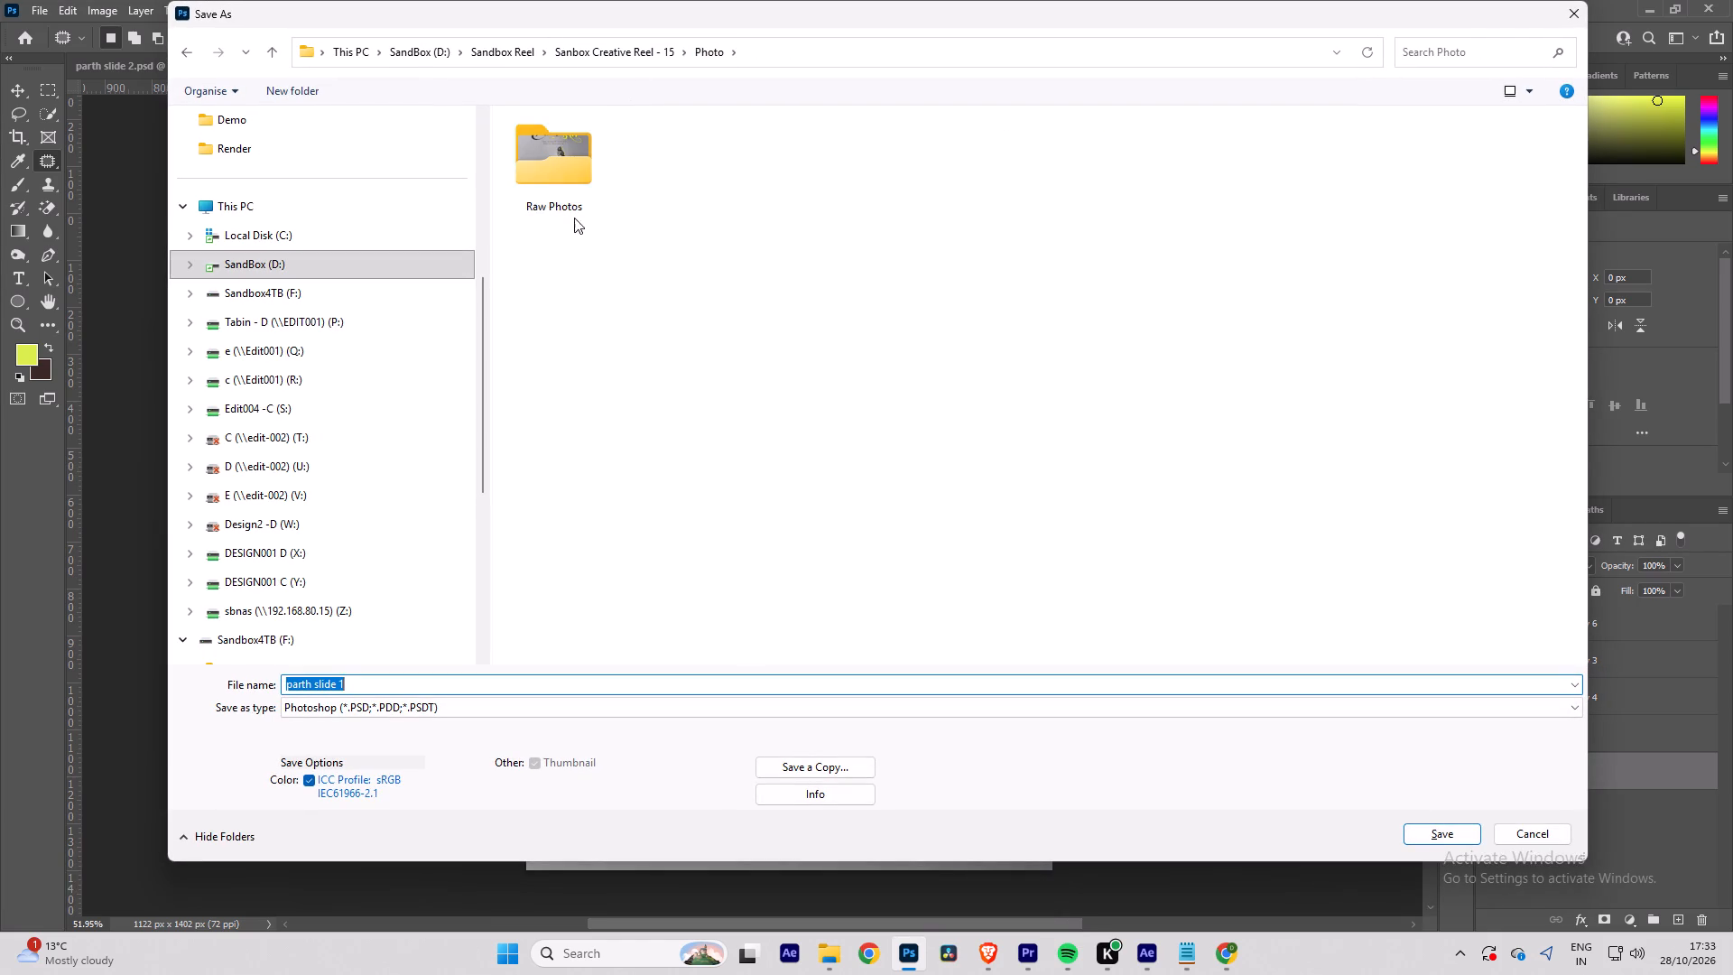
{"action": "left_click", "coordinate": [616, 62]}
{"action": "double_click", "coordinate": [541, 172]}
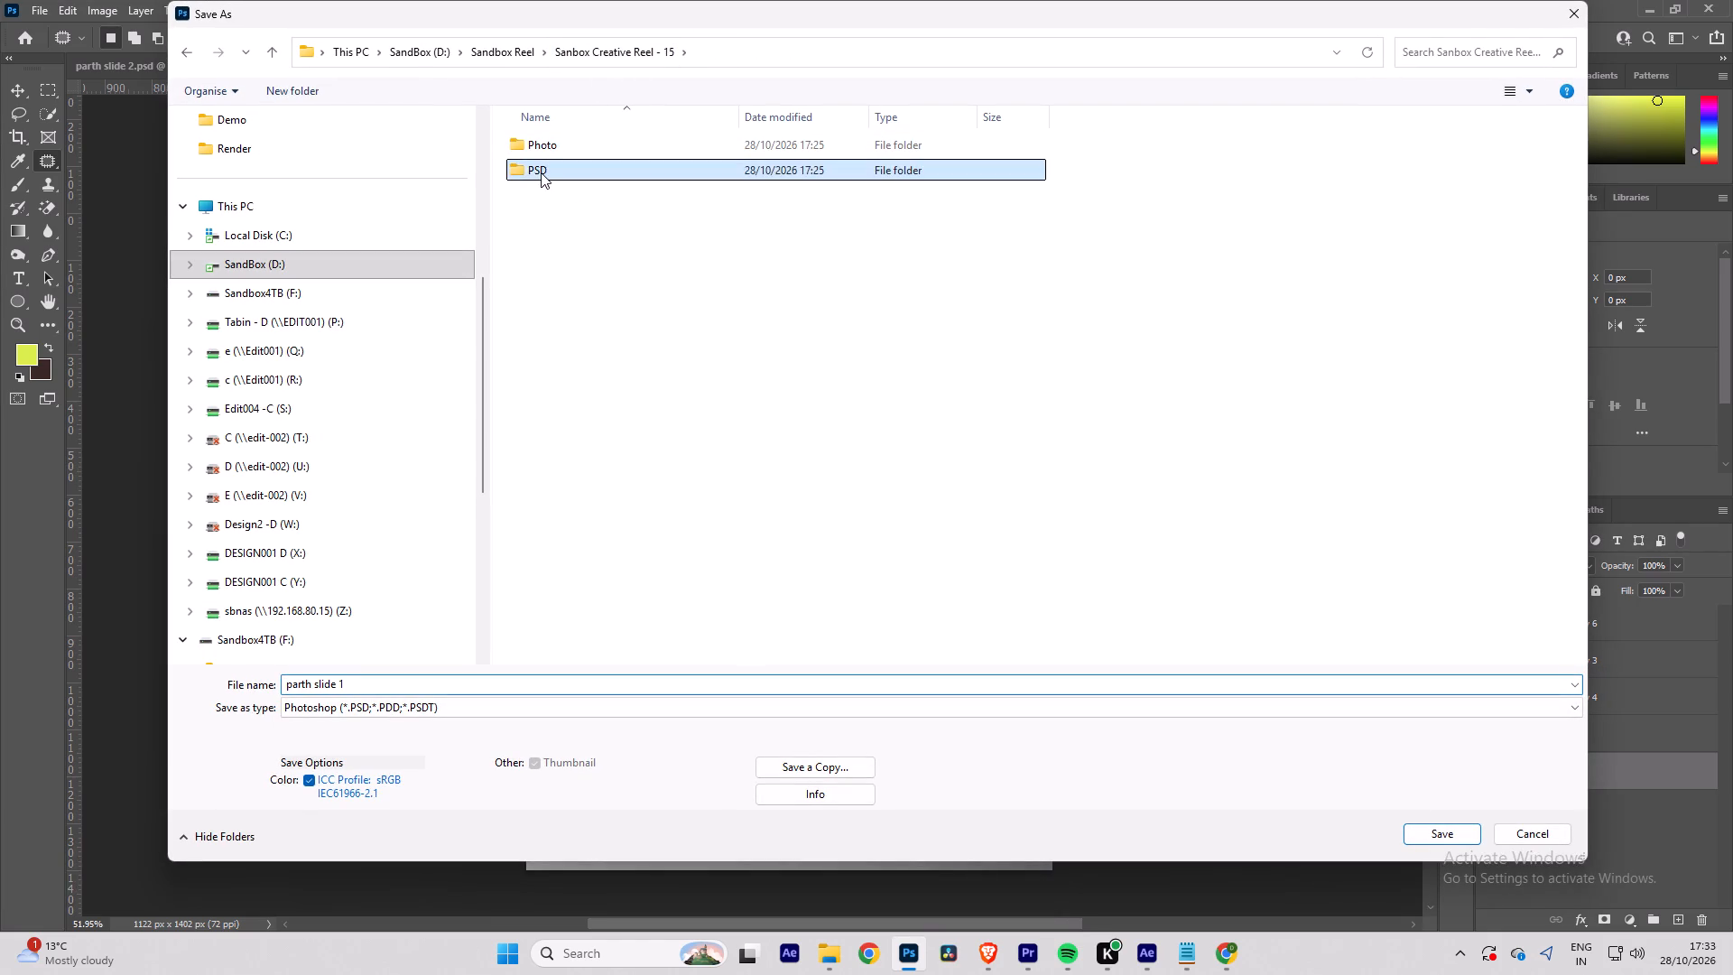
{"action": "left_click", "coordinate": [1438, 831]}
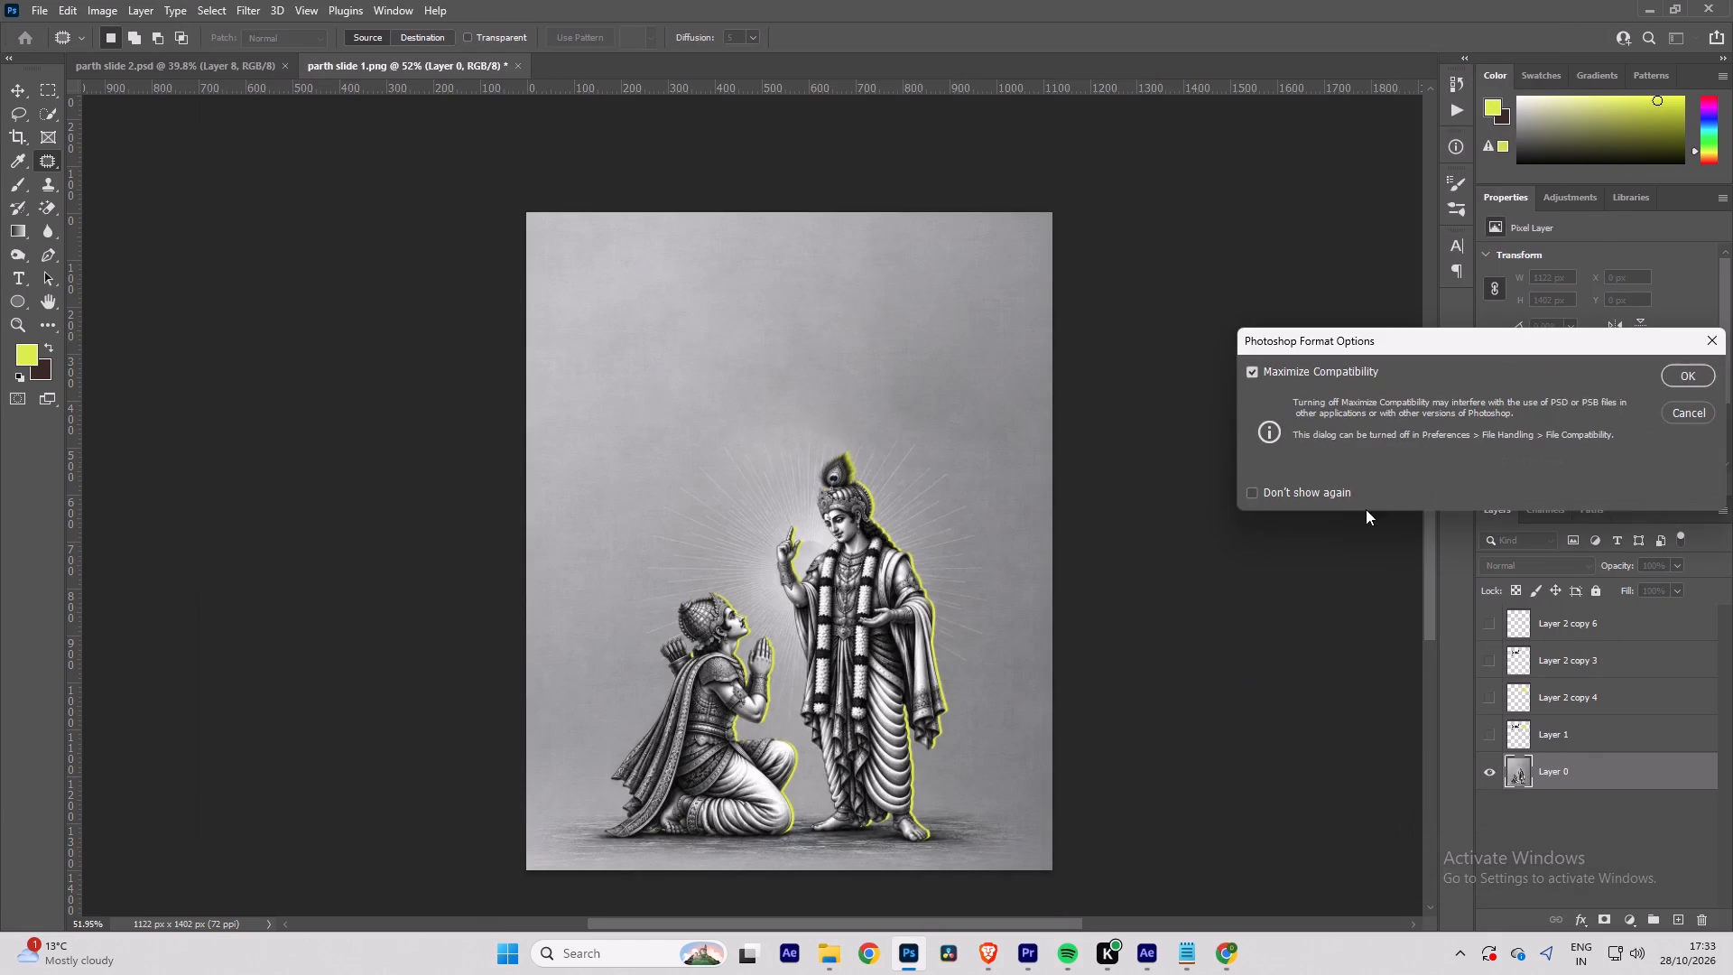
{"action": "left_click", "coordinate": [1682, 377]}
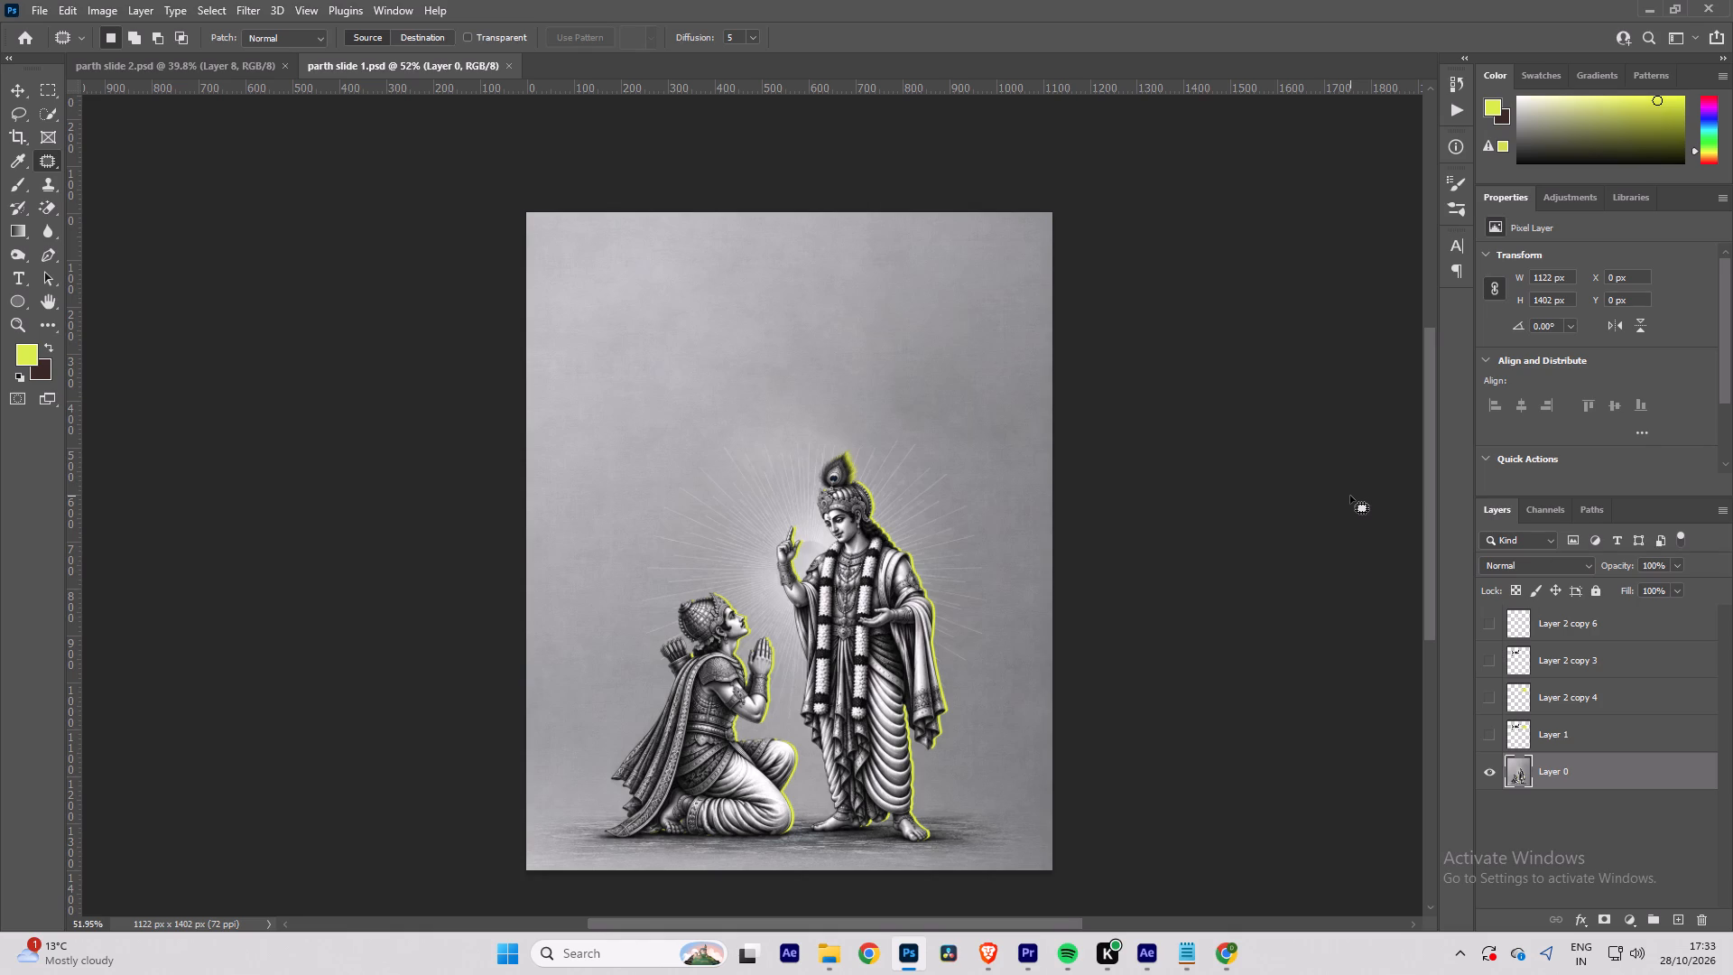
Show the lettering layers Layer 2 copy 6, Layer 2 copy 3 and Layer 2 copy 4, and save the document.
{"action": "left_click", "coordinate": [1487, 617]}
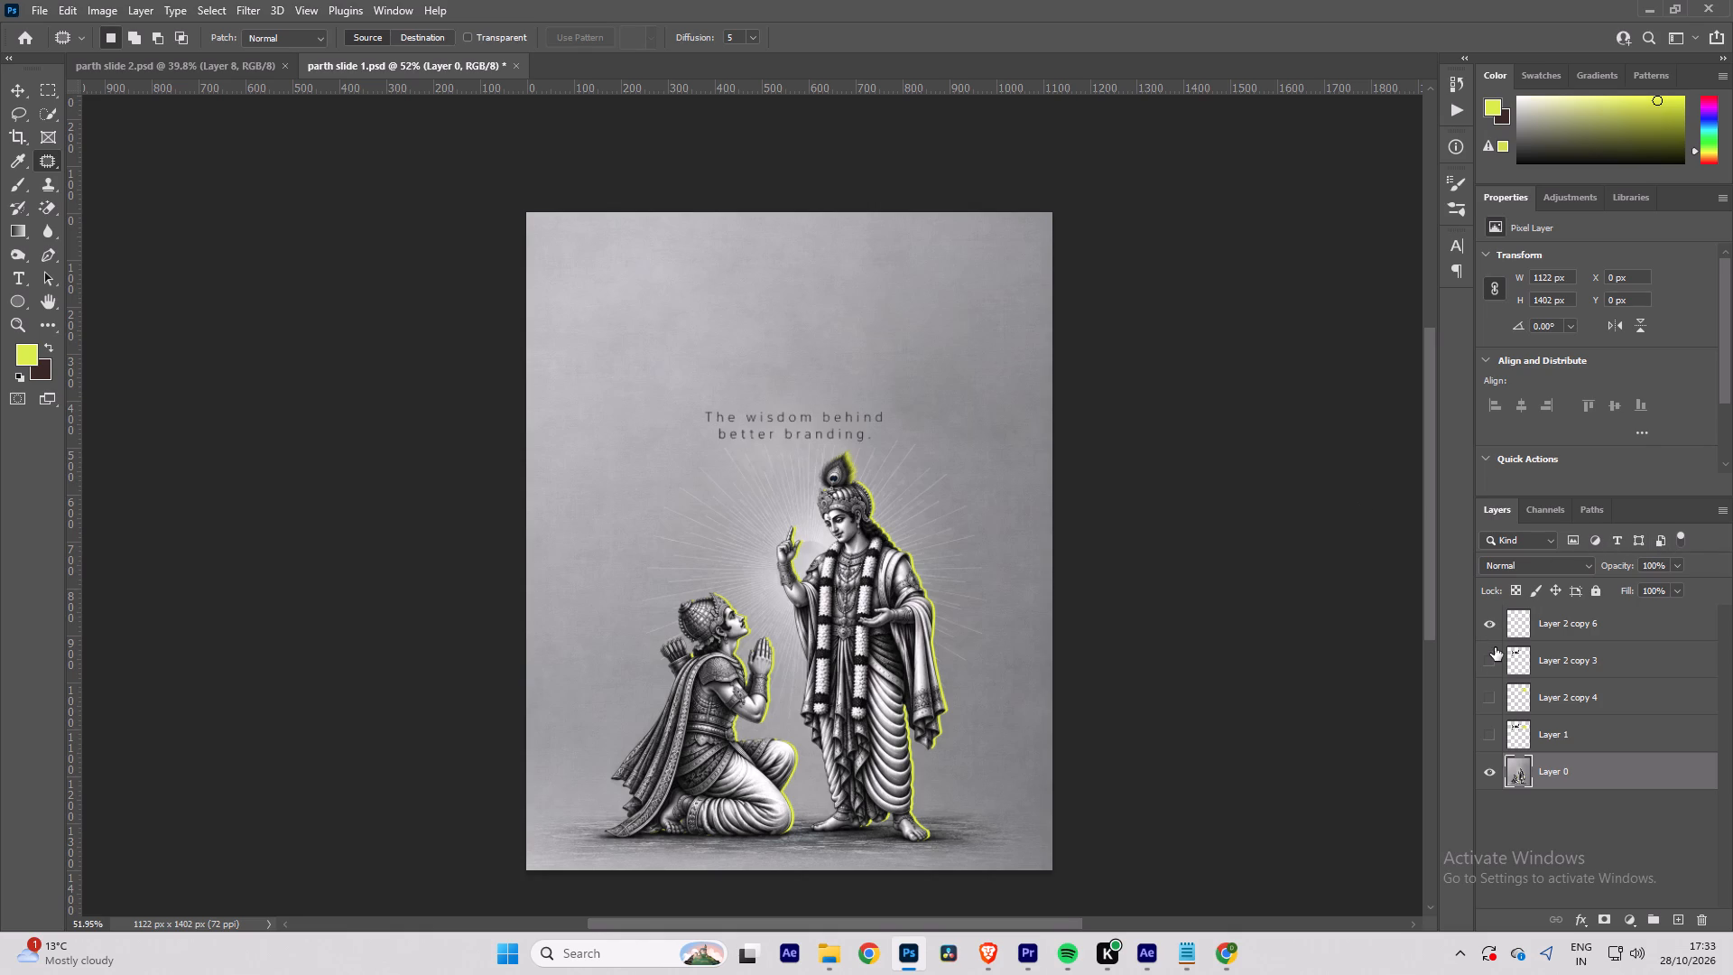
{"action": "left_click", "coordinate": [1494, 661]}
{"action": "left_click", "coordinate": [1492, 692]}
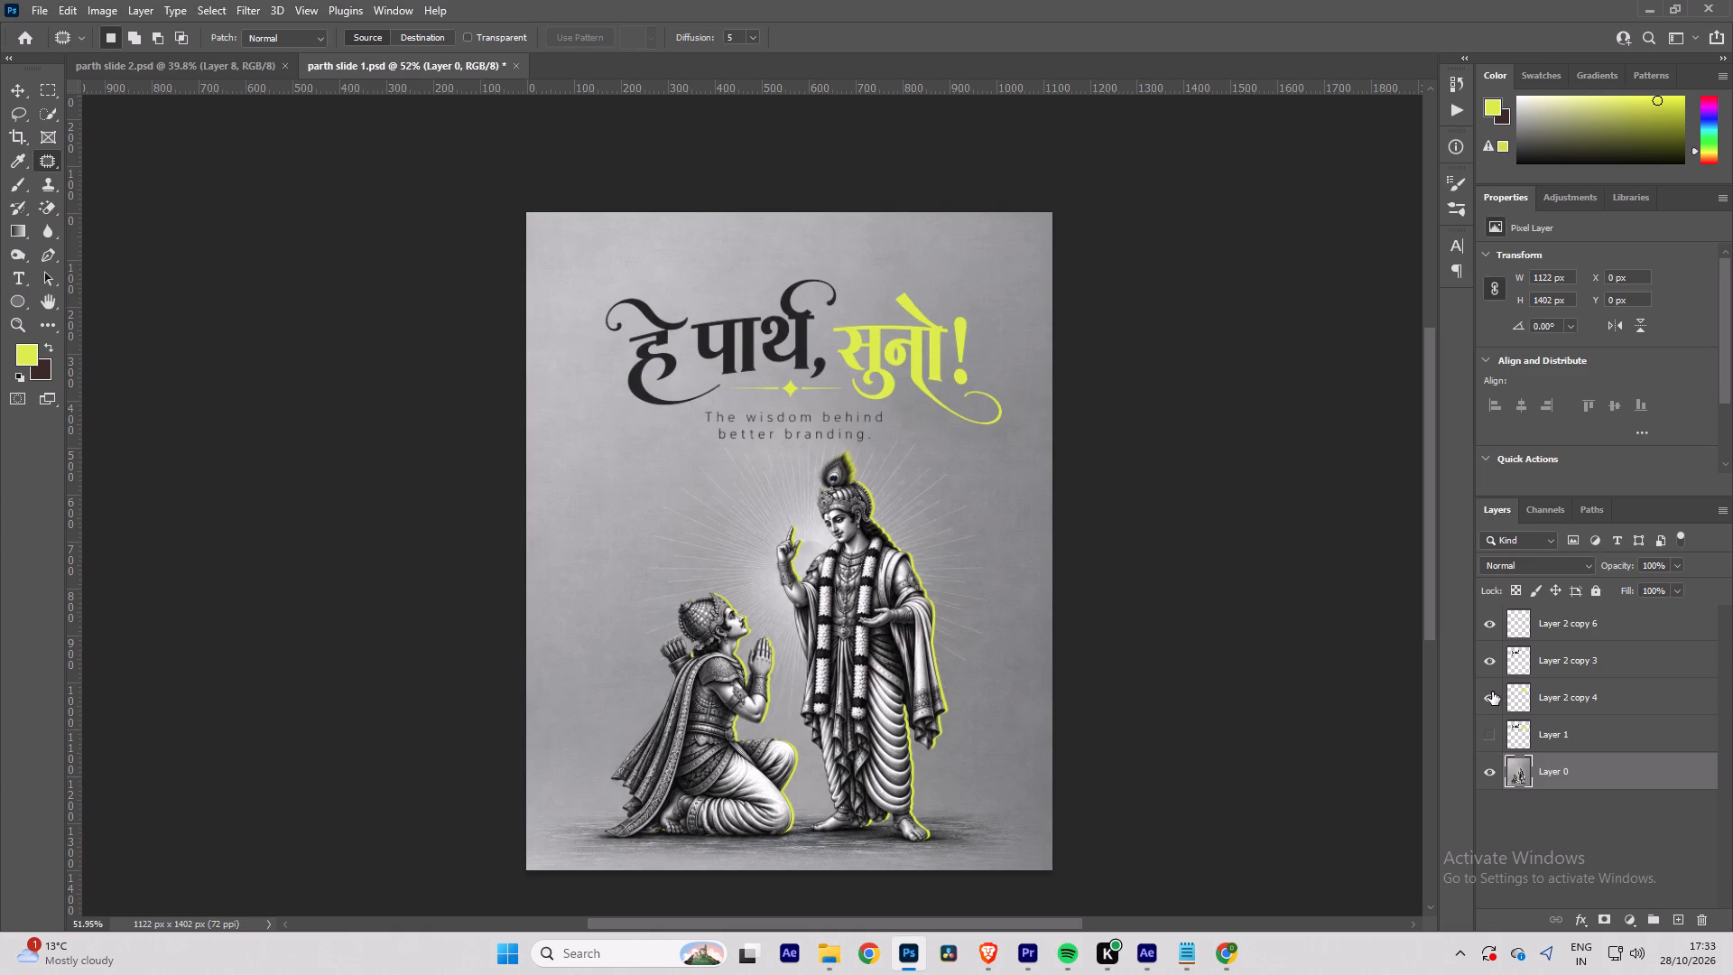
{"action": "key", "text": "ctrl+s"}
{"action": "key", "text": "ctrl+s"}
{"action": "key", "text": "ctrl+s"}
{"action": "key", "text": "ctrl+s"}
Switch from the slide 1 document to another open window.
{"action": "key", "text": "alt+Tab"}
{"action": "key", "text": "alt+Tab"}
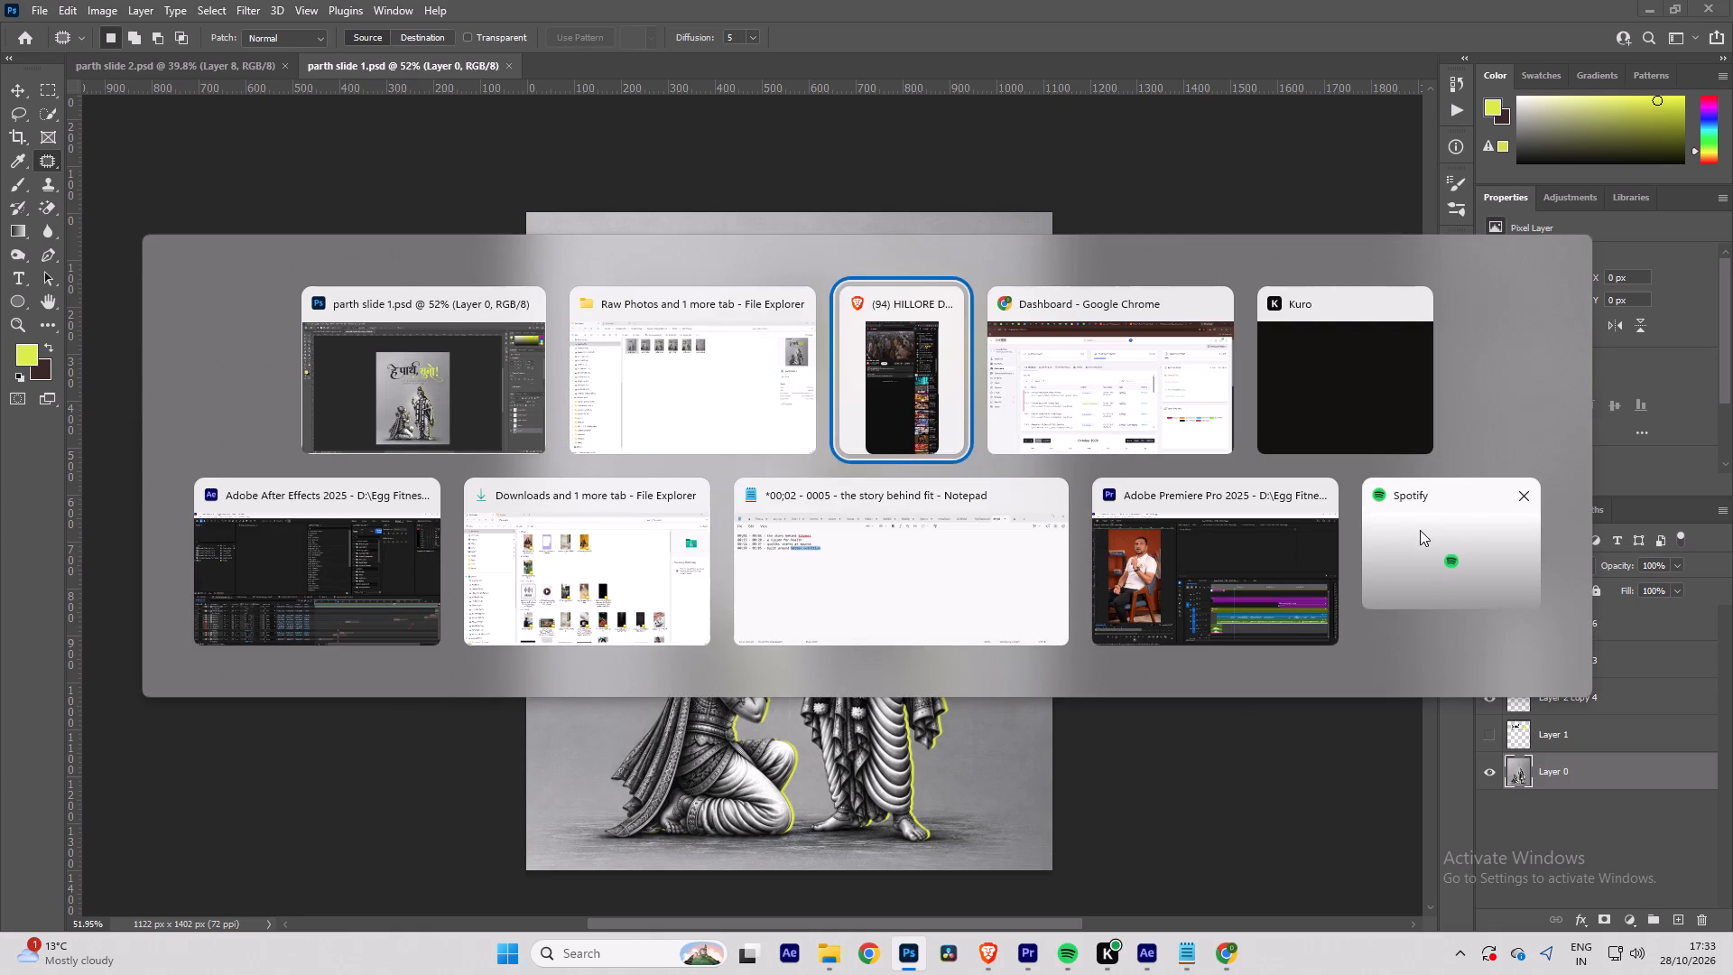
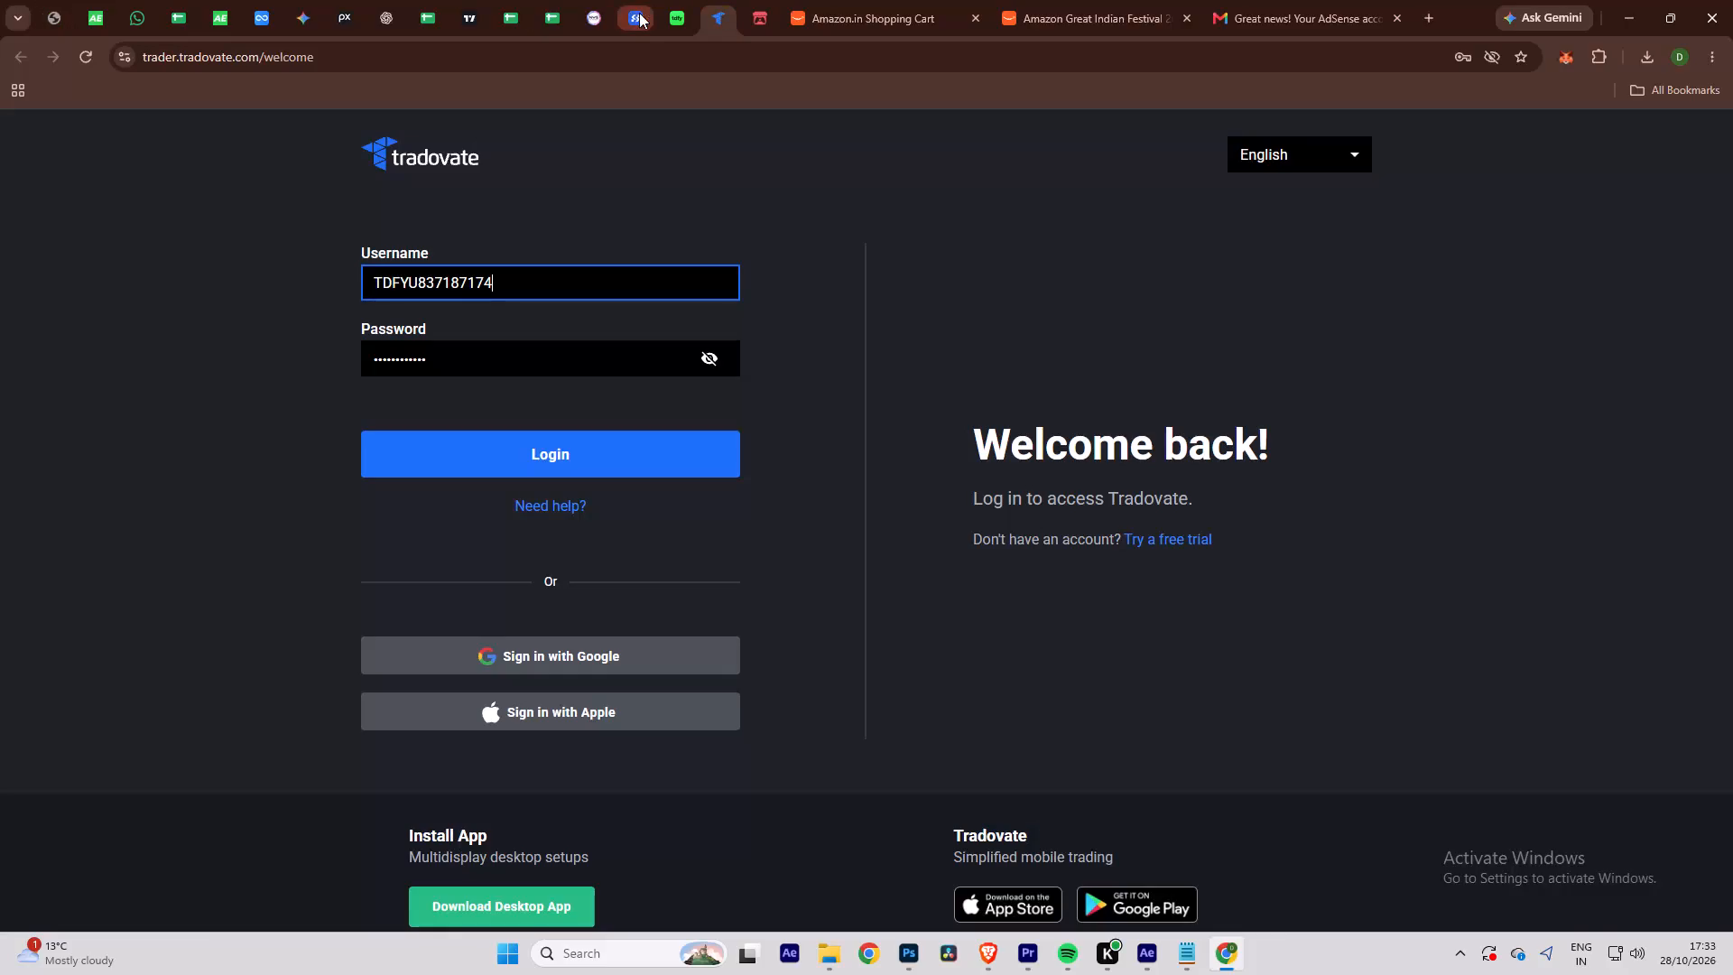
Switch to the TradingView chart and examine recent XAUUSD price action on the 15-minute timeframe around the Asian and London sessions.
{"action": "left_click", "coordinate": [463, 10]}
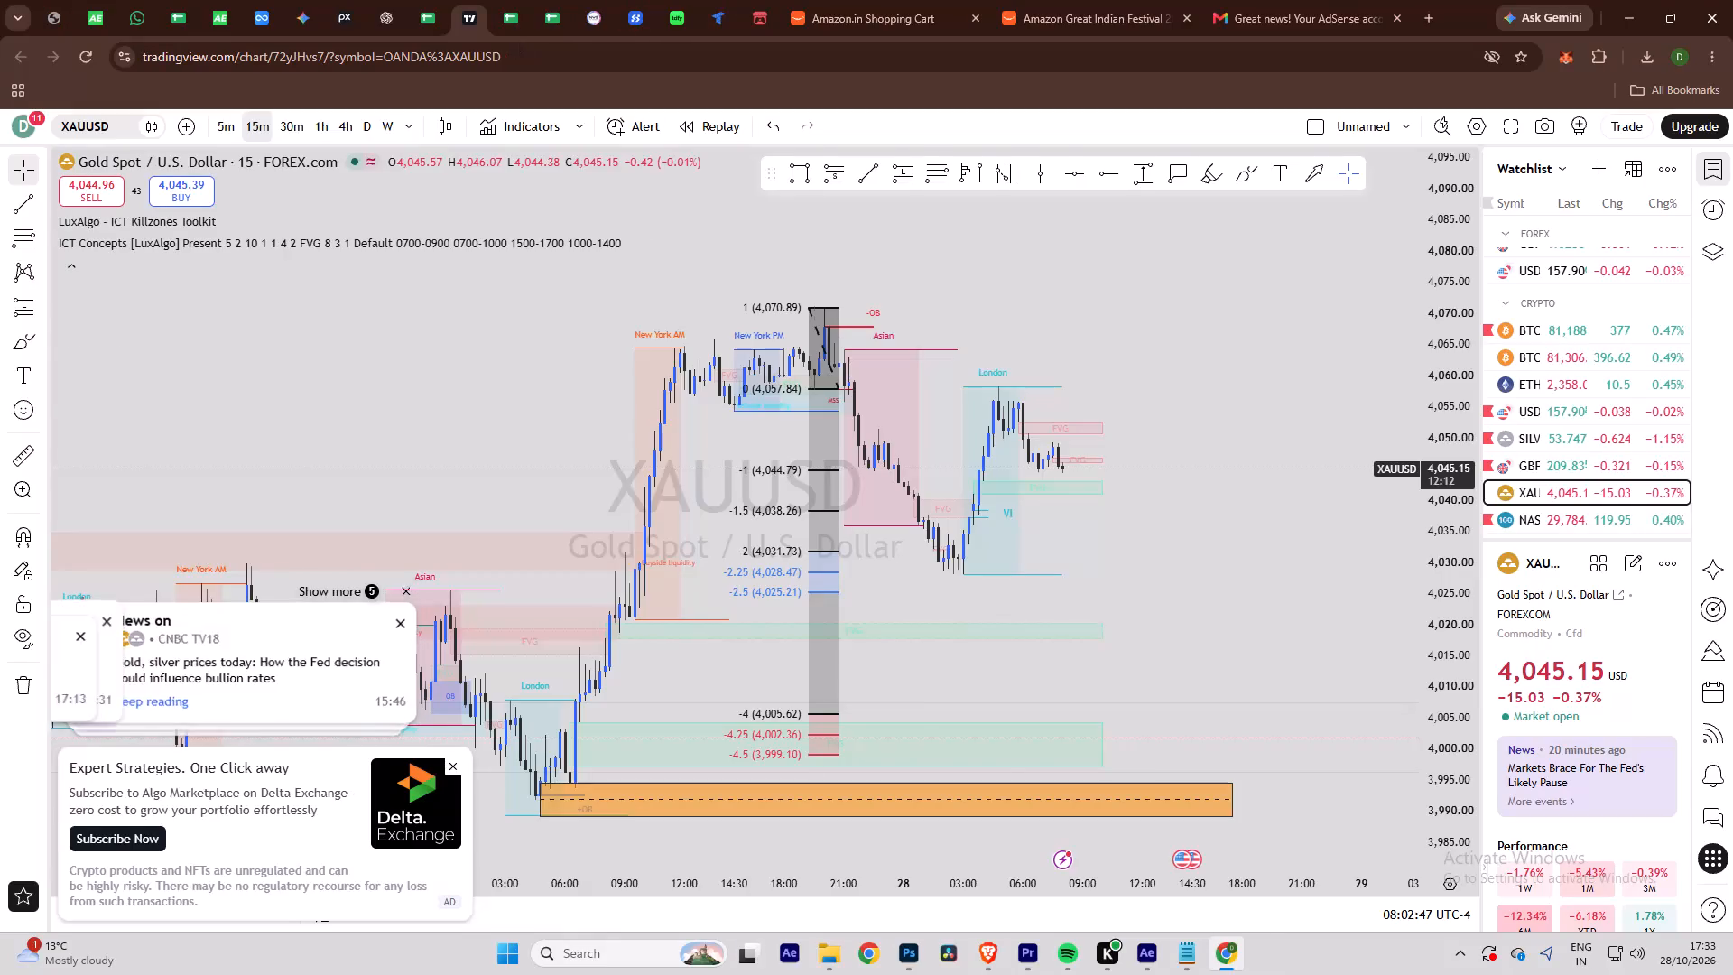
{"action": "scroll", "coordinate": [1152, 478], "scroll_direction": "up", "scroll_amount": 5}
{"action": "scroll", "coordinate": [1106, 434], "scroll_direction": "down", "scroll_amount": 5}
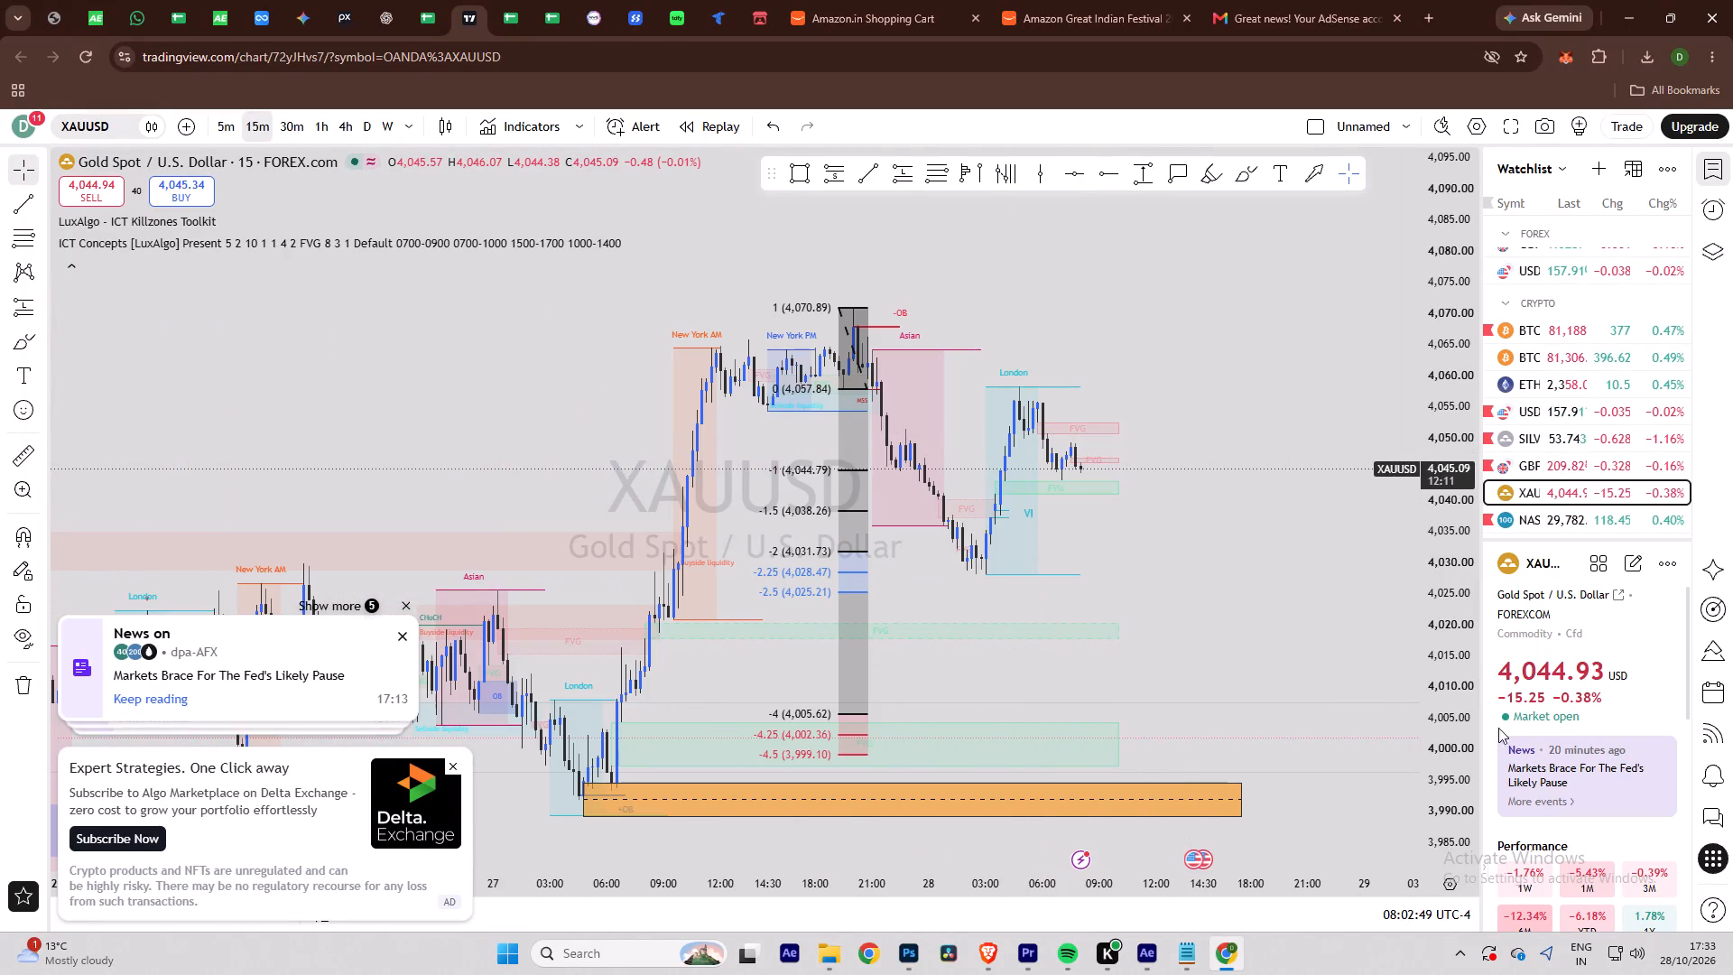
{"action": "left_click_drag", "start_coordinate": [1466, 738], "coordinate": [1430, 541]}
{"action": "scroll", "coordinate": [1298, 497], "scroll_direction": "up", "scroll_amount": 5}
{"action": "left_click_drag", "start_coordinate": [1092, 346], "coordinate": [1076, 455]}
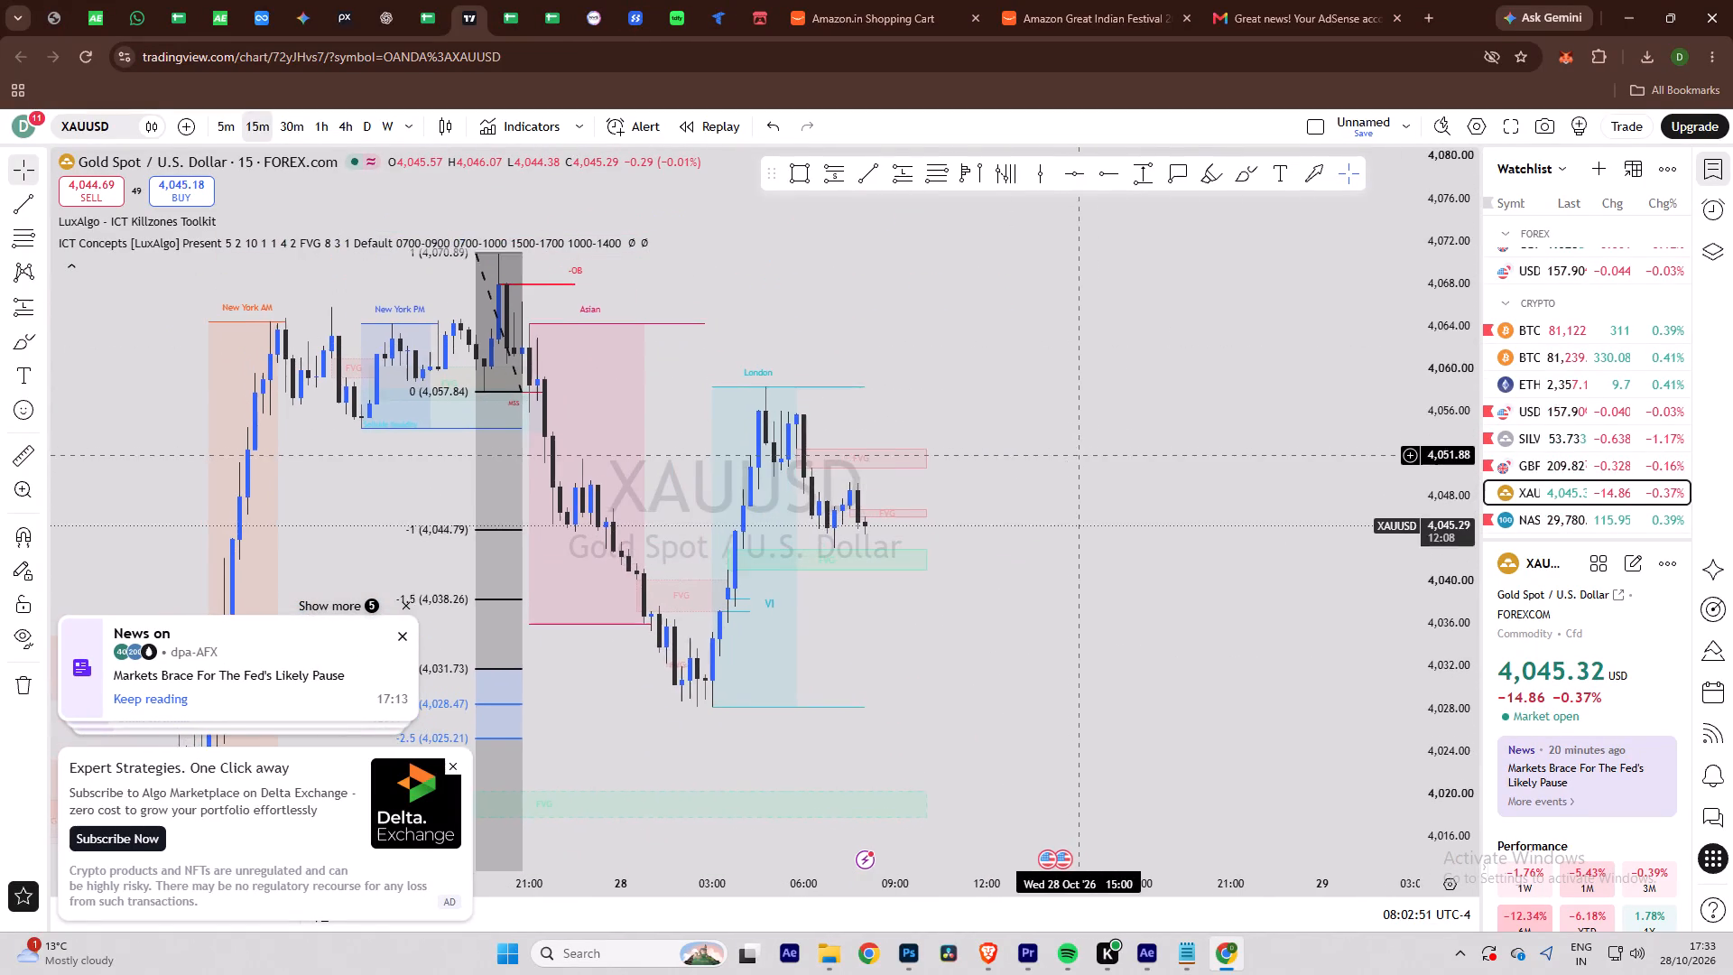
{"action": "left_click_drag", "start_coordinate": [1076, 455], "coordinate": [1124, 441]}
{"action": "scroll", "coordinate": [1124, 438], "scroll_direction": "down", "scroll_amount": 4}
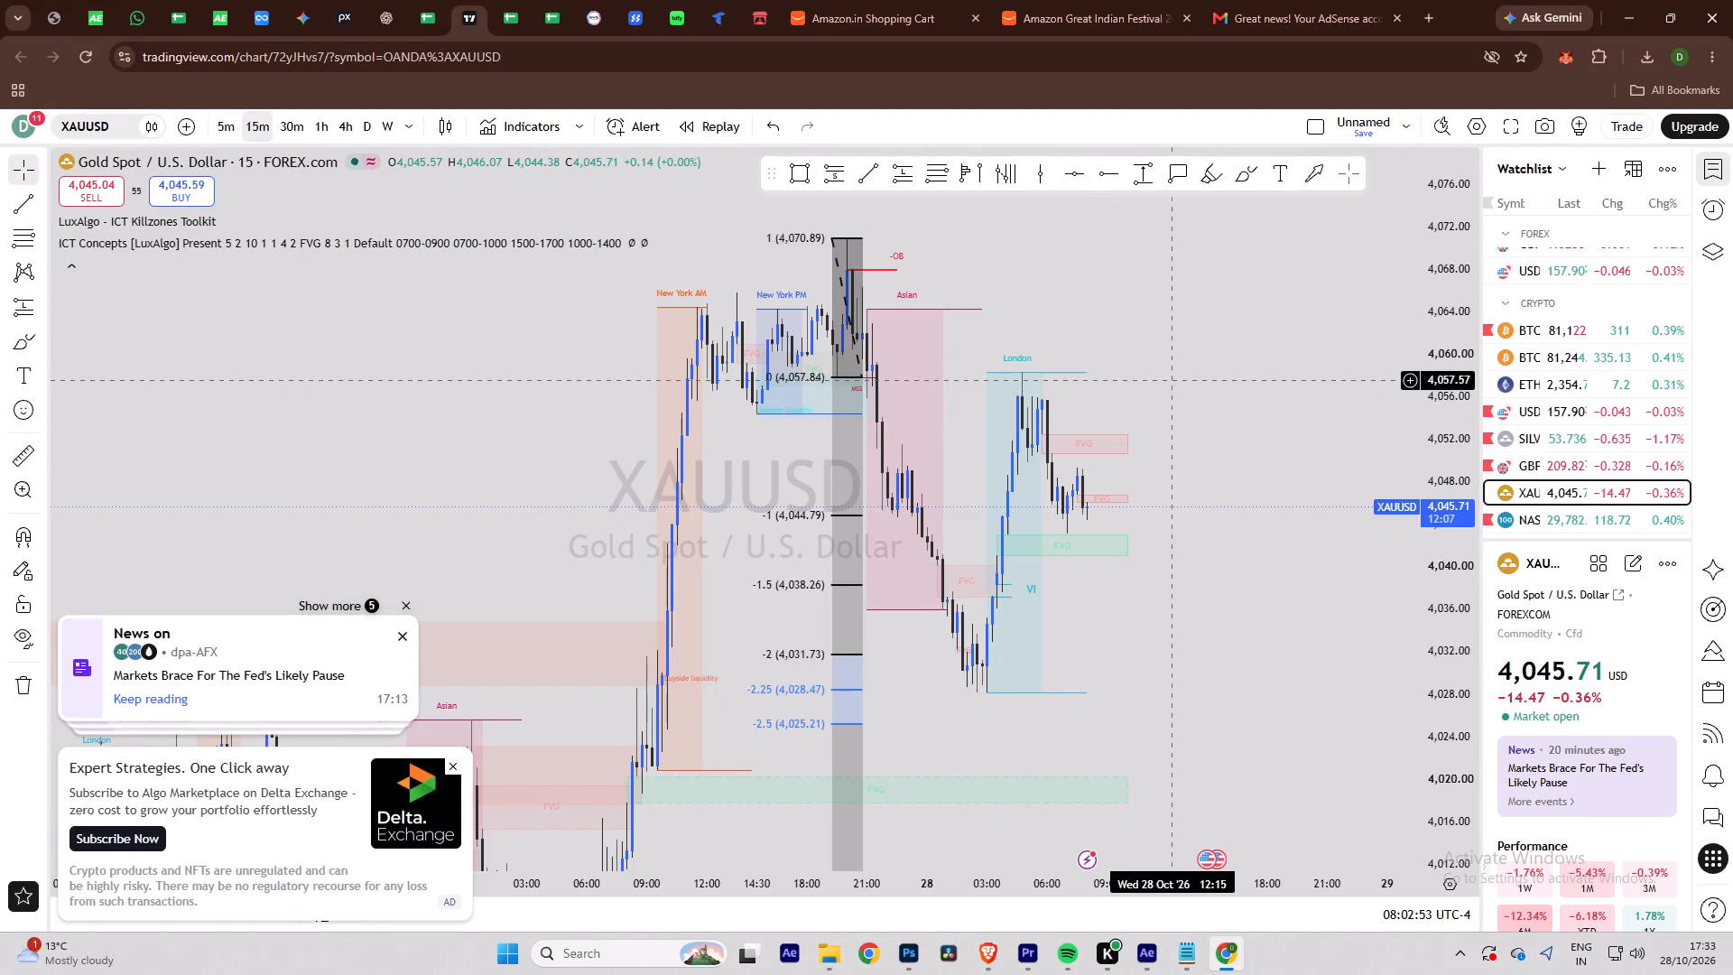
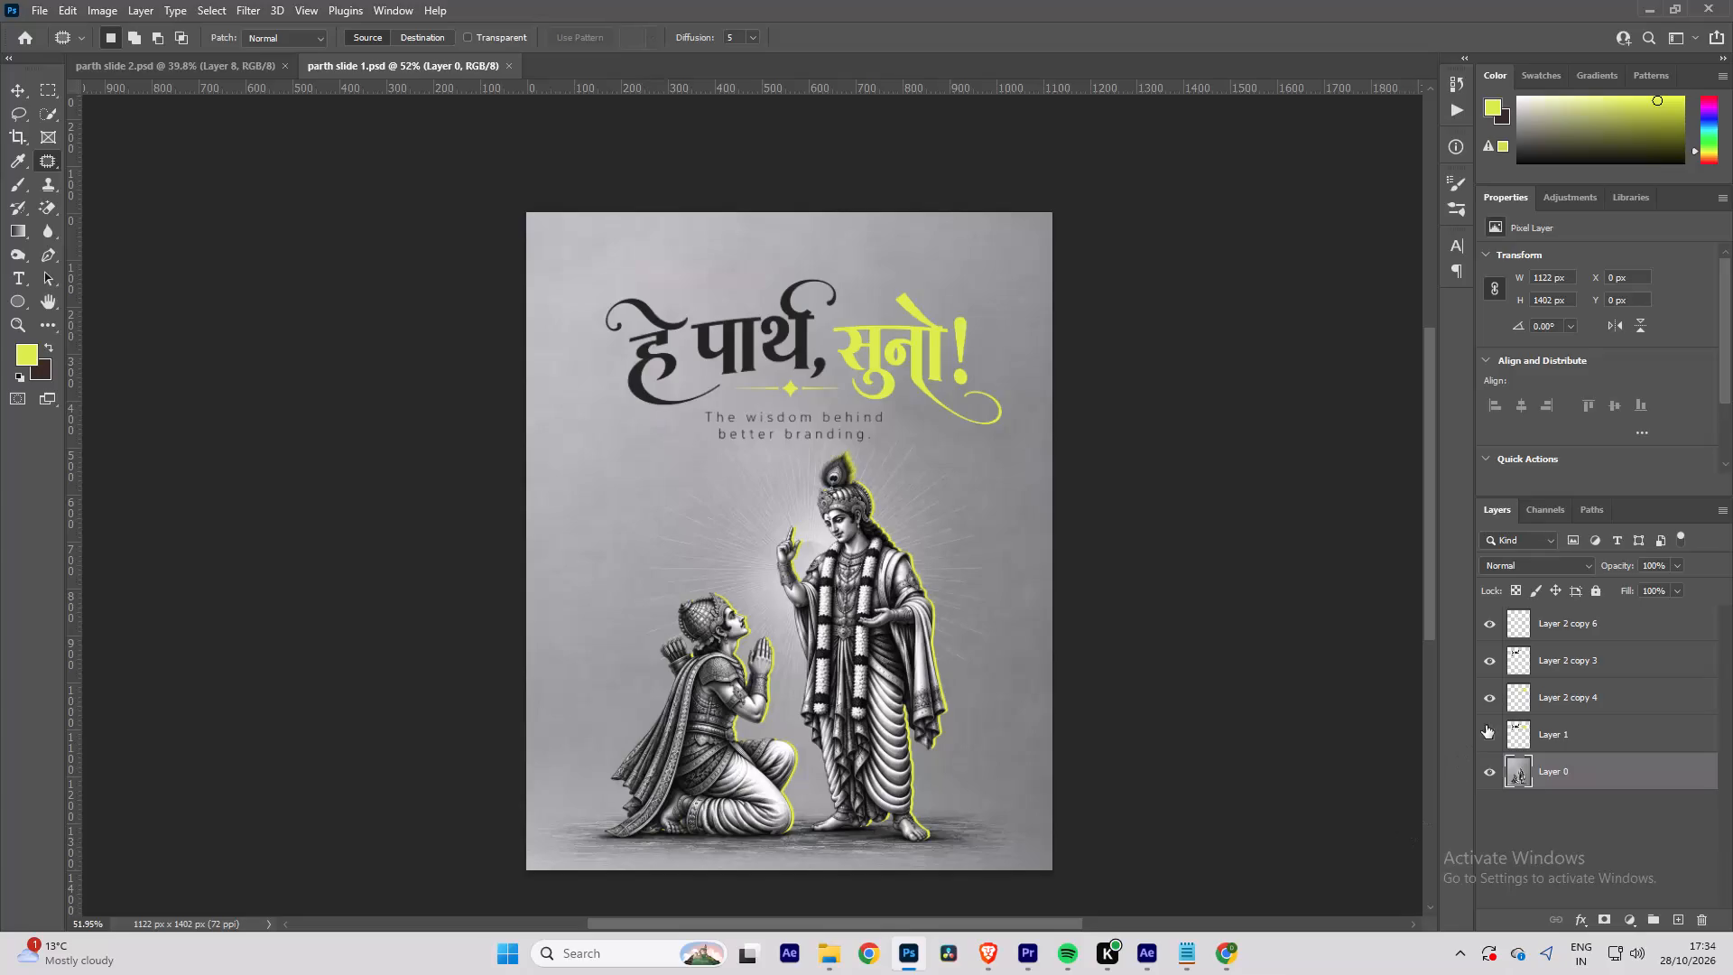
Hide all lettering layers of parth slide 1 and export the clean background as JPG "parth slide 1 - Image" into the Photo folder.
{"action": "left_click_drag", "start_coordinate": [1490, 708], "coordinate": [1493, 622]}
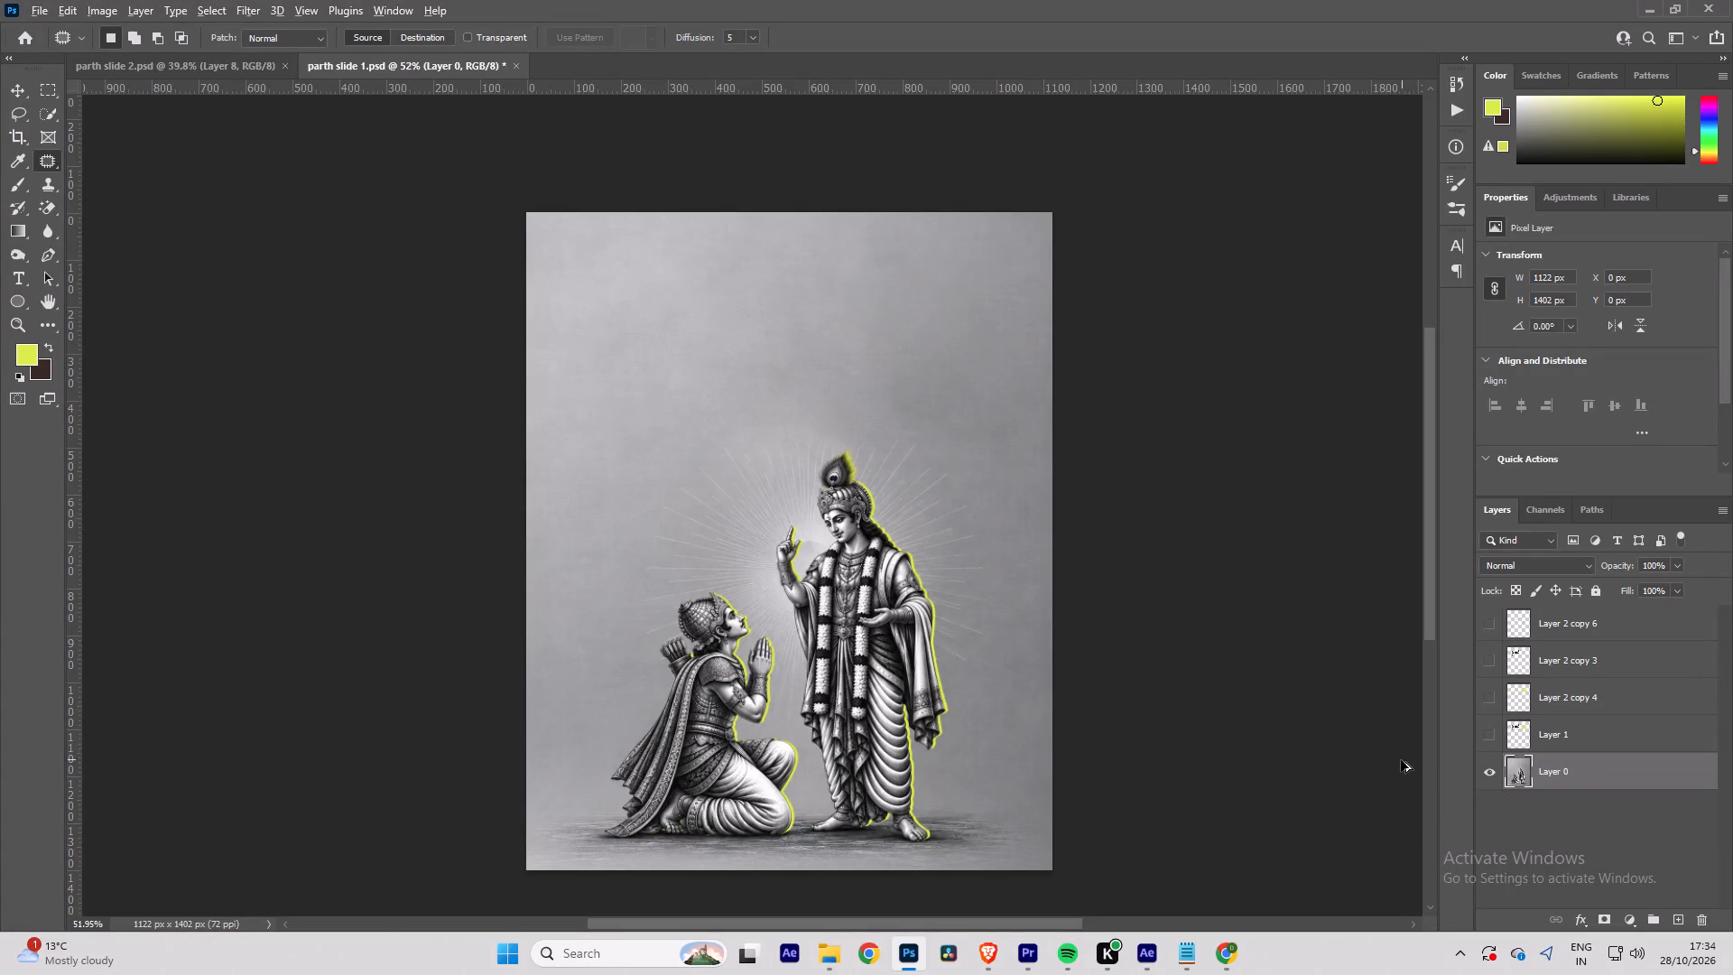
{"action": "key", "text": "ctrl+alt+shift+w"}
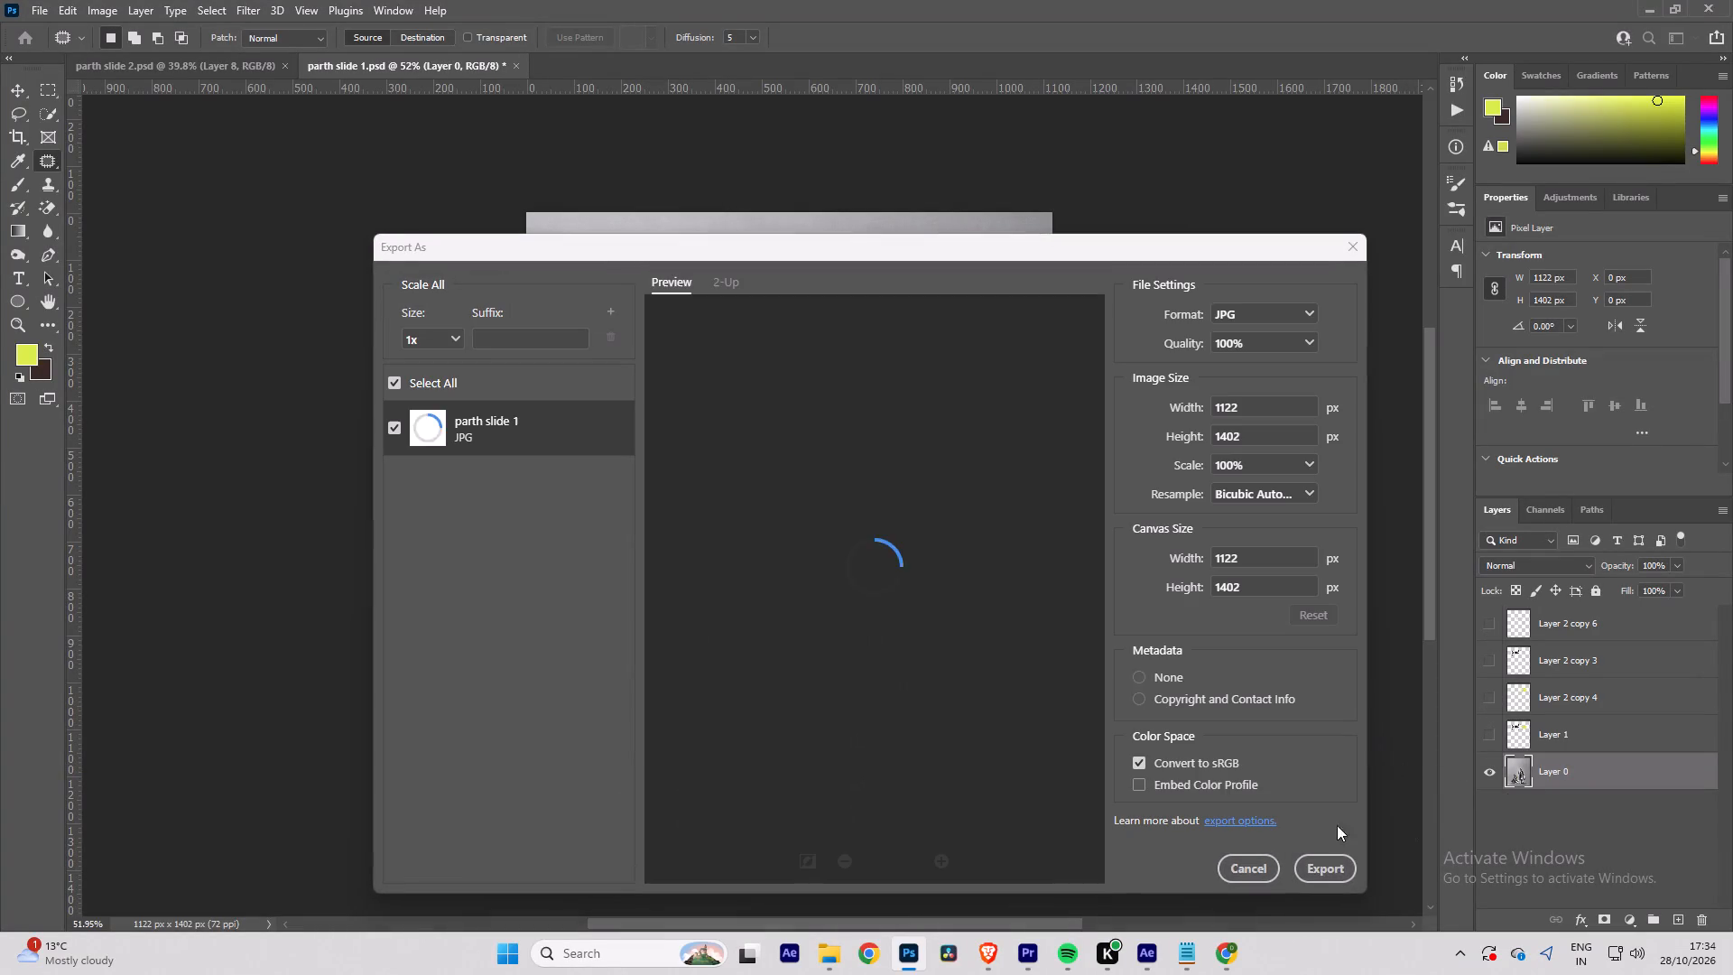
{"action": "left_click", "coordinate": [1326, 867]}
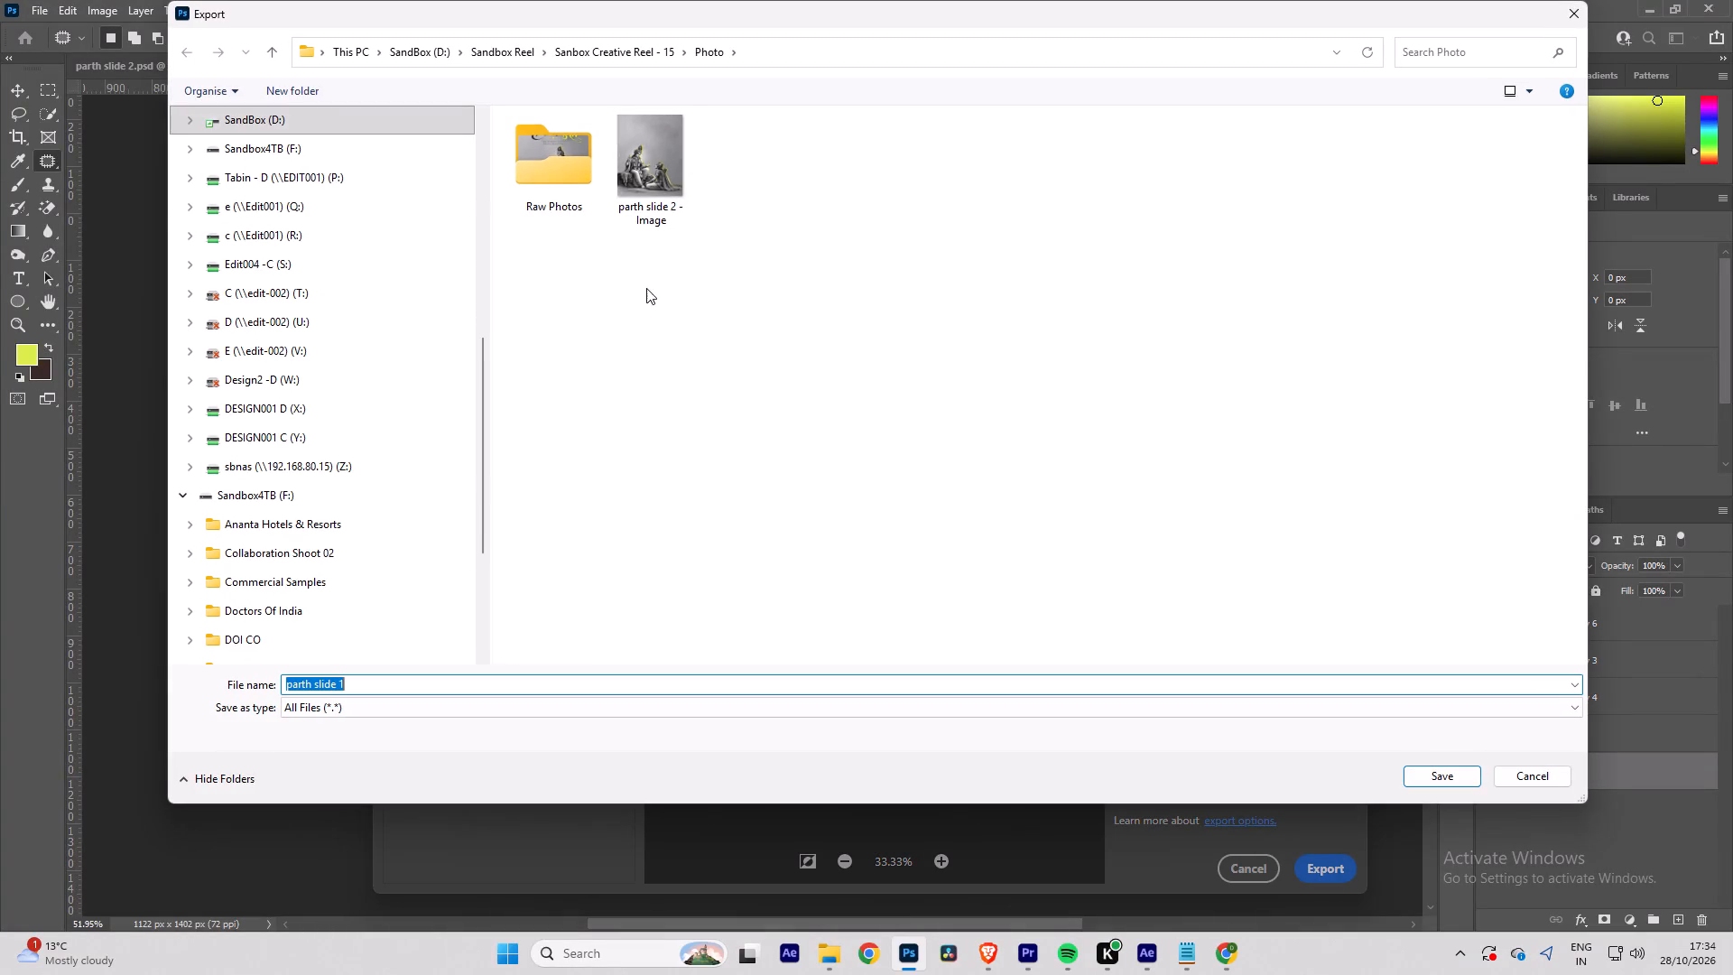
{"action": "left_click", "coordinate": [665, 172]}
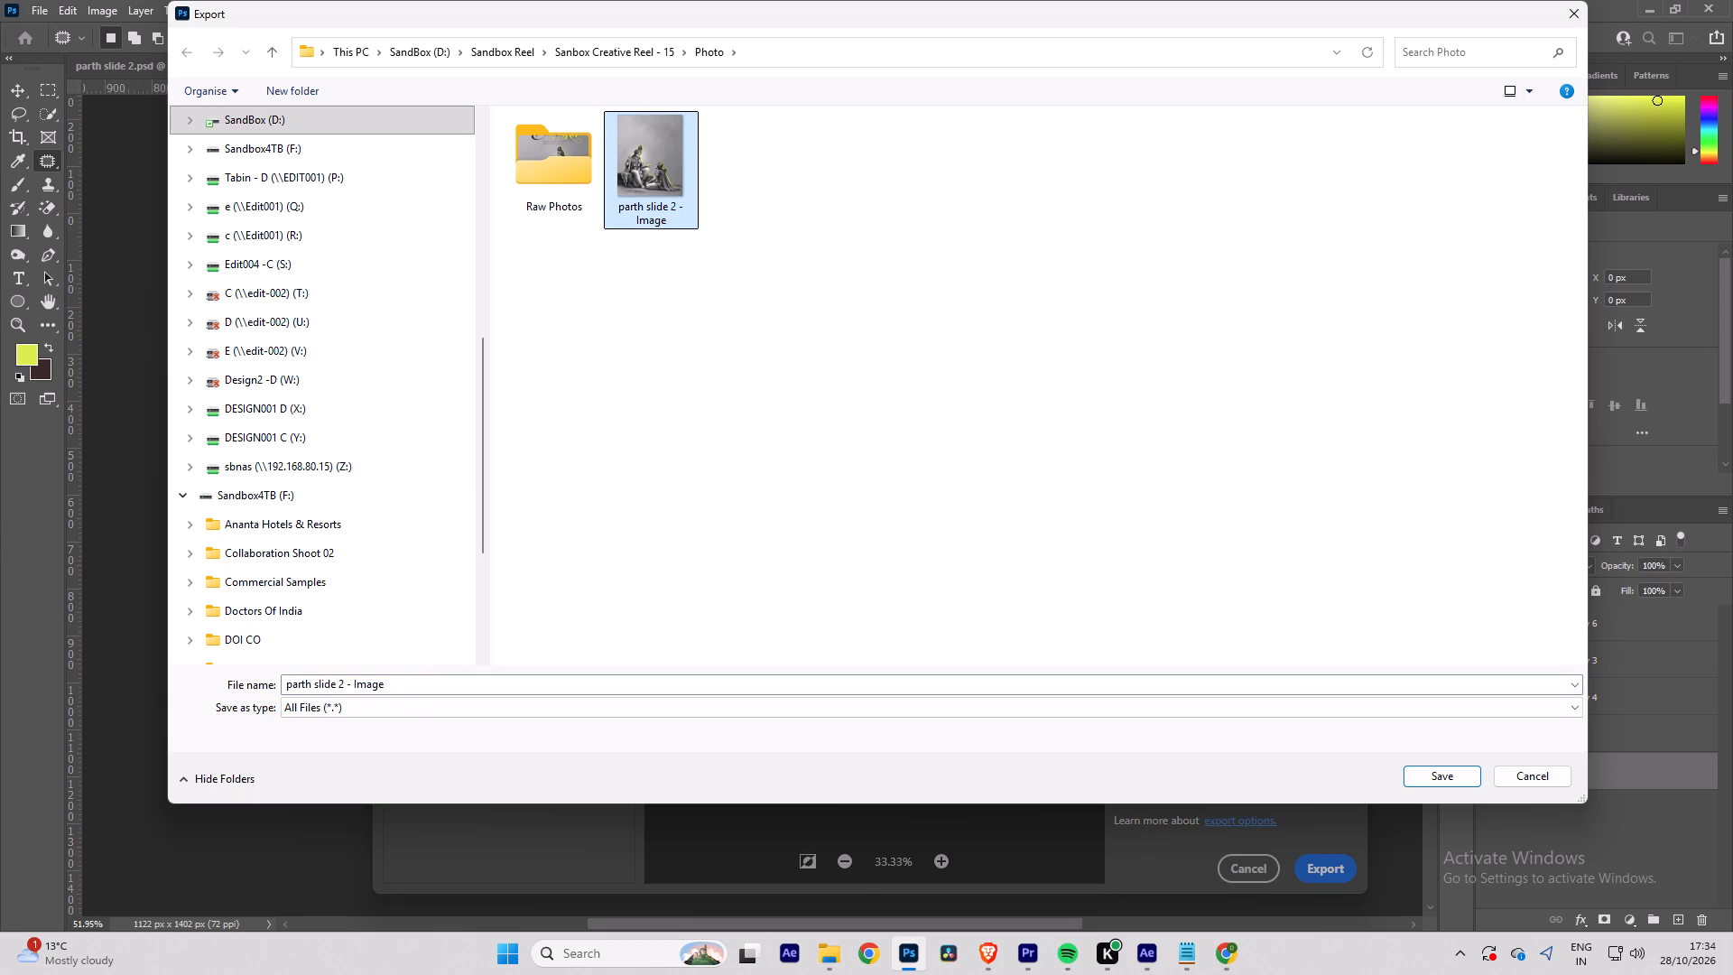
{"action": "left_click", "coordinate": [341, 685]}
{"action": "left_click", "coordinate": [343, 684]}
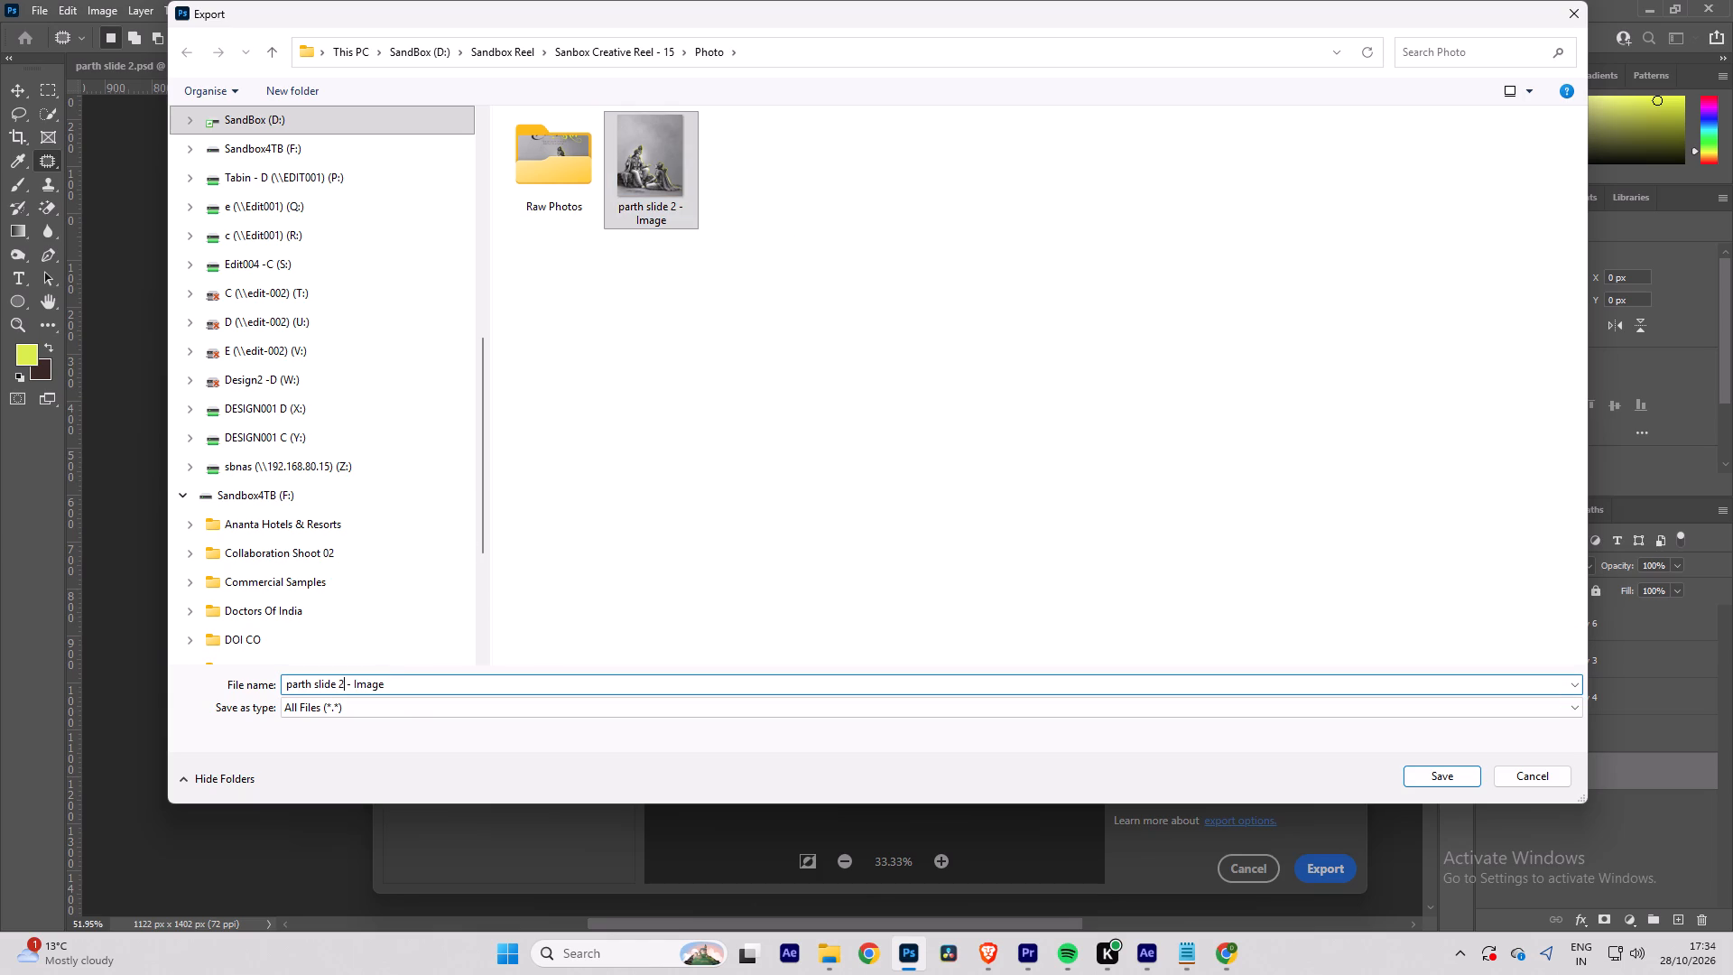
{"action": "key", "text": "BackSpace"}
{"action": "key", "text": "1"}
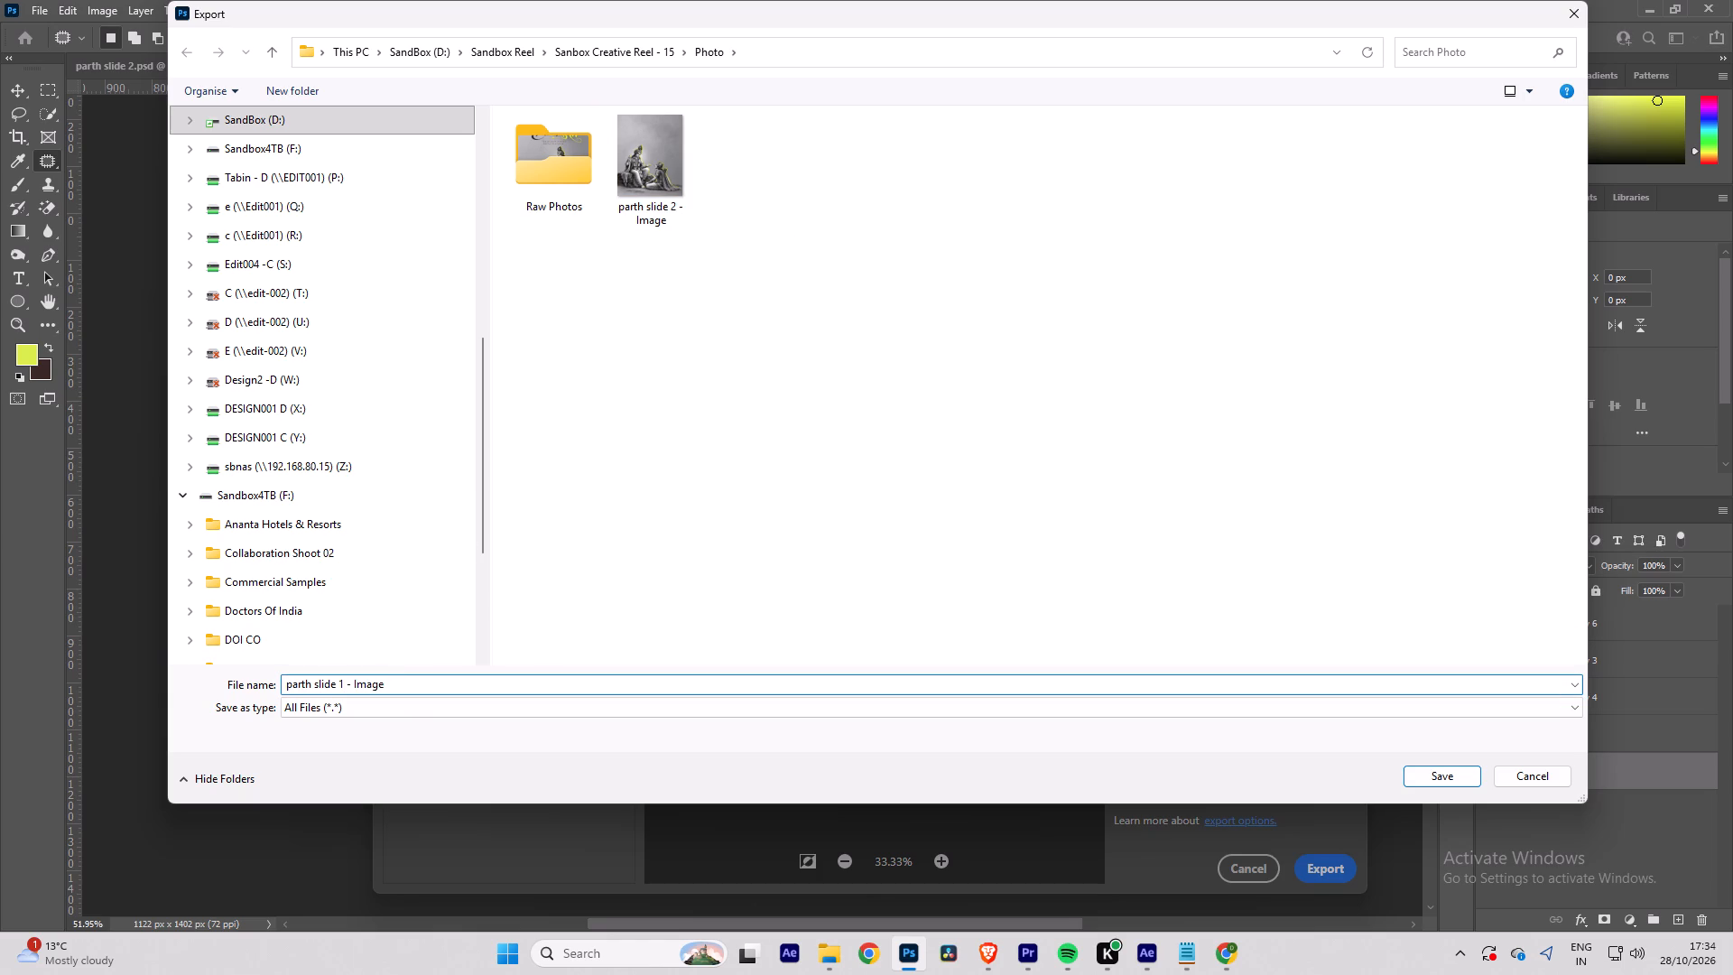
{"action": "key", "text": "Return"}
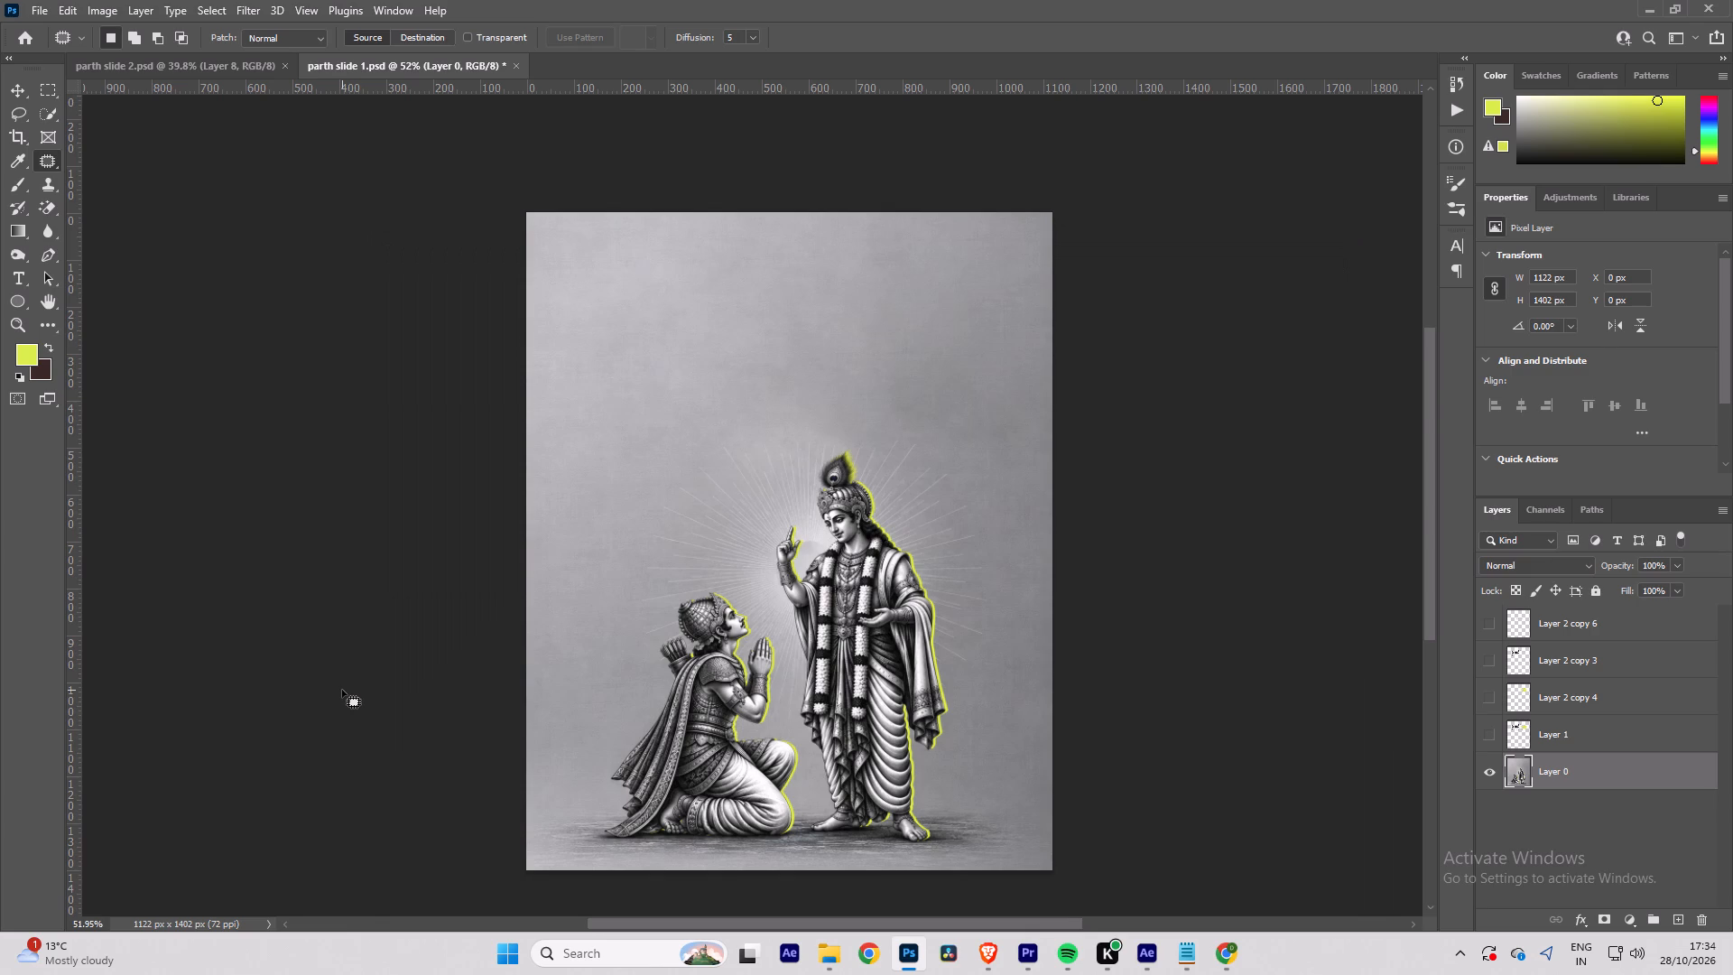
Open the parth slide 3 image from the Raw Photos folder as a new document in Photoshop.
{"action": "key", "text": "alt+Tab"}
{"action": "key", "text": "alt+Tab"}
{"action": "key", "text": "alt+Tab"}
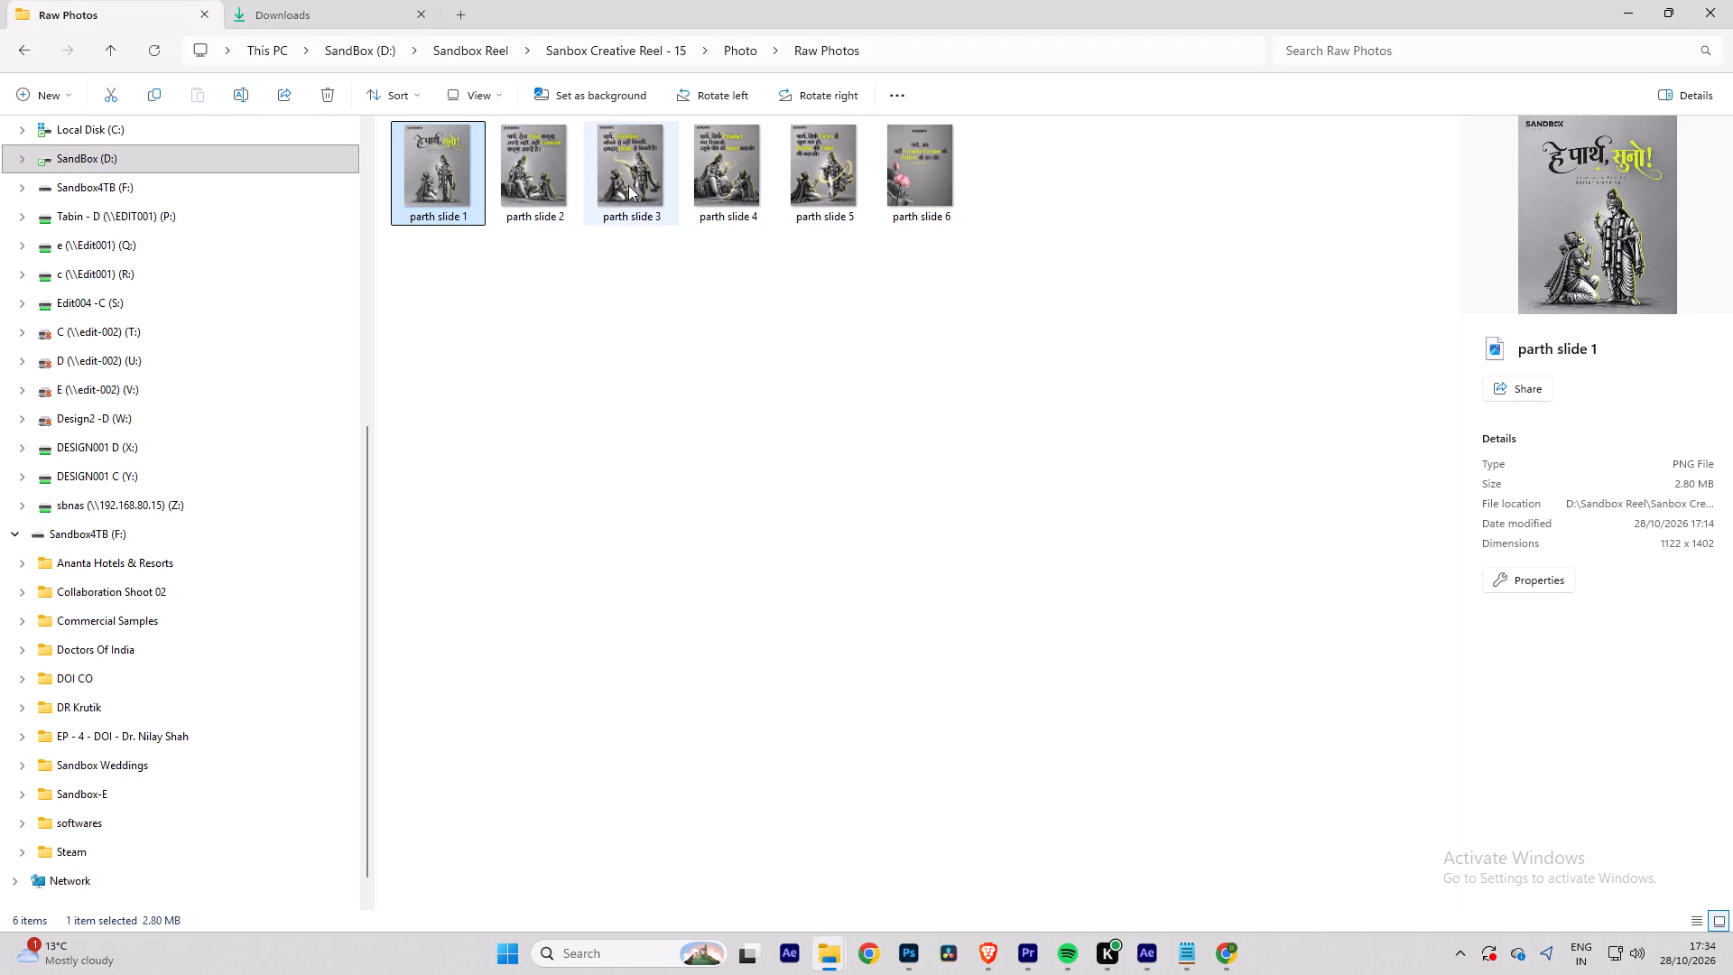
{"action": "left_click_drag", "start_coordinate": [628, 185], "coordinate": [704, 66]}
{"action": "key", "text": "alt+Tab"}
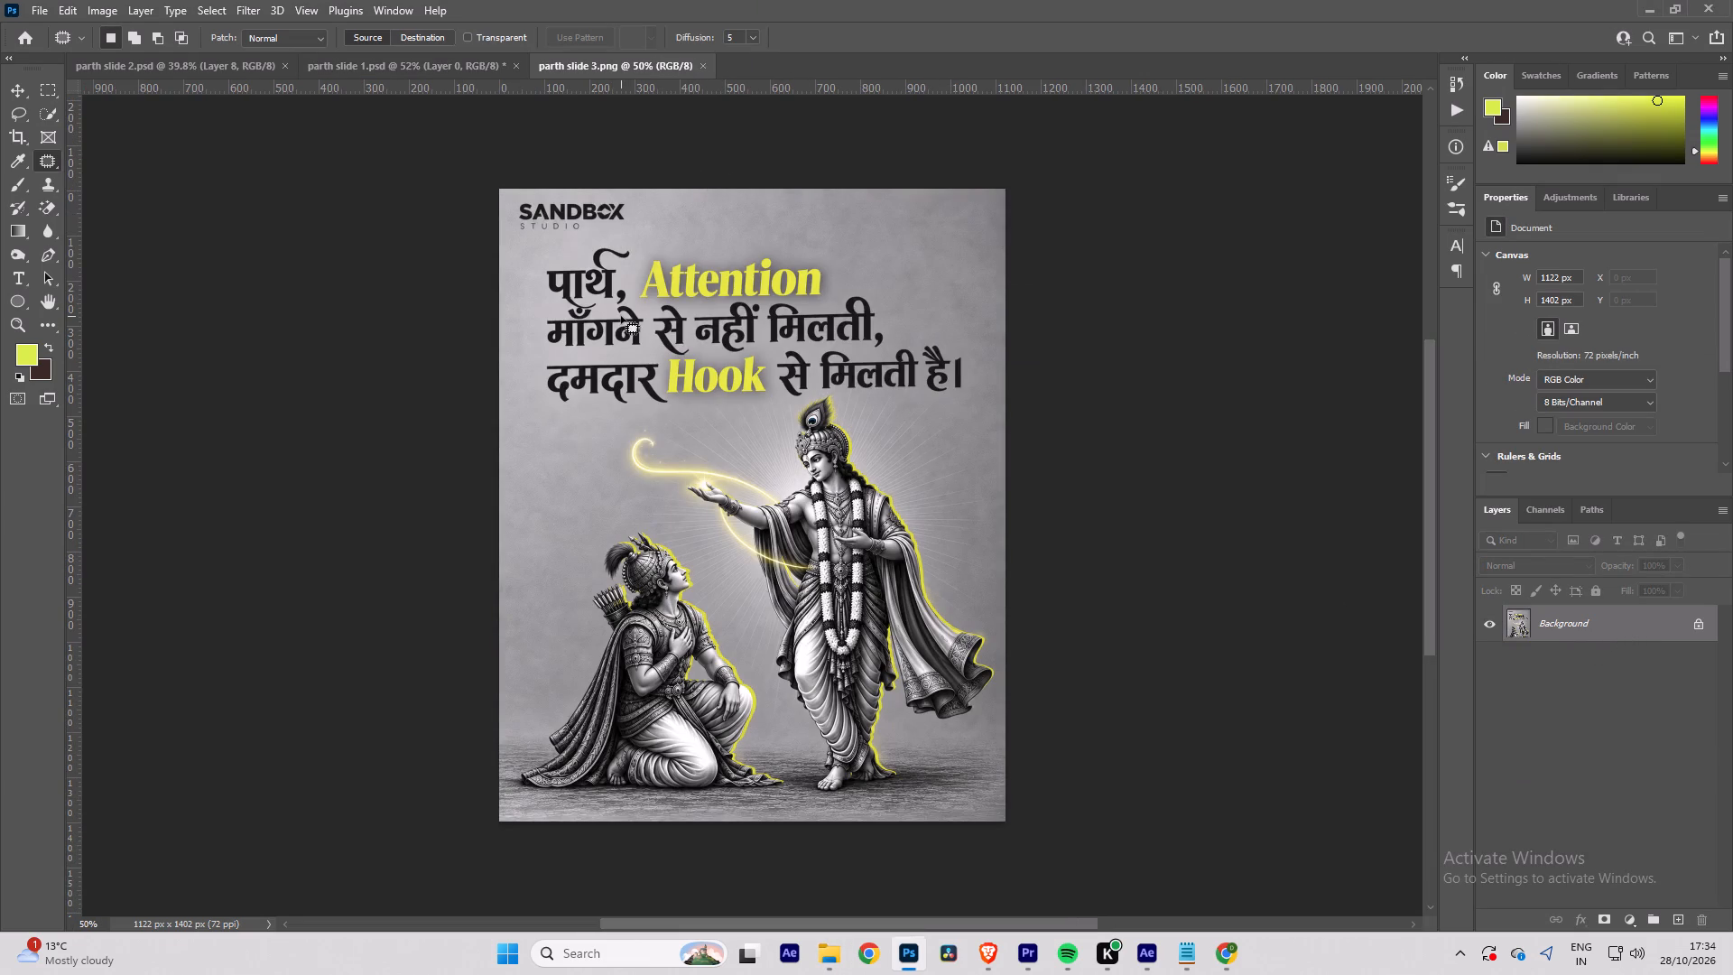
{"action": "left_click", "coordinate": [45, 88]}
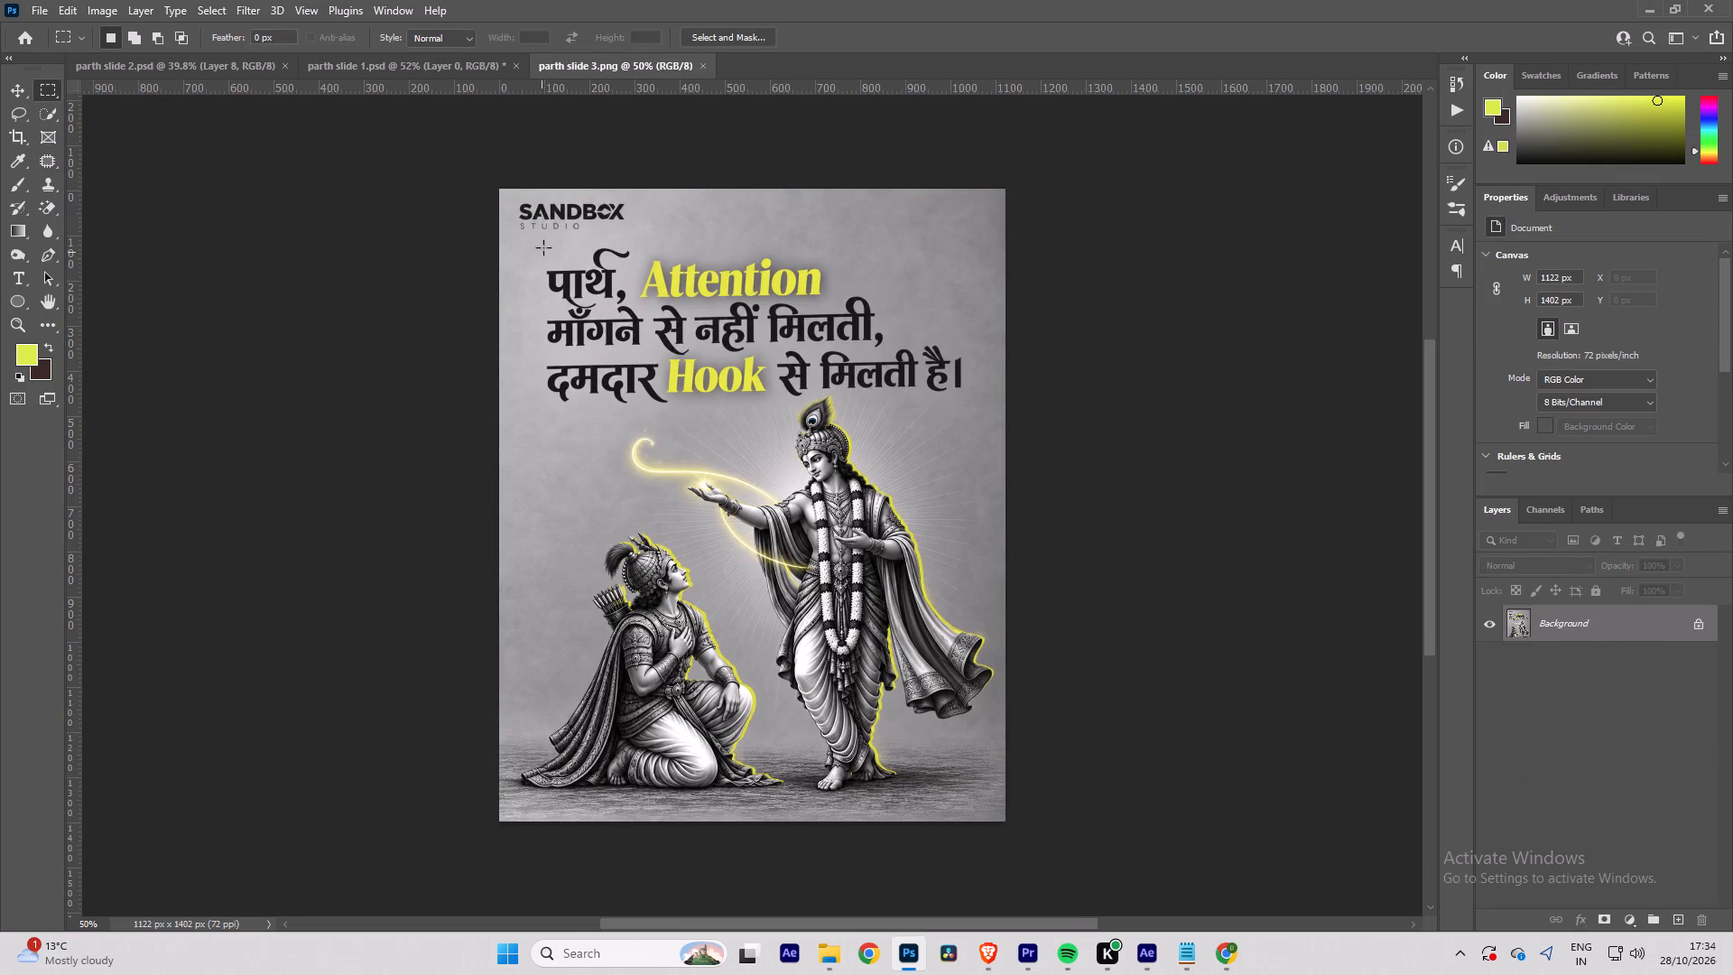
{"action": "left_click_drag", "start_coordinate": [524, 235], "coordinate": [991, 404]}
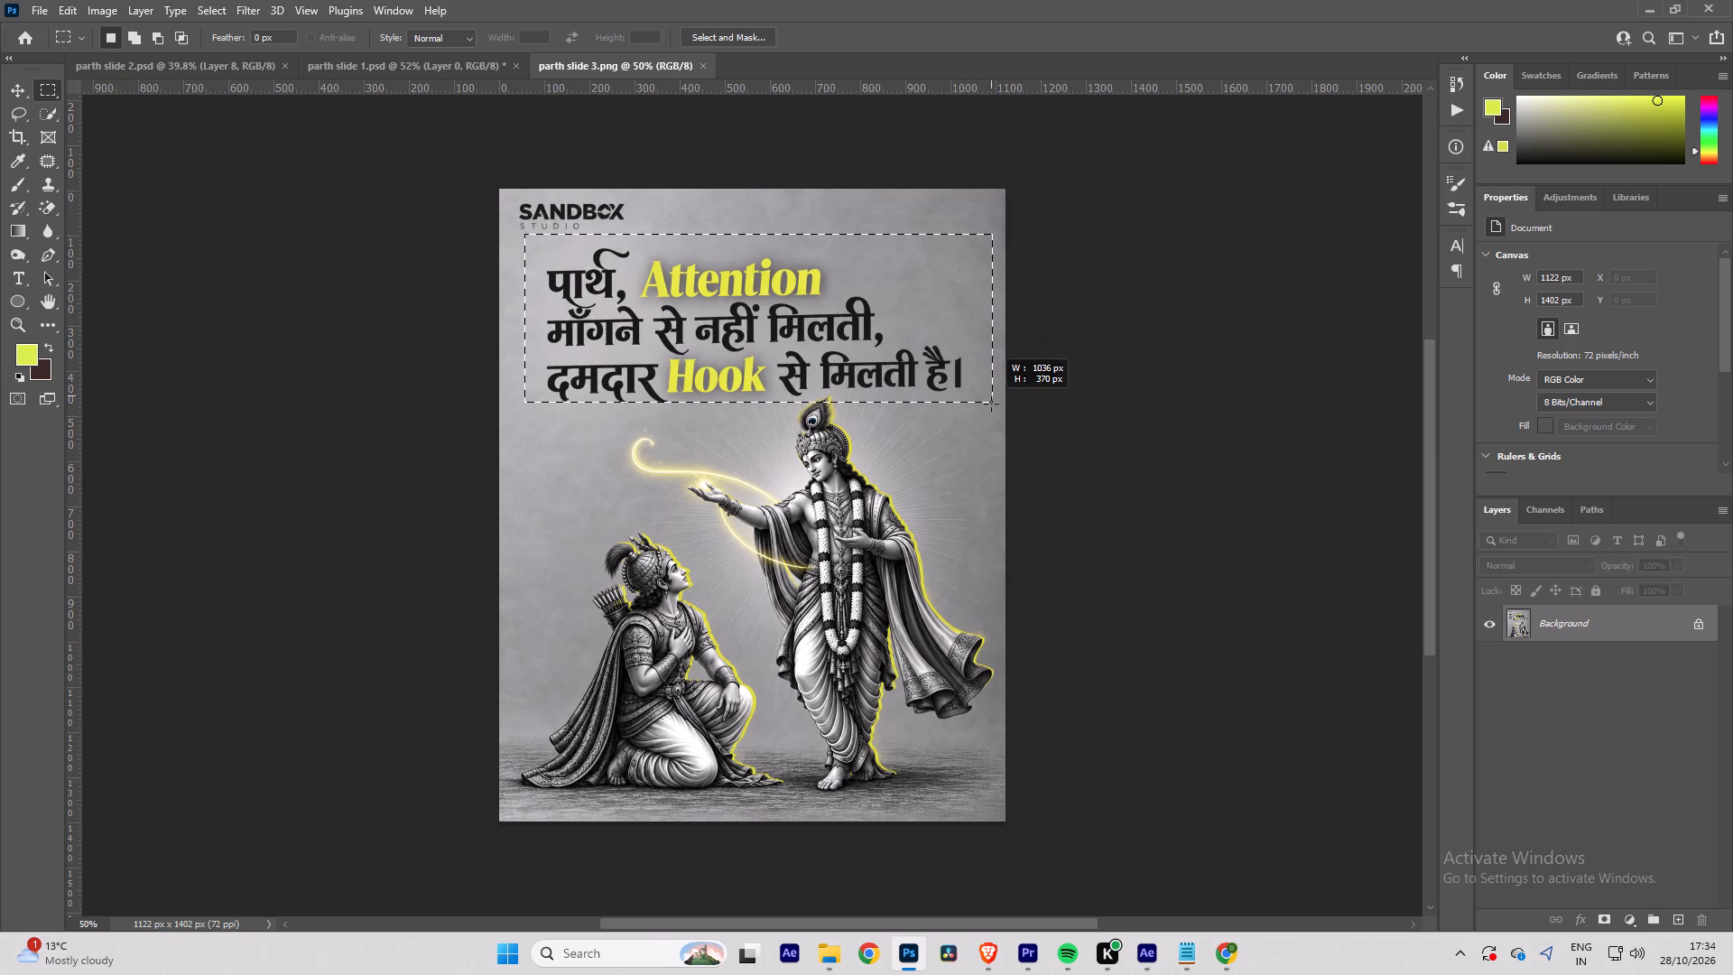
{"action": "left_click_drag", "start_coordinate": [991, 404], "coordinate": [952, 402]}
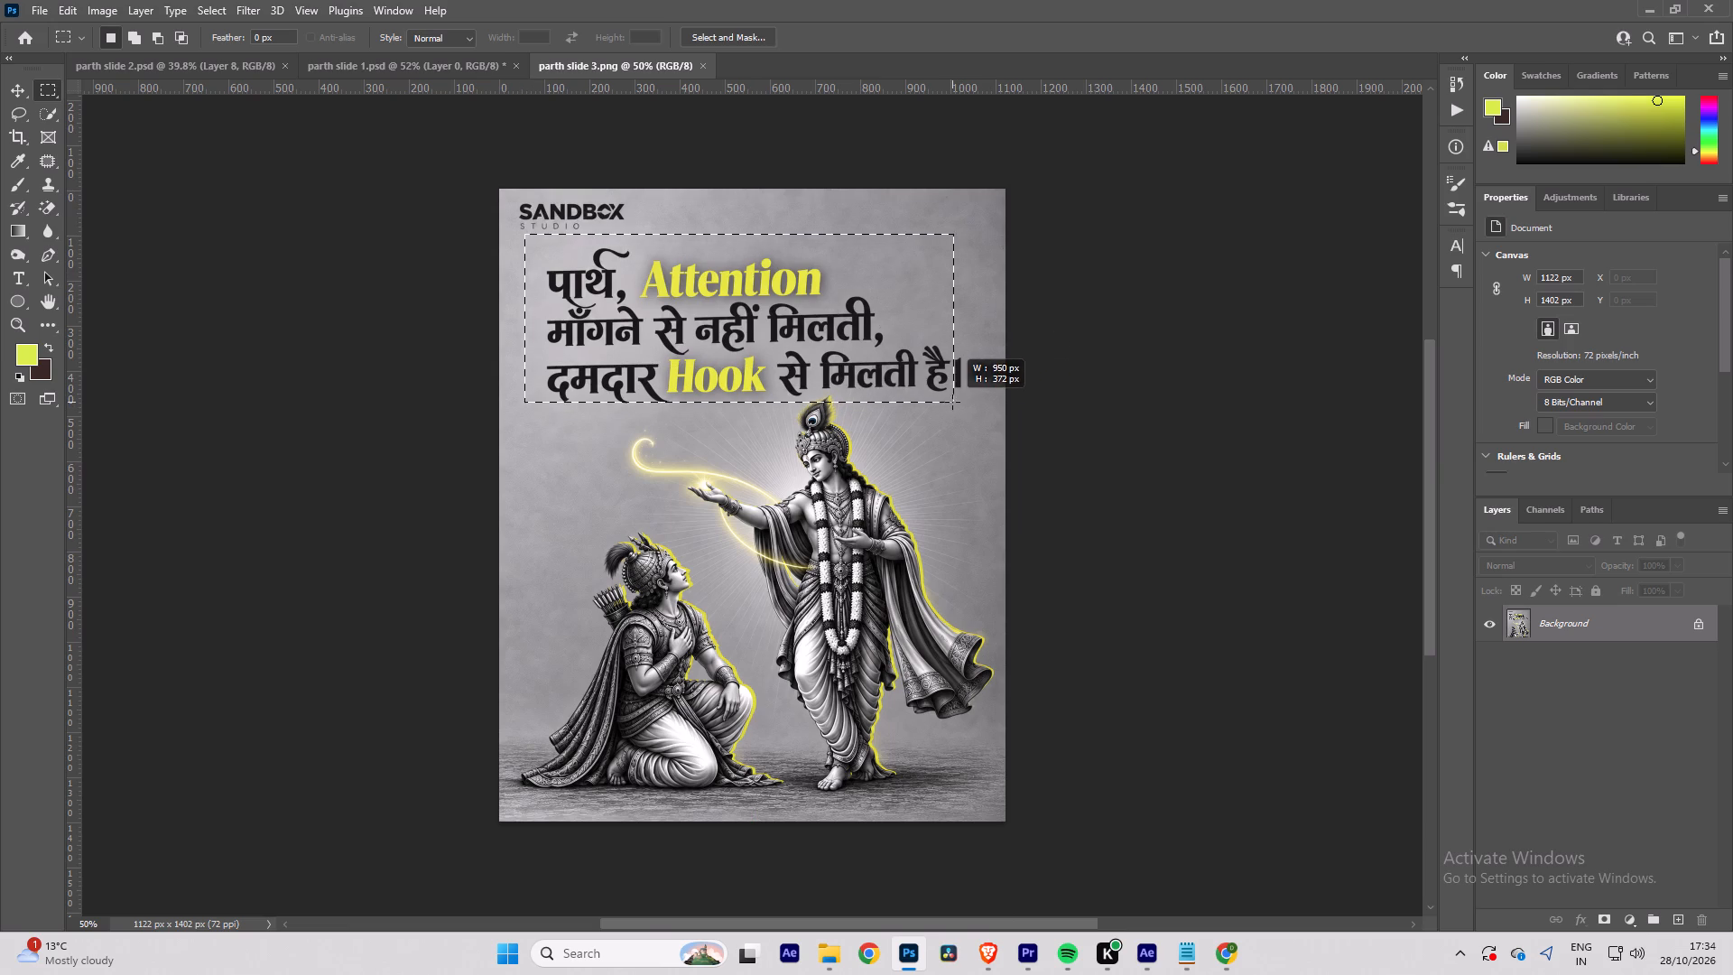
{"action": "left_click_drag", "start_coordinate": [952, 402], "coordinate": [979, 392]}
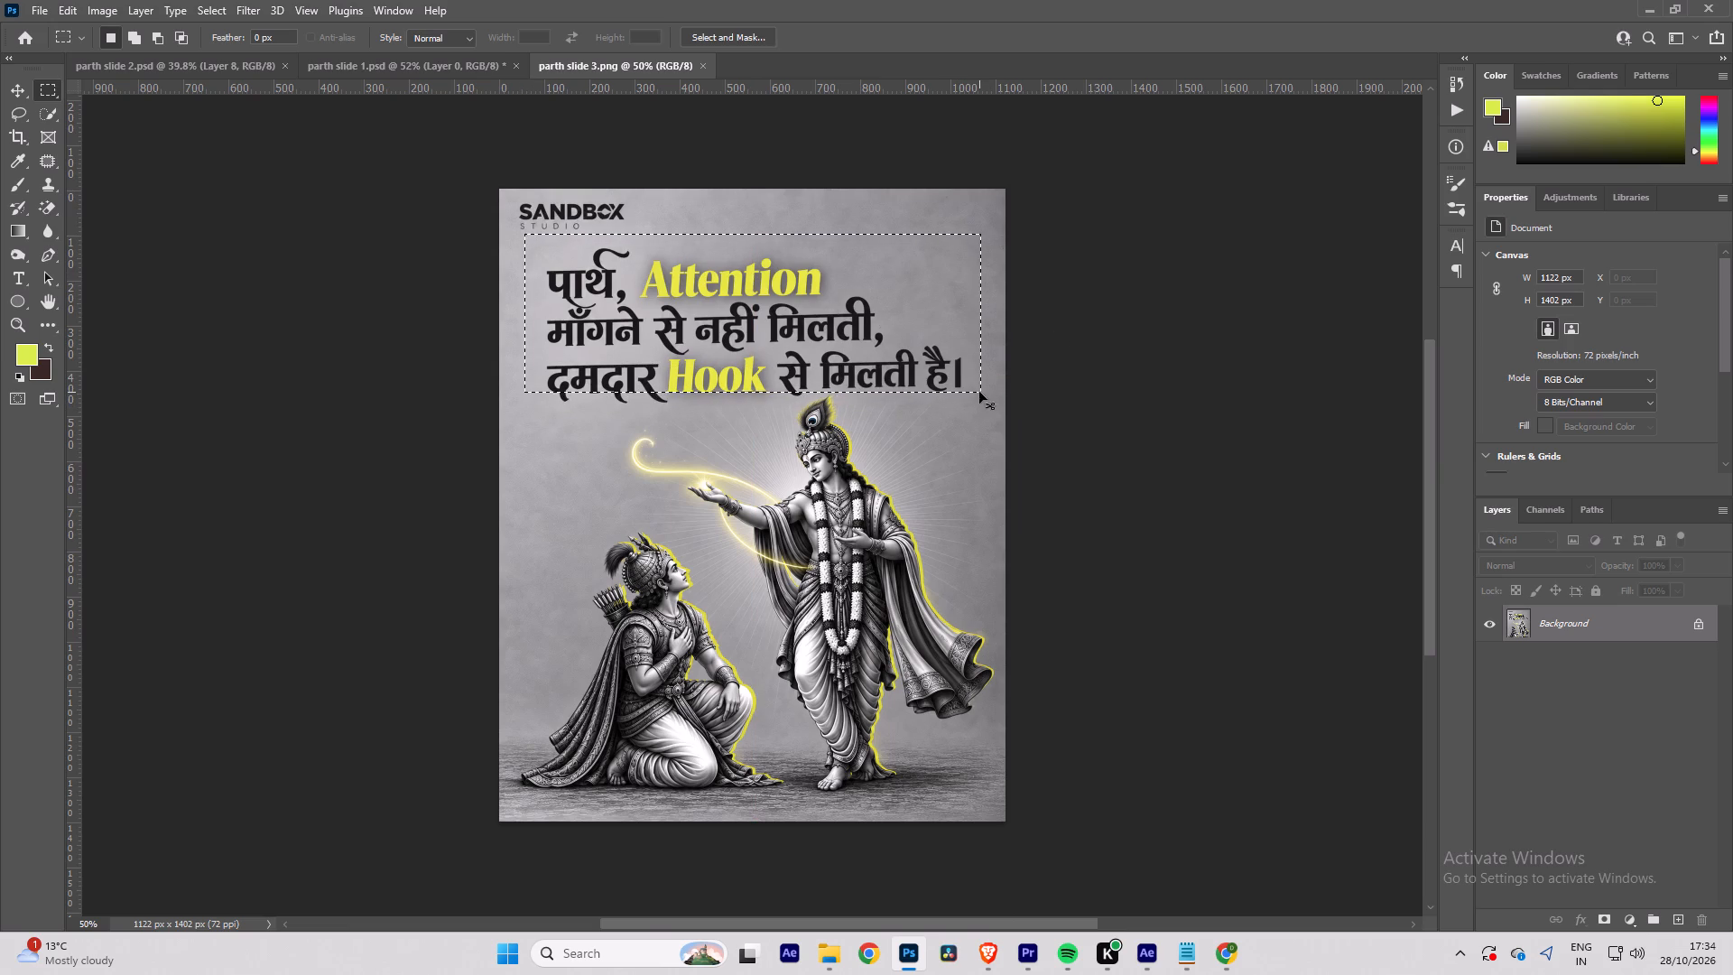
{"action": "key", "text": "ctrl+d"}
Lasso loosely around the three-line headline, copy it to a new layer and hide the Background layer.
{"action": "left_click", "coordinate": [23, 116]}
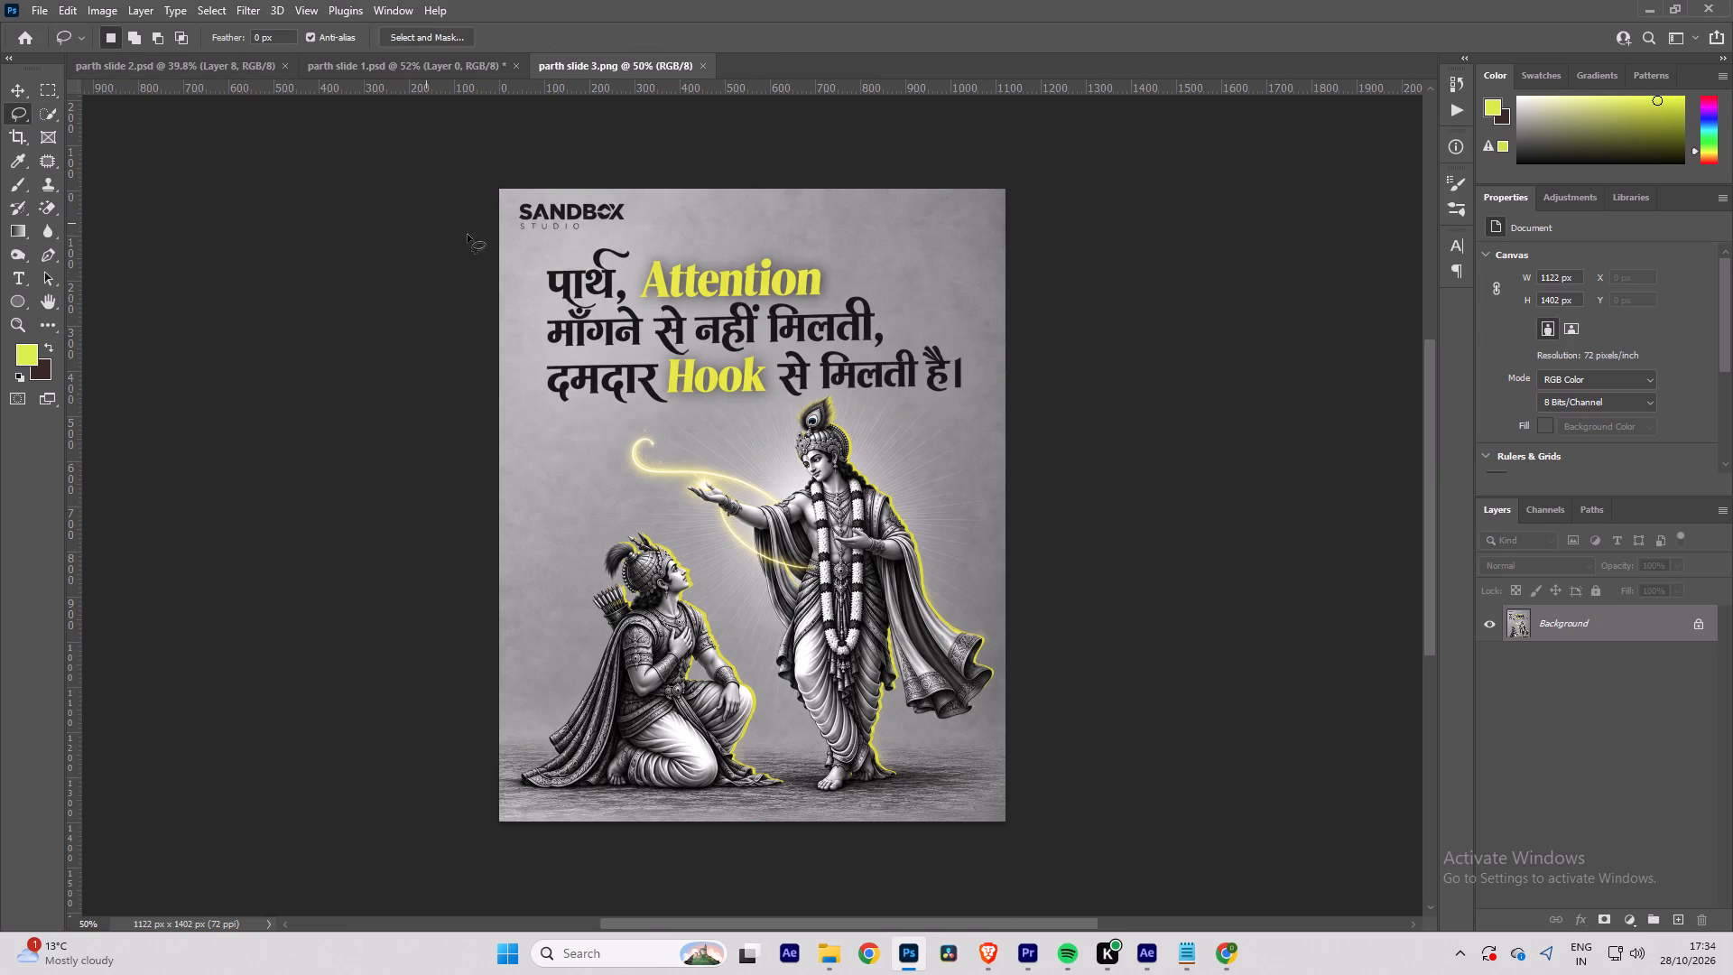
{"action": "left_click", "coordinate": [525, 243], "text": "shift"}
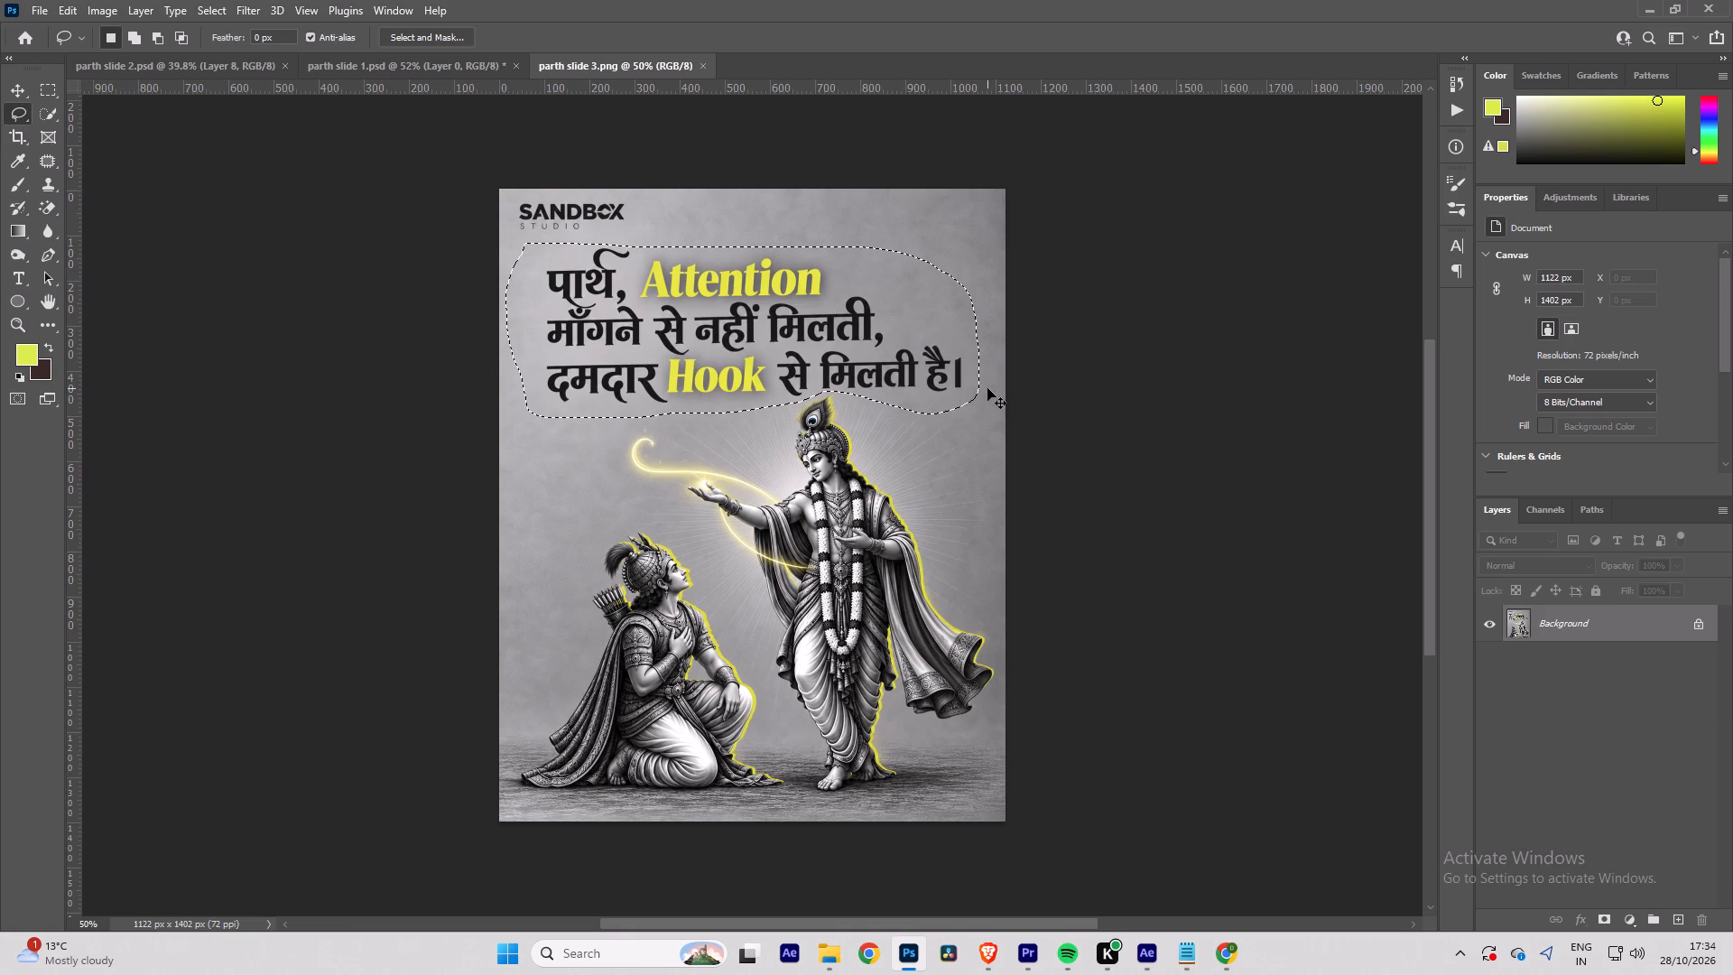
{"action": "key", "text": "ctrl+j"}
{"action": "left_click", "coordinate": [1491, 657]}
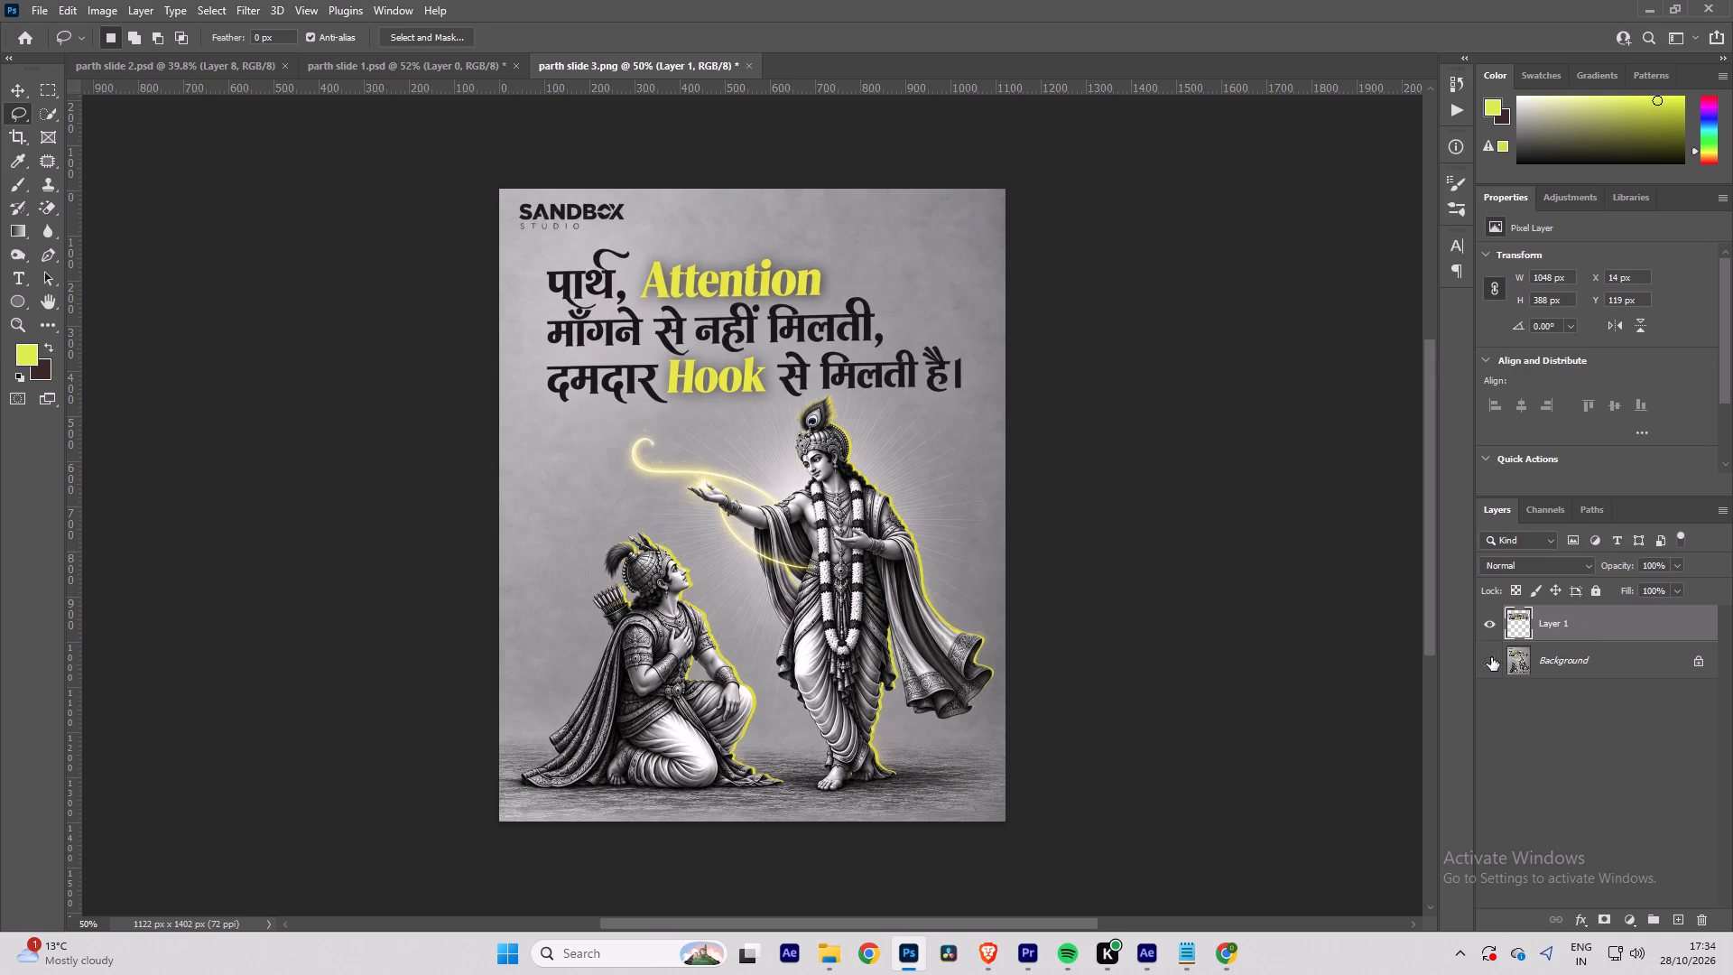
Select the headline's black Hindi lettering on Layer 1 with Color Range, sampling the black and using a fuzziness of 112.
{"action": "scroll", "coordinate": [815, 373], "scroll_direction": "up", "scroll_amount": 9, "text": "alt"}
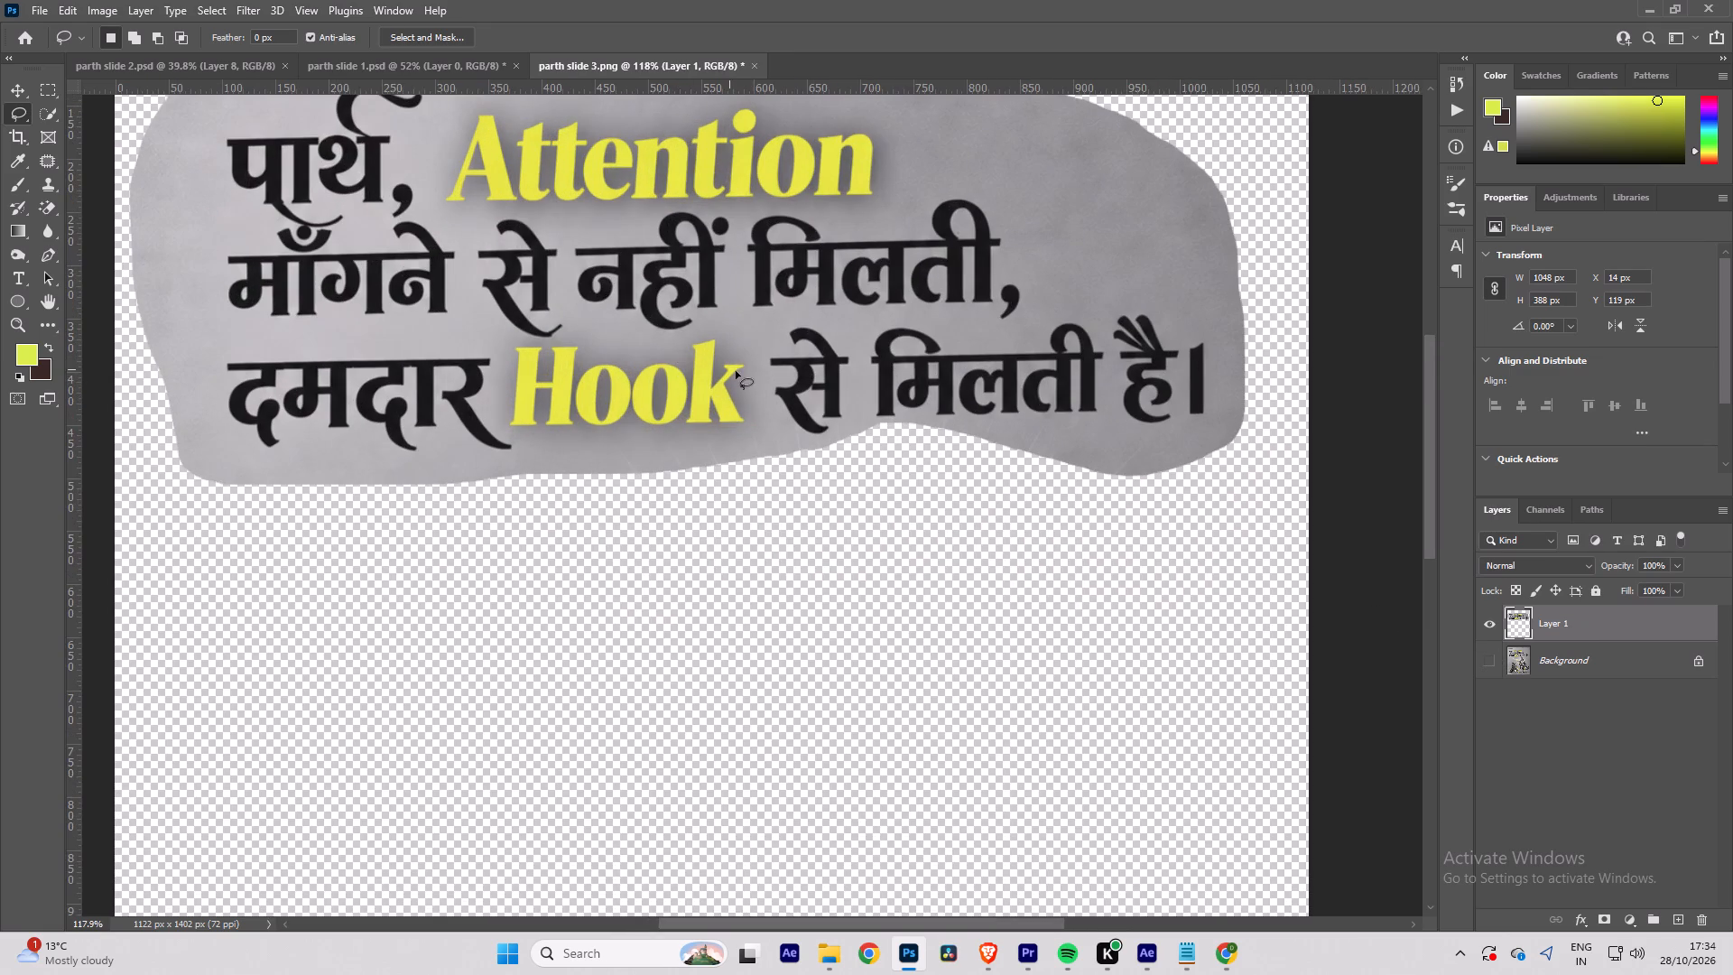
{"action": "scroll", "coordinate": [759, 399], "scroll_direction": "down", "scroll_amount": 8, "text": "alt"}
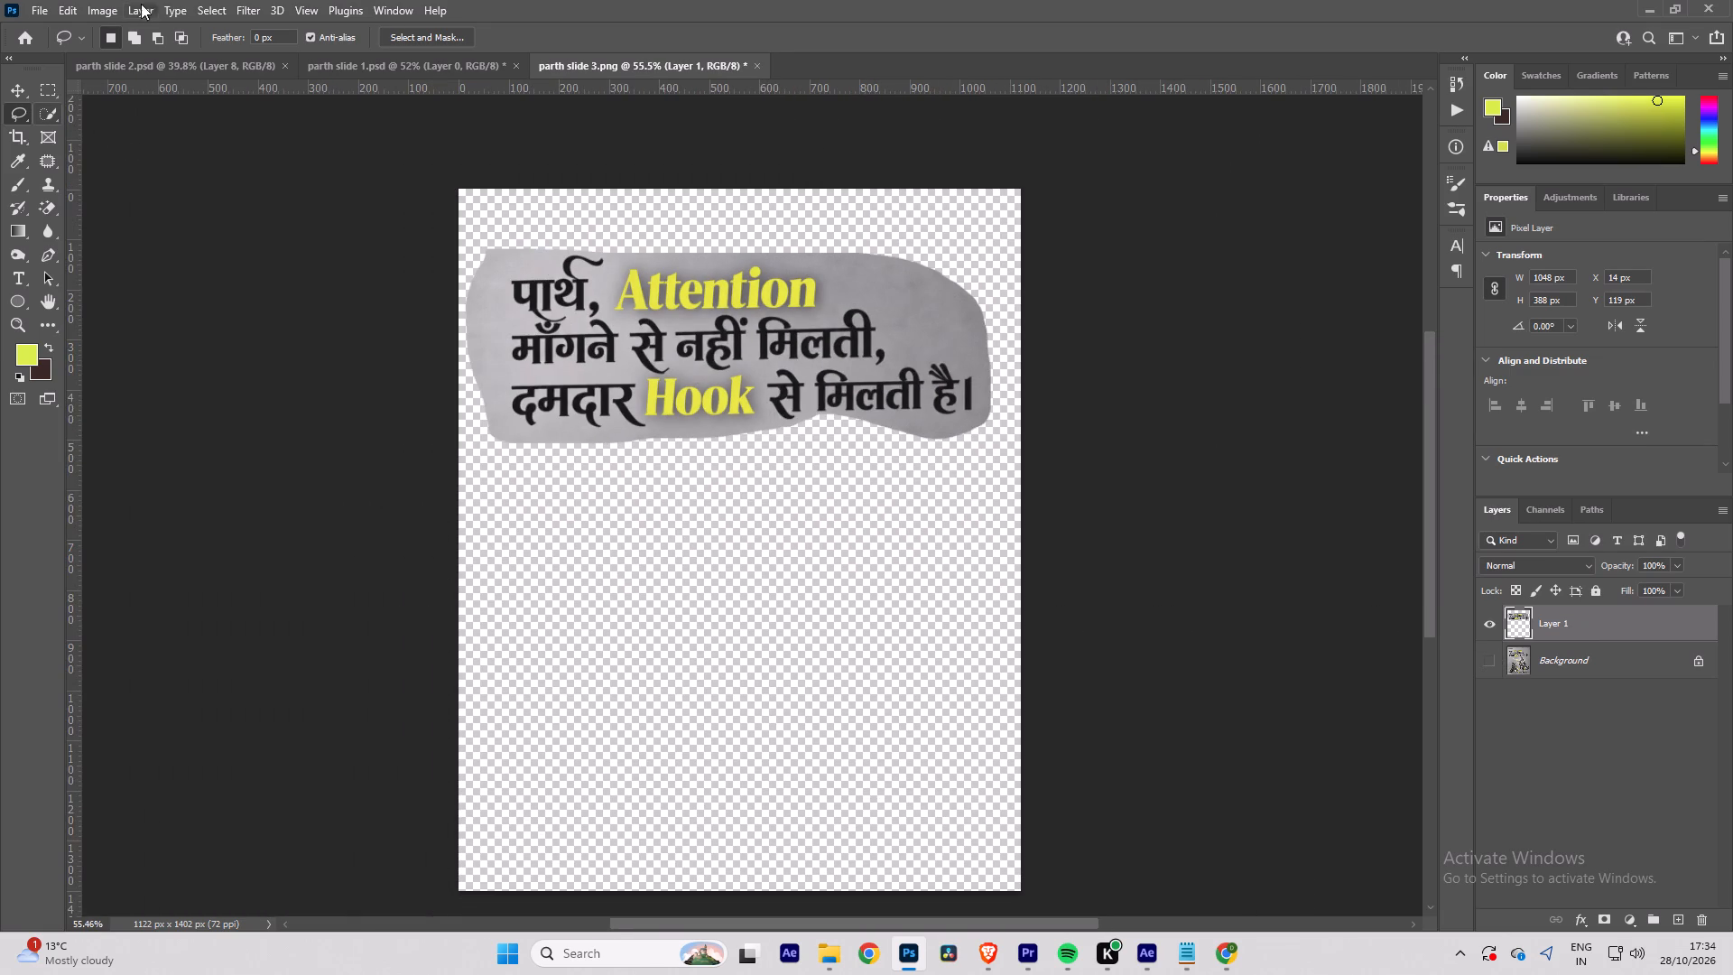
{"action": "left_click", "coordinate": [206, 5]}
{"action": "left_click", "coordinate": [229, 187]}
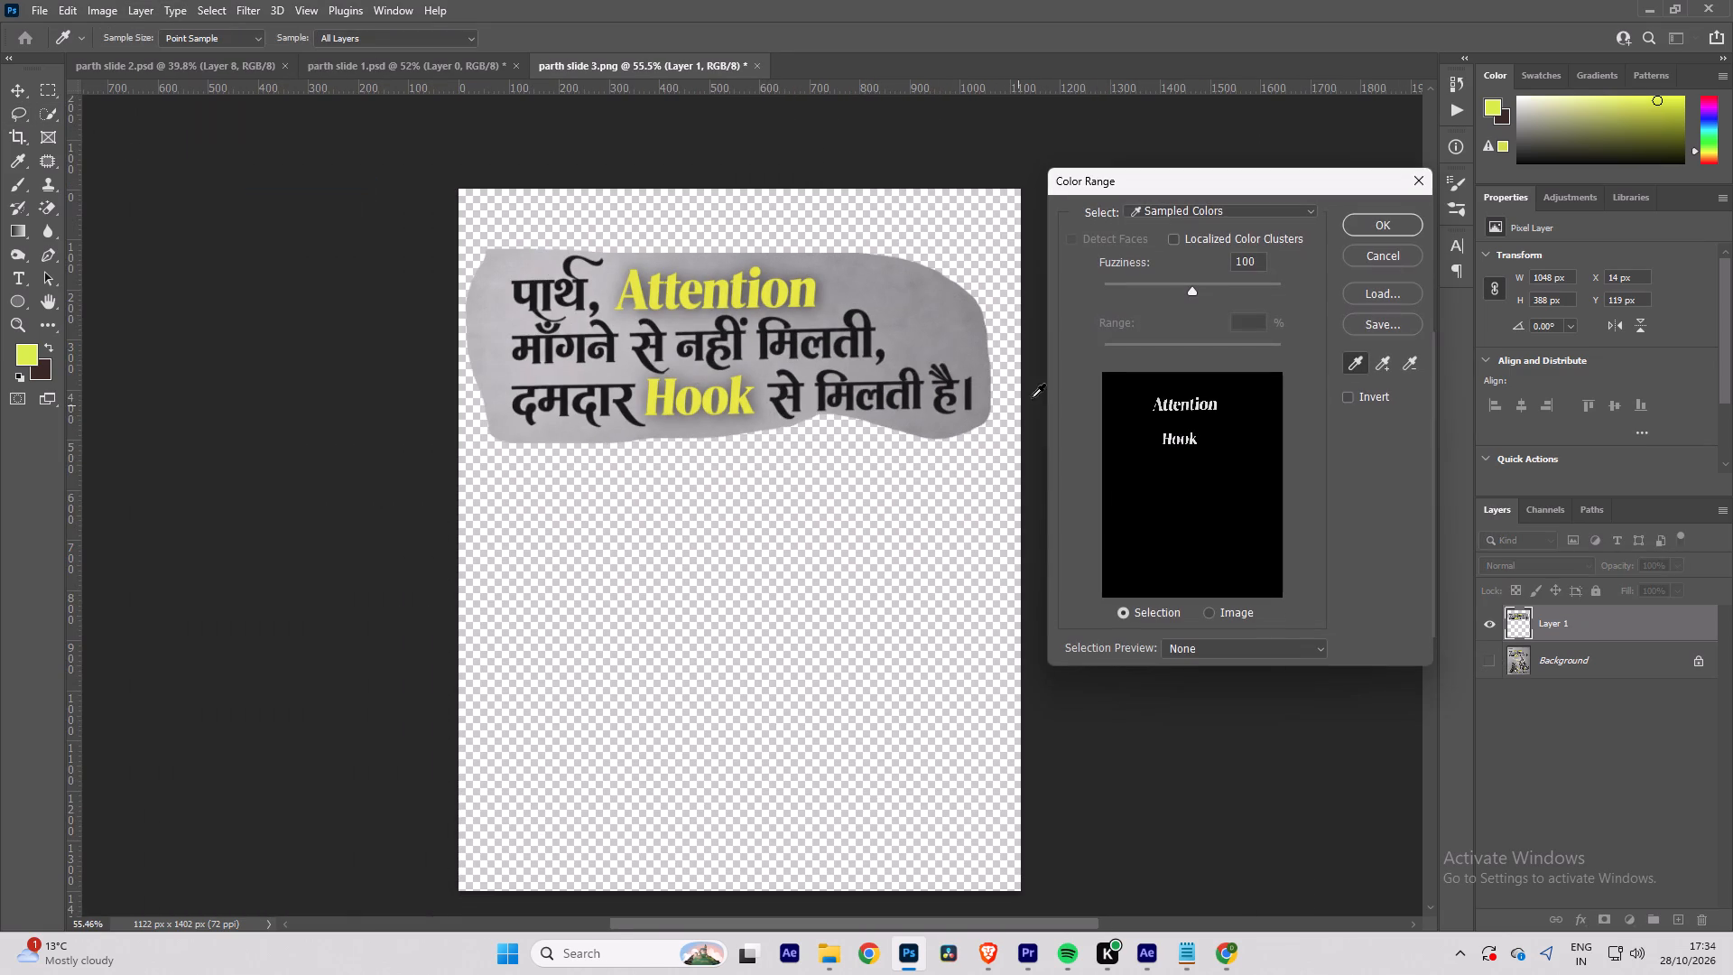
{"action": "left_click", "coordinate": [764, 340]}
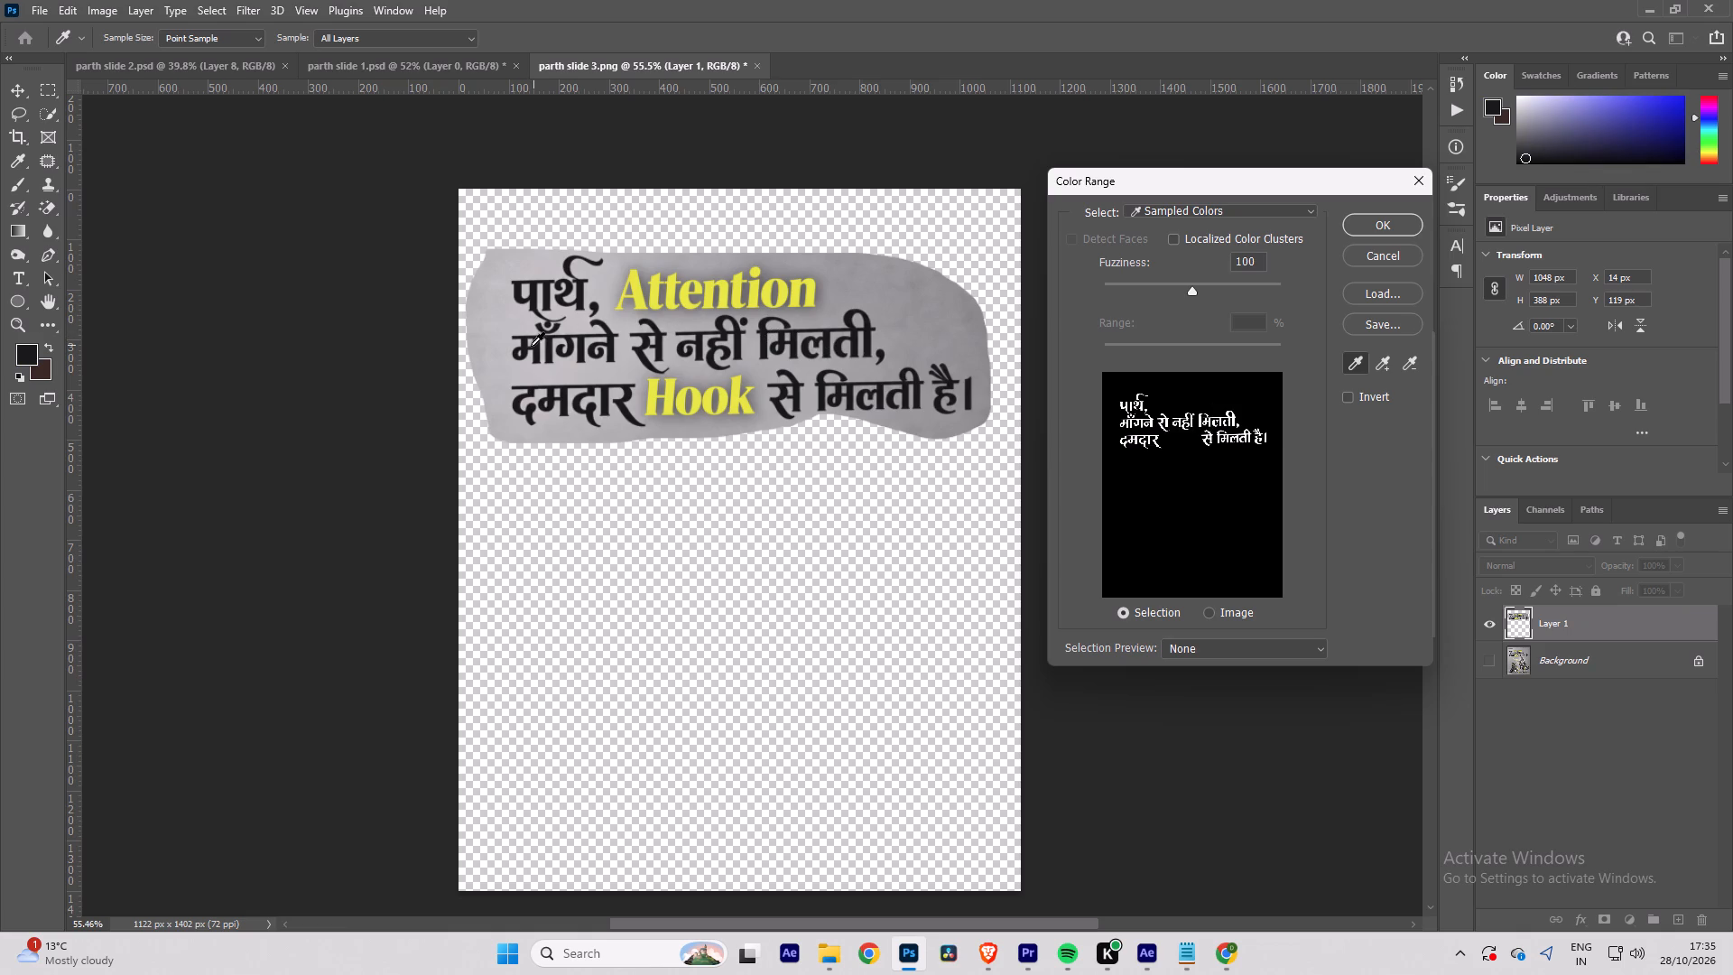
{"action": "triple_click", "coordinate": [537, 345]}
{"action": "scroll", "coordinate": [1136, 416], "scroll_direction": "up", "scroll_amount": 2, "text": "alt"}
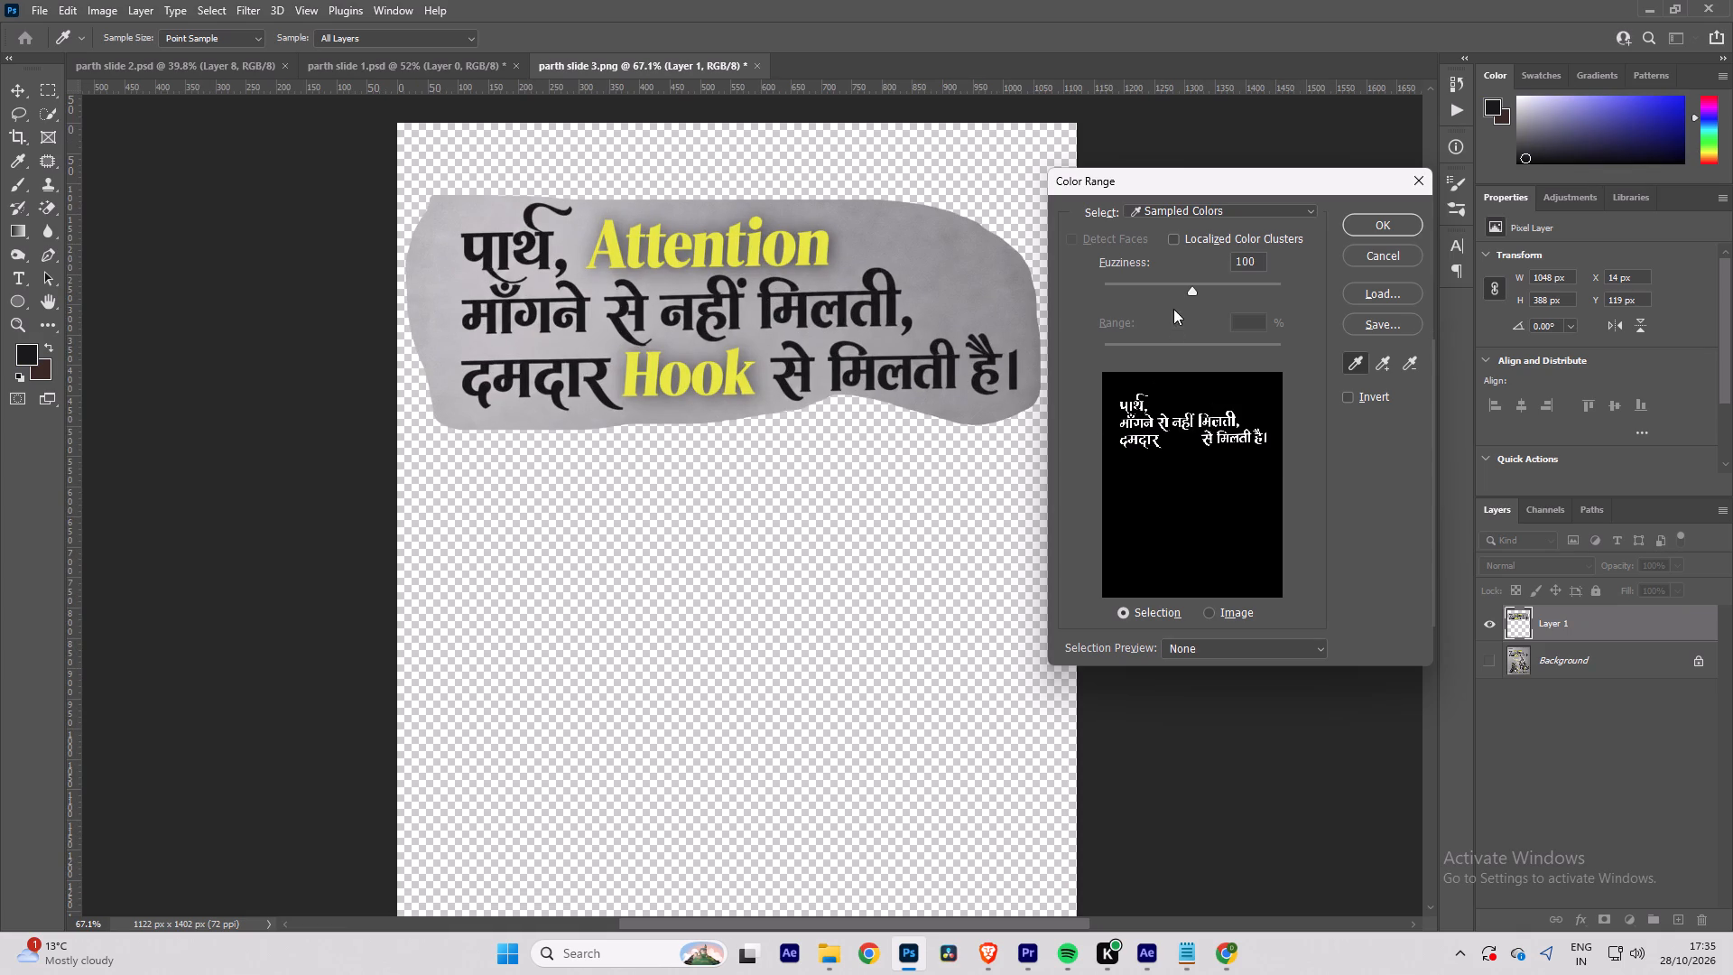
{"action": "left_click_drag", "start_coordinate": [1190, 288], "coordinate": [1338, 288]}
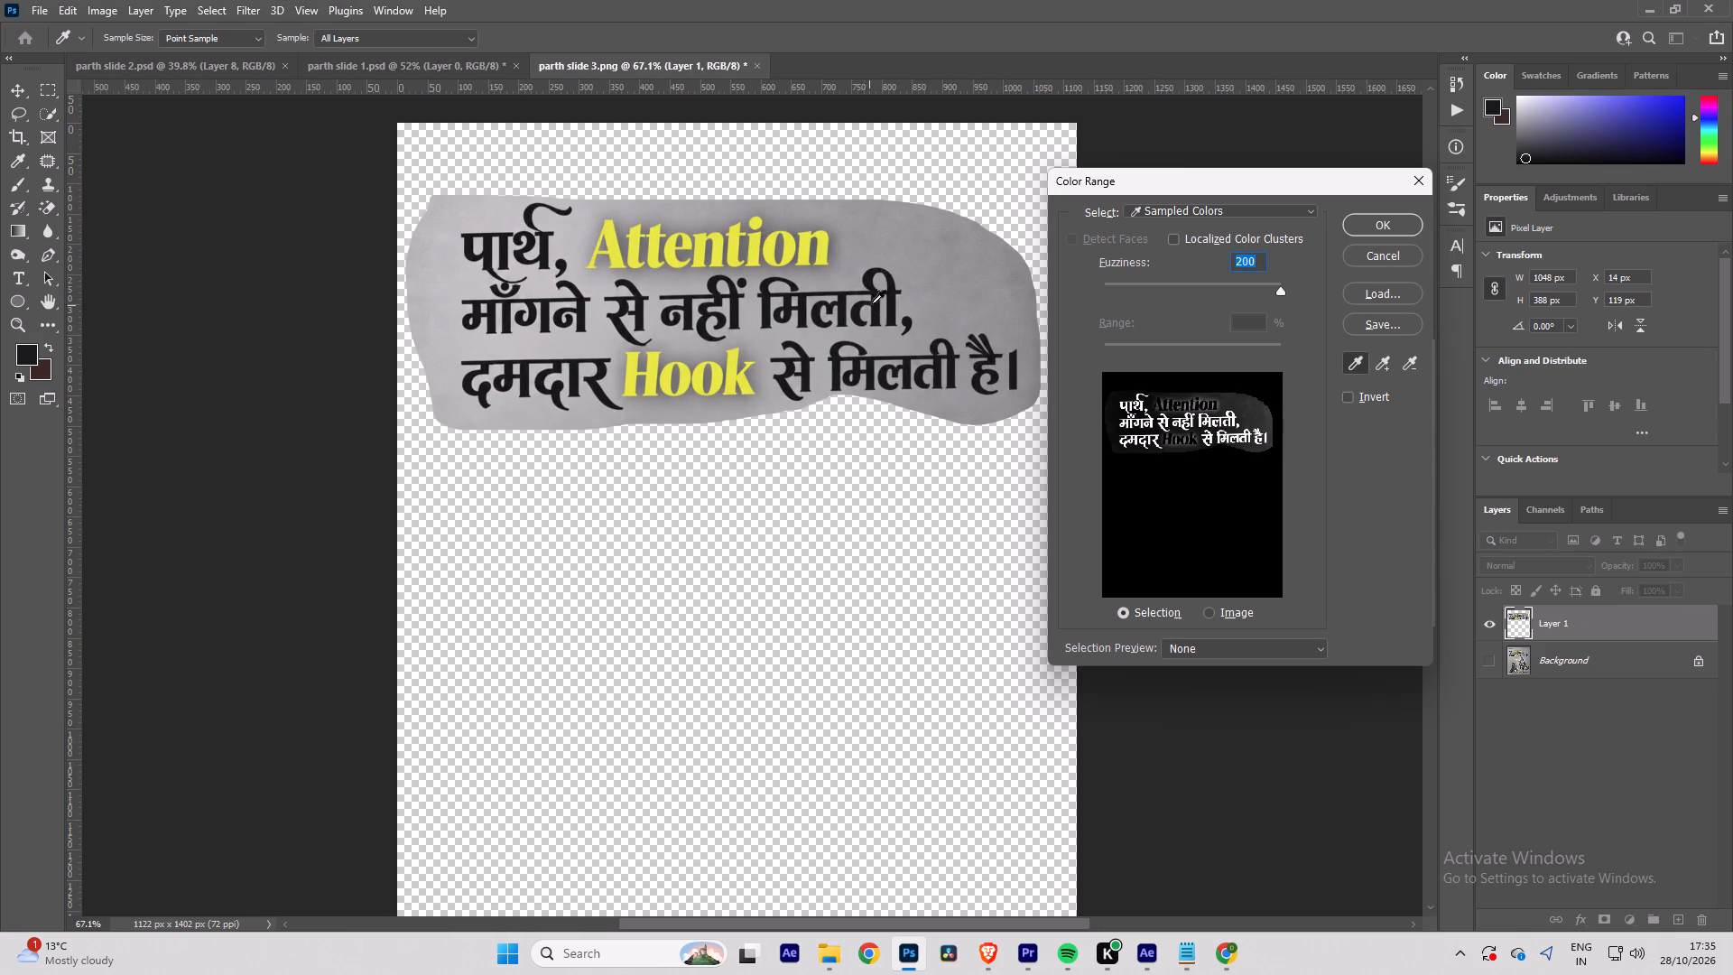
{"action": "left_click", "coordinate": [875, 303]}
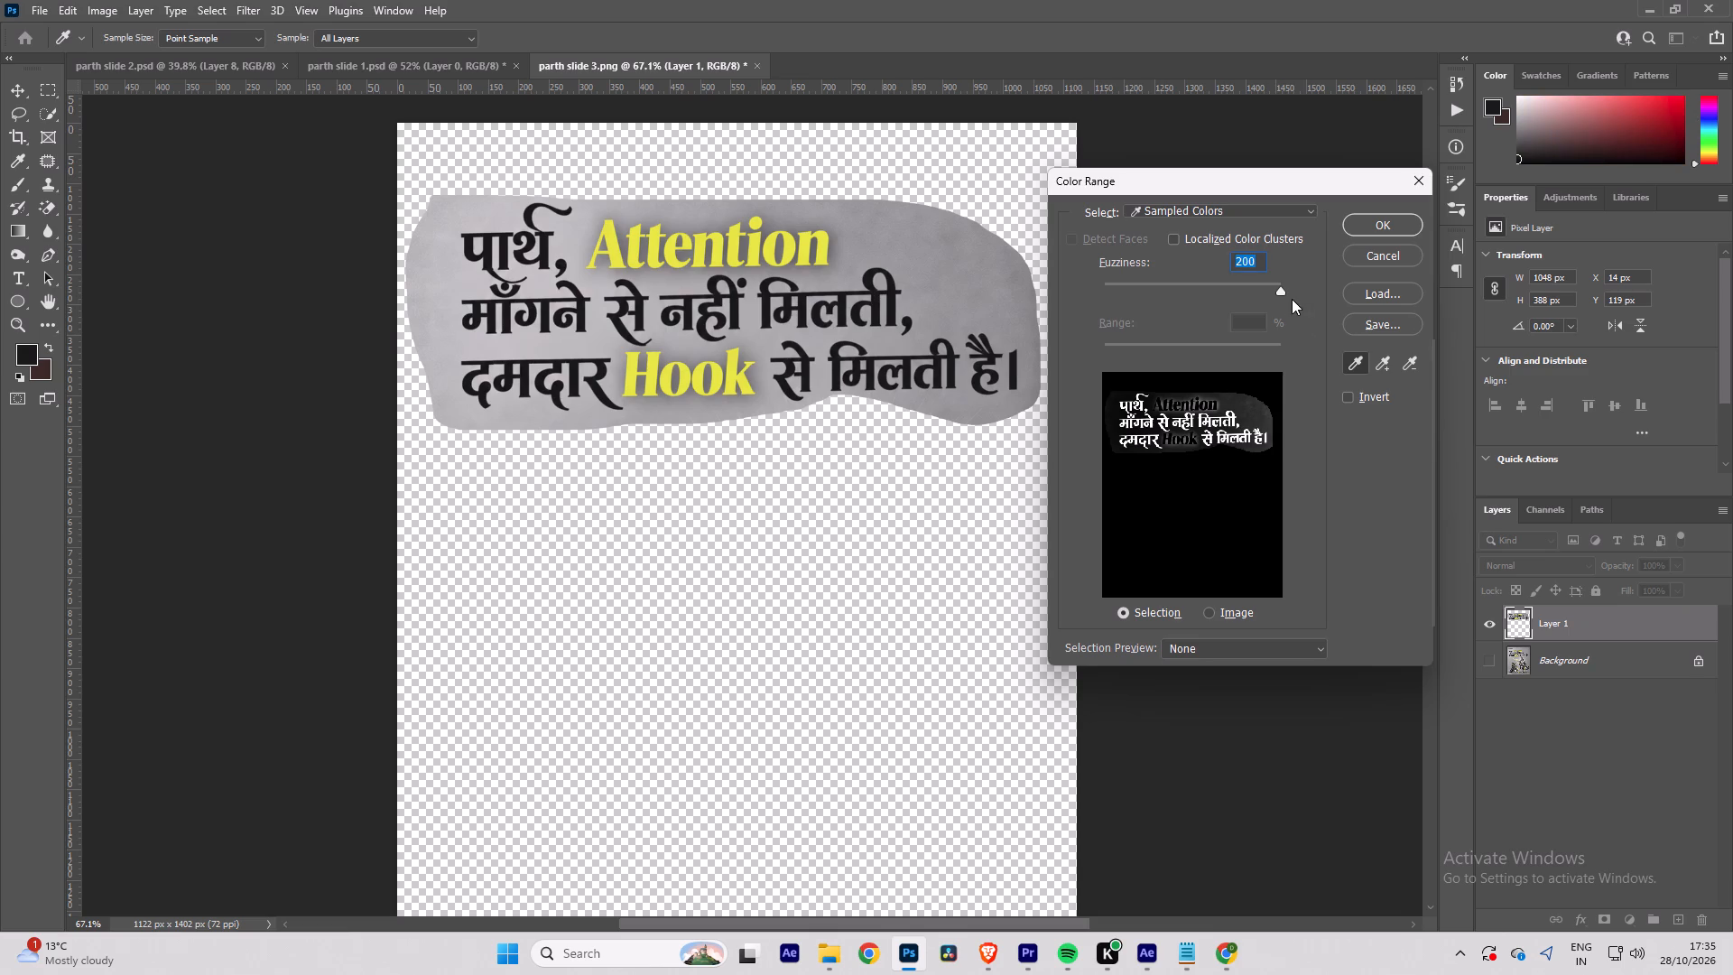
{"action": "left_click_drag", "start_coordinate": [1278, 289], "coordinate": [1221, 295]}
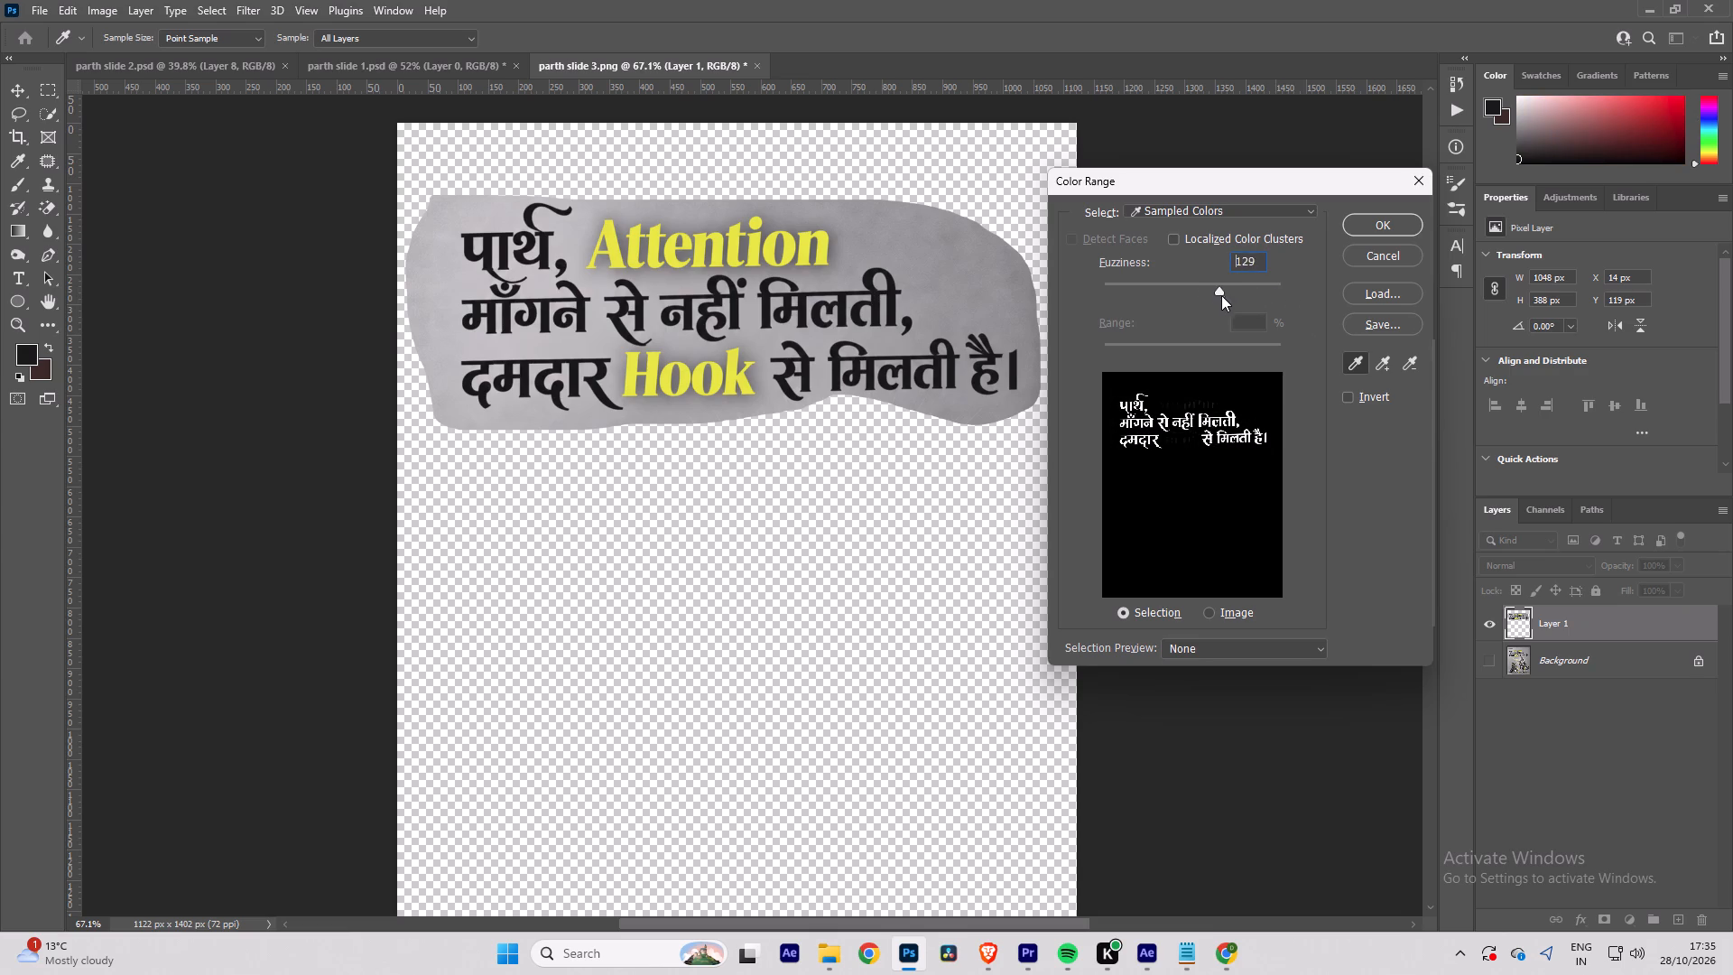
{"action": "left_click_drag", "start_coordinate": [1221, 295], "coordinate": [1199, 297]}
{"action": "left_click_drag", "start_coordinate": [1199, 297], "coordinate": [1204, 295]}
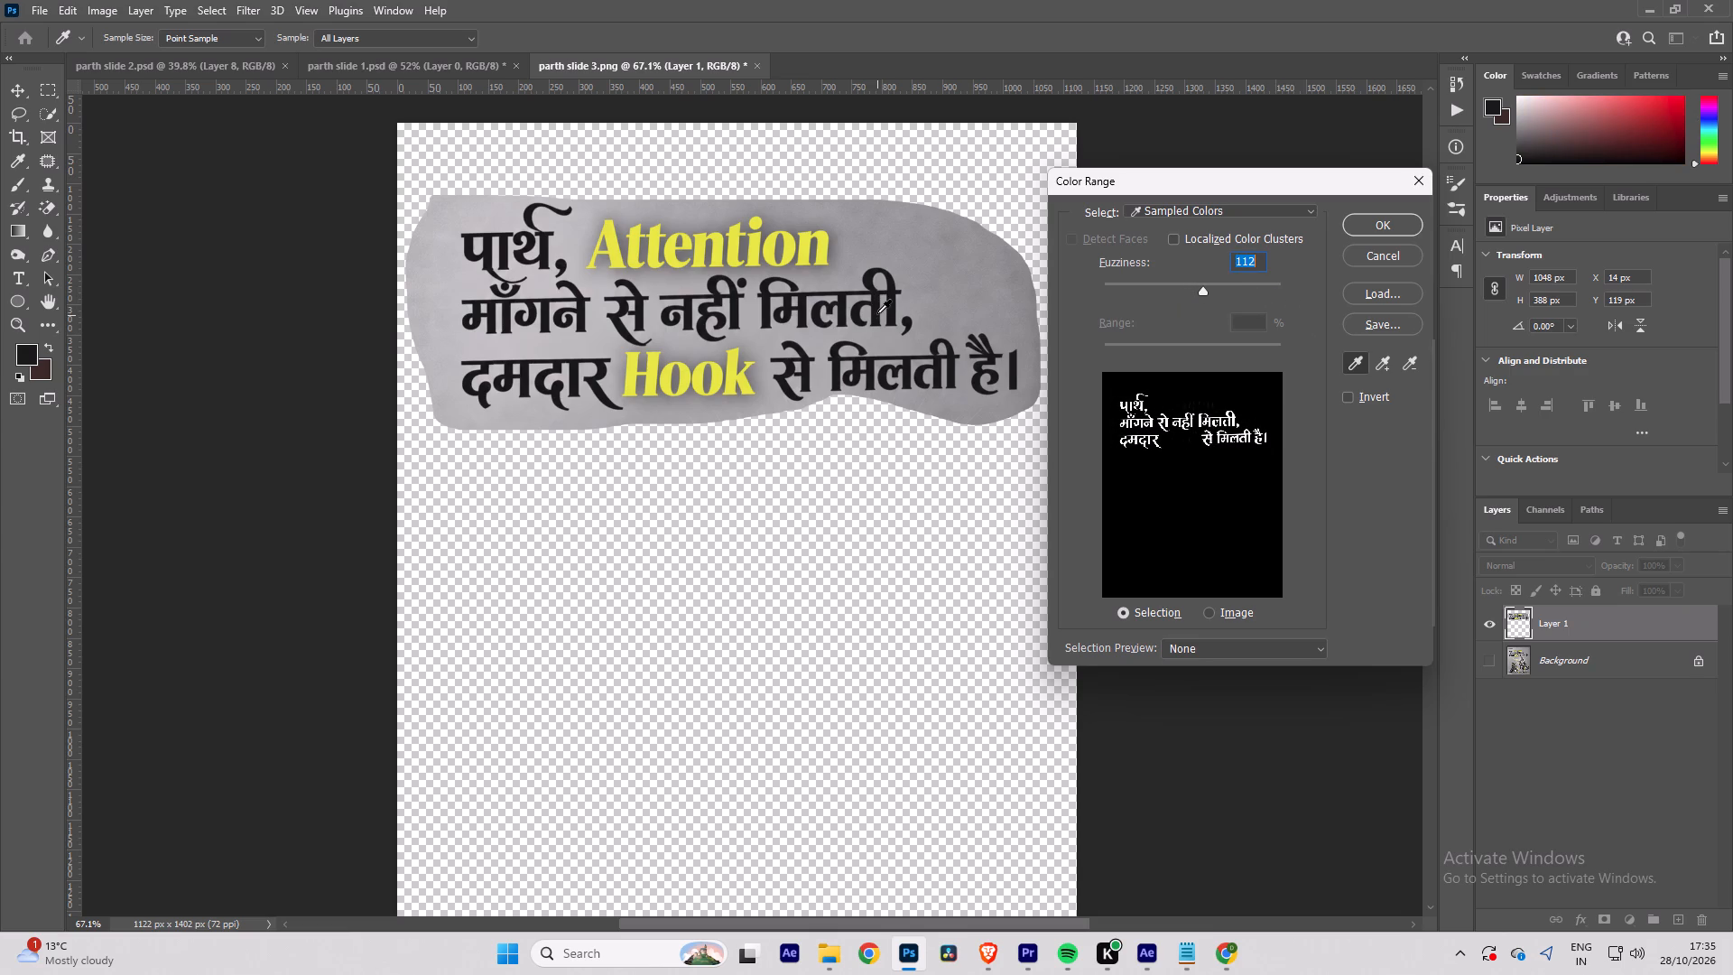
{"action": "triple_click", "coordinate": [877, 313]}
{"action": "left_click", "coordinate": [877, 313]}
{"action": "left_click", "coordinate": [1373, 230]}
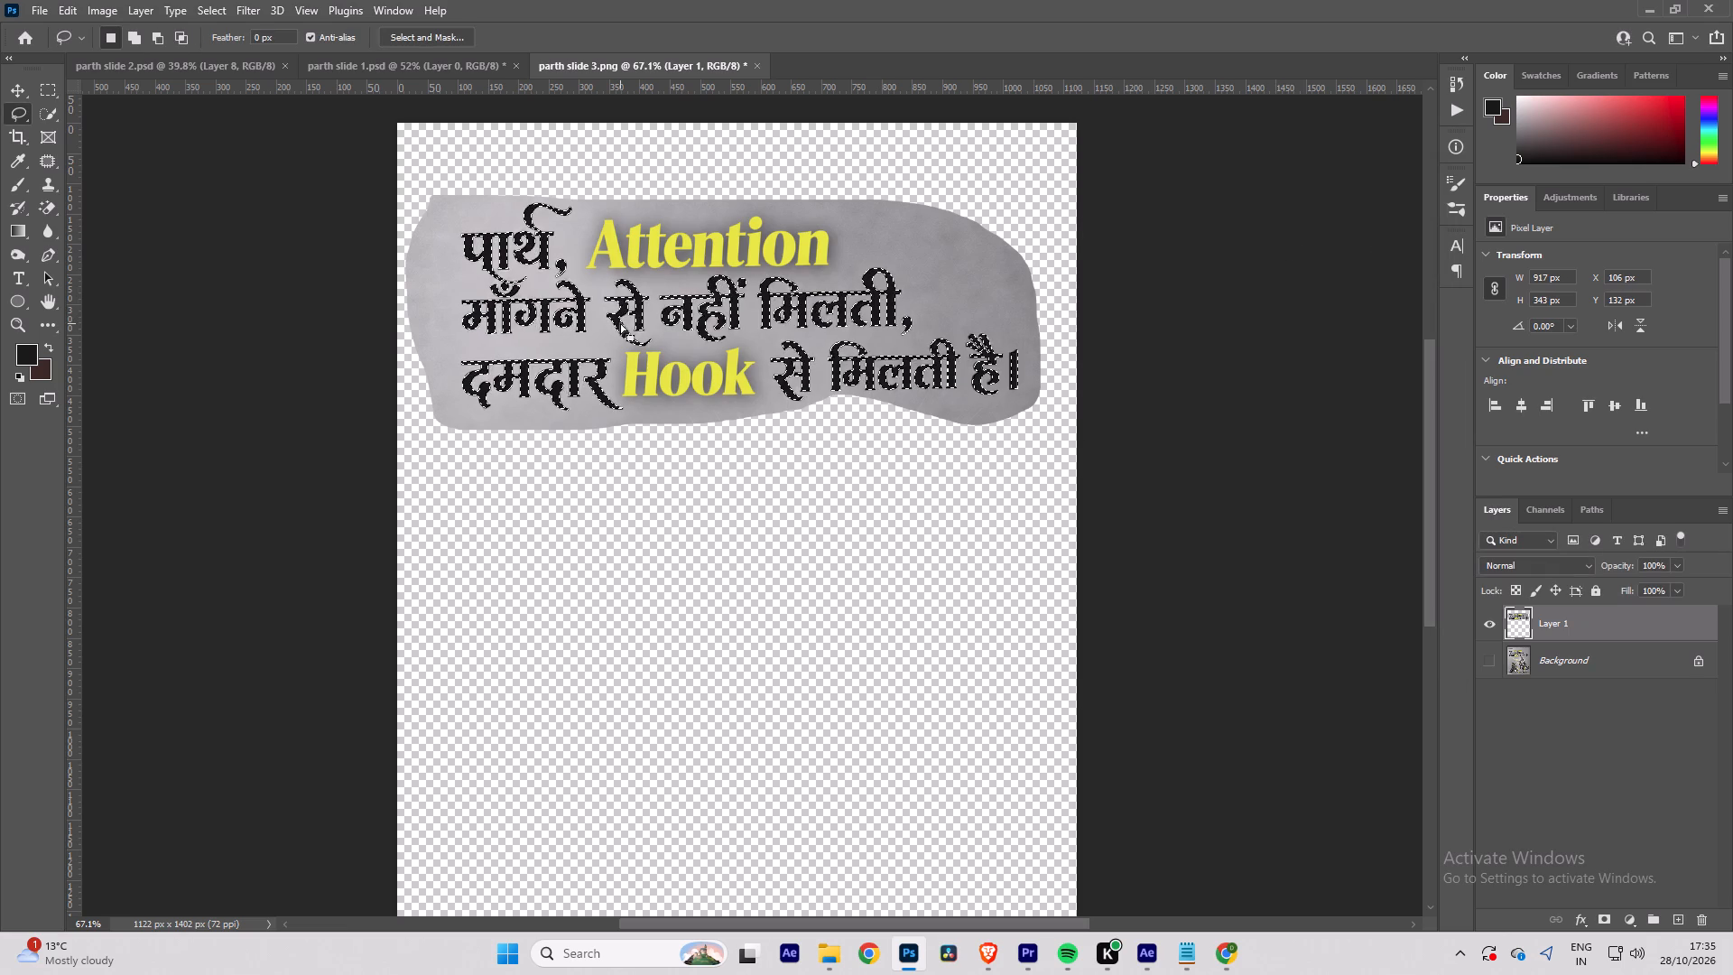
Feather the black lettering selection by 1 pixel, copy it to its own layer and hide Layer 1.
{"action": "right_click", "coordinate": [624, 321]}
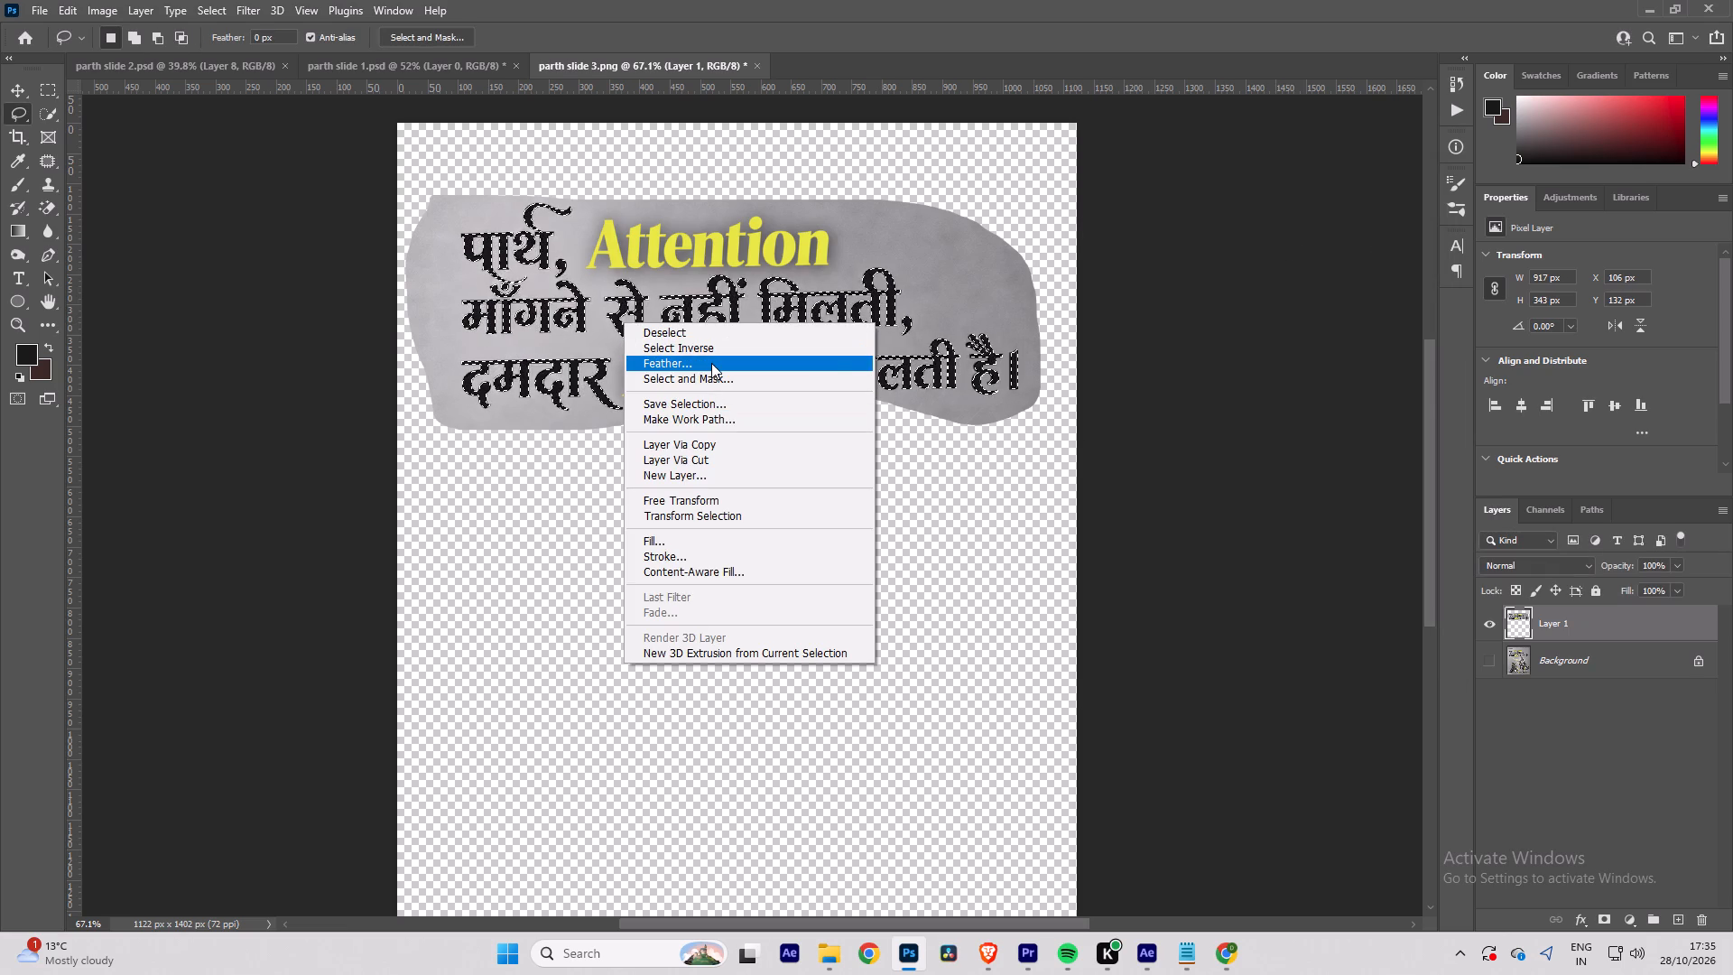
{"action": "left_click", "coordinate": [711, 363]}
{"action": "key", "text": "1"}
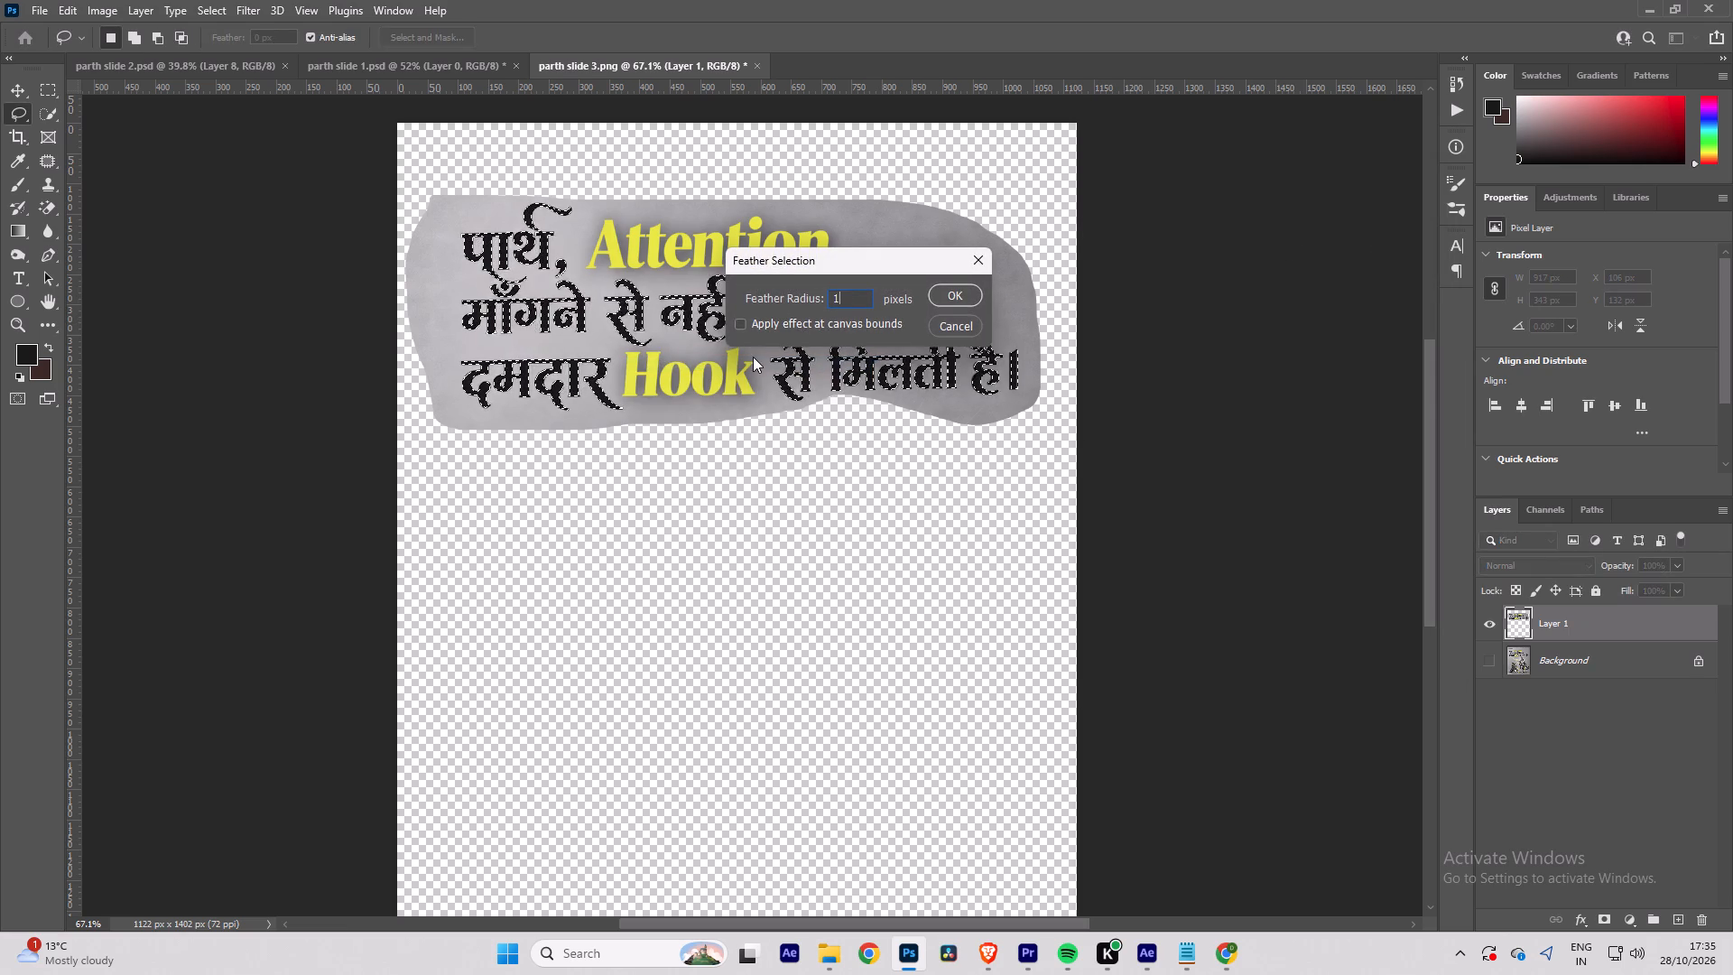
{"action": "left_click", "coordinate": [952, 288]}
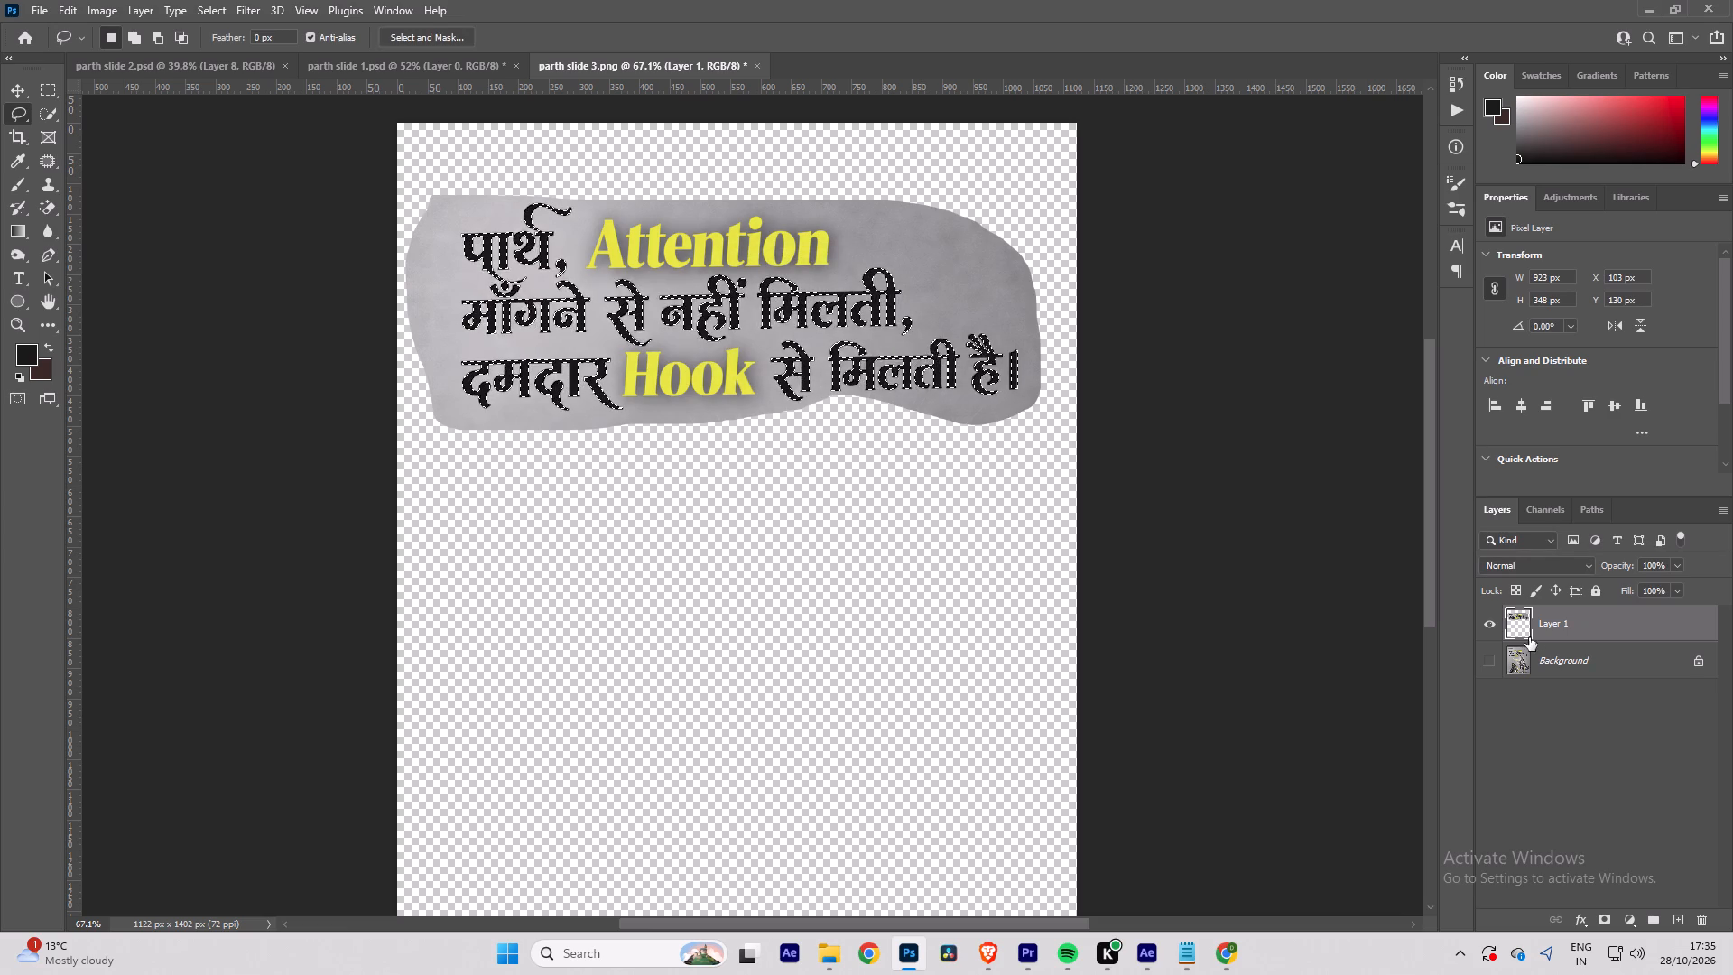
{"action": "key", "text": "ctrl+j"}
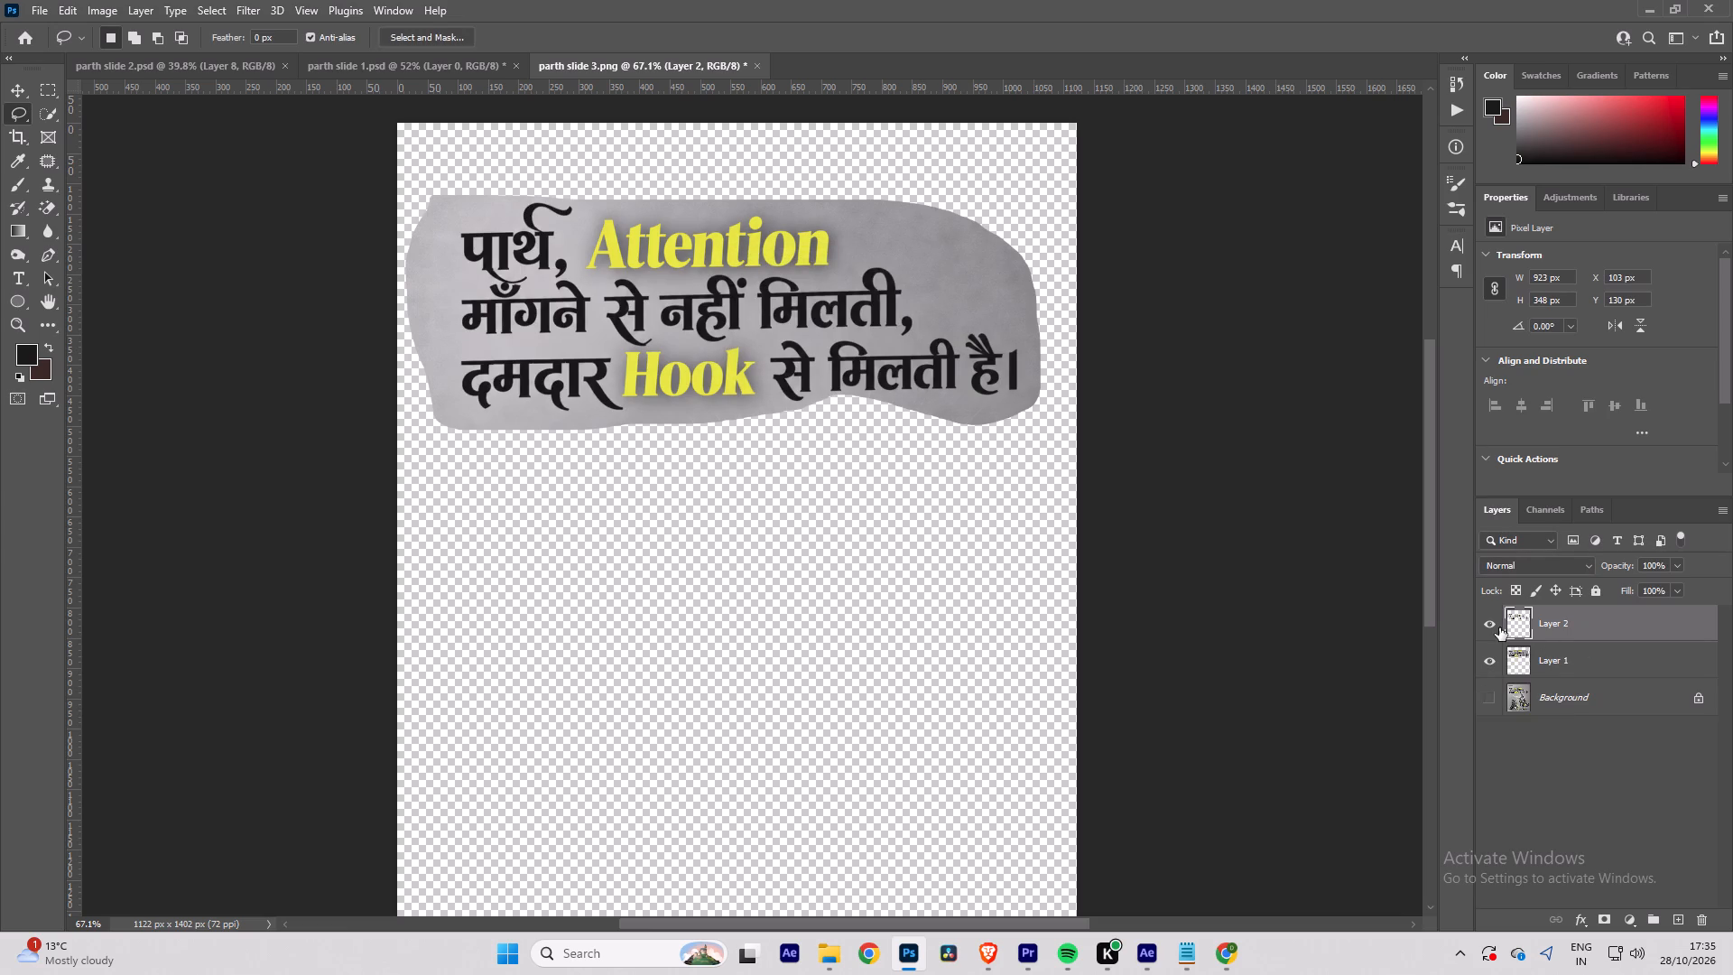
{"action": "left_click", "coordinate": [1492, 659]}
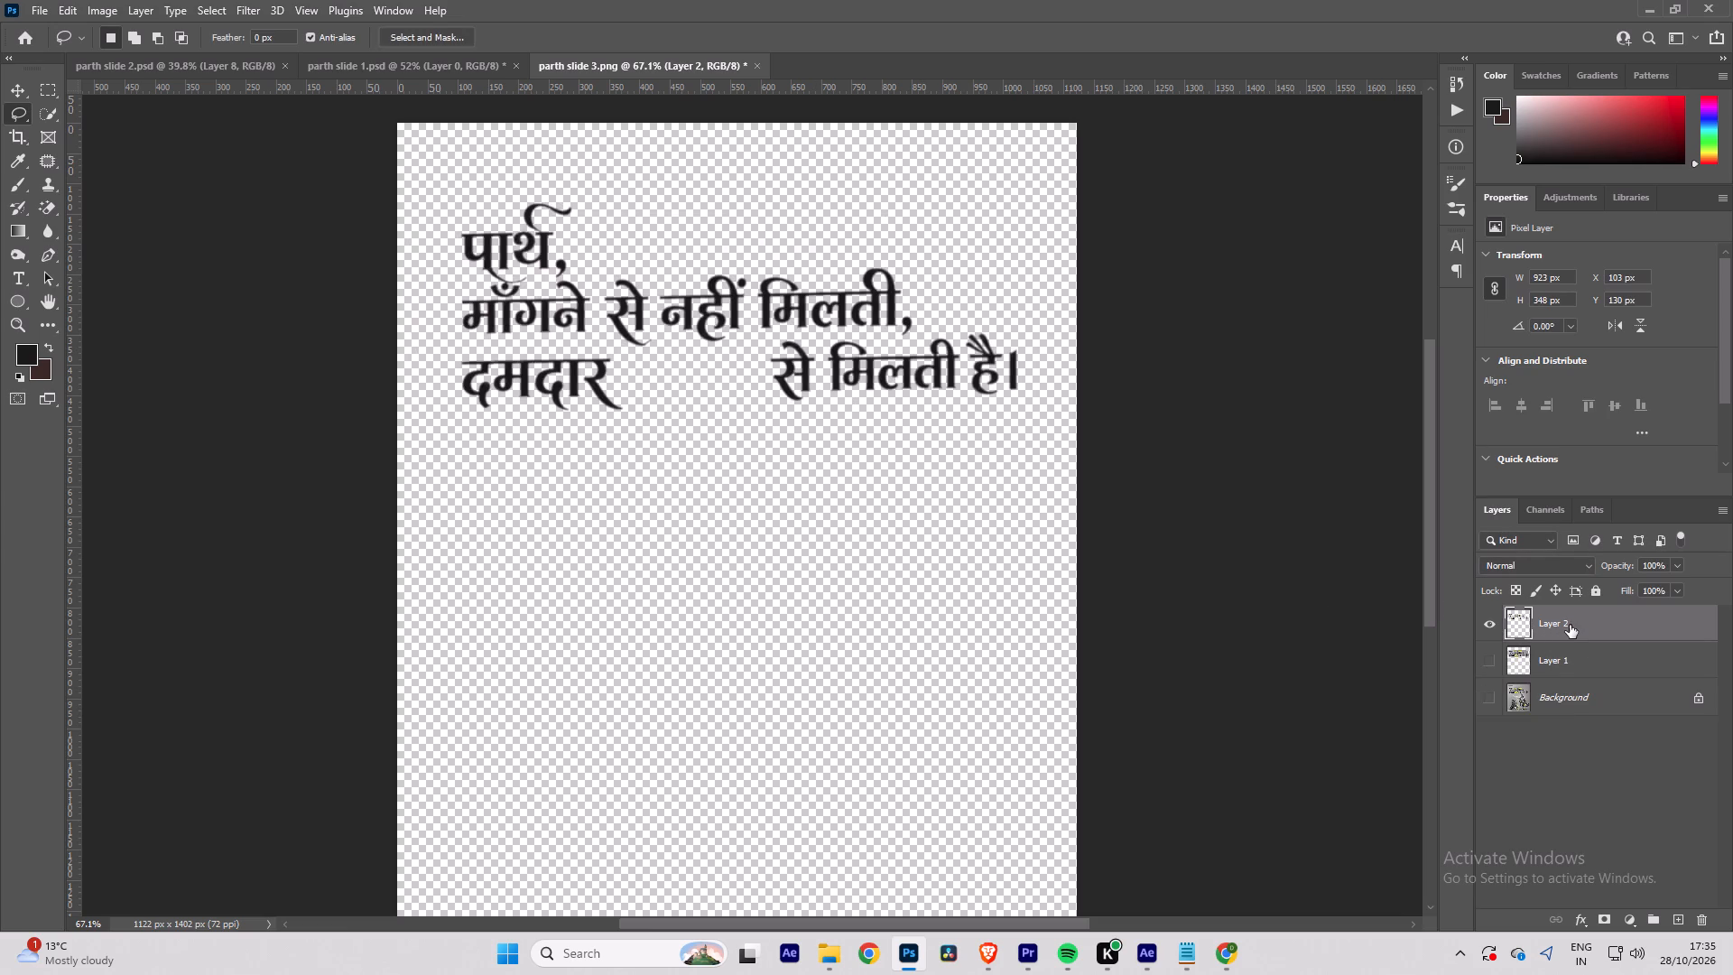
Hide Layer 2, show Layer 1 and select the yellow words "Attention" and "Hook" with Color Range, sampling the yellow at fuzziness 112.
{"action": "left_click", "coordinate": [1487, 619]}
{"action": "left_click", "coordinate": [1488, 657]}
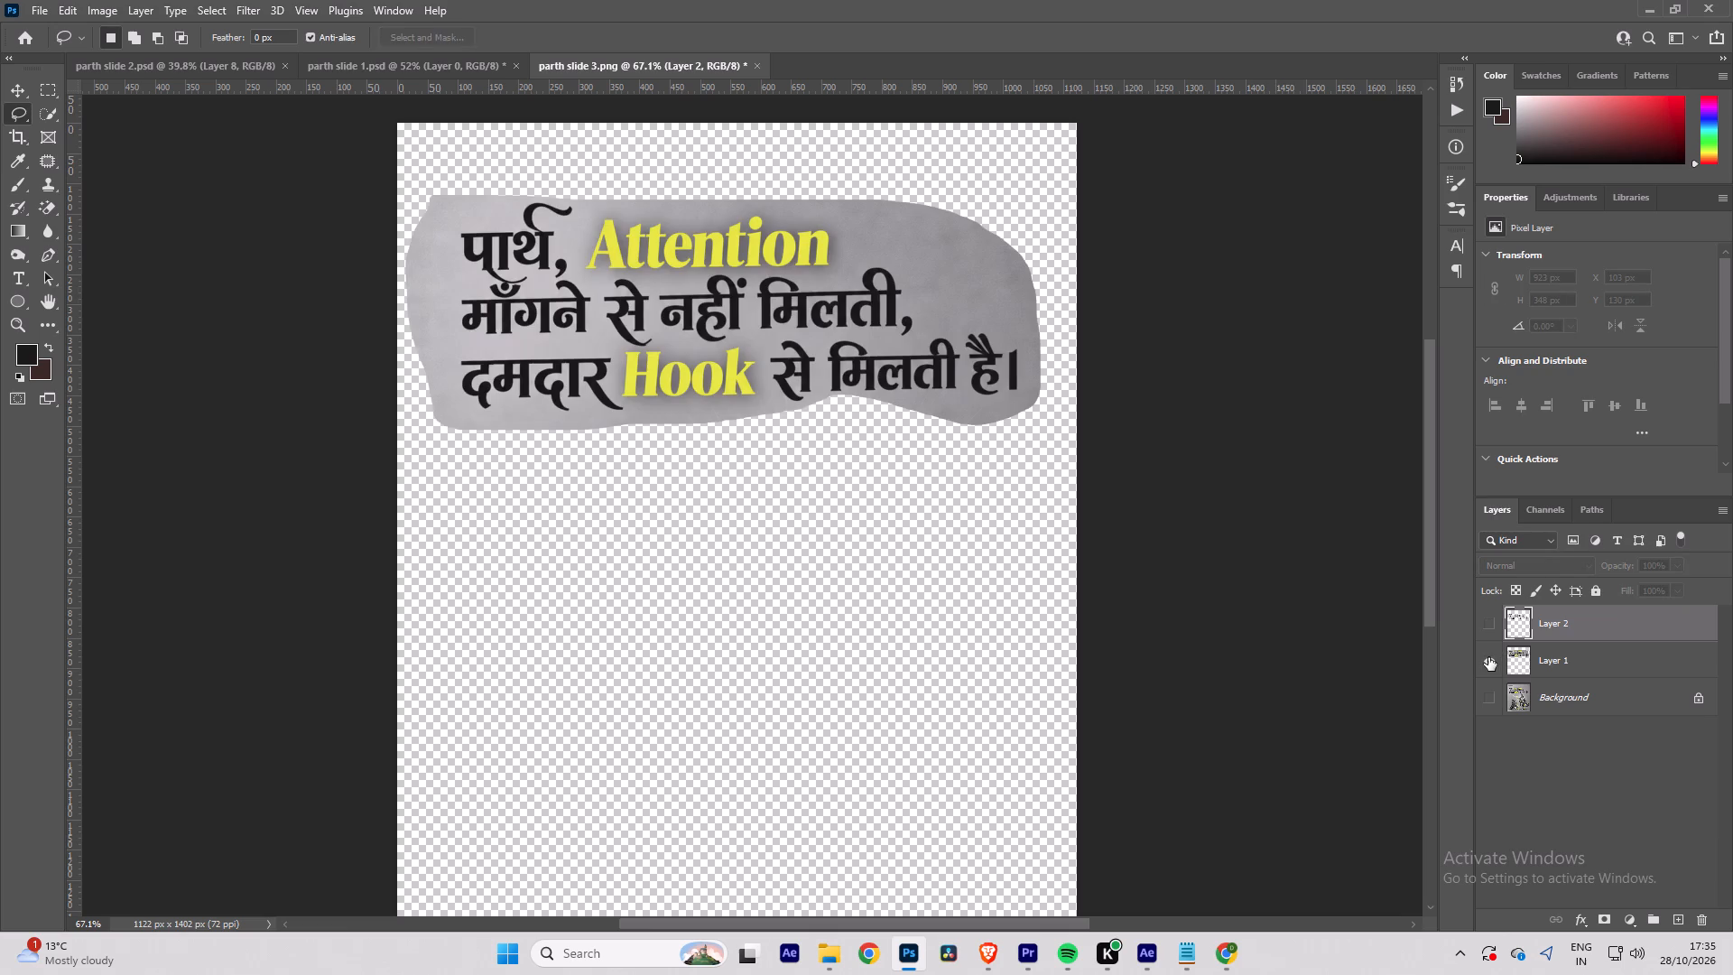
{"action": "left_click", "coordinate": [196, 6]}
{"action": "left_click", "coordinate": [268, 191]}
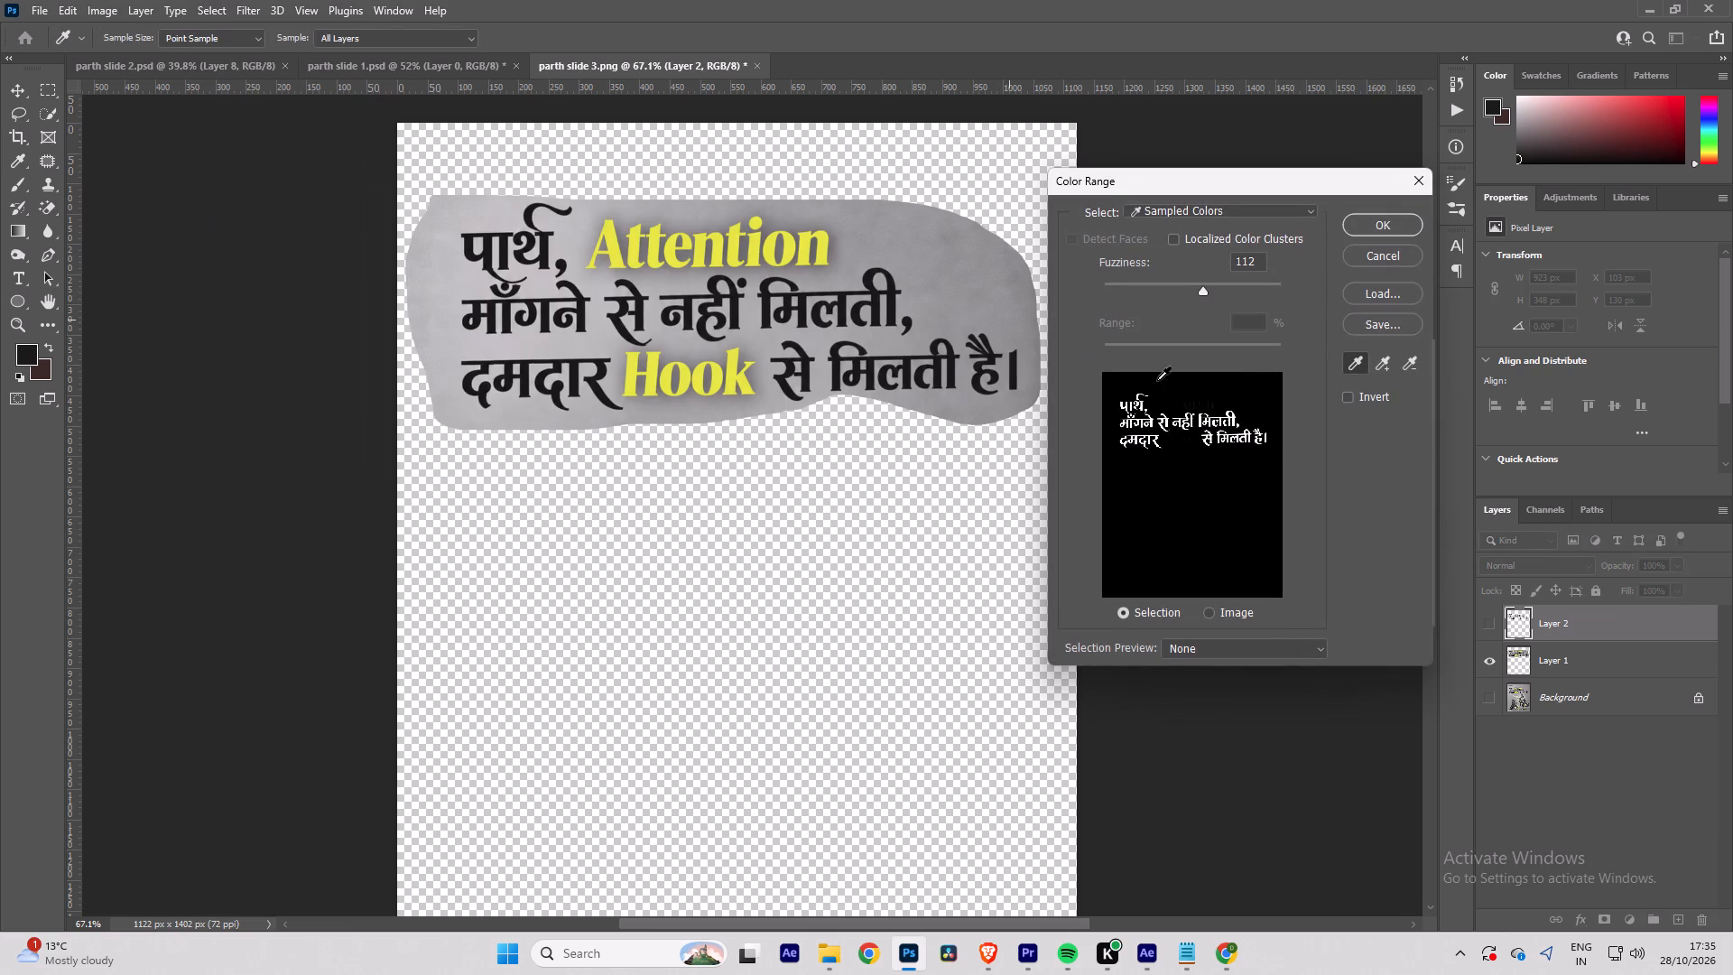
{"action": "left_click", "coordinate": [823, 246]}
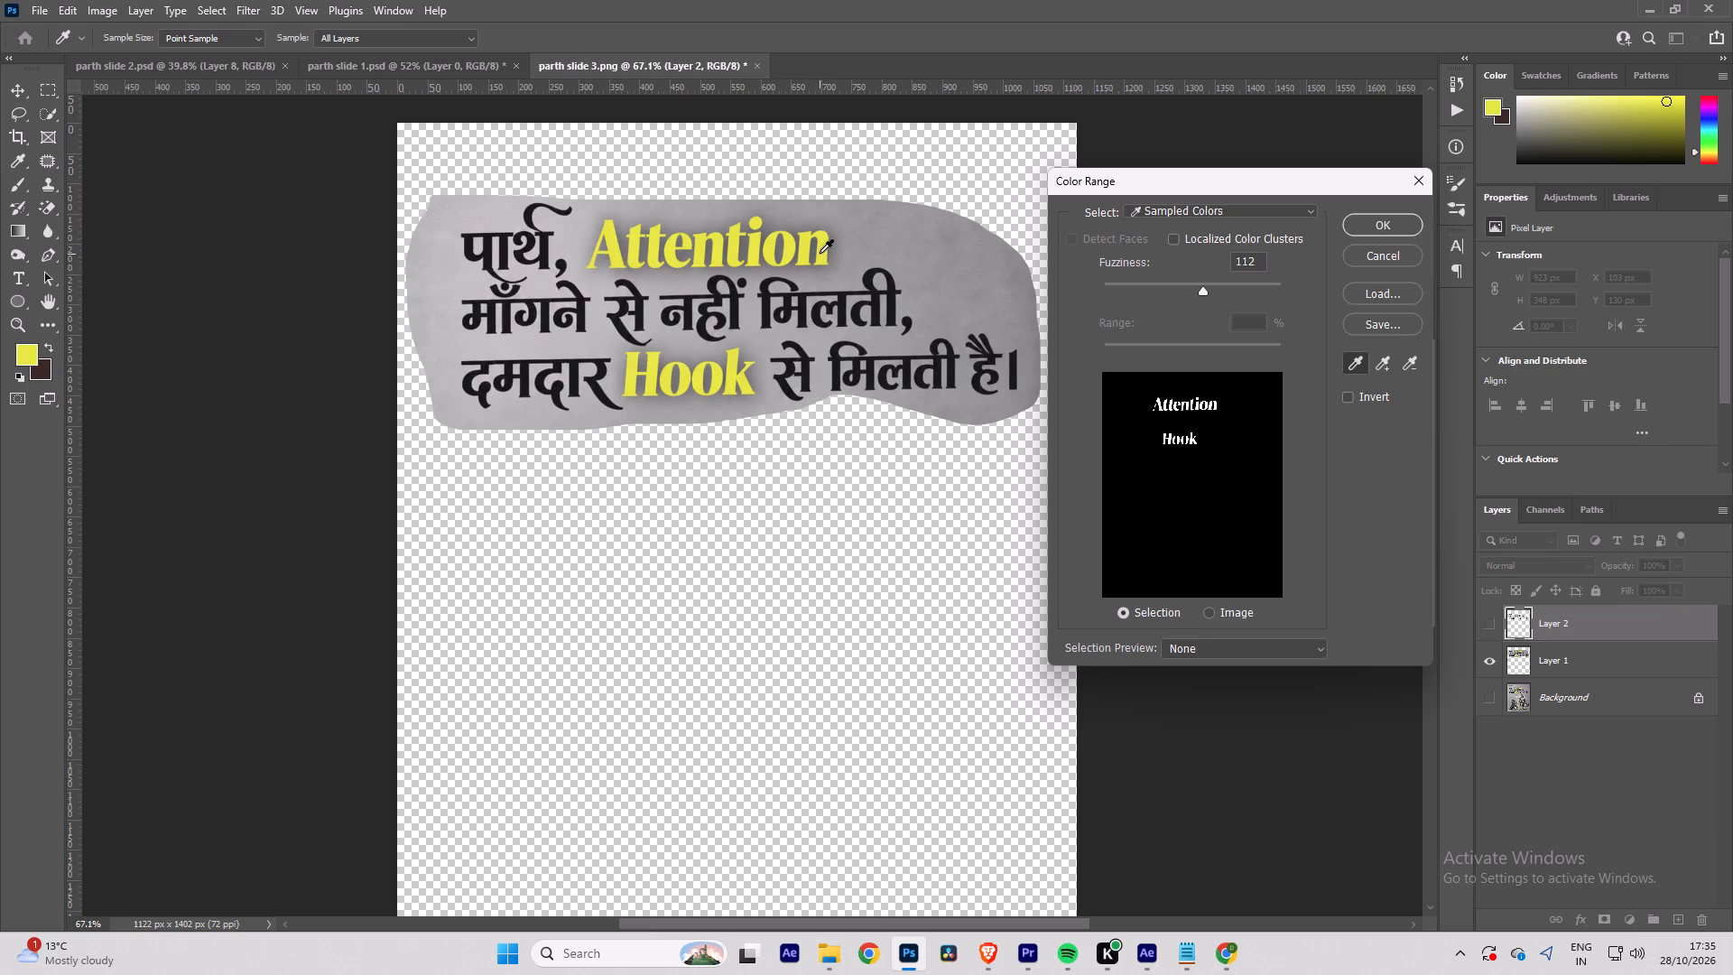
{"action": "left_click", "coordinate": [820, 251]}
{"action": "left_click", "coordinate": [820, 251]}
{"action": "left_click", "coordinate": [1375, 227]}
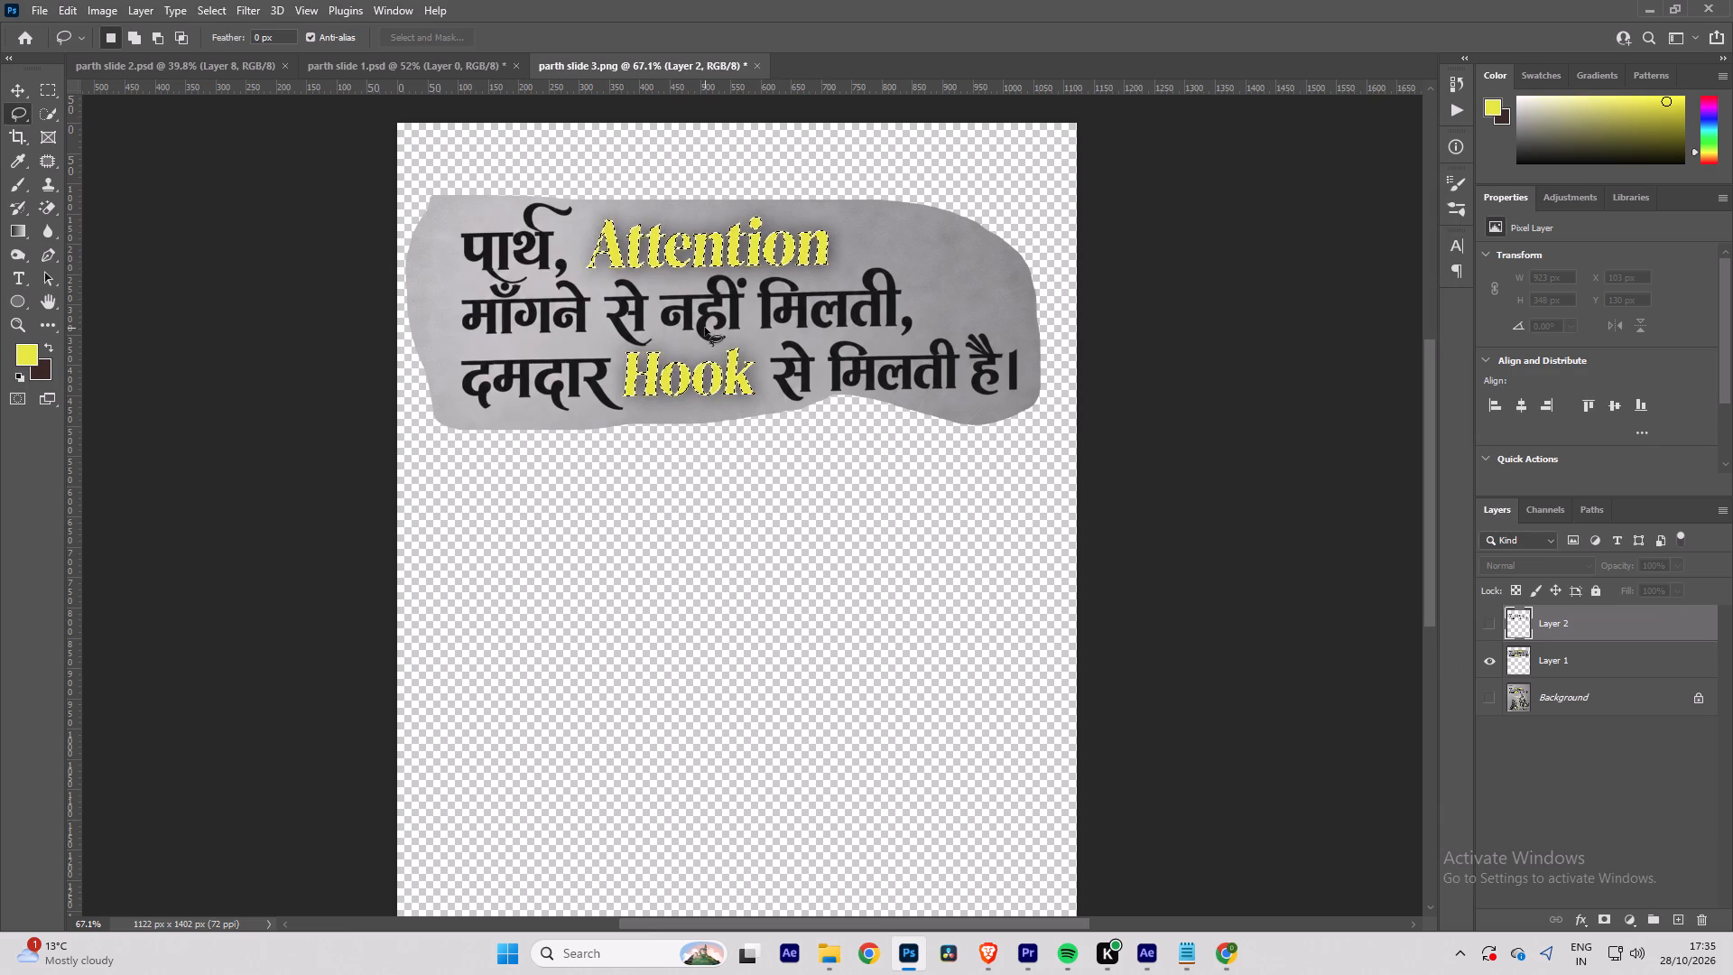
Feather the yellow lettering selection by 1 pixel, copy it from Layer 1 to its own layer and hide Layer 1.
{"action": "right_click", "coordinate": [718, 256]}
{"action": "left_click", "coordinate": [766, 301]}
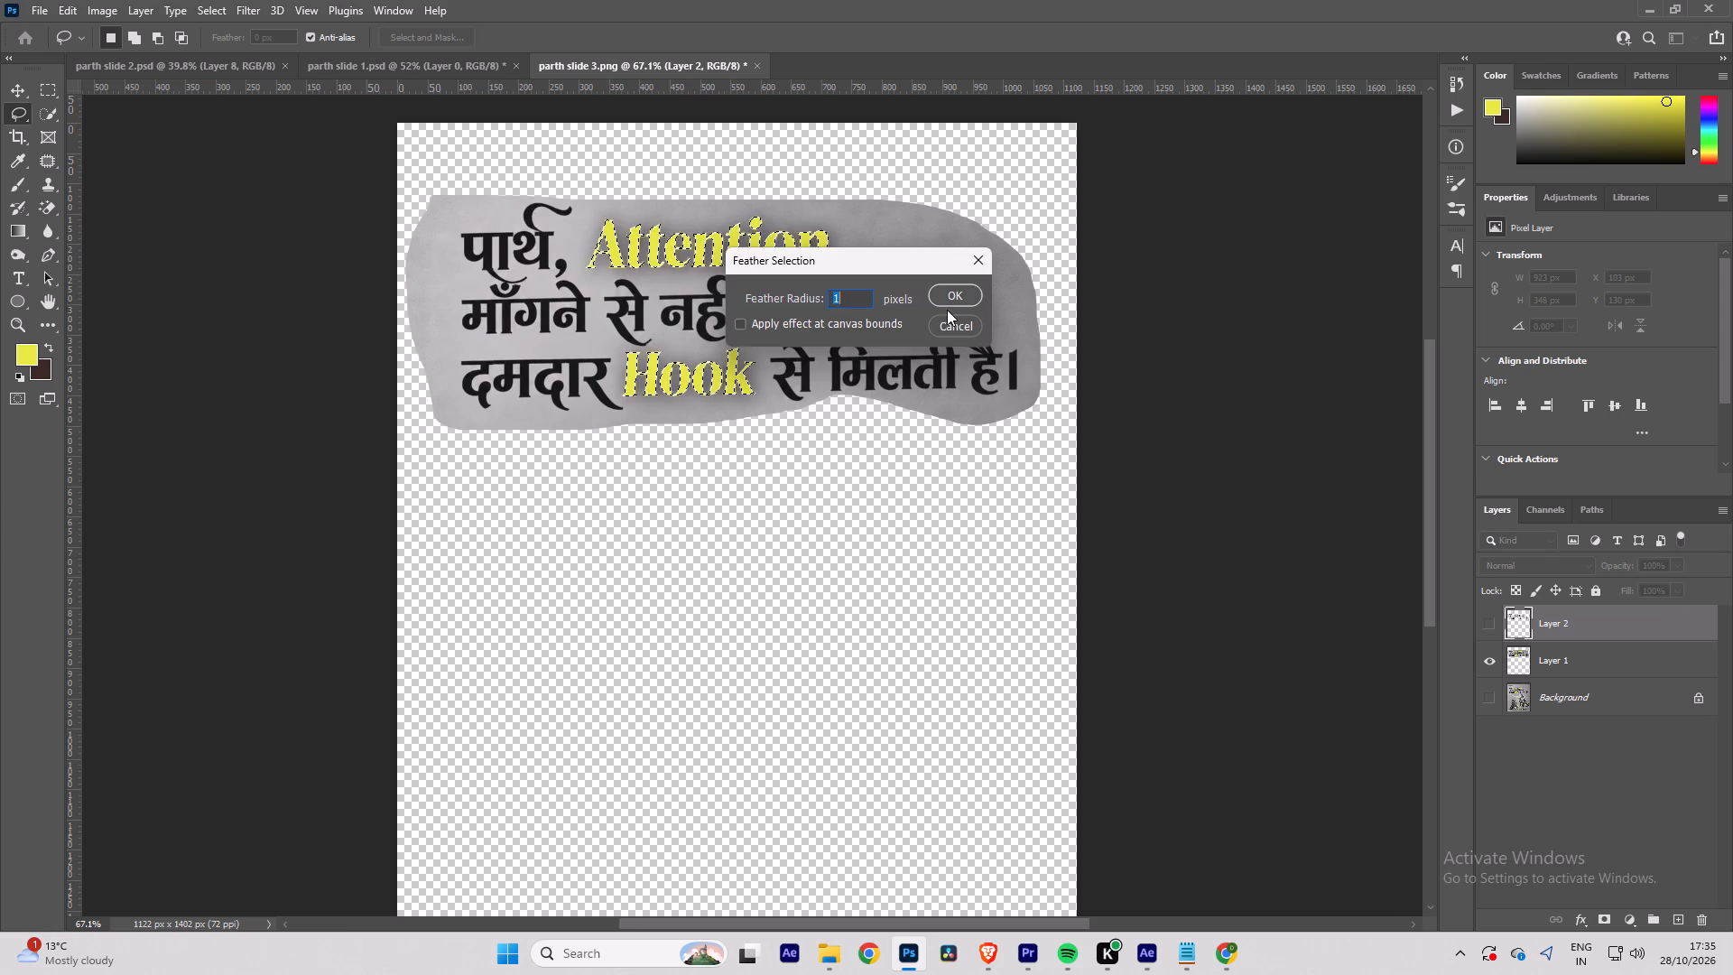
{"action": "left_click", "coordinate": [953, 297]}
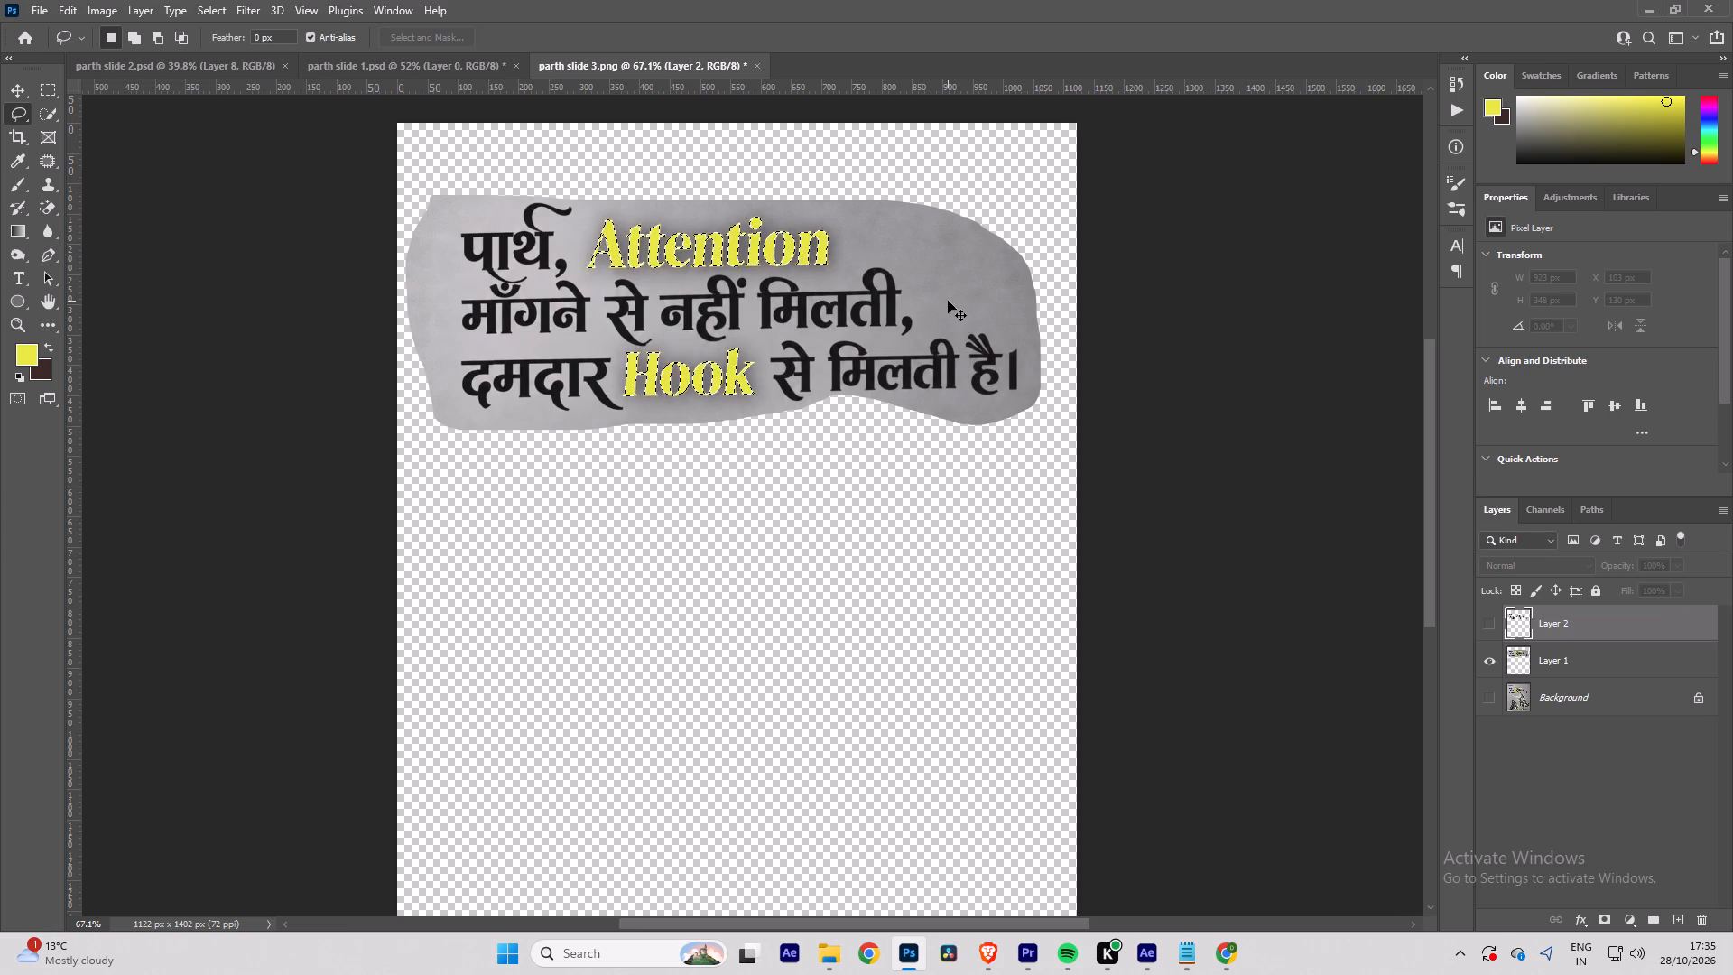
{"action": "left_click", "coordinate": [1562, 658], "text": "ctrl"}
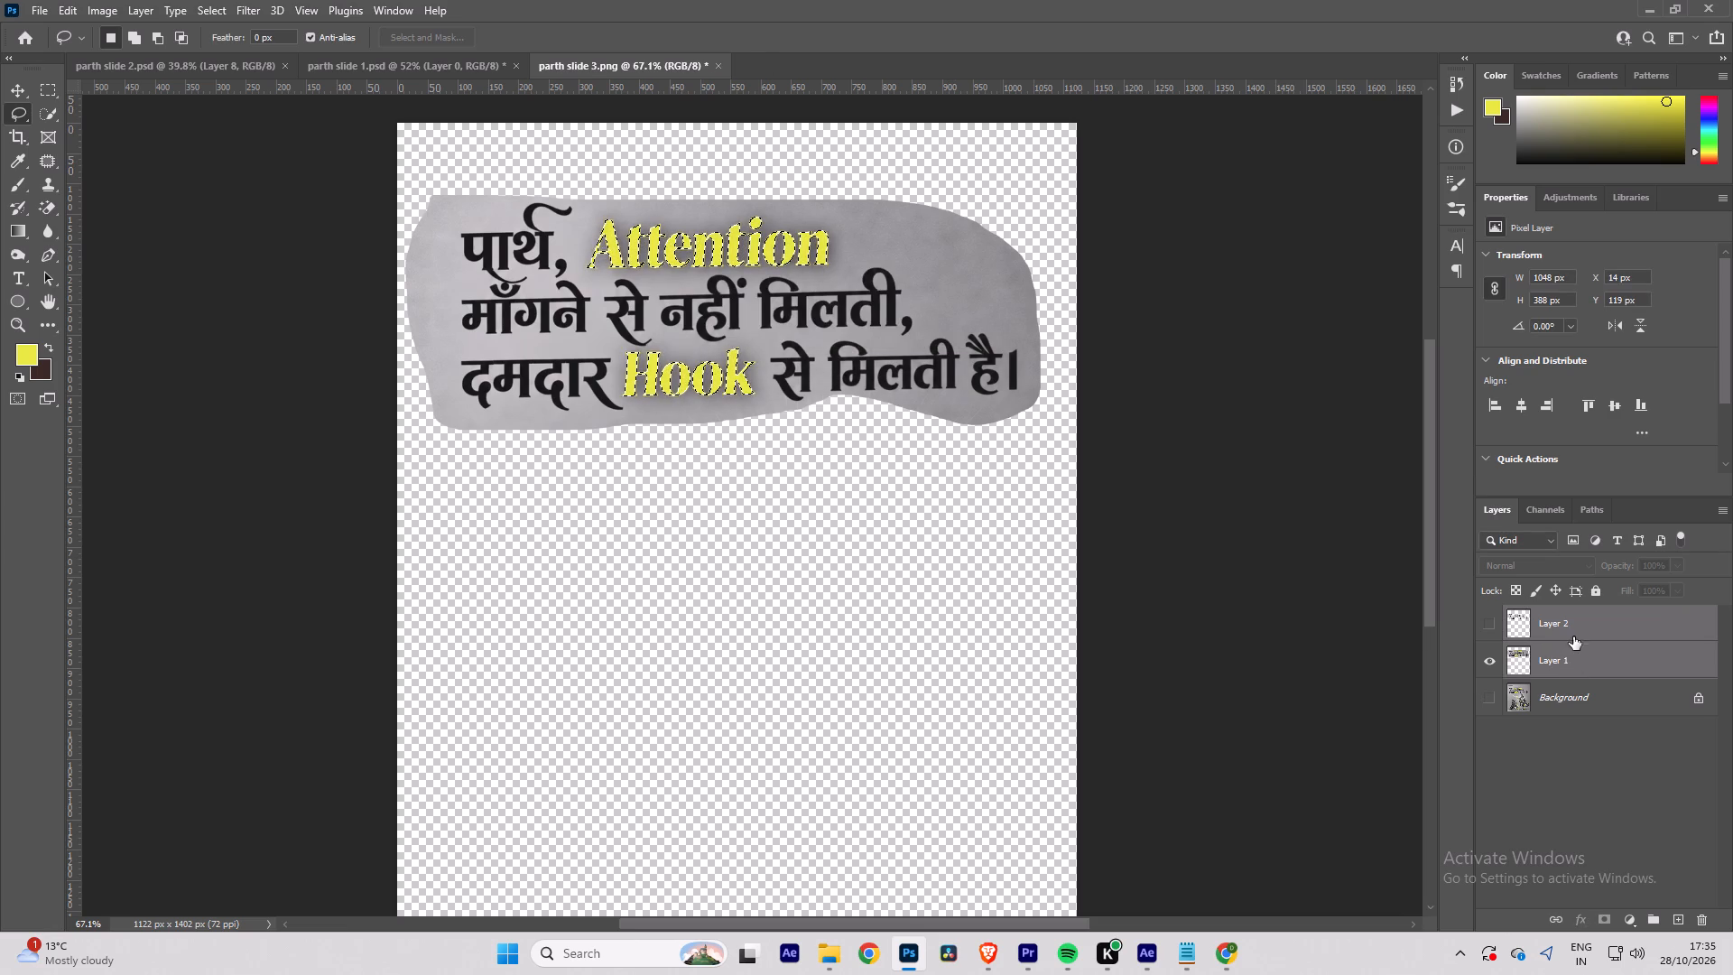
{"action": "left_click", "coordinate": [1571, 618]}
{"action": "left_click", "coordinate": [1563, 660]}
{"action": "key", "text": "ctrl+j"}
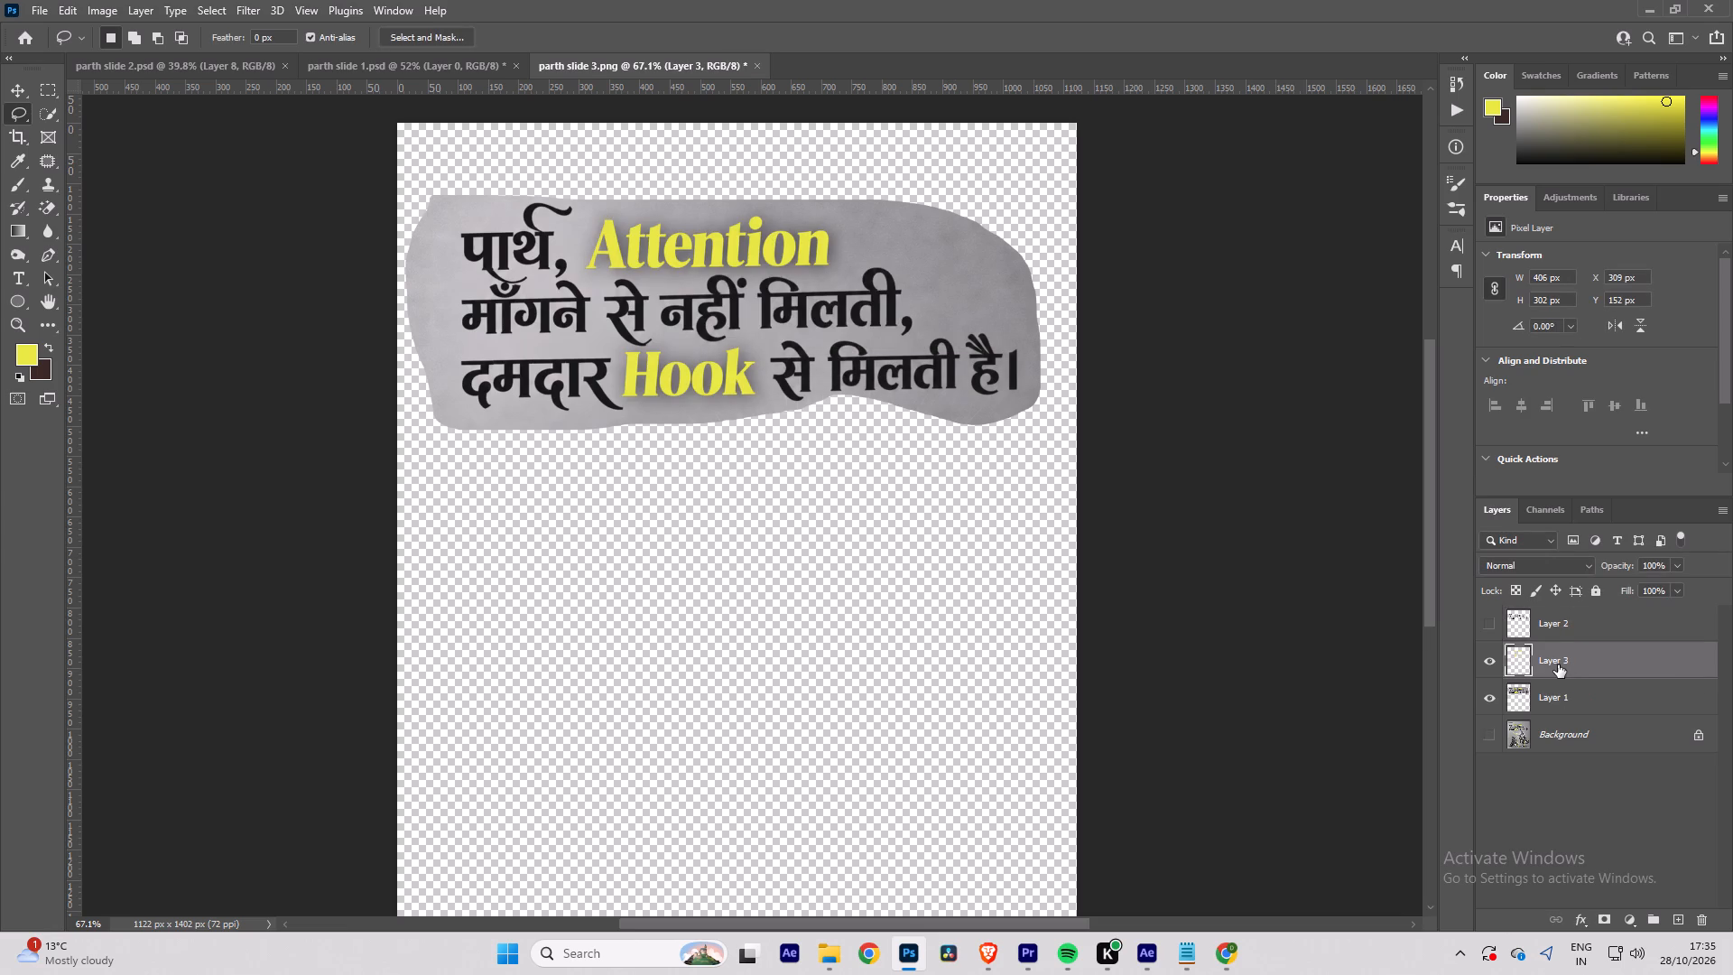
{"action": "left_click", "coordinate": [1490, 701]}
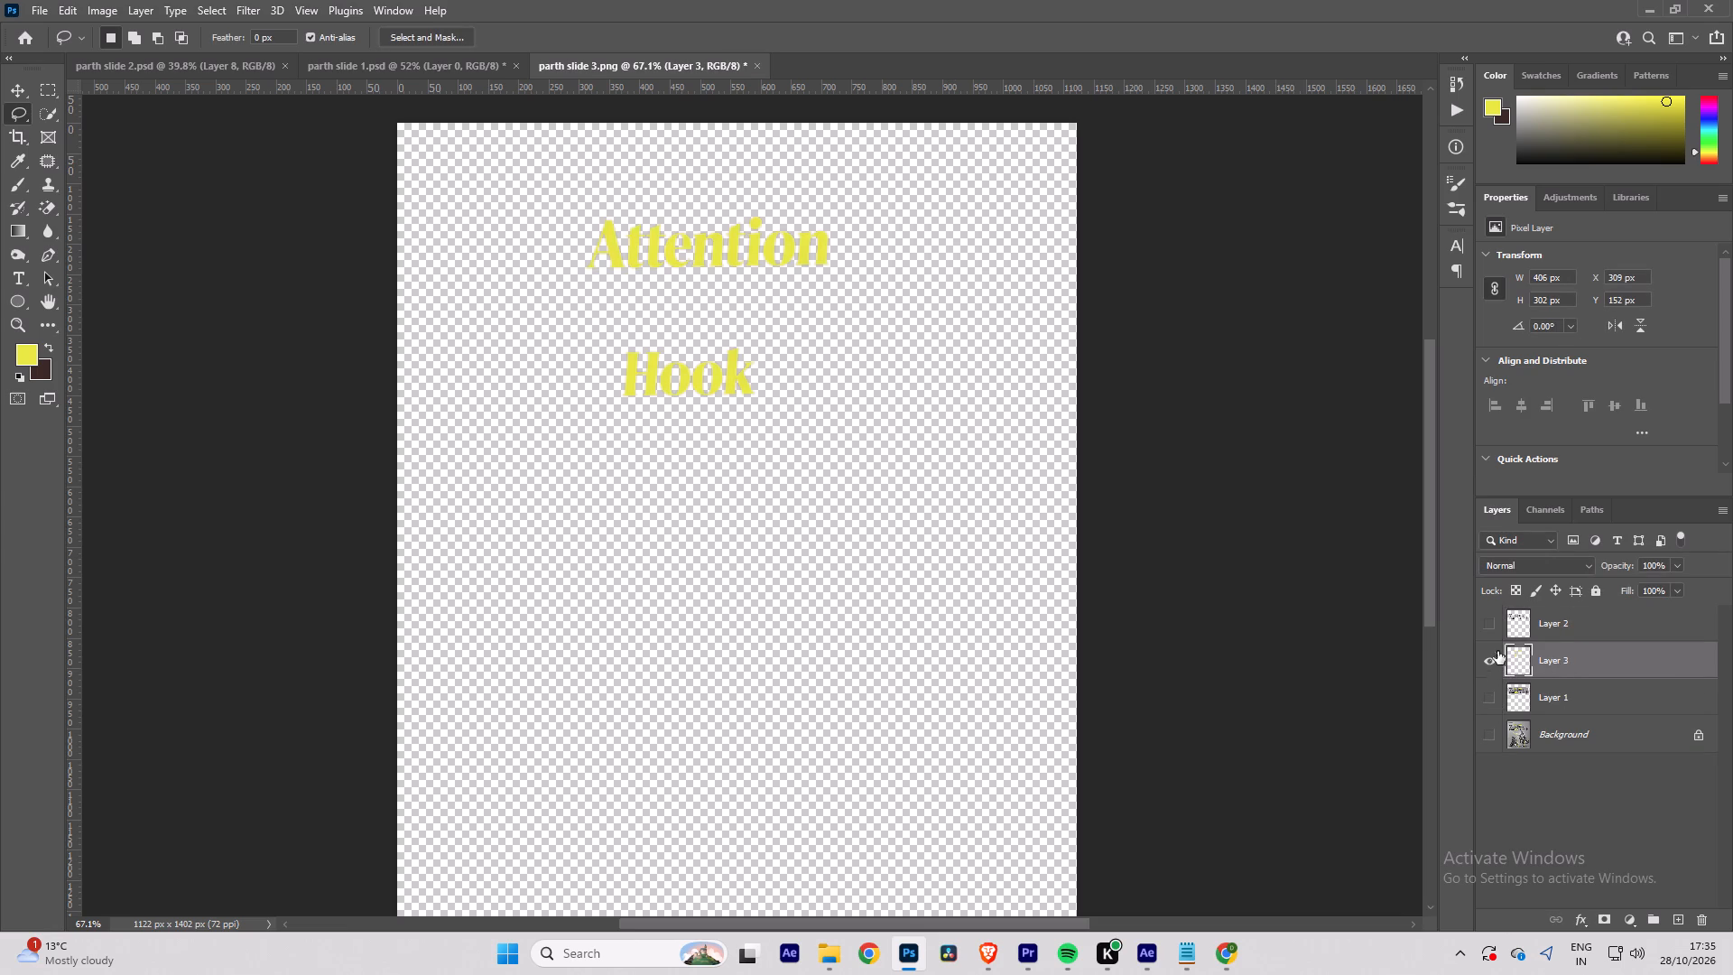
{"action": "left_click", "coordinate": [1489, 617]}
{"action": "left_click", "coordinate": [1488, 617]}
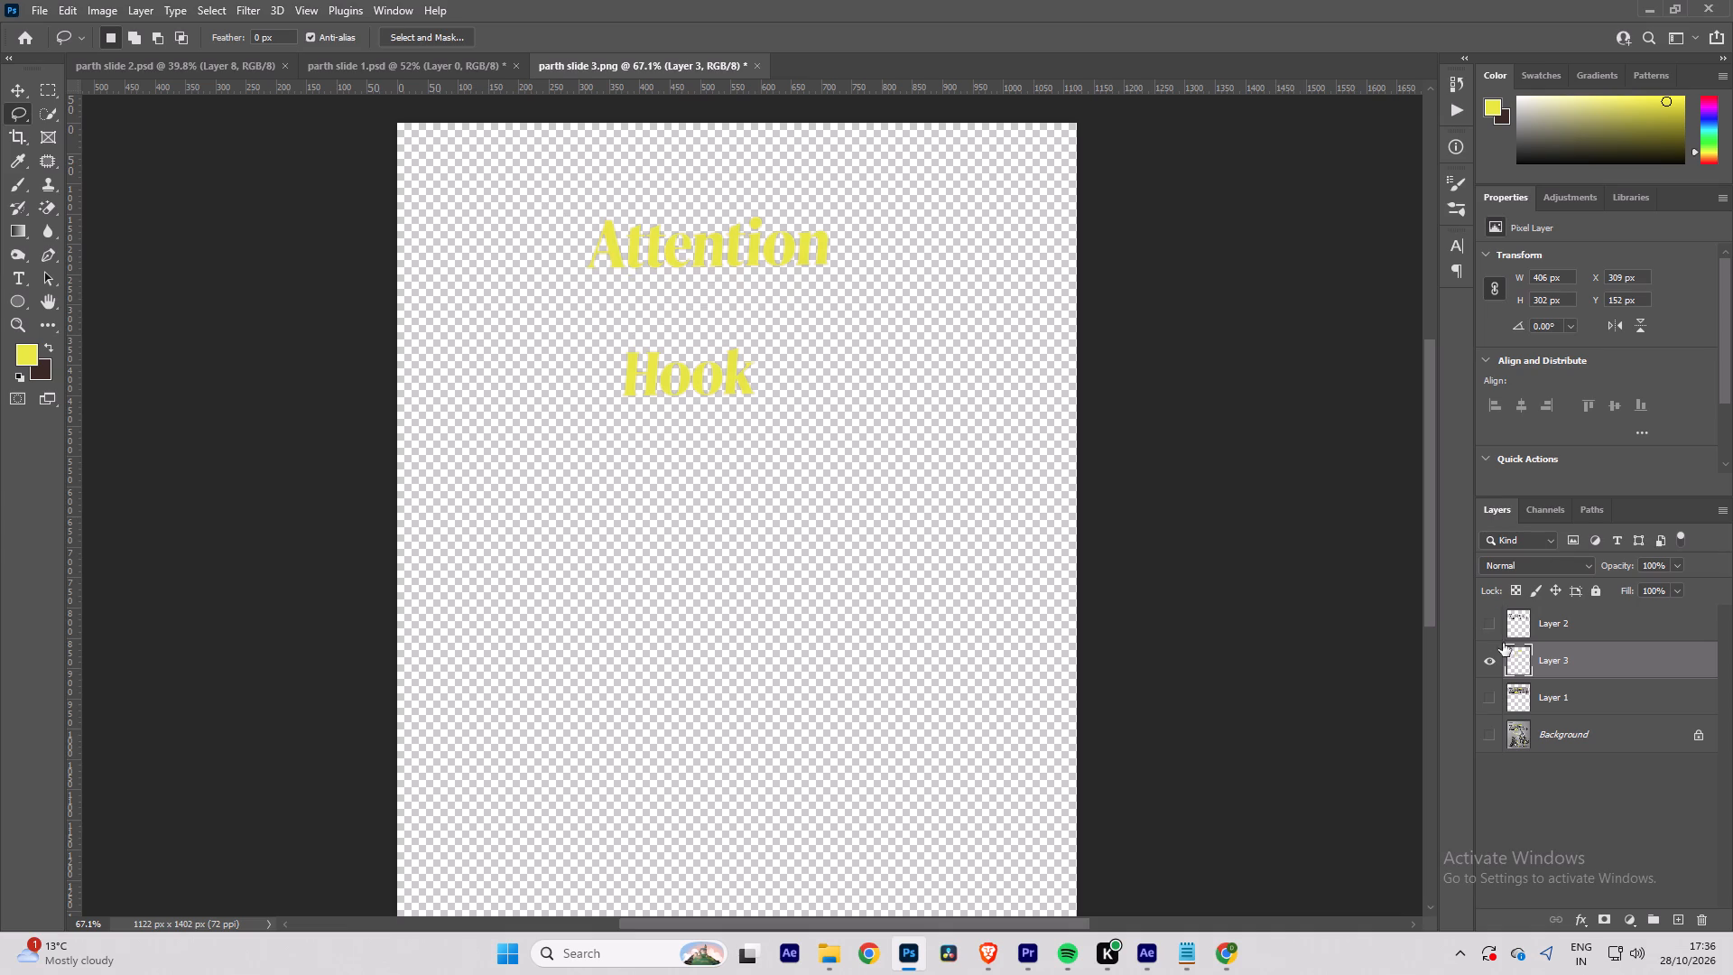
Show only the black Hindi lettering layer, duplicate it three times and merge the four copies into one denser layer.
{"action": "left_click", "coordinate": [1489, 658]}
{"action": "left_click", "coordinate": [1489, 627]}
{"action": "left_click", "coordinate": [1572, 620]}
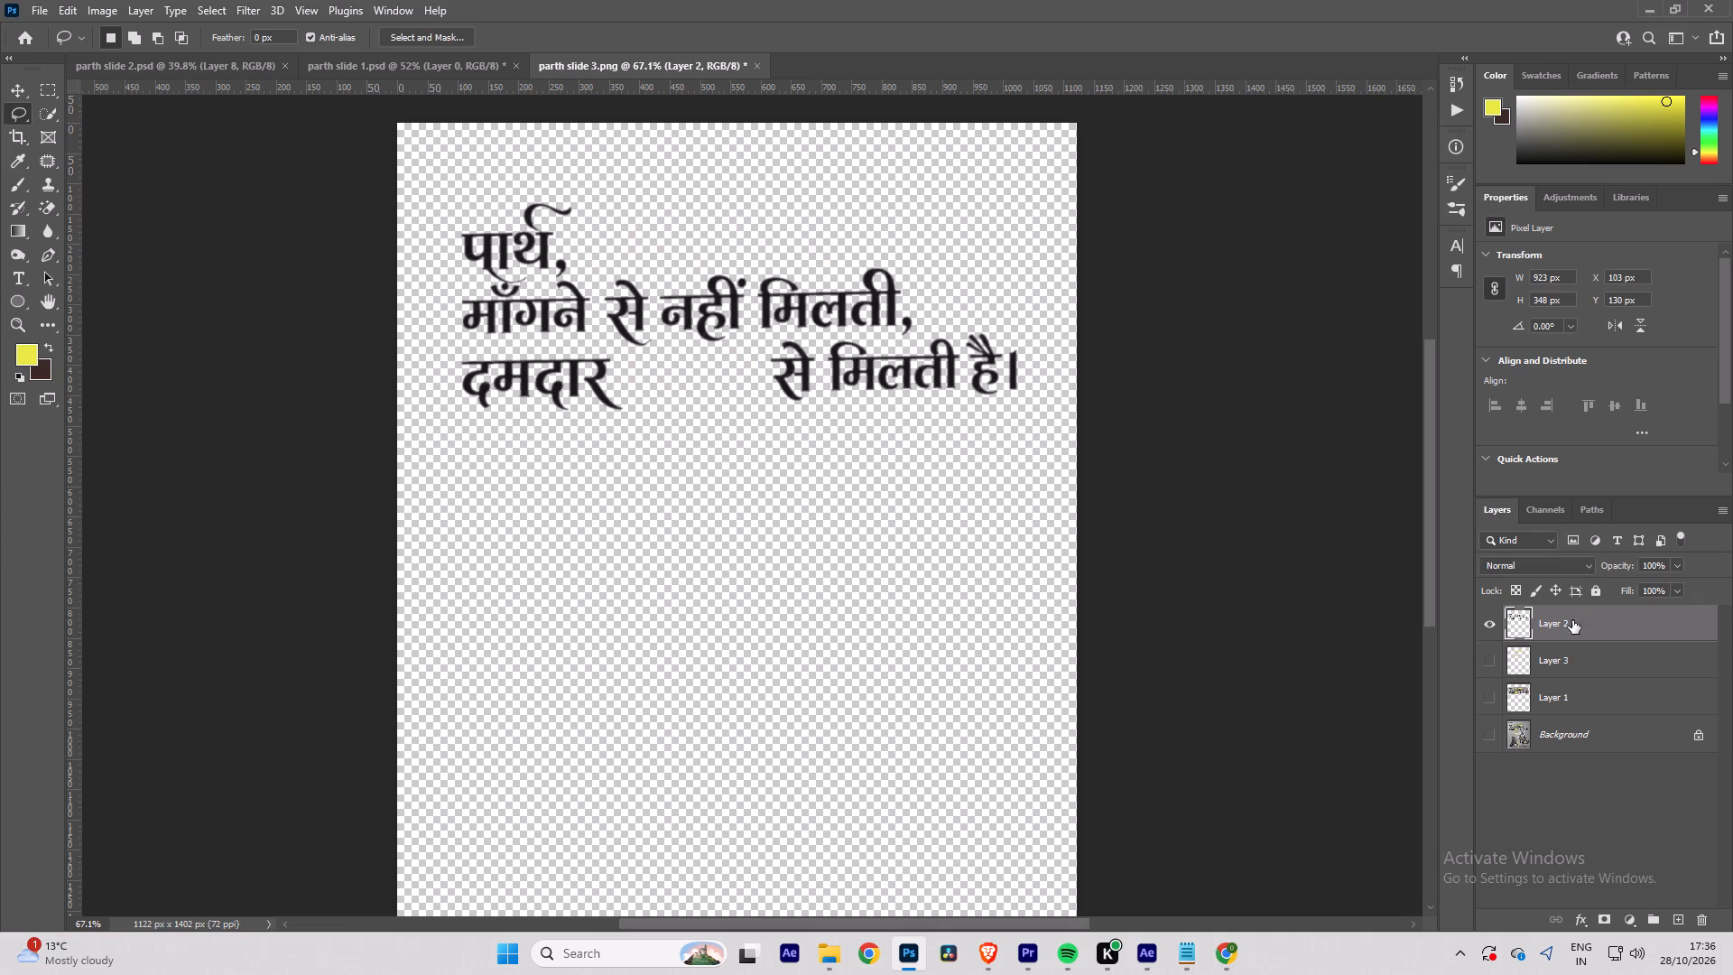
{"action": "key", "text": "ctrl+j"}
{"action": "key", "text": "ctrl+j"}
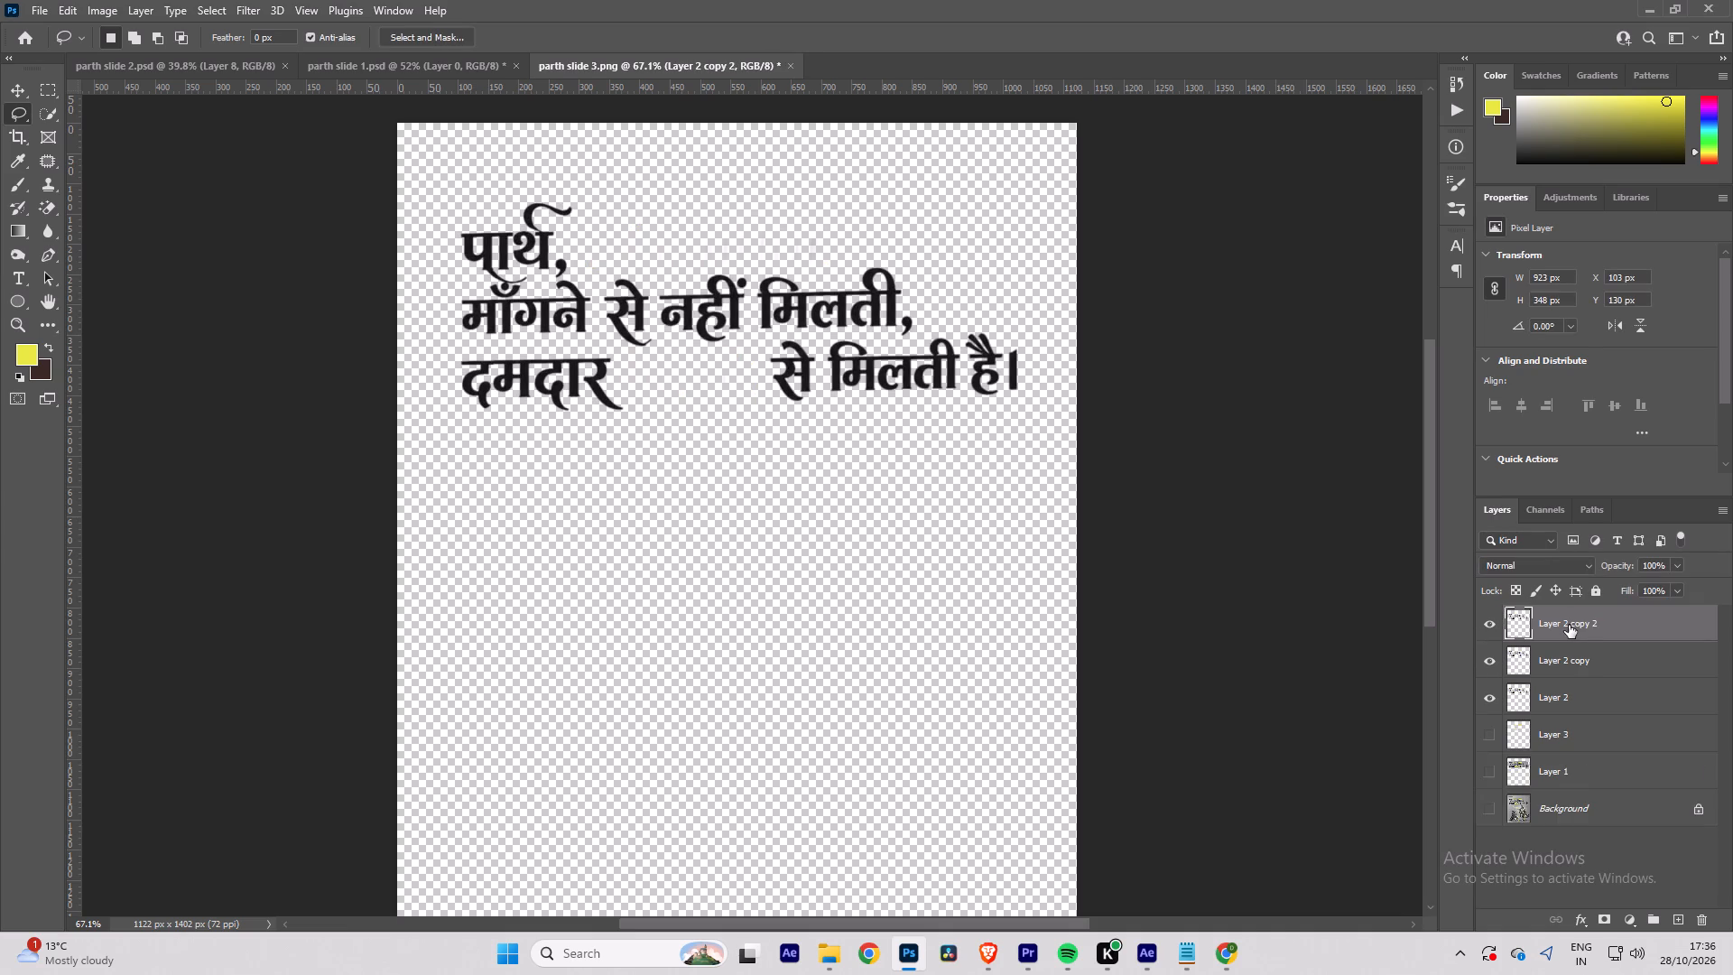
{"action": "key", "text": "ctrl+j"}
{"action": "left_click", "coordinate": [1578, 734], "text": "shift"}
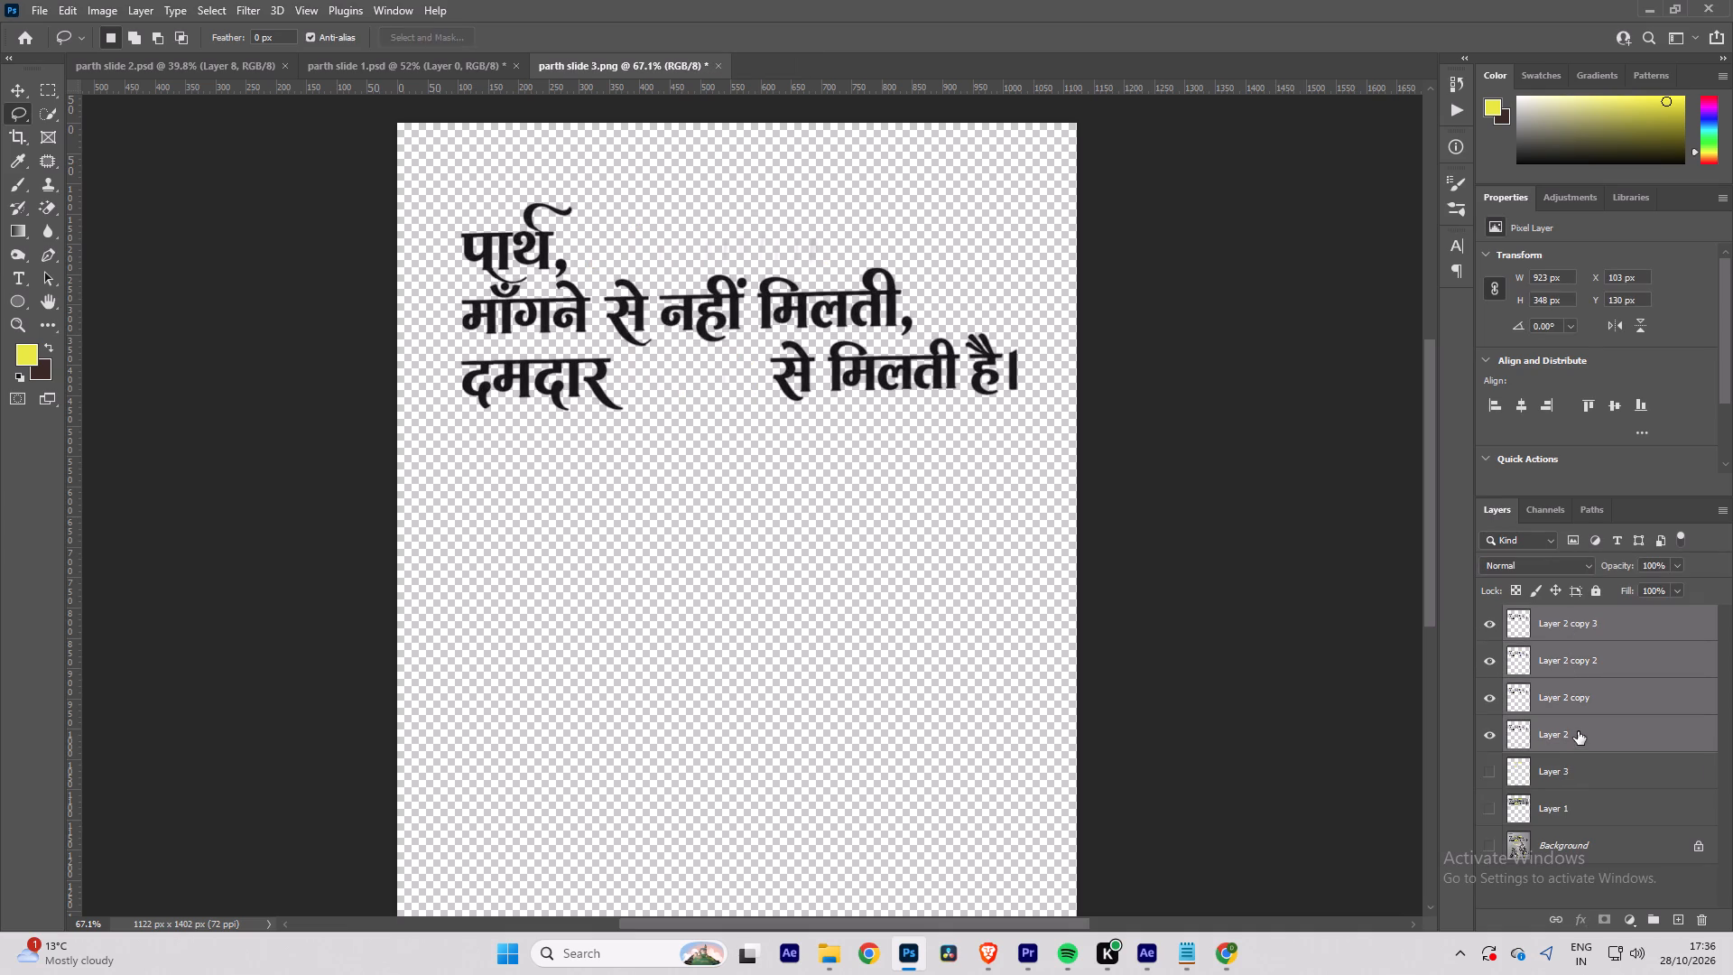
{"action": "key", "text": "ctrl+e"}
Isolate the yellow lettering layer, duplicate it three times, merge the four copies into one and show the black lettering again.
{"action": "left_click", "coordinate": [1496, 623]}
{"action": "left_click", "coordinate": [1488, 658]}
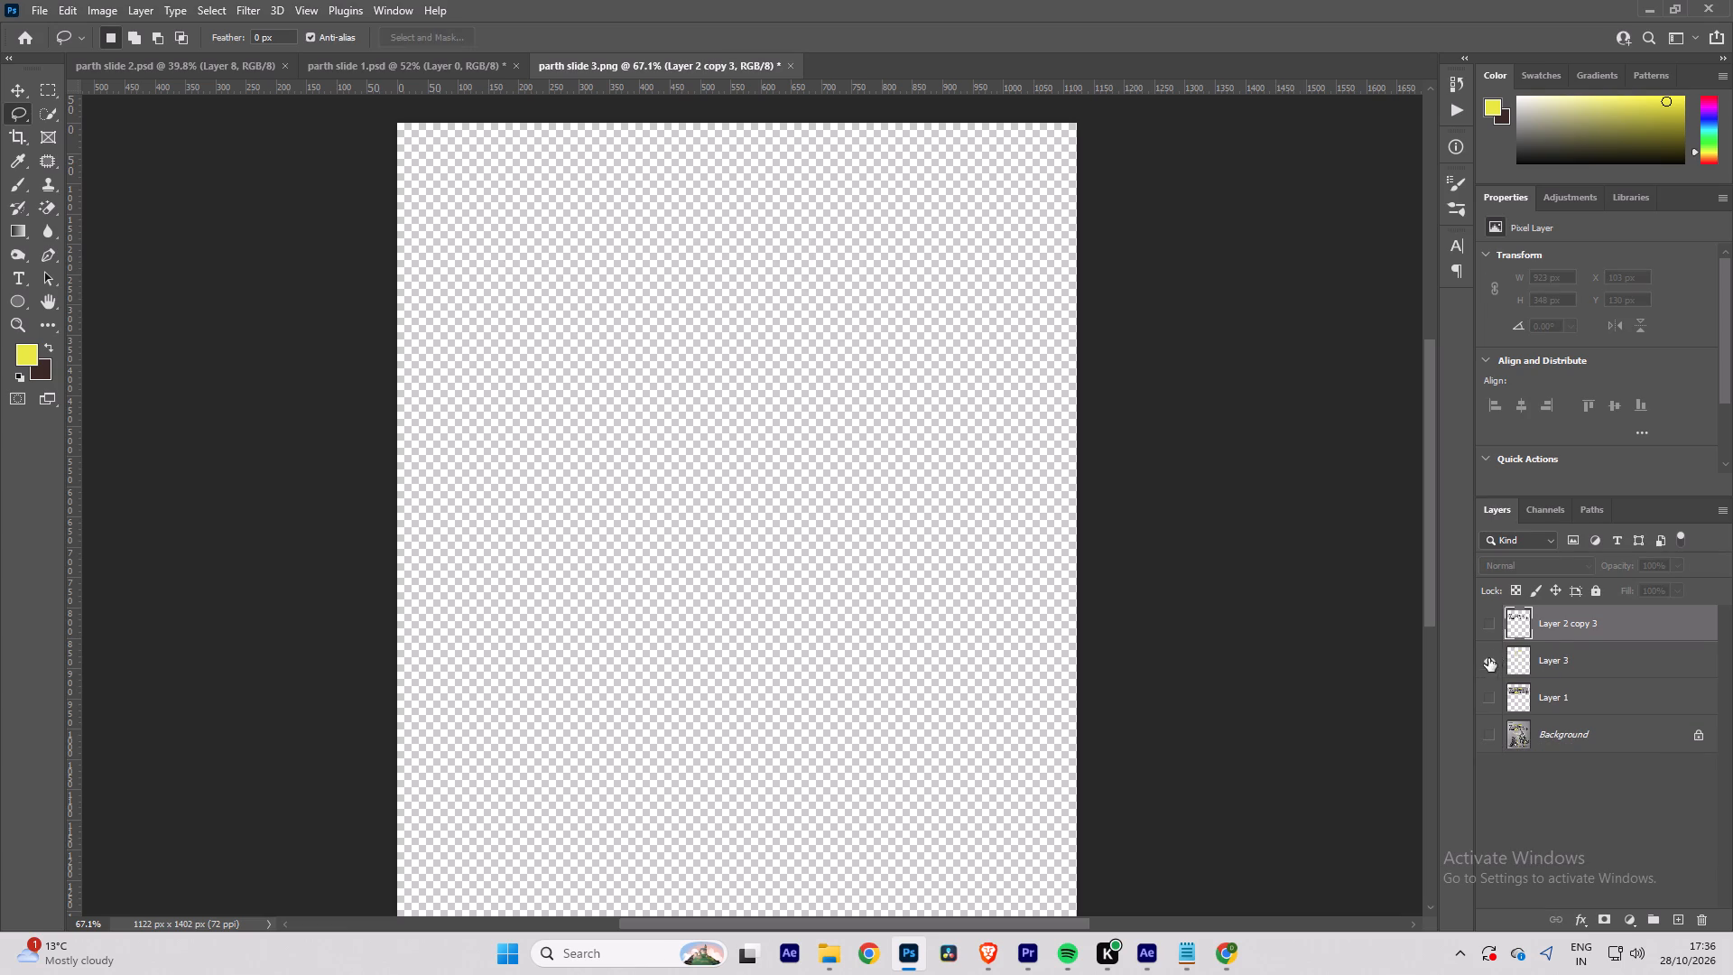
{"action": "left_click", "coordinate": [1562, 658]}
{"action": "key", "text": "ctrl+j"}
{"action": "key", "text": "ctrl+j"}
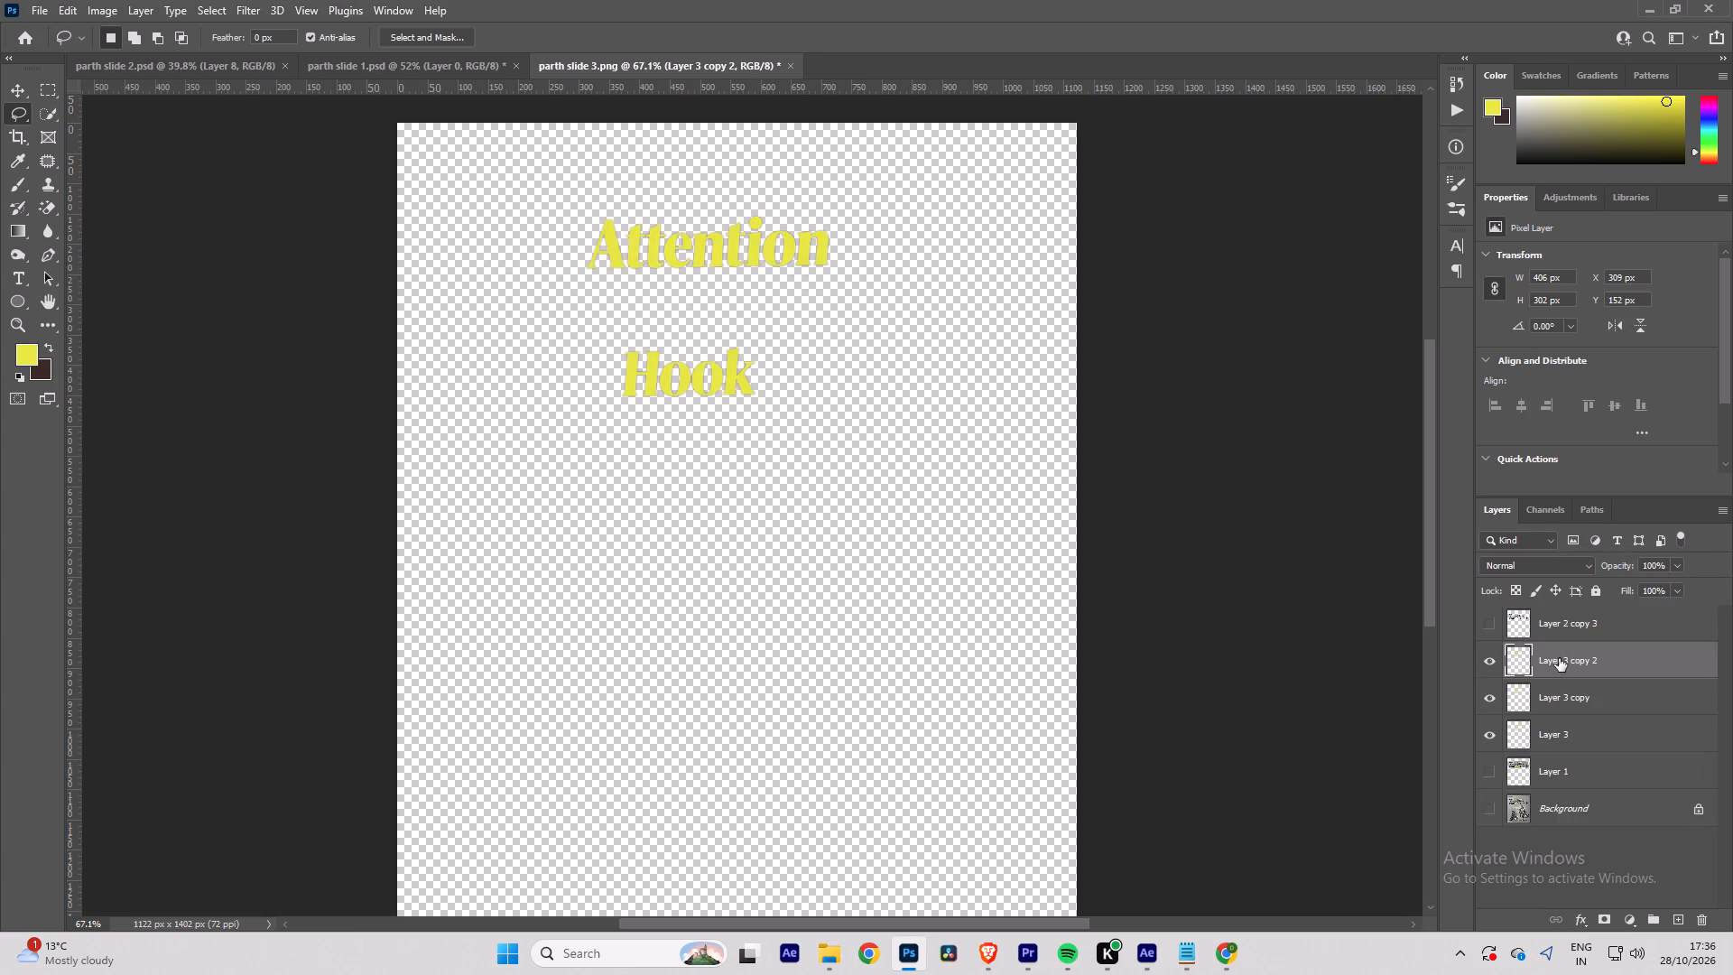
{"action": "key", "text": "ctrl+j"}
{"action": "left_click", "coordinate": [1552, 766]}
{"action": "left_click", "coordinate": [1562, 657], "text": "shift"}
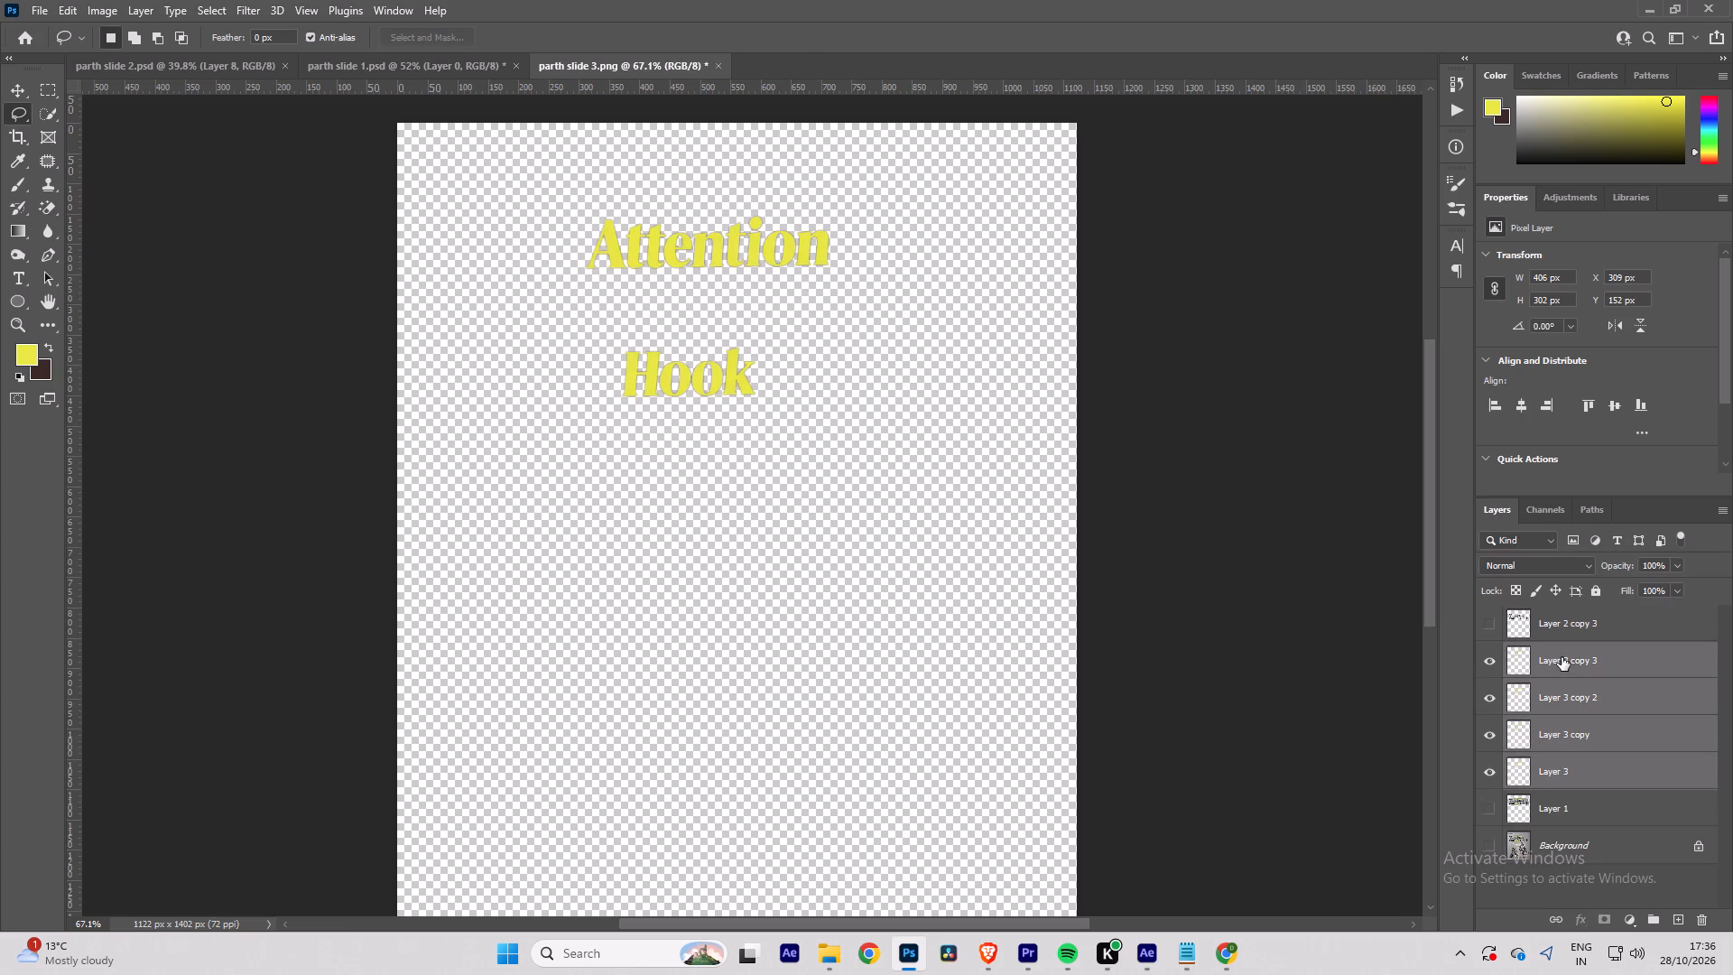
{"action": "key", "text": "ctrl+e"}
{"action": "left_click", "coordinate": [1487, 624]}
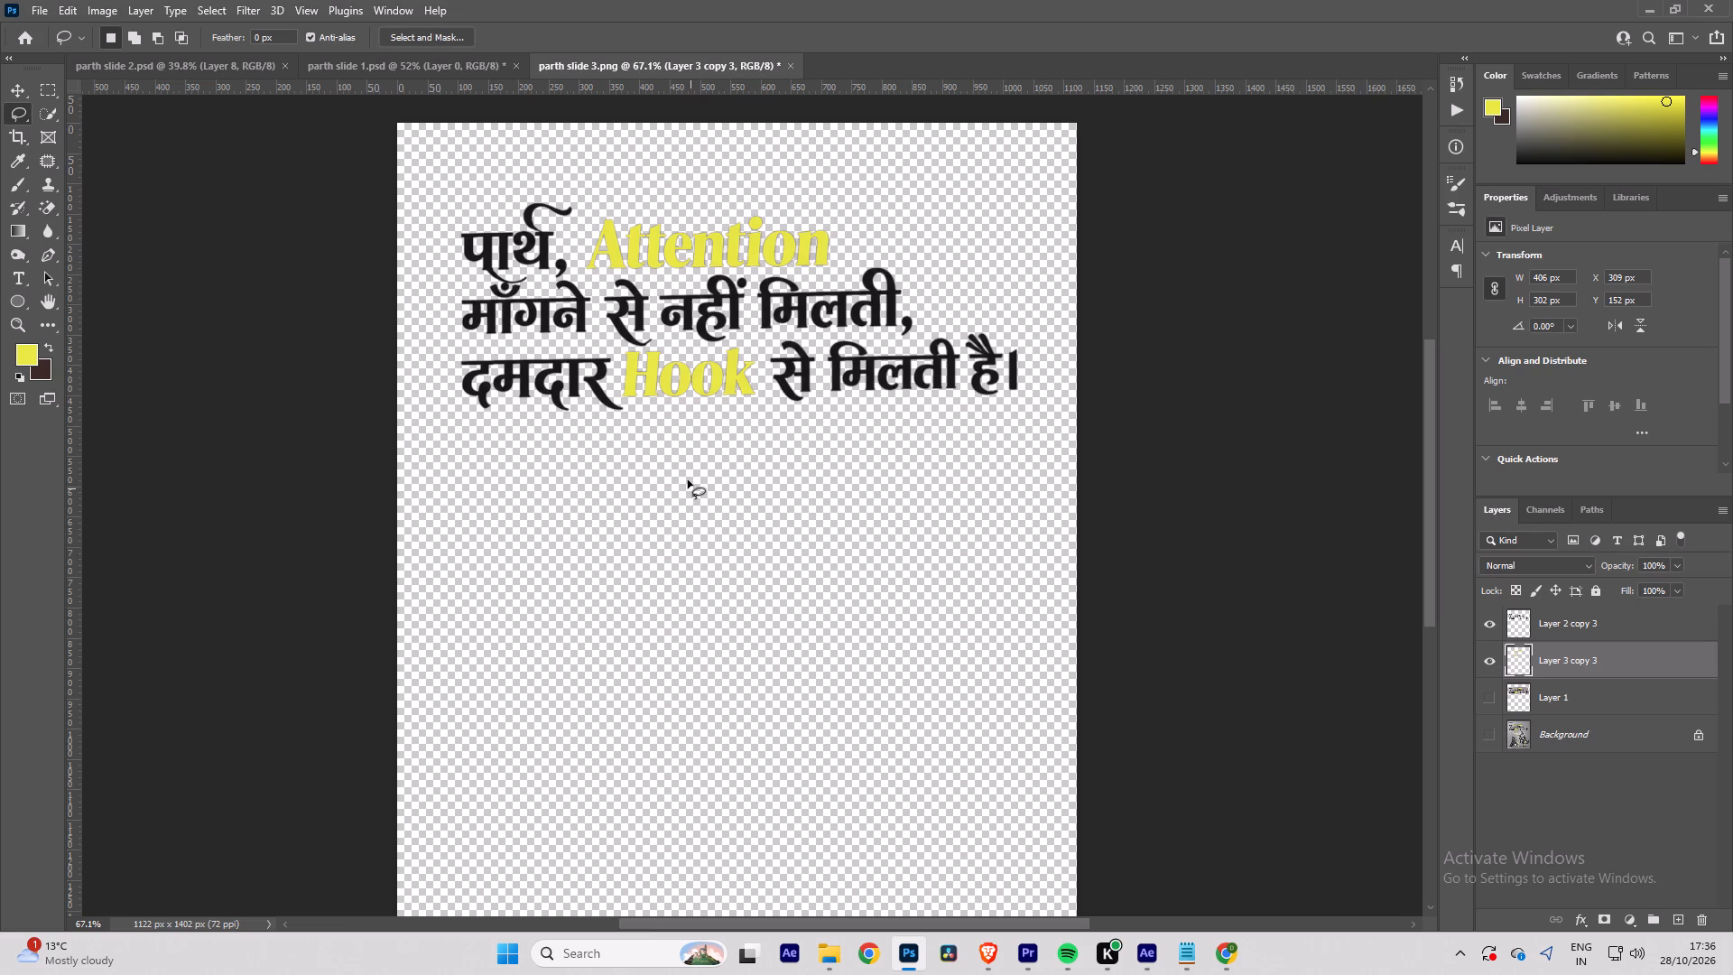
{"action": "left_click", "coordinate": [1487, 619]}
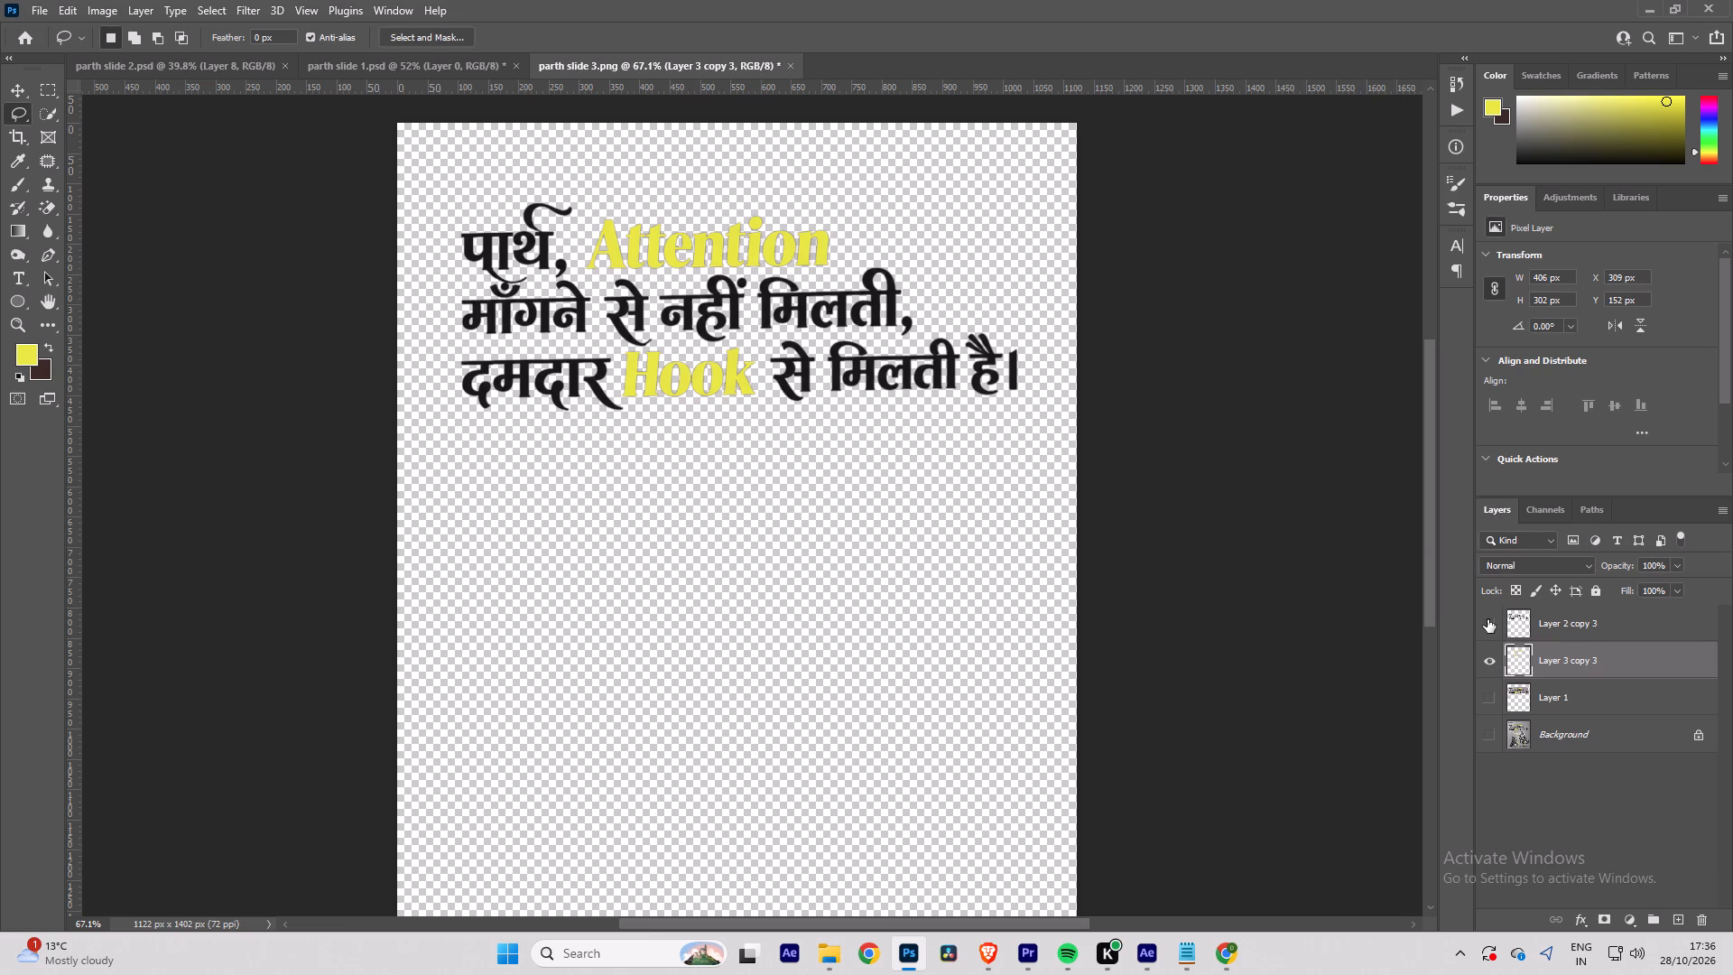
{"action": "left_click", "coordinate": [1487, 619]}
Hide the yellow lettering, lasso around the word पार्थ, with its comma, copy it from the black lettering to a new layer and hide that layer.
{"action": "left_click", "coordinate": [1478, 666]}
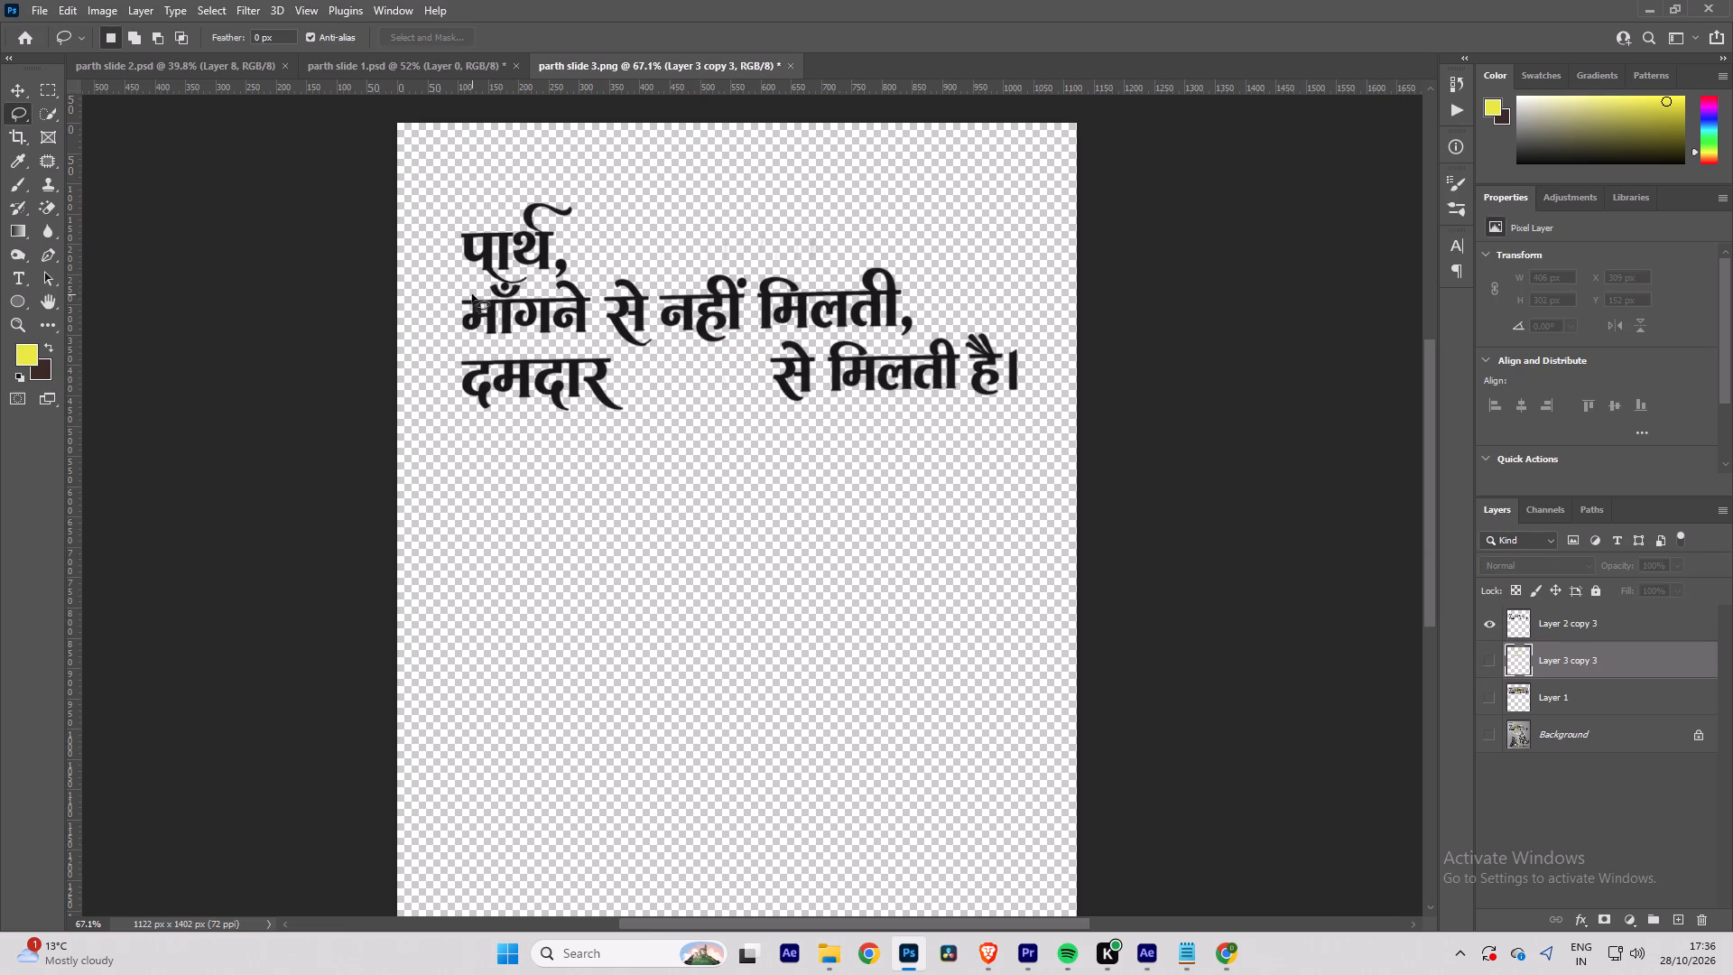
{"action": "scroll", "coordinate": [471, 290], "scroll_direction": "up", "scroll_amount": 9, "text": "alt"}
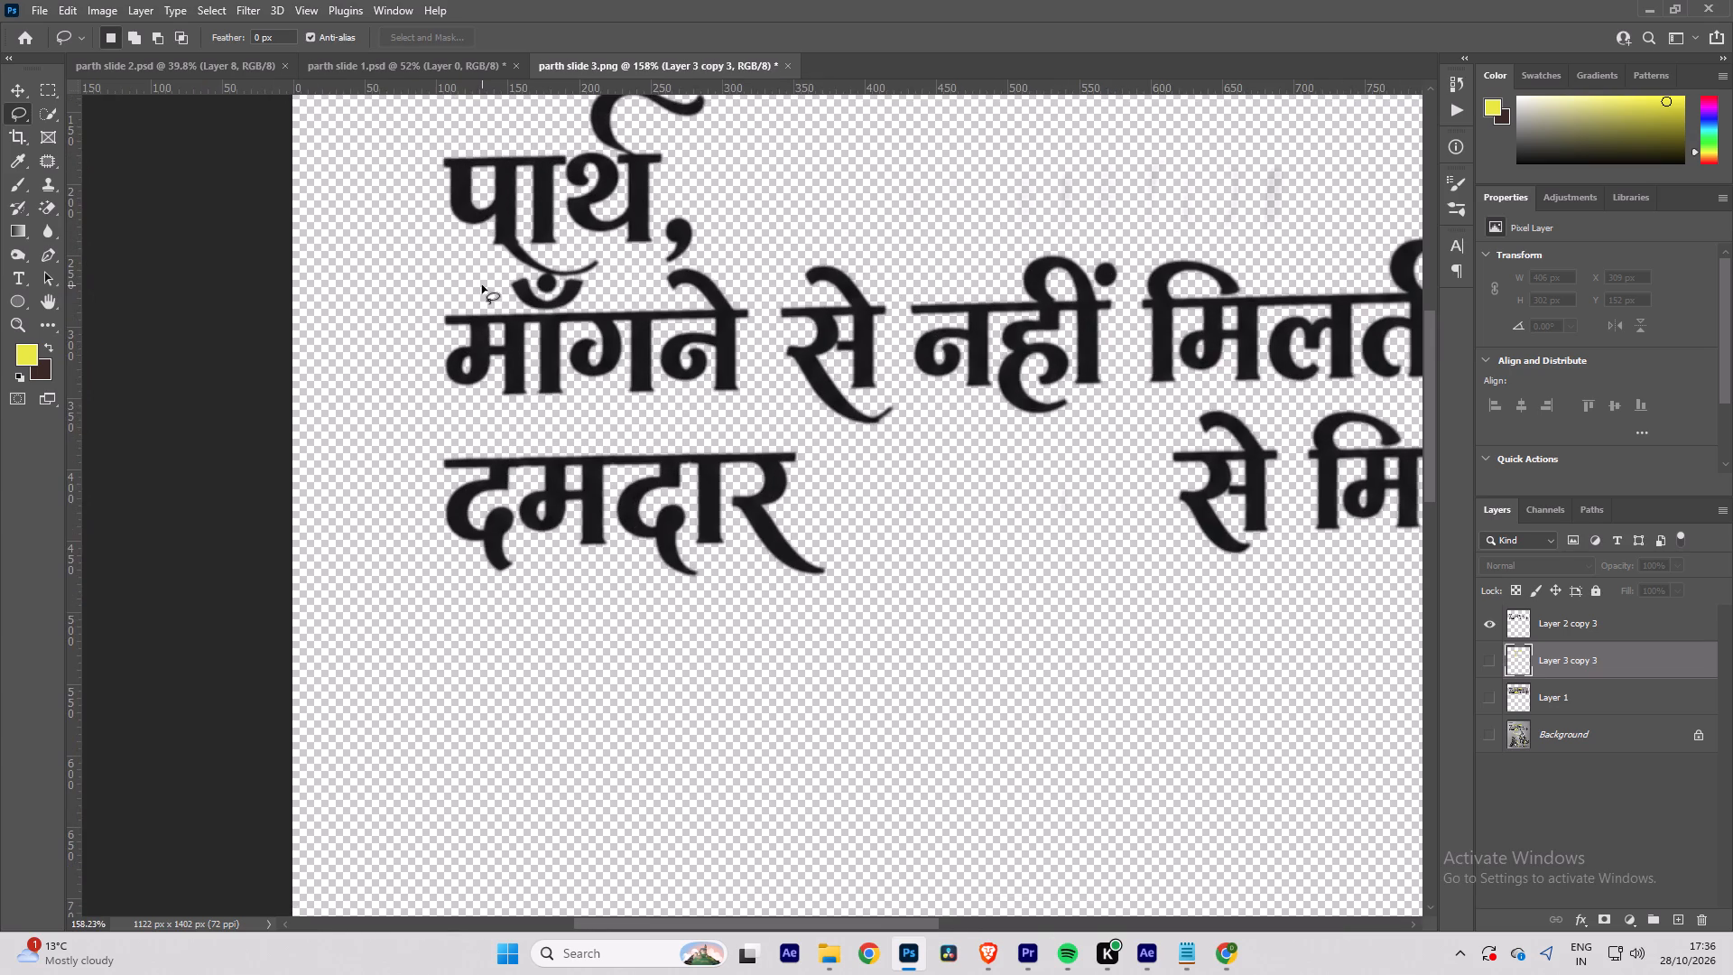
{"action": "scroll", "coordinate": [505, 293], "scroll_direction": "down", "scroll_amount": 4, "text": "alt"}
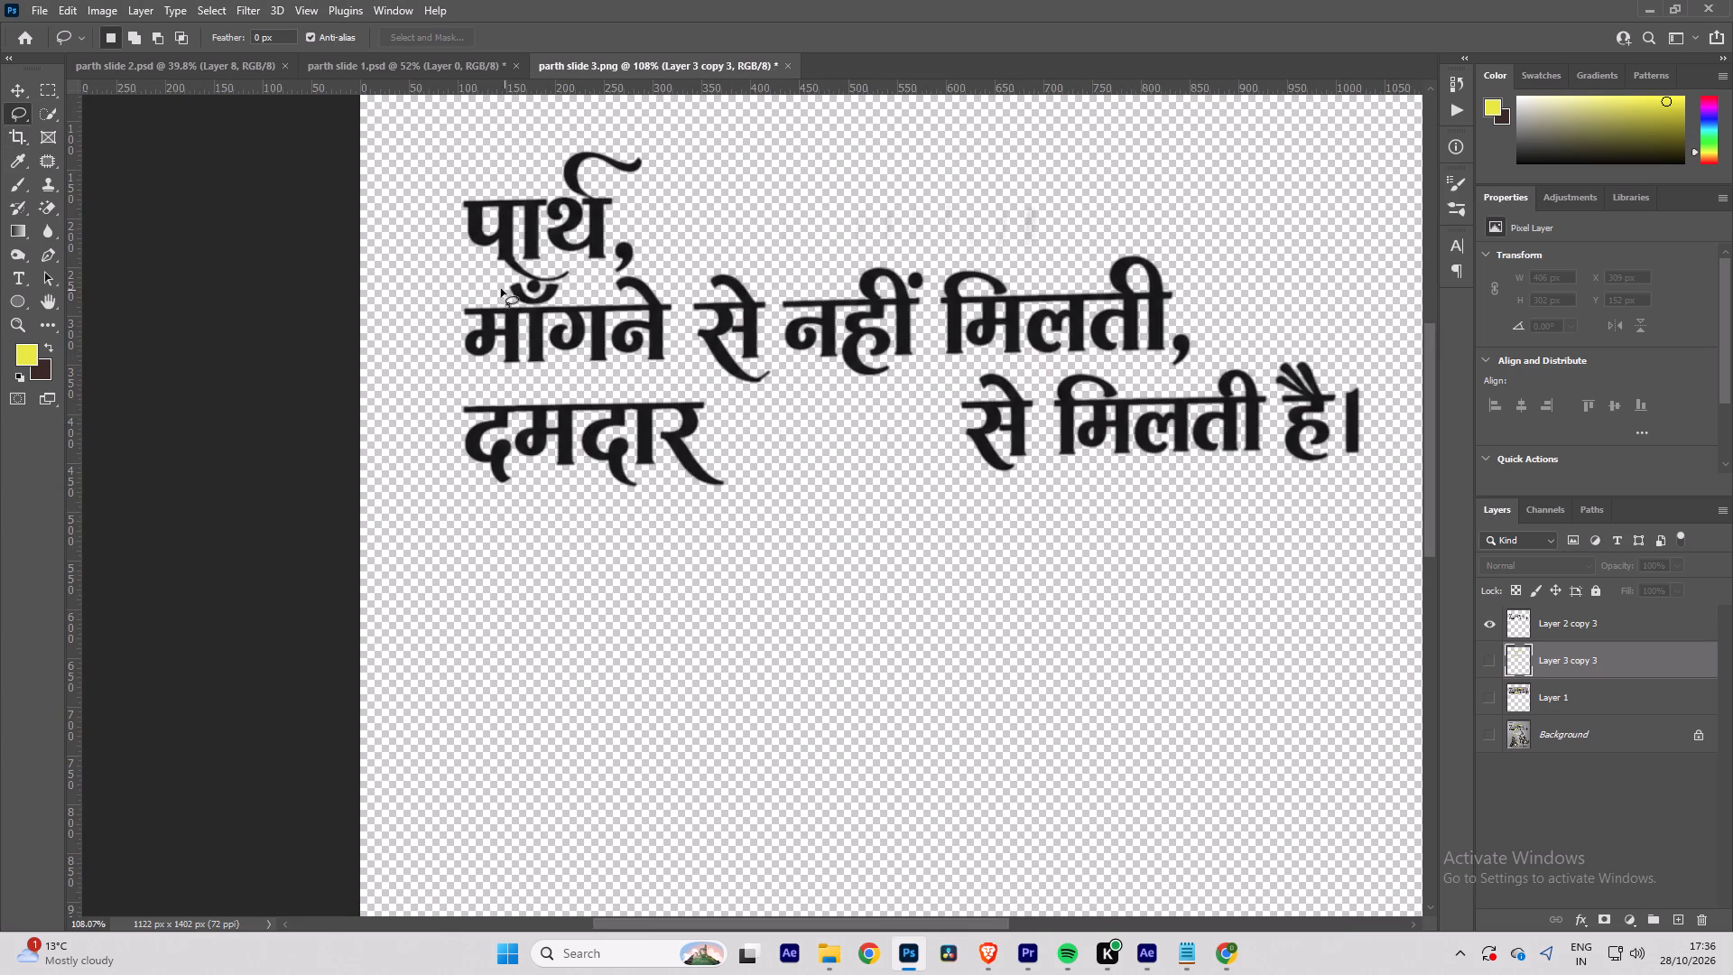
{"action": "scroll", "coordinate": [494, 280], "scroll_direction": "up", "scroll_amount": 10, "text": "alt"}
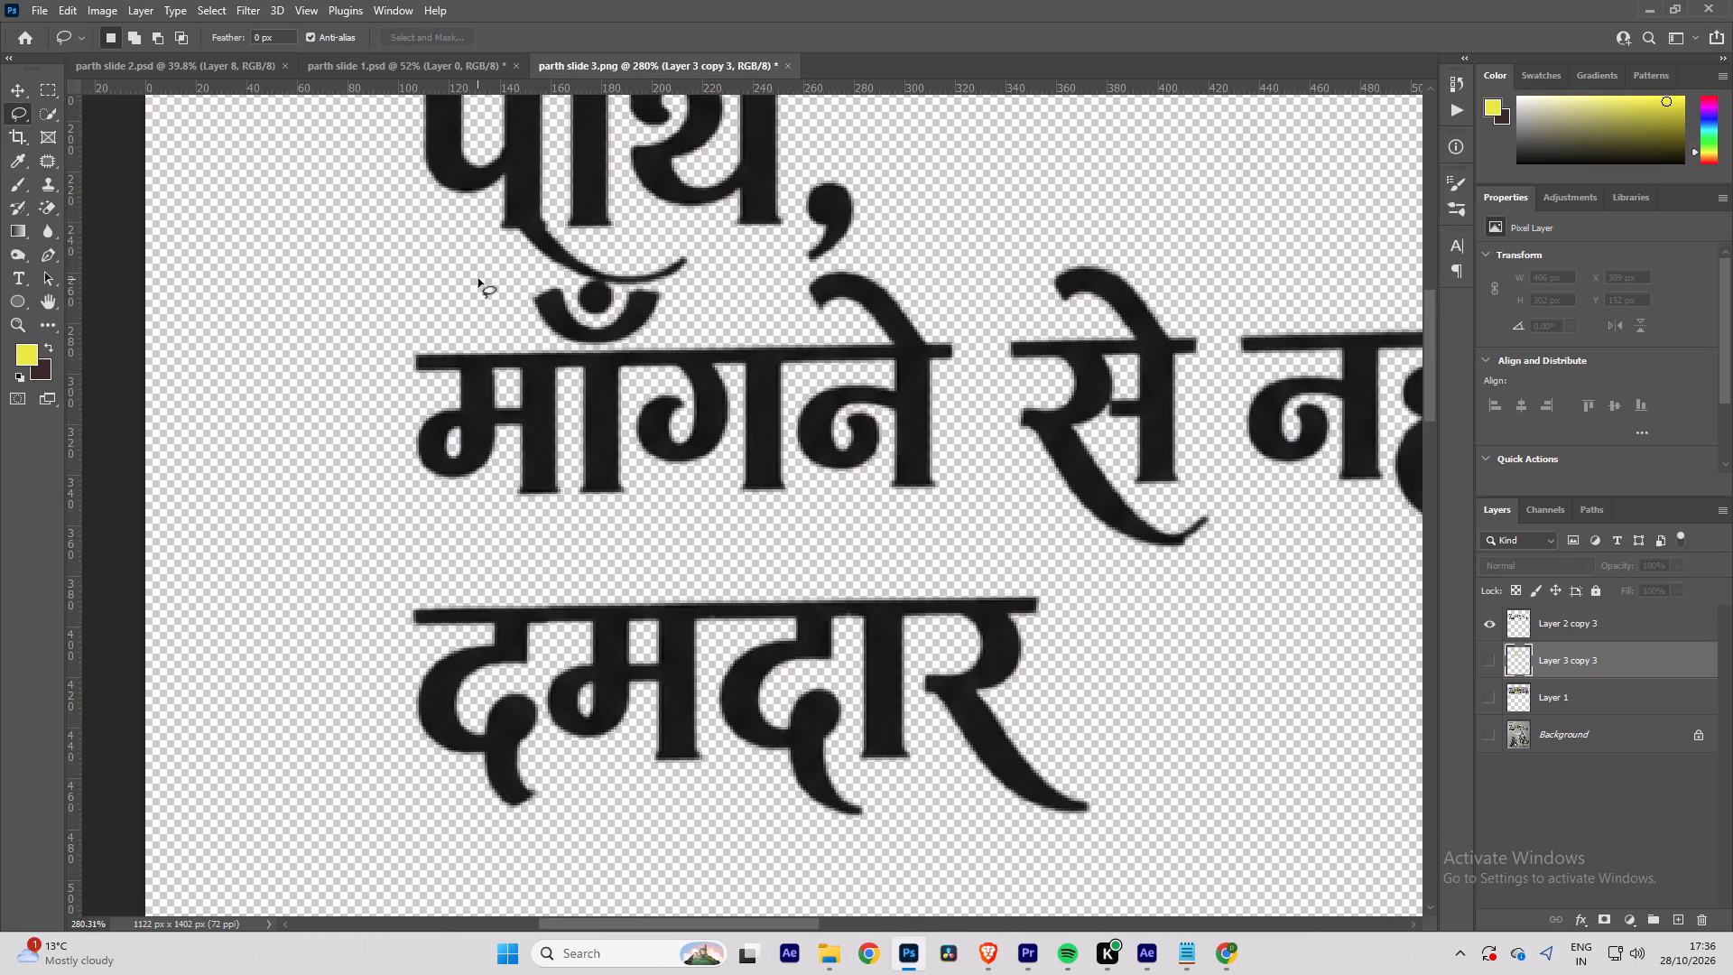
{"action": "scroll", "coordinate": [511, 279], "scroll_direction": "up", "scroll_amount": 14}
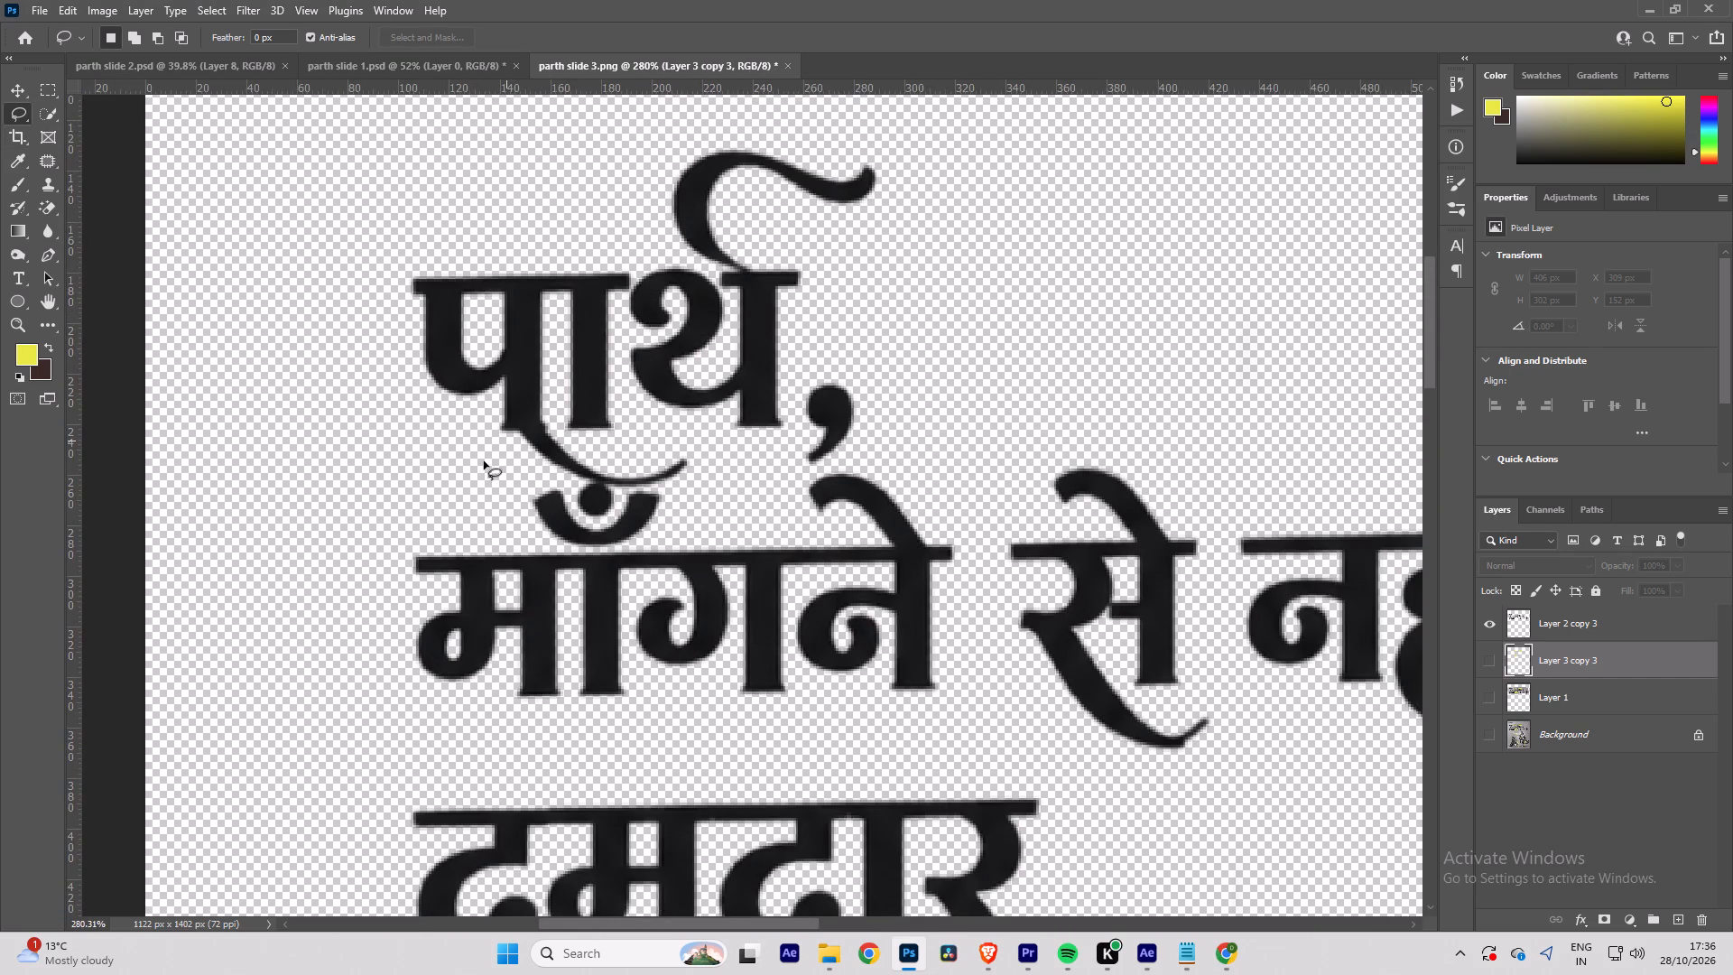
{"action": "left_click_drag", "start_coordinate": [463, 488], "coordinate": [656, 493]}
{"action": "left_click_drag", "start_coordinate": [656, 493], "coordinate": [477, 145]}
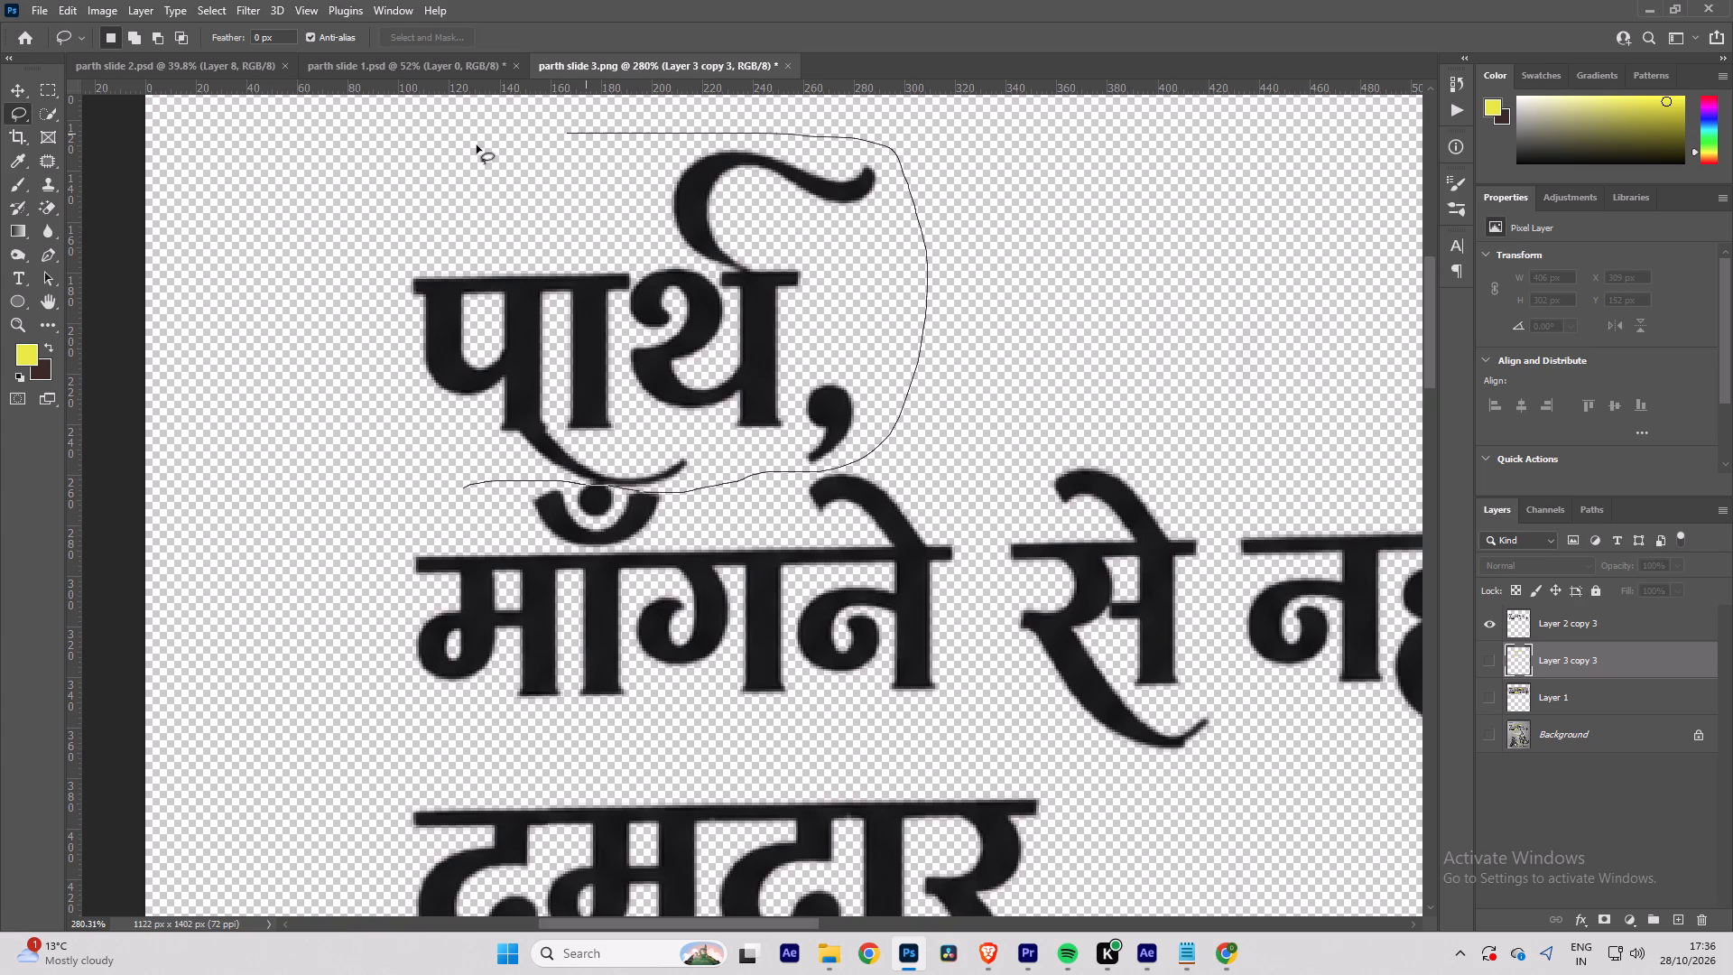
{"action": "left_click_drag", "start_coordinate": [477, 145], "coordinate": [491, 484]}
{"action": "left_click", "coordinate": [1562, 624]}
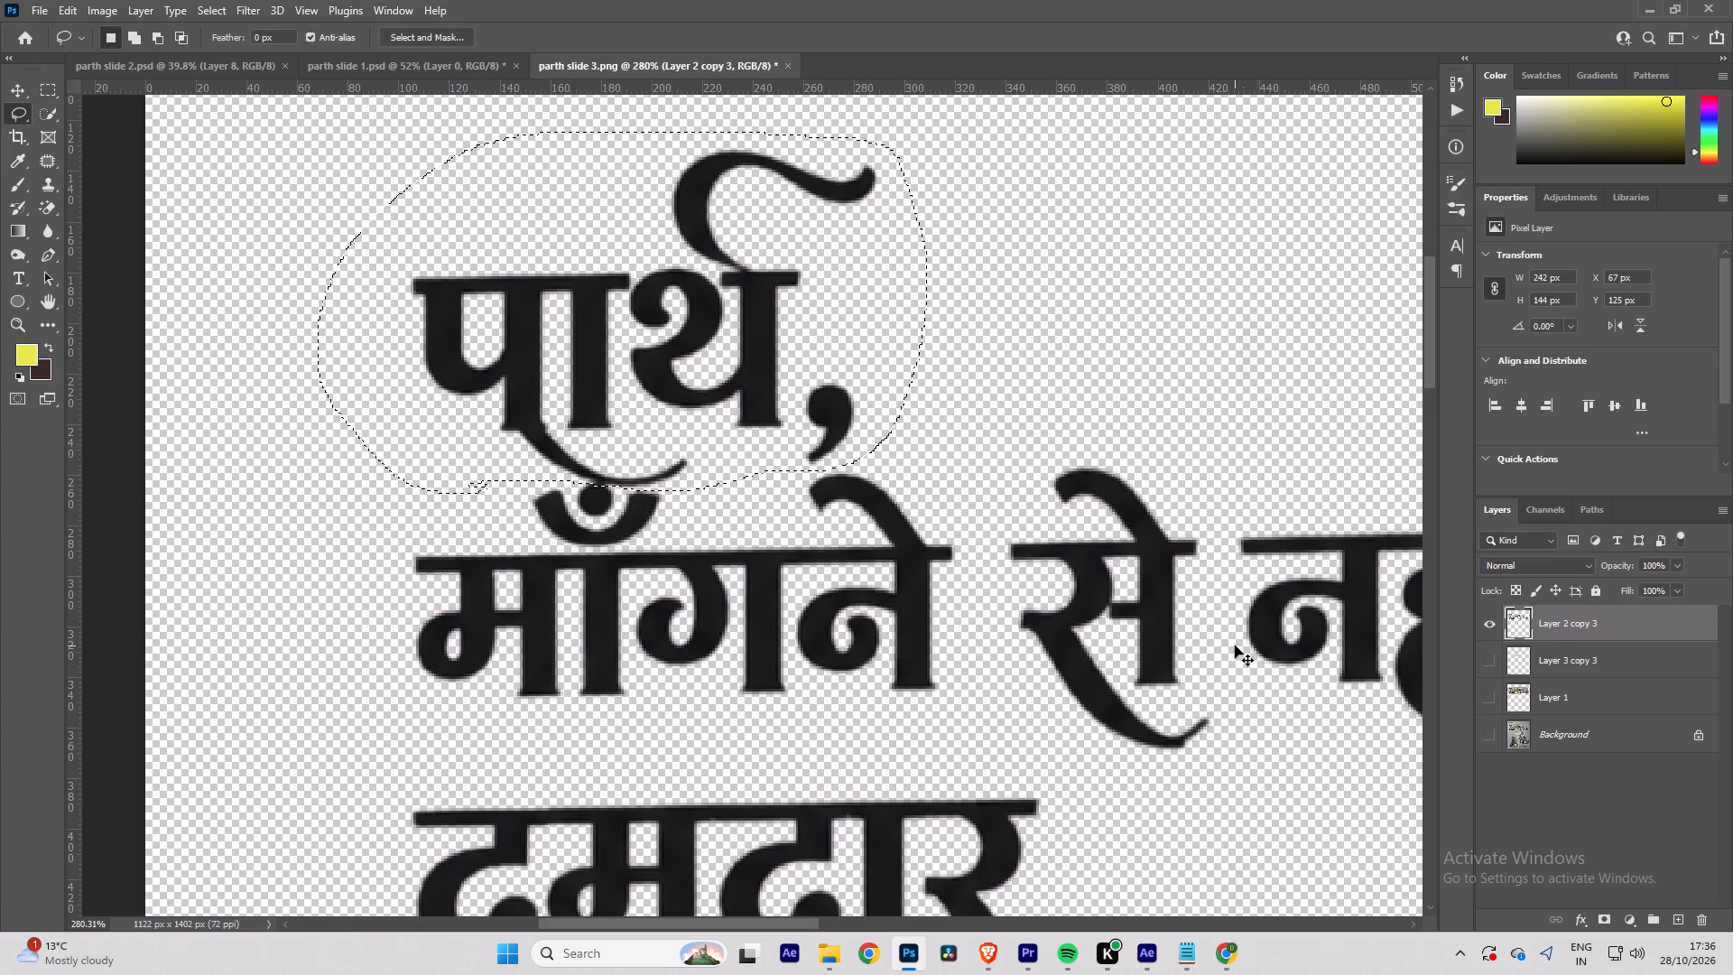
{"action": "key", "text": "ctrl+j"}
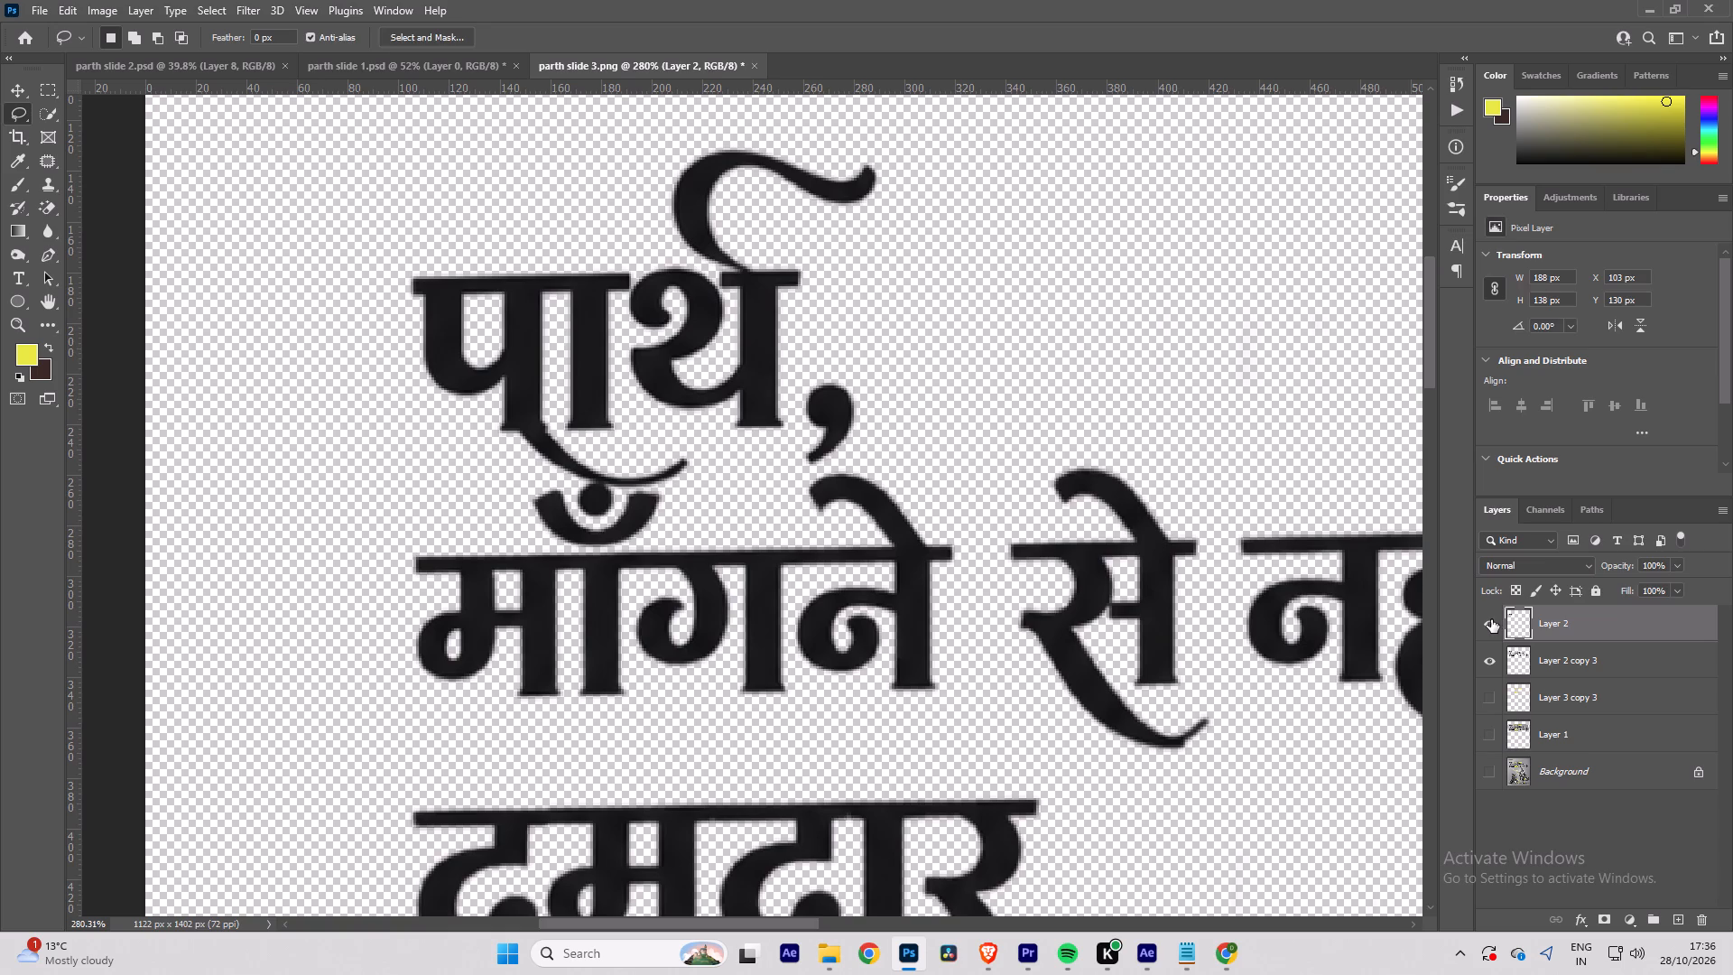
{"action": "left_click", "coordinate": [1491, 619]}
{"action": "left_click", "coordinate": [1491, 624]}
{"action": "left_click", "coordinate": [1489, 620]}
Lasso around the line माँगने से नहीं मिलती, with its comma, copy it from Layer 2 copy 3 to a new layer and hide that layer.
{"action": "scroll", "coordinate": [690, 466], "scroll_direction": "down", "scroll_amount": 7, "text": "alt"}
{"action": "key", "text": "space"}
{"action": "key", "text": "space"}
{"action": "key", "text": "space"}
{"action": "key", "text": "space"}
{"action": "key", "text": "space"}
{"action": "key", "text": "space"}
{"action": "key", "text": "space"}
{"action": "key", "text": "space"}
{"action": "key", "text": "space"}
{"action": "key", "text": "space"}
{"action": "key", "text": "space"}
{"action": "key", "text": "space"}
{"action": "key", "text": "space"}
{"action": "left_click_drag", "start_coordinate": [721, 409], "coordinate": [579, 318]}
{"action": "scroll", "coordinate": [447, 458], "scroll_direction": "up", "scroll_amount": 3, "text": "alt"}
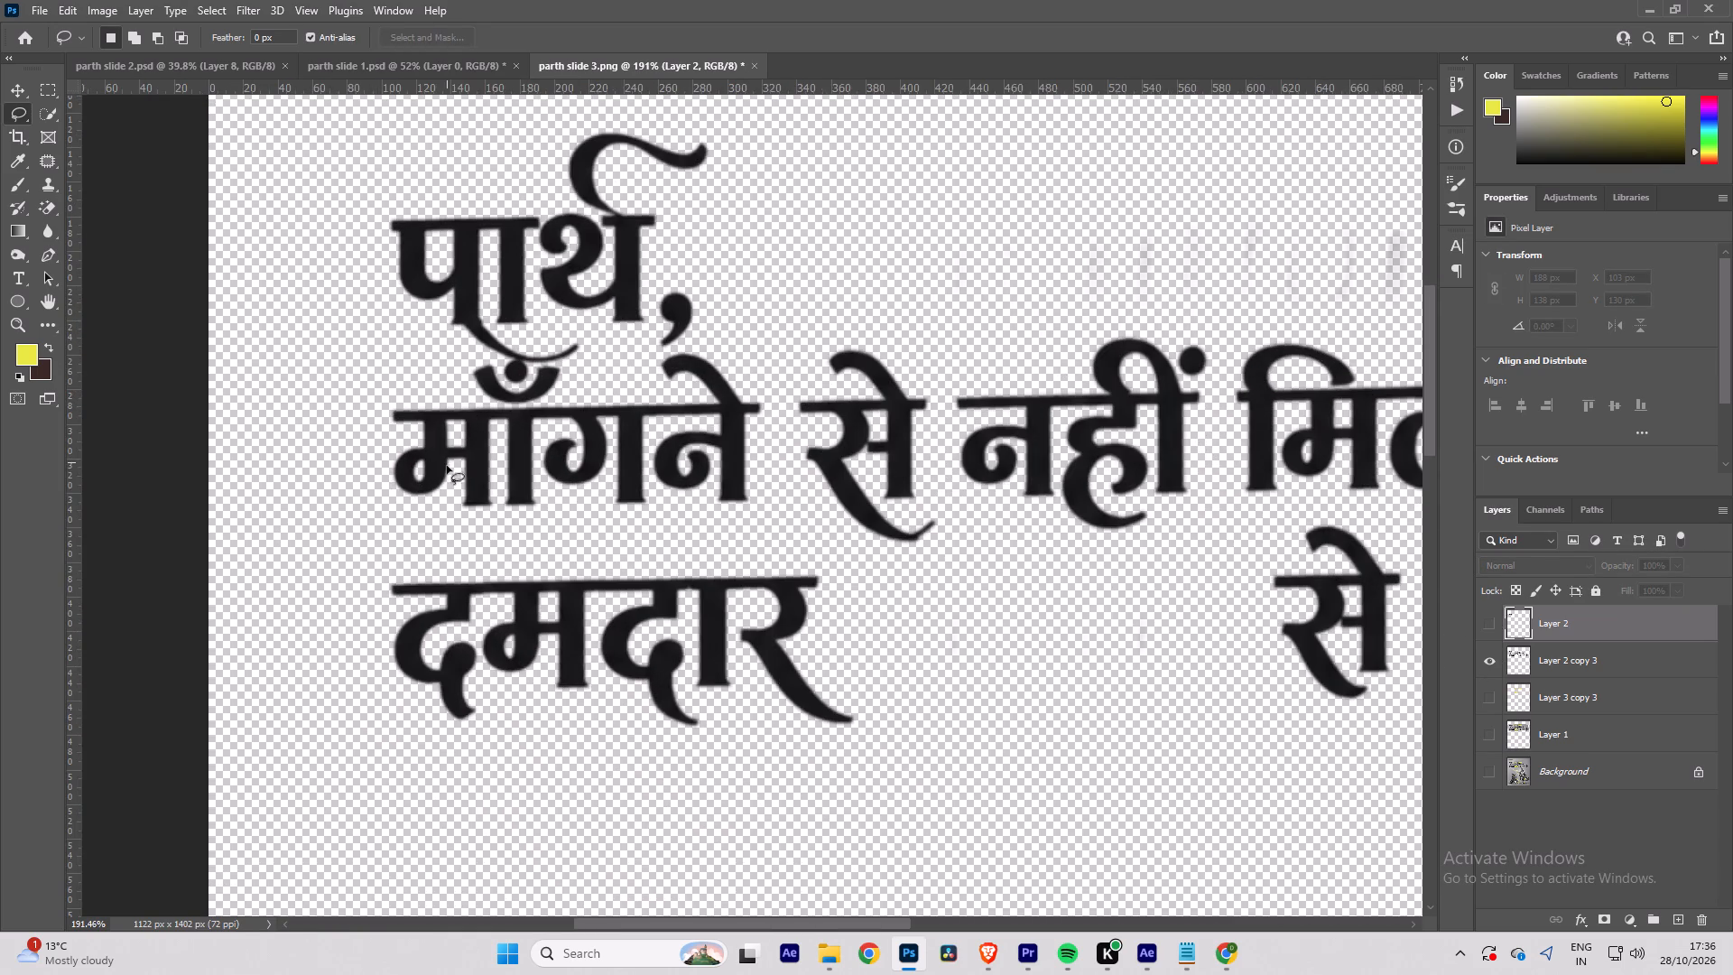
{"action": "scroll", "coordinate": [541, 482], "scroll_direction": "down", "scroll_amount": 3, "text": "alt"}
{"action": "key", "text": "space"}
{"action": "left_click_drag", "start_coordinate": [871, 385], "coordinate": [773, 414]}
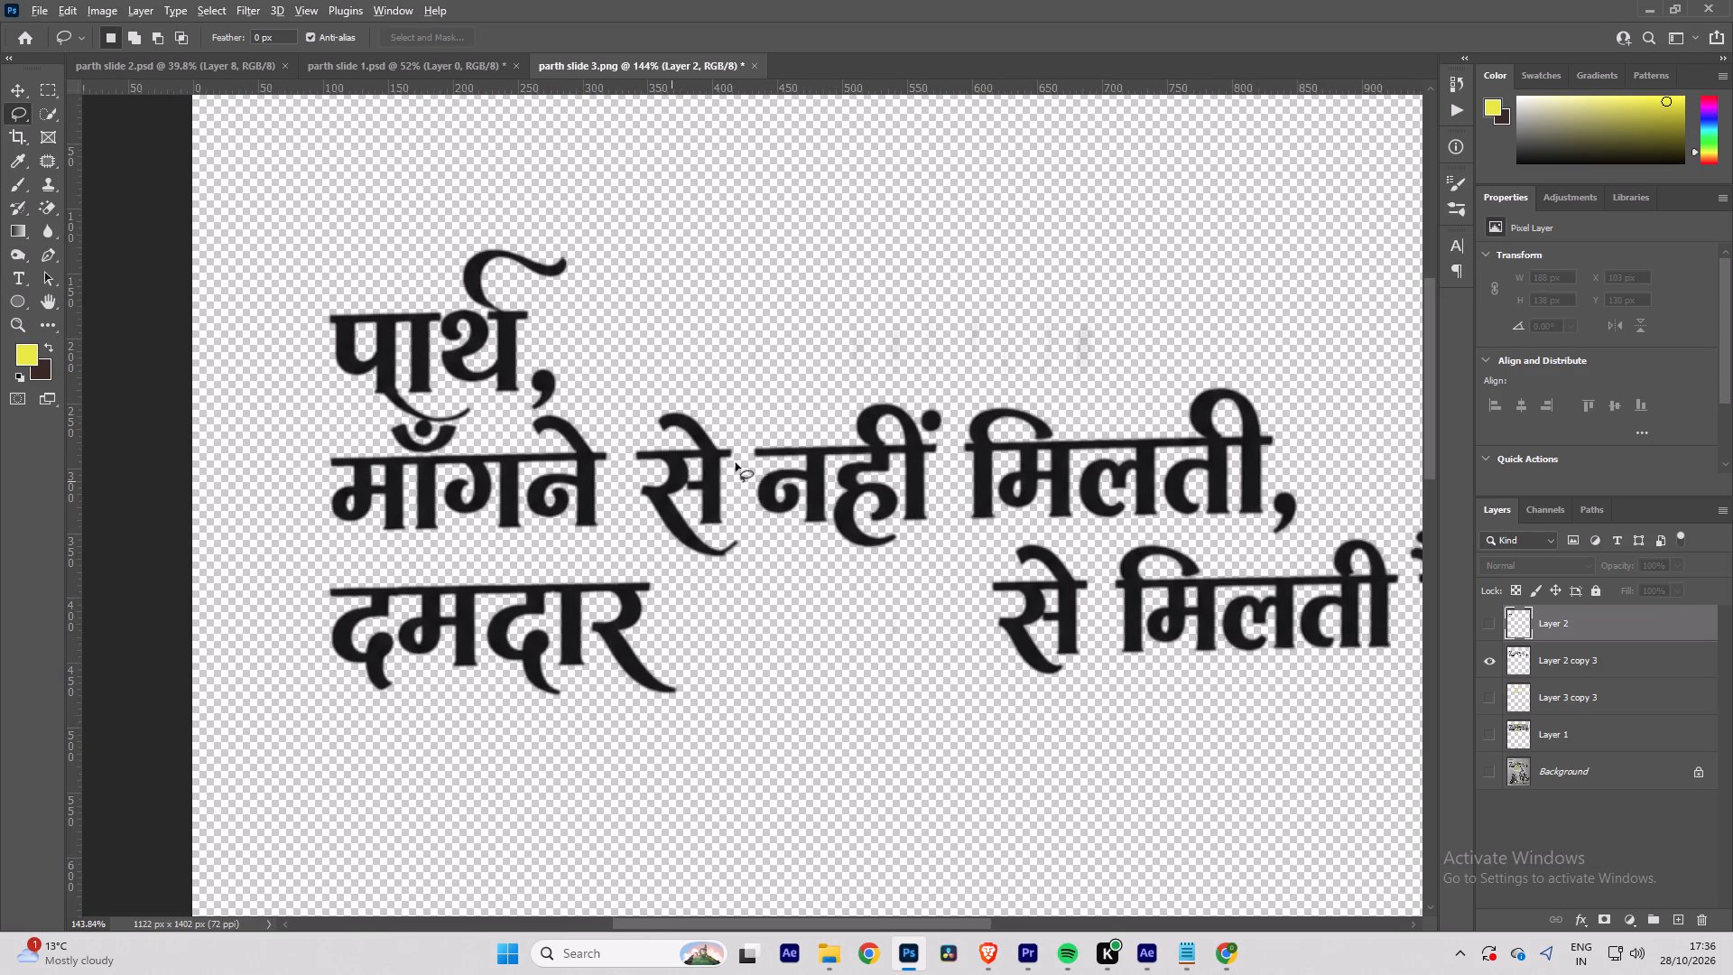
{"action": "scroll", "coordinate": [755, 456], "scroll_direction": "up", "scroll_amount": 2, "text": "alt"}
{"action": "key", "text": "space"}
{"action": "key", "text": "space"}
{"action": "left_click_drag", "start_coordinate": [900, 412], "coordinate": [832, 425]}
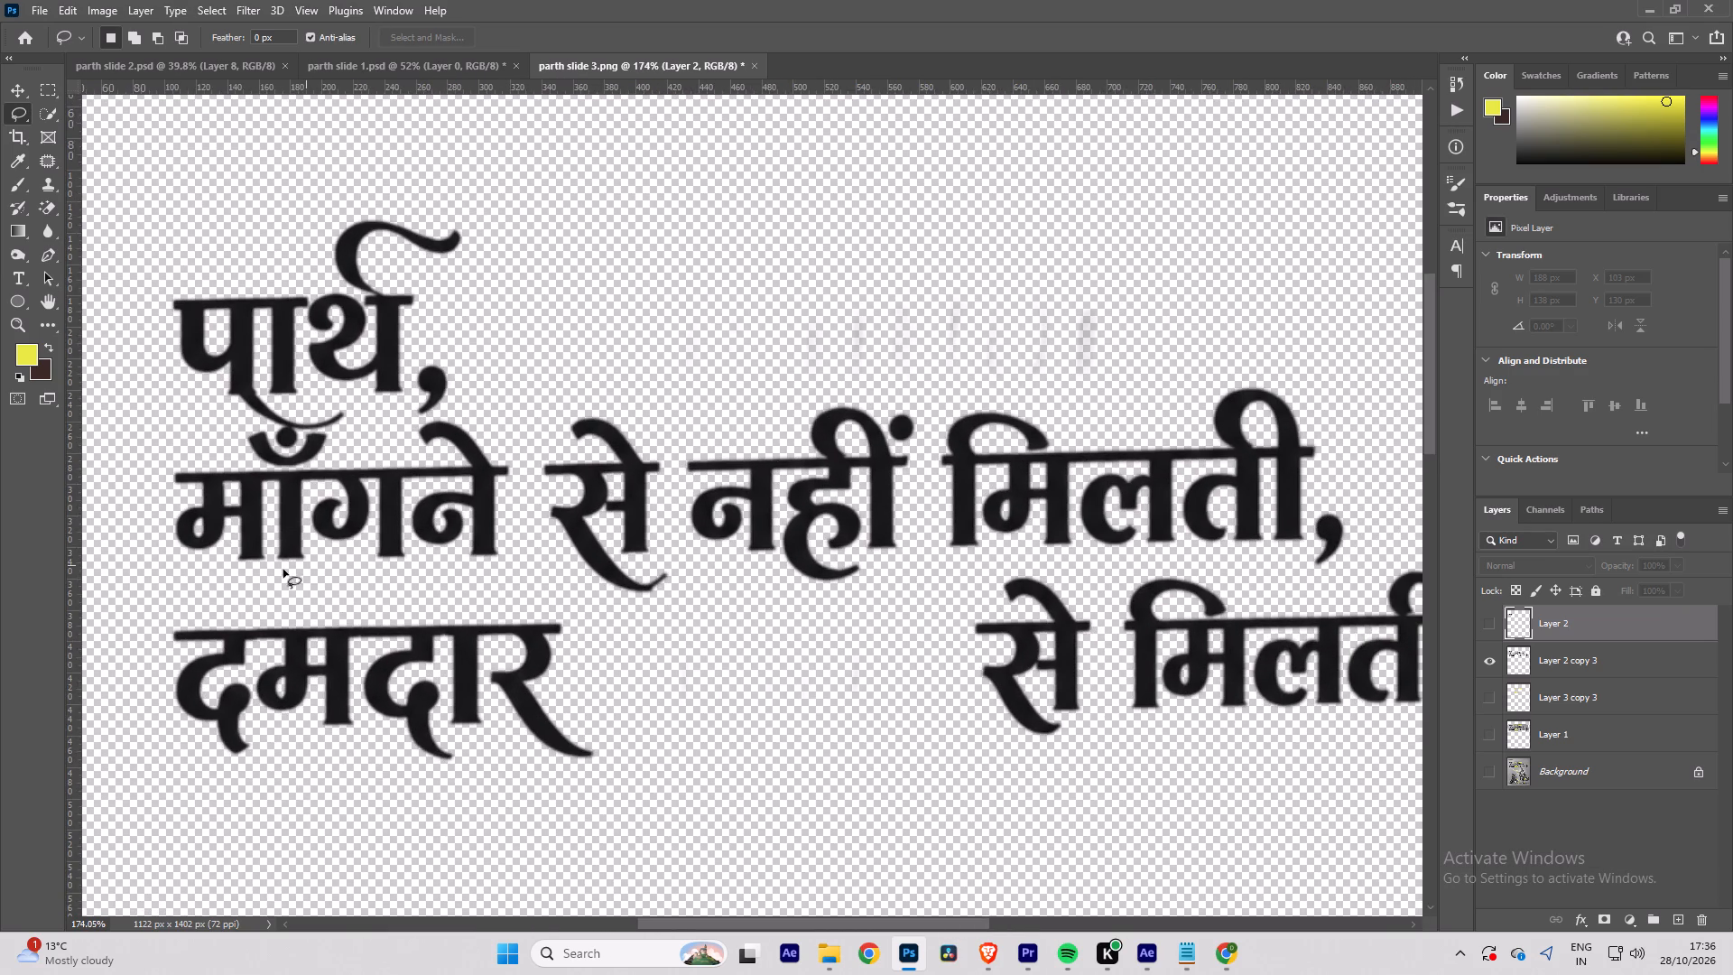
{"action": "left_click_drag", "start_coordinate": [279, 573], "coordinate": [261, 425]}
{"action": "left_click_drag", "start_coordinate": [261, 425], "coordinate": [431, 419]}
{"action": "left_click_drag", "start_coordinate": [431, 419], "coordinate": [1372, 421]}
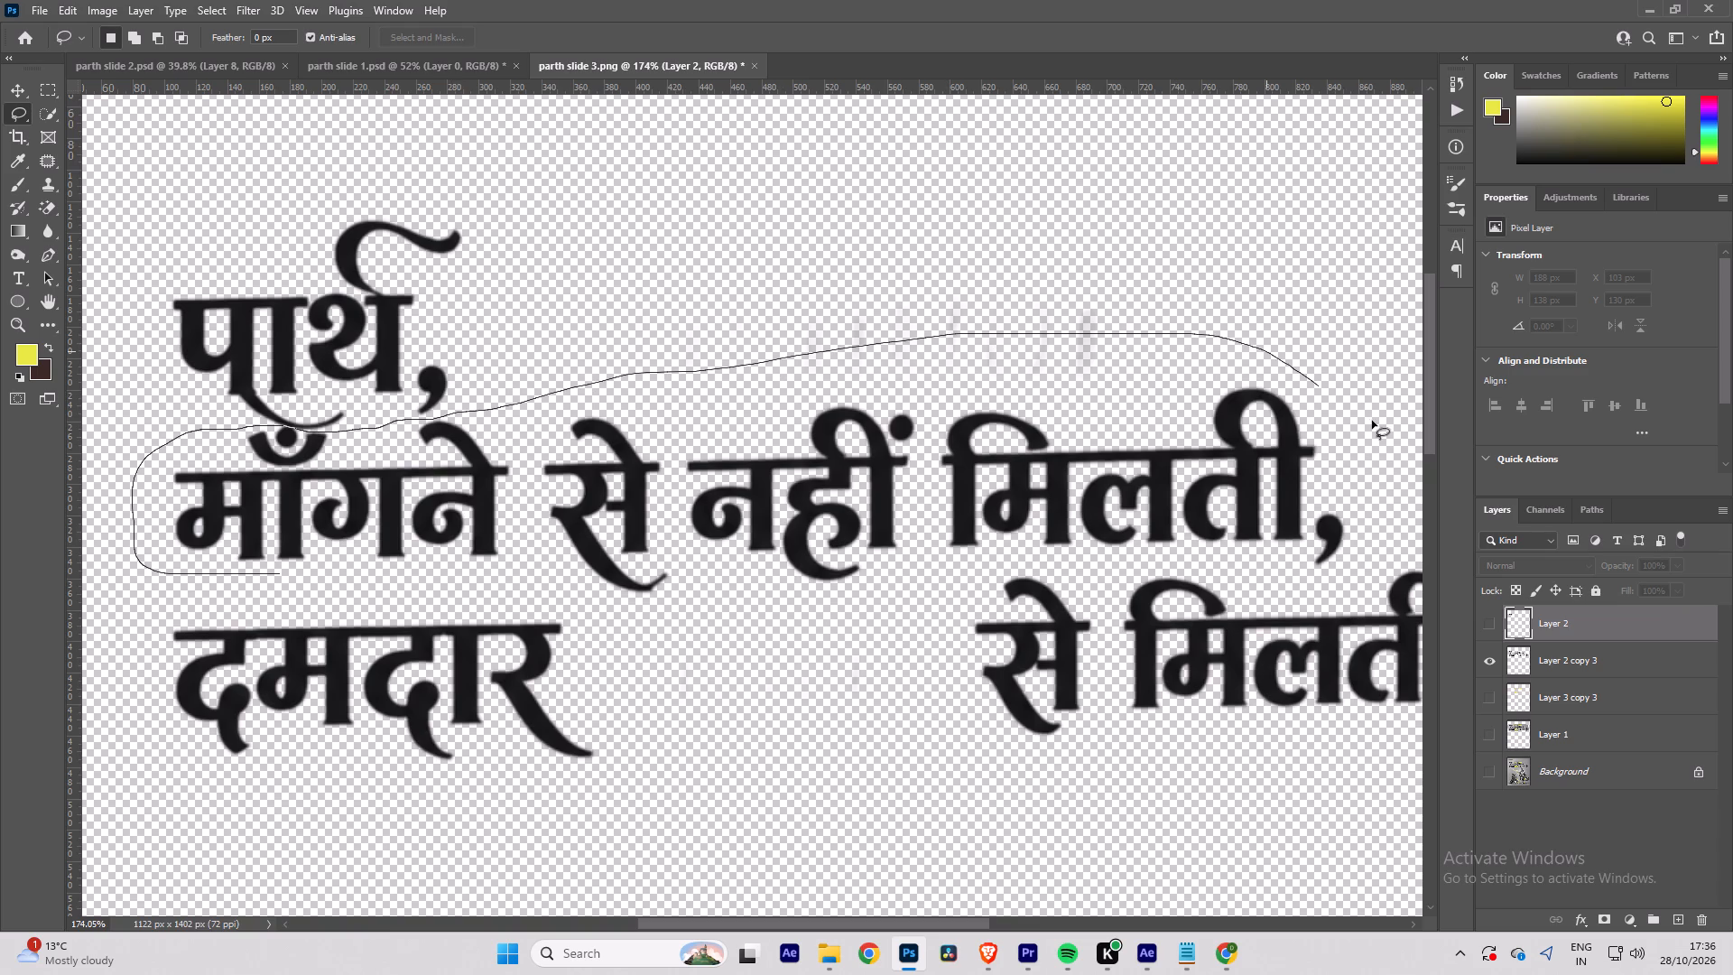
{"action": "left_click_drag", "start_coordinate": [1372, 421], "coordinate": [854, 591]}
{"action": "left_click_drag", "start_coordinate": [854, 591], "coordinate": [268, 574]}
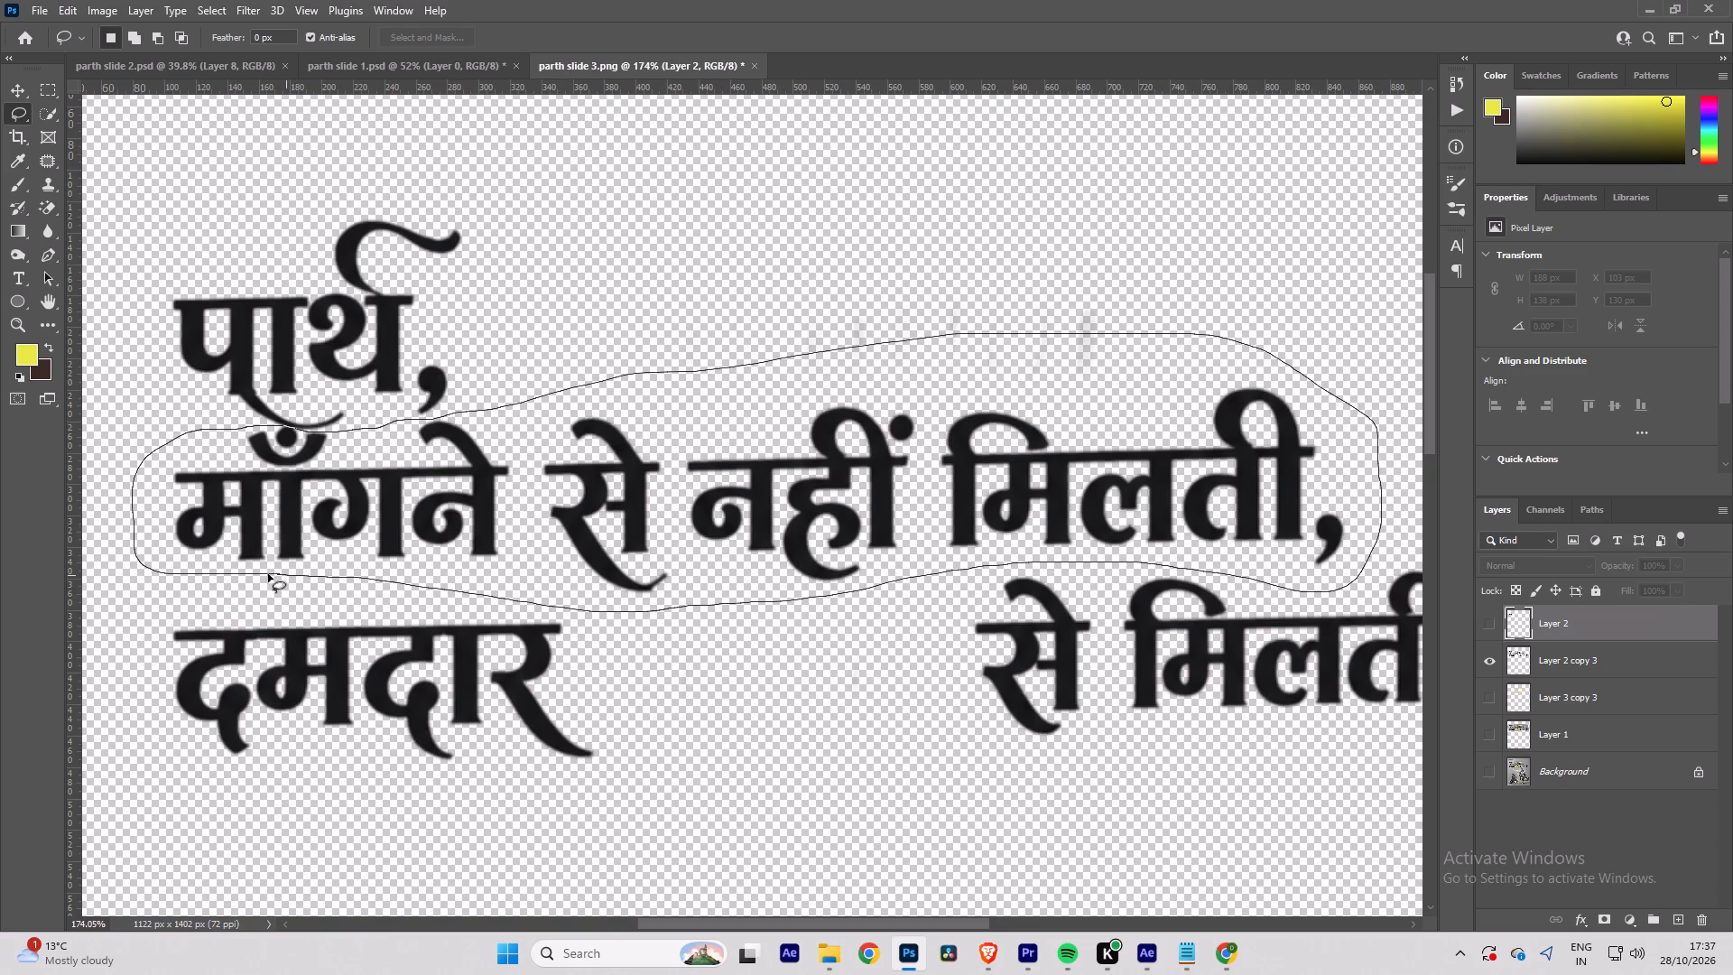
{"action": "left_click_drag", "start_coordinate": [268, 574], "coordinate": [267, 574]}
{"action": "left_click", "coordinate": [1554, 664]}
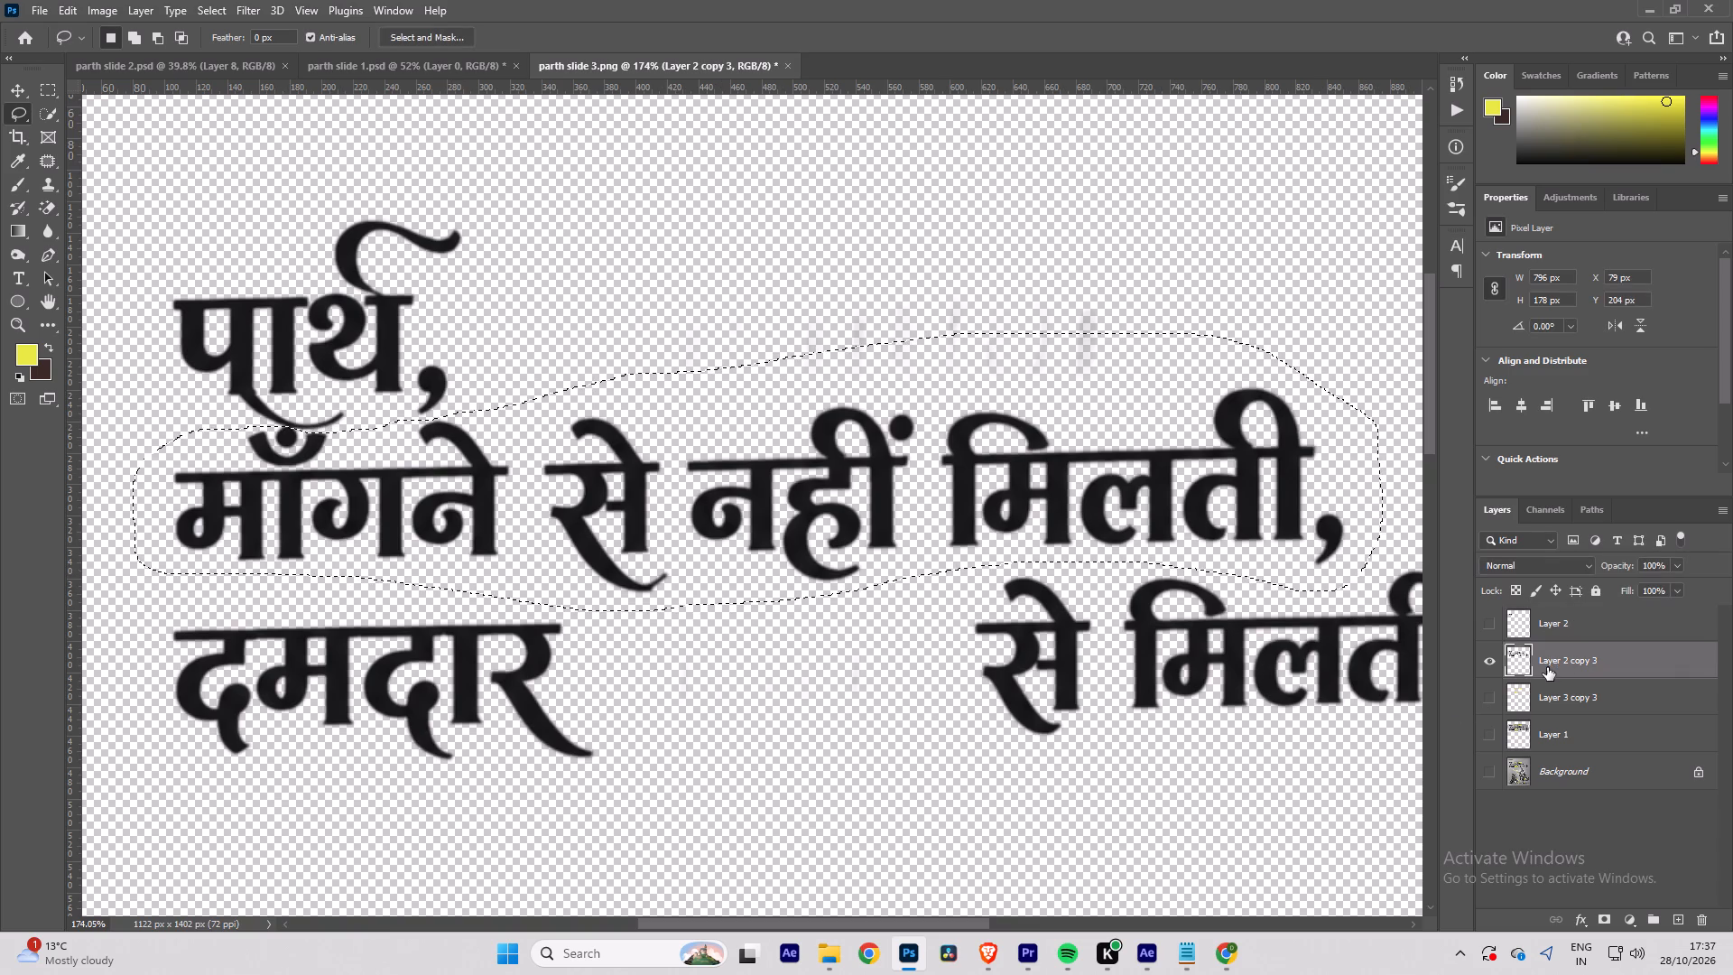
{"action": "key", "text": "ctrl+j"}
{"action": "left_click", "coordinate": [1489, 660]}
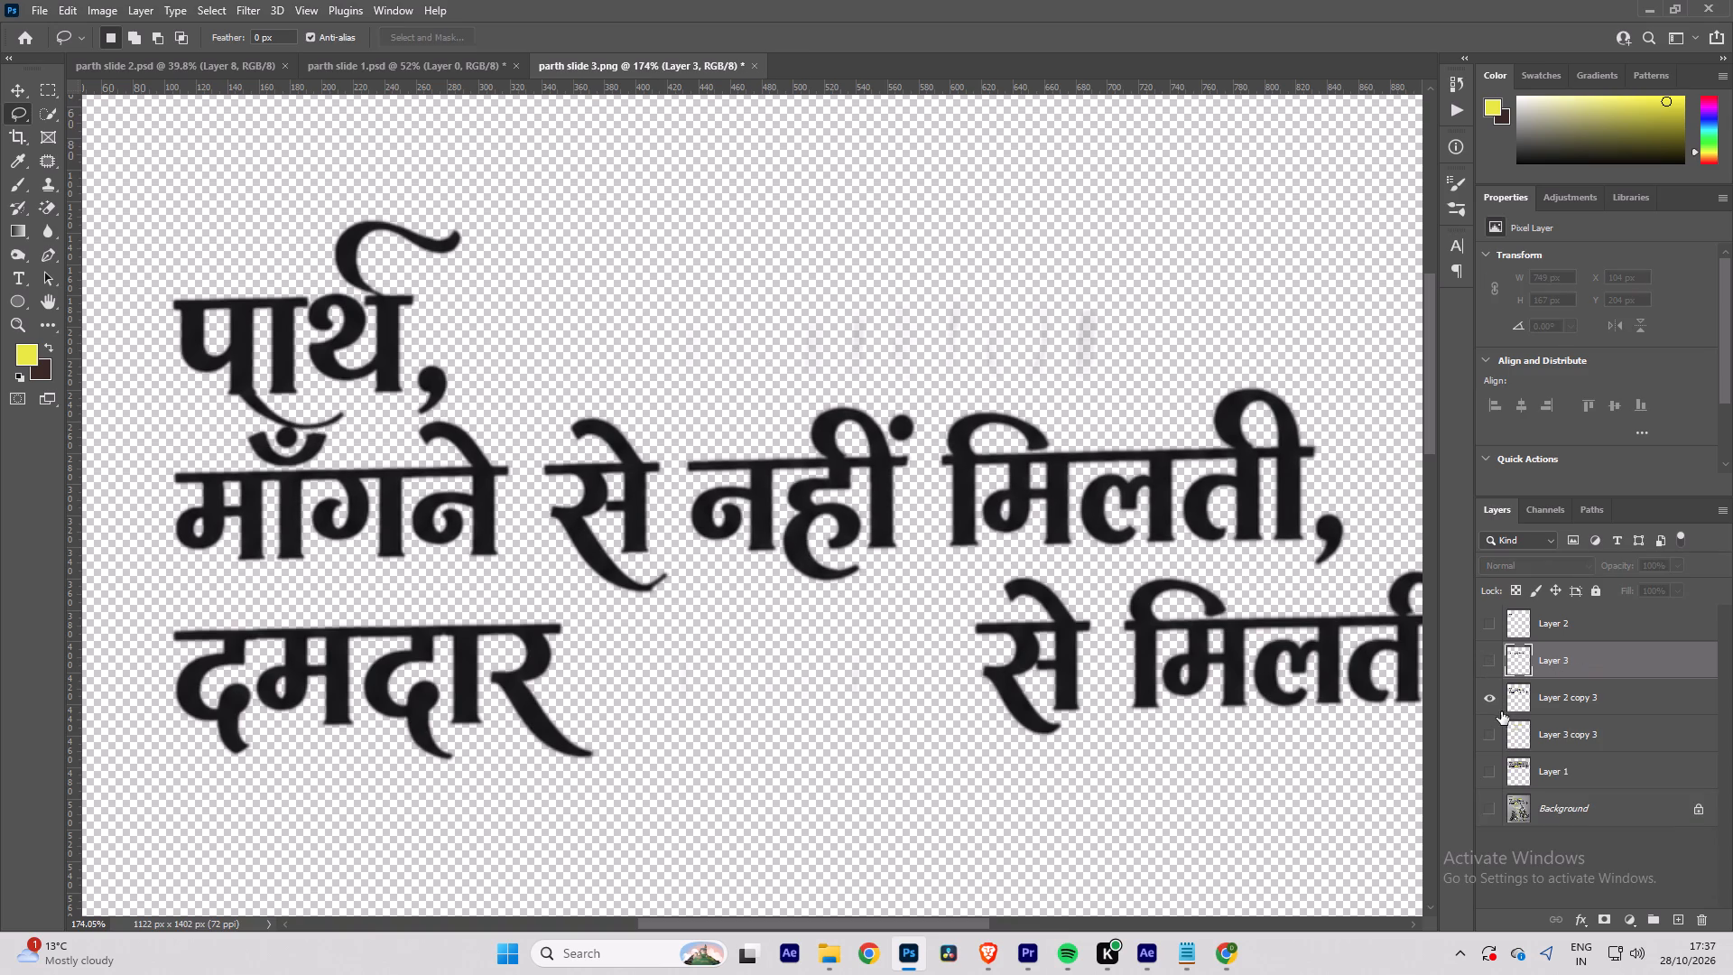
Lasso around the word दमदार, copy it from Layer 2 copy 3 to a new layer and hide that layer.
{"action": "scroll", "coordinate": [653, 592], "scroll_direction": "down", "scroll_amount": 6, "text": "alt"}
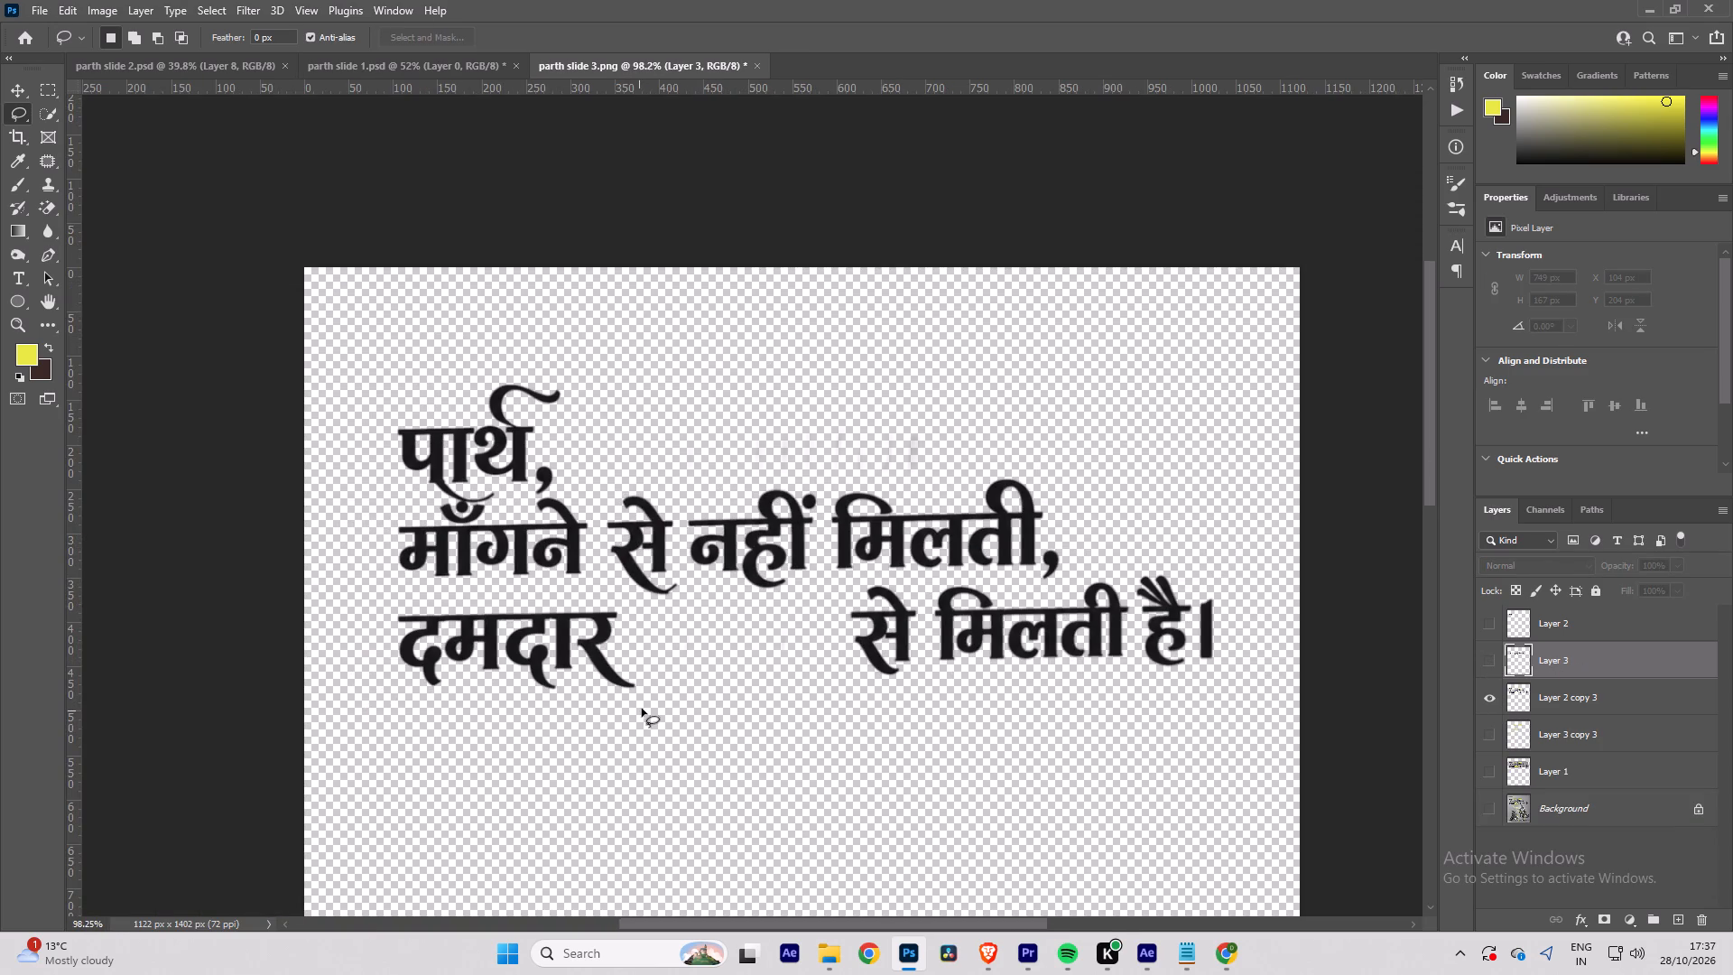
{"action": "left_click_drag", "start_coordinate": [657, 692], "coordinate": [627, 604]}
{"action": "left_click_drag", "start_coordinate": [627, 604], "coordinate": [649, 695]}
{"action": "left_click", "coordinate": [1582, 698]}
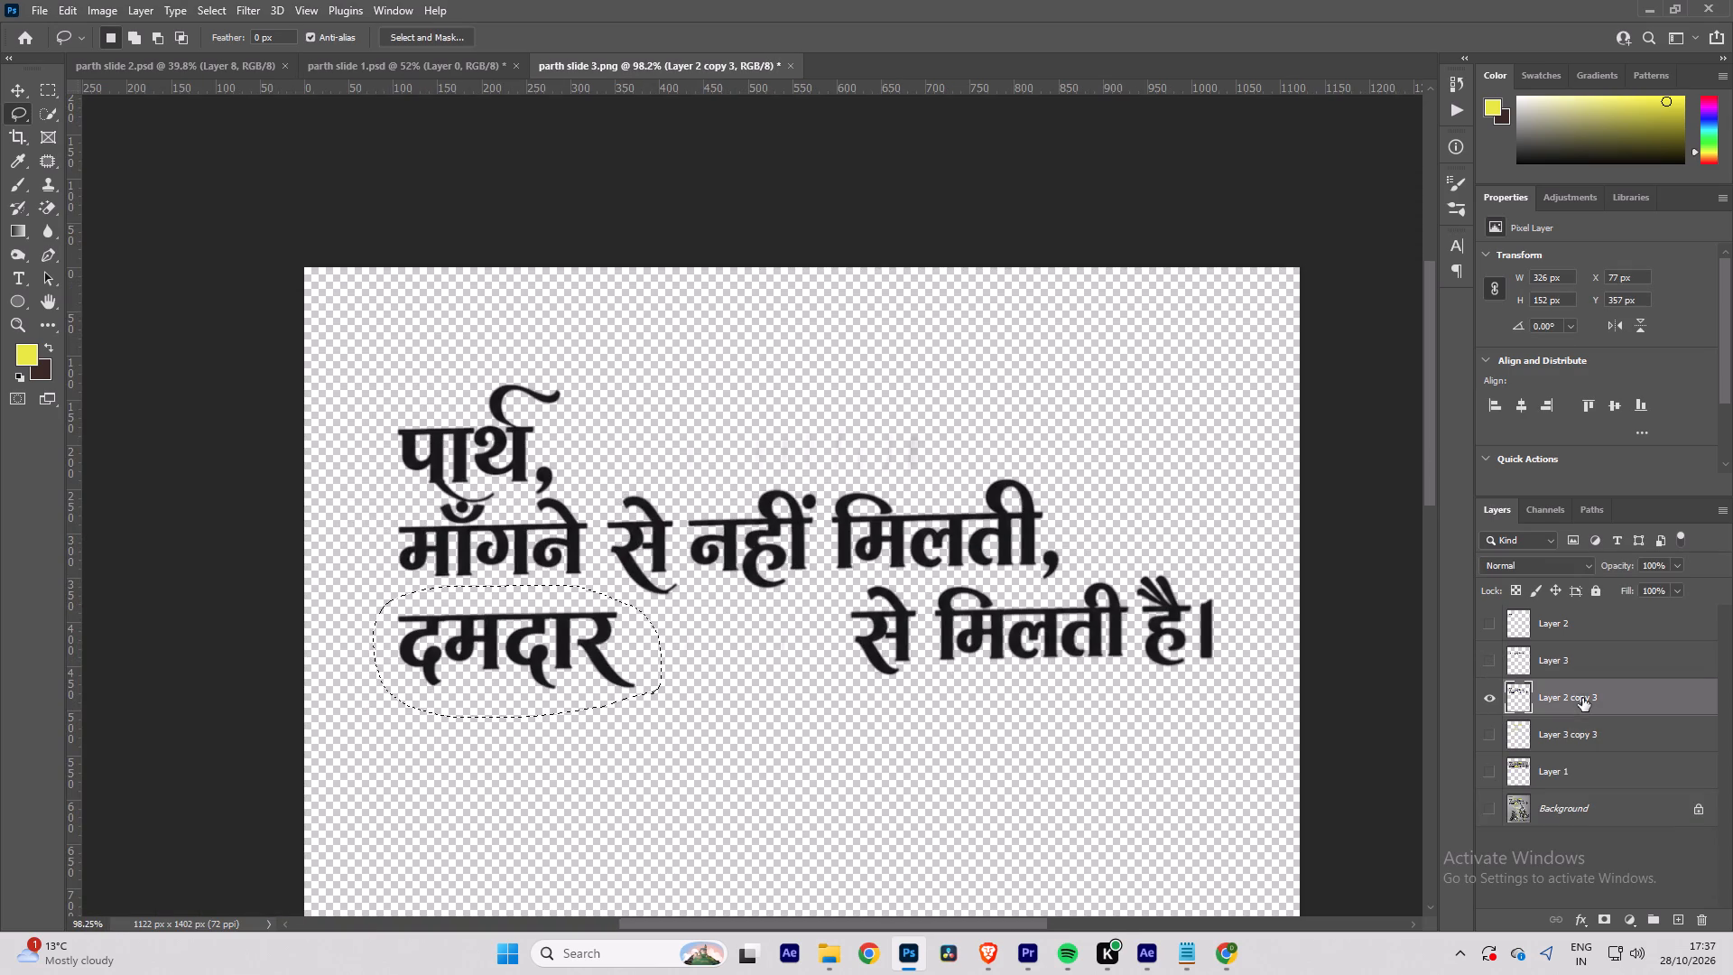
{"action": "key", "text": "ctrl+j"}
{"action": "left_click", "coordinate": [1488, 695]}
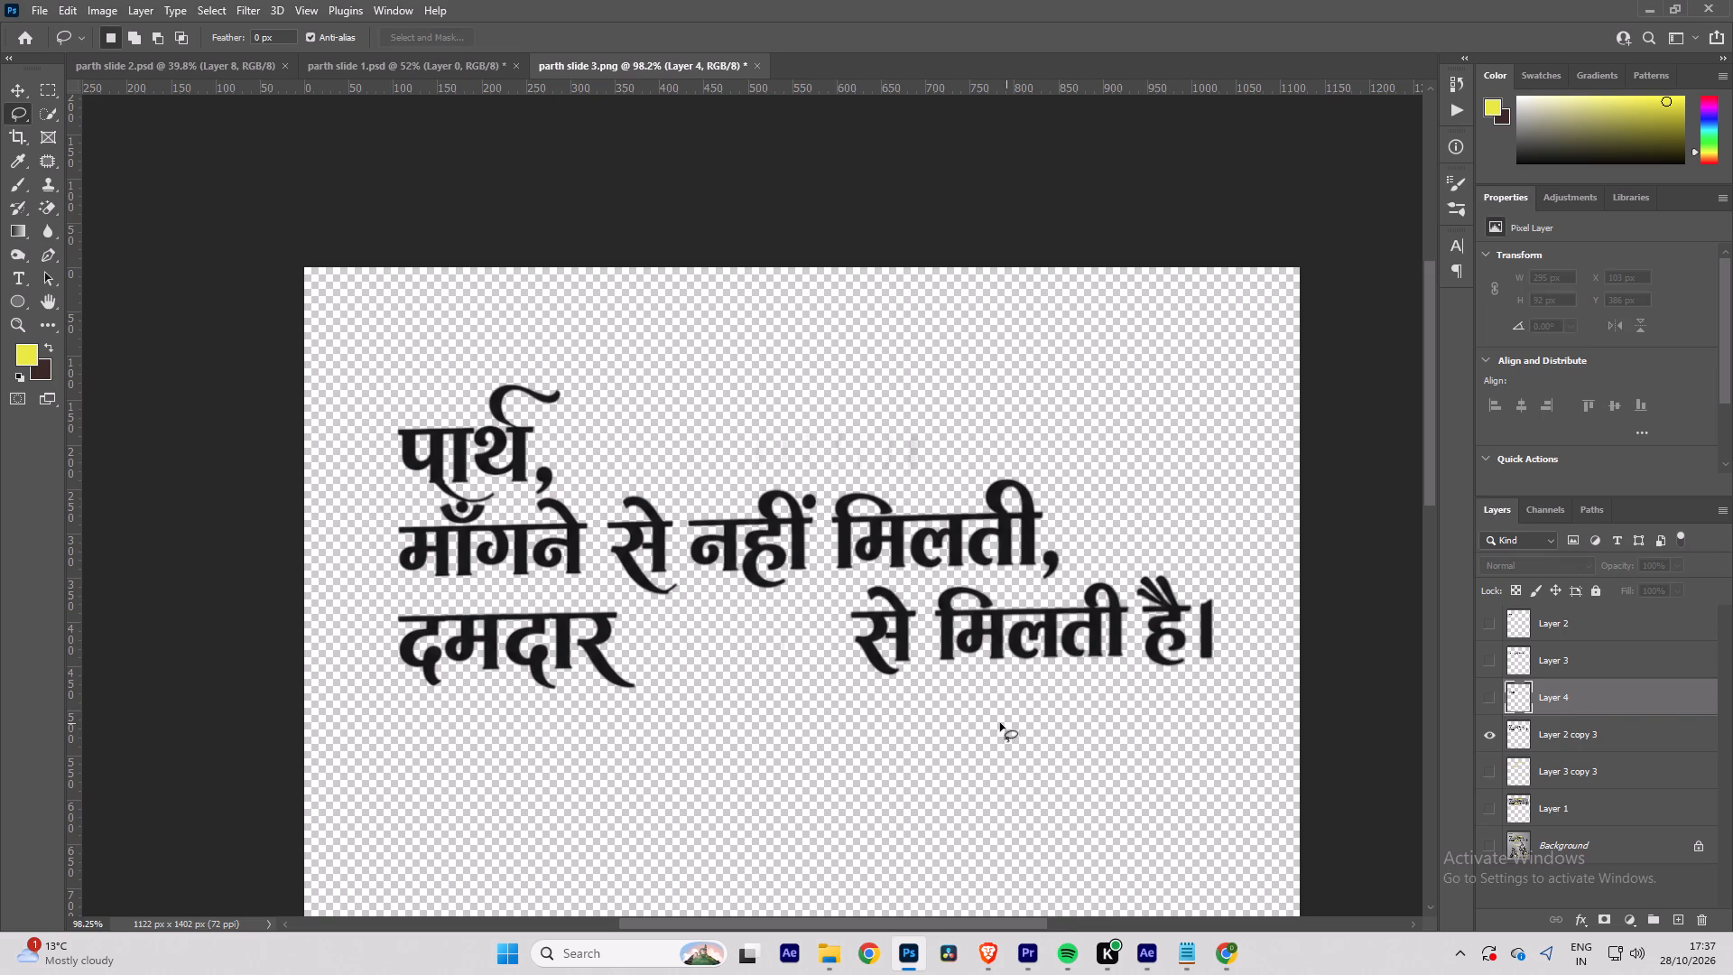
Lasso around से मिलती है।, copy it from Layer 2 copy 3 to a new layer and hide both the source and the copy.
{"action": "left_click_drag", "start_coordinate": [901, 690], "coordinate": [873, 571]}
{"action": "left_click_drag", "start_coordinate": [873, 571], "coordinate": [1012, 710]}
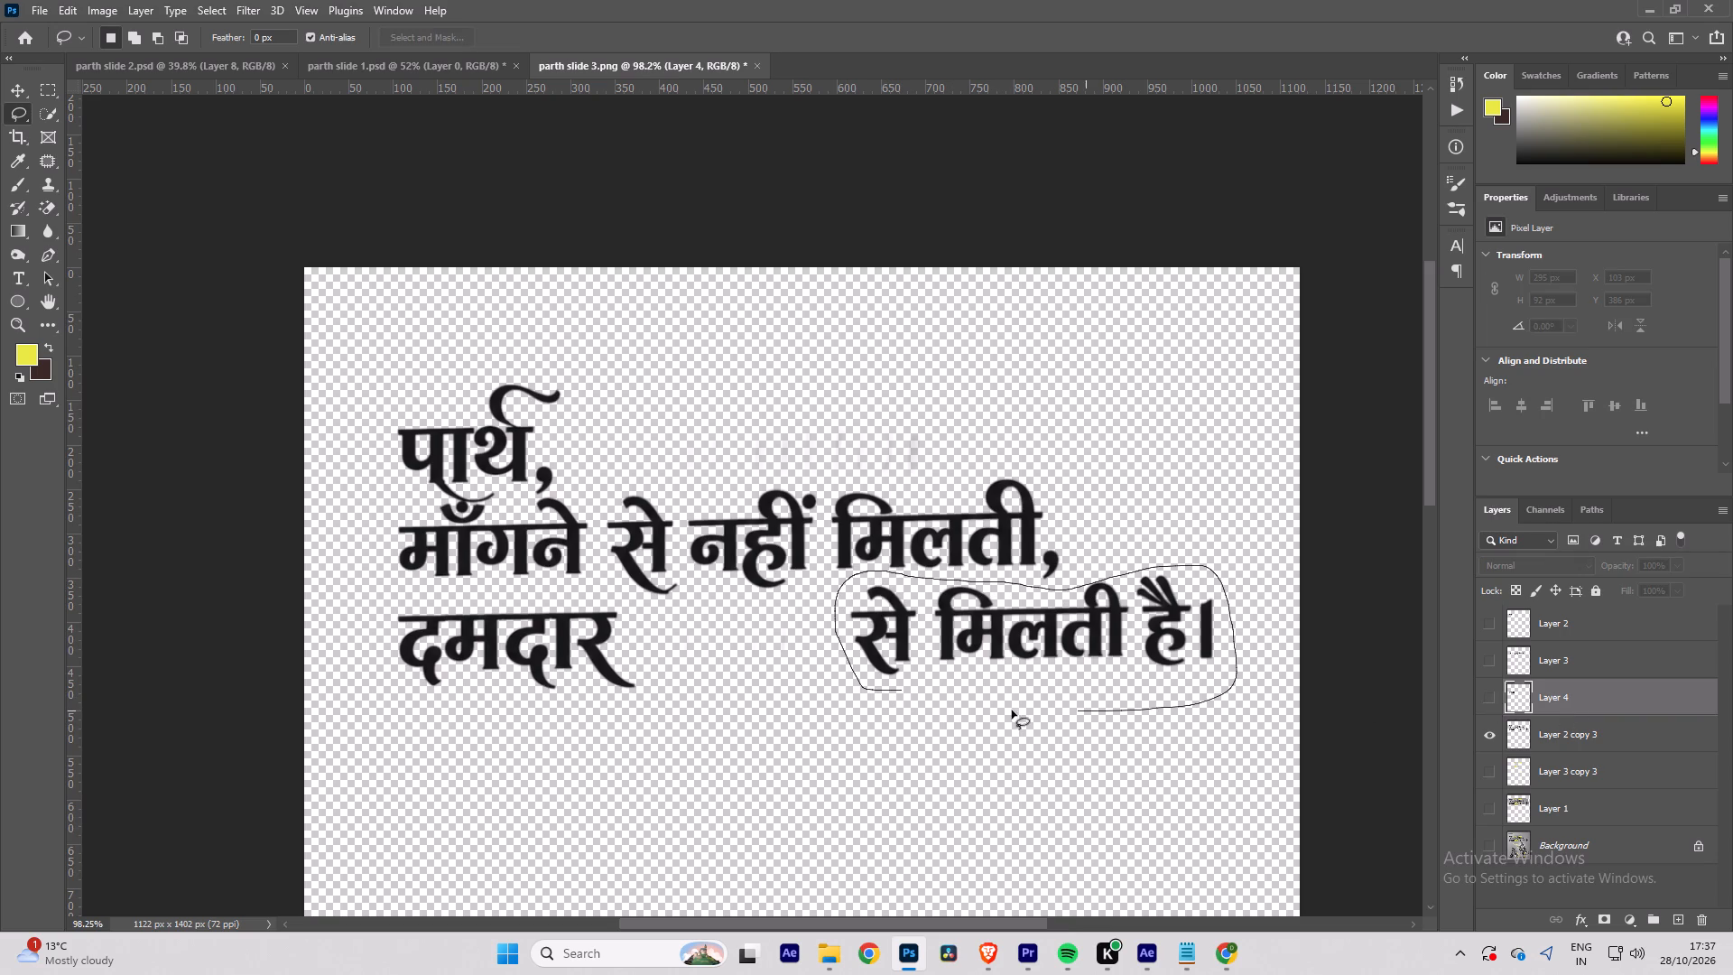
{"action": "left_click_drag", "start_coordinate": [1012, 710], "coordinate": [888, 690]}
{"action": "left_click", "coordinate": [1562, 734]}
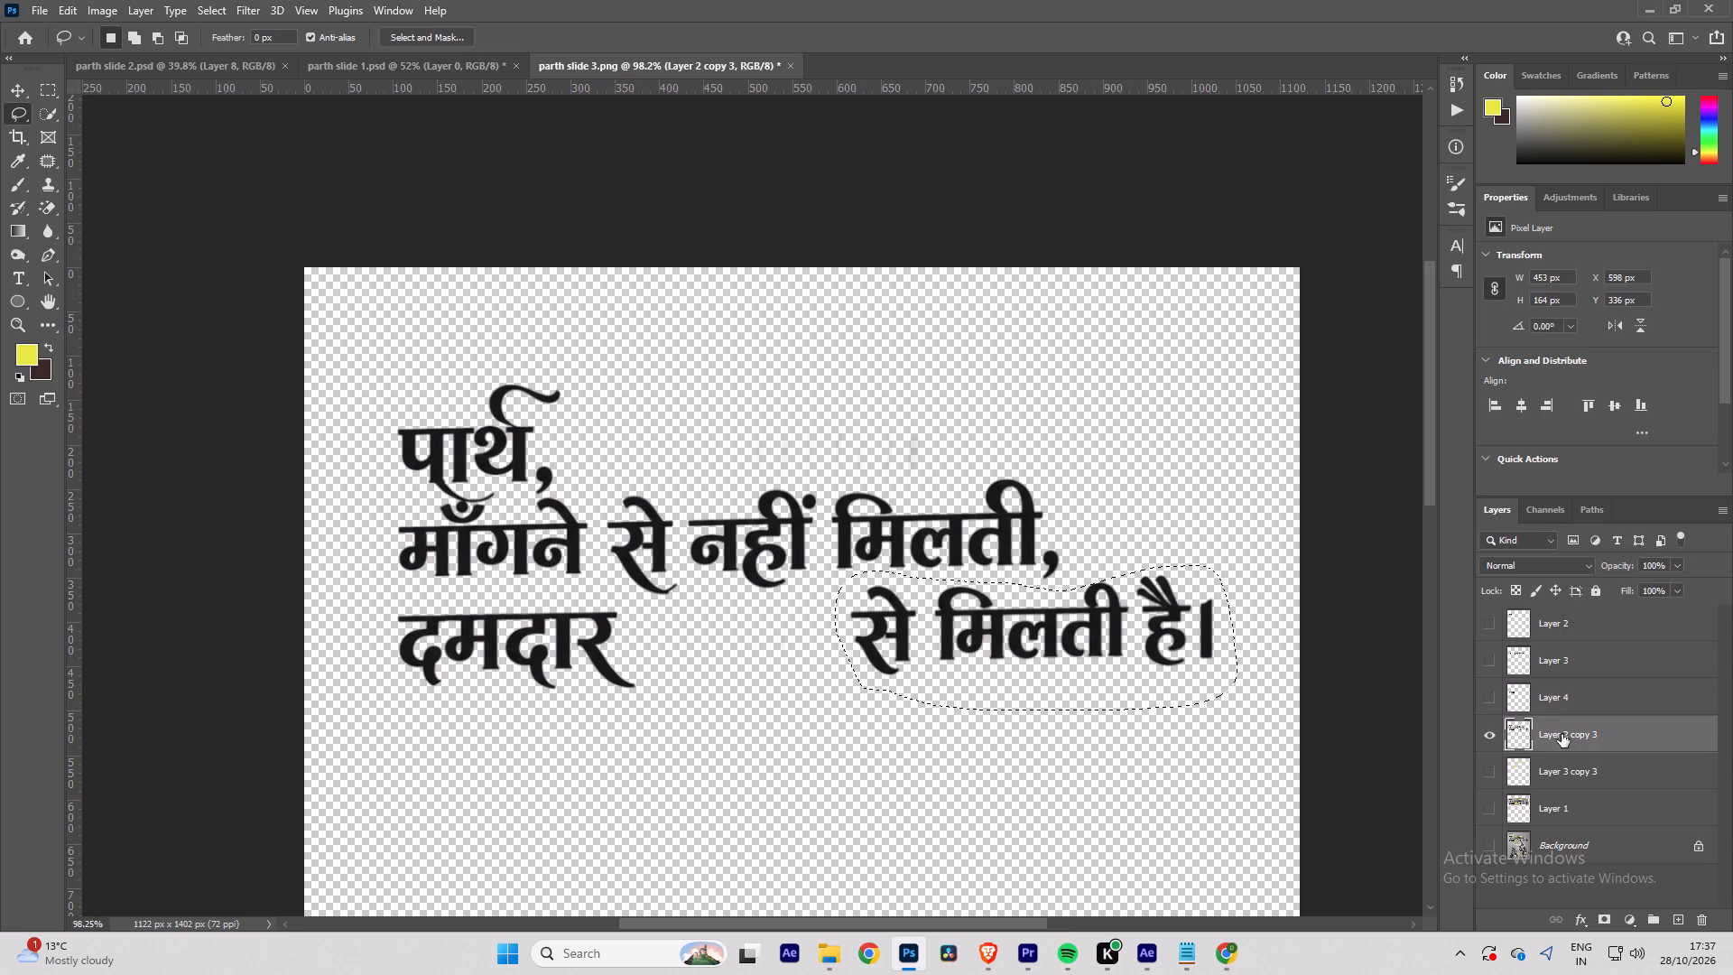
{"action": "key", "text": "ctrl+j"}
{"action": "left_click", "coordinate": [1485, 770]}
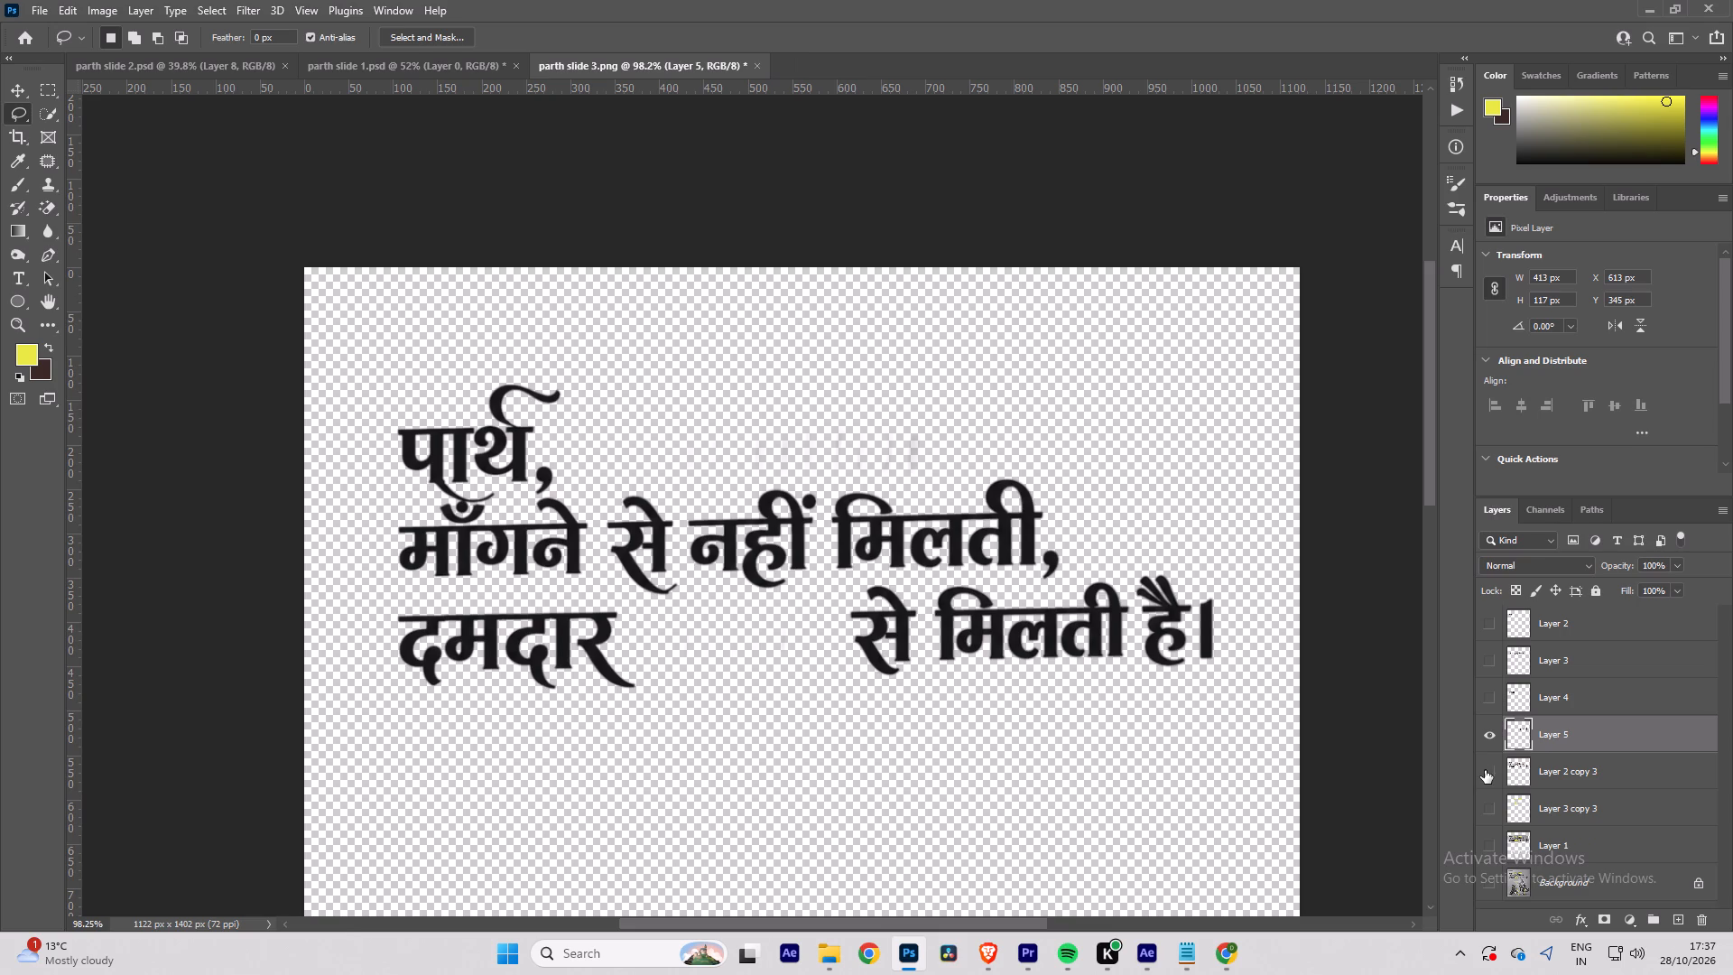
{"action": "left_click", "coordinate": [1489, 731]}
Show the four separated black Hindi lettering layers, Layer 2 through Layer 5, together.
{"action": "left_click", "coordinate": [1486, 619]}
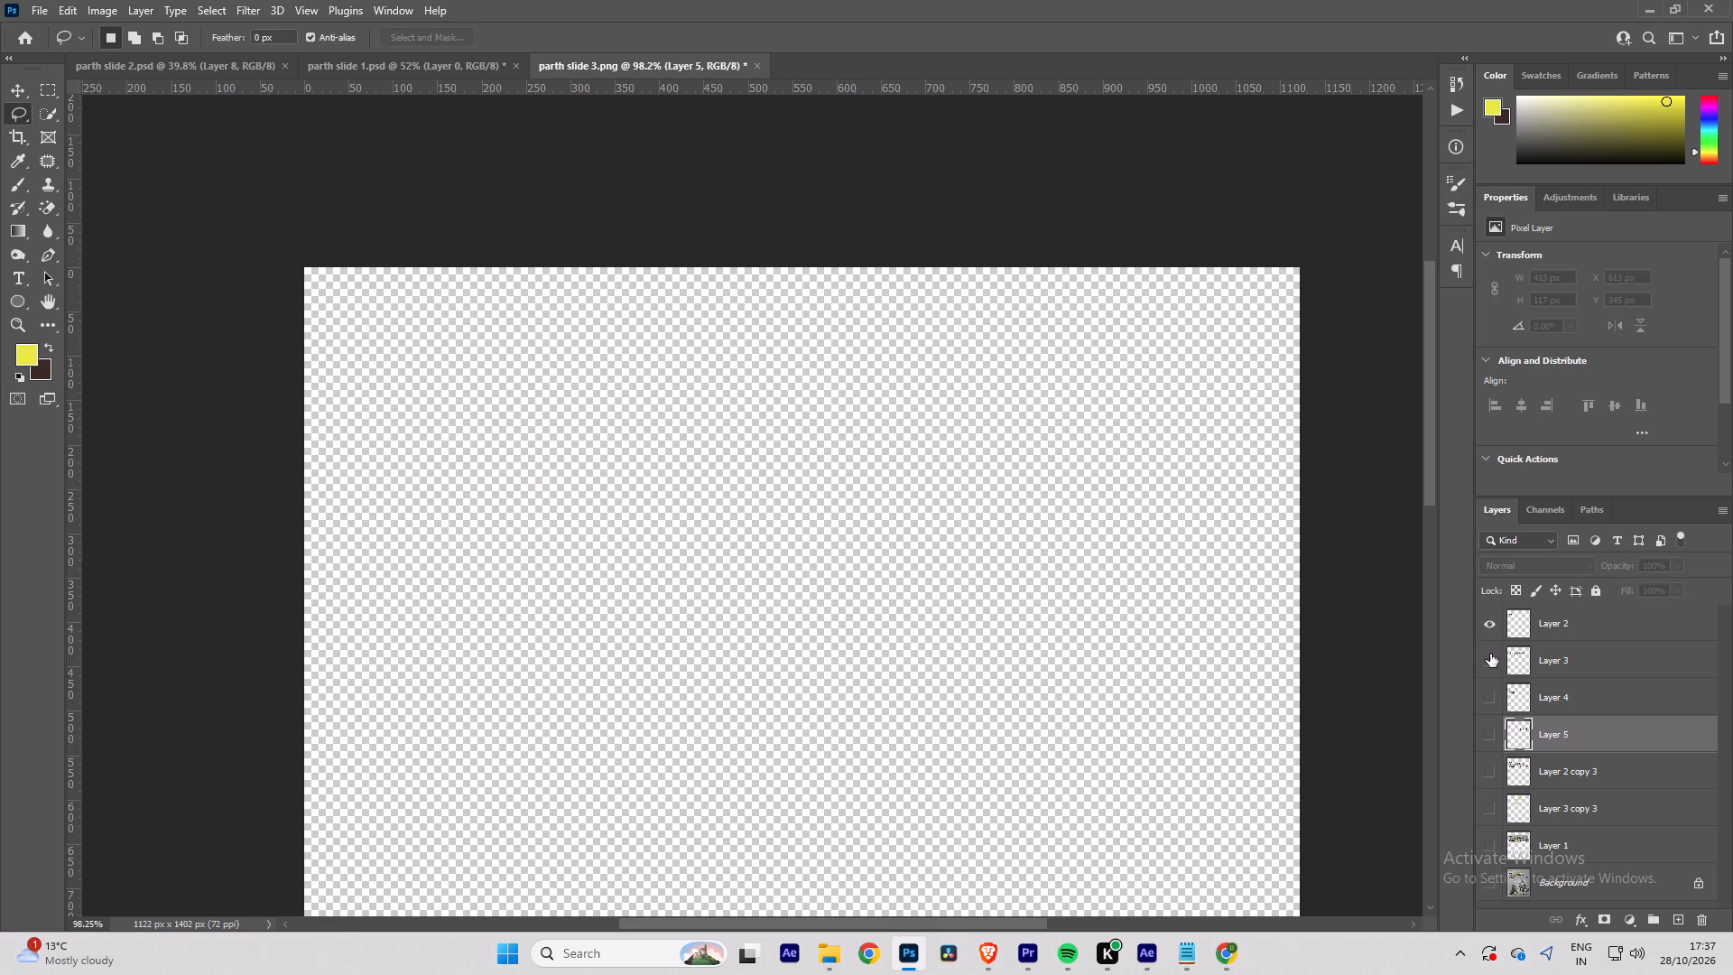
{"action": "left_click", "coordinate": [1490, 654]}
{"action": "left_click", "coordinate": [1488, 691]}
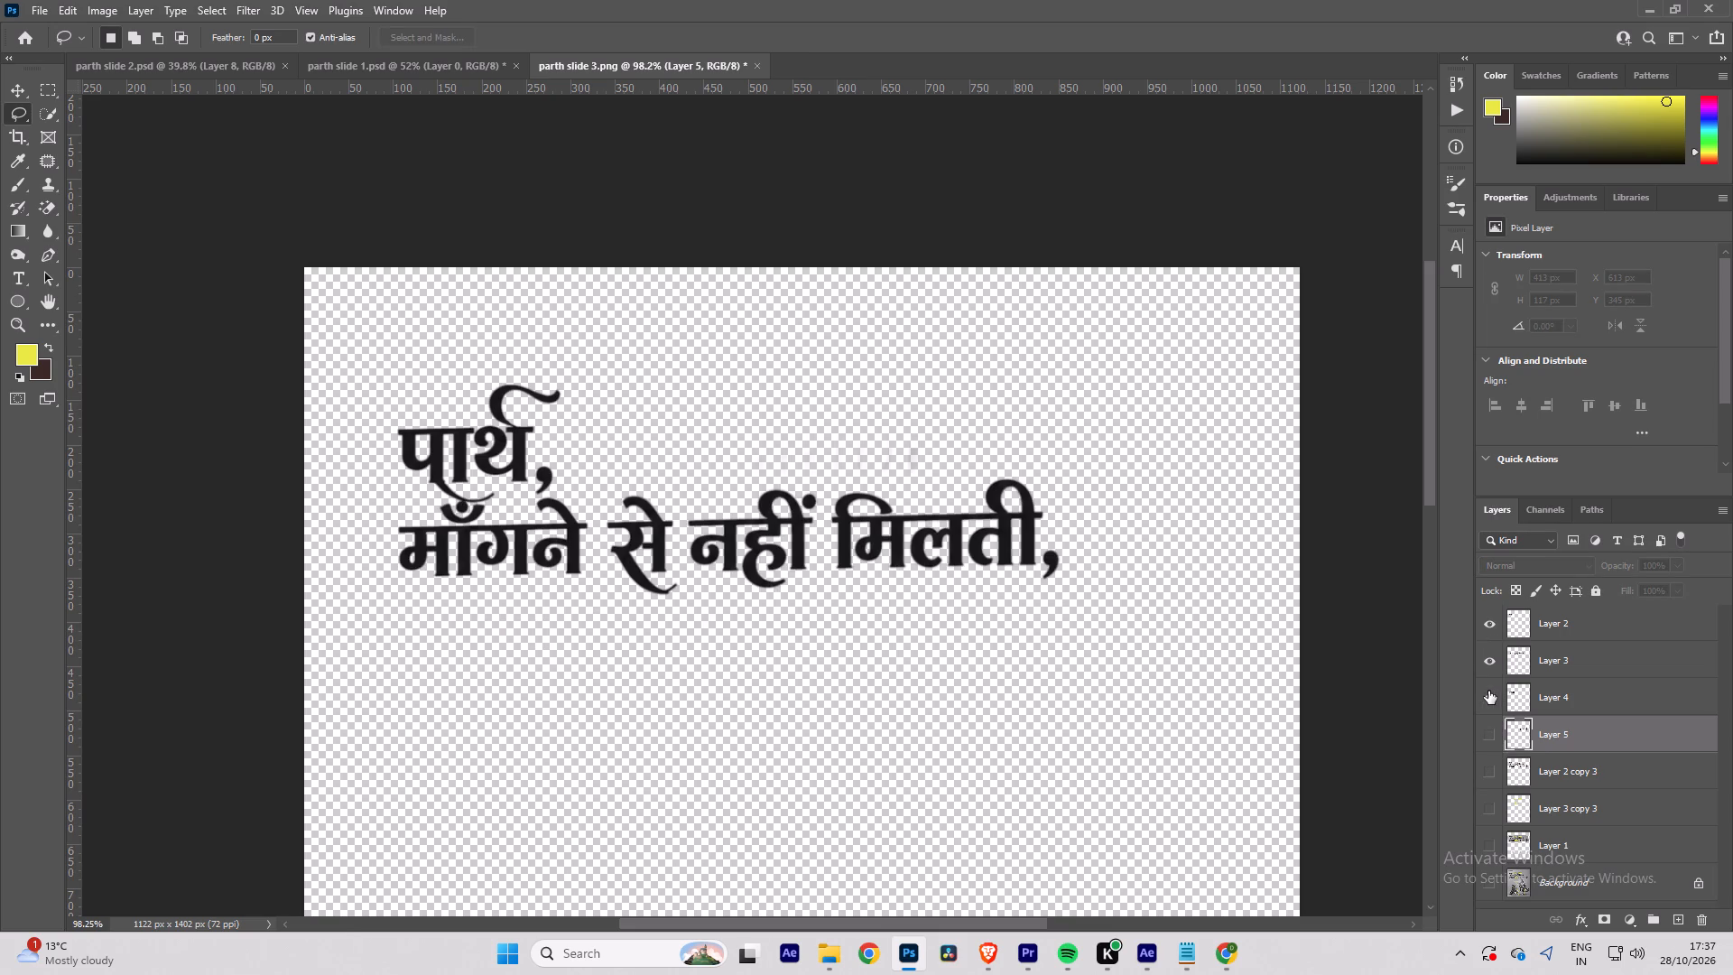
{"action": "left_click", "coordinate": [1488, 729]}
{"action": "key", "text": "space"}
{"action": "key", "text": "space"}
{"action": "key", "text": "space"}
{"action": "key", "text": "space"}
{"action": "key", "text": "space"}
{"action": "key", "text": "space"}
{"action": "left_click_drag", "start_coordinate": [1062, 587], "coordinate": [998, 449]}
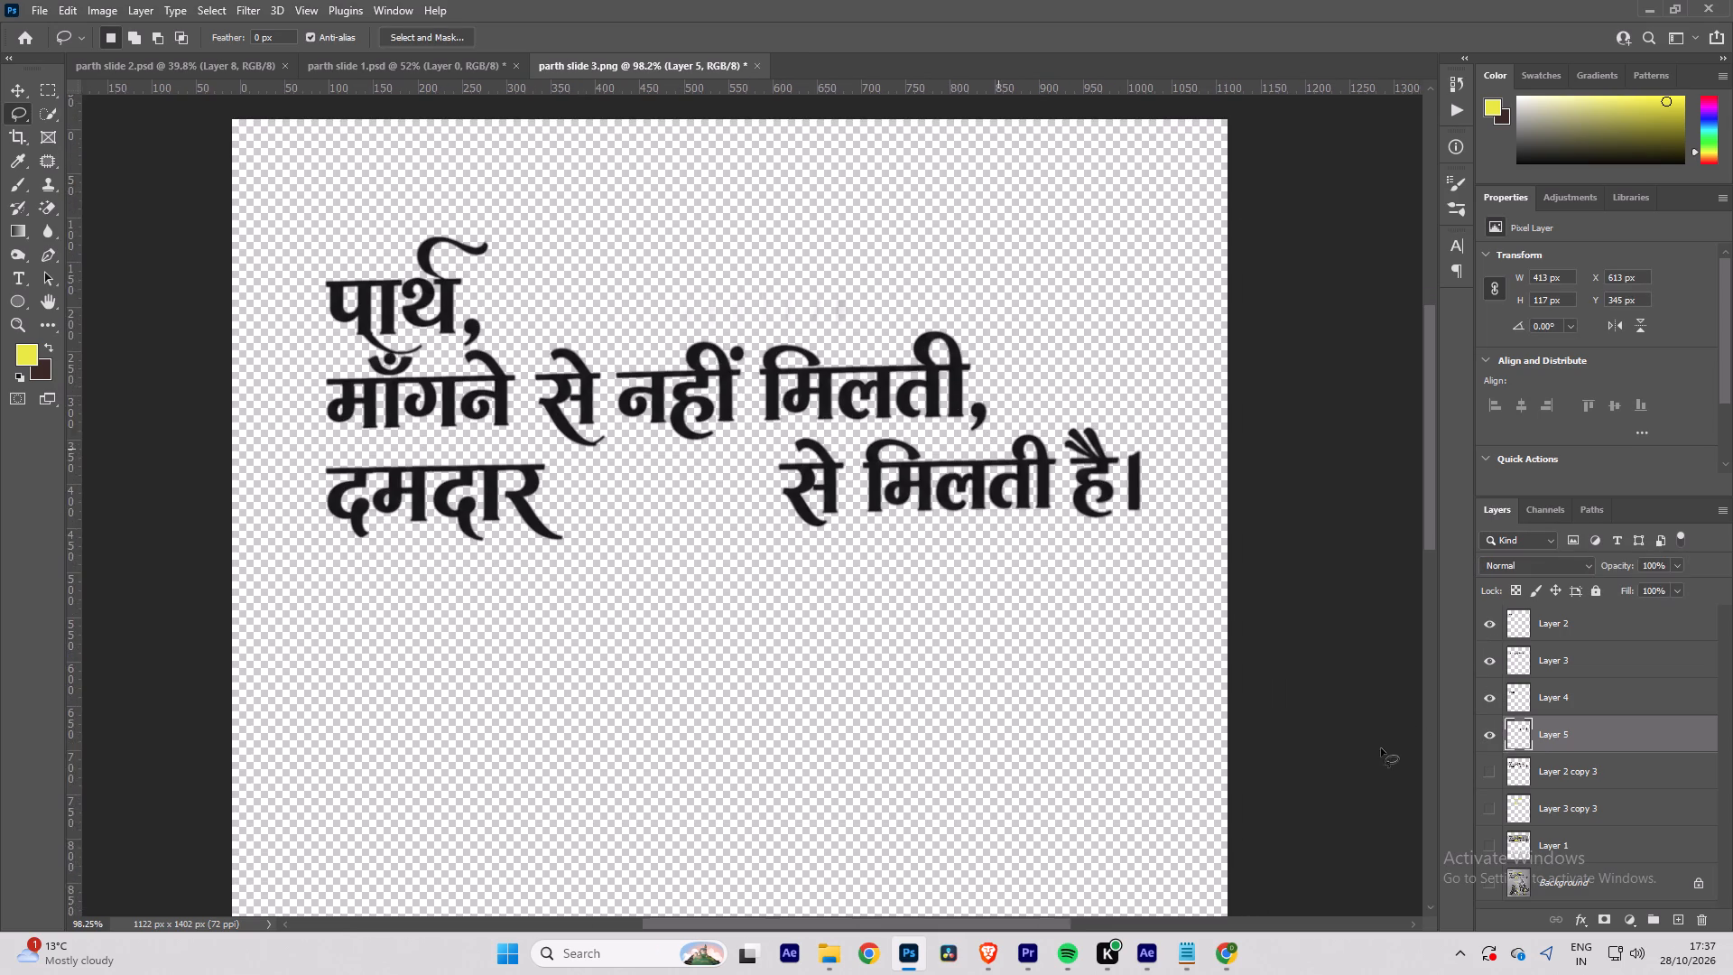
Show the yellow lettering layer, lasso around the word Attention, copy it to a new layer and hide that copy.
{"action": "left_click", "coordinate": [1492, 804]}
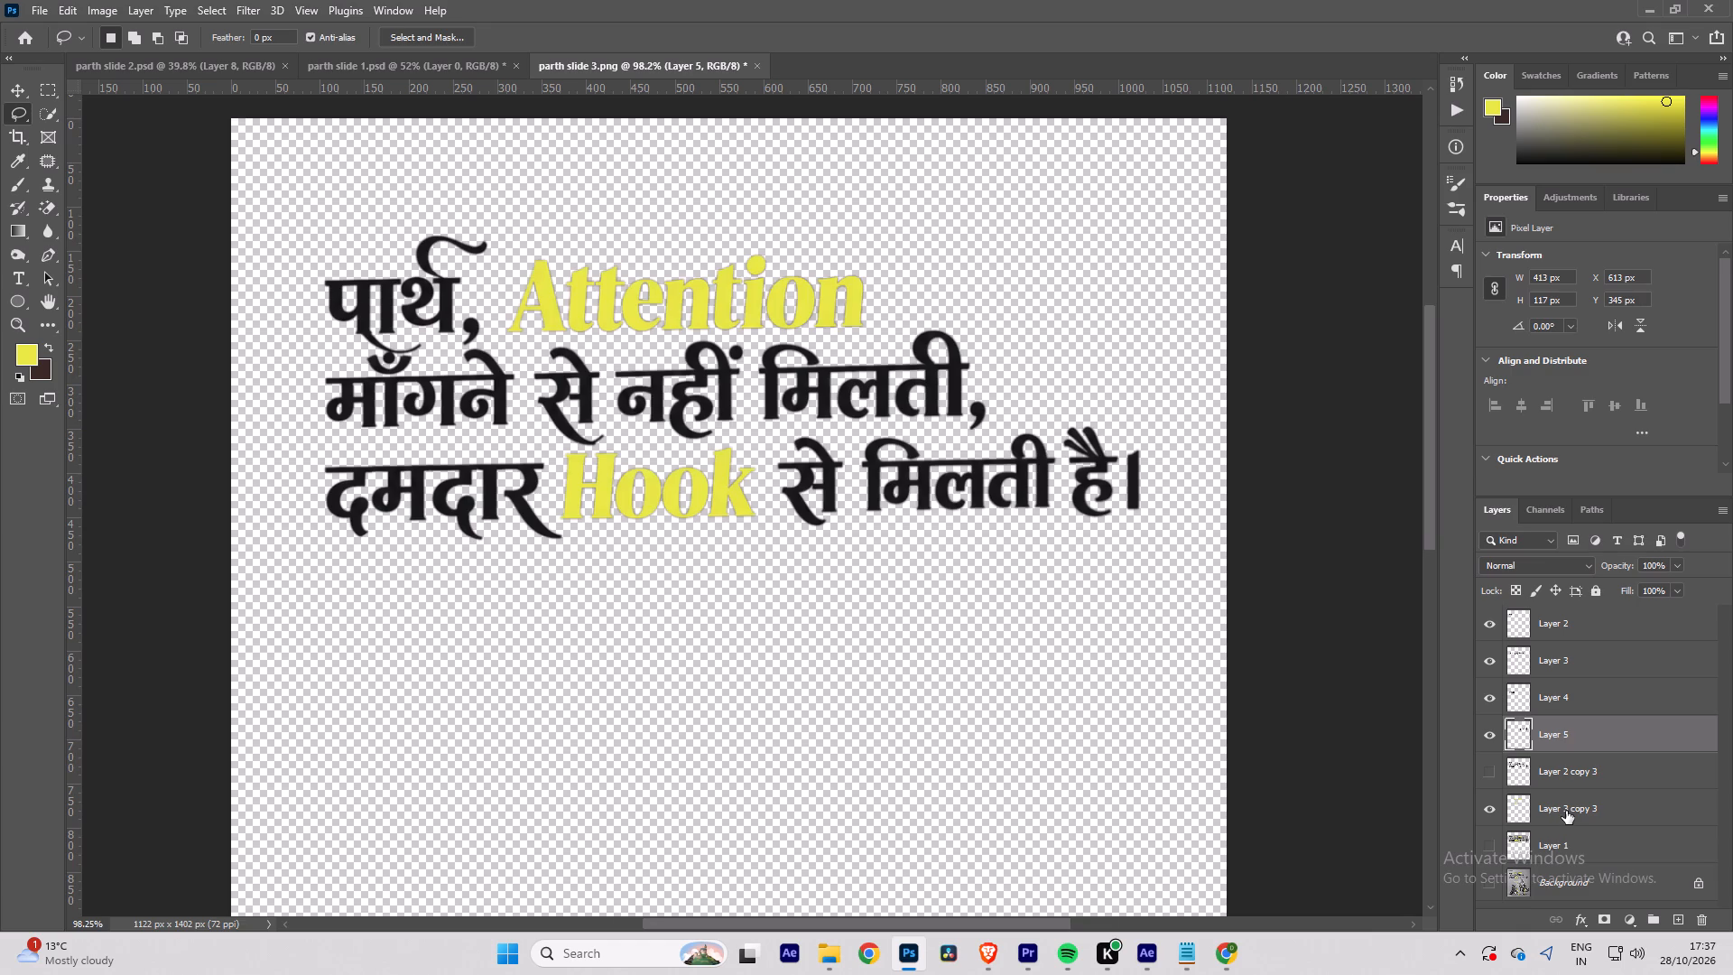
{"action": "left_click", "coordinate": [1566, 811]}
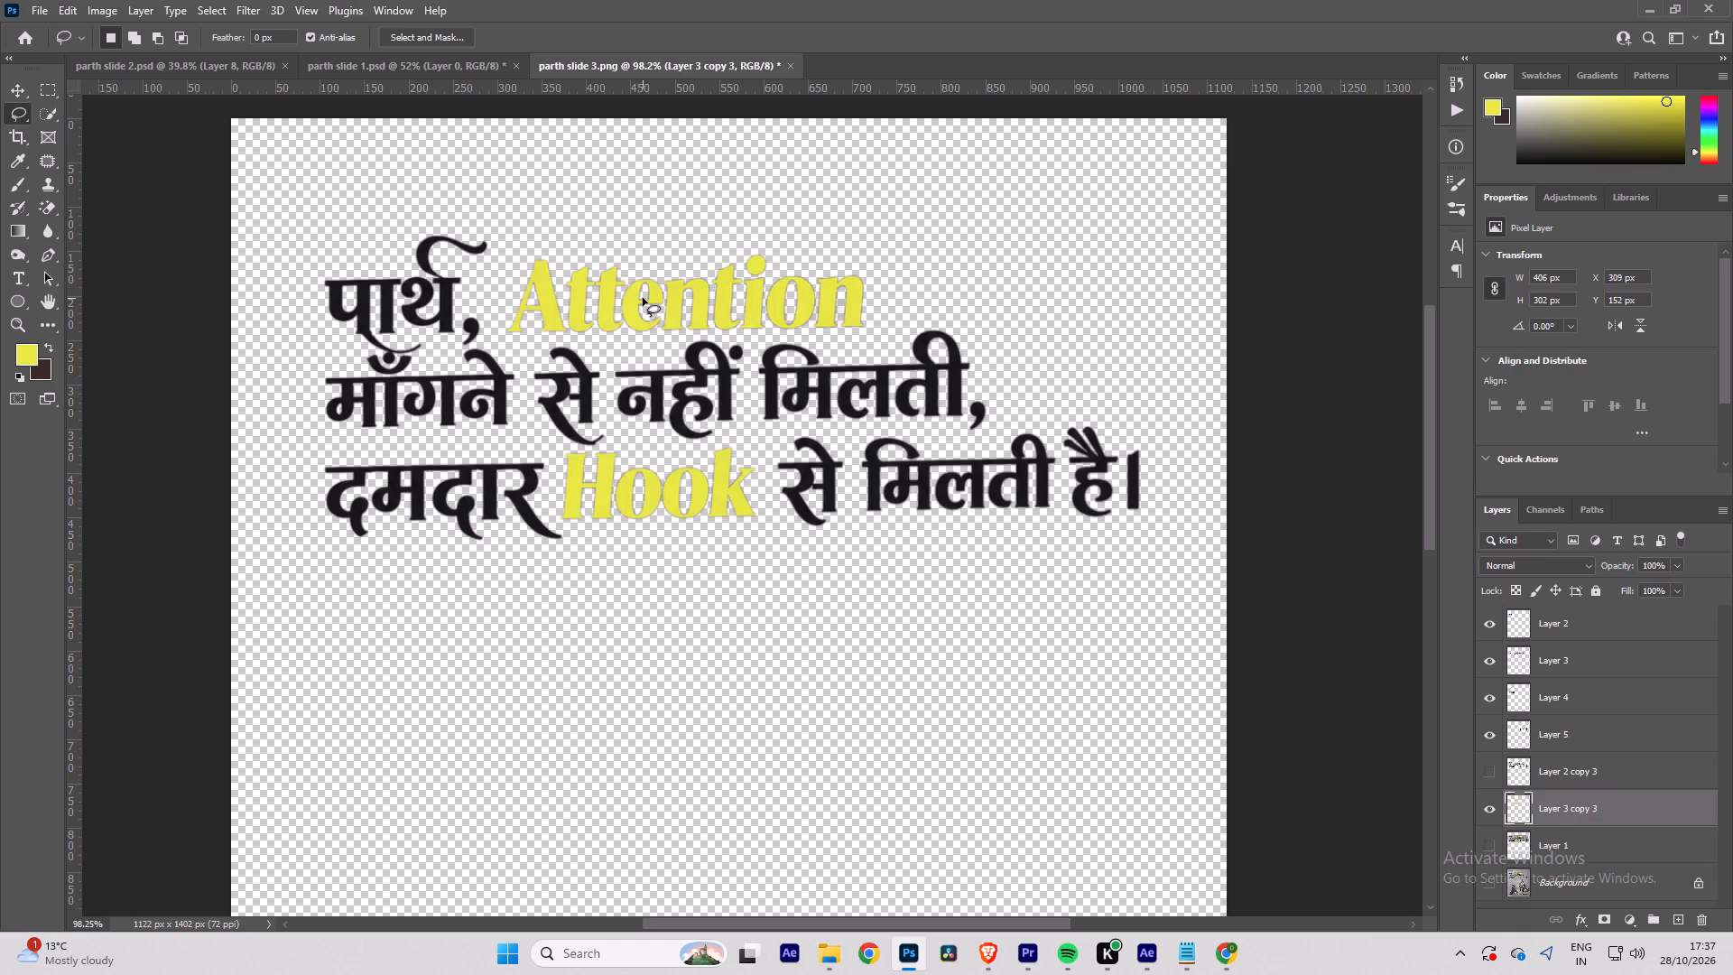
{"action": "scroll", "coordinate": [574, 331], "scroll_direction": "up", "scroll_amount": 2, "text": "alt"}
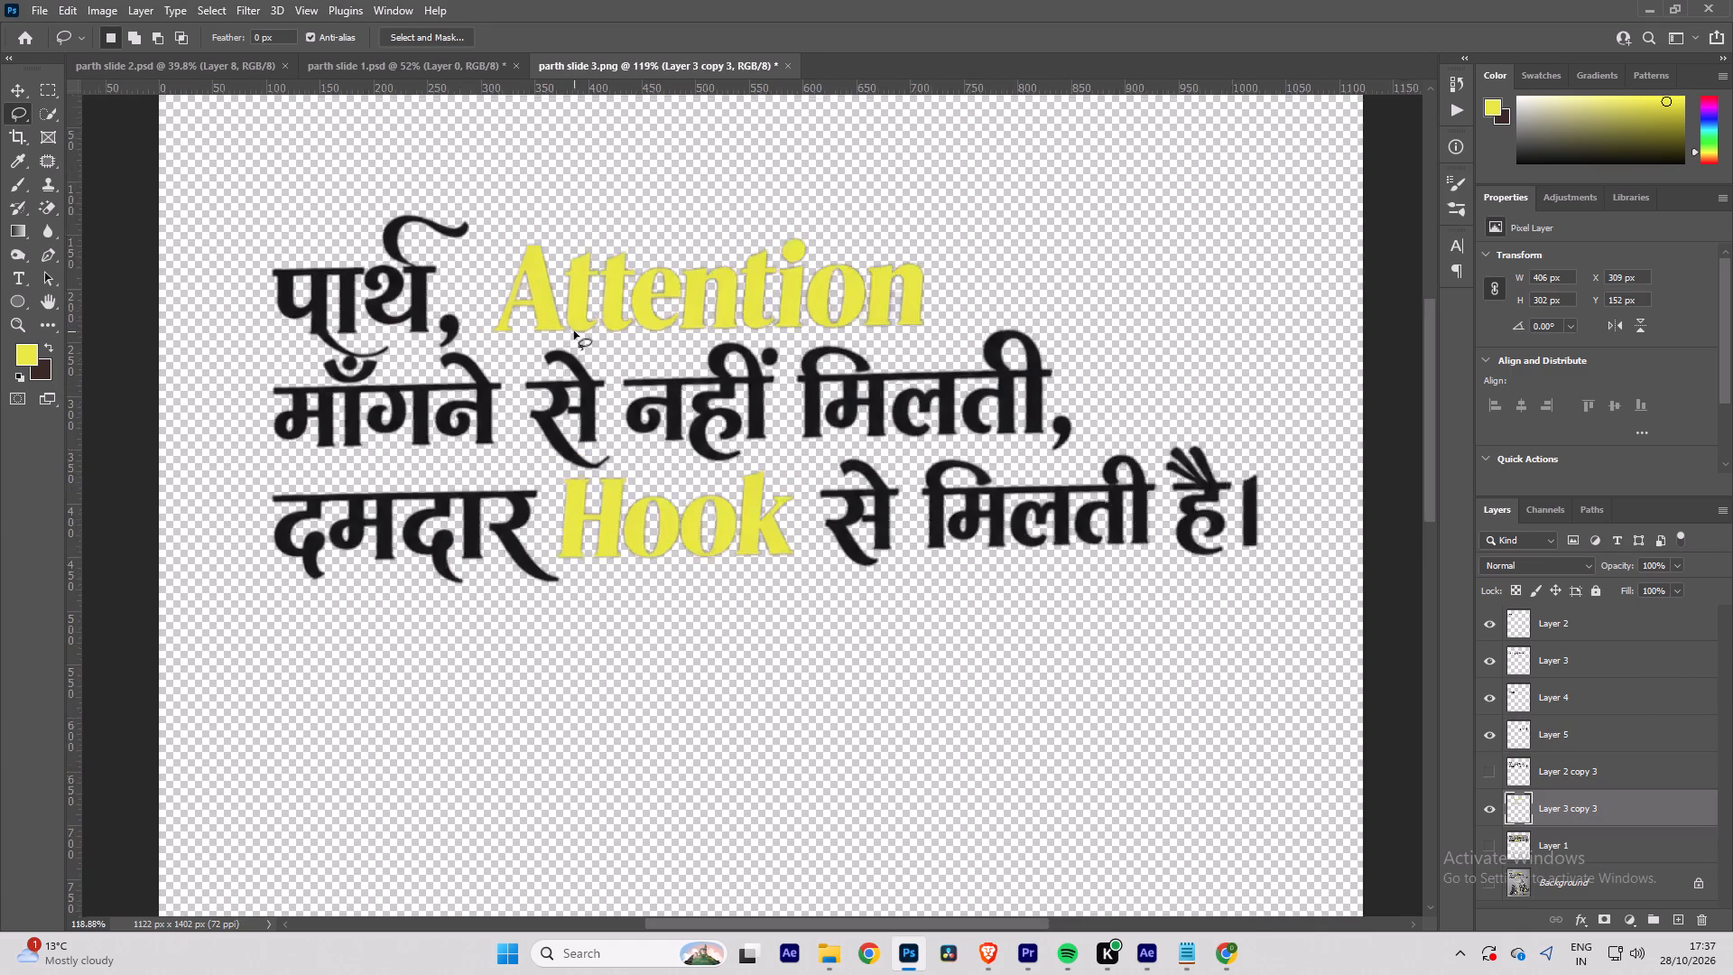
{"action": "scroll", "coordinate": [574, 331], "scroll_direction": "up", "scroll_amount": 1, "text": "alt"}
{"action": "left_click_drag", "start_coordinate": [521, 345], "coordinate": [718, 339]}
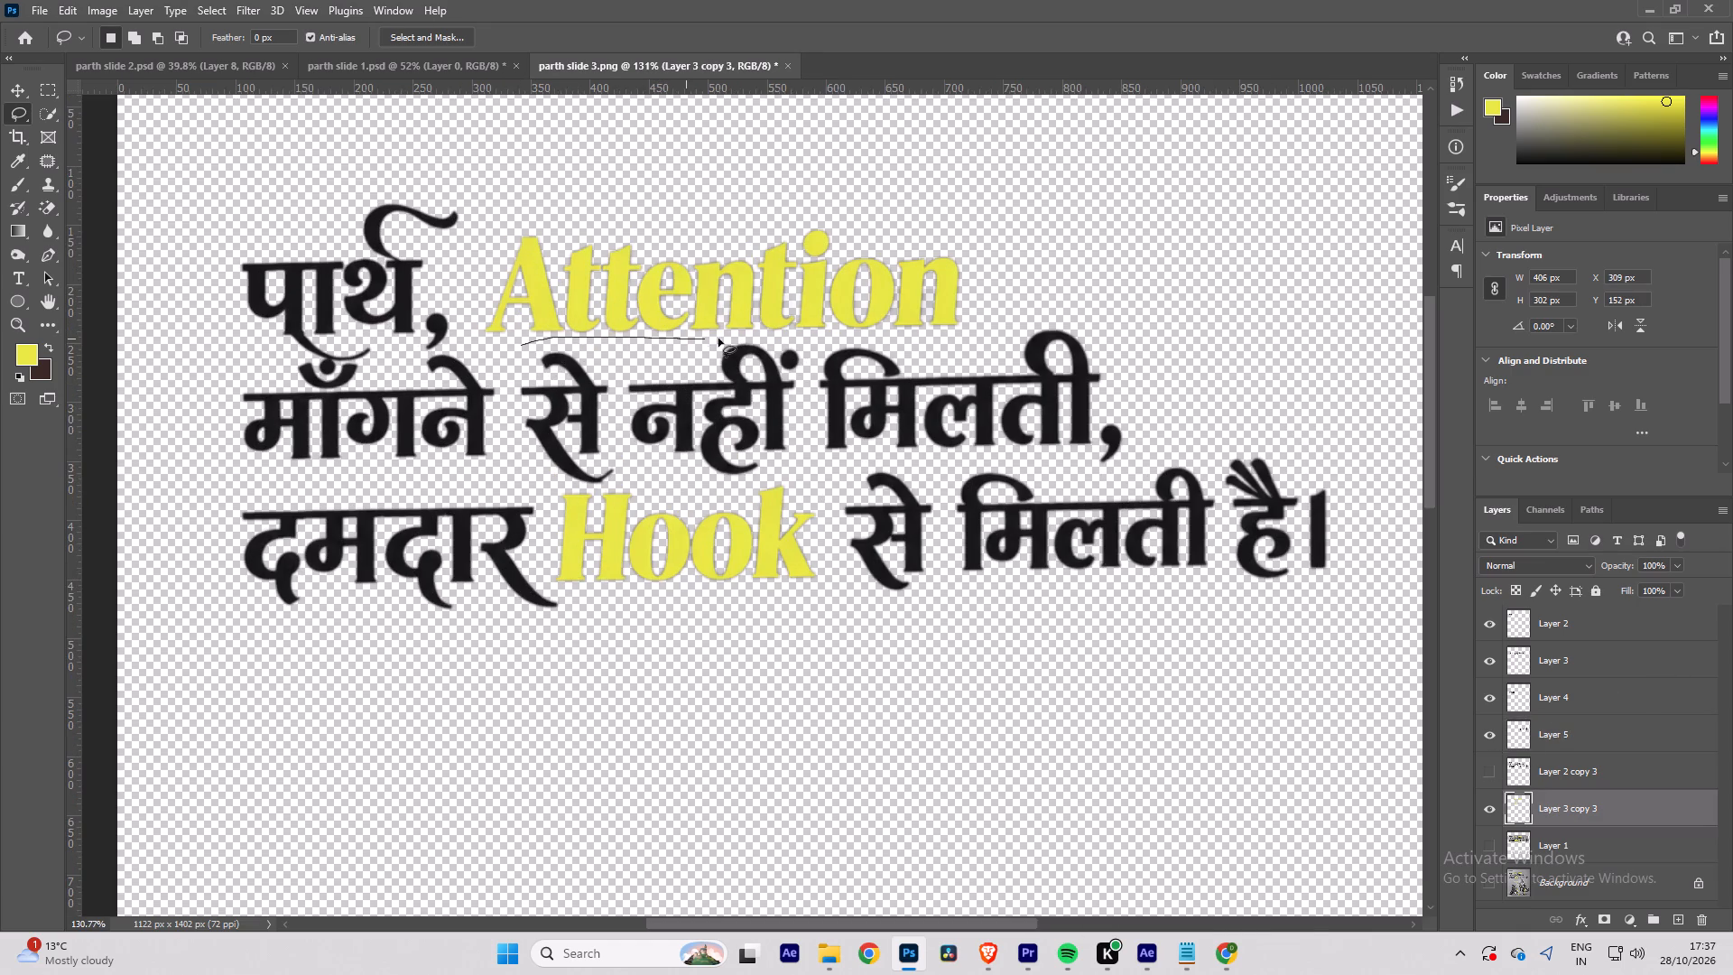
{"action": "left_click_drag", "start_coordinate": [718, 339], "coordinate": [533, 213]}
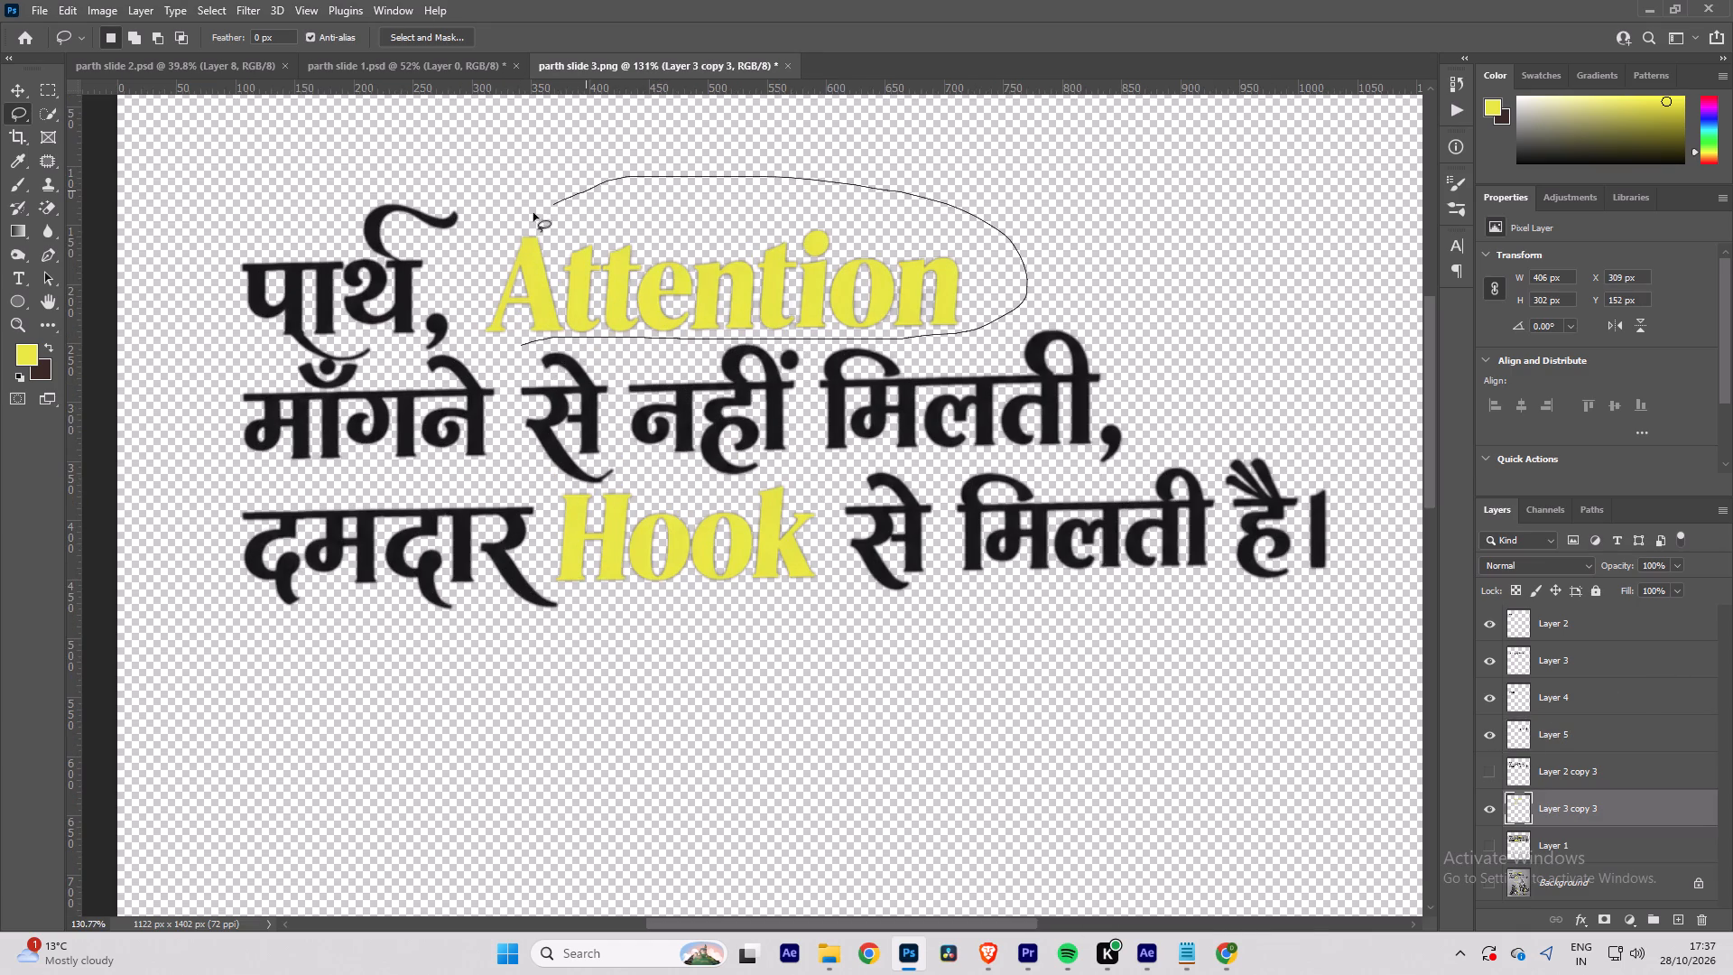
{"action": "left_click_drag", "start_coordinate": [533, 213], "coordinate": [532, 340]}
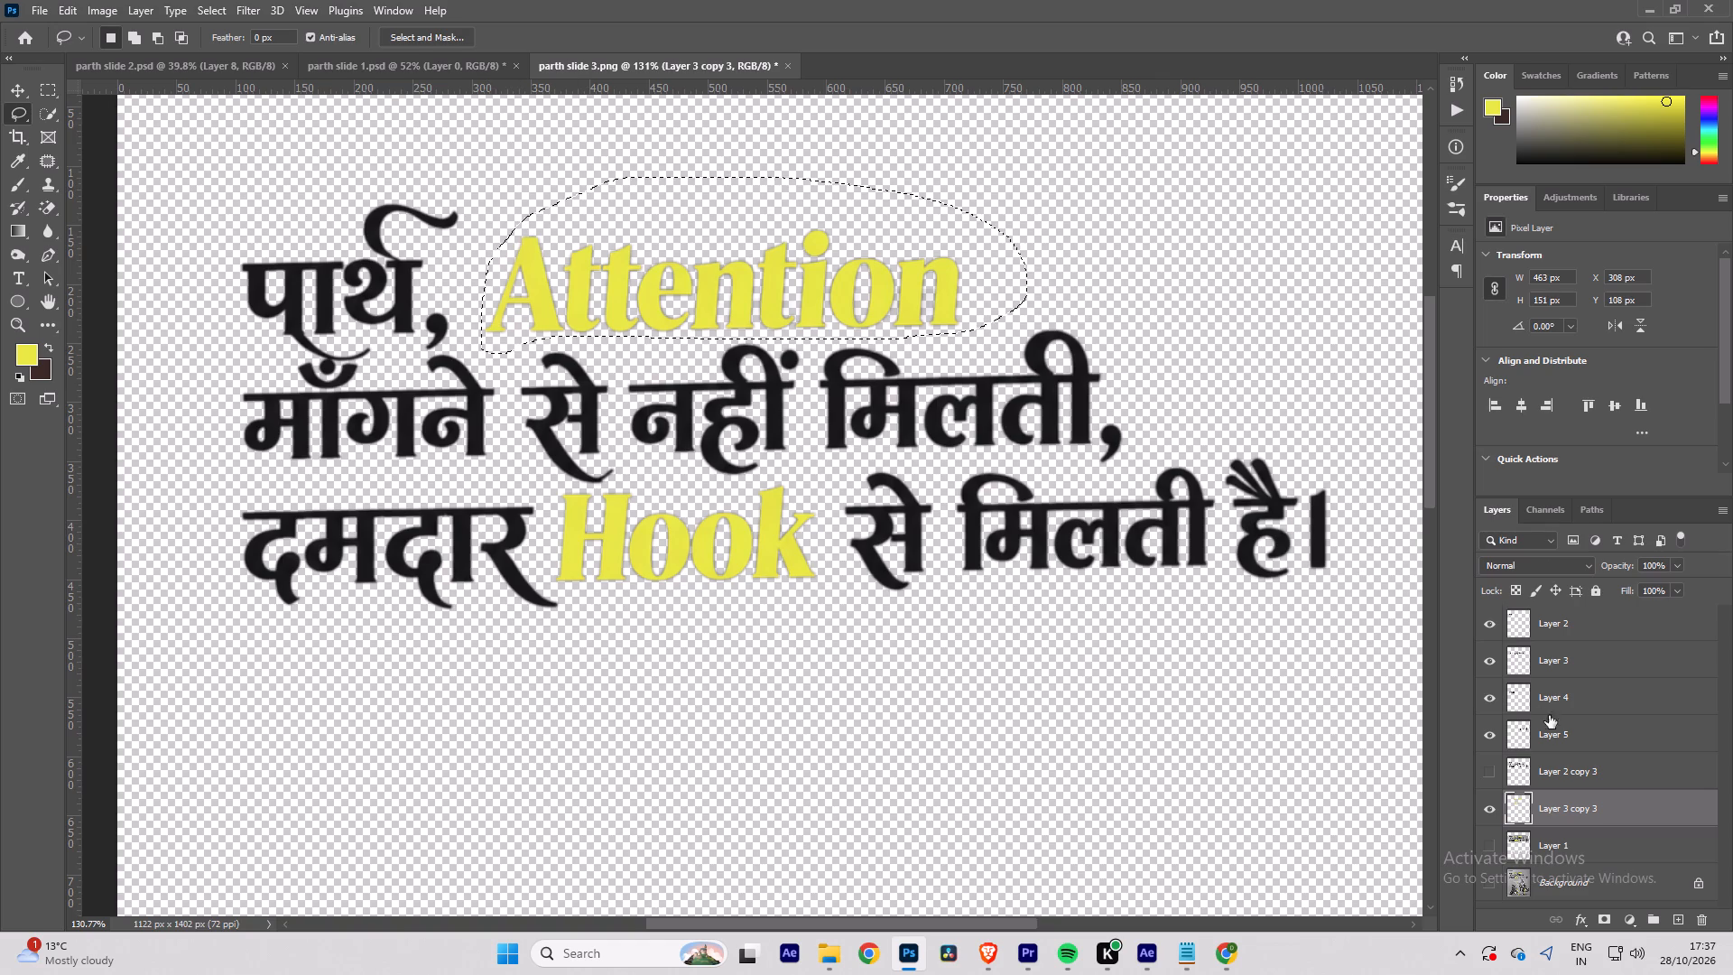
{"action": "key", "text": "ctrl+j"}
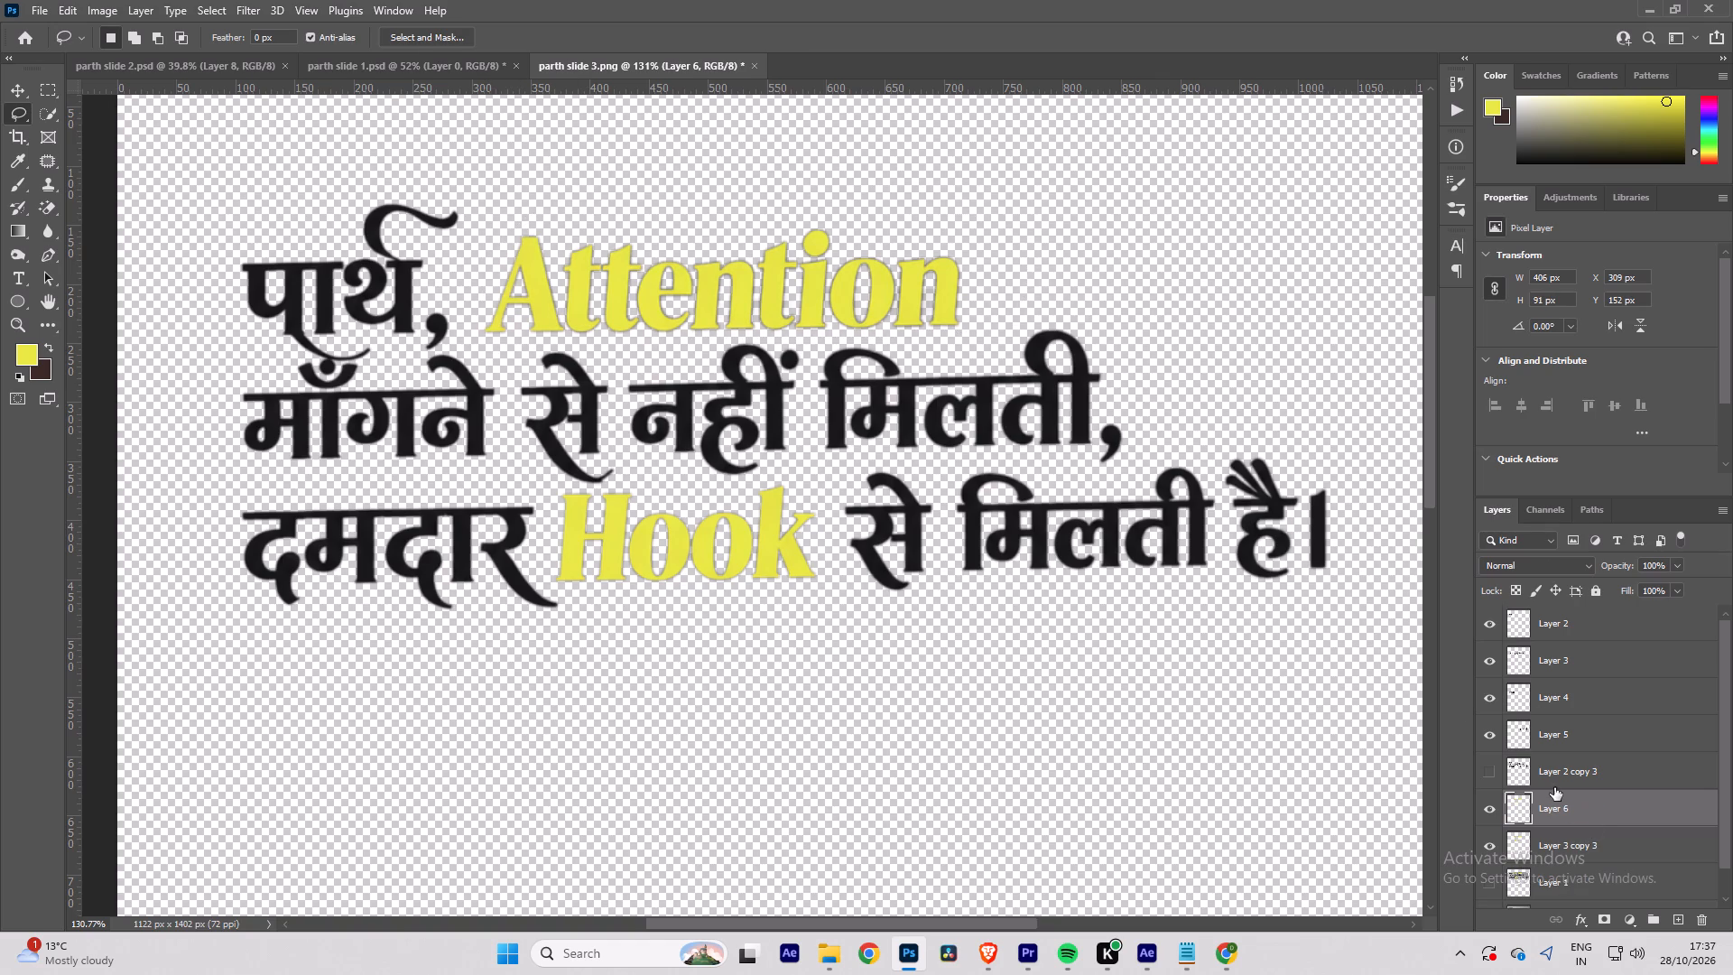
{"action": "left_click", "coordinate": [1490, 812]}
{"action": "left_click", "coordinate": [1490, 812]}
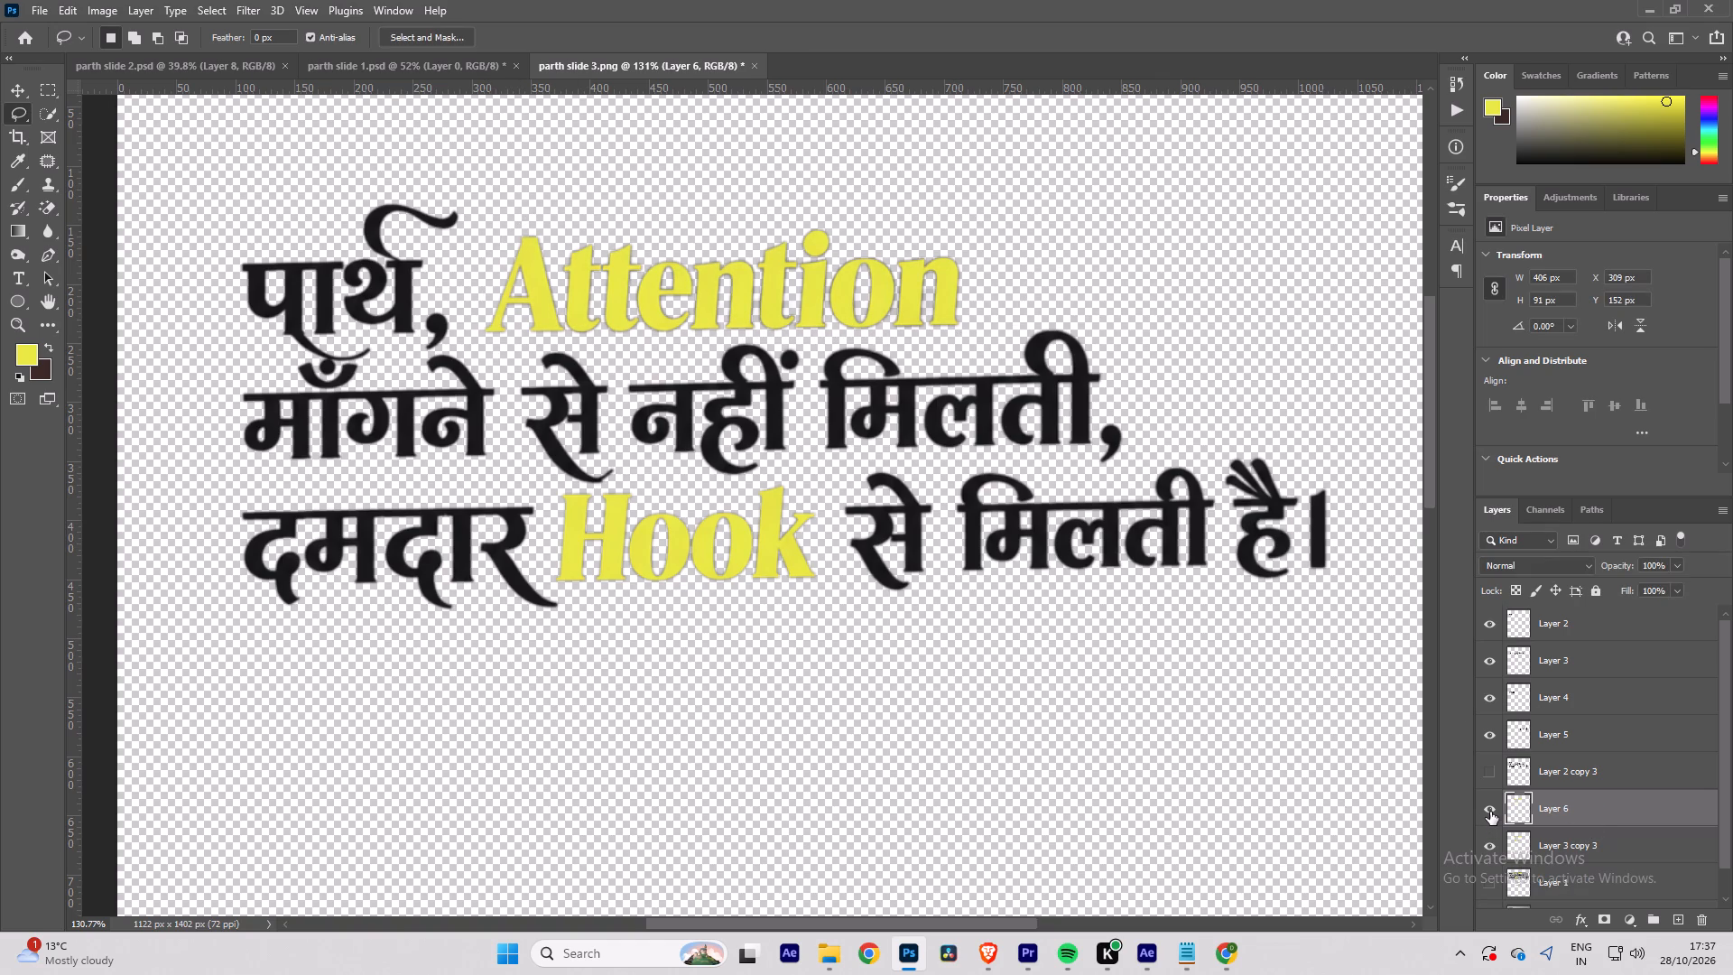
{"action": "left_click", "coordinate": [1490, 812]}
Lasso around the yellow word Hook, copy it from Layer 3 copy 3 to a new layer and hide that copy.
{"action": "left_click", "coordinate": [1571, 844]}
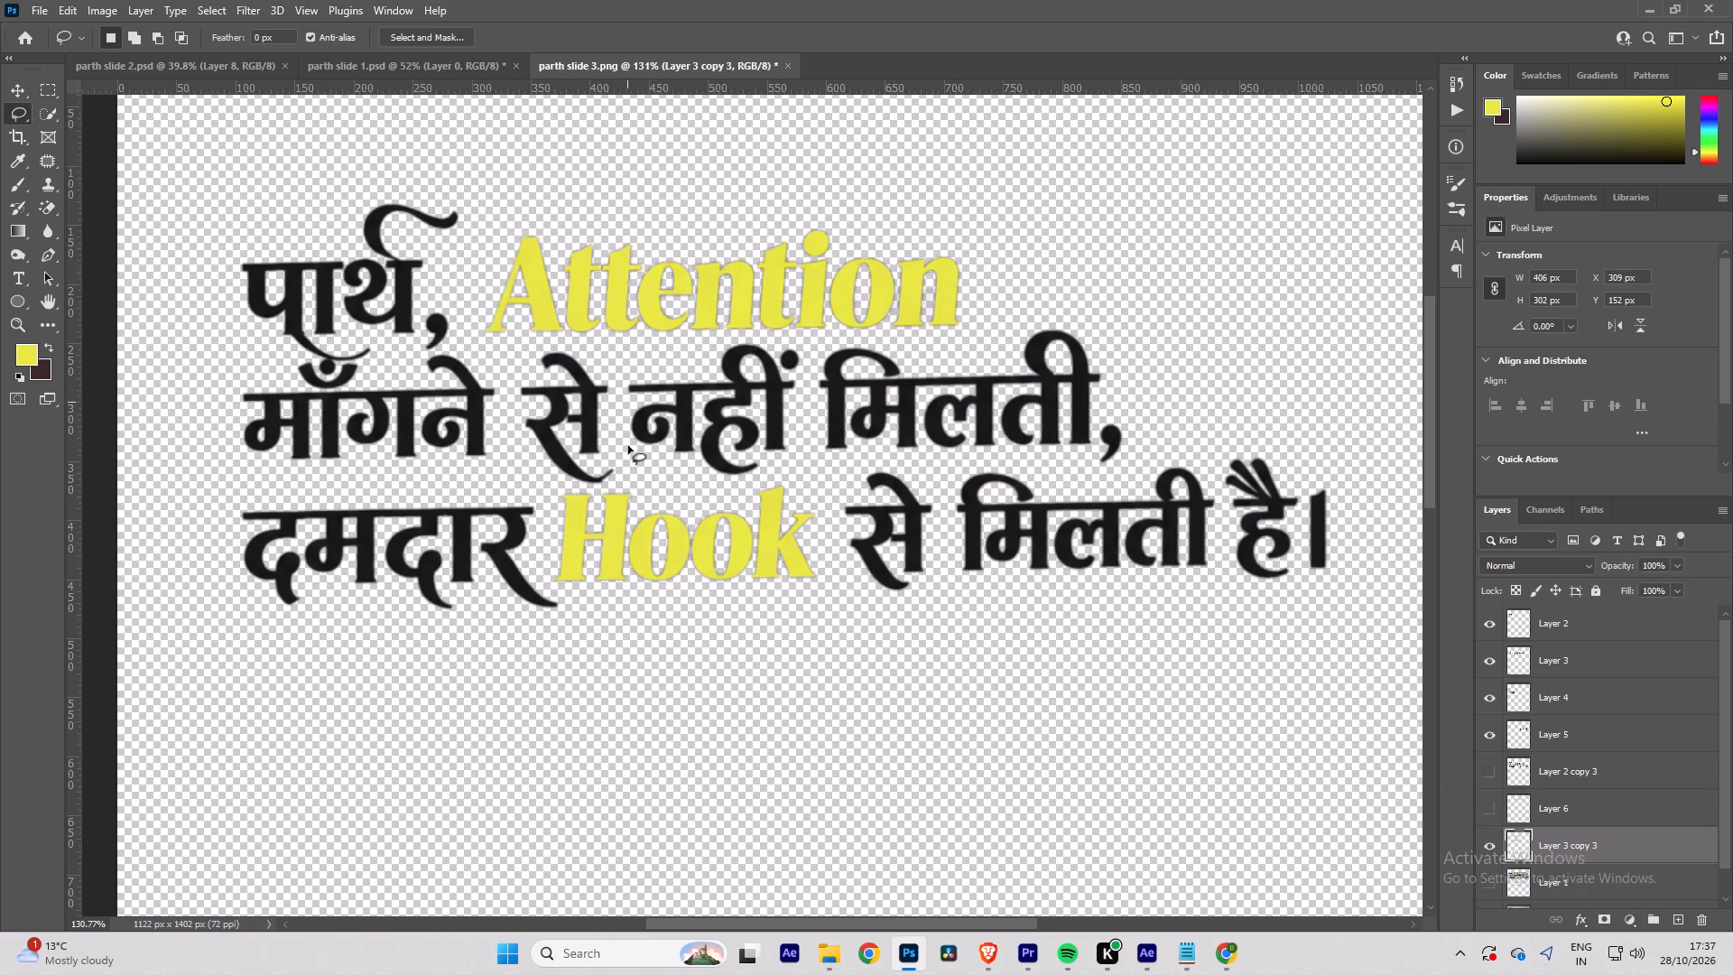
{"action": "left_click", "coordinate": [570, 603]}
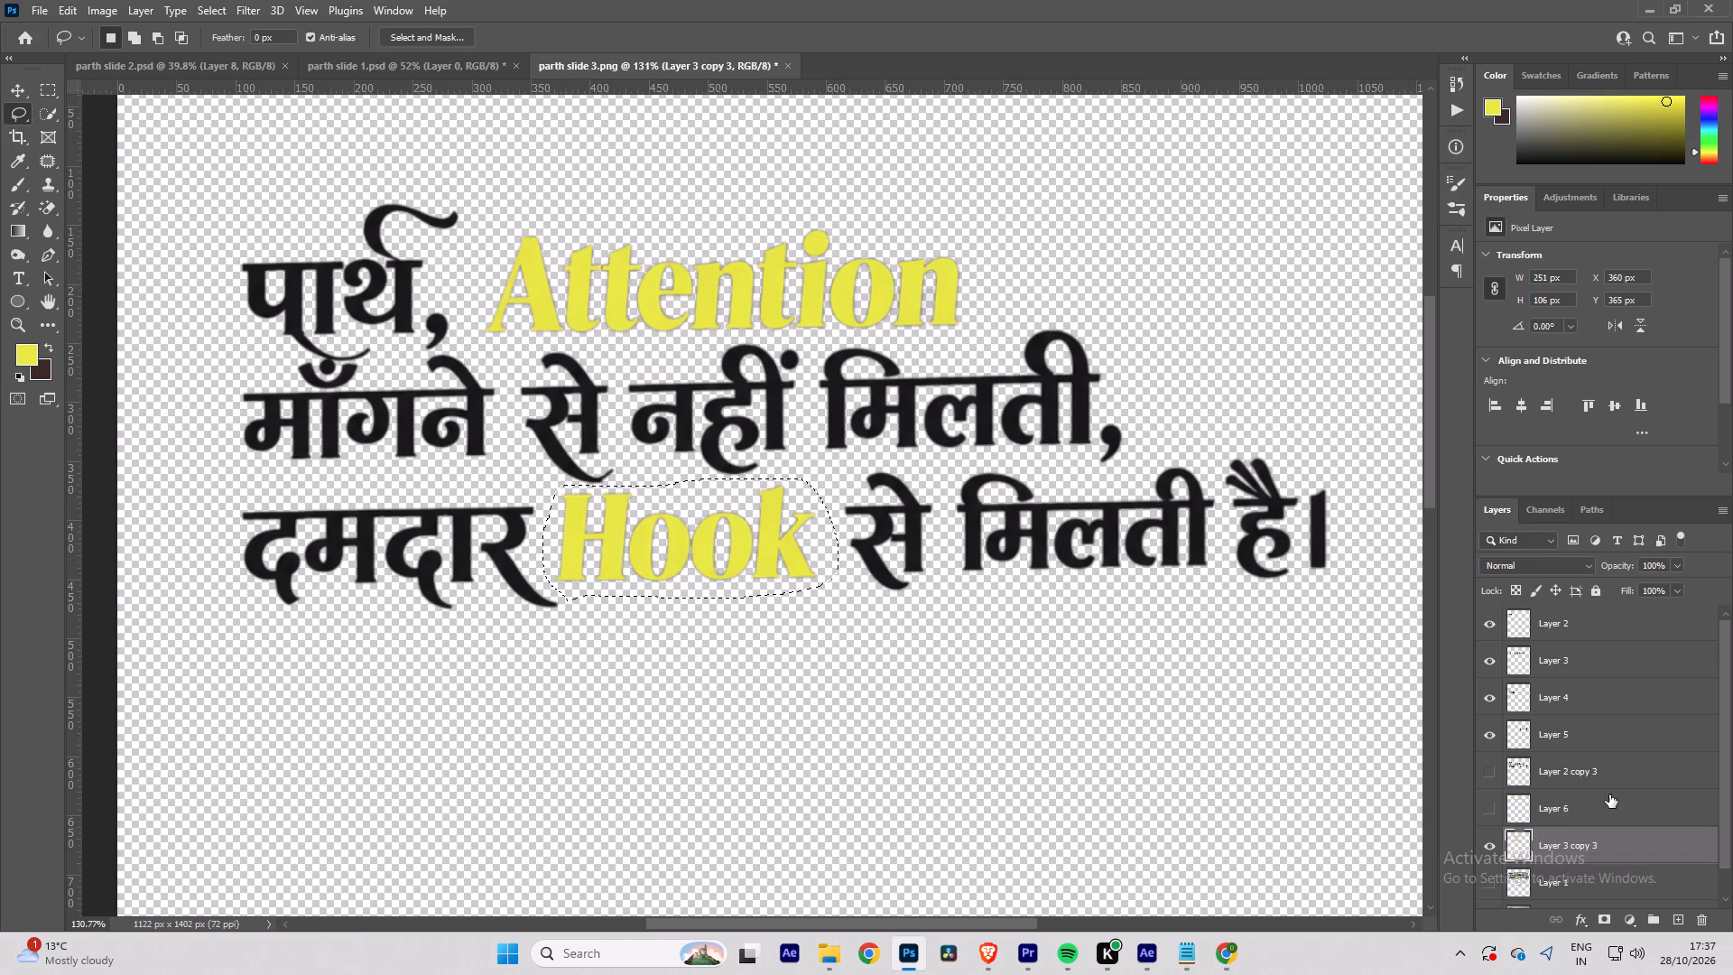
{"action": "key", "text": "ctrl+j"}
{"action": "scroll", "coordinate": [1546, 825], "scroll_direction": "down", "scroll_amount": 4}
{"action": "left_click", "coordinate": [1491, 778]}
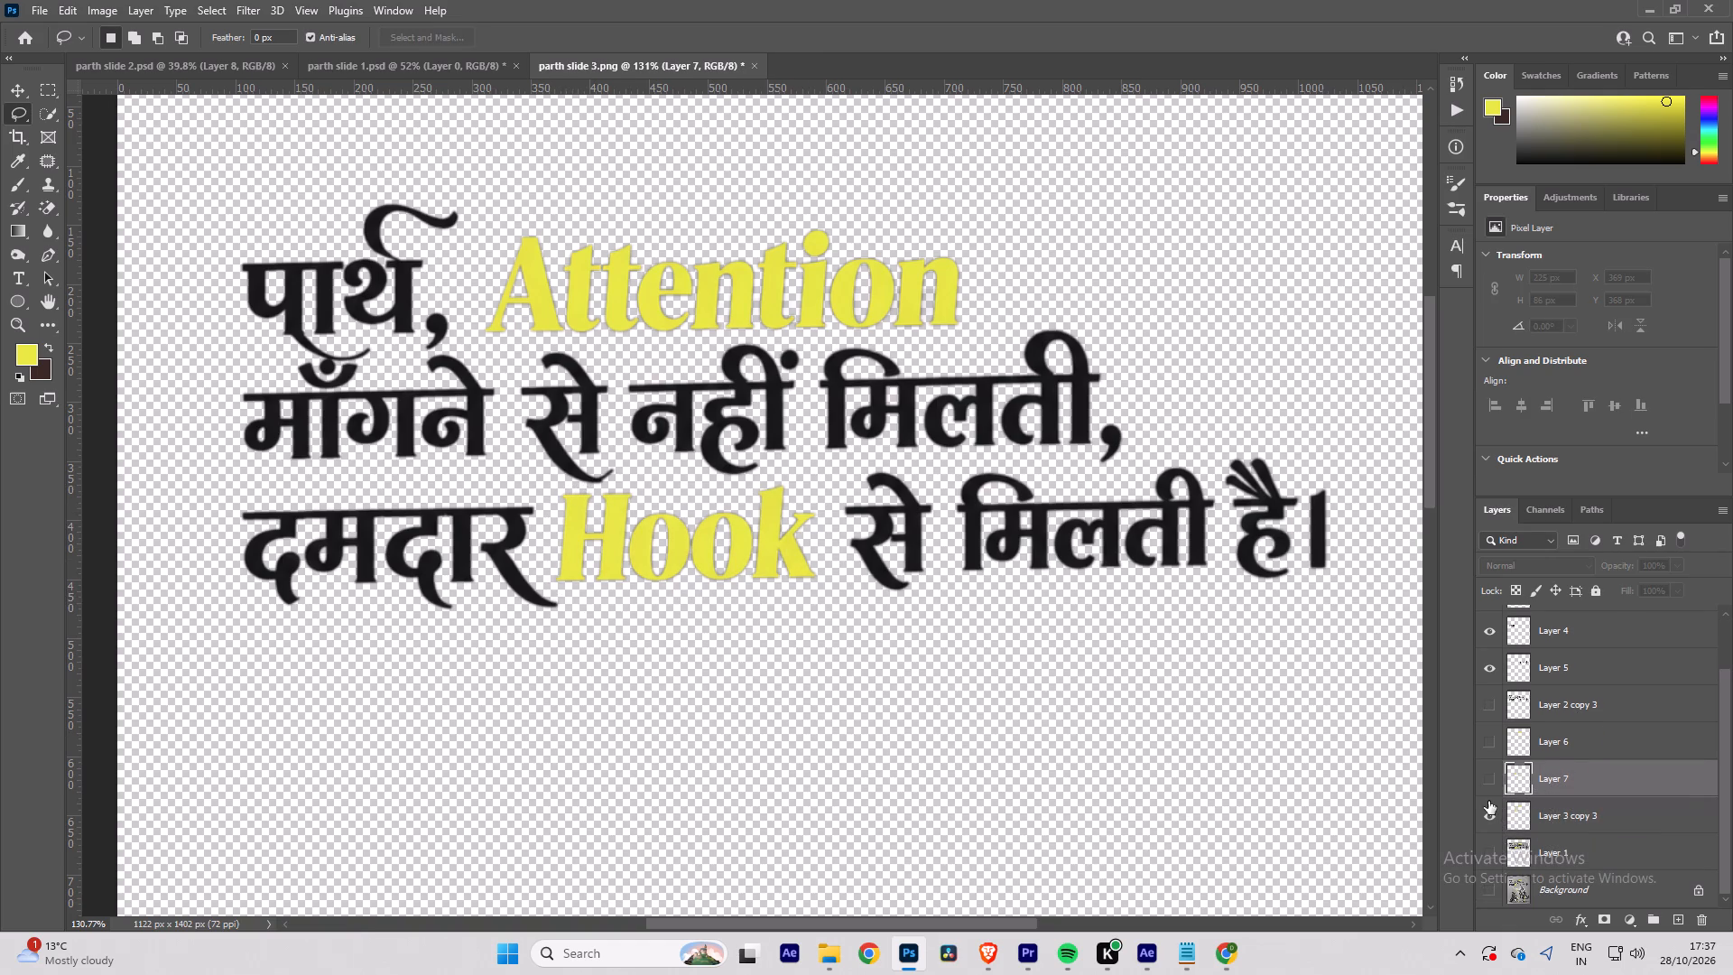
Hide the combined yellow lettering layer and show the separate Hook and Attention layers.
{"action": "left_click", "coordinate": [1490, 812]}
{"action": "left_click", "coordinate": [1493, 786]}
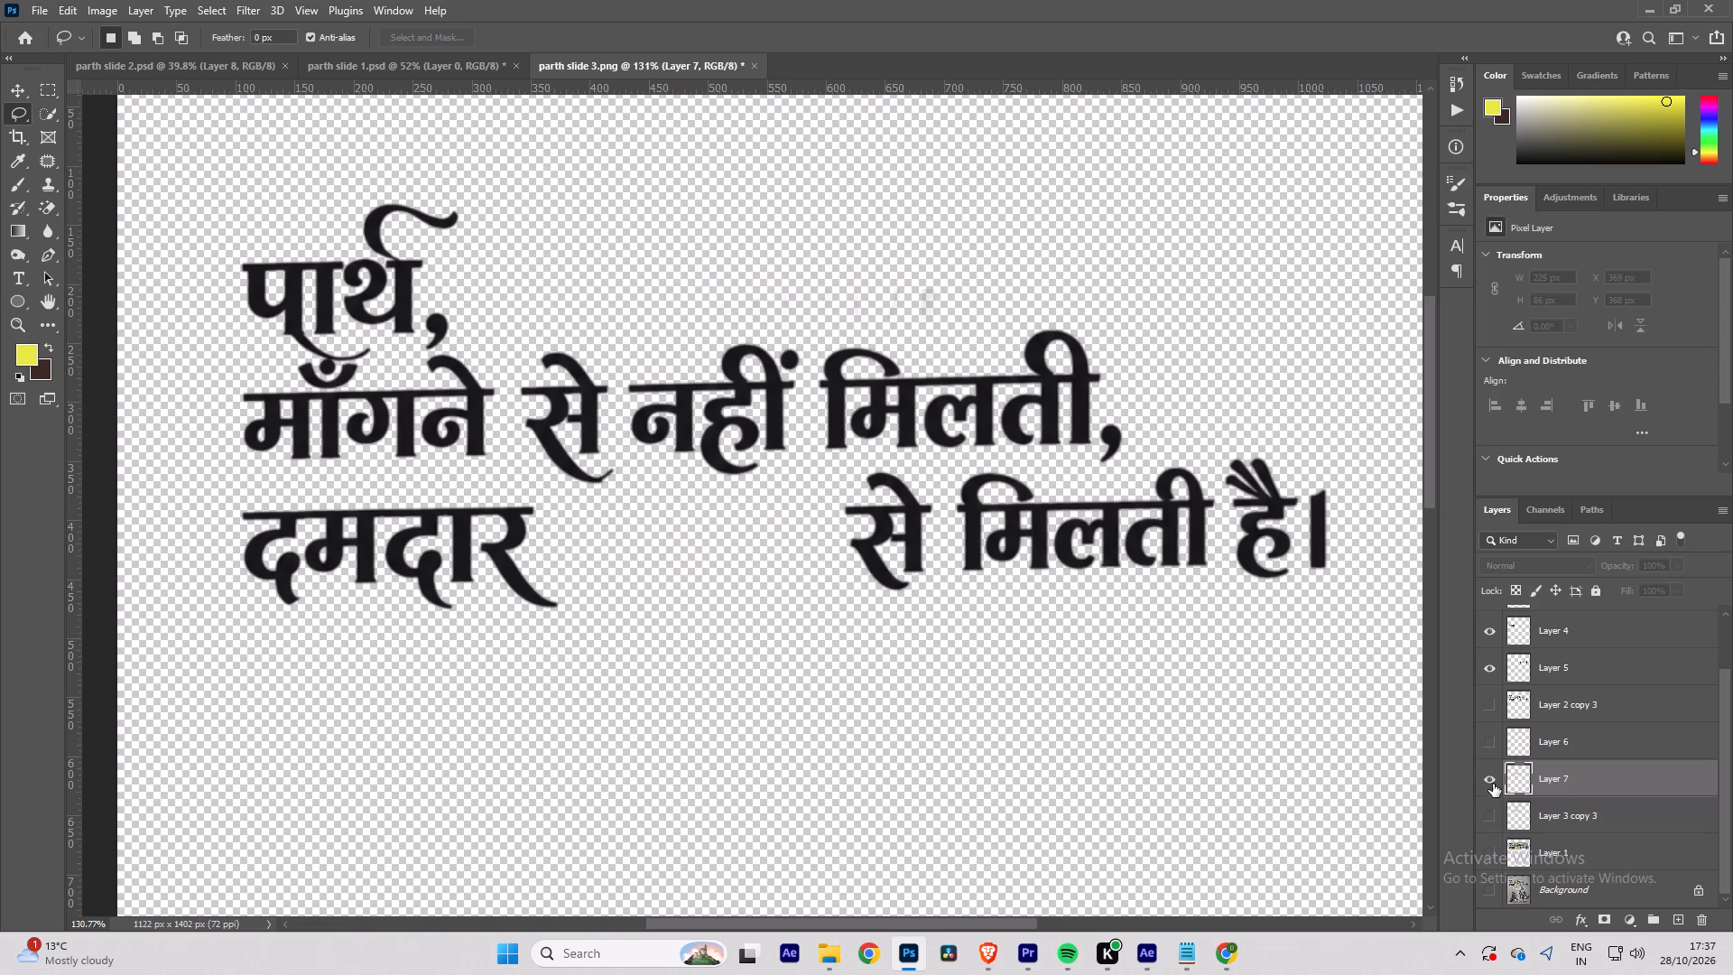
{"action": "left_click", "coordinate": [1490, 738]}
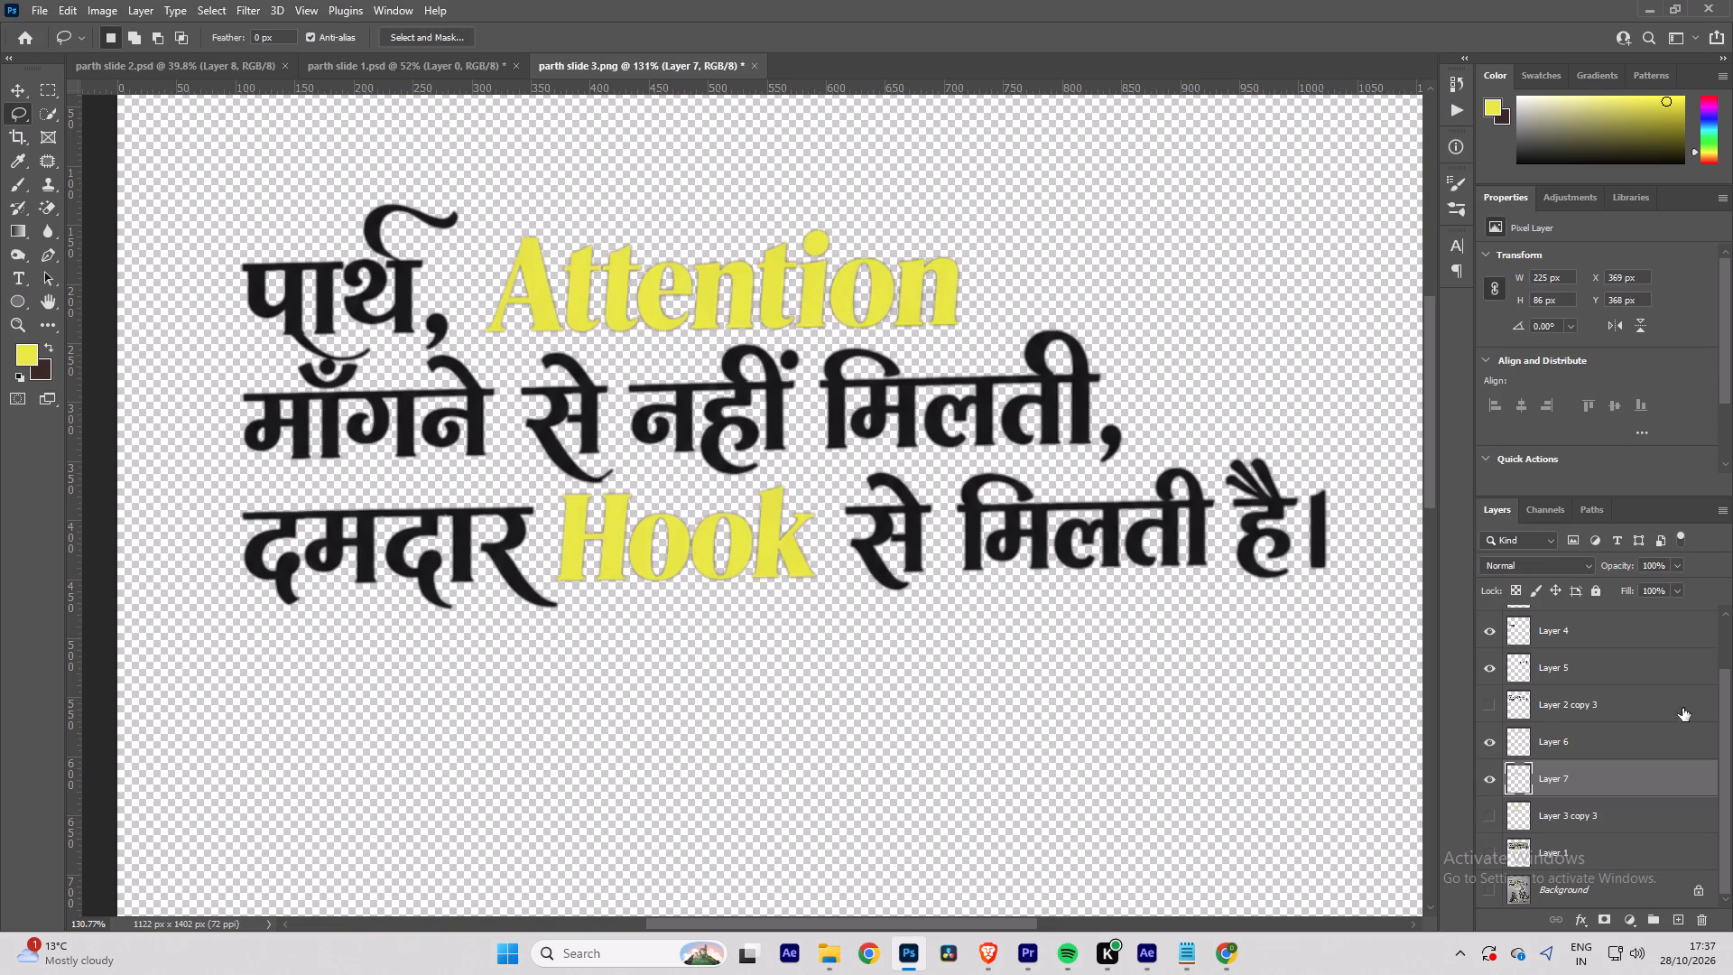
{"action": "scroll", "coordinate": [1596, 776], "scroll_direction": "up", "scroll_amount": 4}
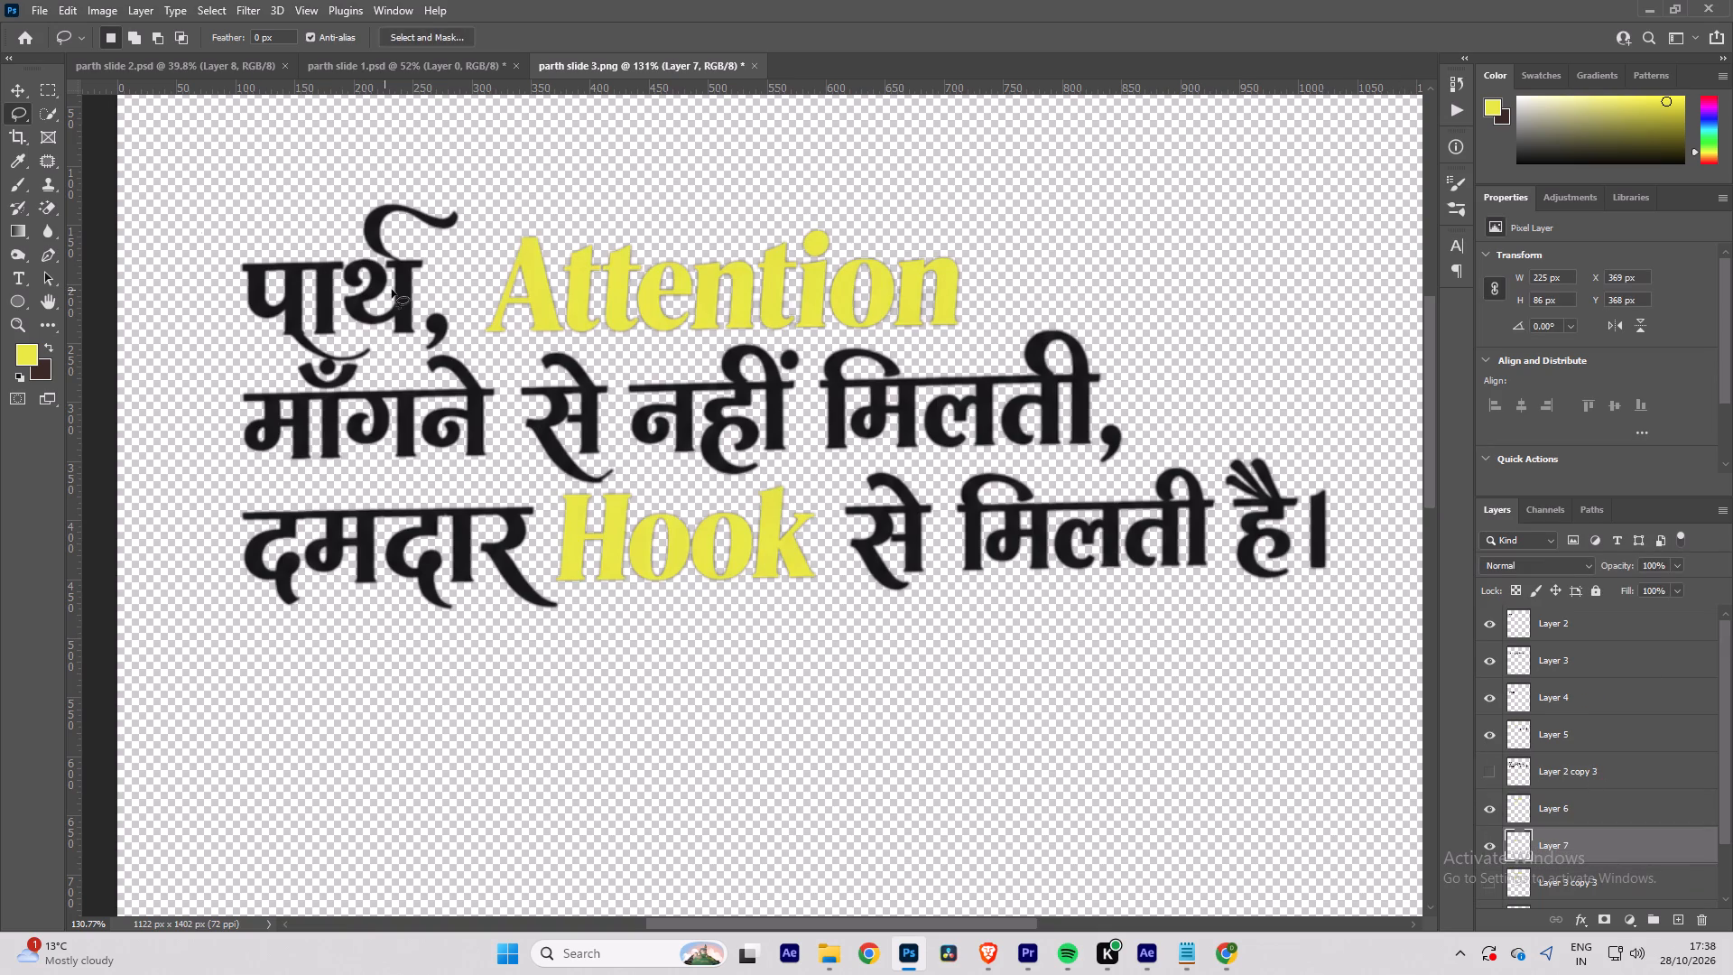
Rename the layer holding the headline's first Hindi word, पार्थ, as Layer 1.
{"action": "left_click", "coordinate": [19, 91]}
{"action": "left_click", "coordinate": [398, 297]}
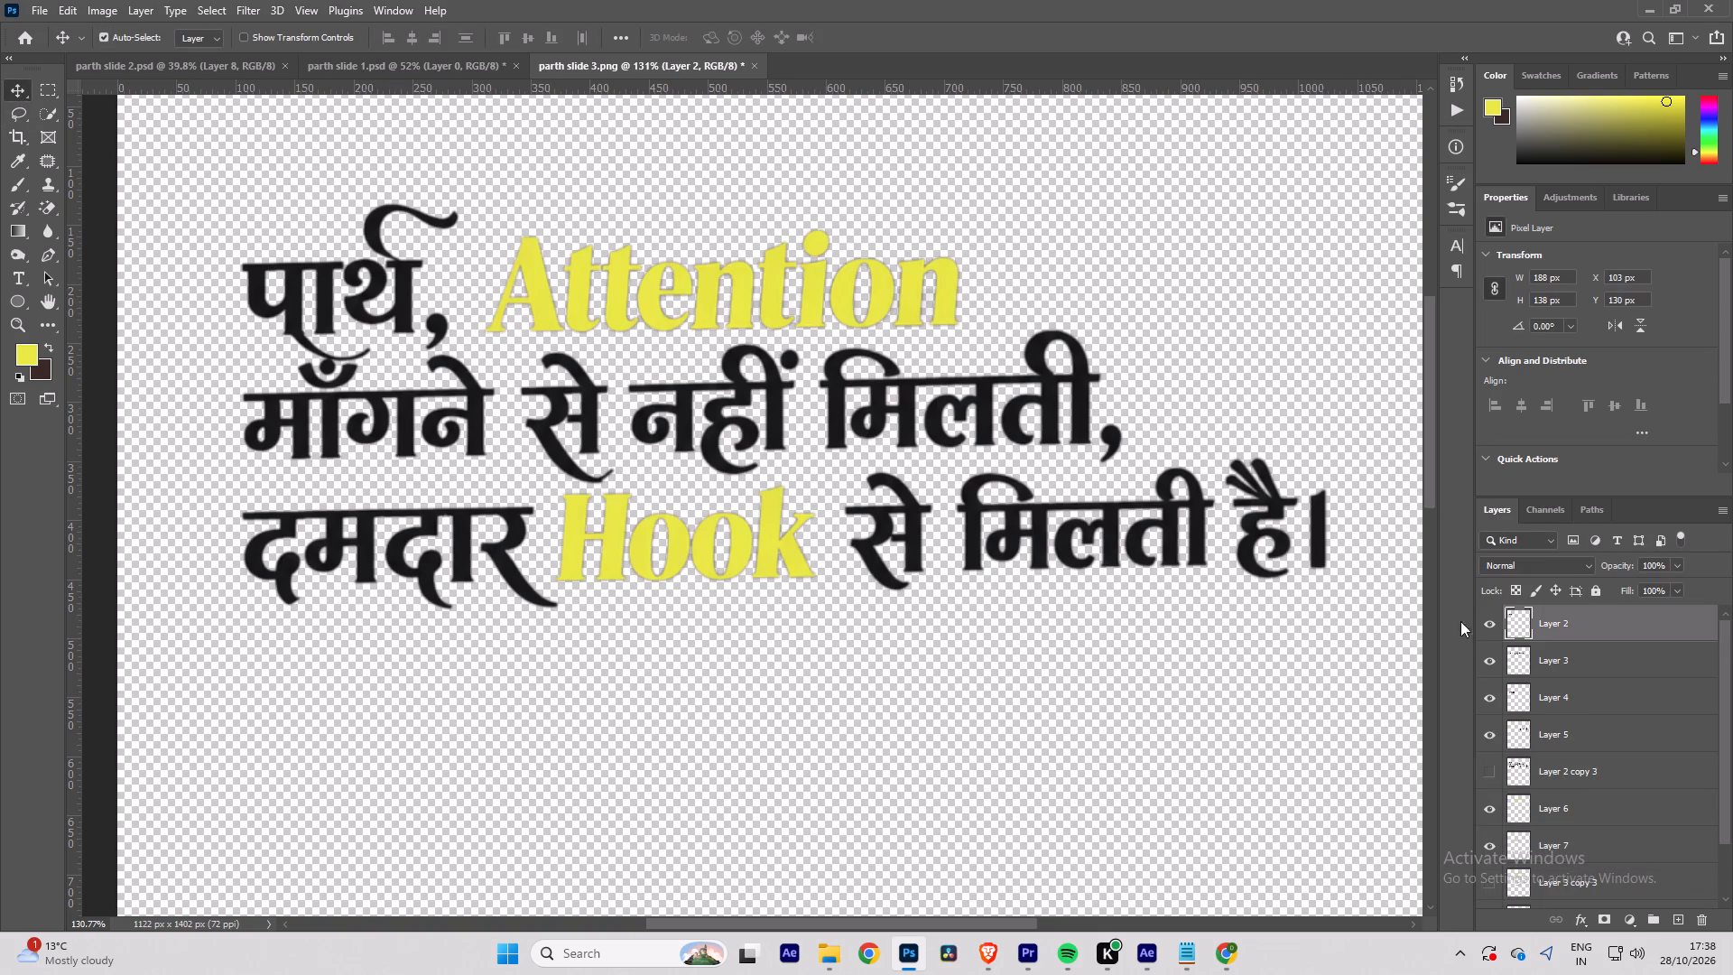
{"action": "left_click", "coordinate": [1577, 624]}
{"action": "left_click", "coordinate": [1573, 624]}
{"action": "left_click", "coordinate": [1581, 627]}
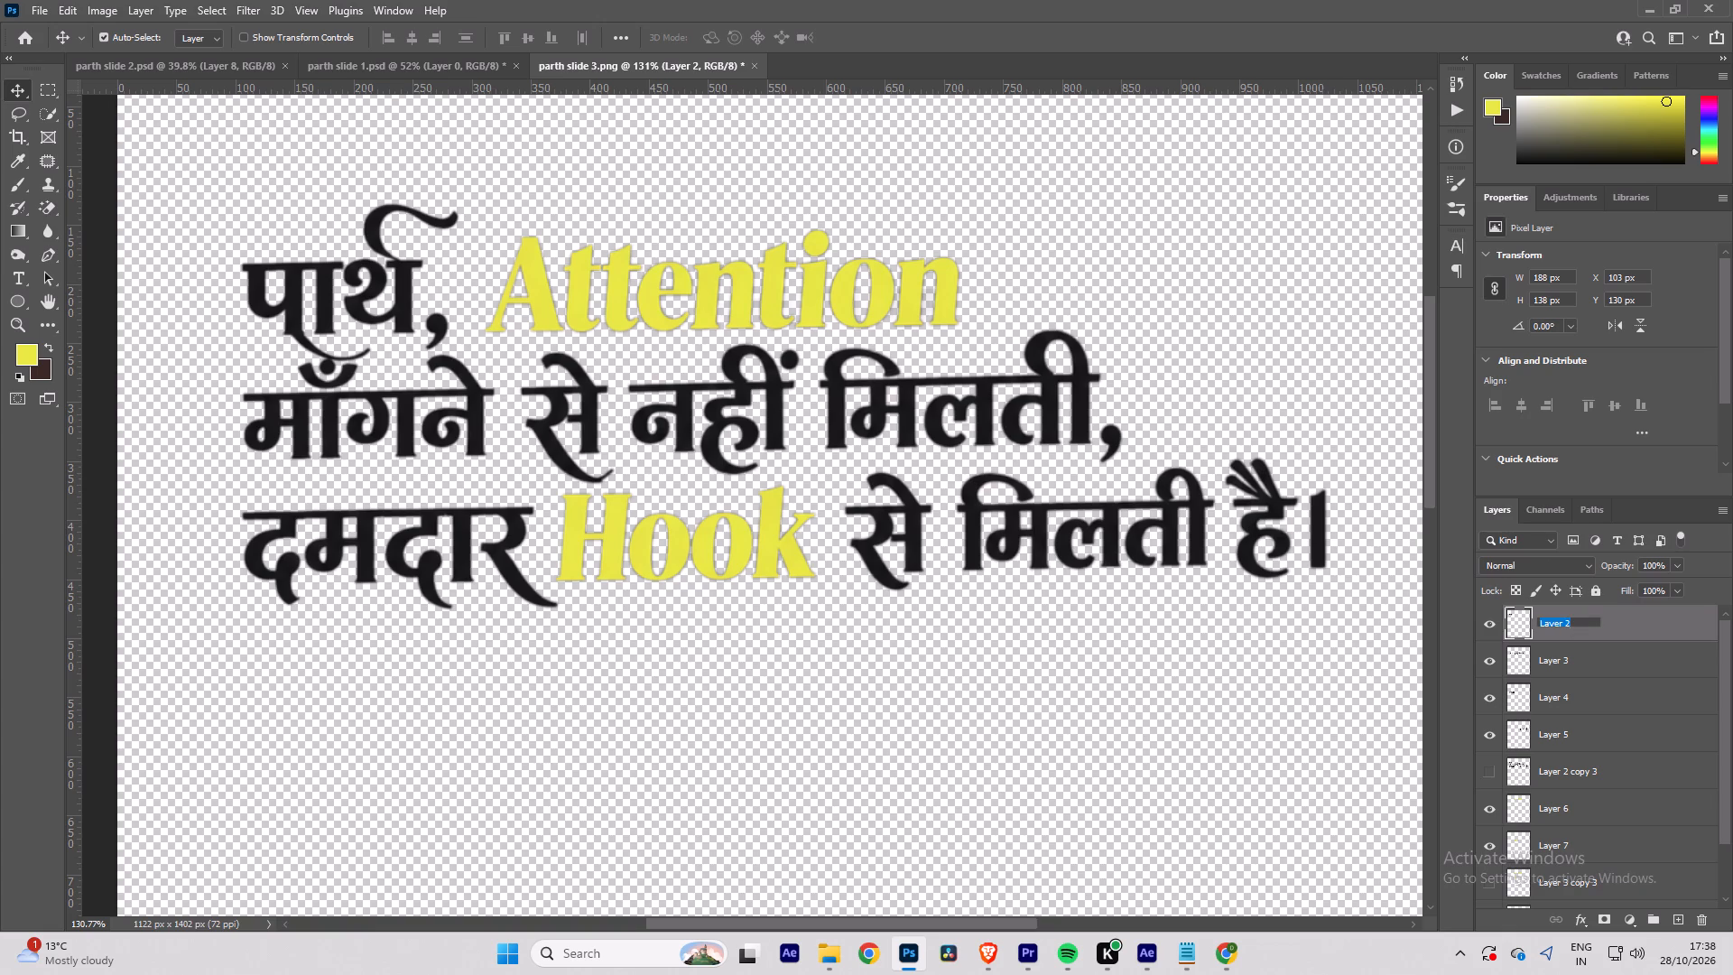
{"action": "left_click", "coordinate": [1580, 622]}
{"action": "key", "text": "BackSpace"}
{"action": "key", "text": "1"}
{"action": "key", "text": "Return"}
Rename the layer holding the yellow word Attention as Layer 2.
{"action": "left_click", "coordinate": [644, 323]}
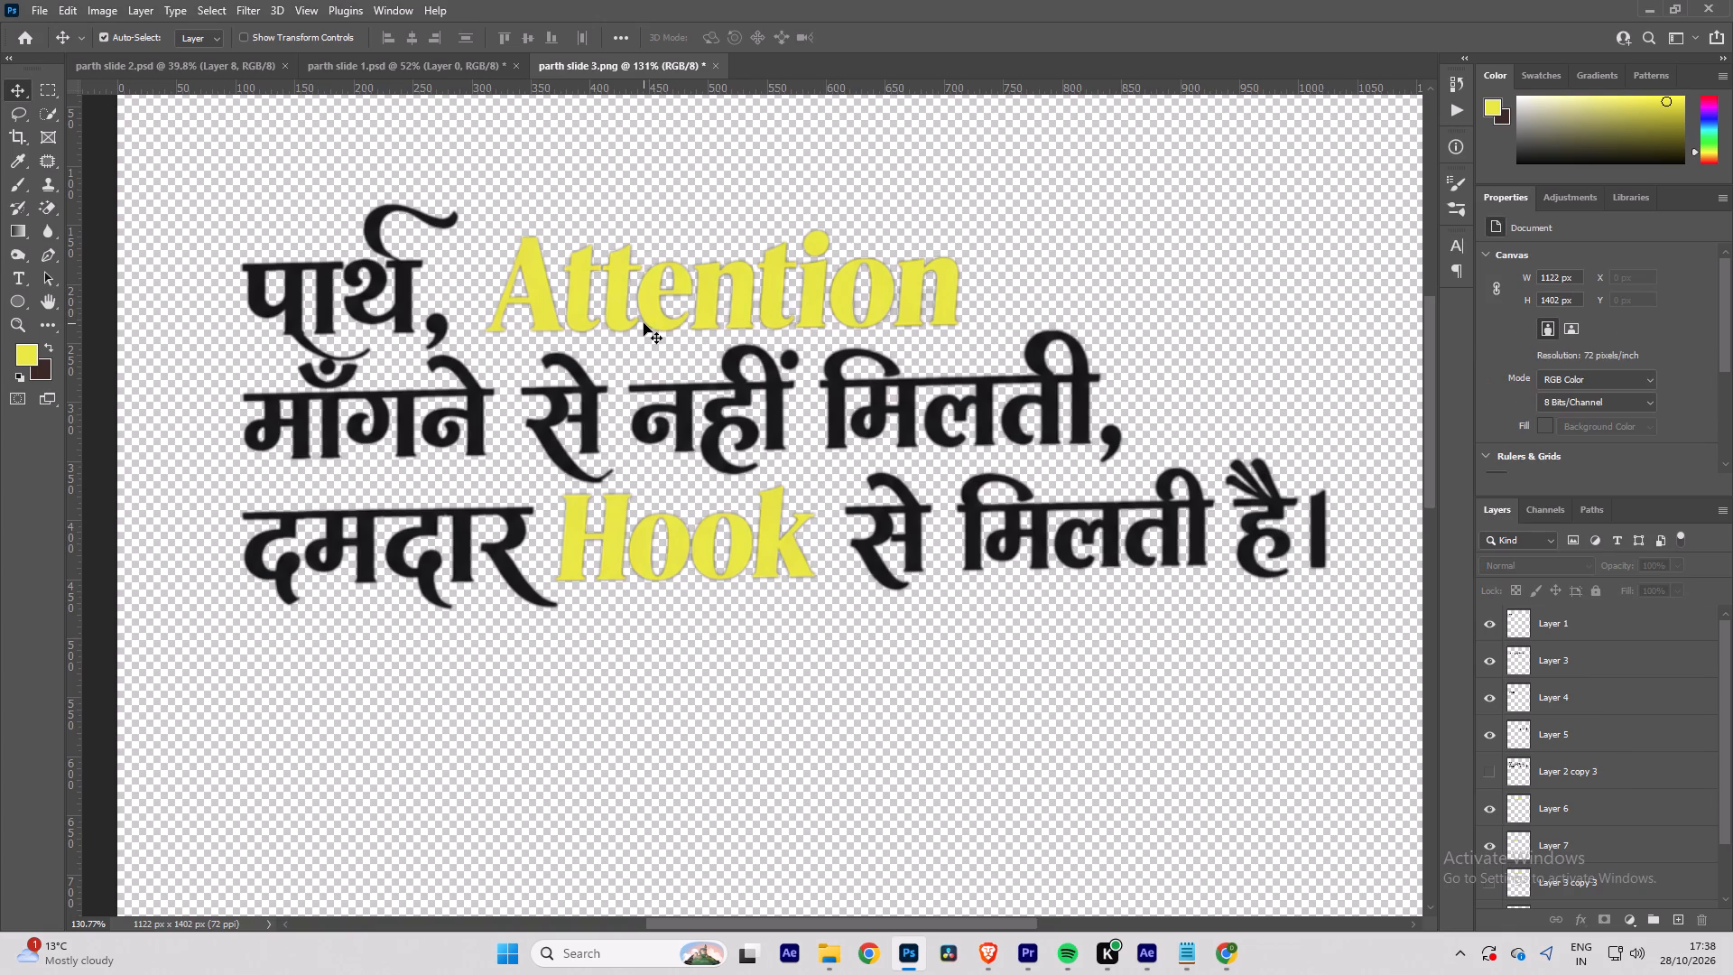
{"action": "left_click", "coordinate": [665, 321]}
{"action": "left_click", "coordinate": [1565, 808]}
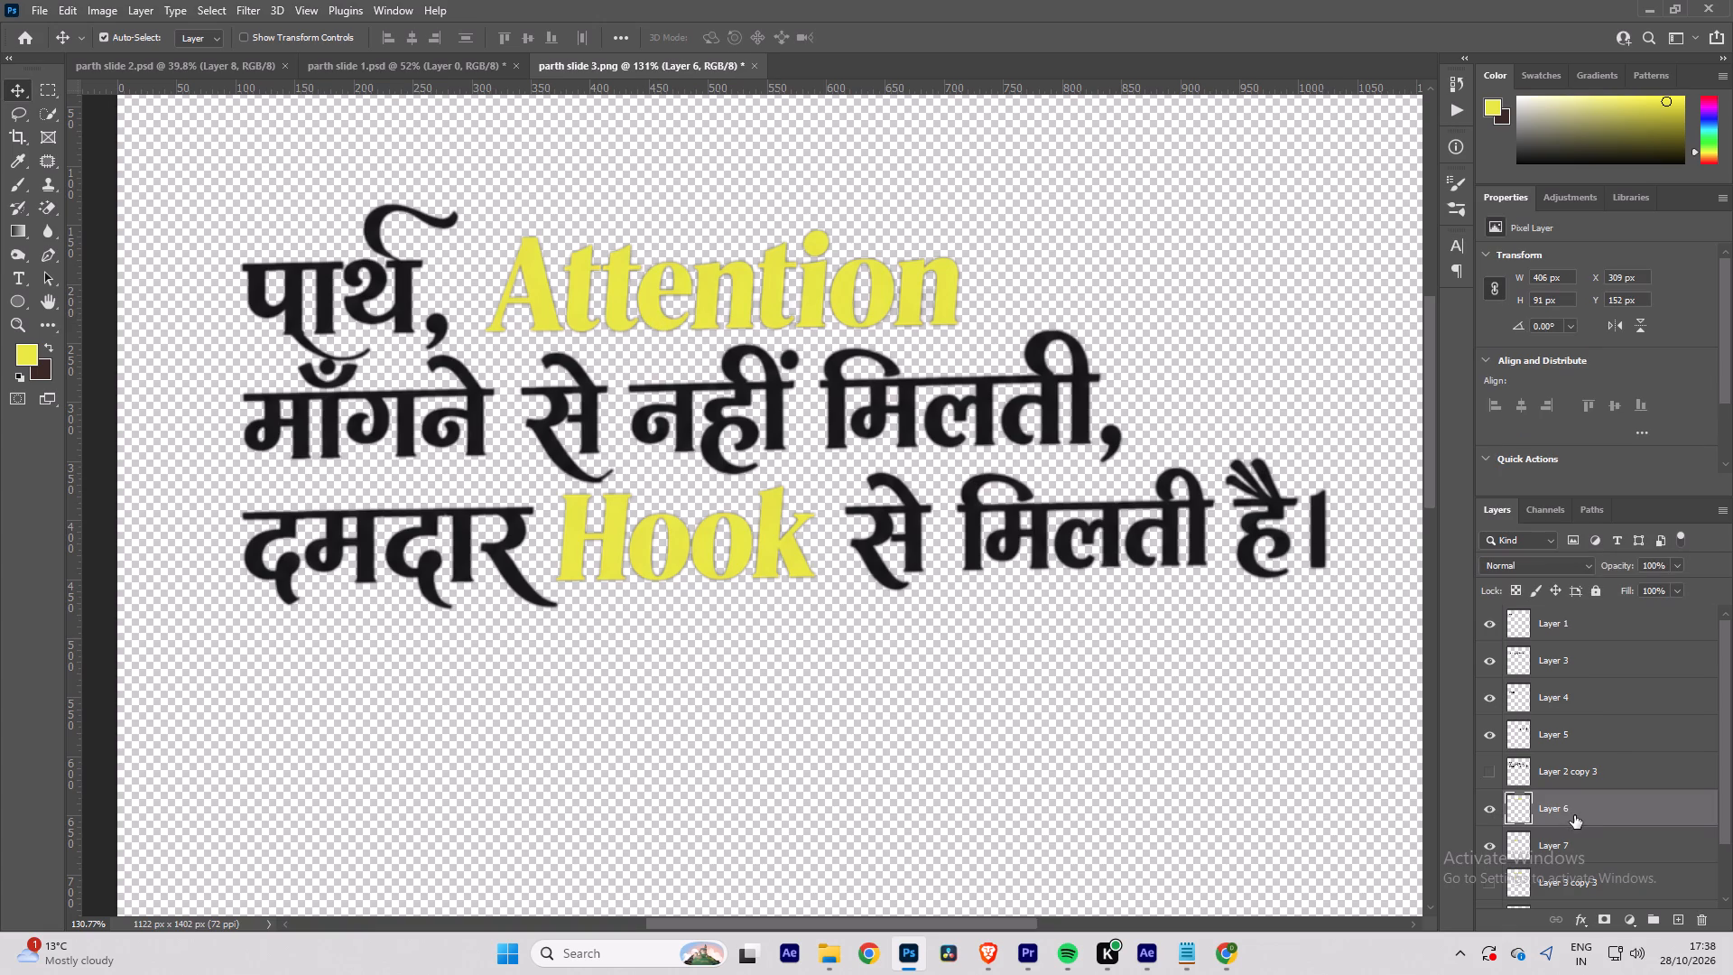
{"action": "left_click", "coordinate": [1565, 811]}
{"action": "left_click", "coordinate": [1576, 808]}
{"action": "key", "text": "BackSpace"}
{"action": "key", "text": "2"}
{"action": "key", "text": "Return"}
Toggle each lettering layer off and on in turn to check which part of the headline it holds.
{"action": "left_click", "coordinate": [406, 423]}
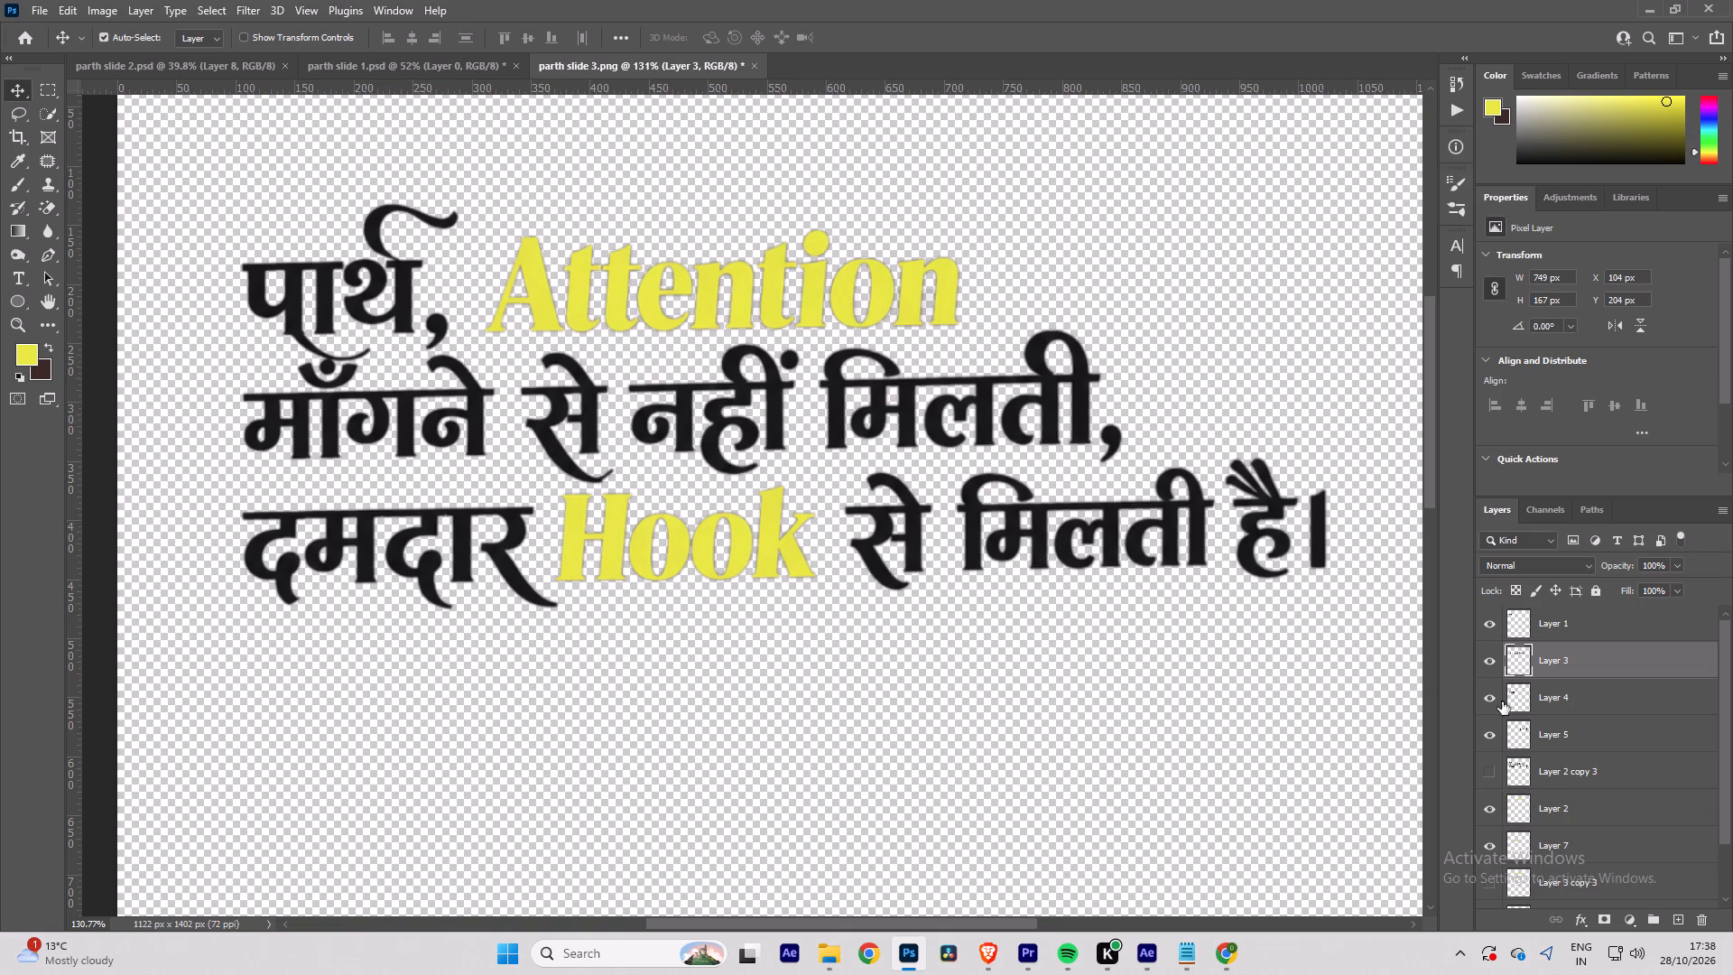
{"action": "left_click", "coordinate": [1628, 713]}
{"action": "scroll", "coordinate": [1596, 690], "scroll_direction": "up", "scroll_amount": 4}
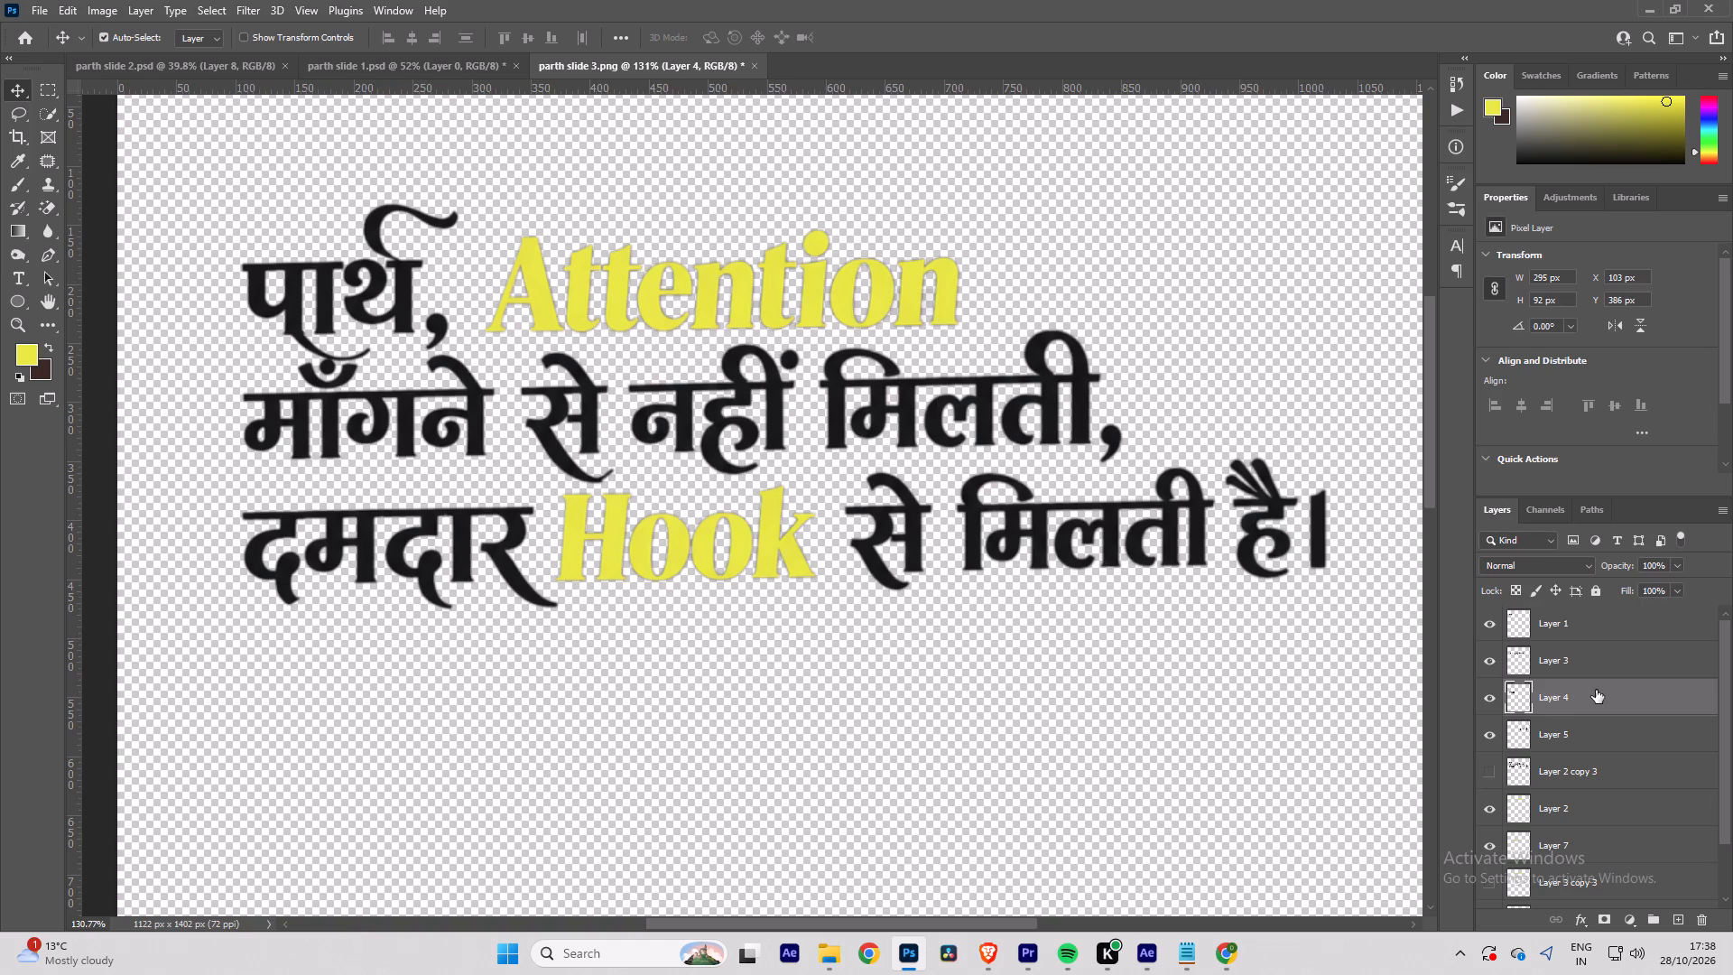
{"action": "left_click", "coordinate": [1488, 622]}
{"action": "left_click", "coordinate": [1488, 622]}
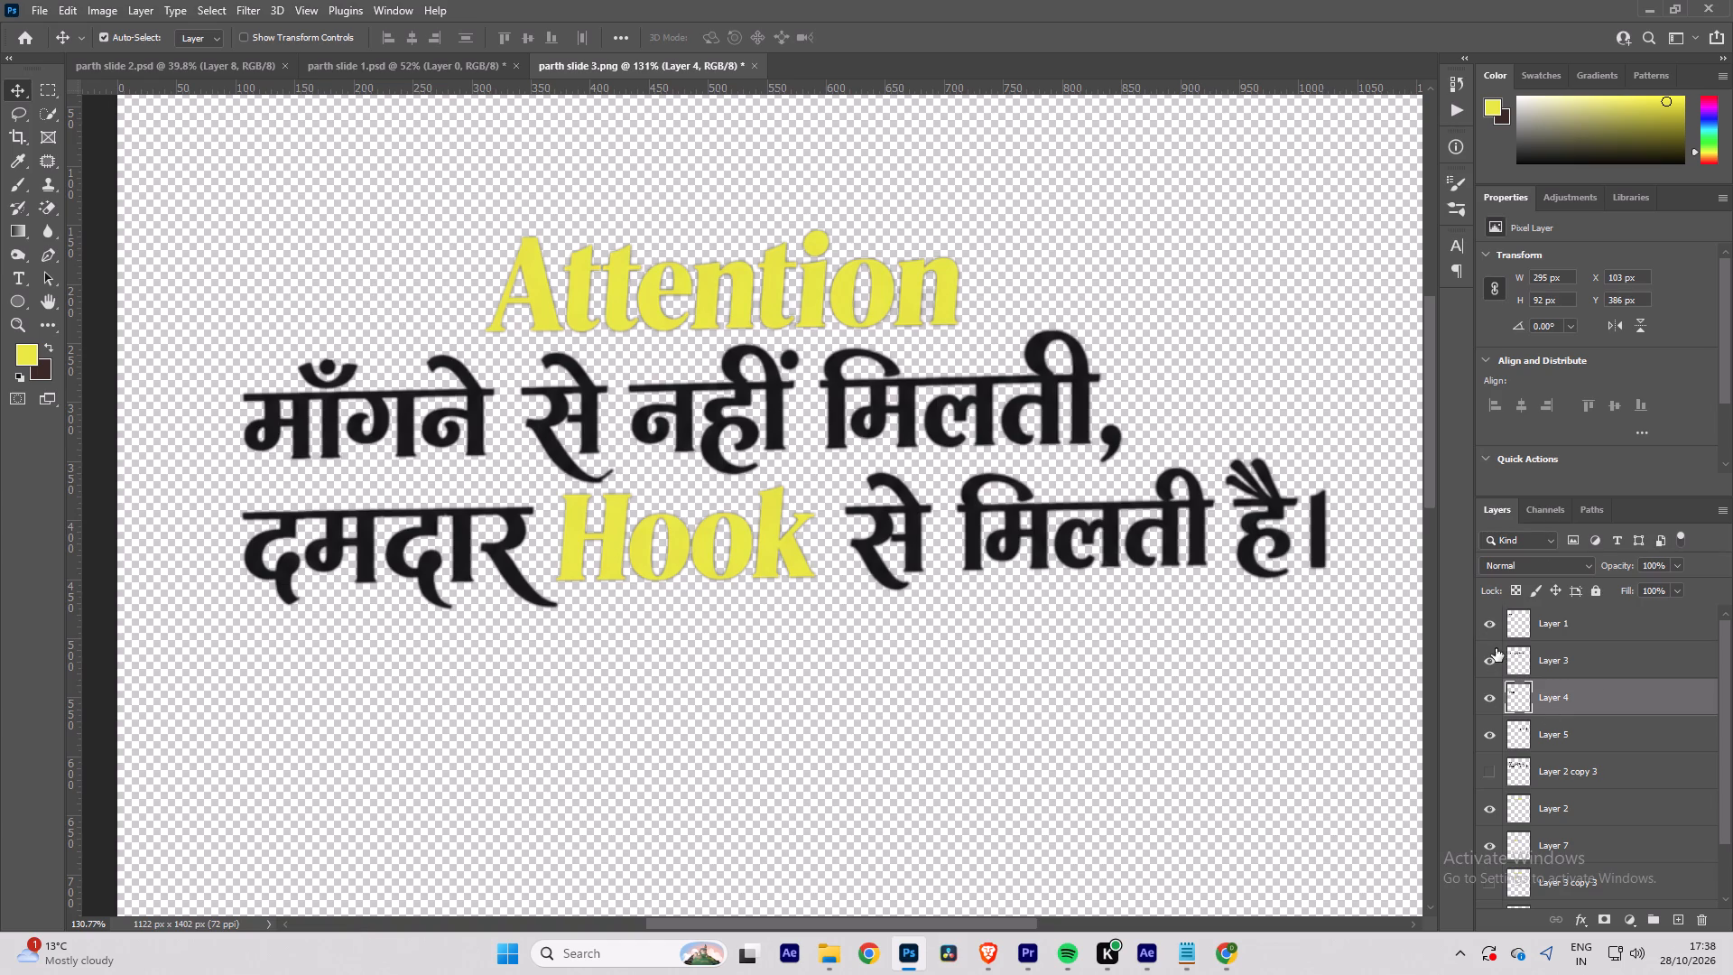
{"action": "left_click", "coordinate": [1493, 655]}
{"action": "left_click", "coordinate": [1493, 655]}
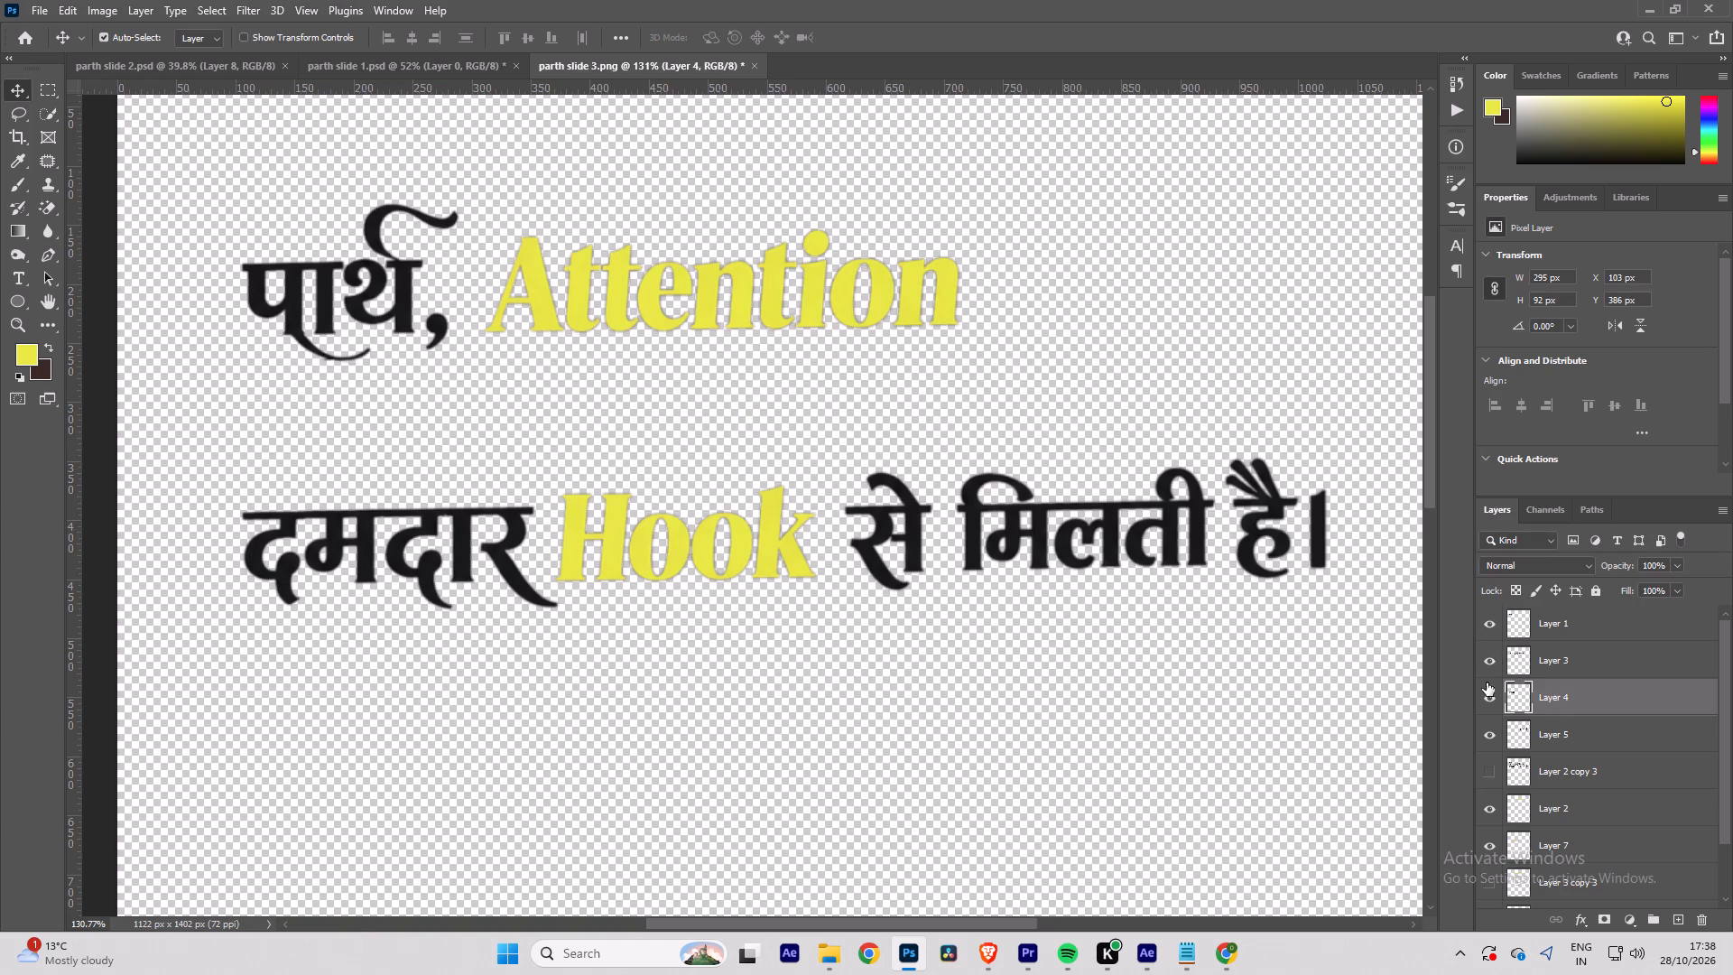
{"action": "left_click", "coordinate": [1484, 692]}
{"action": "left_click", "coordinate": [1484, 692]}
{"action": "left_click", "coordinate": [1486, 732]}
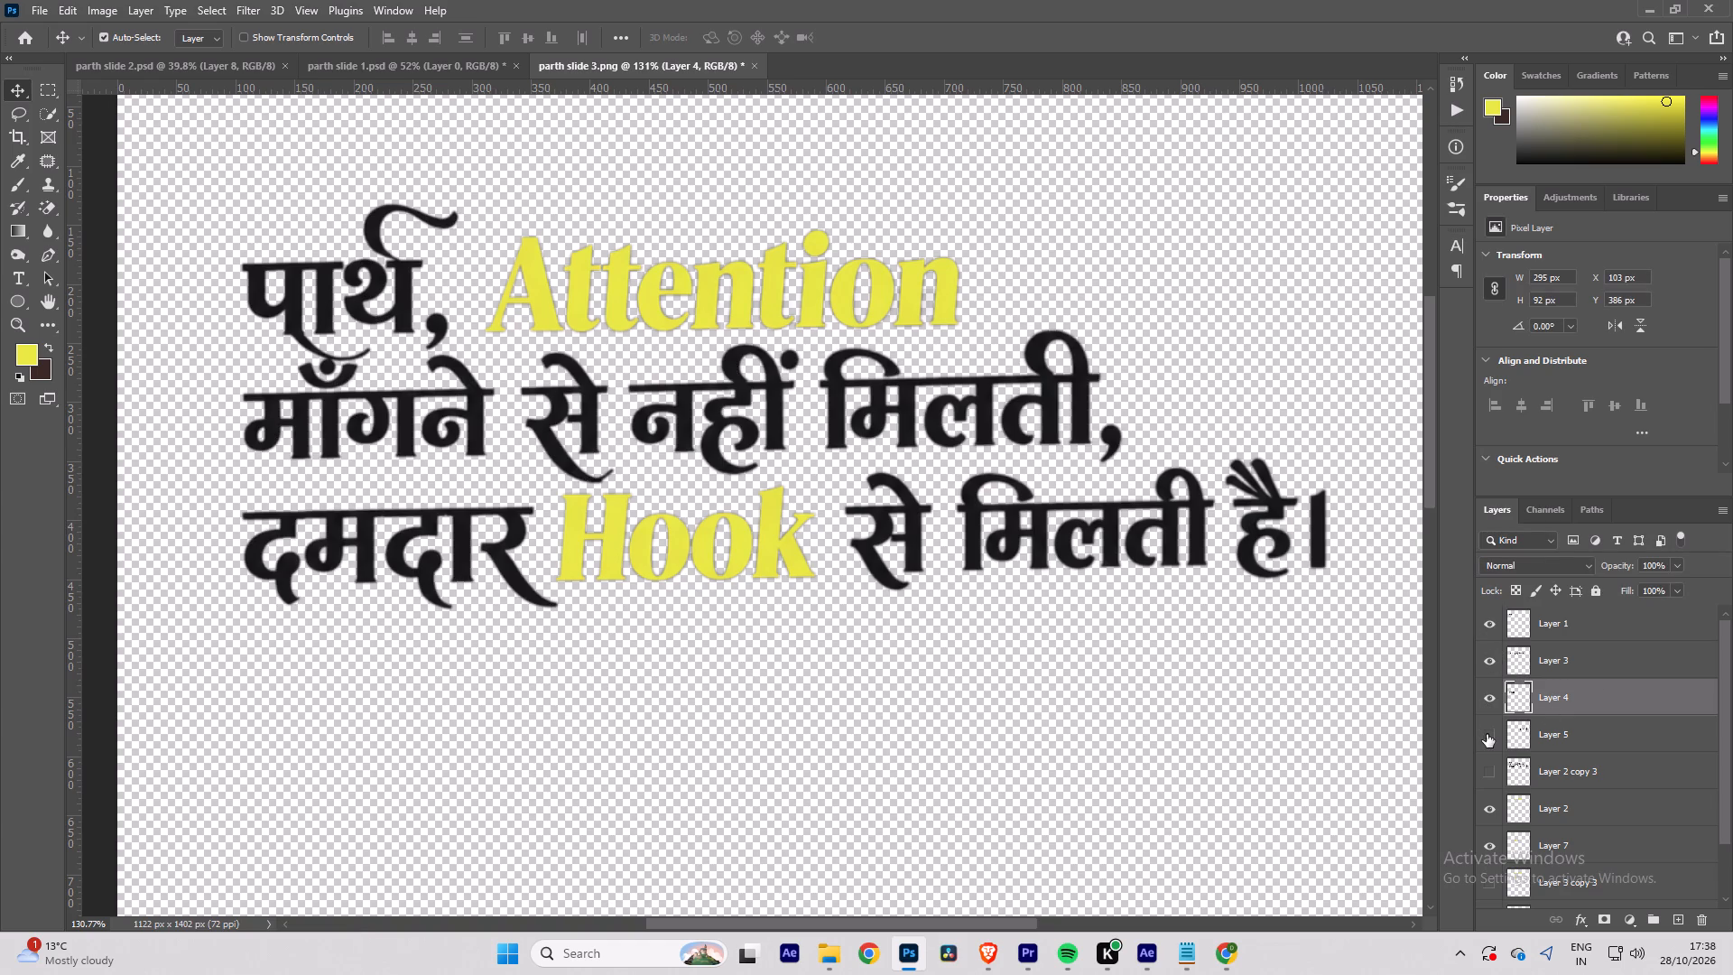
{"action": "left_click", "coordinate": [1487, 734]}
{"action": "left_click", "coordinate": [1487, 804]}
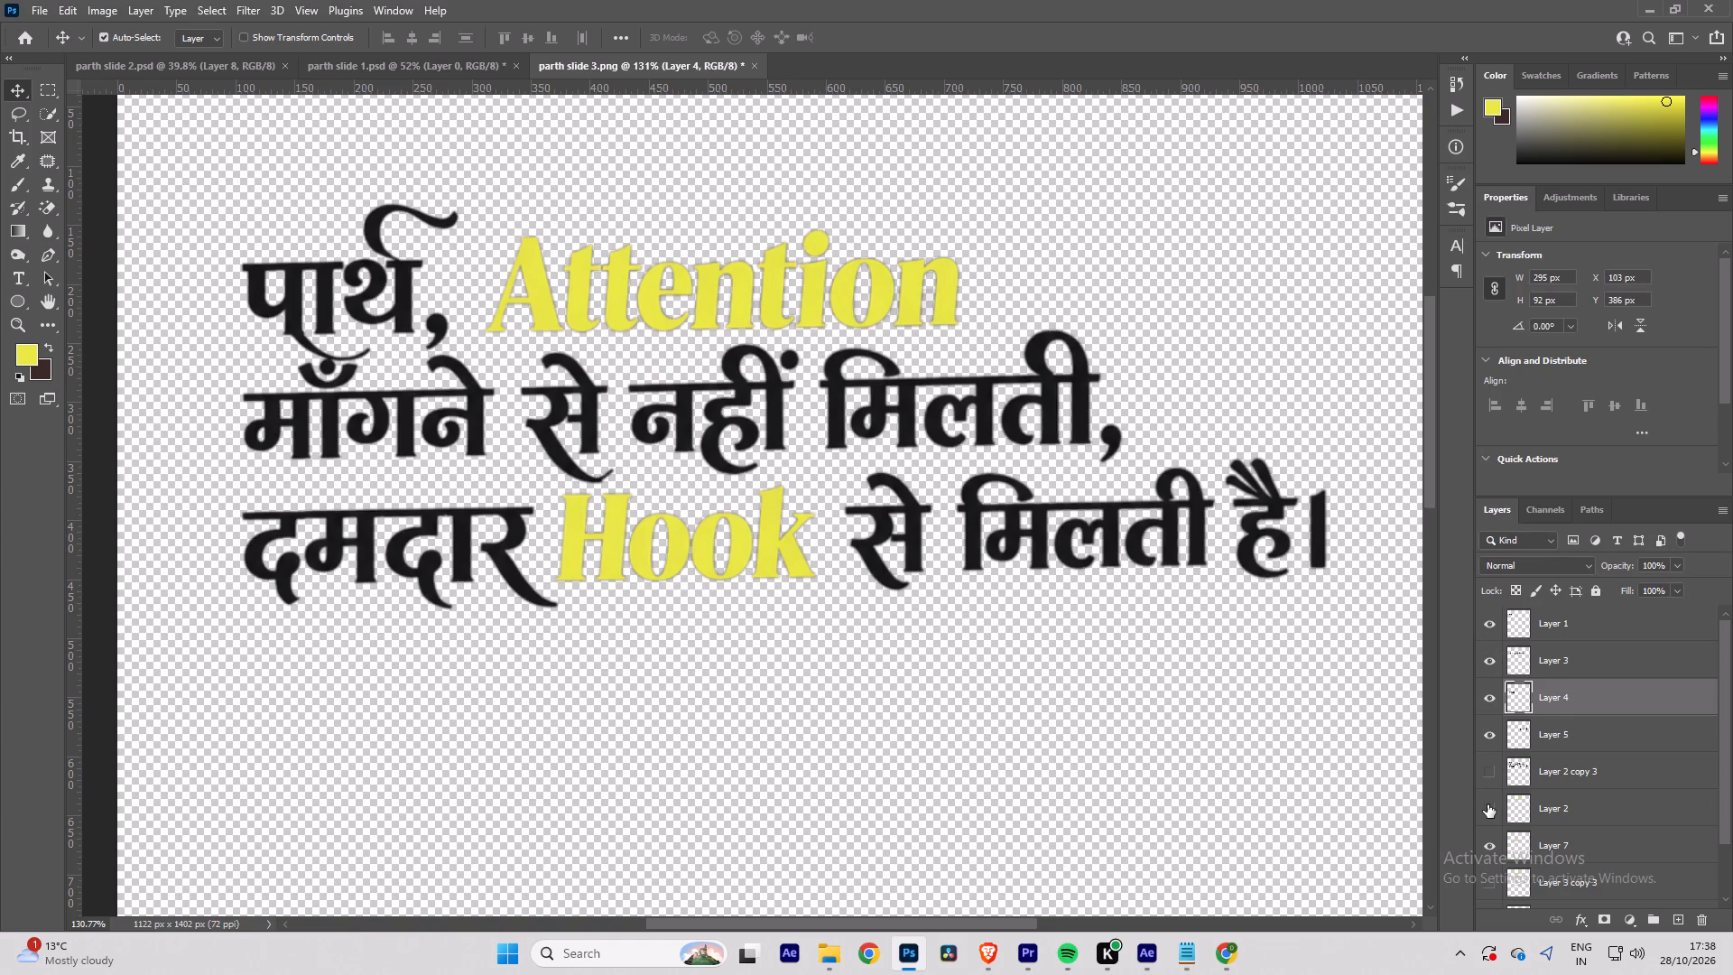
{"action": "left_click", "coordinate": [1487, 804]}
{"action": "left_click", "coordinate": [1486, 844]}
{"action": "left_click", "coordinate": [1486, 844]}
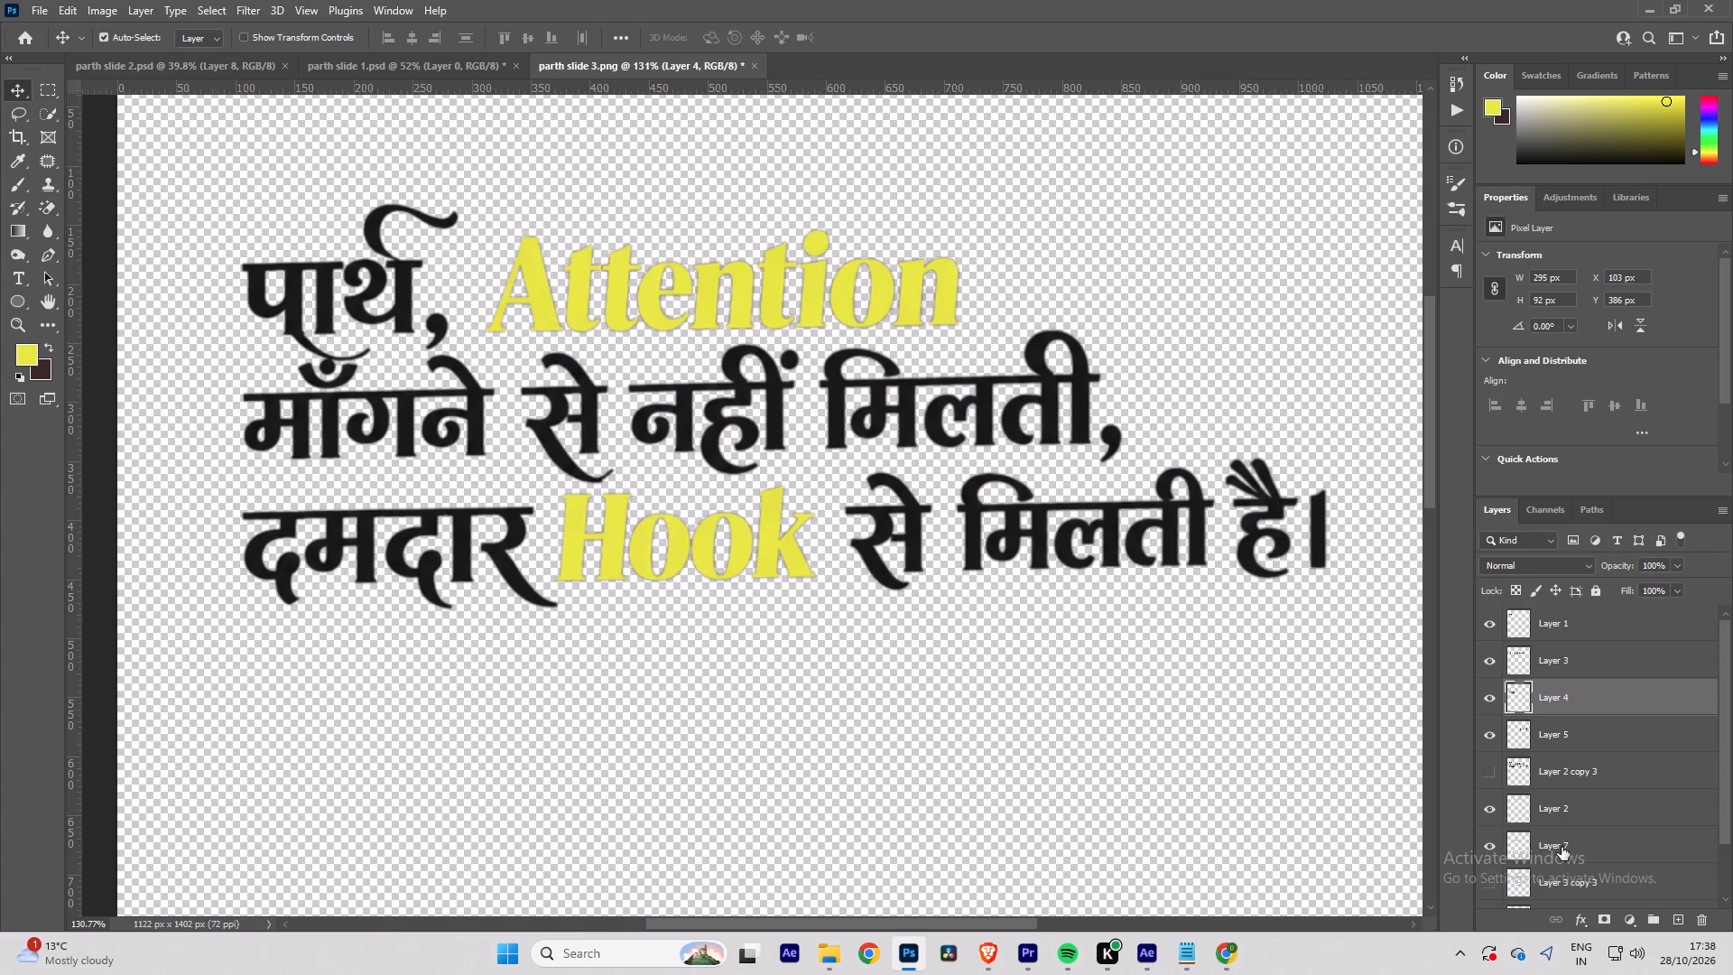
Rename the layer holding the yellow word Hook as Layer 5.
{"action": "left_click", "coordinate": [1562, 847]}
{"action": "left_click", "coordinate": [1562, 845]}
{"action": "left_click", "coordinate": [1562, 845]}
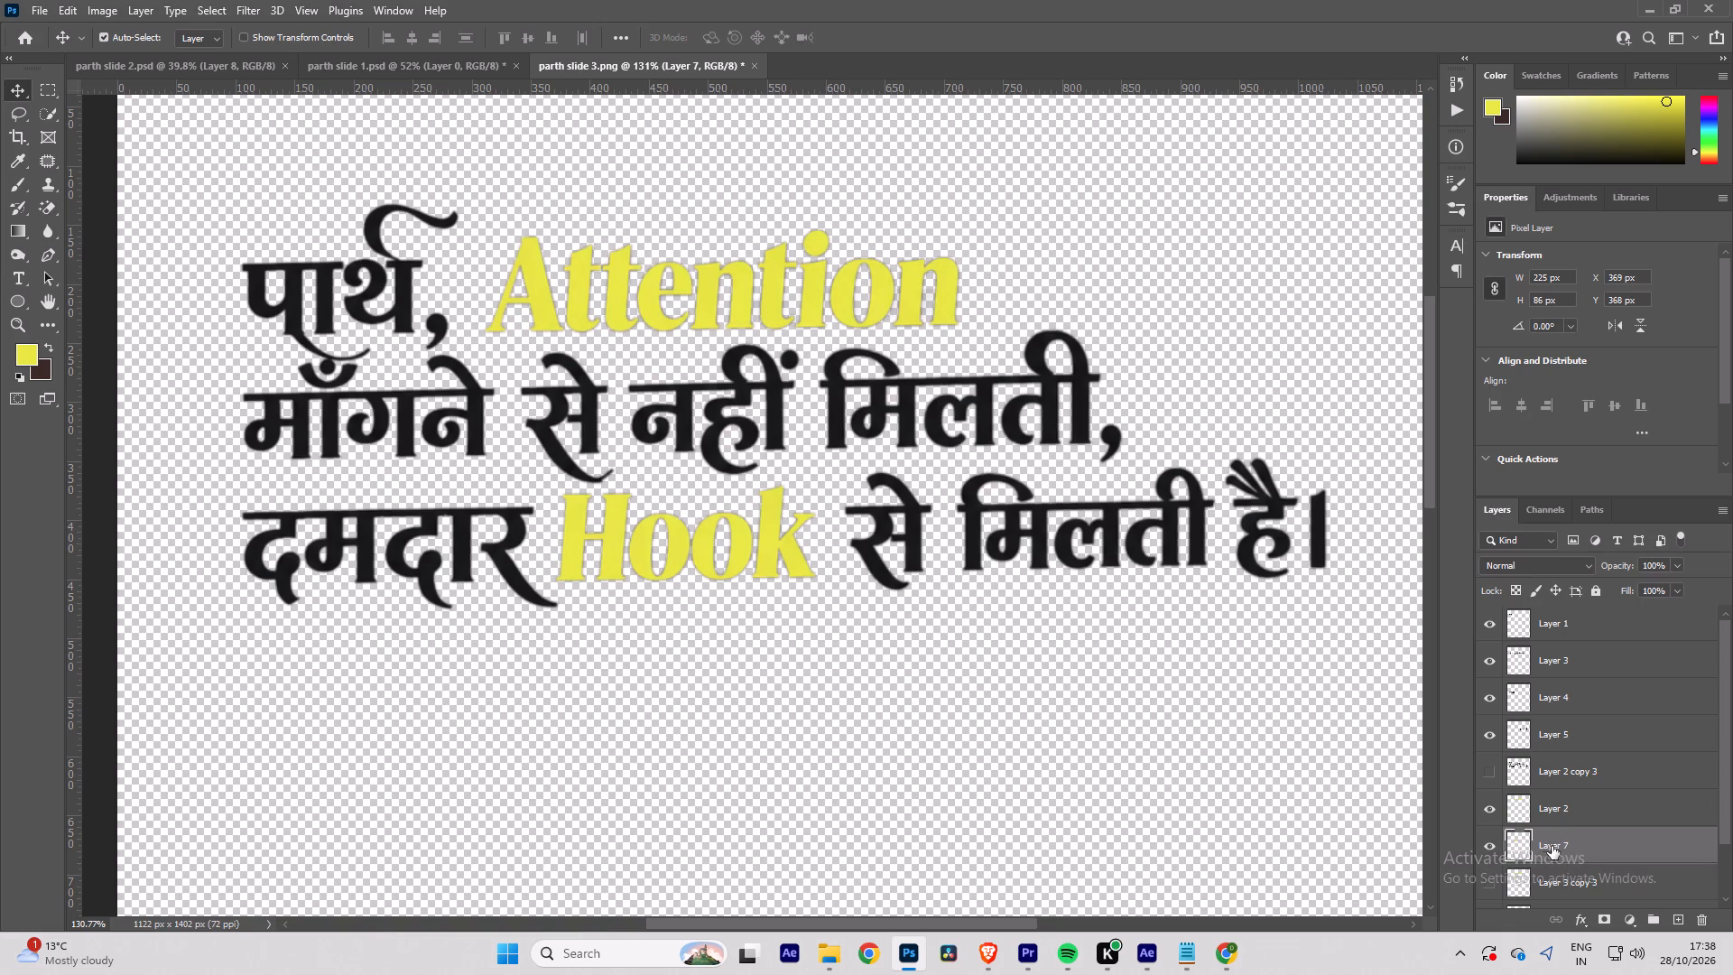
{"action": "left_click", "coordinate": [1548, 846]}
{"action": "left_click", "coordinate": [1548, 846]}
{"action": "left_click", "coordinate": [1580, 847]}
{"action": "key", "text": "BackSpace"}
{"action": "key", "text": "5"}
{"action": "key", "text": "Return"}
Identify the layer holding the headline's closing phrase से मिलती है and rename it as Layer 6.
{"action": "left_click", "coordinate": [1493, 841]}
{"action": "left_click", "coordinate": [1493, 841]}
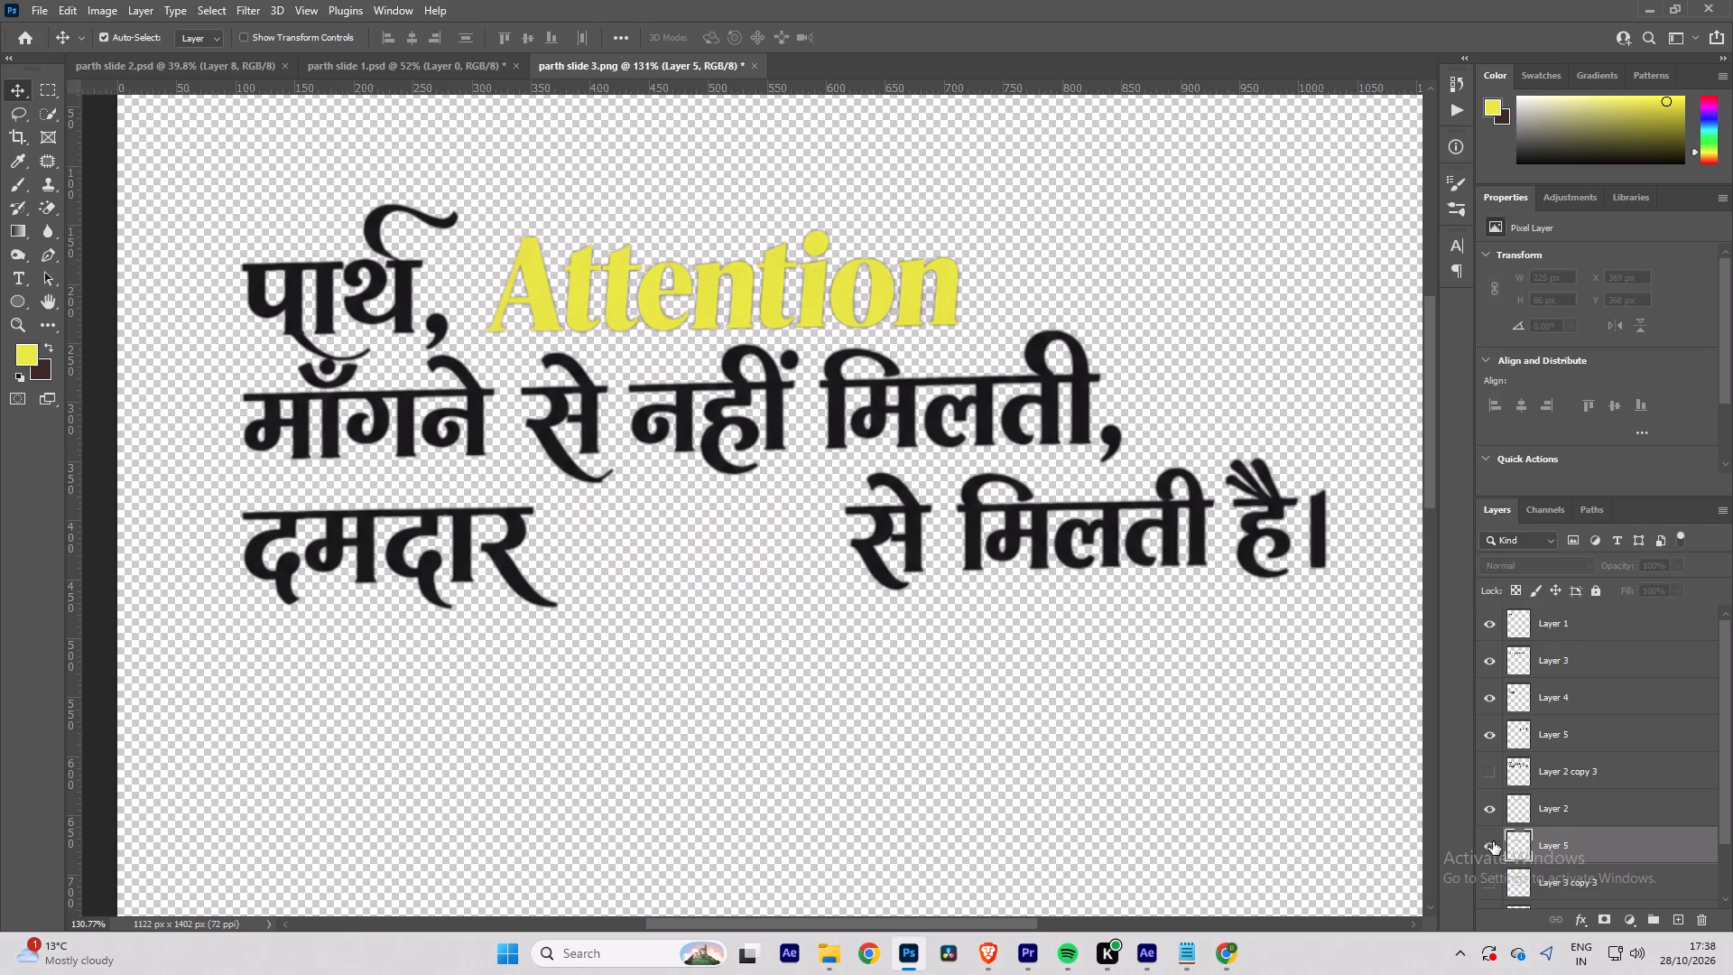
{"action": "left_click", "coordinate": [1492, 737]}
{"action": "left_click", "coordinate": [1492, 737]}
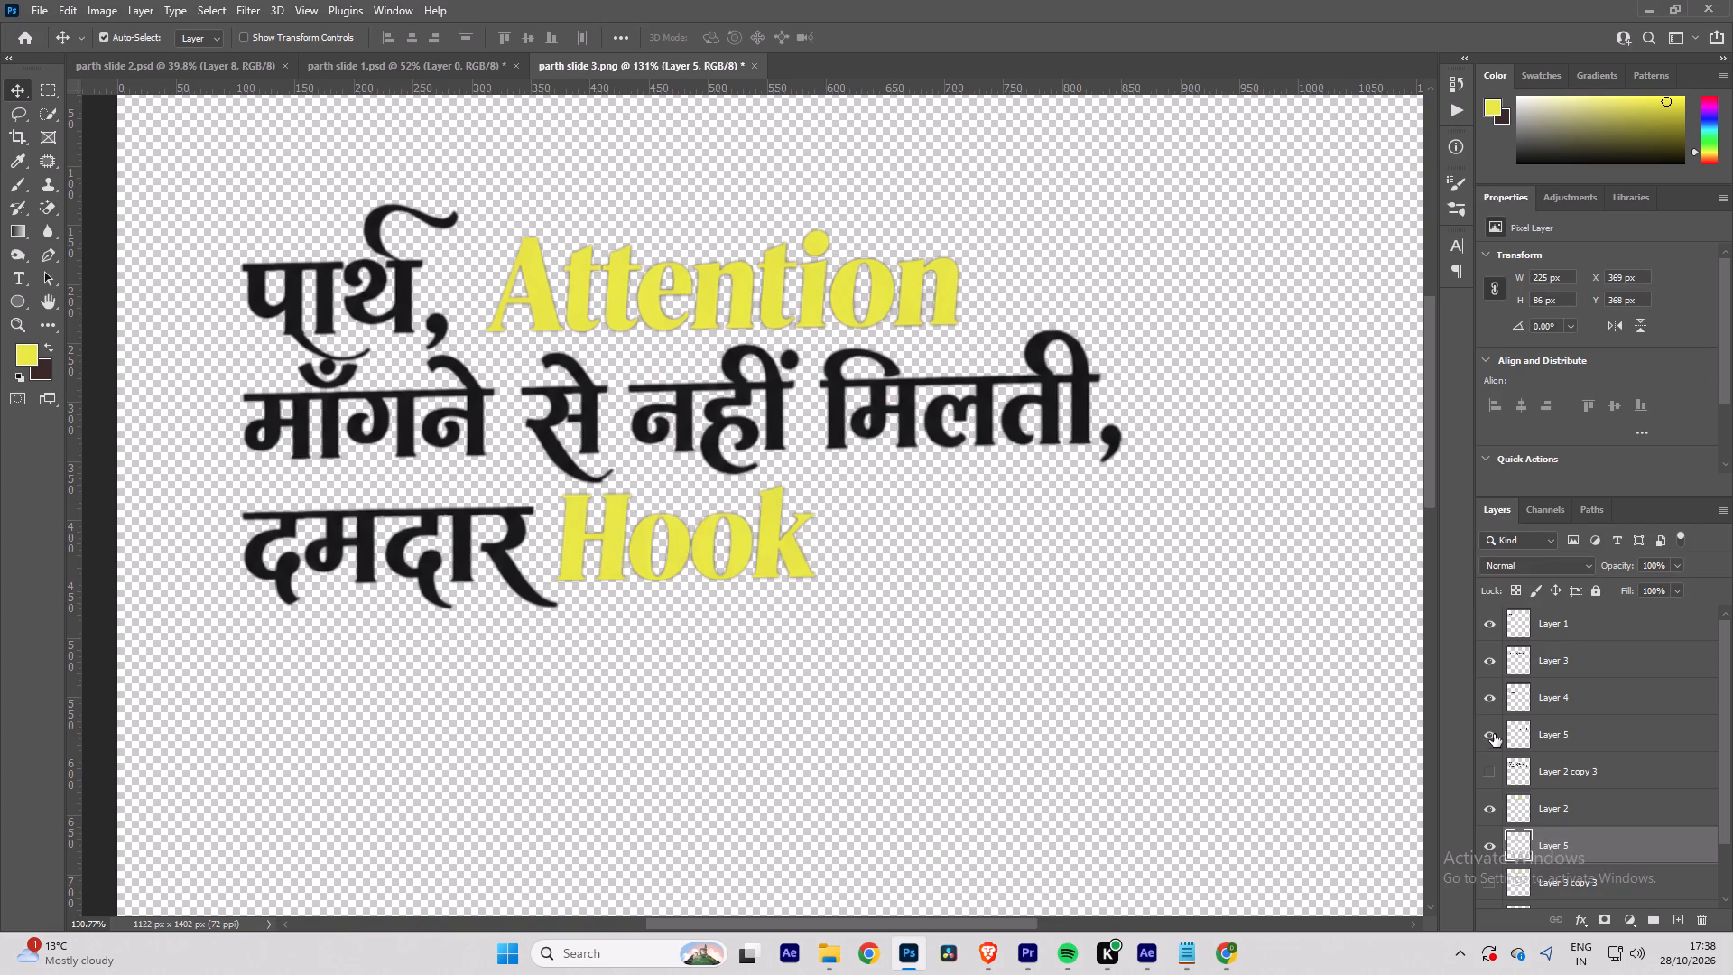
{"action": "left_click", "coordinate": [1572, 729]}
{"action": "left_click", "coordinate": [1565, 738]}
{"action": "left_click", "coordinate": [1558, 738]}
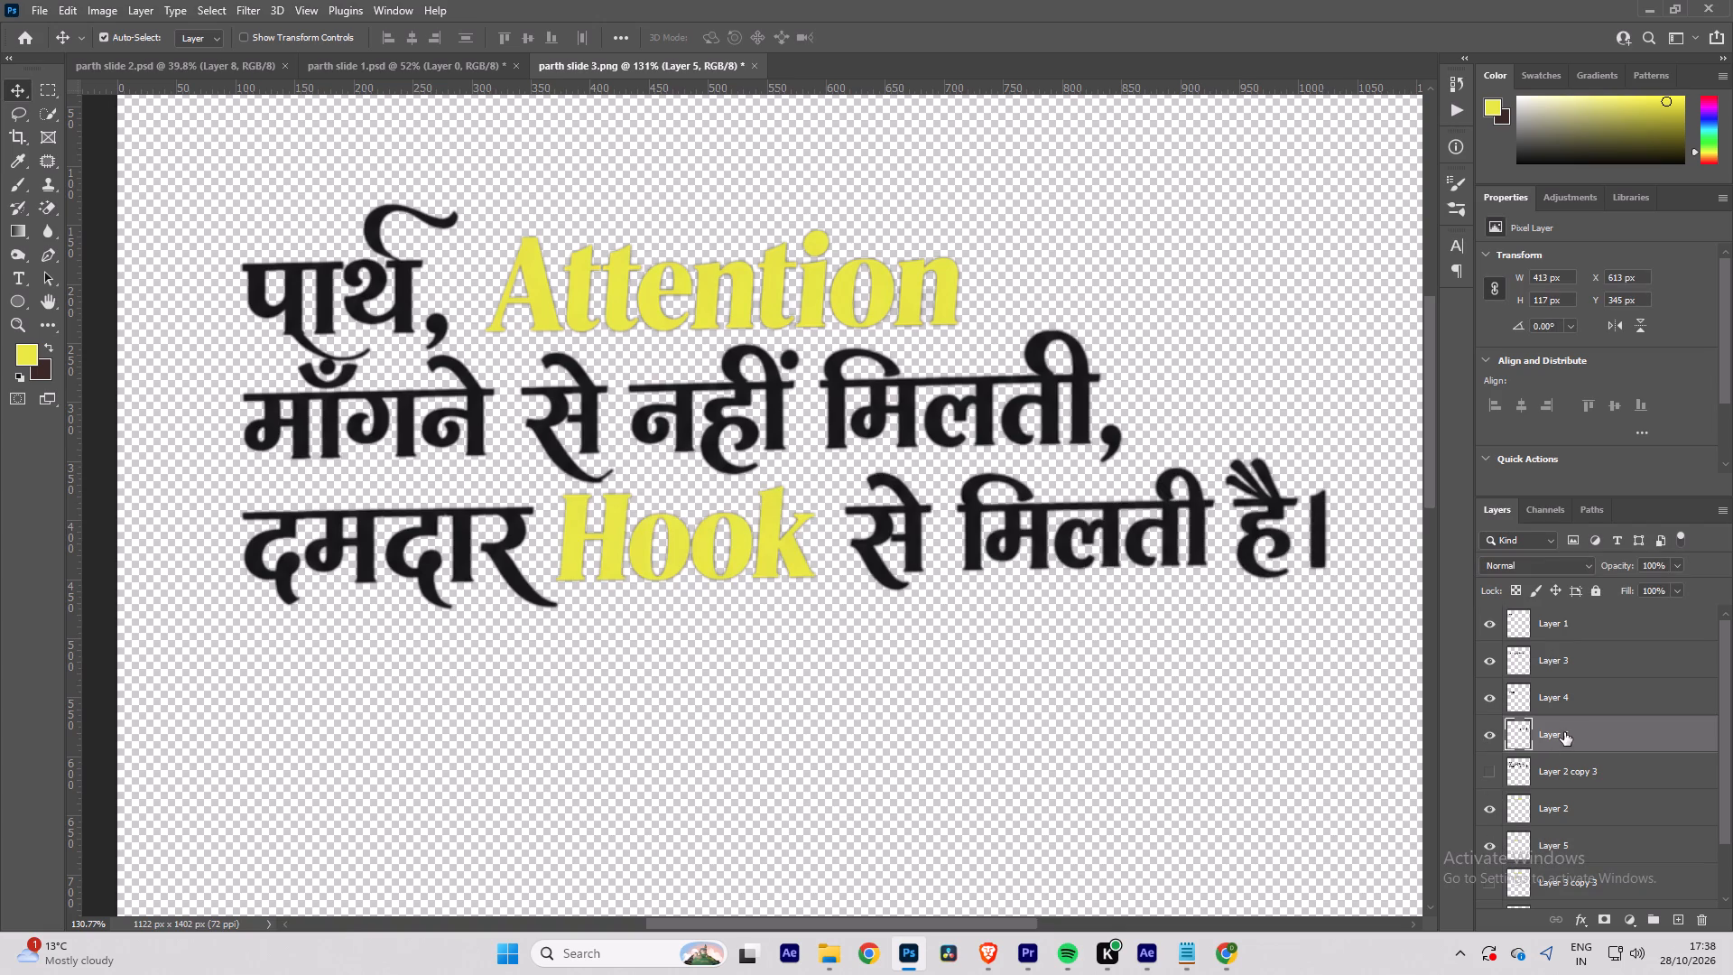
{"action": "left_click", "coordinate": [1564, 732]}
{"action": "left_click", "coordinate": [1550, 738]}
{"action": "left_click", "coordinate": [1550, 733]}
{"action": "left_click", "coordinate": [1550, 733]}
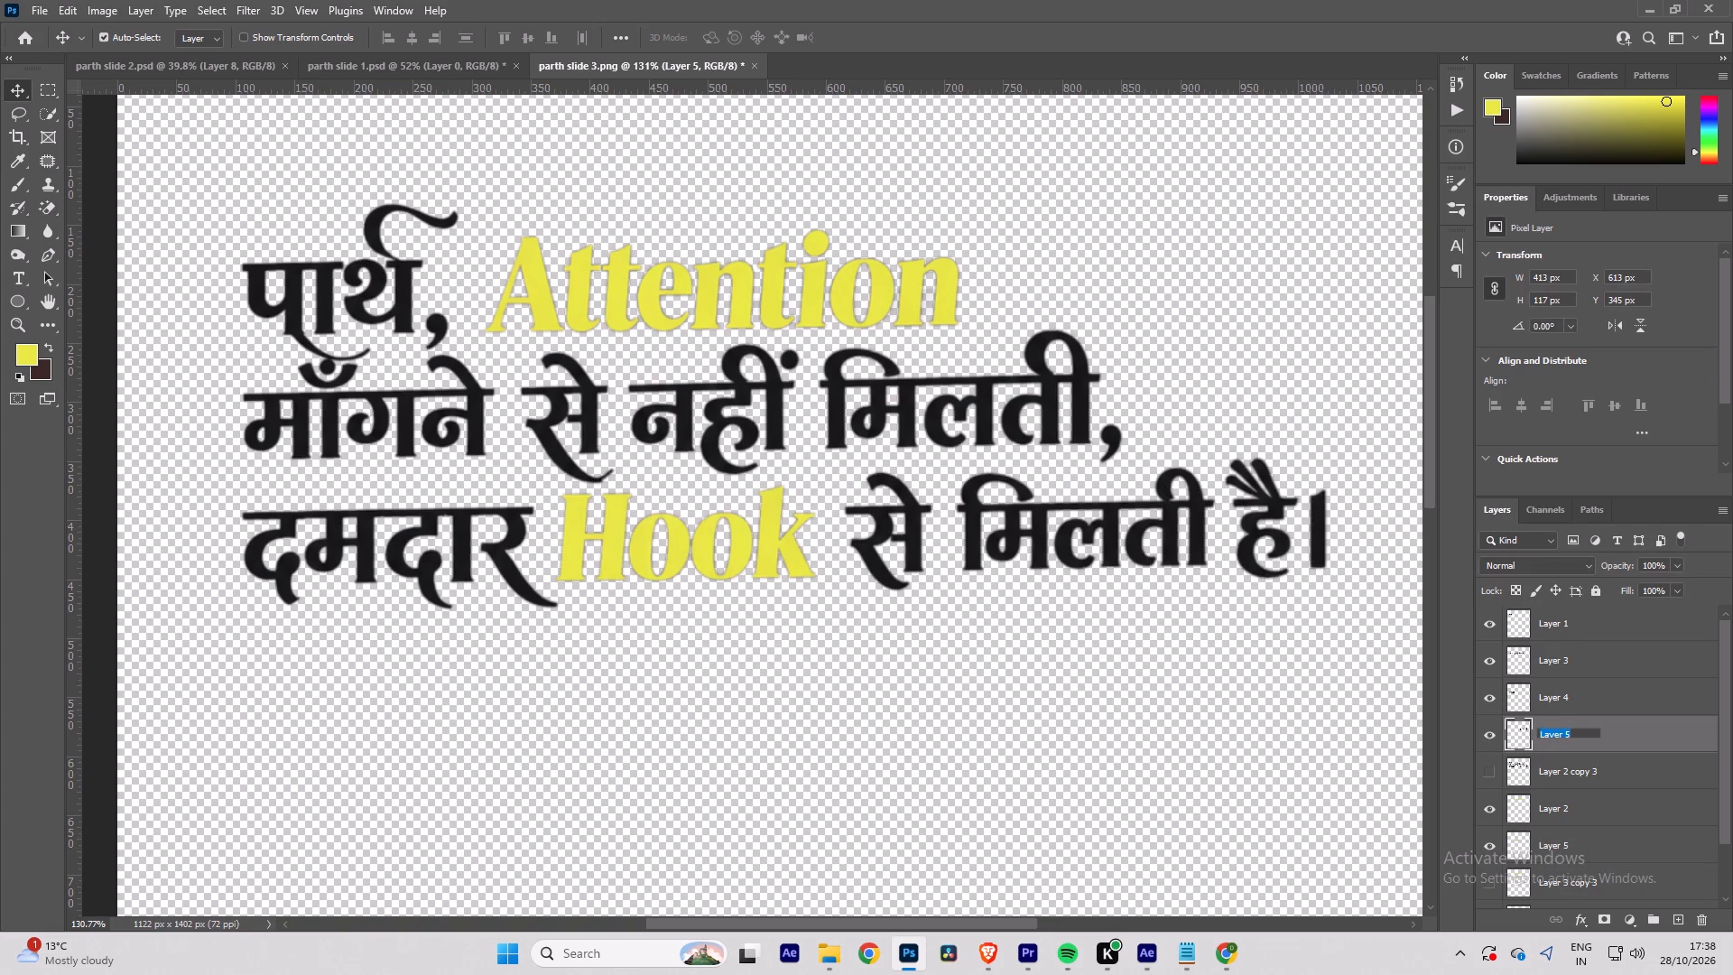
{"action": "left_click", "coordinate": [1579, 731]}
{"action": "key", "text": "BackSpace"}
{"action": "key", "text": "6"}
{"action": "key", "text": "Return"}
Hide the six lettering layers one by one in reading order, from Layer 1 to Layer 6.
{"action": "left_click", "coordinate": [1647, 706]}
{"action": "left_click", "coordinate": [1496, 618]}
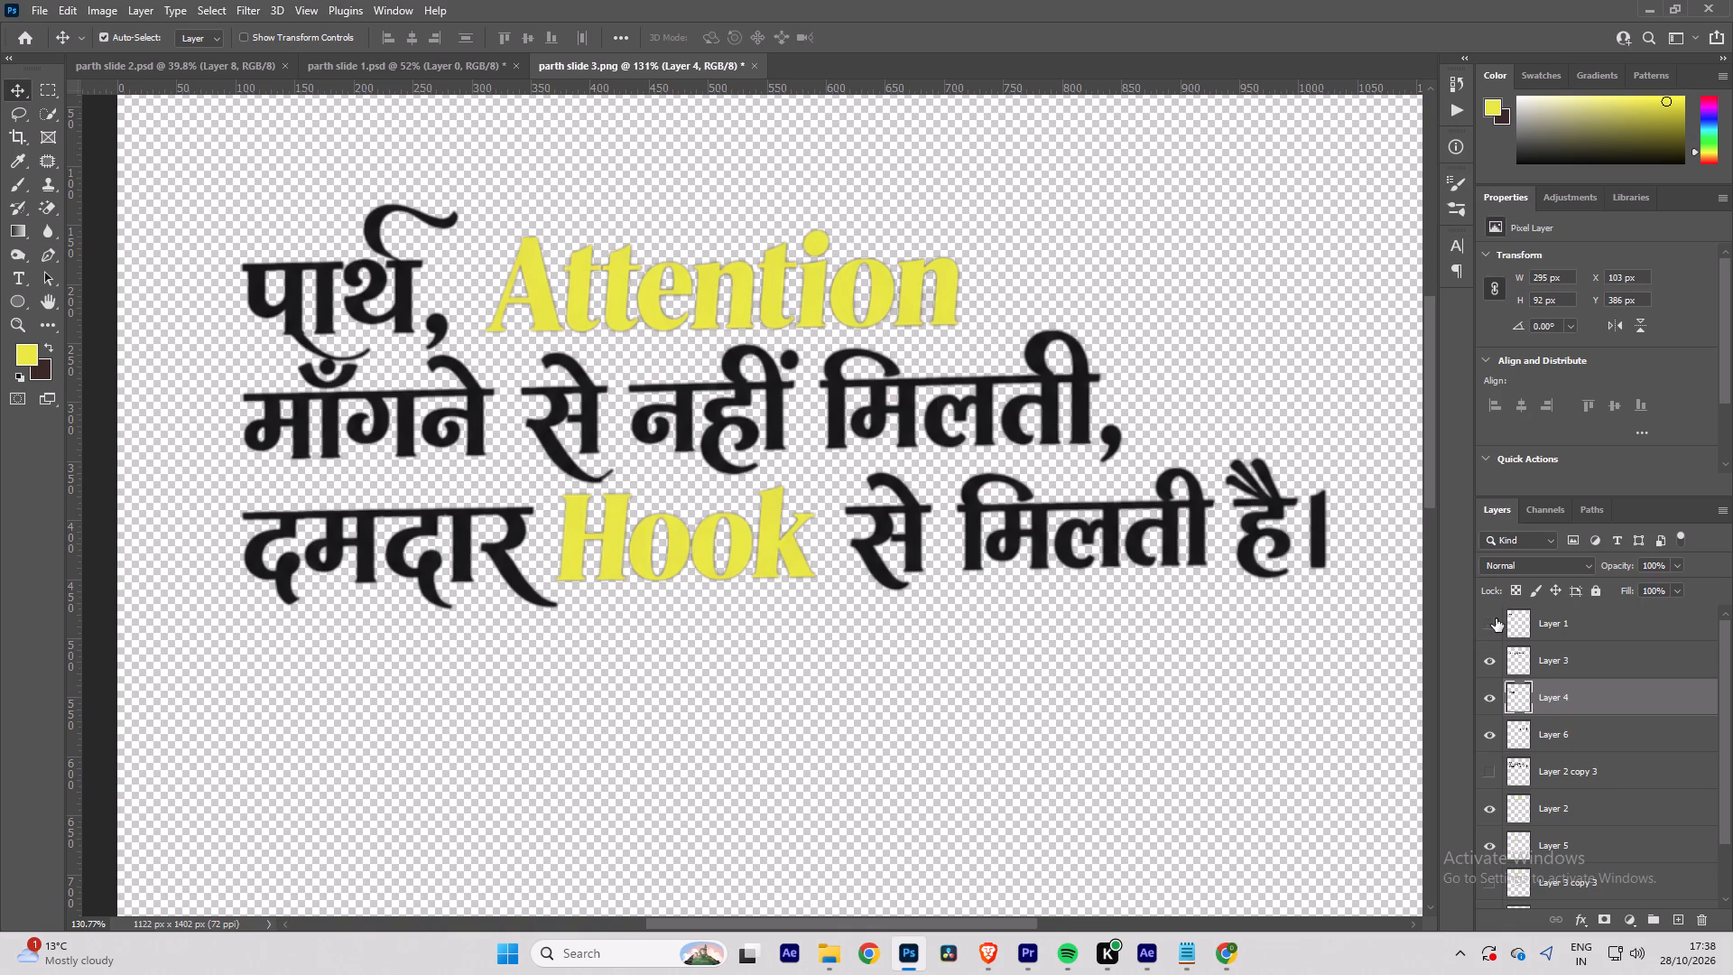
{"action": "left_click", "coordinate": [1493, 813]}
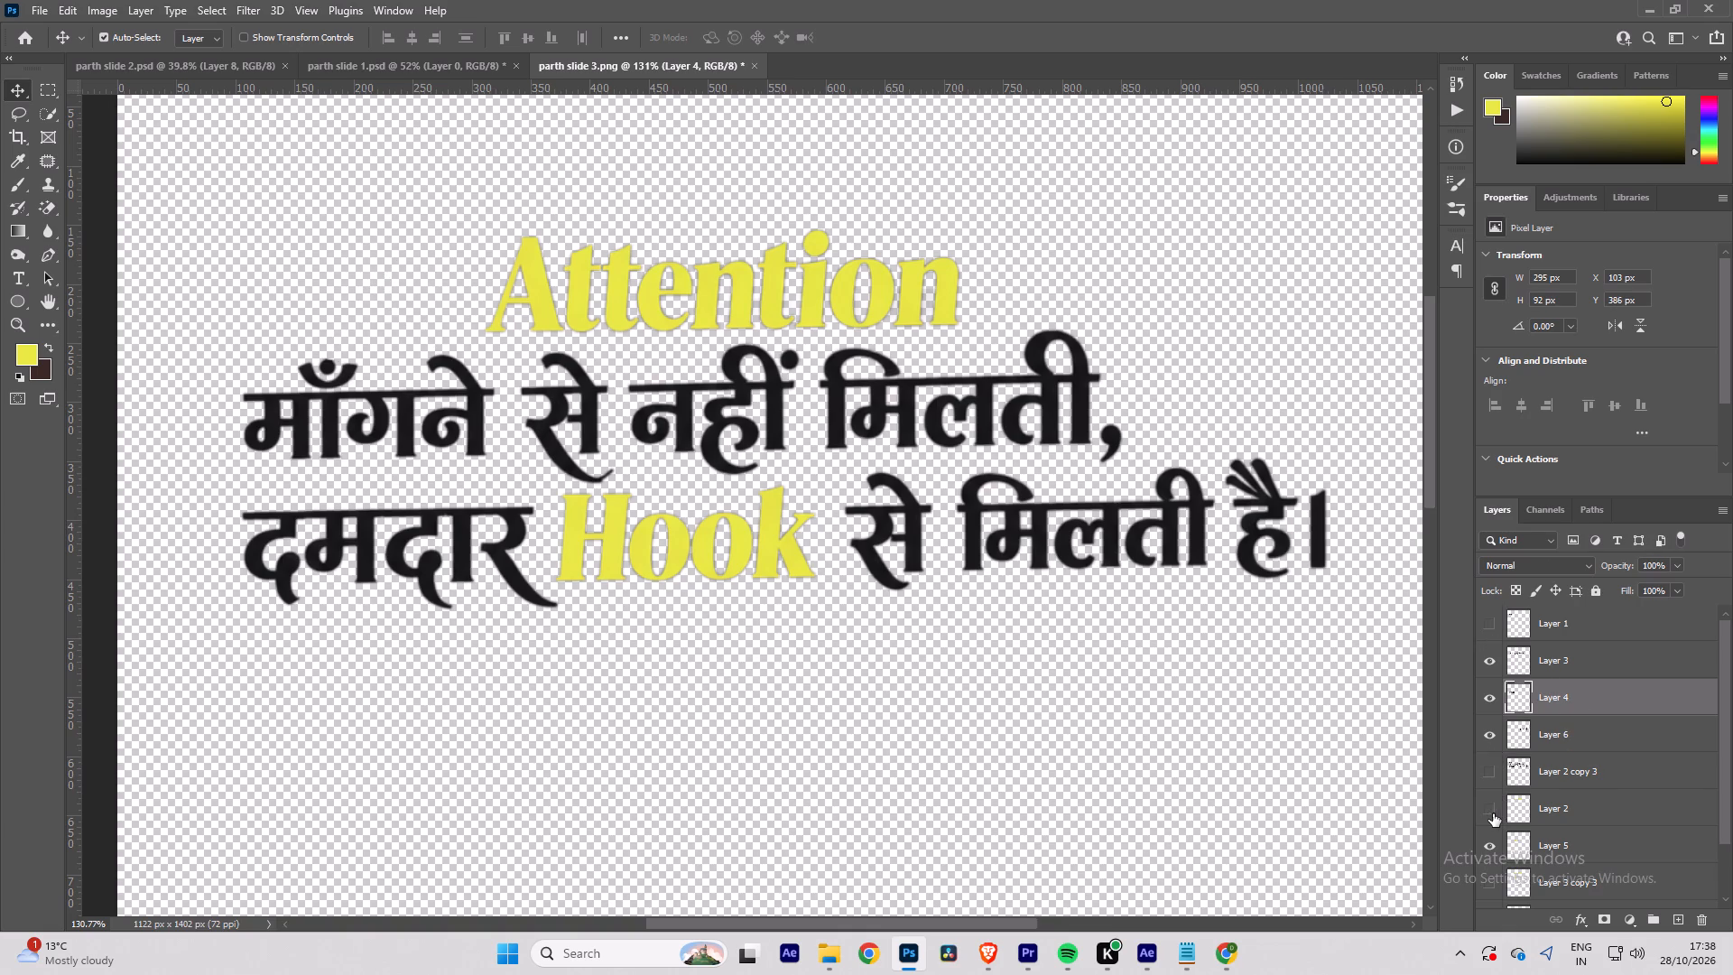
{"action": "left_click", "coordinate": [1491, 662]}
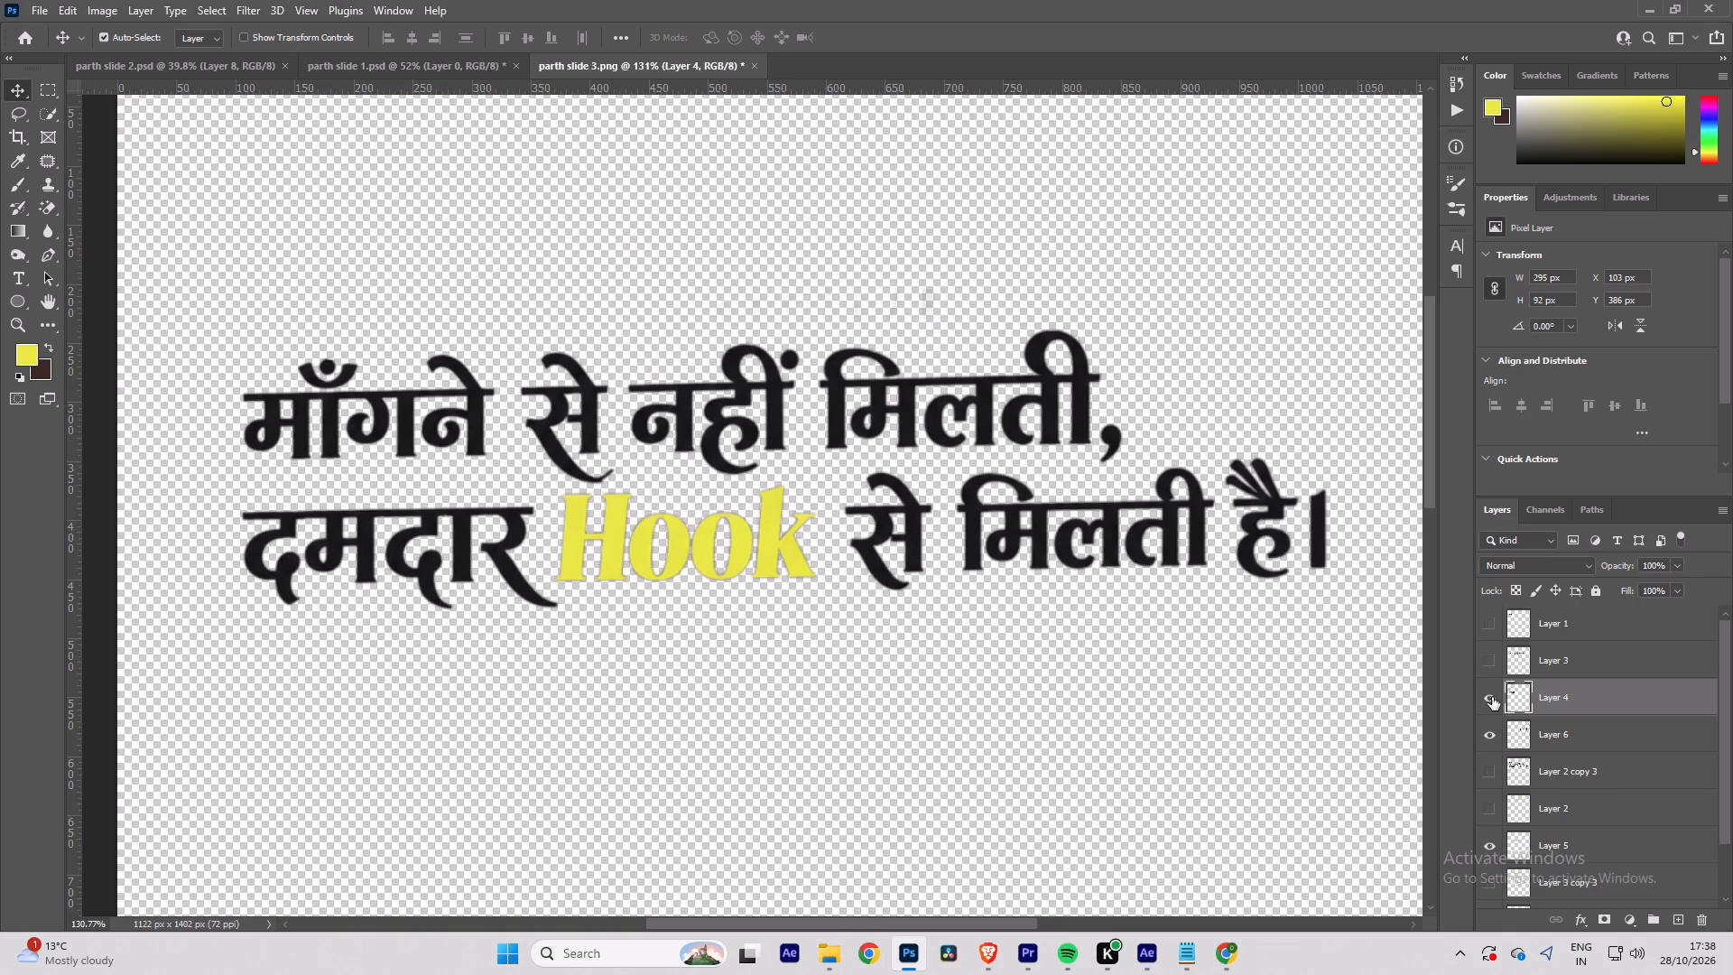
{"action": "left_click", "coordinate": [1492, 697]}
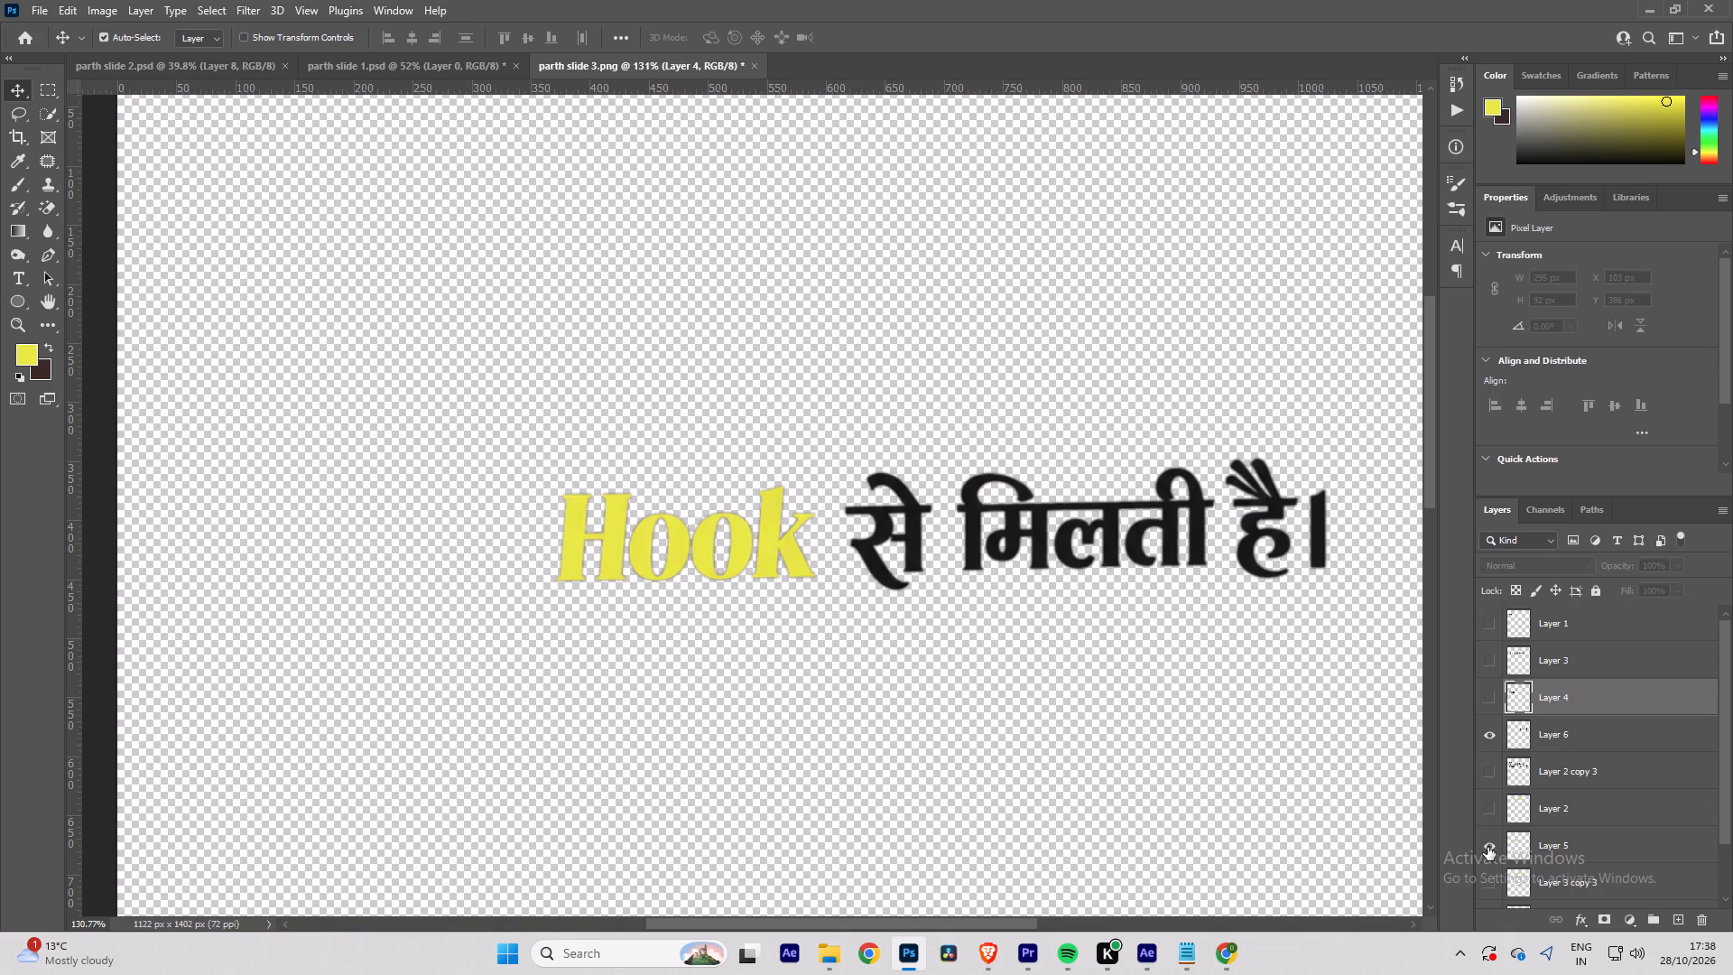
{"action": "left_click", "coordinate": [1487, 847]}
{"action": "left_click", "coordinate": [1490, 733]}
Check the grey-backed headline patch against the Background poster, hide the Background again and delete the patch layer.
{"action": "scroll", "coordinate": [848, 494], "scroll_direction": "down", "scroll_amount": 2, "text": "alt"}
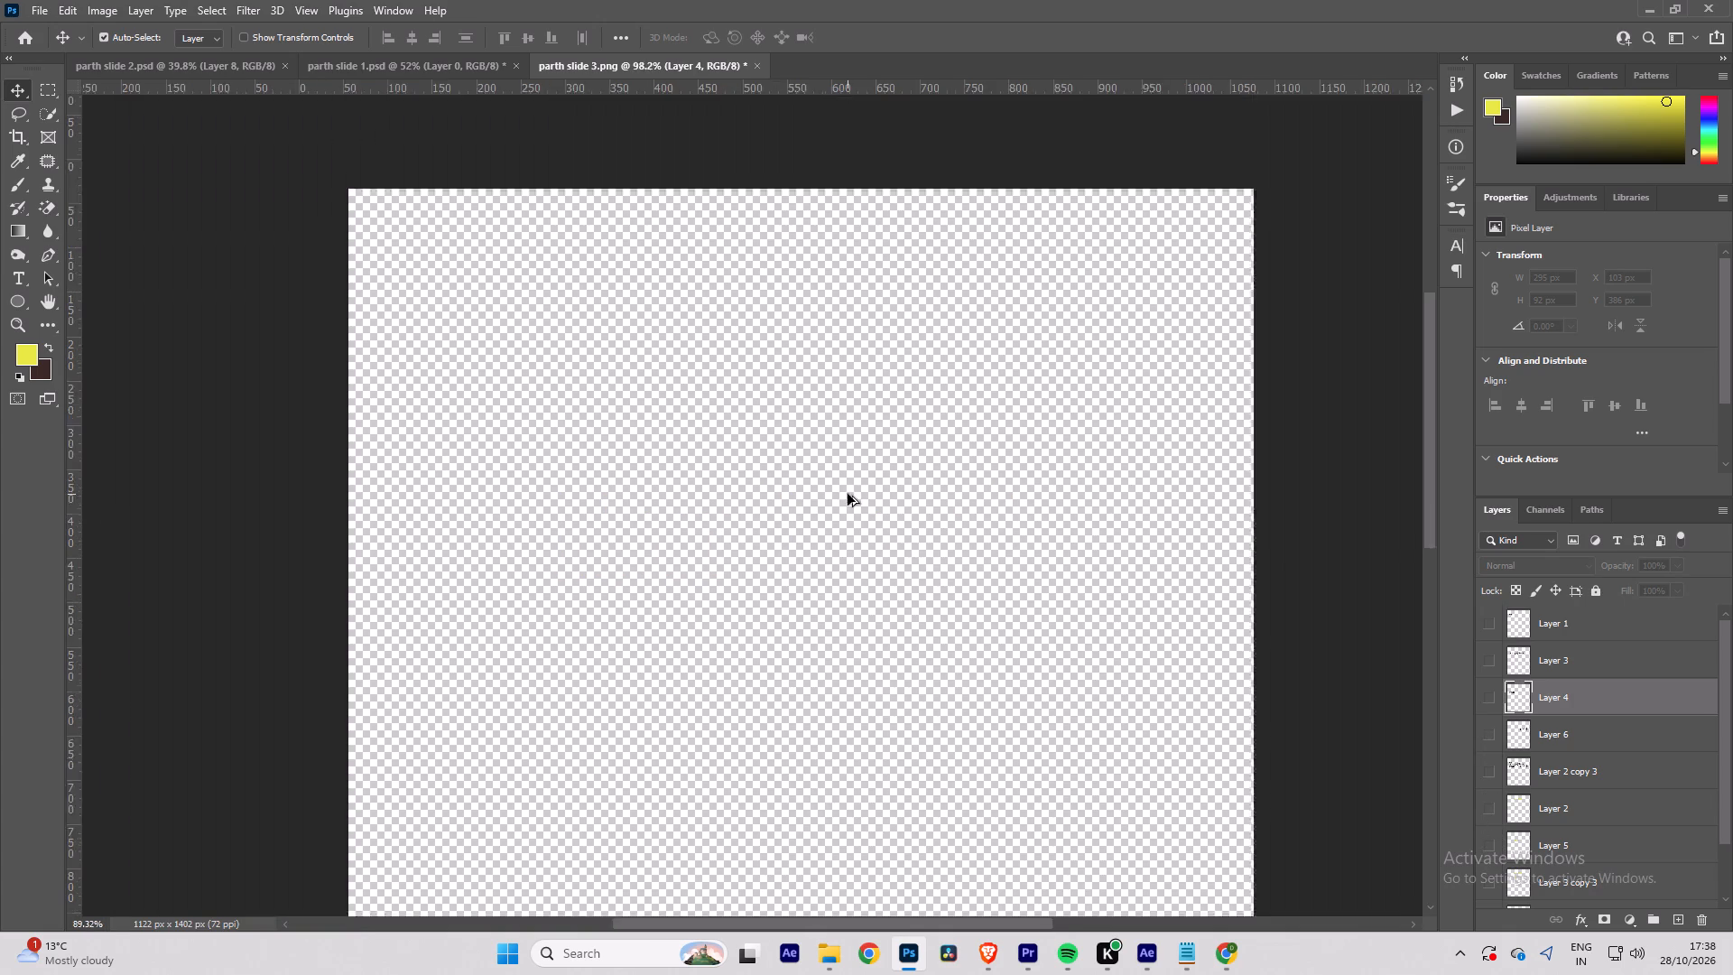
{"action": "scroll", "coordinate": [848, 494], "scroll_direction": "down", "scroll_amount": 10, "text": "alt"}
{"action": "key", "text": "space"}
{"action": "key", "text": "space"}
{"action": "key", "text": "space"}
{"action": "key", "text": "space"}
{"action": "left_click_drag", "start_coordinate": [813, 590], "coordinate": [657, 358]}
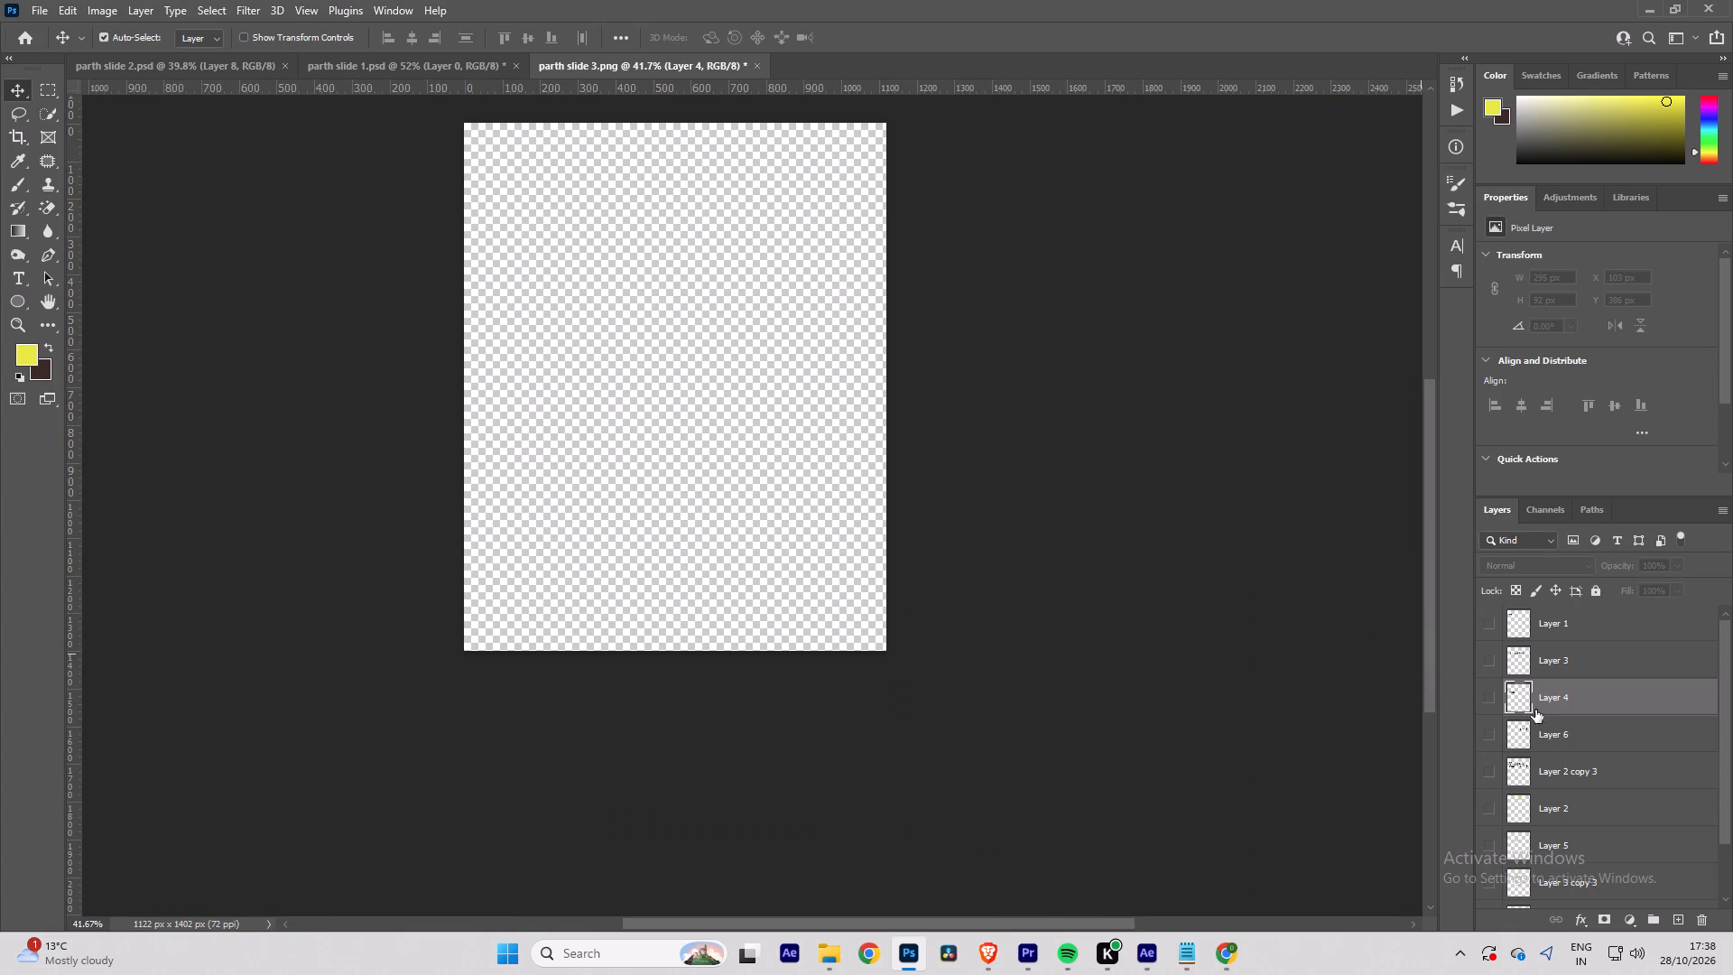
{"action": "scroll", "coordinate": [1557, 757], "scroll_direction": "down", "scroll_amount": 4}
{"action": "left_click", "coordinate": [1492, 851]}
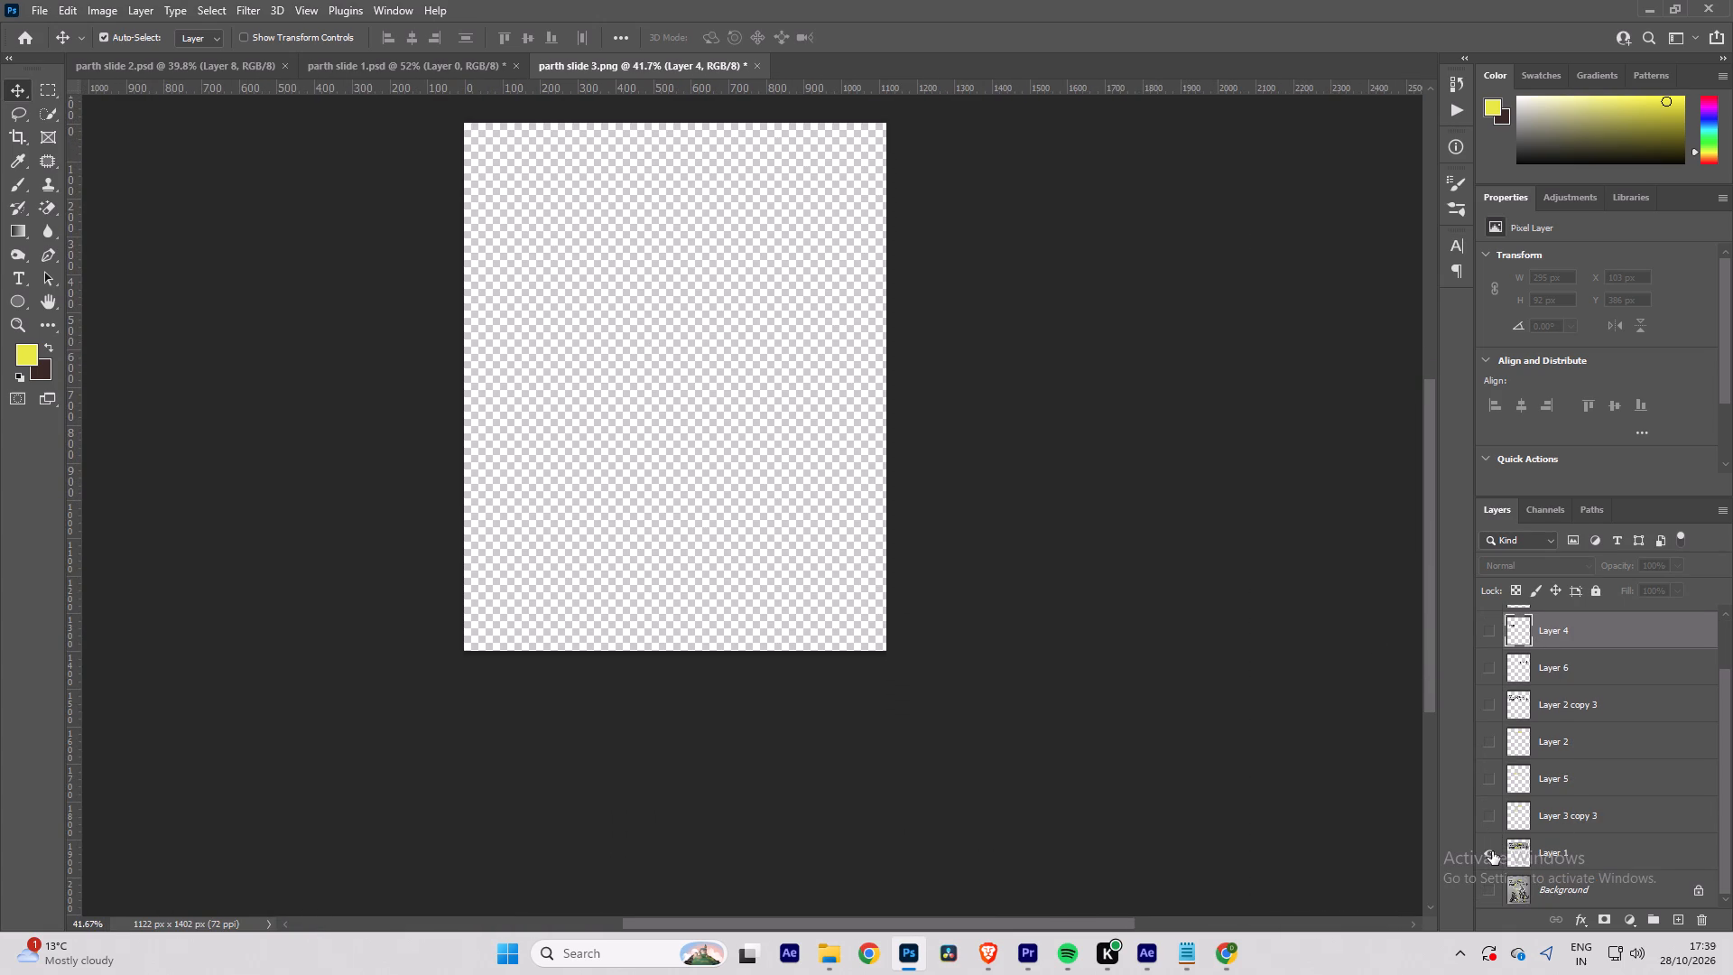
{"action": "left_click", "coordinate": [1492, 851]}
{"action": "left_click", "coordinate": [1488, 886]}
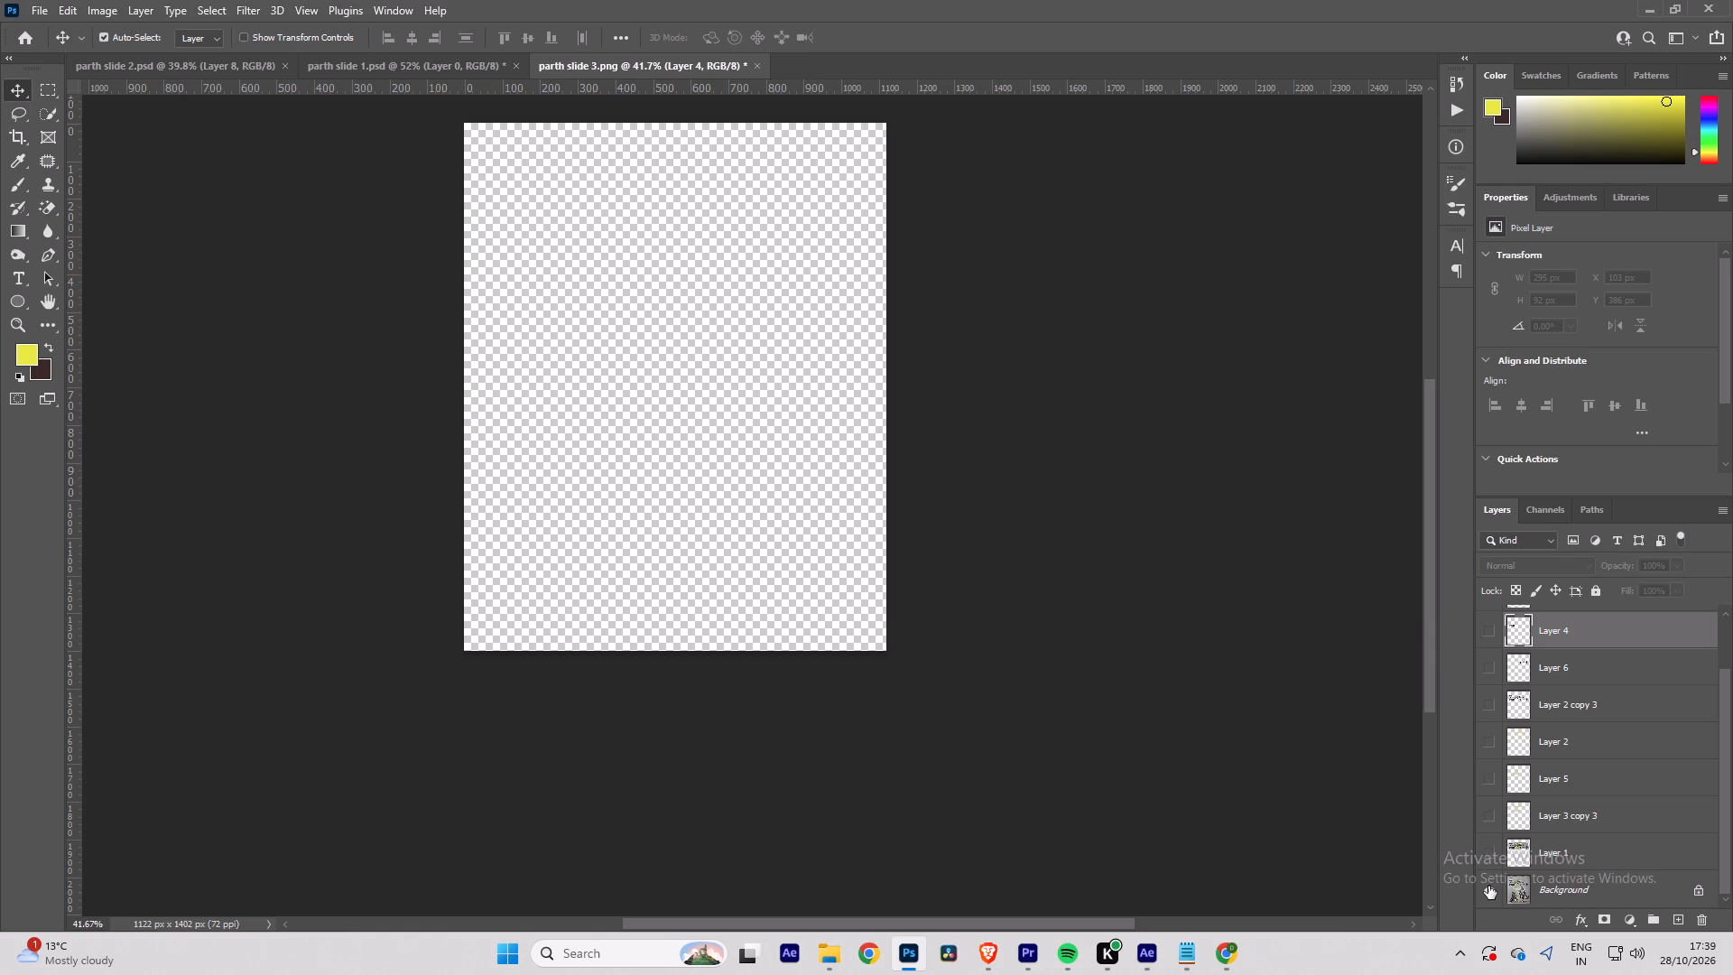
{"action": "left_click", "coordinate": [1488, 886]}
{"action": "left_click", "coordinate": [1488, 886]}
{"action": "left_click", "coordinate": [1492, 851]}
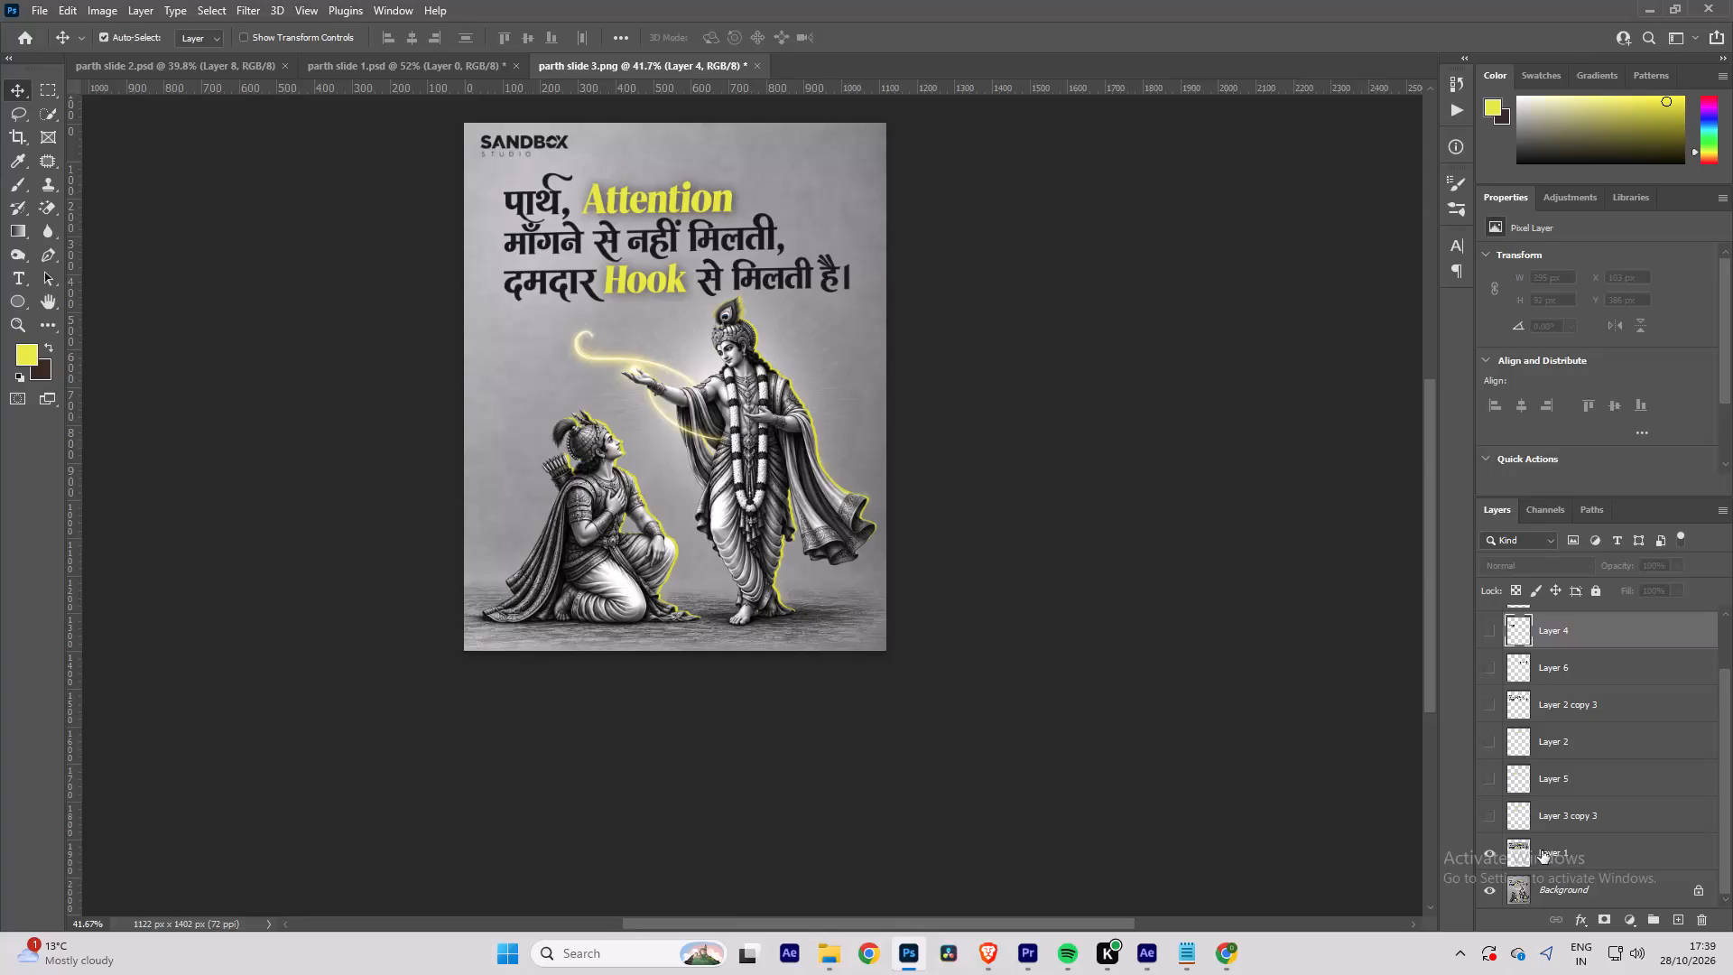
{"action": "left_click", "coordinate": [1487, 884]}
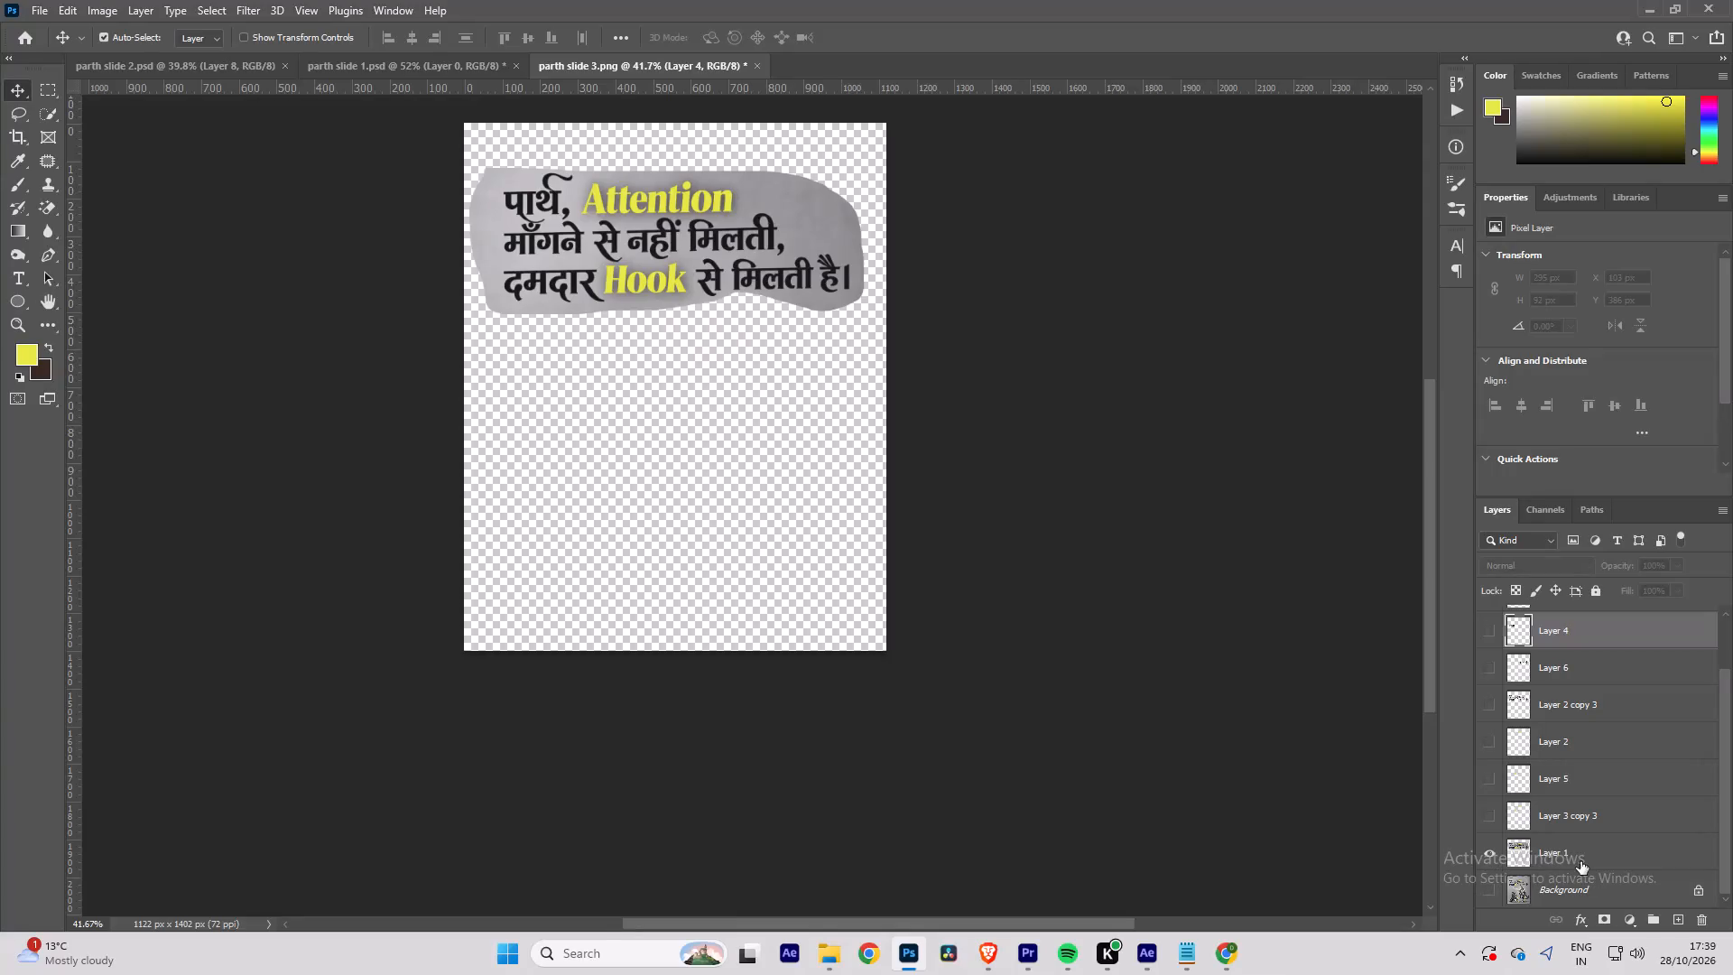
{"action": "left_click", "coordinate": [1583, 848]}
{"action": "key", "text": "Delete"}
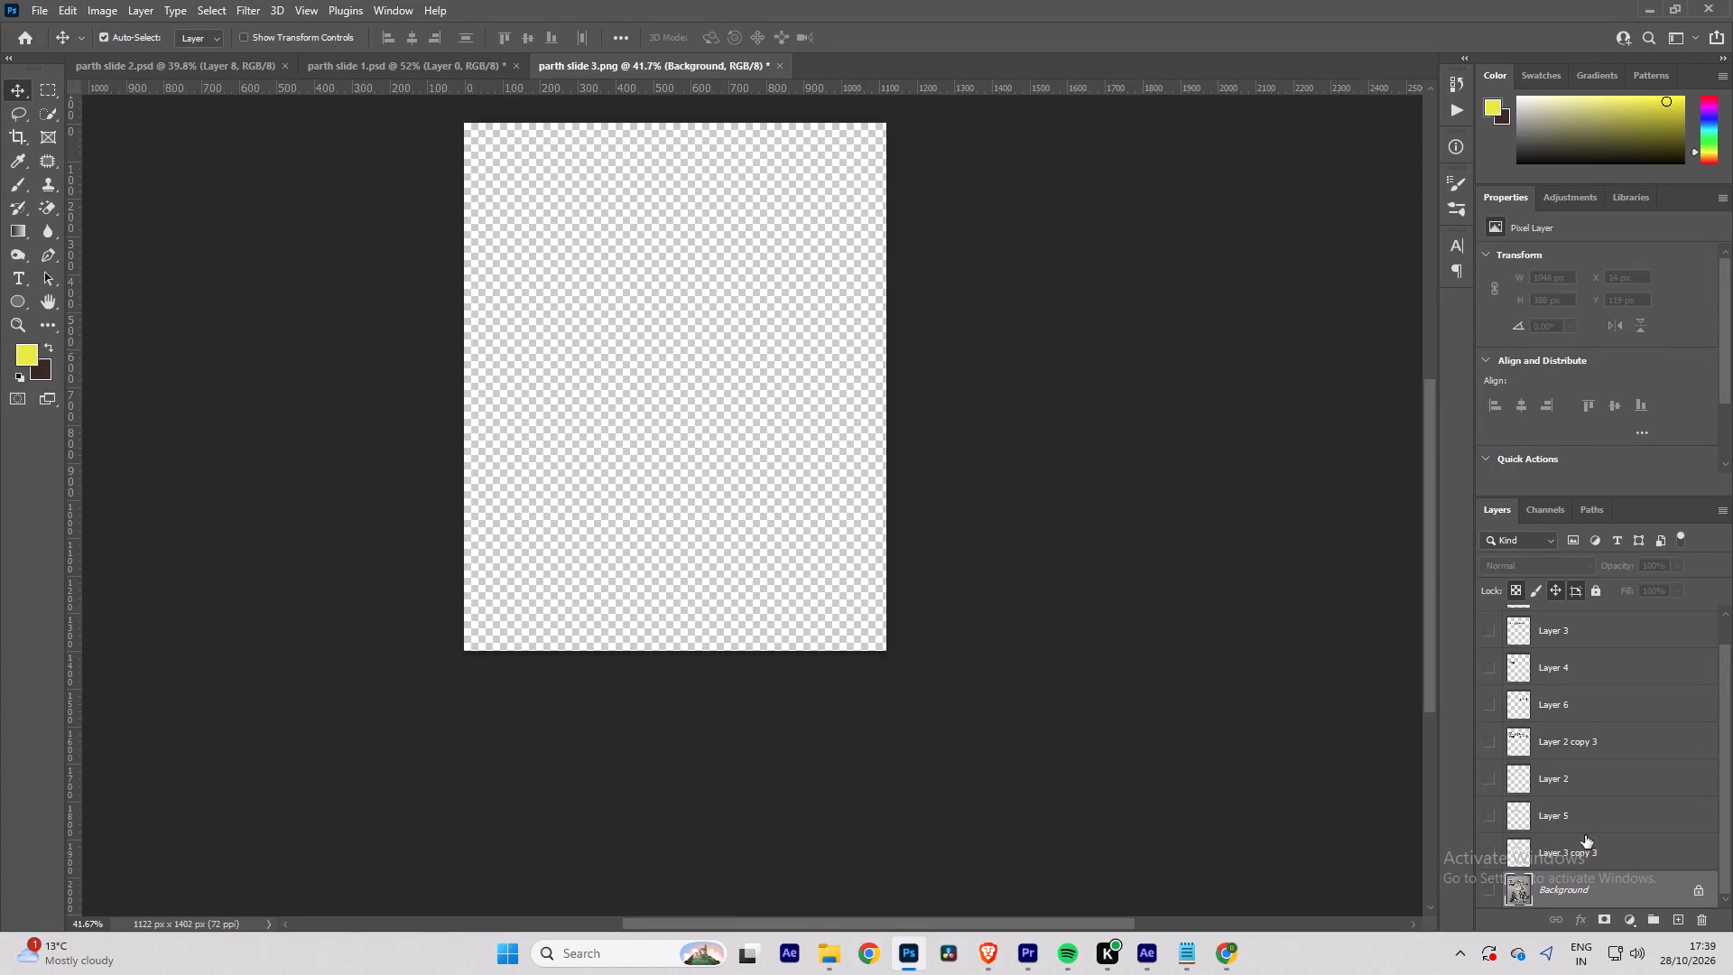
Check the layer holding both yellow words, Attention and Hook, against Layer 5 and delete the combined layer, Layer 3 copy 3.
{"action": "left_click", "coordinate": [1490, 854]}
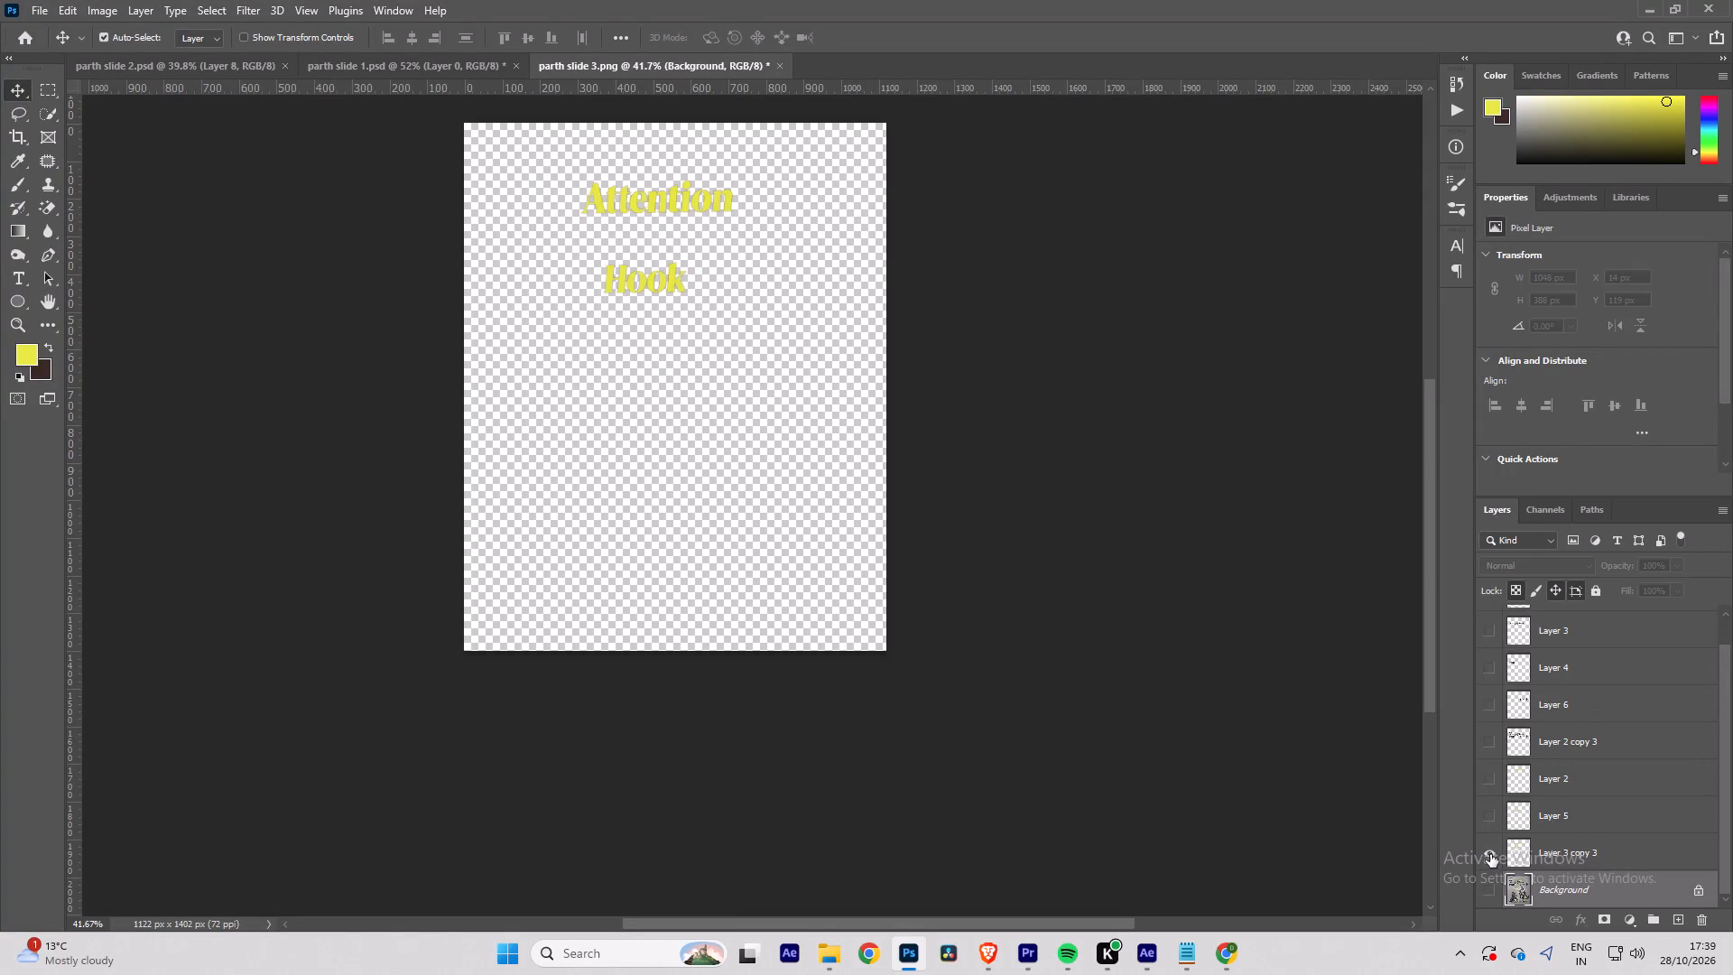
{"action": "left_click", "coordinate": [1495, 812]}
{"action": "left_click", "coordinate": [1485, 817]}
{"action": "left_click", "coordinate": [1599, 851]}
{"action": "key", "text": "Delete"}
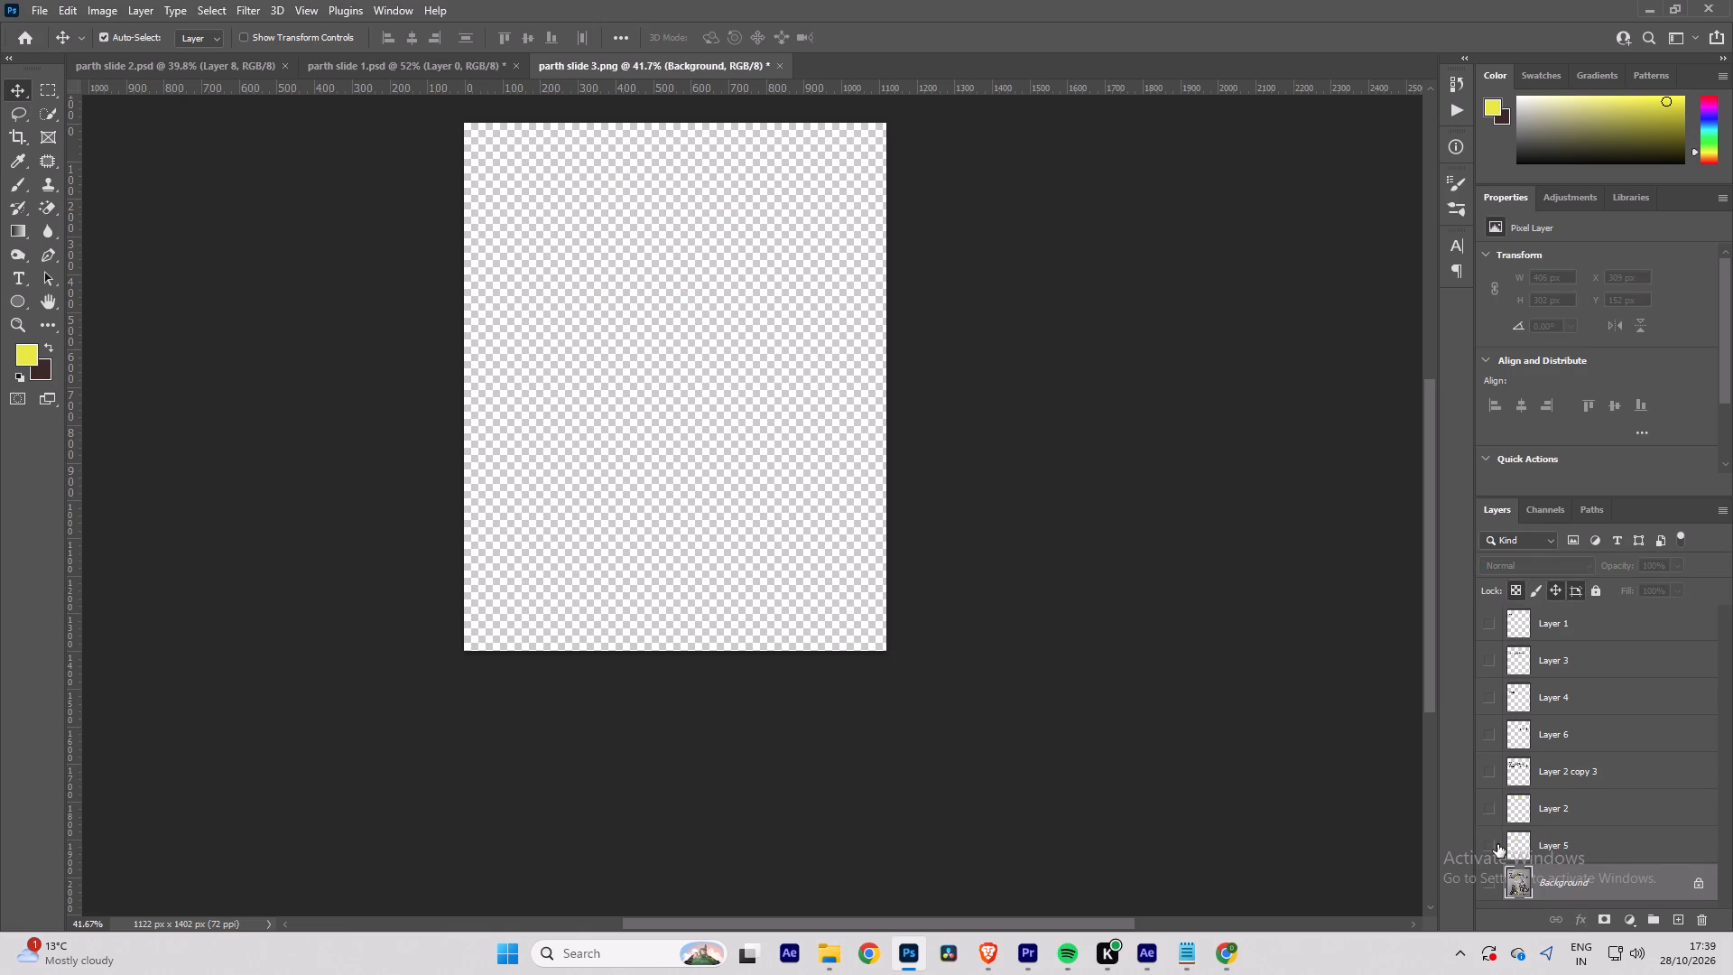
Show the six numbered lettering layers to check which headline piece each one holds, and hide them all again.
{"action": "left_click", "coordinate": [1493, 845]}
{"action": "scroll", "coordinate": [1543, 760], "scroll_direction": "up", "scroll_amount": 7}
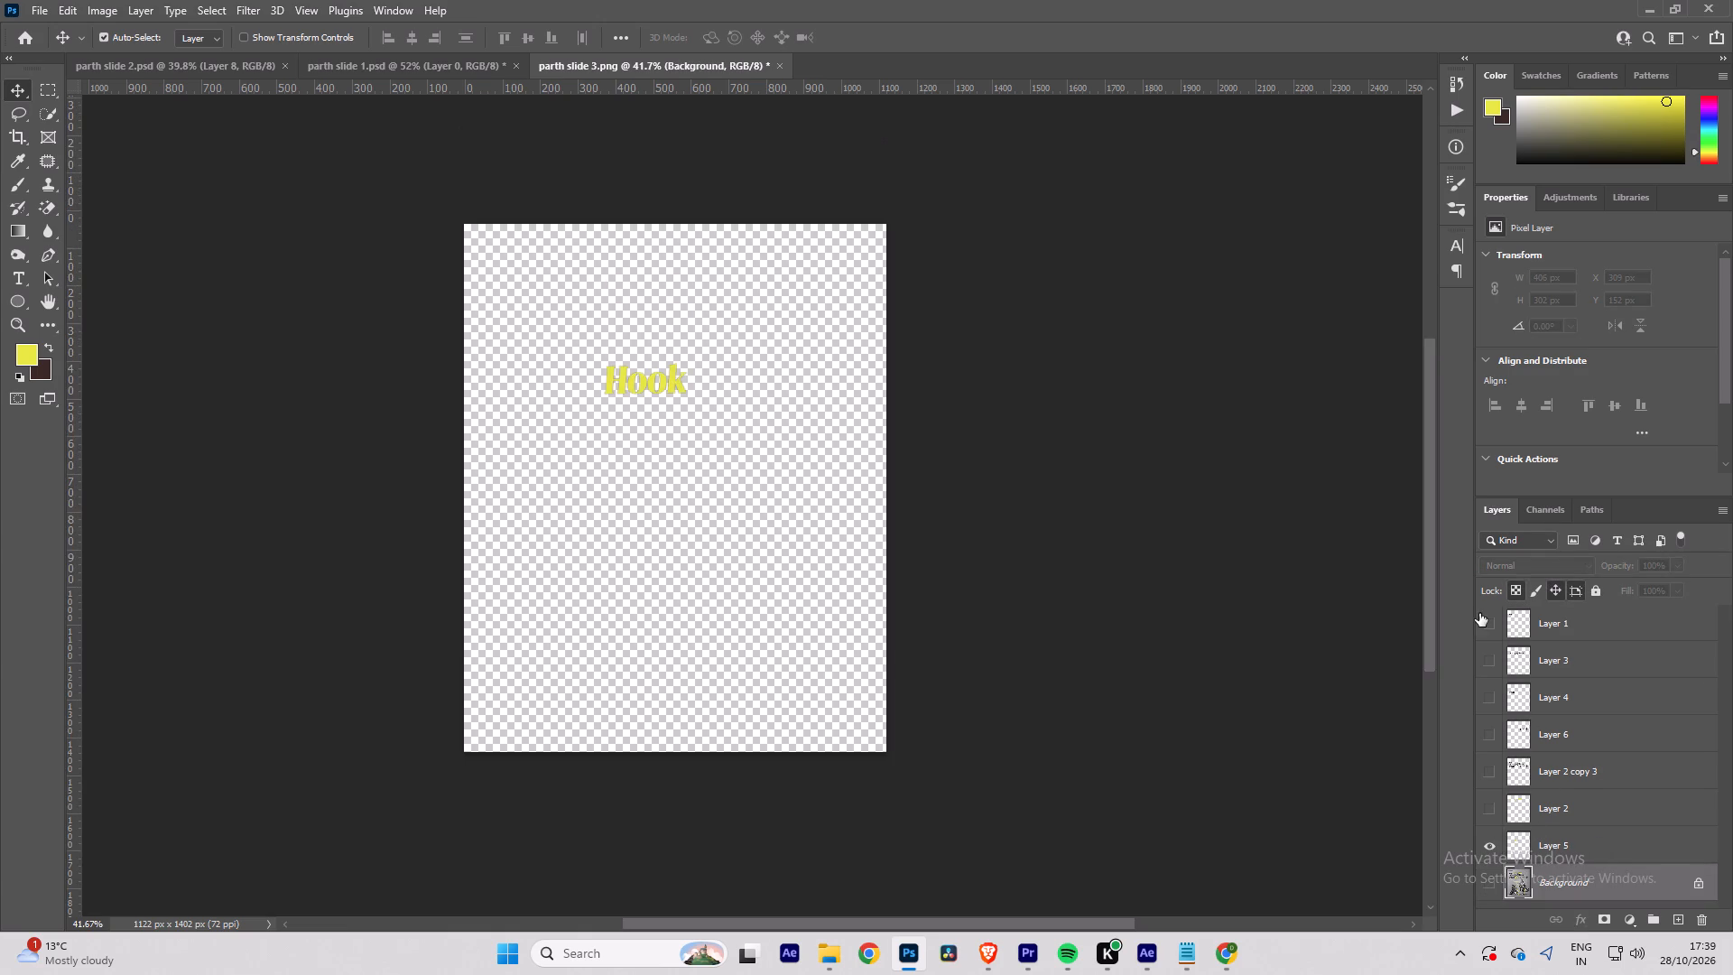
{"action": "left_click", "coordinate": [1487, 615]}
{"action": "left_click", "coordinate": [1490, 657]}
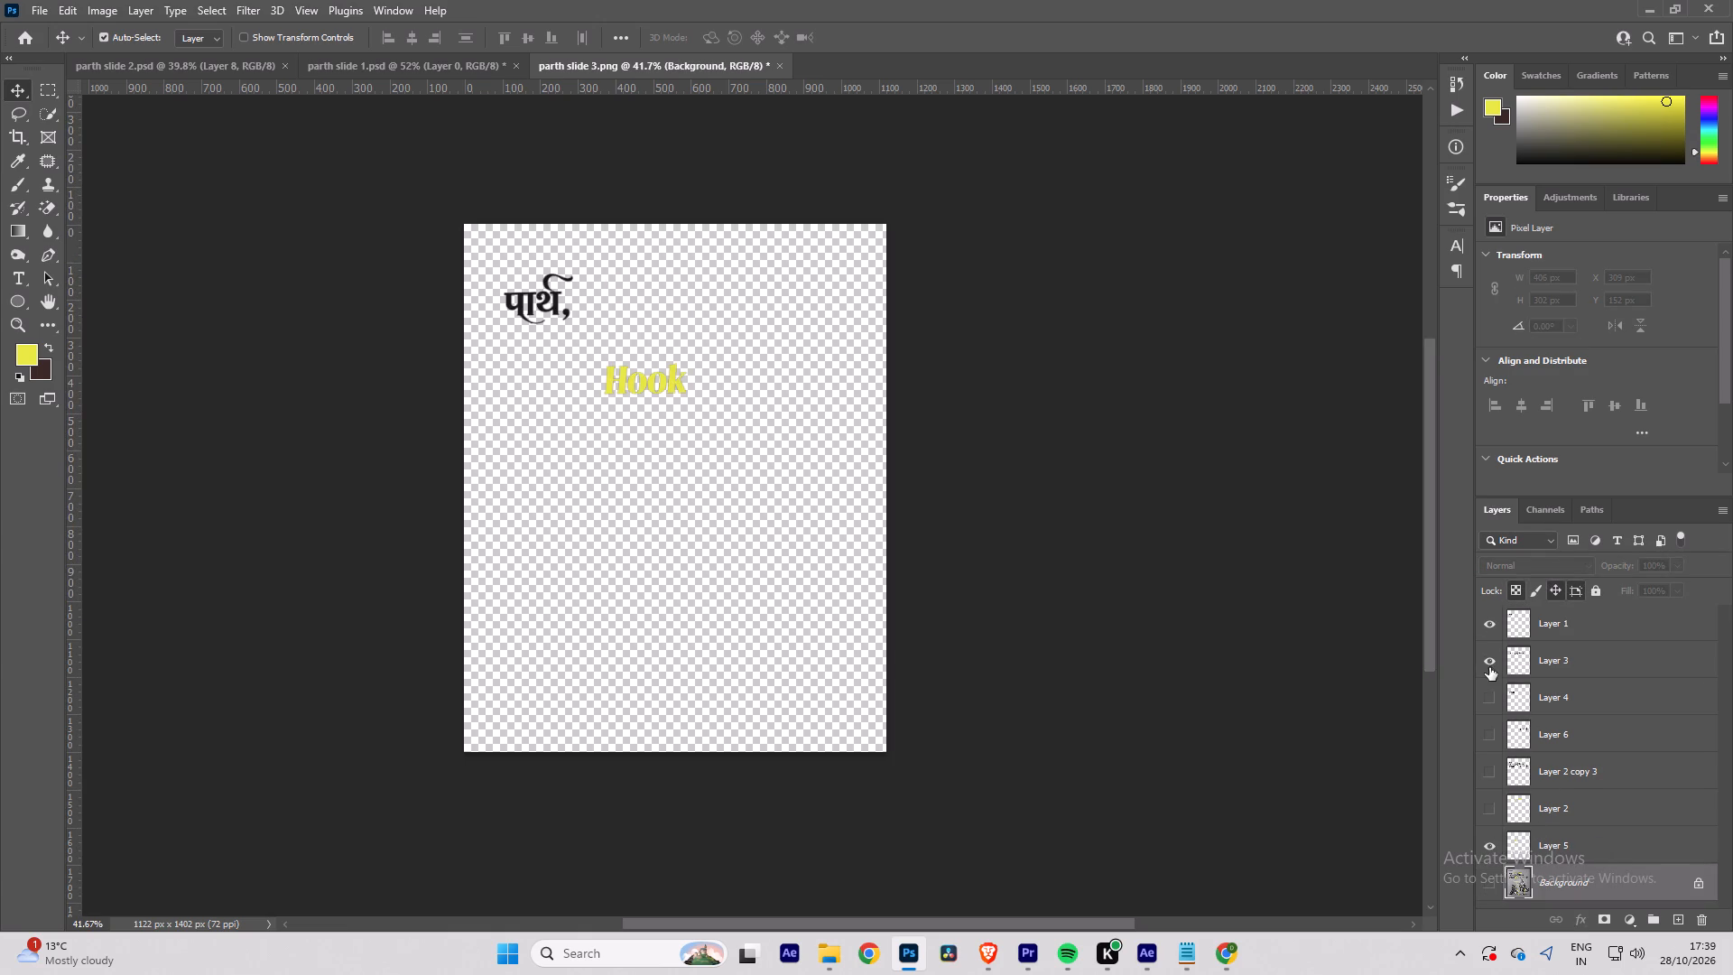
{"action": "left_click", "coordinate": [1489, 692]}
{"action": "left_click", "coordinate": [1496, 733]}
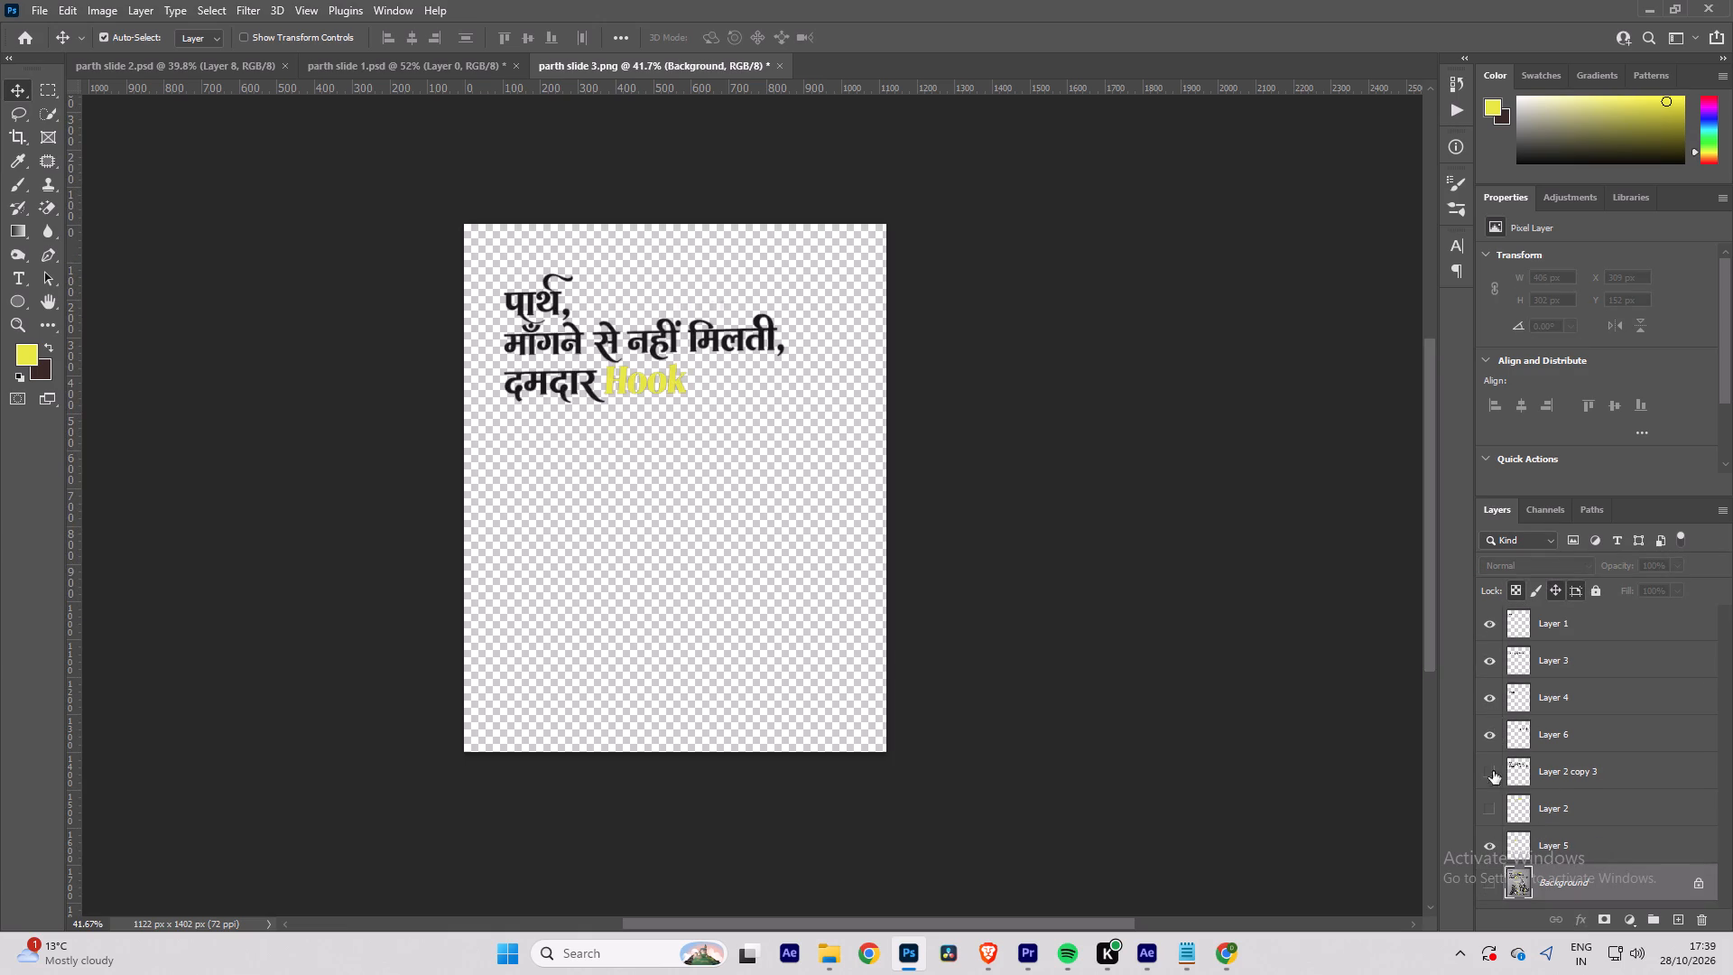
{"action": "left_click", "coordinate": [1487, 805]}
{"action": "left_click", "coordinate": [1488, 731]}
{"action": "left_click", "coordinate": [1487, 699]}
{"action": "left_click_drag", "start_coordinate": [1486, 664], "coordinate": [1486, 655]}
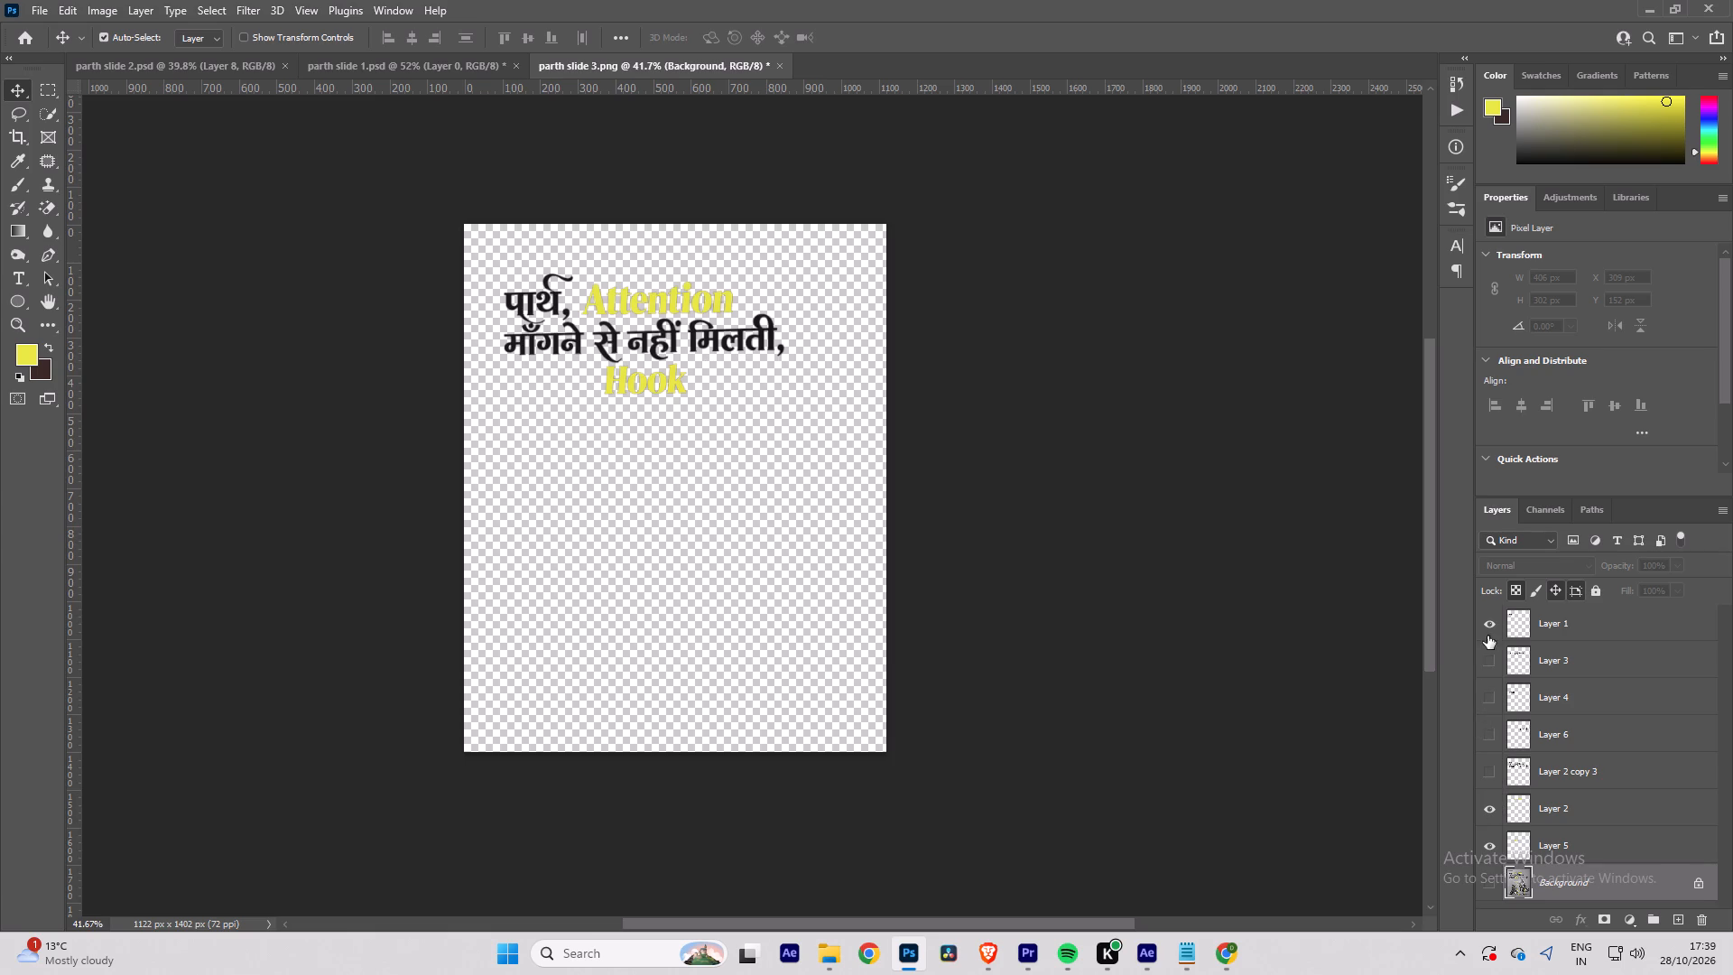
{"action": "left_click", "coordinate": [1487, 633]}
{"action": "left_click", "coordinate": [1493, 810]}
{"action": "left_click", "coordinate": [1490, 847]}
Check the leftover Layer 2 copy 3 and delete it.
{"action": "left_click", "coordinate": [1491, 763]}
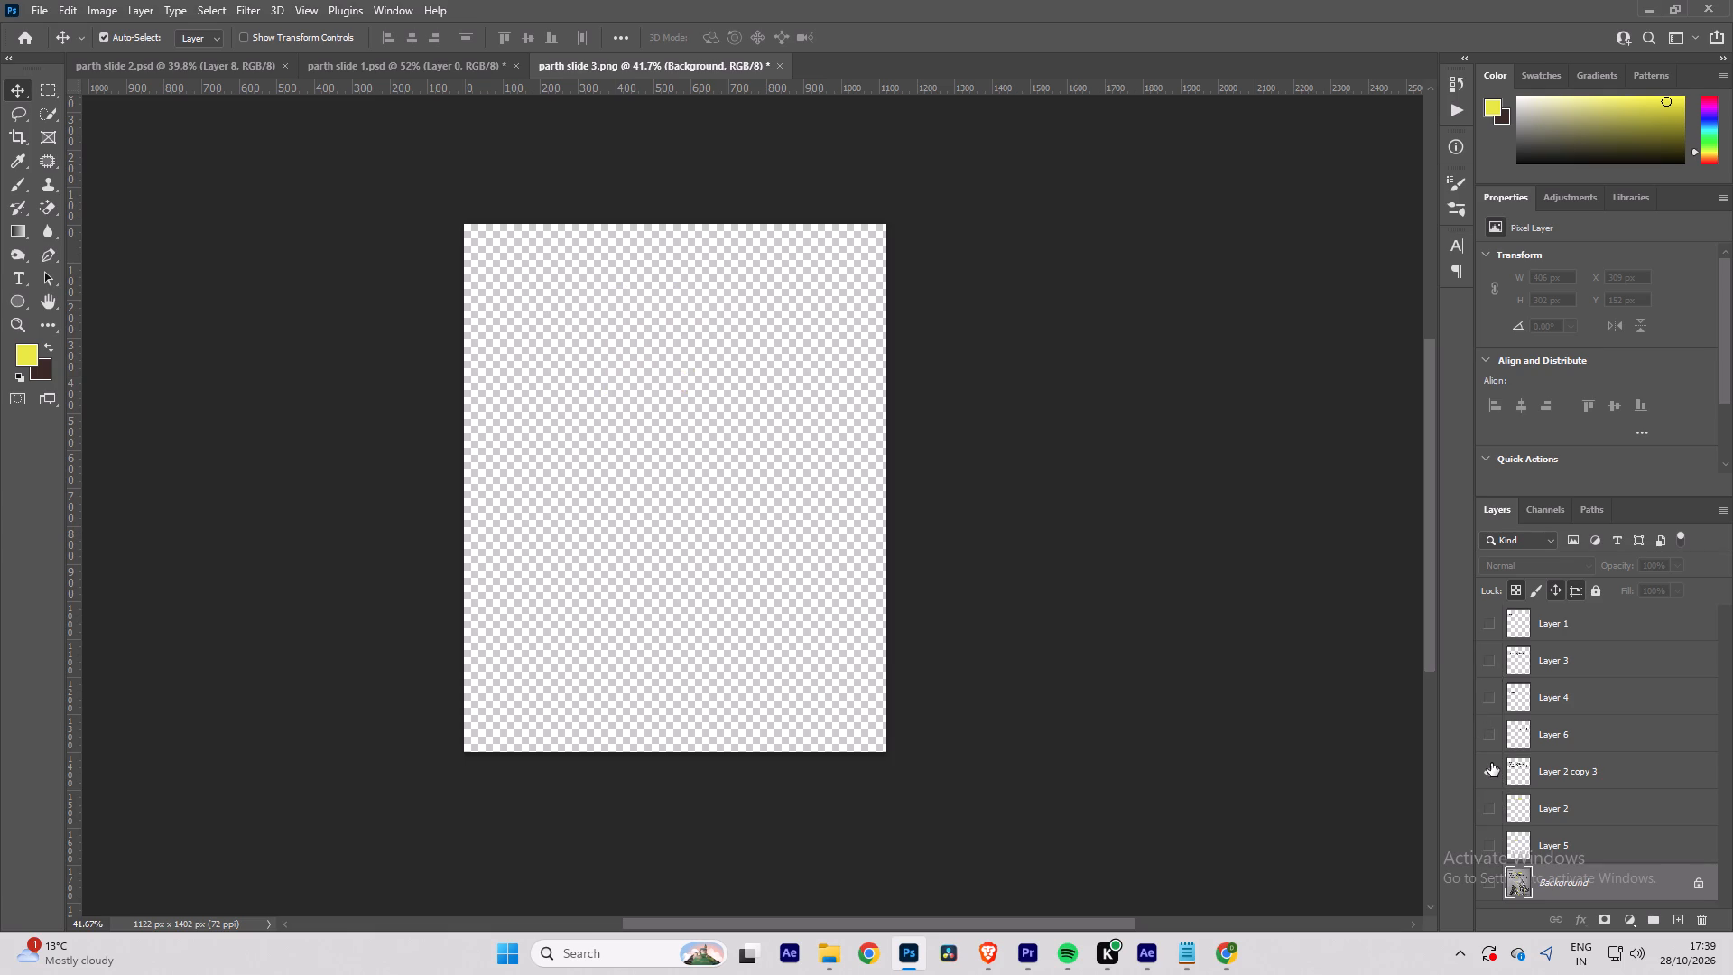
{"action": "left_click", "coordinate": [1491, 763]}
{"action": "left_click", "coordinate": [1578, 762]}
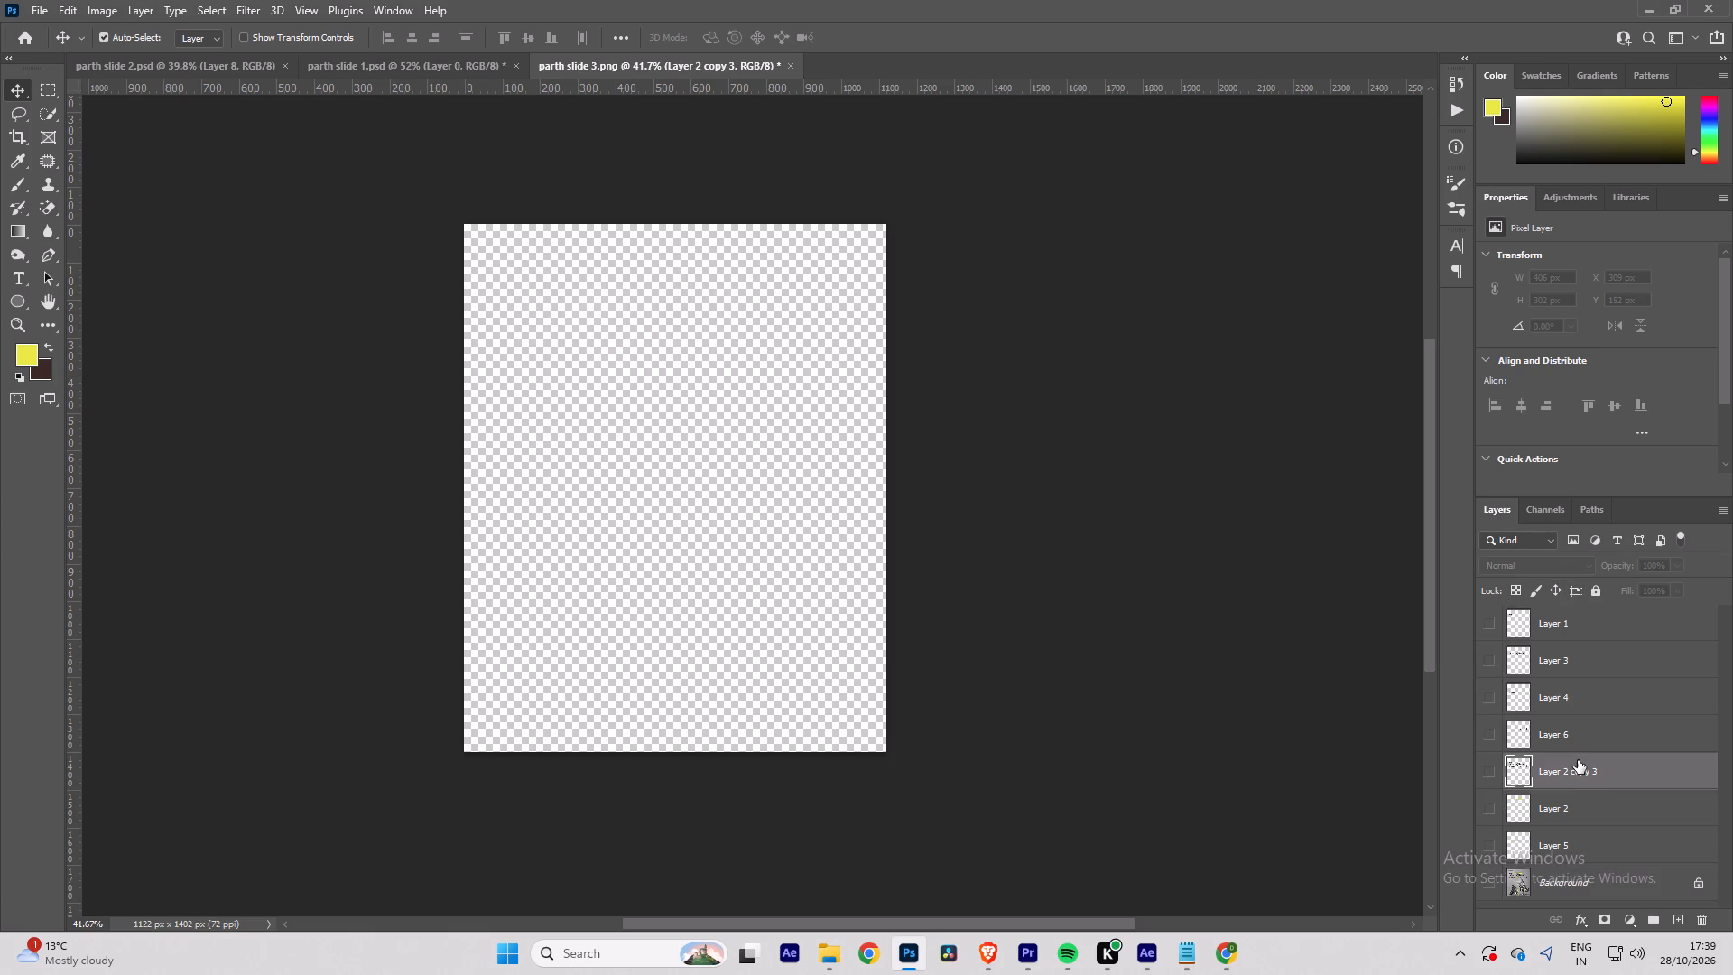
{"action": "key", "text": "Delete"}
Save the document as a Photoshop file named parth slide 3 in the Sanbox Creative Reel - 15 project's PSD folder.
{"action": "key", "text": "ctrl+s"}
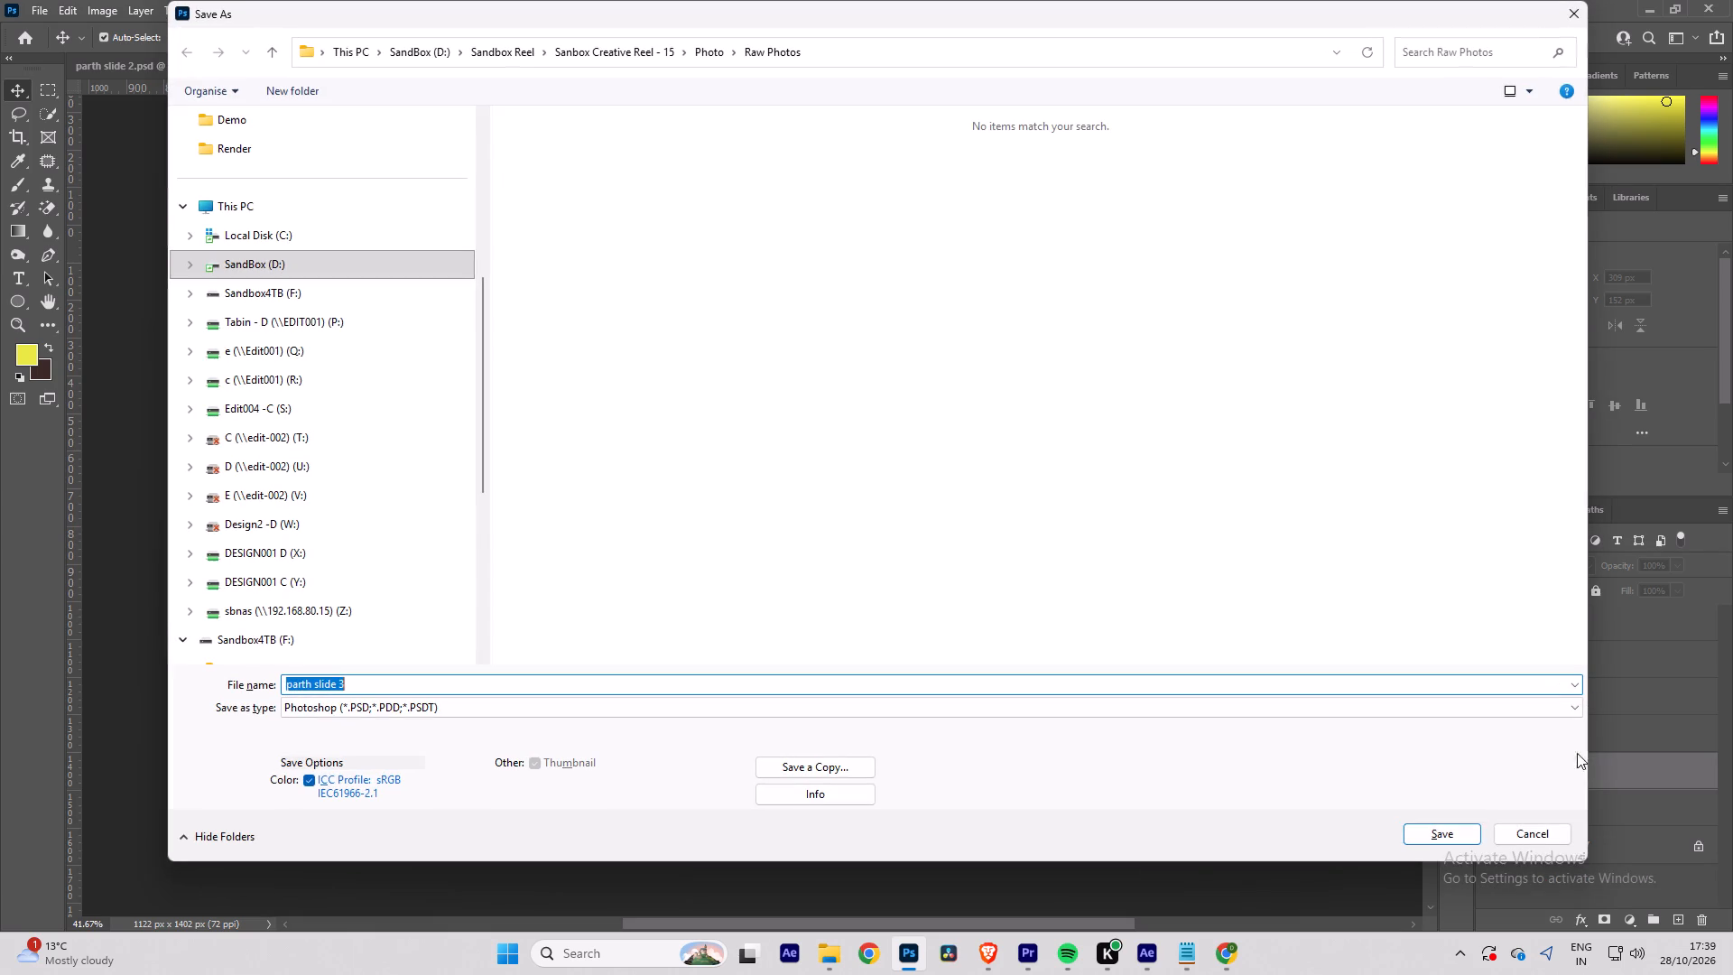
{"action": "left_click", "coordinate": [709, 55]}
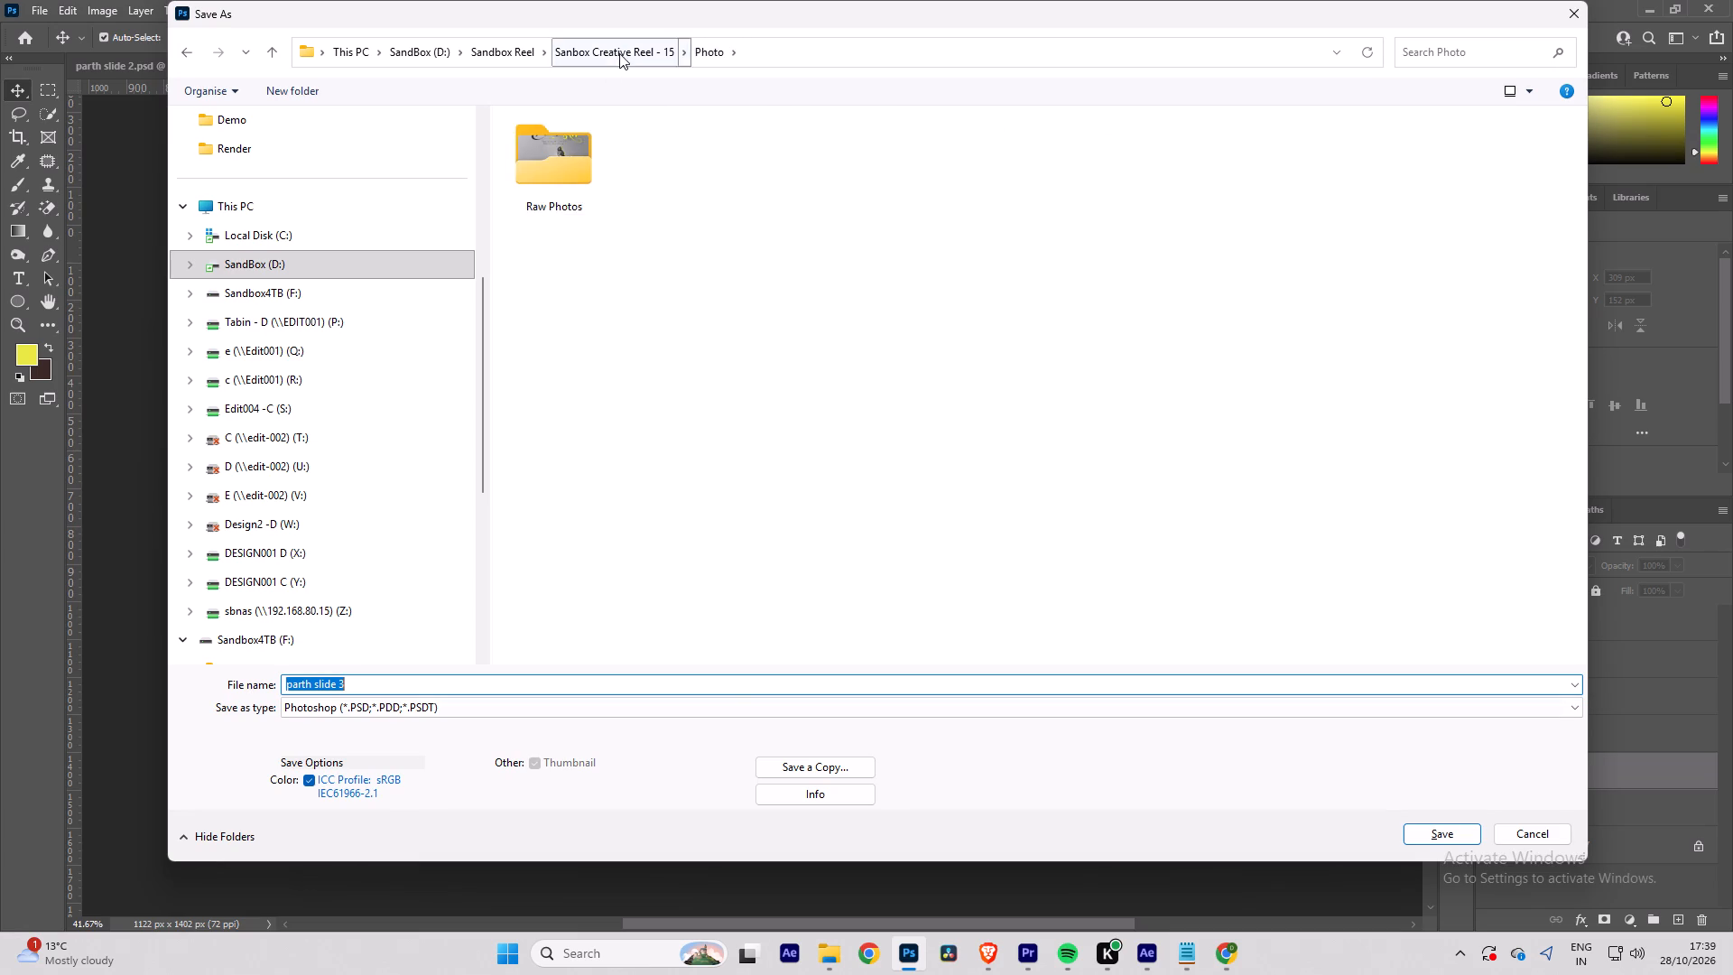
{"action": "left_click", "coordinate": [625, 50]}
{"action": "double_click", "coordinate": [556, 172]}
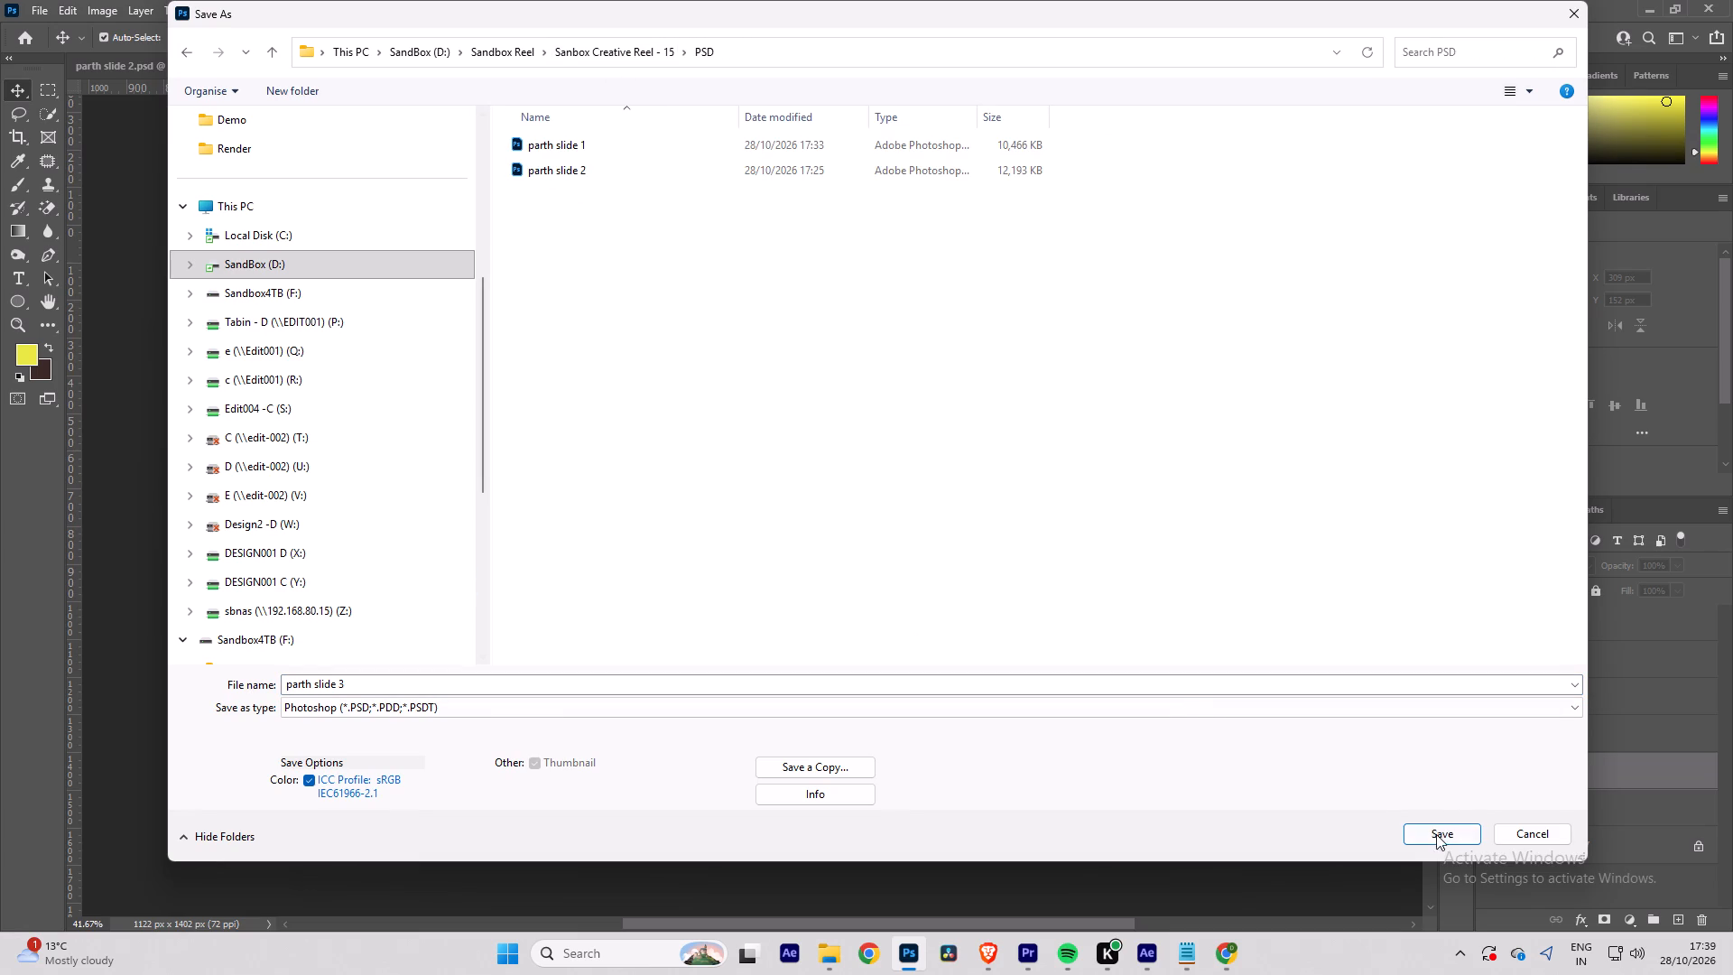
{"action": "left_click", "coordinate": [1436, 834]}
{"action": "left_click", "coordinate": [1682, 375]}
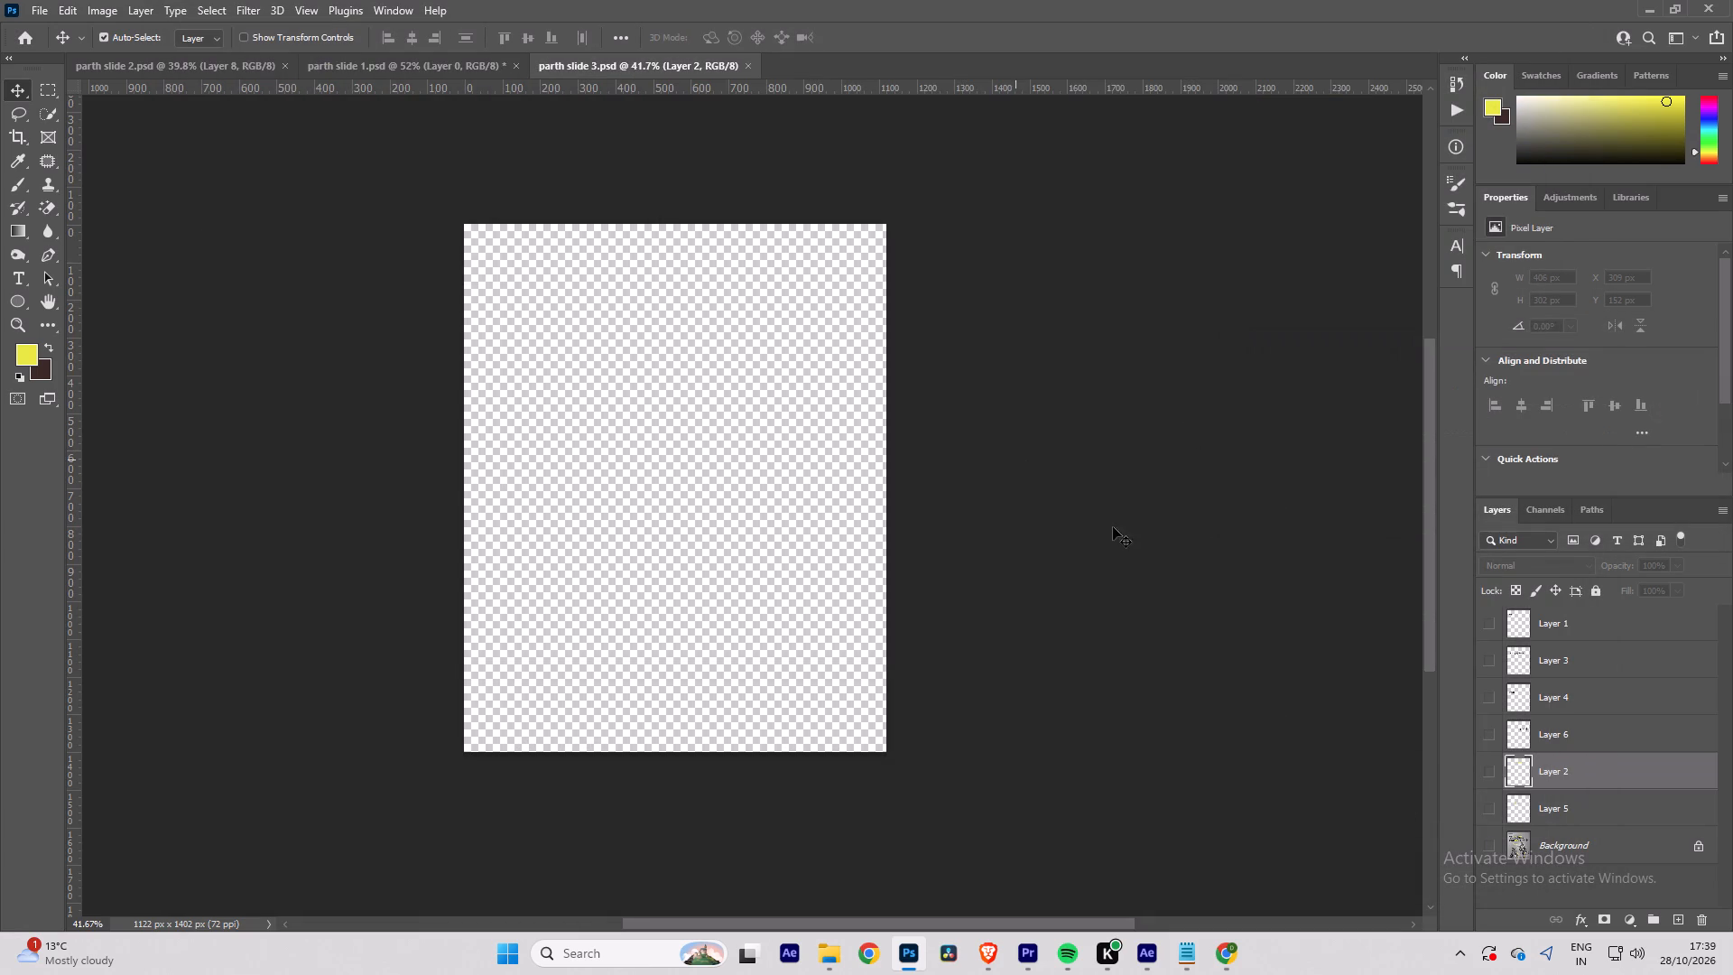
Show the Background and all six lettering layers and save the document.
{"action": "left_click_drag", "start_coordinate": [1487, 849], "coordinate": [1485, 617]}
{"action": "left_click_drag", "start_coordinate": [1485, 617], "coordinate": [1485, 618]}
{"action": "key", "text": "ctrl+s"}
{"action": "key", "text": "ctrl+s"}
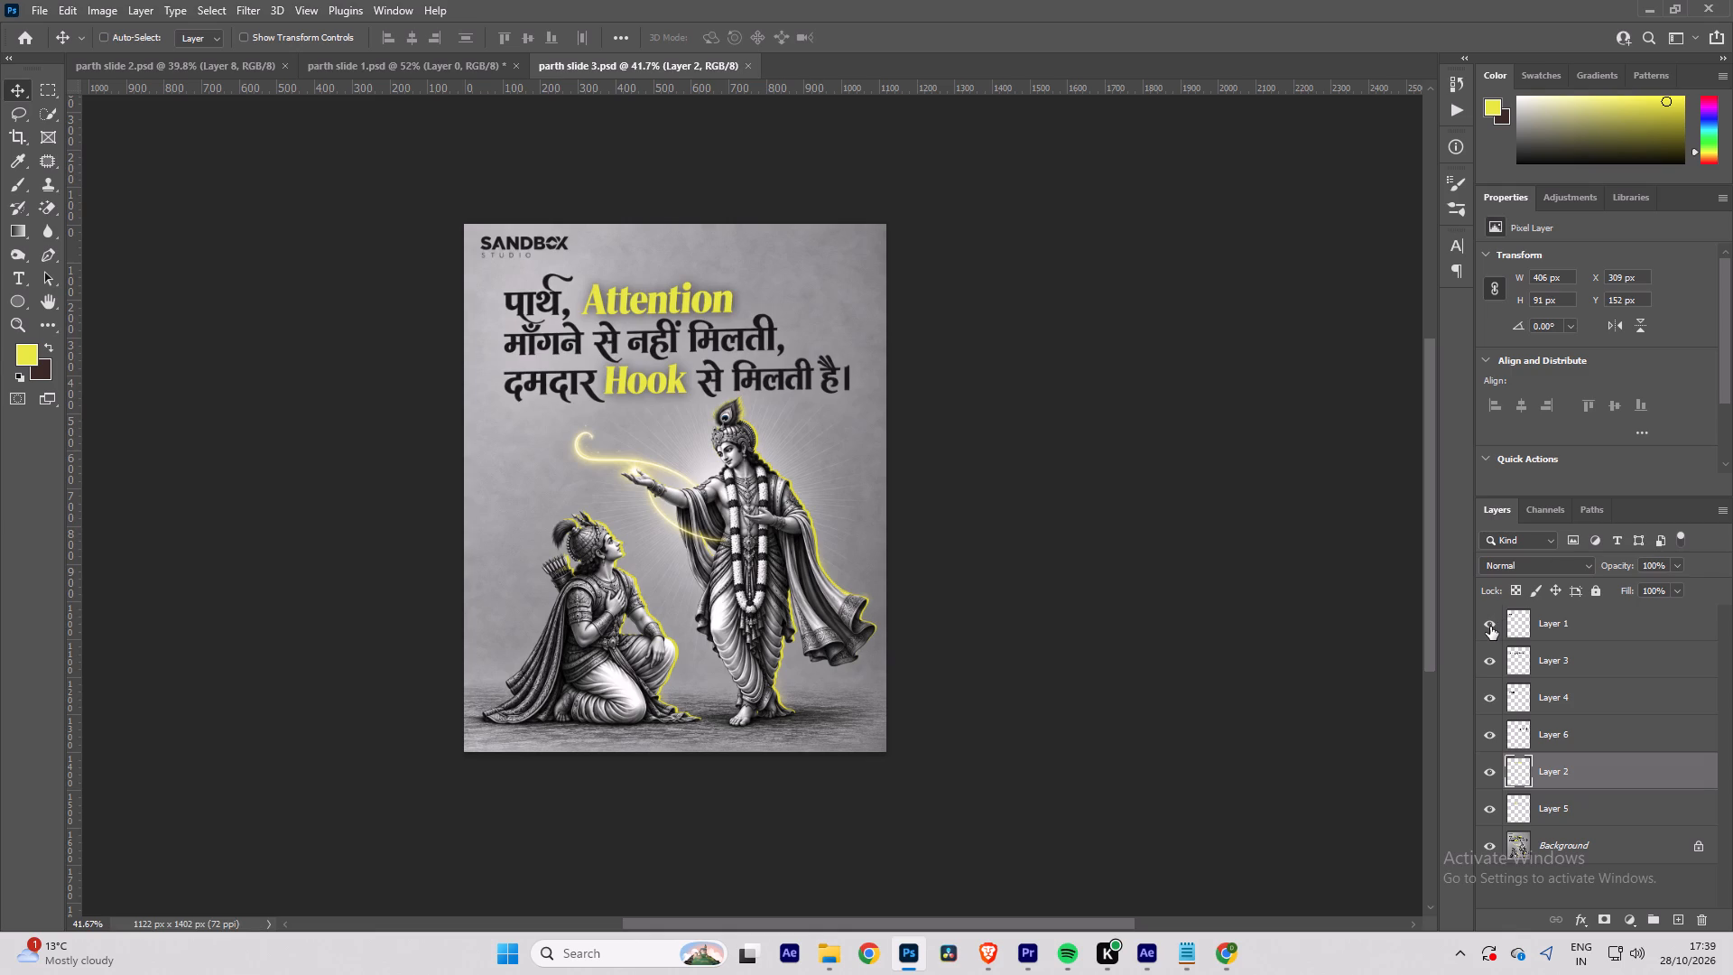
{"action": "key", "text": "ctrl+s"}
{"action": "key", "text": "ctrl+s"}
Hide all six lettering layers, leaving only the Background poster visible.
{"action": "left_click_drag", "start_coordinate": [1490, 809], "coordinate": [1493, 632]}
{"action": "left_click_drag", "start_coordinate": [1493, 632], "coordinate": [1493, 629]}
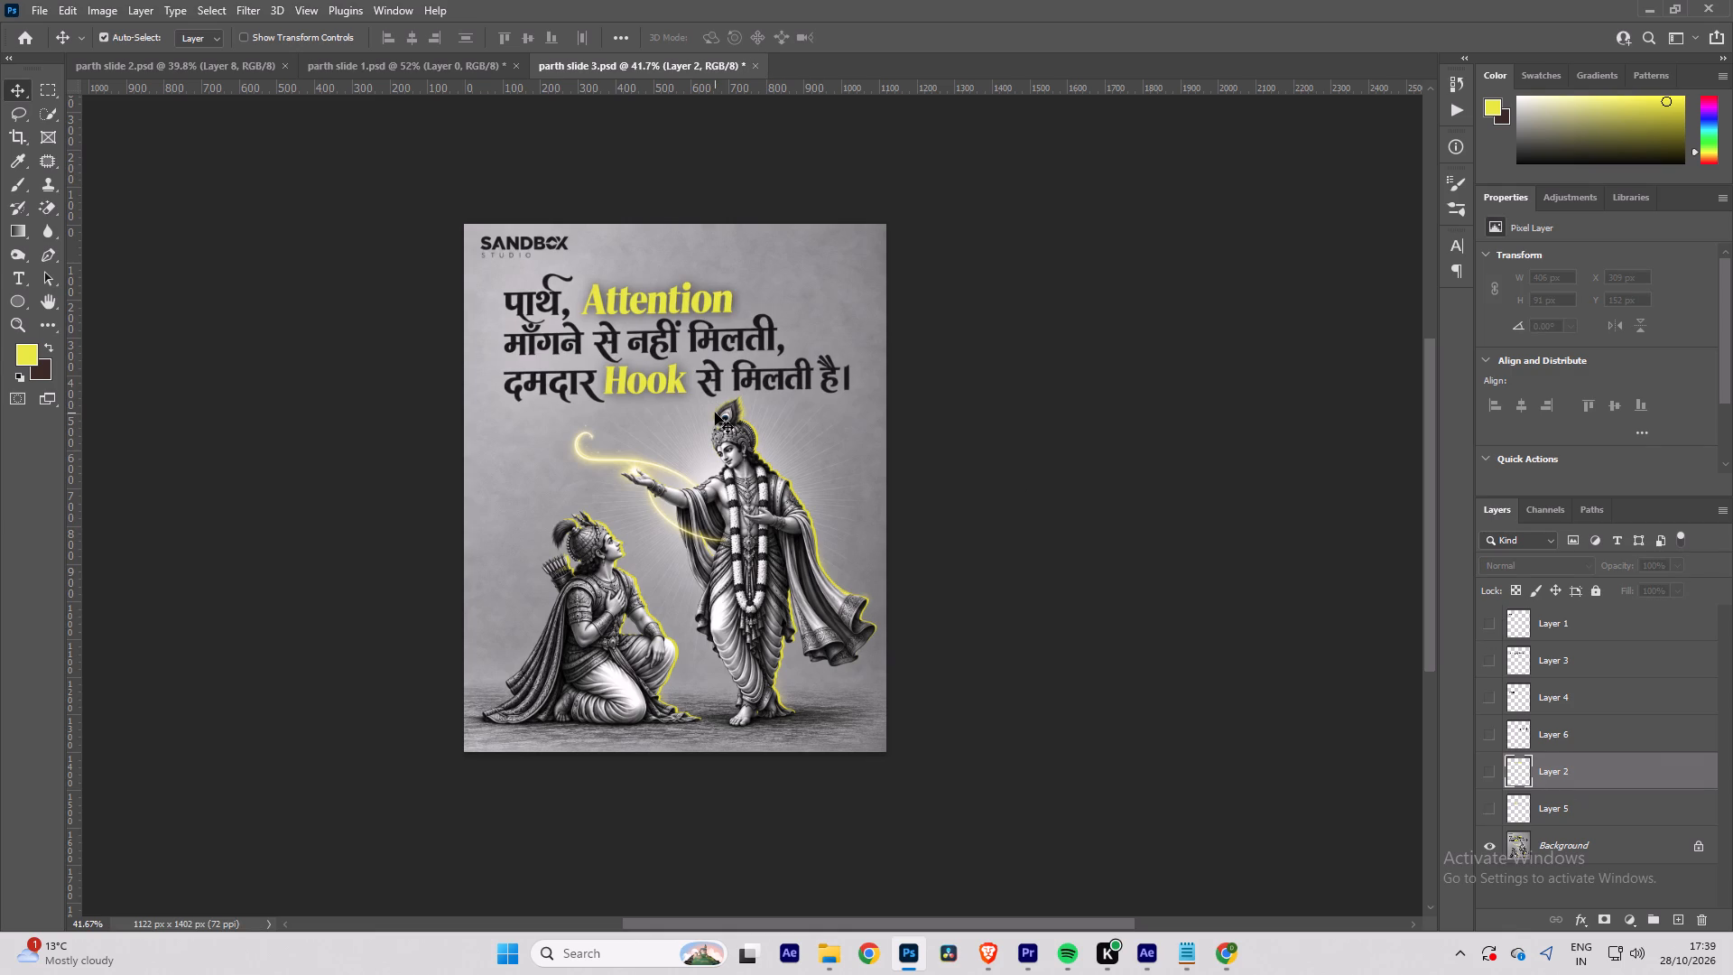
Lasso the headline's first line, पार्थ, Attention, and apply a Content-Aware fill to it on the Background layer.
{"action": "scroll", "coordinate": [564, 251], "scroll_direction": "up", "scroll_amount": 9, "text": "alt"}
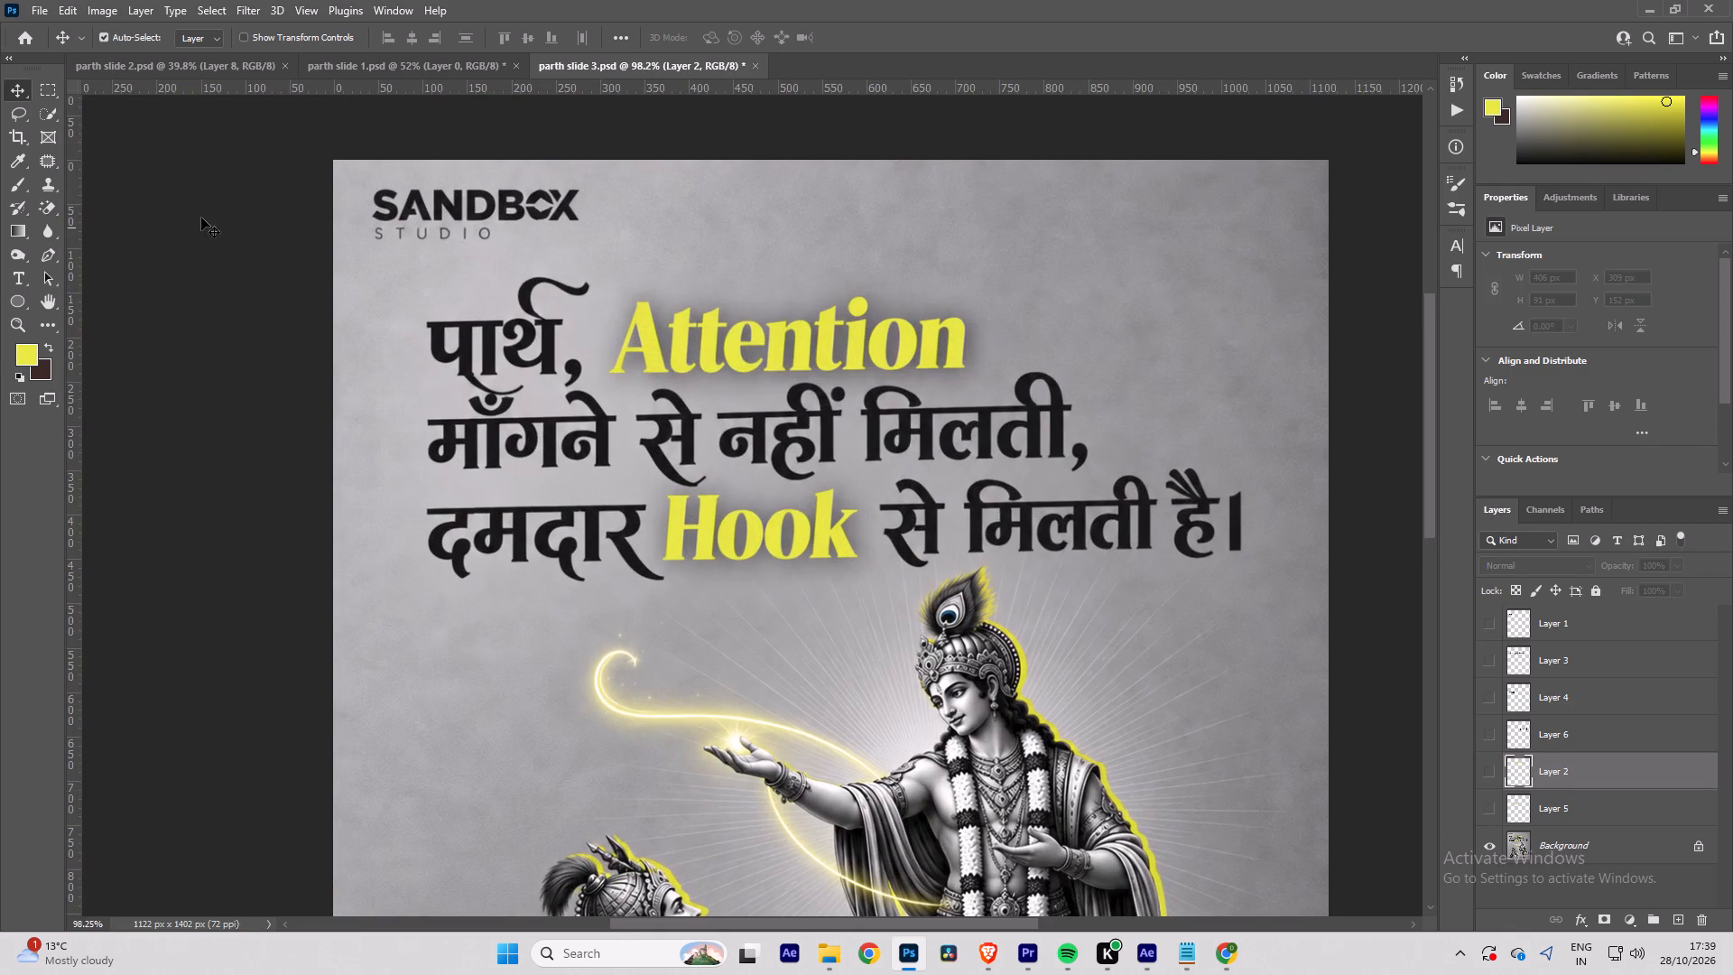
{"action": "left_click", "coordinate": [44, 163]}
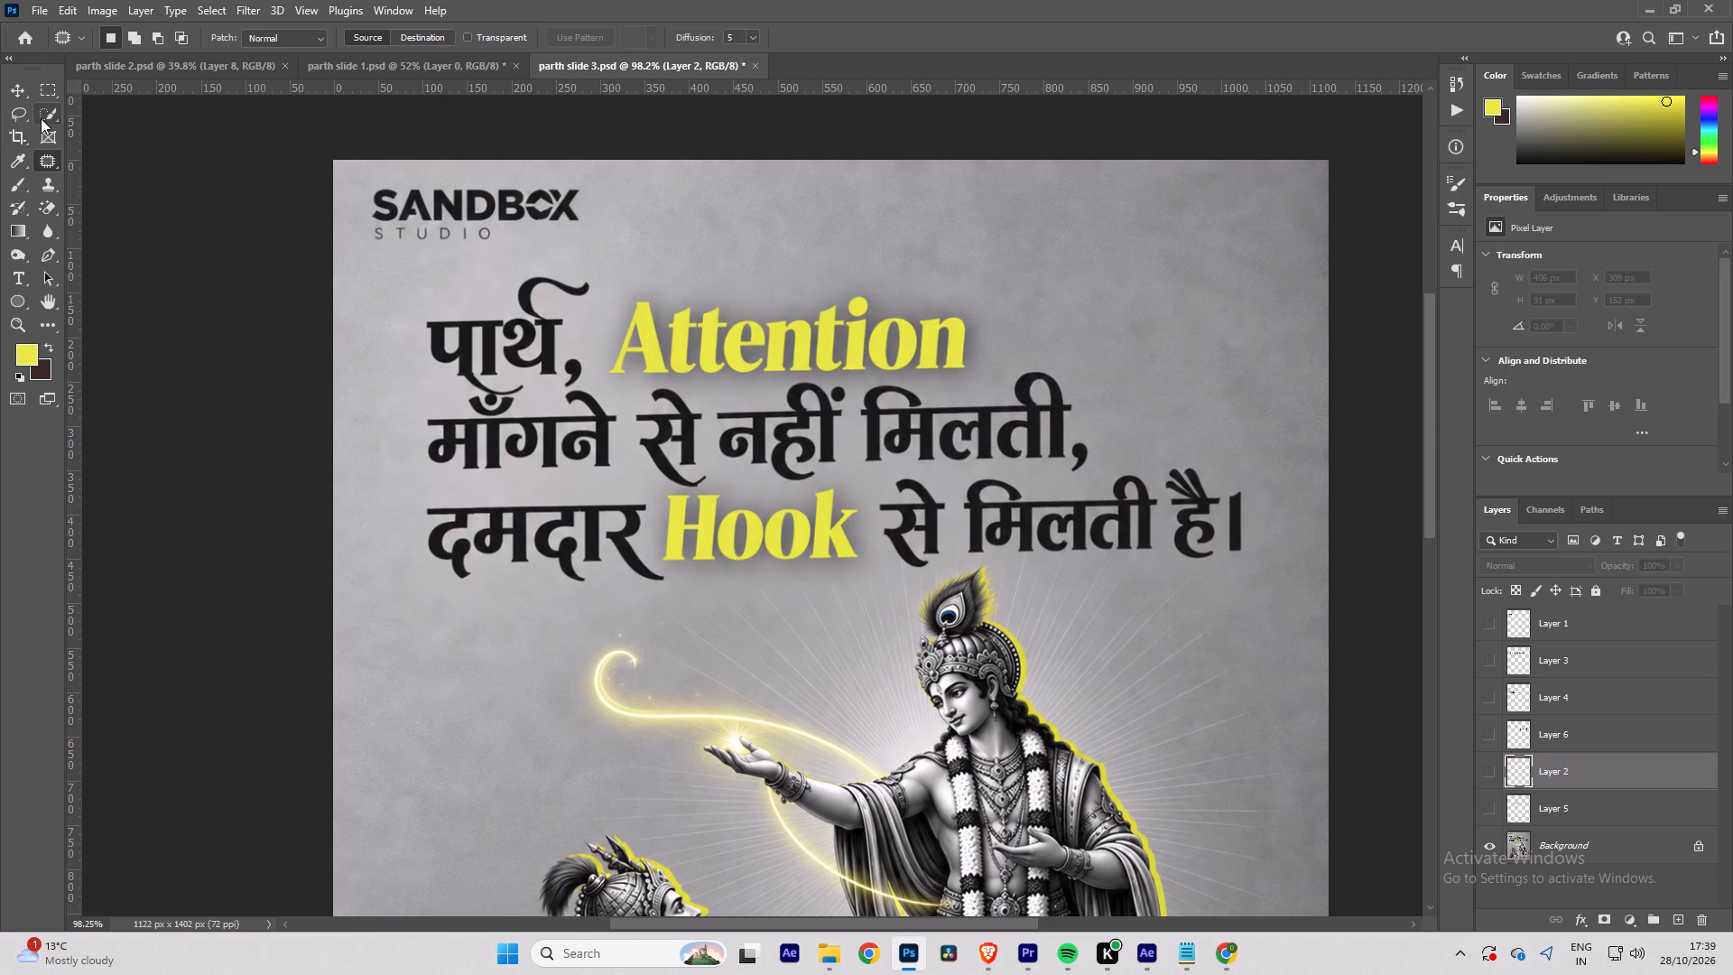
{"action": "left_click", "coordinate": [19, 117]}
{"action": "left_click_drag", "start_coordinate": [394, 395], "coordinate": [360, 353]}
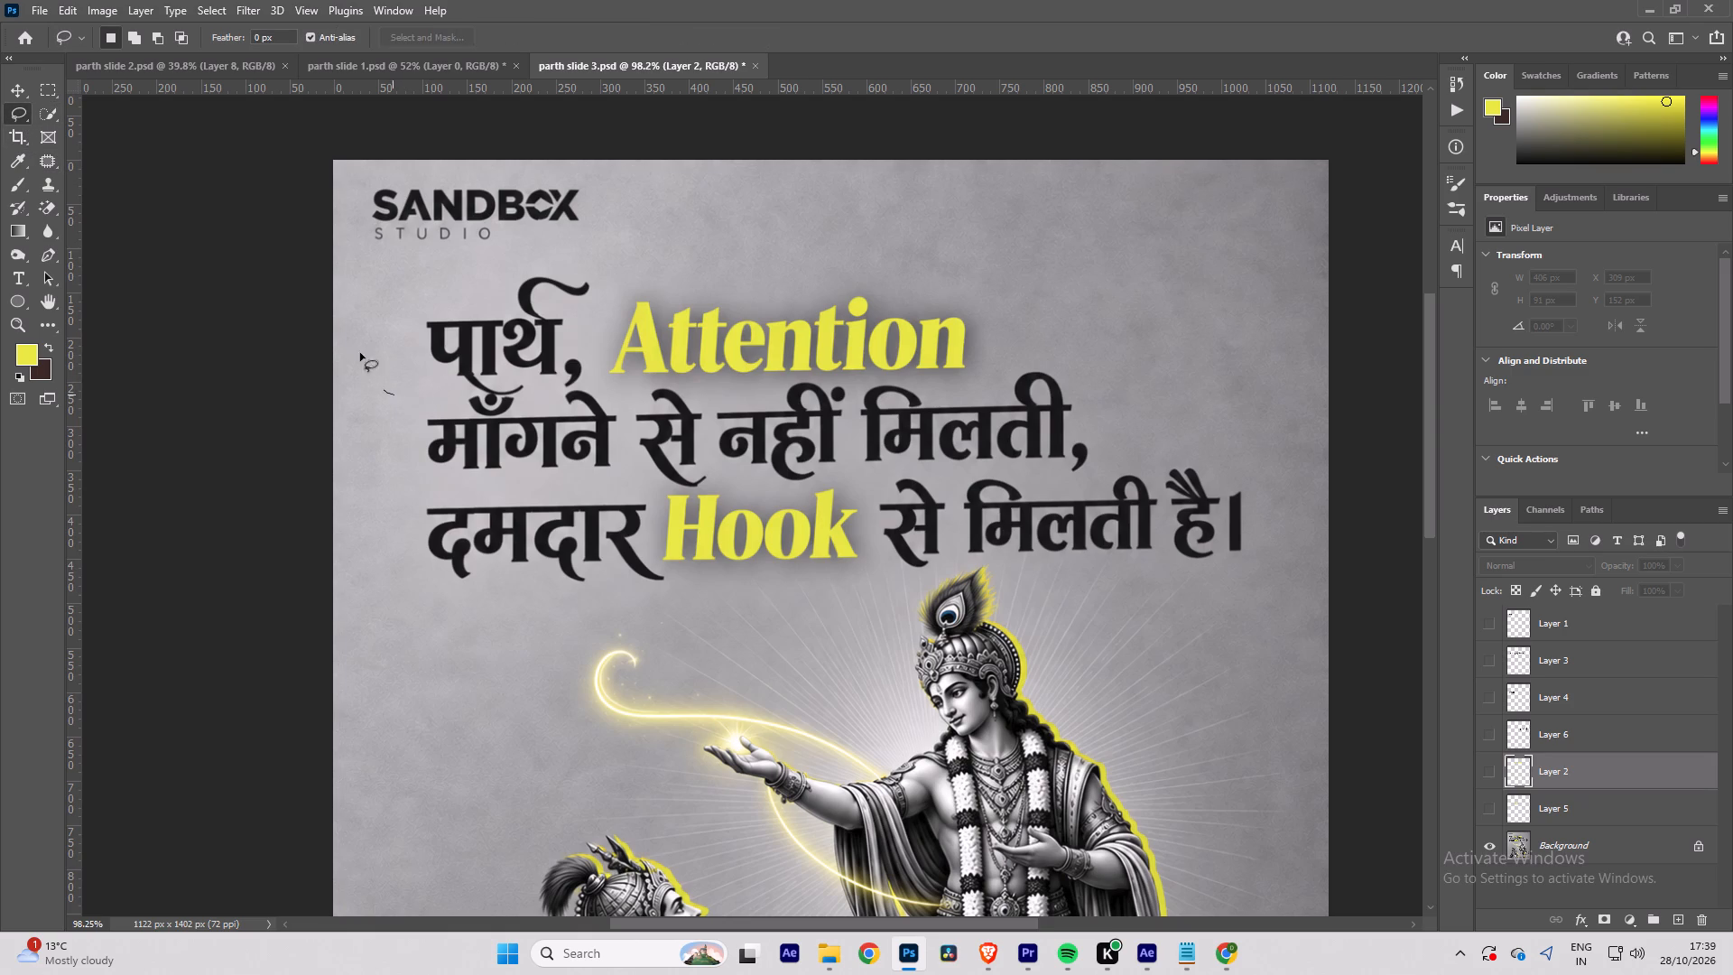
{"action": "left_click_drag", "start_coordinate": [360, 353], "coordinate": [382, 394]}
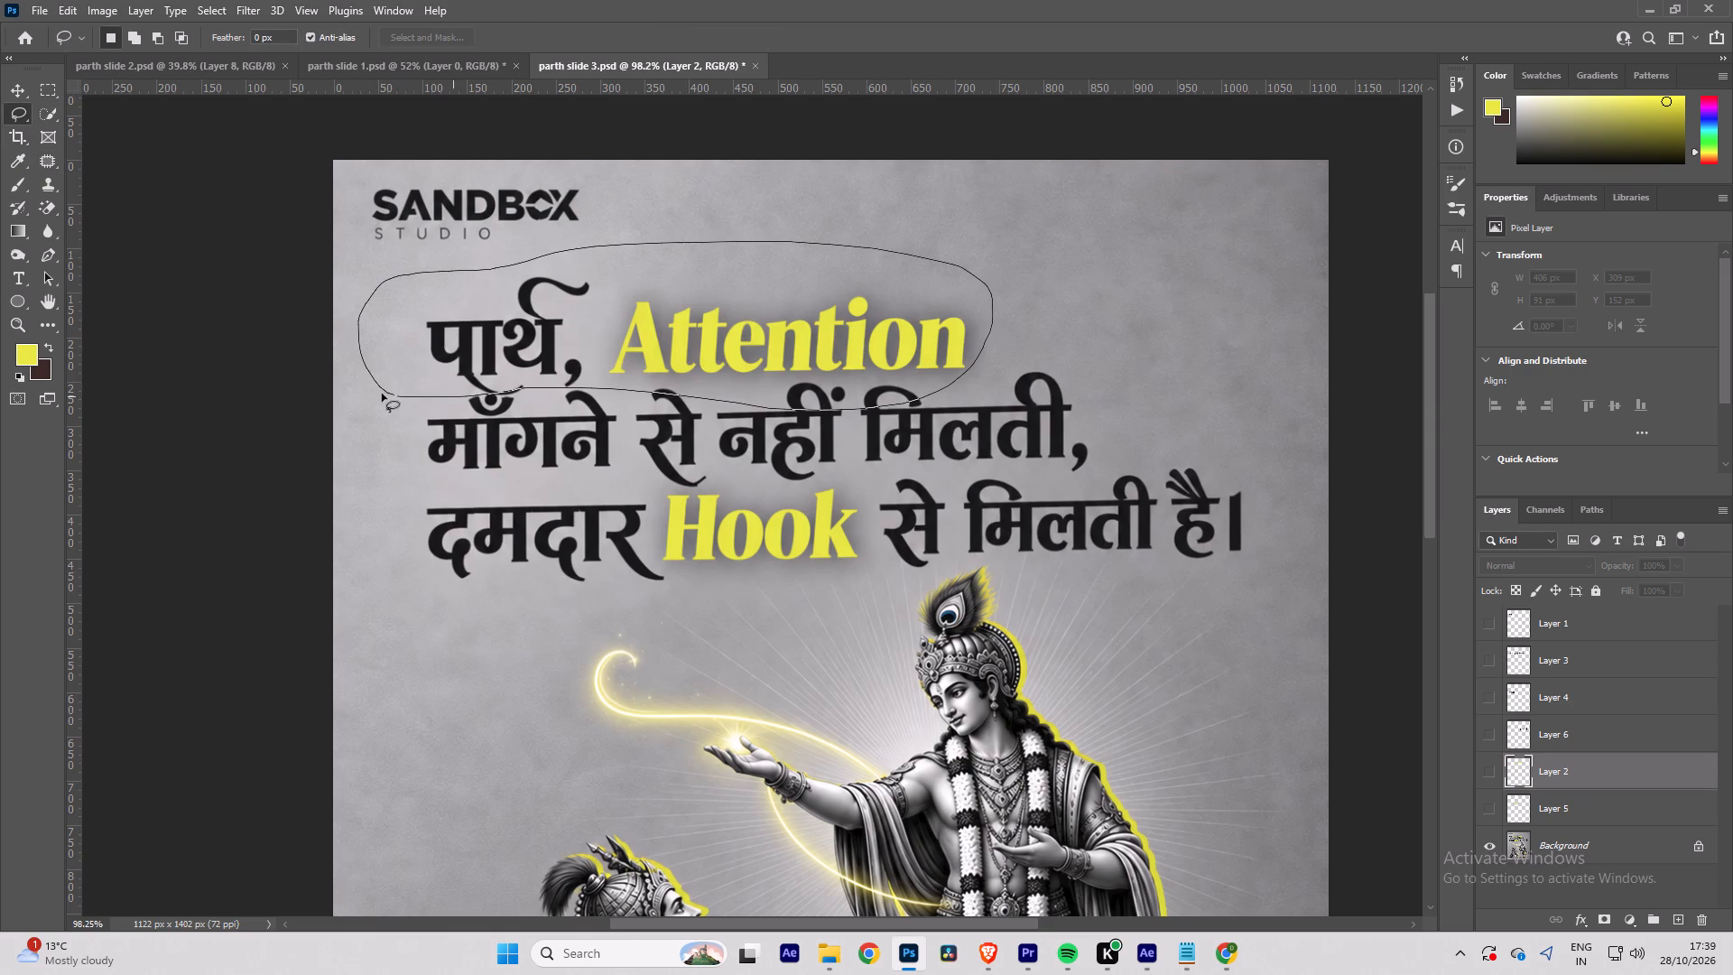
{"action": "left_click_drag", "start_coordinate": [382, 394], "coordinate": [381, 391]}
{"action": "key", "text": "shift+BackSpace"}
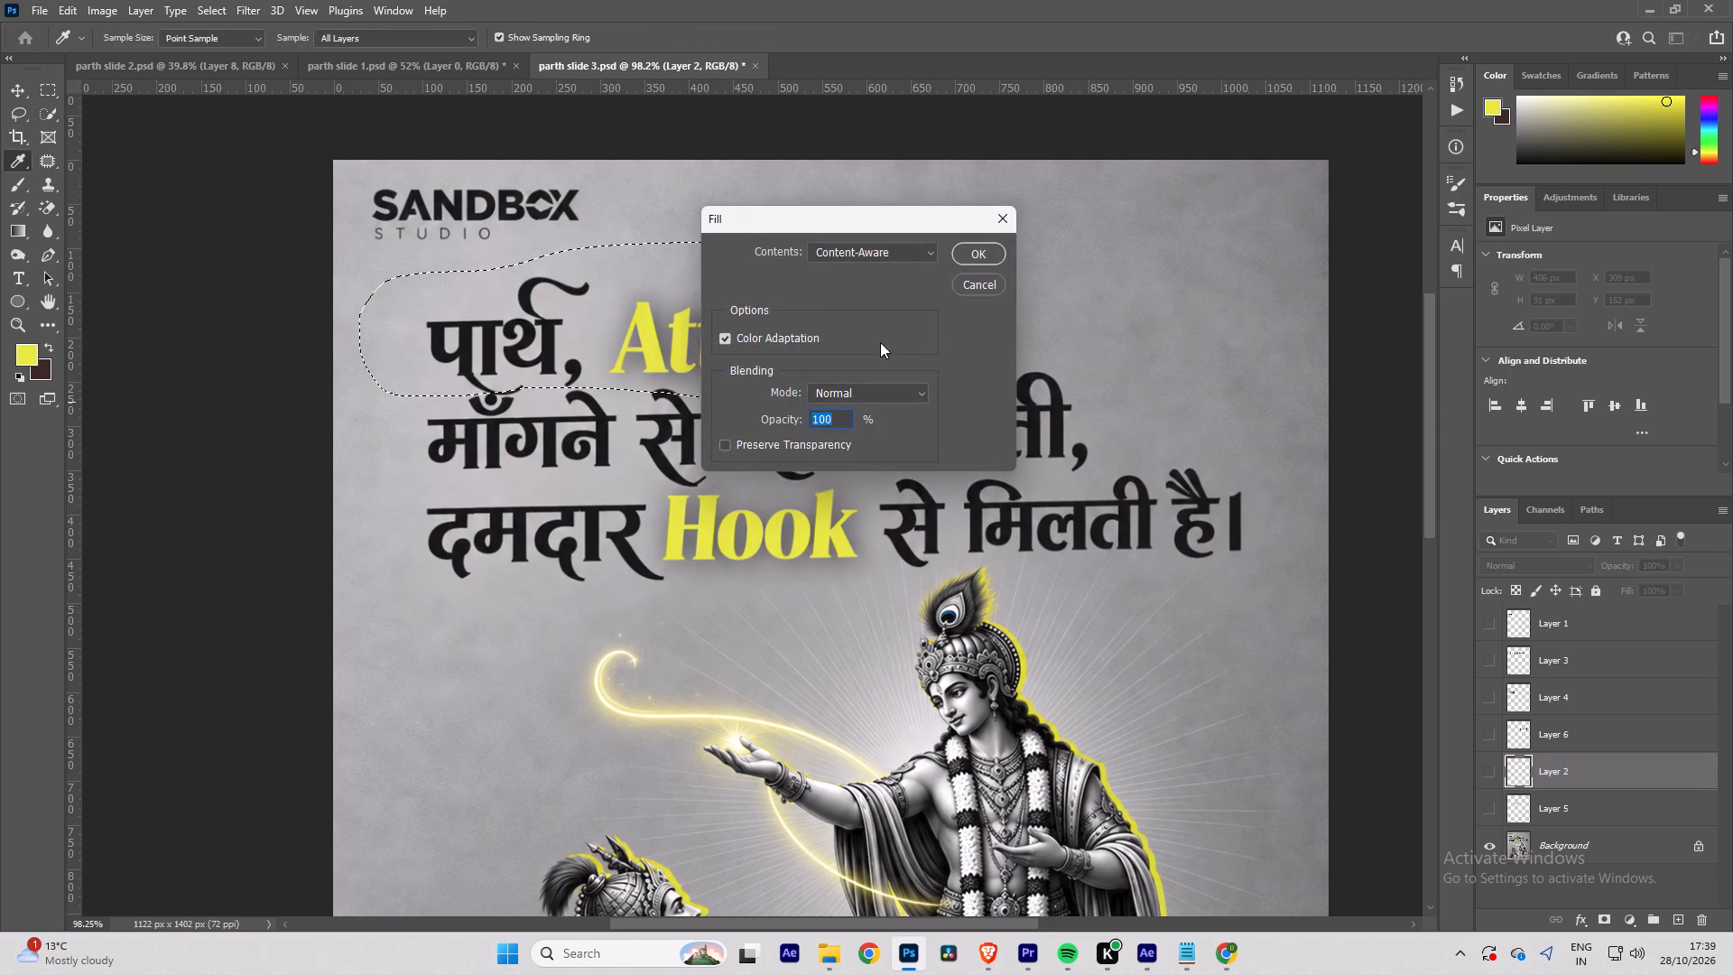
{"action": "left_click", "coordinate": [978, 292]}
{"action": "left_click", "coordinate": [1545, 843]}
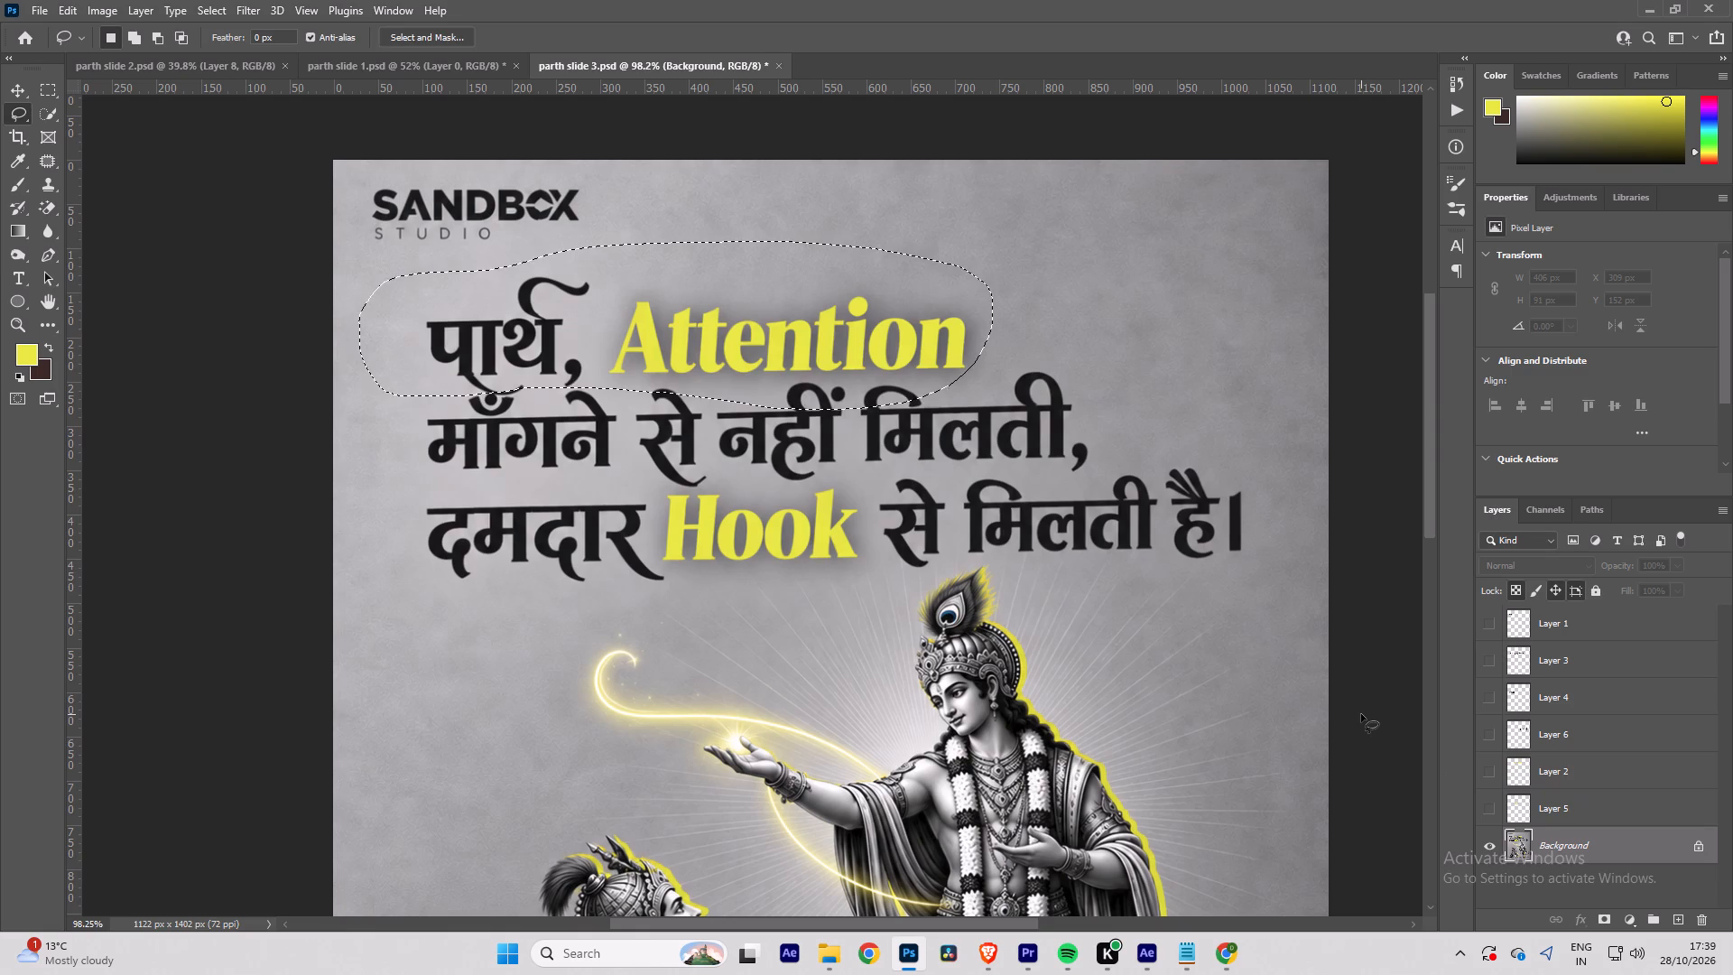
{"action": "key", "text": "shift+BackSpace"}
{"action": "key", "text": "Return"}
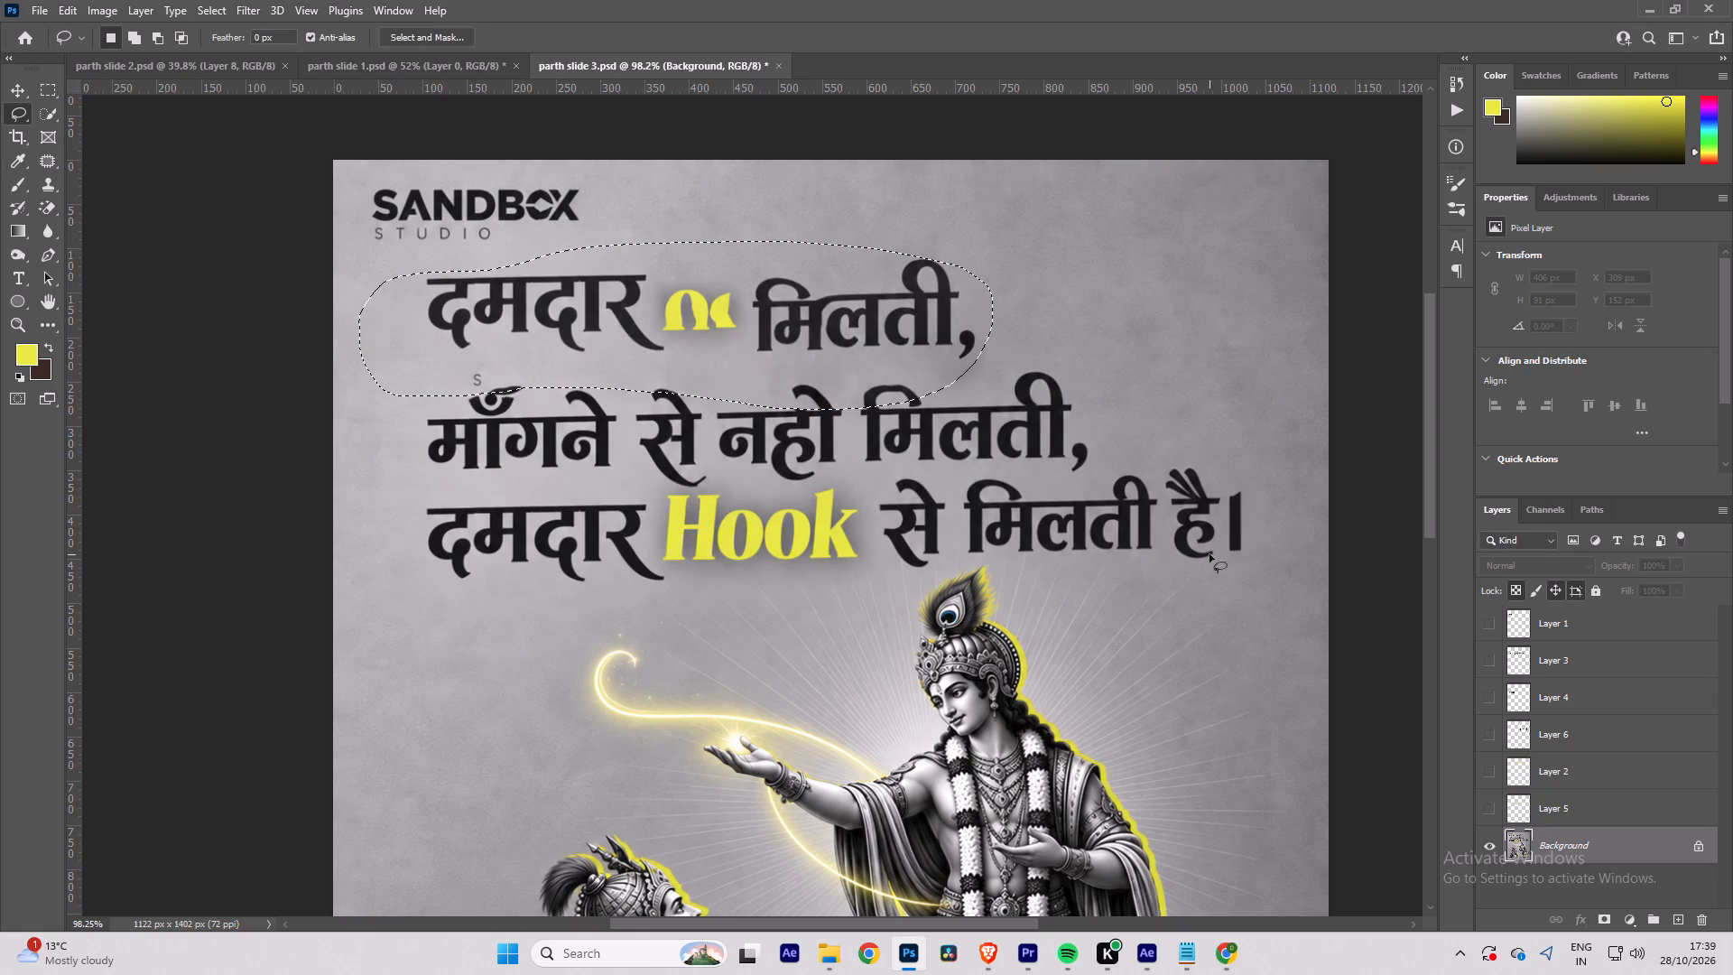
{"action": "key", "text": "ctrl+d"}
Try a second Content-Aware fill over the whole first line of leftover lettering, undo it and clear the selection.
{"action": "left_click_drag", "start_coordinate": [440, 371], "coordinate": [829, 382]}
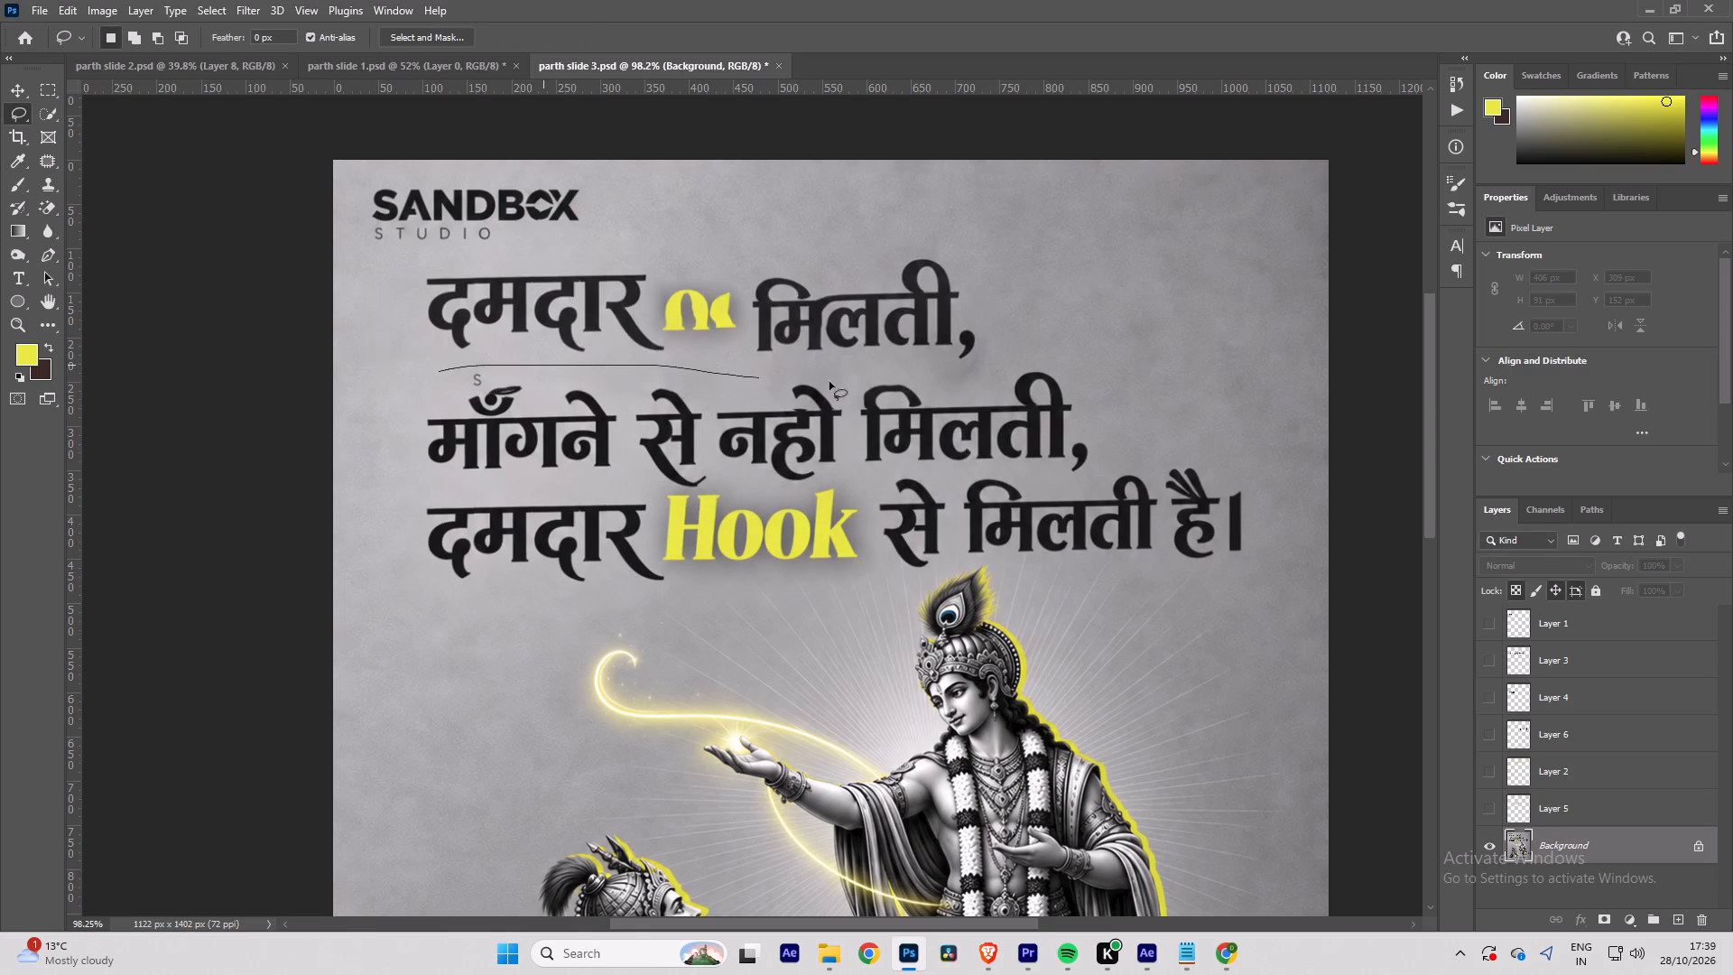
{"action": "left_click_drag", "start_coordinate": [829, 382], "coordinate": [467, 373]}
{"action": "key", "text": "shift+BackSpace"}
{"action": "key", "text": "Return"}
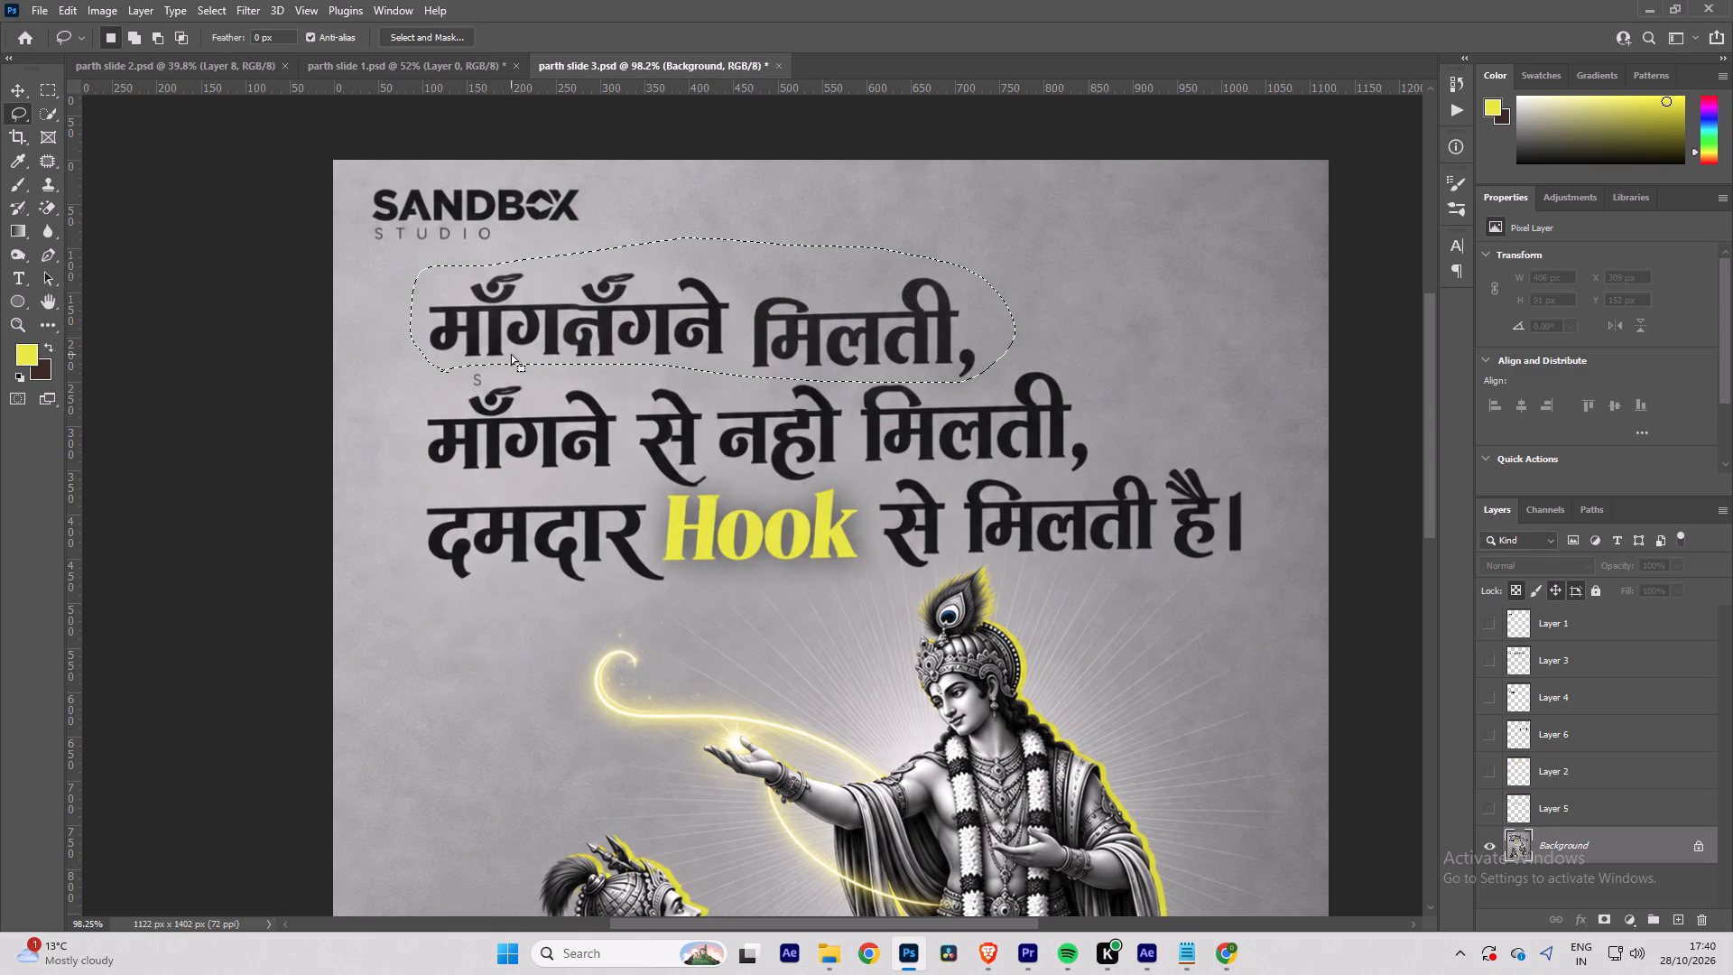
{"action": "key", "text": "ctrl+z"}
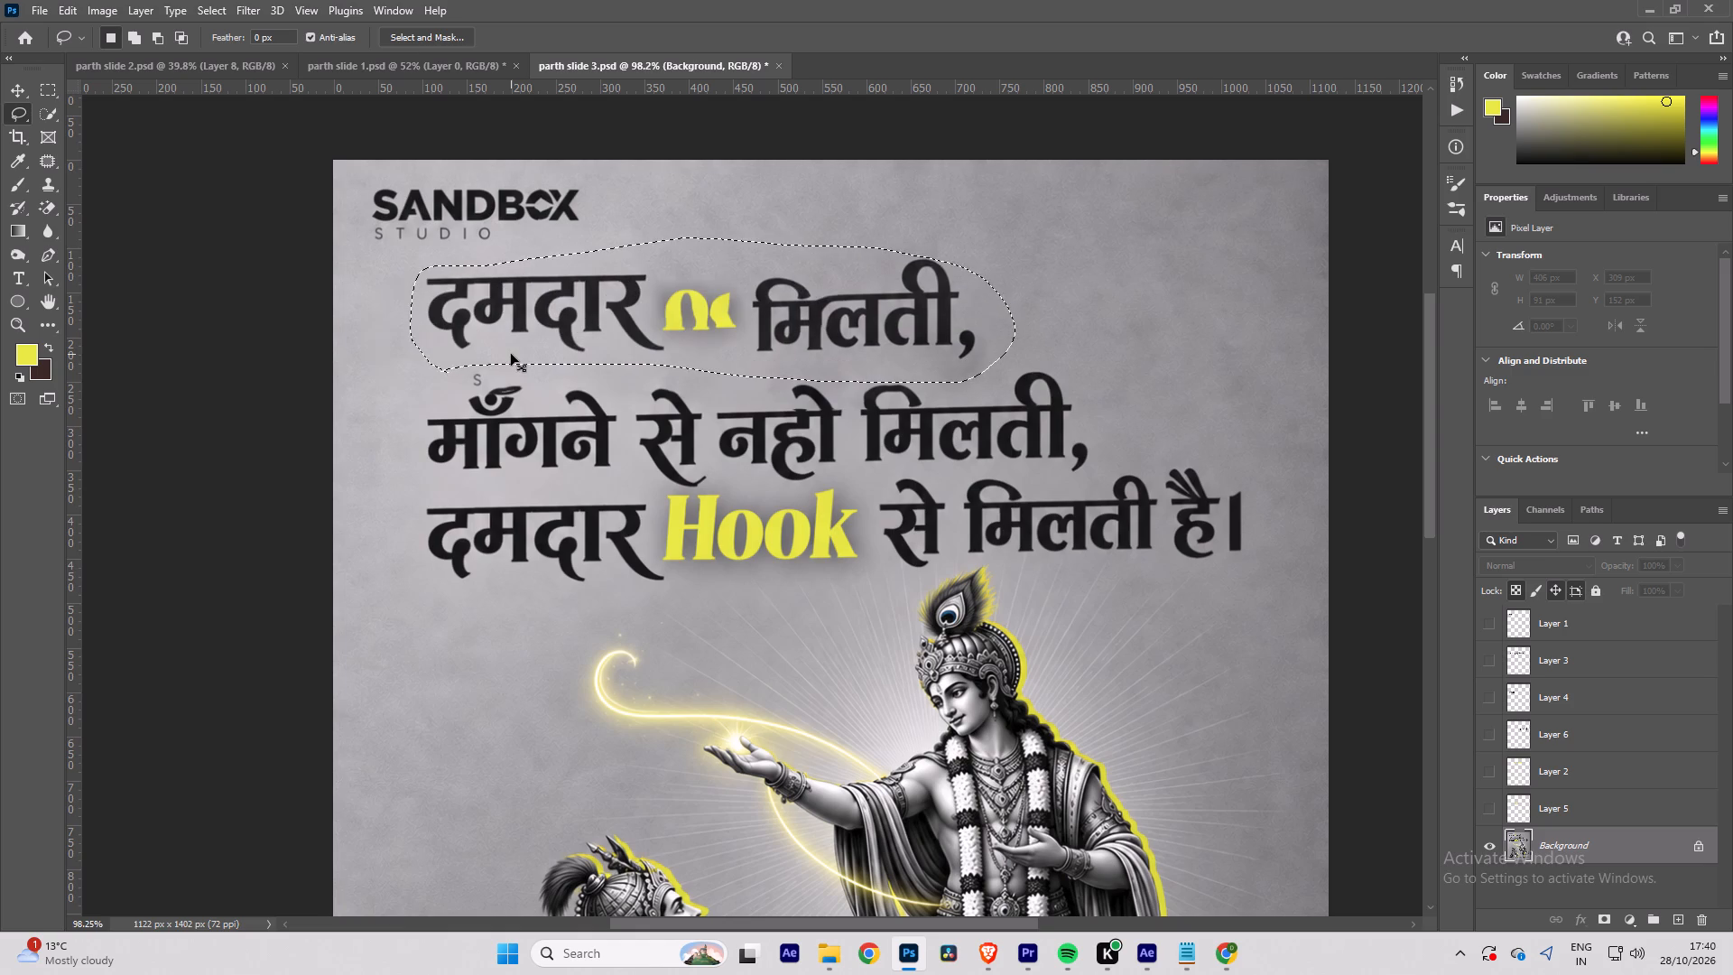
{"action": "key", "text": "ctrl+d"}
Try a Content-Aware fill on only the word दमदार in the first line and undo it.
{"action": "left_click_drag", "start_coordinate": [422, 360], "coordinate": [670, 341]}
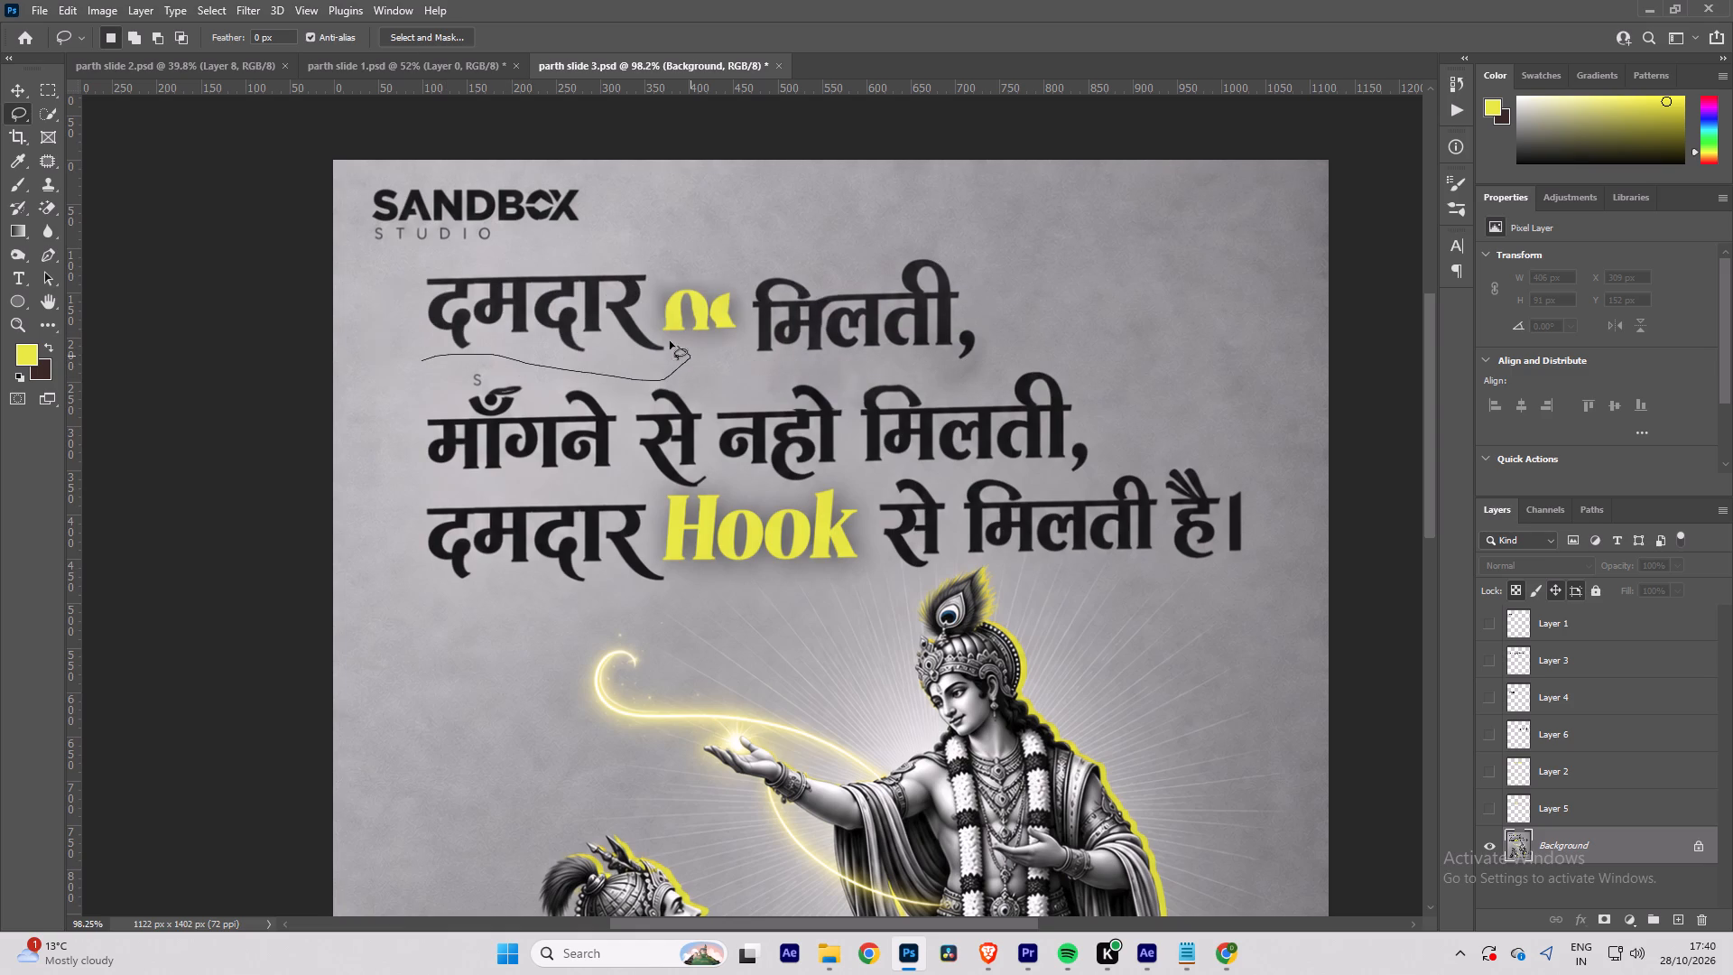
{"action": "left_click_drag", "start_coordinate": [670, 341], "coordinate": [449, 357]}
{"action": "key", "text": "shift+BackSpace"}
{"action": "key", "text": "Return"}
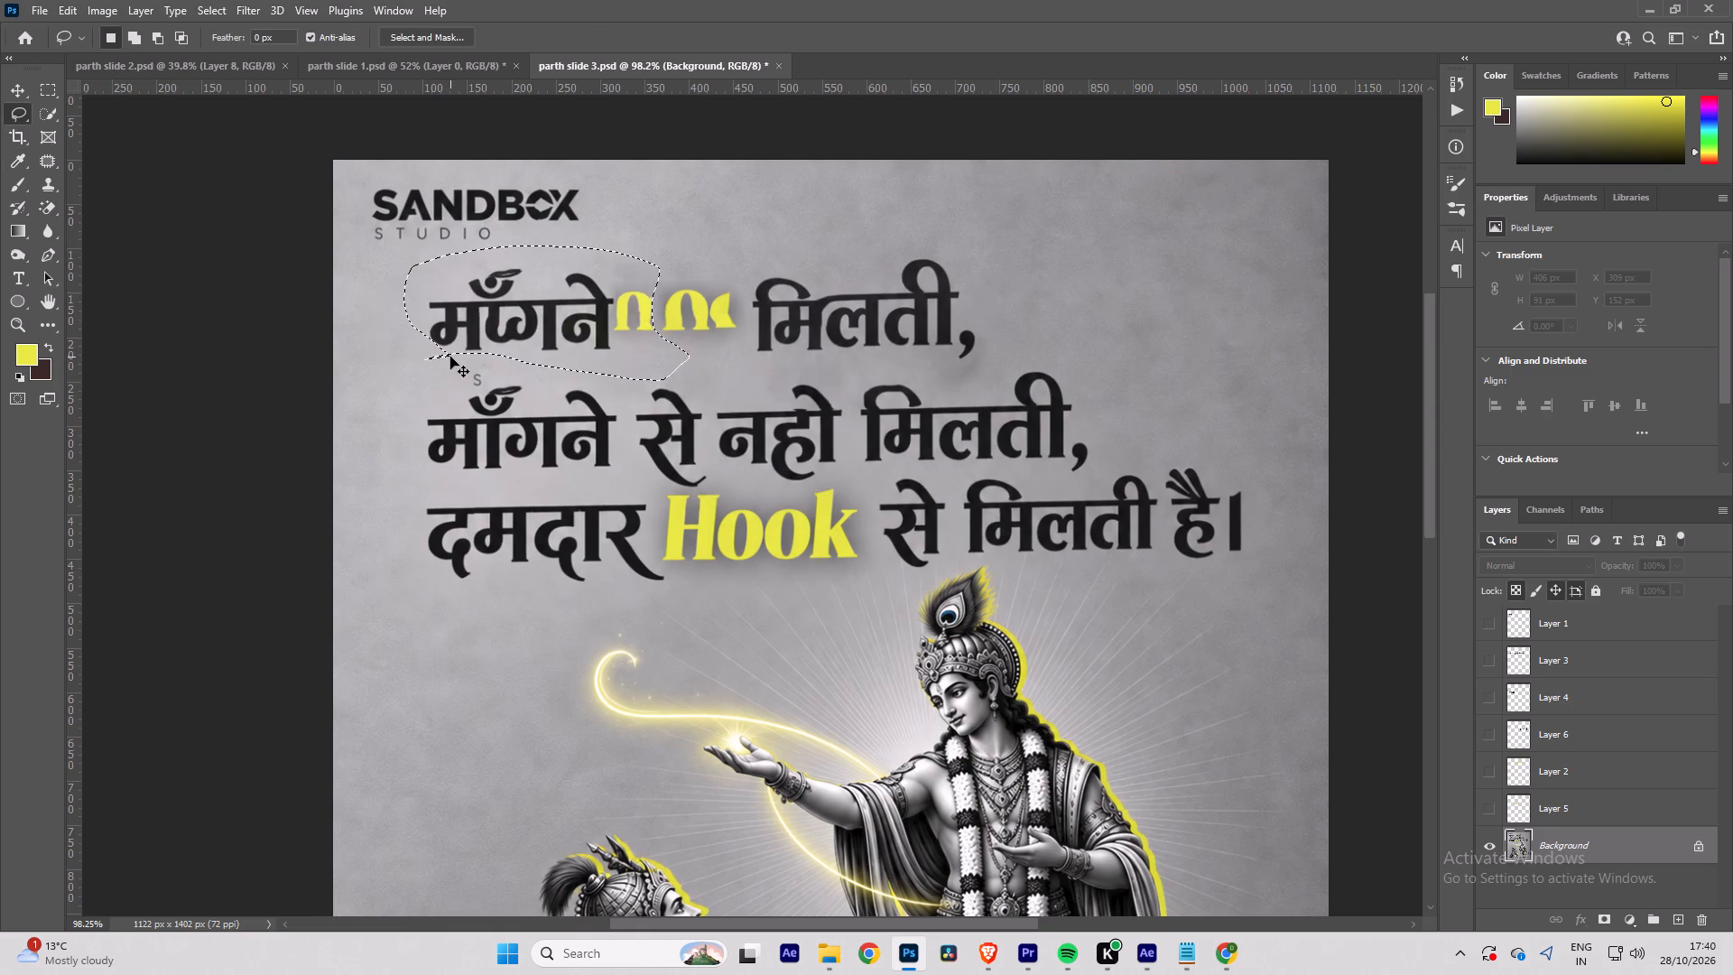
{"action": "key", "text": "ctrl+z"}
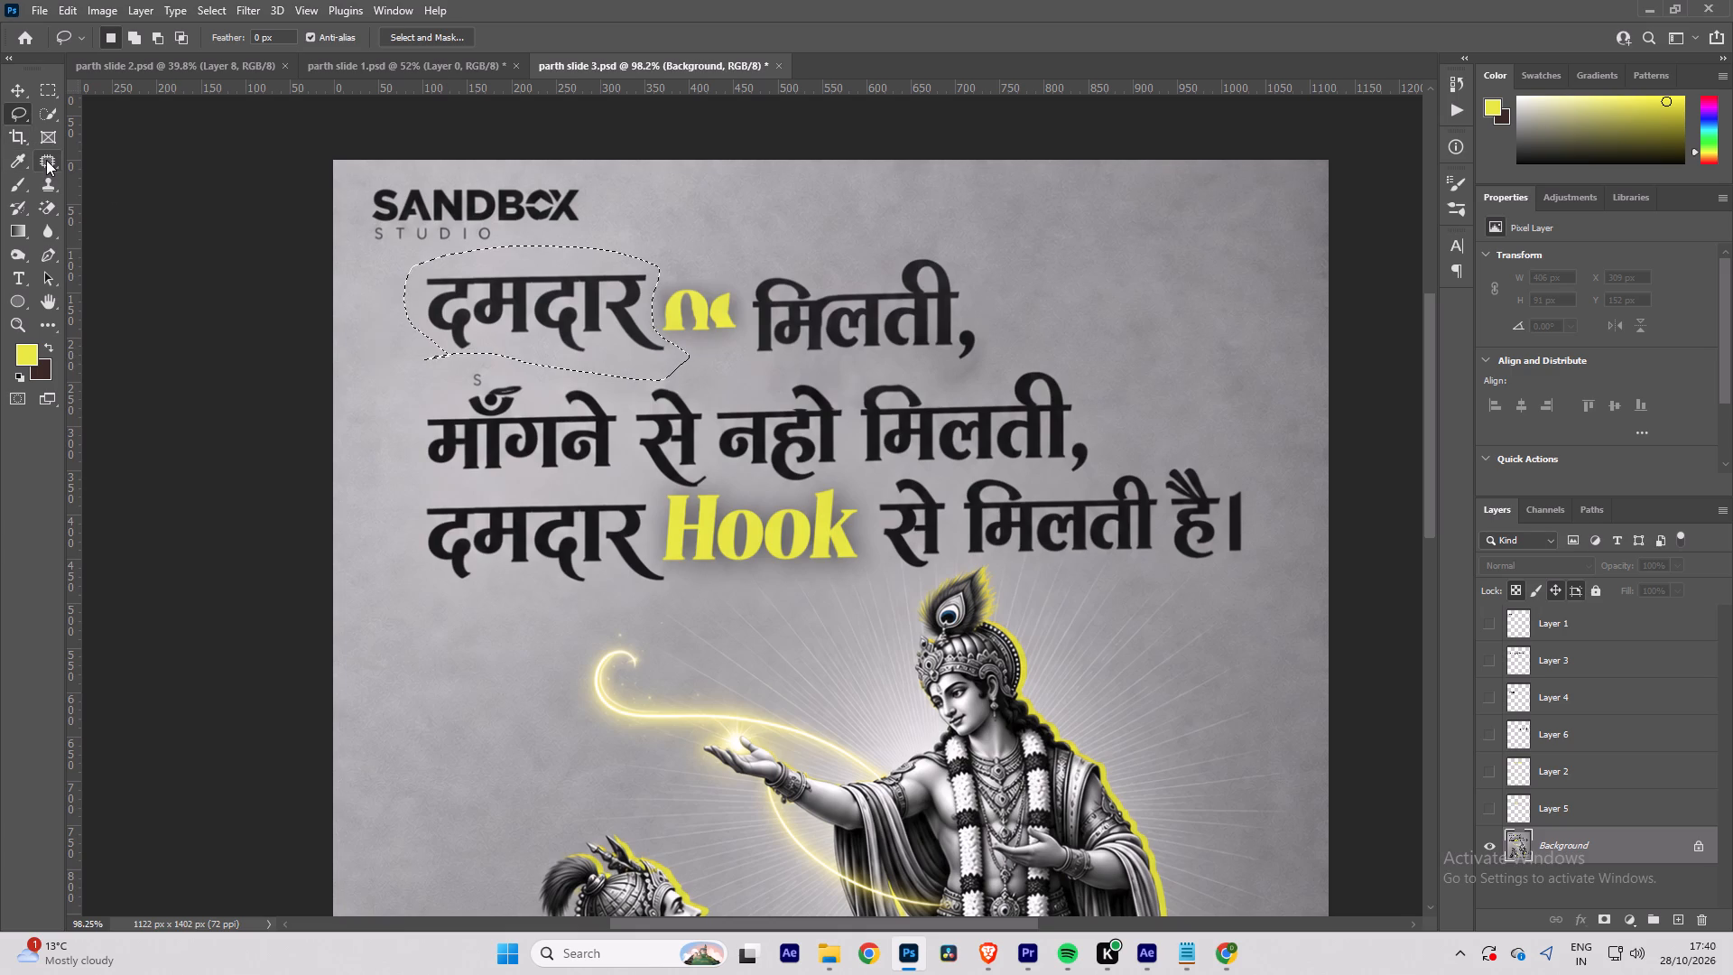
Use the Patch tool to replace the first line's word मिलती, with clean grey background sampled beside it.
{"action": "left_click", "coordinate": [46, 160]}
{"action": "key", "text": "ctrl+d"}
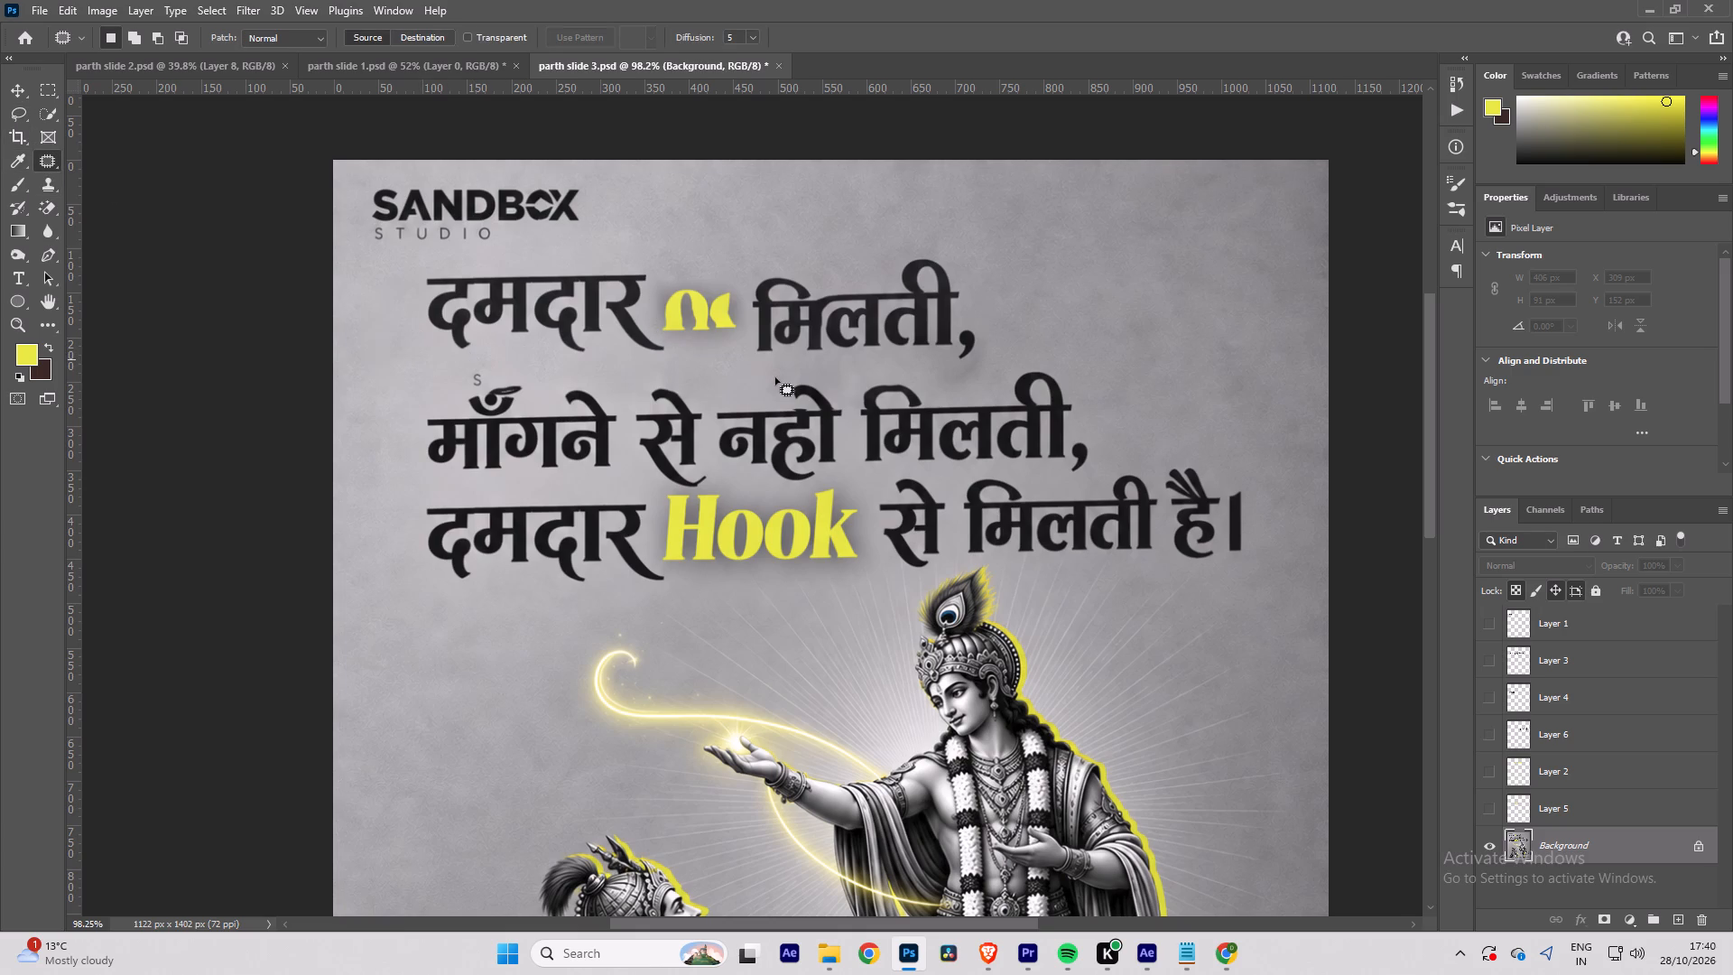
{"action": "left_click_drag", "start_coordinate": [756, 377], "coordinate": [730, 378]}
{"action": "left_click_drag", "start_coordinate": [730, 378], "coordinate": [733, 370]}
{"action": "left_click_drag", "start_coordinate": [848, 336], "coordinate": [1134, 302]}
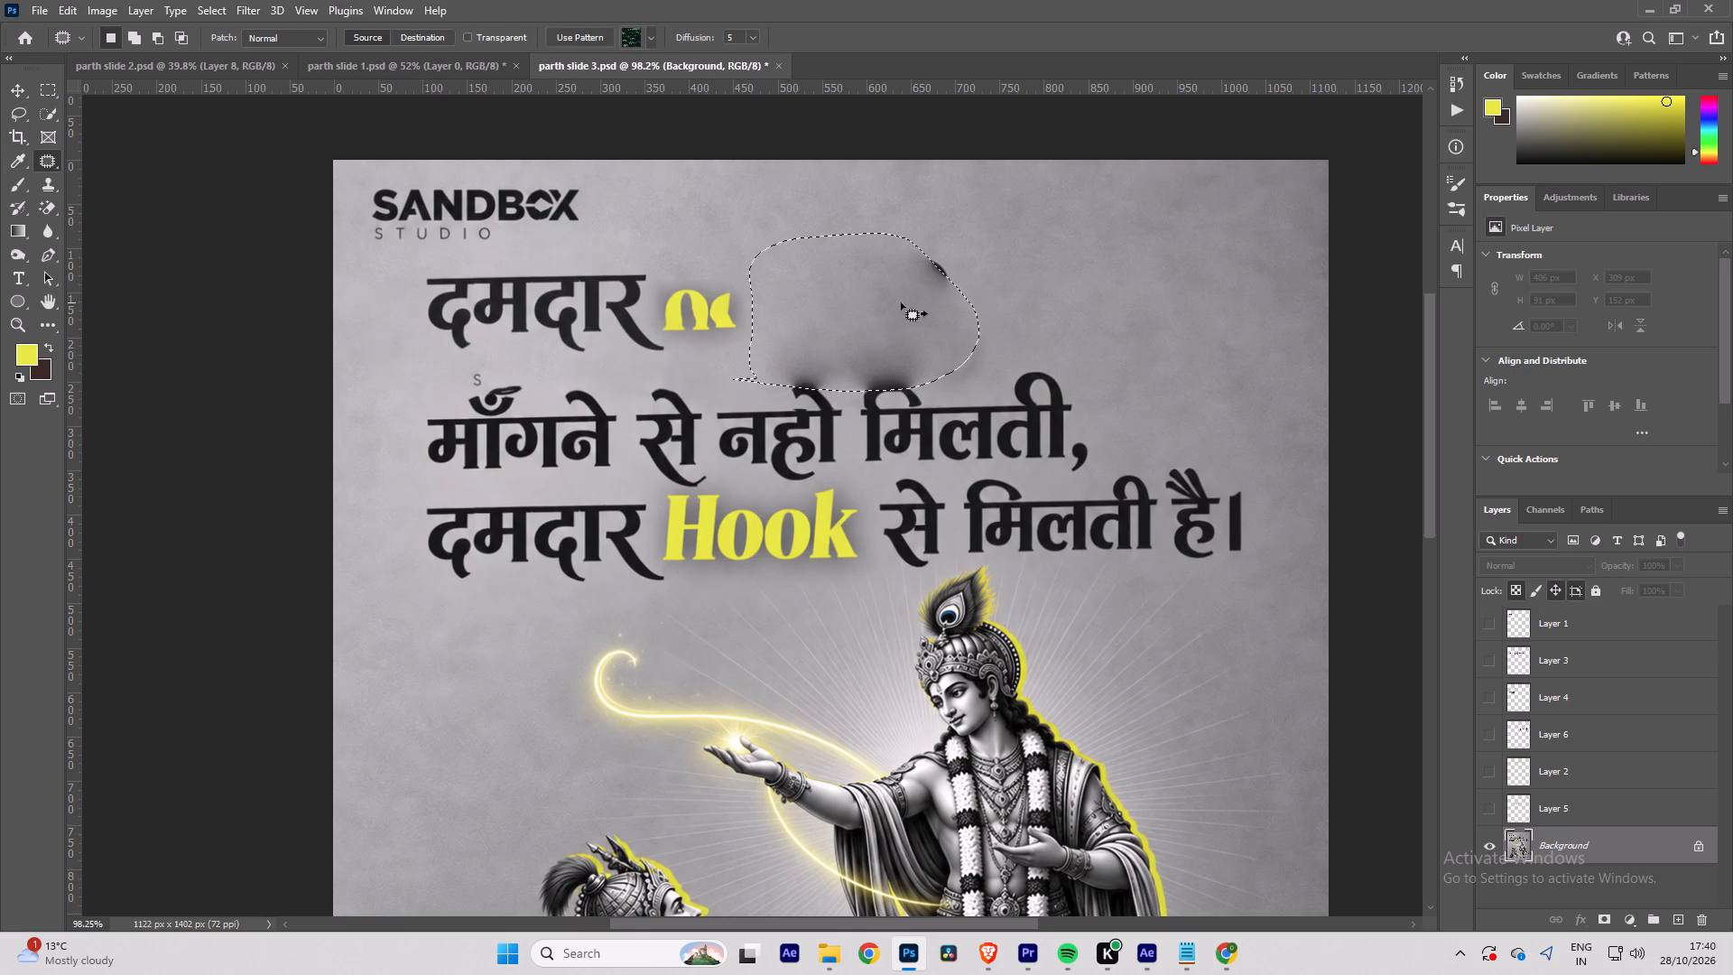
Save parth slide 3.psd.
{"action": "key", "text": "ctrl+s"}
Patch the dark smudges left where the first line's last word was, sampling clean grey background nearby.
{"action": "left_click_drag", "start_coordinate": [942, 237], "coordinate": [887, 218]}
{"action": "left_click_drag", "start_coordinate": [918, 282], "coordinate": [1134, 243]}
{"action": "left_click_drag", "start_coordinate": [795, 314], "coordinate": [829, 292]}
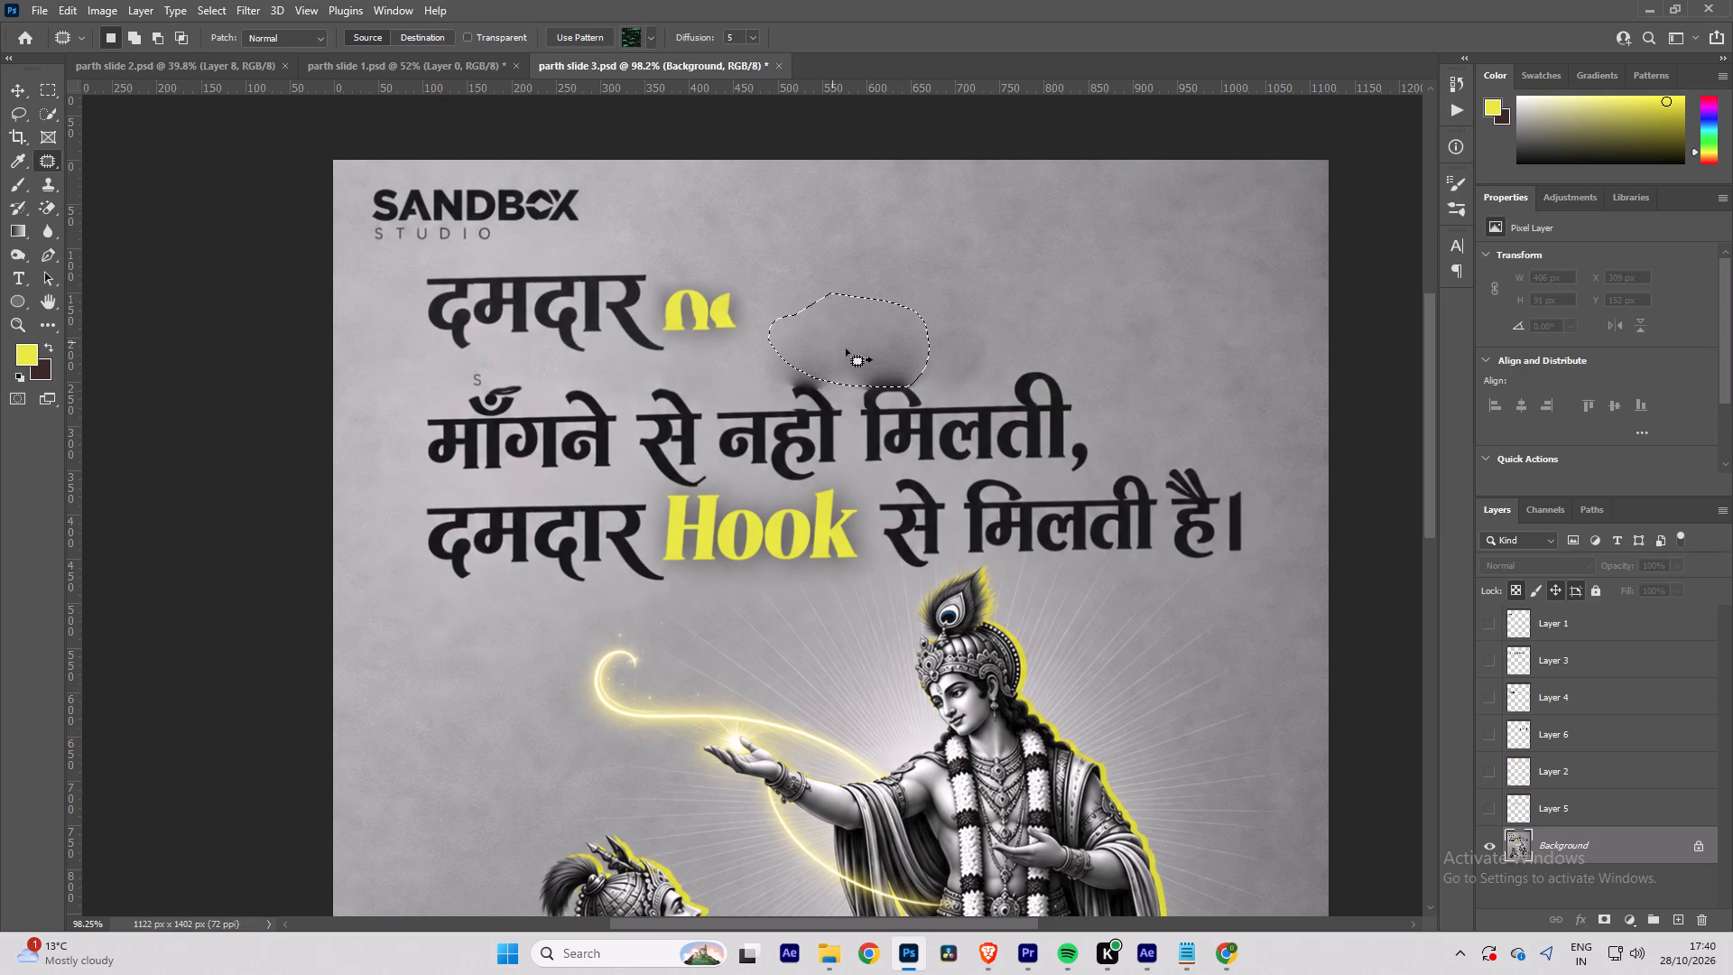
{"action": "left_click_drag", "start_coordinate": [848, 349], "coordinate": [1001, 283]}
{"action": "left_click_drag", "start_coordinate": [1060, 355], "coordinate": [806, 348]}
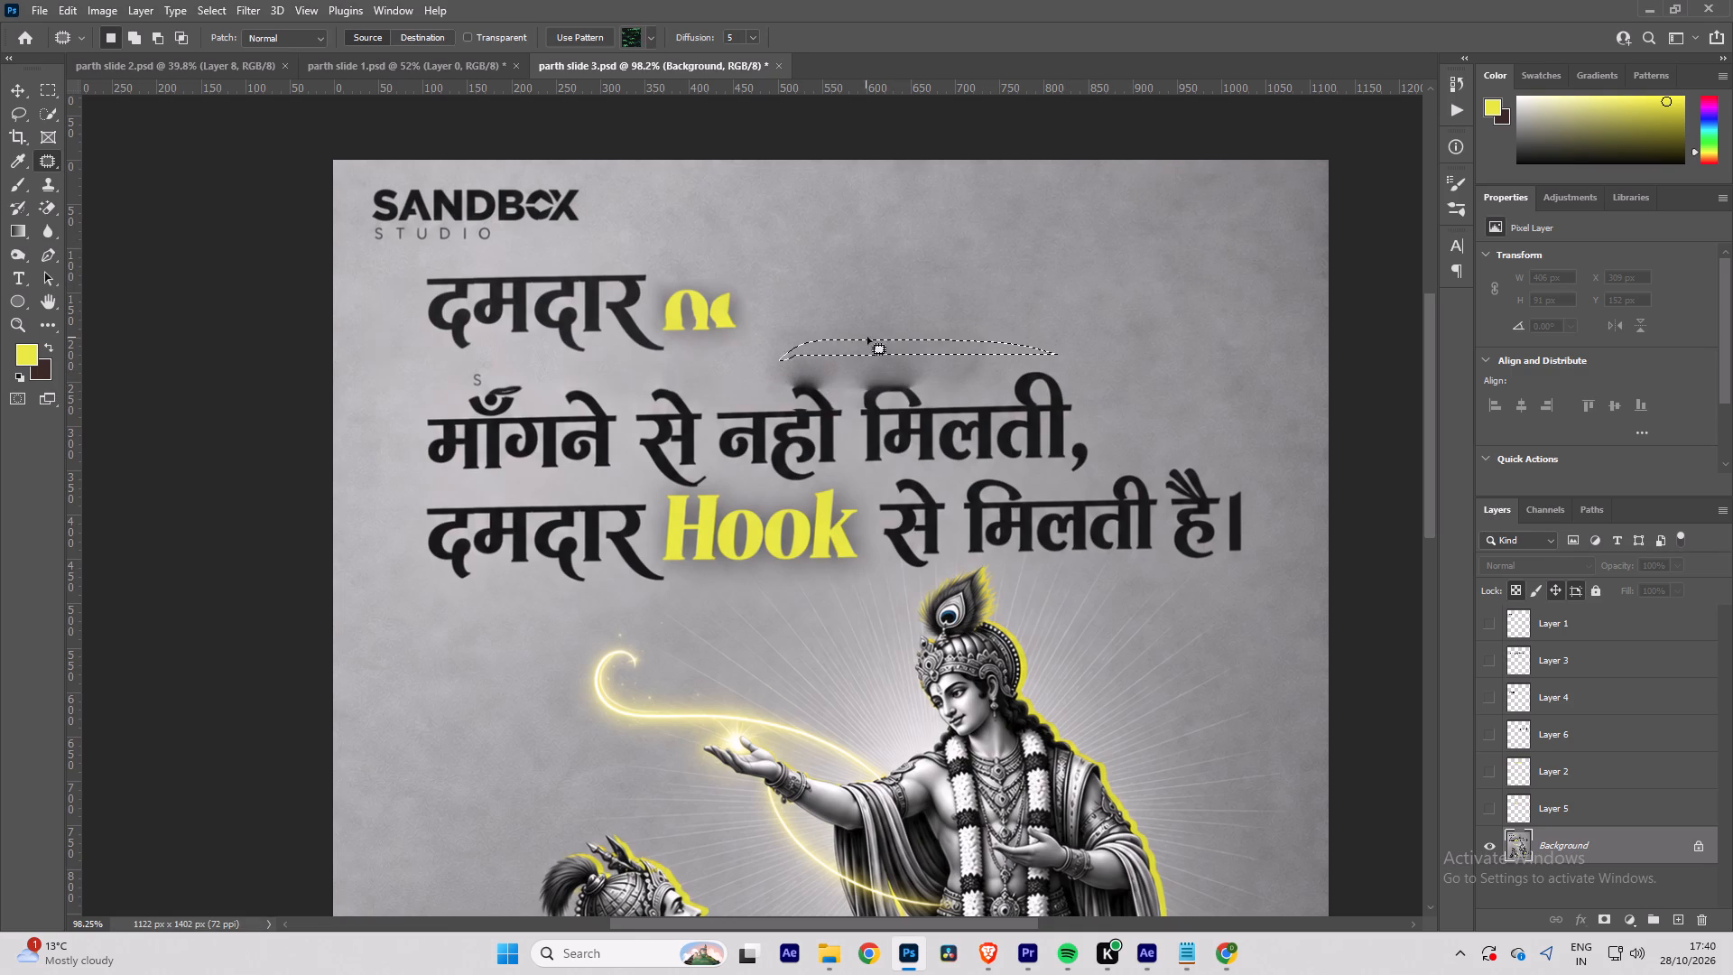
{"action": "key", "text": "ctrl+d"}
Patch out the second line's word मिलती, including its comma and leftover marks, using clean grey background from above.
{"action": "left_click", "coordinate": [872, 357]}
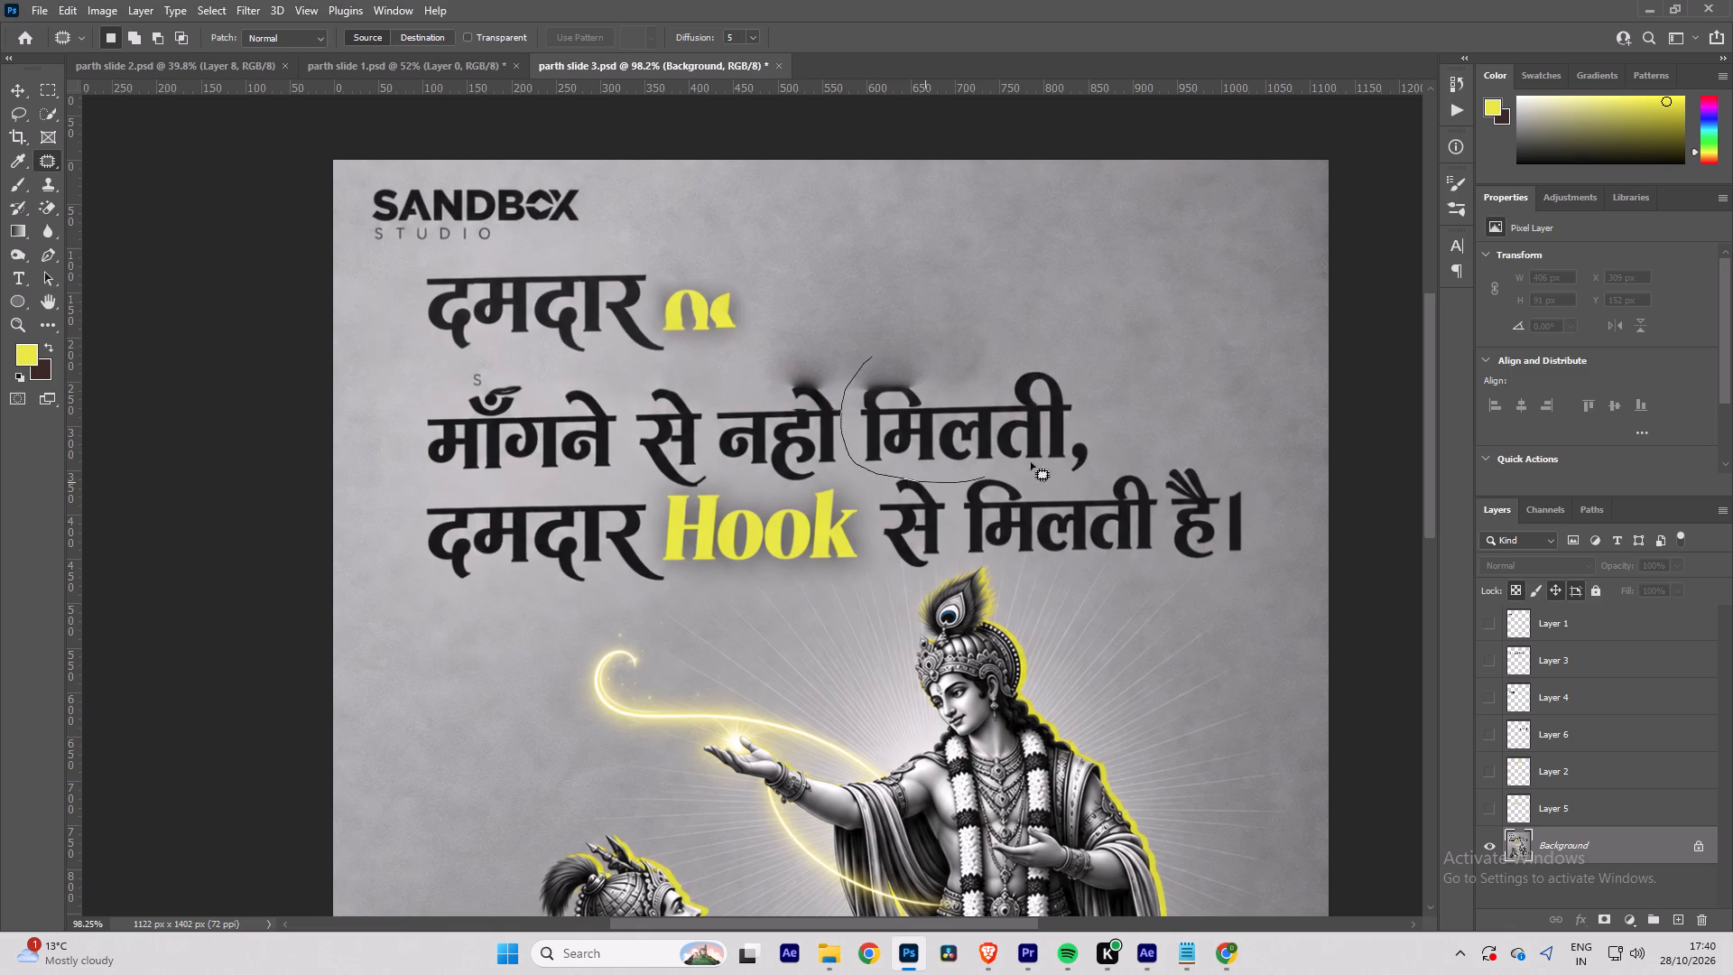
{"action": "left_click_drag", "start_coordinate": [979, 450], "coordinate": [1126, 309]}
{"action": "key", "text": "ctrl+d"}
{"action": "left_click_drag", "start_coordinate": [1091, 394], "coordinate": [1029, 460]}
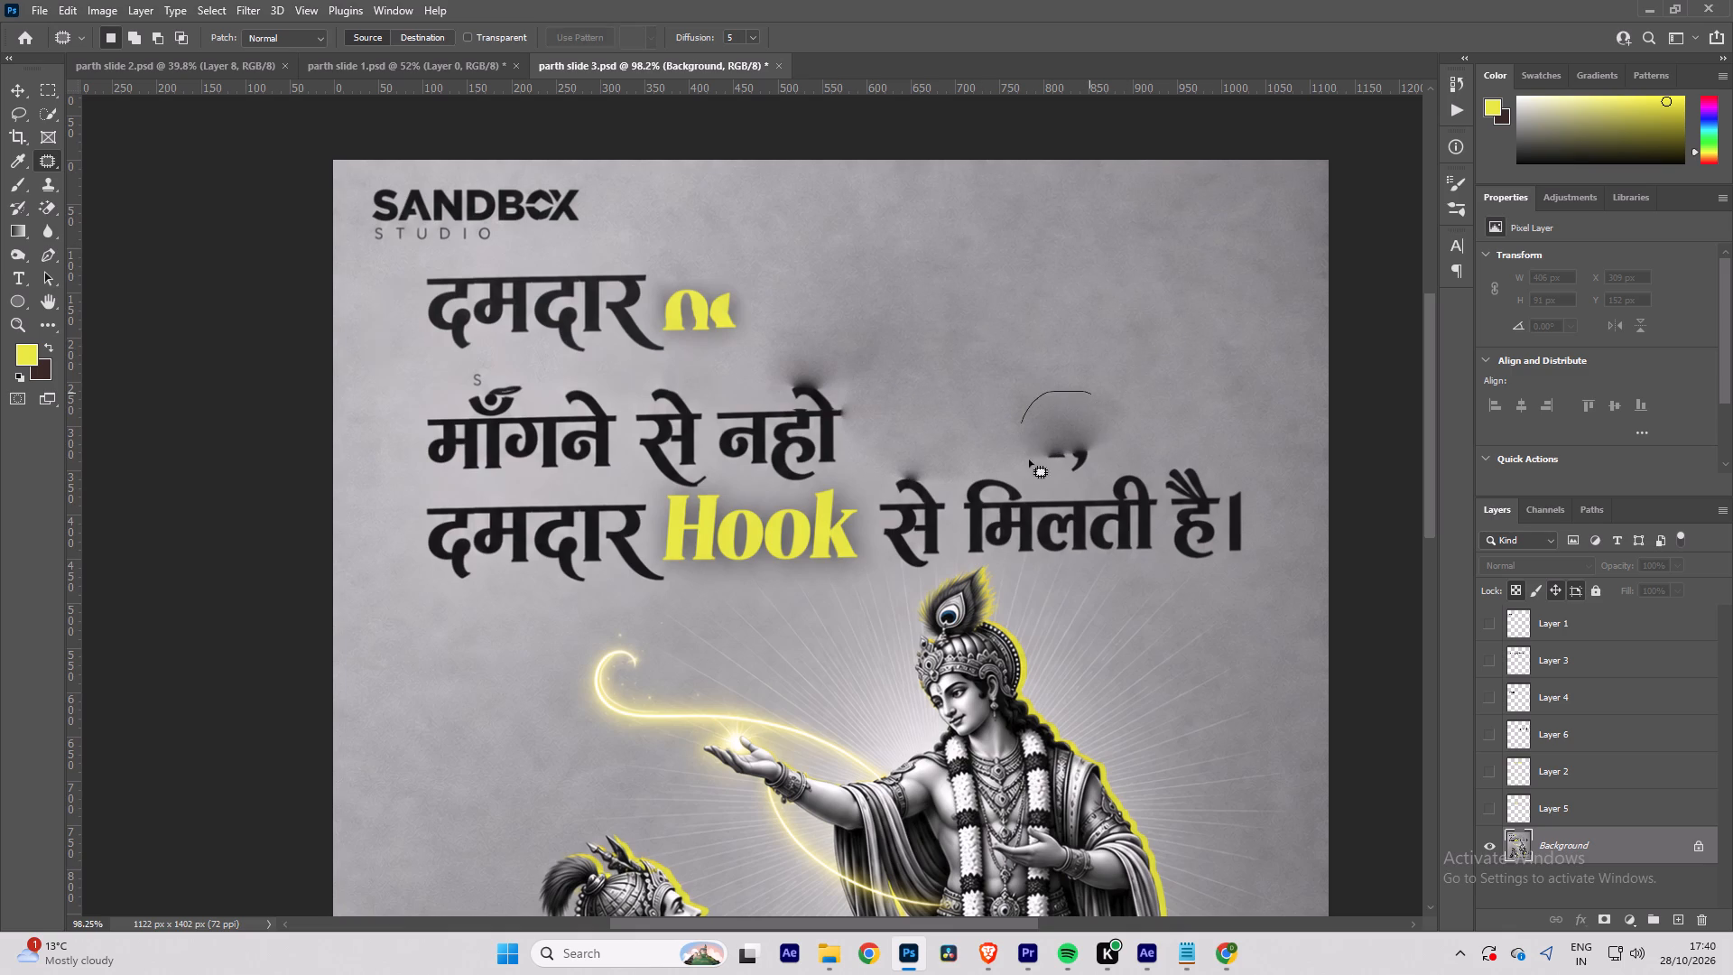
{"action": "left_click_drag", "start_coordinate": [1029, 460], "coordinate": [1015, 361]}
{"action": "left_click_drag", "start_coordinate": [1062, 433], "coordinate": [1112, 293]}
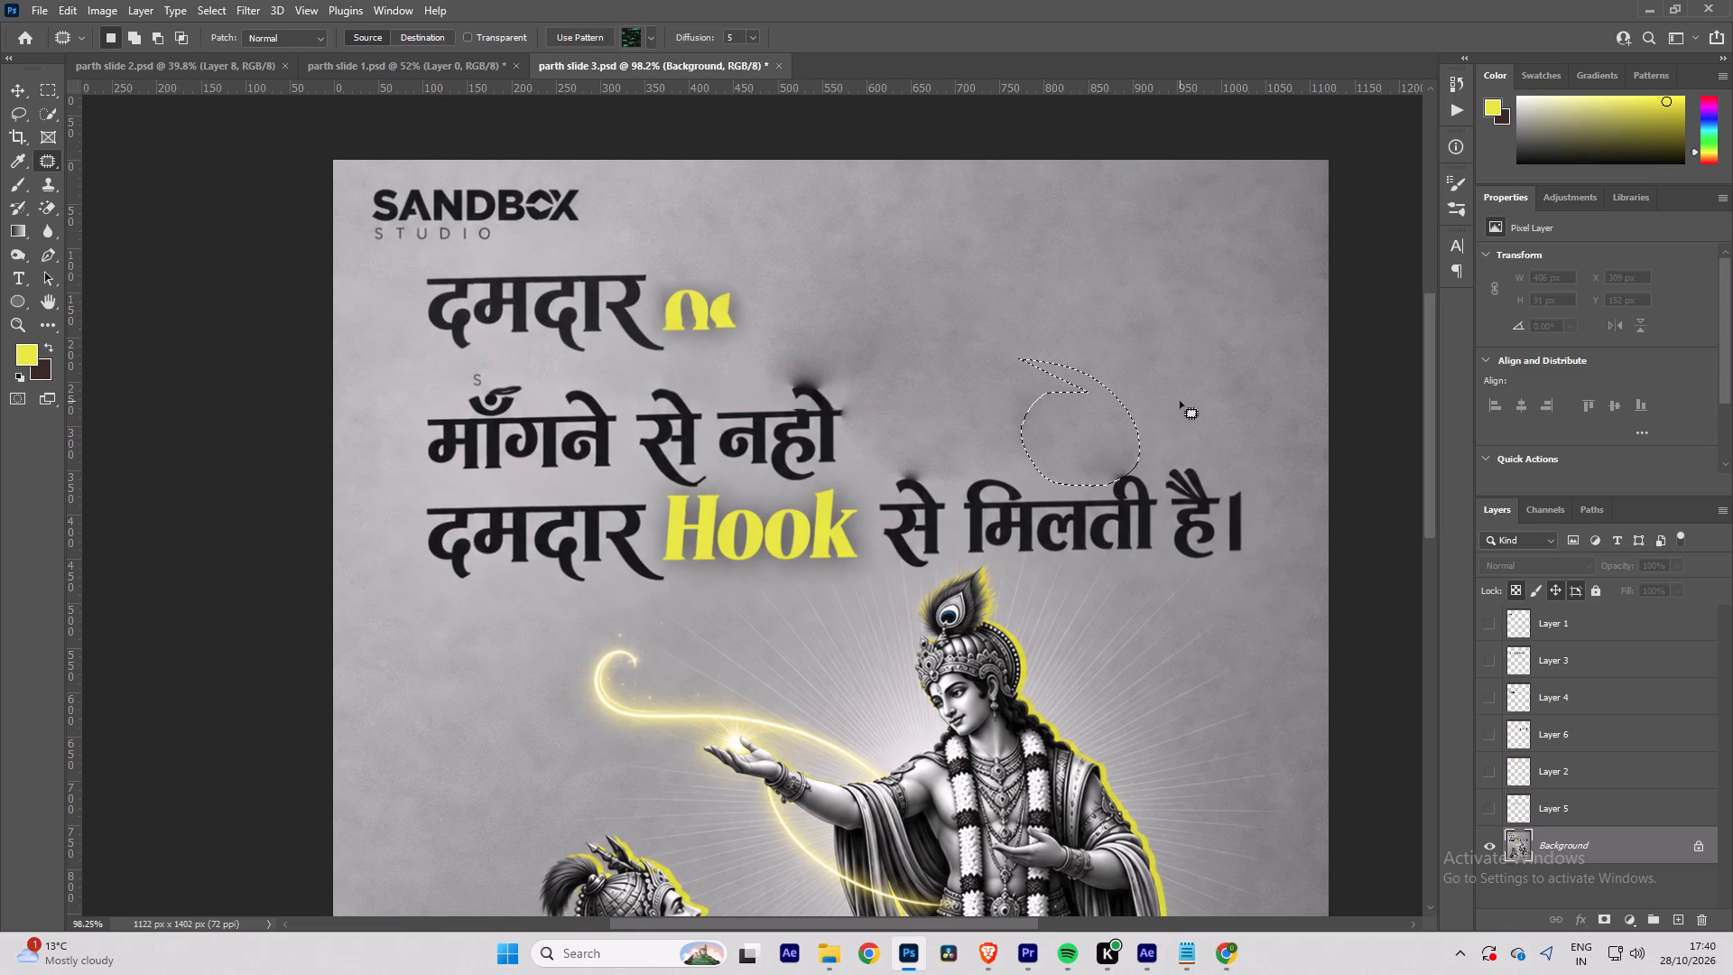
{"action": "key", "text": "ctrl+d"}
Patch out the words मिलती है। at the end of the third line with clean background from above.
{"action": "left_click_drag", "start_coordinate": [1213, 444], "coordinate": [956, 514]}
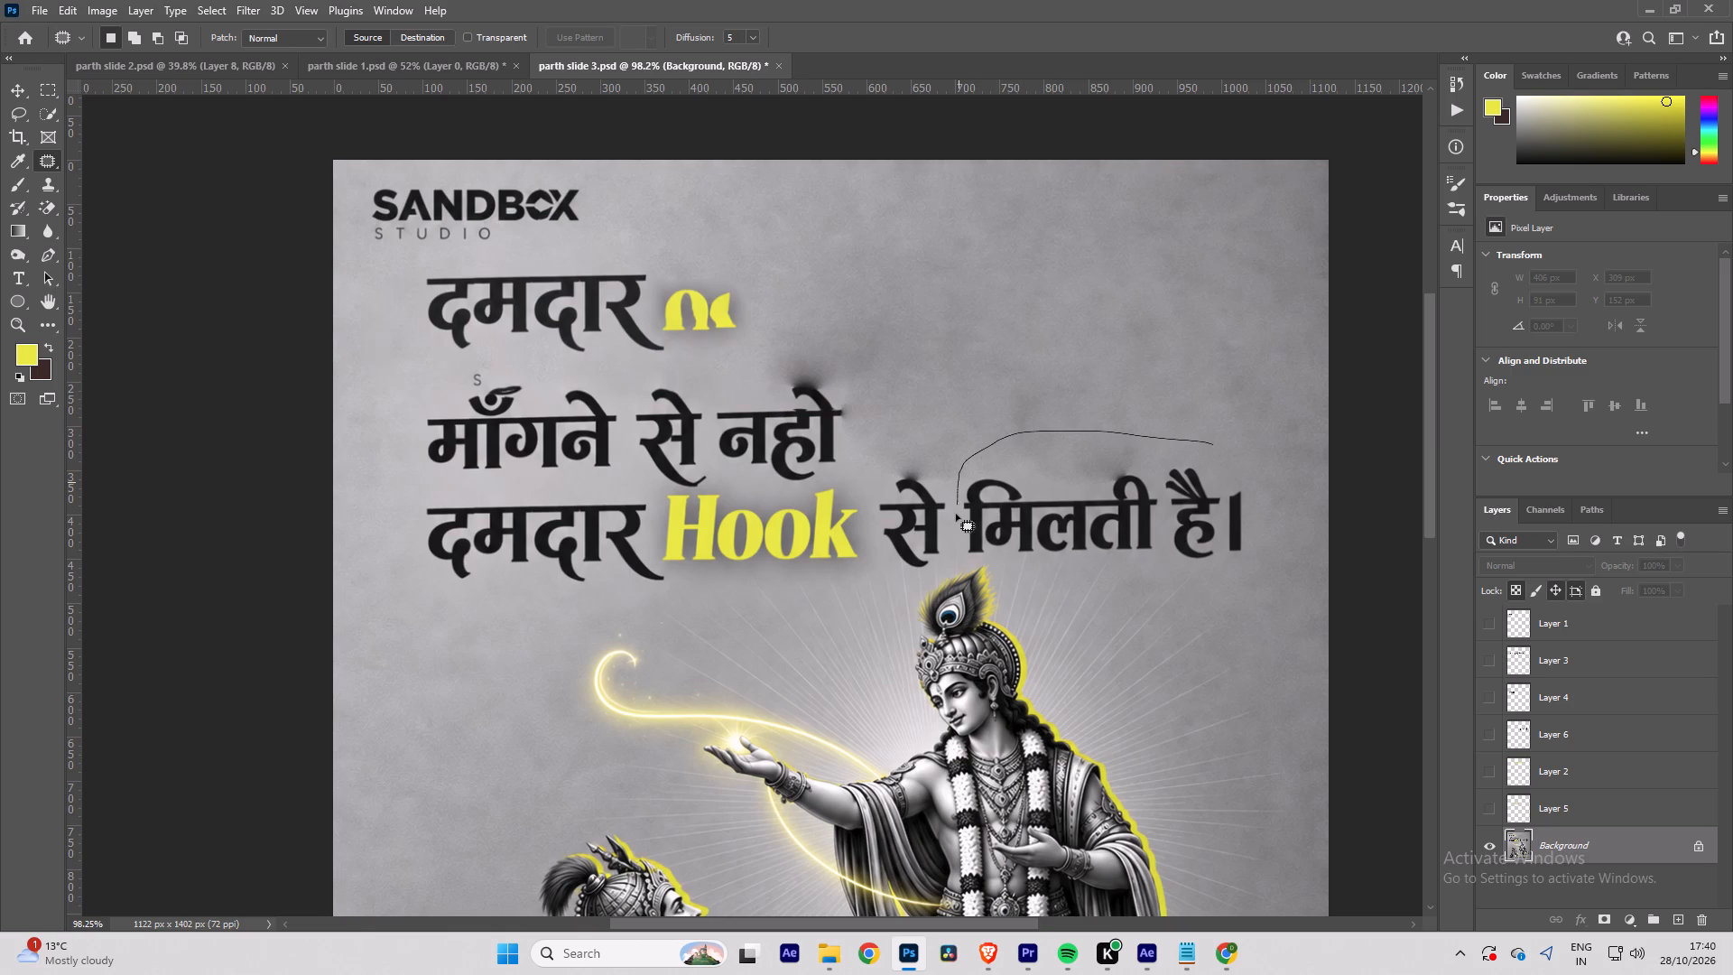
{"action": "left_click_drag", "start_coordinate": [956, 514], "coordinate": [1192, 433]}
{"action": "left_click_drag", "start_coordinate": [1192, 433], "coordinate": [1179, 433]}
{"action": "left_click_drag", "start_coordinate": [1110, 503], "coordinate": [1114, 313]}
{"action": "key", "text": "ctrl+d"}
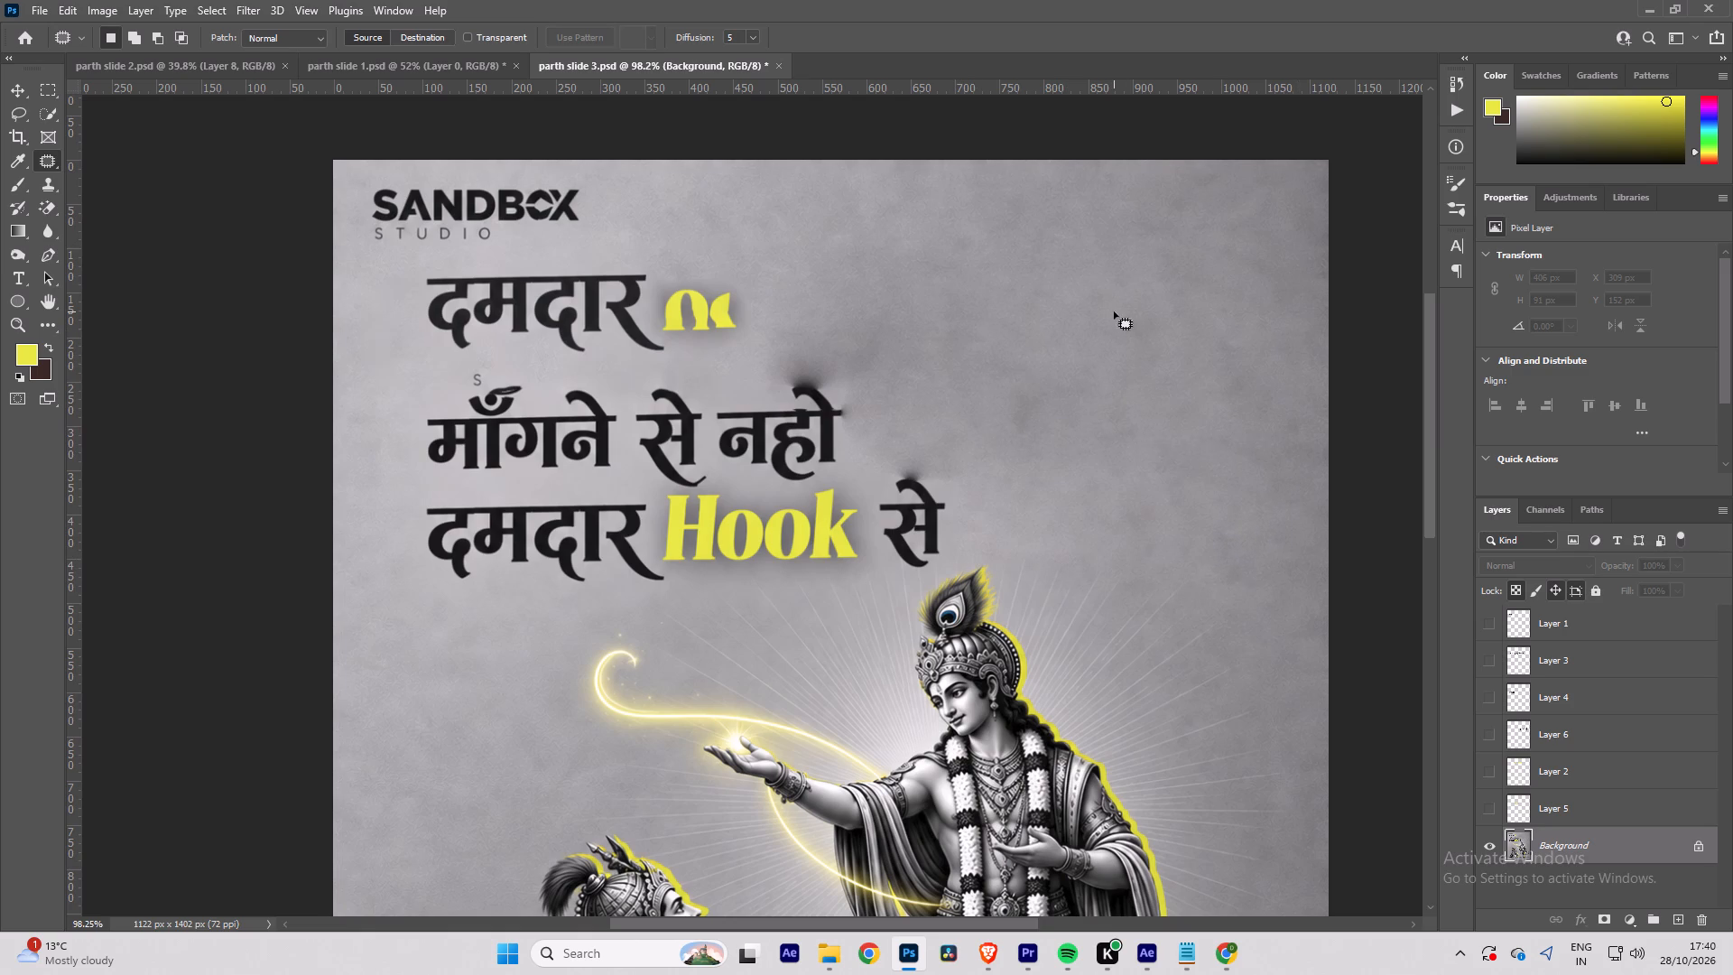
Patch out the first line's remaining दमदार and the yellow letter fragments beside it with clean grey background.
{"action": "left_click_drag", "start_coordinate": [431, 369], "coordinate": [564, 358]}
{"action": "left_click_drag", "start_coordinate": [564, 358], "coordinate": [434, 360]}
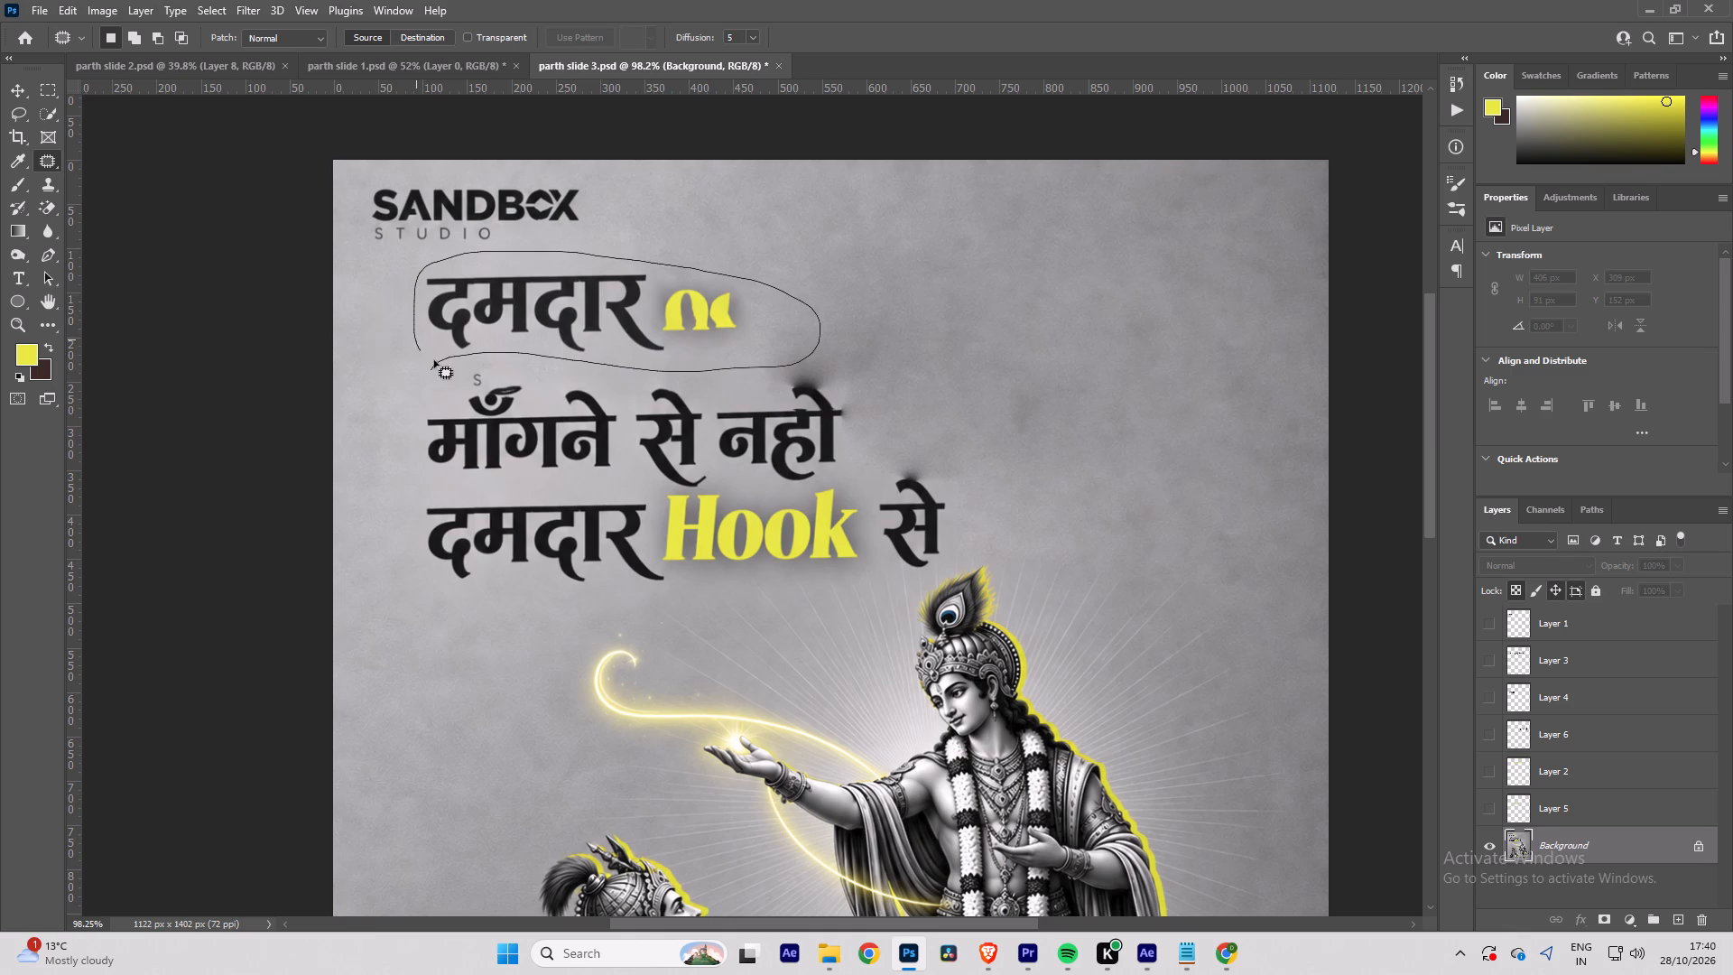
{"action": "left_click_drag", "start_coordinate": [434, 360], "coordinate": [450, 358]}
{"action": "left_click_drag", "start_coordinate": [567, 318], "coordinate": [1006, 250]}
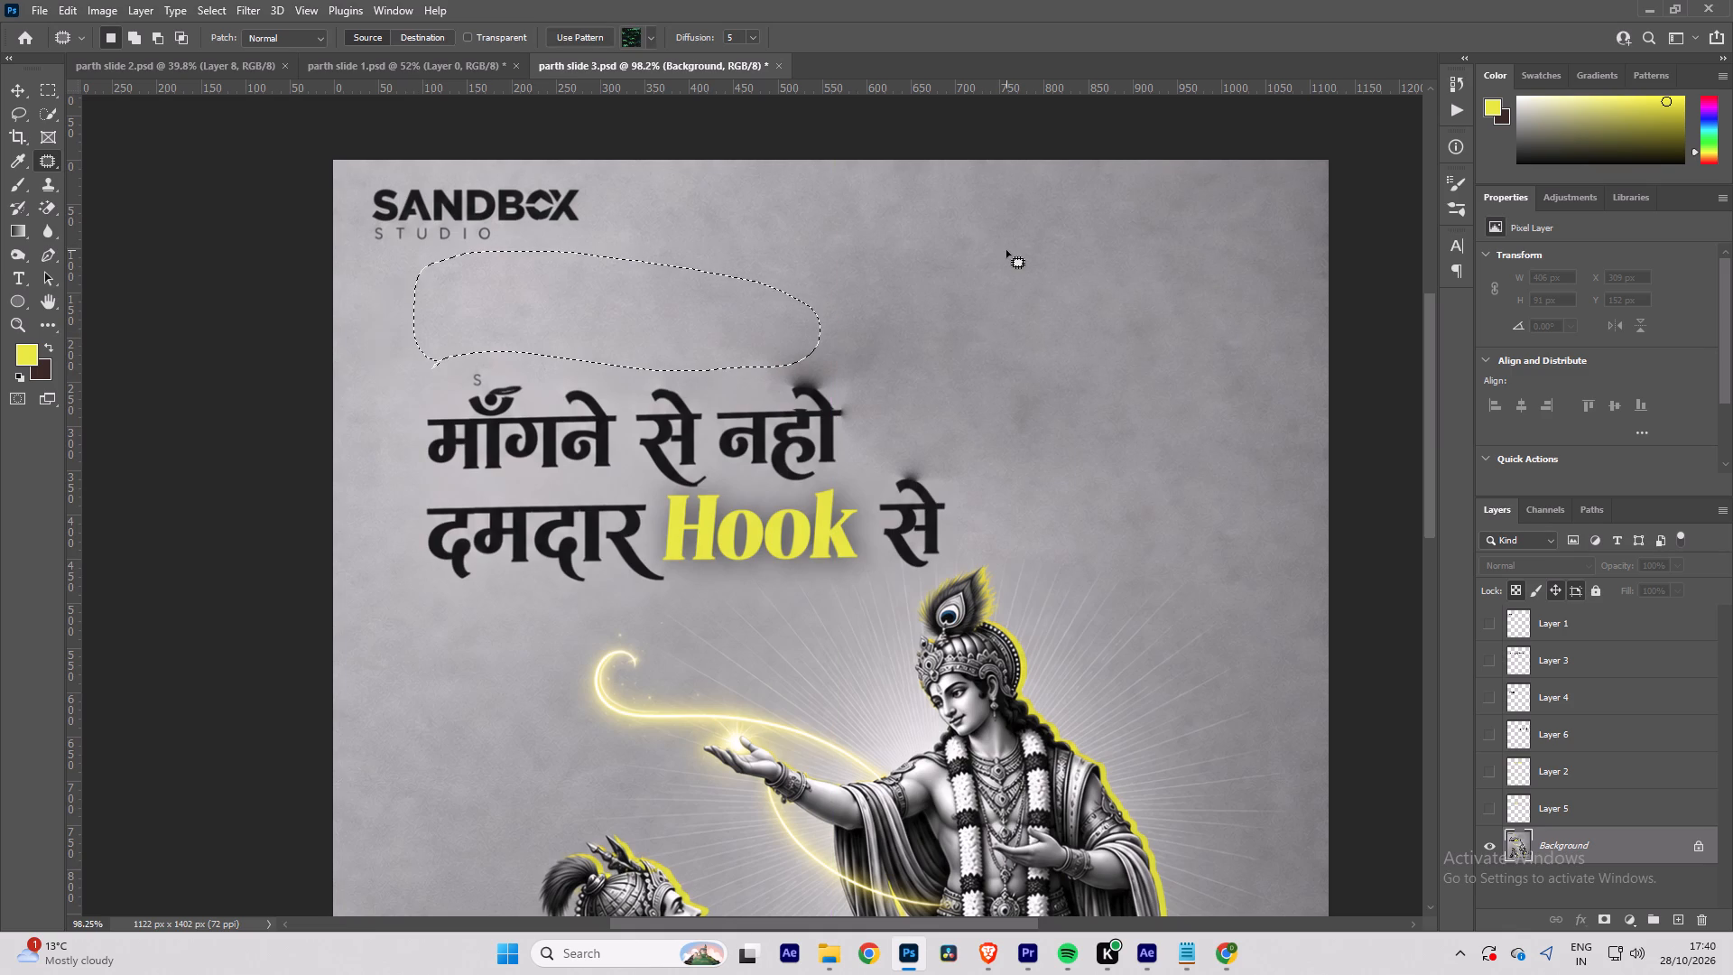
{"action": "key", "text": "ctrl+d"}
Patch out the rest of the second line, माँगने से नहीं, and the stray marks above it with clean background.
{"action": "left_click_drag", "start_coordinate": [424, 486], "coordinate": [482, 473]}
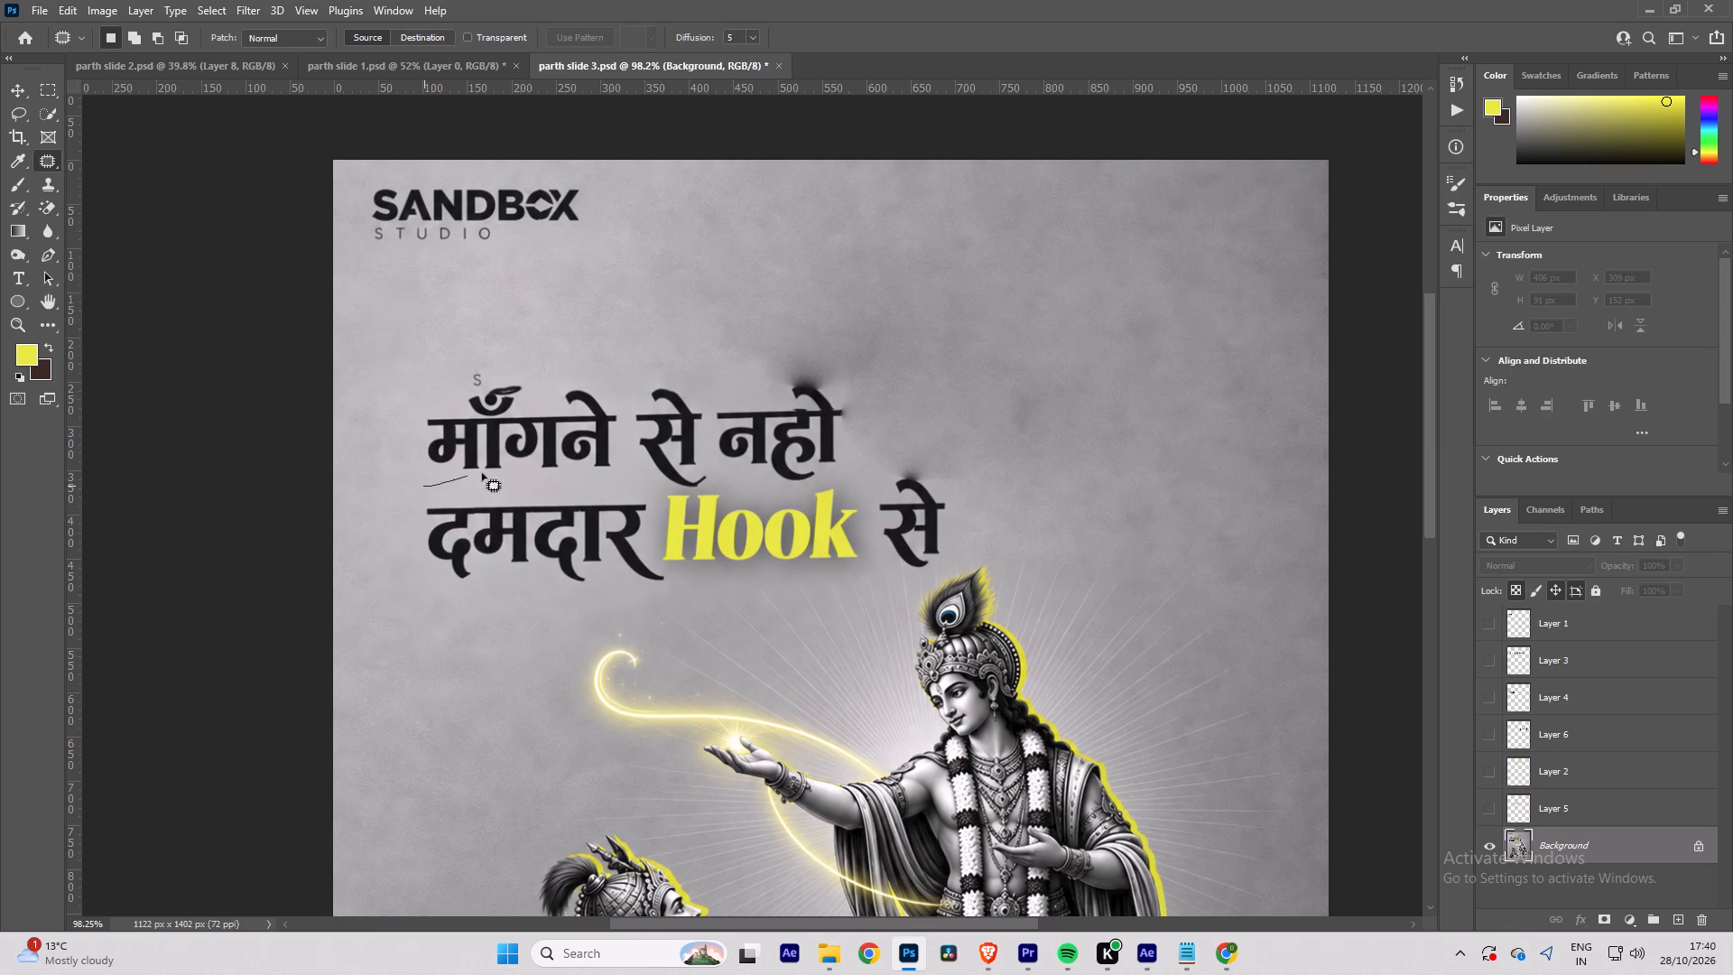
{"action": "left_click_drag", "start_coordinate": [482, 473], "coordinate": [459, 341]}
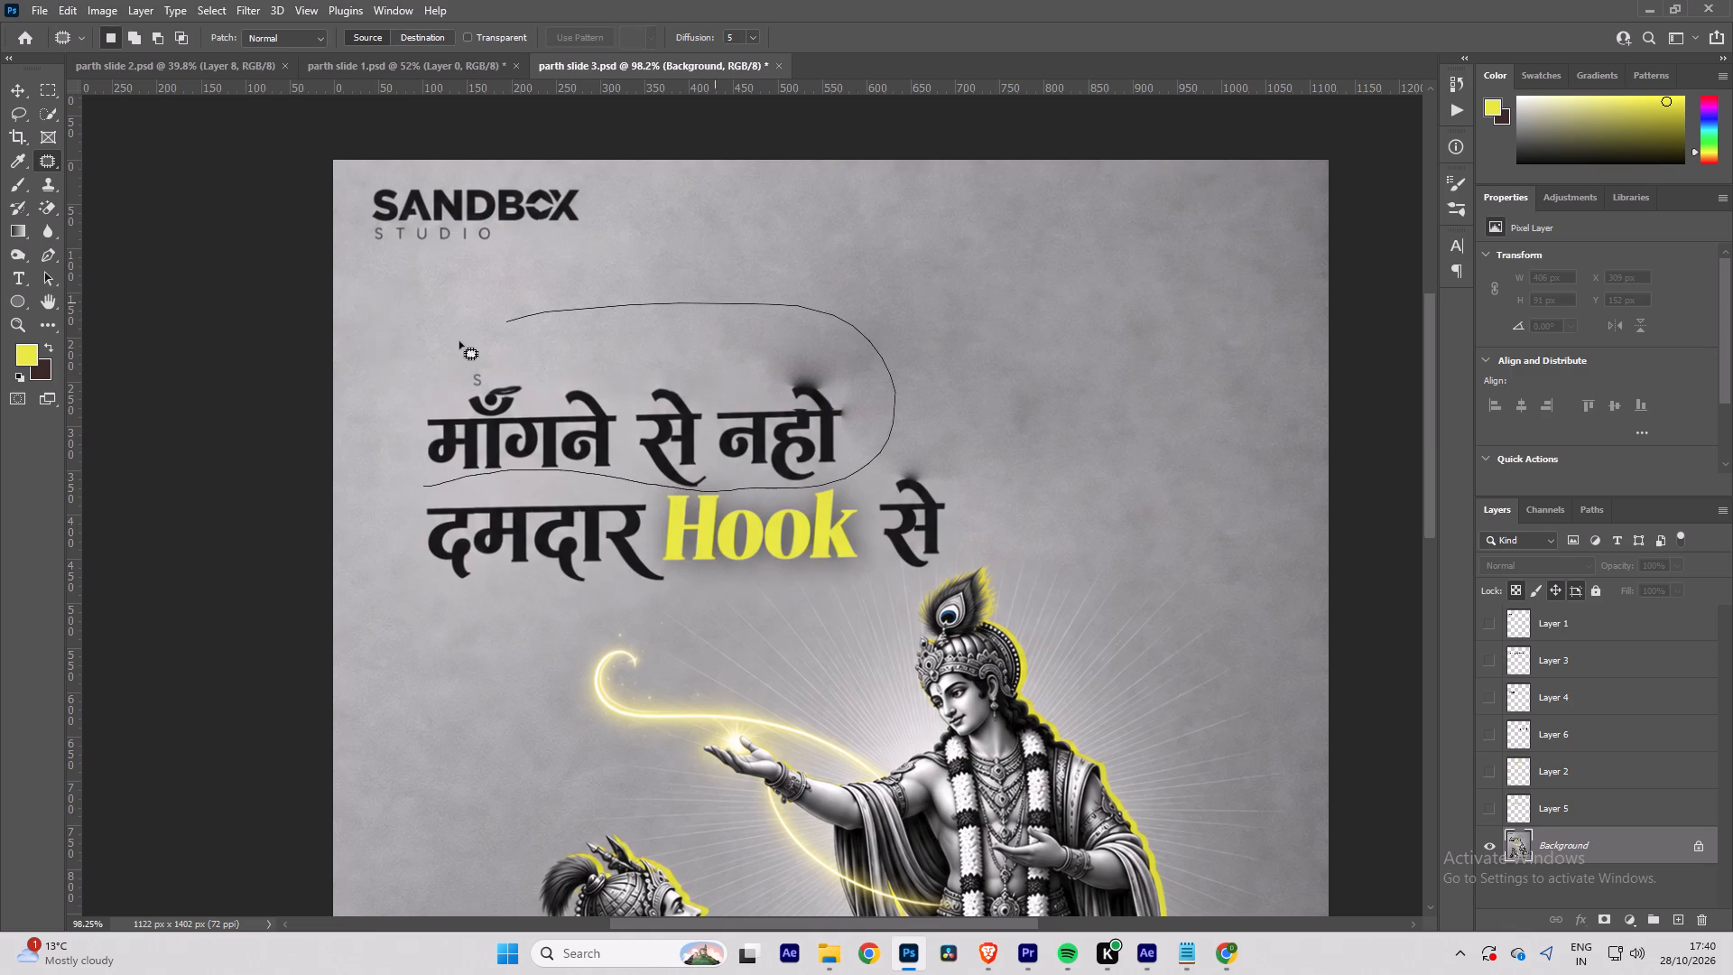
{"action": "left_click_drag", "start_coordinate": [459, 341], "coordinate": [457, 485]}
{"action": "left_click_drag", "start_coordinate": [590, 434], "coordinate": [1015, 298]}
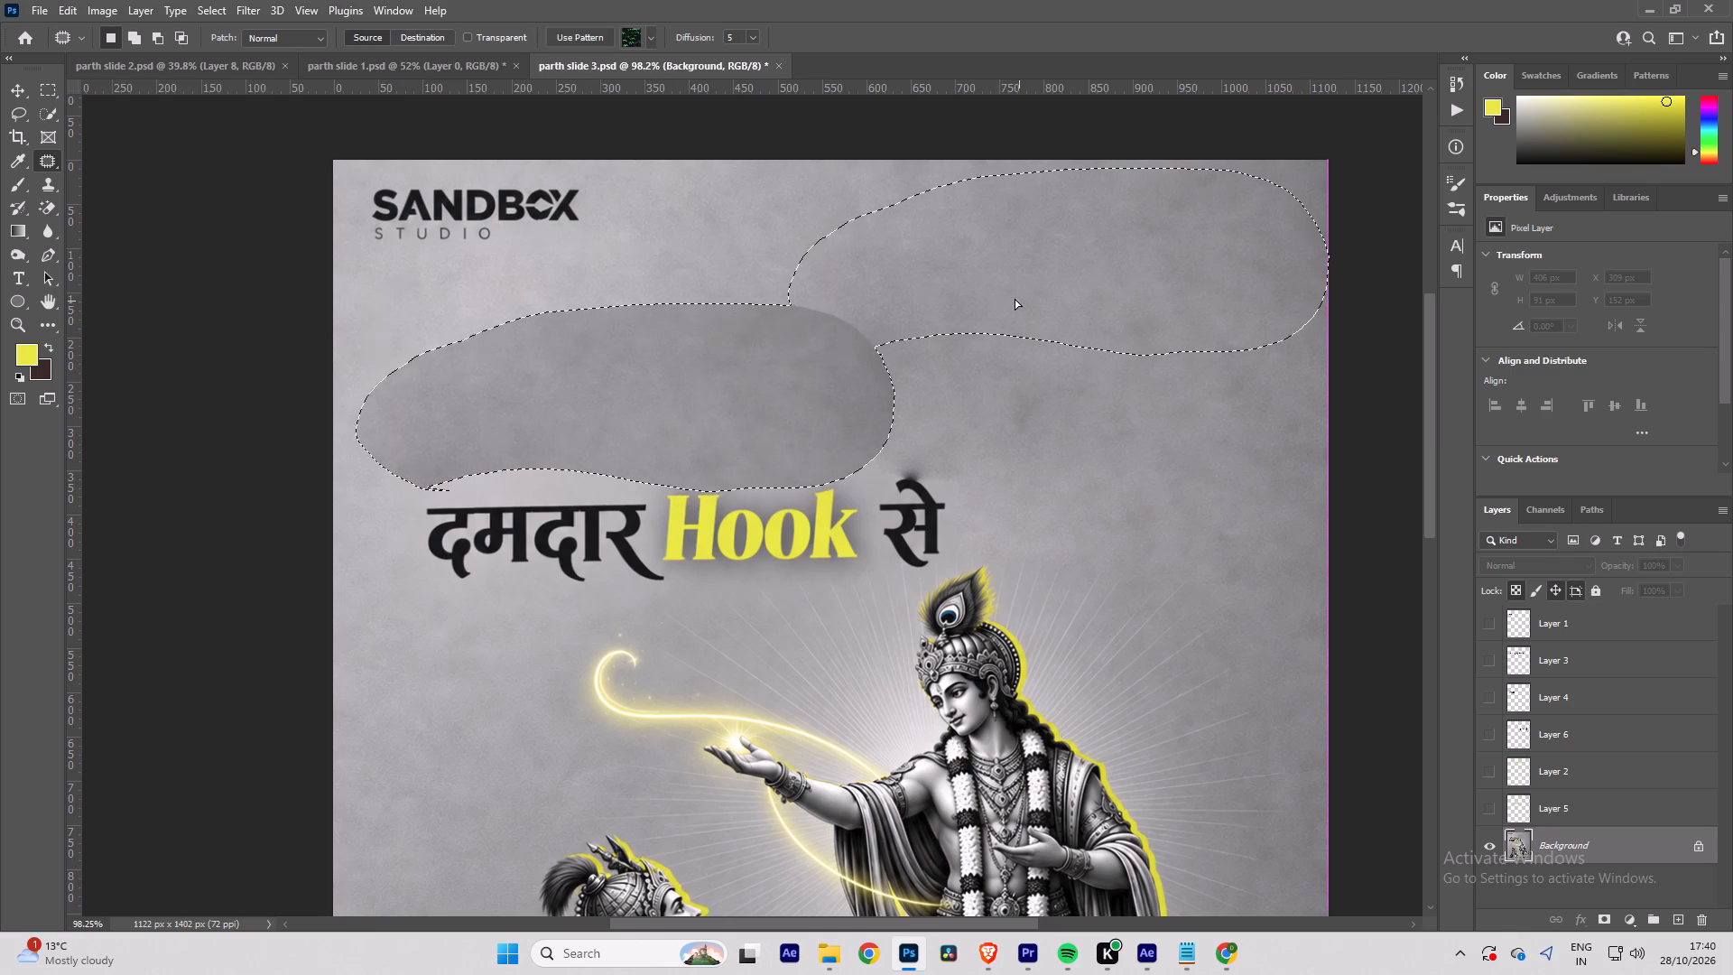
{"action": "left_click_drag", "start_coordinate": [1015, 298], "coordinate": [964, 263]}
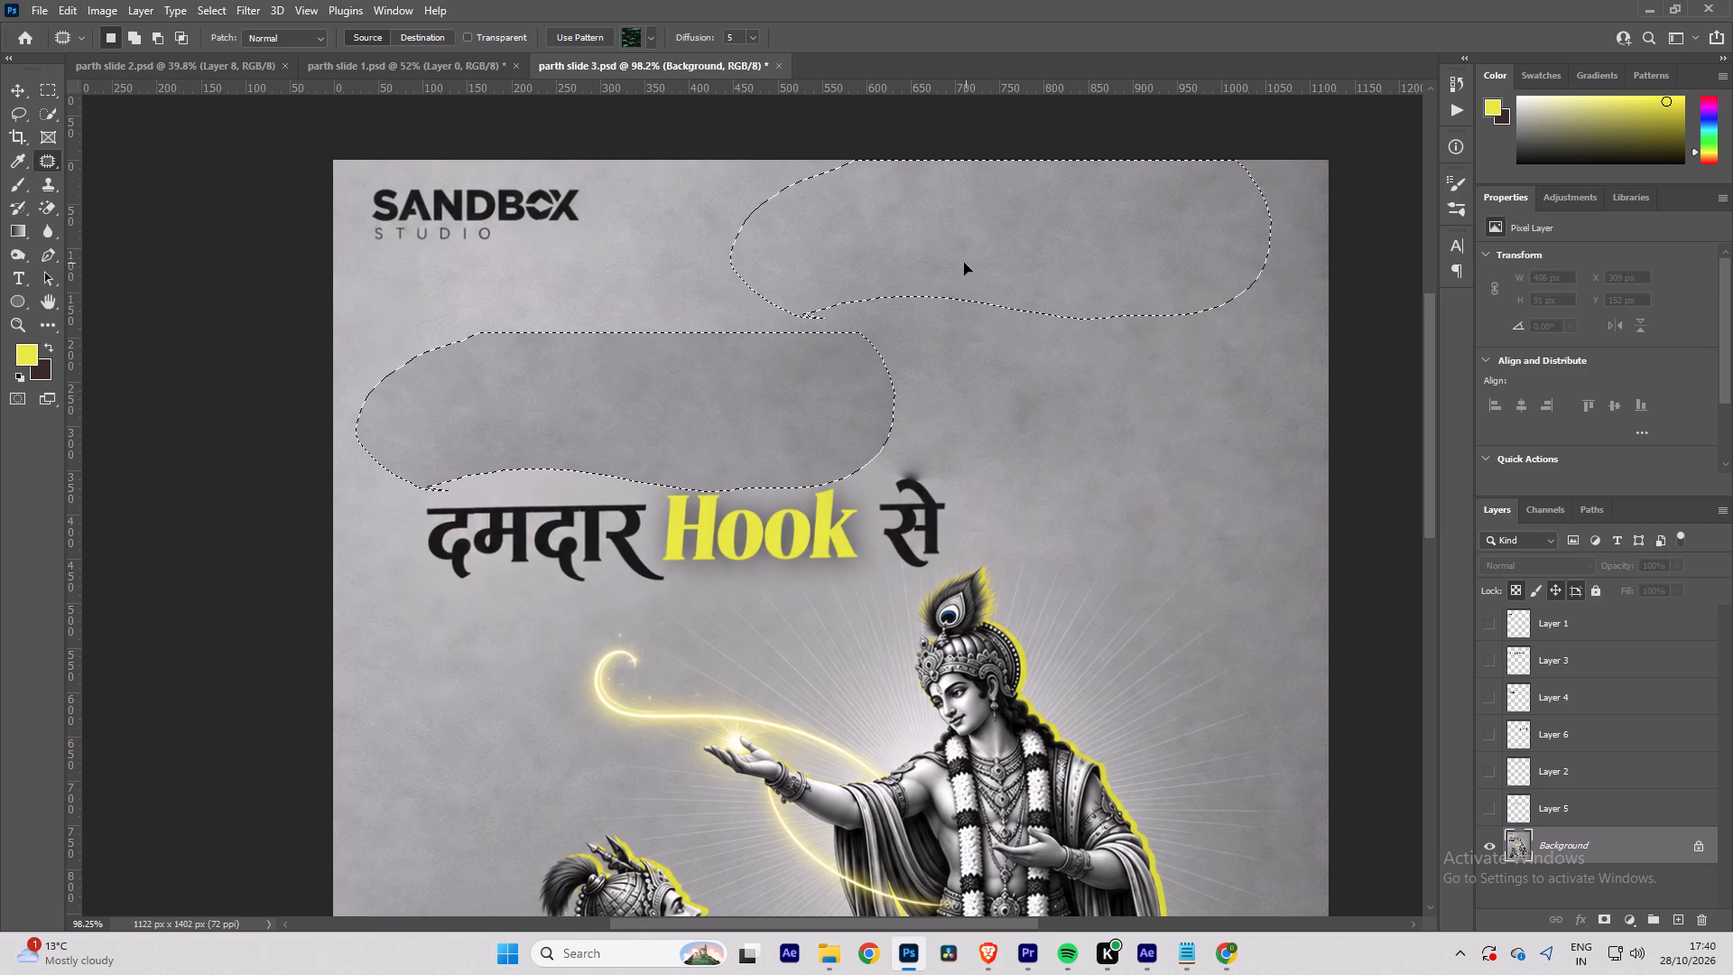
{"action": "left_click_drag", "start_coordinate": [964, 263], "coordinate": [931, 254]}
{"action": "key", "text": "ctrl+d"}
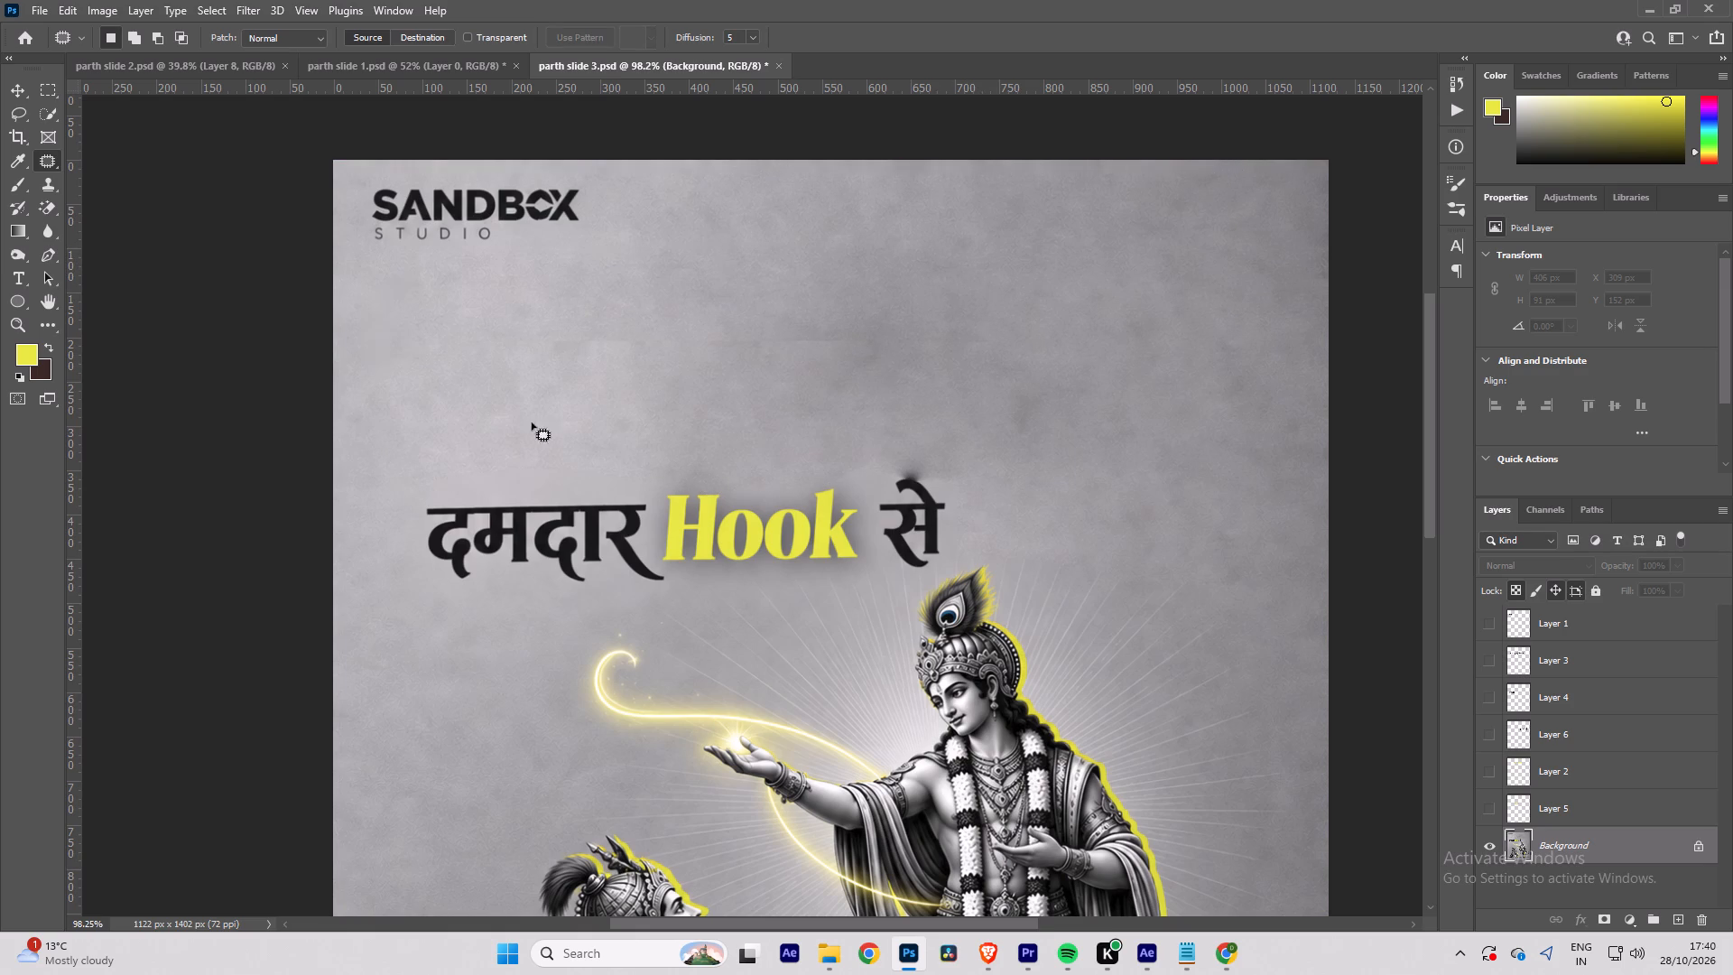
Patch out the third line's remaining दमदार Hook से with clean background from the area above it.
{"action": "left_click_drag", "start_coordinate": [413, 608], "coordinate": [642, 592]}
{"action": "key", "text": "ctrl+d"}
{"action": "left_click_drag", "start_coordinate": [411, 610], "coordinate": [601, 601]}
{"action": "left_click_drag", "start_coordinate": [601, 601], "coordinate": [323, 537]}
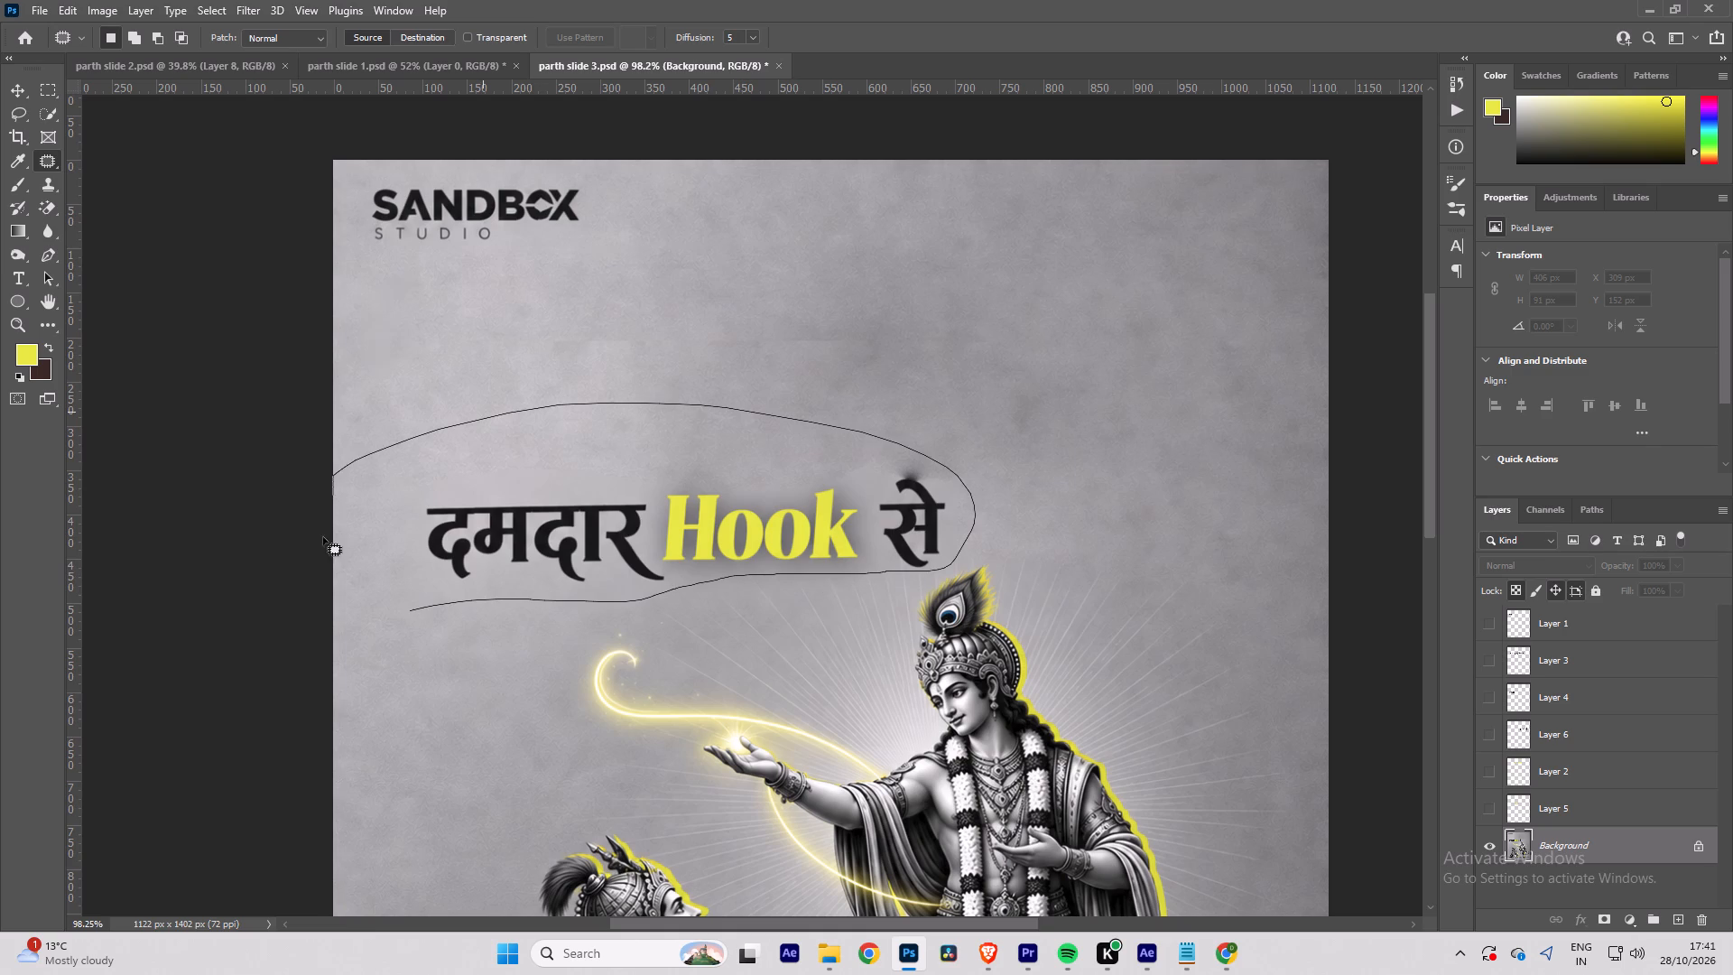
{"action": "left_click_drag", "start_coordinate": [323, 537], "coordinate": [441, 608]}
{"action": "left_click_drag", "start_coordinate": [527, 538], "coordinate": [703, 387]}
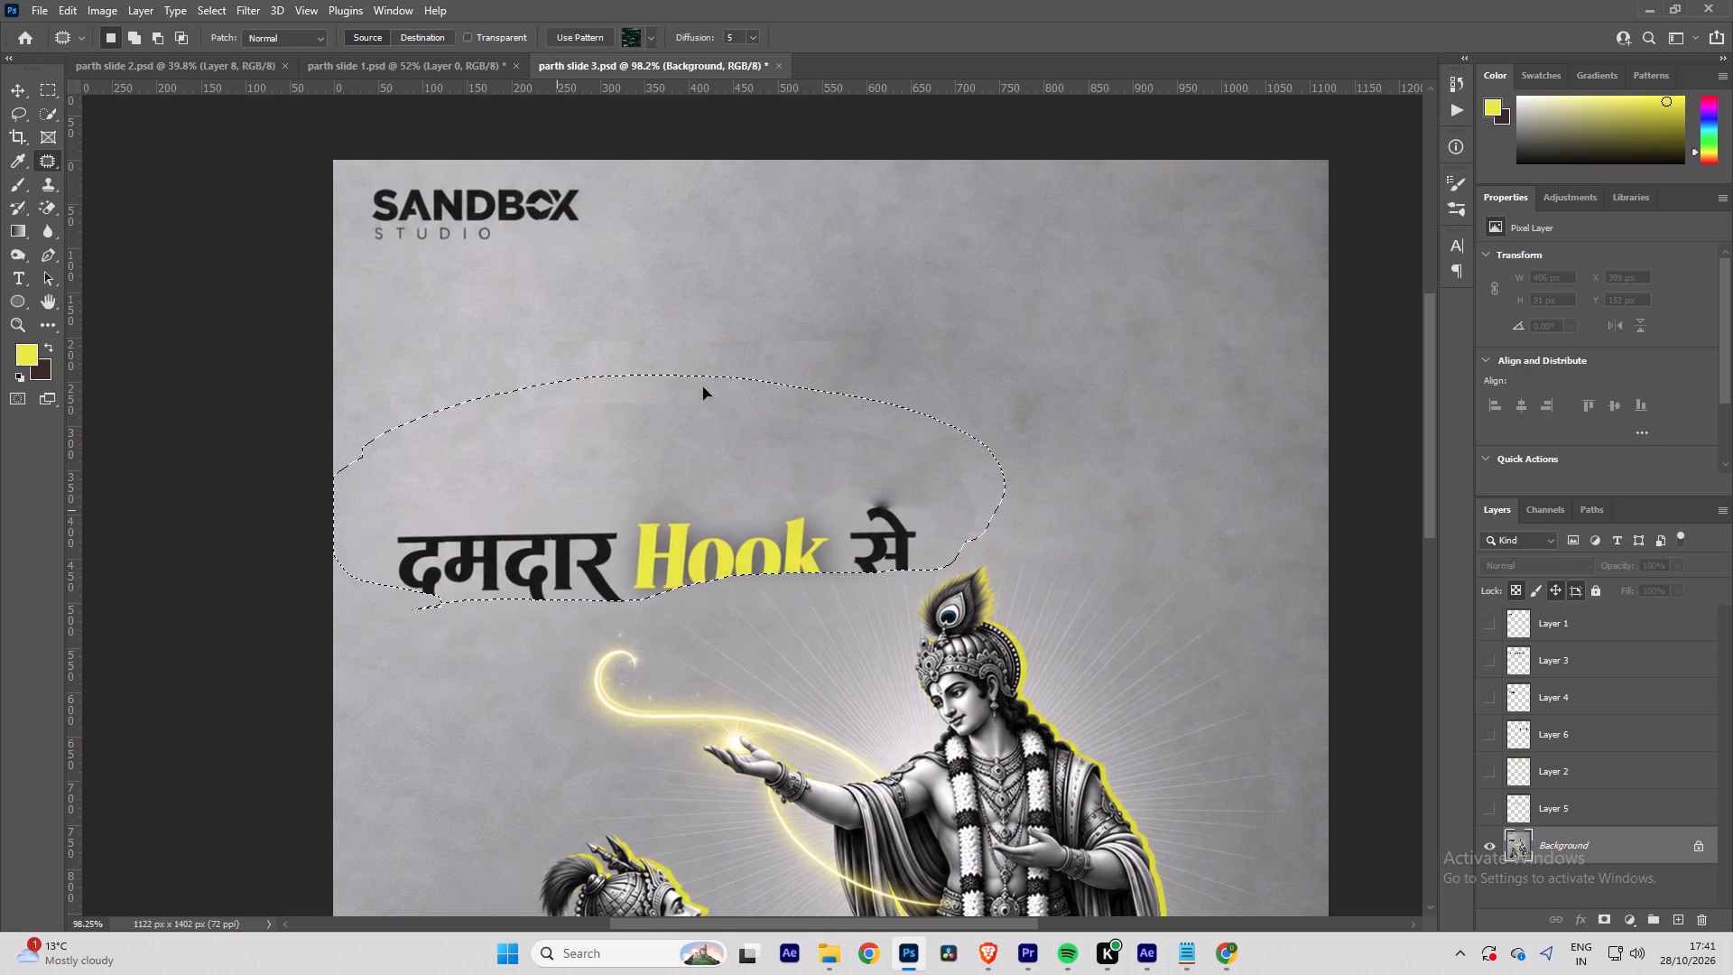
{"action": "left_click_drag", "start_coordinate": [703, 387], "coordinate": [752, 320]}
{"action": "key", "text": "ctrl+d"}
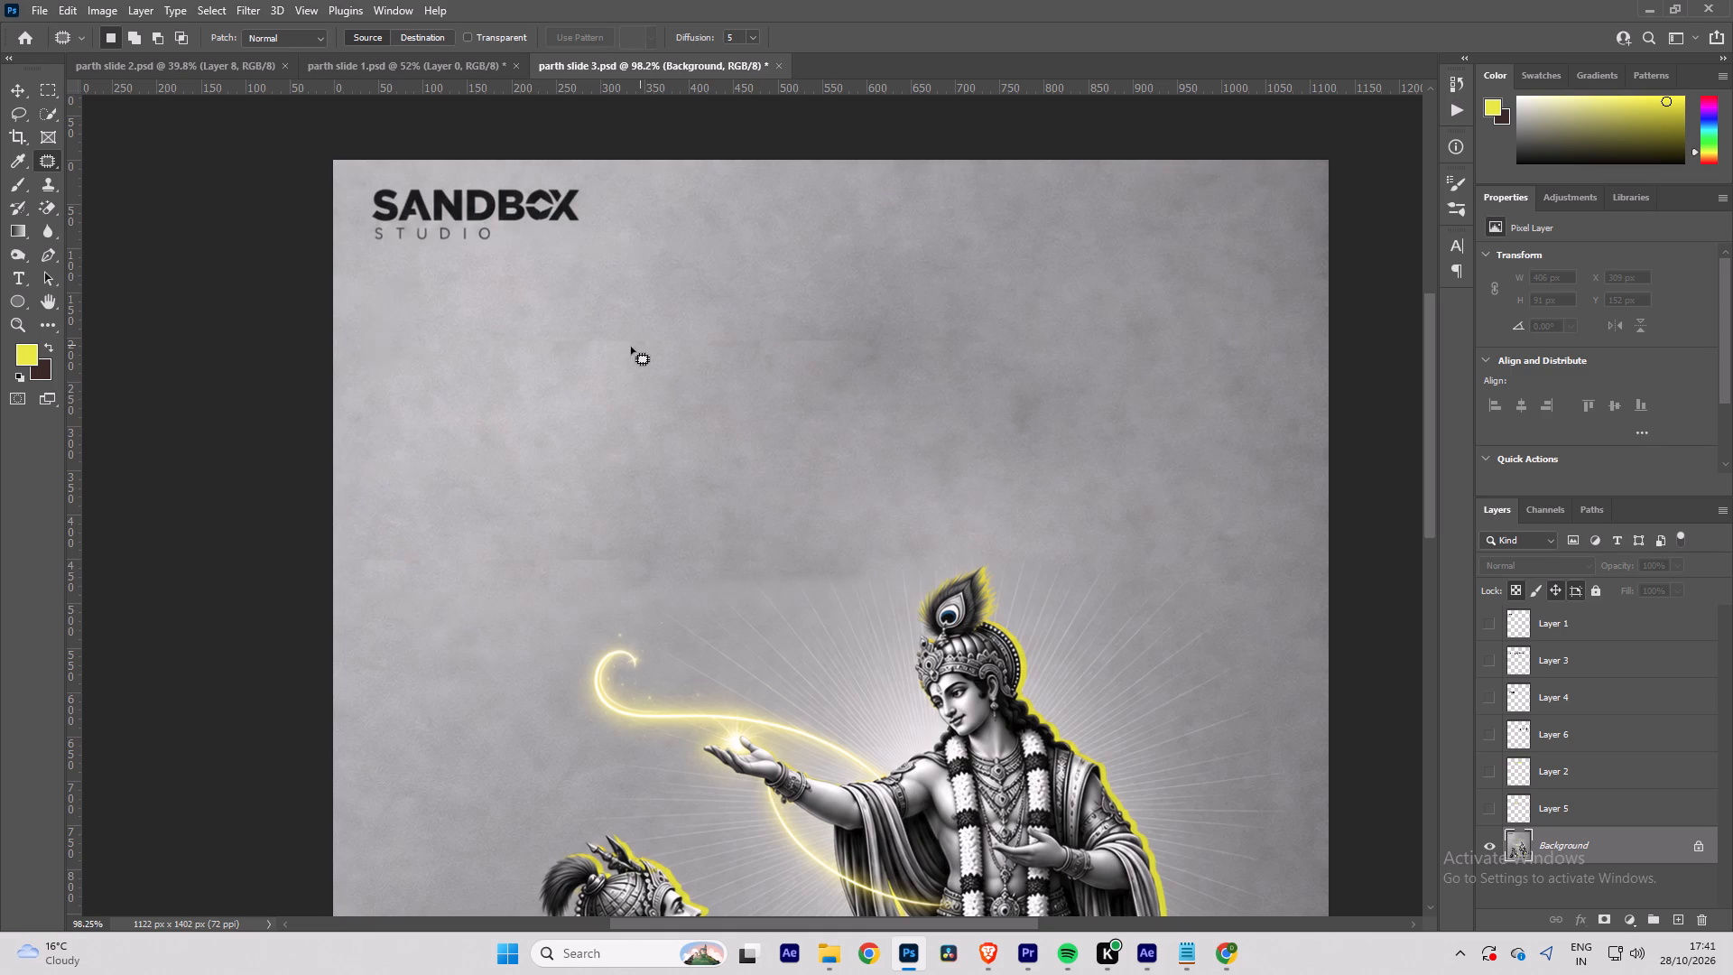
Patch the visible seams left in the cleared headline area, in its upper middle and just above the glowing swirl.
{"action": "left_click_drag", "start_coordinate": [808, 294], "coordinate": [784, 250]}
{"action": "left_click_drag", "start_coordinate": [804, 345], "coordinate": [916, 346]}
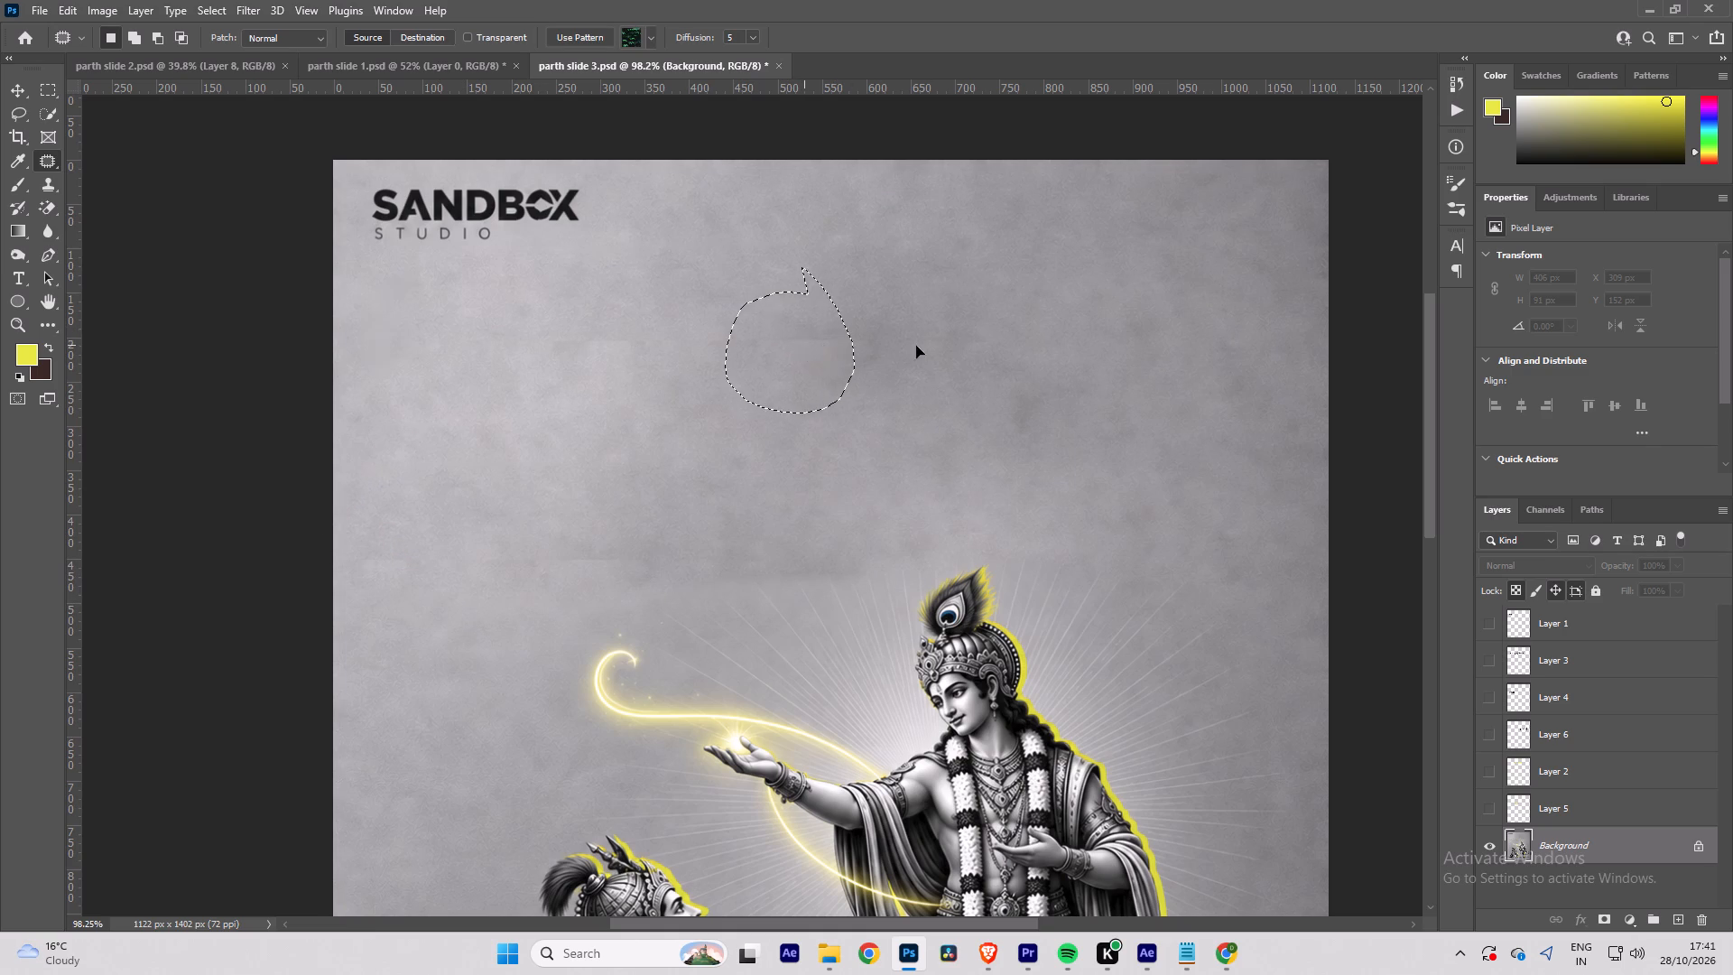
{"action": "left_click_drag", "start_coordinate": [916, 346], "coordinate": [1041, 345]}
{"action": "left_click_drag", "start_coordinate": [769, 532], "coordinate": [766, 501]}
{"action": "key", "text": "ctrl+d"}
{"action": "left_click_drag", "start_coordinate": [763, 500], "coordinate": [775, 590]}
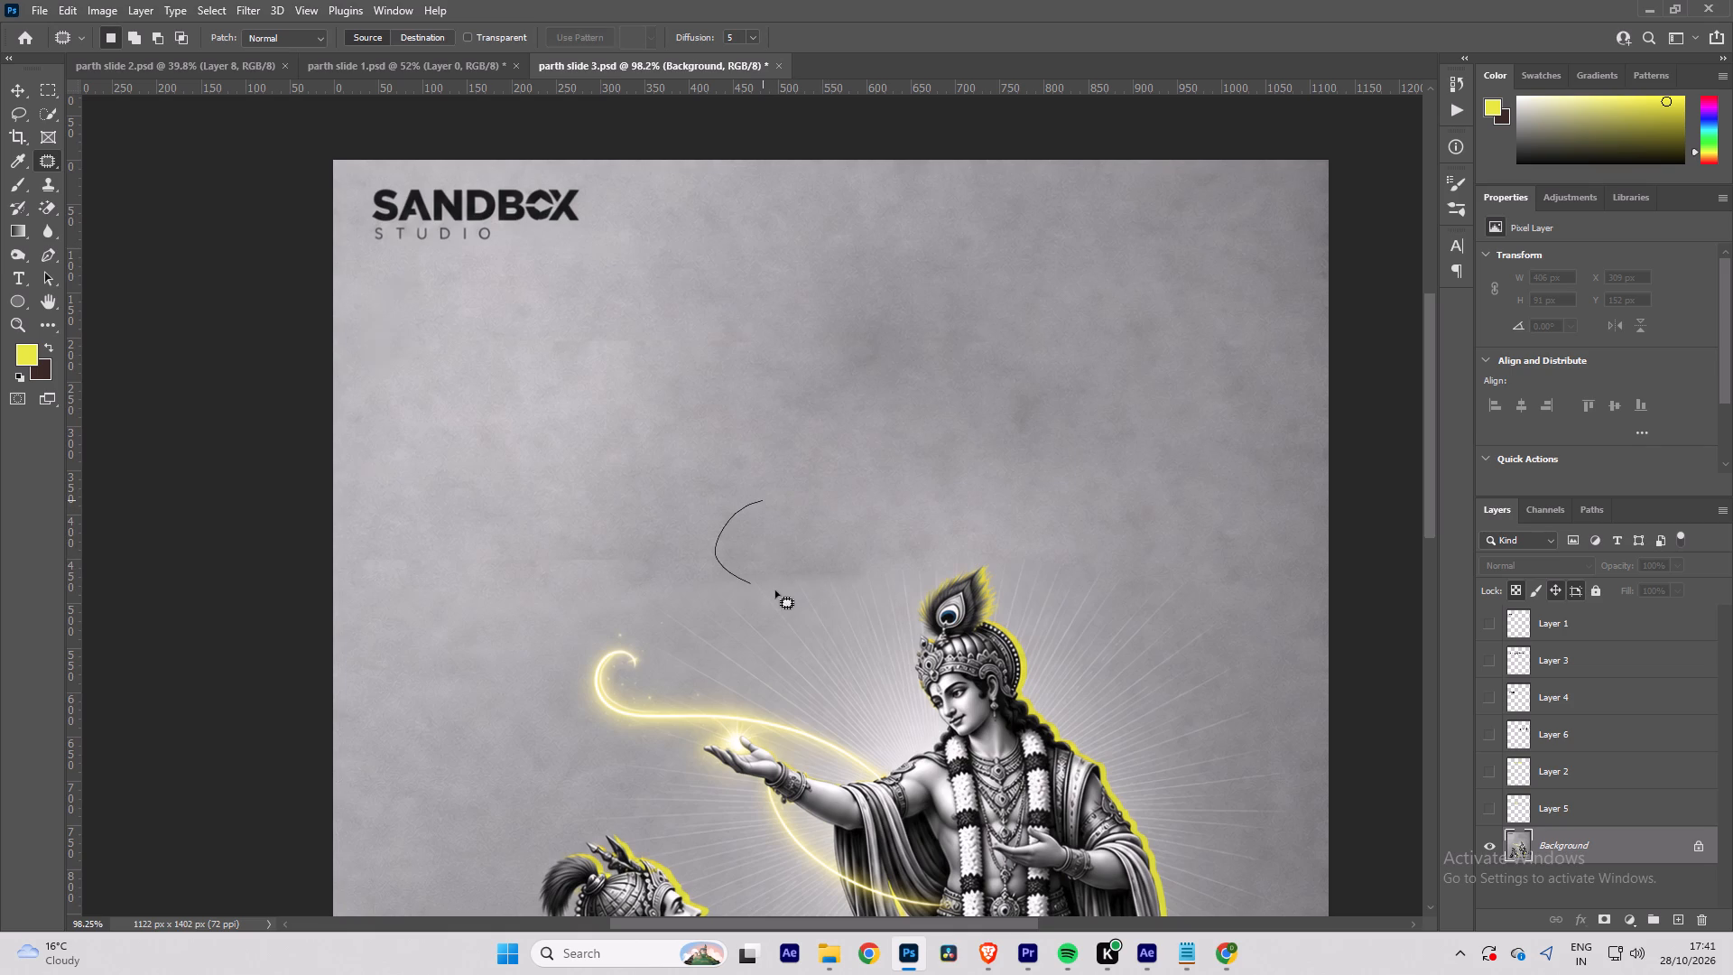
{"action": "left_click_drag", "start_coordinate": [775, 590], "coordinate": [756, 489]}
{"action": "left_click_drag", "start_coordinate": [819, 566], "coordinate": [885, 434]}
{"action": "key", "text": "ctrl+d"}
Patch out the SANDBOX STUDIO logo in the poster's top corner with clean grey background.
{"action": "scroll", "coordinate": [753, 484], "scroll_direction": "down", "scroll_amount": 9, "text": "alt"}
{"action": "scroll", "coordinate": [630, 412], "scroll_direction": "up", "scroll_amount": 8, "text": "alt"}
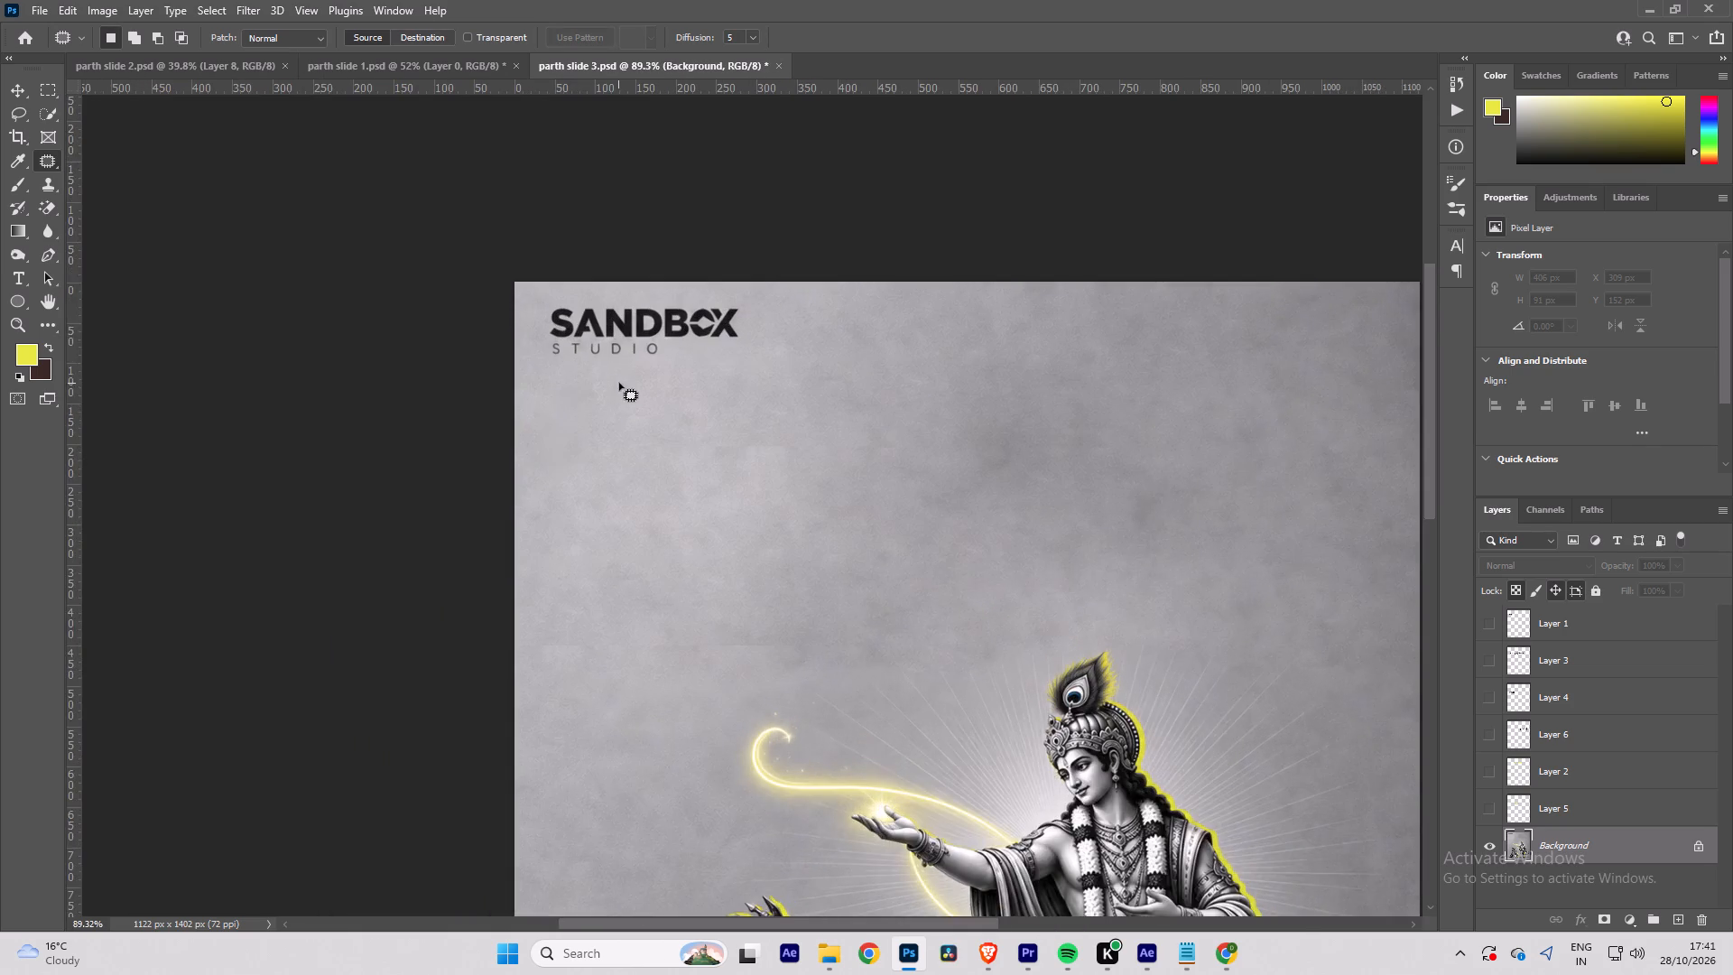
{"action": "key", "text": "space"}
{"action": "key", "text": "space"}
{"action": "left_click_drag", "start_coordinate": [623, 391], "coordinate": [629, 528]}
{"action": "left_click_drag", "start_coordinate": [553, 515], "coordinate": [752, 439]}
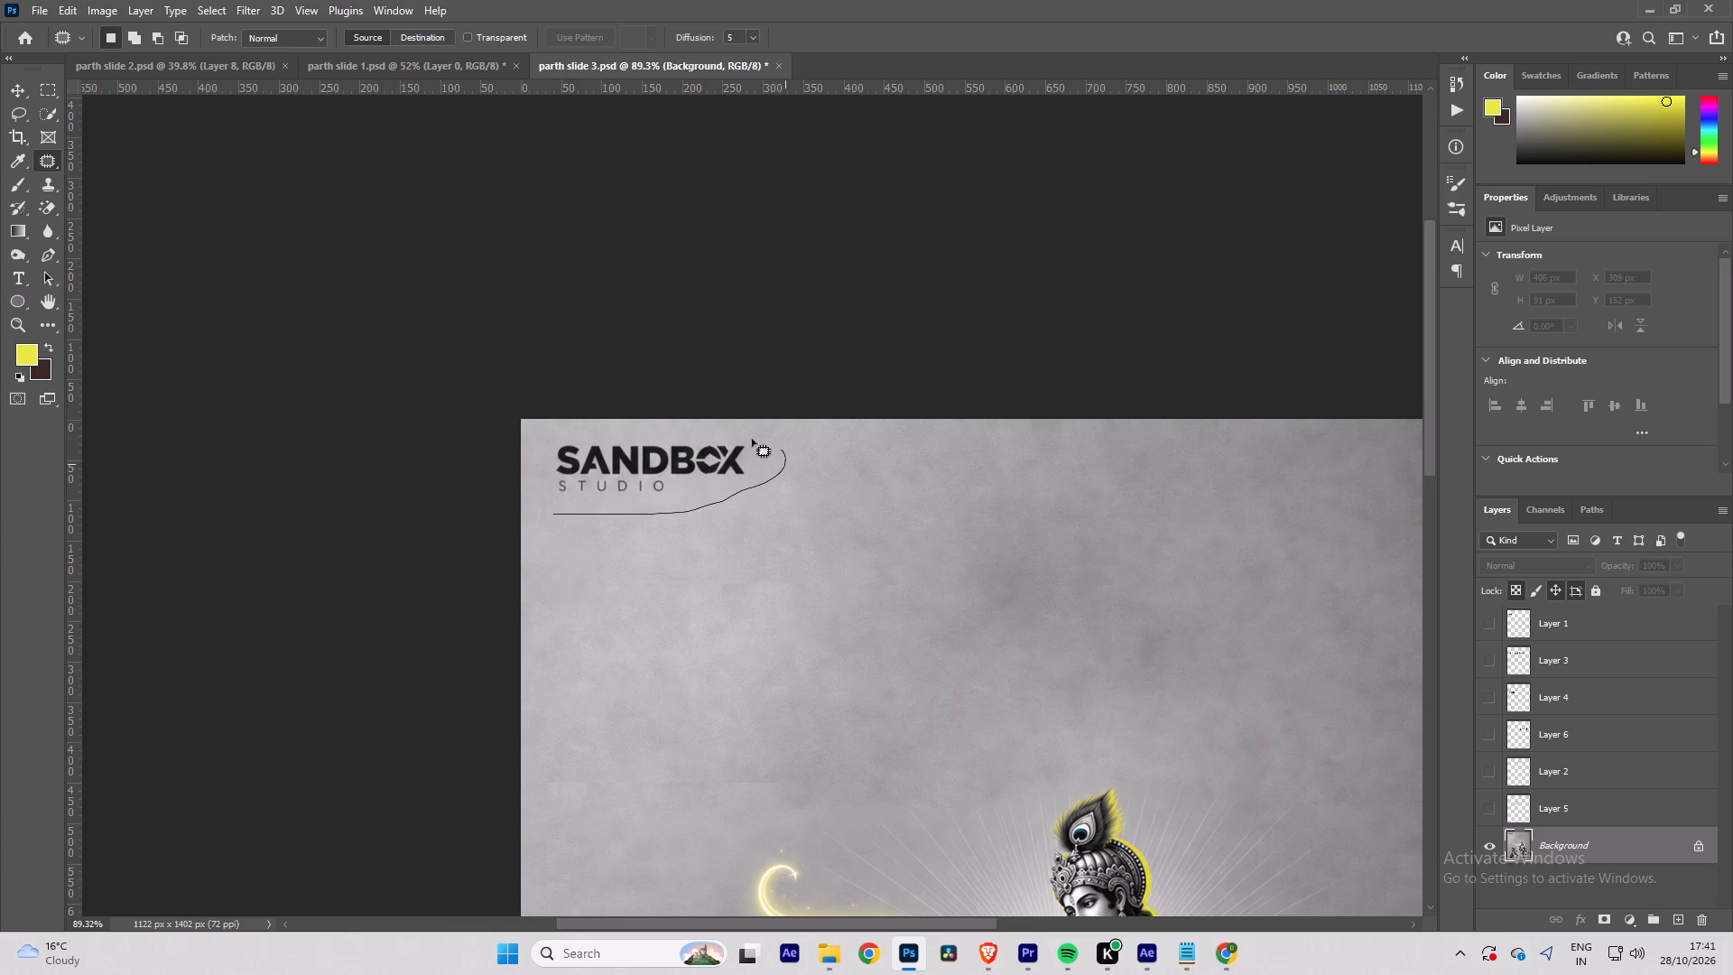
{"action": "left_click_drag", "start_coordinate": [752, 439], "coordinate": [609, 517]}
{"action": "left_click_drag", "start_coordinate": [659, 453], "coordinate": [843, 560]}
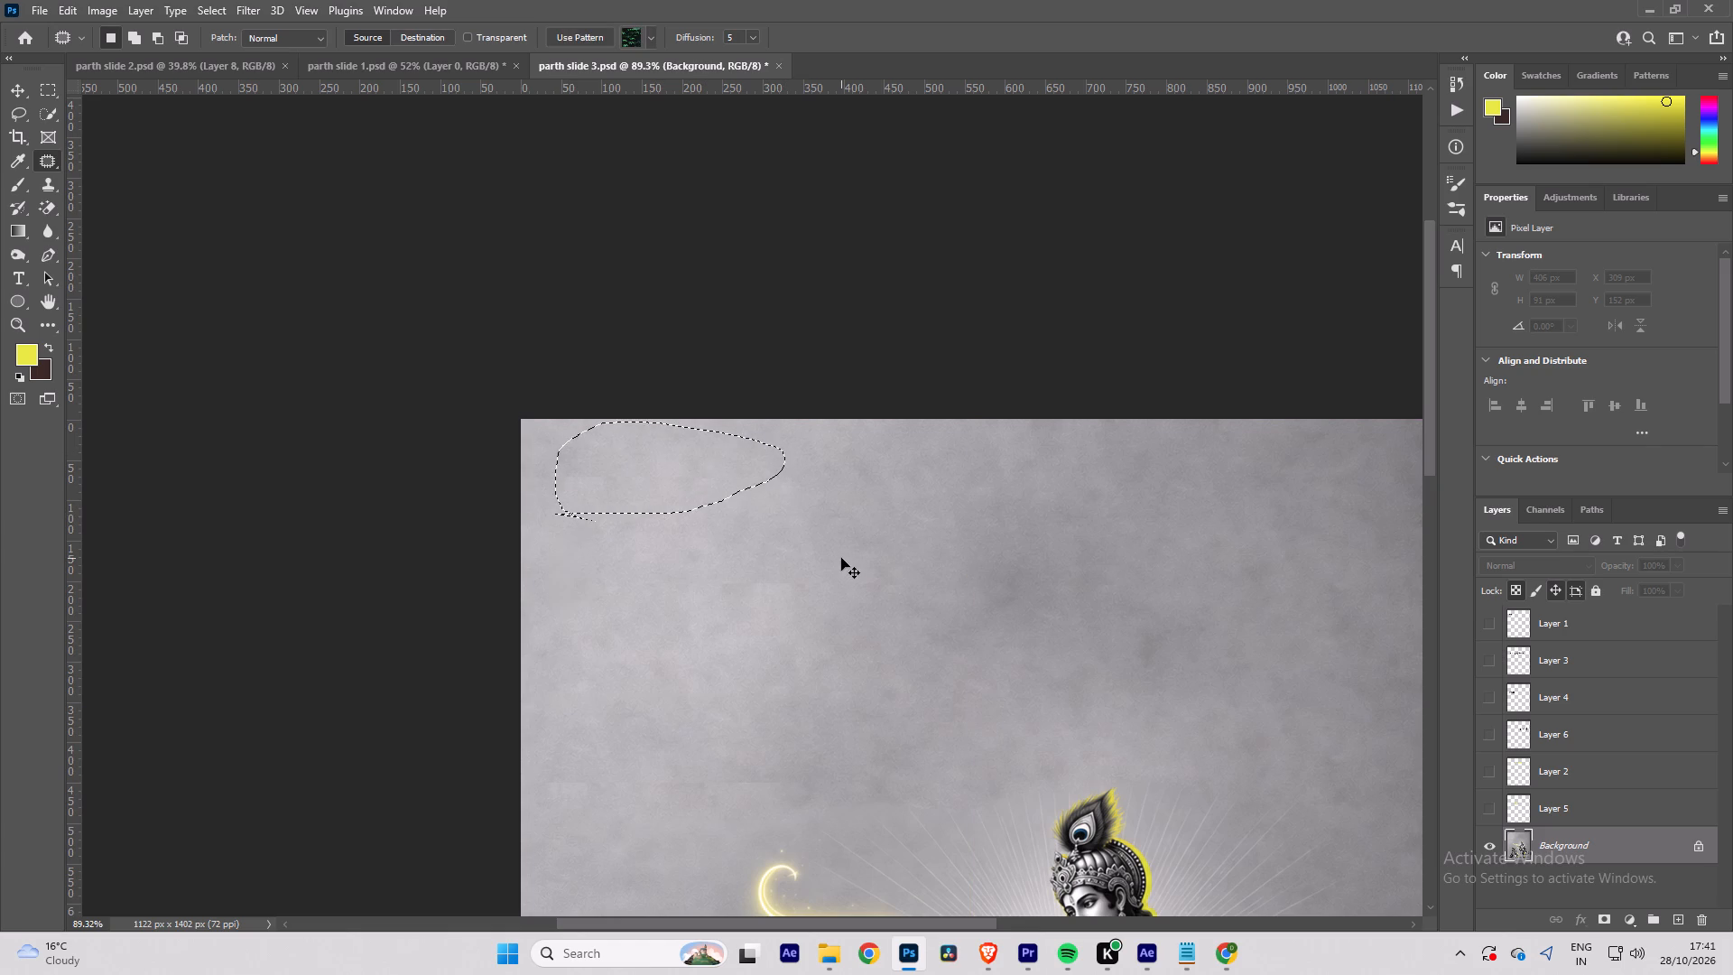
{"action": "key", "text": "ctrl+d"}
Check the whole cleaned poster and save parth slide 3.psd.
{"action": "scroll", "coordinate": [606, 465], "scroll_direction": "down", "scroll_amount": 14}
{"action": "key", "text": "space"}
{"action": "key", "text": "space"}
{"action": "key", "text": "space"}
{"action": "left_click_drag", "start_coordinate": [786, 608], "coordinate": [727, 491]}
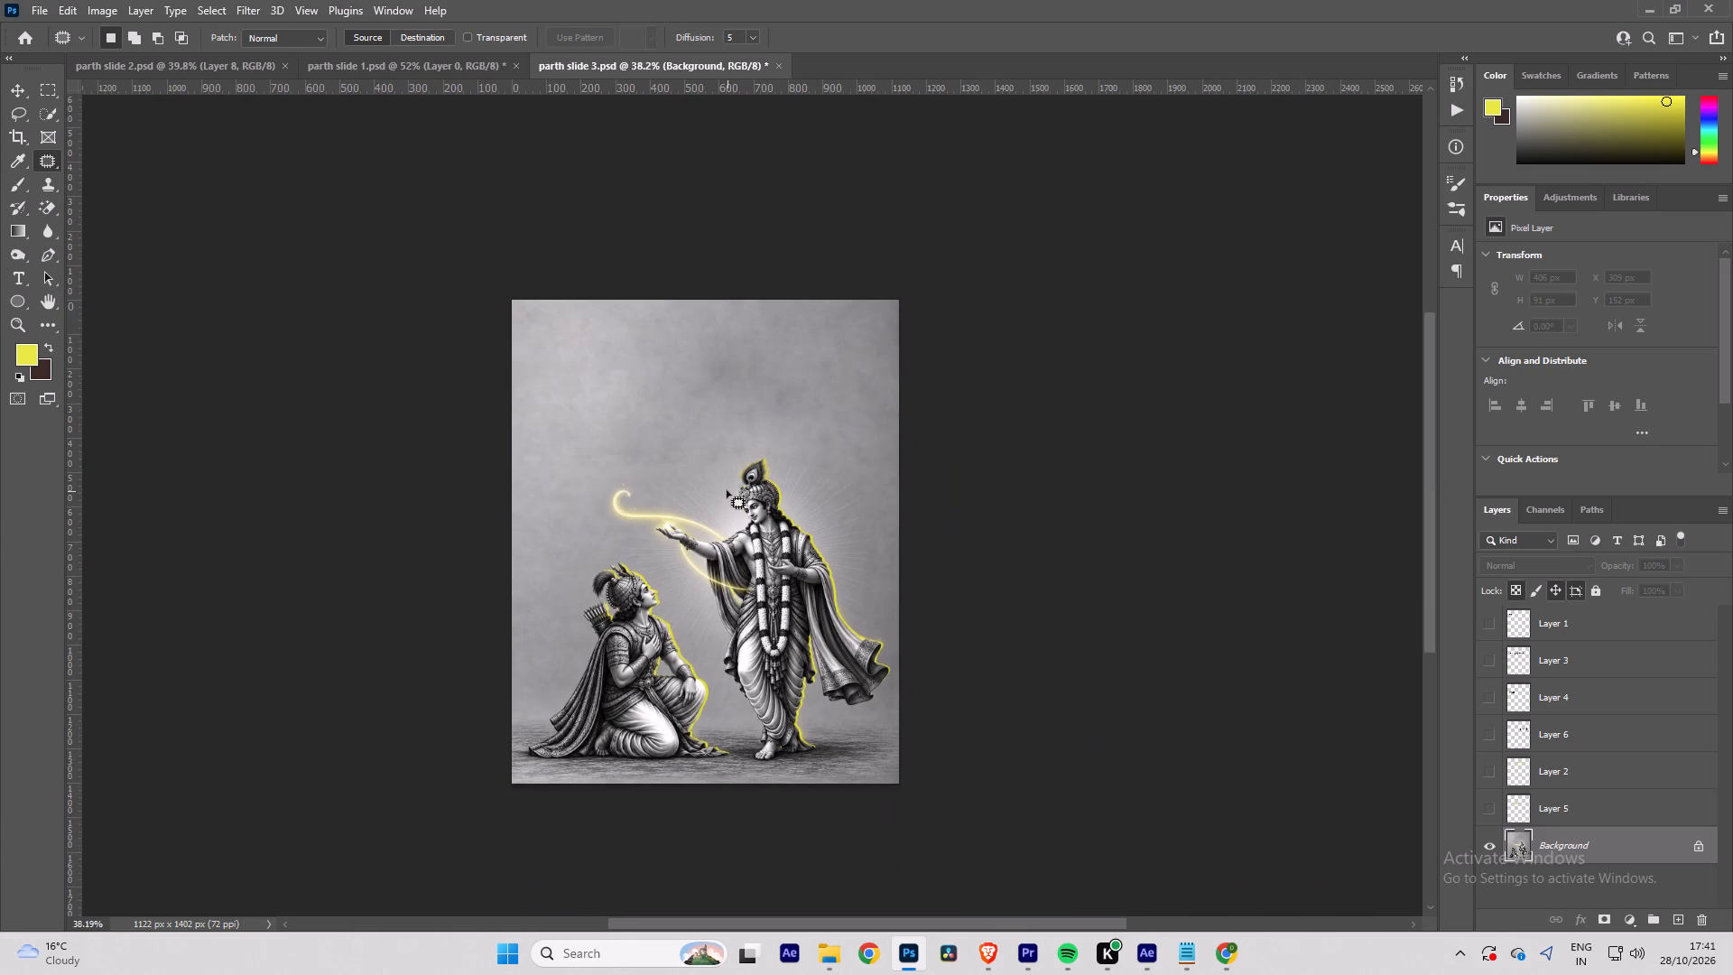
{"action": "key", "text": "ctrl+s"}
Show Layers 1 to 6 to check the lettering over the cleaned background, and hide them again.
{"action": "left_click_drag", "start_coordinate": [1492, 620], "coordinate": [1492, 738]}
{"action": "left_click_drag", "start_coordinate": [1492, 738], "coordinate": [1492, 797]}
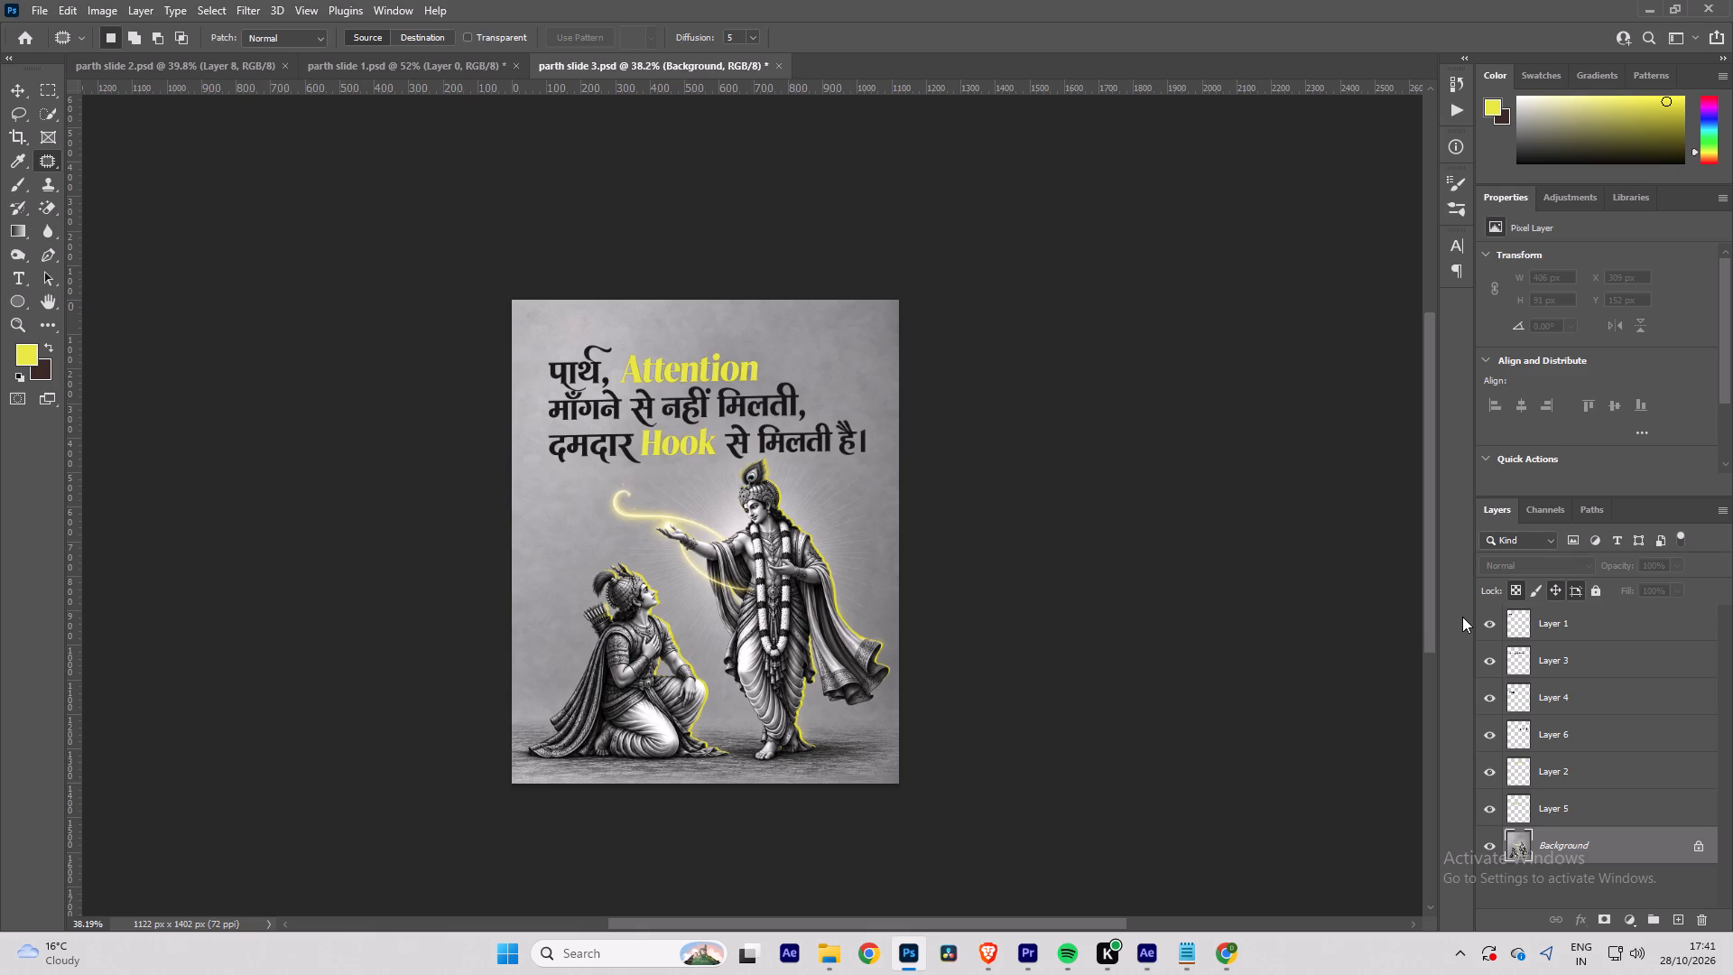
{"action": "left_click_drag", "start_coordinate": [1485, 614], "coordinate": [1496, 796]}
{"action": "left_click_drag", "start_coordinate": [1496, 796], "coordinate": [1497, 796]}
Export slide 3's cleaned background as a JPG named "parth slide 3 - Image" in the Photo folder.
{"action": "key", "text": "ctrl+alt+shift+w"}
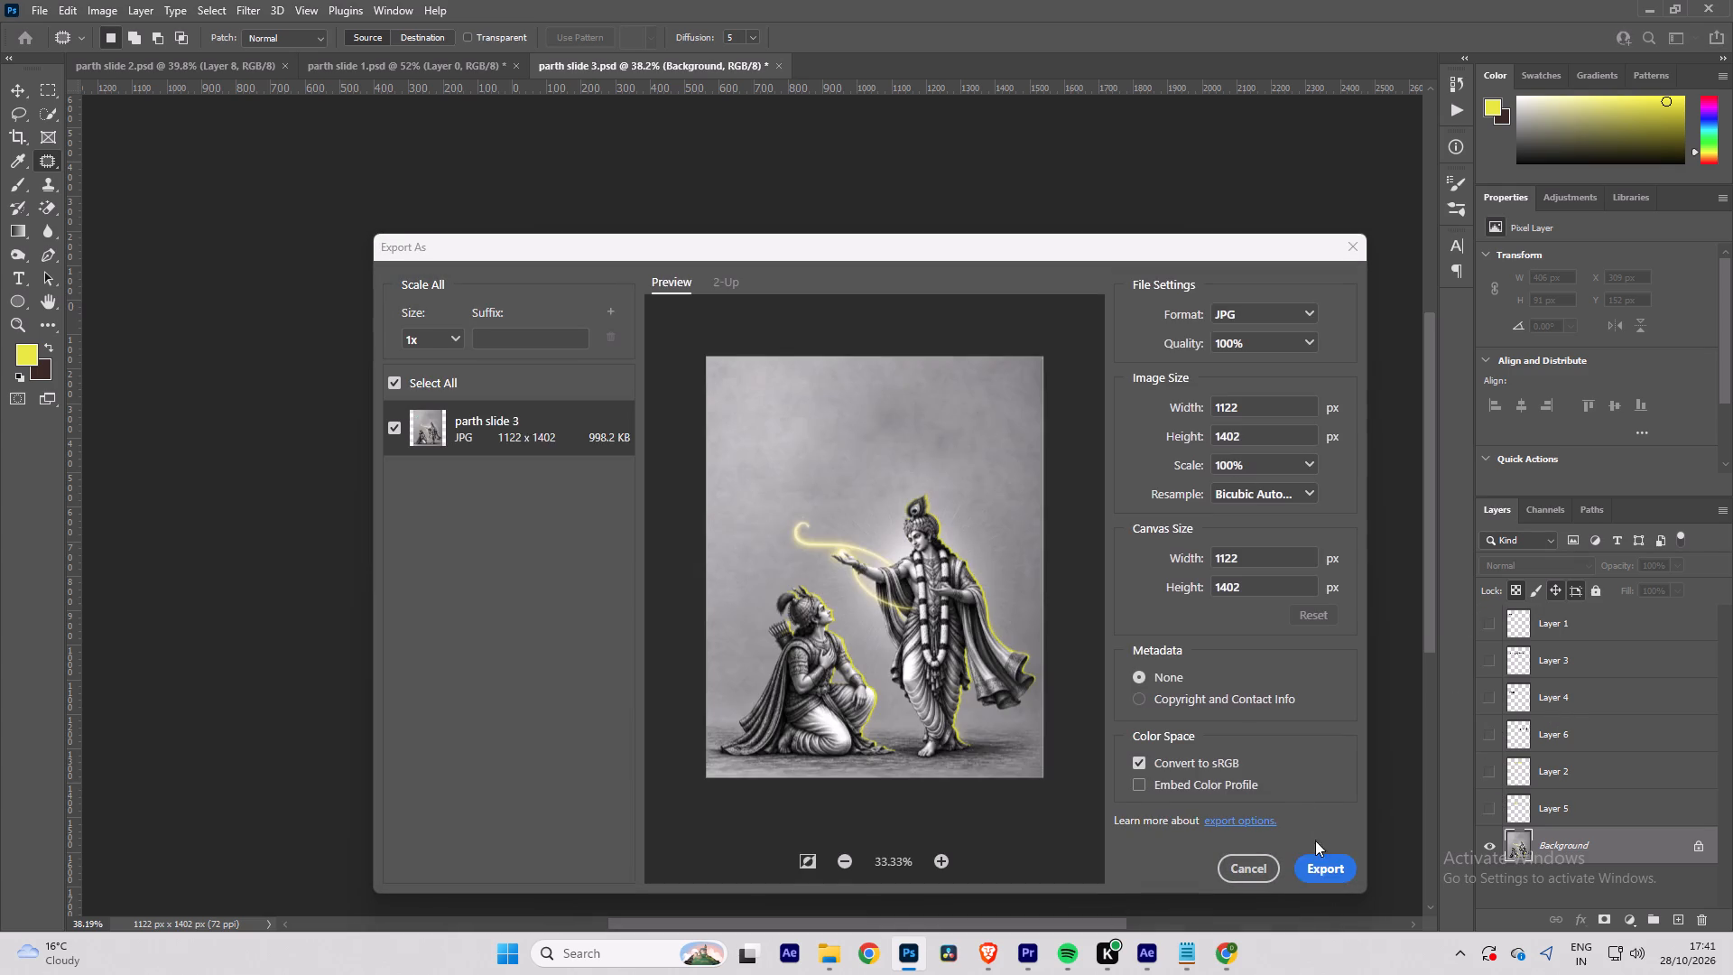
{"action": "left_click", "coordinate": [1319, 861]}
{"action": "left_click", "coordinate": [745, 170]}
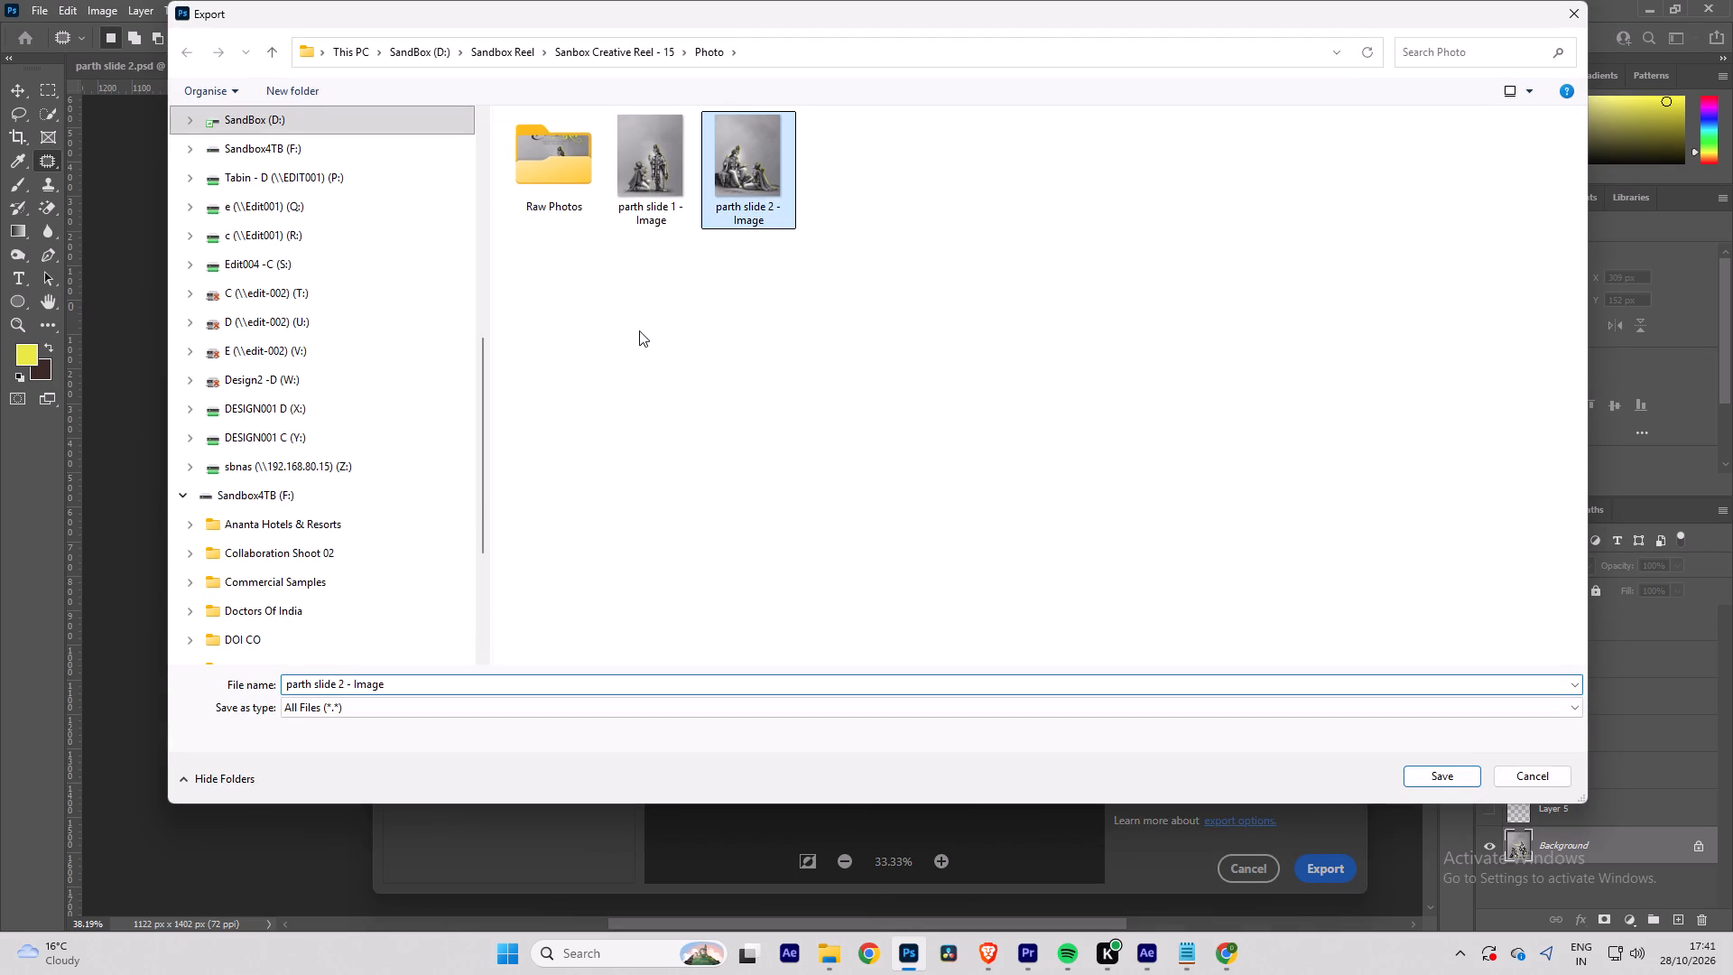
{"action": "left_click", "coordinate": [340, 685]}
{"action": "left_click", "coordinate": [340, 685]}
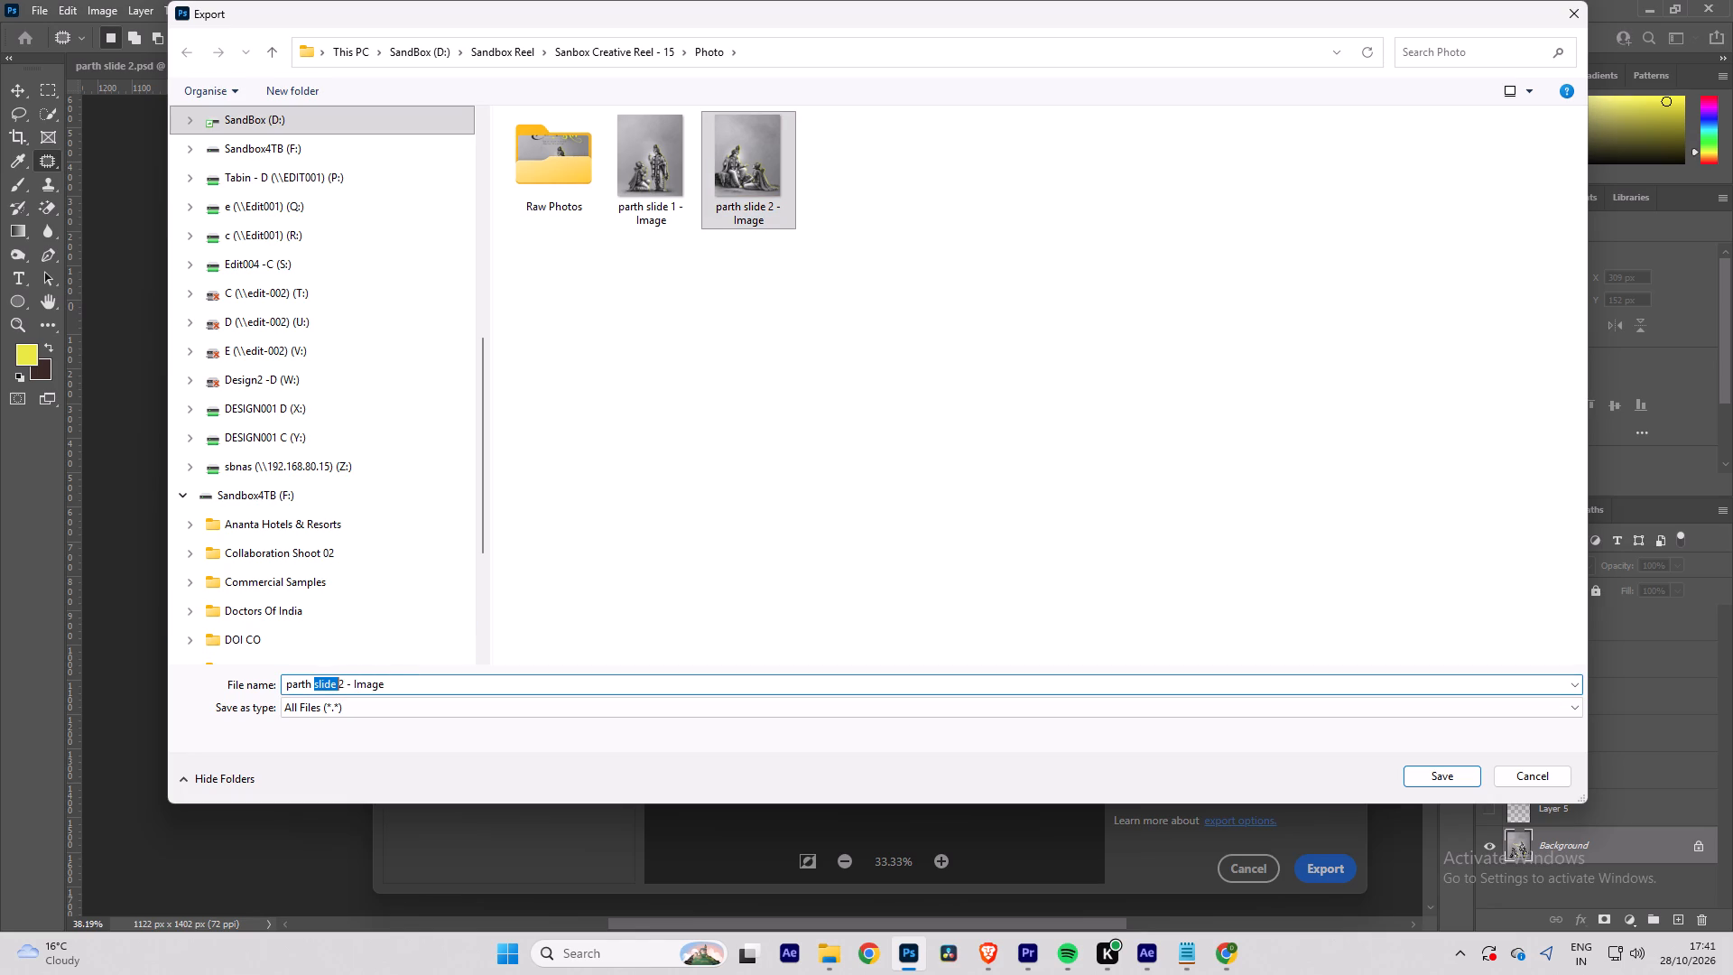
{"action": "left_click", "coordinate": [342, 682]}
{"action": "key", "text": "BackSpace"}
{"action": "key", "text": "3"}
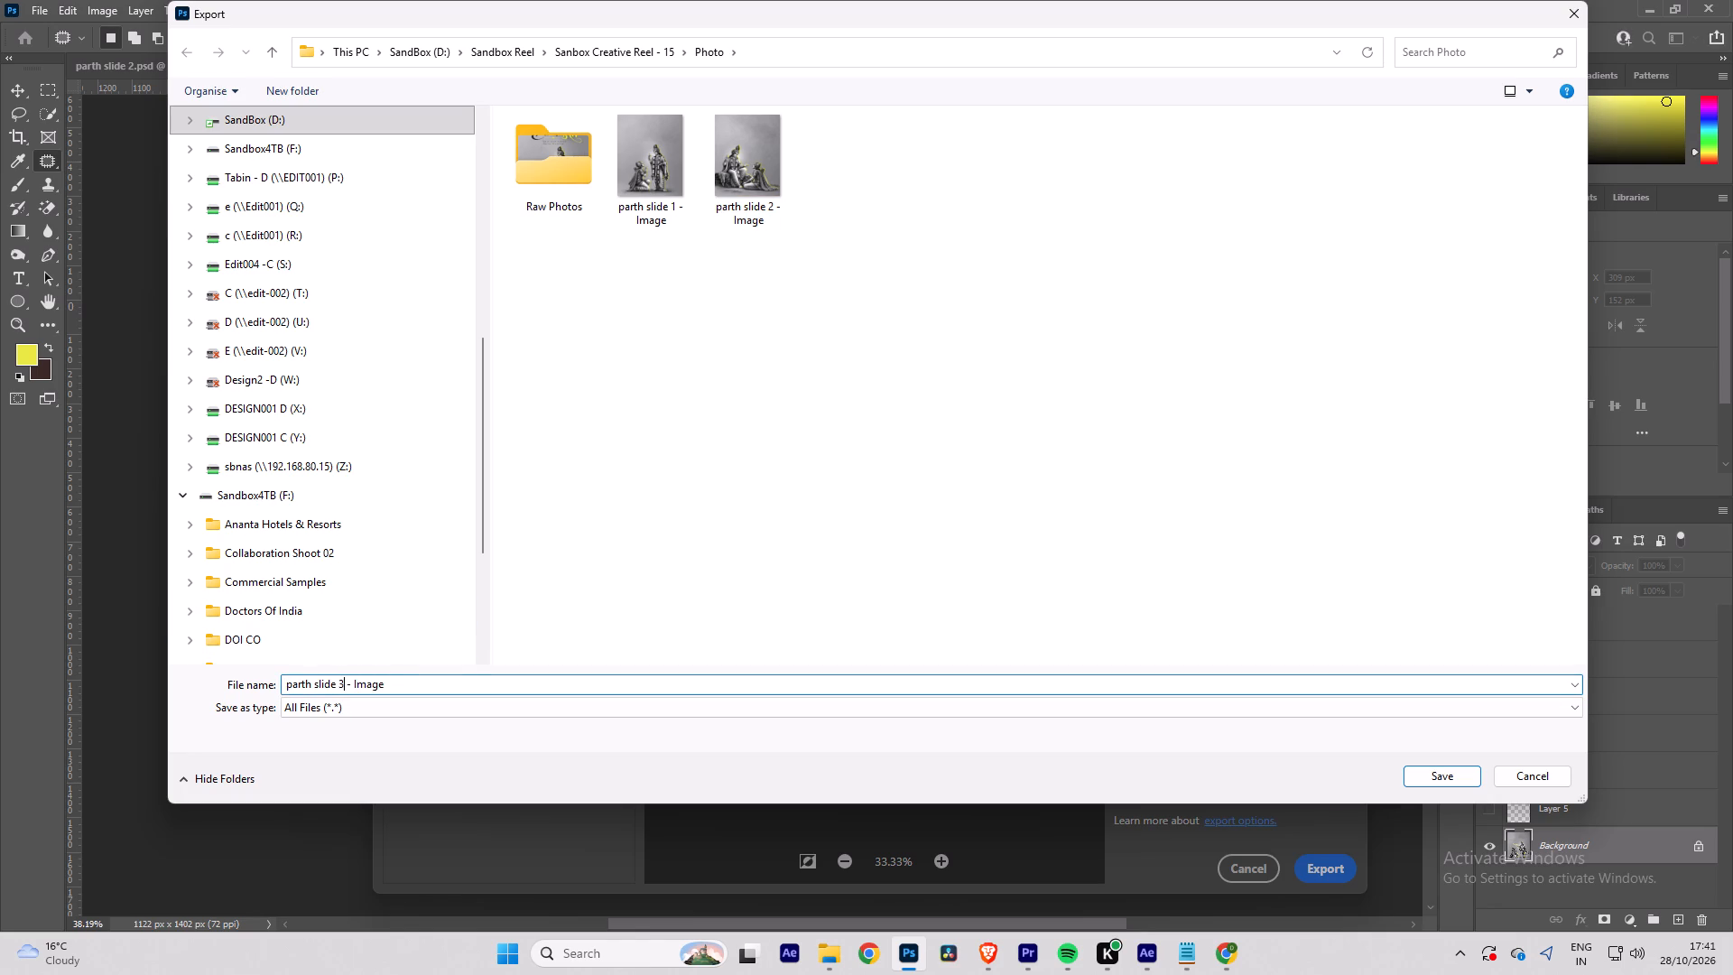
{"action": "key", "text": "Return"}
Save parth slide 3.psd.
{"action": "key", "text": "ctrl+s"}
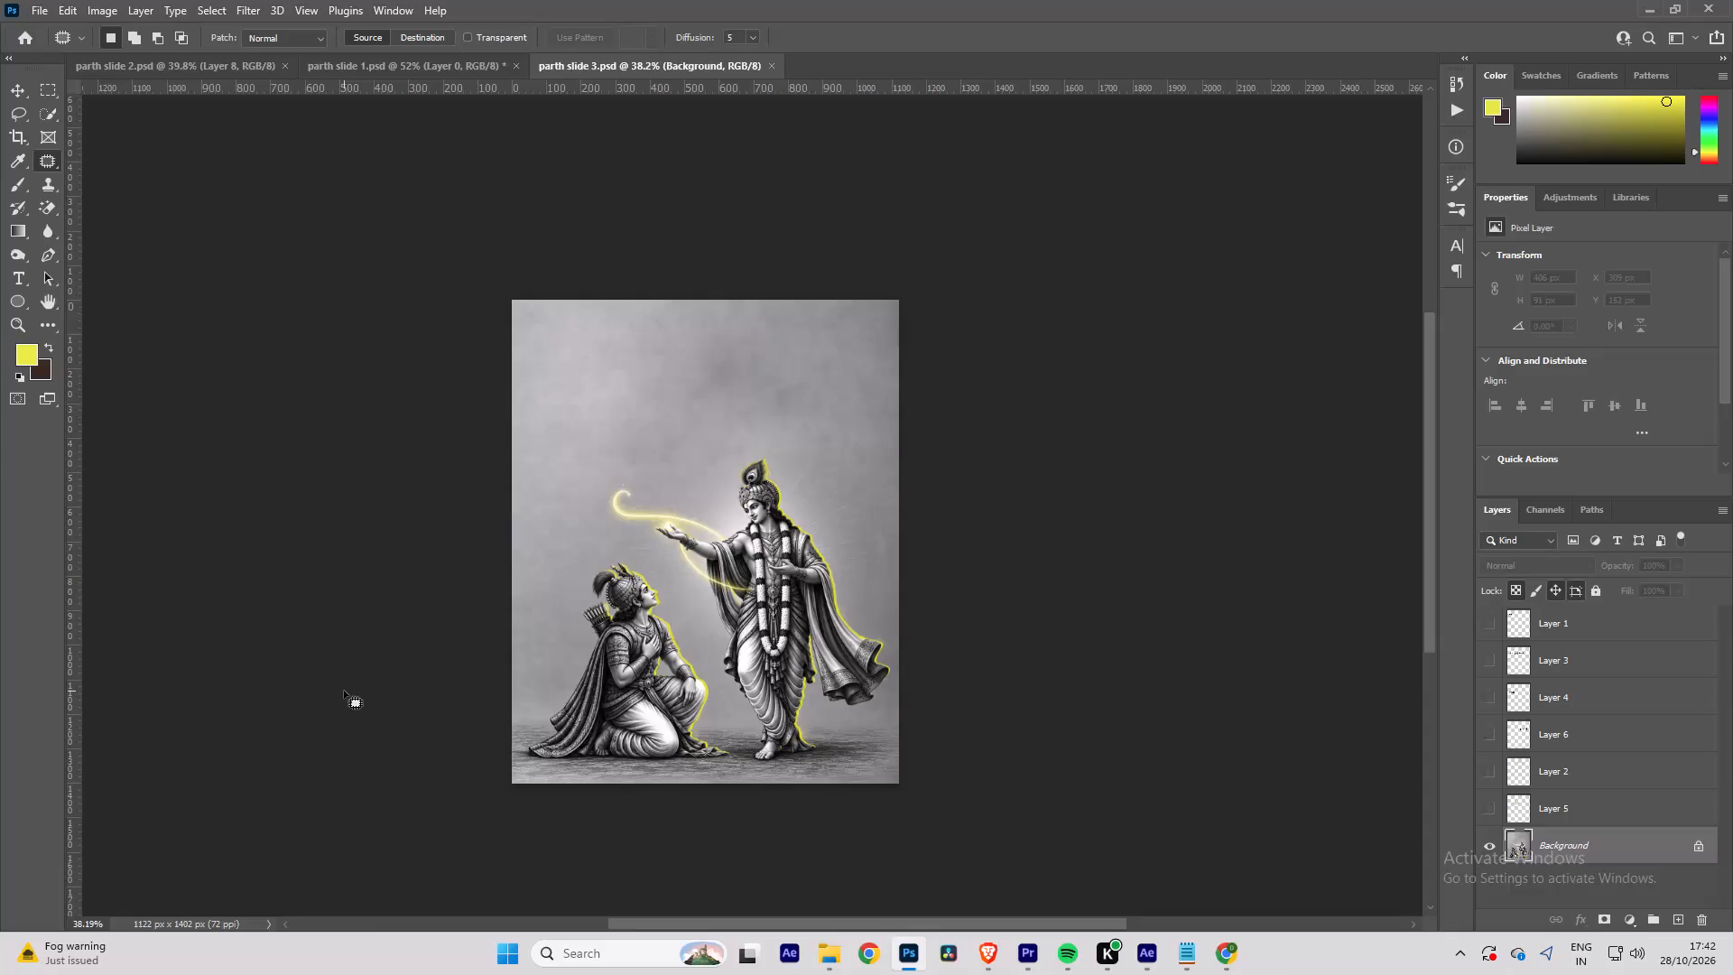
{"action": "key", "text": "ctrl+s"}
{"action": "key", "text": "ctrl+s"}
{"action": "key", "text": "ctrl+s"}
Open parth slide 4 from the Raw Photos folder in Photoshop.
{"action": "key", "text": "alt+Tab"}
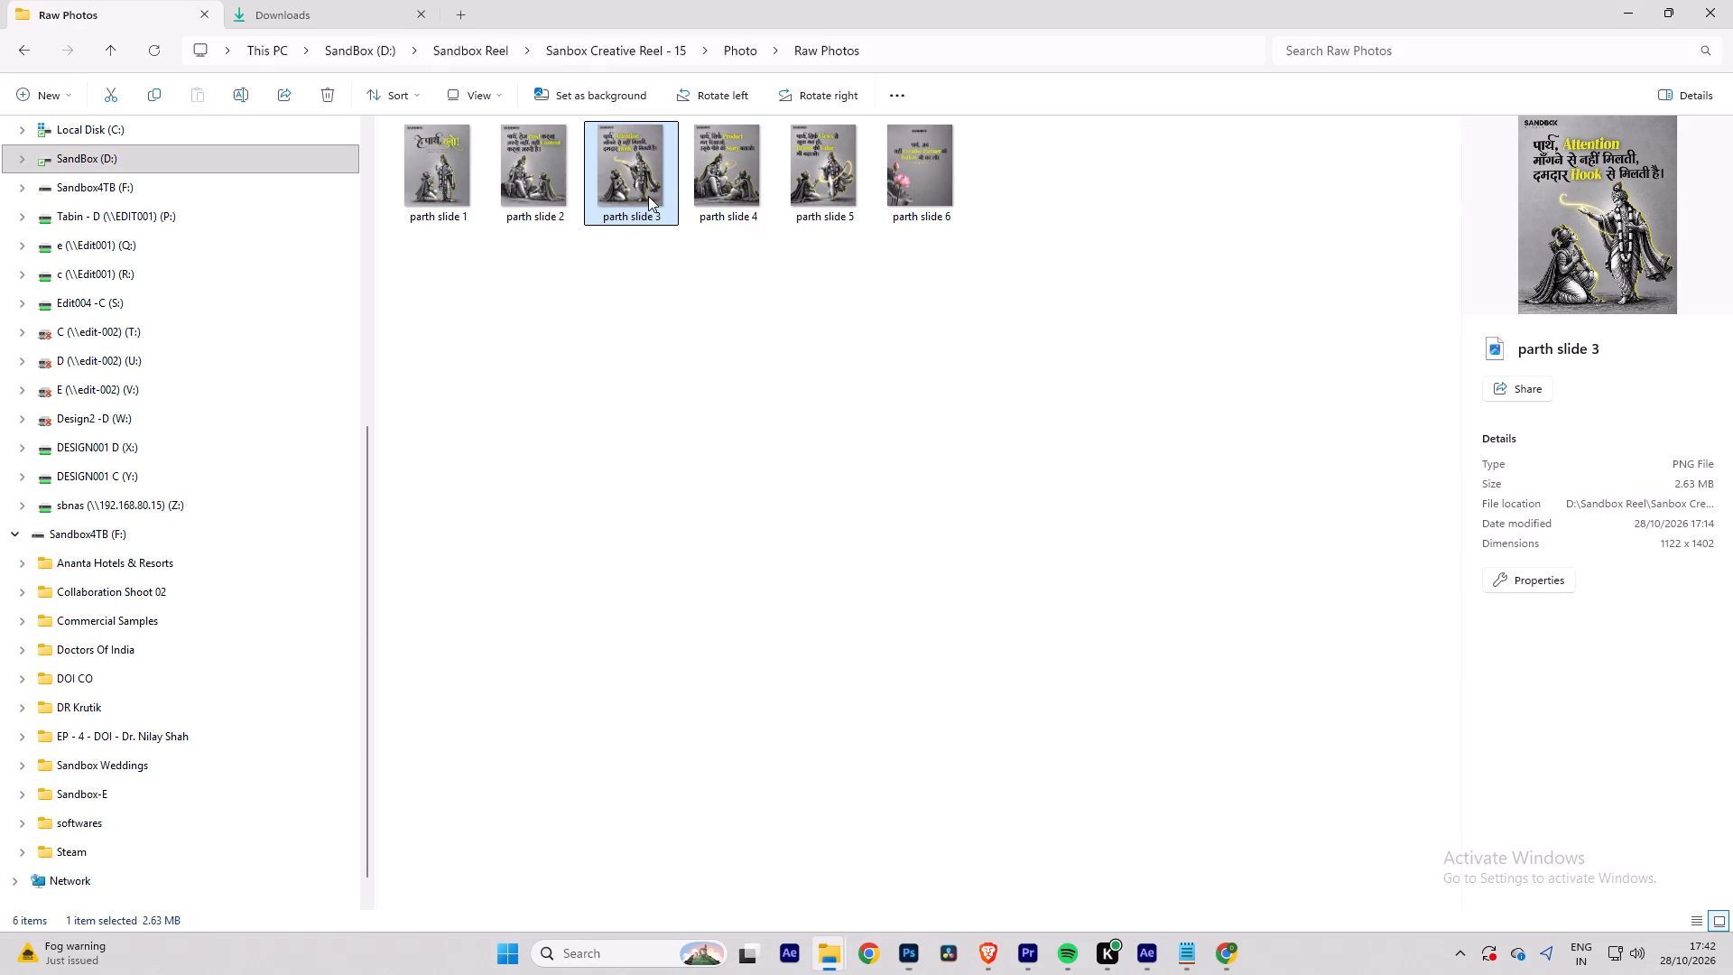
{"action": "left_click_drag", "start_coordinate": [734, 184], "coordinate": [839, 69]}
{"action": "key", "text": "alt+Tab"}
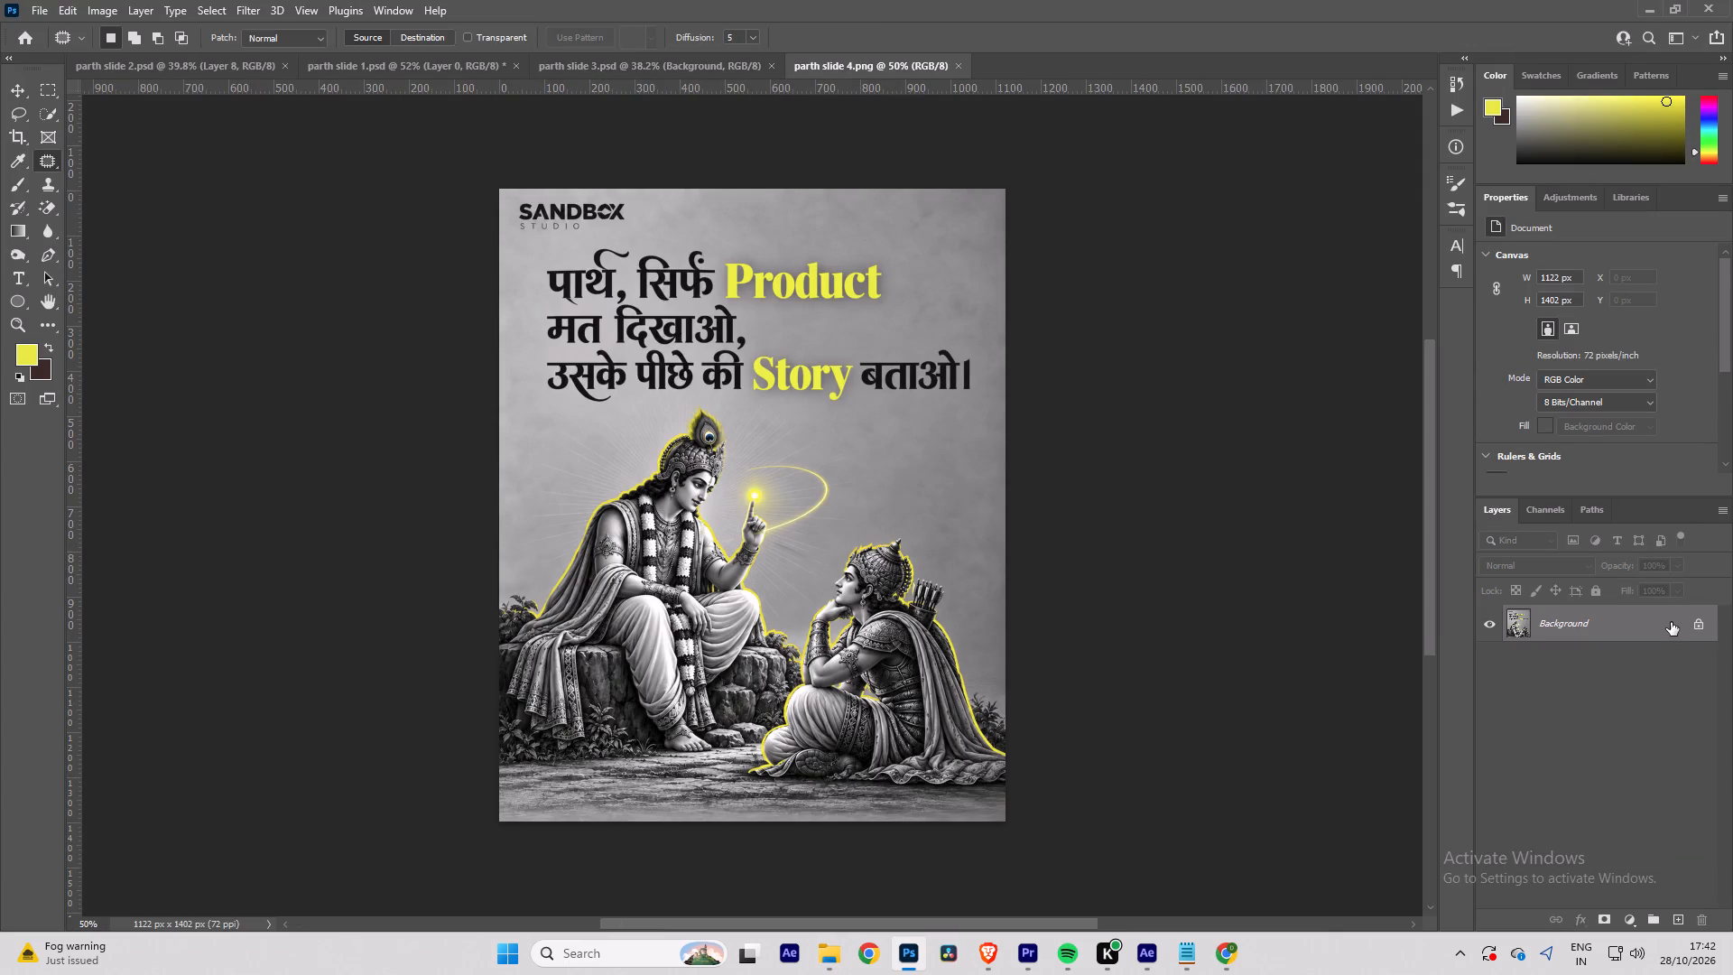
Copy a rectangle of about 1026 x 372 px around the three-line headline to a new layer and hide the Background.
{"action": "left_click", "coordinate": [42, 82]}
{"action": "left_click_drag", "start_coordinate": [525, 238], "coordinate": [769, 272]}
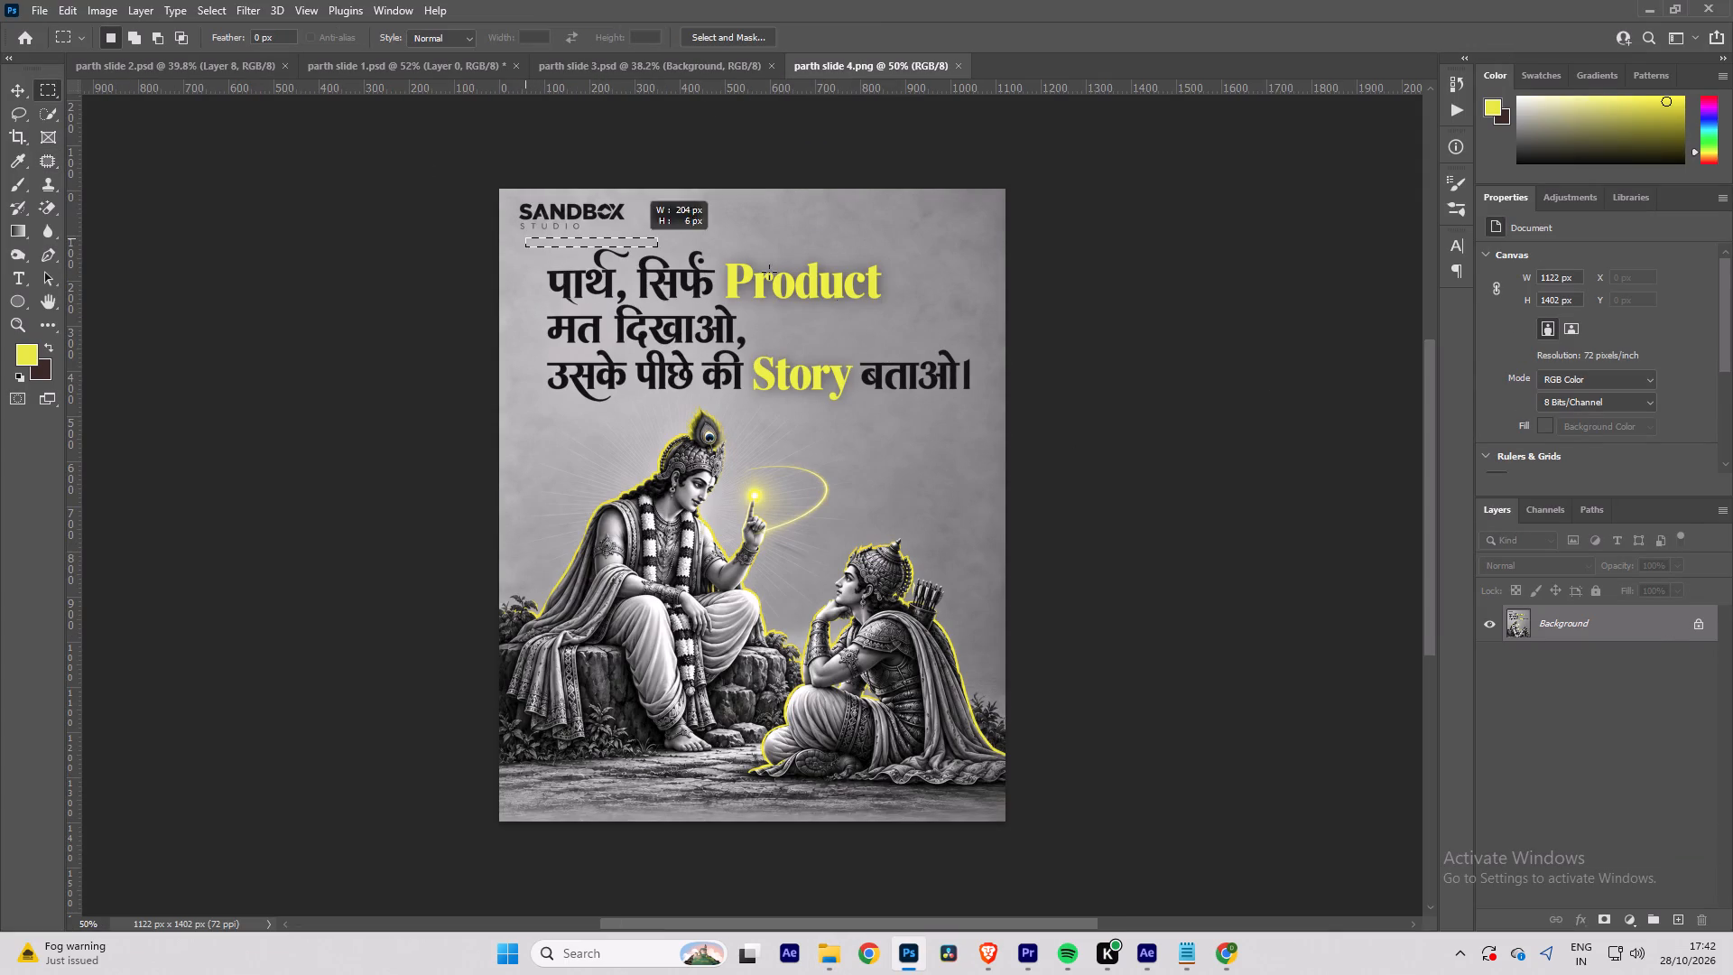
{"action": "left_click_drag", "start_coordinate": [769, 272], "coordinate": [986, 405]}
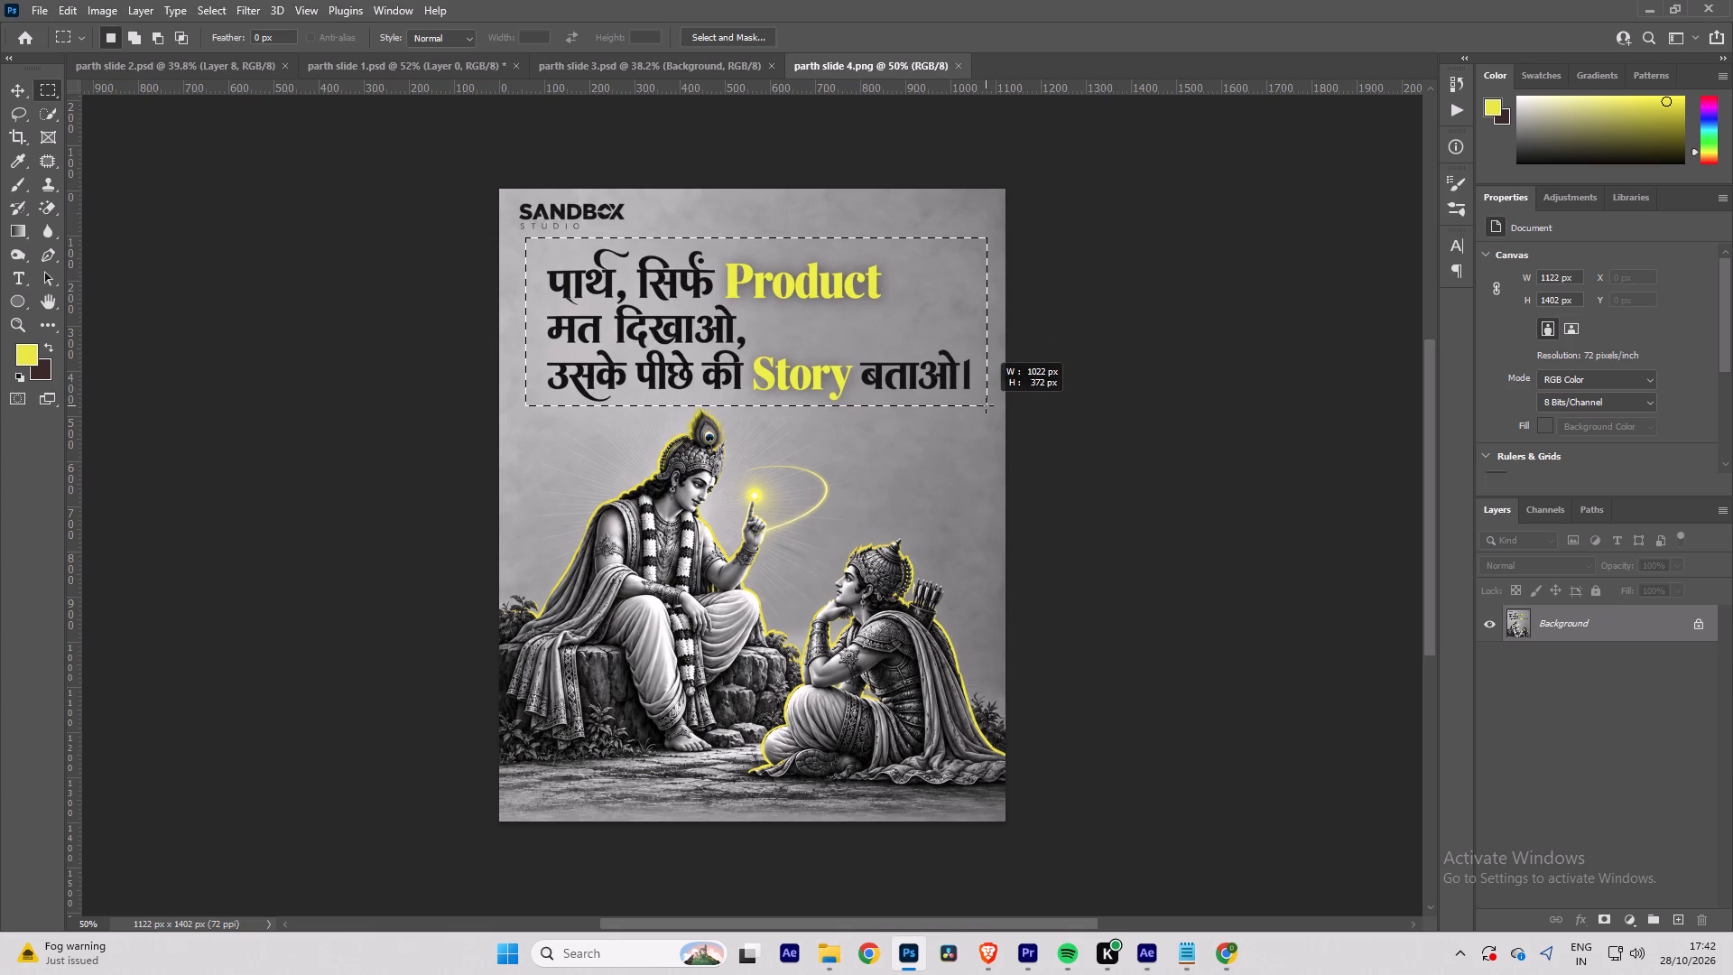
{"action": "left_click_drag", "start_coordinate": [986, 405], "coordinate": [987, 405]}
{"action": "key", "text": "ctrl+j"}
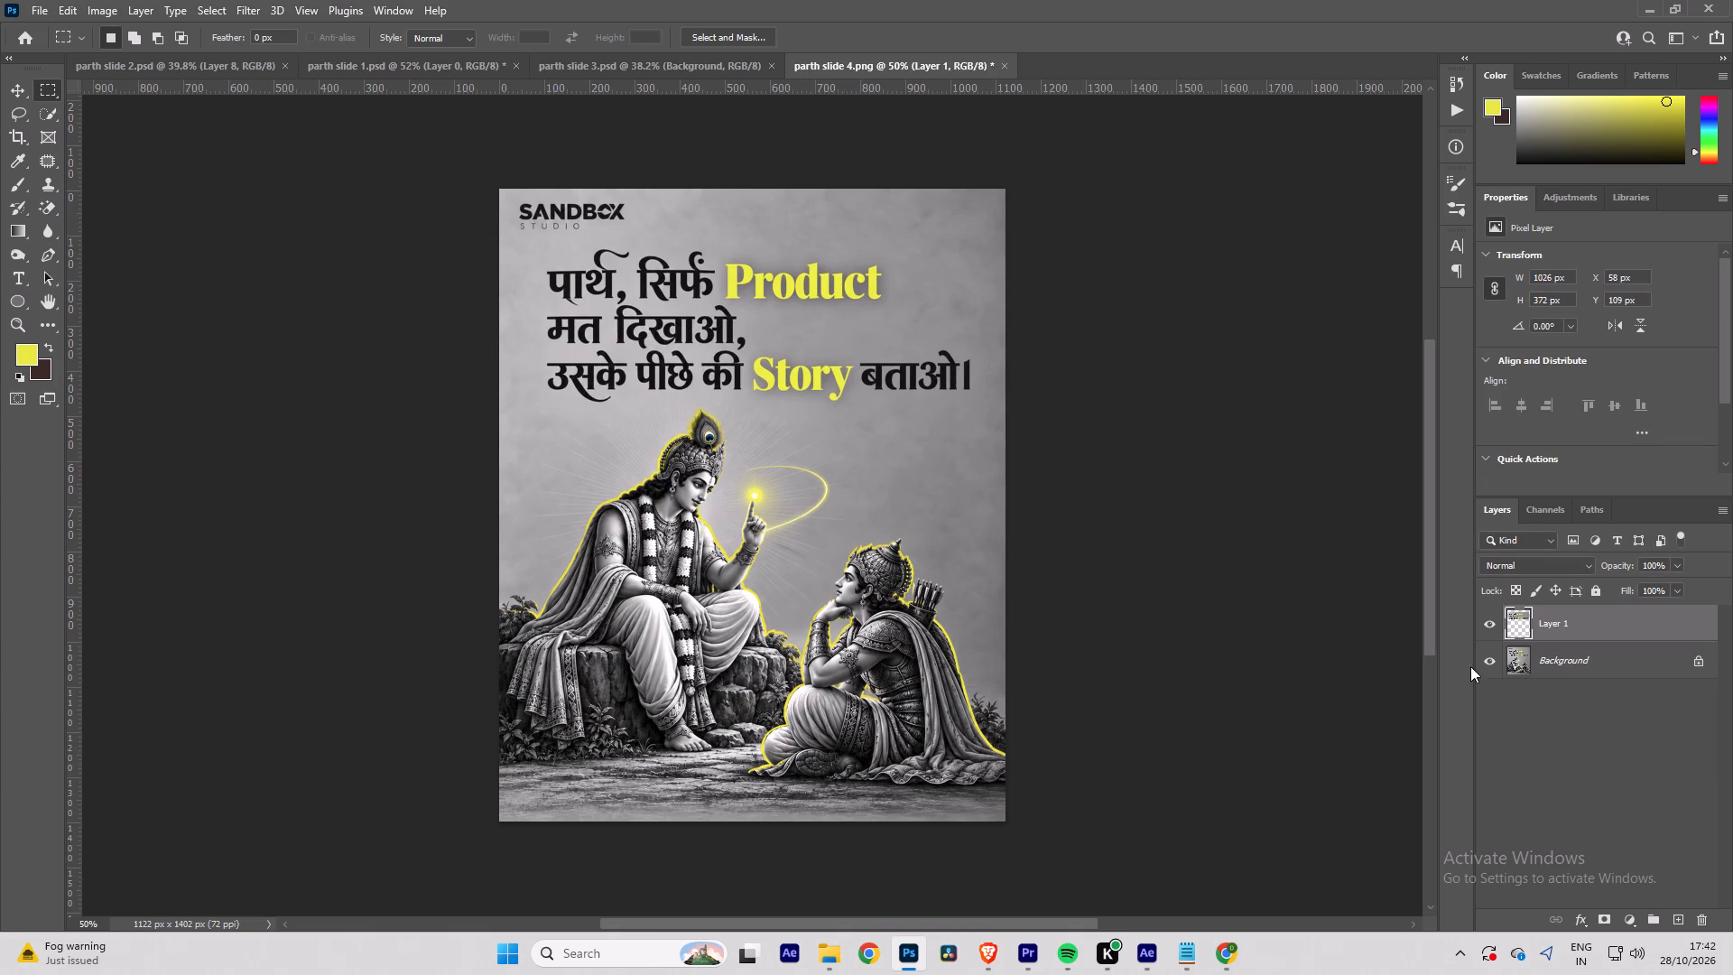
{"action": "left_click", "coordinate": [1487, 663]}
Select all the black Hindi lettering of the headline with Color Range.
{"action": "scroll", "coordinate": [696, 309], "scroll_direction": "up", "scroll_amount": 5, "text": "alt"}
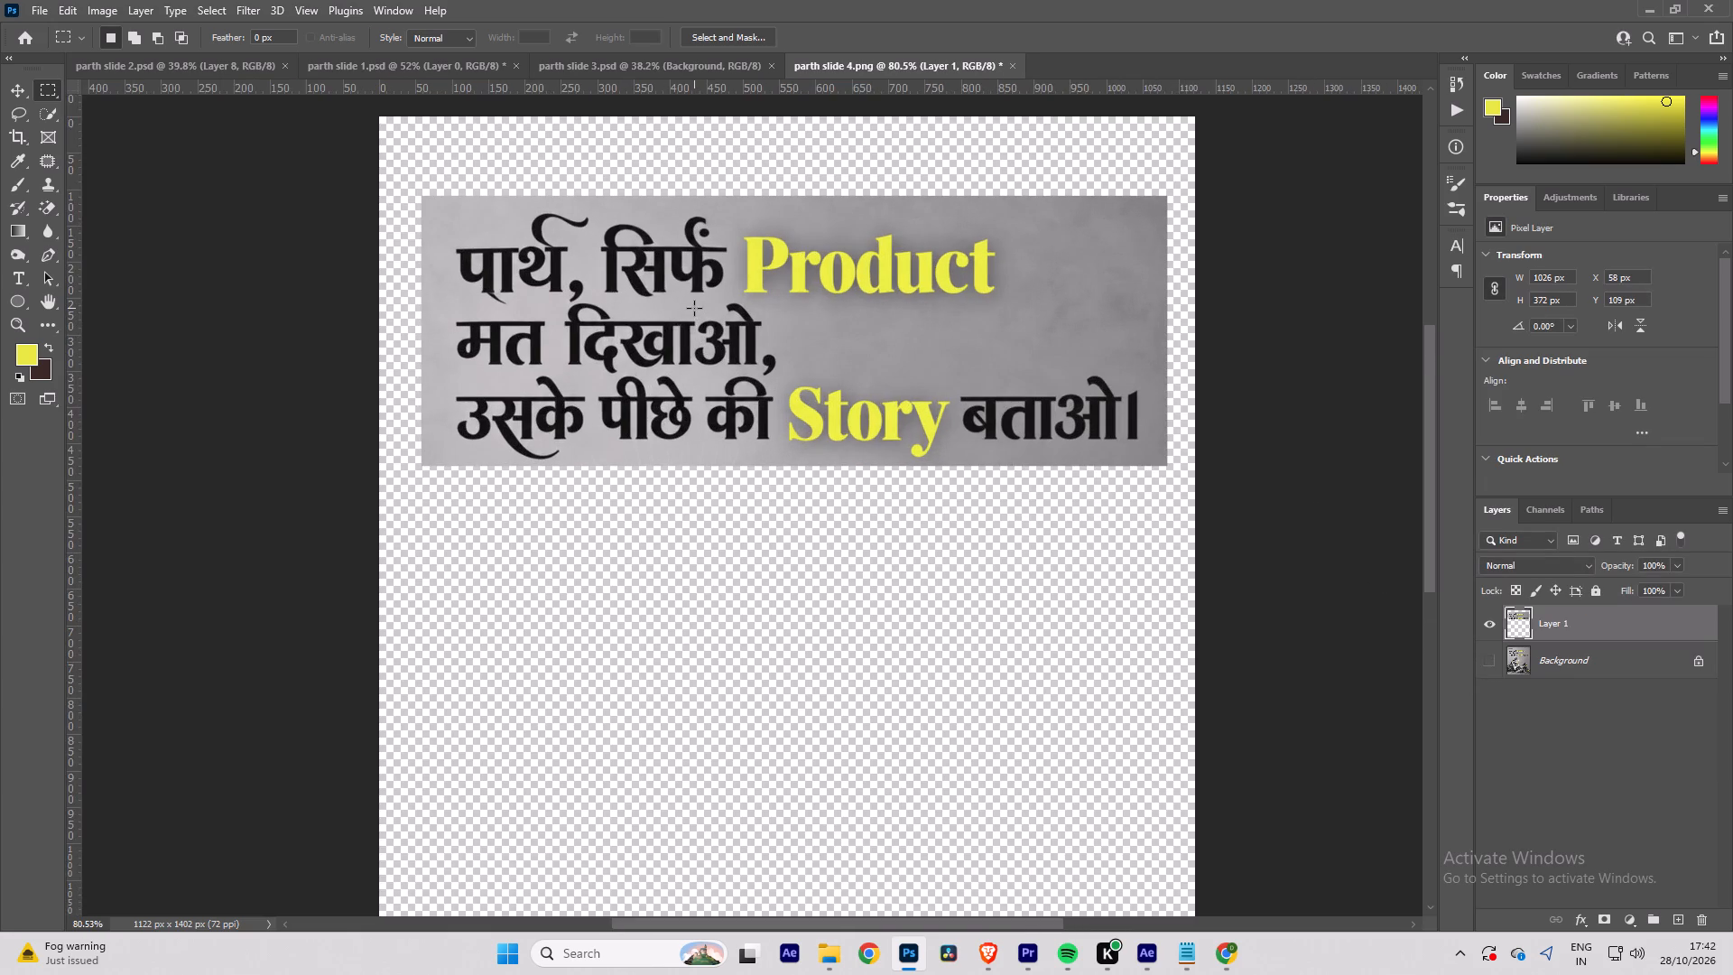
{"action": "scroll", "coordinate": [694, 308], "scroll_direction": "up", "scroll_amount": 3, "text": "alt"}
{"action": "key", "text": "v"}
{"action": "left_click", "coordinate": [213, 9]}
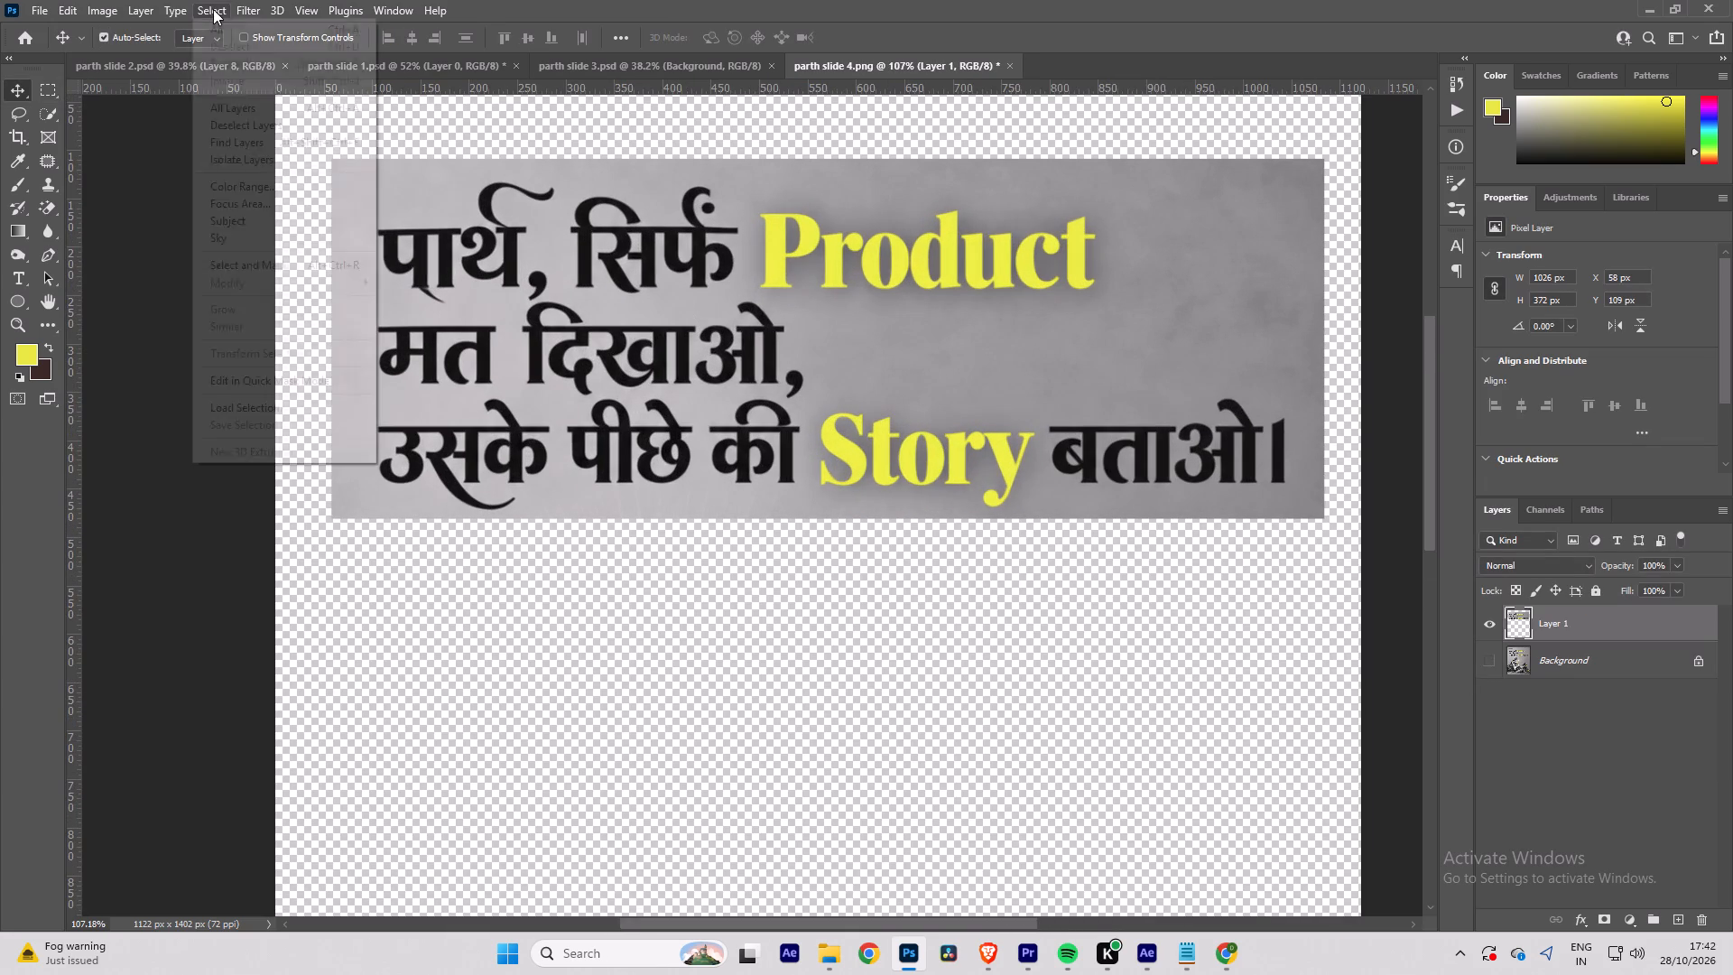
{"action": "left_click", "coordinate": [257, 189]}
{"action": "left_click", "coordinate": [700, 262]}
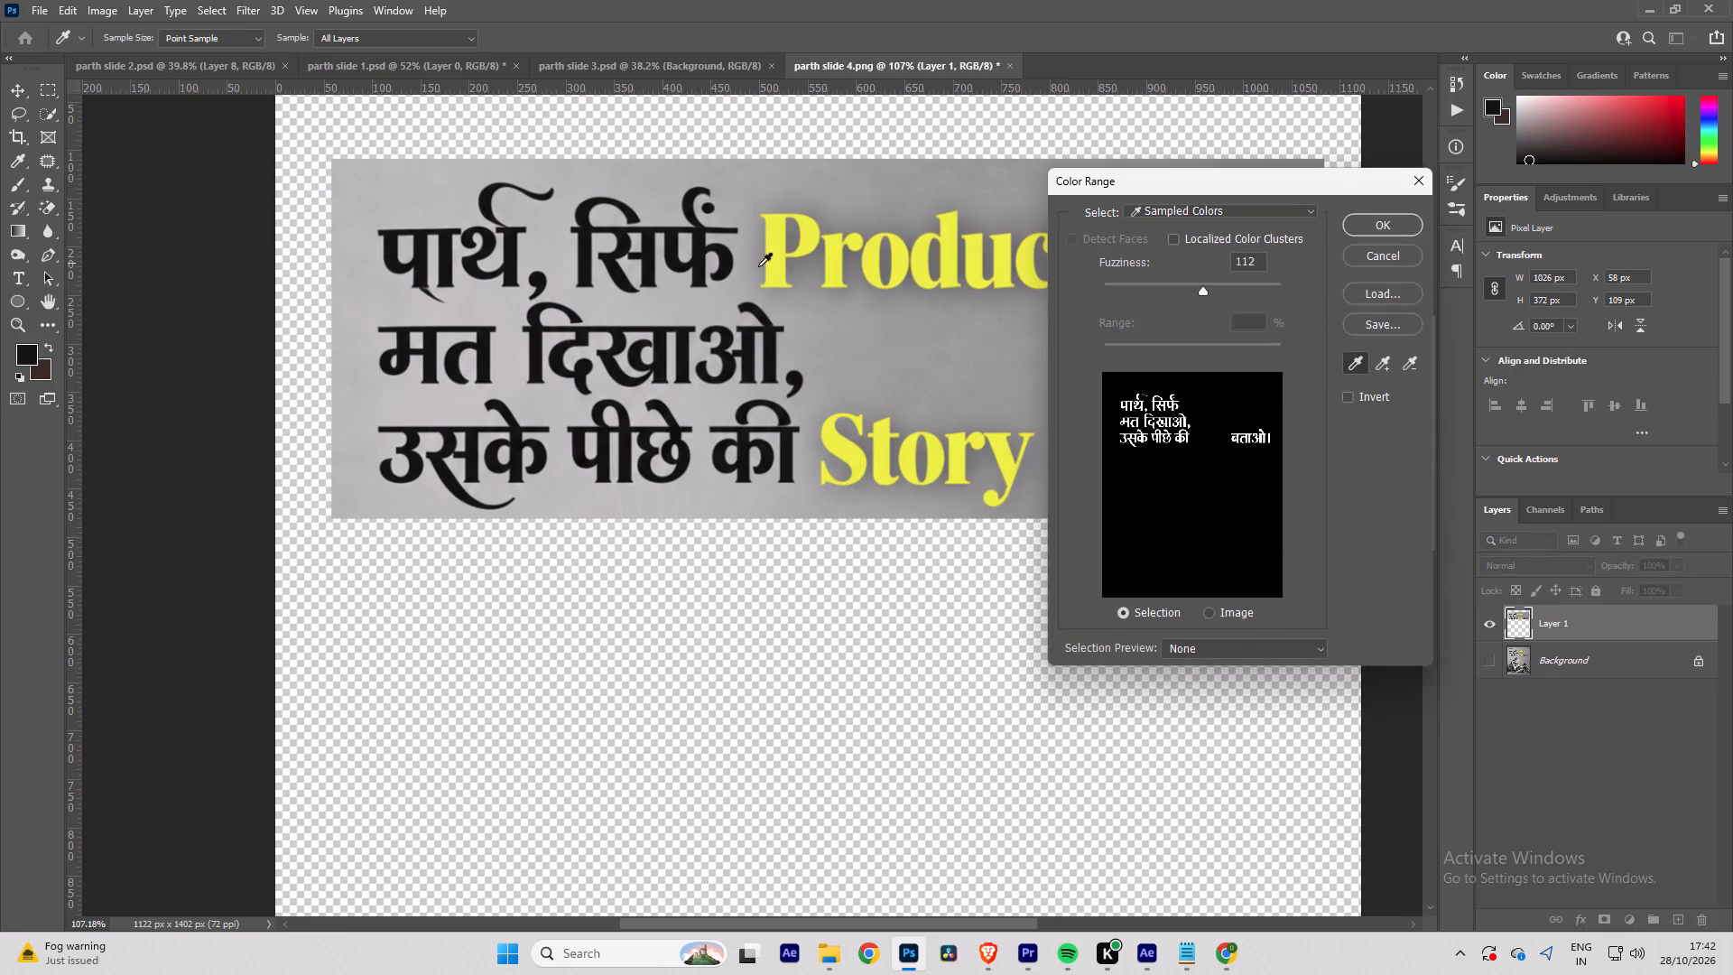
{"action": "left_click", "coordinate": [1382, 227]}
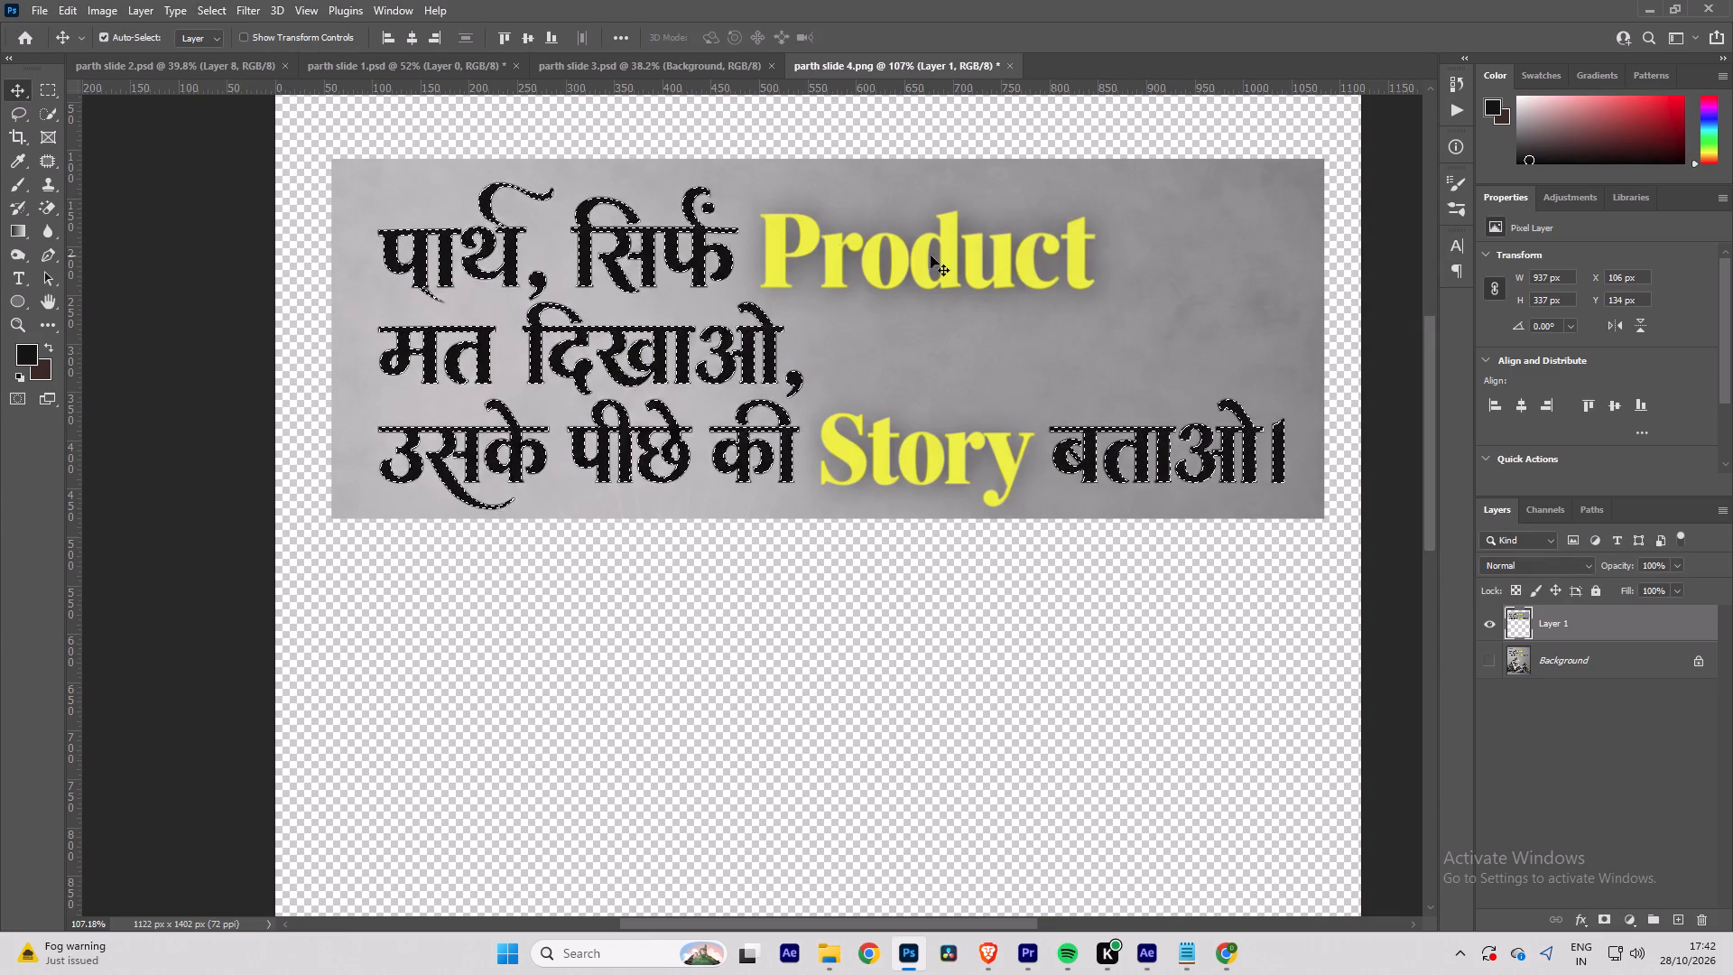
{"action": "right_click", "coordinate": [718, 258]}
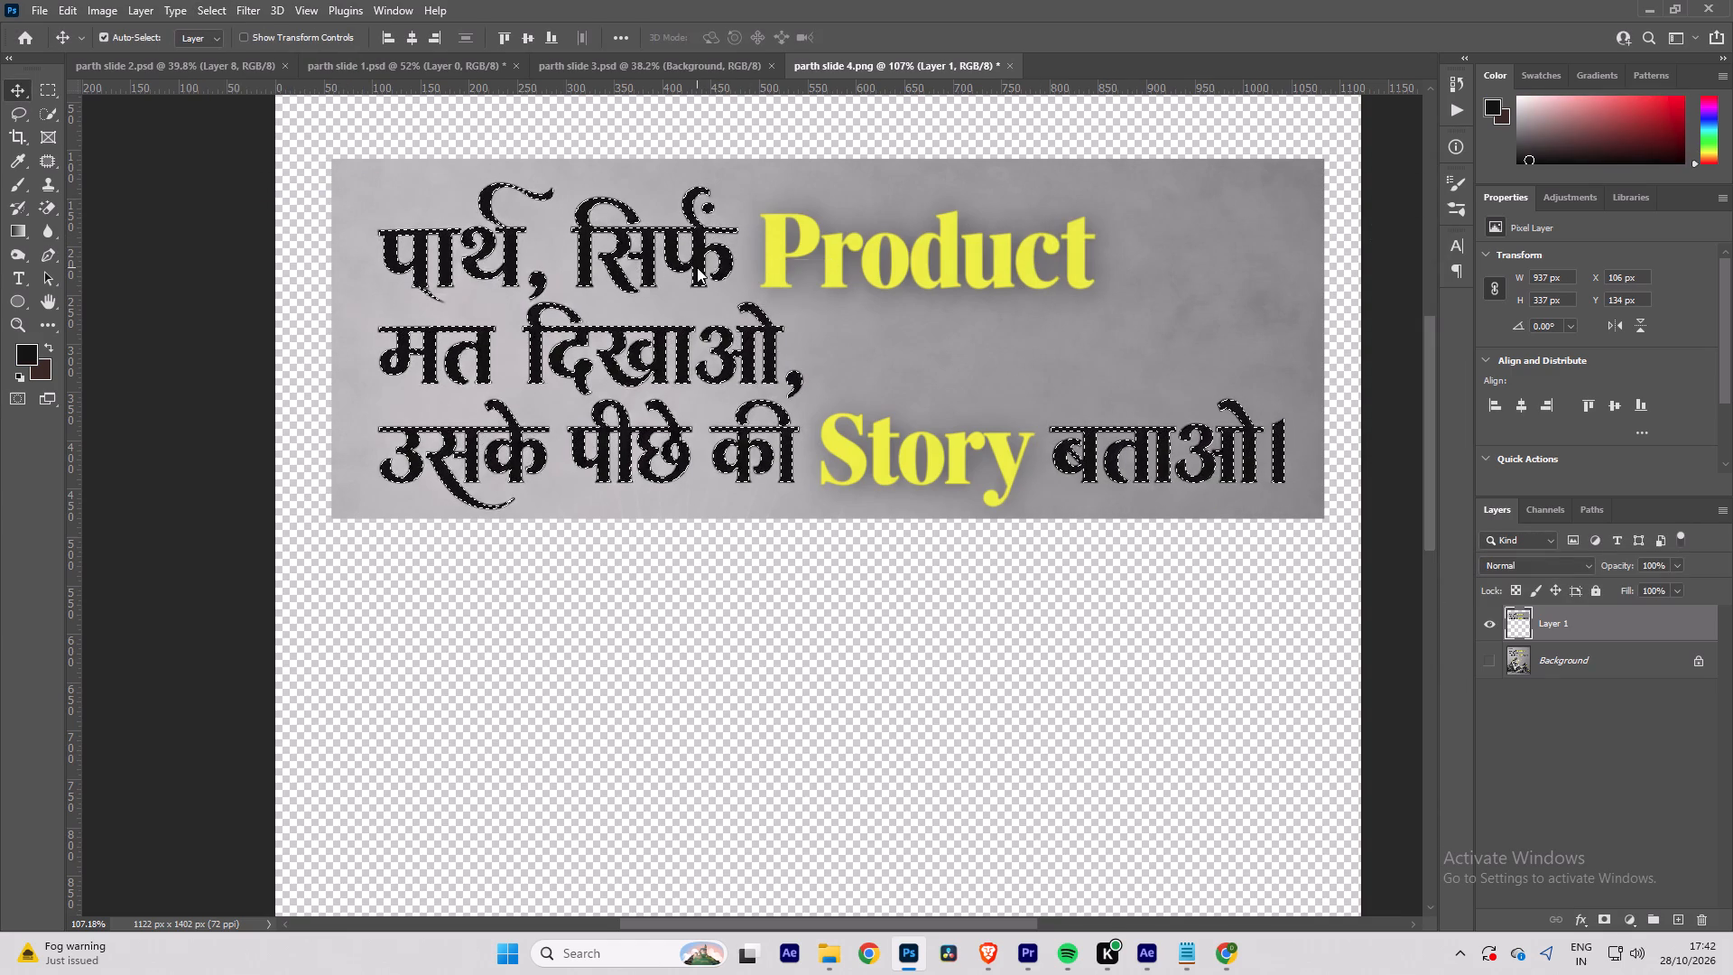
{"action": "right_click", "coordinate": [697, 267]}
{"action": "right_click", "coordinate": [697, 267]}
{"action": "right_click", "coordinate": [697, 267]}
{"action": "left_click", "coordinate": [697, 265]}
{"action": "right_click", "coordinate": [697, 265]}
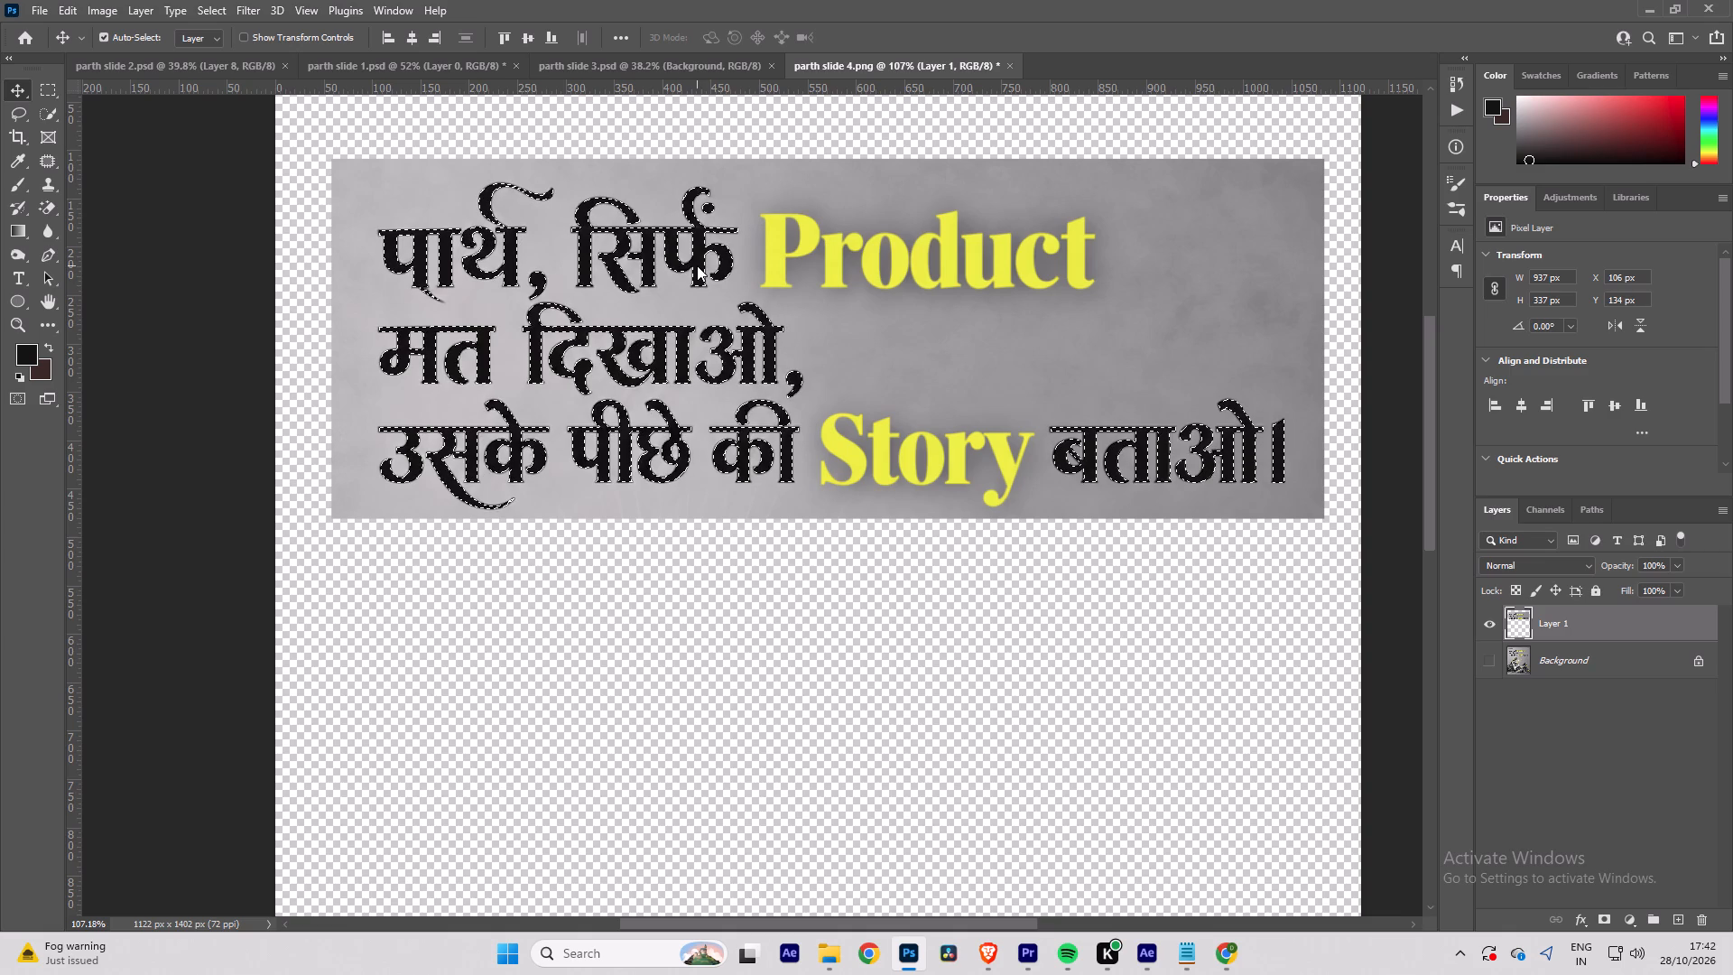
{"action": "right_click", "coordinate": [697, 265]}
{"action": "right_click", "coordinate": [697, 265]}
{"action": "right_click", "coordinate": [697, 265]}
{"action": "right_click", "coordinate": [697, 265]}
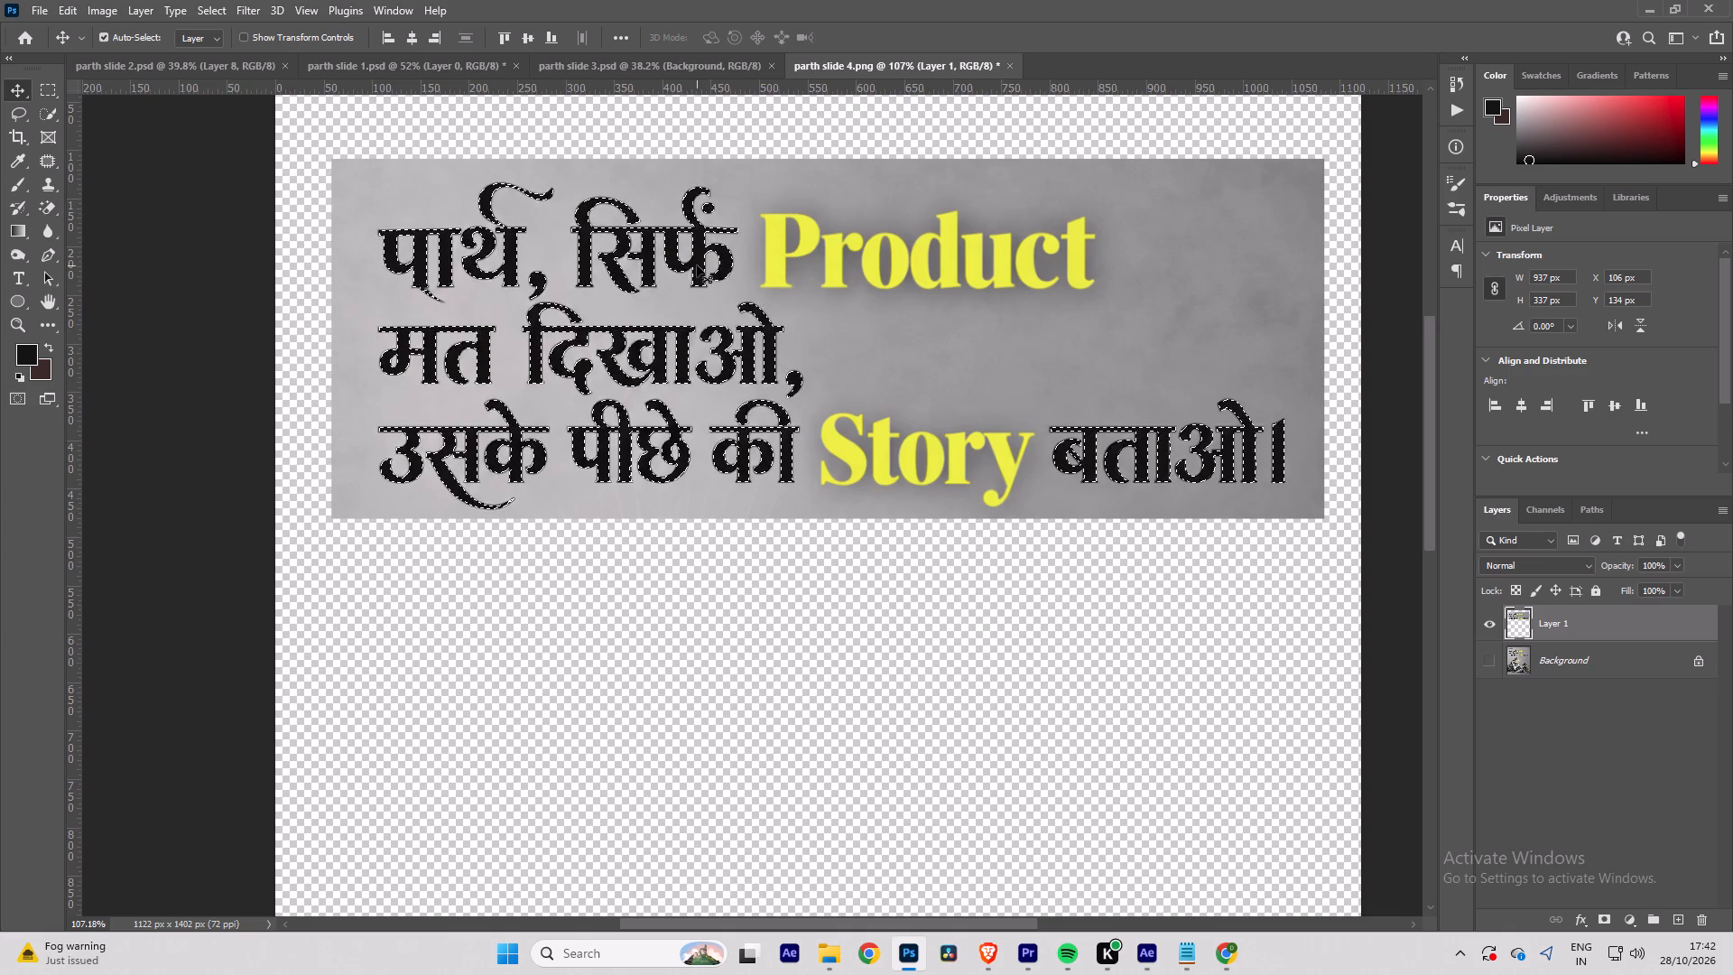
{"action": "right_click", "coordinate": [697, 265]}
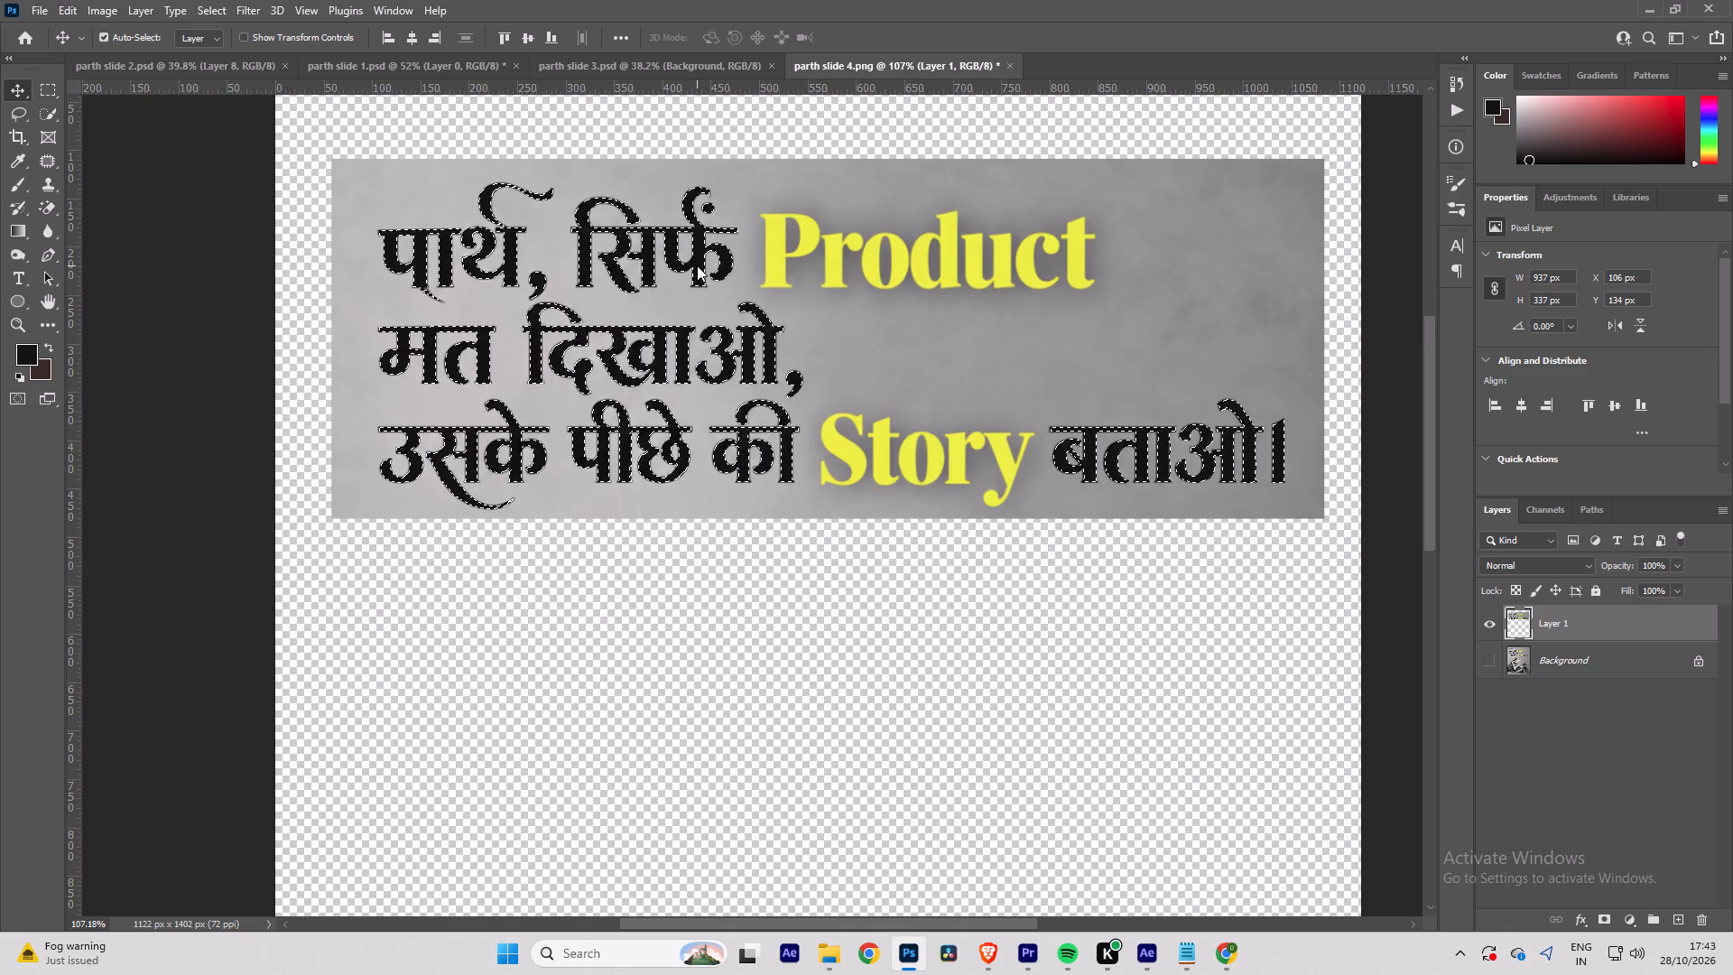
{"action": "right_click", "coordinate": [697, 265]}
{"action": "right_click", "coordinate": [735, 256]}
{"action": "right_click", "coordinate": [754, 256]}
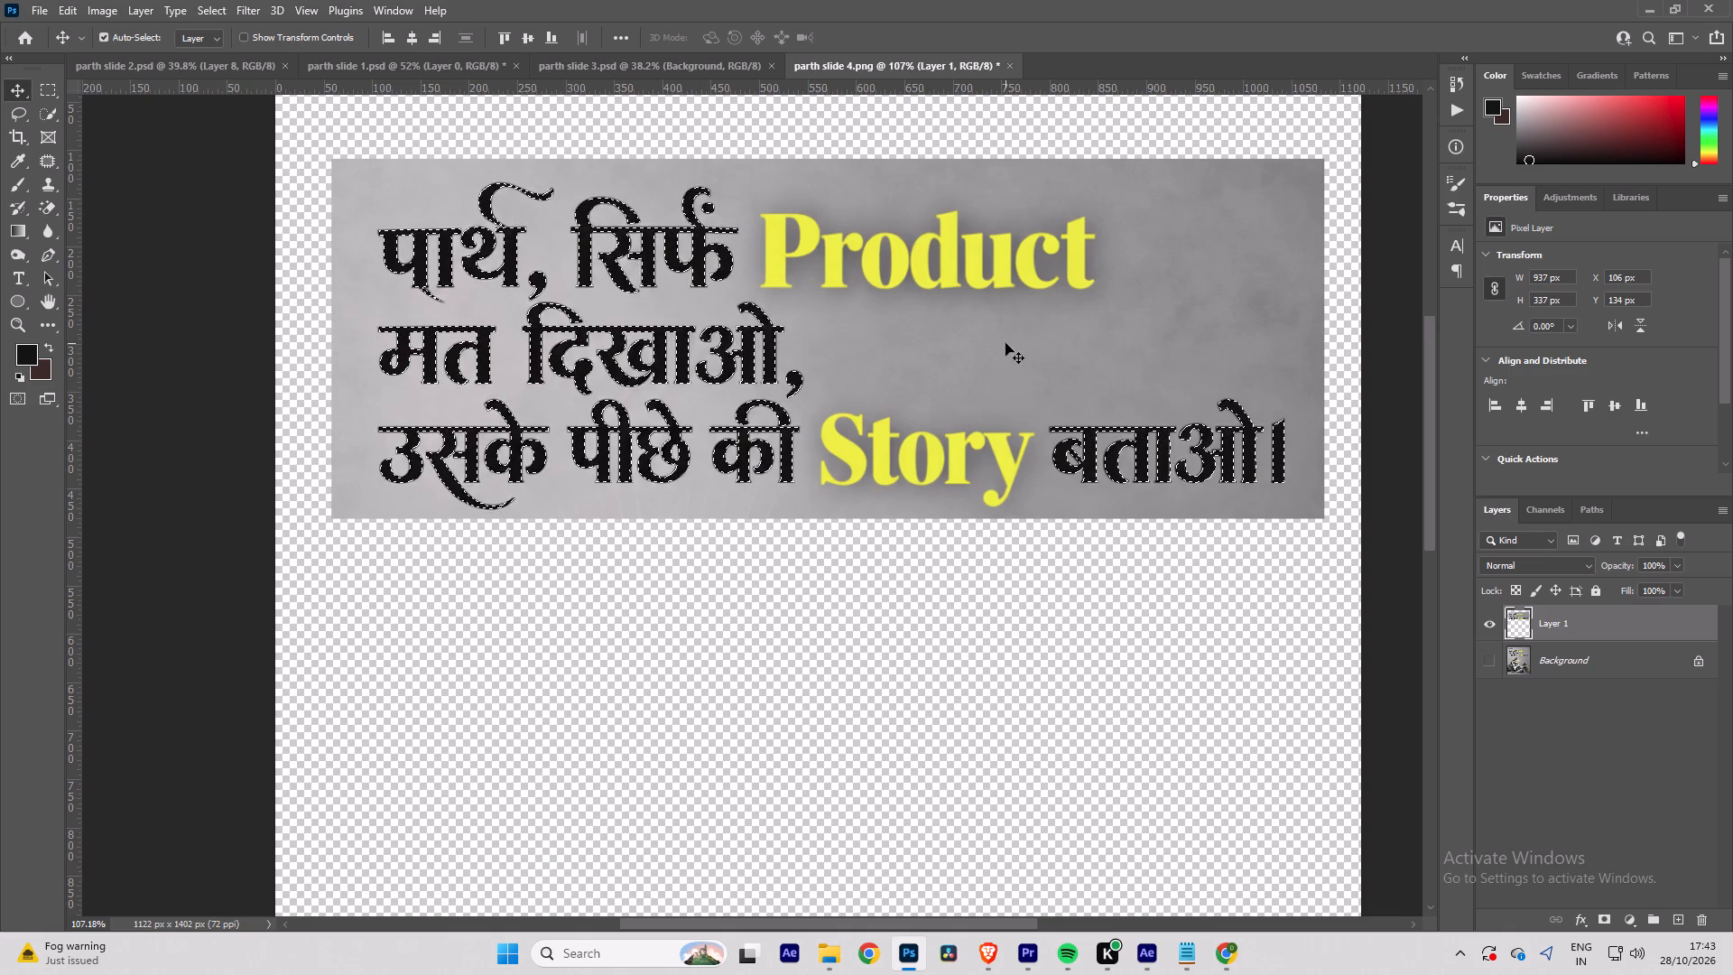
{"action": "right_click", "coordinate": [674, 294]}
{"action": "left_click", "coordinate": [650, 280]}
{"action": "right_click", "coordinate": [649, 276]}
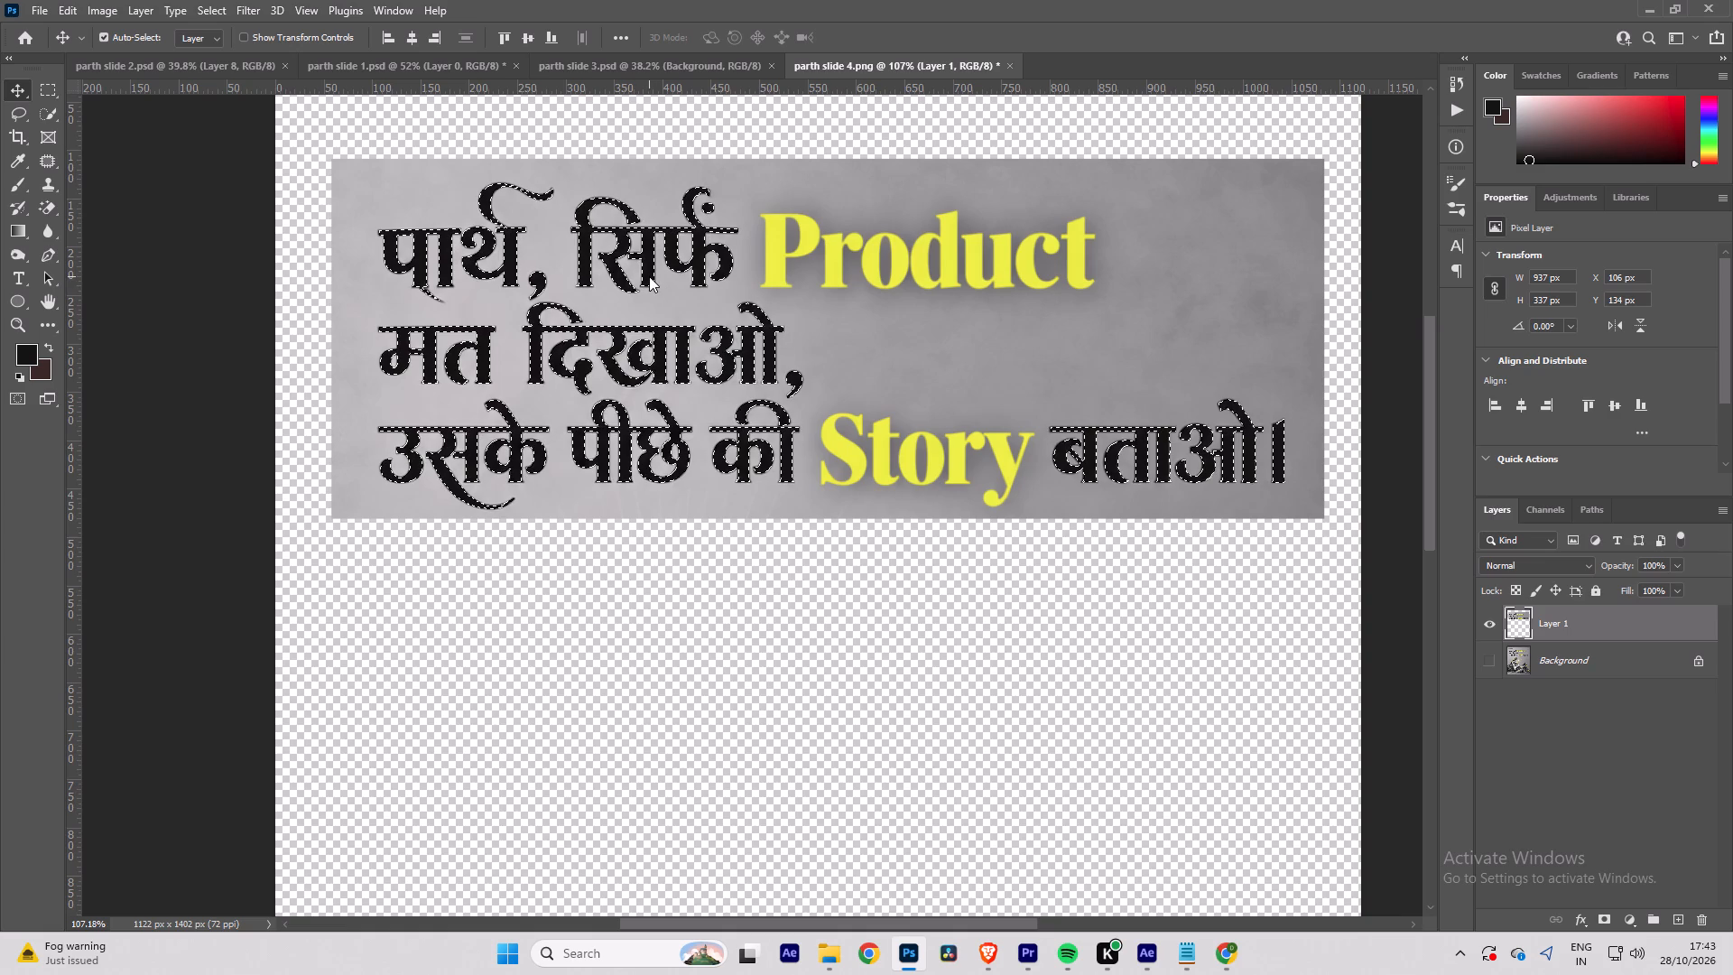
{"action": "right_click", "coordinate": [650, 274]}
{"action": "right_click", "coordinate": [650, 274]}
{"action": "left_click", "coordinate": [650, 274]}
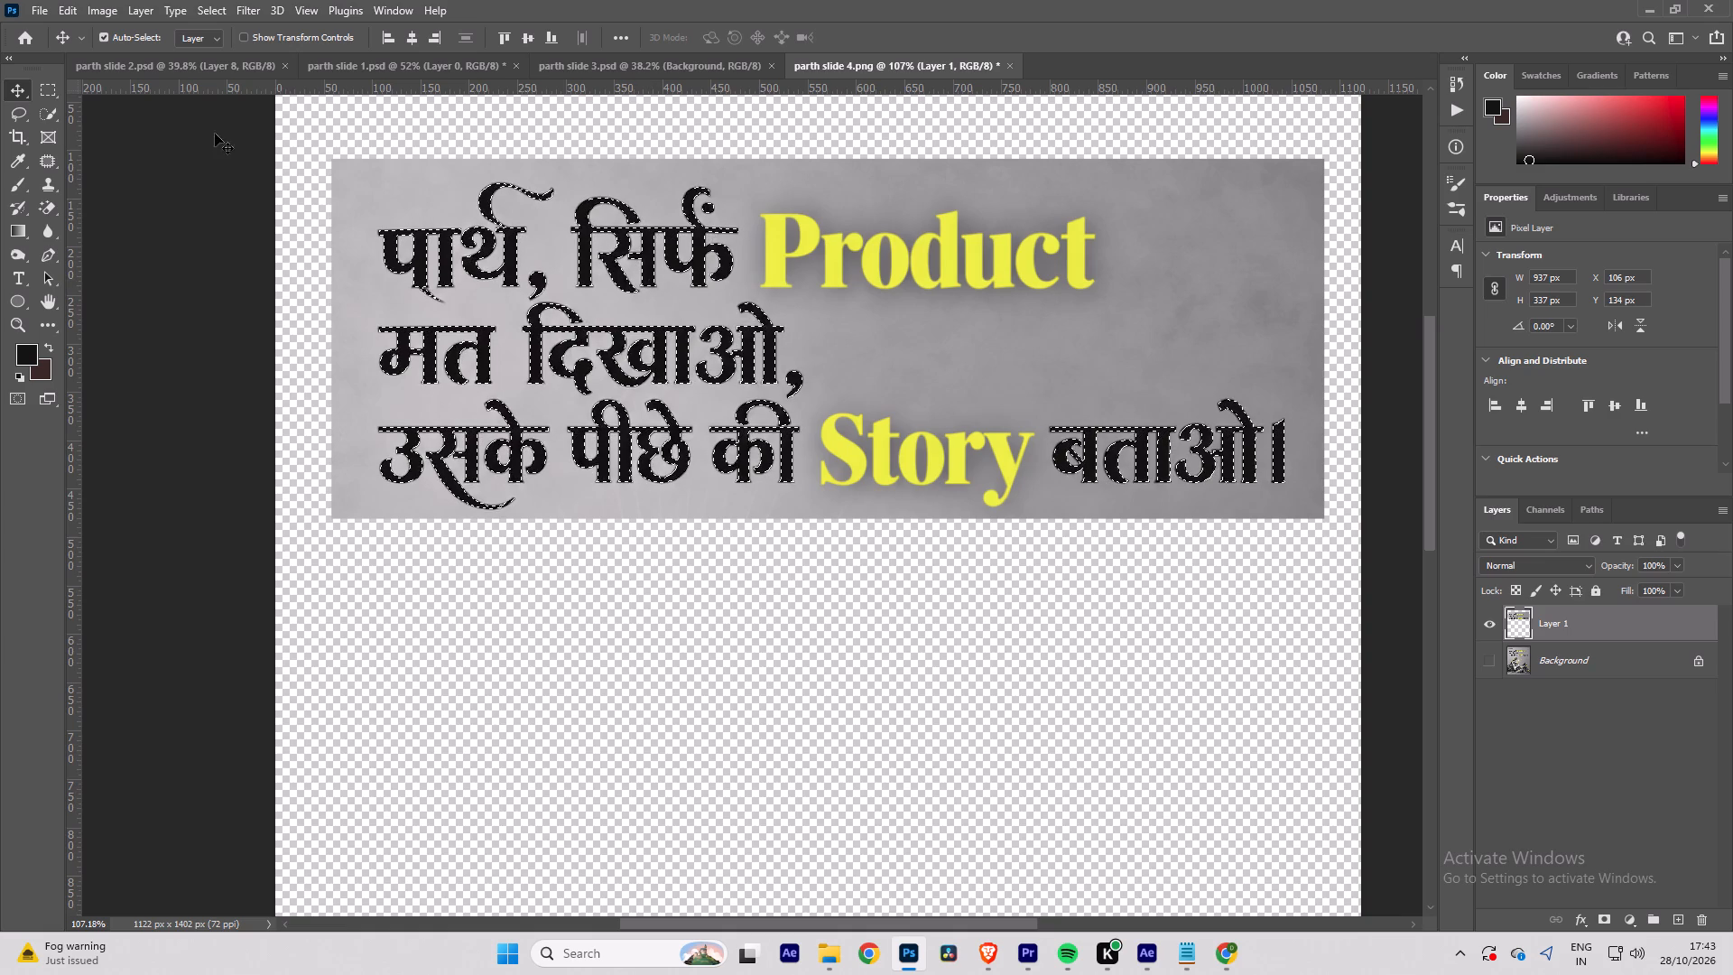
Feather the black lettering selection and copy it from Layer 1 to a new layer.
{"action": "key", "text": "w"}
{"action": "right_click", "coordinate": [645, 274]}
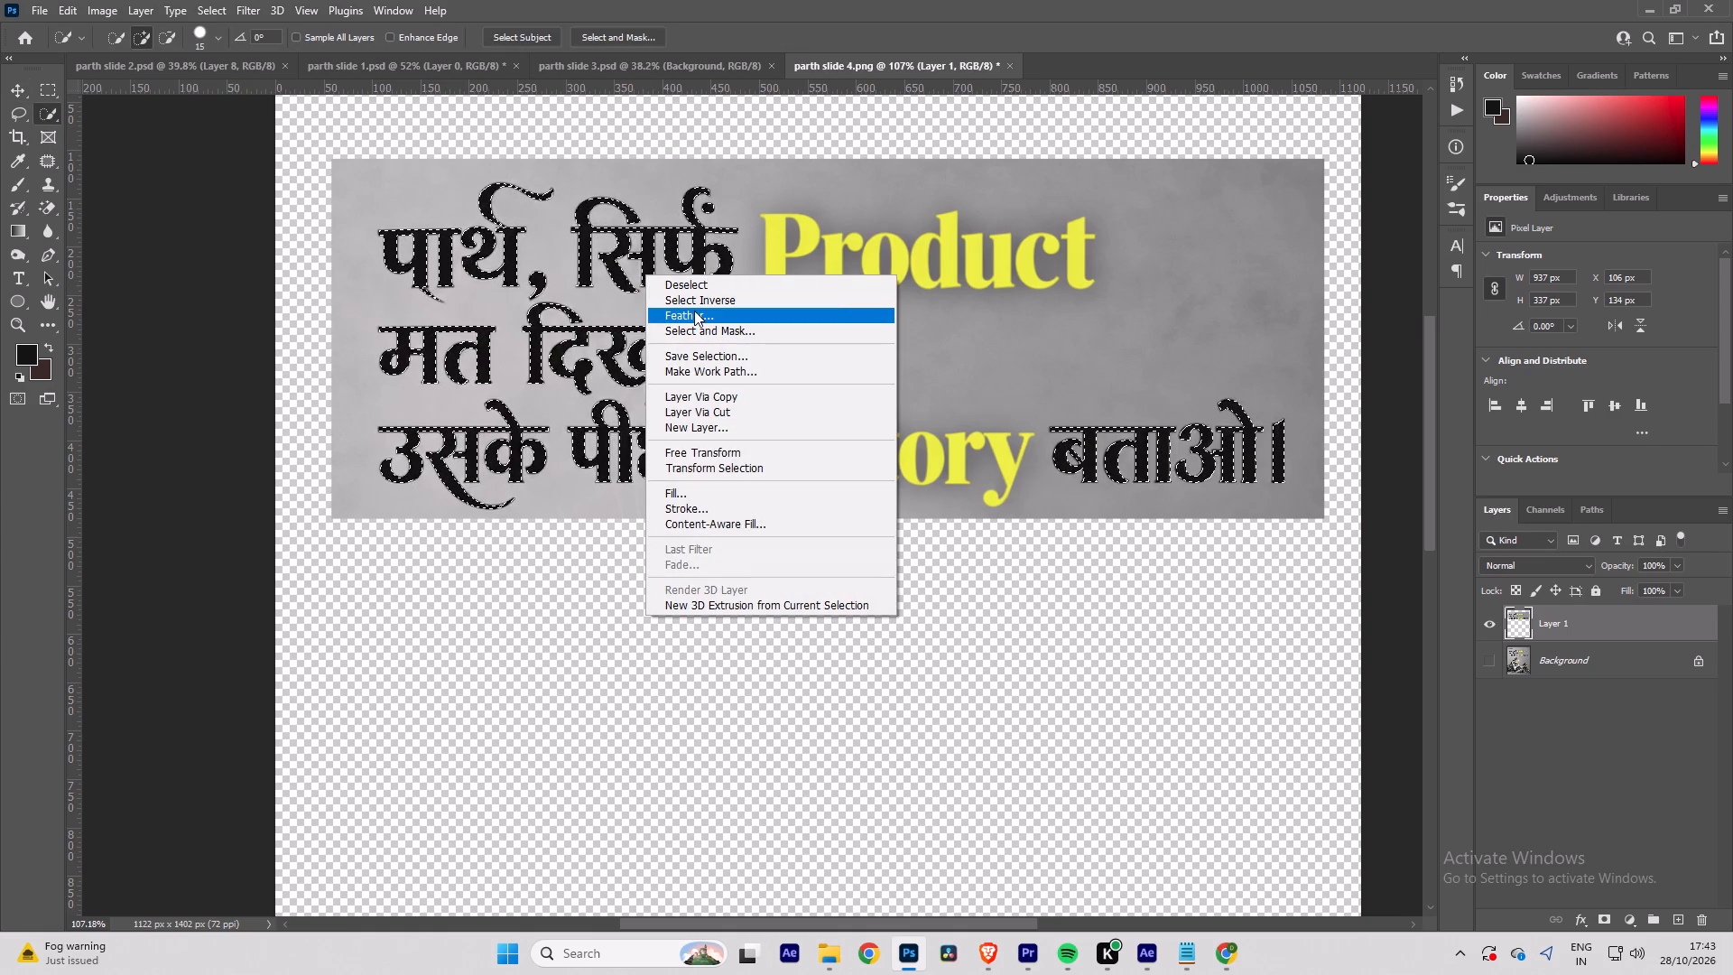
{"action": "left_click", "coordinate": [694, 311]}
{"action": "left_click", "coordinate": [948, 294]}
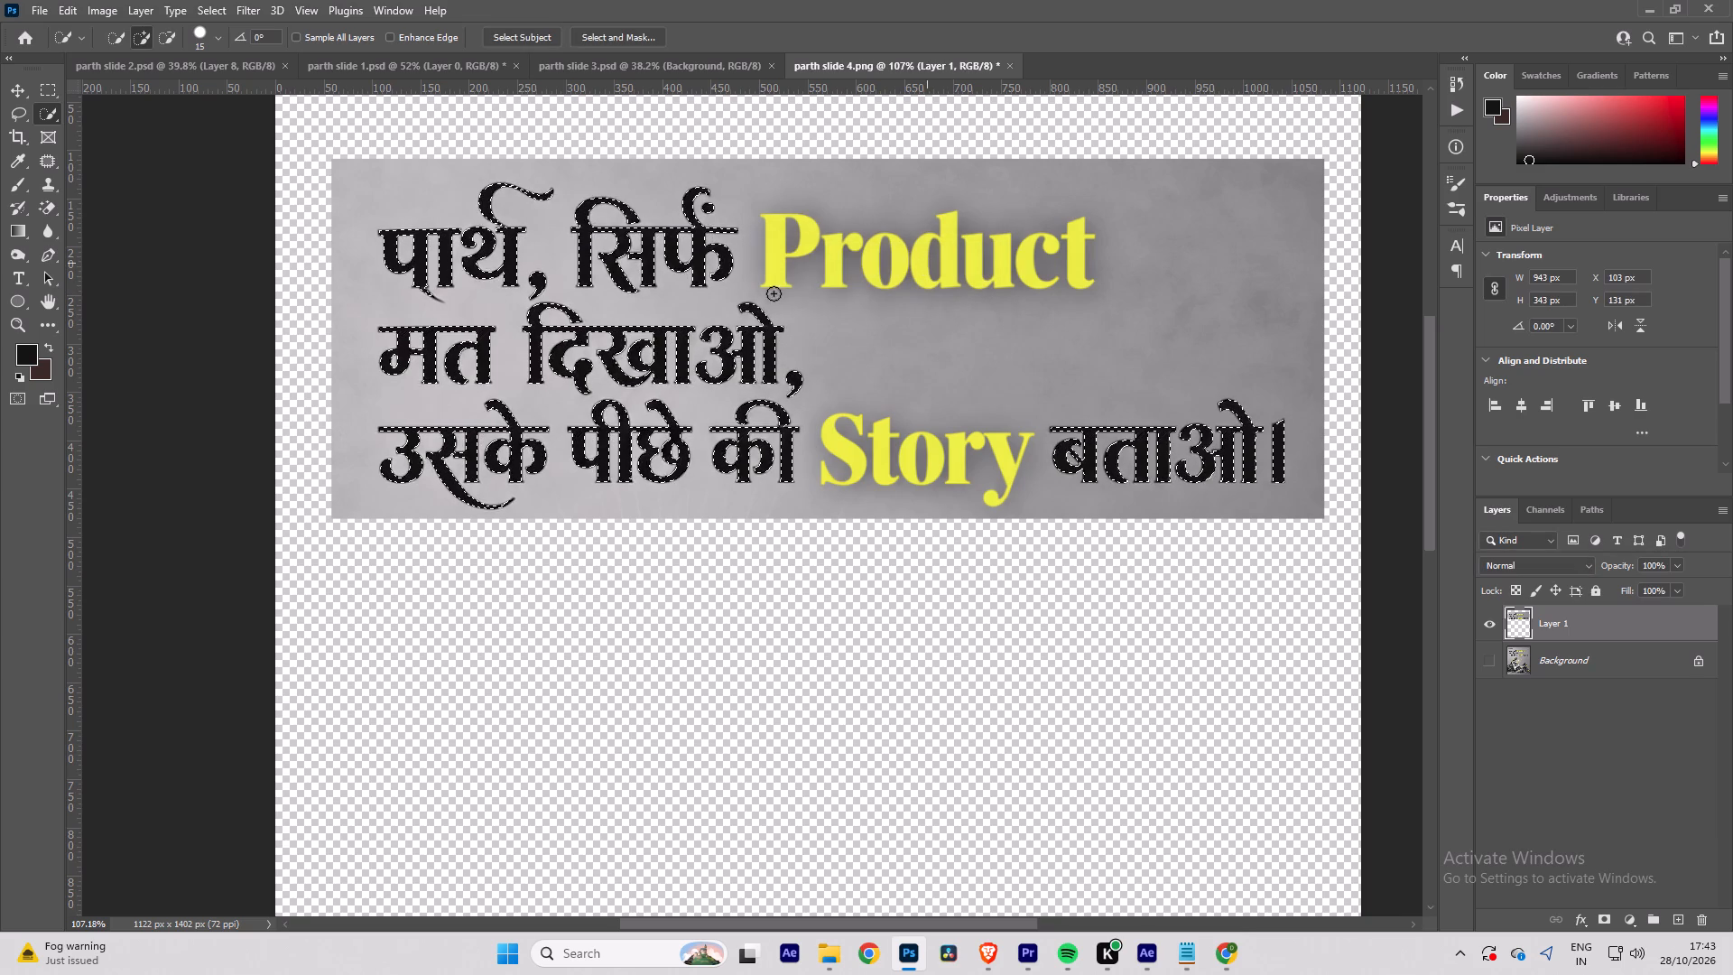
{"action": "key", "text": "ctrl+j"}
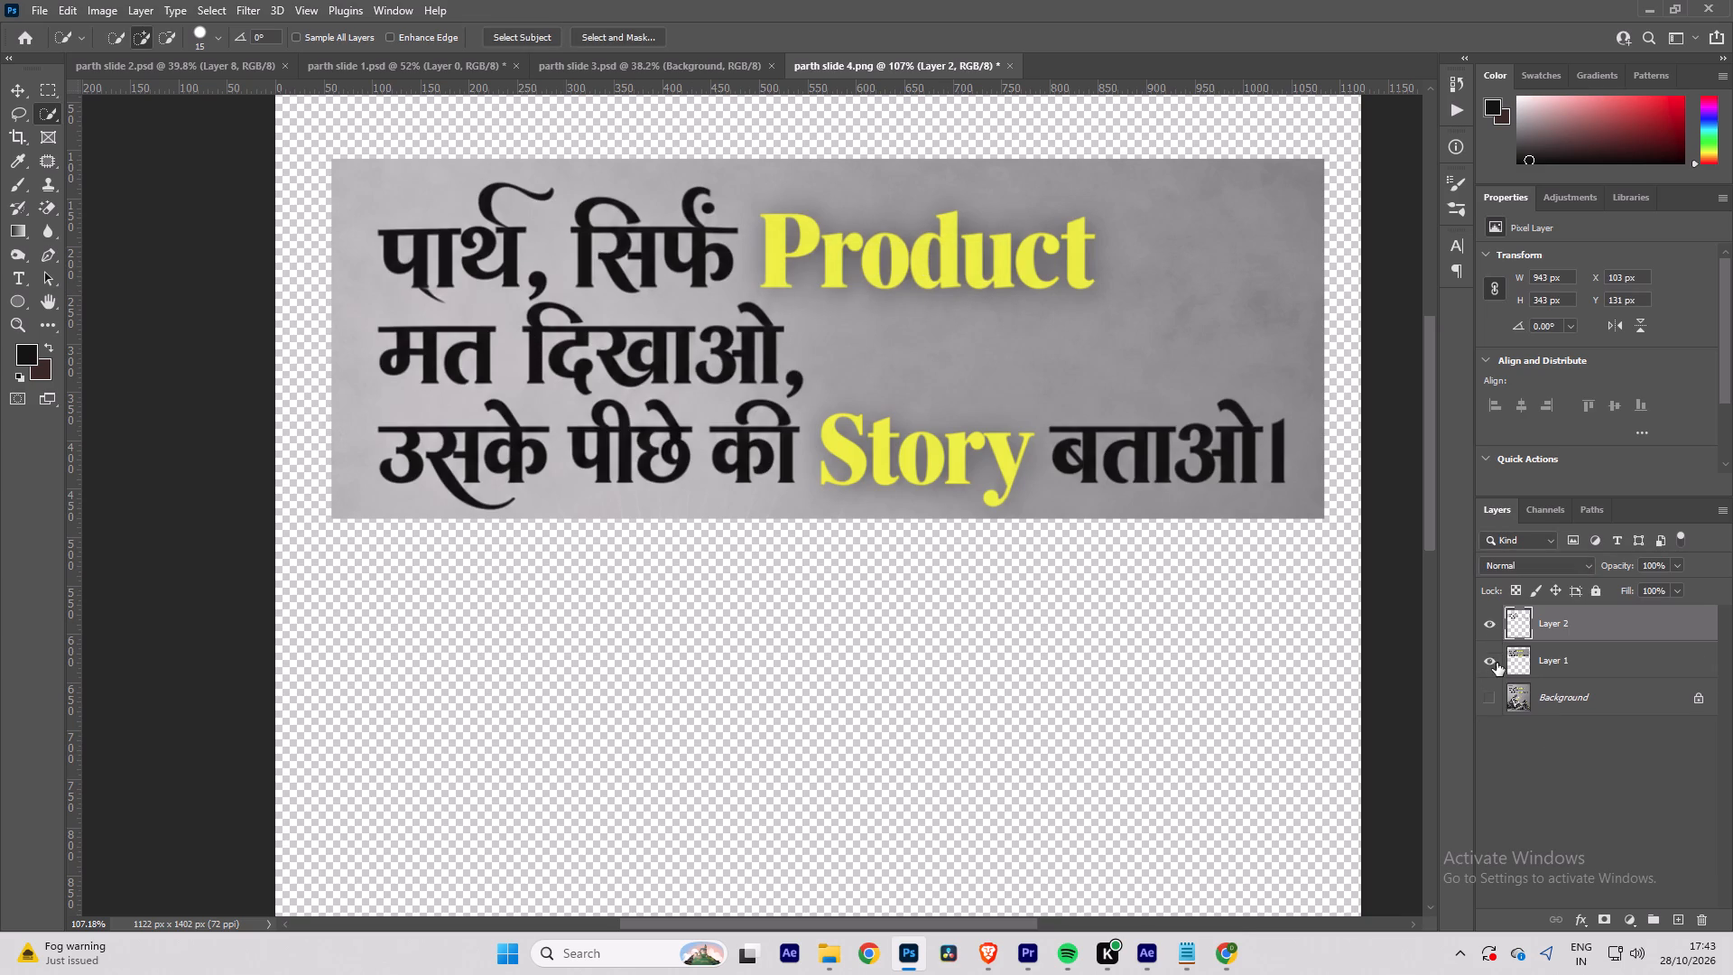
Check the copied black lettering without Layer 1 behind it, and hide Layer 2.
{"action": "left_click", "coordinate": [1497, 663]}
{"action": "left_click", "coordinate": [1497, 663]}
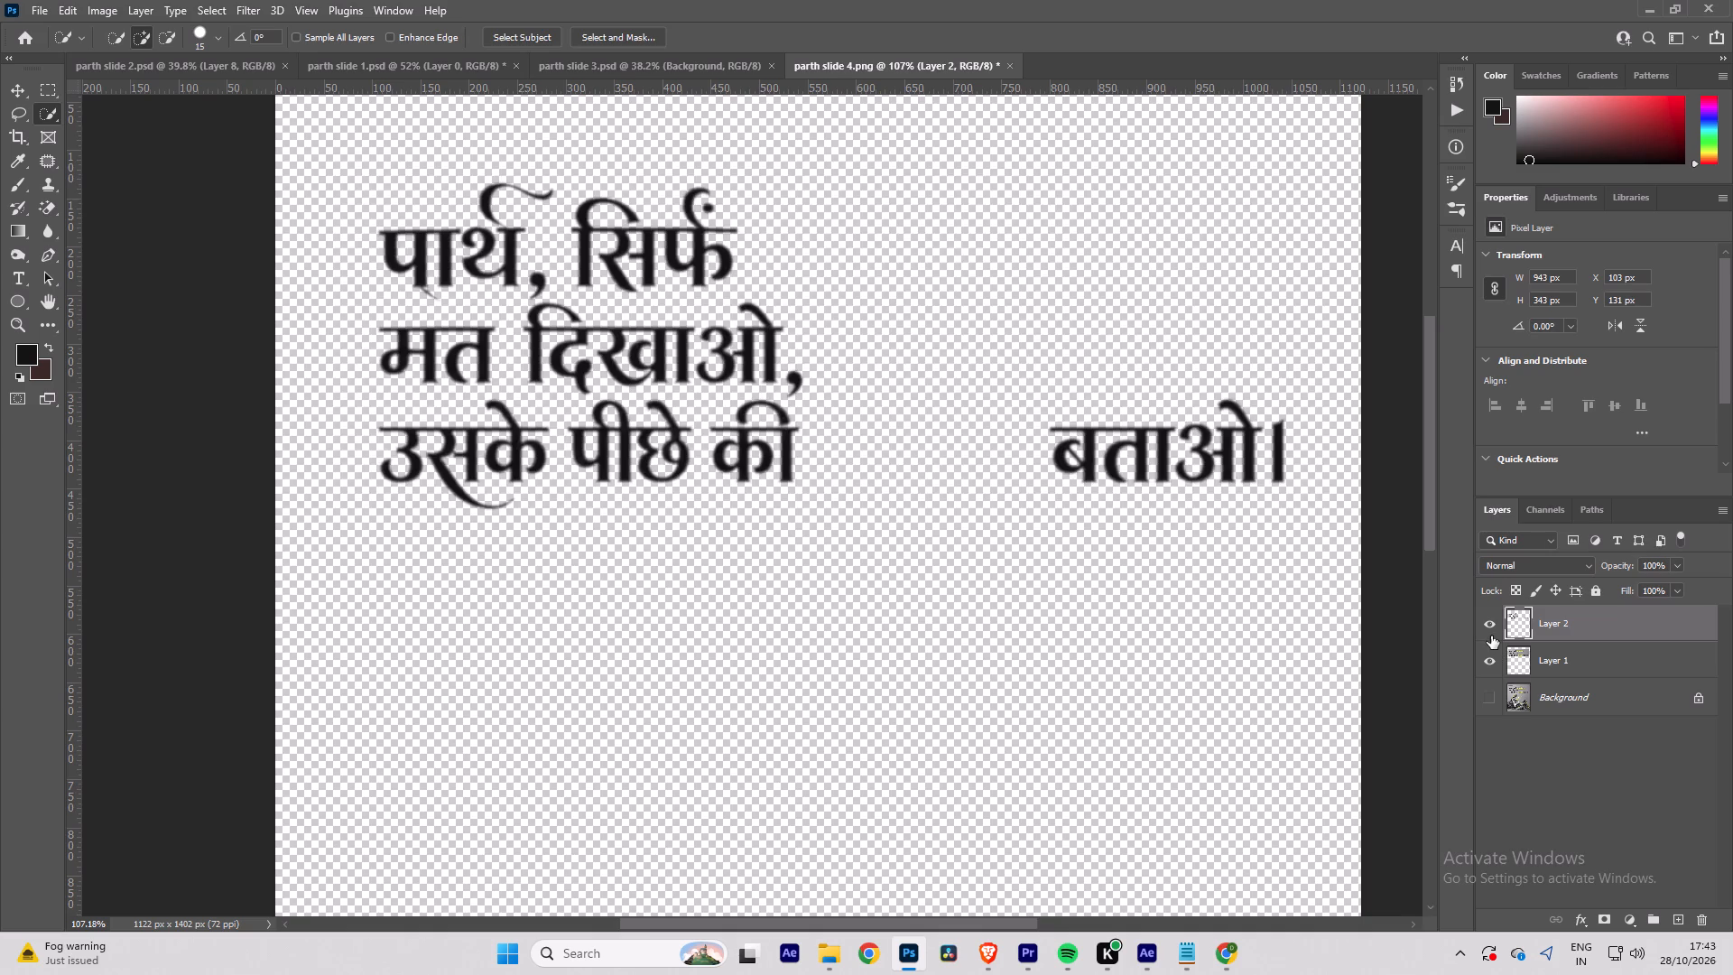
{"action": "left_click", "coordinate": [1491, 627]}
Copy the yellow words Product and Story from Layer 1 to a new layer using a feathered Color Range selection.
{"action": "scroll", "coordinate": [839, 256], "scroll_direction": "up", "scroll_amount": 4, "text": "alt"}
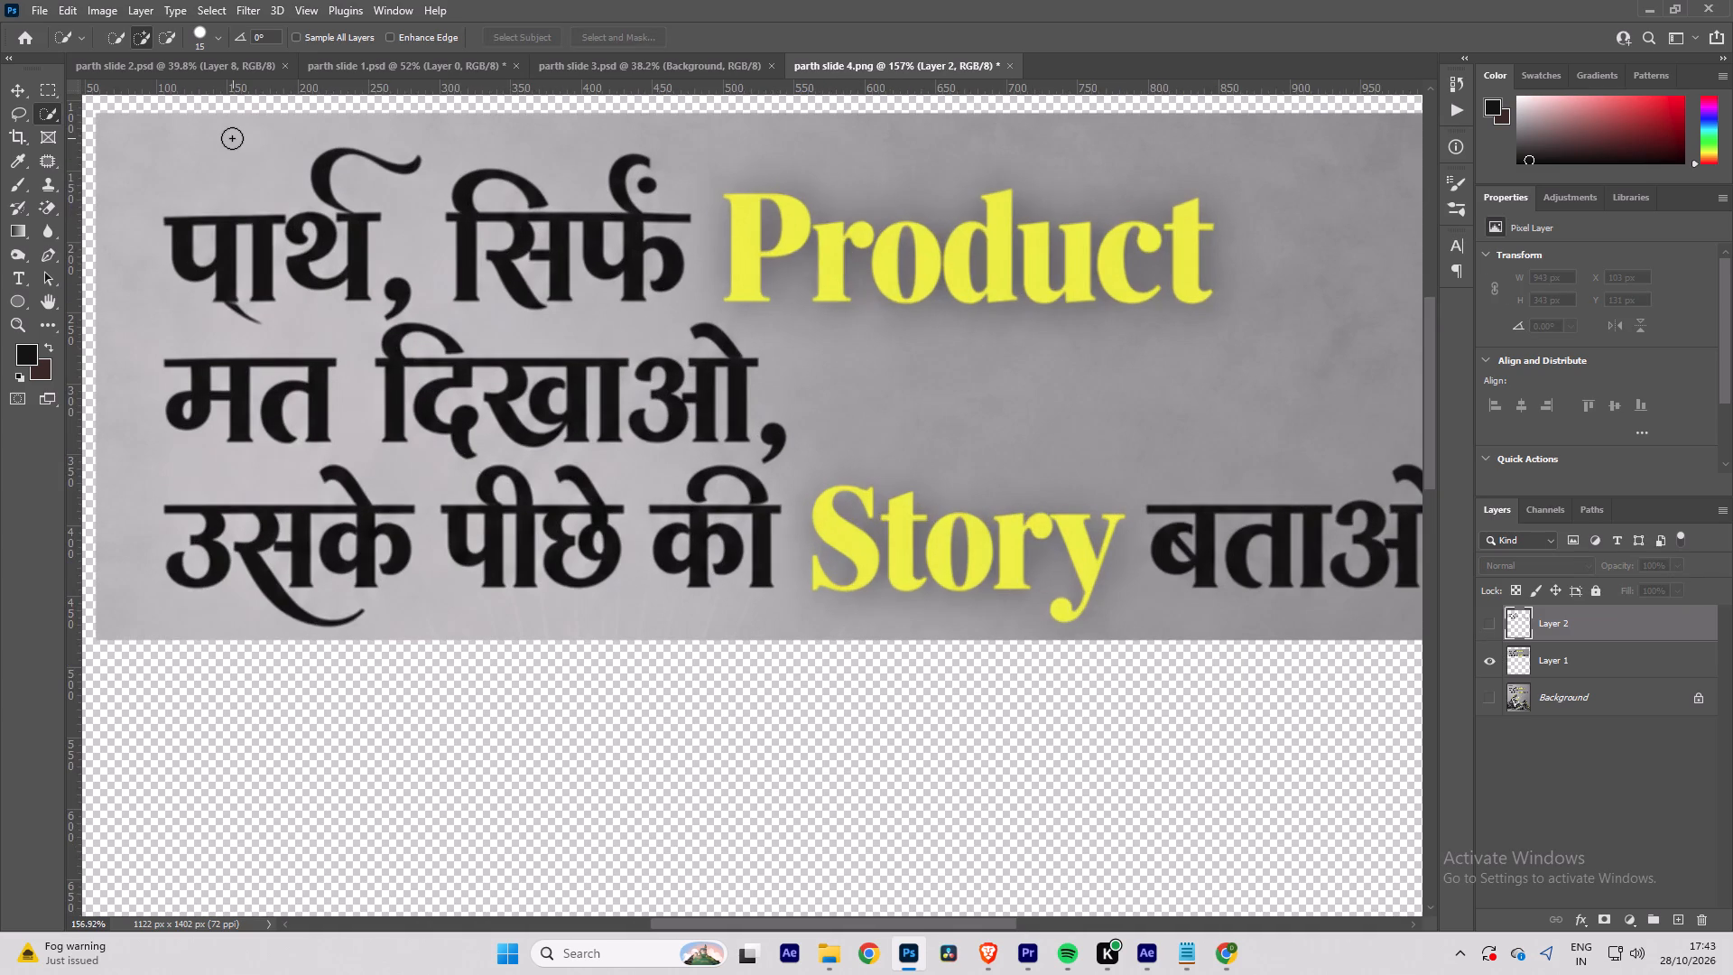
{"action": "key", "text": "v"}
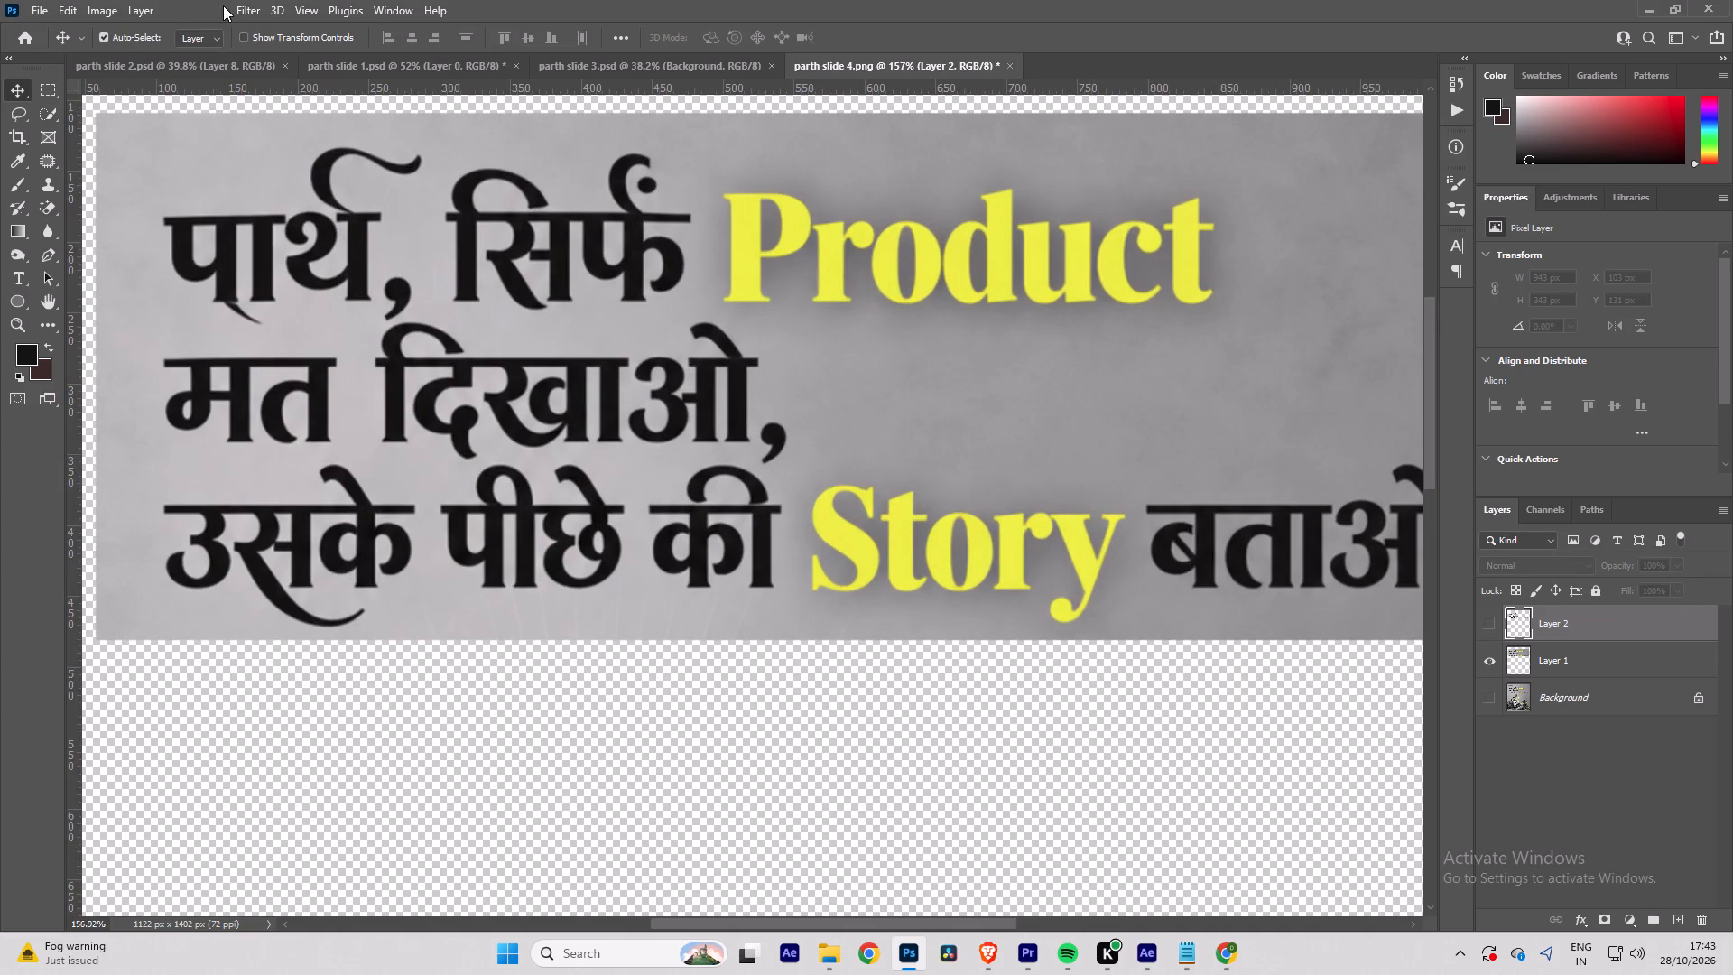
{"action": "left_click", "coordinate": [223, 5]}
{"action": "left_click", "coordinate": [245, 187]}
{"action": "left_click", "coordinate": [925, 279]}
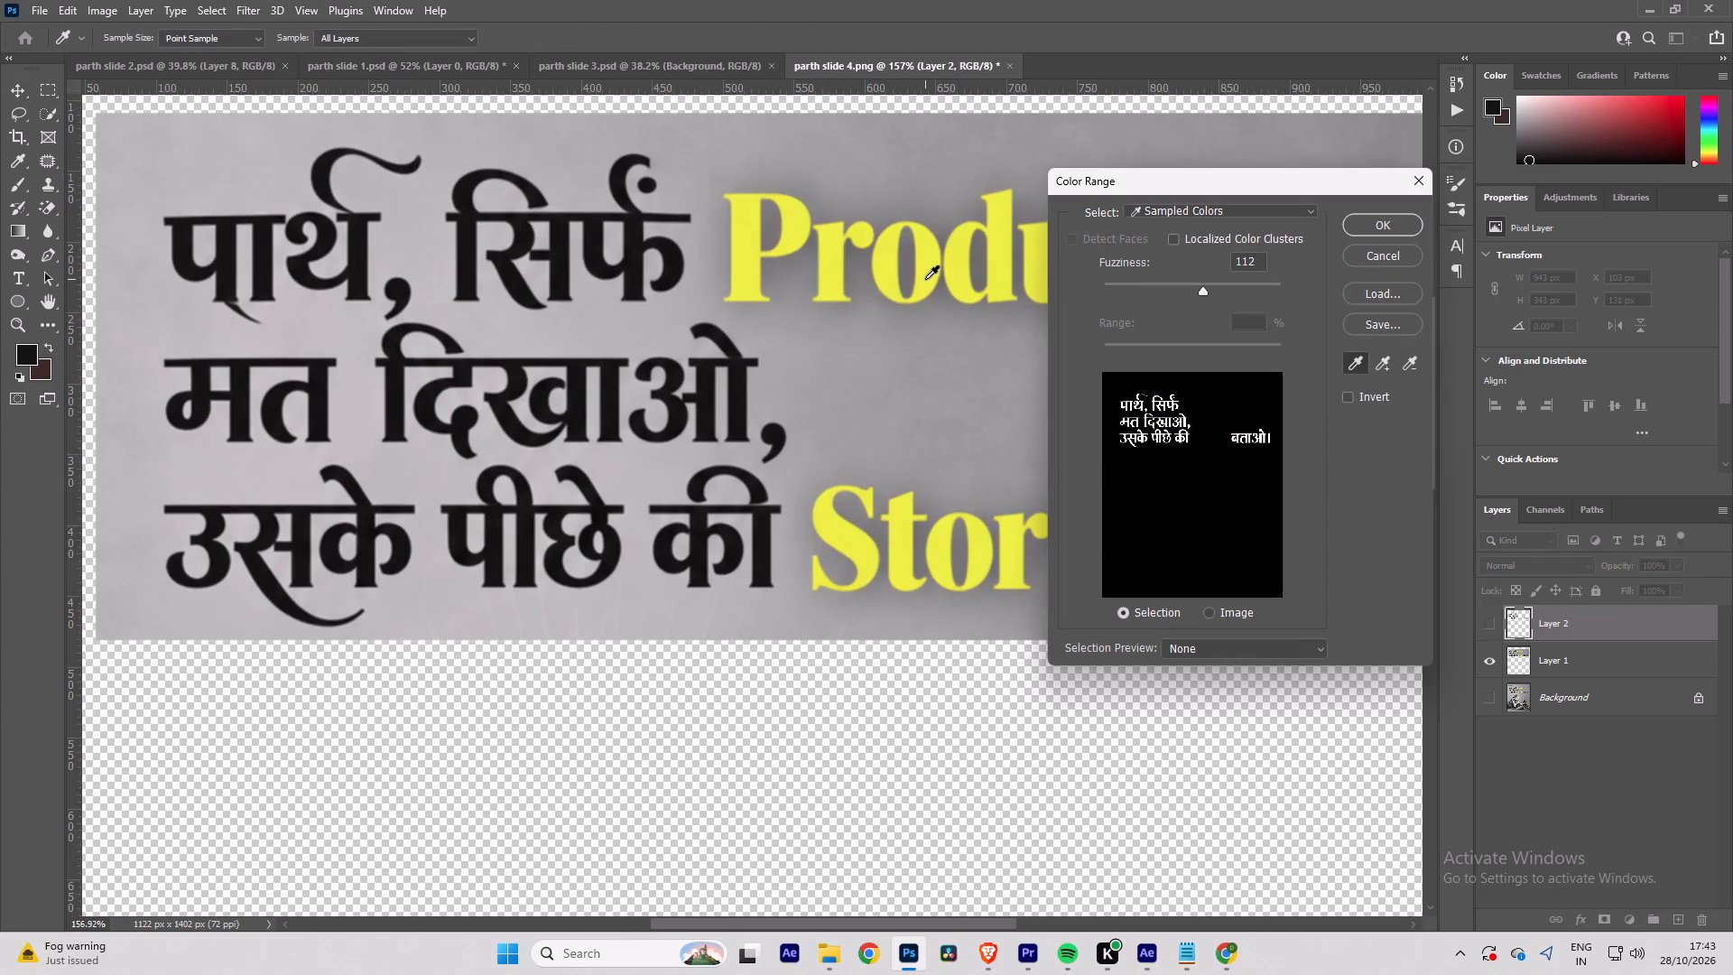
{"action": "left_click", "coordinate": [1367, 233]}
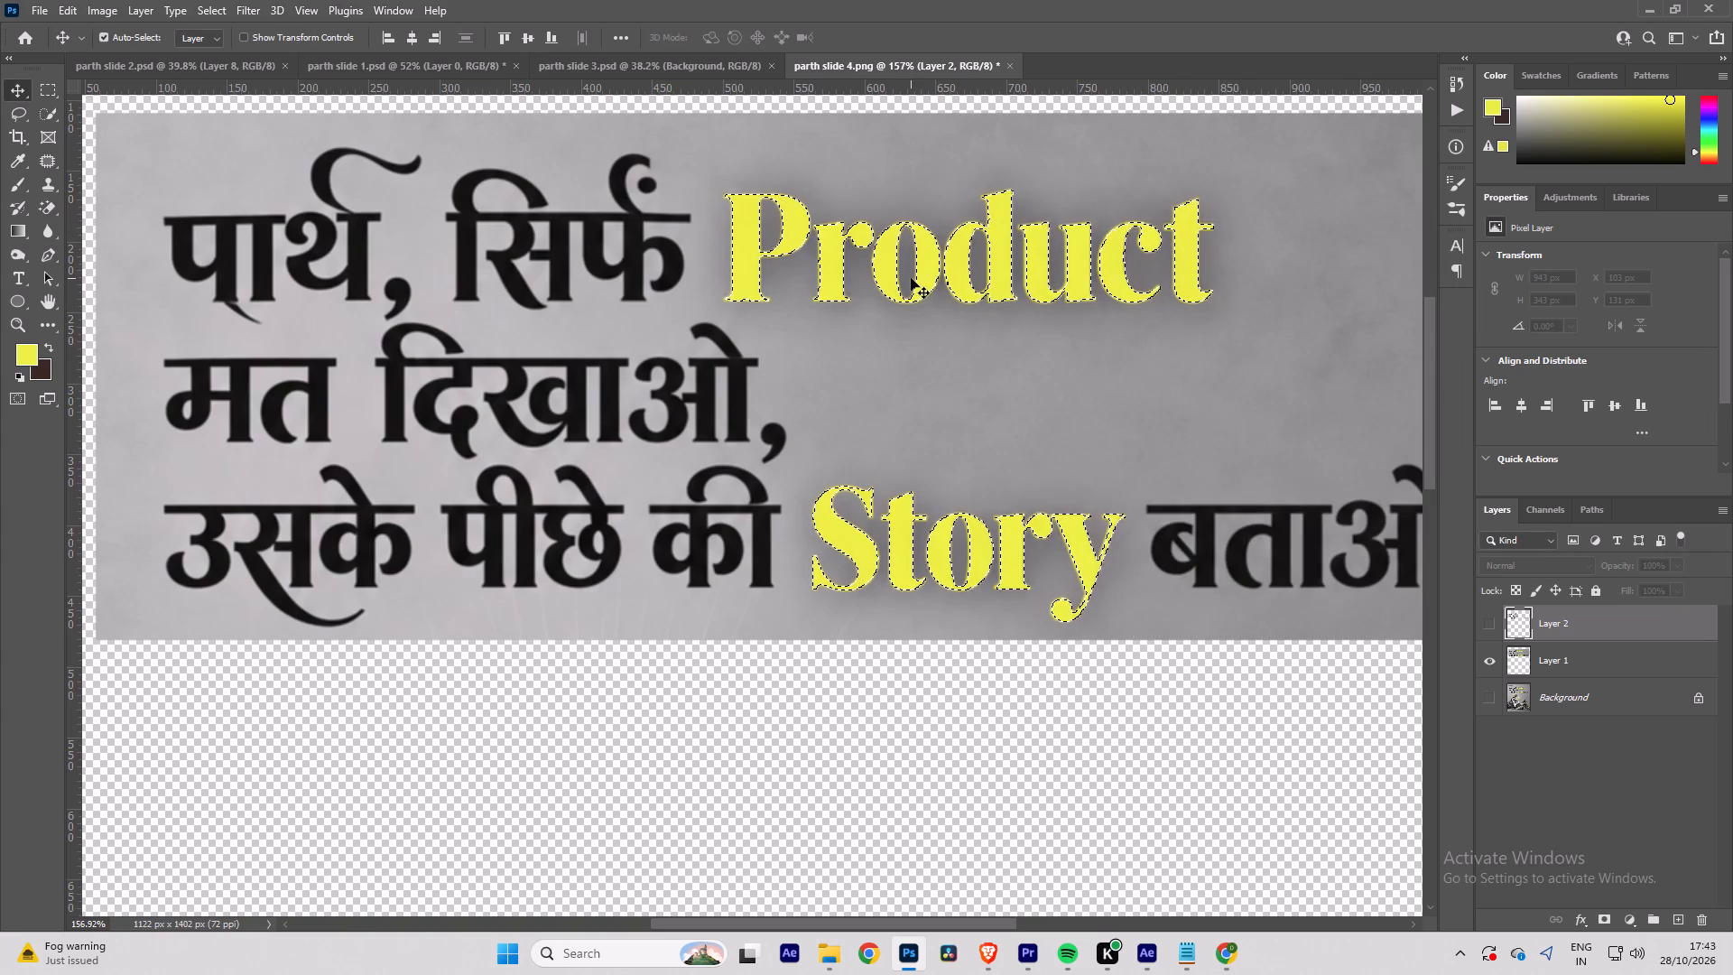
{"action": "right_click", "coordinate": [911, 278]}
{"action": "key", "text": "w"}
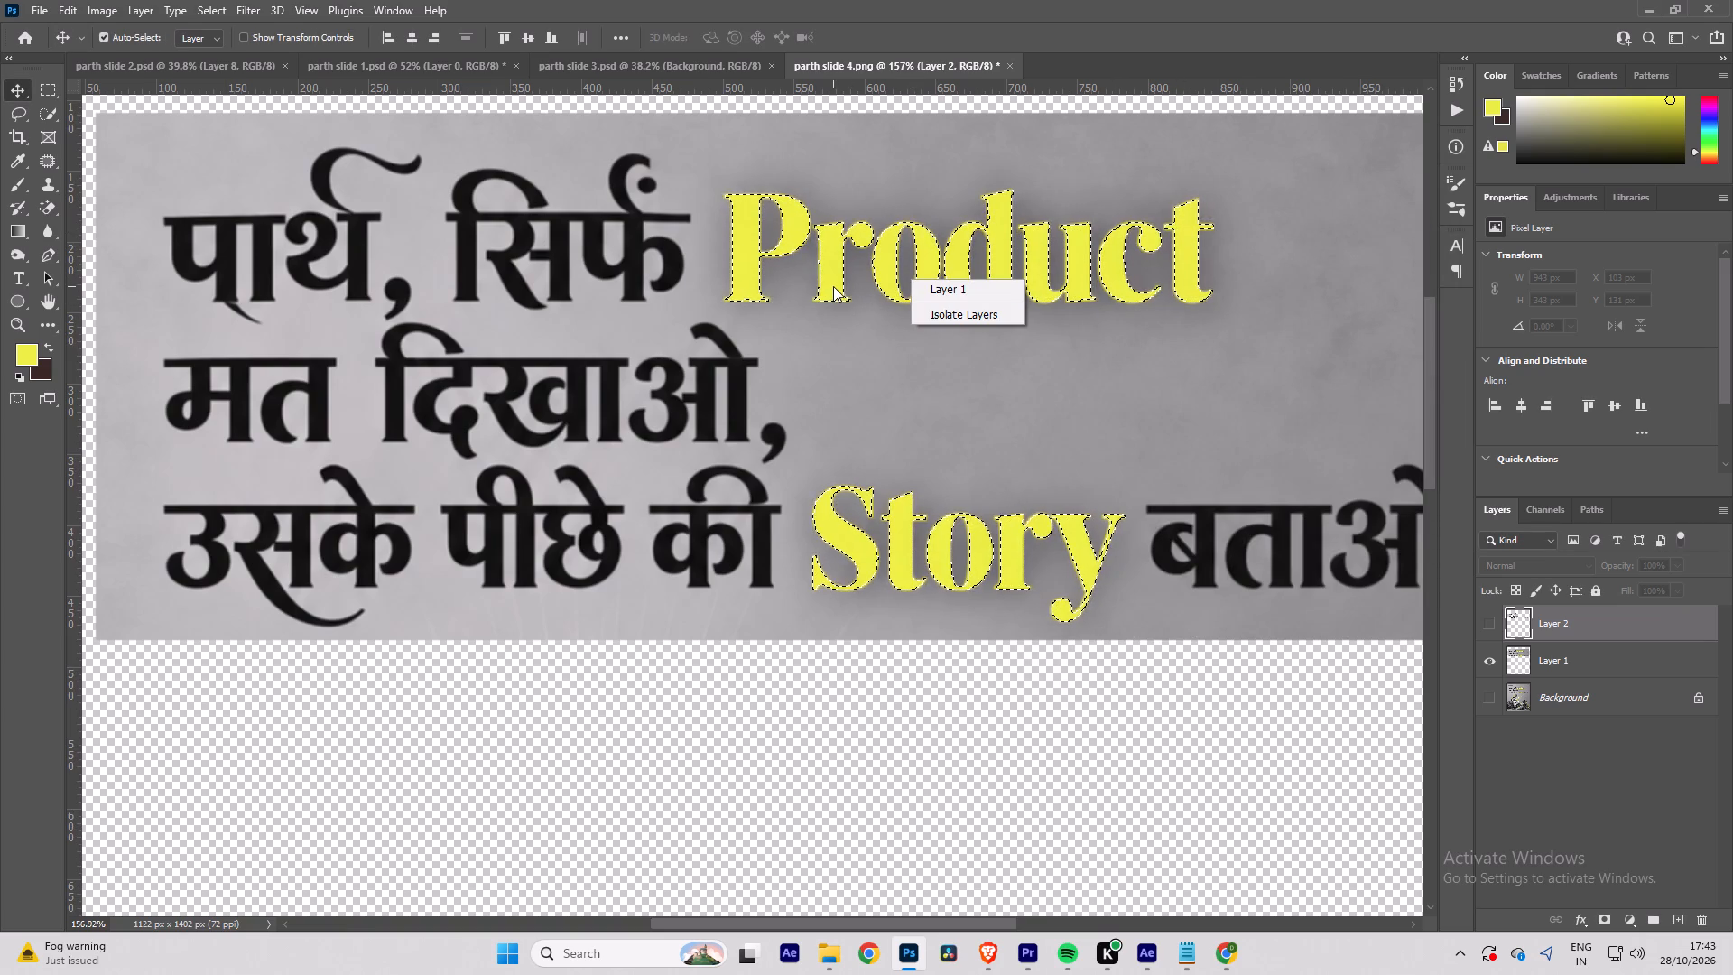
{"action": "left_click", "coordinate": [824, 286]}
{"action": "key", "text": "w"}
{"action": "right_click", "coordinate": [824, 286]}
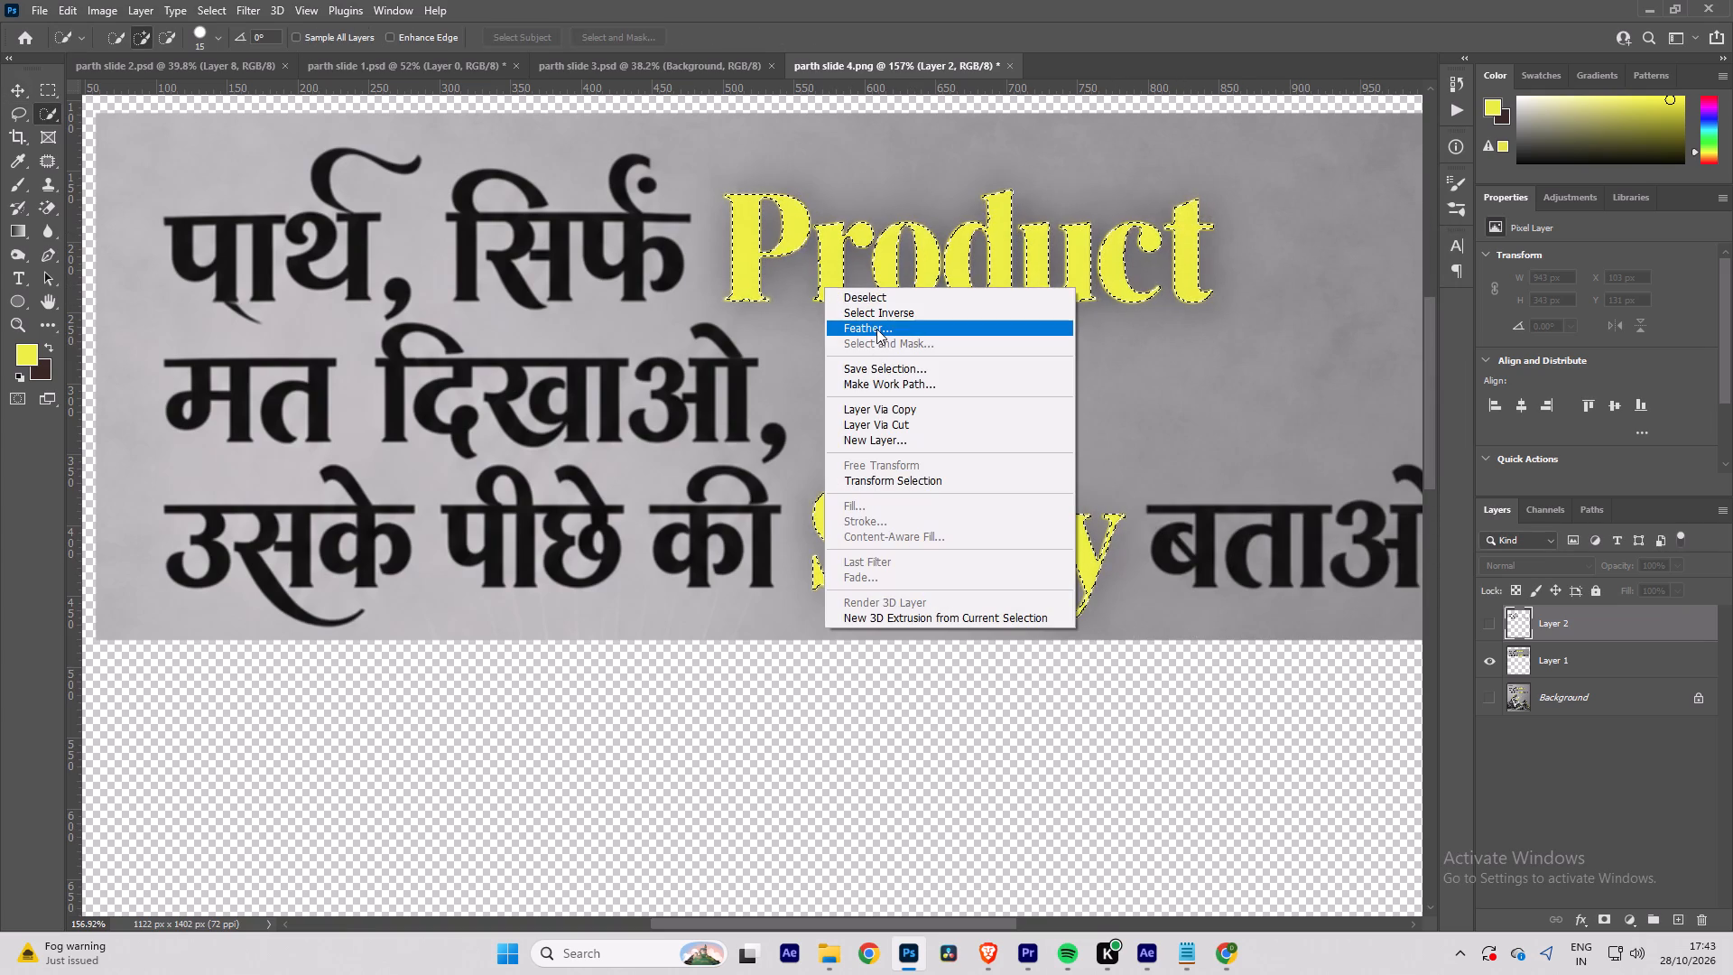
{"action": "left_click", "coordinate": [876, 329]}
{"action": "left_click_drag", "start_coordinate": [944, 294], "coordinate": [953, 294]}
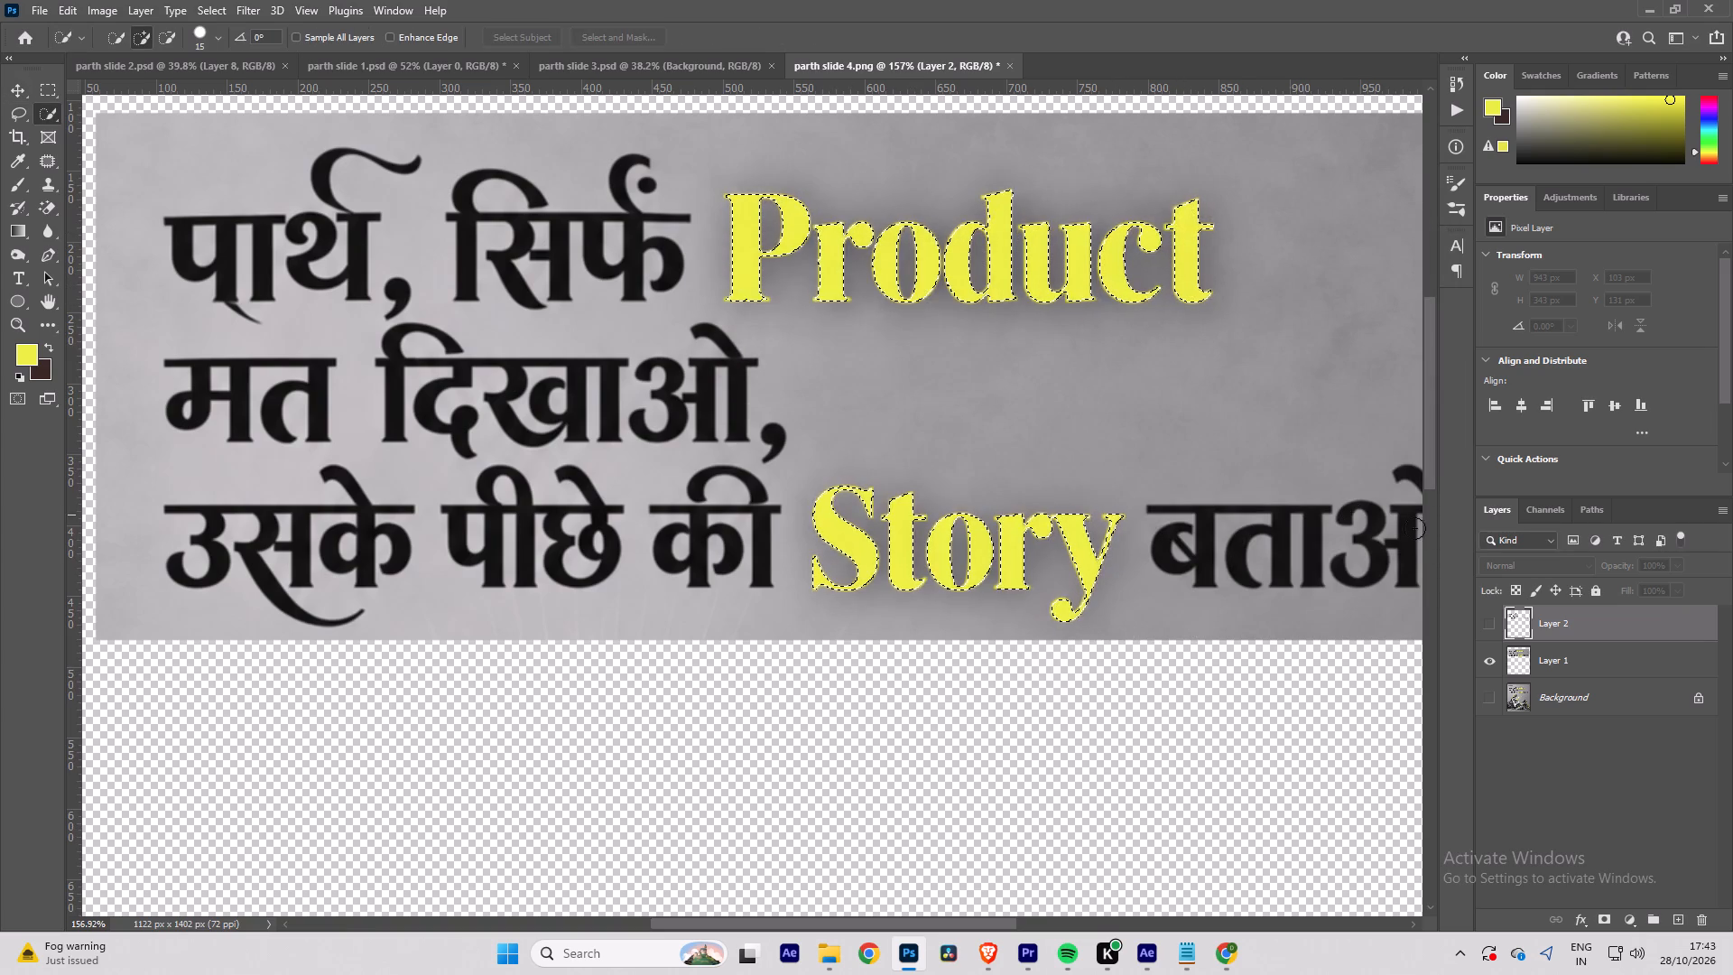
{"action": "left_click", "coordinate": [1589, 664]}
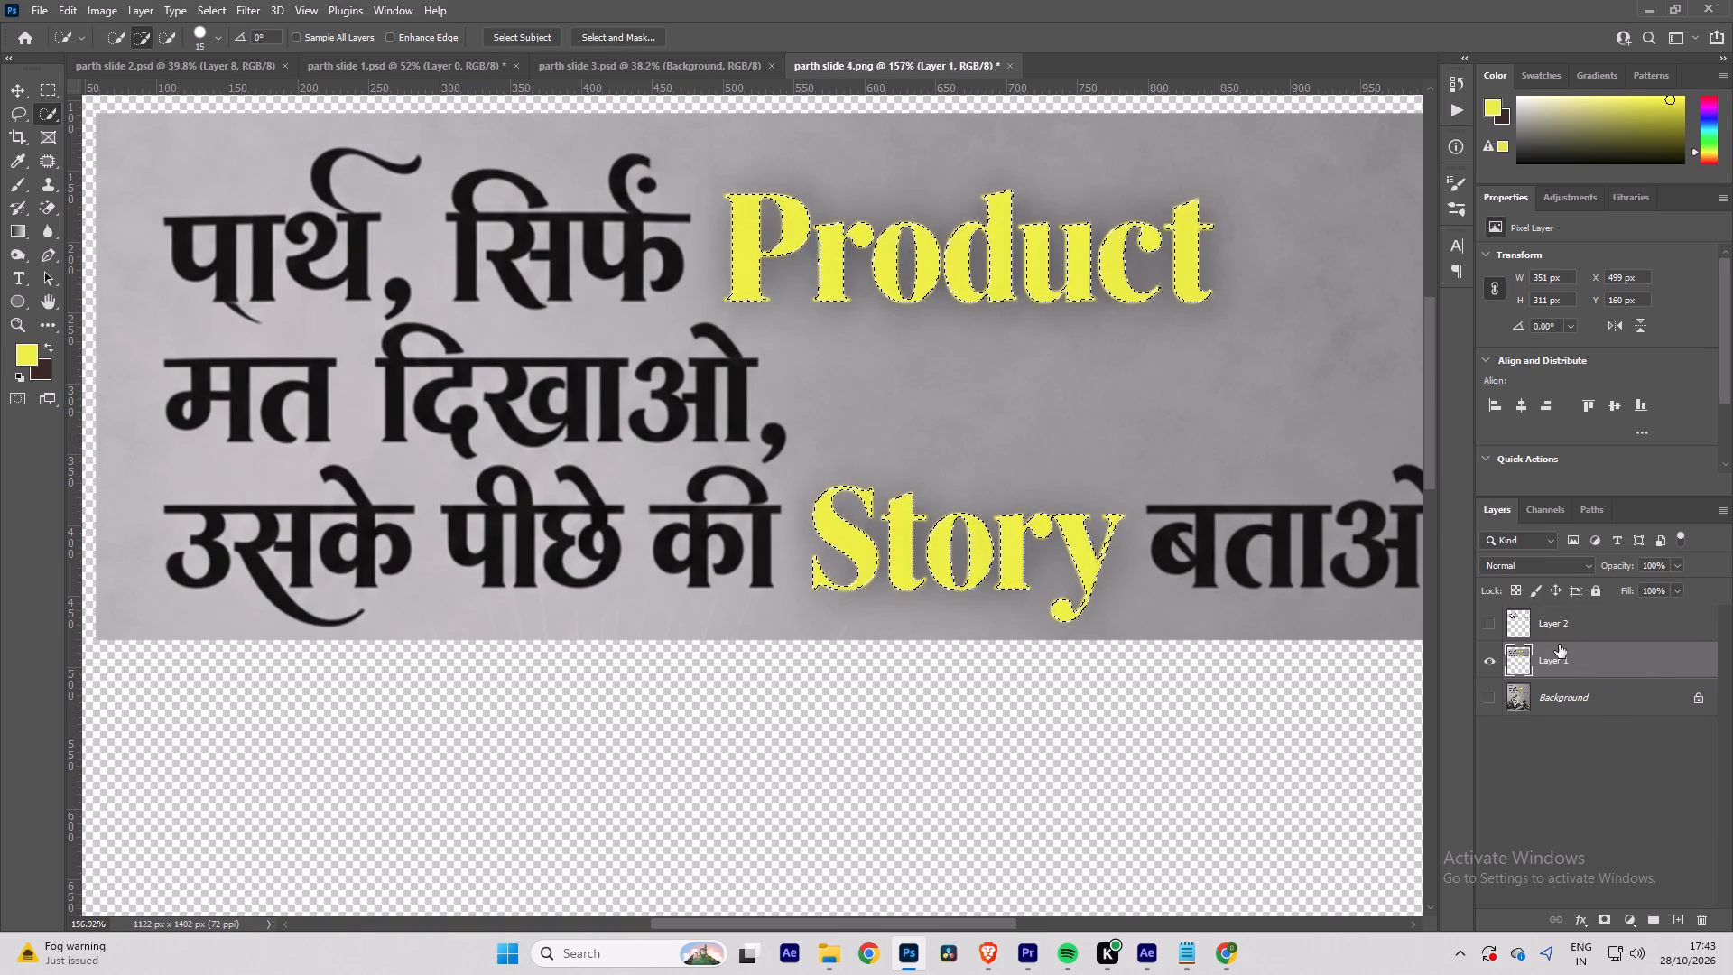
{"action": "key", "text": "ctrl+j"}
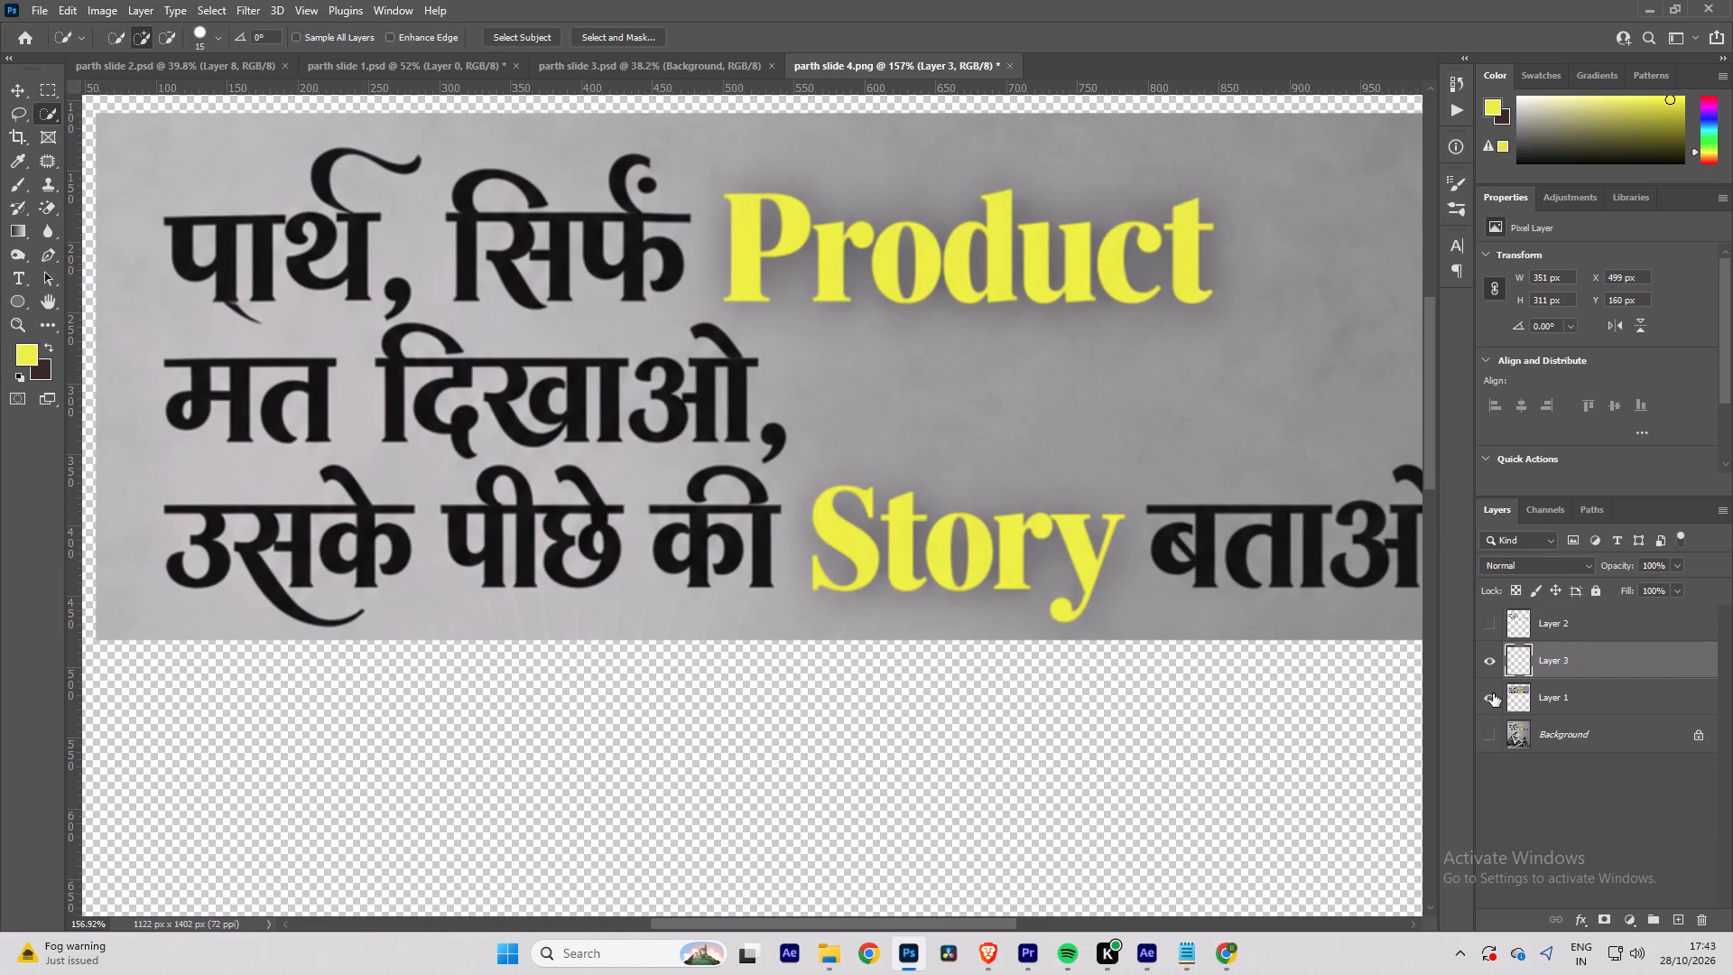
Isolate the black lettering on Layer 2, duplicate it four times, and merge the five black lettering layers into one.
{"action": "left_click", "coordinate": [1493, 694]}
{"action": "left_click", "coordinate": [1491, 622]}
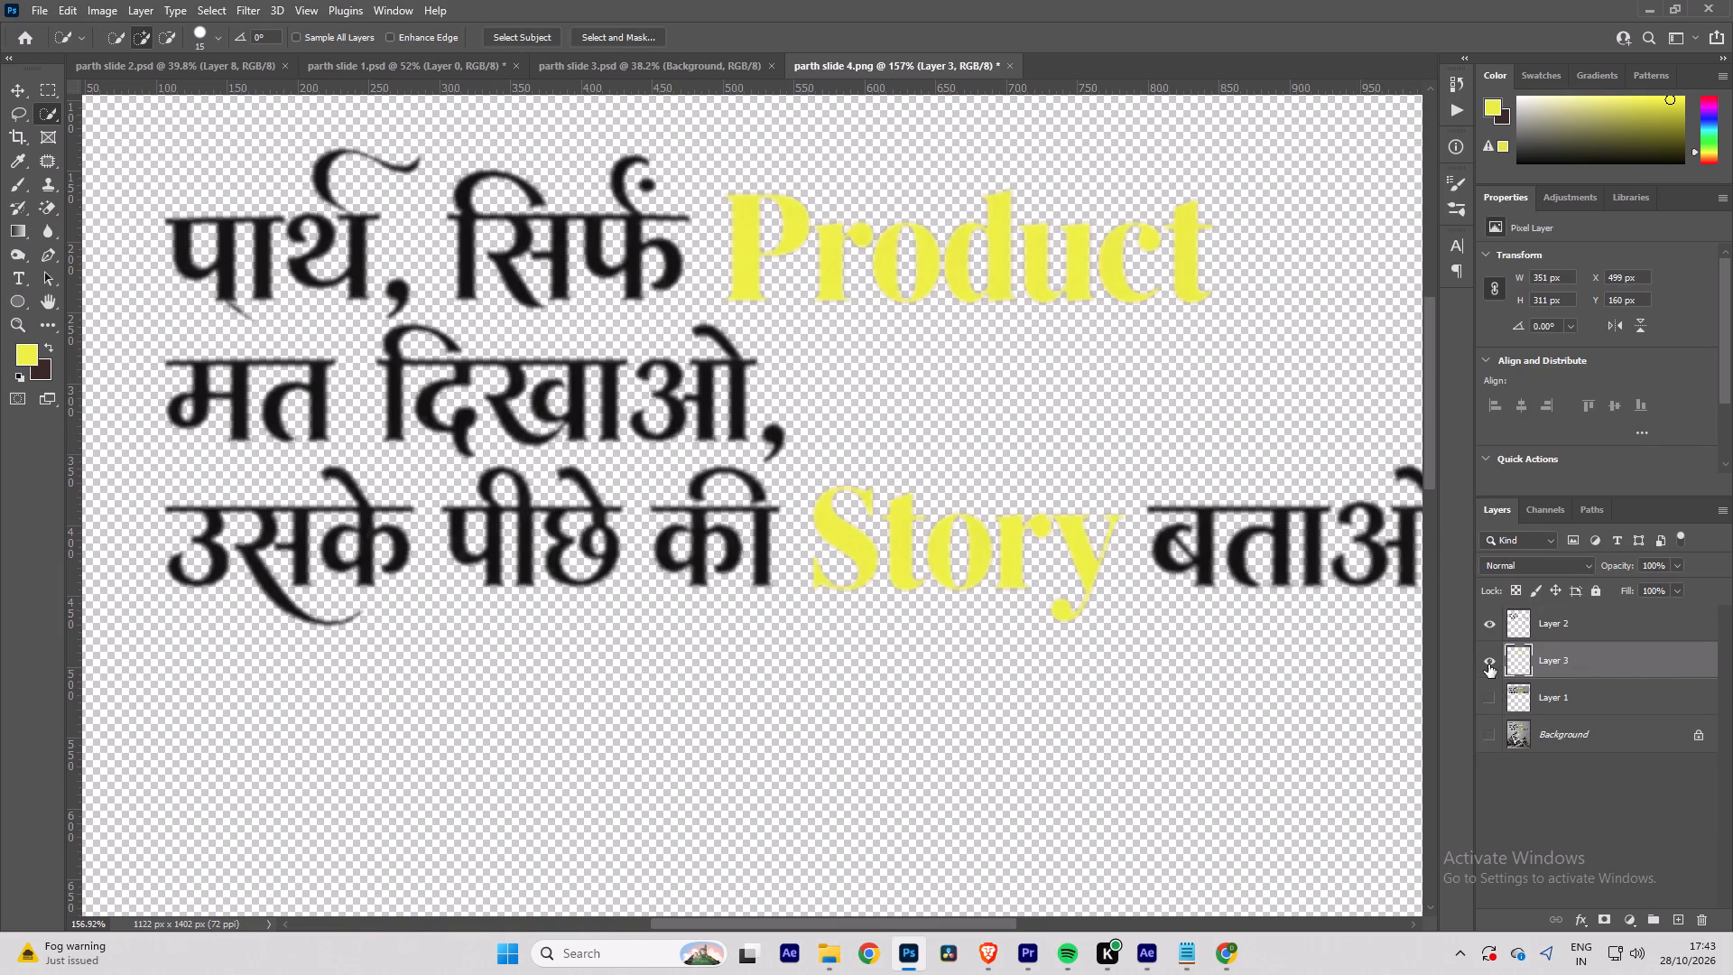
{"action": "left_click", "coordinate": [1490, 659]}
{"action": "scroll", "coordinate": [633, 433], "scroll_direction": "down", "scroll_amount": 7, "text": "alt"}
{"action": "left_click", "coordinate": [1567, 625]}
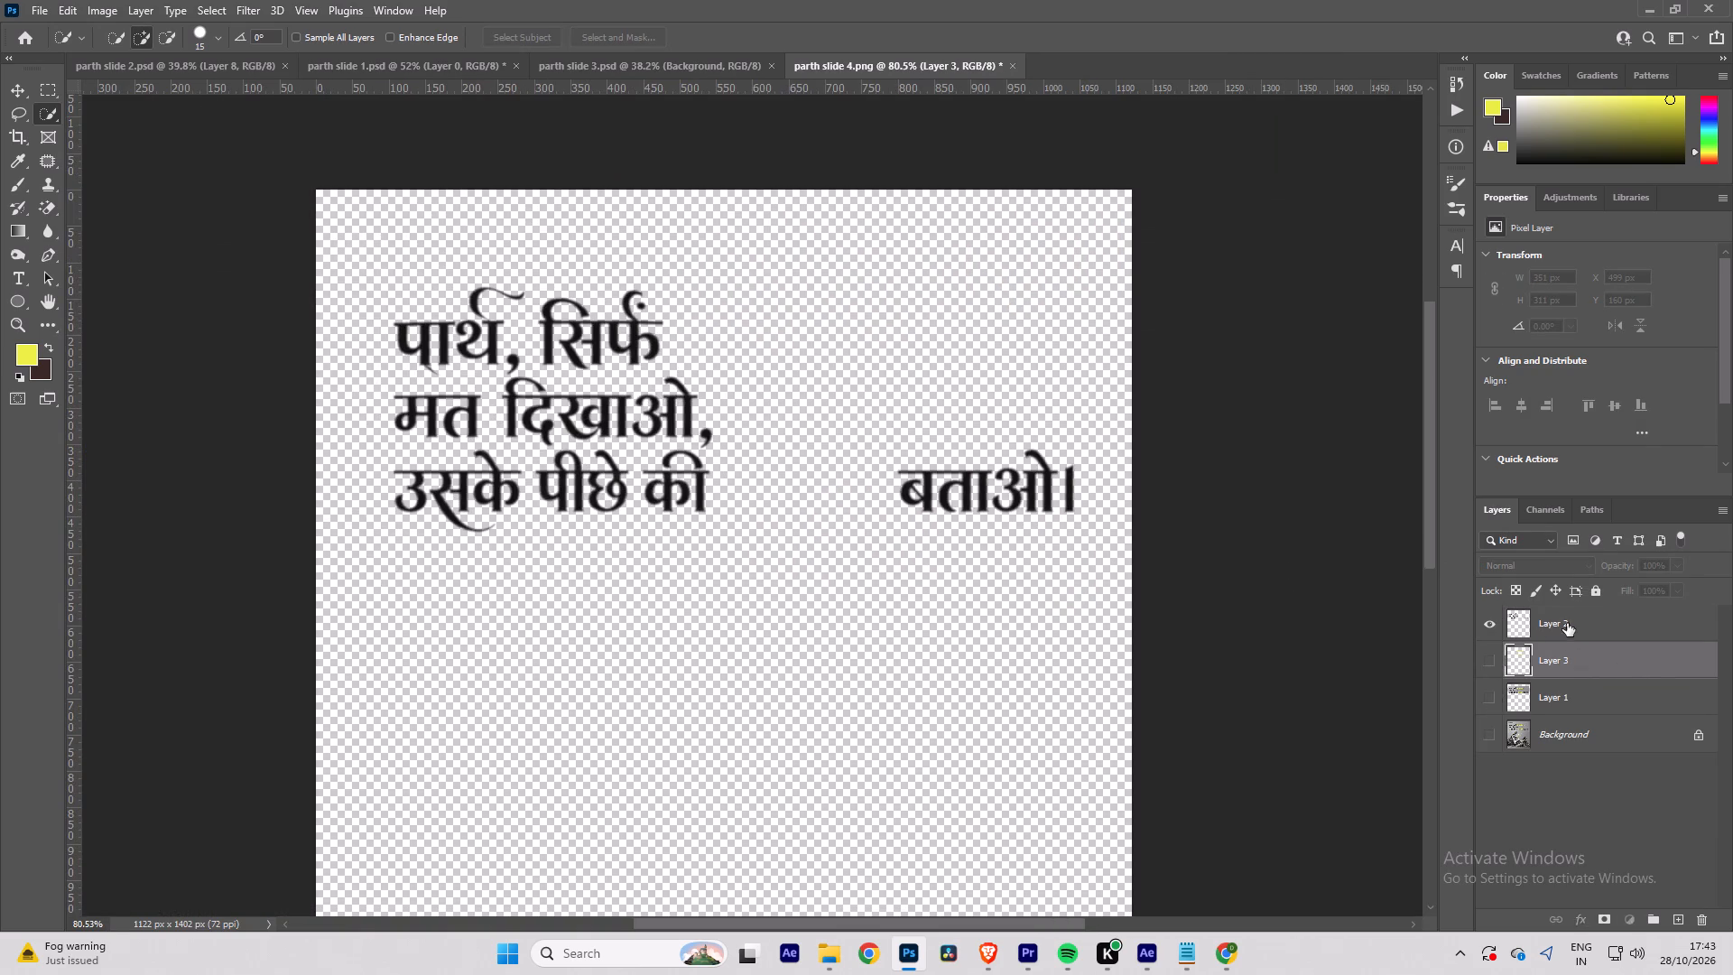
{"action": "double_click", "coordinate": [1490, 615]}
{"action": "left_click", "coordinate": [1571, 621]}
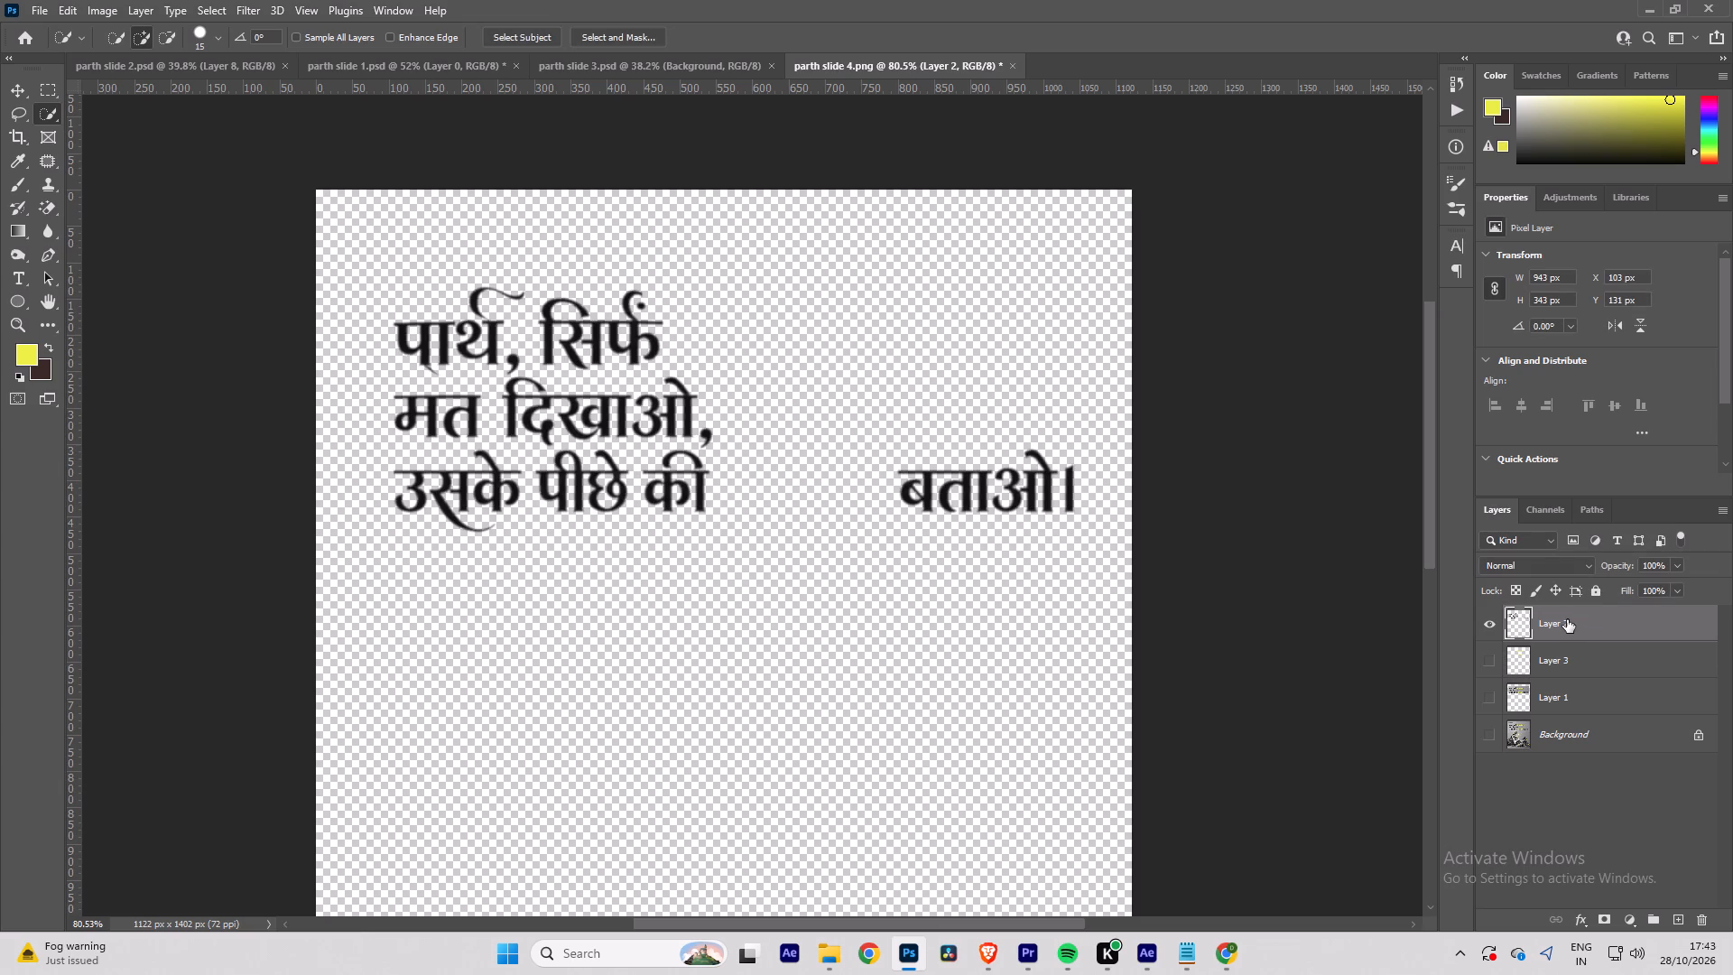
{"action": "key", "text": "ctrl+j"}
{"action": "key", "text": "ctrl+j"}
{"action": "key", "text": "ctrl+j"}
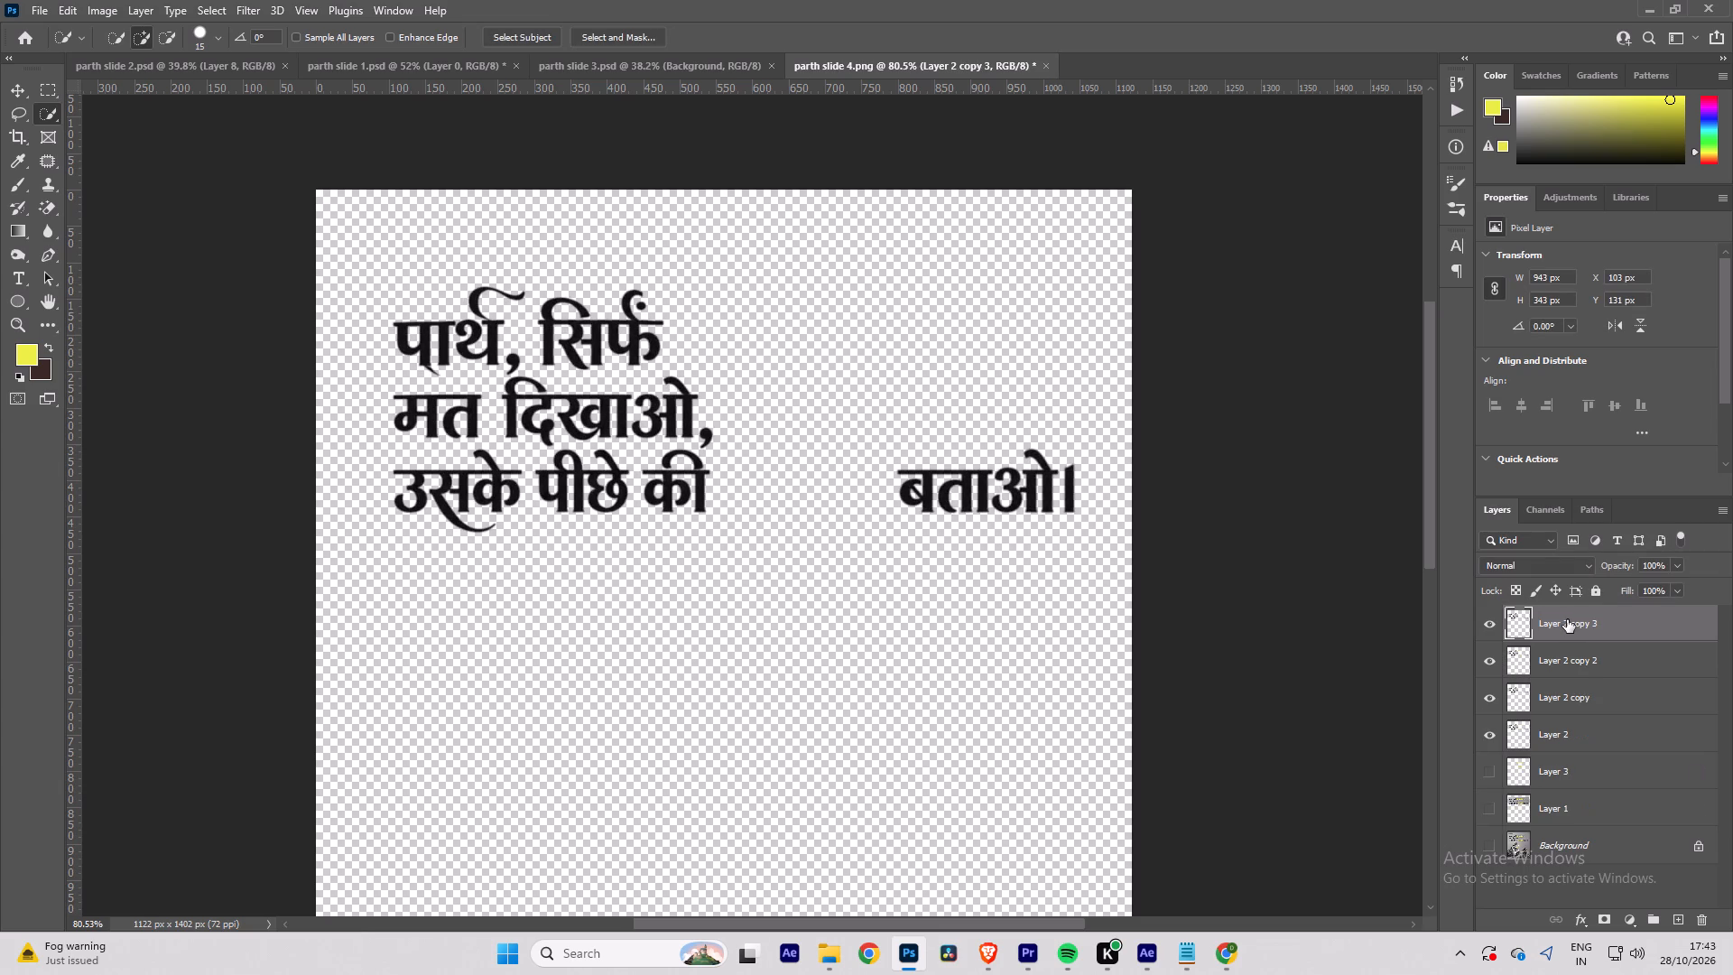
{"action": "key", "text": "ctrl+j"}
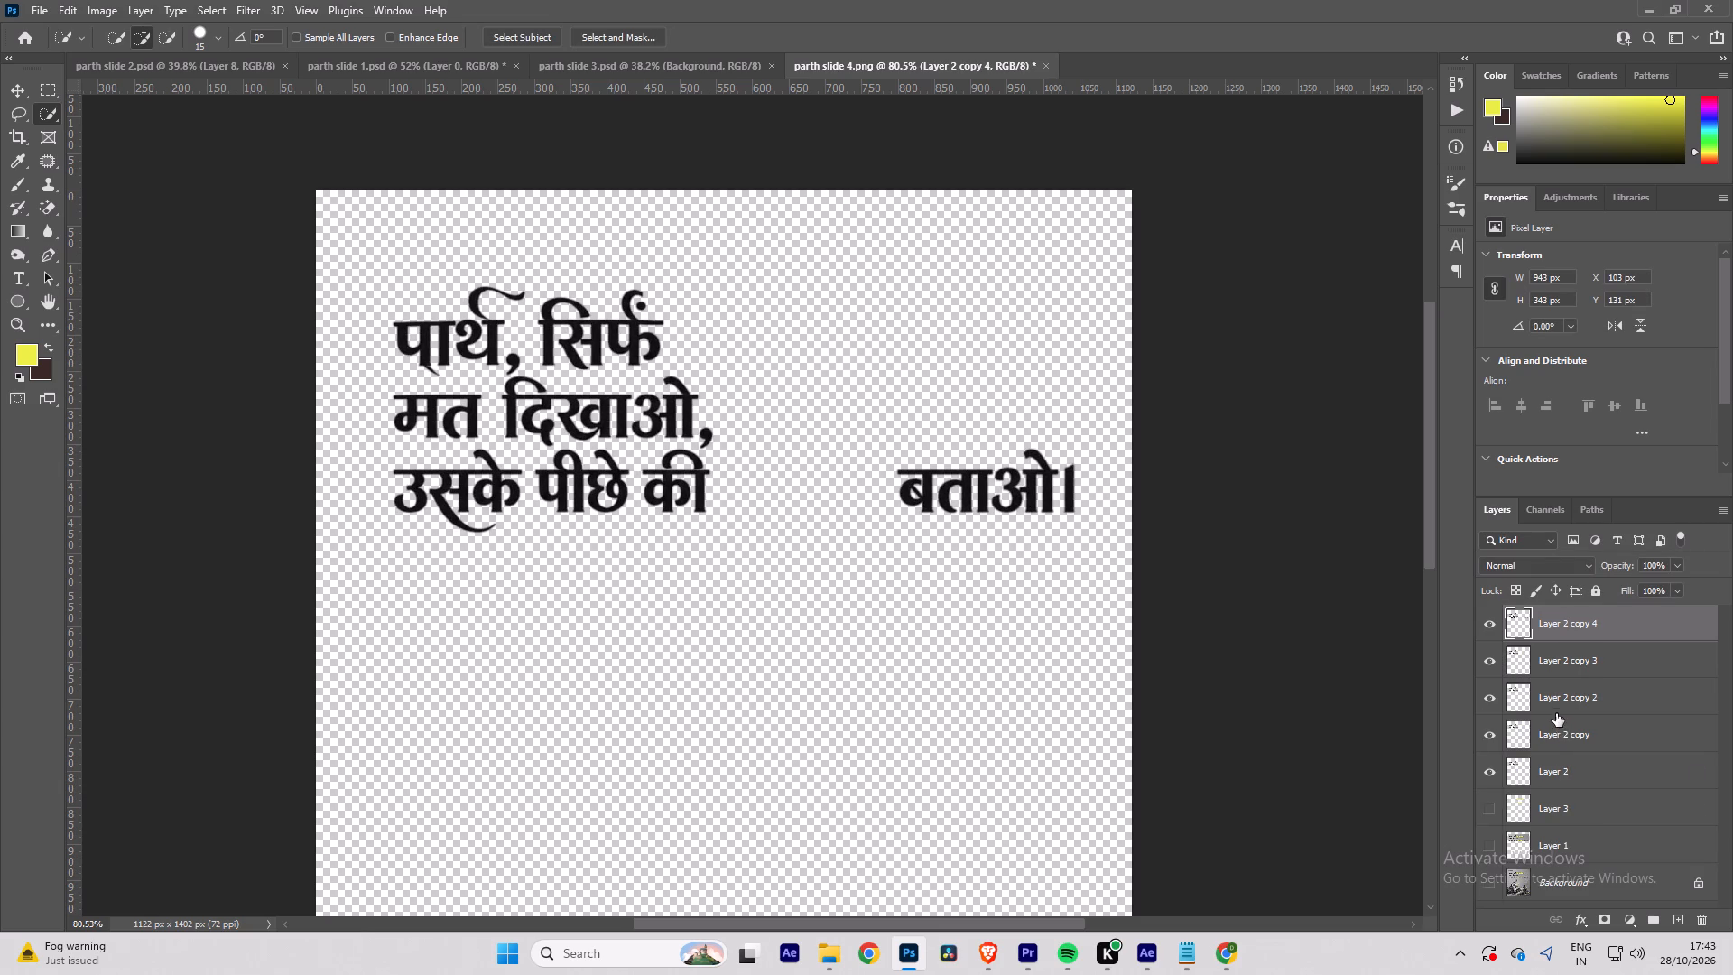
{"action": "left_click", "coordinate": [1568, 771], "text": "shift"}
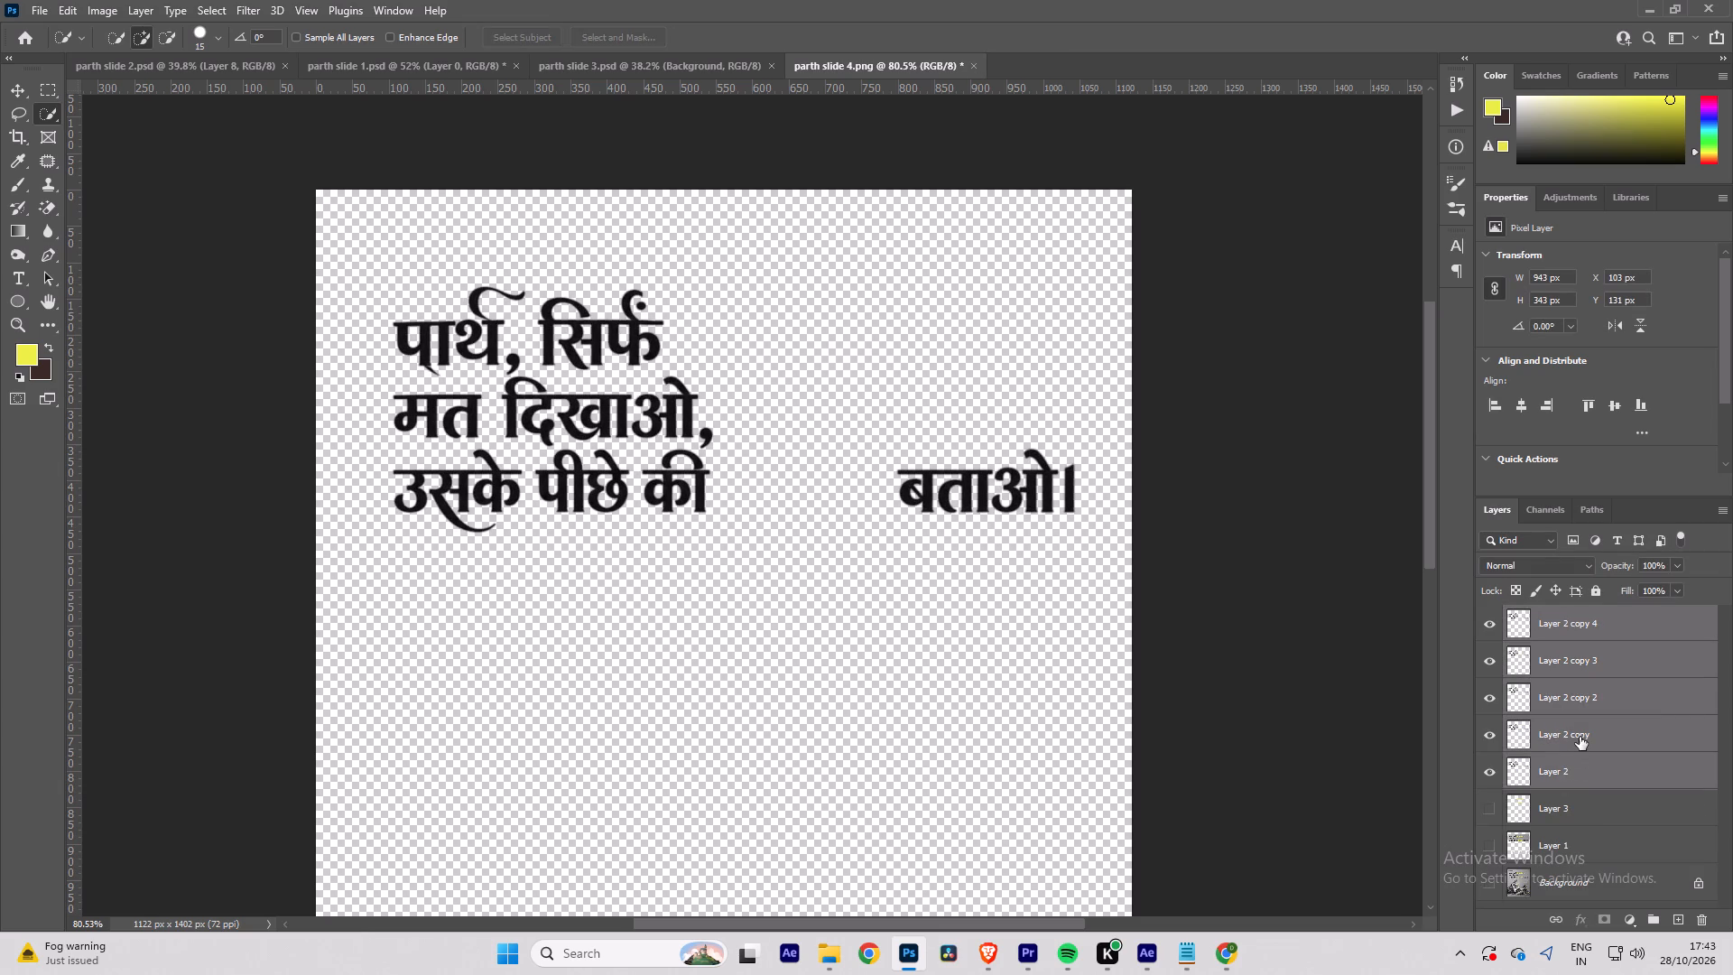
{"action": "key", "text": "ctrl+e"}
Hide the black lettering, show the yellow words on Layer 3, duplicate them four times, and merge the five yellow layers.
{"action": "left_click", "coordinate": [1488, 623]}
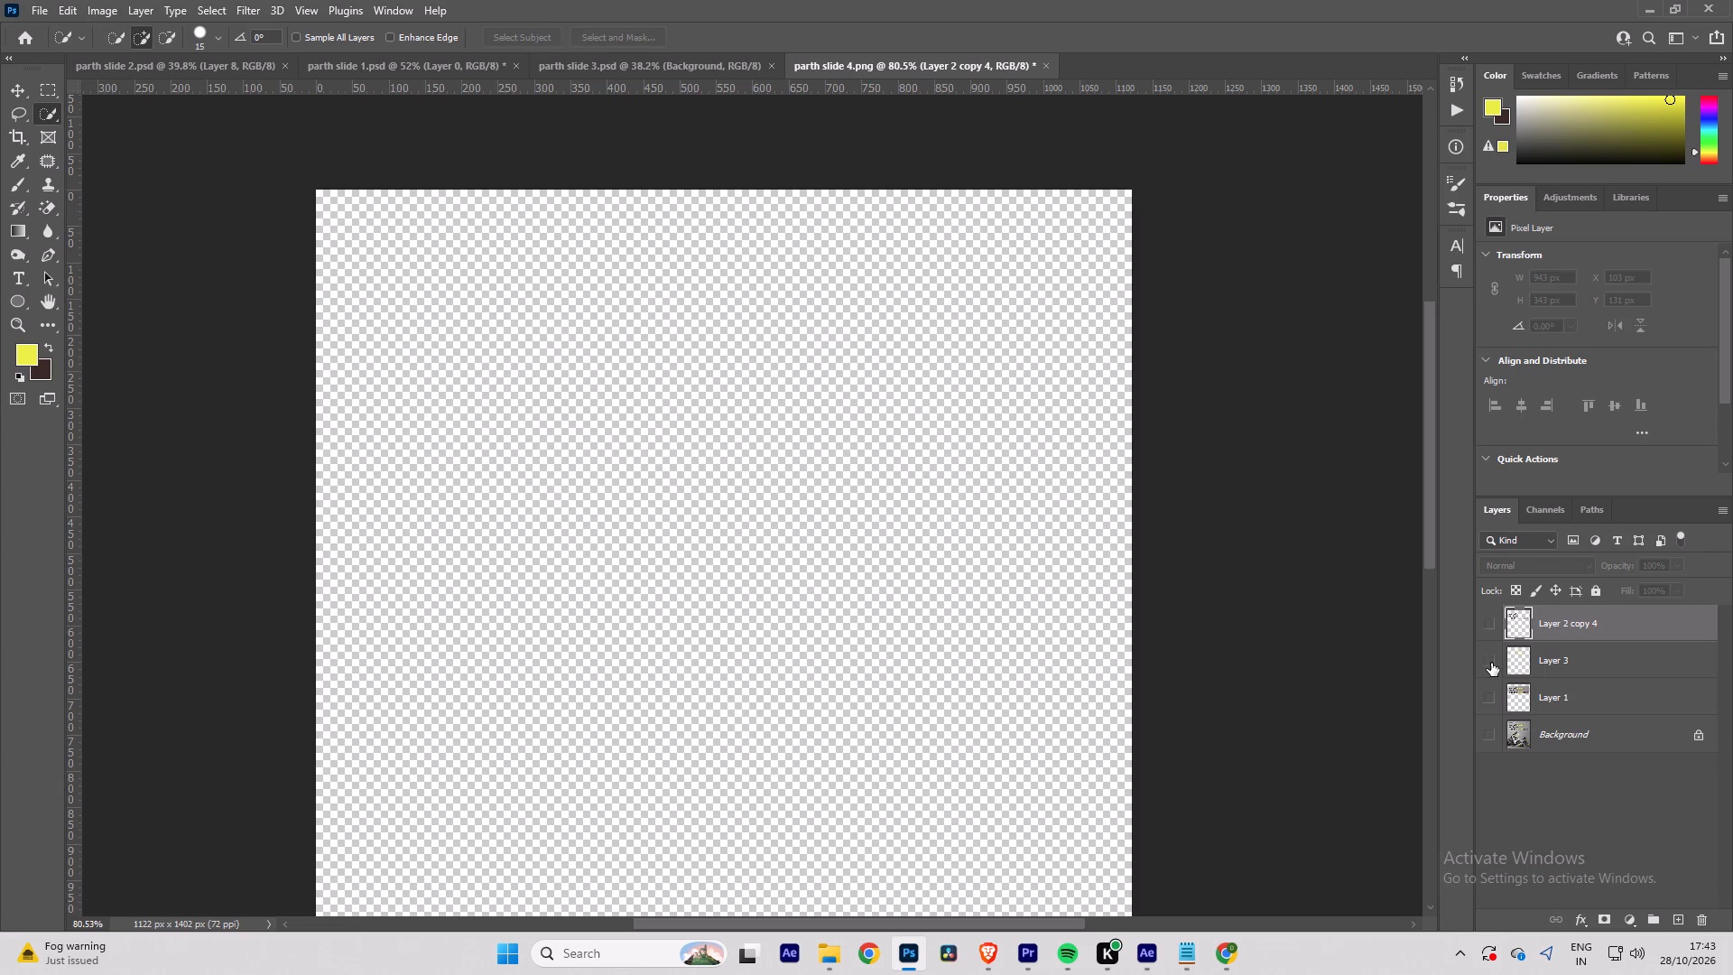
{"action": "left_click", "coordinate": [1491, 663]}
{"action": "left_click", "coordinate": [1577, 658]}
{"action": "key", "text": "ctrl+j"}
{"action": "key", "text": "ctrl+j"}
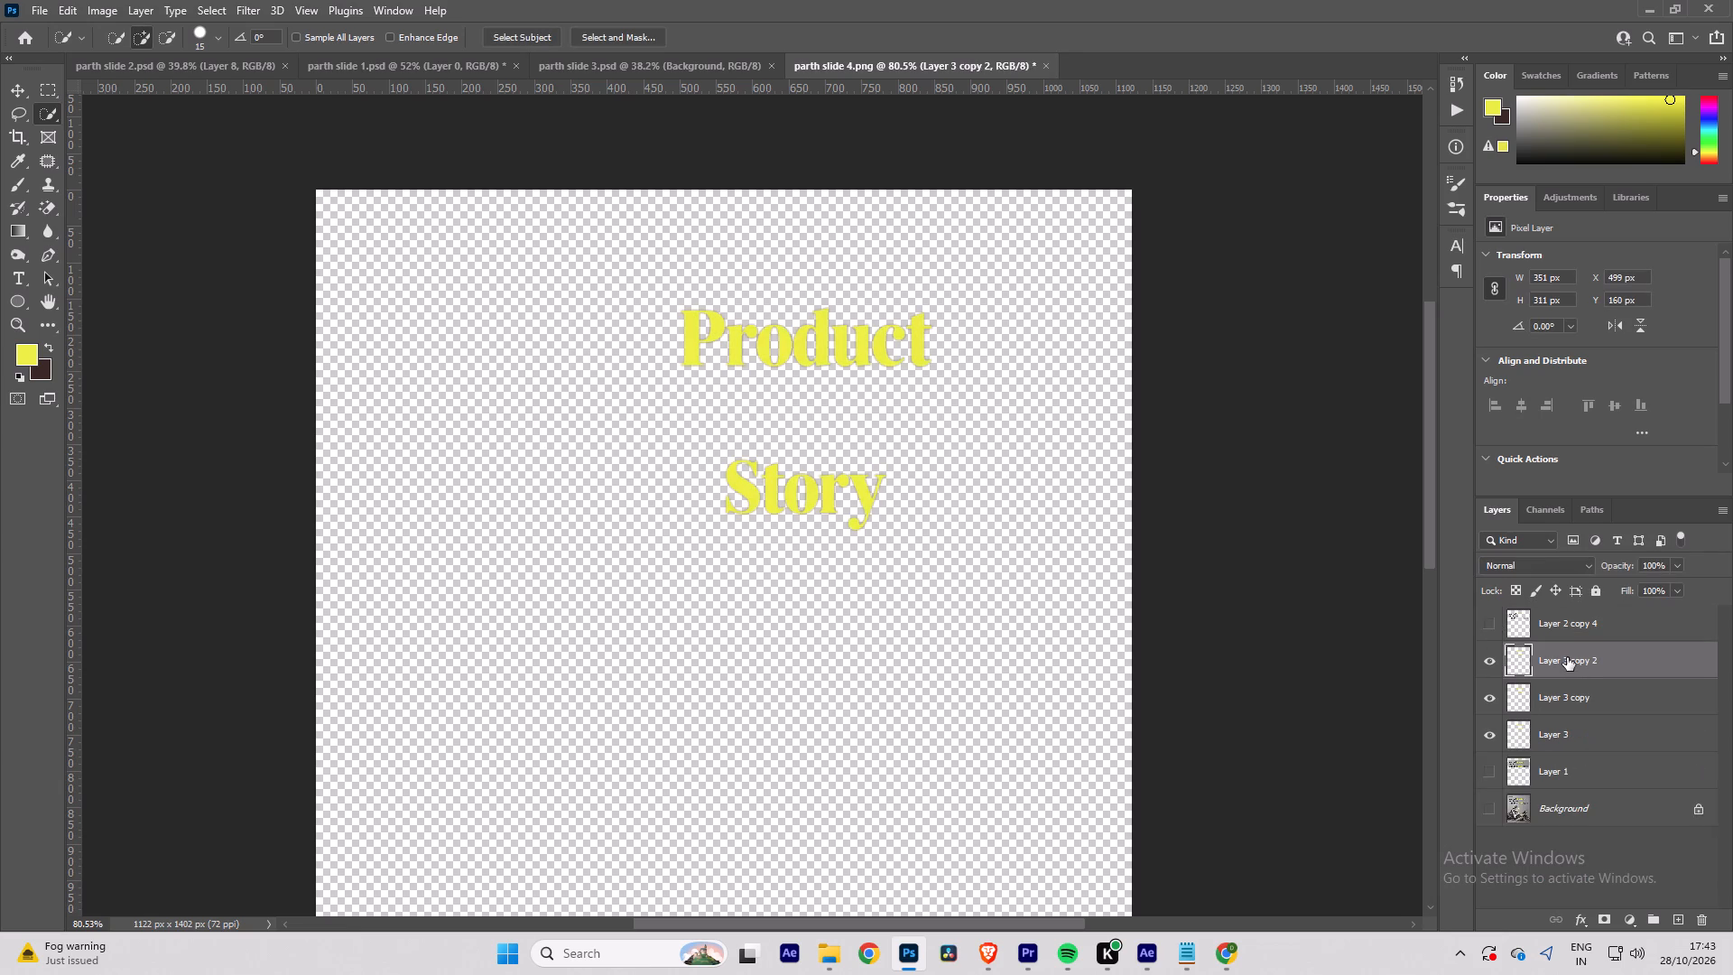
{"action": "key", "text": "ctrl+j"}
{"action": "key", "text": "ctrl+j"}
{"action": "left_click", "coordinate": [1555, 806], "text": "shift"}
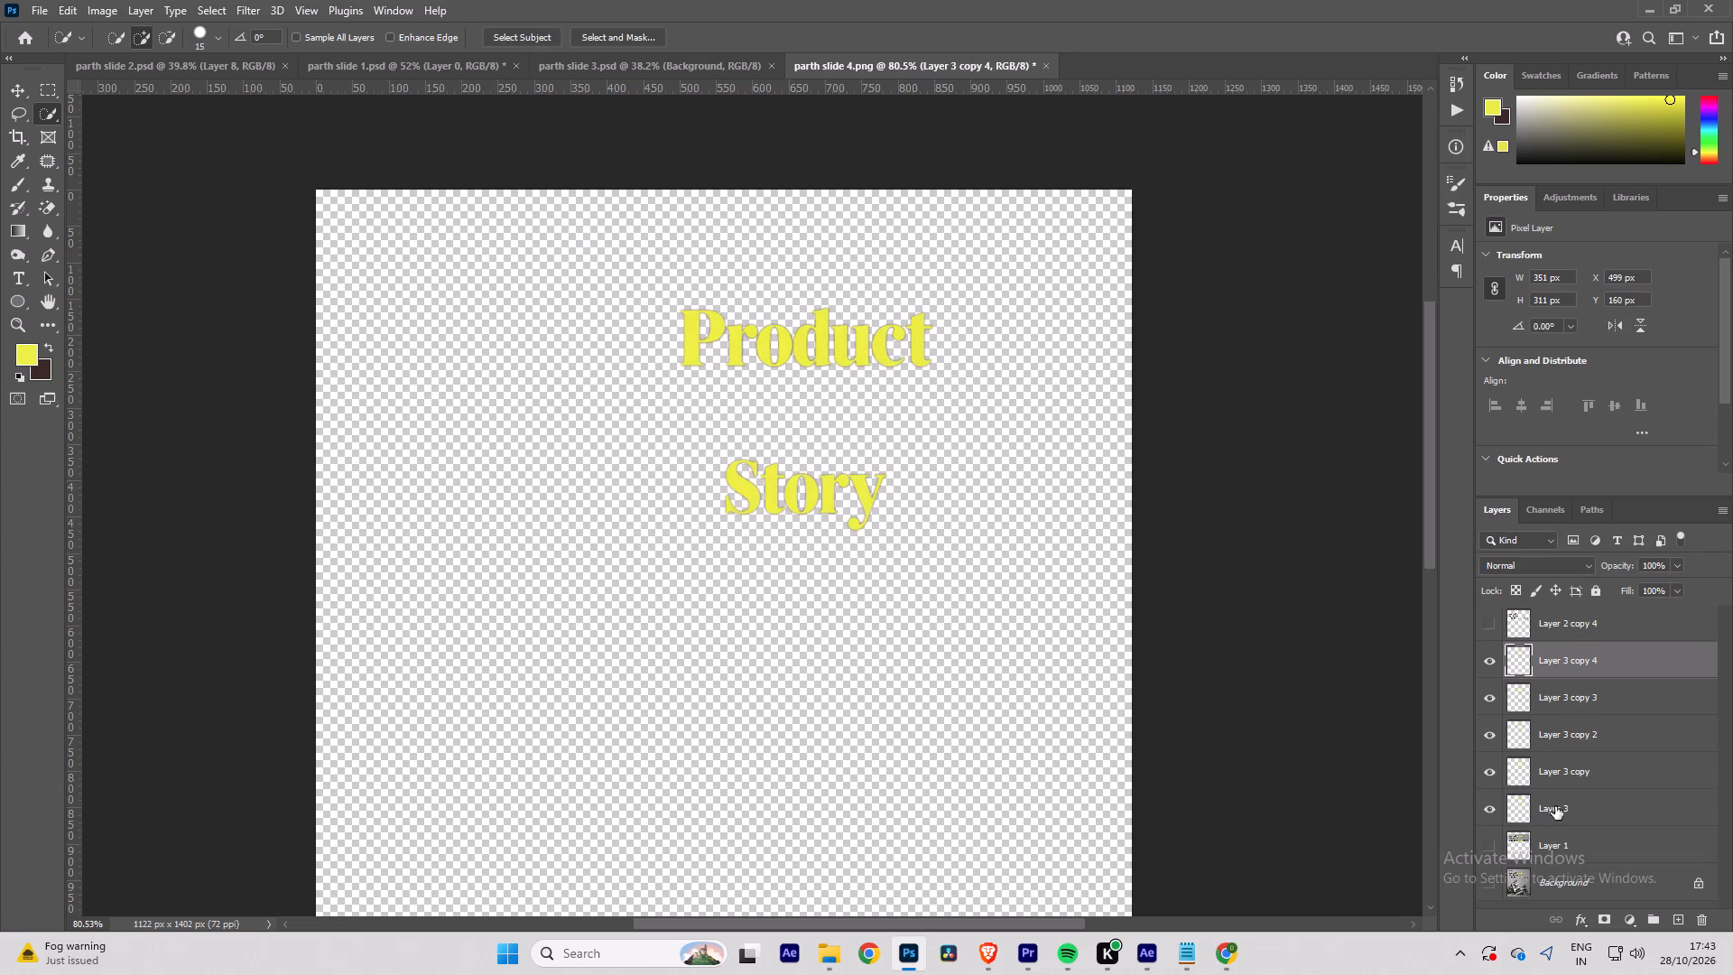
{"action": "key", "text": "ctrl+e"}
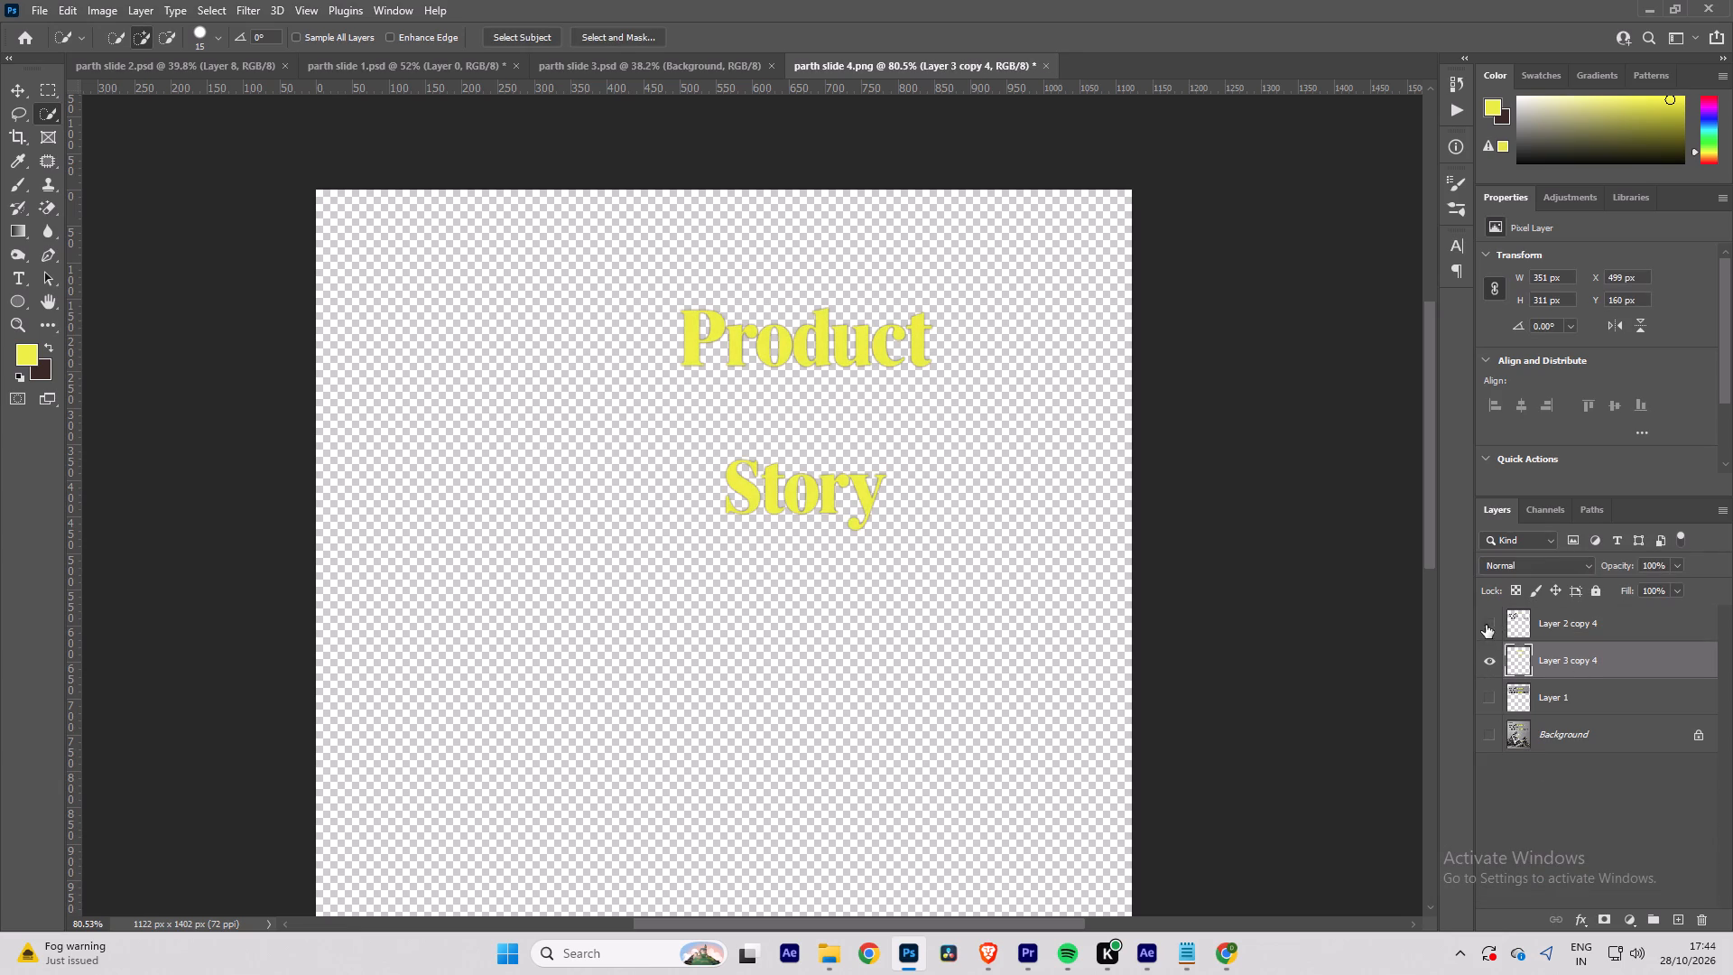
Show only the merged black lettering, Layer 2 copy 4, and make it the active layer for the Lasso tool.
{"action": "left_click", "coordinate": [1486, 625]}
{"action": "left_click", "coordinate": [1498, 660]}
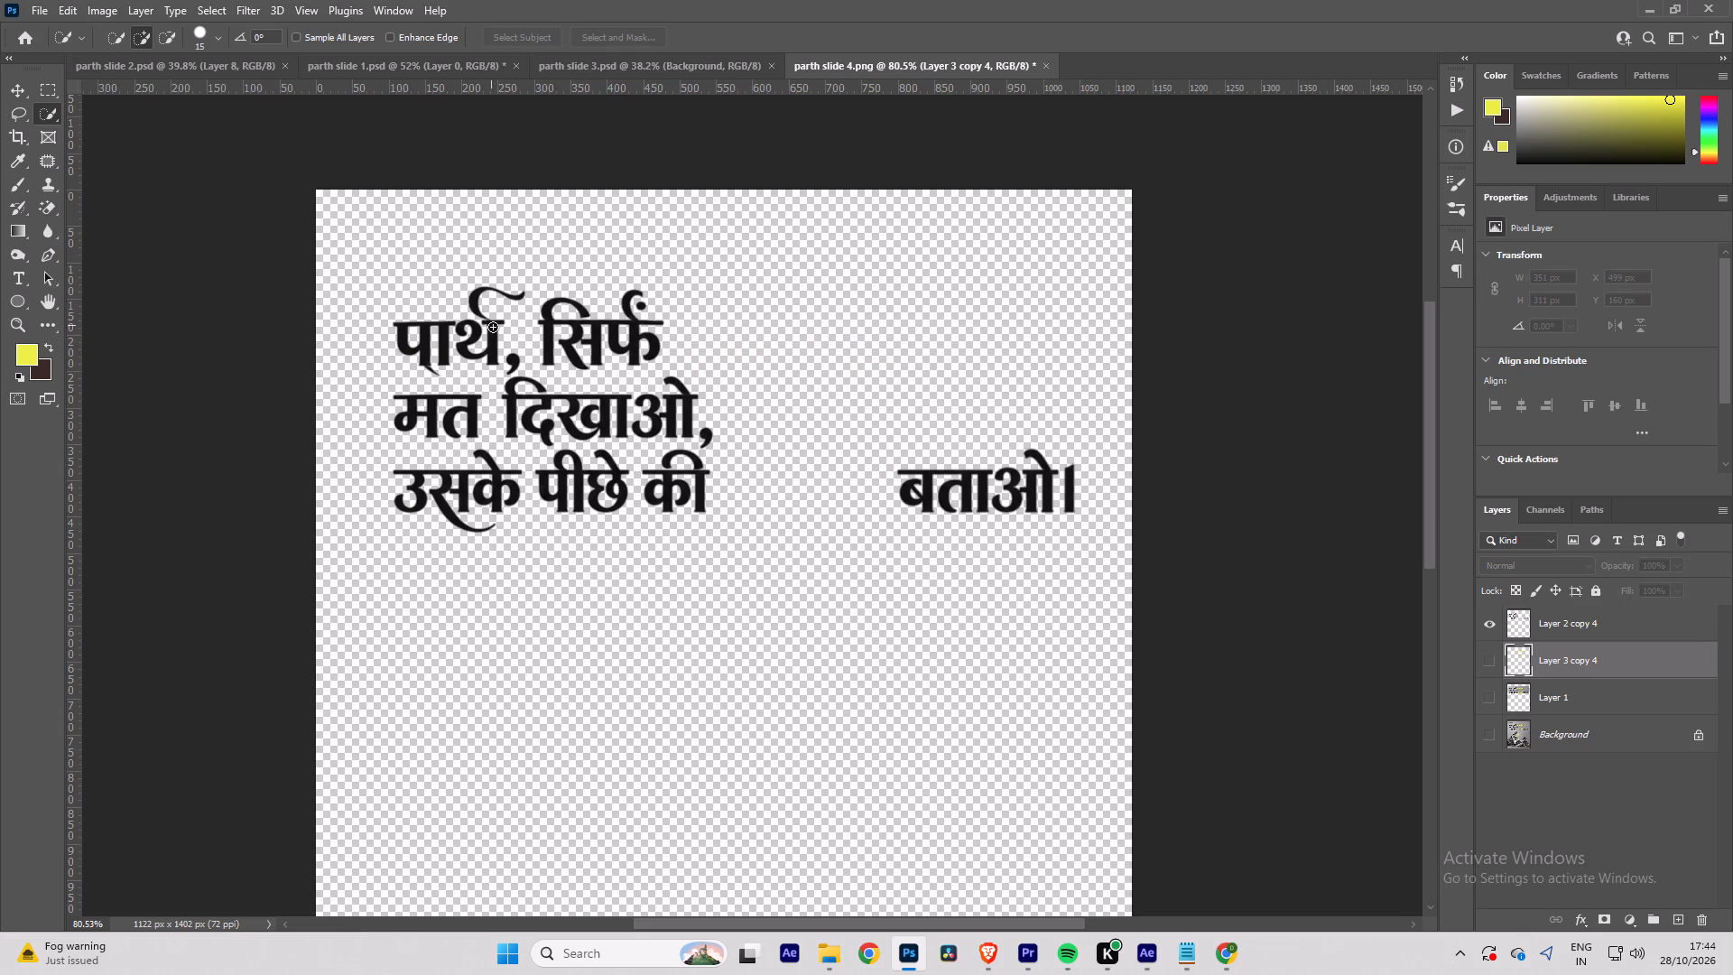
{"action": "key", "text": "v"}
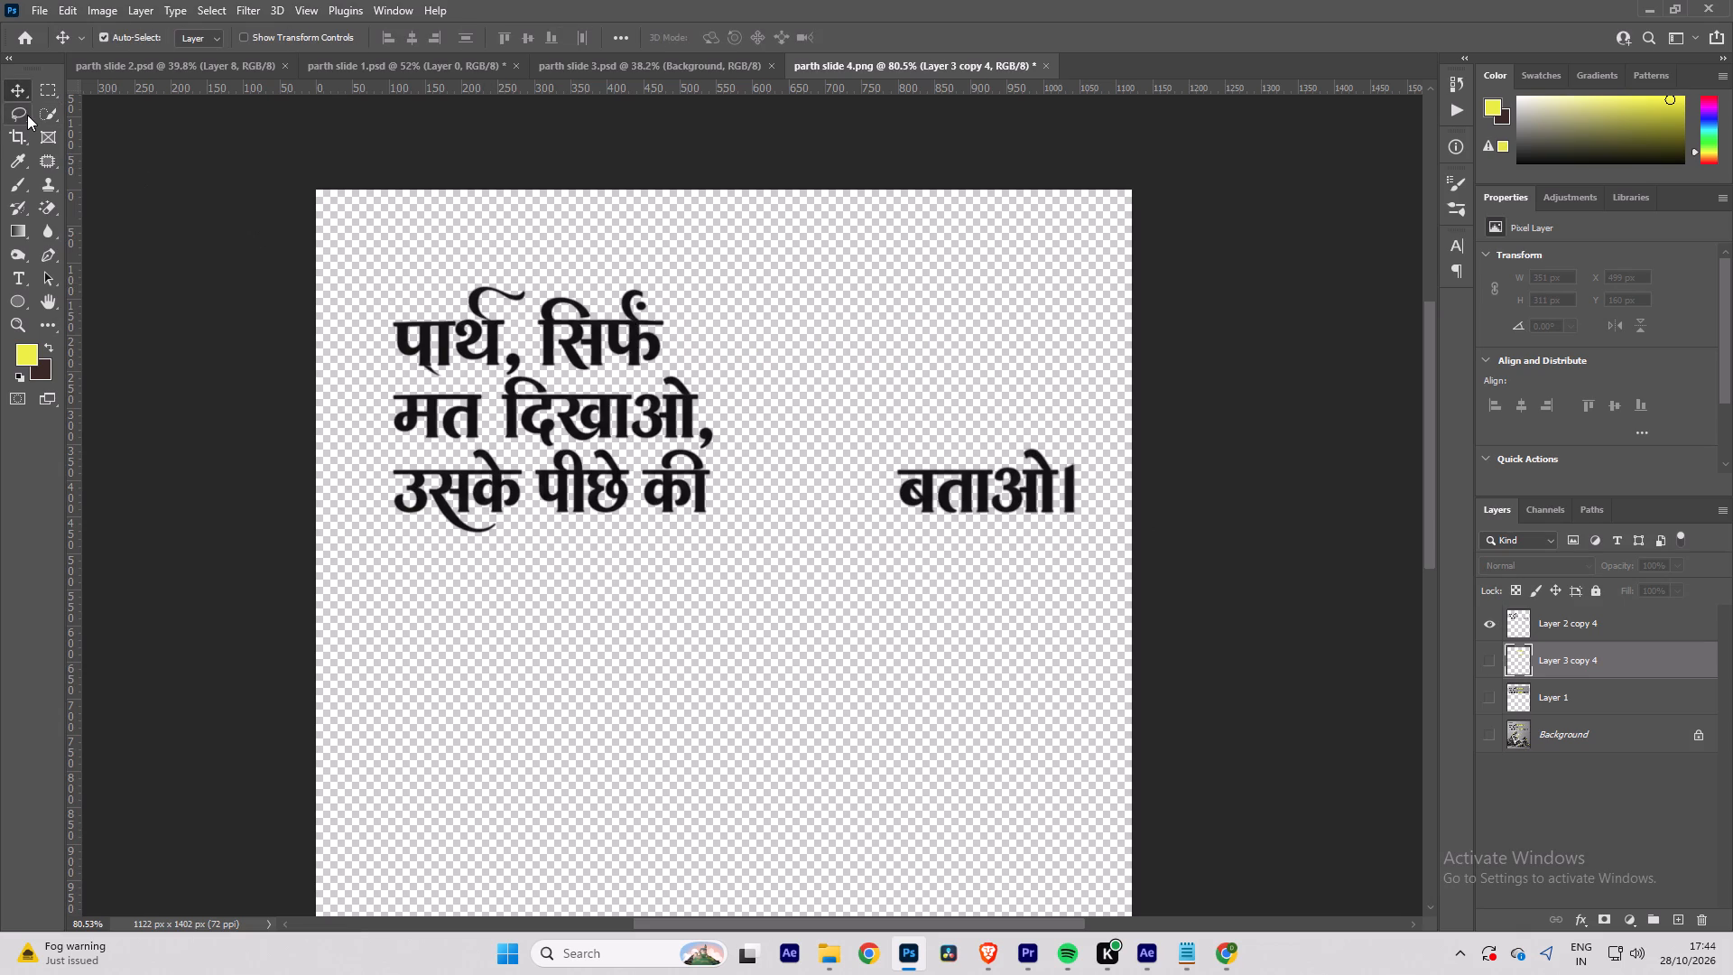
{"action": "key", "text": "l"}
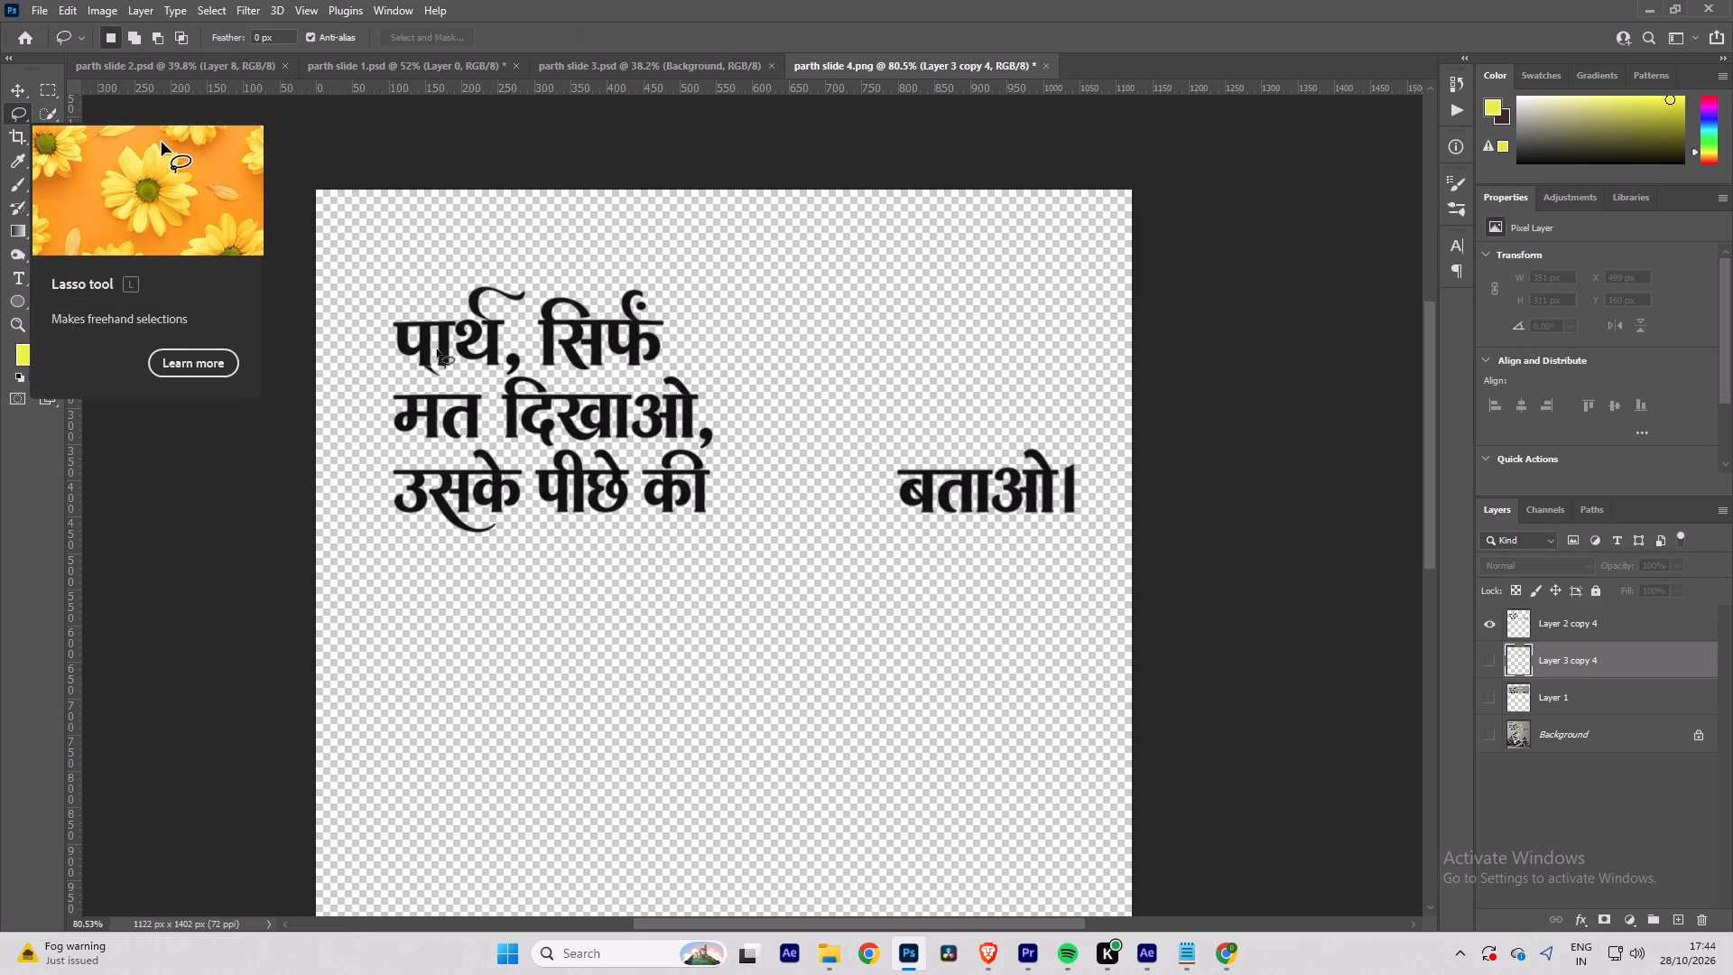
{"action": "scroll", "coordinate": [423, 383], "scroll_direction": "up", "scroll_amount": 6, "text": "alt"}
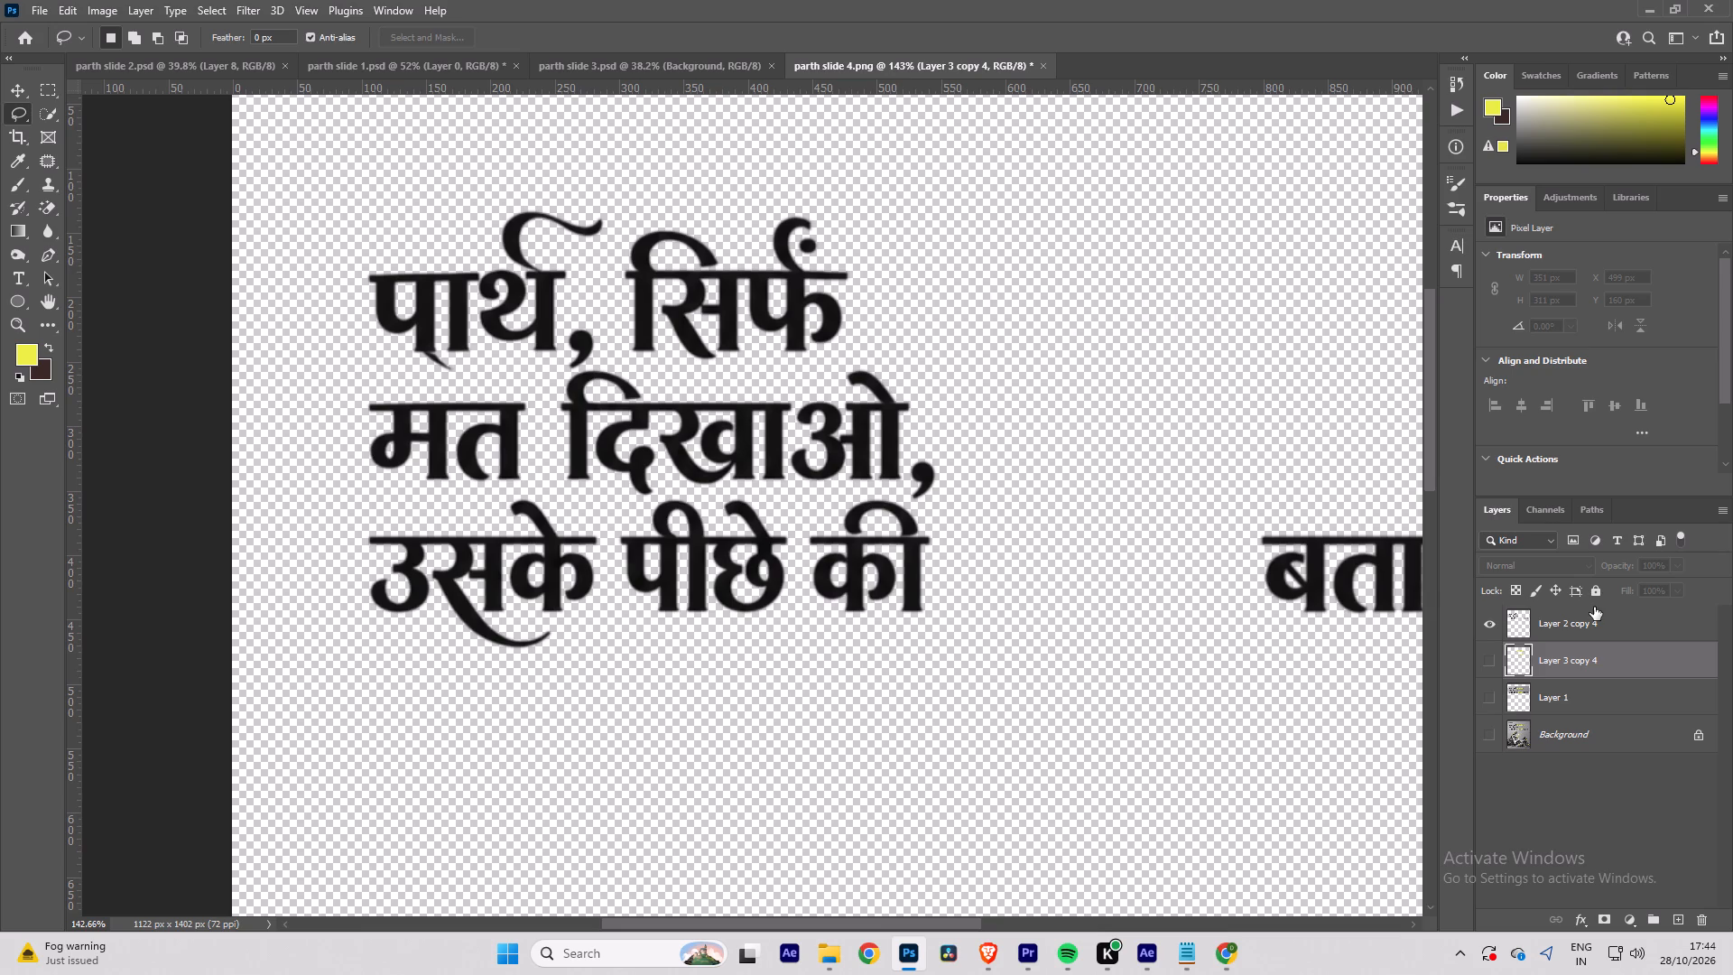
{"action": "left_click", "coordinate": [1571, 625]}
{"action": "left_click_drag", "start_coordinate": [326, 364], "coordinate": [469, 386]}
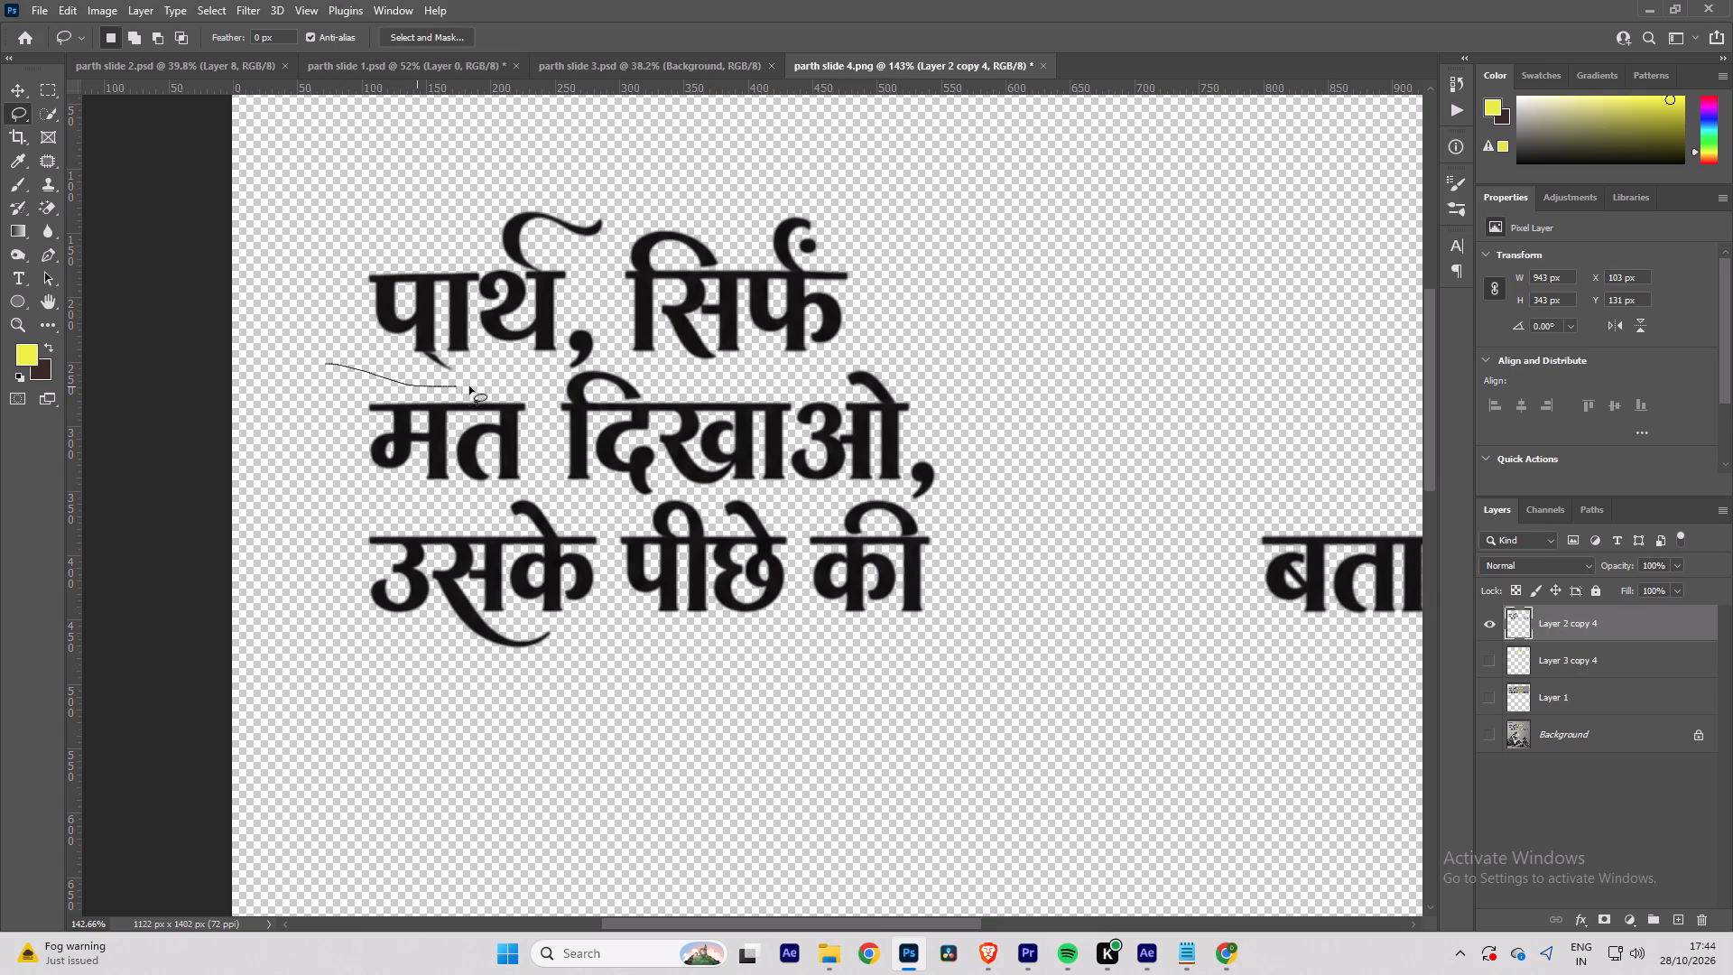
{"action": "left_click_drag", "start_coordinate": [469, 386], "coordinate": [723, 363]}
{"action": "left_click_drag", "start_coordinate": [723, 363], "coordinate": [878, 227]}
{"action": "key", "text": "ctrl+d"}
Lasso the headline's first black line, पार्थ, सिर्फ, copy it to a new layer, and hide that layer.
{"action": "left_click_drag", "start_coordinate": [269, 376], "coordinate": [542, 382]}
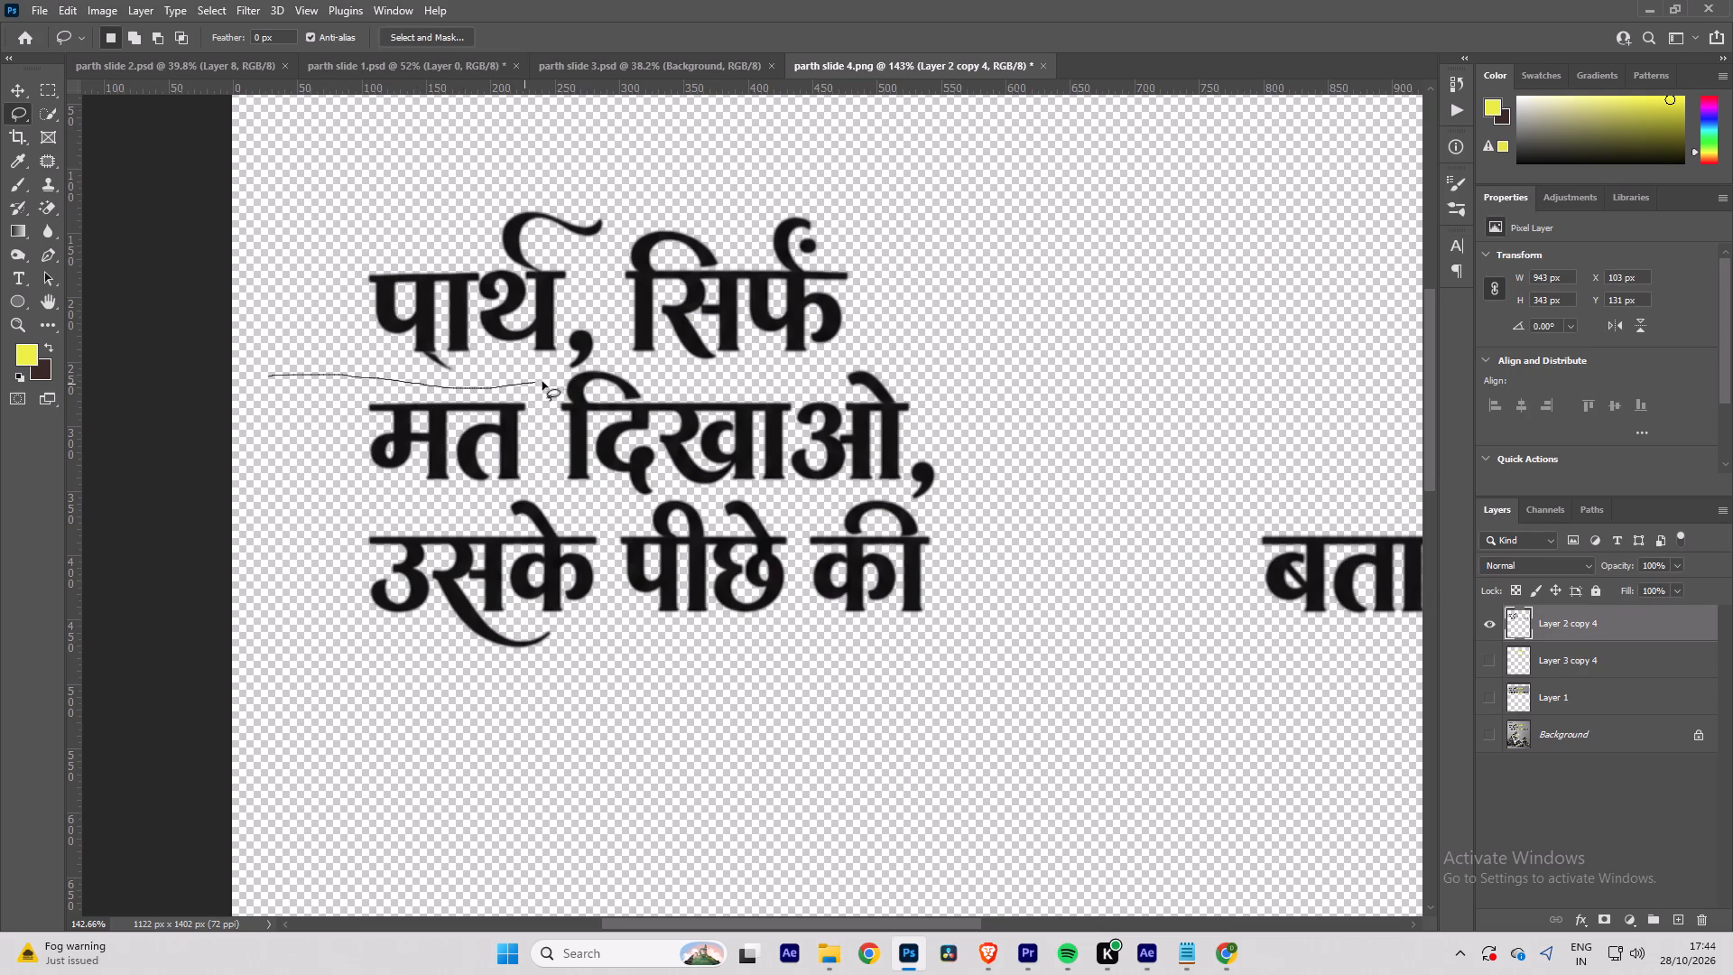
{"action": "left_click_drag", "start_coordinate": [542, 382], "coordinate": [737, 372]}
{"action": "left_click_drag", "start_coordinate": [737, 372], "coordinate": [395, 206]}
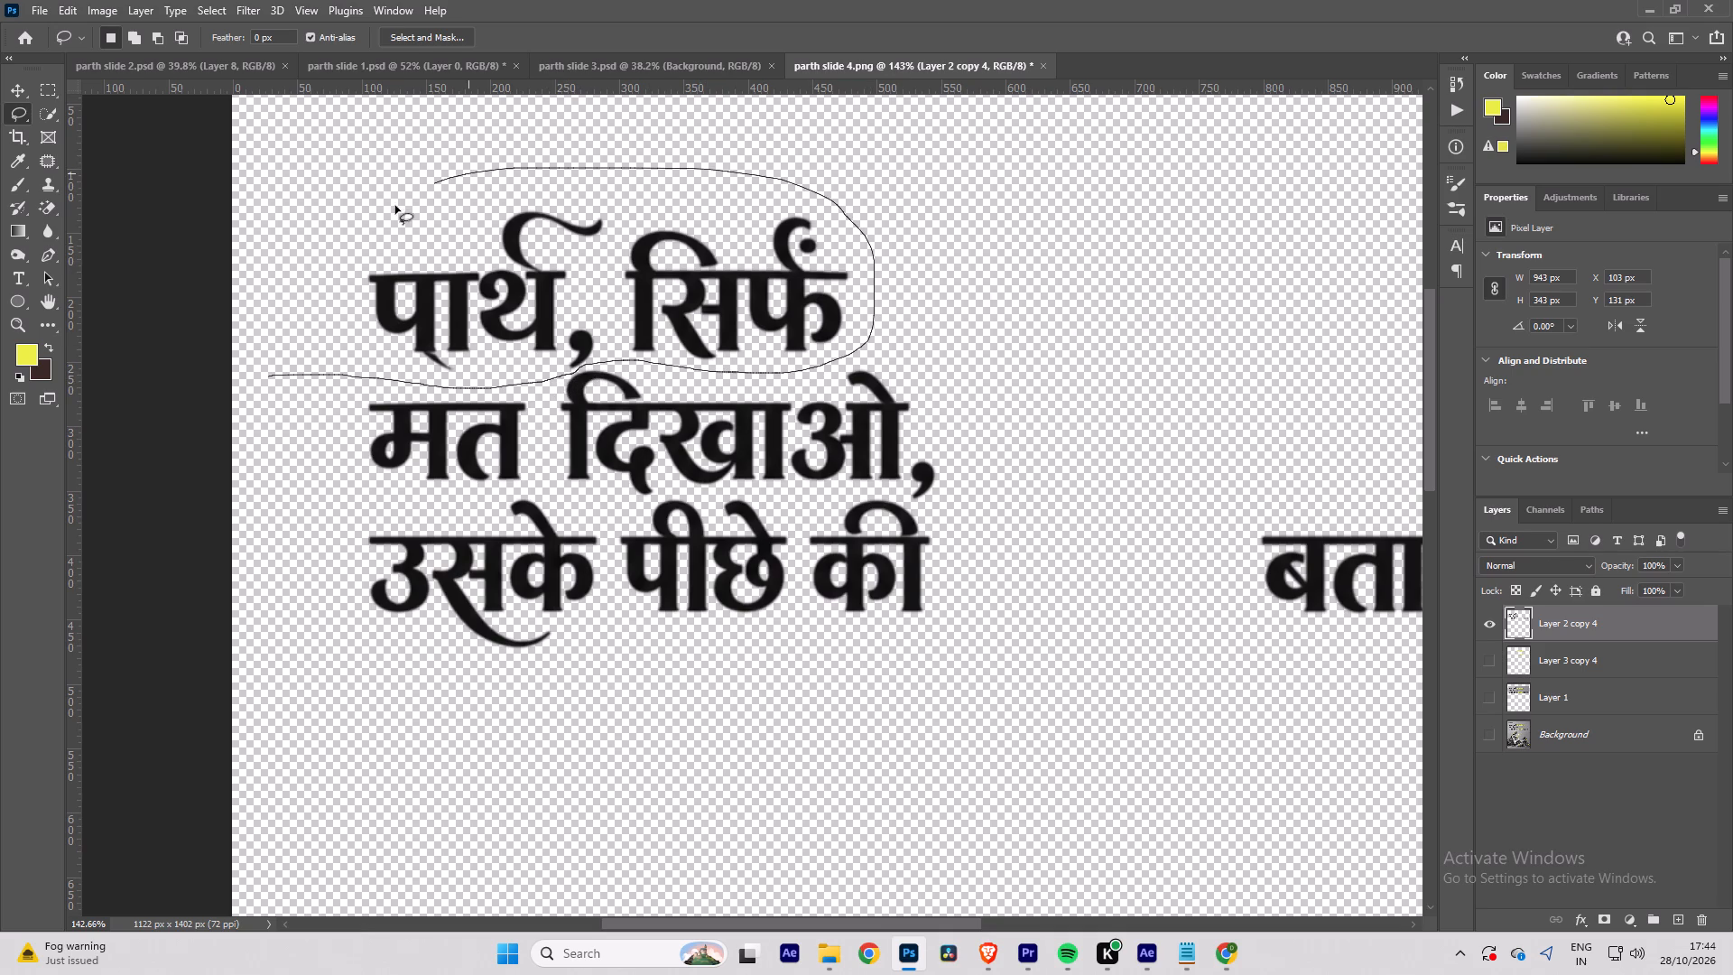
{"action": "left_click_drag", "start_coordinate": [395, 206], "coordinate": [361, 376]}
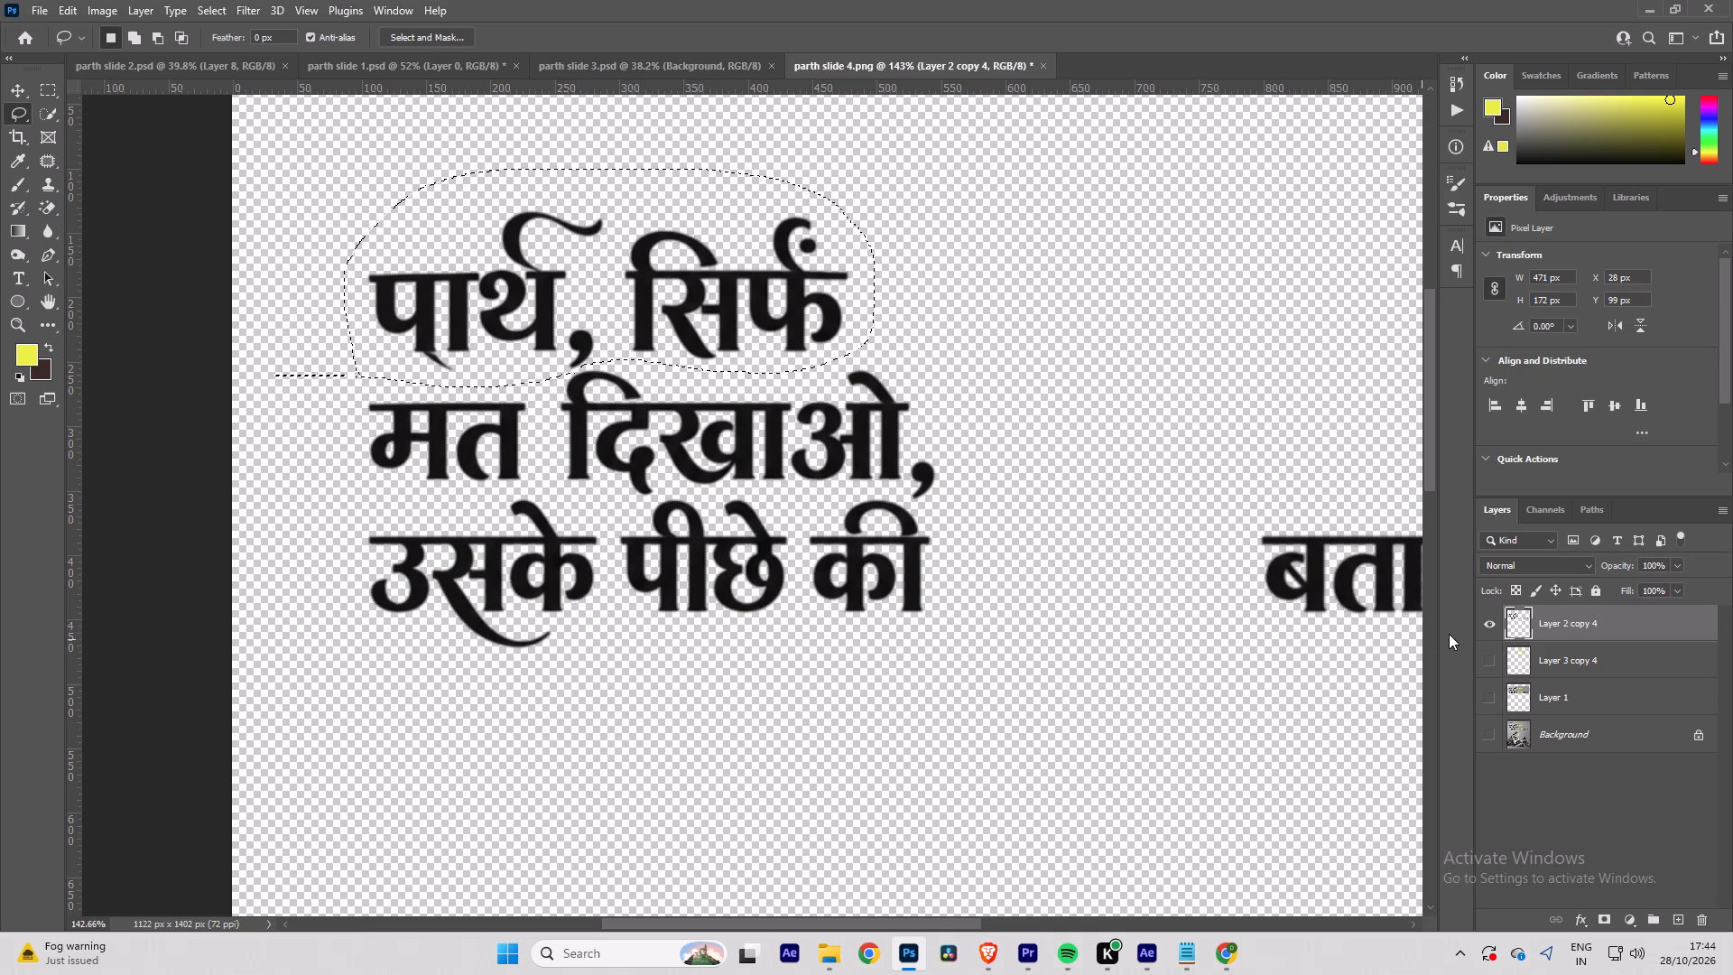
{"action": "key", "text": "ctrl+j"}
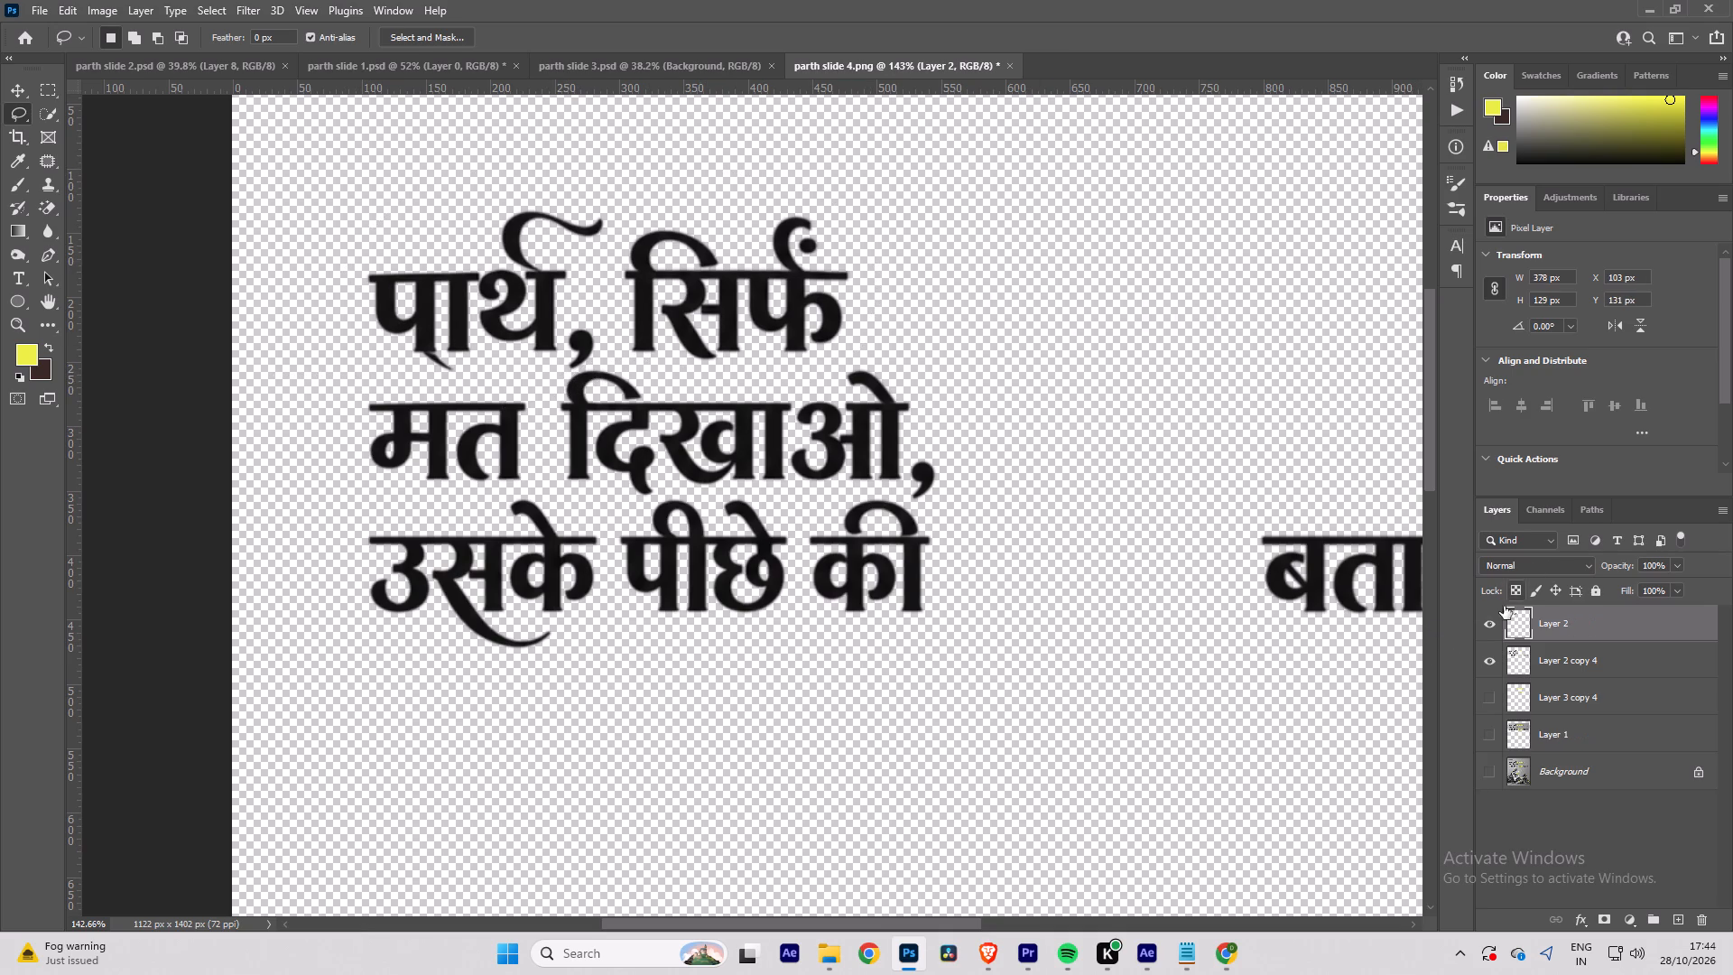
{"action": "left_click", "coordinate": [1484, 624]}
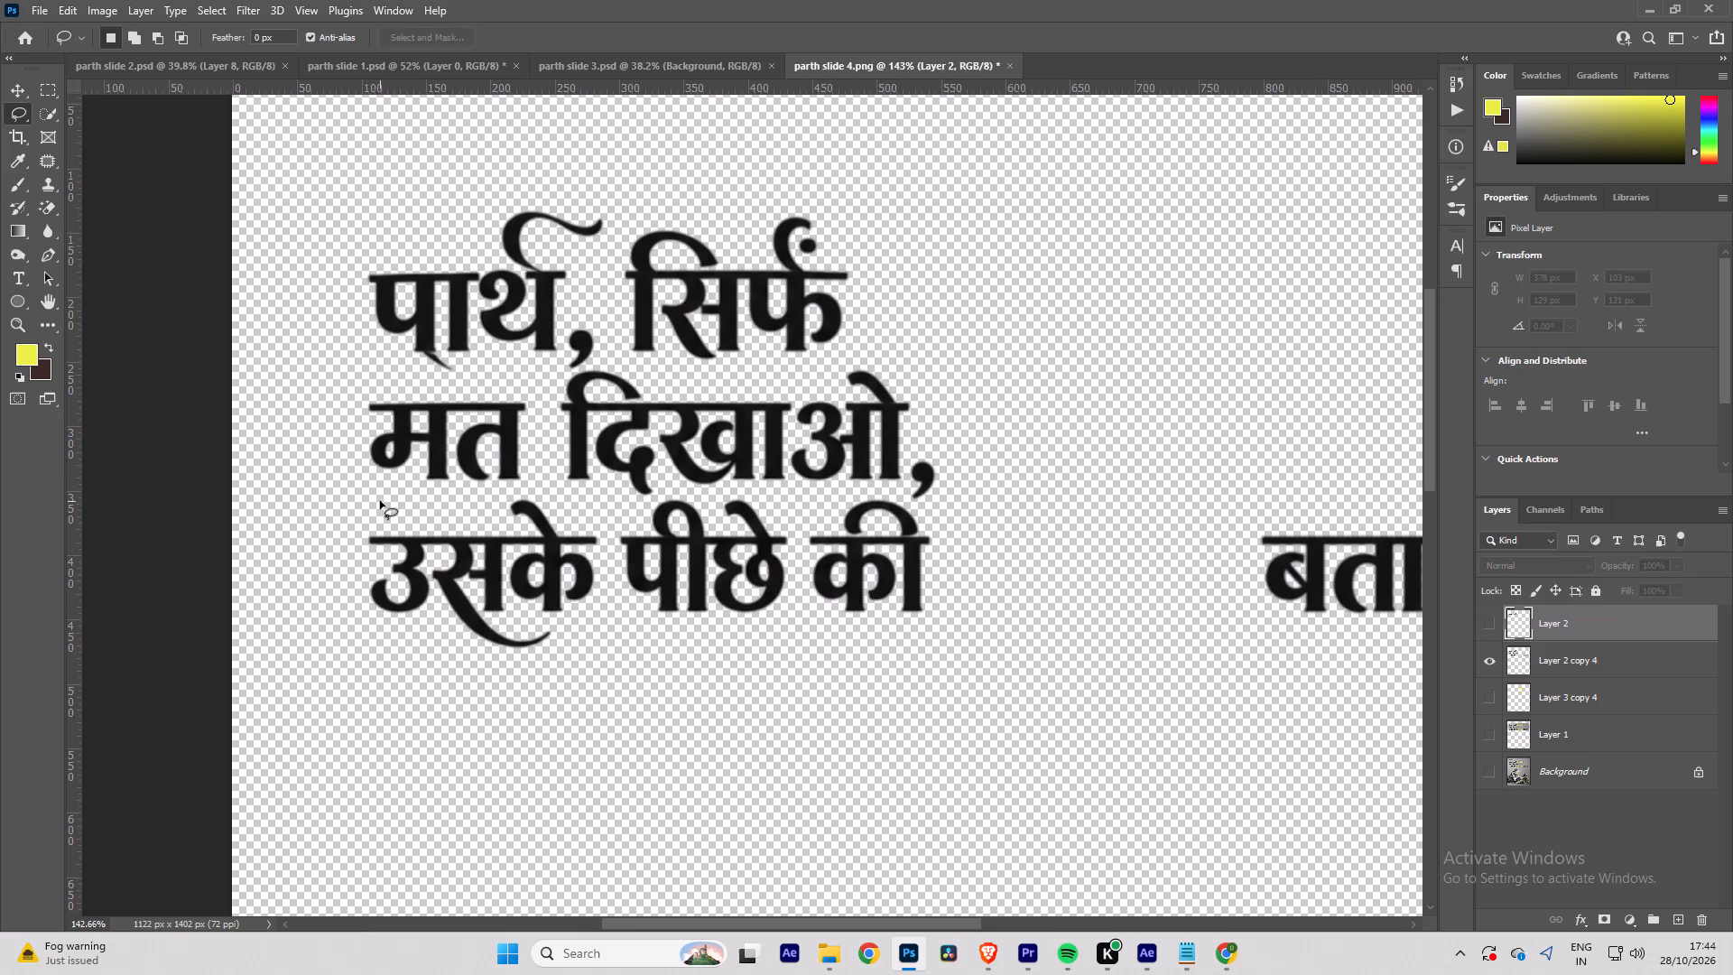
Lasso the second line, मत दिखाओ, copy it from Layer 2 copy 4 to a new layer, and hide that layer.
{"action": "left_click_drag", "start_coordinate": [334, 504], "coordinate": [580, 494]}
{"action": "left_click_drag", "start_coordinate": [580, 494], "coordinate": [755, 489]}
{"action": "left_click_drag", "start_coordinate": [755, 489], "coordinate": [989, 423]}
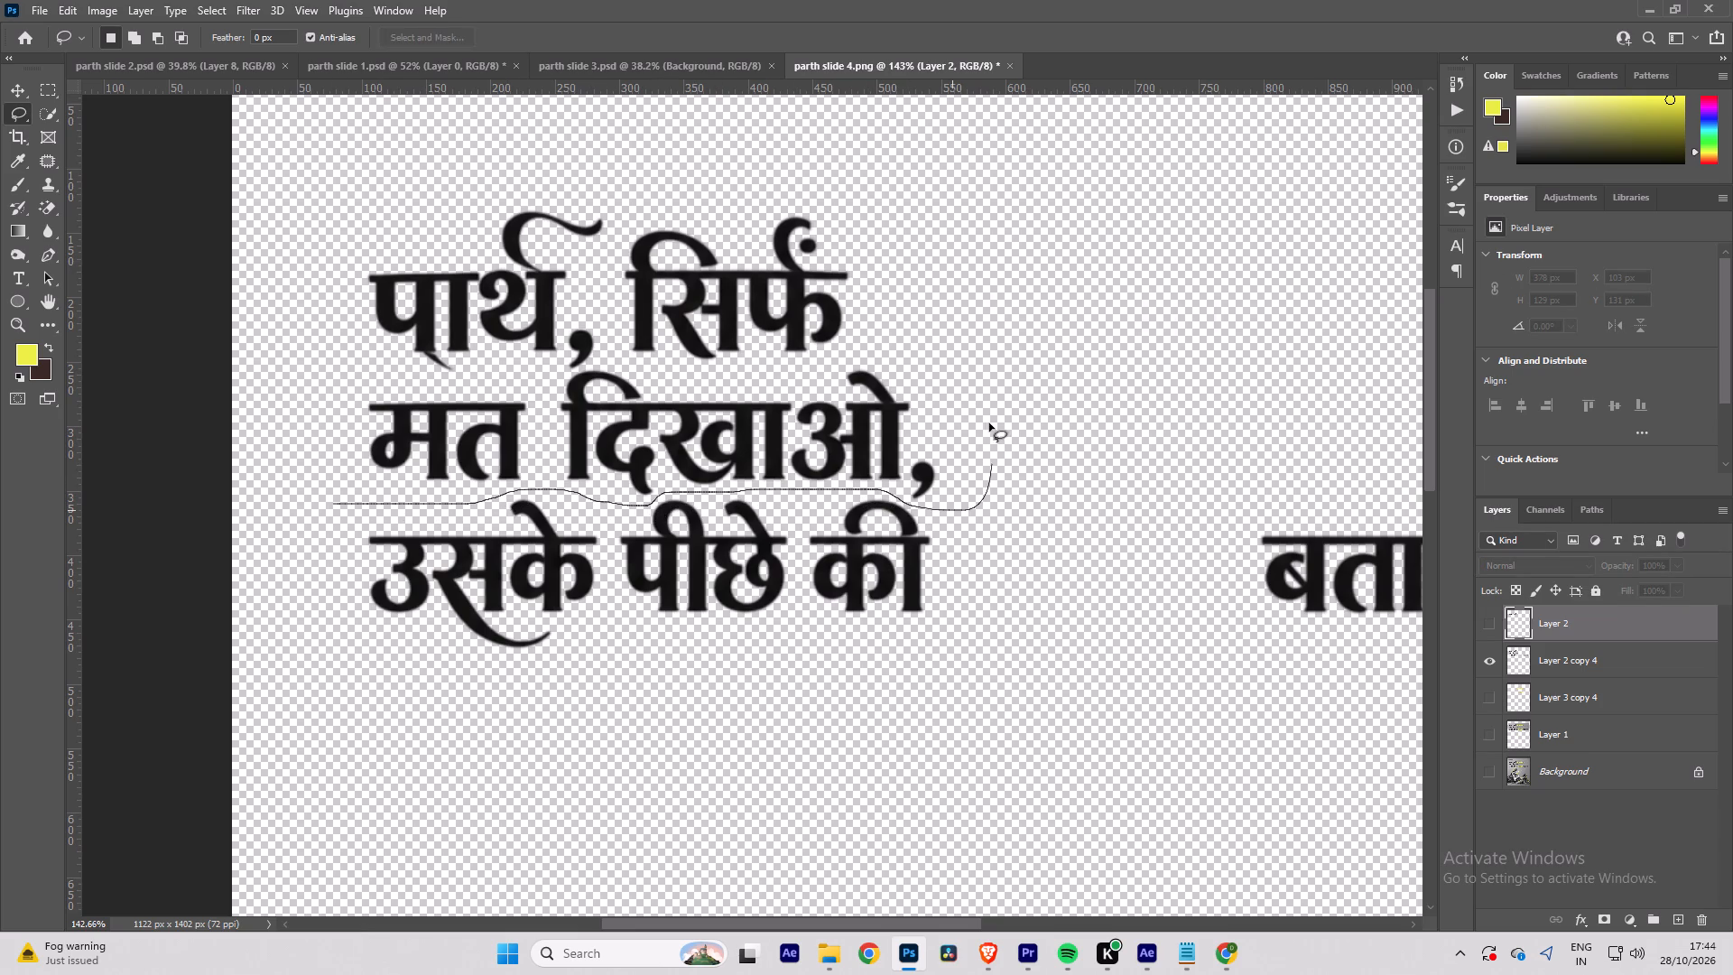
{"action": "left_click_drag", "start_coordinate": [989, 423], "coordinate": [590, 364]}
{"action": "left_click_drag", "start_coordinate": [590, 364], "coordinate": [341, 477]}
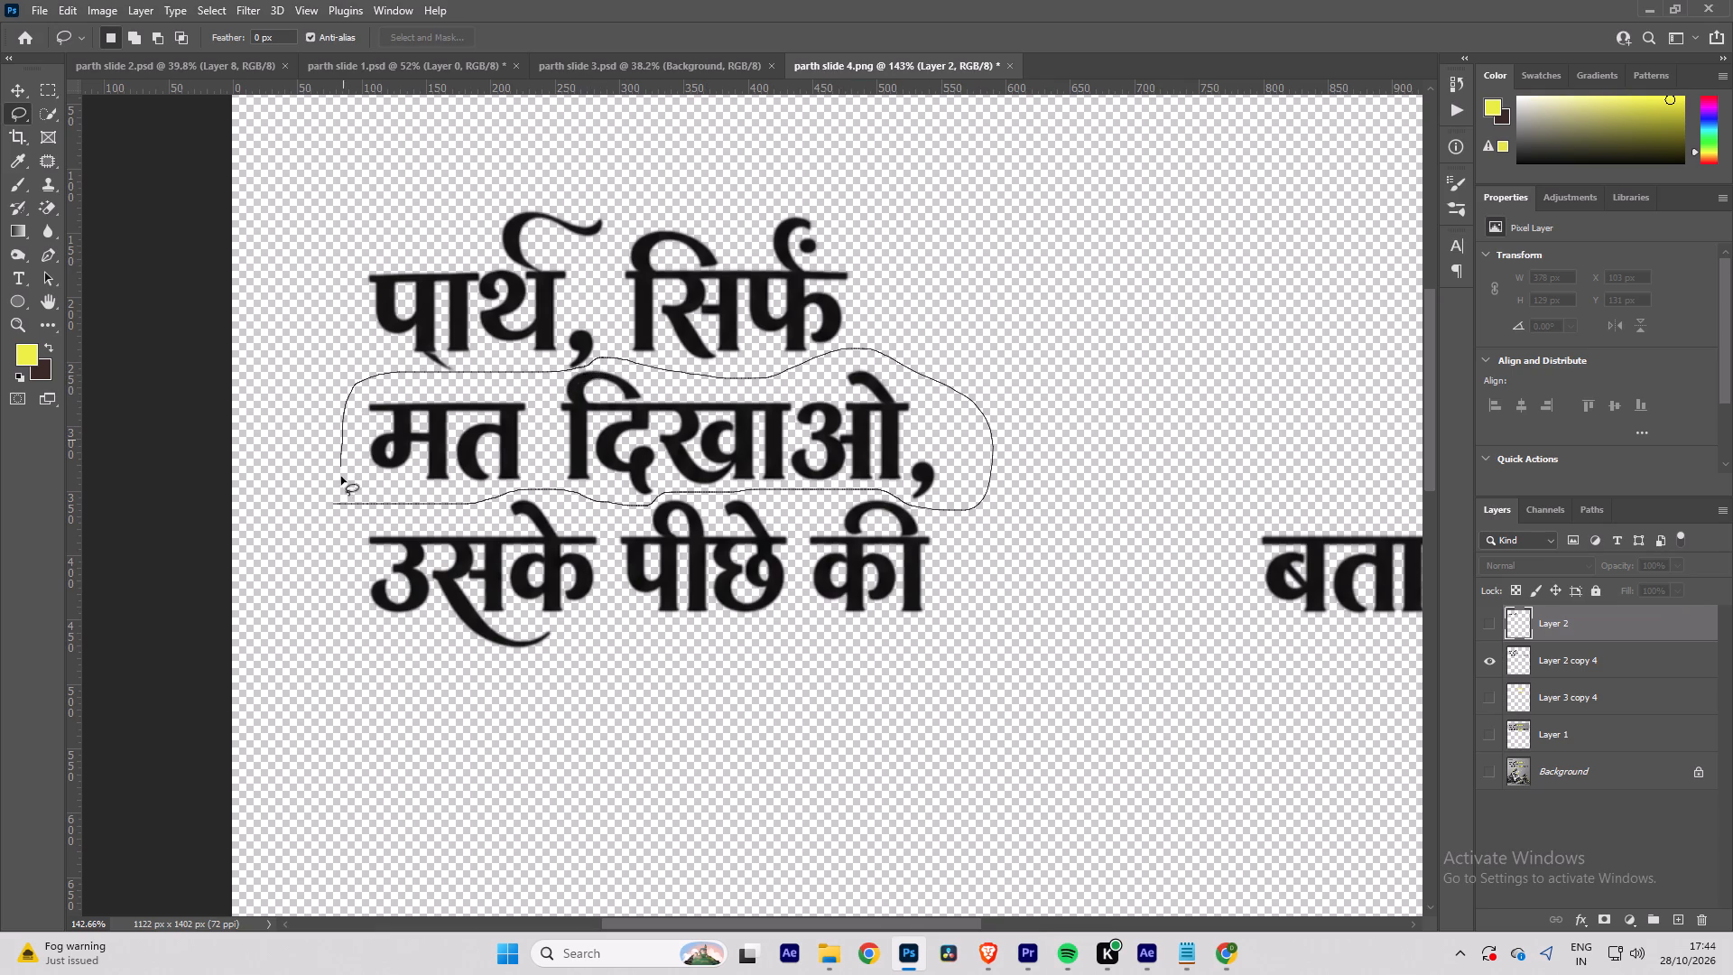
{"action": "left_click_drag", "start_coordinate": [341, 477], "coordinate": [342, 504]}
{"action": "left_click", "coordinate": [1567, 667]}
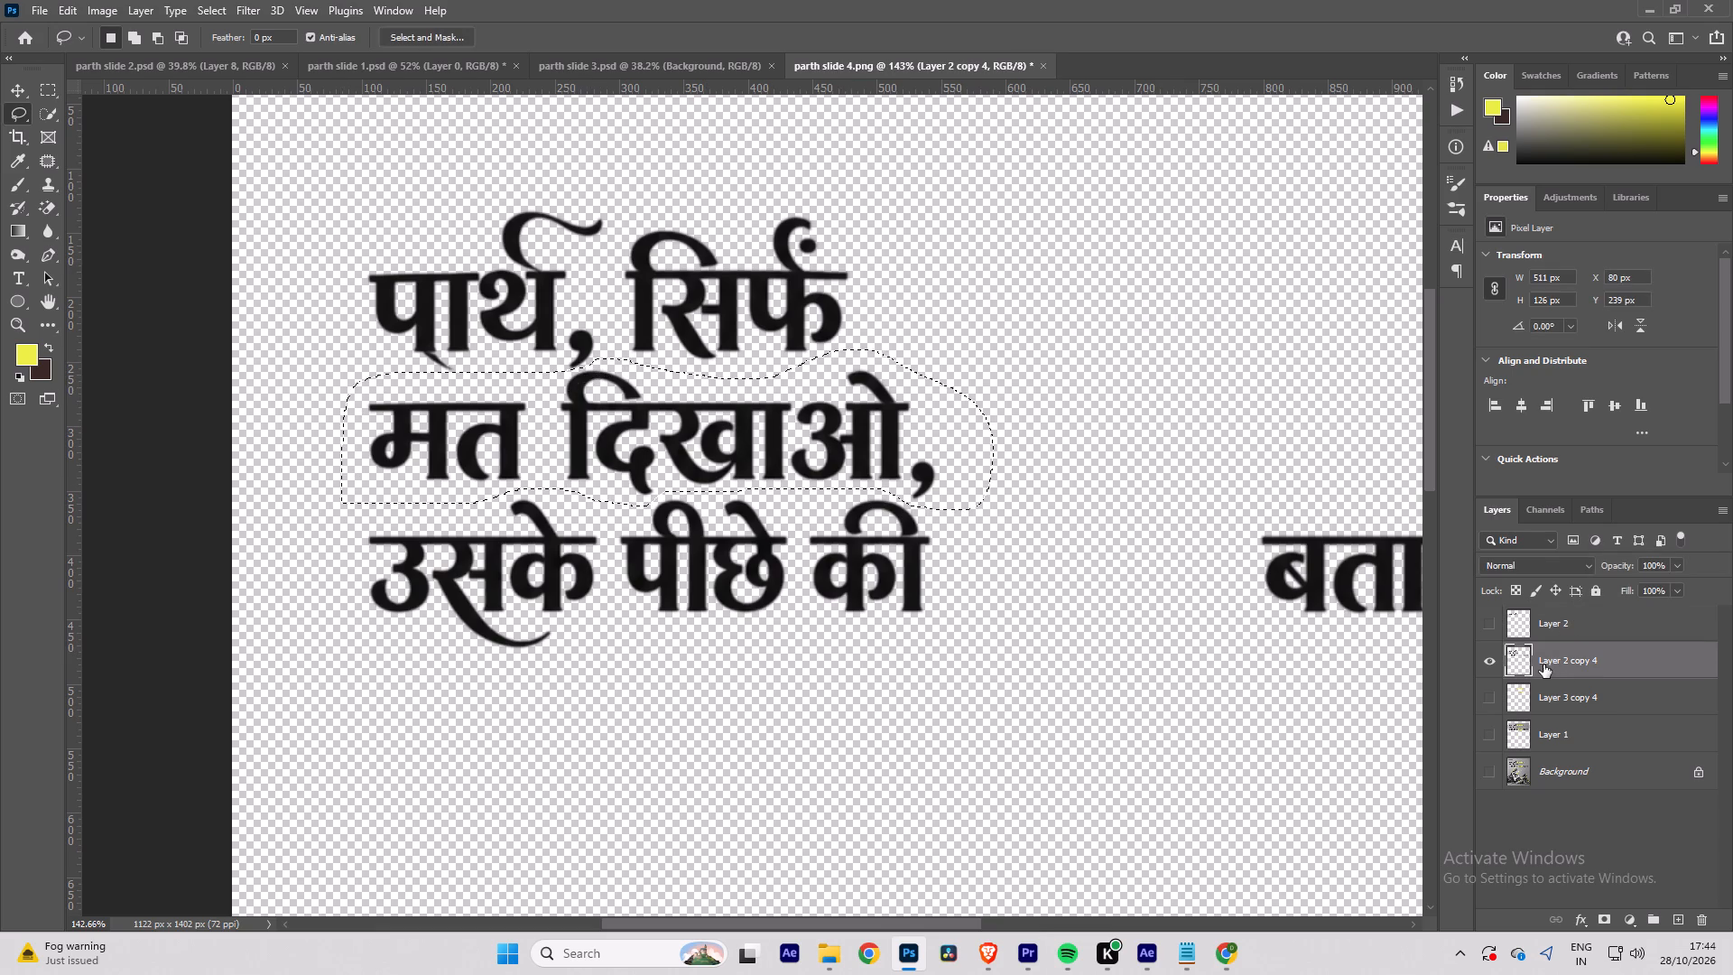
{"action": "key", "text": "ctrl+j"}
{"action": "left_click", "coordinate": [1489, 660]}
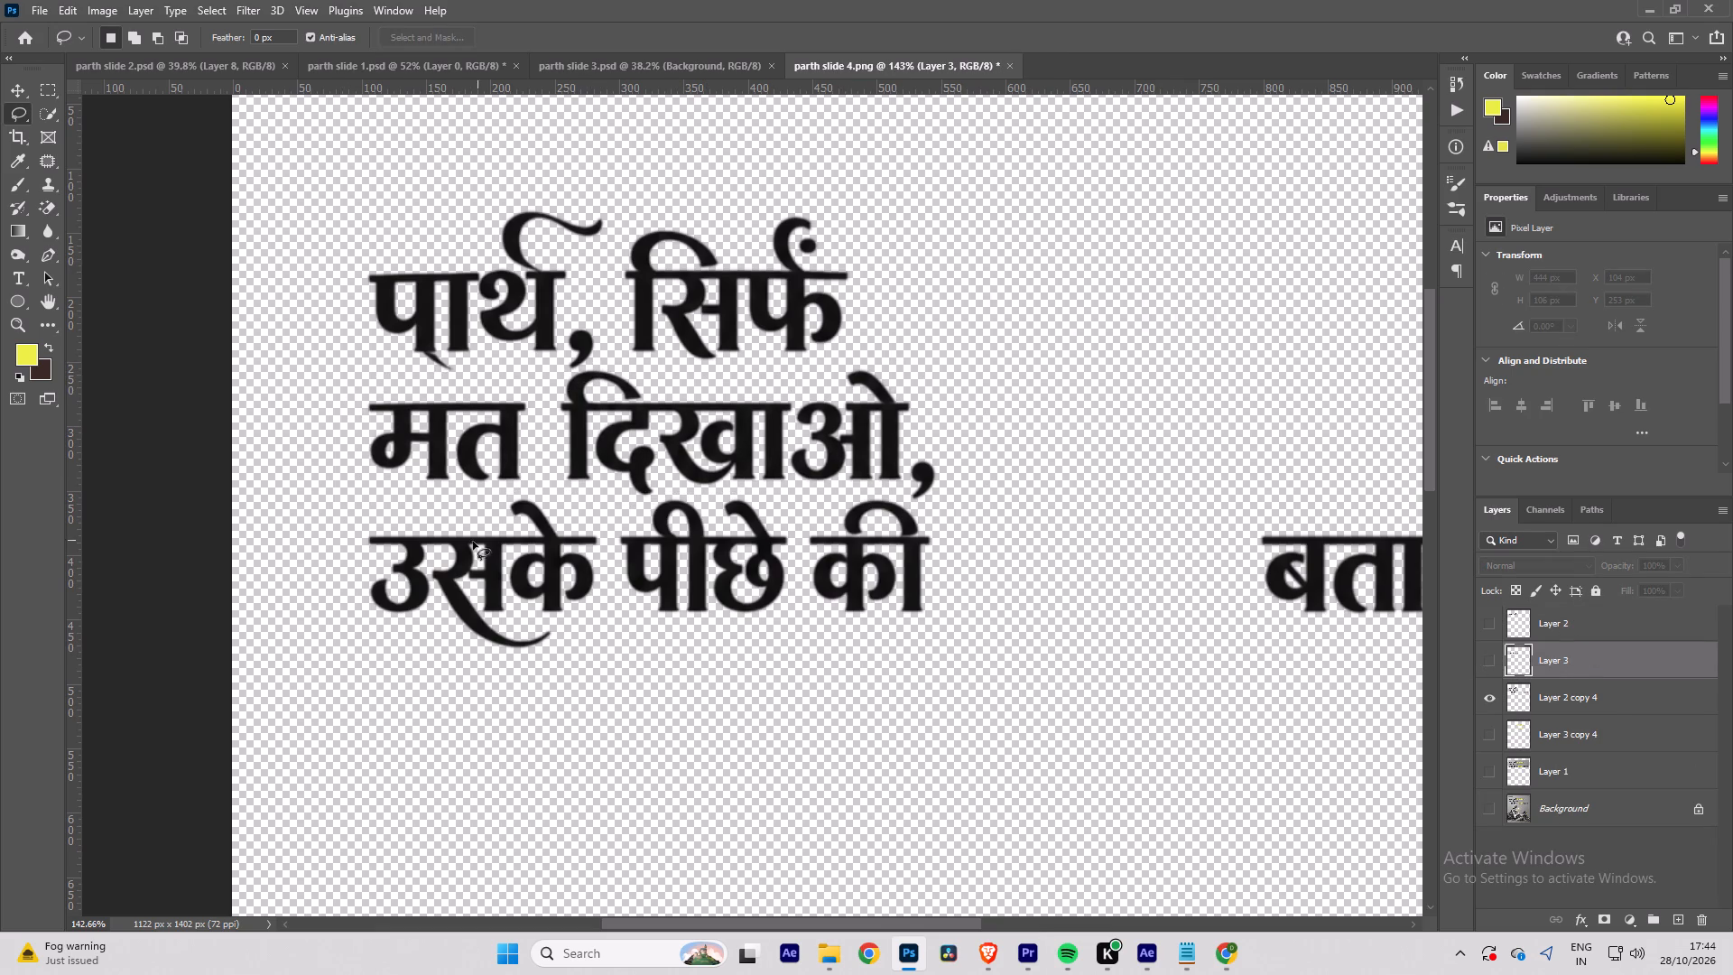
Lasso the third line's words उसके पीछे की and copy them from Layer 2 copy 4 to a new layer.
{"action": "scroll", "coordinate": [629, 573], "scroll_direction": "down", "scroll_amount": 4, "text": "alt"}
{"action": "scroll", "coordinate": [626, 574], "scroll_direction": "up", "scroll_amount": 4, "text": "alt"}
{"action": "left_click_drag", "start_coordinate": [557, 665], "coordinate": [579, 494]}
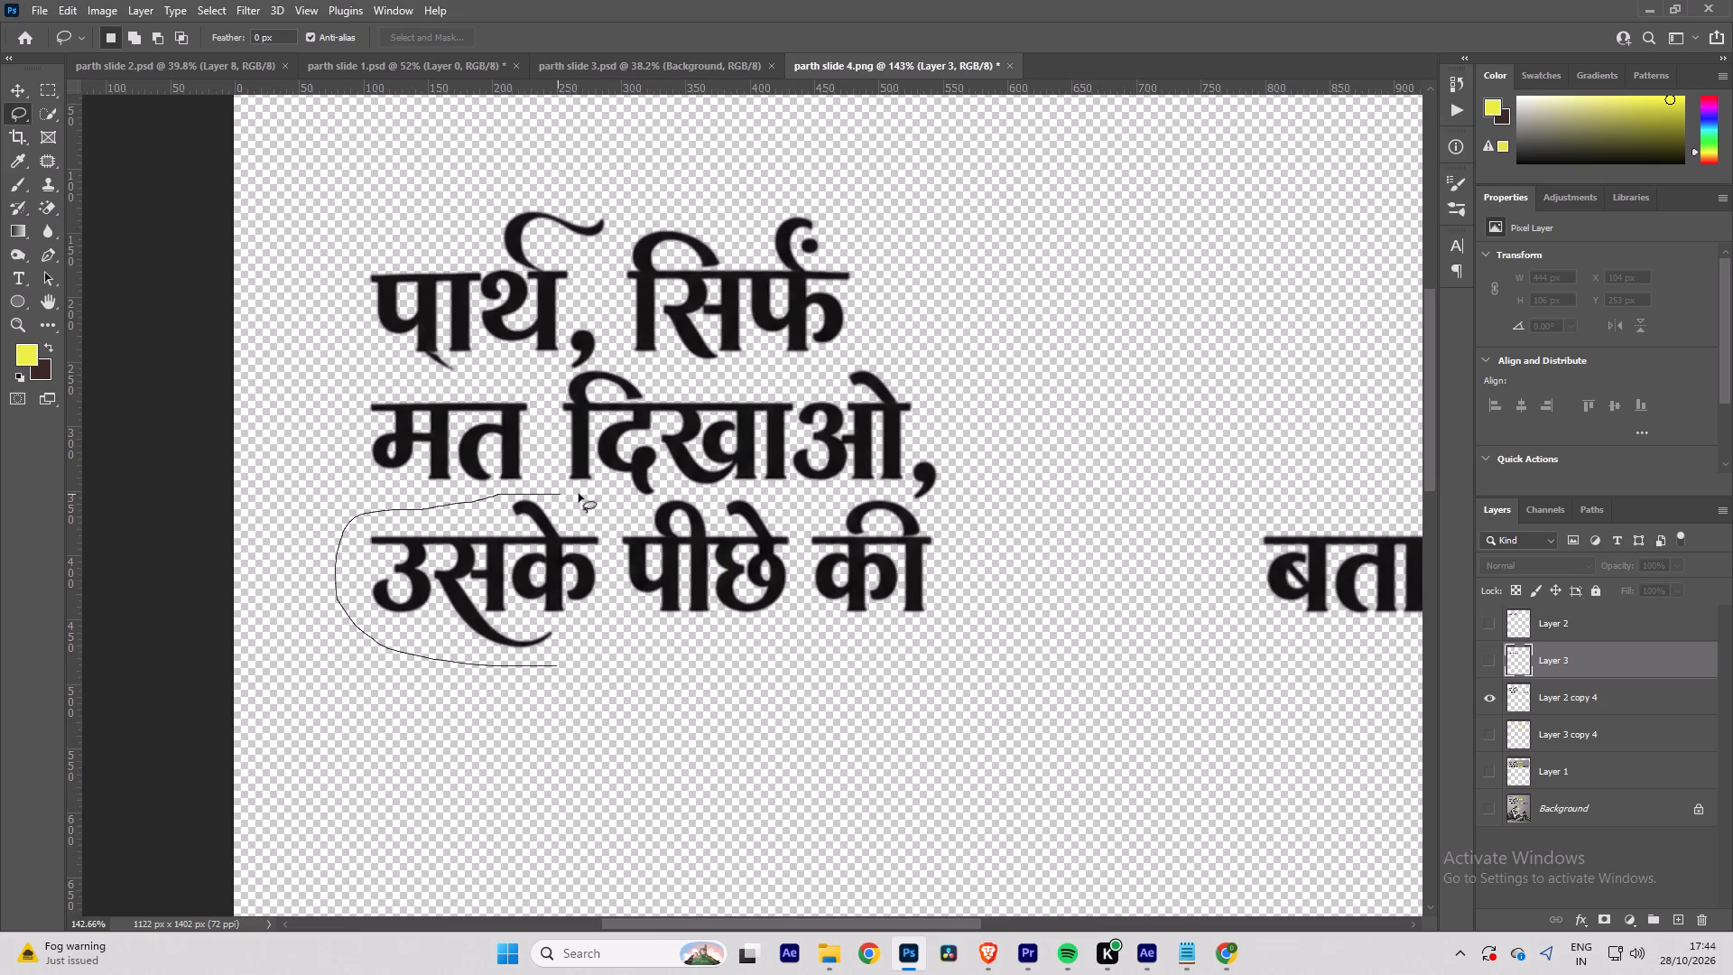
{"action": "left_click_drag", "start_coordinate": [579, 494], "coordinate": [867, 498]}
{"action": "left_click_drag", "start_coordinate": [867, 498], "coordinate": [528, 663]}
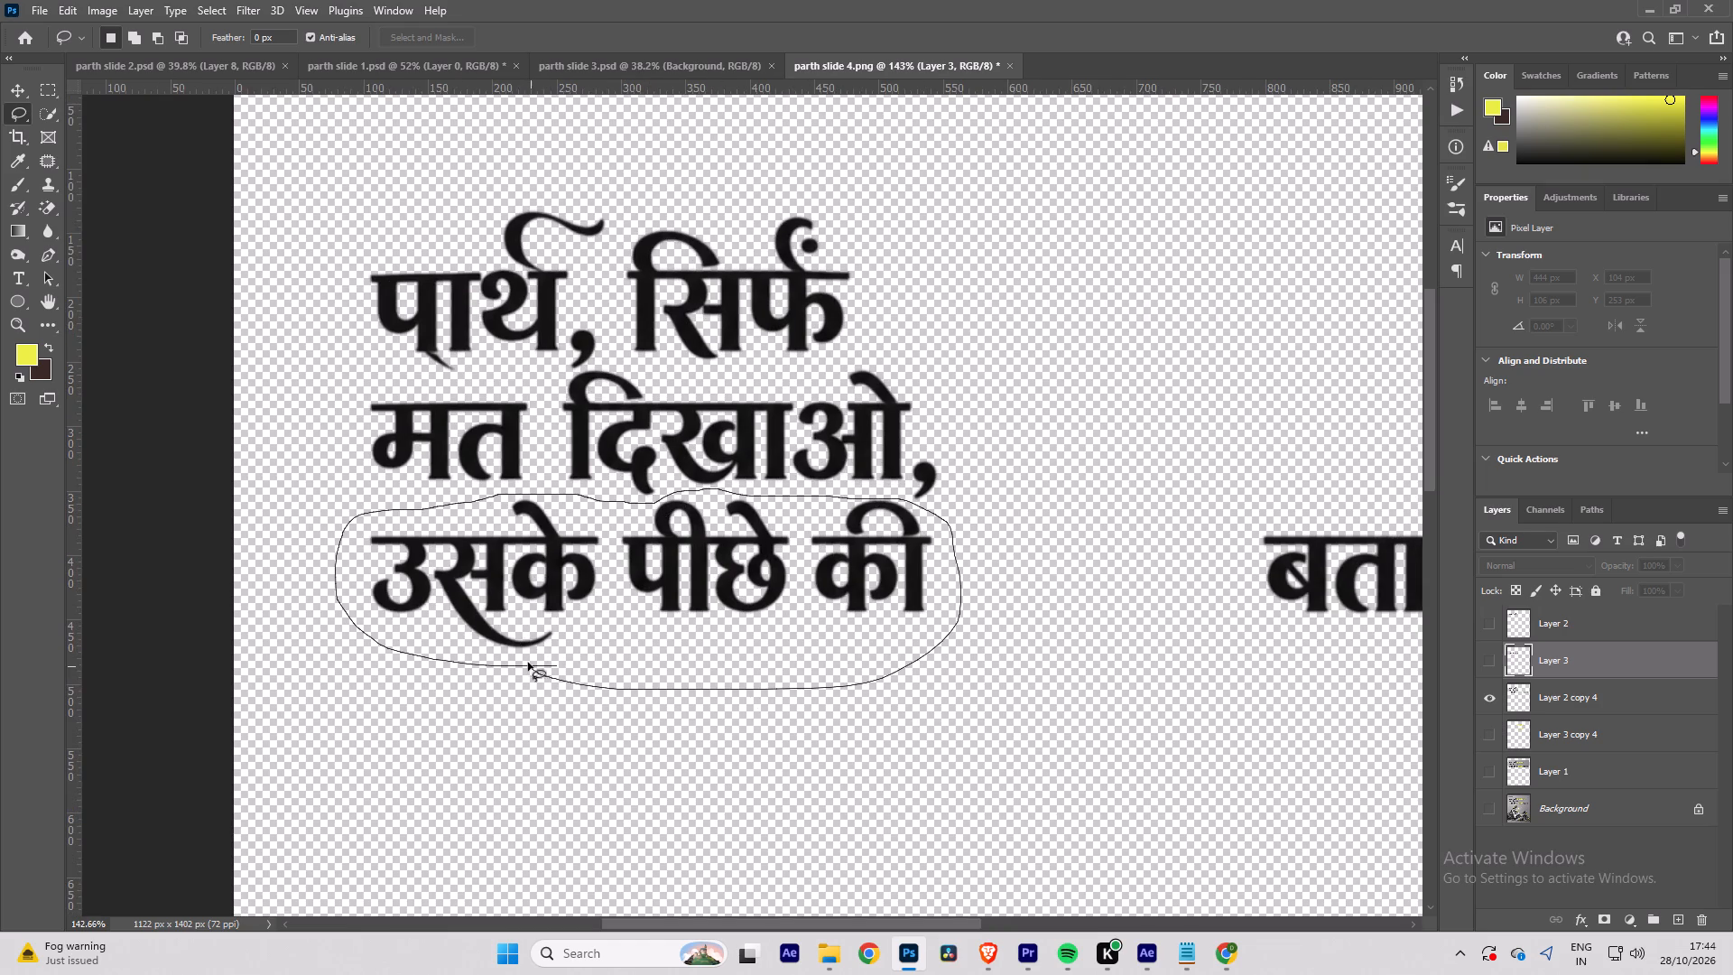
{"action": "left_click_drag", "start_coordinate": [528, 663], "coordinate": [525, 661]}
{"action": "left_click", "coordinate": [1567, 689]}
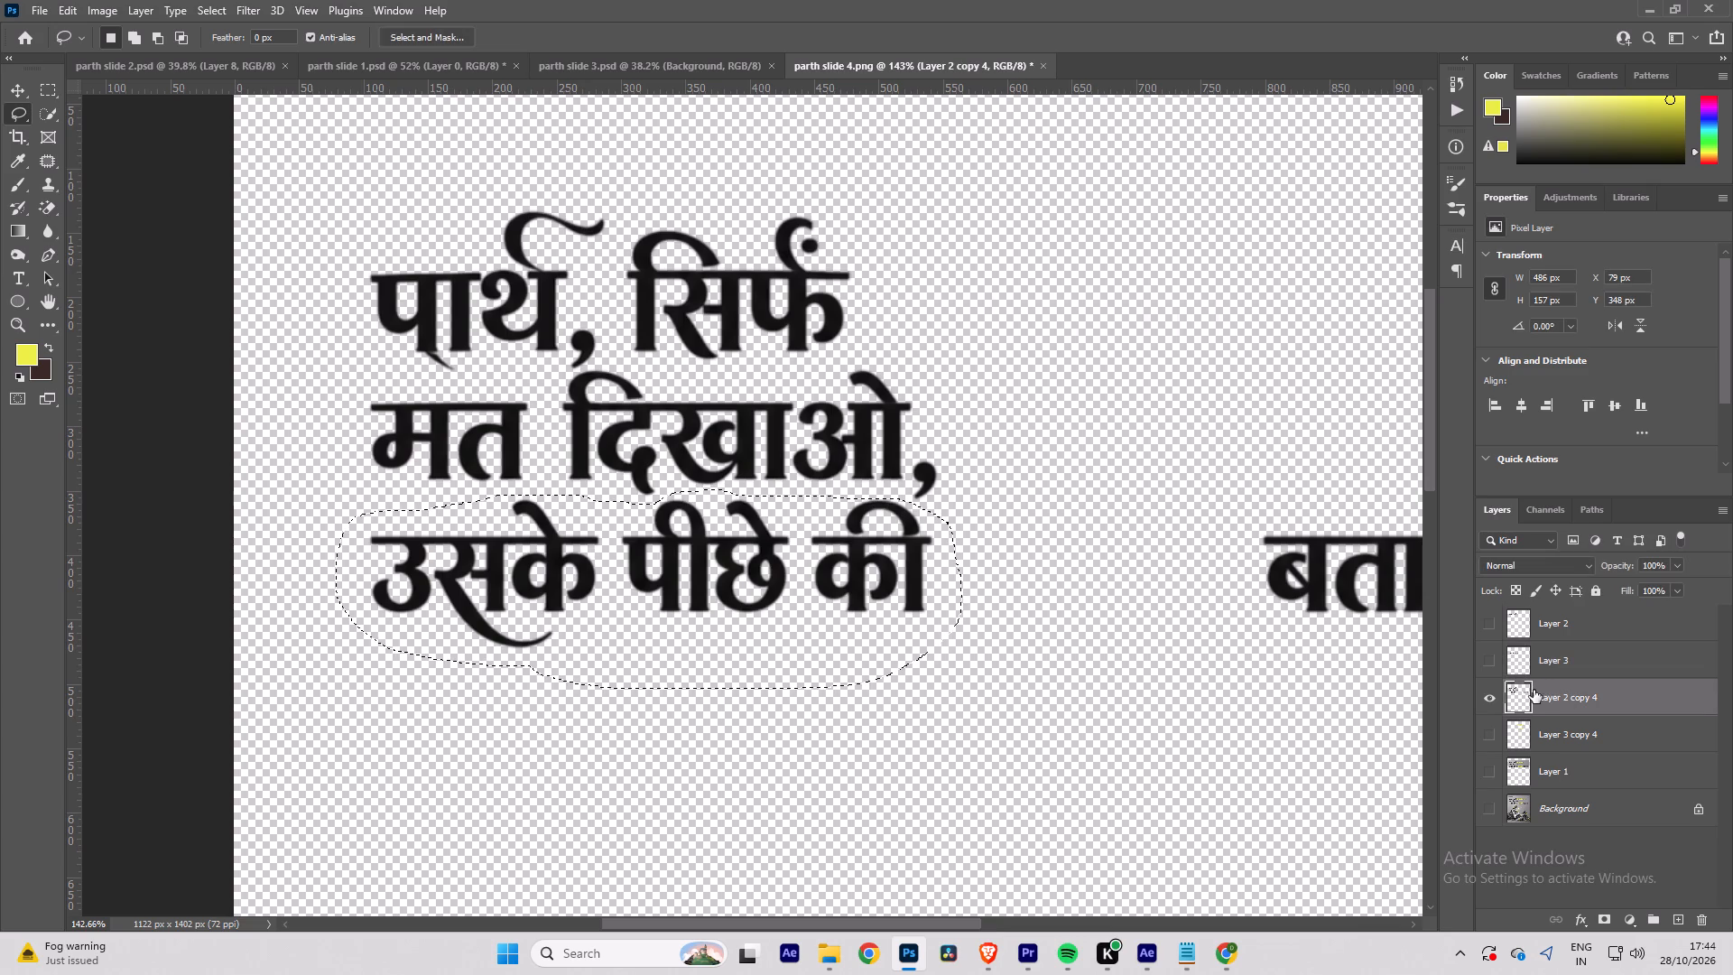
{"action": "key", "text": "ctrl+j"}
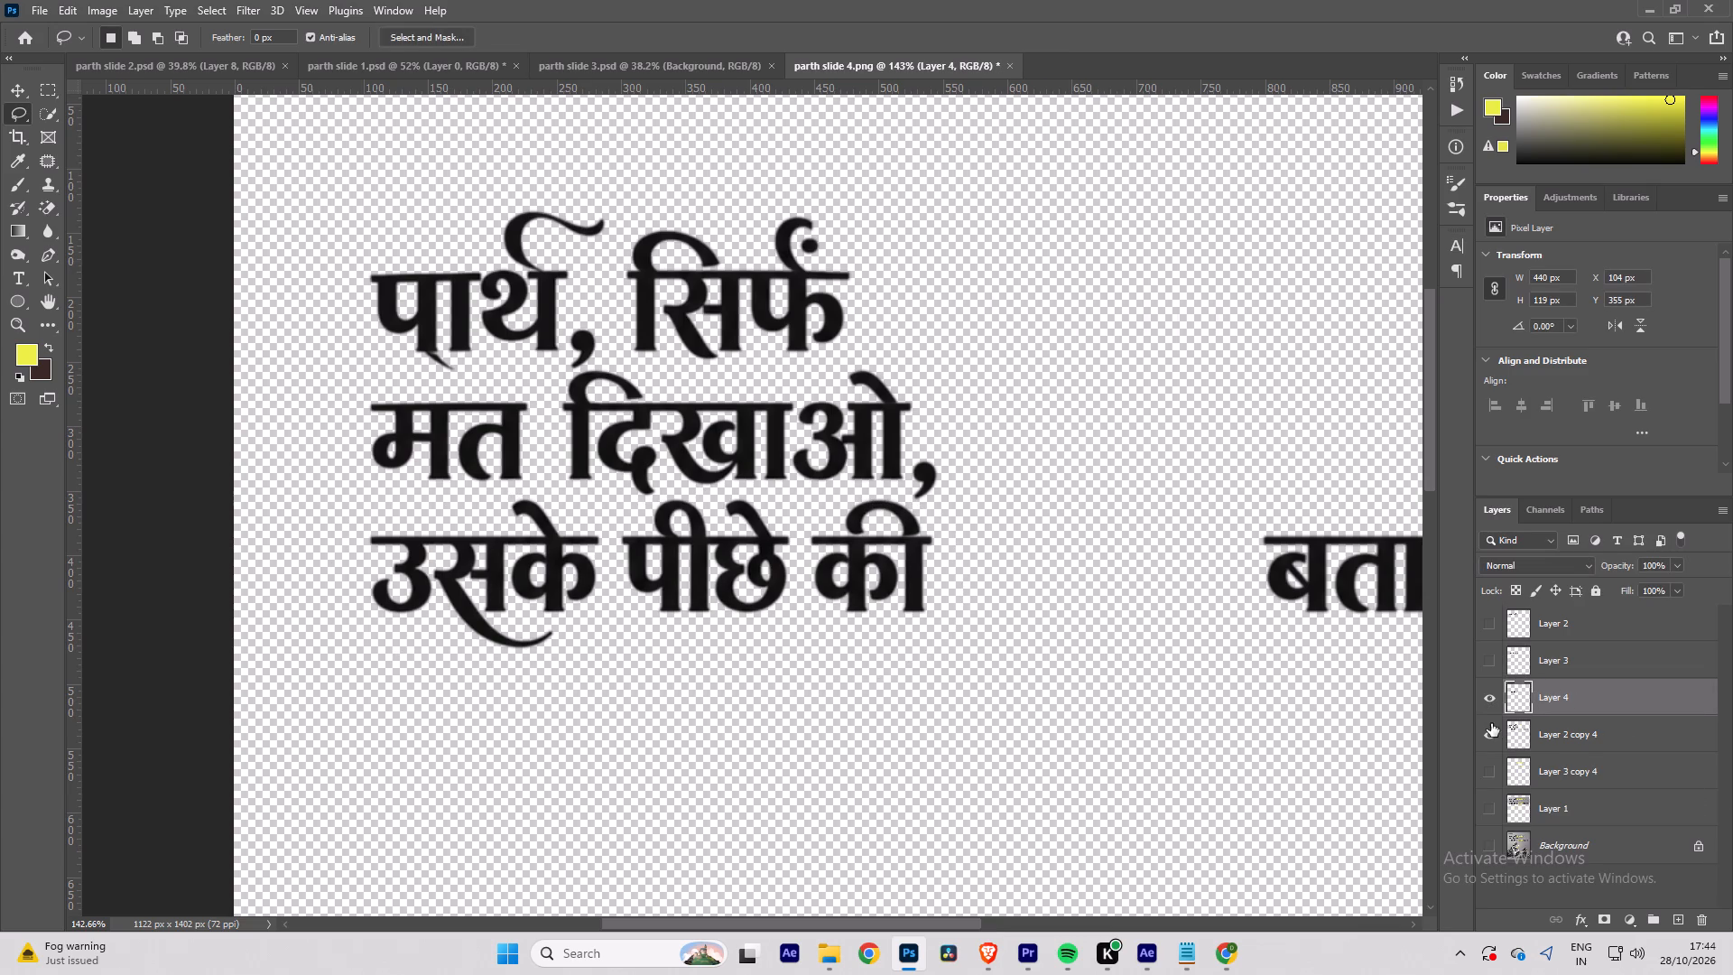
Hide the layer with उसके पीछे की, leaving only the merged black lettering, Layer 2 copy 4, showing.
{"action": "left_click", "coordinate": [1492, 736]}
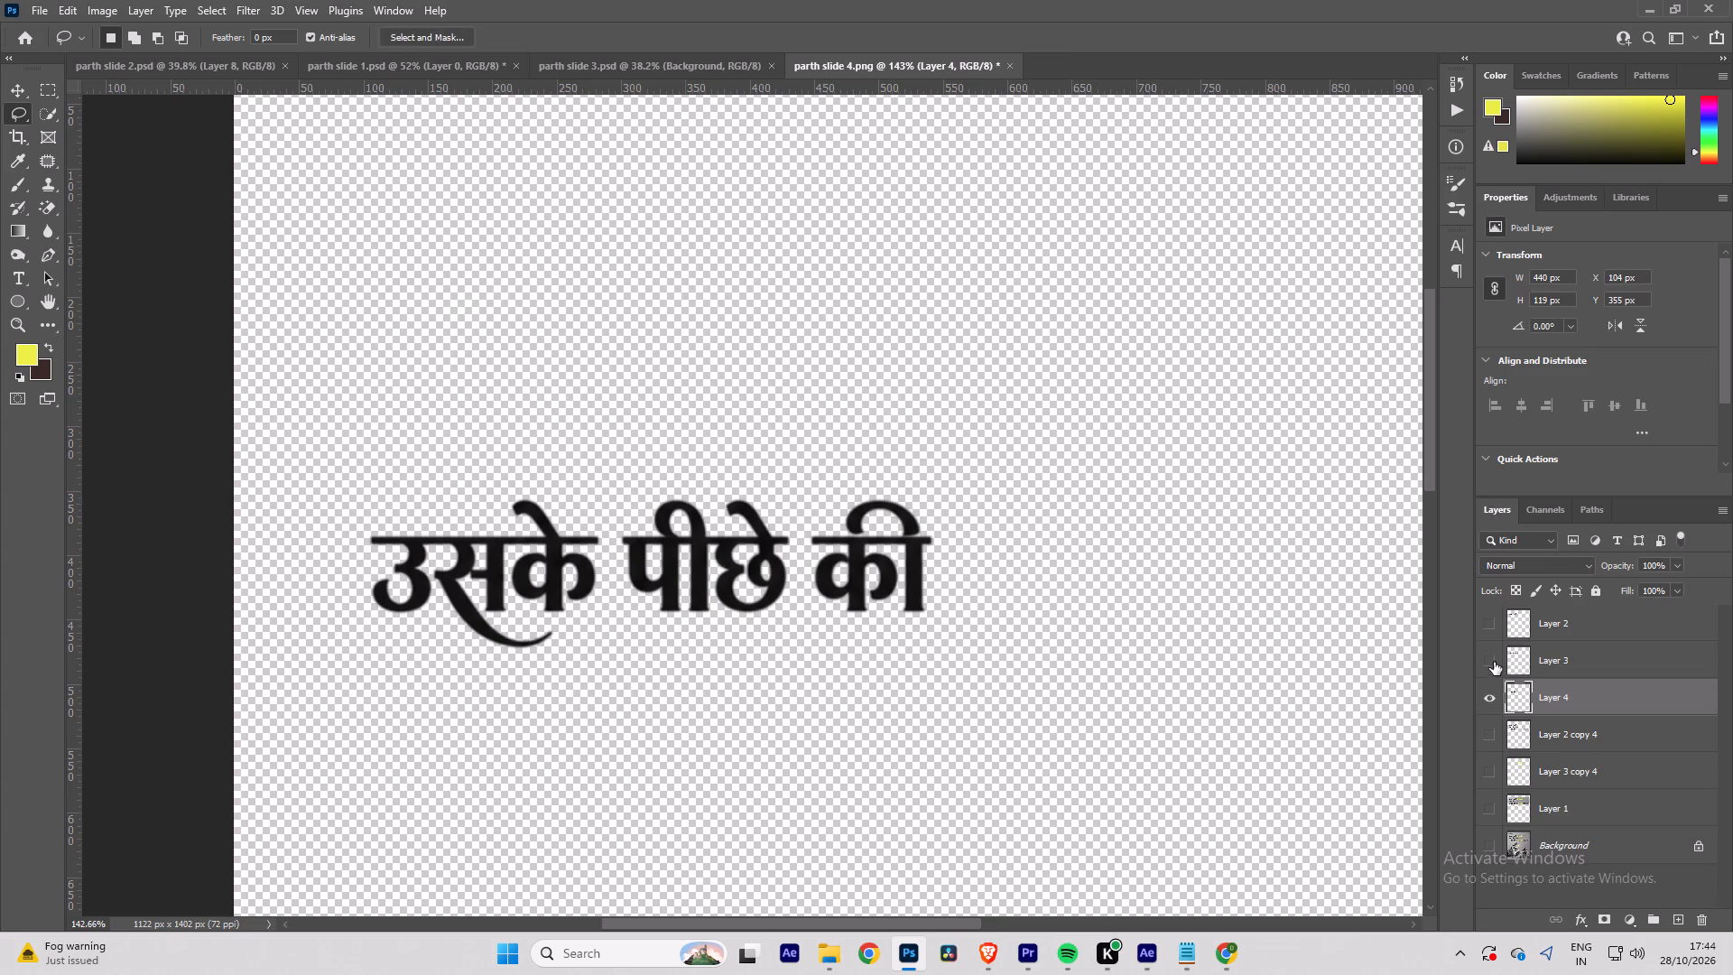
{"action": "left_click", "coordinate": [1488, 693]}
{"action": "left_click", "coordinate": [1480, 733]}
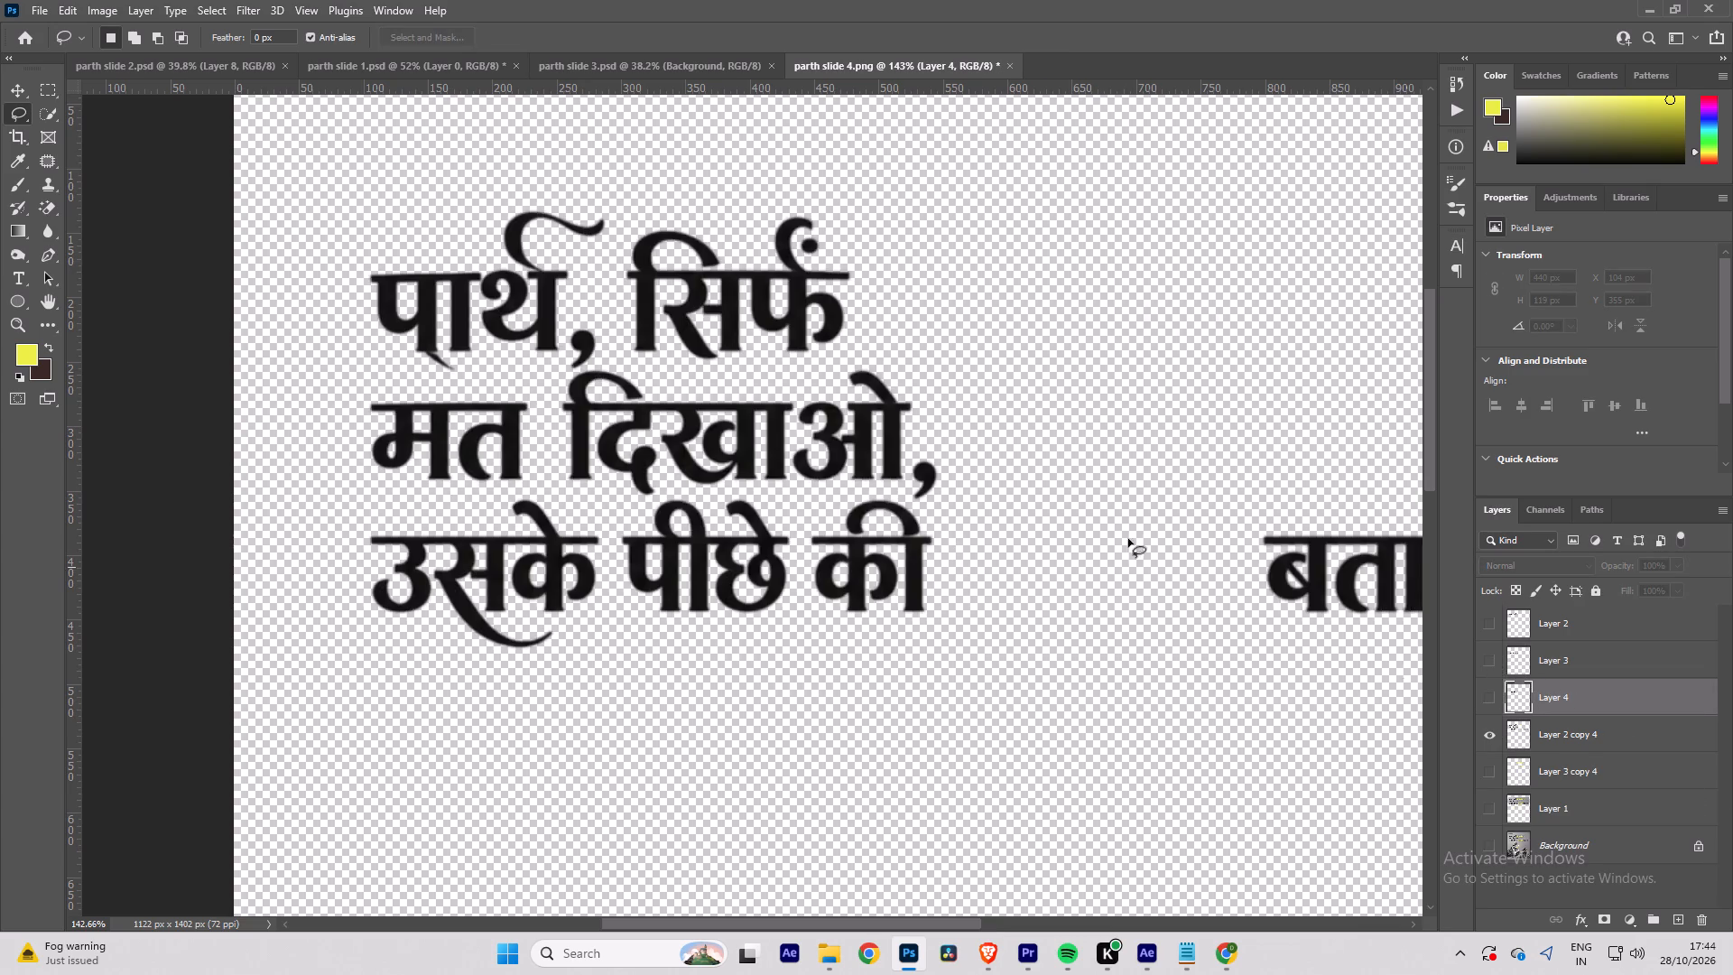
Lasso the third line's last word, बताओ।, copy it from Layer 2 copy 4 to a new layer, and hide both layers.
{"action": "key", "text": "space"}
{"action": "key", "text": "space"}
{"action": "key", "text": "space"}
{"action": "key", "text": "space"}
{"action": "key", "text": "space"}
{"action": "left_click_drag", "start_coordinate": [1165, 460], "coordinate": [744, 448]}
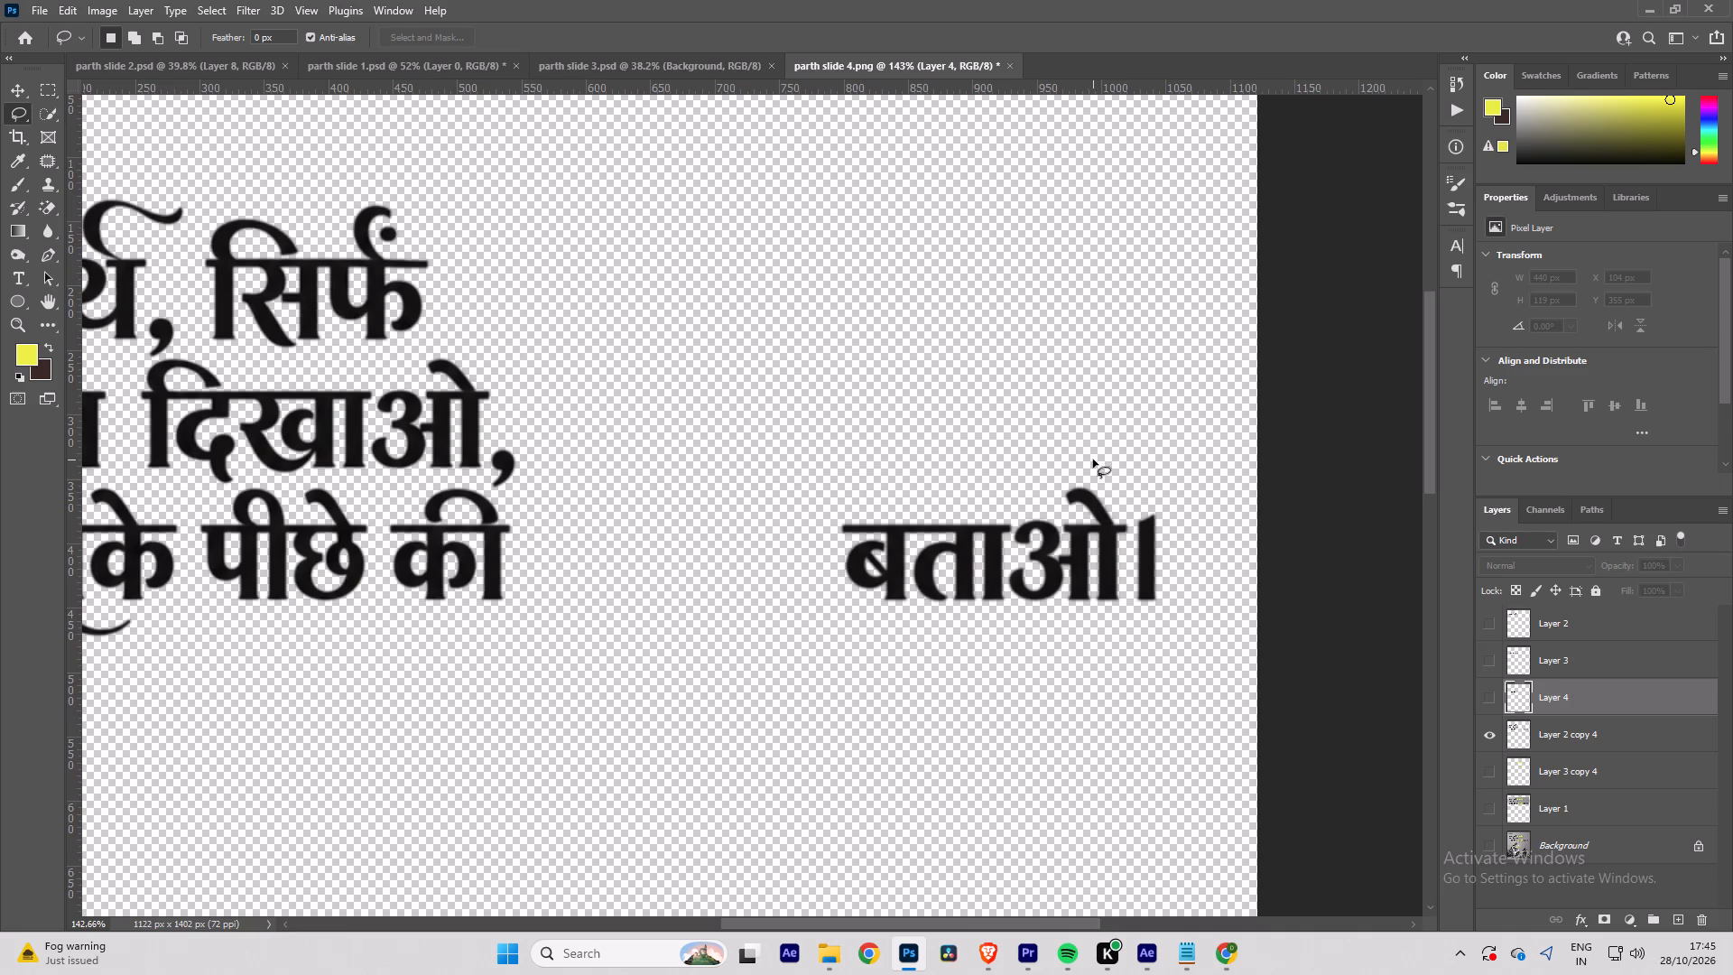
{"action": "left_click_drag", "start_coordinate": [1093, 460], "coordinate": [1054, 449]}
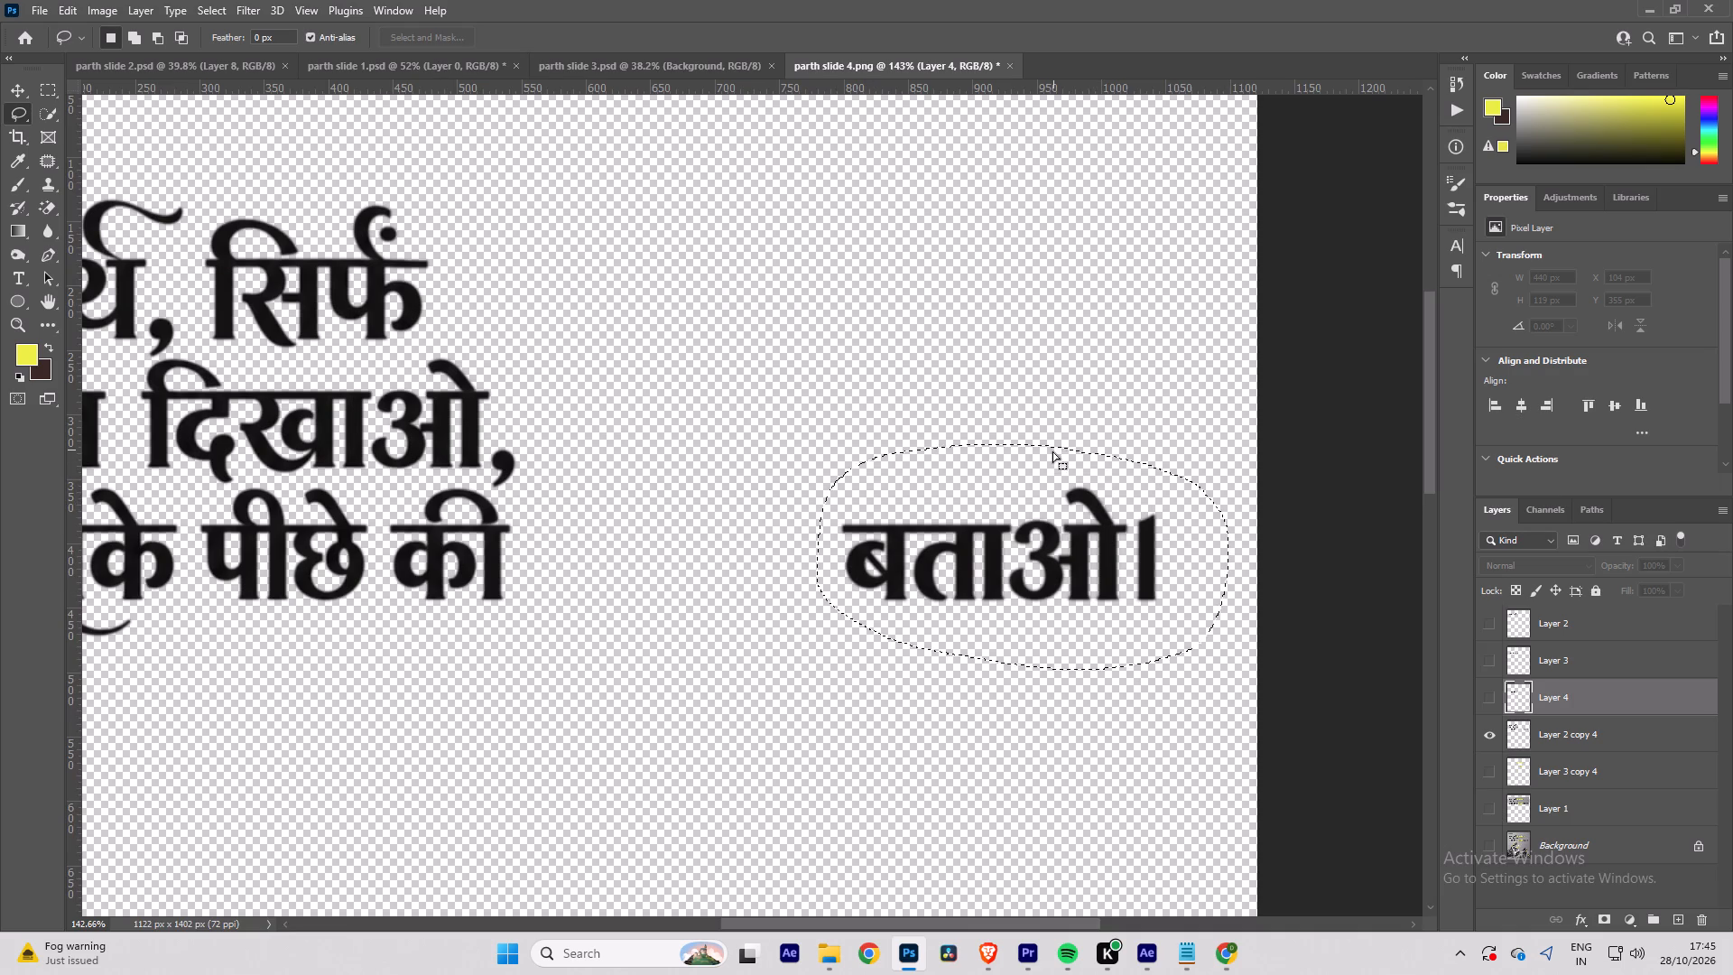
{"action": "left_click", "coordinate": [1582, 732], "text": "ctrl"}
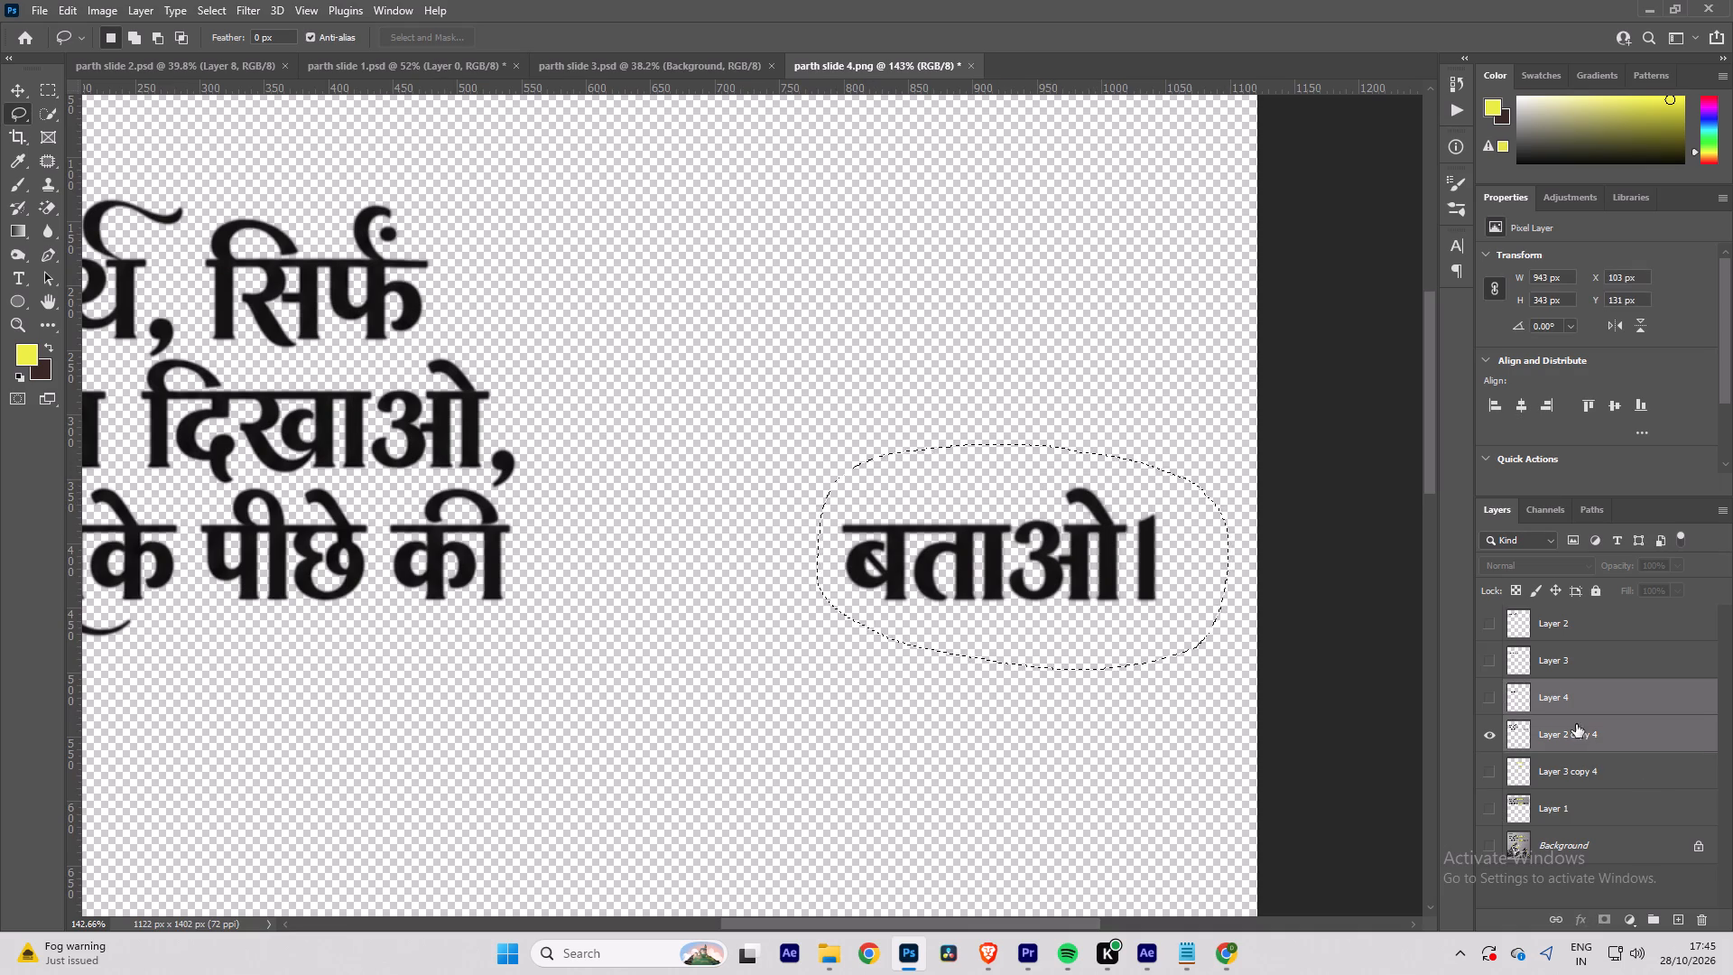
{"action": "left_click", "coordinate": [1577, 708]}
{"action": "left_click", "coordinate": [1577, 731]}
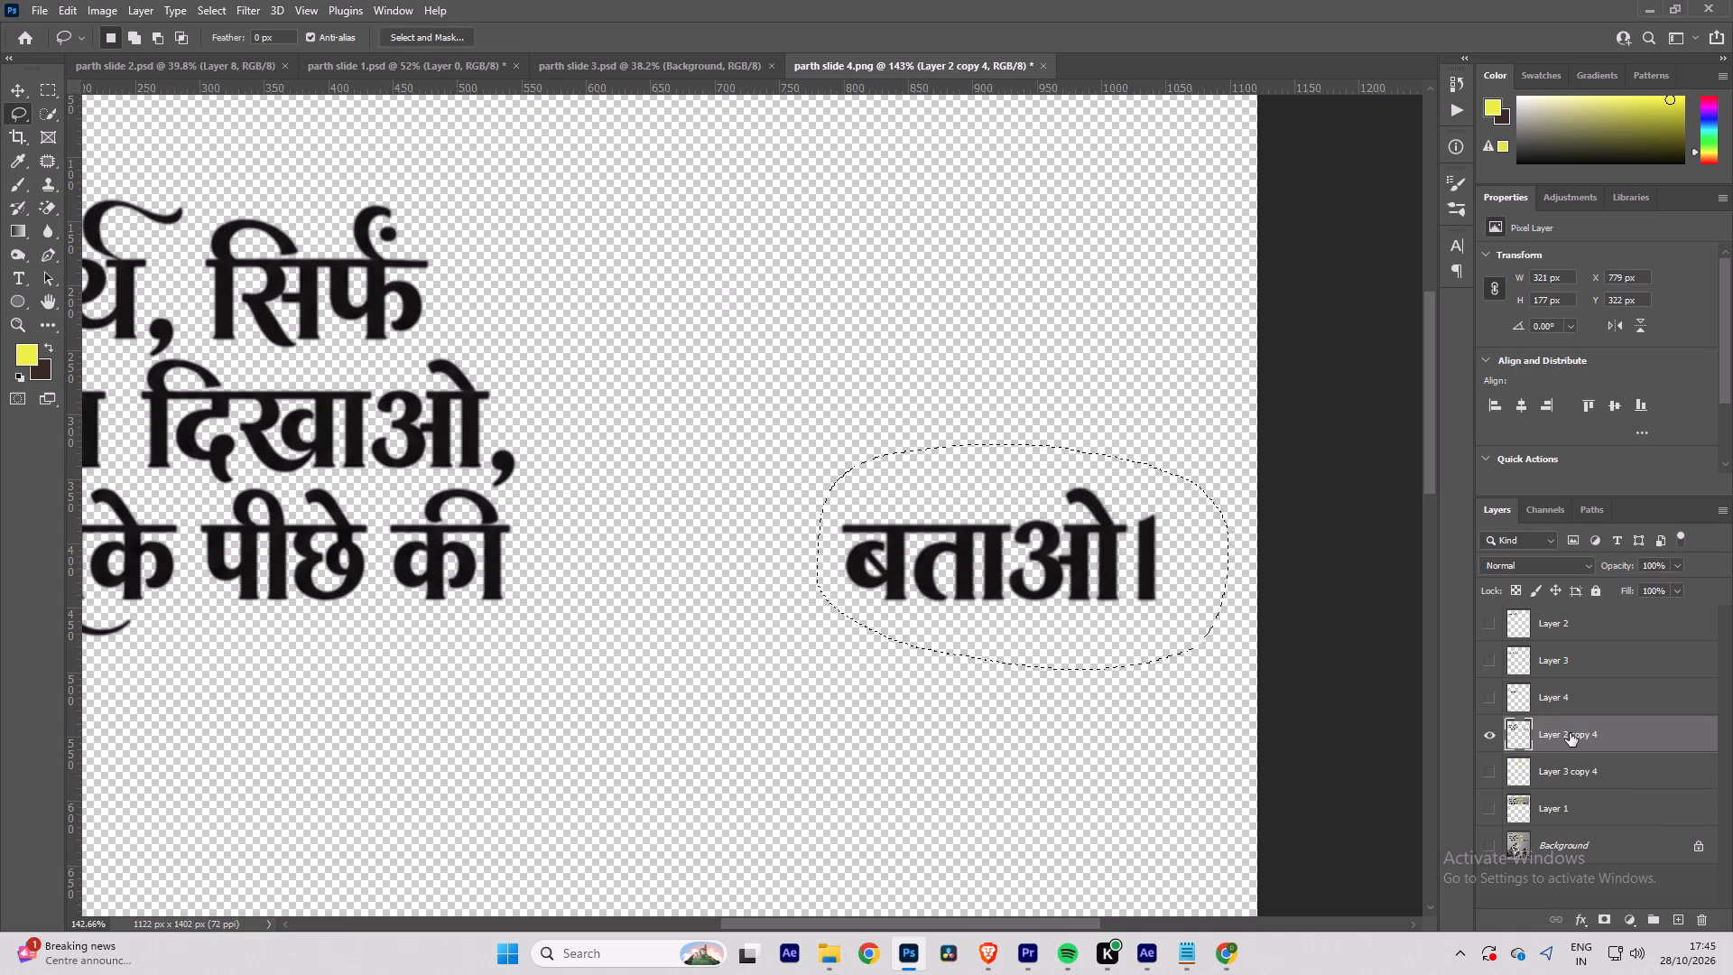
{"action": "key", "text": "ctrl+j"}
{"action": "left_click", "coordinate": [1485, 770]}
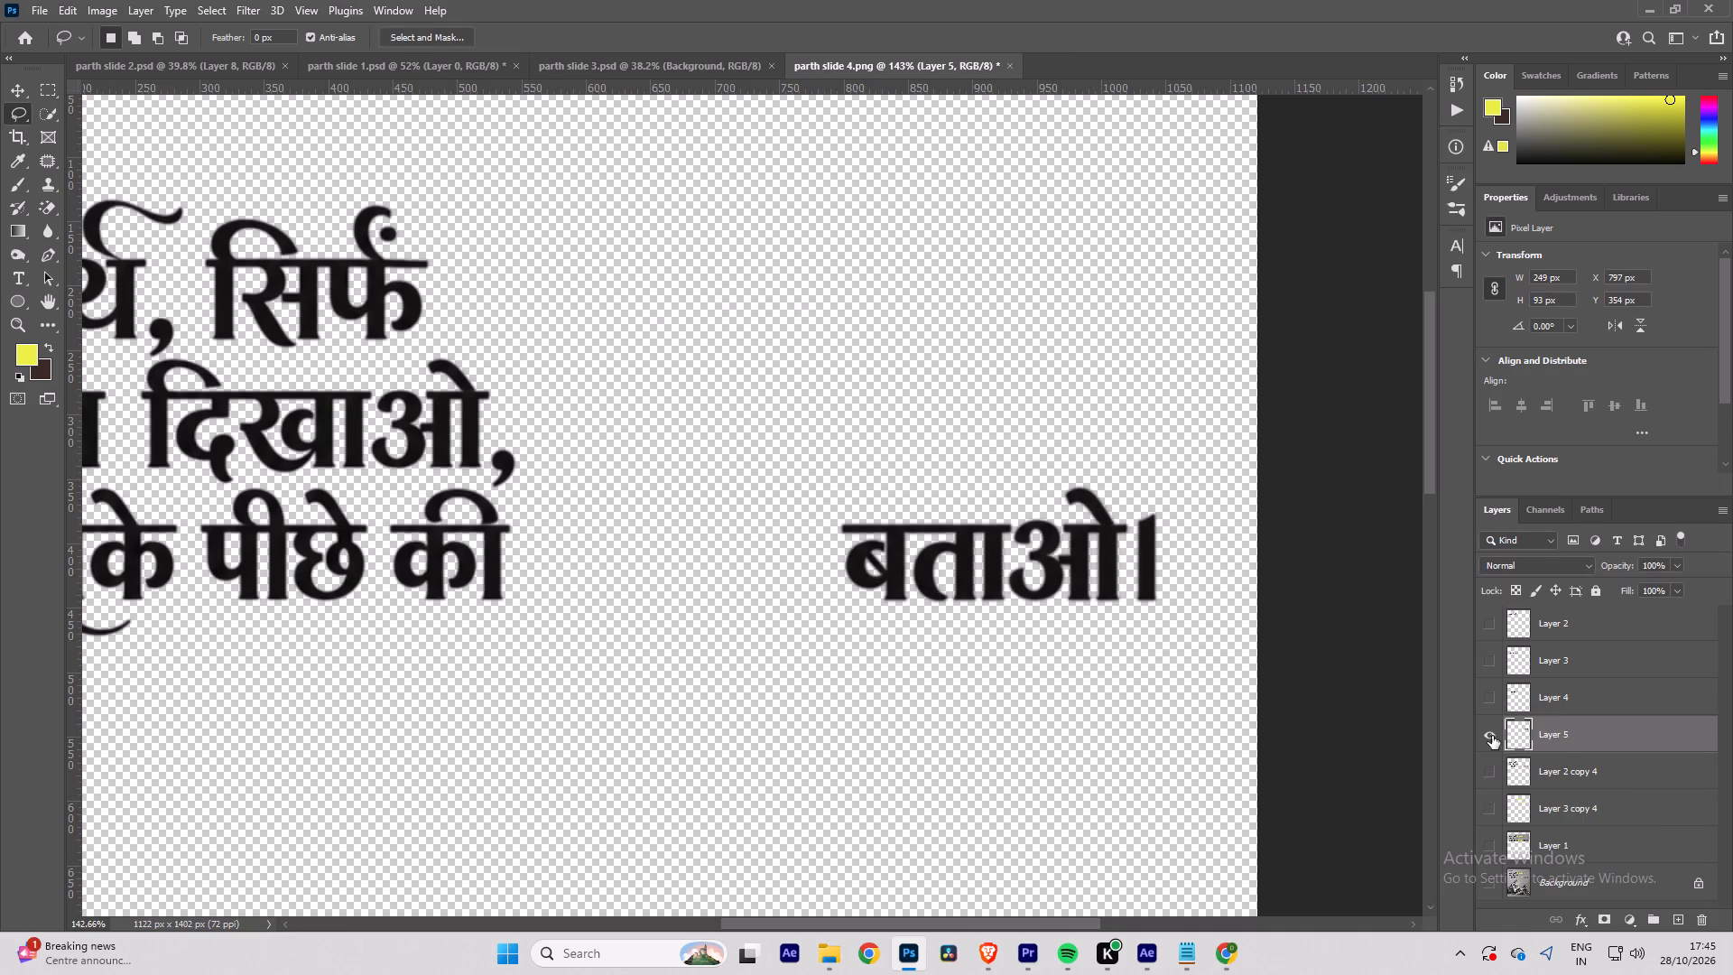
{"action": "left_click", "coordinate": [1492, 736]}
Show the separated black lettering layers, Layer 2 copy 4 and the yellow Layer 3 copy 4 to check the assembled headline.
{"action": "scroll", "coordinate": [940, 607], "scroll_direction": "down", "scroll_amount": 8, "text": "alt"}
{"action": "key", "text": "space"}
{"action": "key", "text": "space"}
{"action": "key", "text": "space"}
{"action": "key", "text": "space"}
{"action": "key", "text": "space"}
{"action": "key", "text": "space"}
{"action": "key", "text": "space"}
{"action": "left_click_drag", "start_coordinate": [727, 600], "coordinate": [796, 446]}
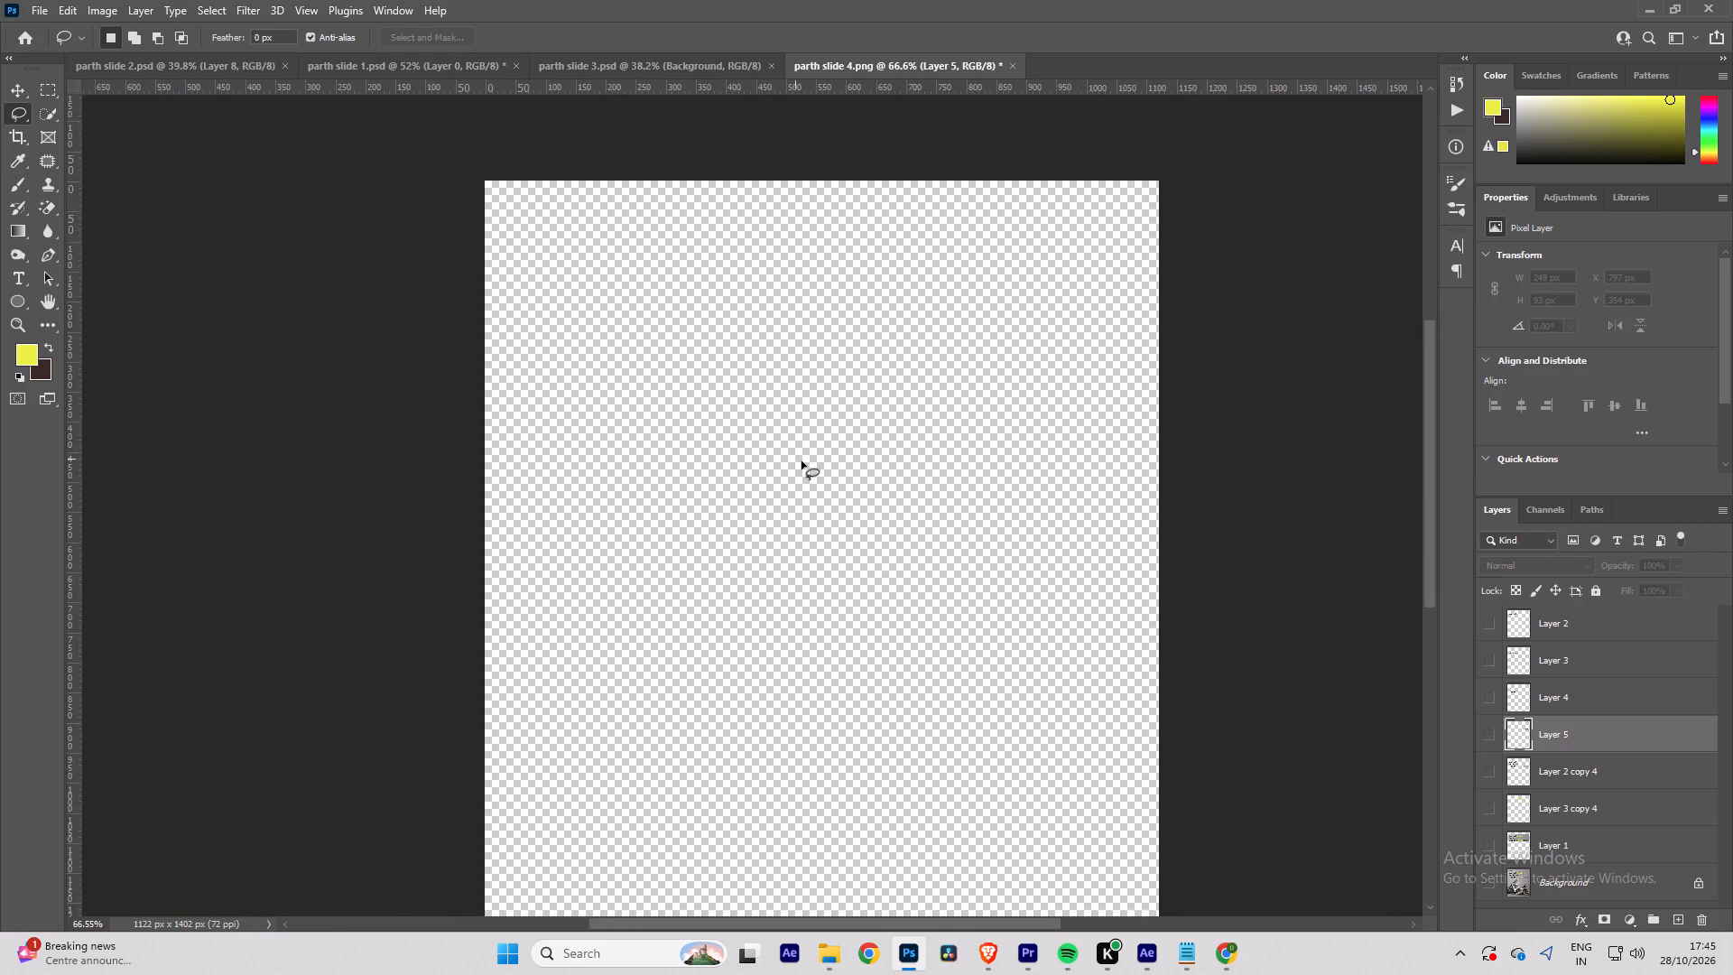
{"action": "scroll", "coordinate": [802, 461], "scroll_direction": "down", "scroll_amount": 1}
{"action": "left_click", "coordinate": [1491, 618]}
{"action": "left_click", "coordinate": [1490, 655]}
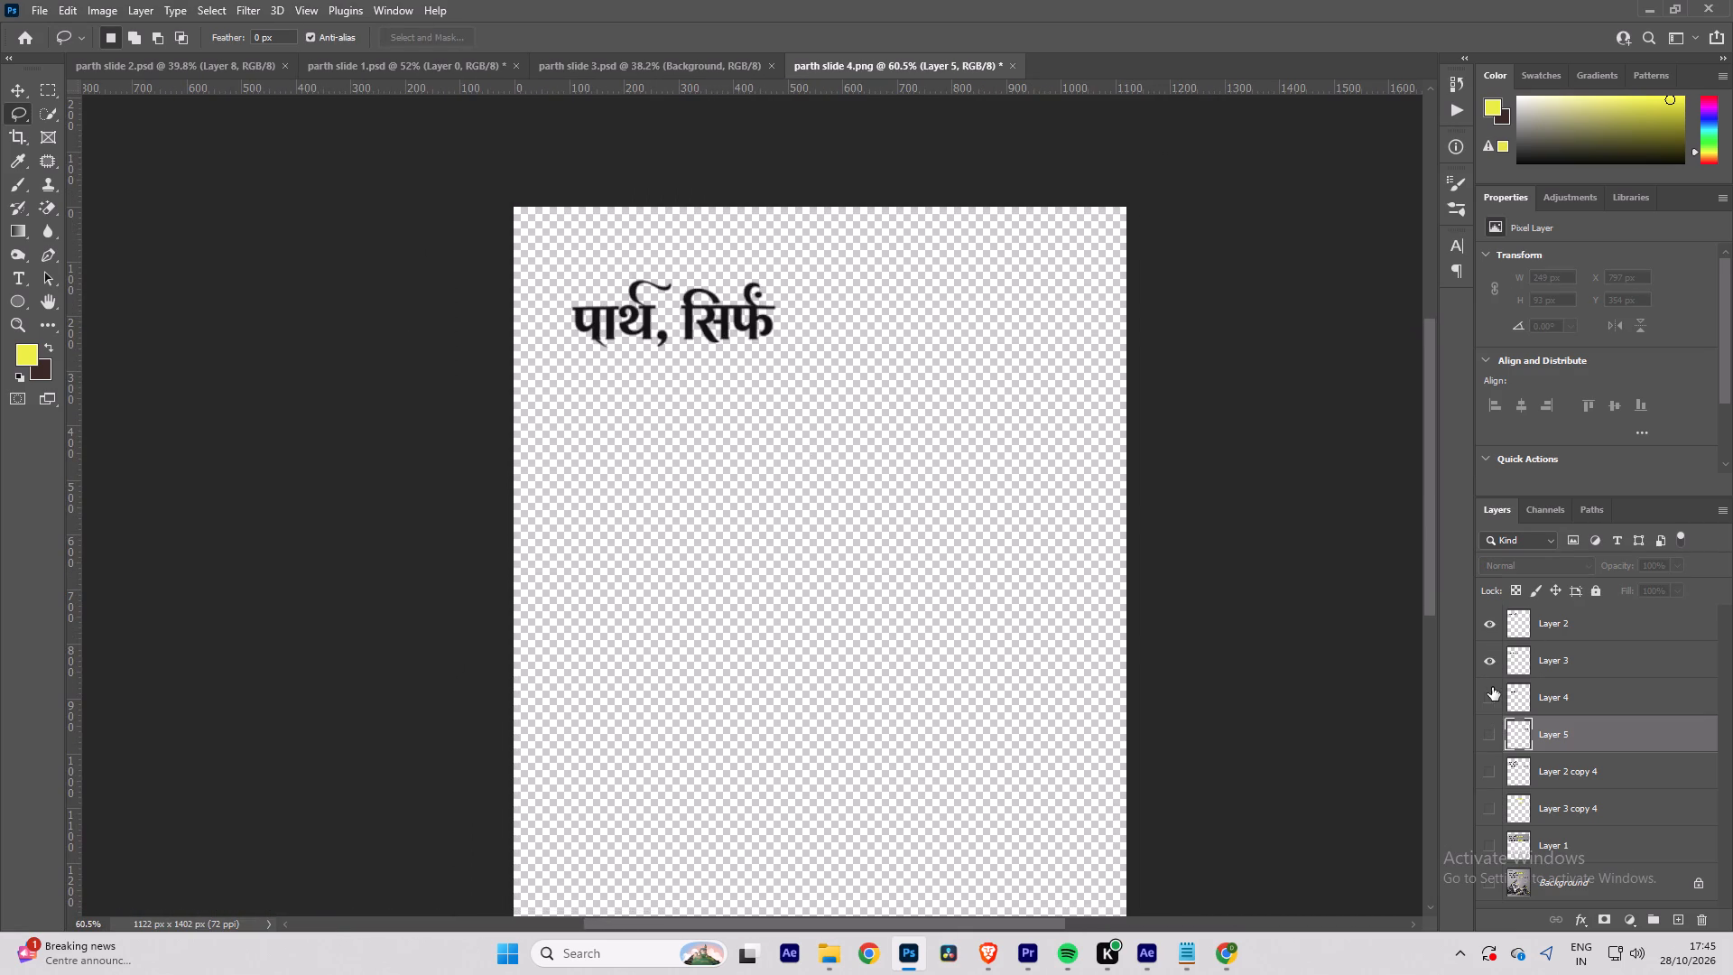
{"action": "left_click", "coordinate": [1492, 695]}
{"action": "left_click", "coordinate": [1491, 732]}
{"action": "left_click", "coordinate": [1487, 770]}
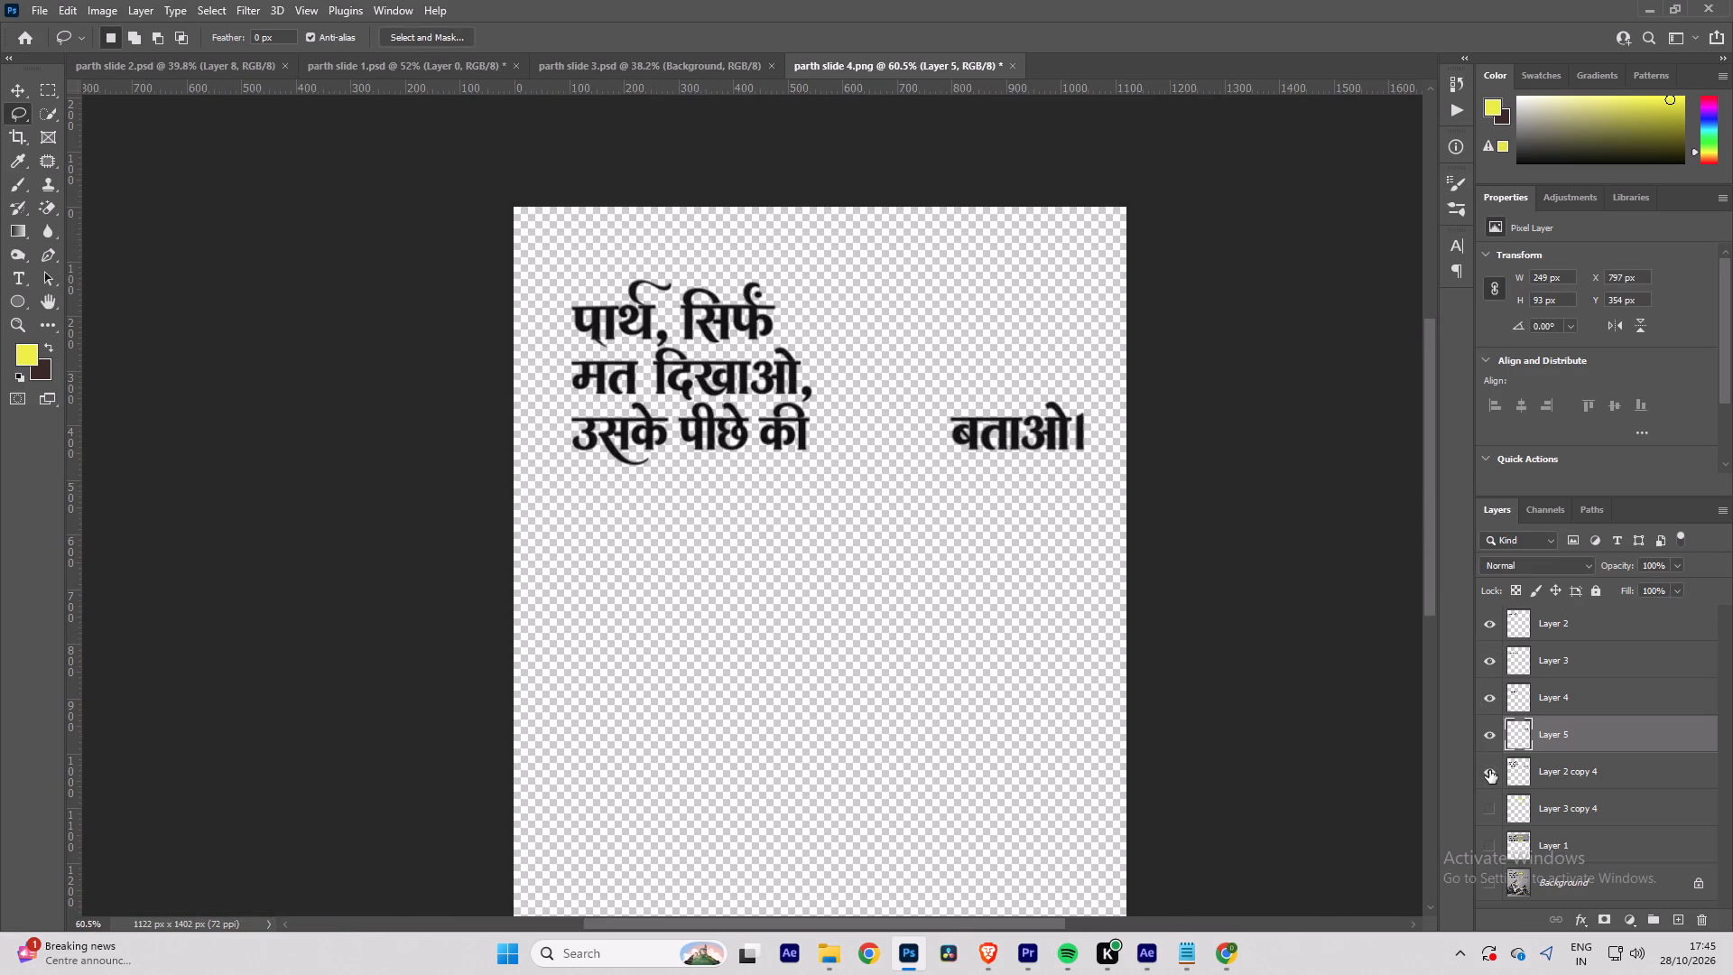
{"action": "left_click", "coordinate": [1494, 813]}
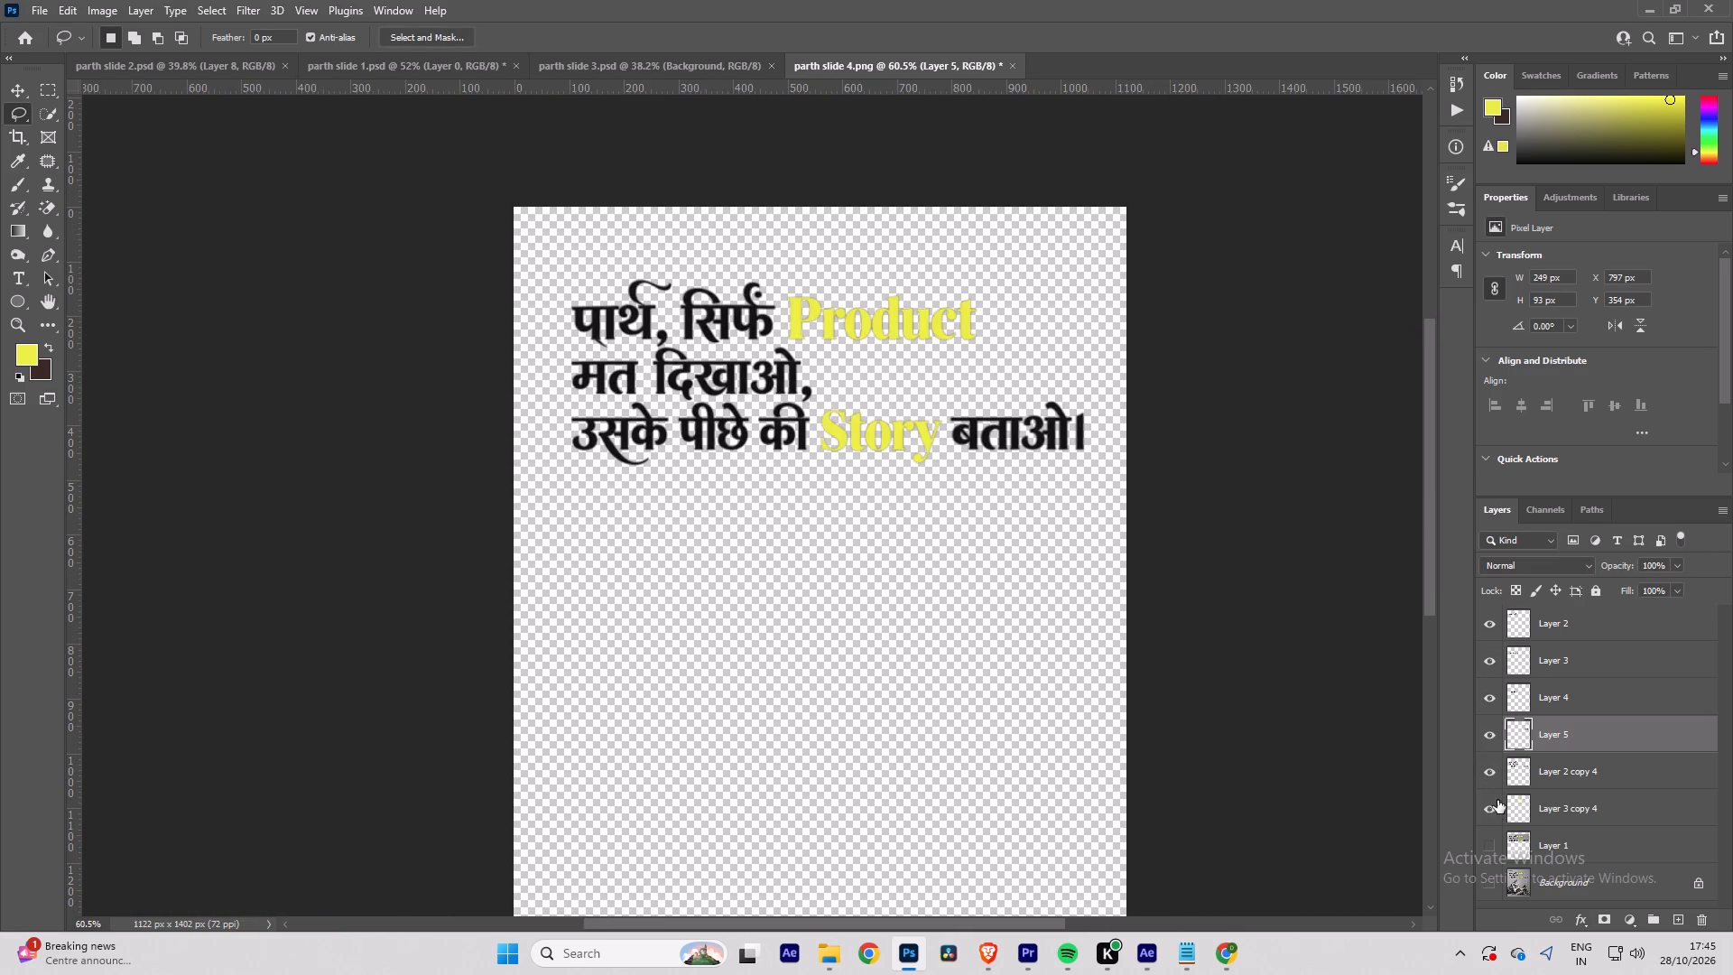
Hide all the black lettering layers, lasso the yellow word Product on Layer 3 copy 4, copy it to a new layer, and hide that layer.
{"action": "left_click_drag", "start_coordinate": [1492, 767], "coordinate": [1492, 759]}
{"action": "left_click_drag", "start_coordinate": [1487, 727], "coordinate": [1484, 627]}
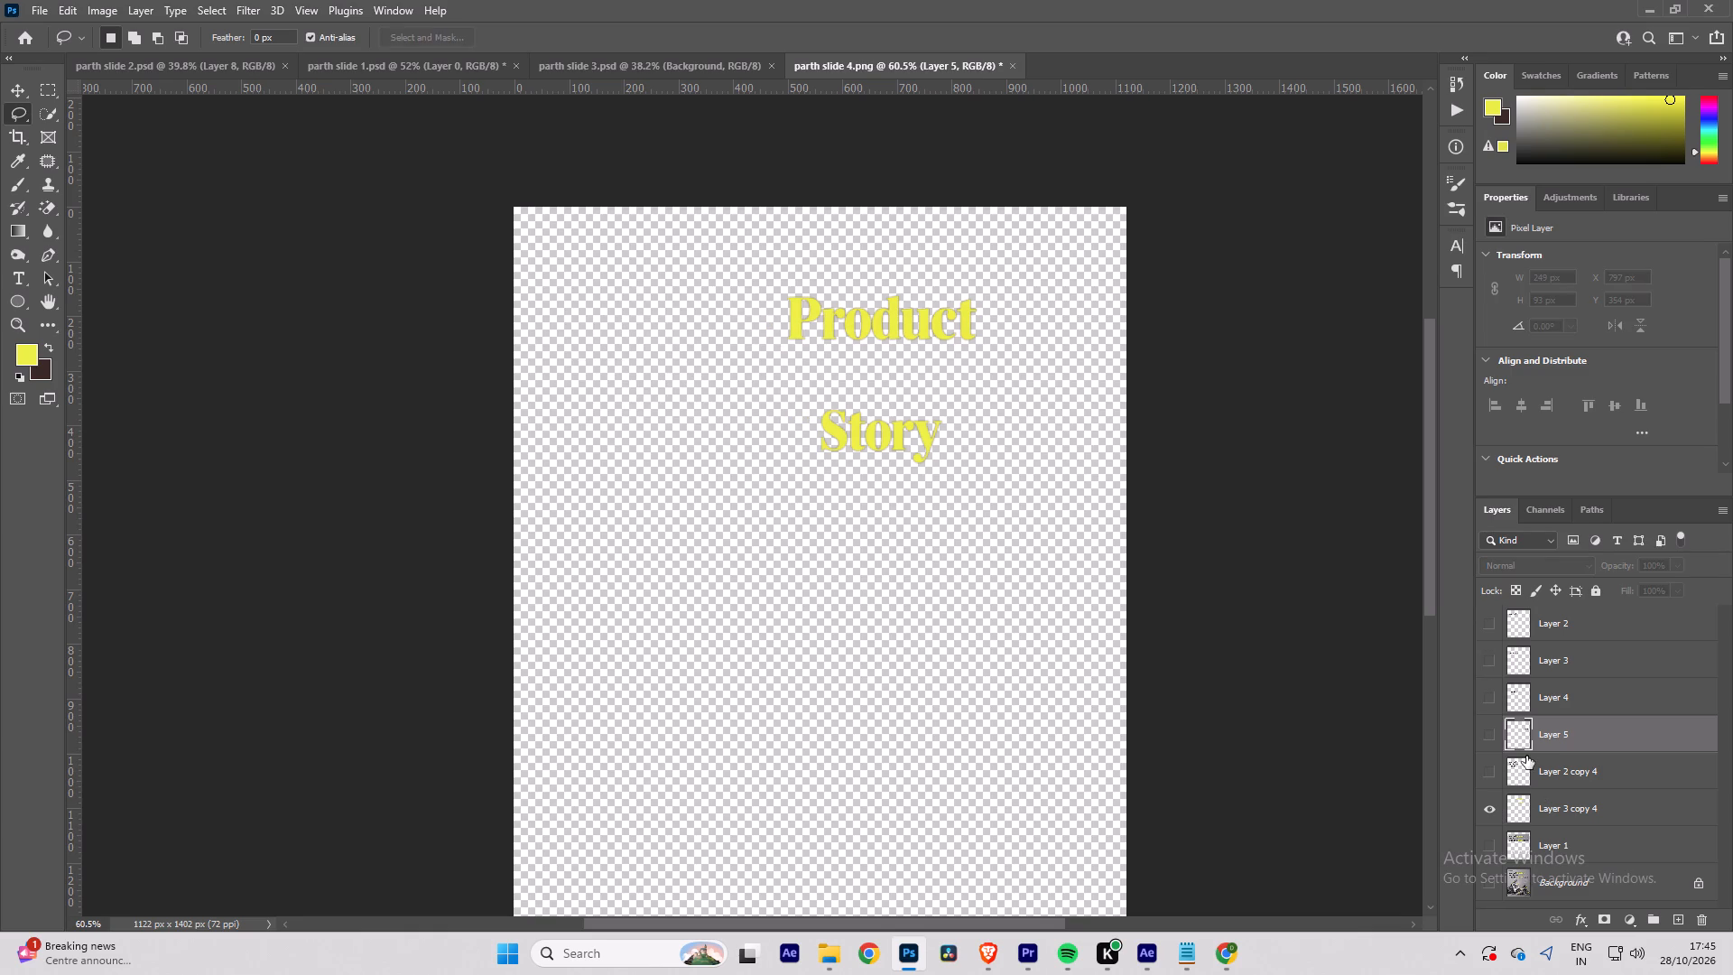
{"action": "left_click", "coordinate": [1571, 821]}
{"action": "scroll", "coordinate": [764, 330], "scroll_direction": "up", "scroll_amount": 3, "text": "alt"}
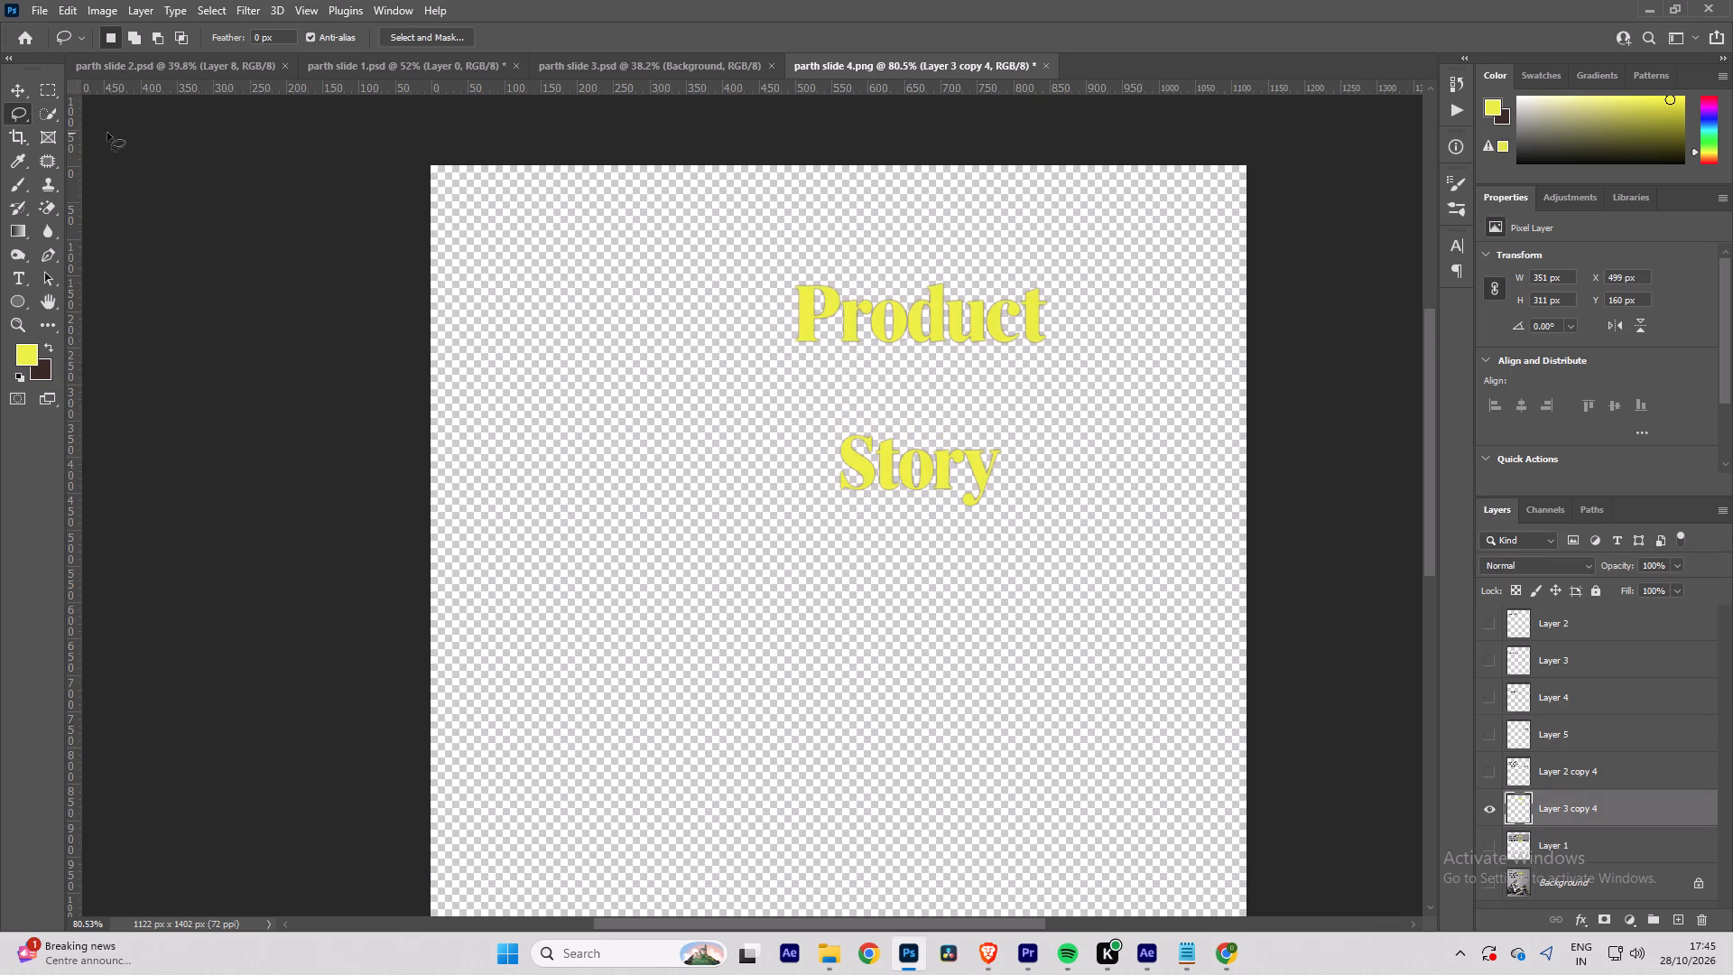
{"action": "left_click_drag", "start_coordinate": [763, 371], "coordinate": [820, 373]}
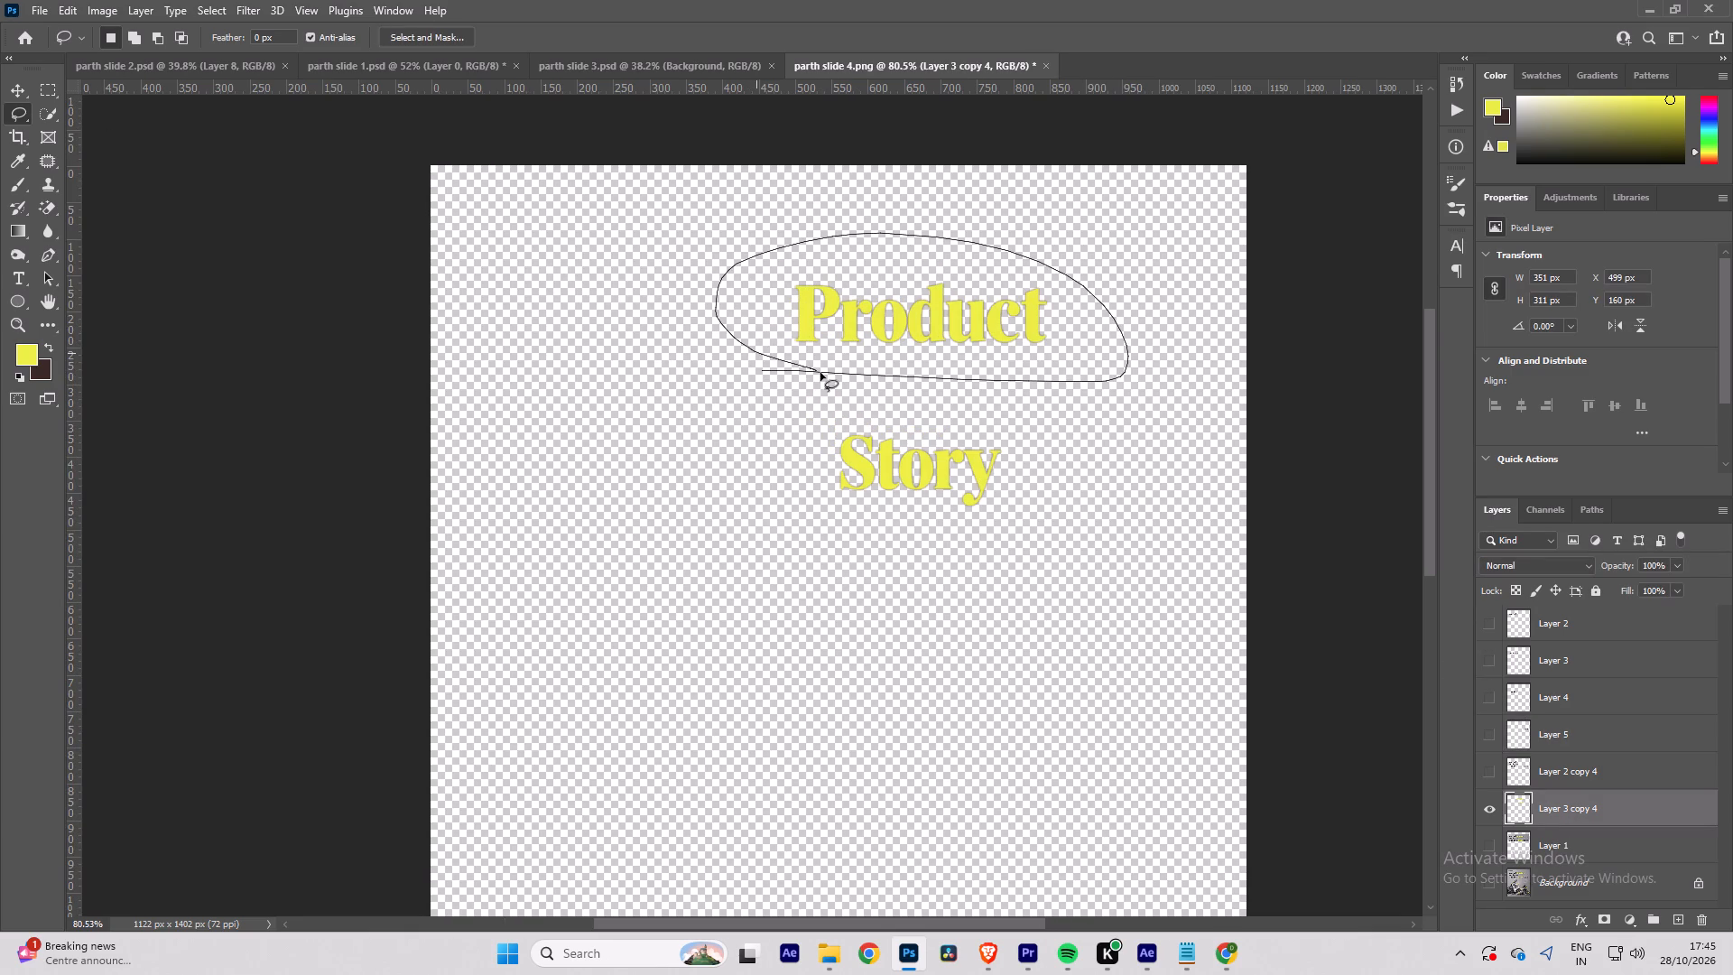
{"action": "left_click_drag", "start_coordinate": [820, 373], "coordinate": [824, 379]}
{"action": "key", "text": "ctrl+j"}
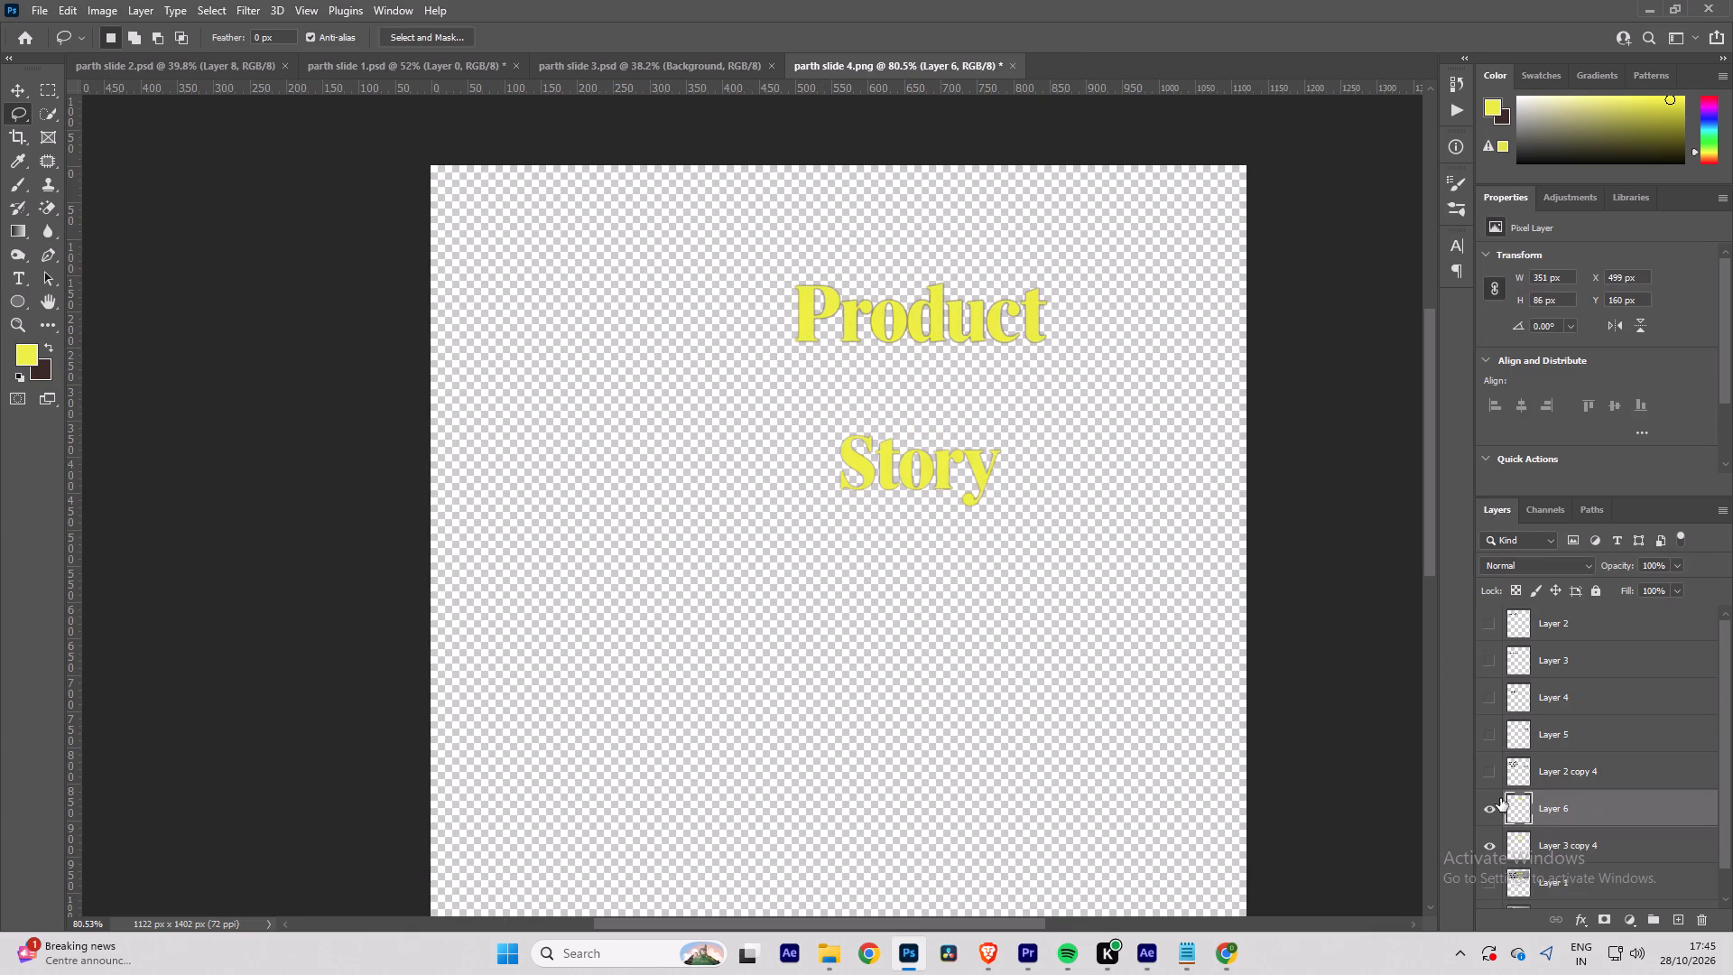
{"action": "left_click", "coordinate": [1489, 814]}
Lasso the yellow word Story, copy it from Layer 3 copy 4 to a new layer, and hide that layer.
{"action": "left_click_drag", "start_coordinate": [863, 520], "coordinate": [801, 491]}
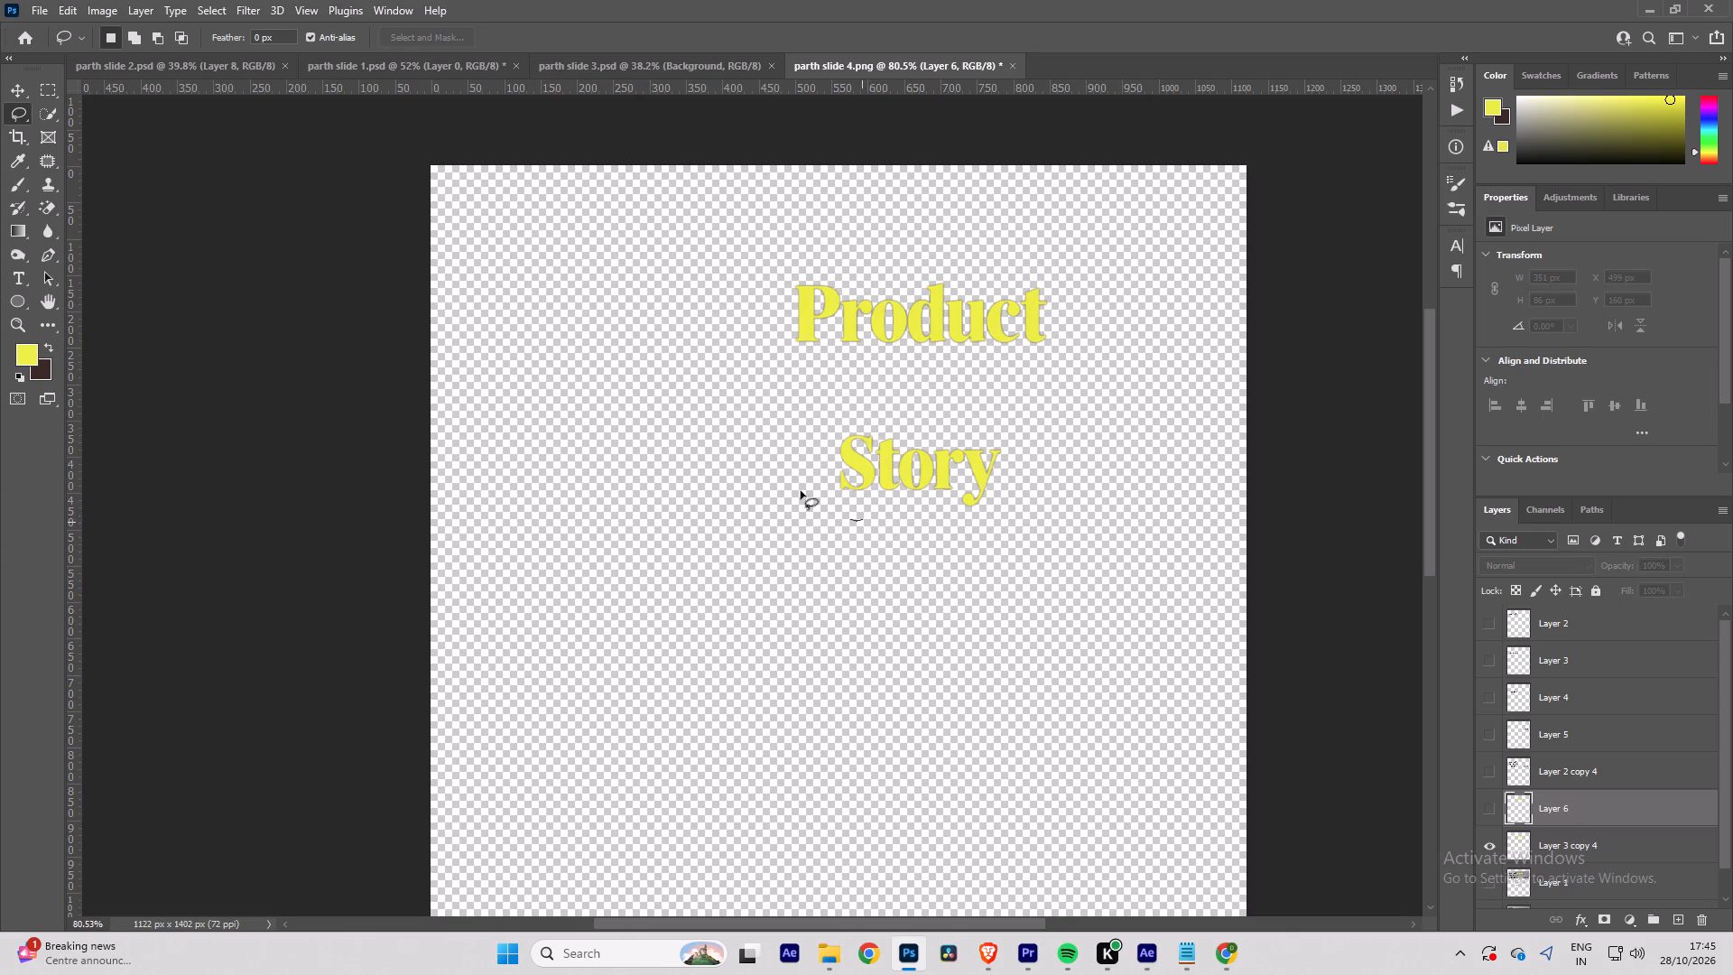
{"action": "left_click_drag", "start_coordinate": [801, 491], "coordinate": [832, 514]}
{"action": "left_click", "coordinate": [1580, 849]}
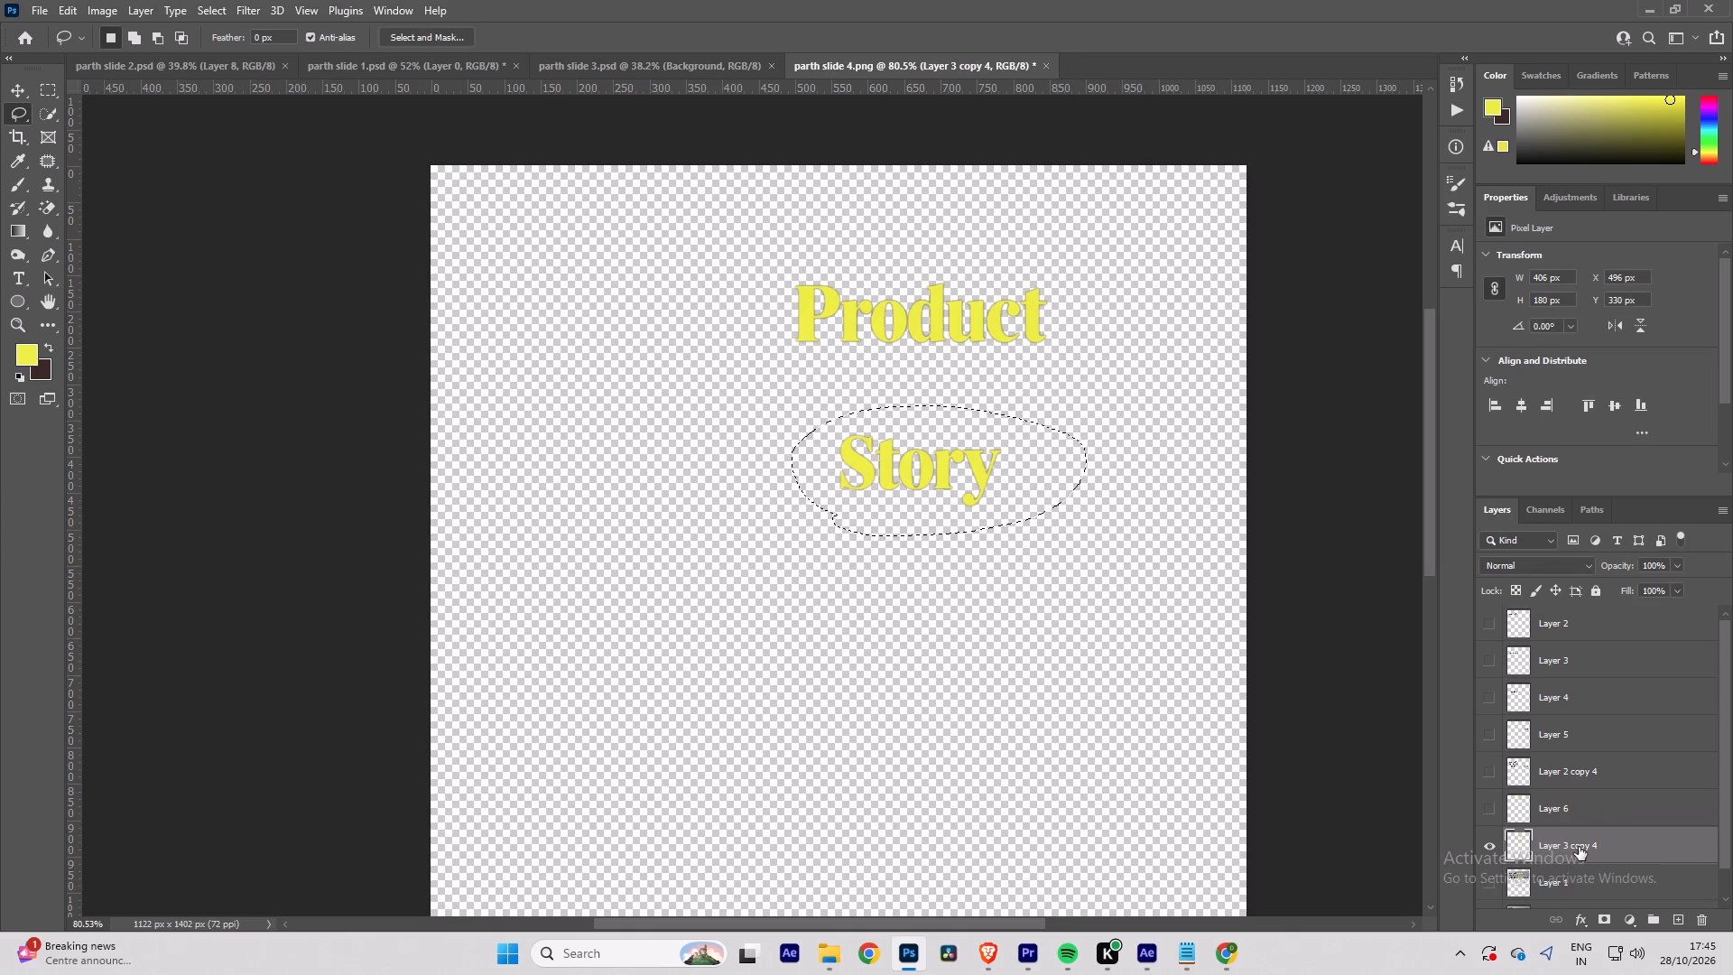
{"action": "key", "text": "ctrl+j"}
{"action": "scroll", "coordinate": [1531, 815], "scroll_direction": "down", "scroll_amount": 3}
{"action": "left_click", "coordinate": [1488, 780]}
Delete the combined yellow layer, Layer 3 copy 4, and show the separate Product and Story layers.
{"action": "left_click", "coordinate": [1573, 820]}
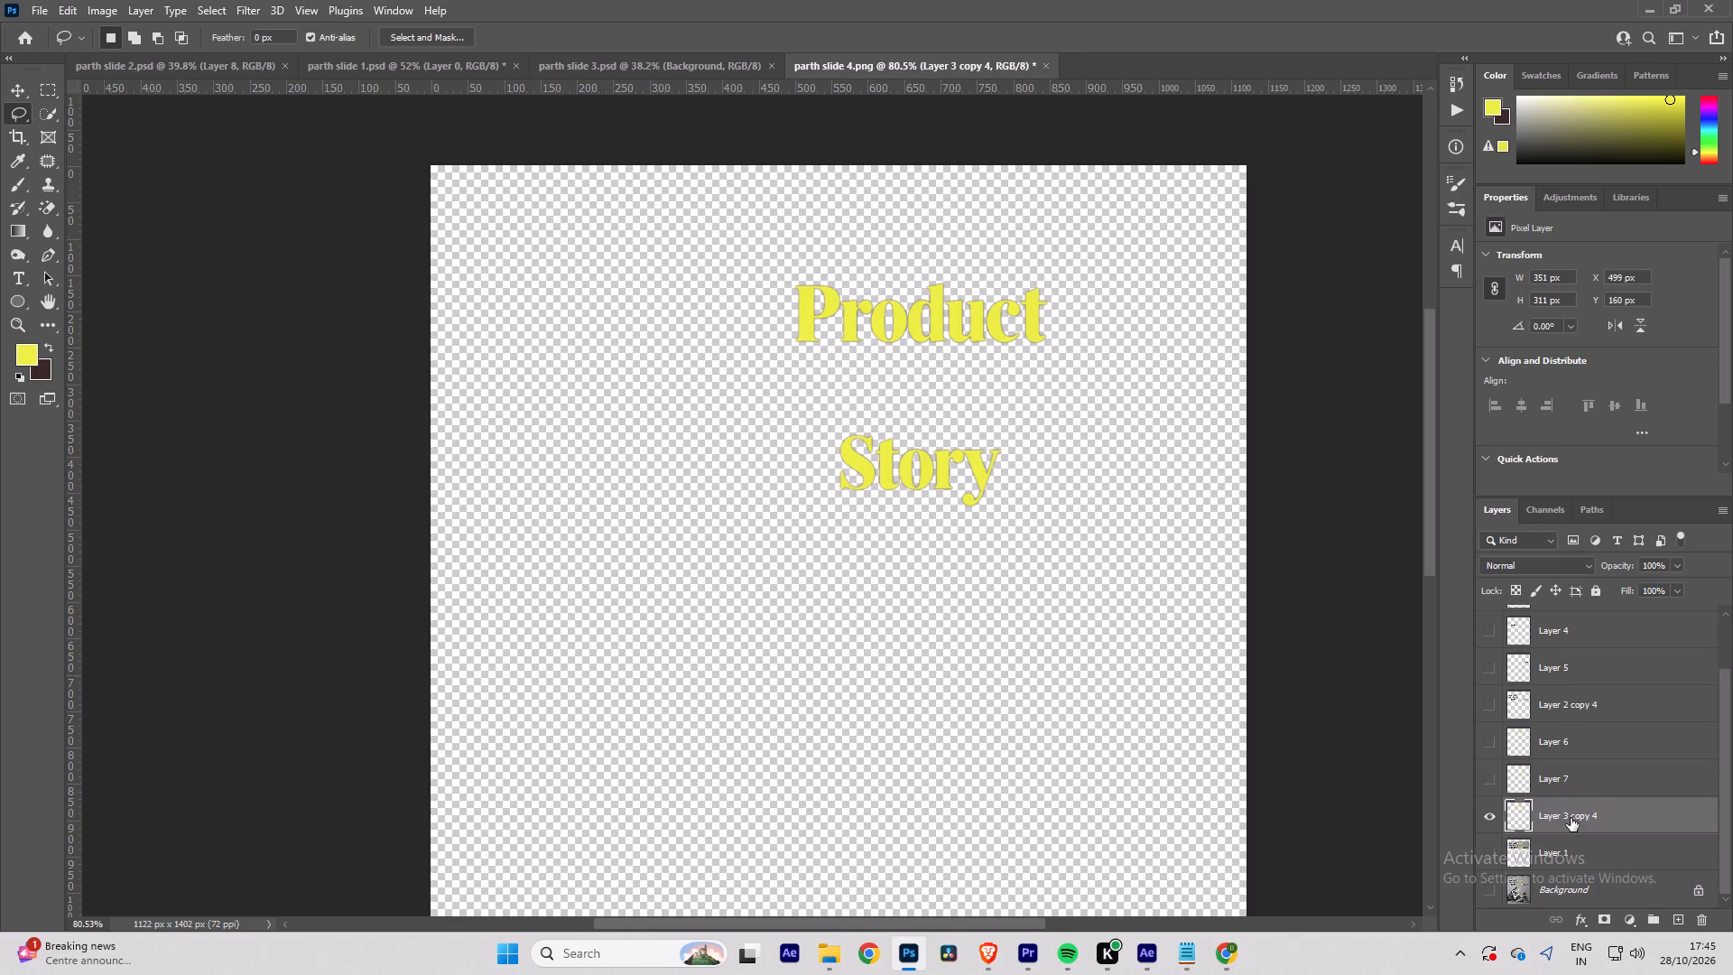
{"action": "key", "text": "Delete"}
{"action": "left_click", "coordinate": [1489, 811]}
{"action": "left_click", "coordinate": [1483, 772]}
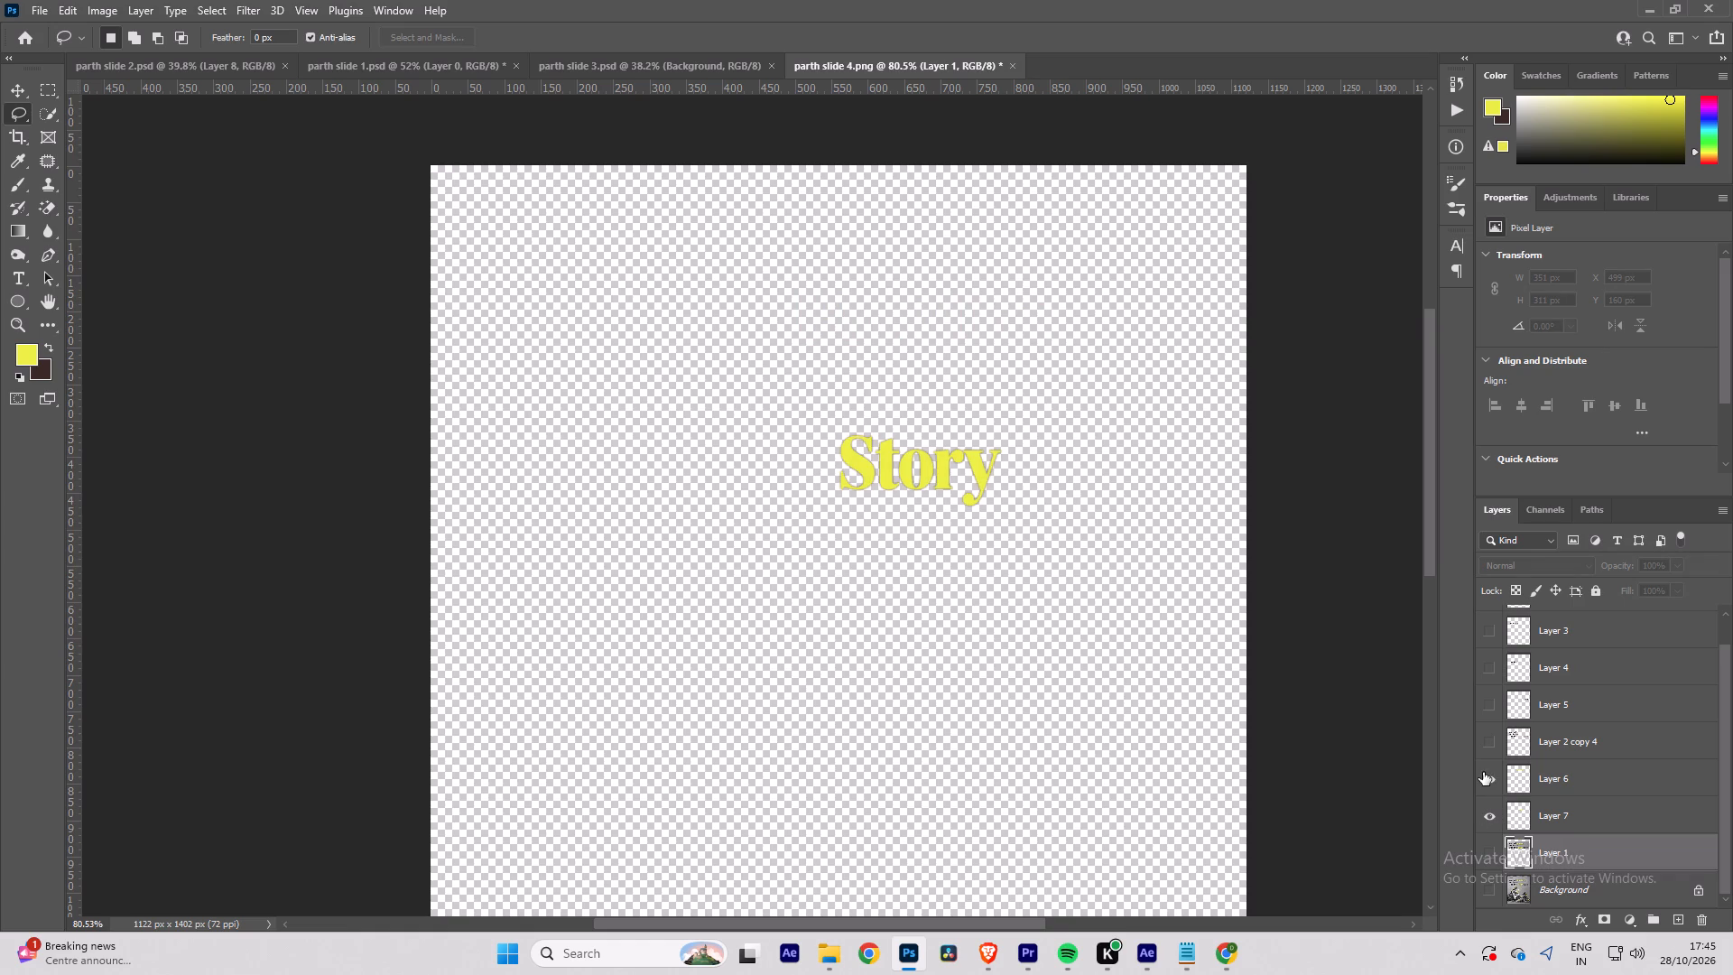
Delete the merged black lettering, Layer 2 copy 4, and show the four separate black lettering layers.
{"action": "left_click", "coordinate": [1575, 743]}
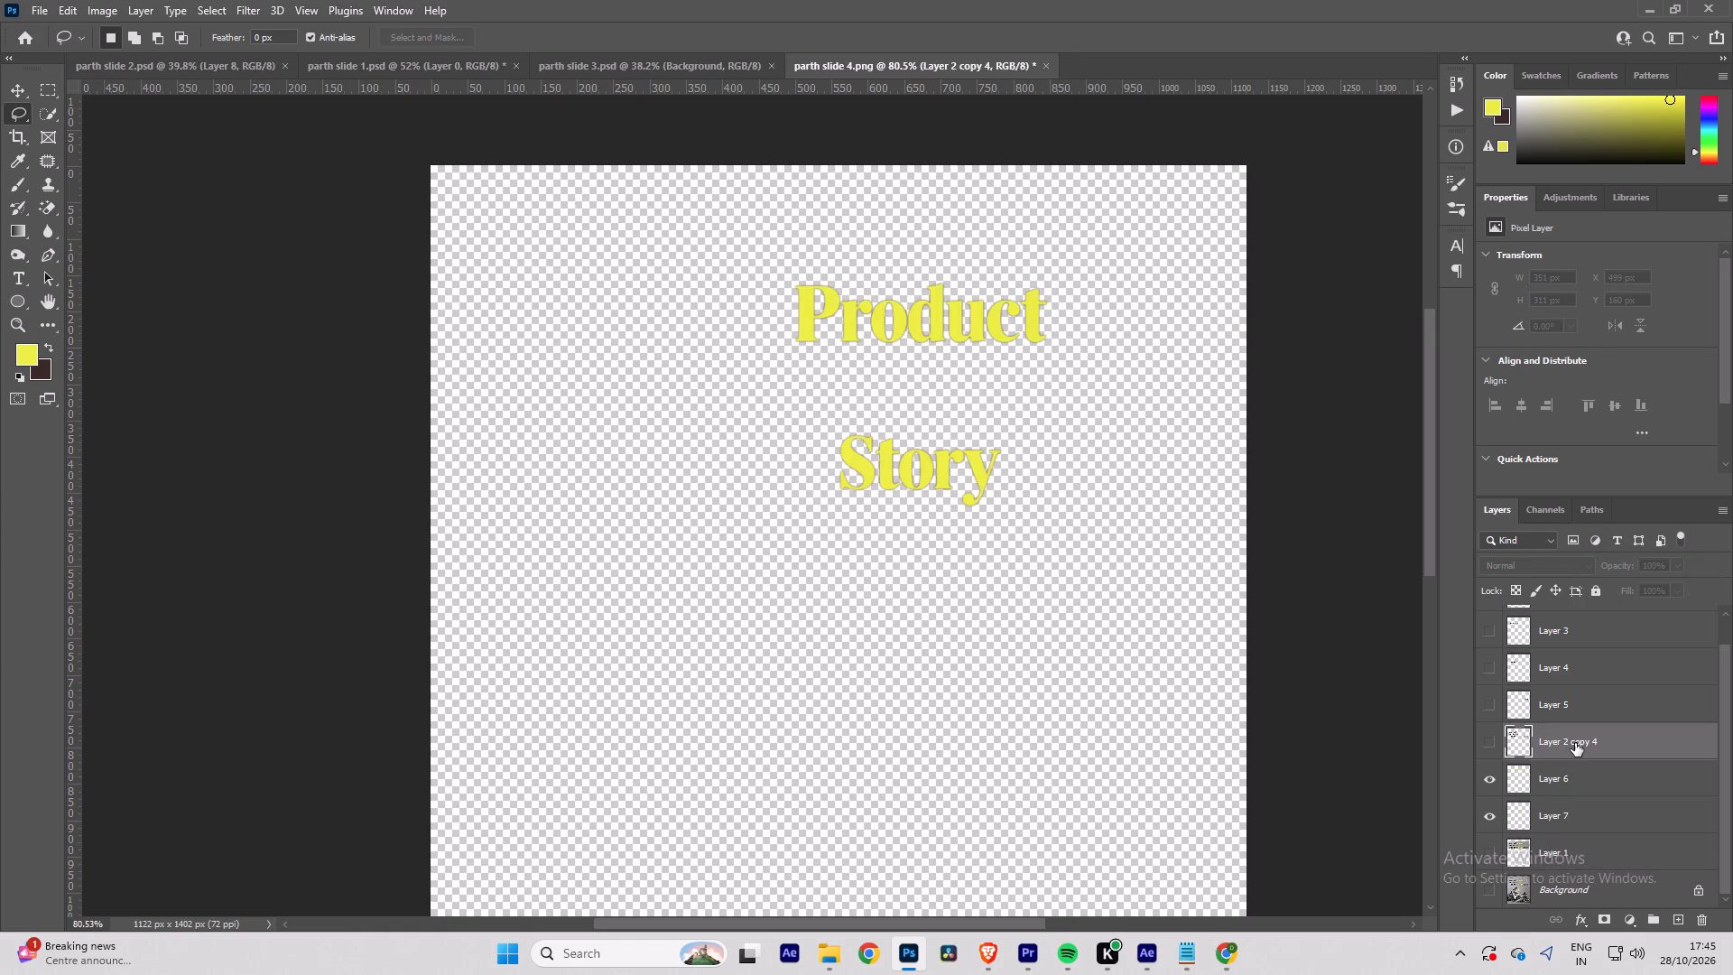
{"action": "key", "text": "Delete"}
{"action": "left_click", "coordinate": [1484, 731]}
{"action": "left_click", "coordinate": [1488, 695]}
{"action": "left_click", "coordinate": [1490, 664]}
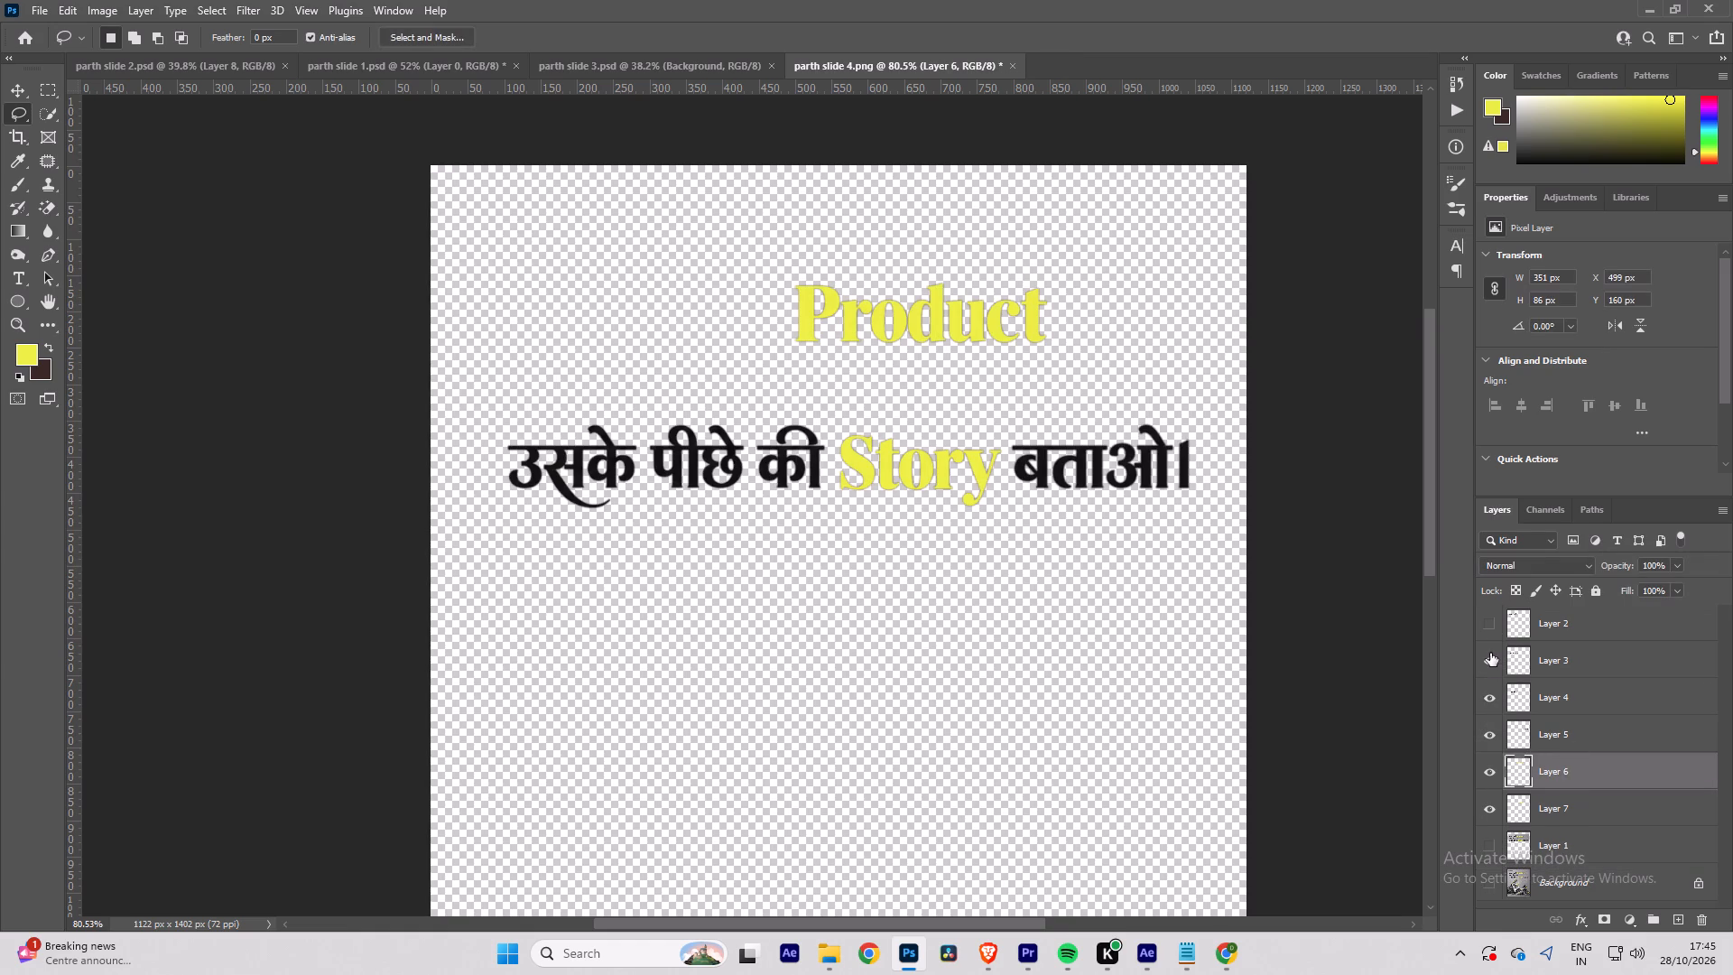
{"action": "left_click", "coordinate": [1494, 626]}
Compare the separated lettering with the original headline crop on Layer 1, then delete Layer 1.
{"action": "scroll", "coordinate": [1509, 692], "scroll_direction": "up", "scroll_amount": 6}
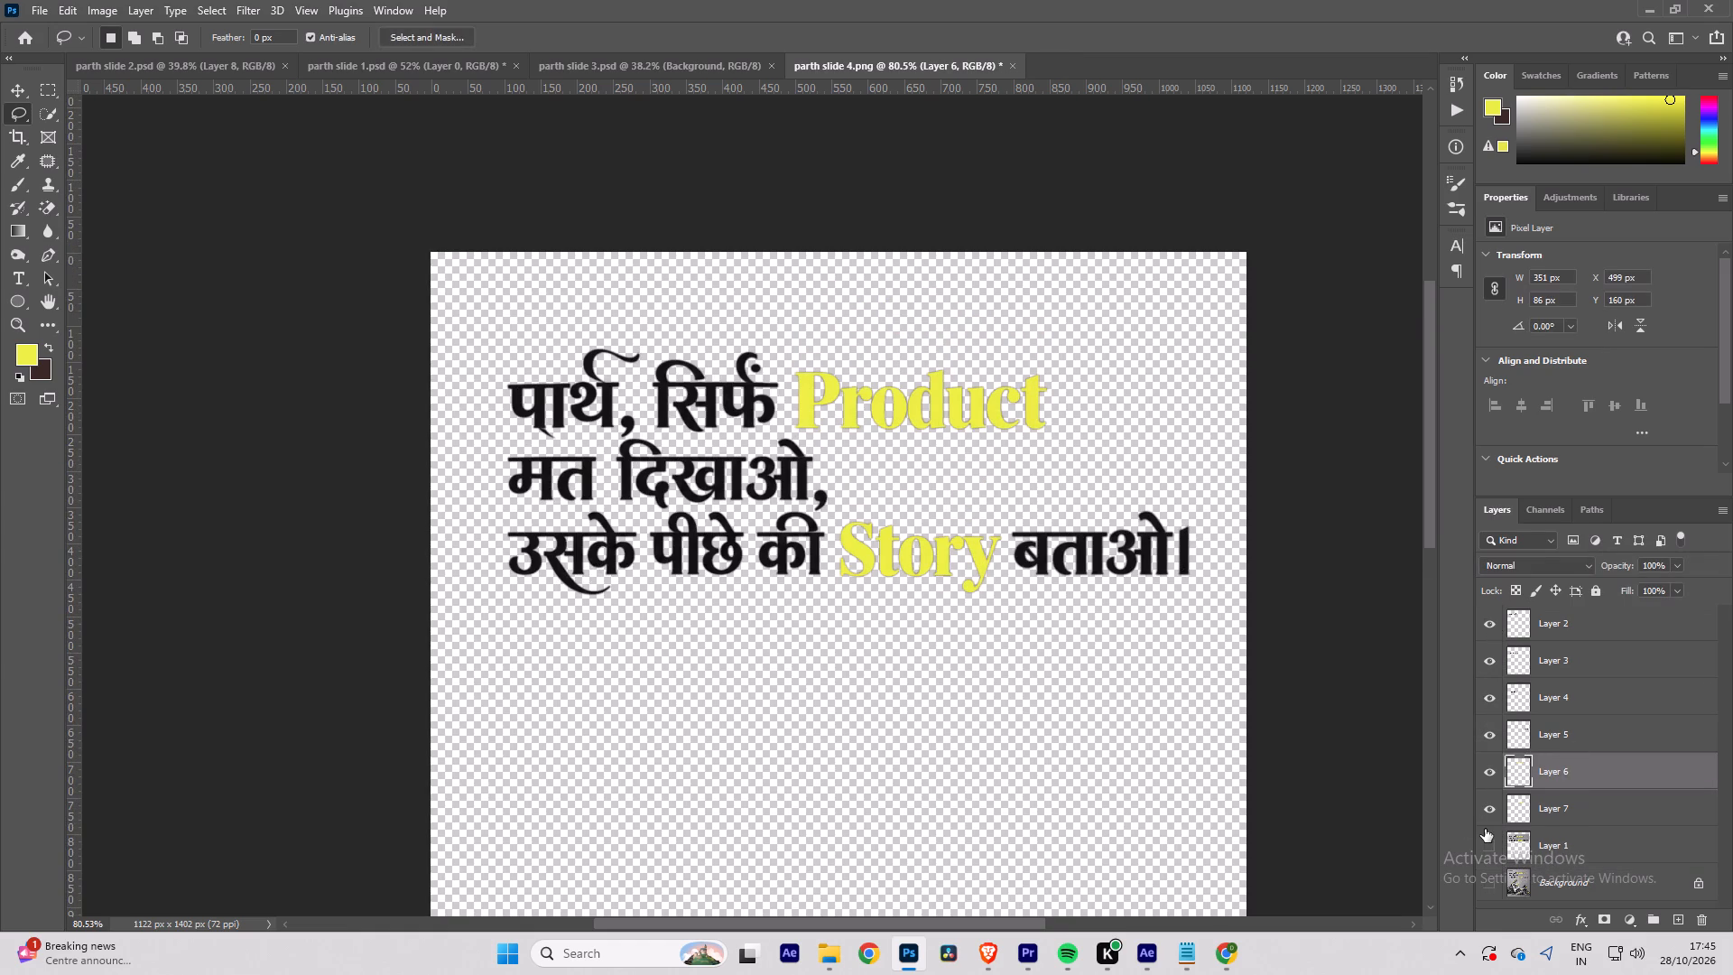
{"action": "left_click", "coordinate": [1480, 843]}
{"action": "left_click", "coordinate": [1480, 843]}
{"action": "left_click", "coordinate": [1480, 843]}
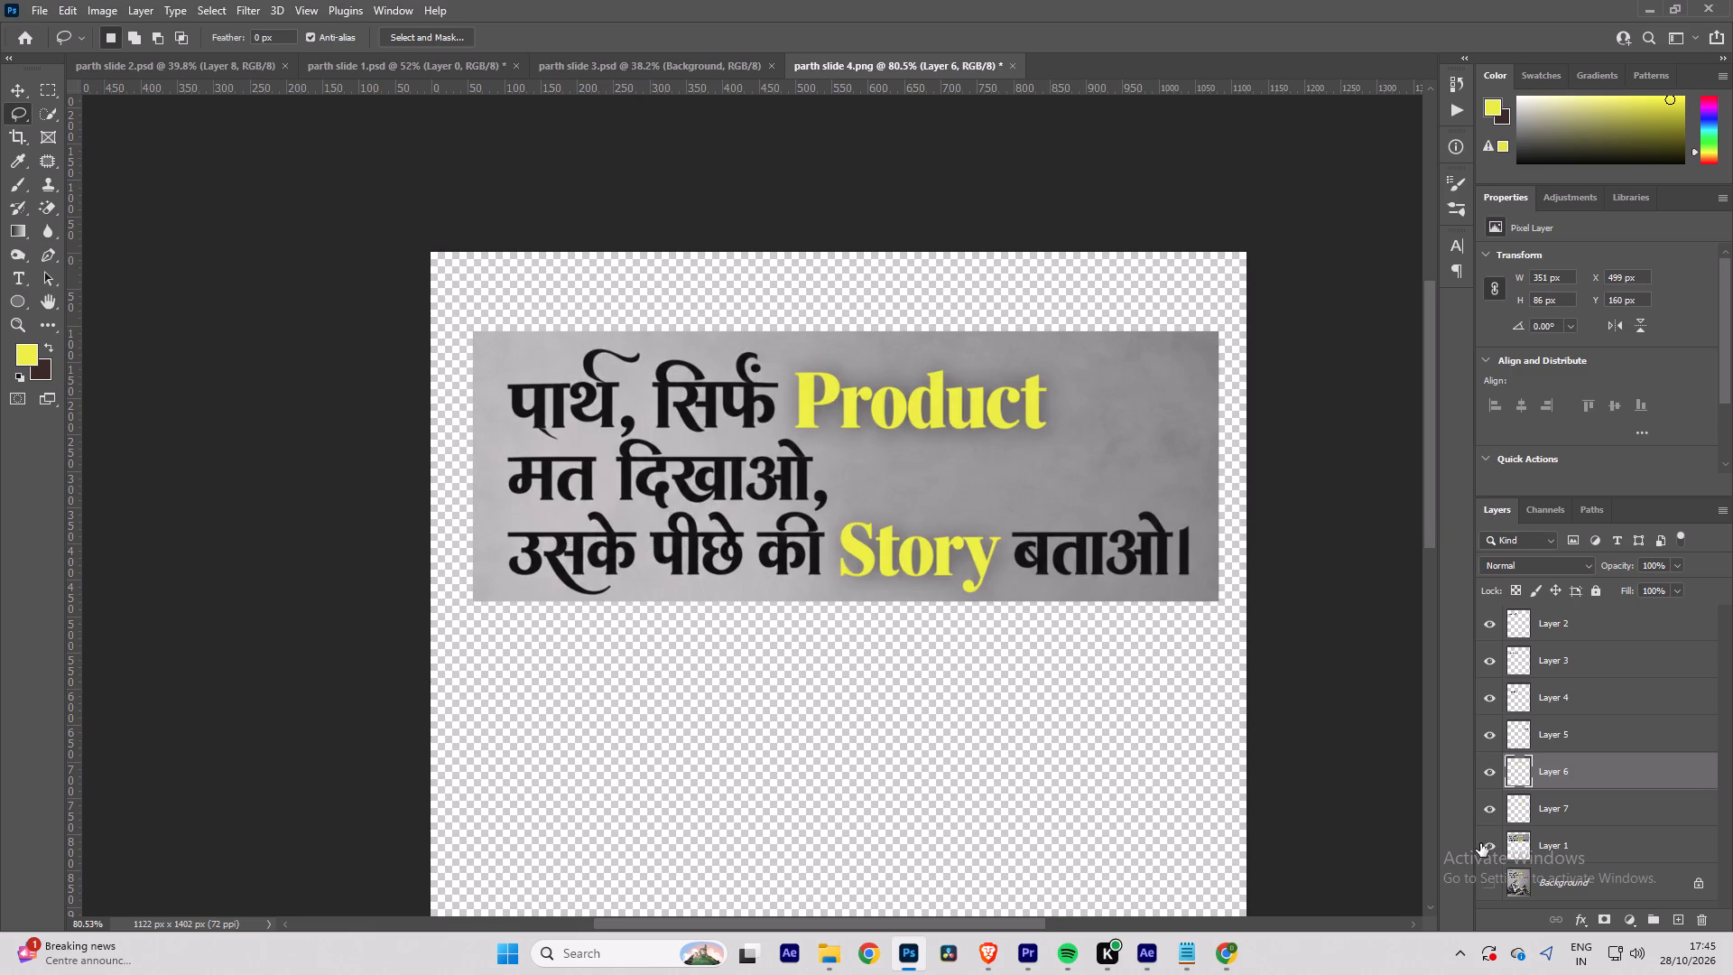
{"action": "left_click", "coordinate": [1480, 843]}
{"action": "scroll", "coordinate": [1480, 843], "scroll_direction": "down", "scroll_amount": 4}
{"action": "left_click", "coordinate": [1564, 843]}
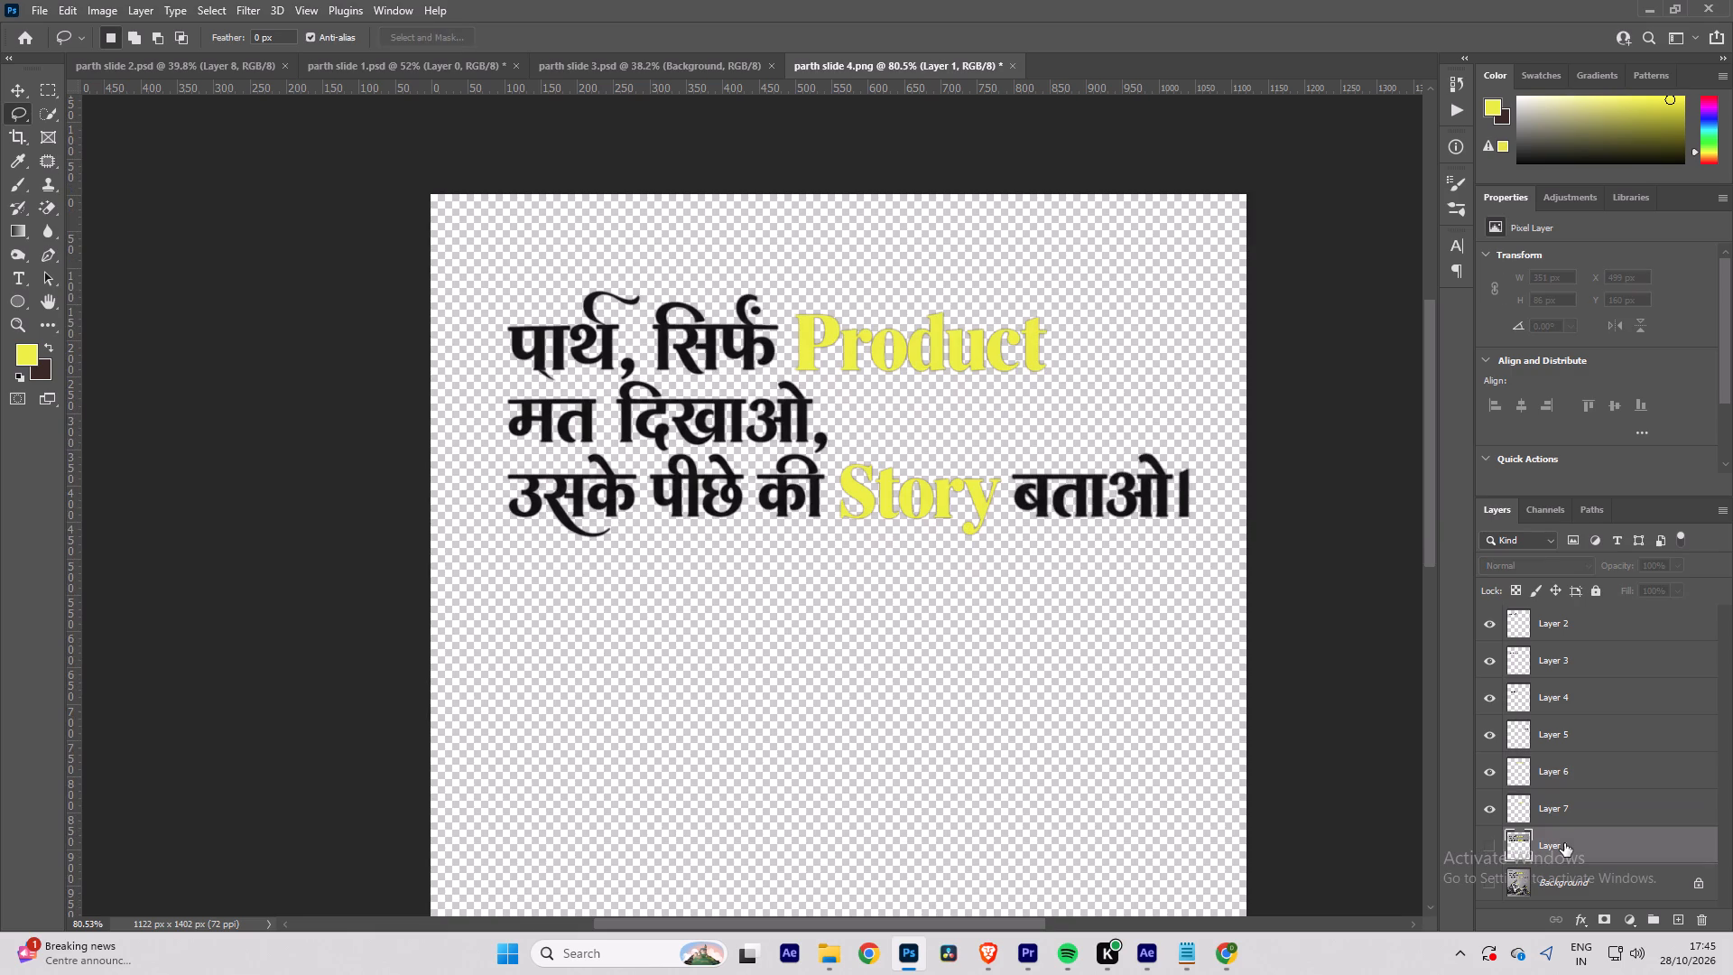
{"action": "key", "text": "Delete"}
Hide all six separated lettering layers, Layer 2 to Layer 7, and make the Background layer active.
{"action": "left_click_drag", "start_coordinate": [1488, 805], "coordinate": [1491, 637]}
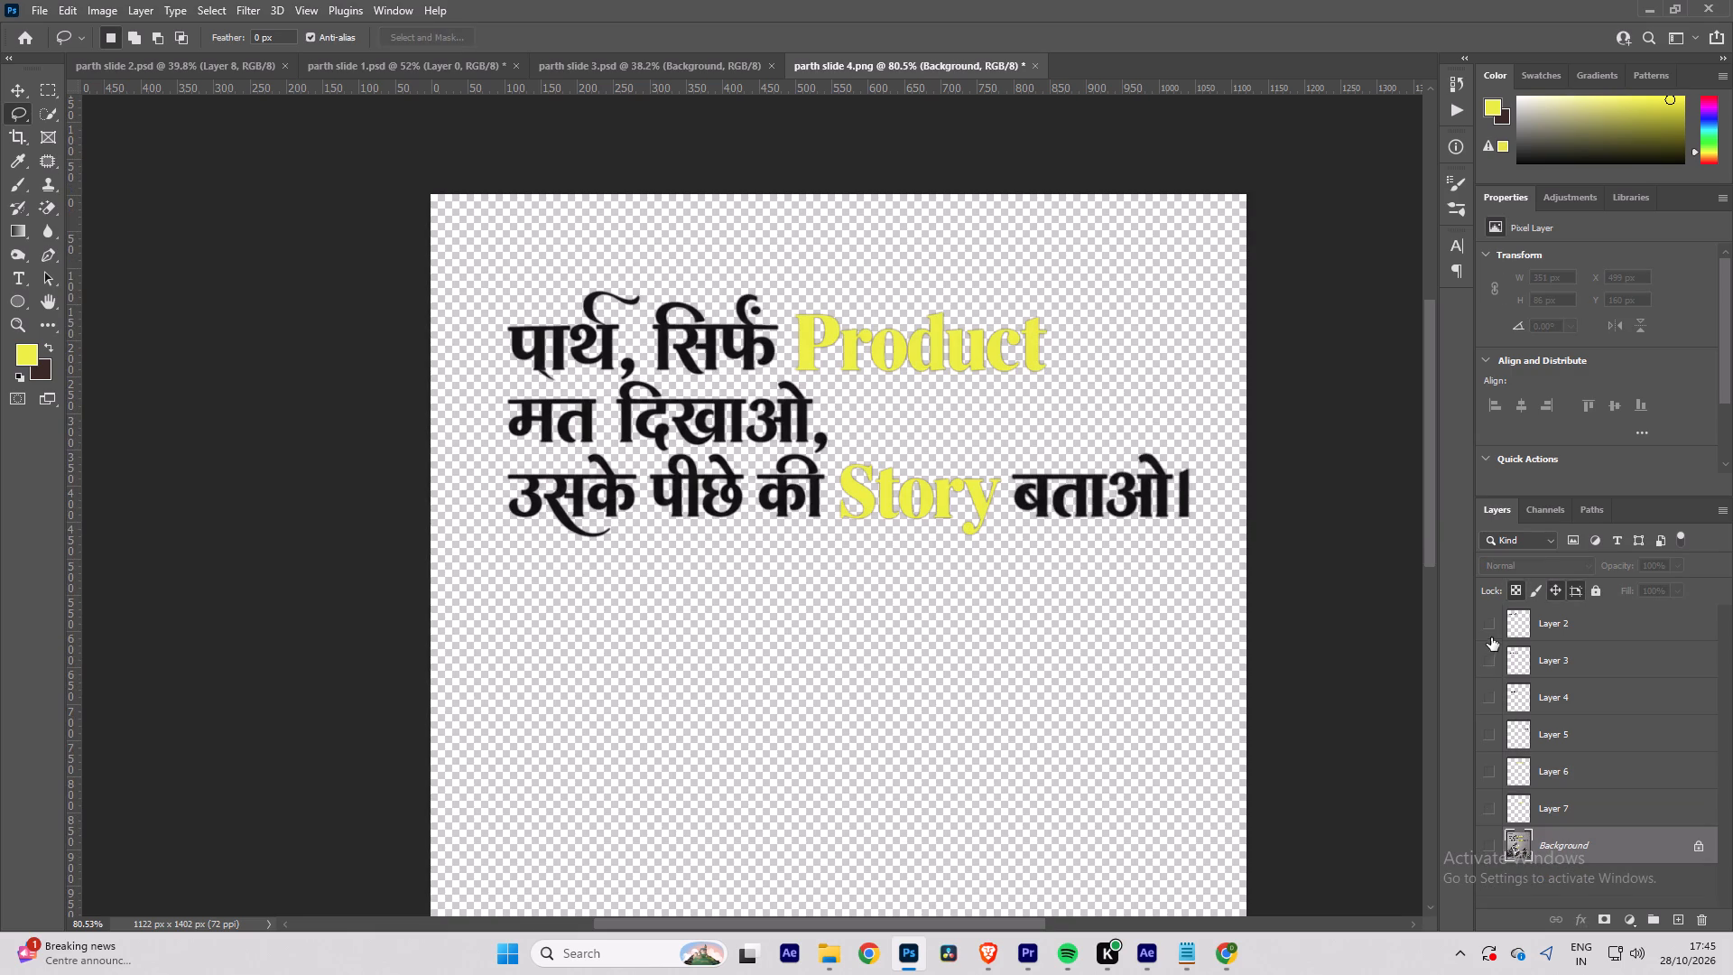
{"action": "left_click_drag", "start_coordinate": [1491, 637], "coordinate": [1491, 636]}
{"action": "left_click", "coordinate": [1582, 844]}
Save the document as the Photoshop file parth slide 4 in the PSD folder of Sanbox Creative Reel - 15.
{"action": "key", "text": "ctrl+s"}
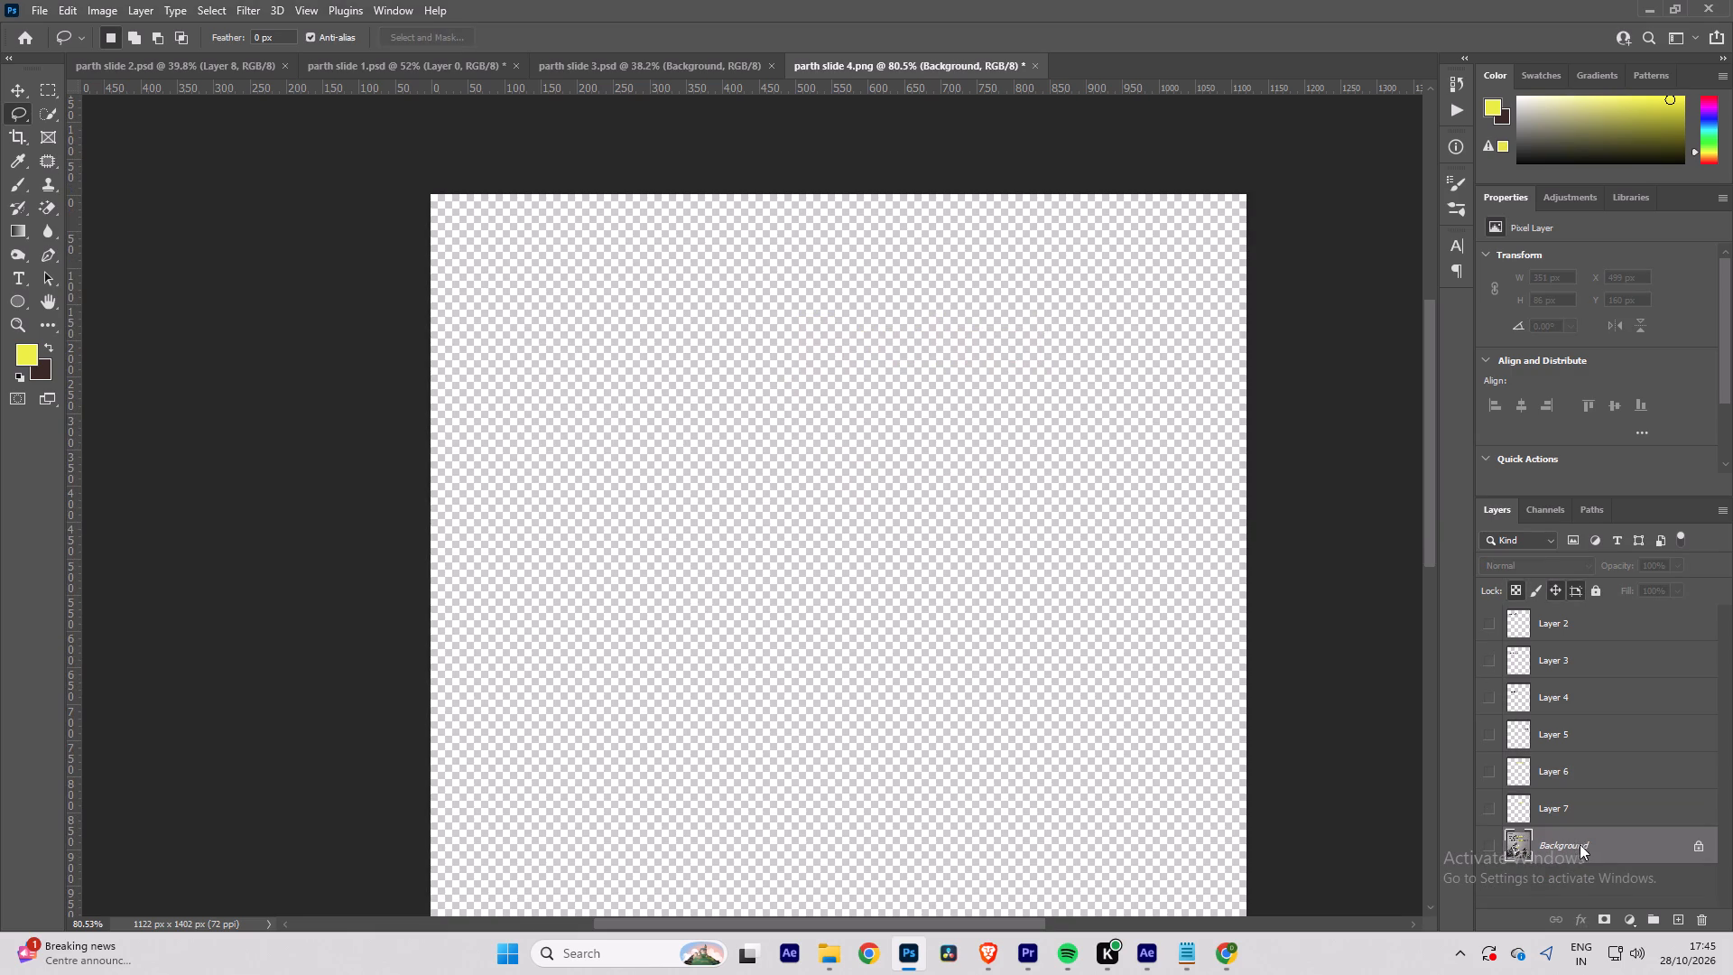
{"action": "left_click", "coordinate": [712, 52]}
{"action": "left_click", "coordinate": [635, 51]}
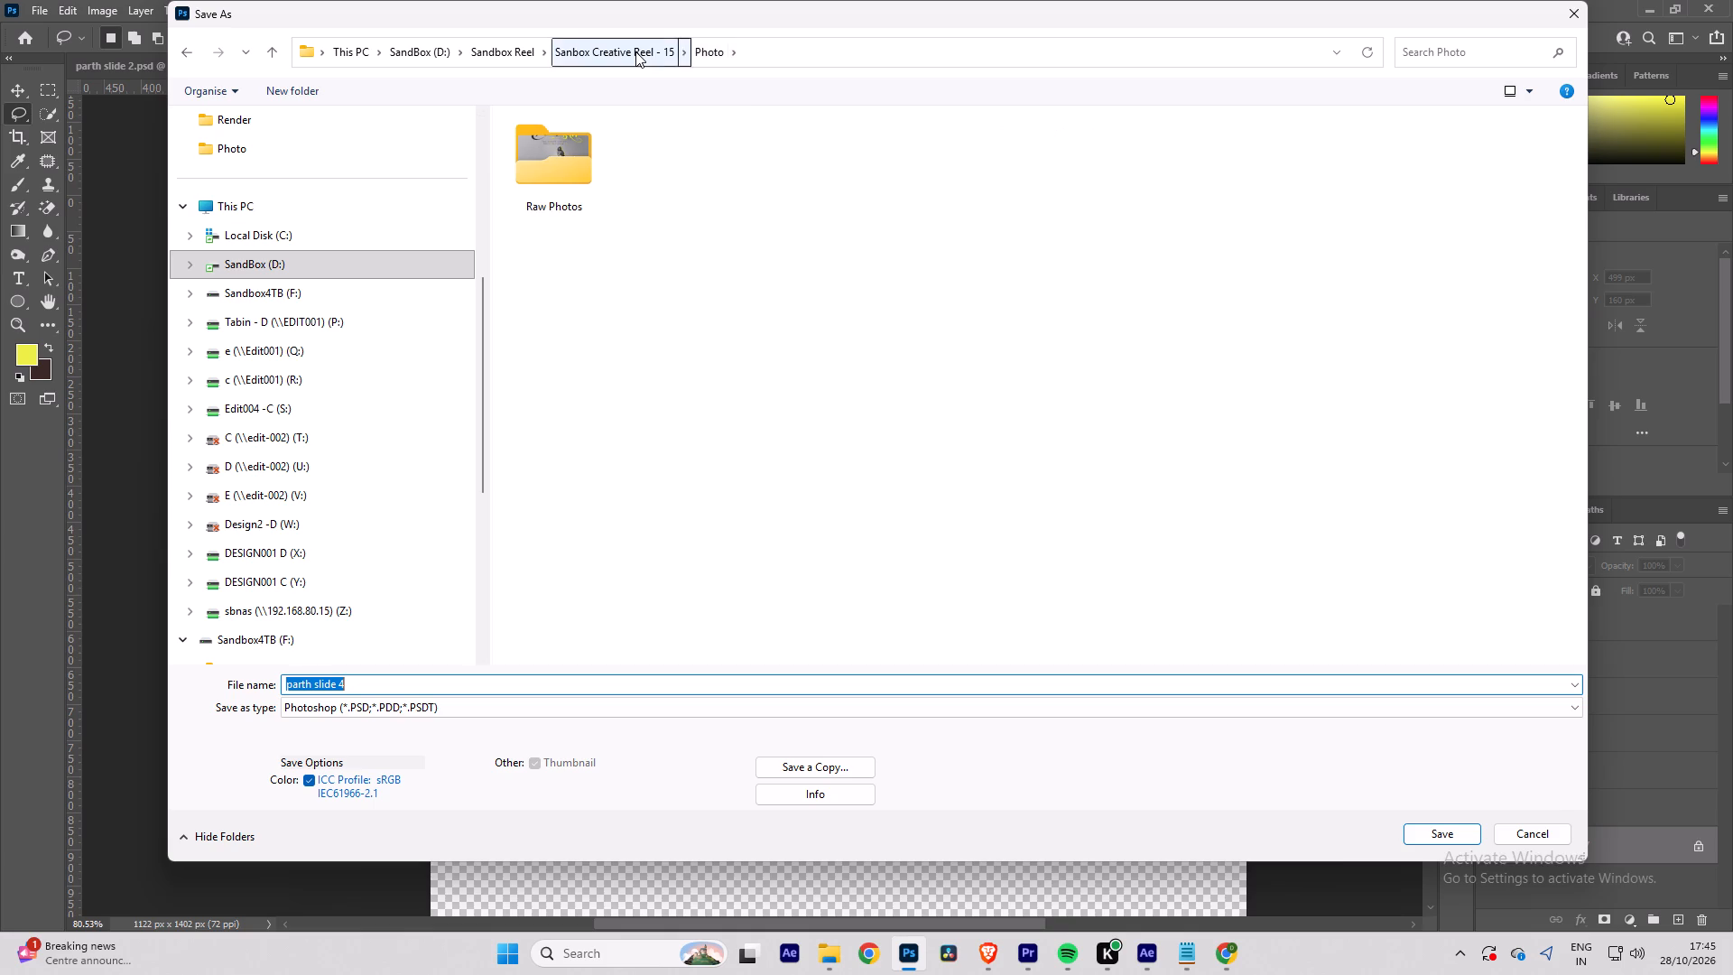
{"action": "double_click", "coordinate": [549, 166]}
{"action": "left_click", "coordinate": [1423, 831]}
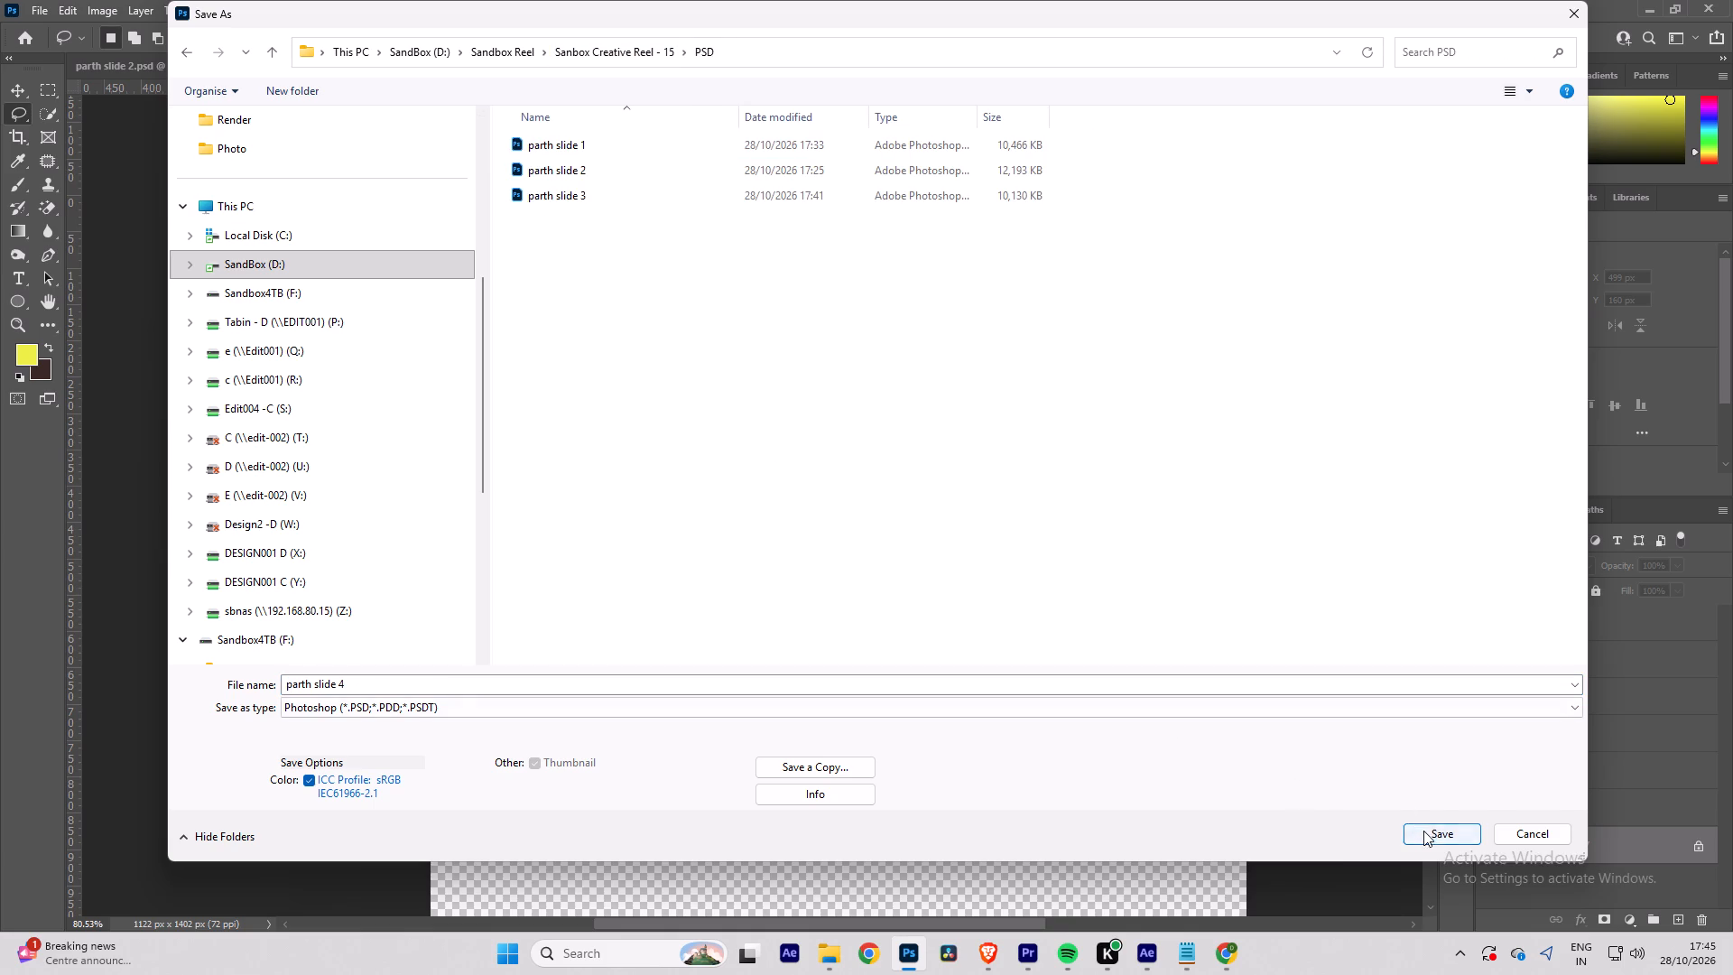
{"action": "left_click", "coordinate": [1674, 376]}
Show the Background layer, lasso the headline's first word, पार्थ, and fill the selection with matching grey background texture.
{"action": "left_click", "coordinate": [1490, 837]}
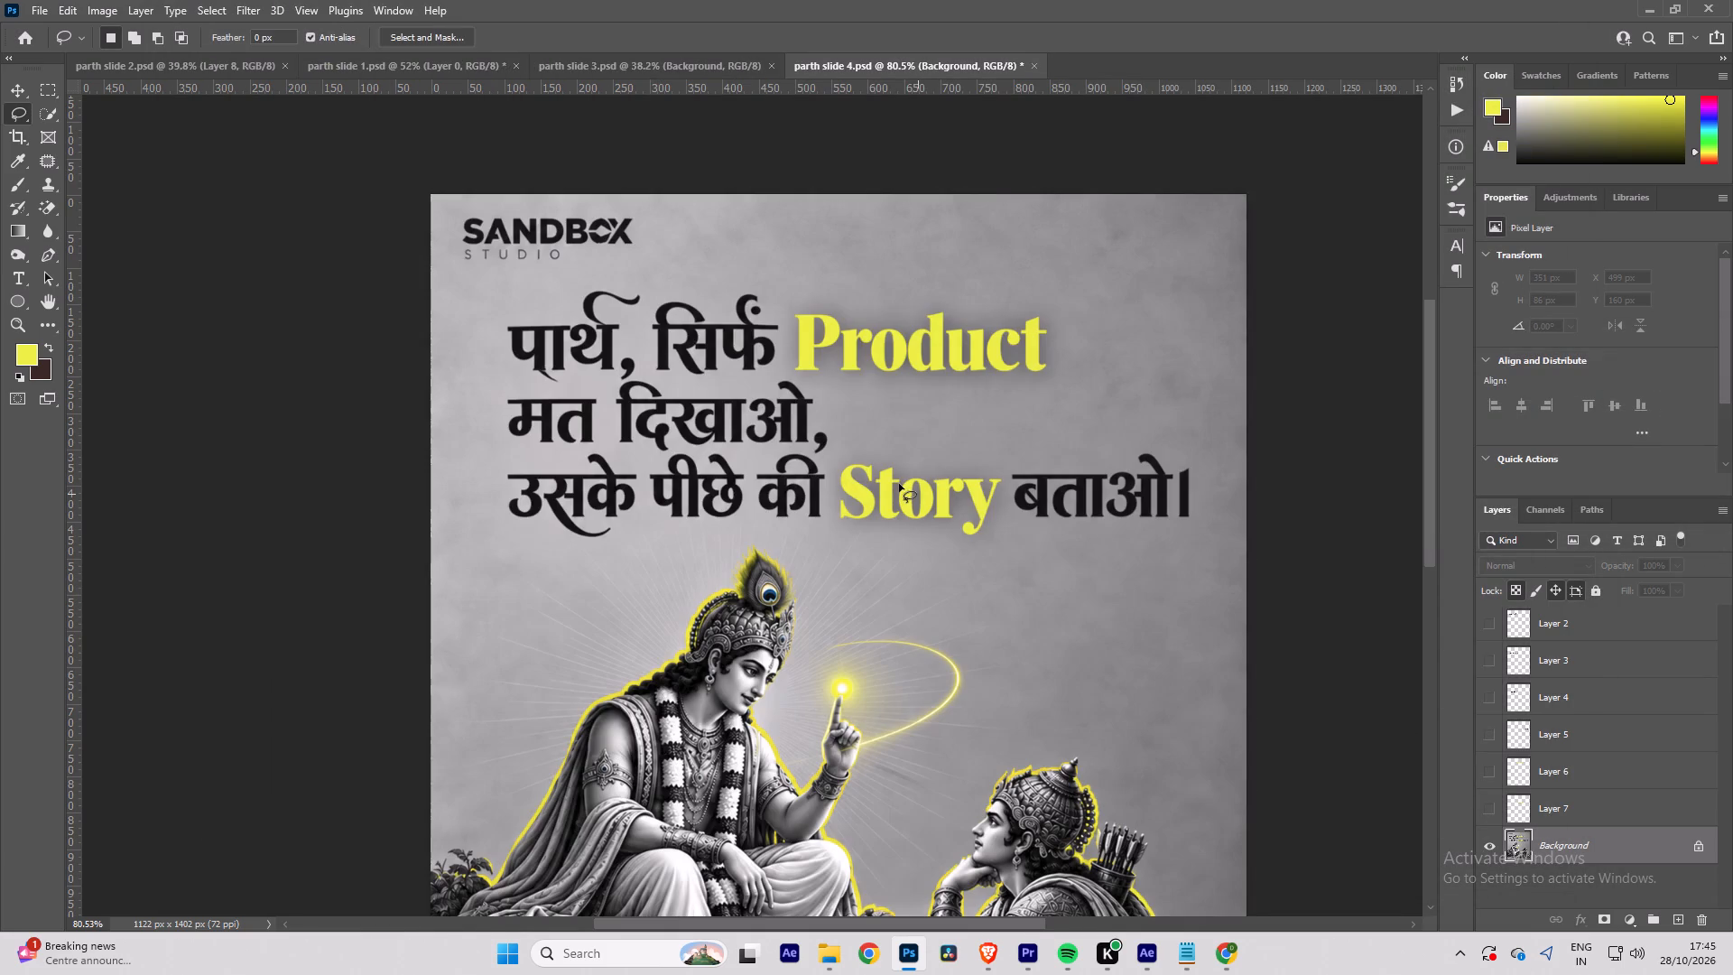
{"action": "scroll", "coordinate": [558, 376], "scroll_direction": "up", "scroll_amount": 3, "text": "alt"}
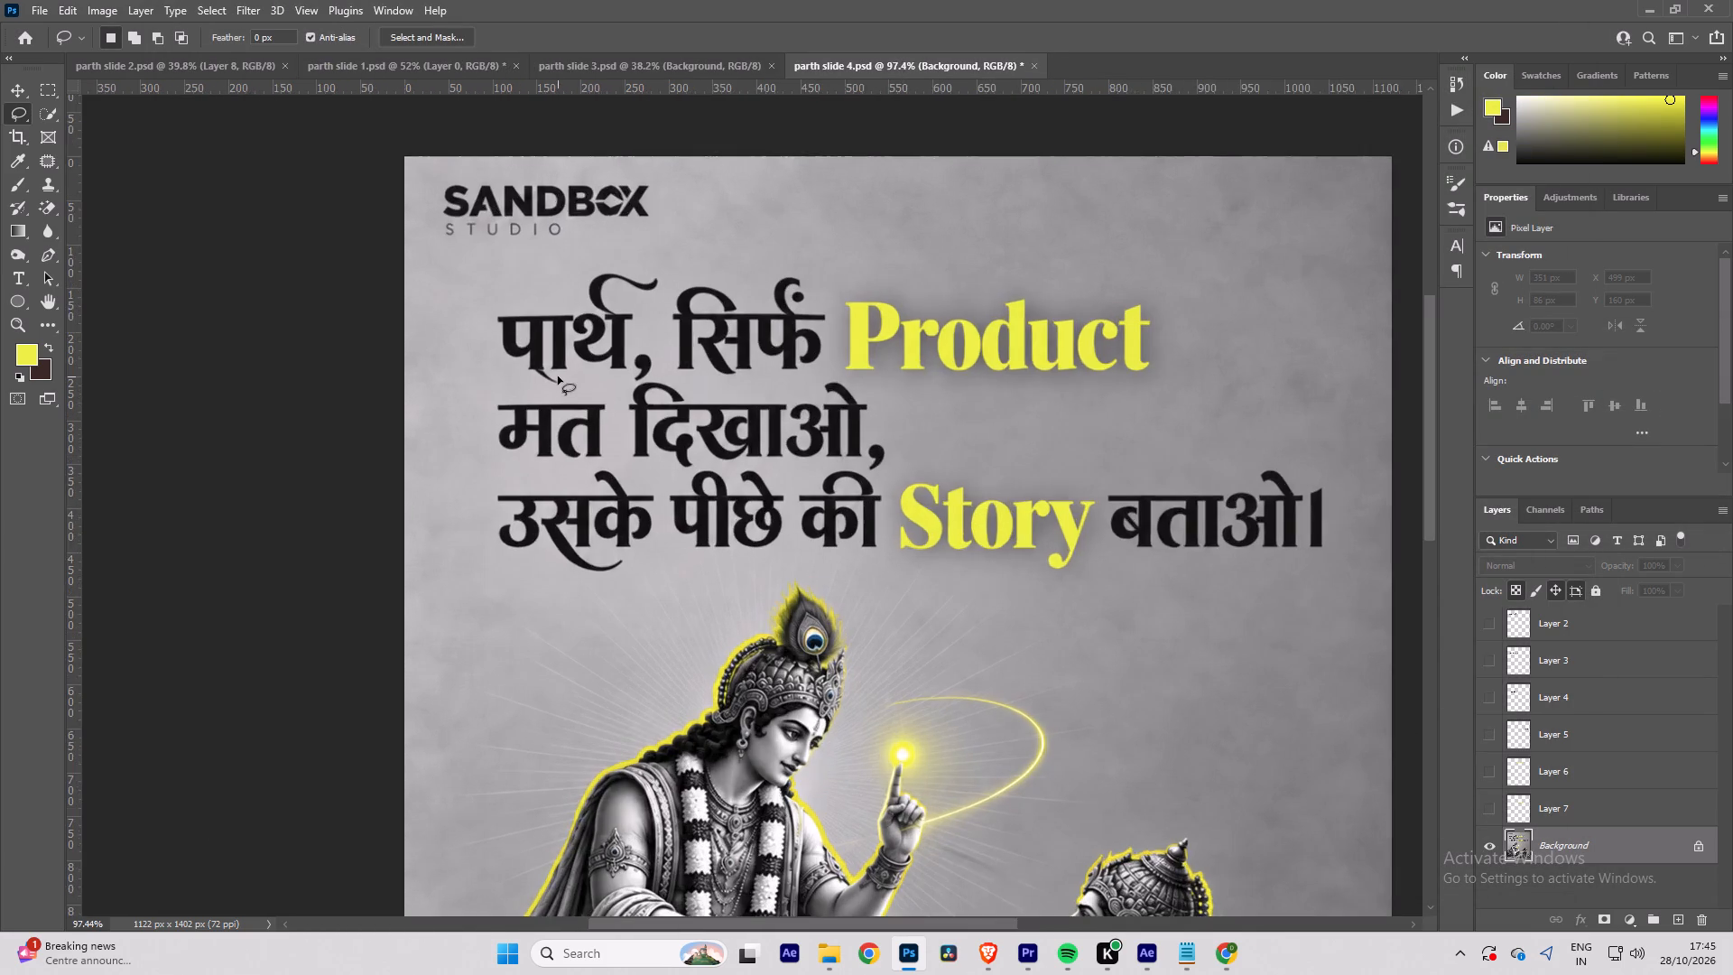
{"action": "scroll", "coordinate": [558, 376], "scroll_direction": "up", "scroll_amount": 5, "text": "alt"}
{"action": "left_click_drag", "start_coordinate": [421, 389], "coordinate": [488, 389]}
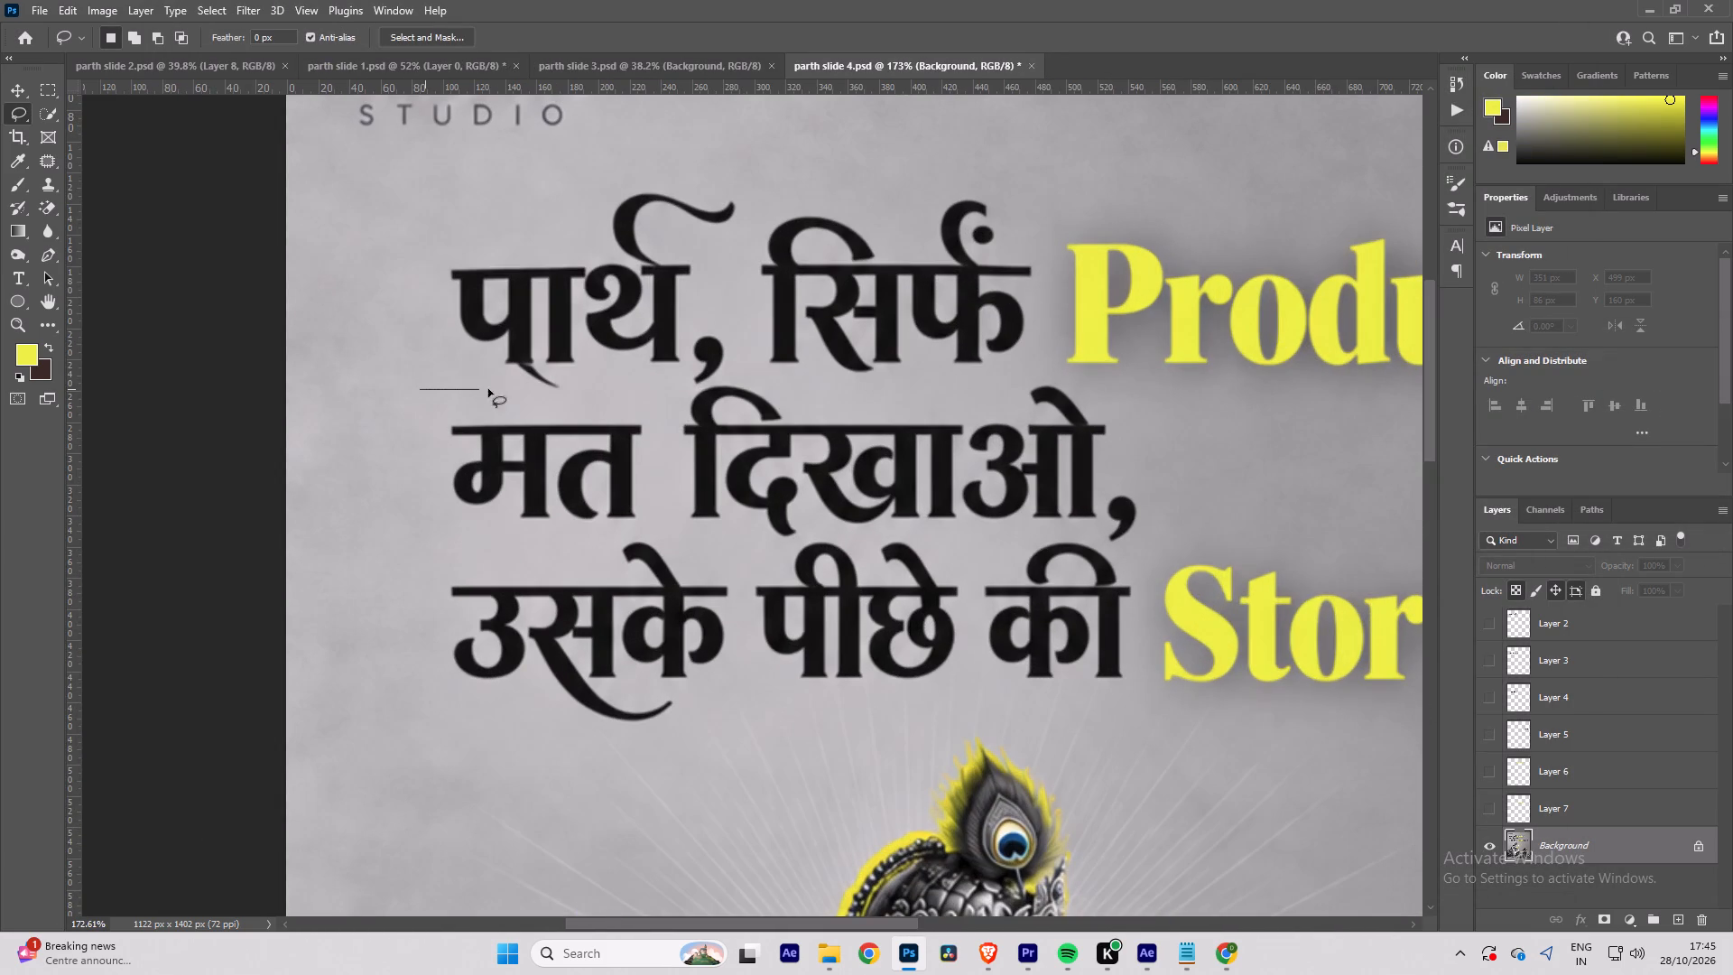
{"action": "left_click_drag", "start_coordinate": [488, 389], "coordinate": [742, 346]}
{"action": "left_click_drag", "start_coordinate": [742, 346], "coordinate": [438, 393]}
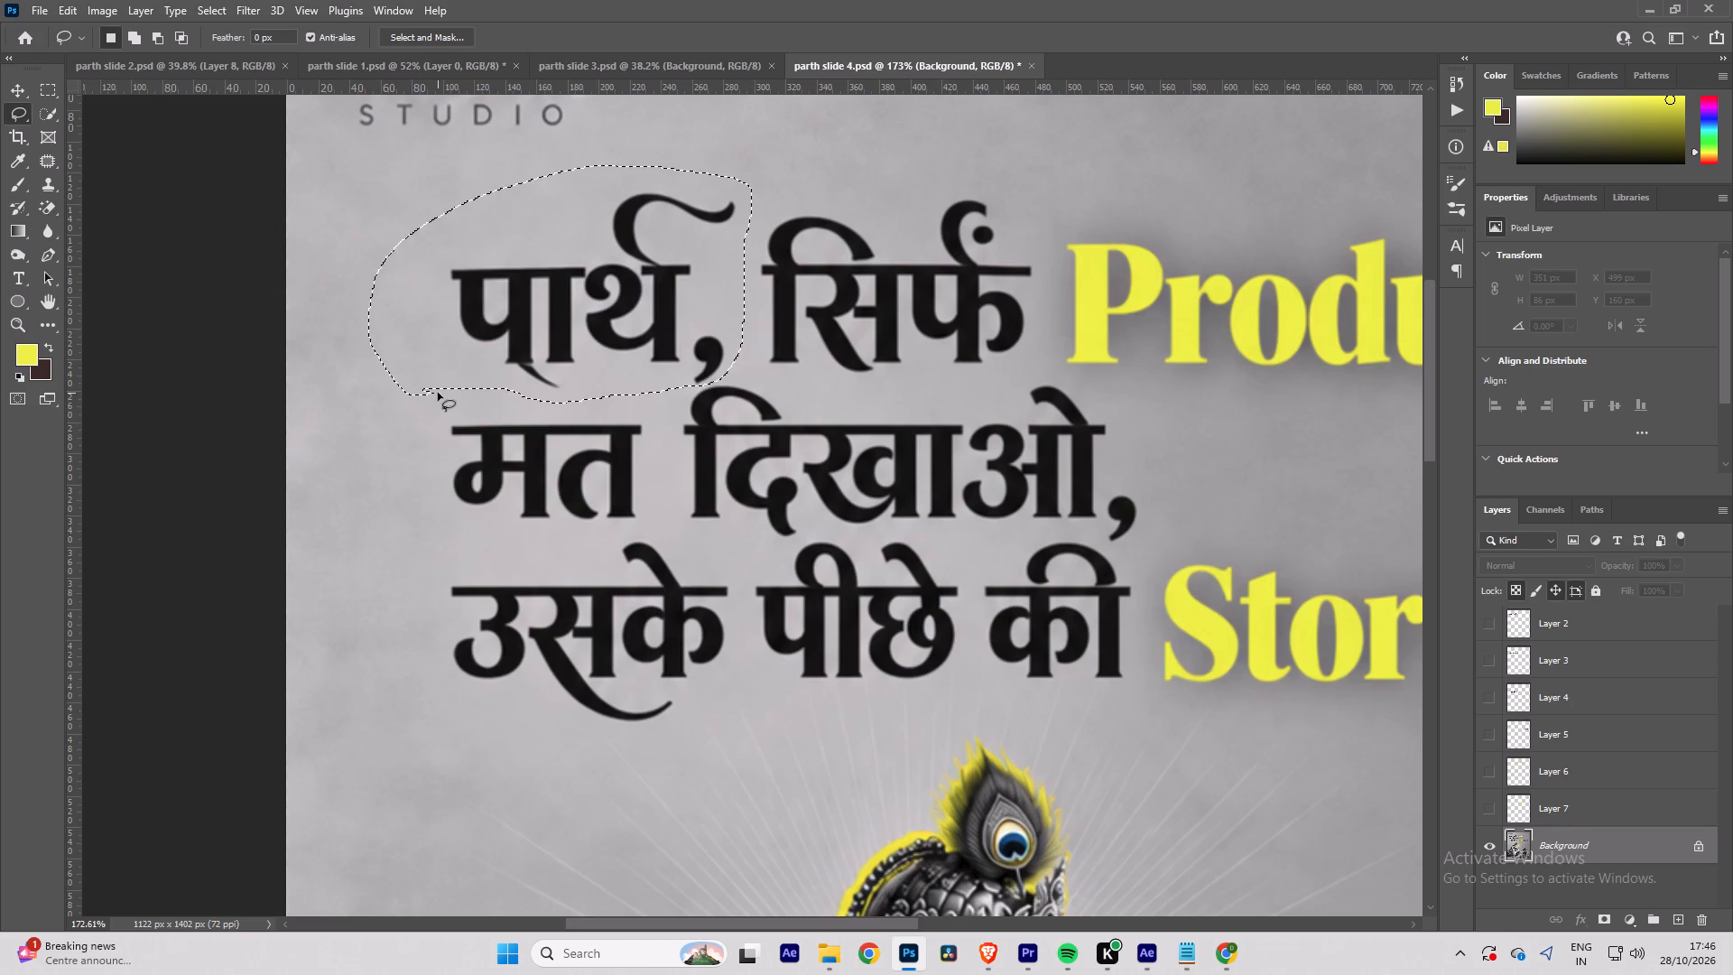
{"action": "key", "text": "shift+BackSpace"}
{"action": "key", "text": "Return"}
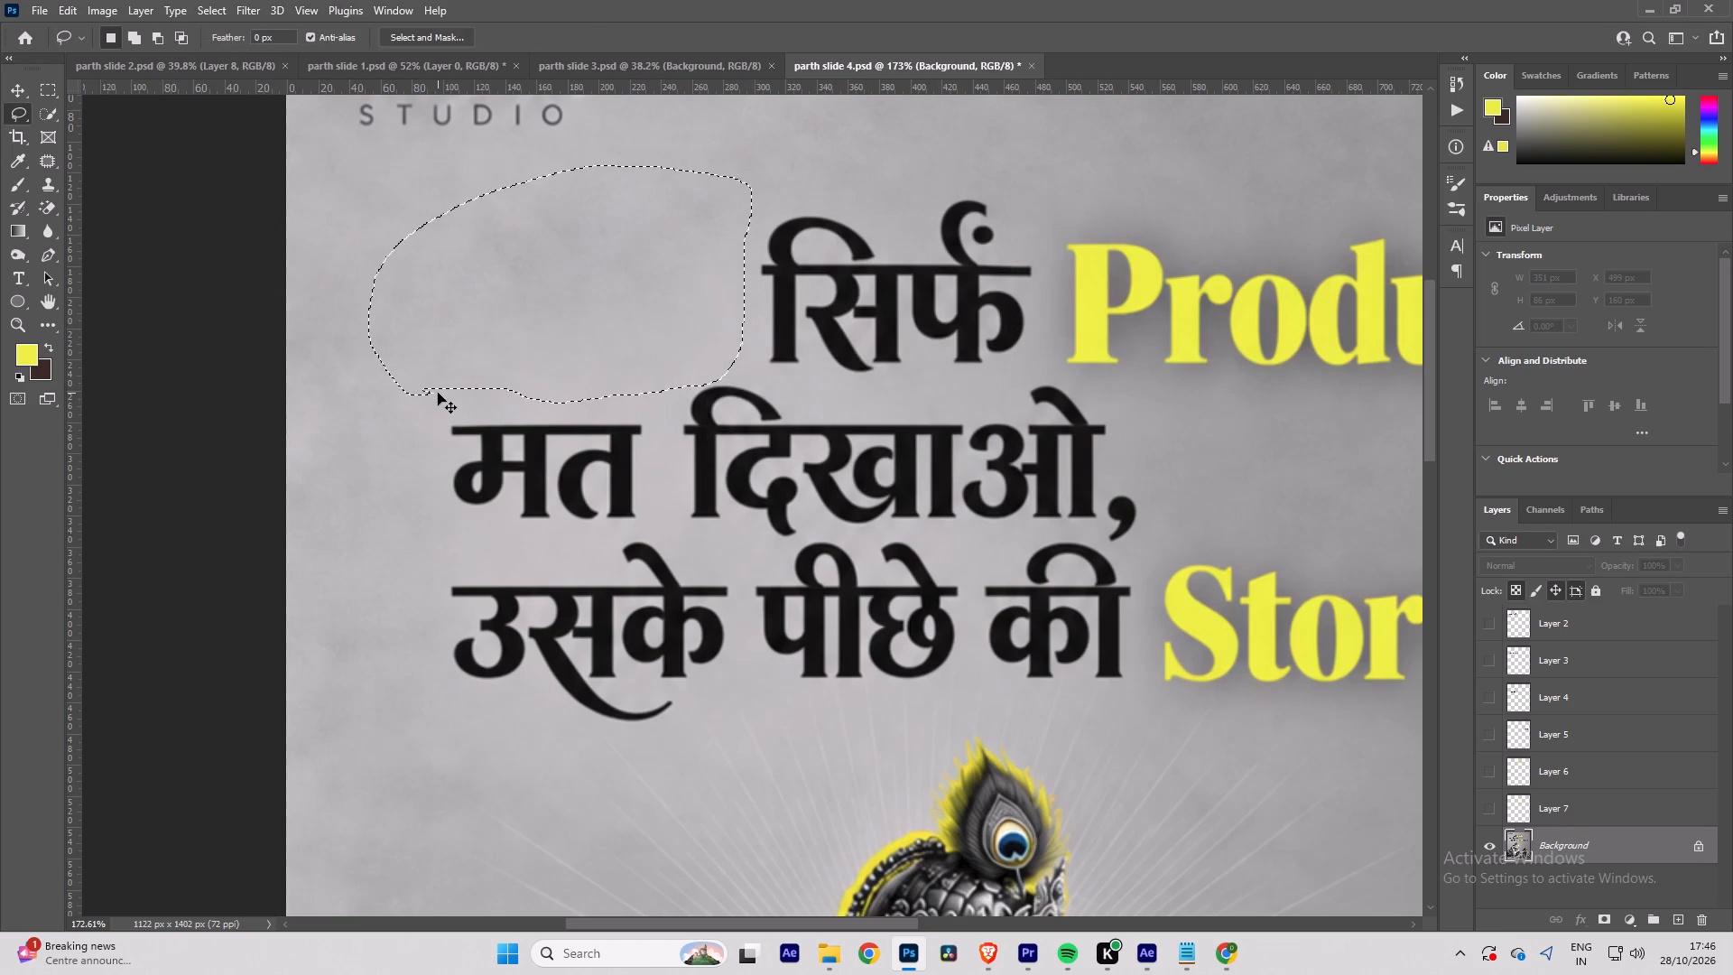
Lasso the black word सिर्फ in the headline's first line and remove it with a Content-Aware fill.
{"action": "key", "text": "ctrl+d"}
{"action": "left_click", "coordinate": [737, 362]}
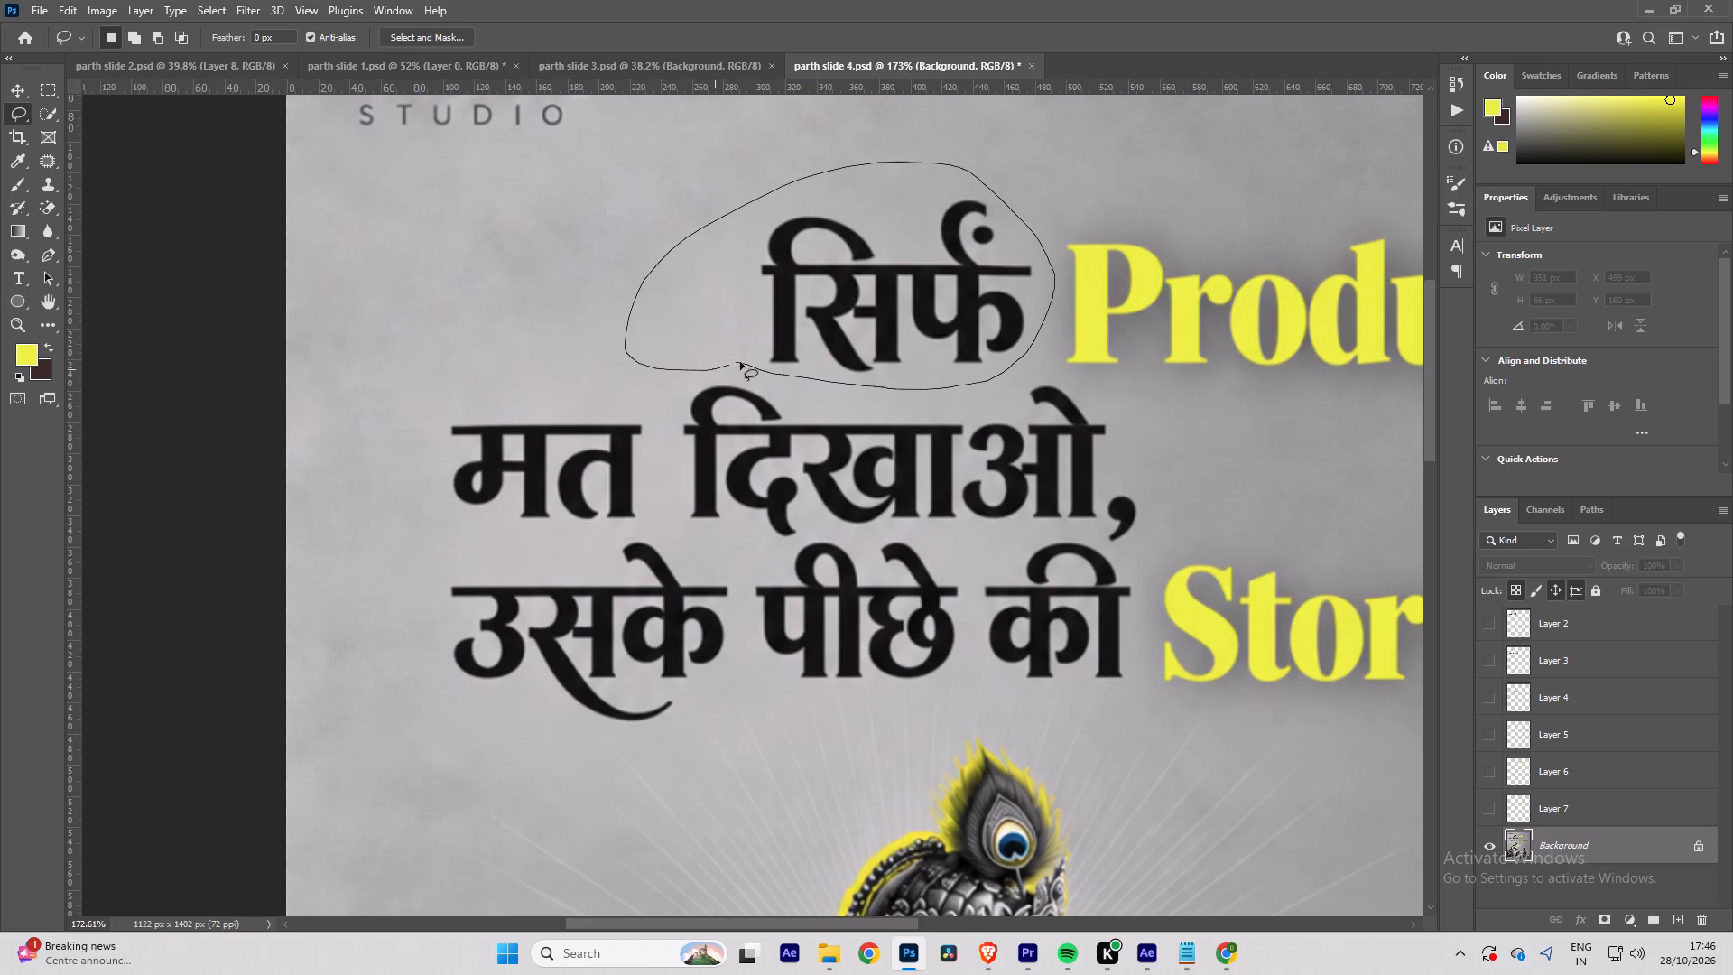
{"action": "key", "text": "shift+BackSpace"}
{"action": "key", "text": "Return"}
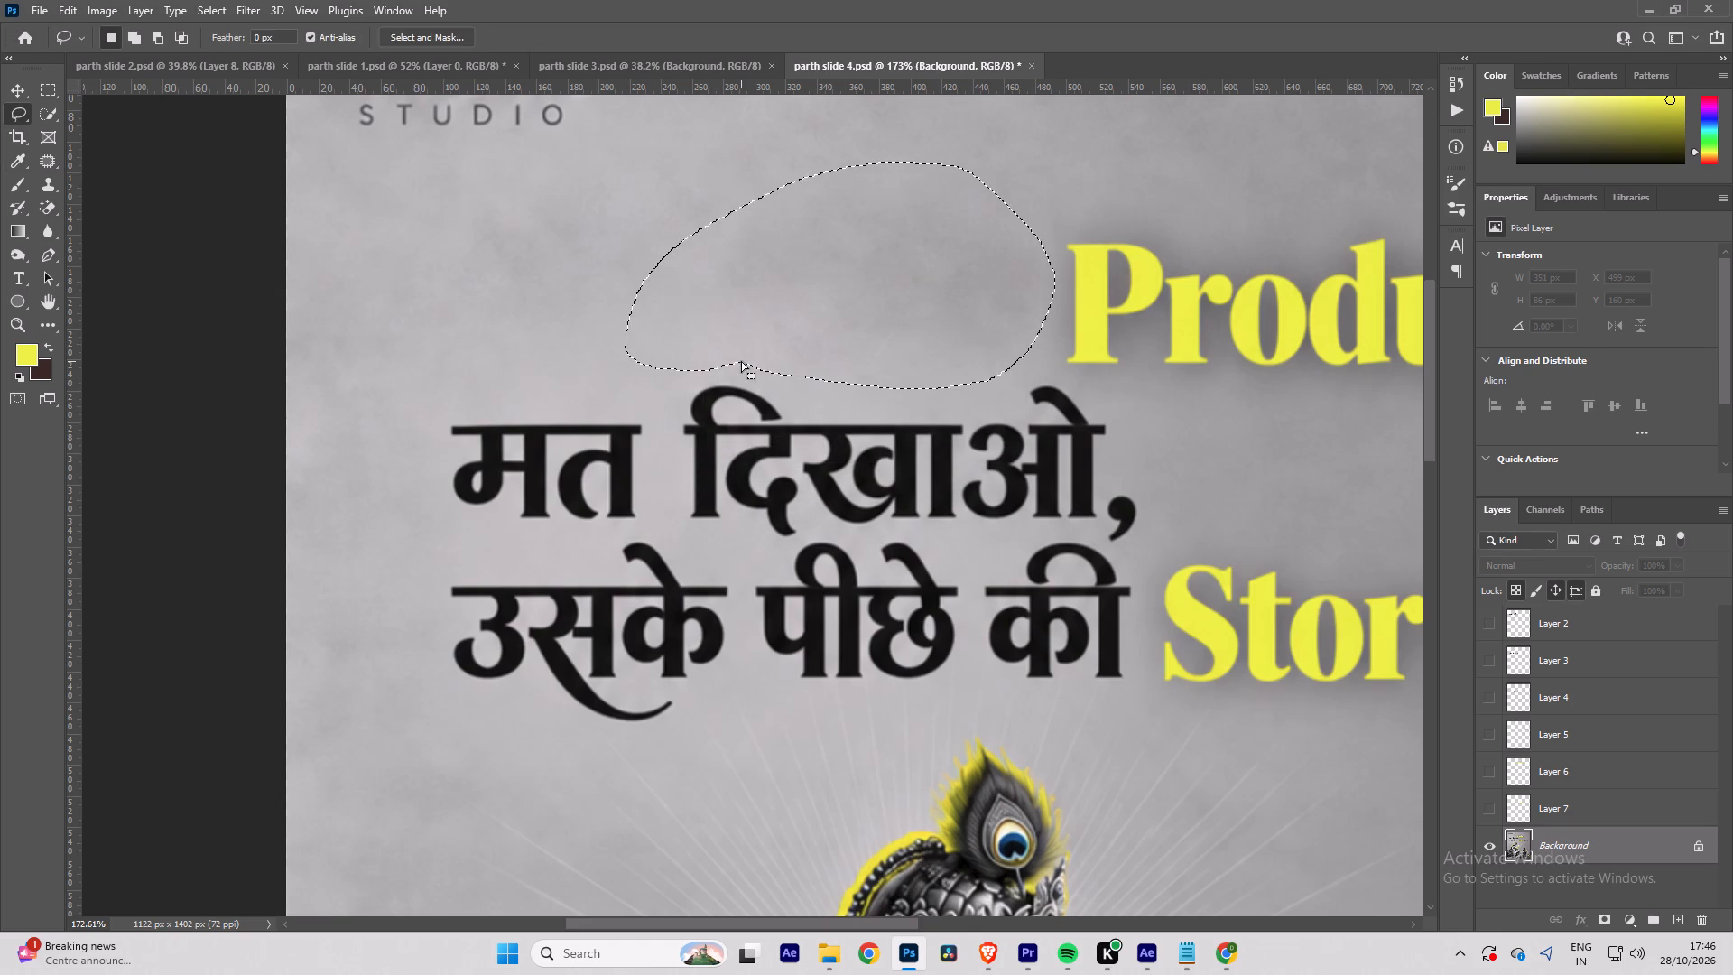
{"action": "key", "text": "ctrl+d"}
Lasso the yellow word Product in the headline's first line and apply a Content-Aware fill to it.
{"action": "key", "text": "space"}
{"action": "scroll", "coordinate": [719, 360], "scroll_direction": "down", "scroll_amount": 8, "text": "alt"}
{"action": "key", "text": "space"}
{"action": "key", "text": "space"}
{"action": "key", "text": "space"}
{"action": "key", "text": "space"}
{"action": "key", "text": "space"}
{"action": "key", "text": "space"}
{"action": "key", "text": "space"}
{"action": "key", "text": "space"}
{"action": "key", "text": "space"}
{"action": "left_click_drag", "start_coordinate": [832, 293], "coordinate": [573, 317]}
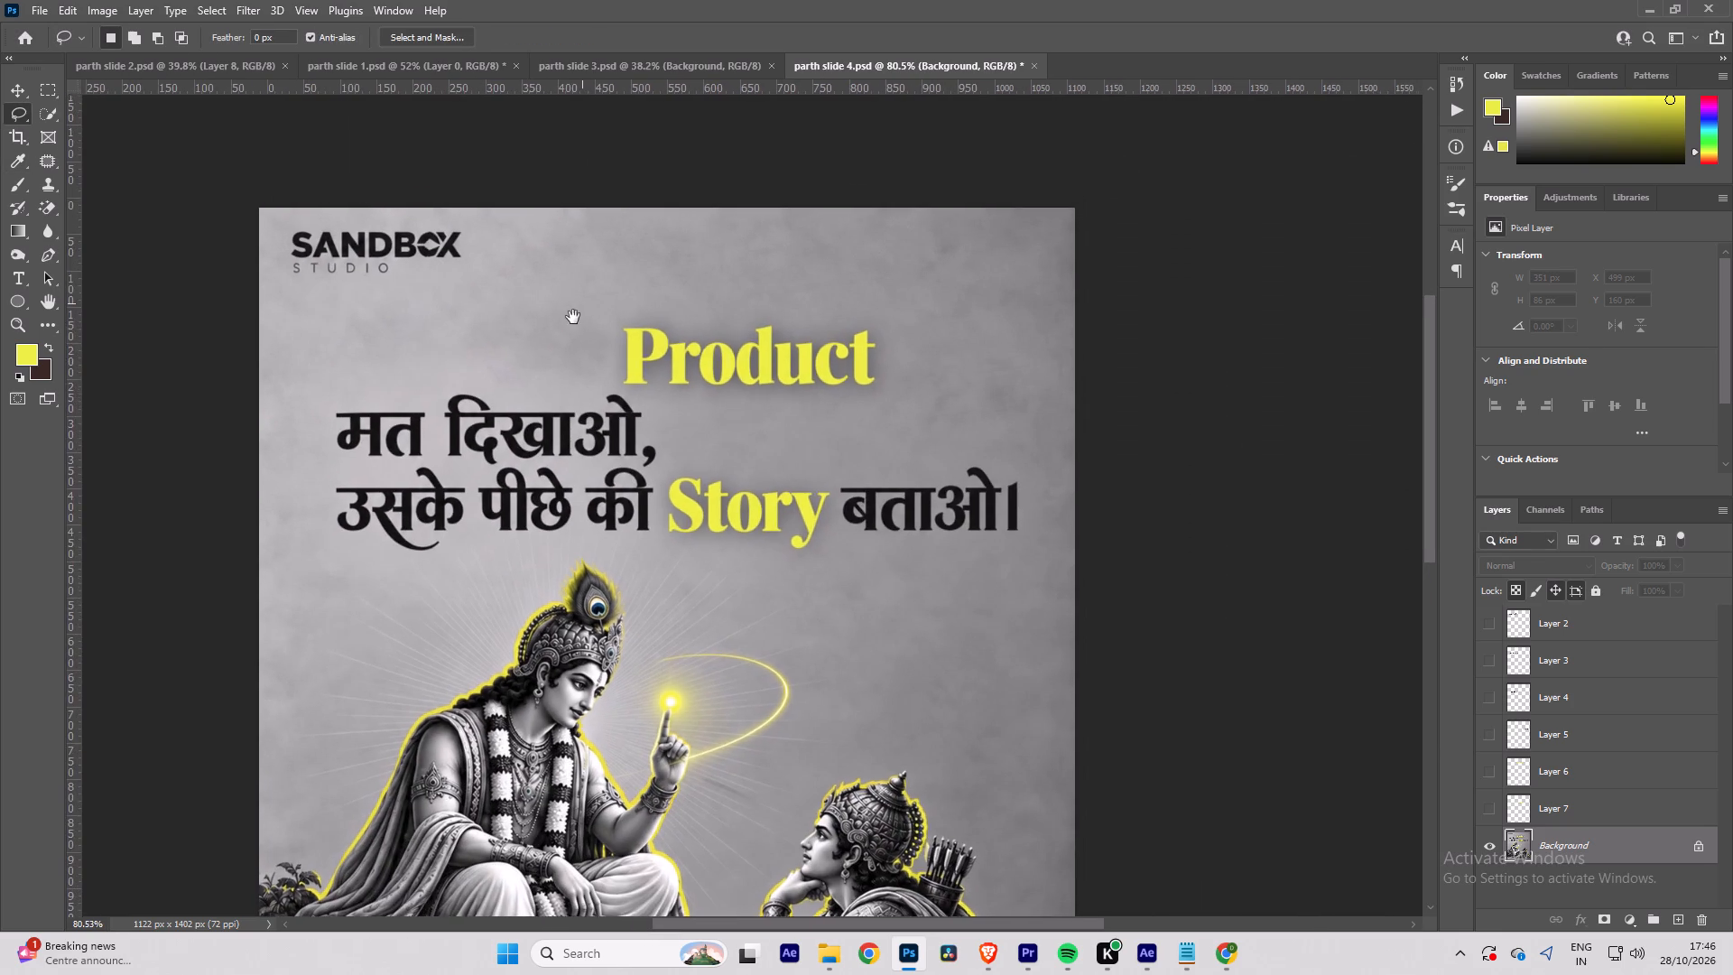
{"action": "left_click_drag", "start_coordinate": [573, 317], "coordinate": [572, 317]}
{"action": "scroll", "coordinate": [721, 339], "scroll_direction": "up", "scroll_amount": 4, "text": "alt"}
{"action": "left_click", "coordinate": [590, 427]}
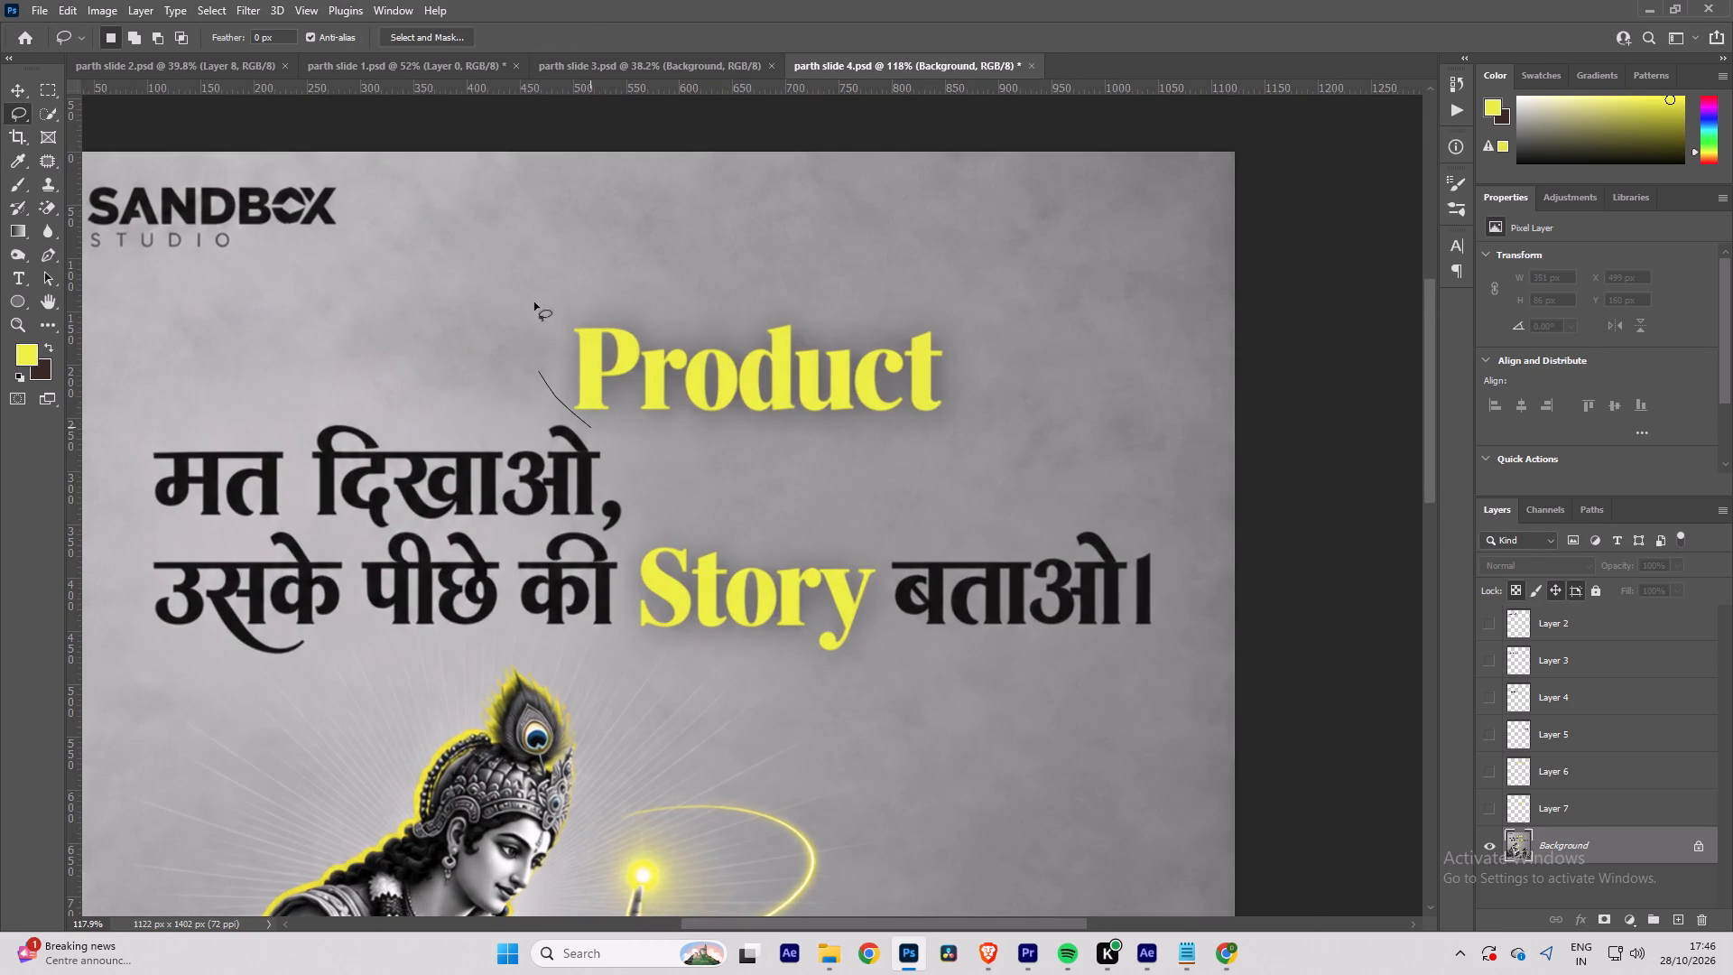
{"action": "key", "text": "shift+BackSpace"}
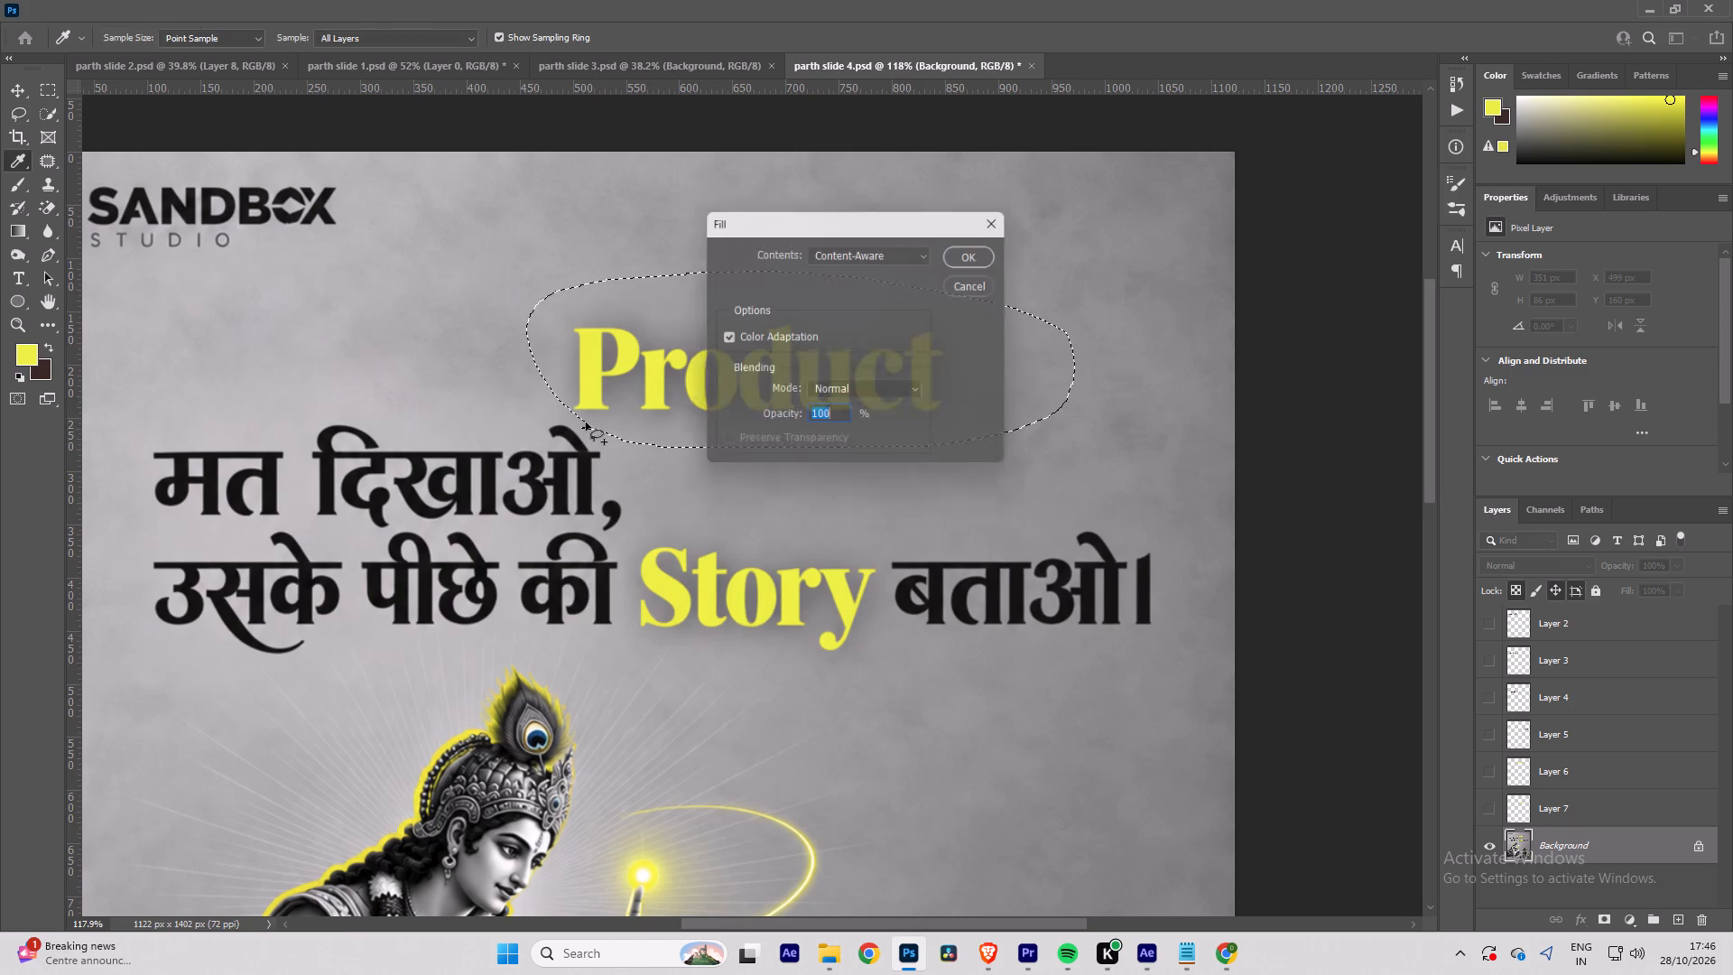
{"action": "key", "text": "Return"}
{"action": "key", "text": "period"}
{"action": "key", "text": "ctrl+d"}
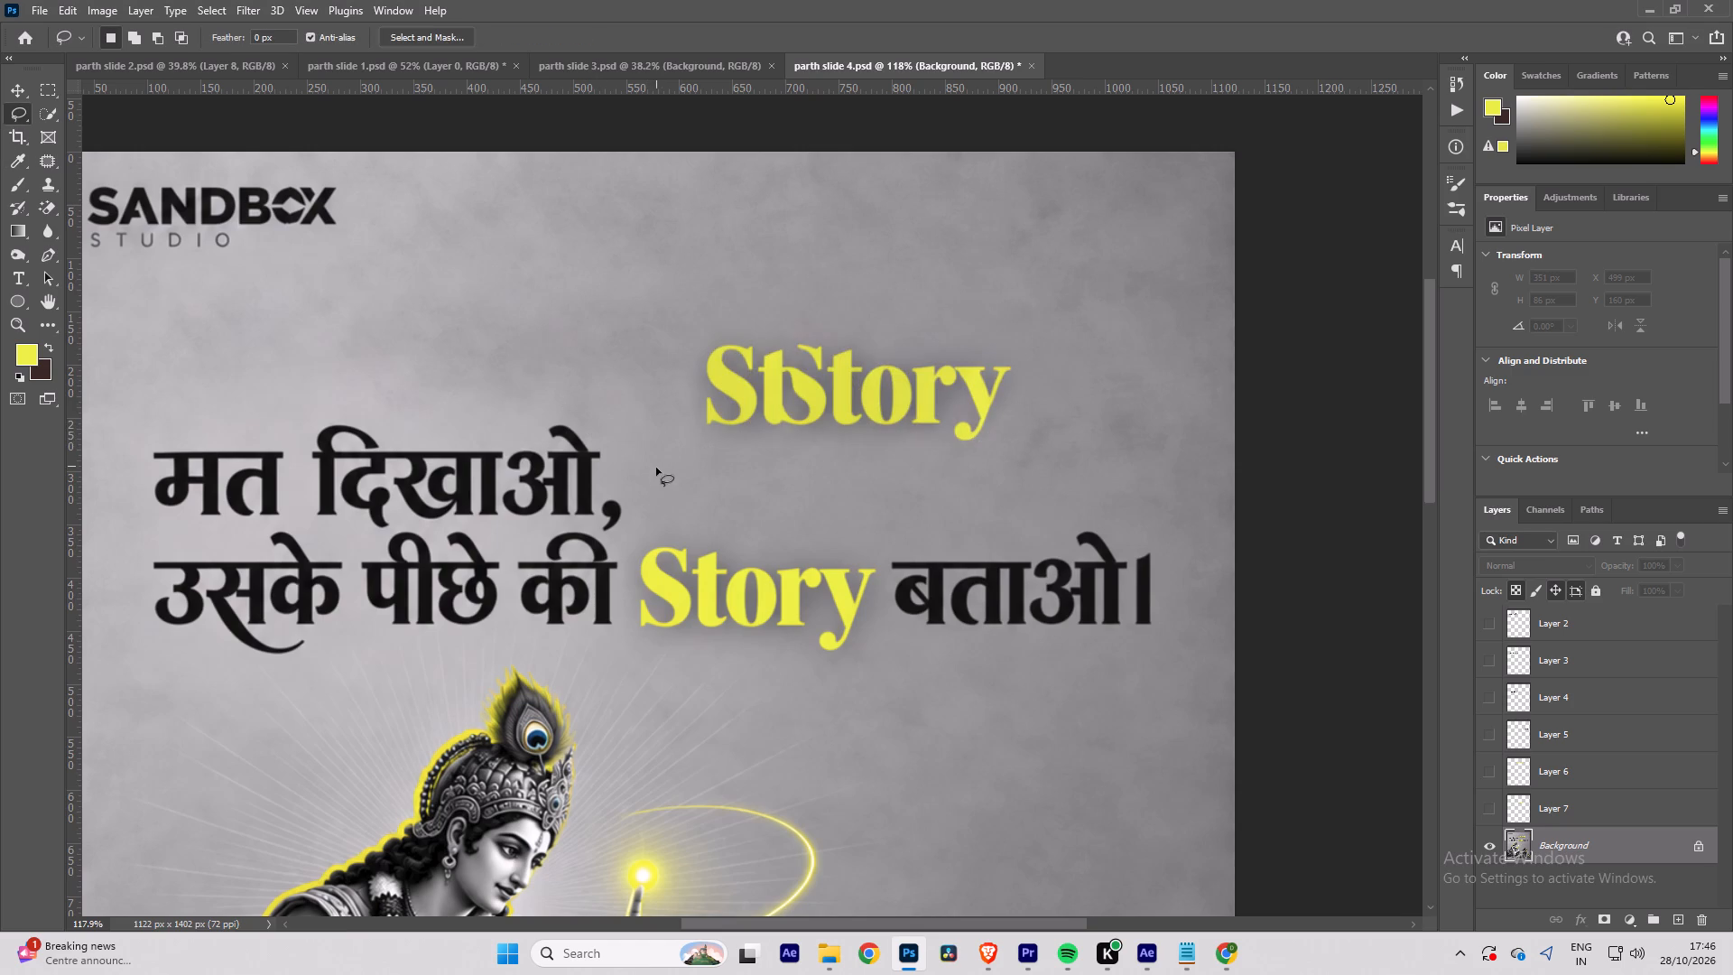
Lasso the stray yellow Story lettering in the first headline line and replace it with a Content-Aware fill.
{"action": "left_click_drag", "start_coordinate": [675, 460], "coordinate": [753, 468]}
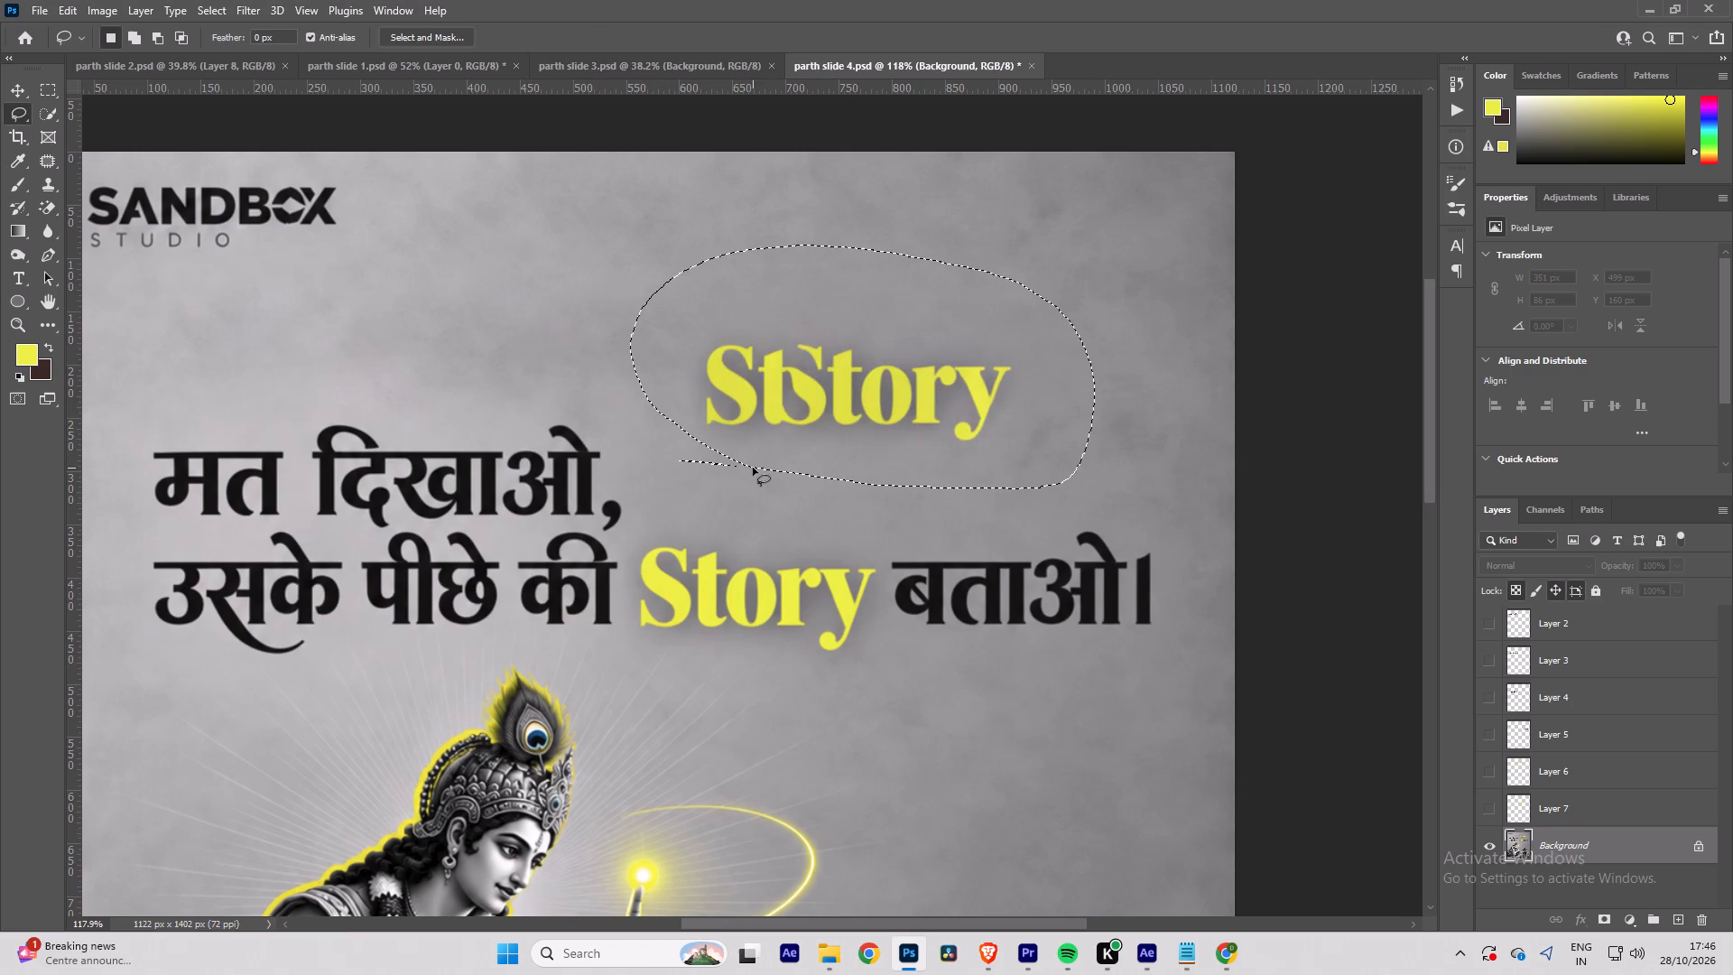
{"action": "key", "text": "shift+BackSpace"}
{"action": "key", "text": "Return"}
{"action": "key", "text": "ctrl+d"}
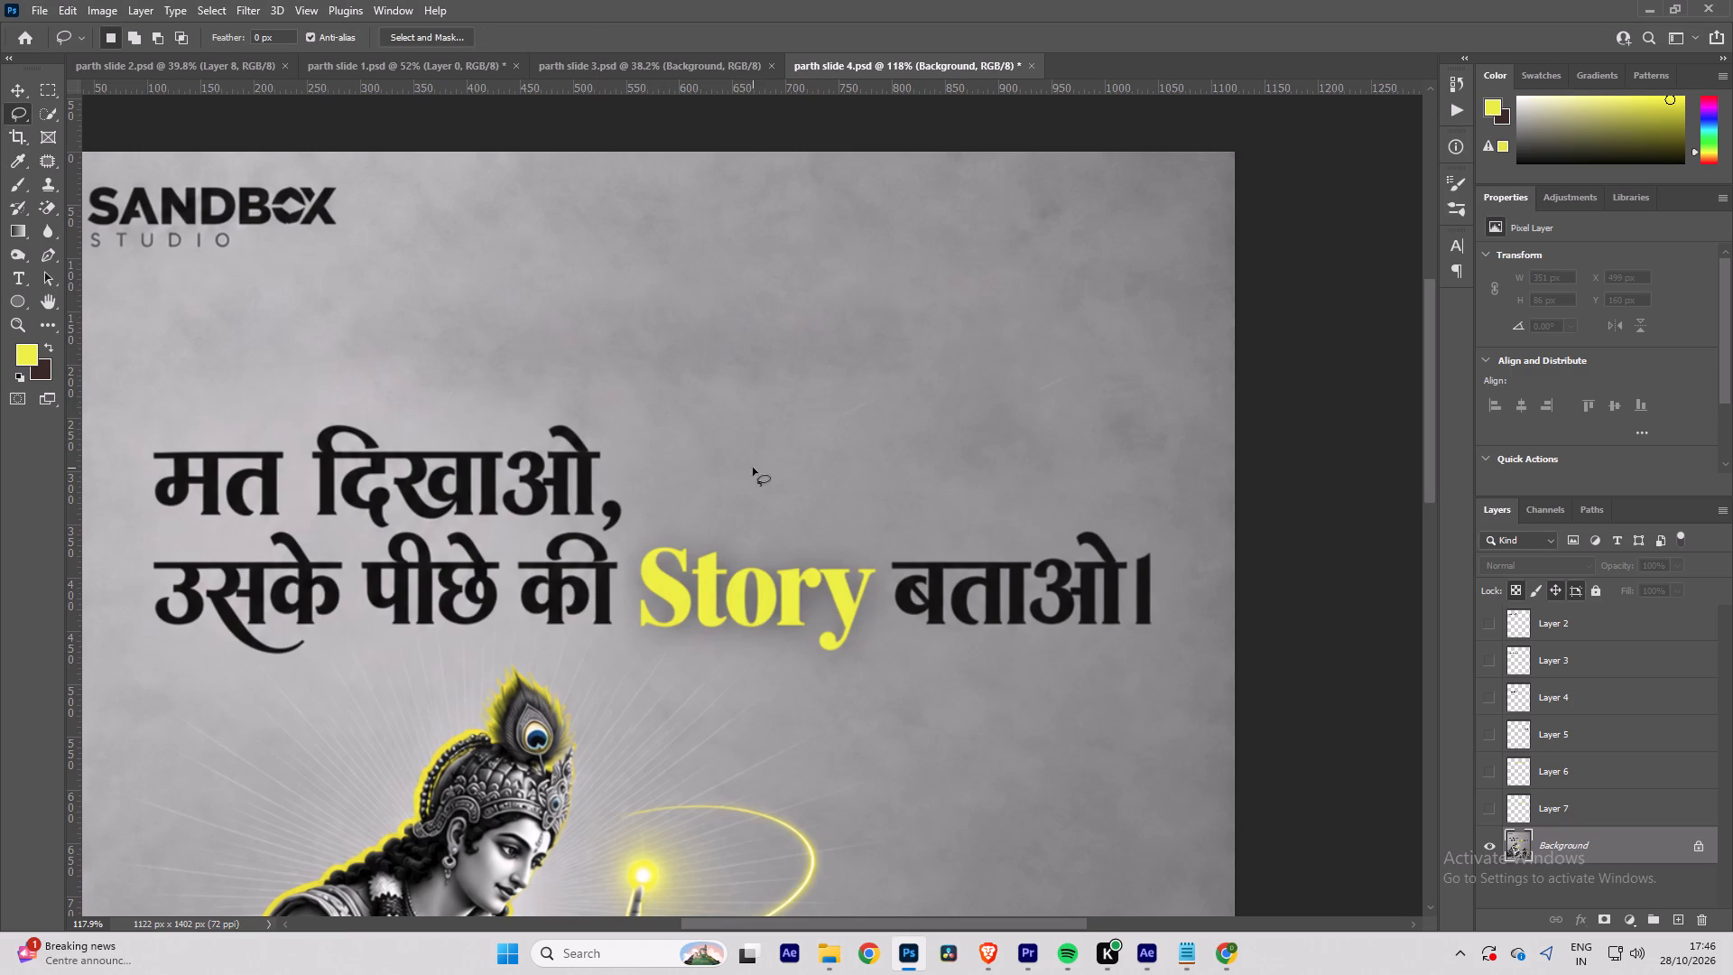
Lasso the faint light streak above the words Story बताओ and blend it away with a Content-Aware fill.
{"action": "scroll", "coordinate": [737, 485], "scroll_direction": "down", "scroll_amount": 7, "text": "alt"}
{"action": "scroll", "coordinate": [770, 476], "scroll_direction": "up", "scroll_amount": 6, "text": "alt"}
{"action": "scroll", "coordinate": [853, 443], "scroll_direction": "up", "scroll_amount": 6, "text": "alt"}
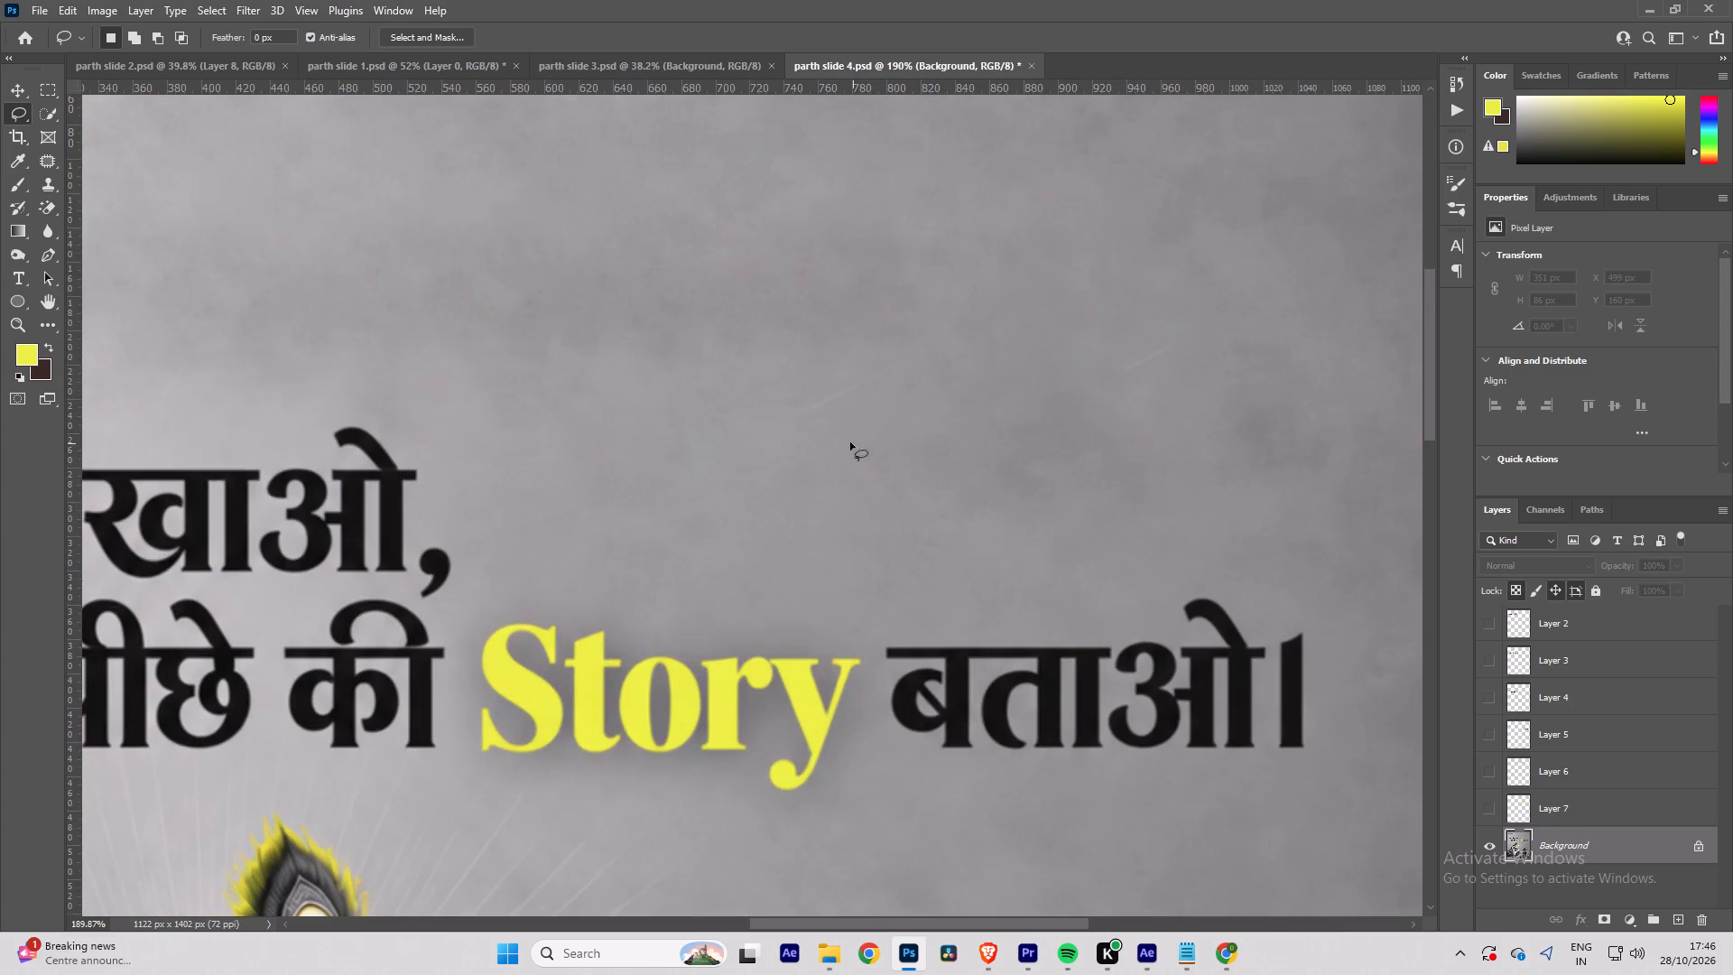
{"action": "left_click_drag", "start_coordinate": [896, 339], "coordinate": [856, 301]}
{"action": "key", "text": "shift+BackSpace"}
{"action": "key", "text": "Return"}
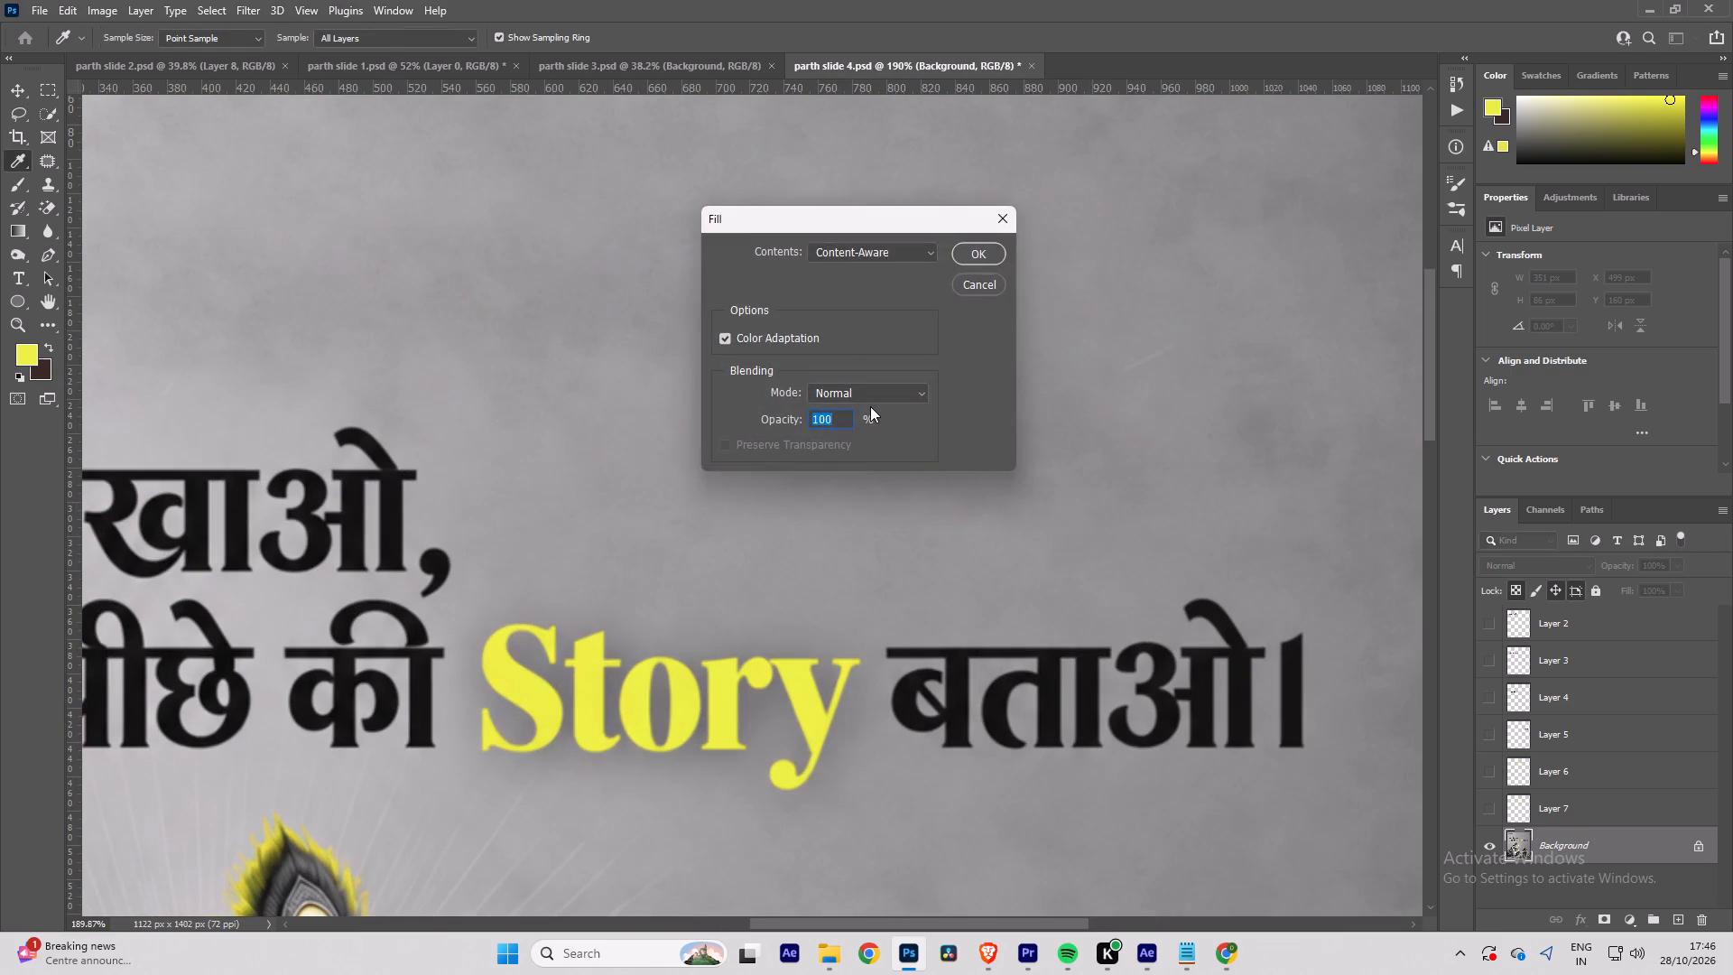
{"action": "key", "text": "ctrl+d"}
Lasso the word मत at the start of the second headline line and erase it with a Content-Aware fill.
{"action": "scroll", "coordinate": [829, 401], "scroll_direction": "down", "scroll_amount": 14, "text": "alt"}
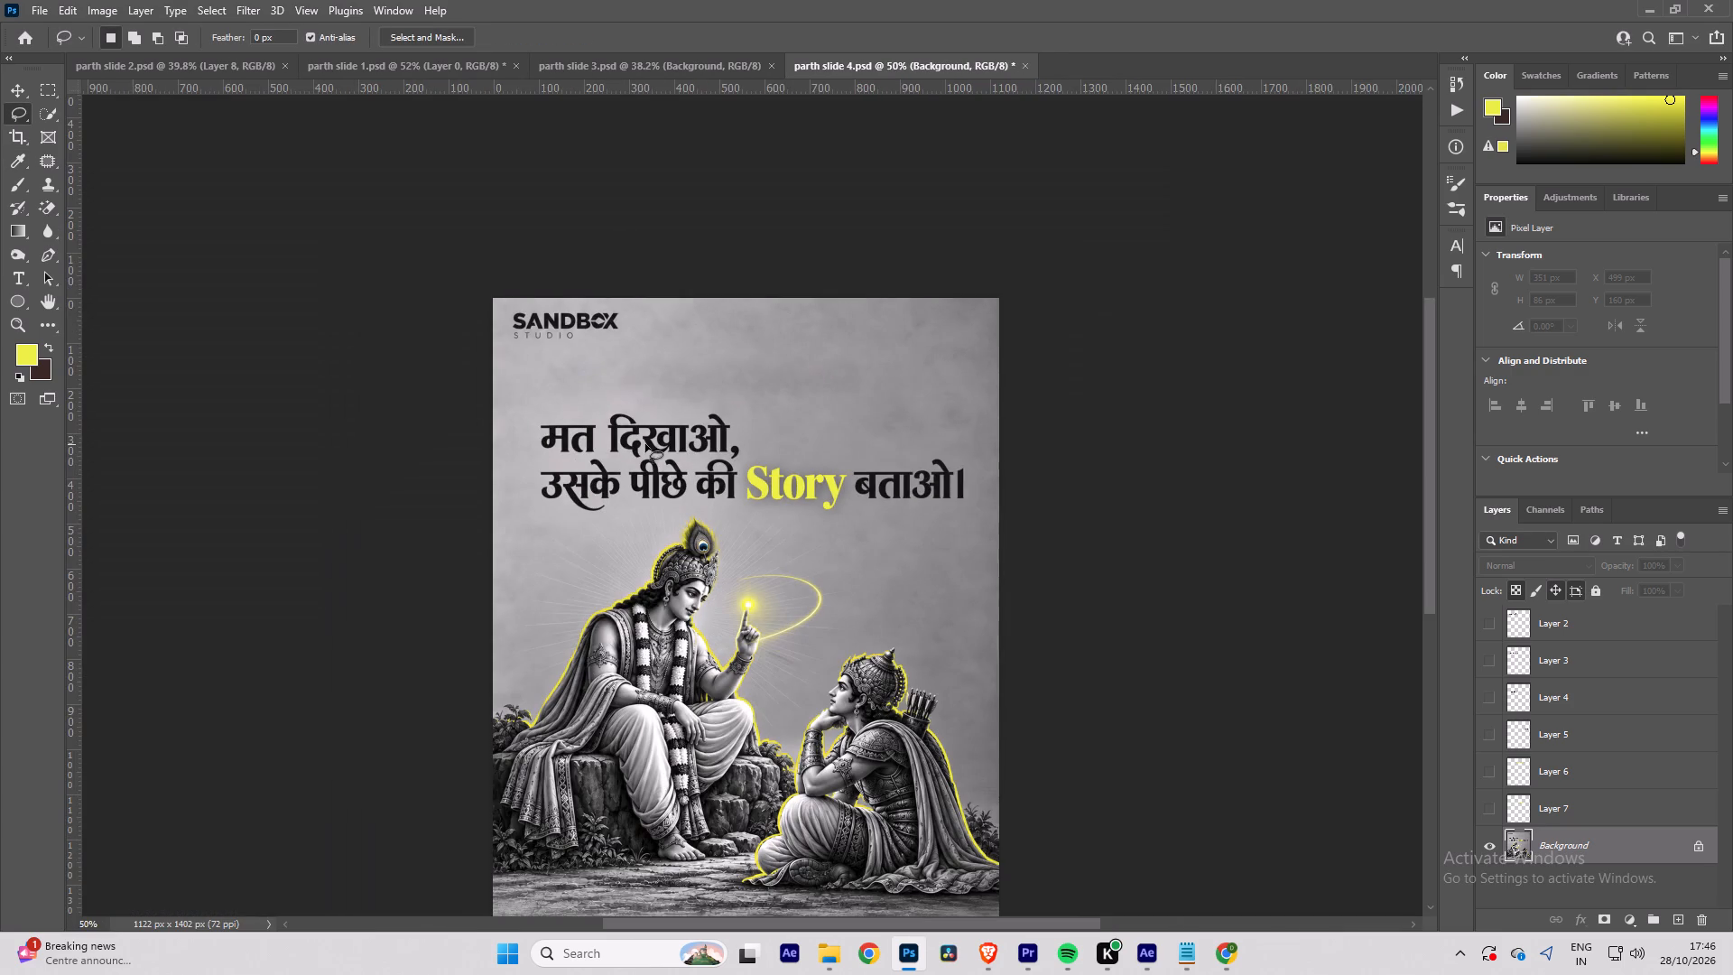
{"action": "key", "text": "space"}
{"action": "key", "text": "space"}
{"action": "key", "text": "space"}
{"action": "key", "text": "space"}
{"action": "left_click_drag", "start_coordinate": [612, 471], "coordinate": [669, 445]}
{"action": "scroll", "coordinate": [646, 427], "scroll_direction": "up", "scroll_amount": 8, "text": "alt"}
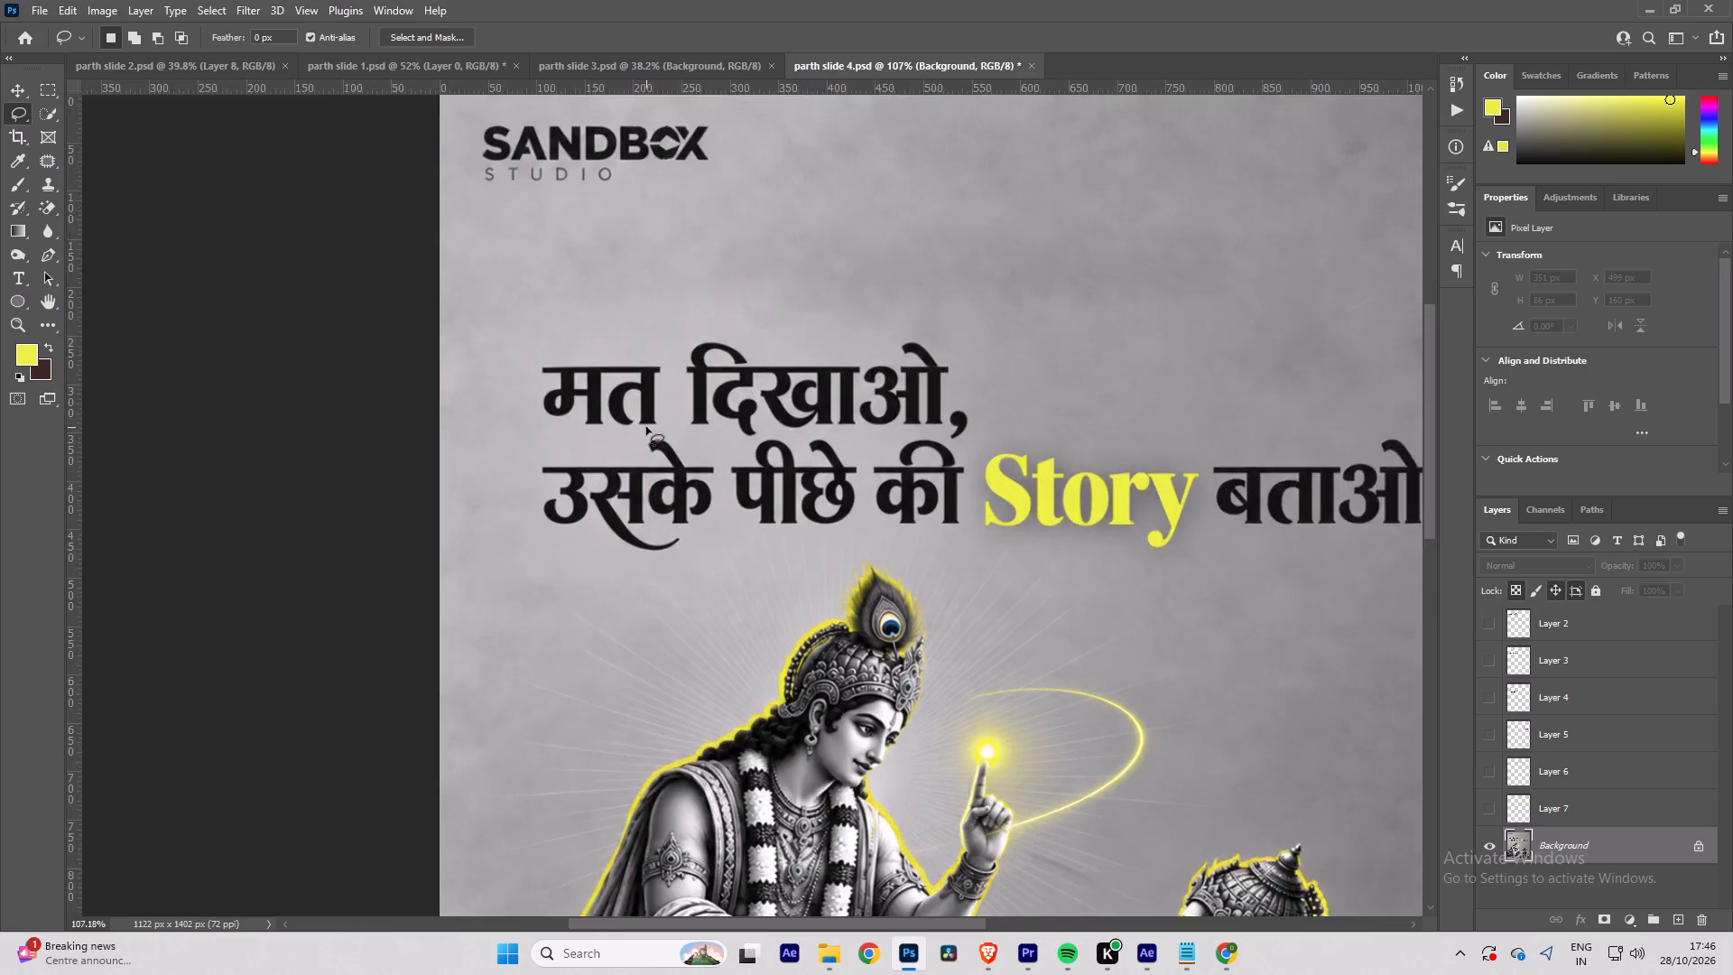
{"action": "scroll", "coordinate": [646, 427], "scroll_direction": "up", "scroll_amount": 3, "text": "alt"}
{"action": "left_click_drag", "start_coordinate": [501, 433], "coordinate": [591, 311]}
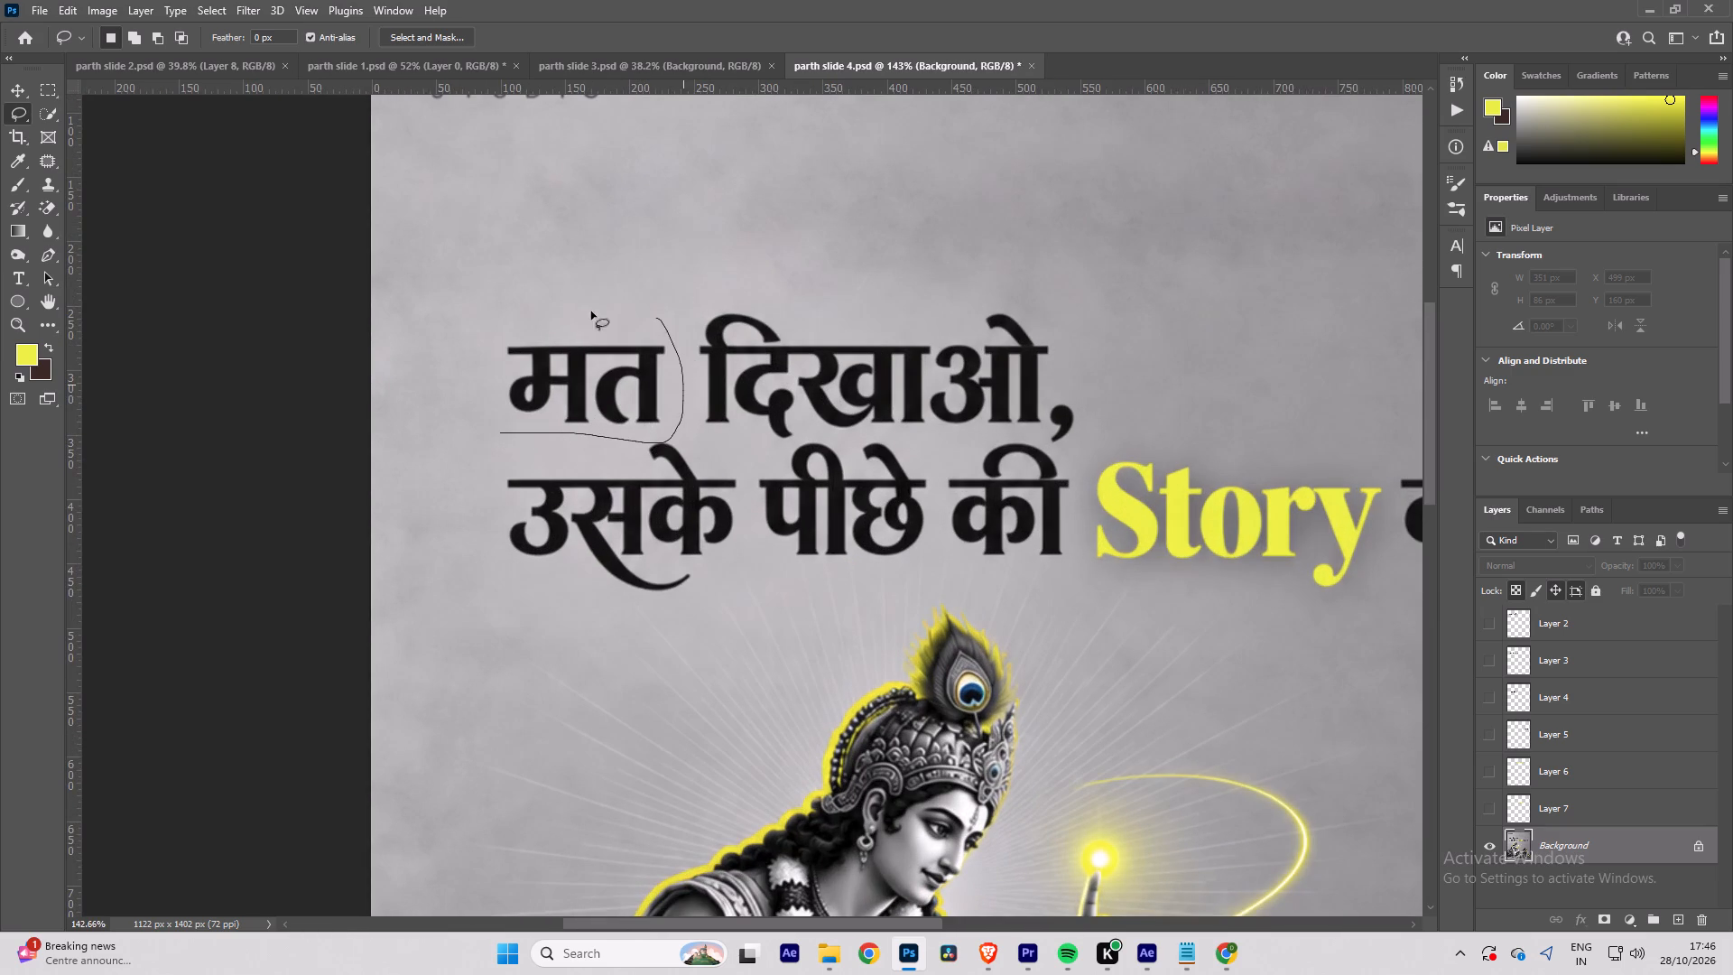
{"action": "left_click_drag", "start_coordinate": [591, 311], "coordinate": [546, 436]}
{"action": "key", "text": "shift+BackSpace"}
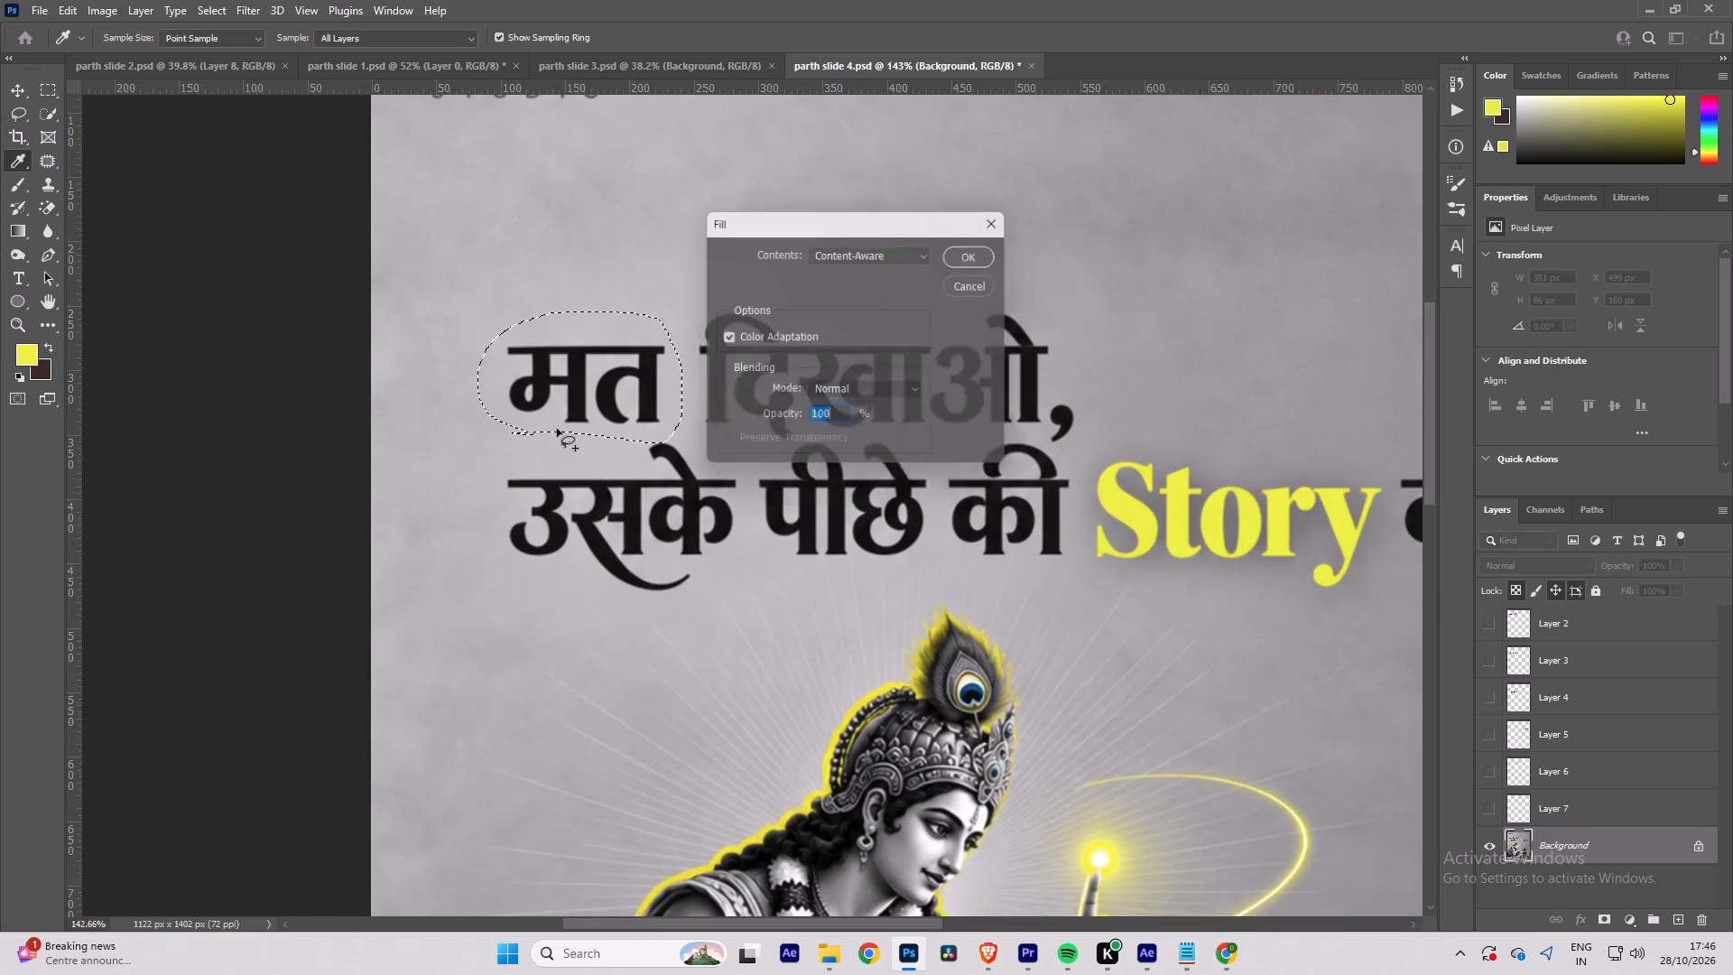
{"action": "key", "text": "Return"}
{"action": "key", "text": "ctrl+d"}
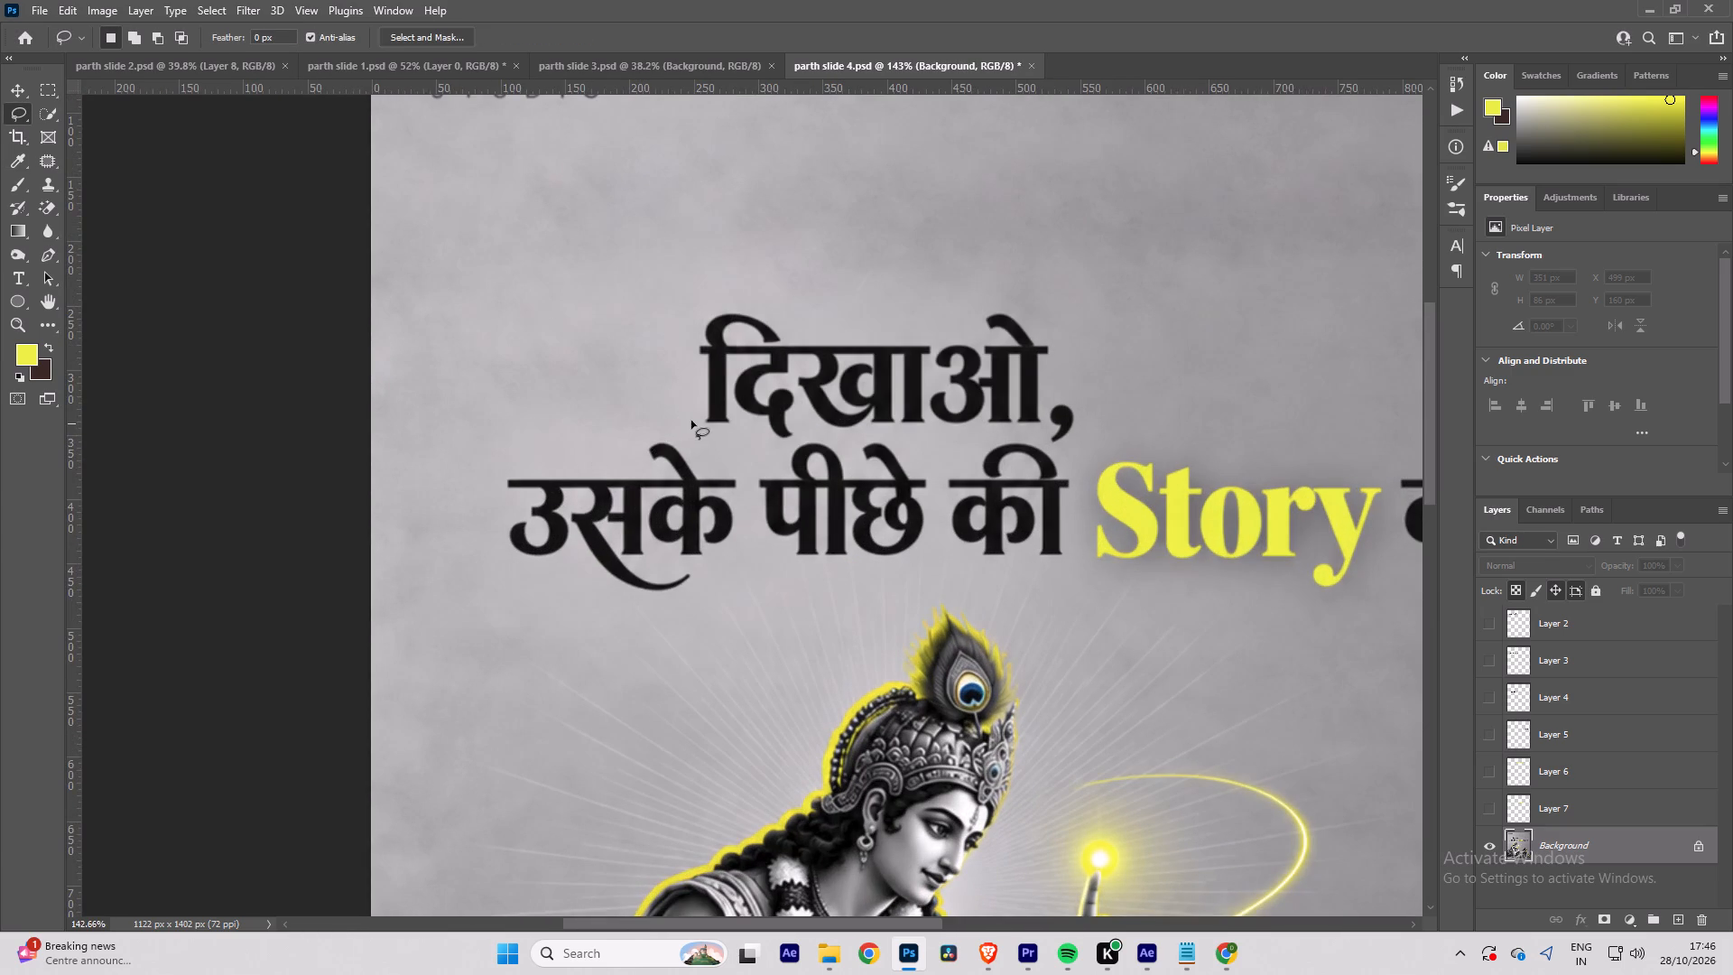
Lasso the word दिखाओ with its comma and erase it with a Content-Aware fill.
{"action": "left_click_drag", "start_coordinate": [660, 407], "coordinate": [940, 436]}
{"action": "left_click_drag", "start_coordinate": [940, 436], "coordinate": [670, 411]}
{"action": "key", "text": "shift+BackSpace"}
{"action": "key", "text": "Return"}
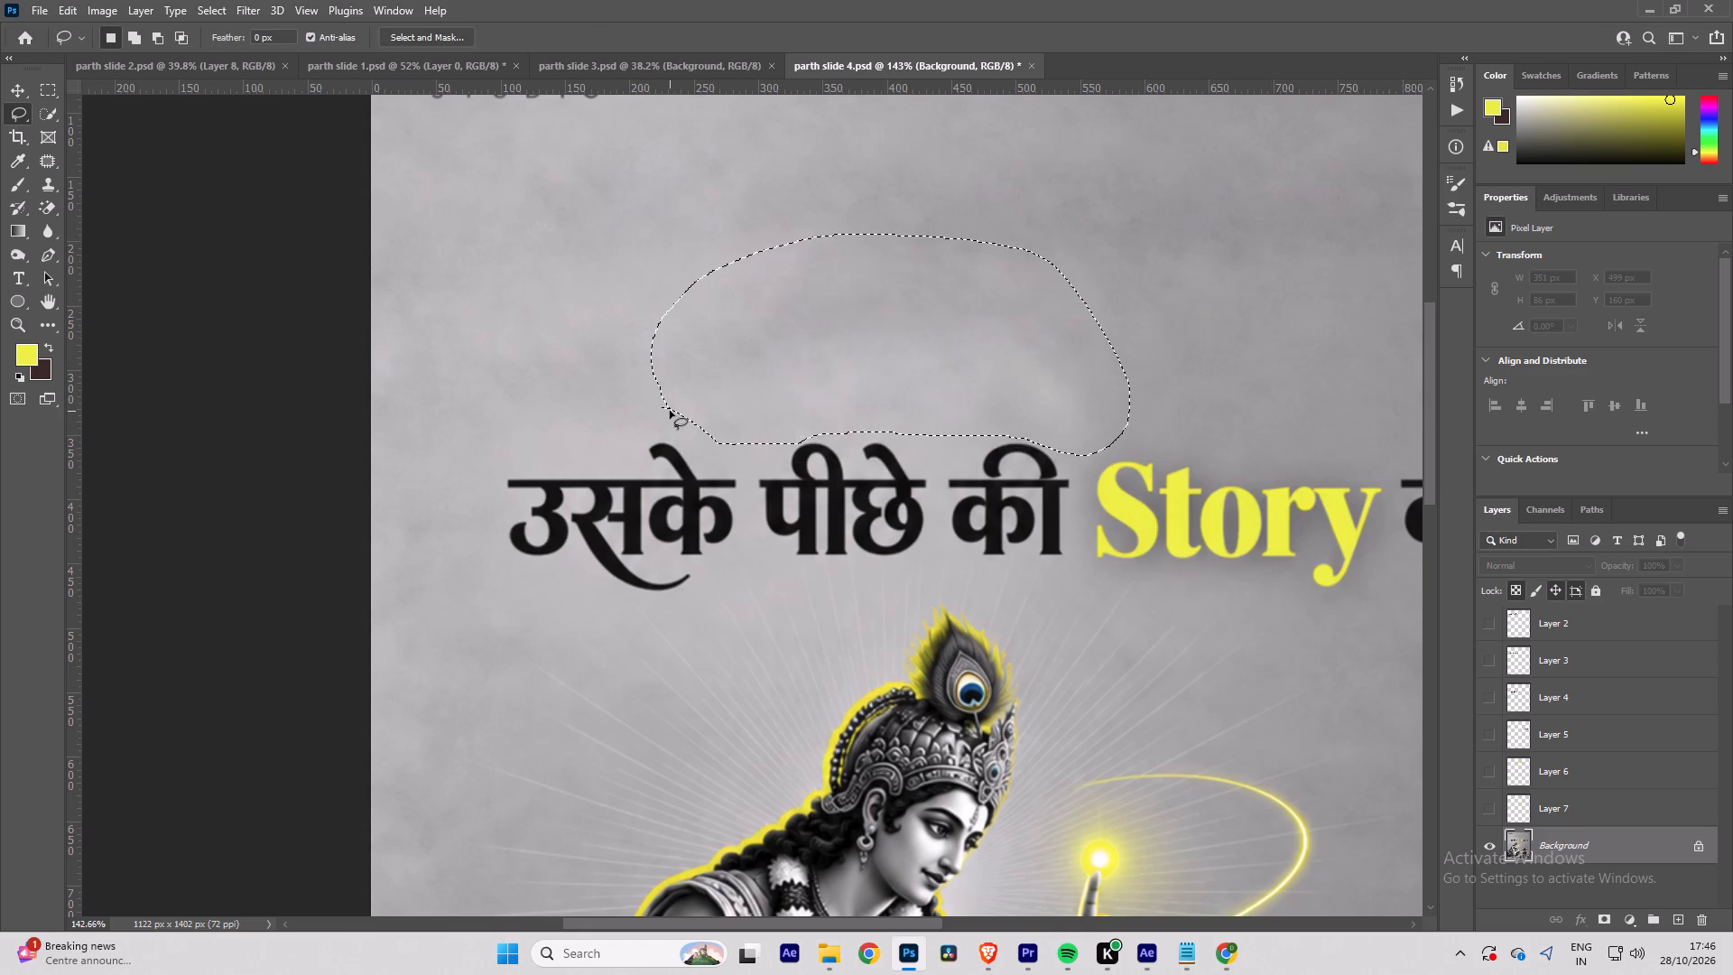
{"action": "key", "text": "ctrl+d"}
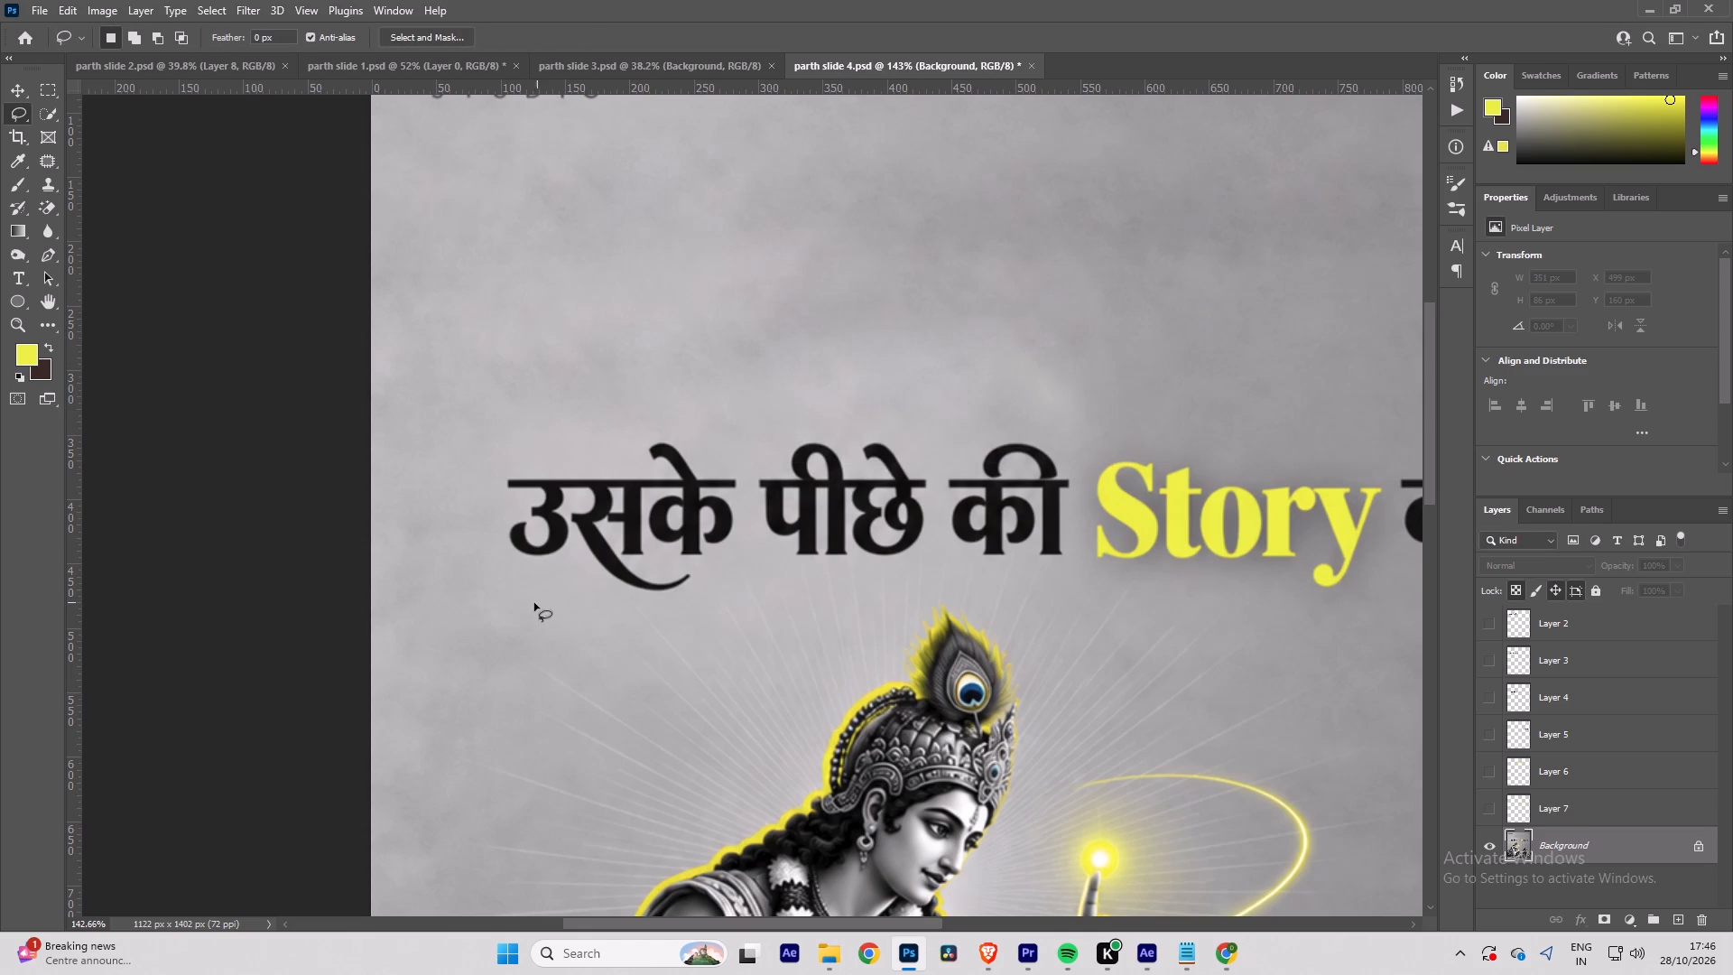
Lasso the word उसके at the start of the third headline line and apply a Content-Aware fill.
{"action": "left_click_drag", "start_coordinate": [491, 590], "coordinate": [480, 495]}
{"action": "left_click_drag", "start_coordinate": [480, 495], "coordinate": [526, 590]}
{"action": "key", "text": "shift+BackSpace"}
{"action": "key", "text": "Return"}
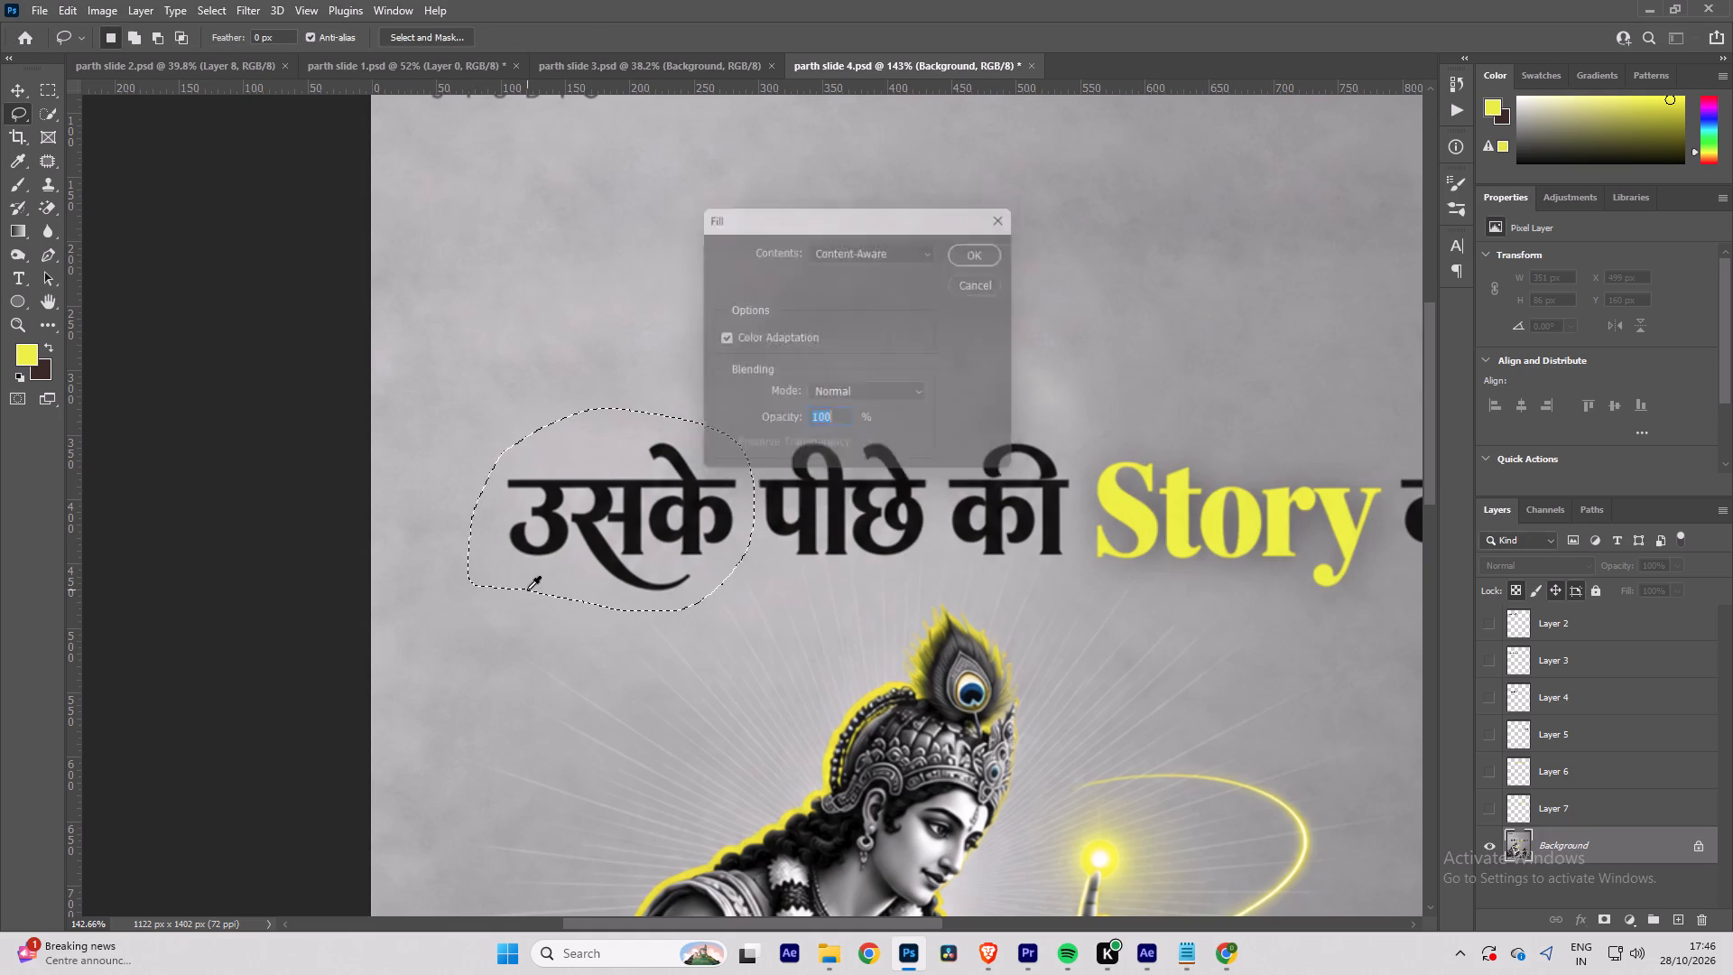
{"action": "key", "text": "ctrl+d"}
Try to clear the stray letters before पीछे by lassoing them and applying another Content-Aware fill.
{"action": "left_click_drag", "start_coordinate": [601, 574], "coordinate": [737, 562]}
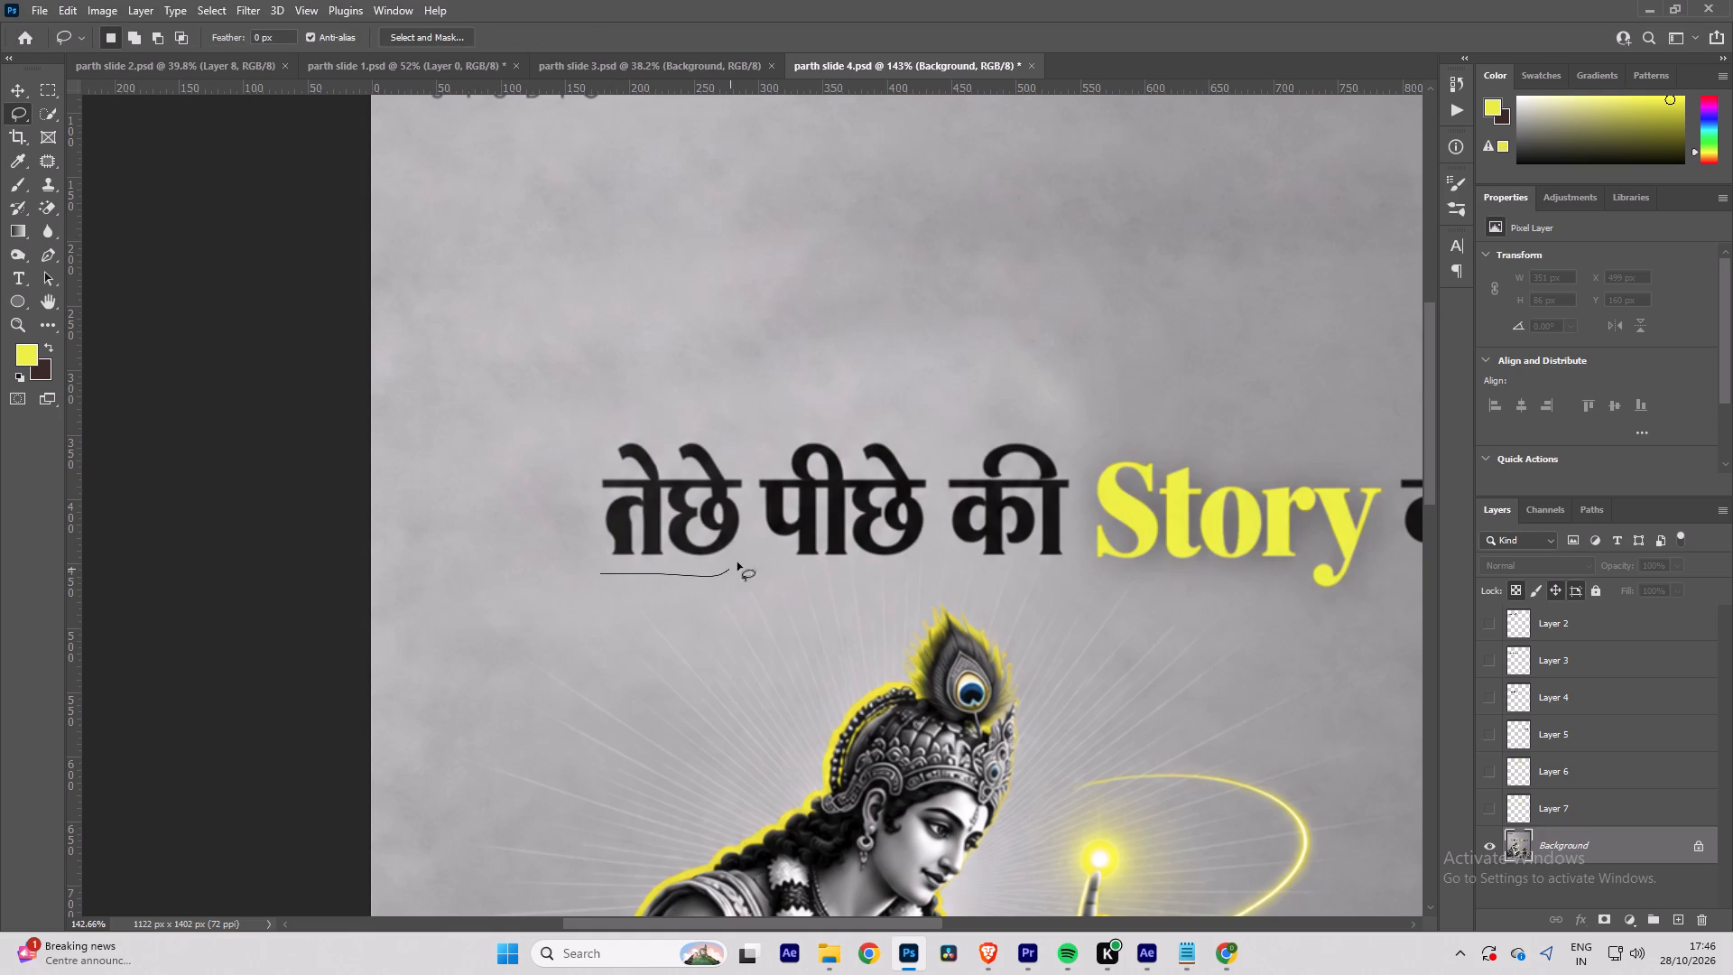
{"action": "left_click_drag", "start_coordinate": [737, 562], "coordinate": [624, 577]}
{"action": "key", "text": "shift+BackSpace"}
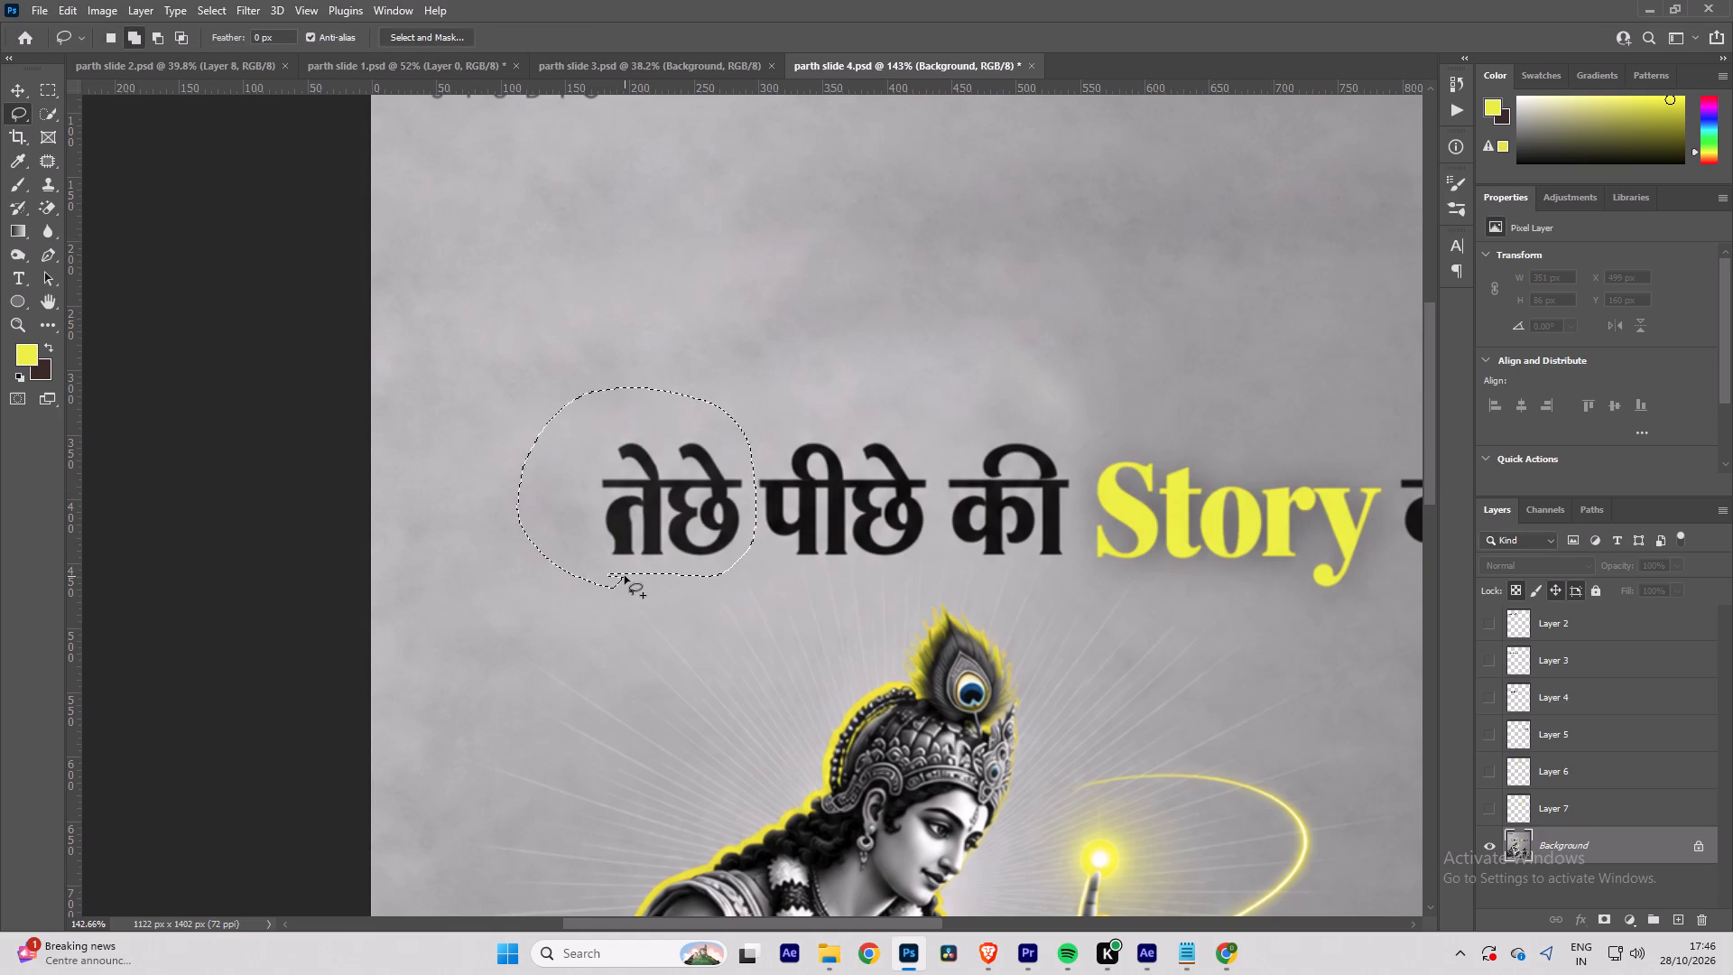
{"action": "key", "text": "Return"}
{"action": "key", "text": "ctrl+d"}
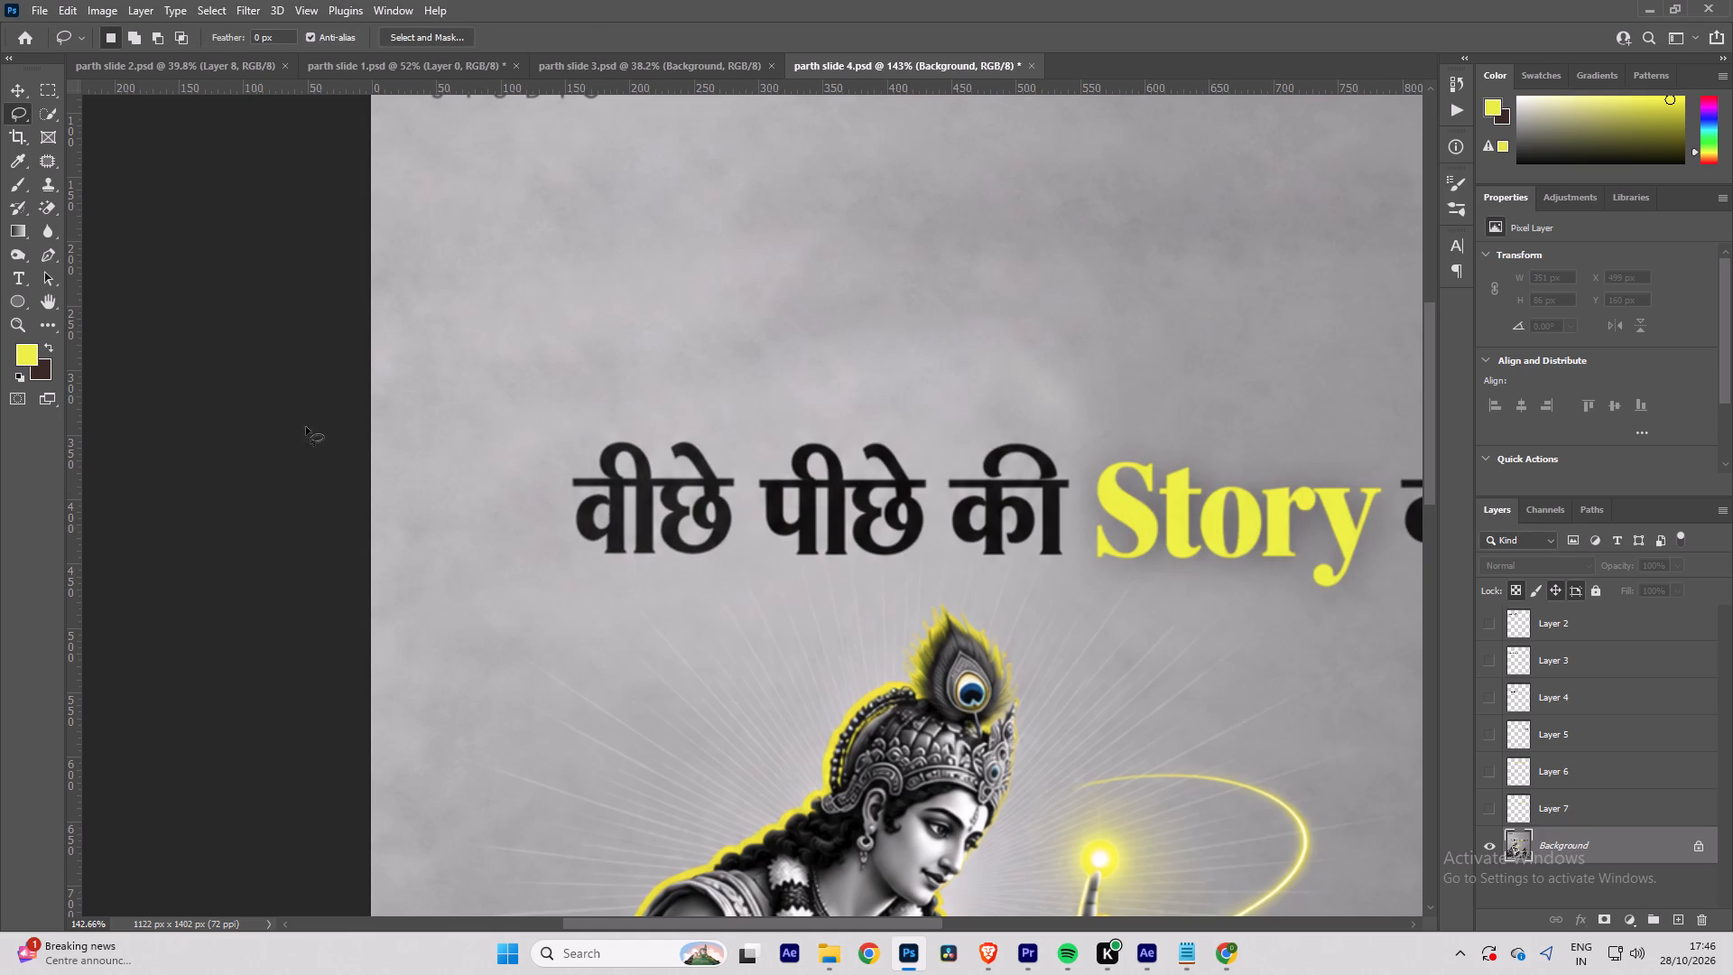
Switch to the Patch tool, outline the stray letters before पीछे, and patch them with clean grey texture from above.
{"action": "left_click", "coordinate": [46, 154]}
{"action": "scroll", "coordinate": [601, 577], "scroll_direction": "down", "scroll_amount": 4, "text": "alt"}
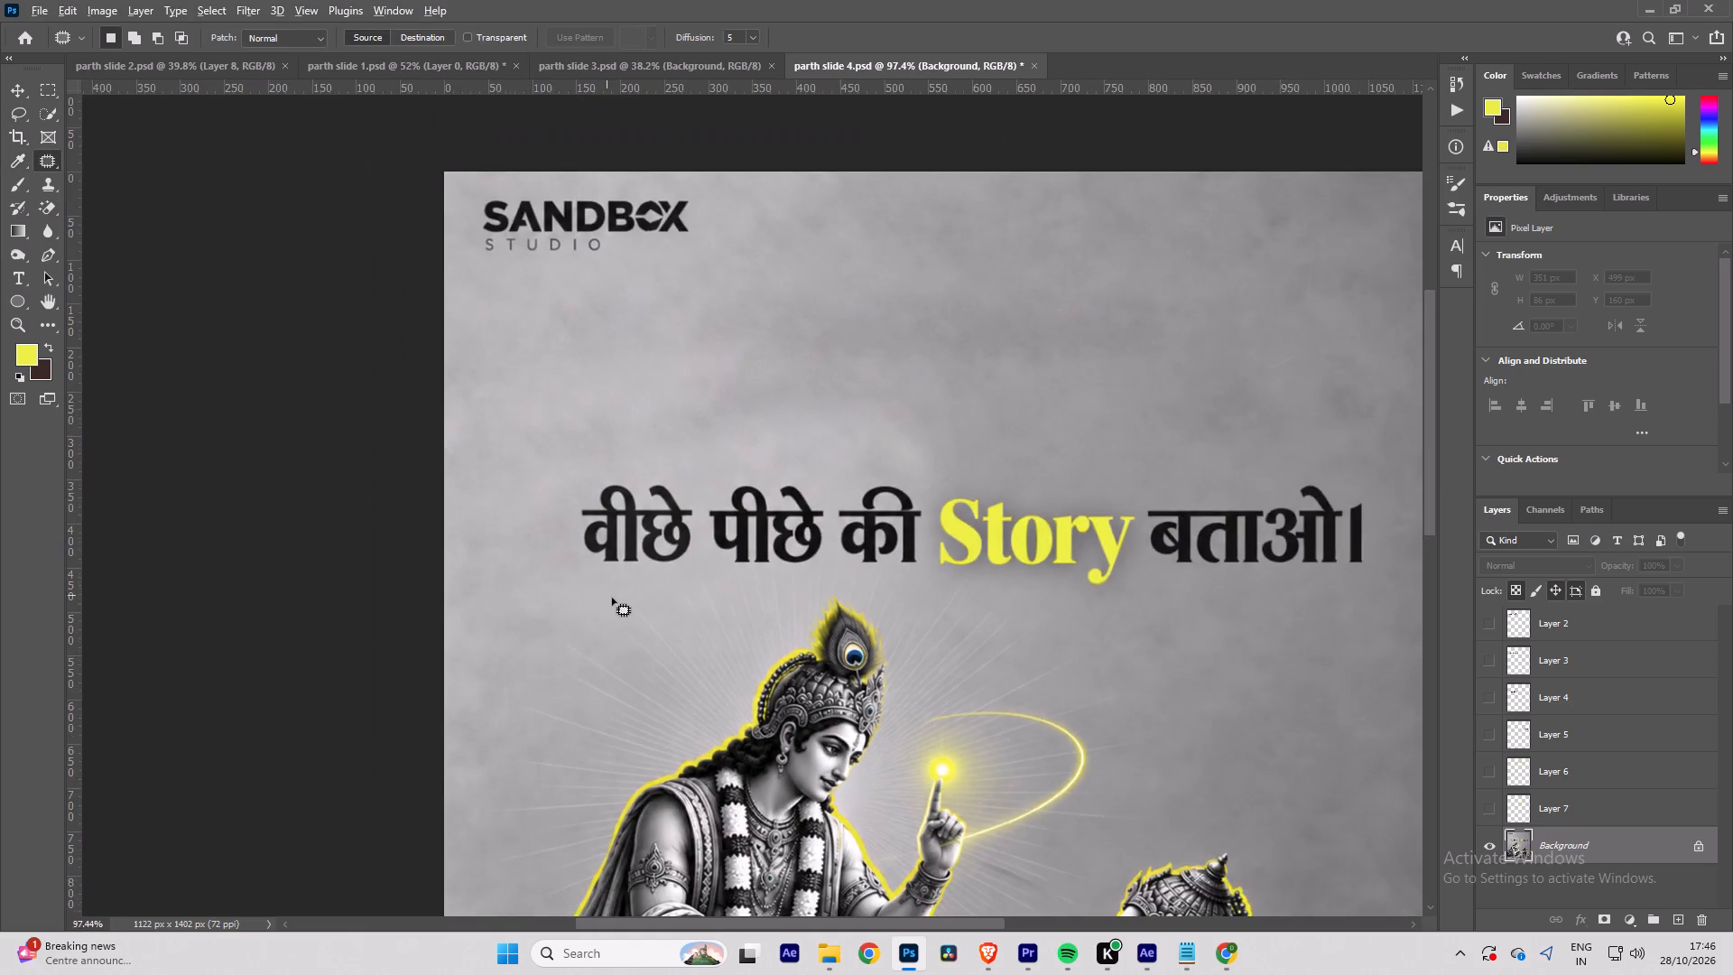
{"action": "scroll", "coordinate": [612, 598], "scroll_direction": "up", "scroll_amount": 7, "text": "alt"}
{"action": "left_click_drag", "start_coordinate": [572, 557], "coordinate": [597, 553]}
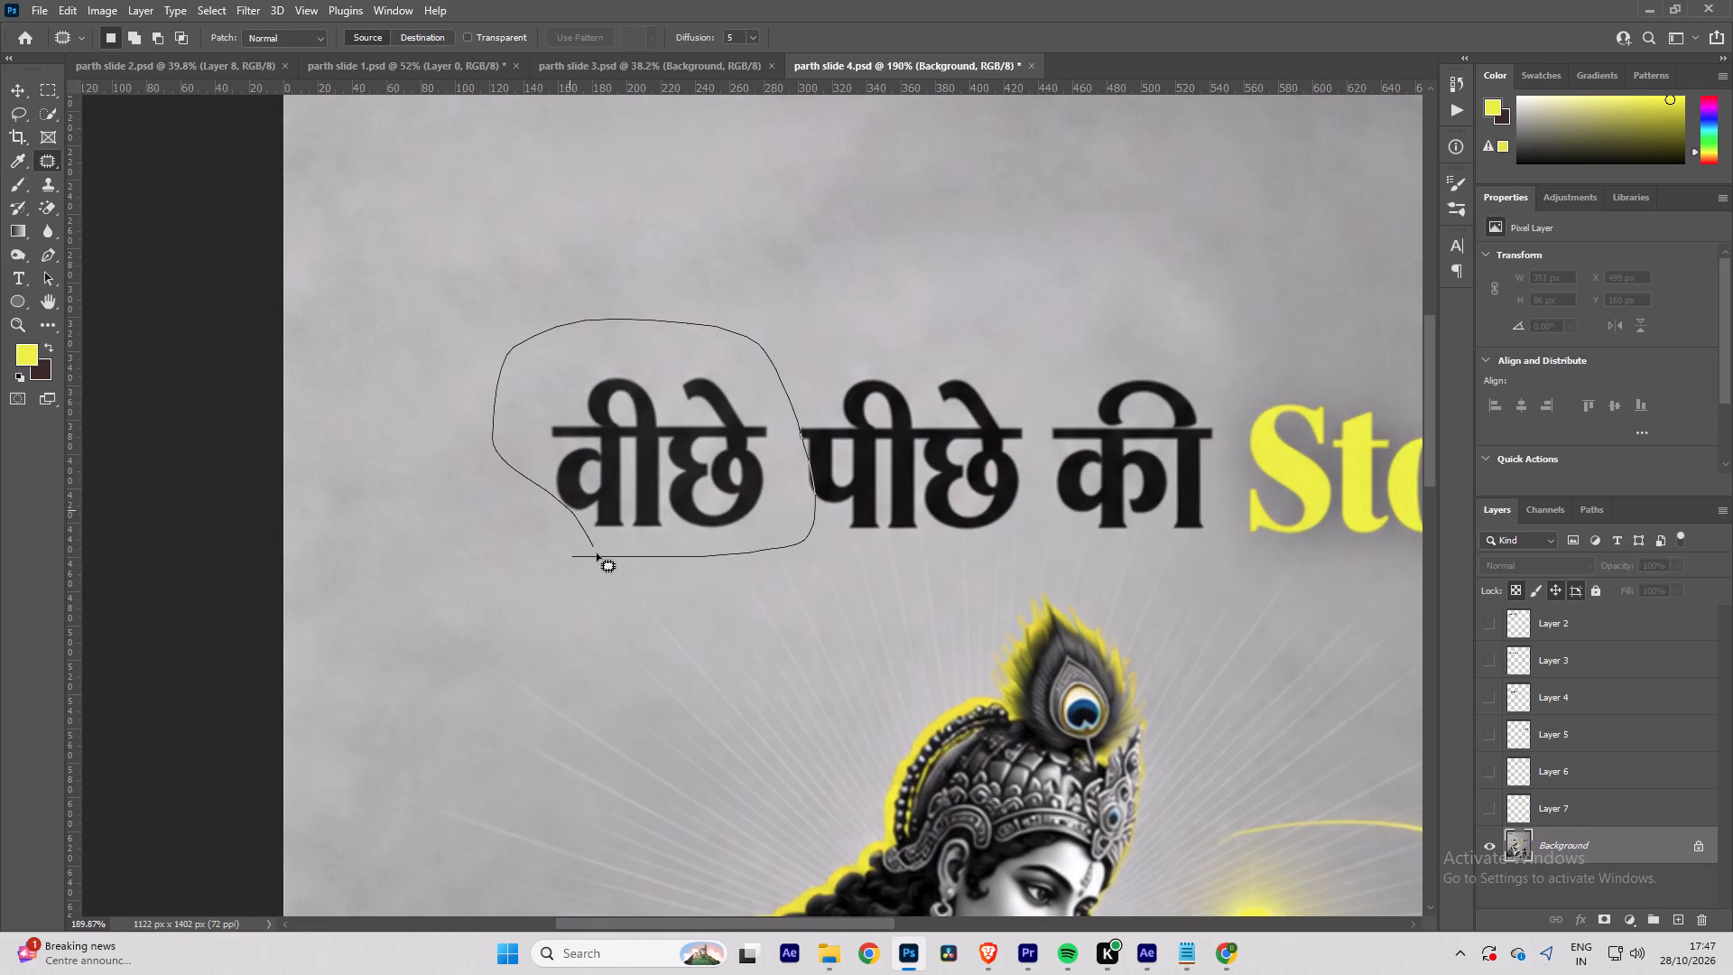
{"action": "left_click_drag", "start_coordinate": [597, 553], "coordinate": [600, 559]}
{"action": "left_click_drag", "start_coordinate": [663, 469], "coordinate": [520, 256]}
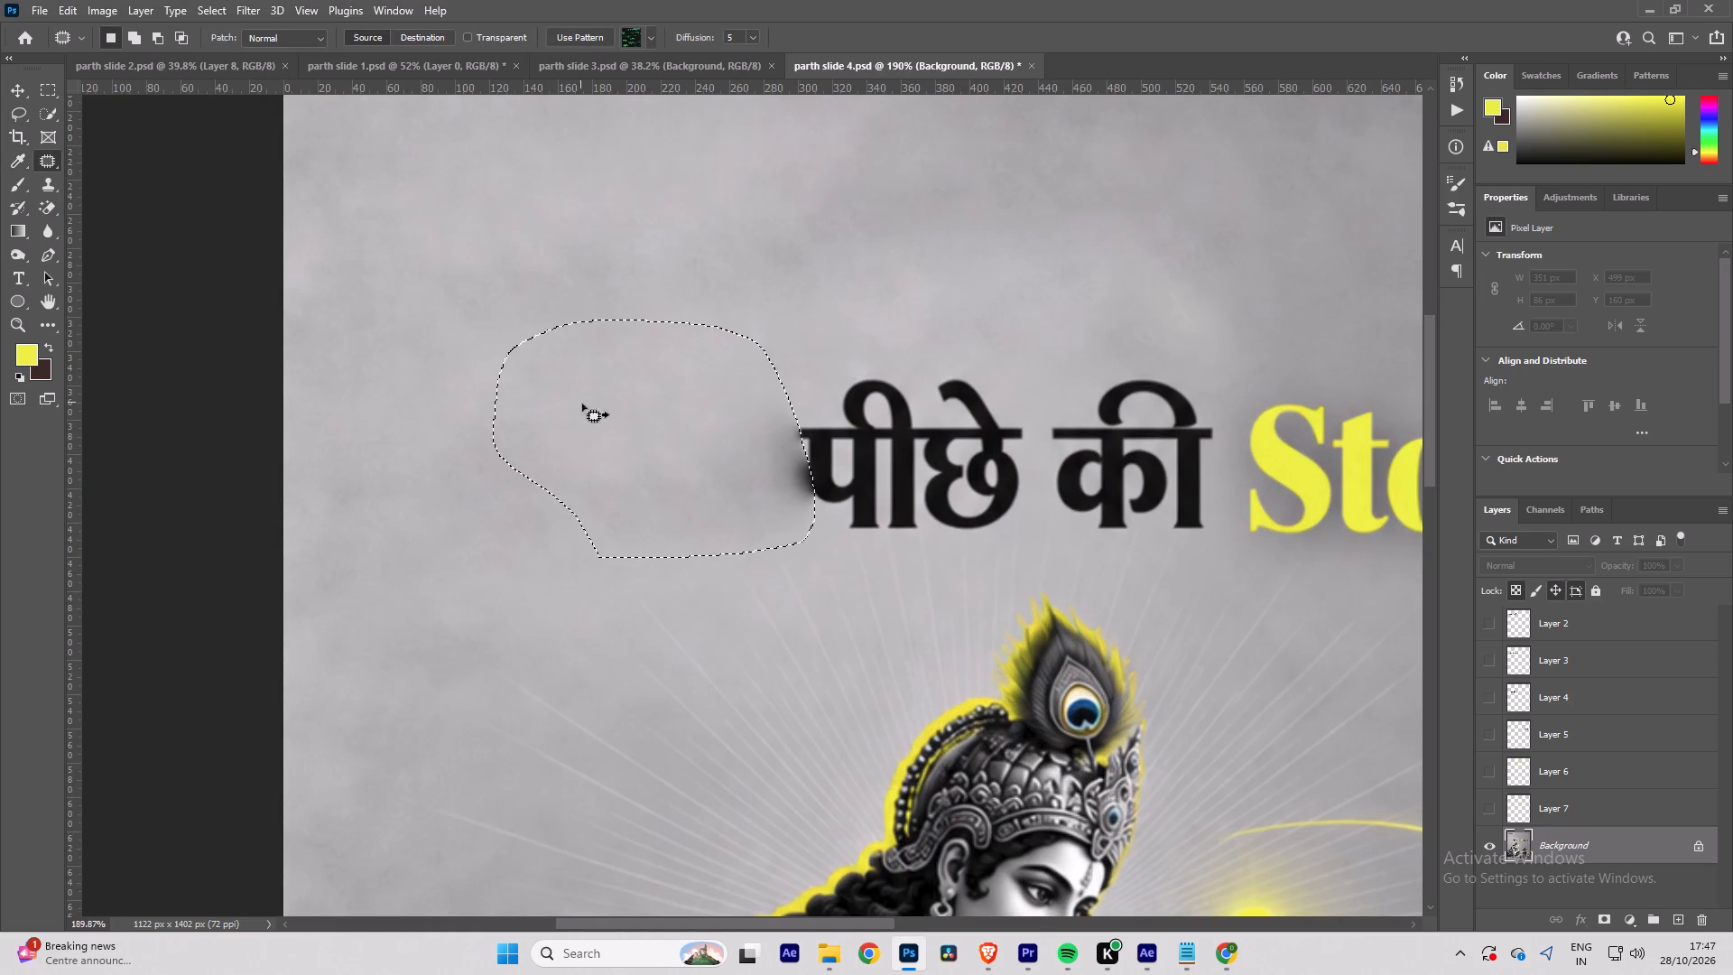
Save the parth slide 4 document and clear the selection.
{"action": "key", "text": "ctrl+s"}
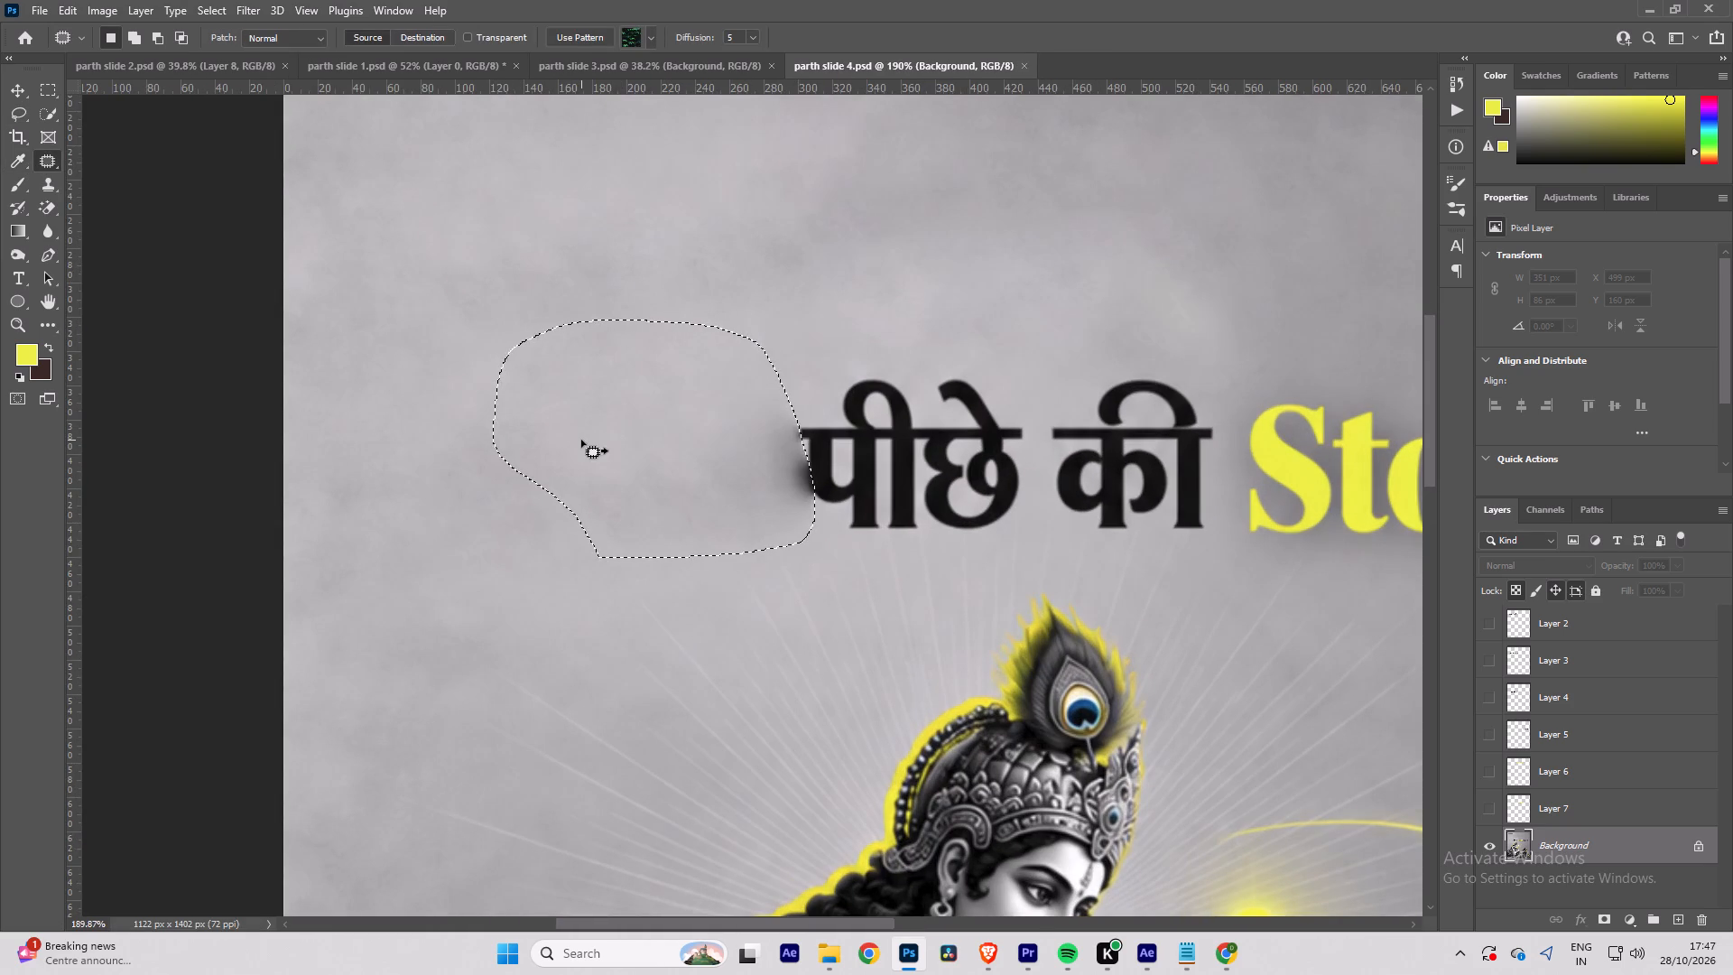
{"action": "key", "text": "ctrl+d"}
Outline the word पीछे with the smudge beside it and patch it with clean grey background from above.
{"action": "scroll", "coordinate": [583, 472], "scroll_direction": "down", "scroll_amount": 9, "text": "alt"}
{"action": "left_click", "coordinate": [649, 501]}
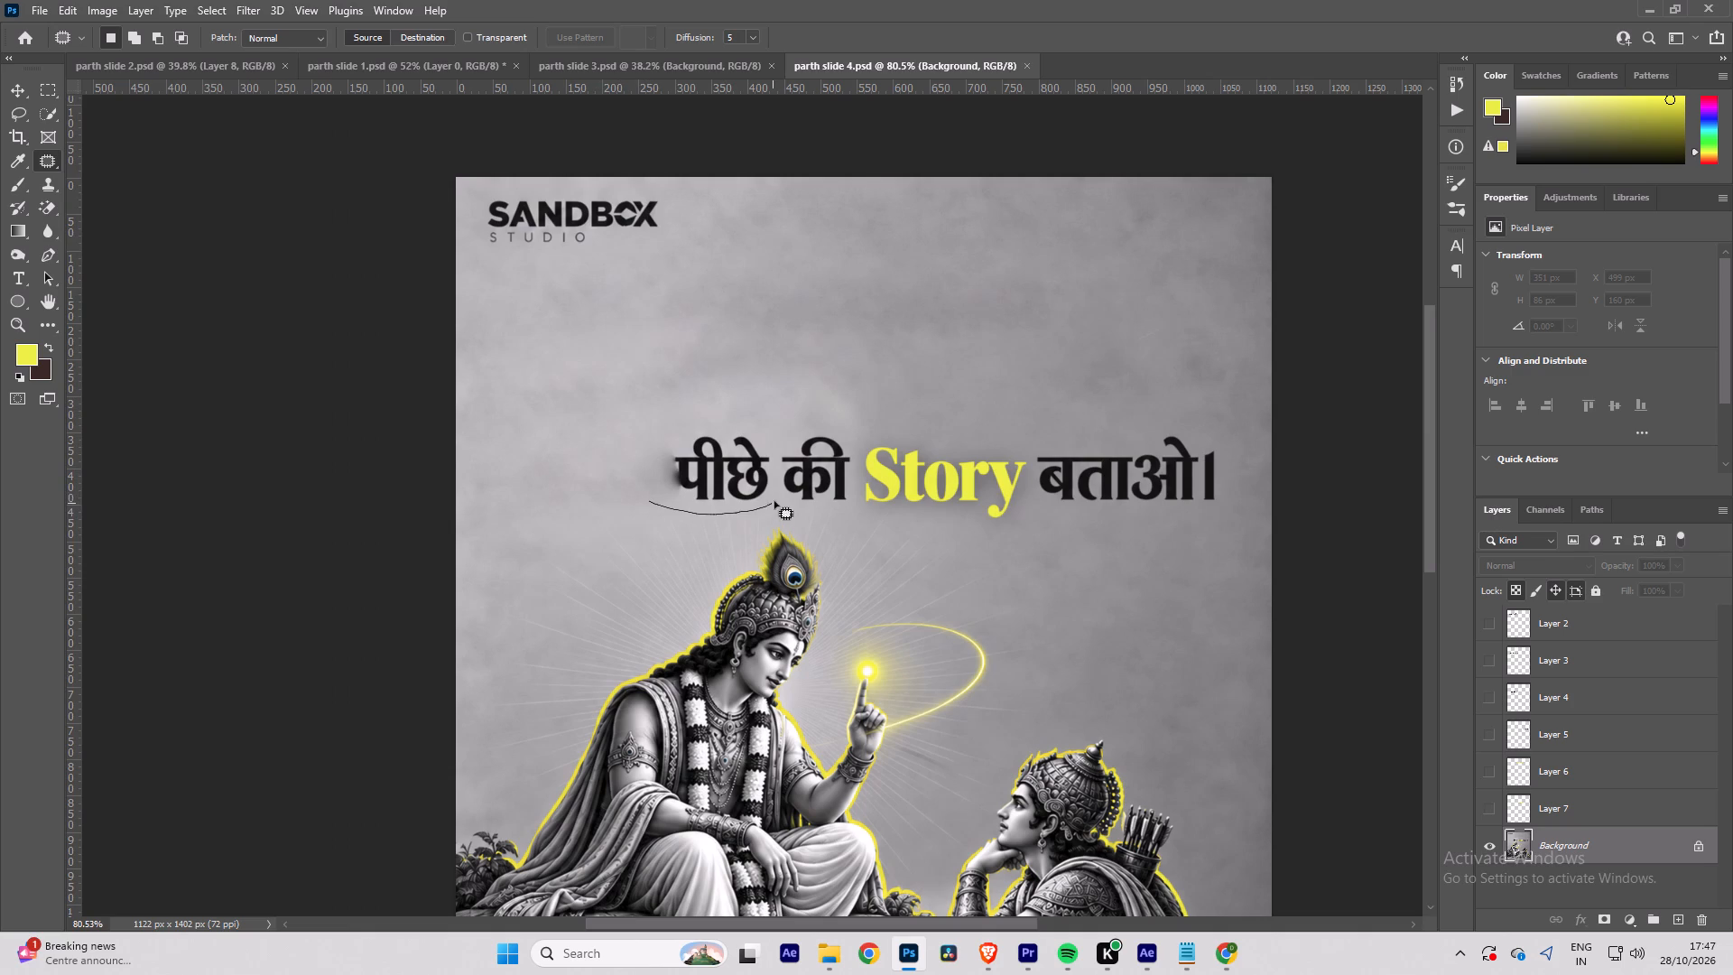
{"action": "left_click_drag", "start_coordinate": [723, 469], "coordinate": [729, 348]}
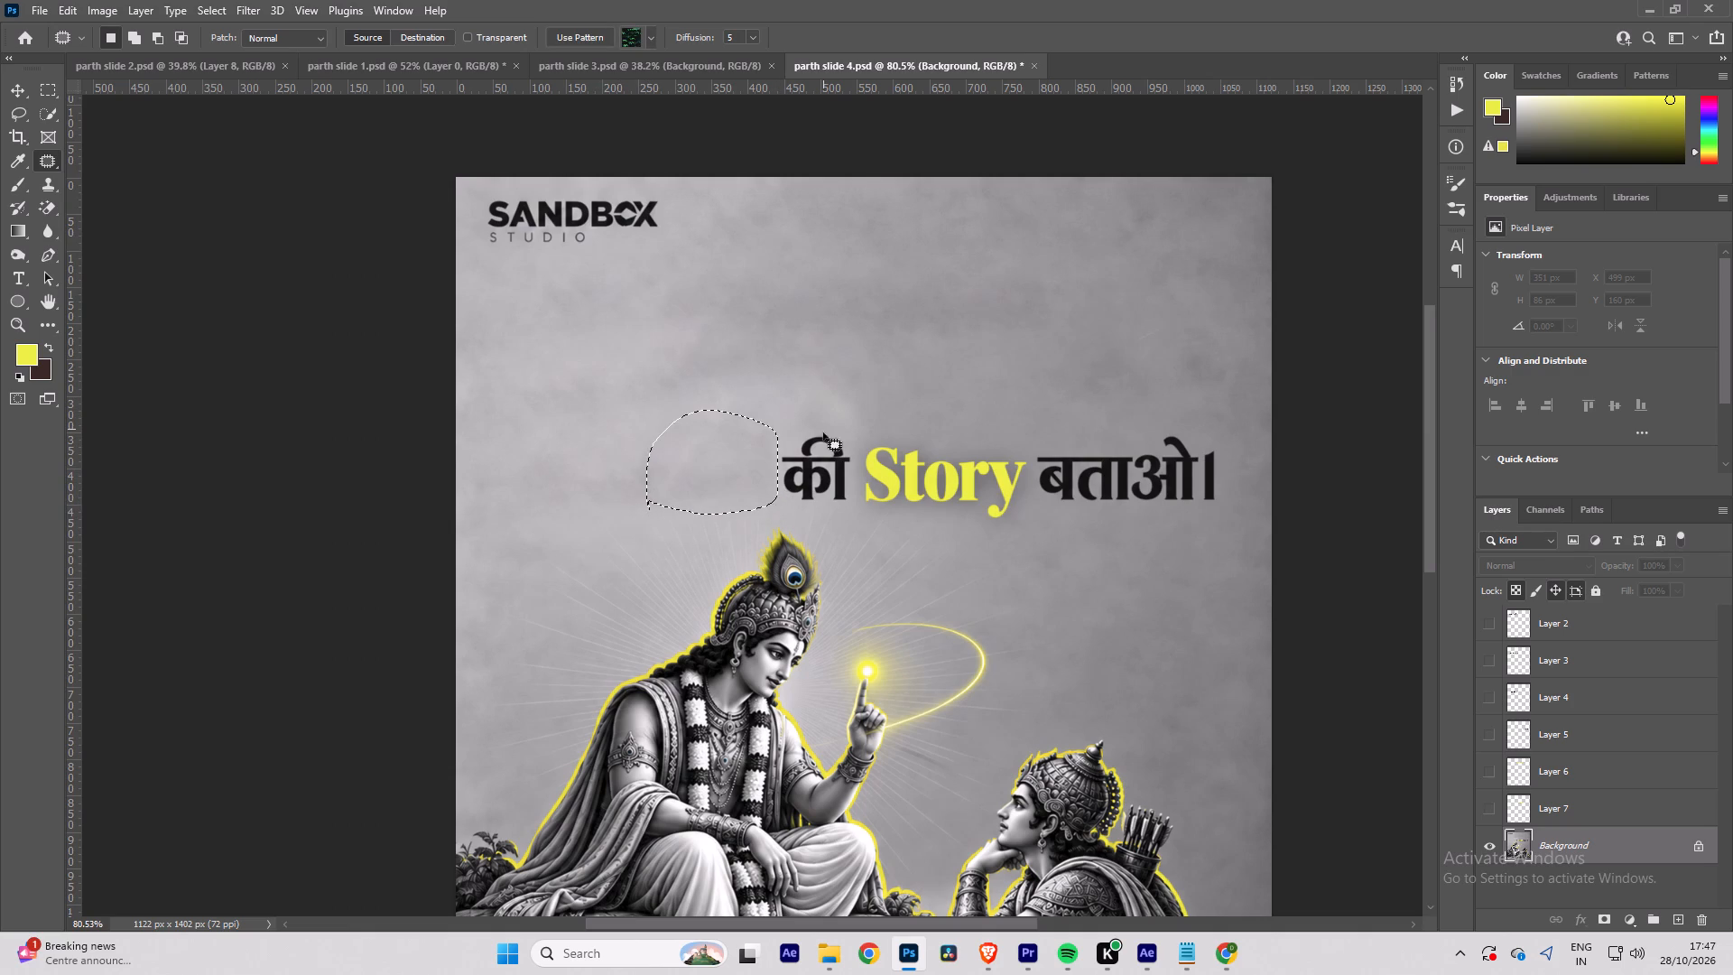
{"action": "key", "text": "ctrl+d"}
Outline the word की and patch it with clean grey background from the already cleared area.
{"action": "left_click_drag", "start_coordinate": [758, 501], "coordinate": [836, 514]}
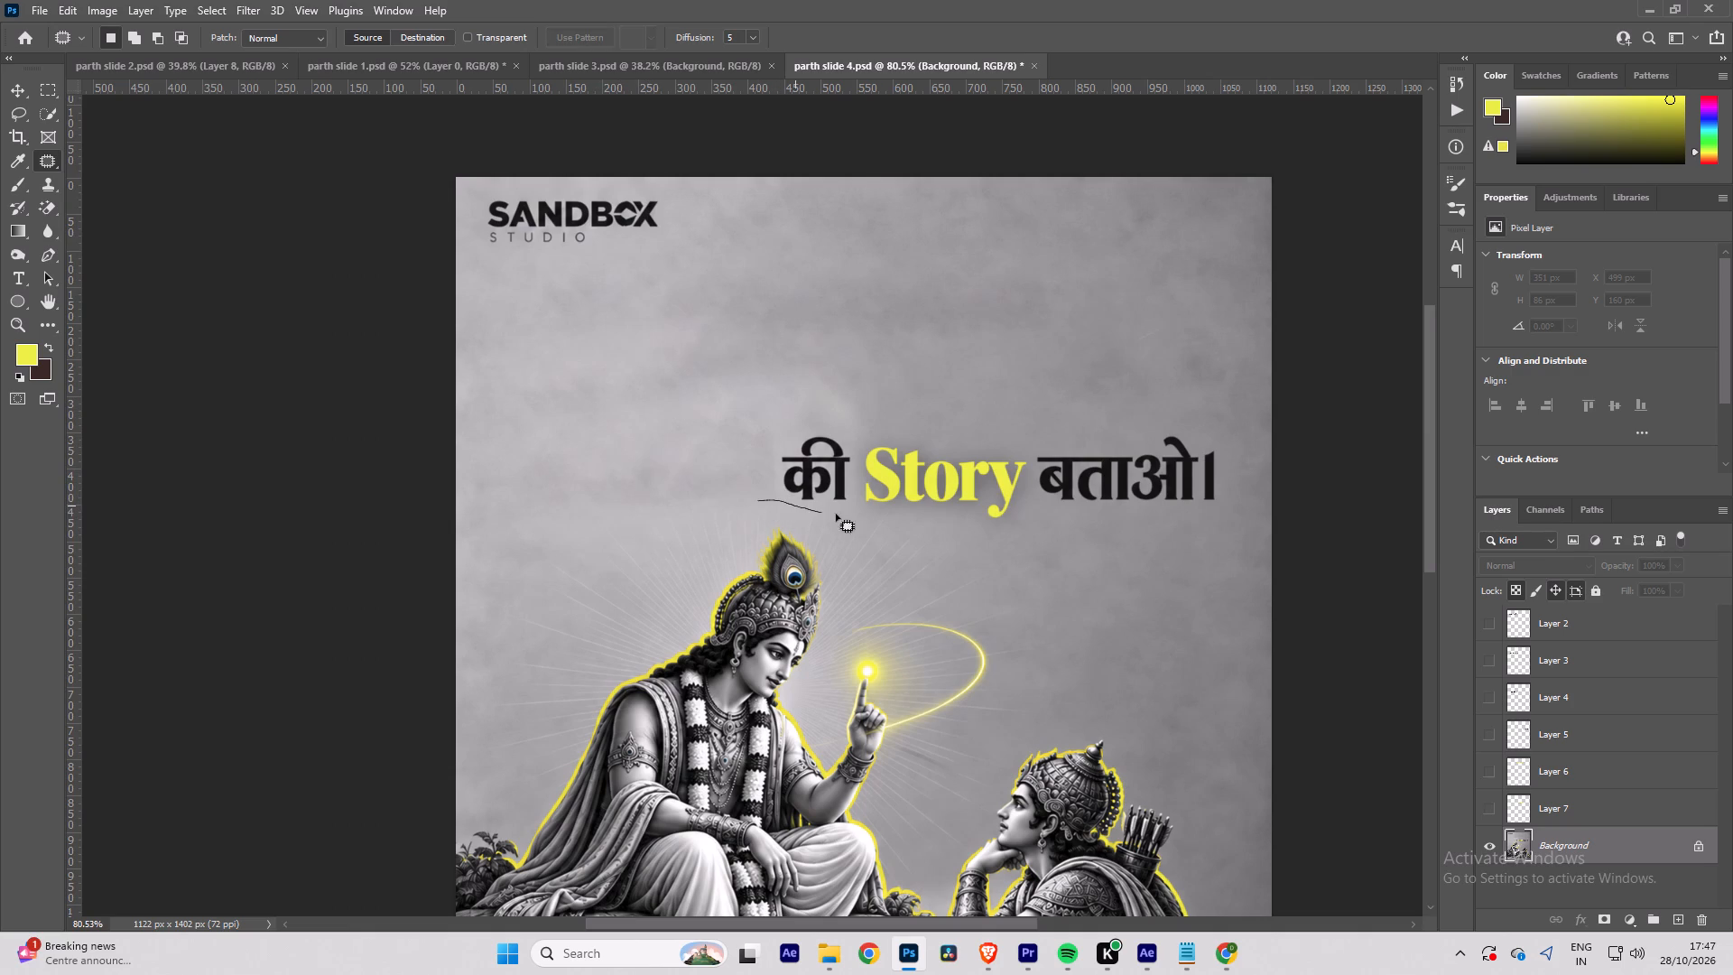
{"action": "left_click_drag", "start_coordinate": [836, 514], "coordinate": [783, 511]}
{"action": "left_click_drag", "start_coordinate": [830, 465], "coordinate": [603, 403]}
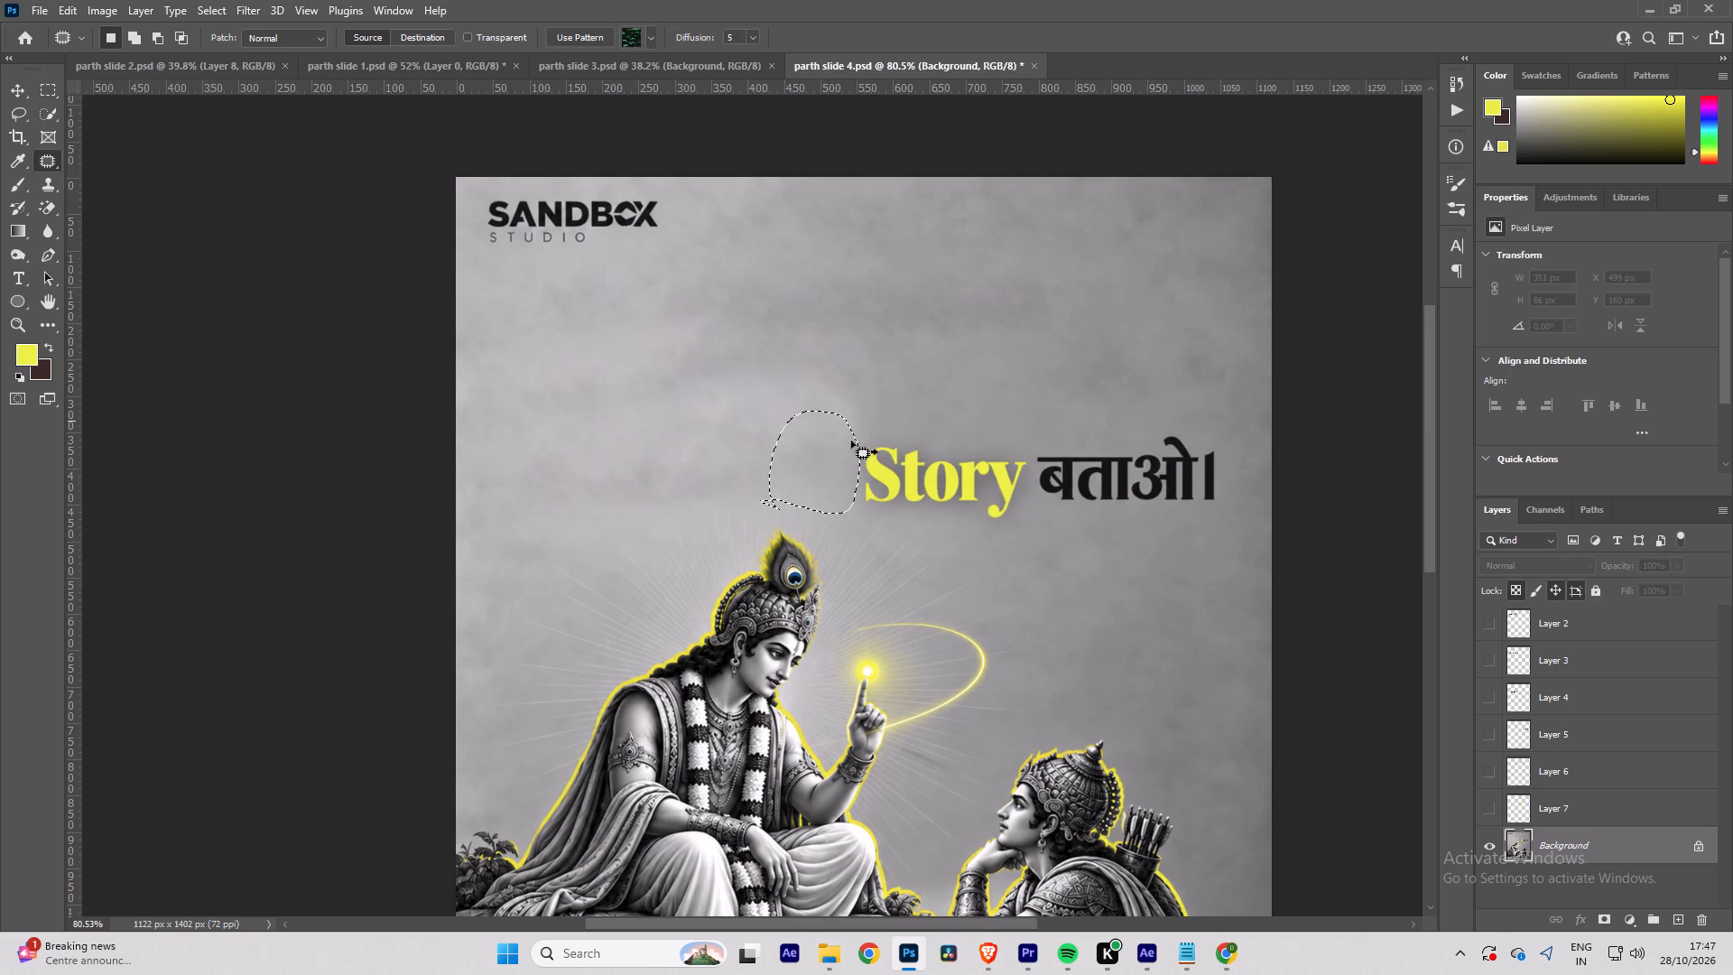
Outline the yellow word Story with its shadow and patch it with clean grey background from above.
{"action": "key", "text": "space"}
{"action": "key", "text": "space"}
{"action": "left_click_drag", "start_coordinate": [857, 406], "coordinate": [684, 381]}
{"action": "left_click_drag", "start_coordinate": [684, 478], "coordinate": [703, 487]}
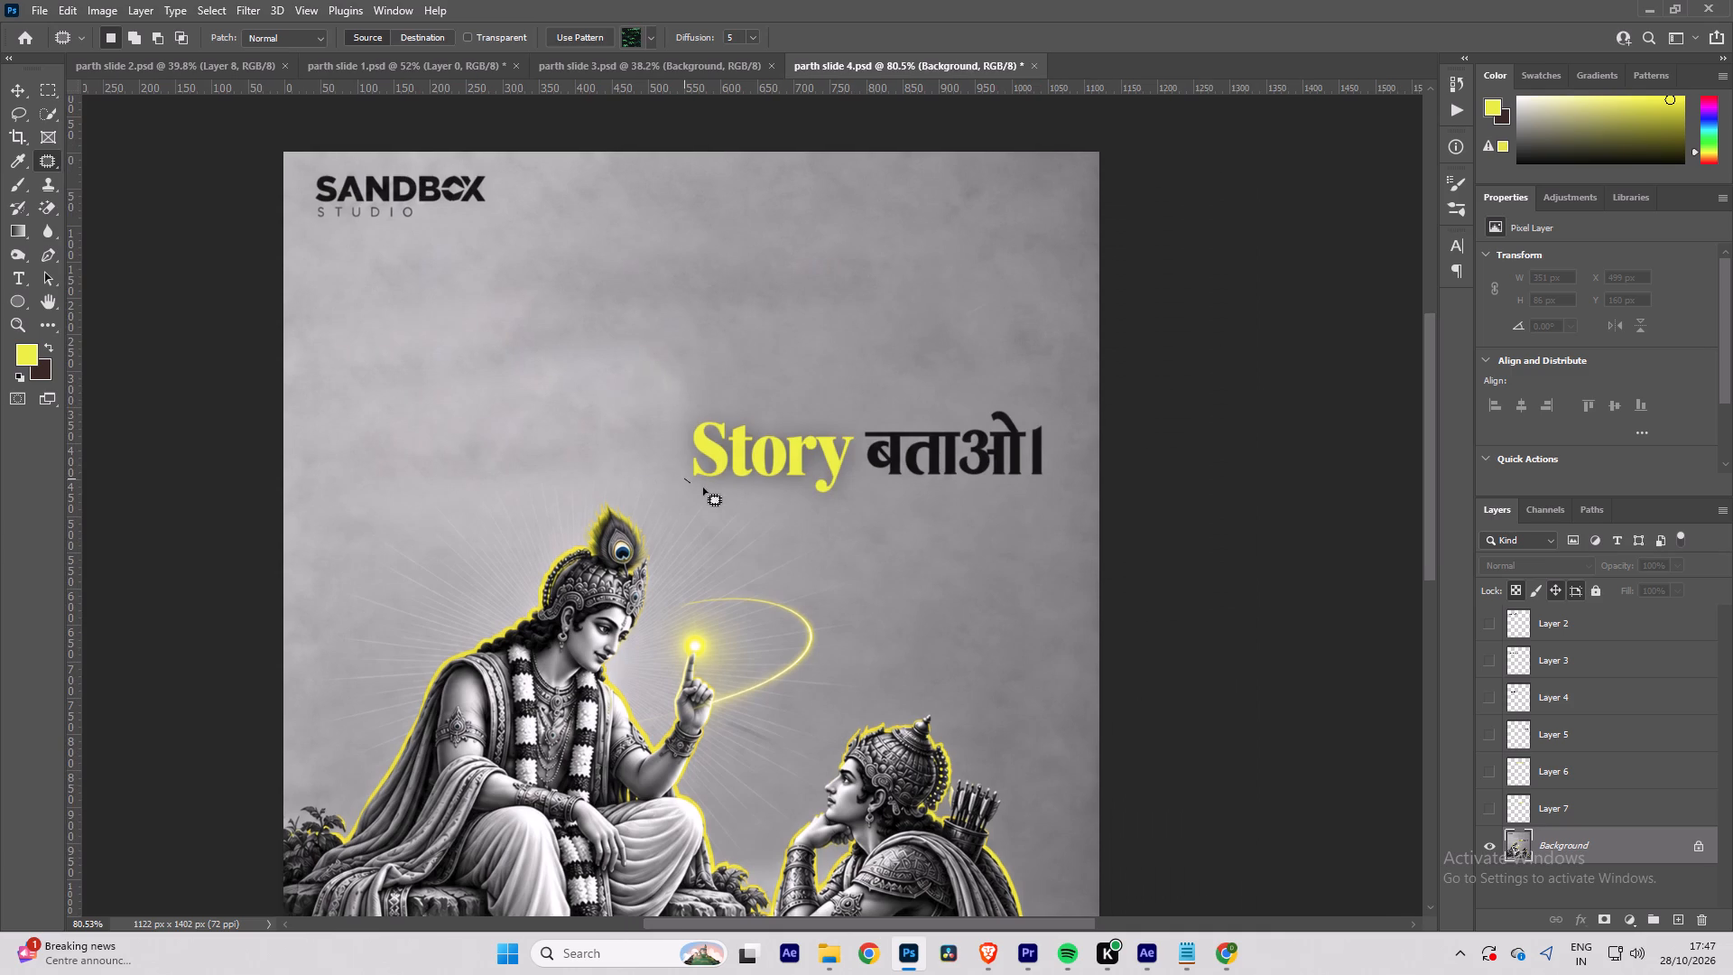
{"action": "left_click_drag", "start_coordinate": [703, 487], "coordinate": [681, 483]}
{"action": "left_click_drag", "start_coordinate": [681, 483], "coordinate": [706, 487]}
{"action": "left_click_drag", "start_coordinate": [753, 443], "coordinate": [757, 304]}
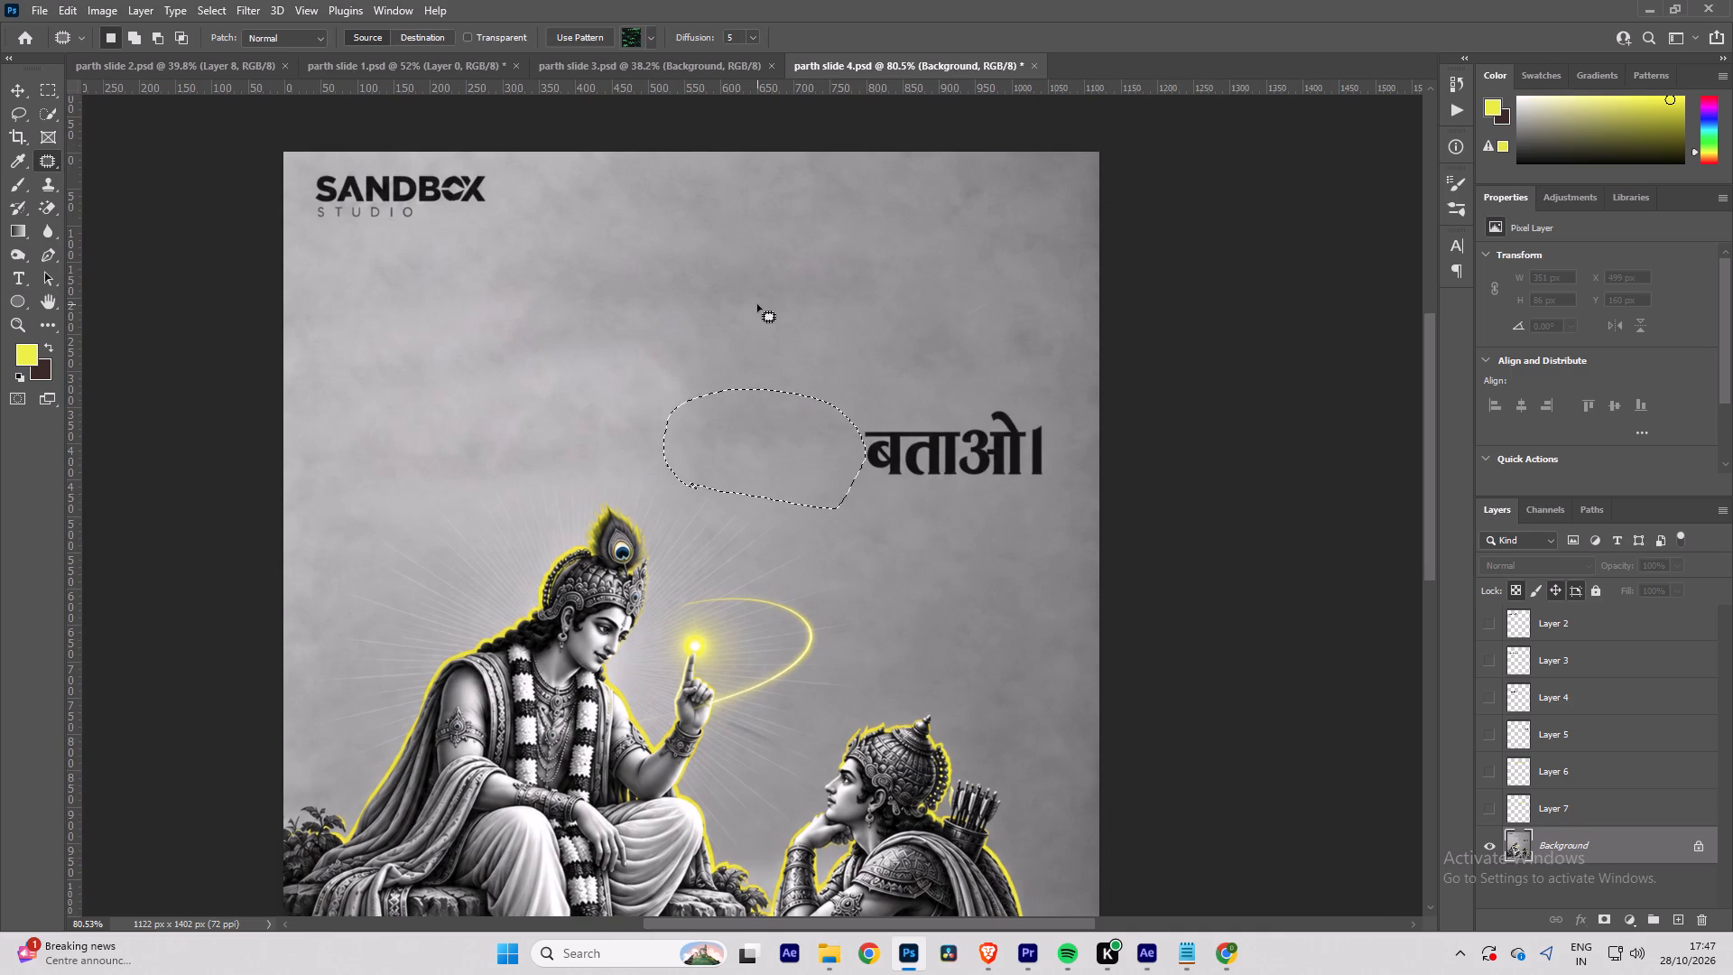
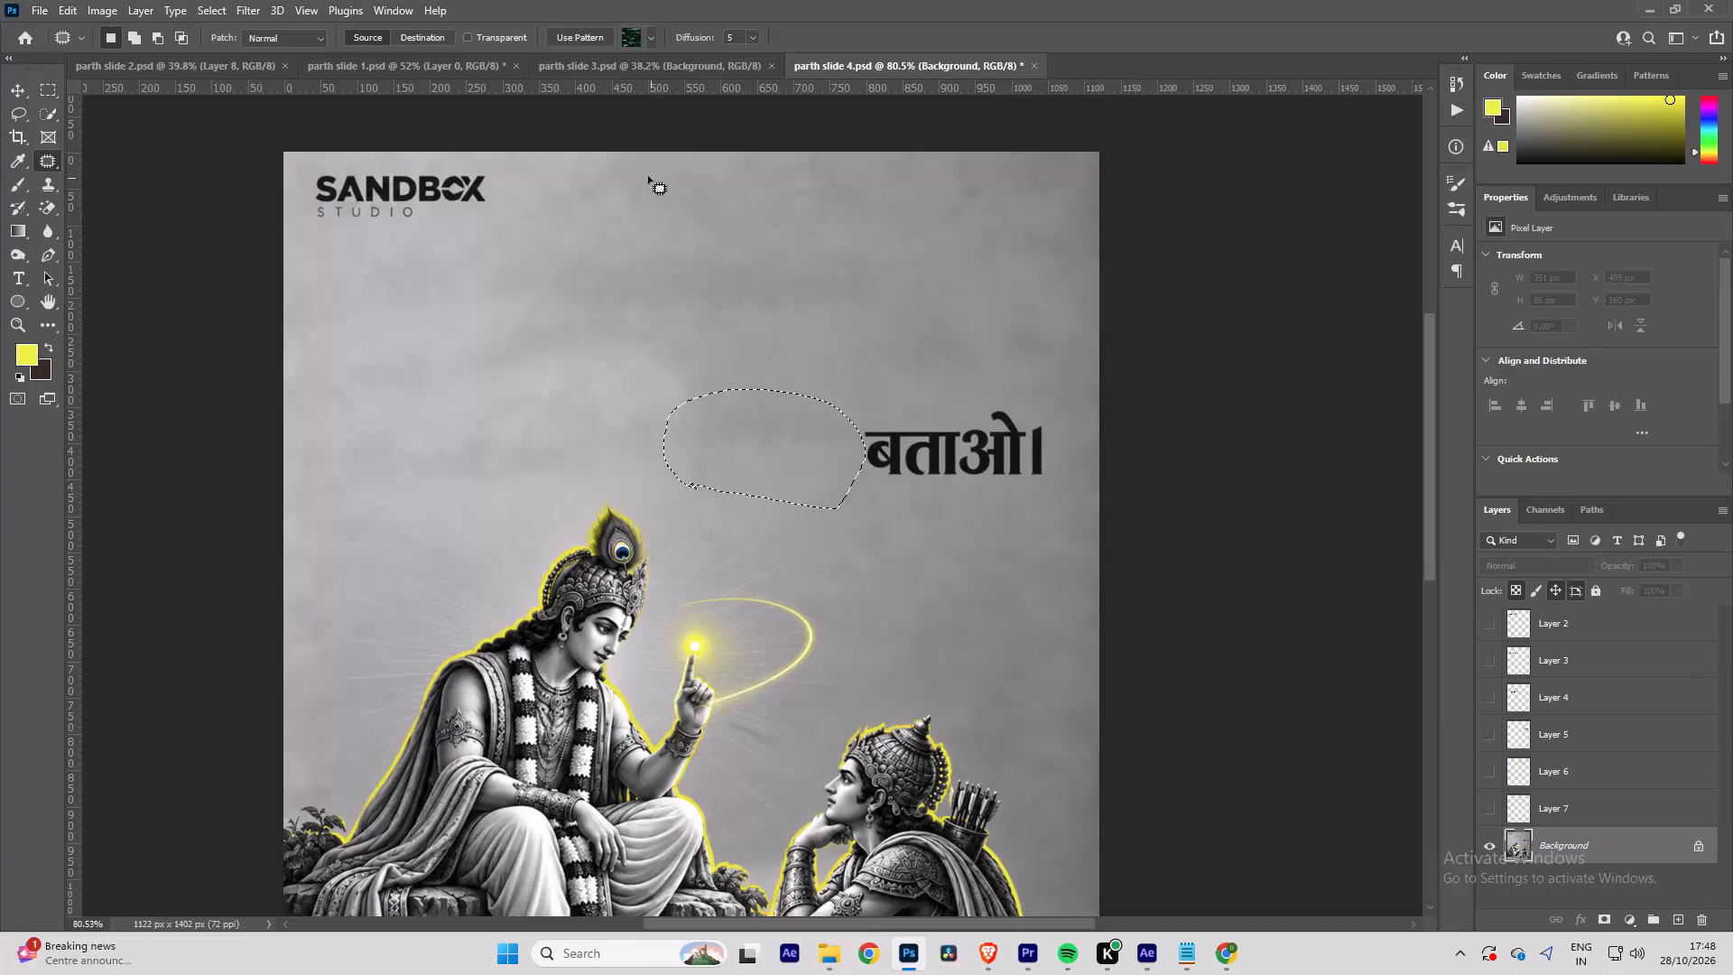
Patch out the remaining Hindi word "बताओ।" on the Background layer using the clean gray area up and beside it.
{"action": "key", "text": "ctrl+d"}
{"action": "left_click_drag", "start_coordinate": [860, 504], "coordinate": [1010, 514]}
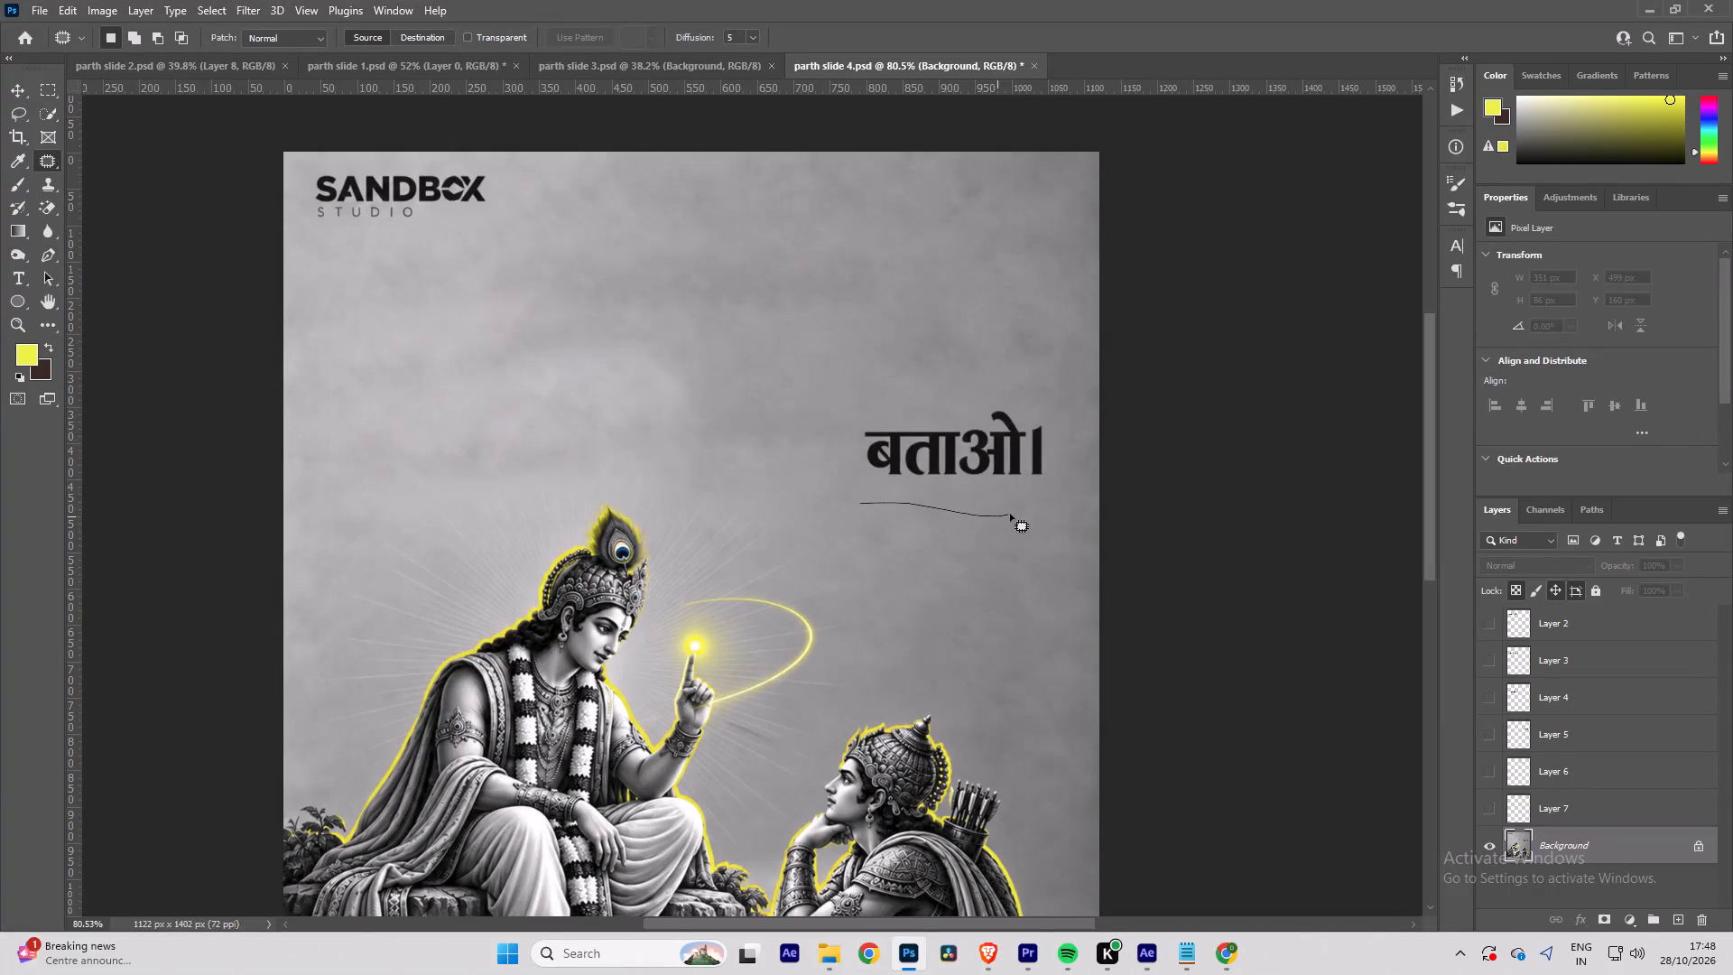
{"action": "left_click_drag", "start_coordinate": [1010, 514], "coordinate": [901, 493]}
{"action": "left_click_drag", "start_coordinate": [945, 438], "coordinate": [727, 376]}
{"action": "key", "text": "ctrl+d"}
Patch out the SANDBOX STUDIO logo on the Background layer with clean gray background texture.
{"action": "scroll", "coordinate": [735, 414], "scroll_direction": "down", "scroll_amount": 9, "text": "alt"}
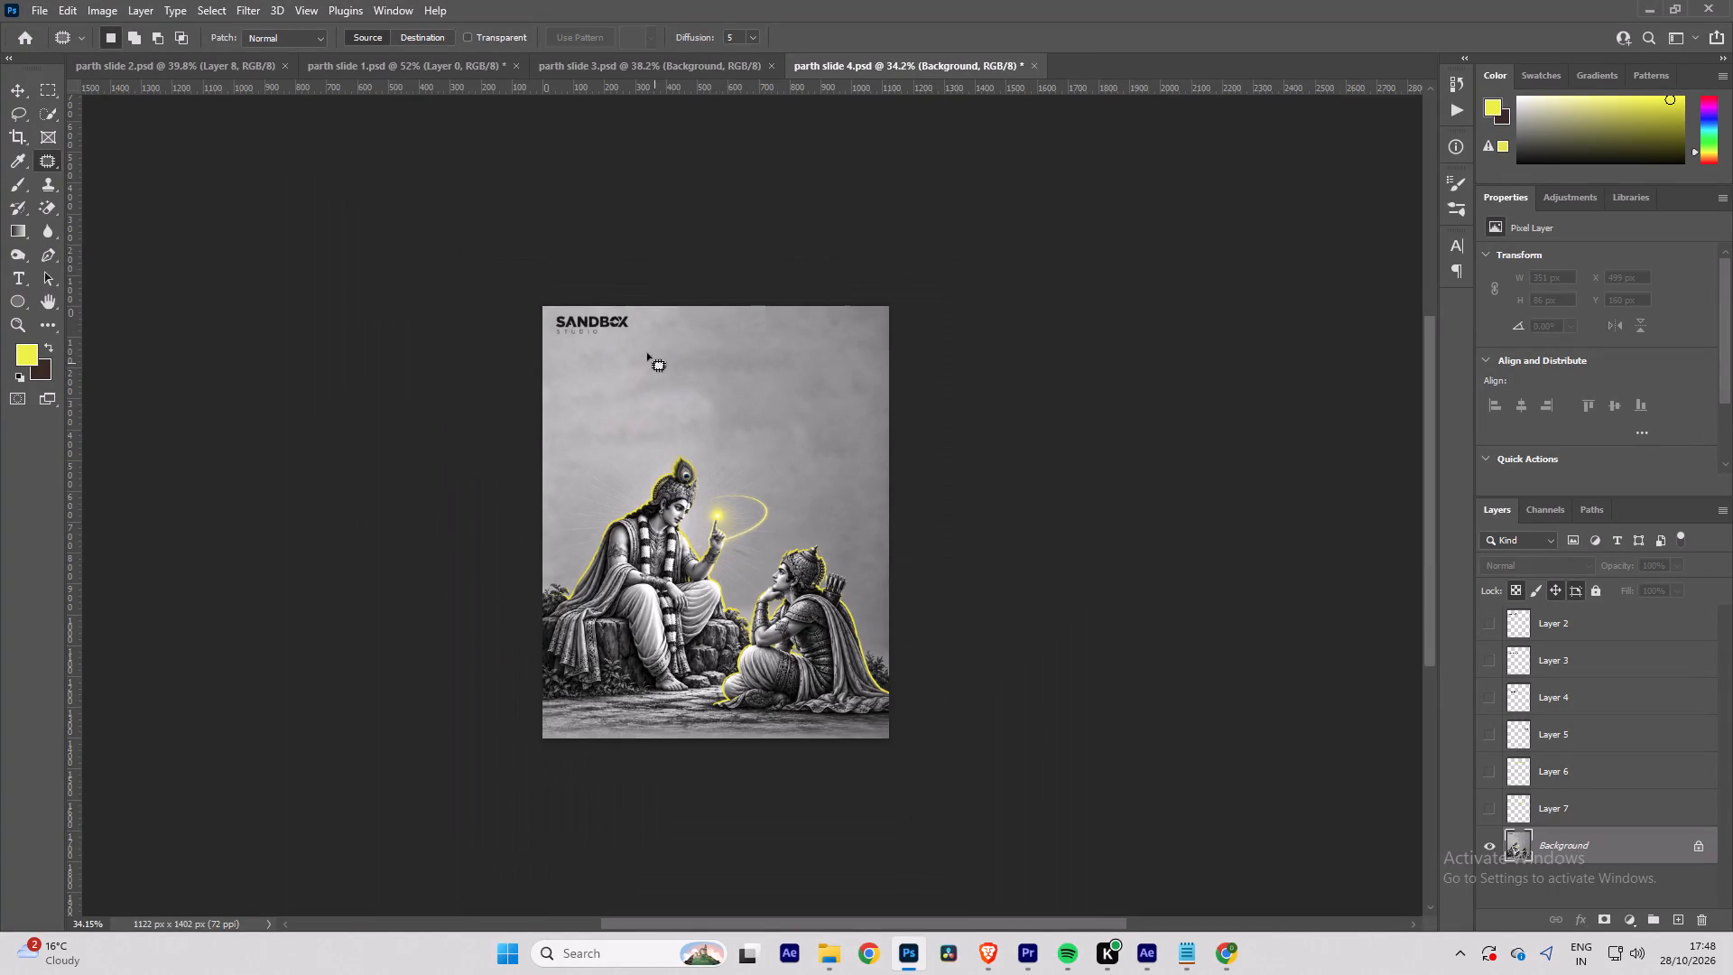
{"action": "scroll", "coordinate": [607, 298], "scroll_direction": "up", "scroll_amount": 5, "text": "alt"}
{"action": "scroll", "coordinate": [564, 362], "scroll_direction": "up", "scroll_amount": 5, "text": "alt"}
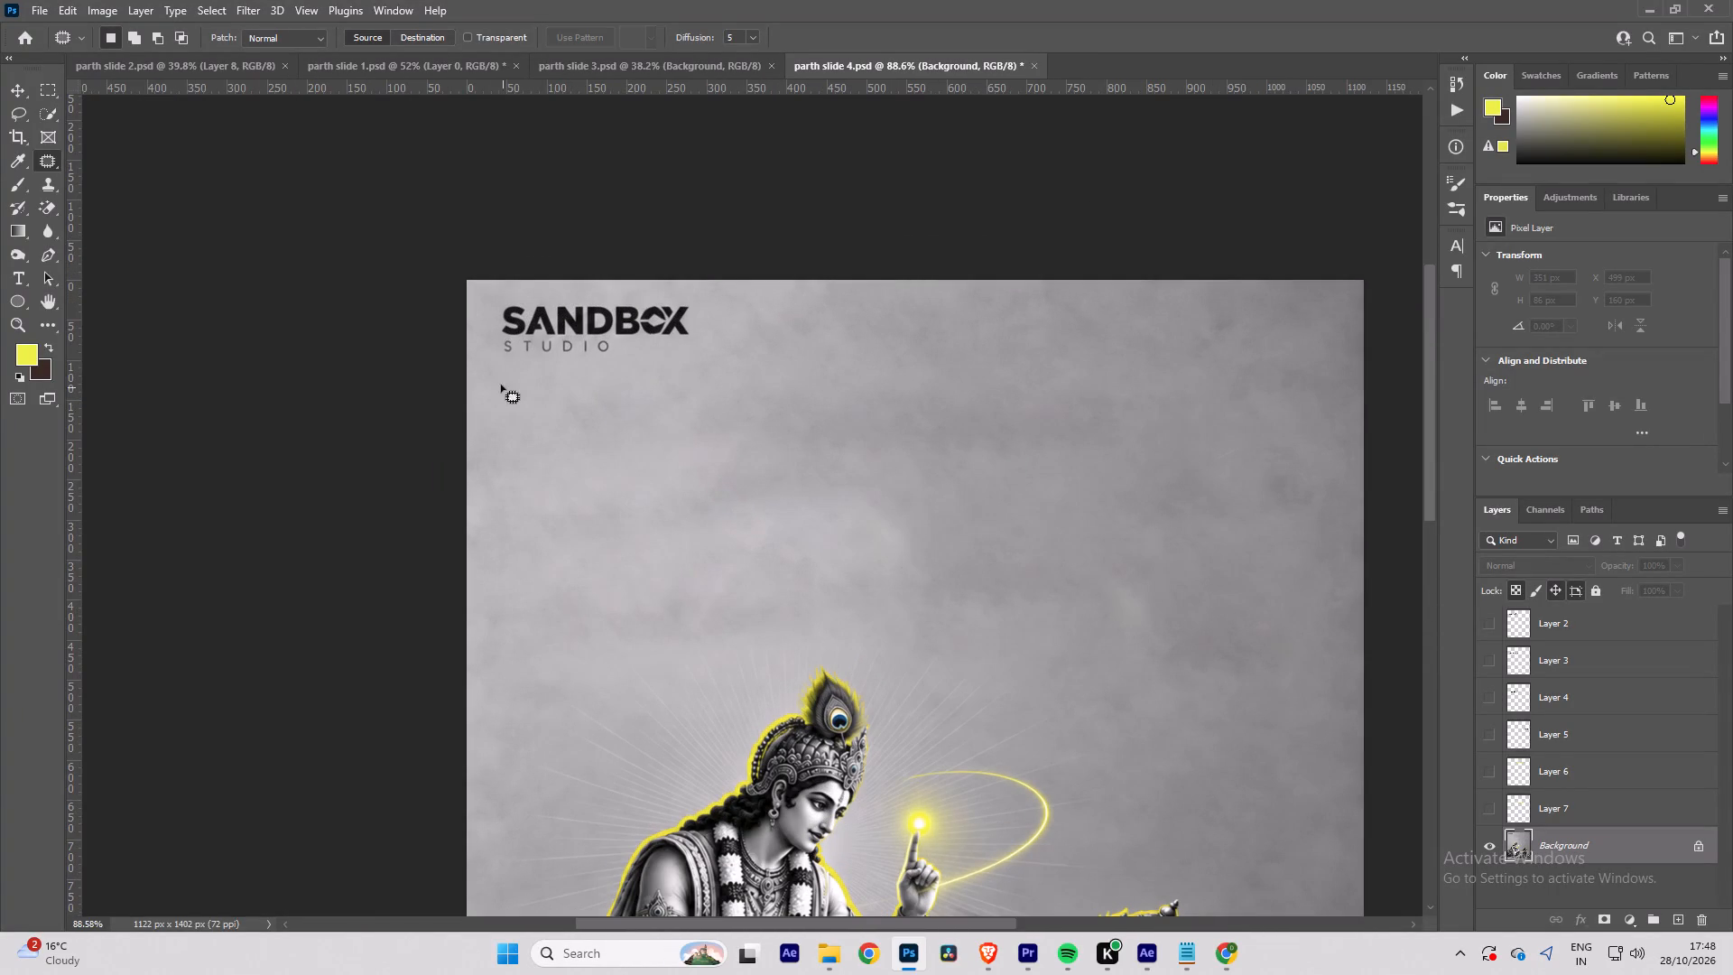
{"action": "left_click_drag", "start_coordinate": [498, 357], "coordinate": [500, 311]}
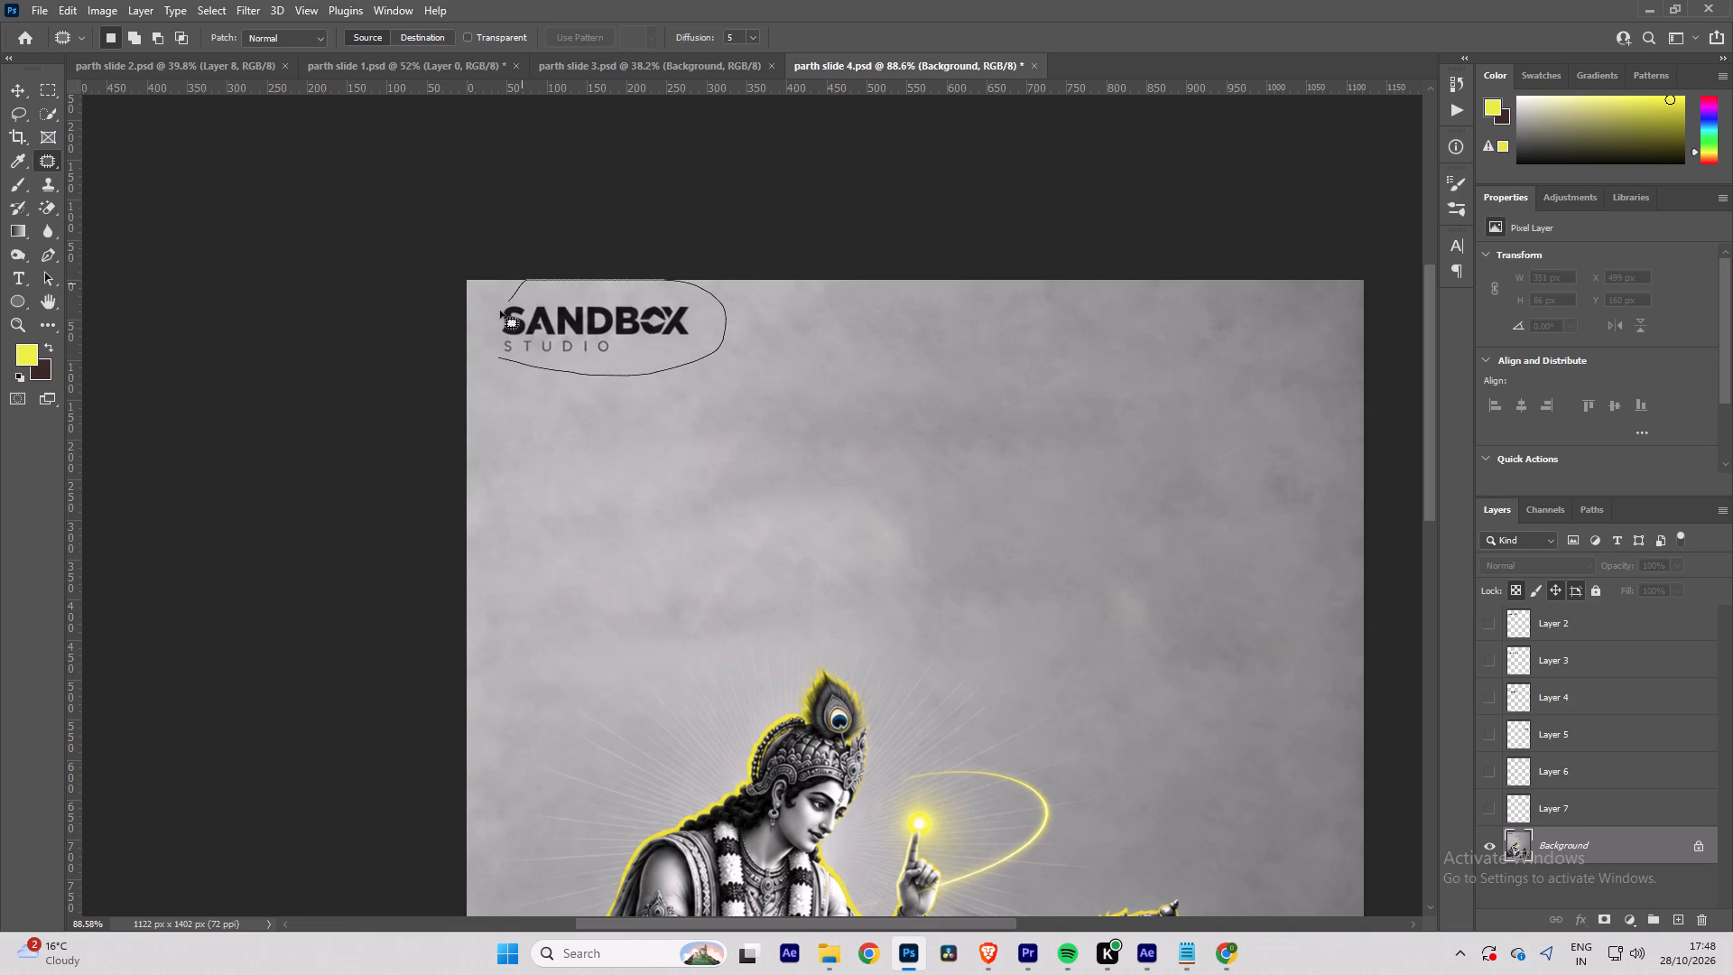
{"action": "left_click_drag", "start_coordinate": [500, 311], "coordinate": [512, 359]}
{"action": "left_click_drag", "start_coordinate": [636, 320], "coordinate": [902, 418]}
{"action": "key", "text": "ctrl+d"}
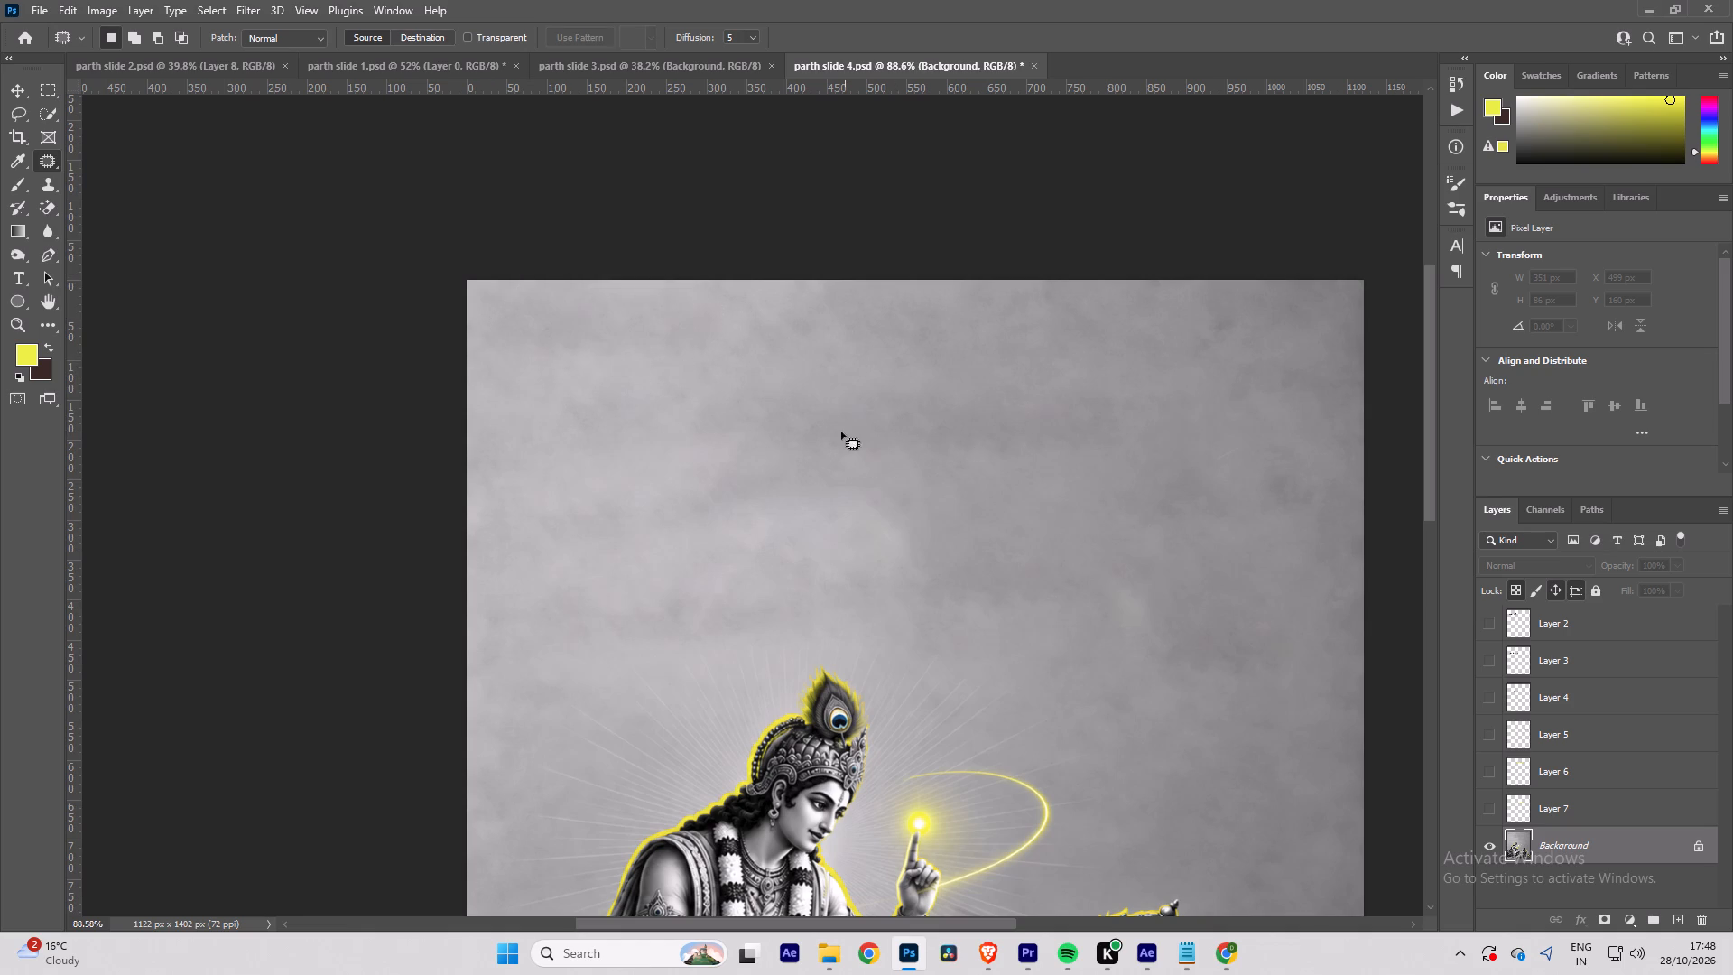
Save the cleaned parth slide 4.psd.
{"action": "scroll", "coordinate": [694, 423], "scroll_direction": "down", "scroll_amount": 10, "text": "alt"}
{"action": "key", "text": "ctrl+s"}
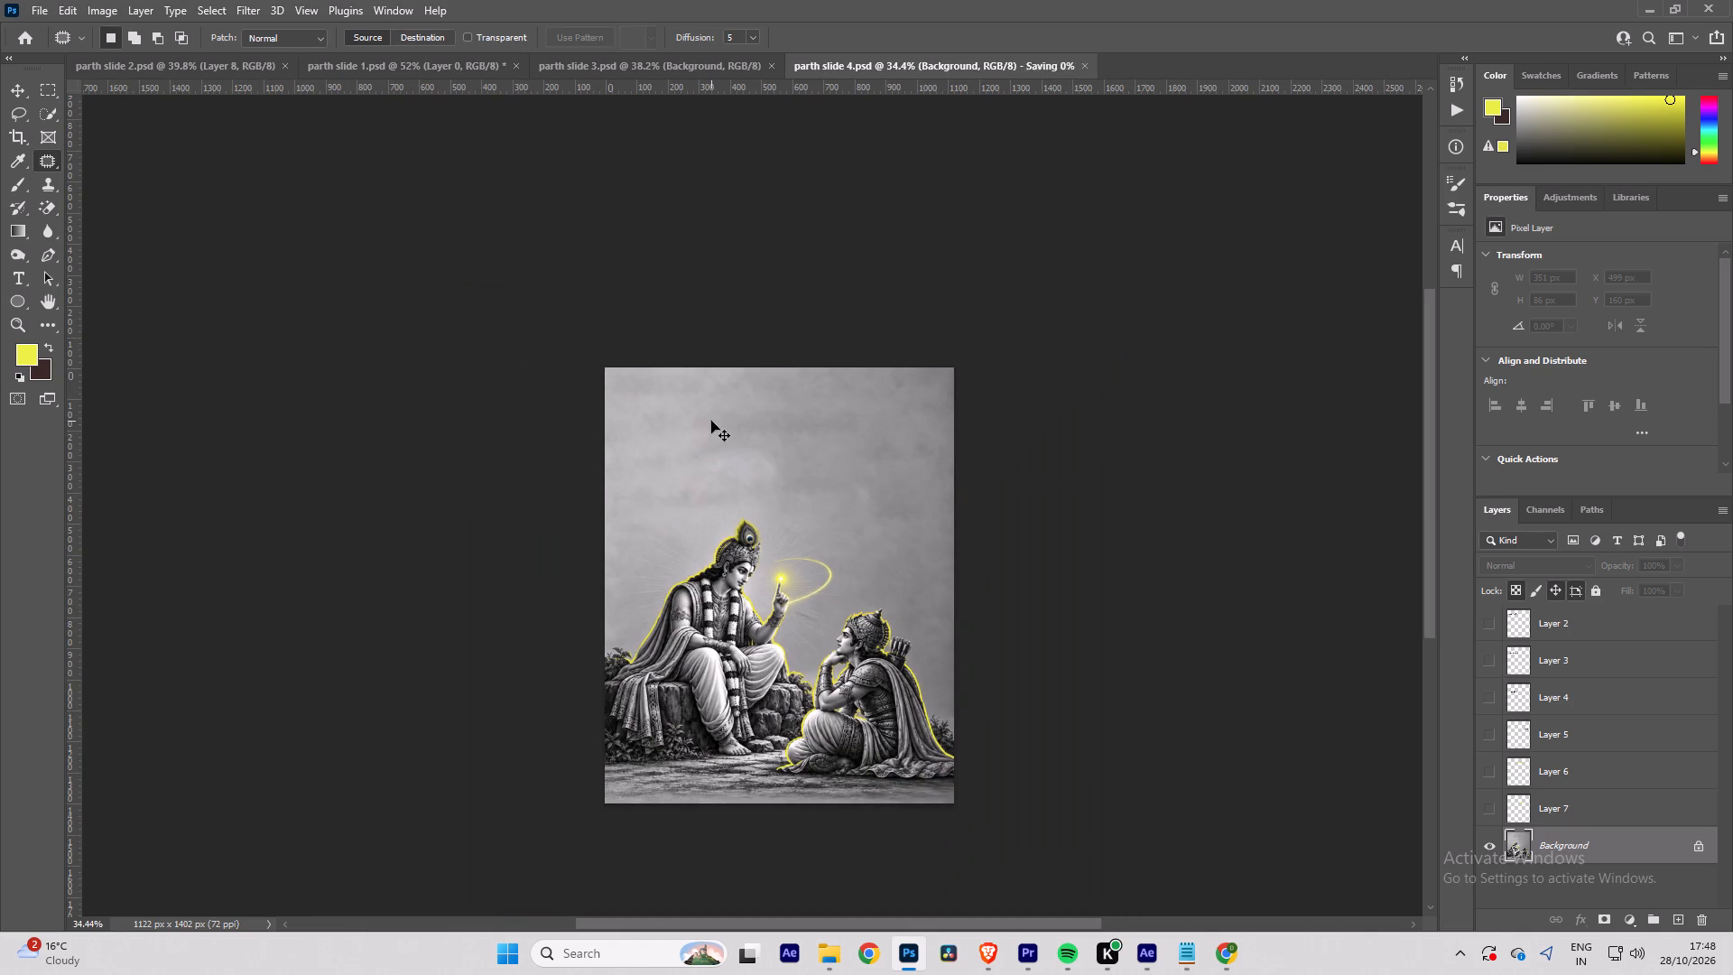
{"action": "key", "text": "ctrl+s"}
{"action": "key", "text": "ctrl+s"}
{"action": "key", "text": "ctrl+s"}
Export the text-free slide as a JPG named "parth slide 4- Image" in the Photo folder, and save the document again.
{"action": "key", "text": "ctrl+alt+shift+w"}
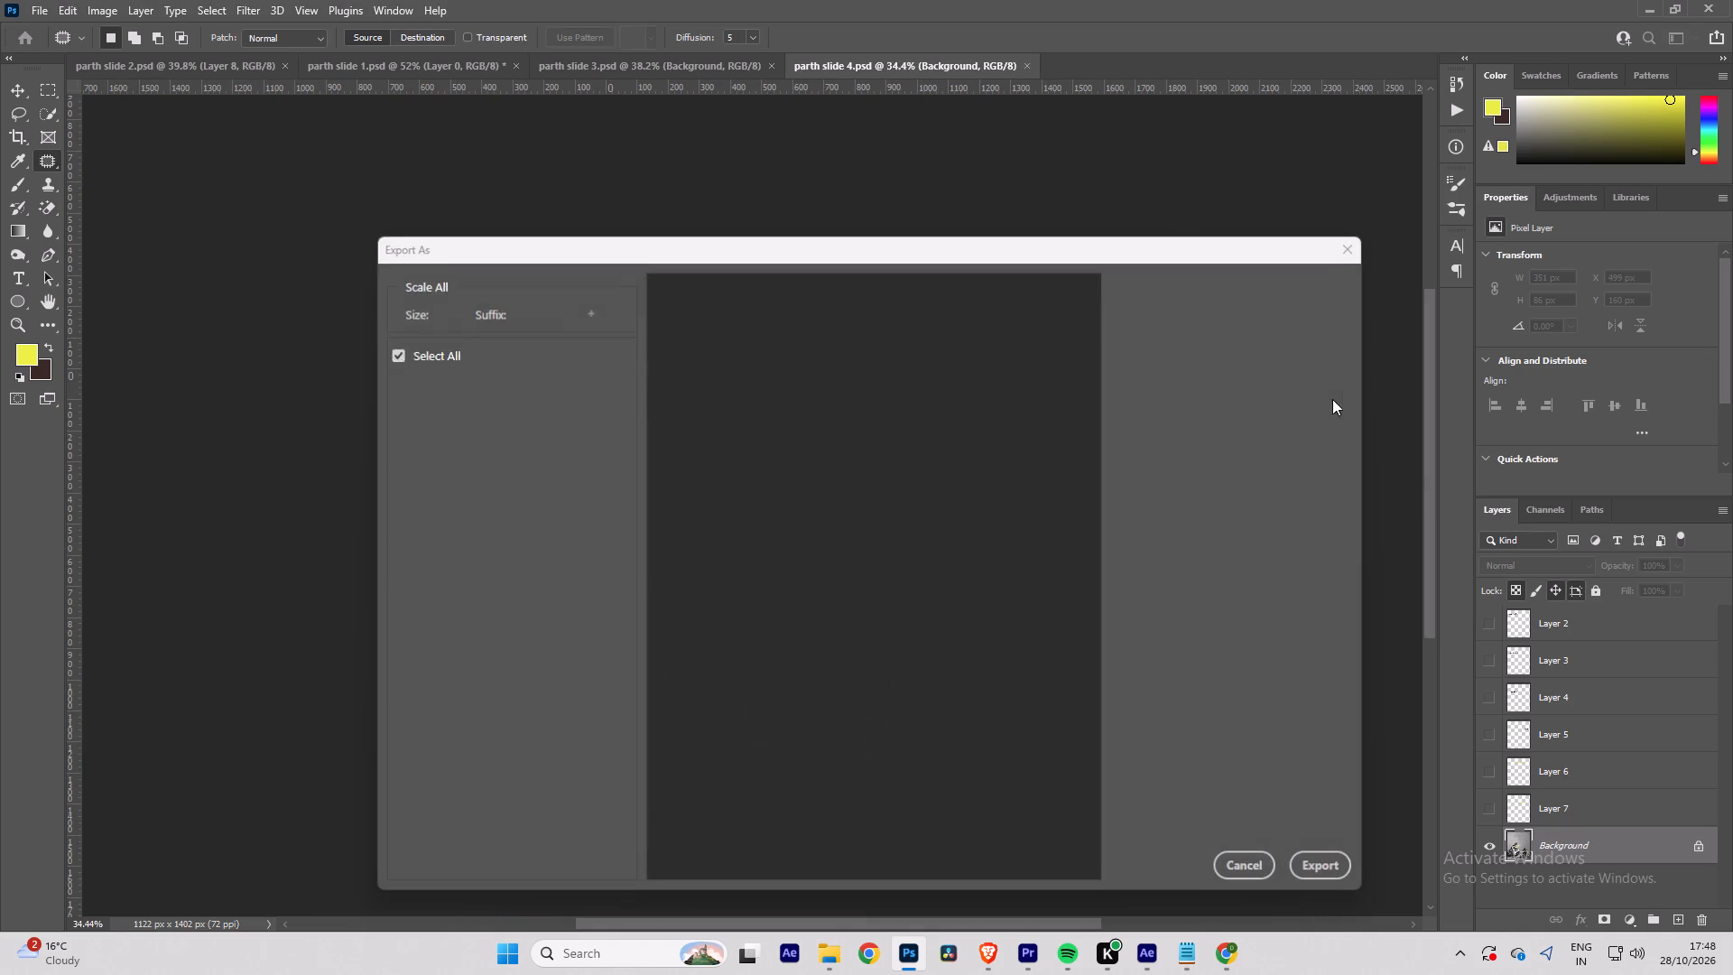
{"action": "left_click", "coordinate": [1333, 866]}
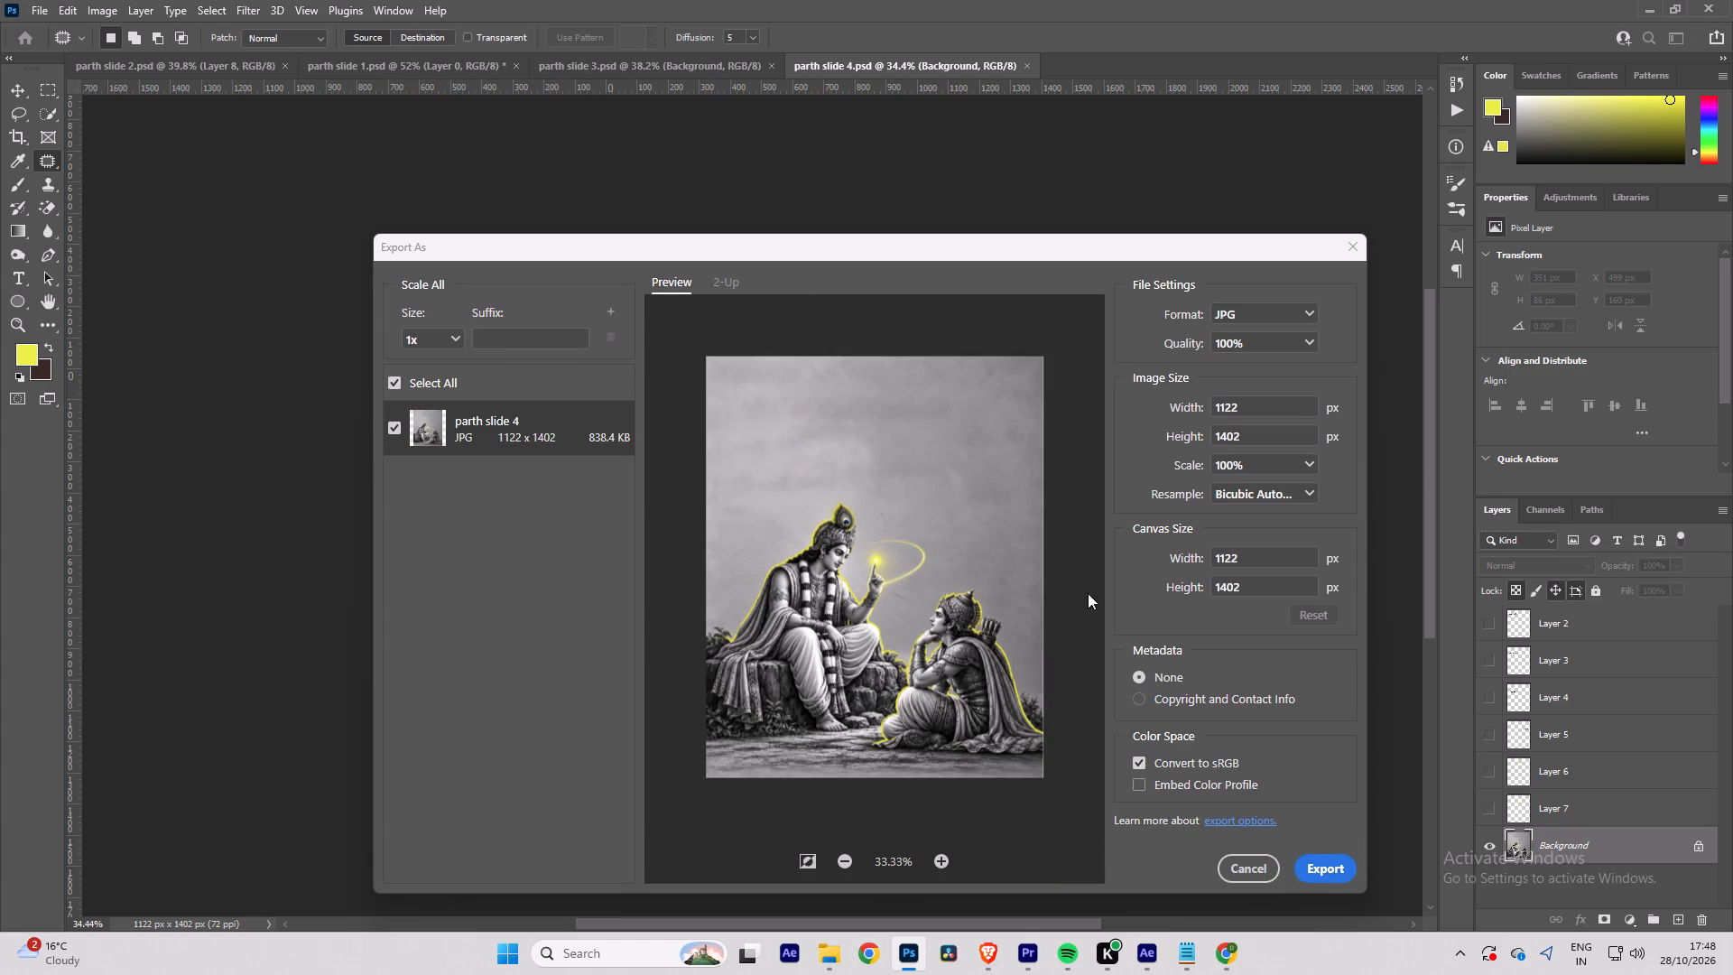
{"action": "left_click", "coordinate": [1329, 870]}
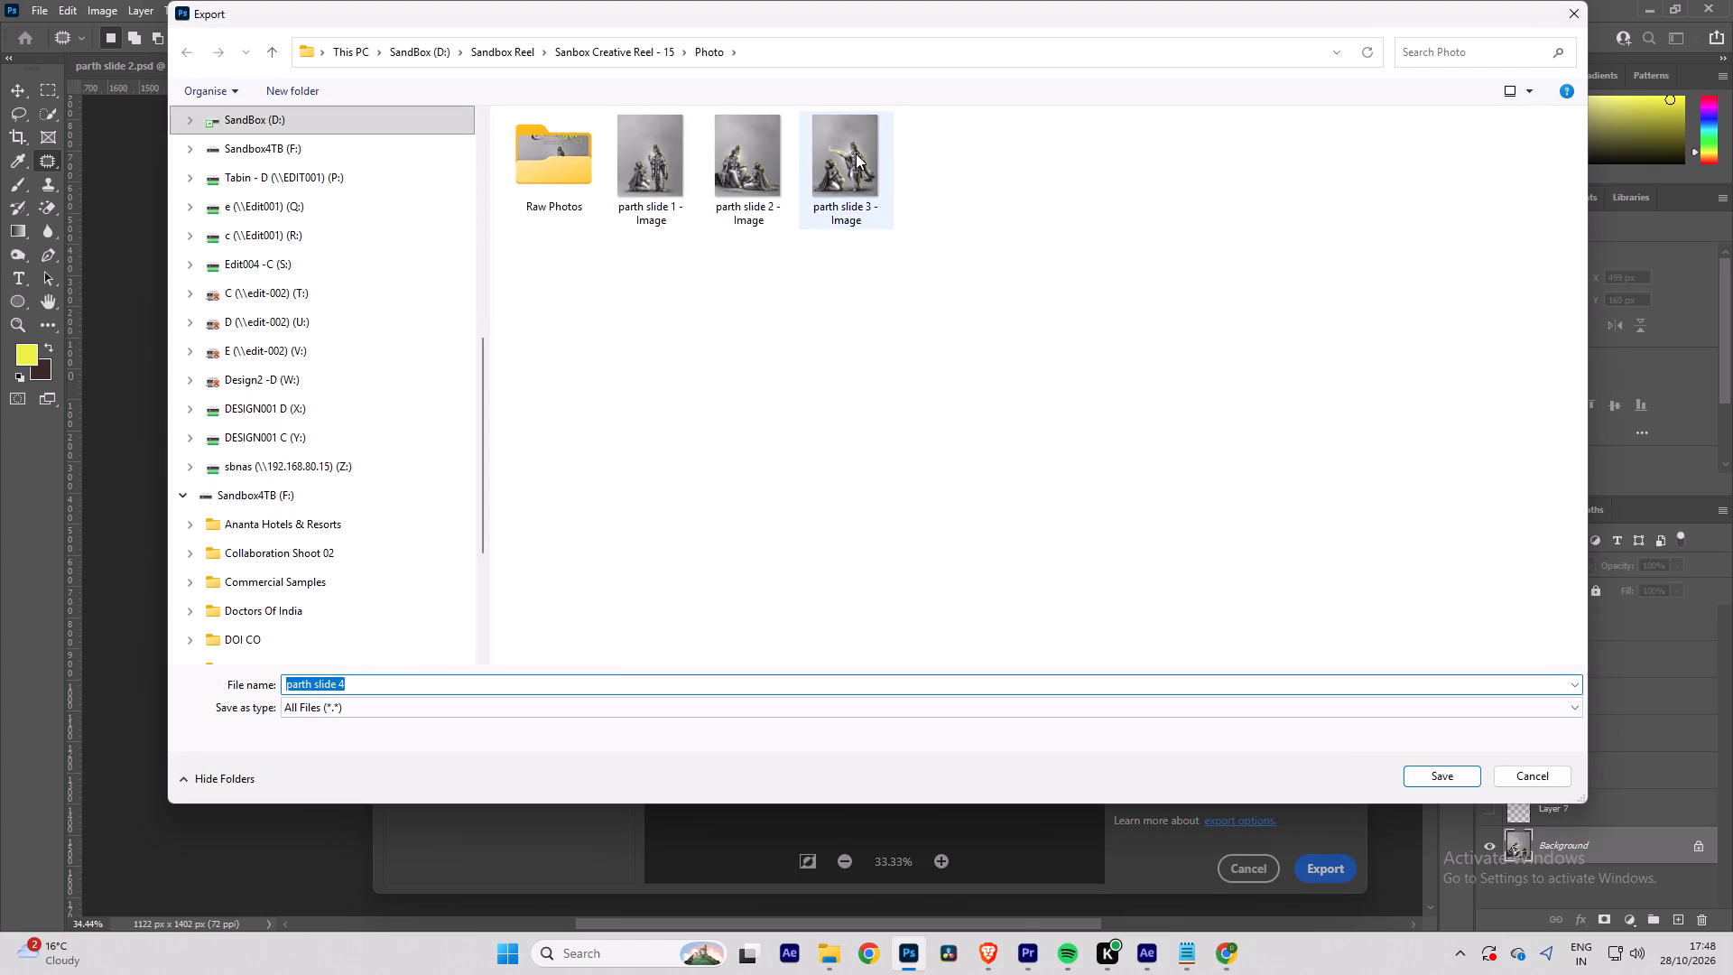
{"action": "left_click", "coordinate": [856, 153]}
{"action": "double_click", "coordinate": [345, 682]}
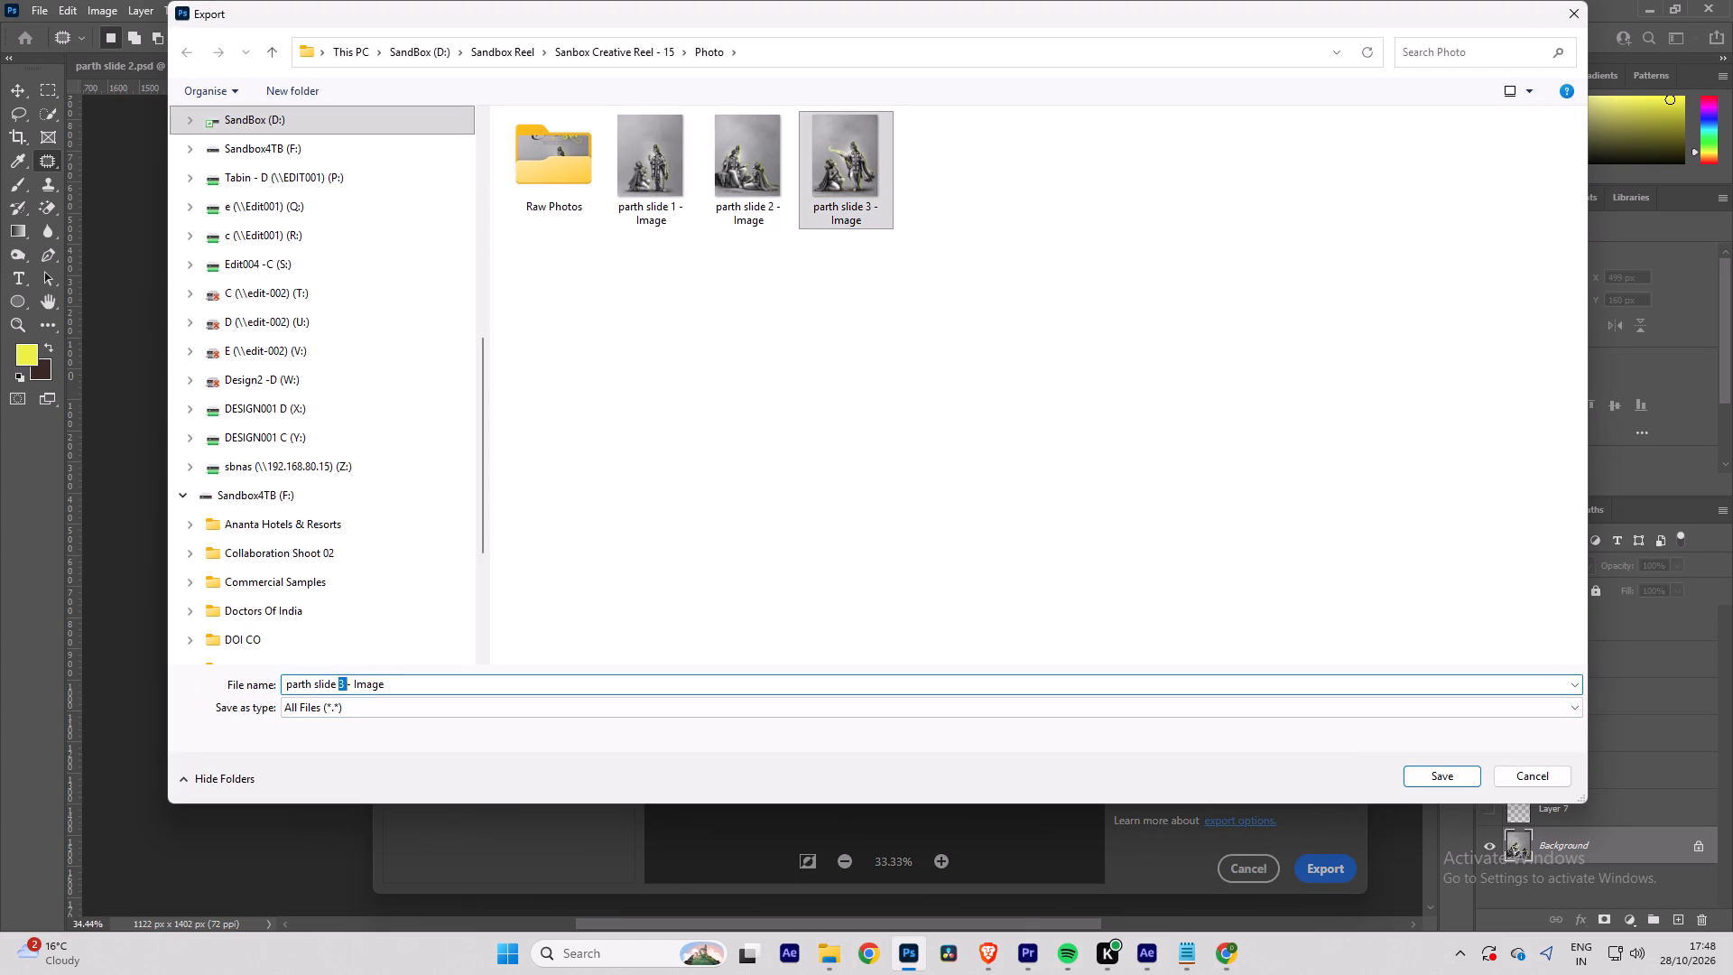
{"action": "key", "text": "4"}
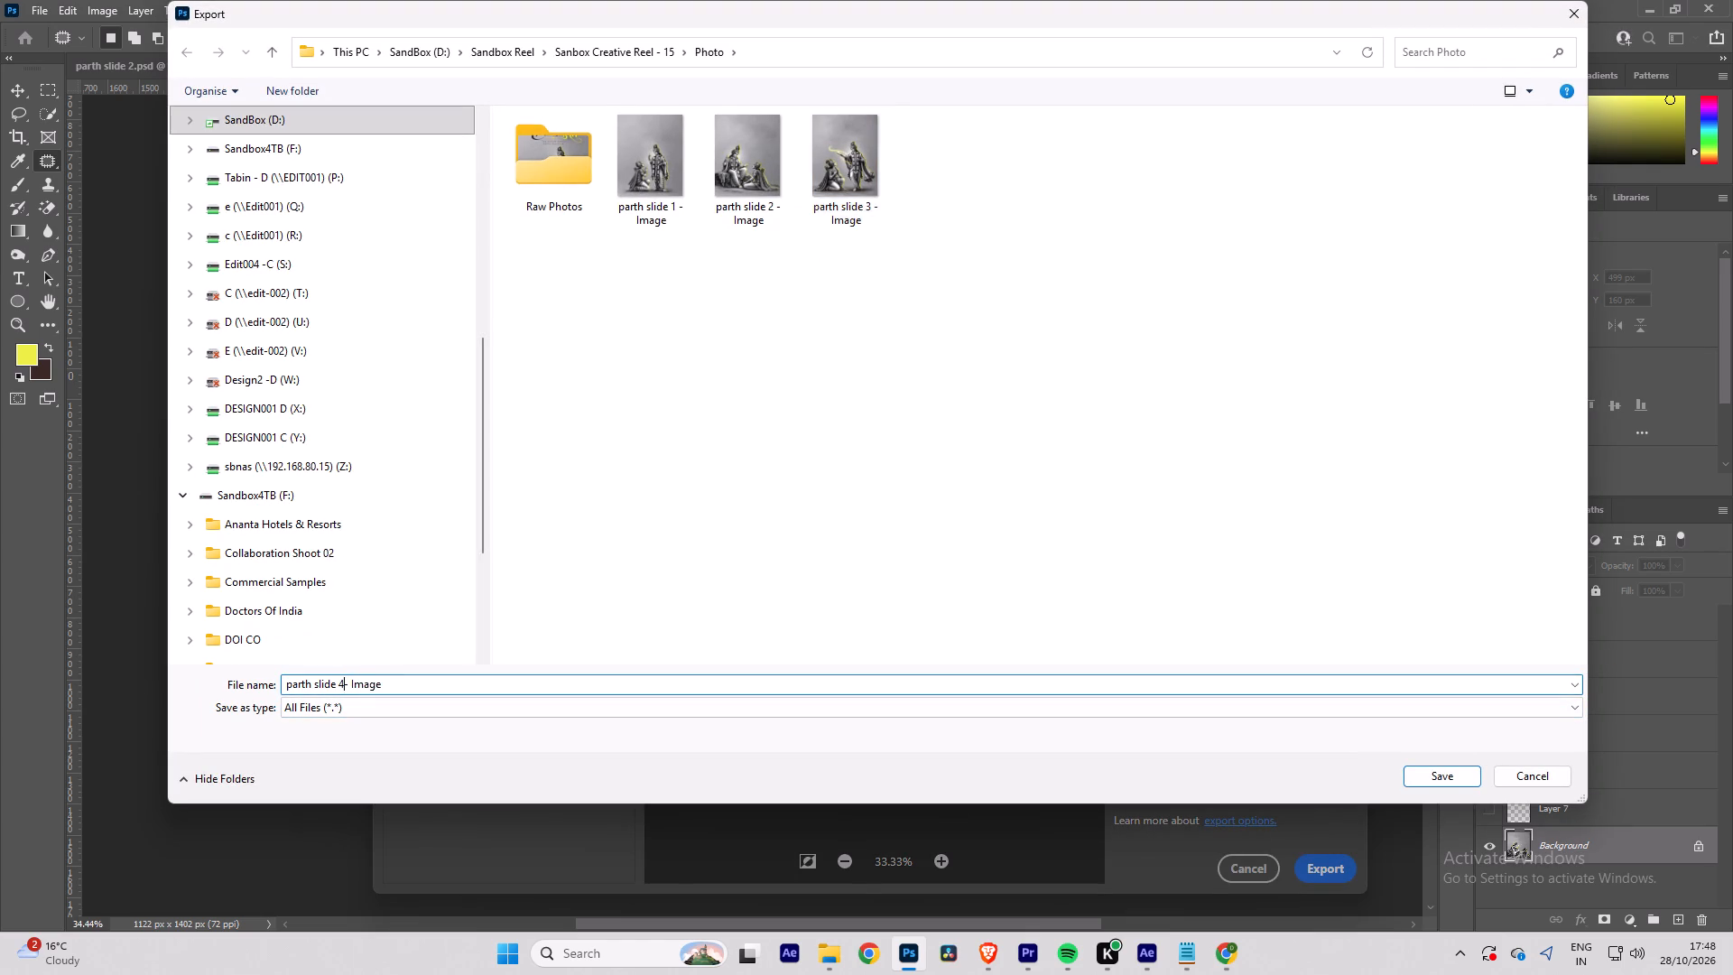
{"action": "key", "text": "Return"}
{"action": "key", "text": "ctrl+s"}
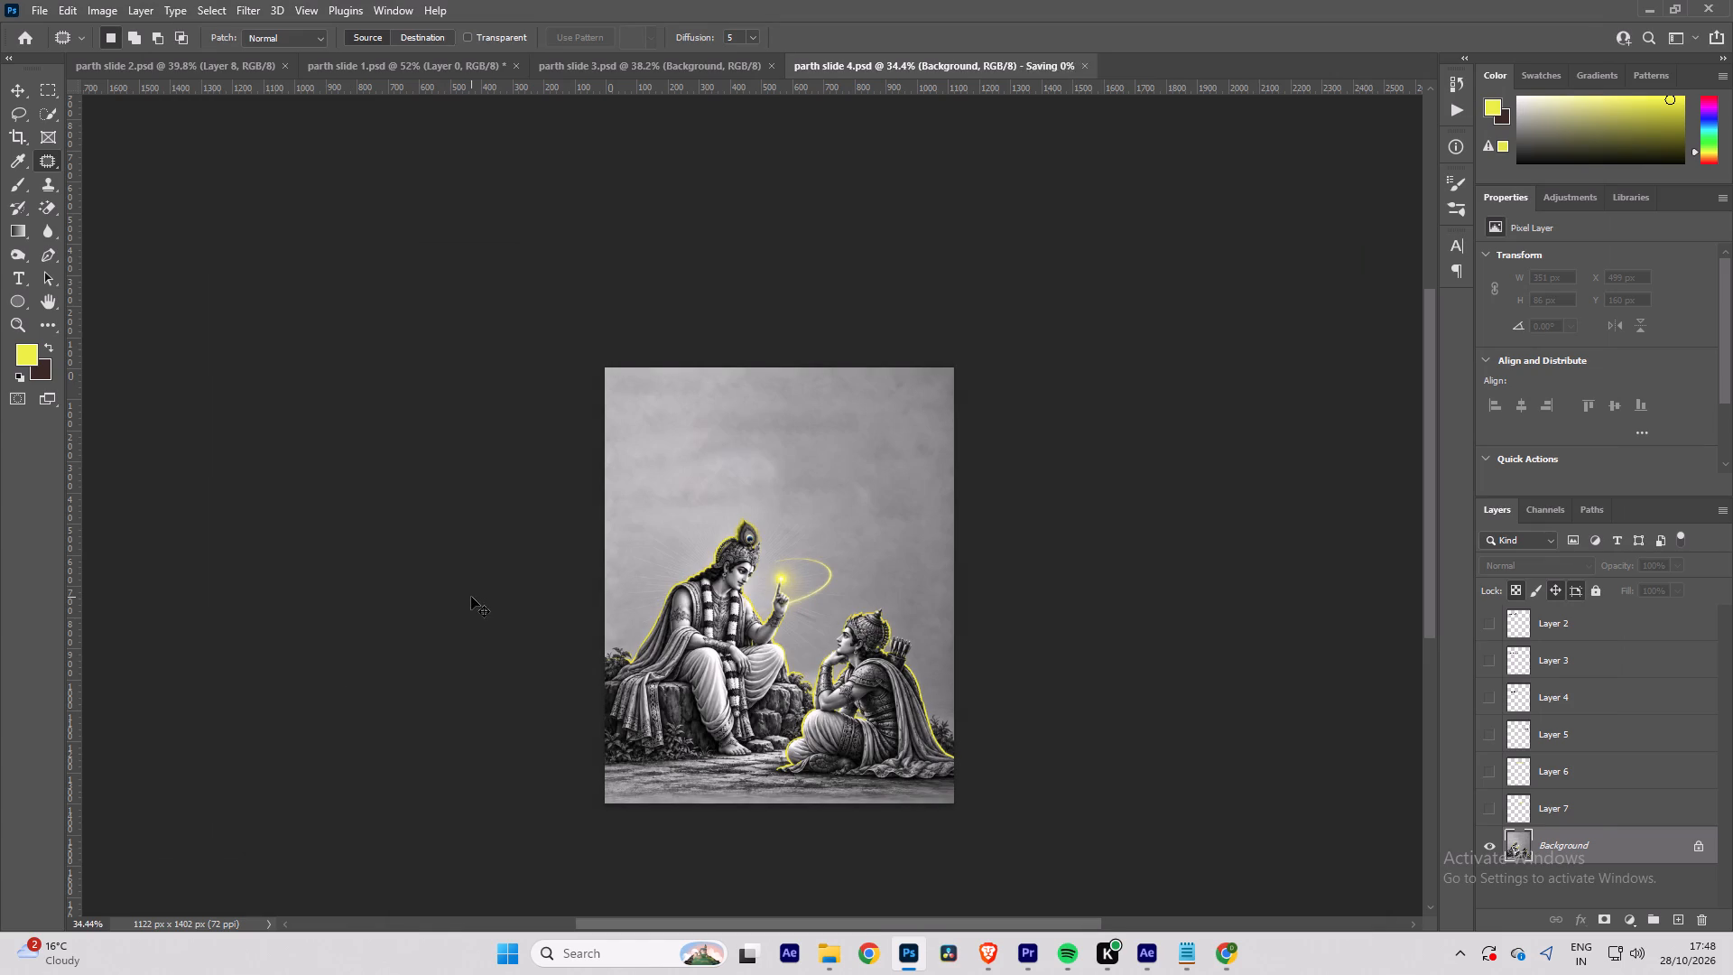
{"action": "key", "text": "ctrl+s"}
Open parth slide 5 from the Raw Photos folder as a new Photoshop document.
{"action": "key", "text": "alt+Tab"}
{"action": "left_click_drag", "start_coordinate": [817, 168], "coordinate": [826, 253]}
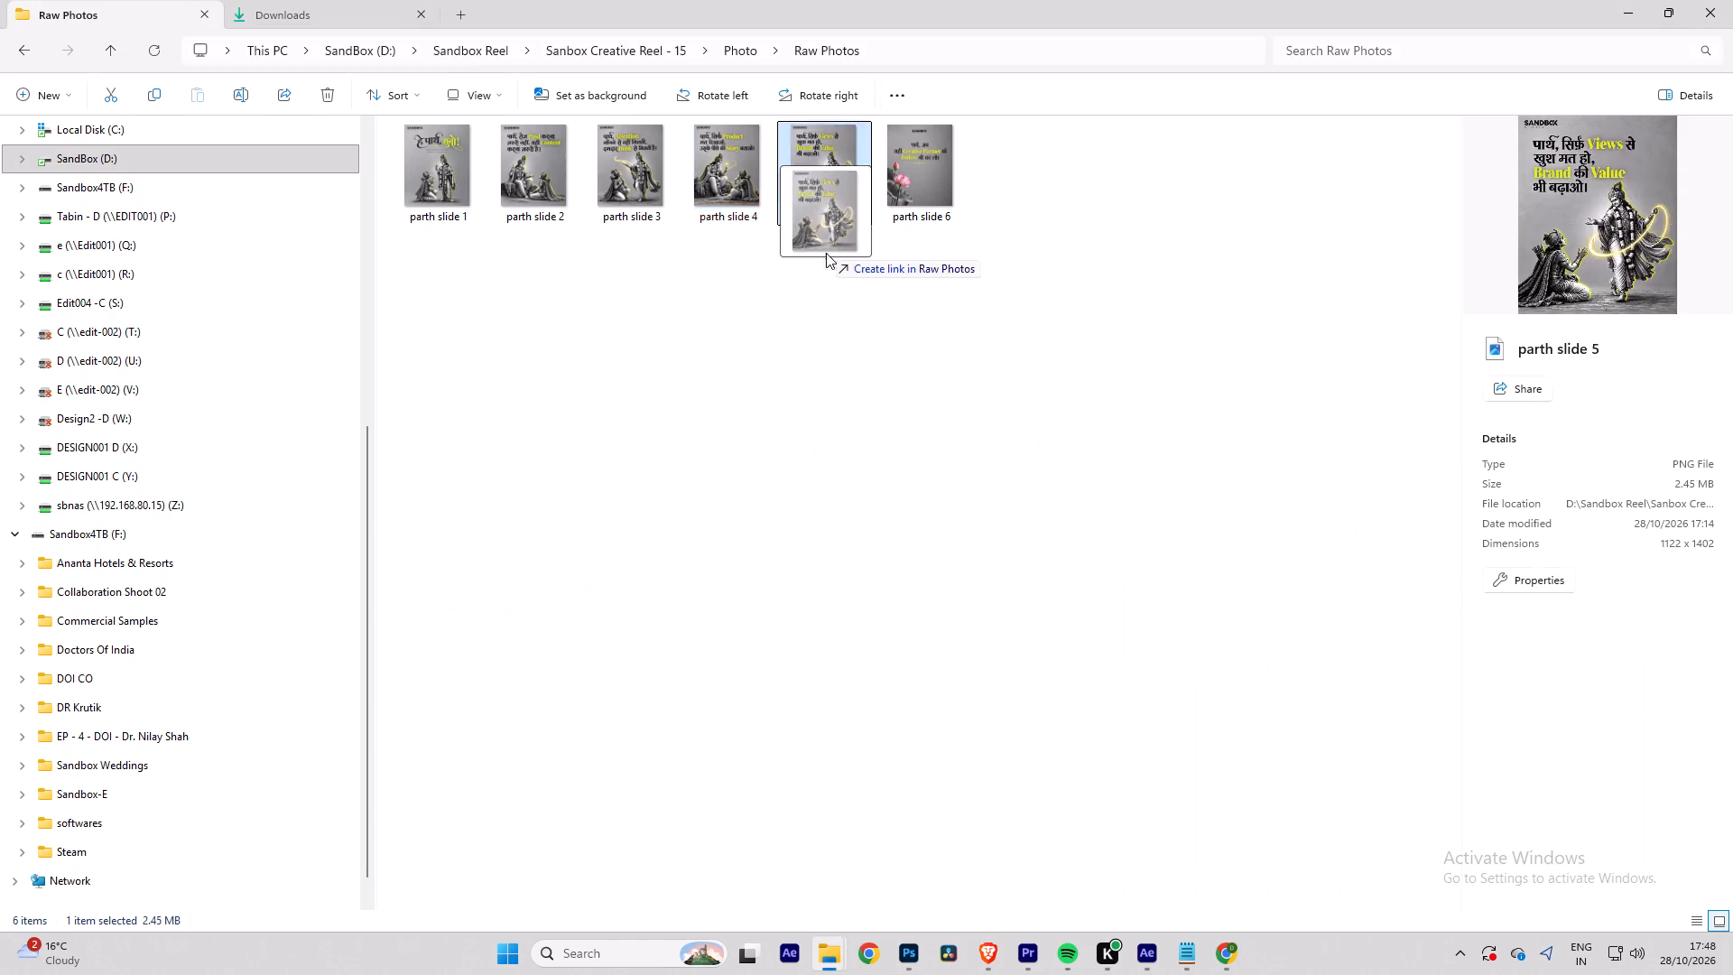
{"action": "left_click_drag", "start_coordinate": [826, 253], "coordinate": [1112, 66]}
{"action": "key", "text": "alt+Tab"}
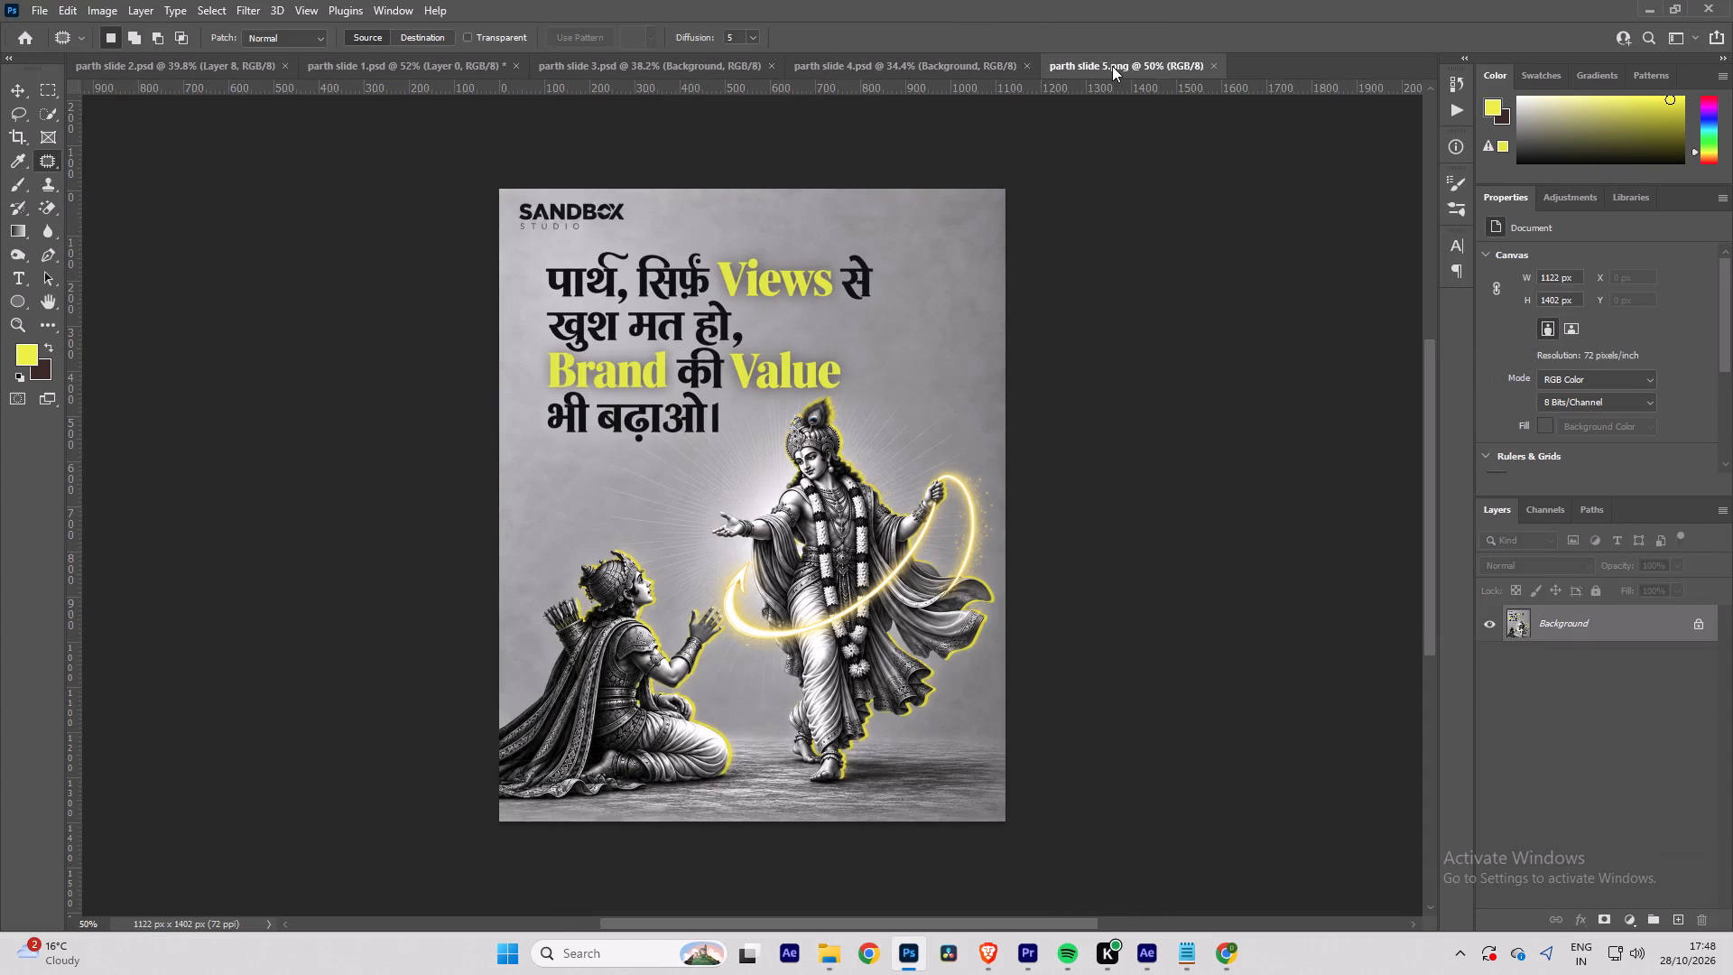
Show all hidden layers, Layer 2 through Layer 7, in parth slide 4.psd and save it.
{"action": "left_click", "coordinate": [992, 60]}
{"action": "left_click_drag", "start_coordinate": [1485, 620], "coordinate": [1489, 798]}
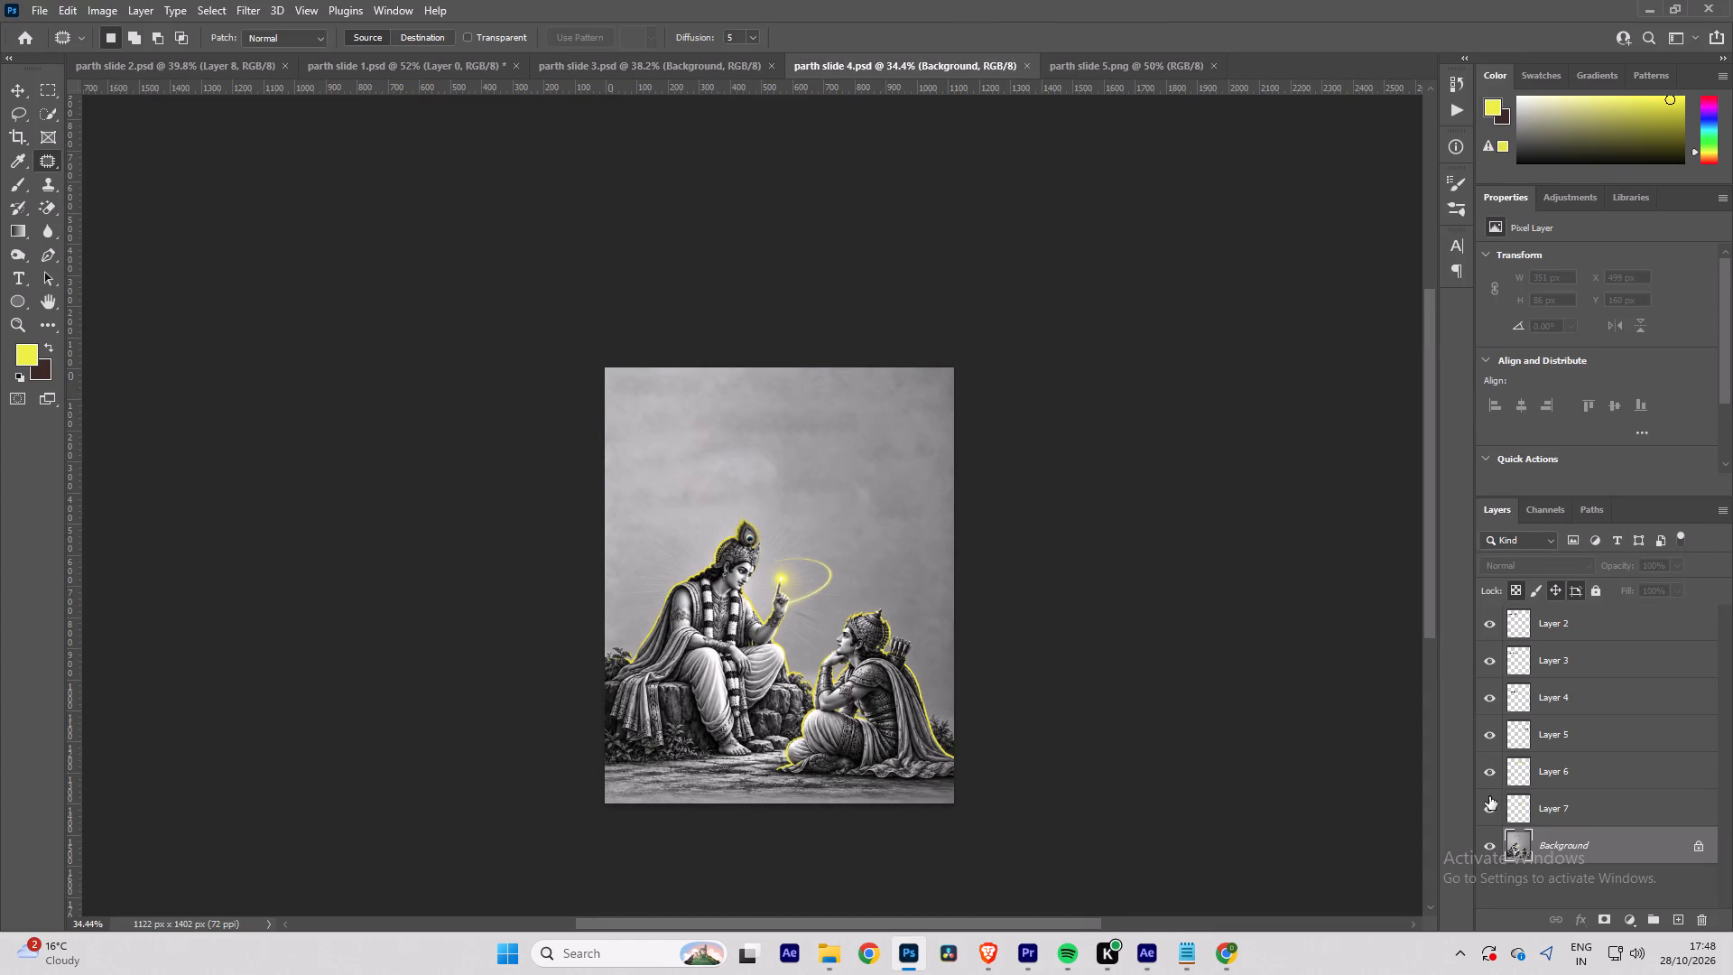
{"action": "key", "text": "ctrl+s"}
{"action": "key", "text": "ctrl+s"}
{"action": "key", "text": "ctrl+s"}
Show the hidden layers above the Background in parth slide 3.psd and save it.
{"action": "left_click", "coordinate": [694, 68]}
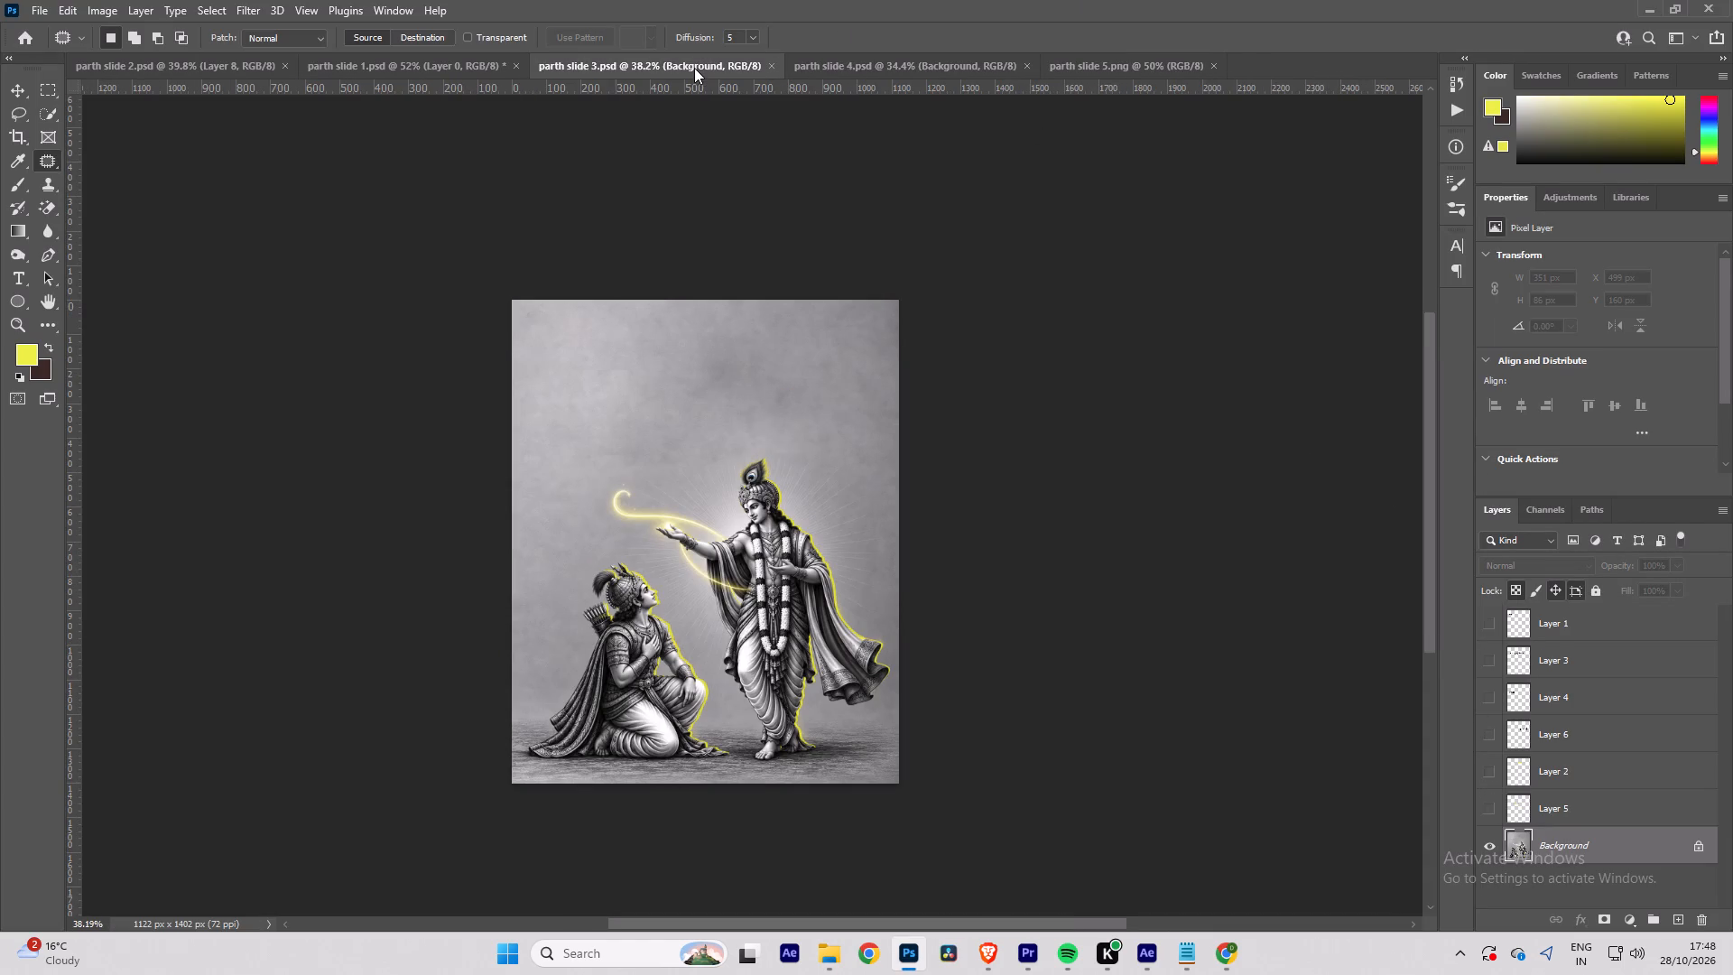
{"action": "left_click_drag", "start_coordinate": [1487, 618], "coordinate": [1494, 814]}
{"action": "left_click", "coordinate": [1492, 772]}
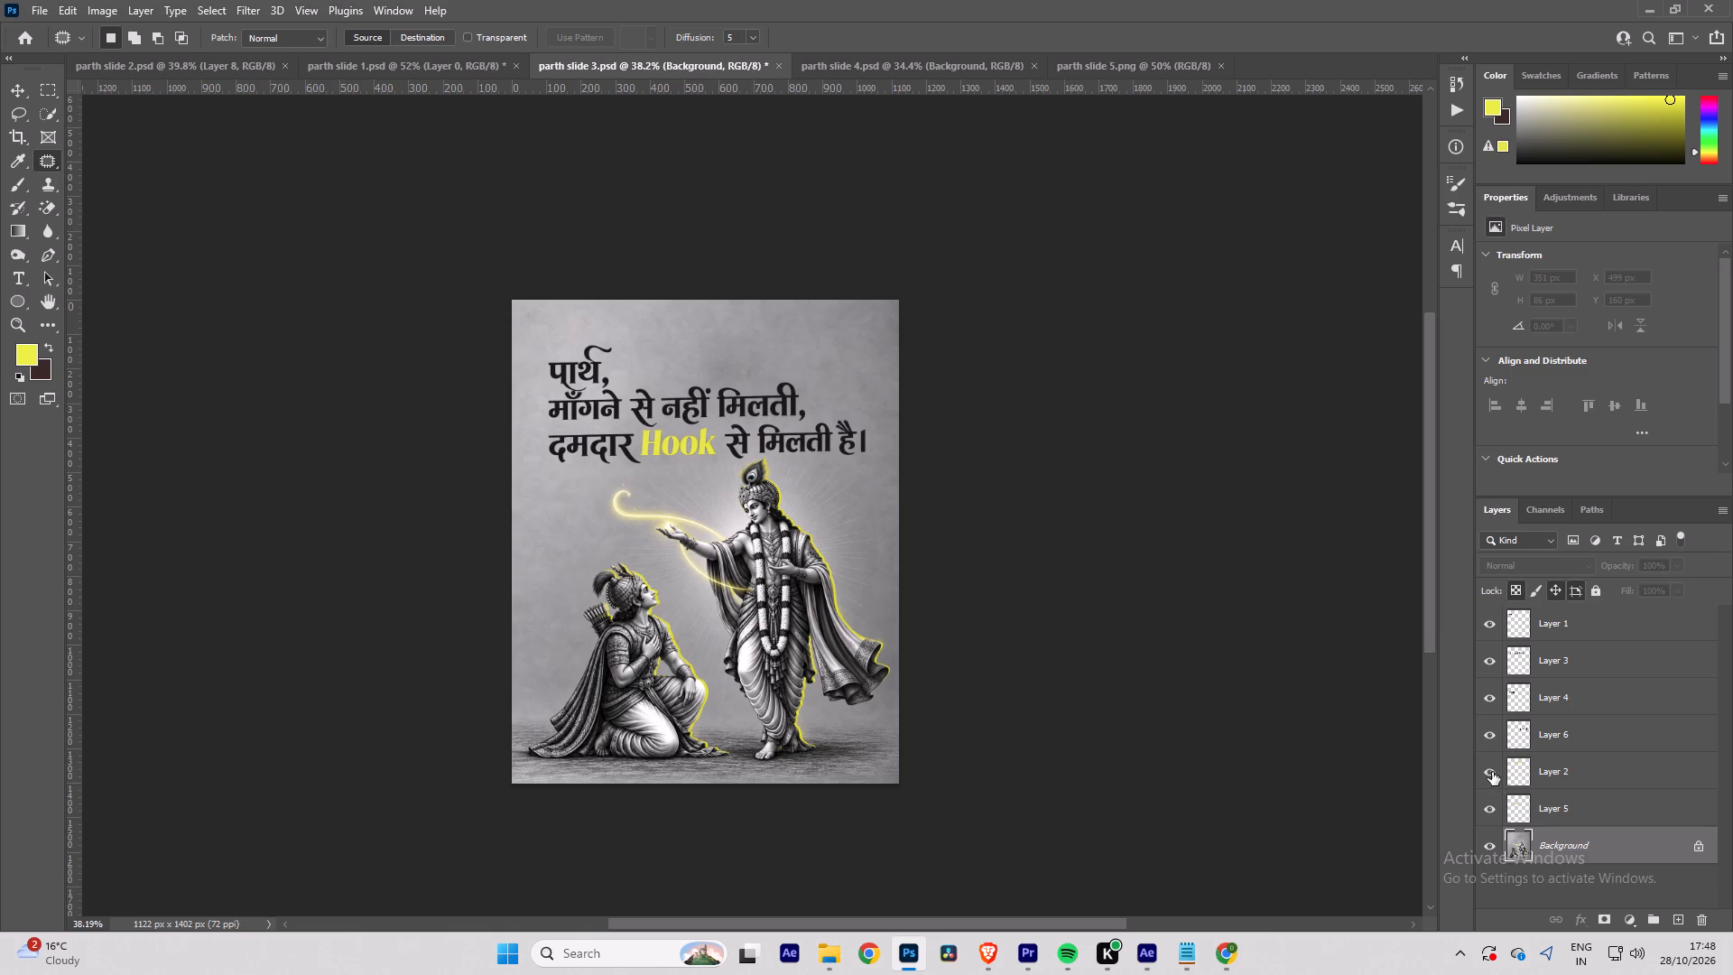
{"action": "key", "text": "ctrl+s"}
{"action": "key", "text": "ctrl+s"}
{"action": "key", "text": "ctrl+s"}
Show the four hidden layers above Layer 0 in parth slide 1.psd and save it.
{"action": "left_click", "coordinate": [376, 60]}
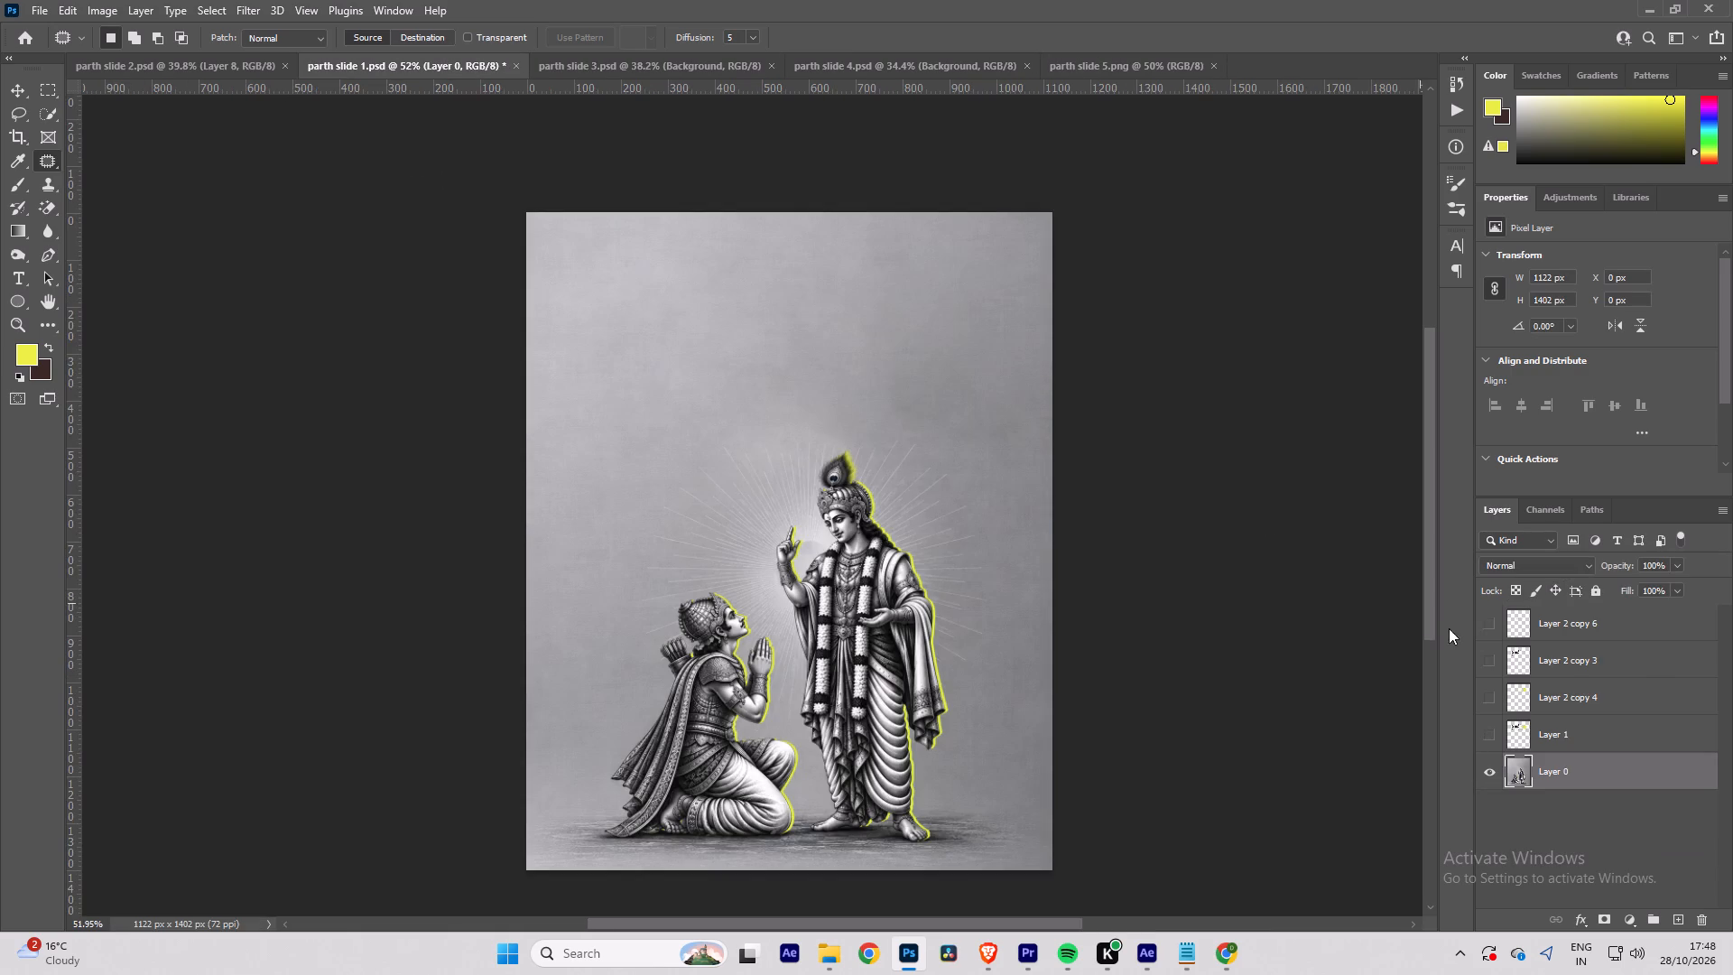
{"action": "left_click_drag", "start_coordinate": [1491, 619], "coordinate": [1491, 734]}
{"action": "key", "text": "ctrl+s"}
{"action": "key", "text": "ctrl+s"}
Briefly toggle Layer 2 copy 2's visibility in parth slide 2.psd, leave it hidden, and save the document.
{"action": "left_click", "coordinate": [200, 56]}
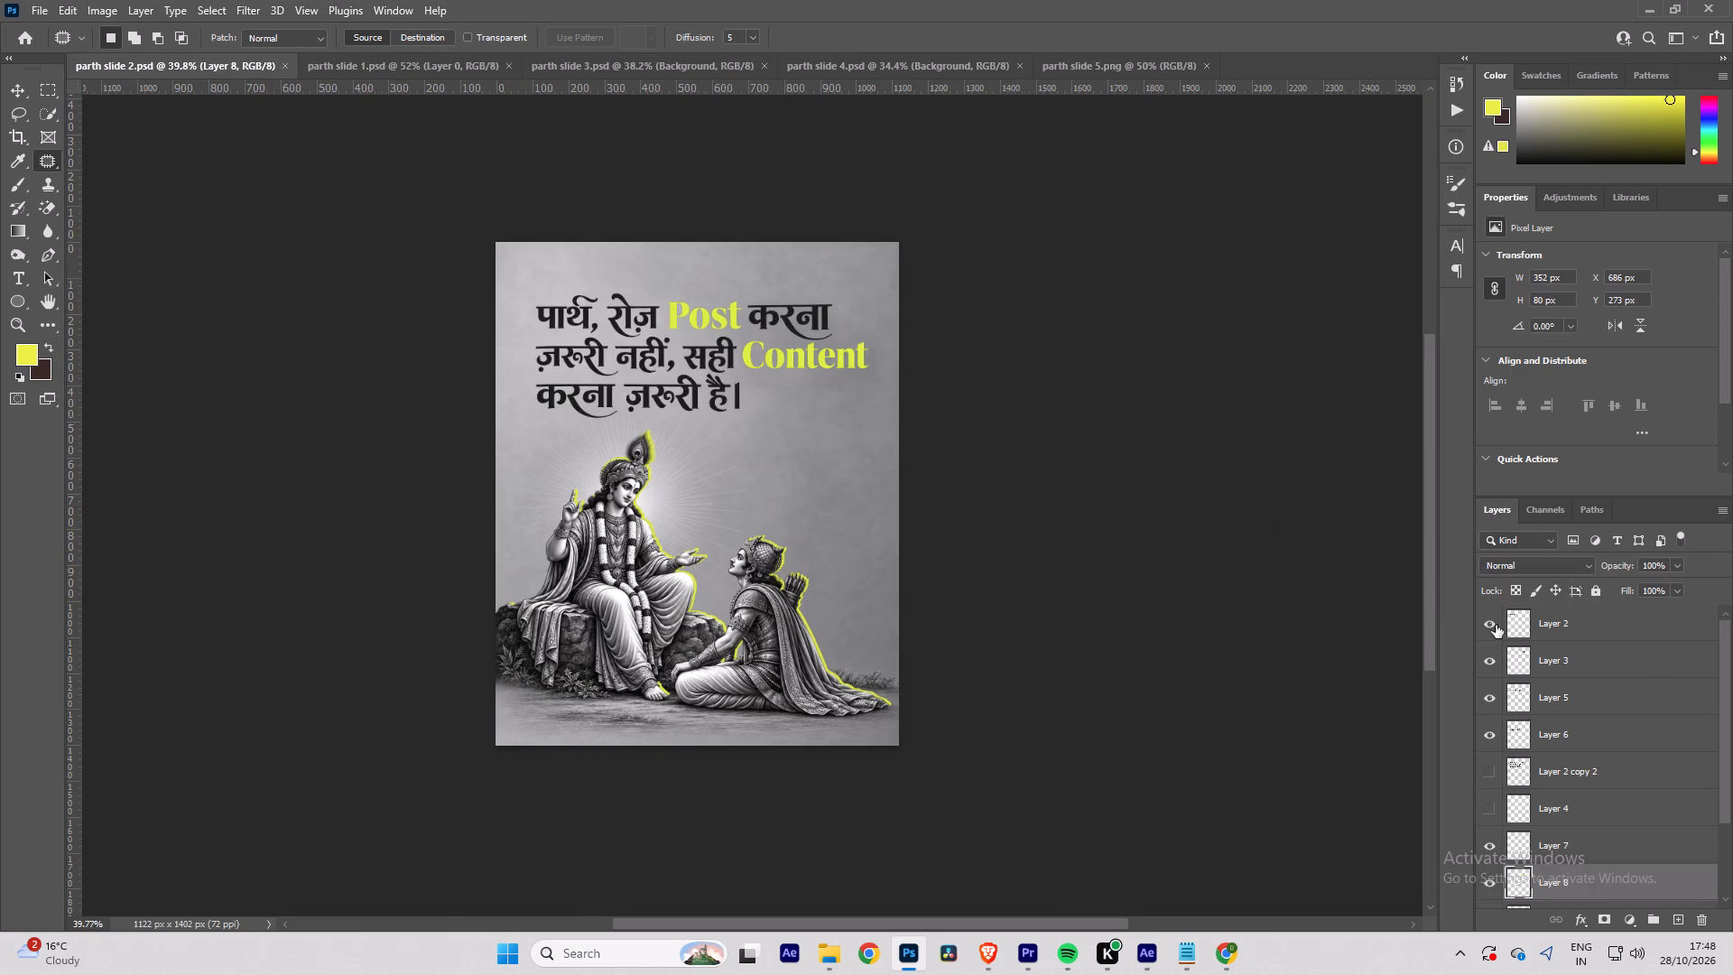
{"action": "left_click", "coordinate": [1486, 765]}
{"action": "left_click", "coordinate": [1486, 765]}
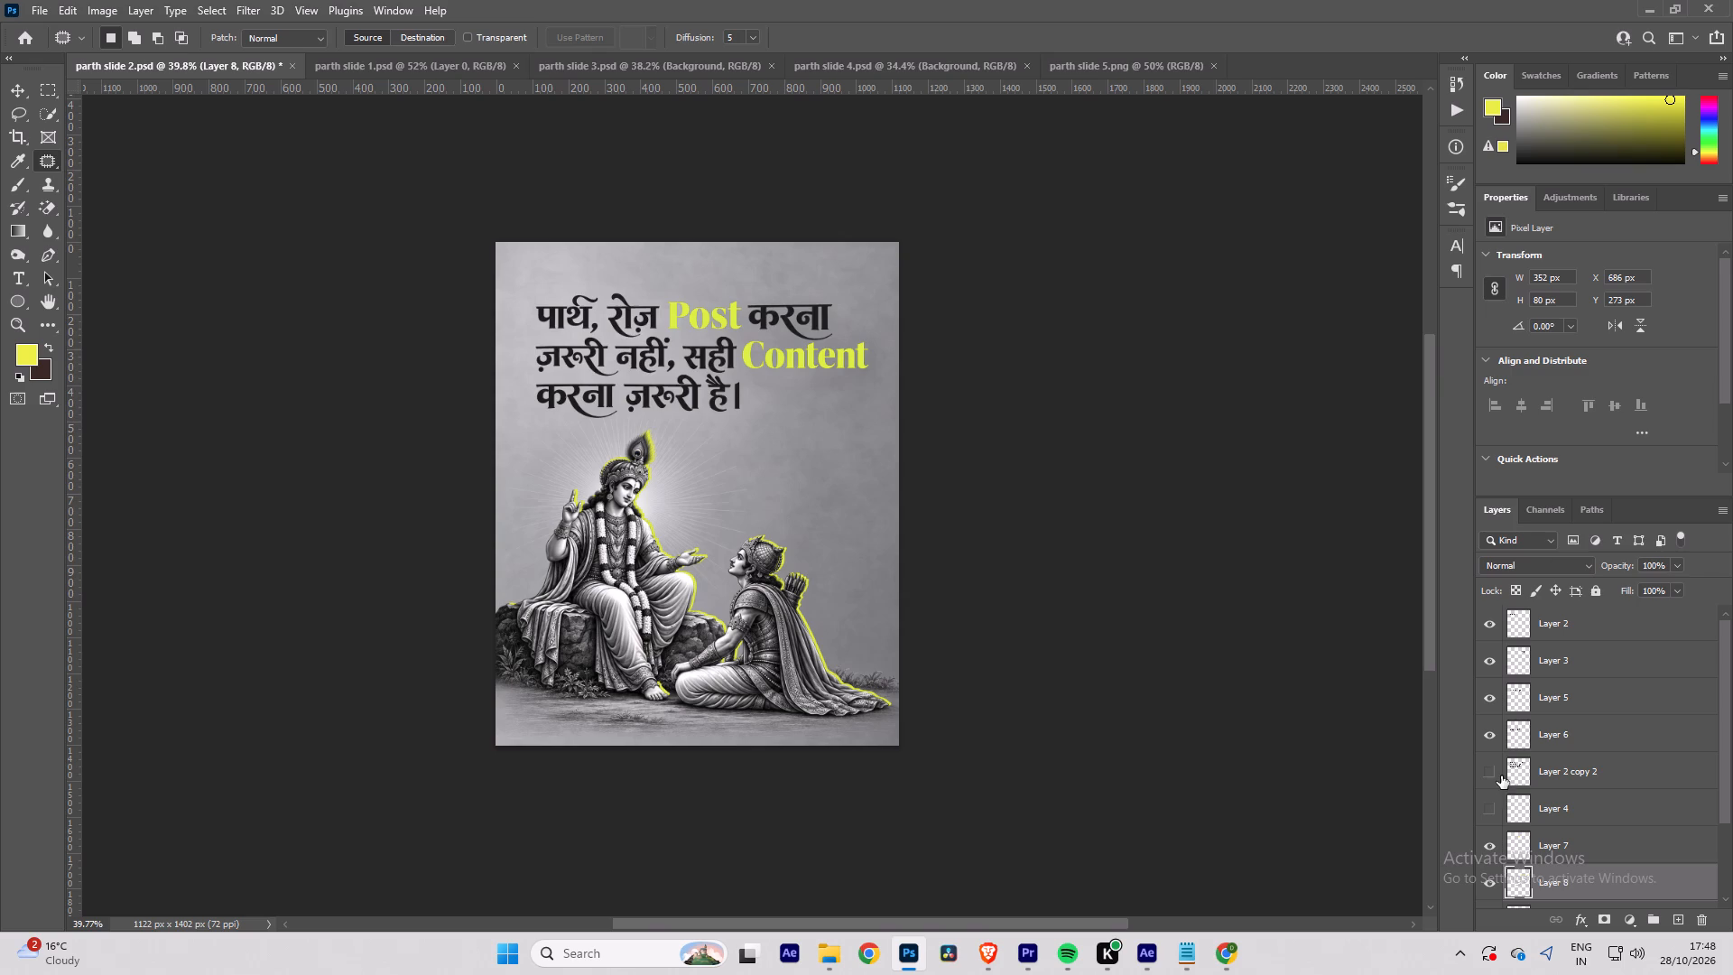
{"action": "key", "text": "ctrl+s"}
{"action": "key", "text": "ctrl+s"}
{"action": "key", "text": "ctrl+s"}
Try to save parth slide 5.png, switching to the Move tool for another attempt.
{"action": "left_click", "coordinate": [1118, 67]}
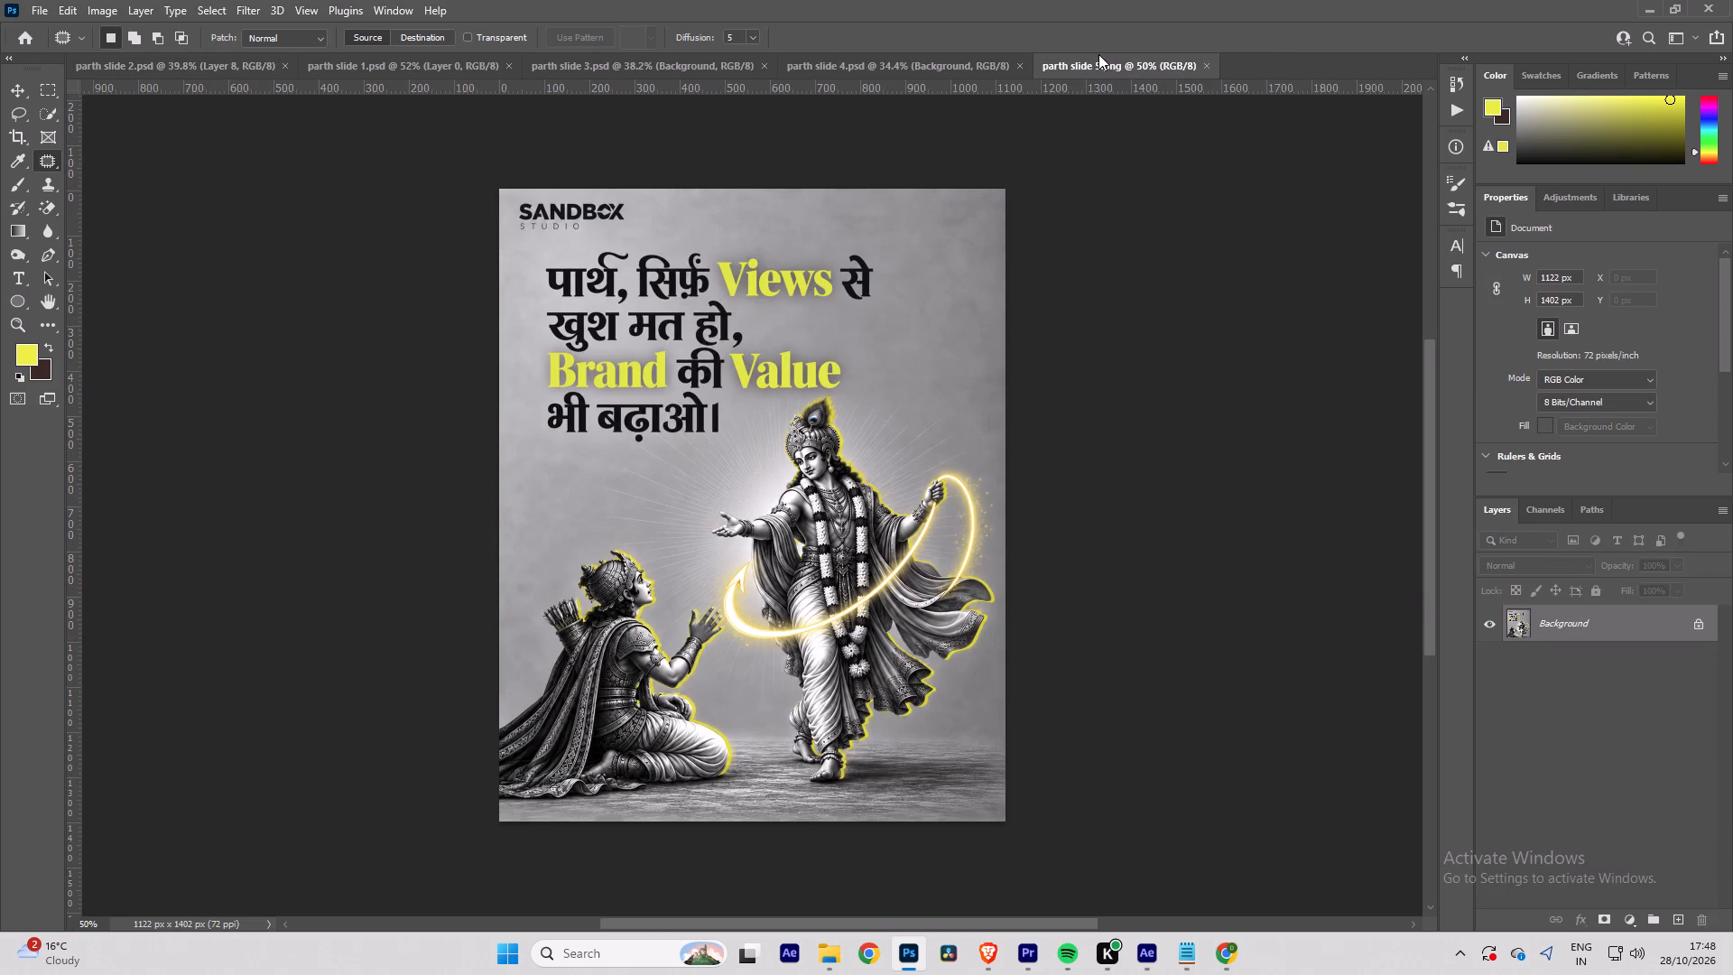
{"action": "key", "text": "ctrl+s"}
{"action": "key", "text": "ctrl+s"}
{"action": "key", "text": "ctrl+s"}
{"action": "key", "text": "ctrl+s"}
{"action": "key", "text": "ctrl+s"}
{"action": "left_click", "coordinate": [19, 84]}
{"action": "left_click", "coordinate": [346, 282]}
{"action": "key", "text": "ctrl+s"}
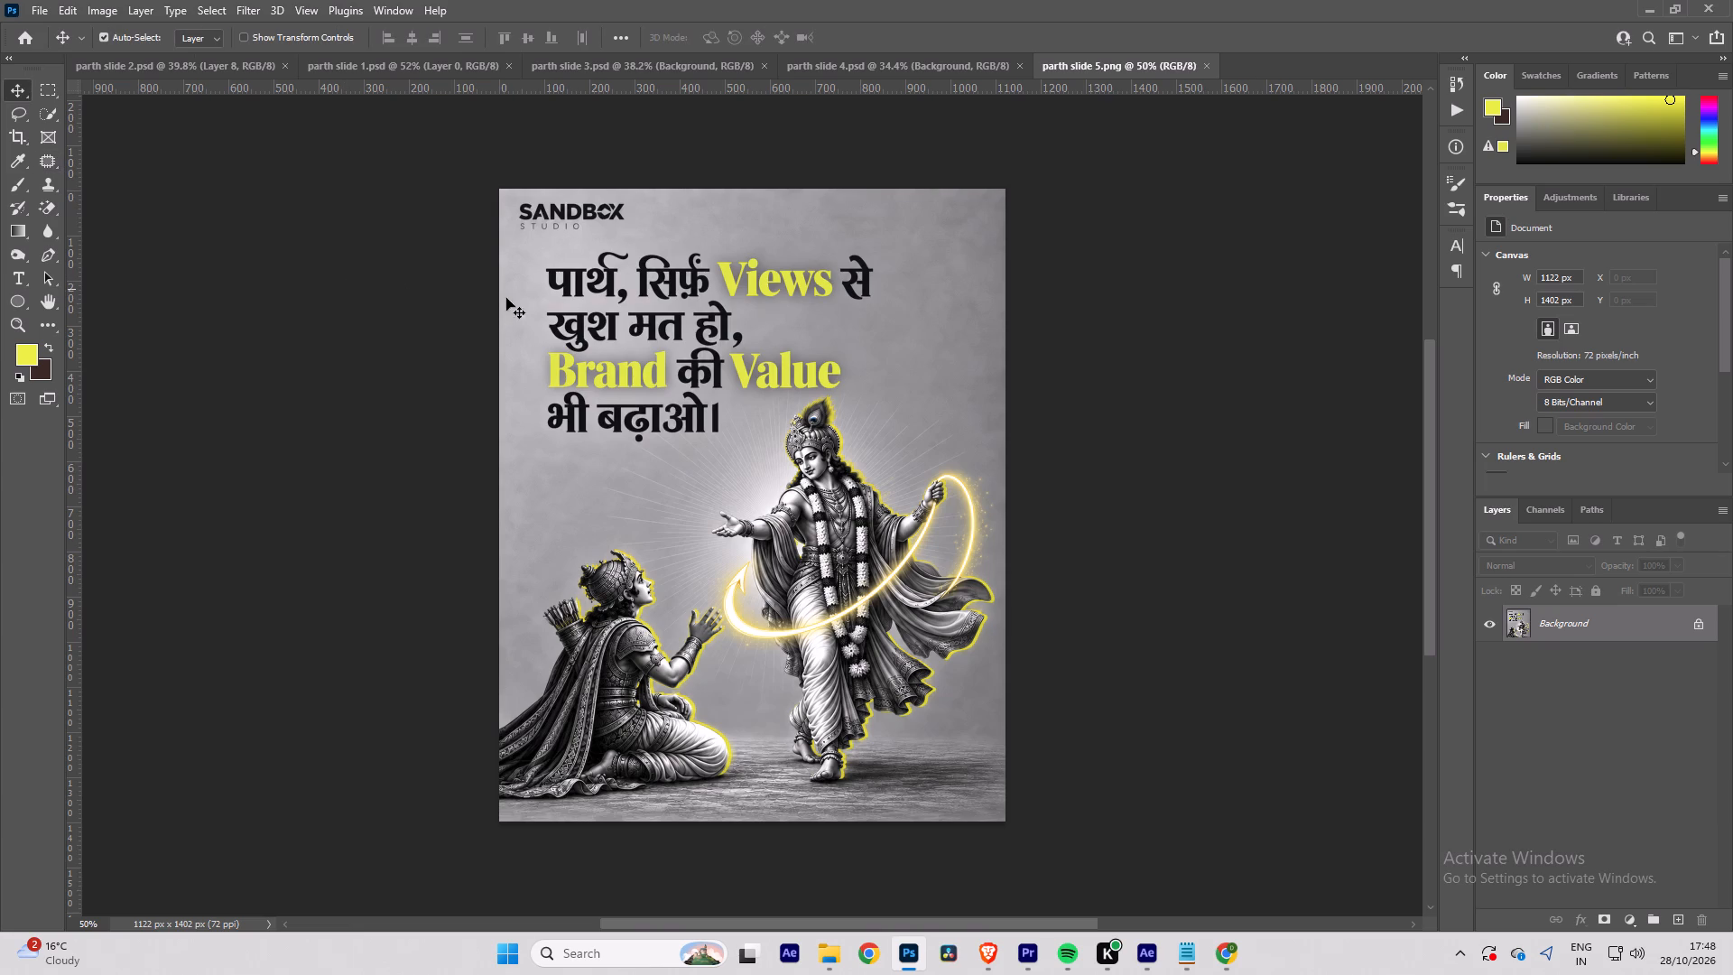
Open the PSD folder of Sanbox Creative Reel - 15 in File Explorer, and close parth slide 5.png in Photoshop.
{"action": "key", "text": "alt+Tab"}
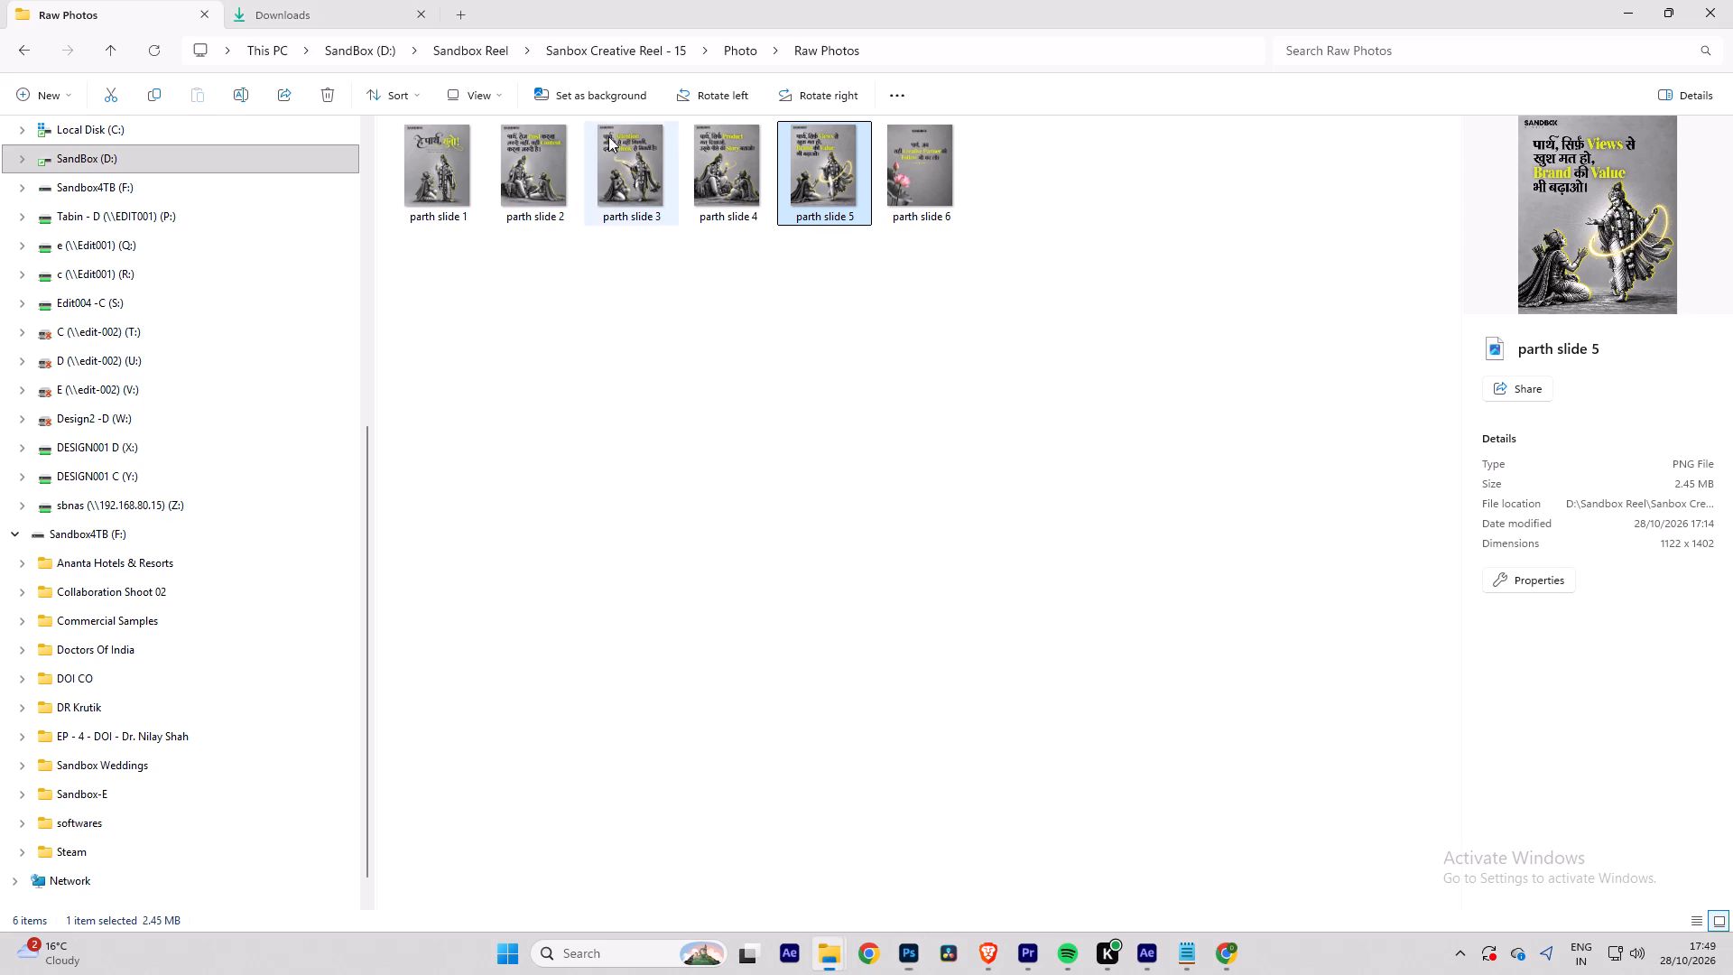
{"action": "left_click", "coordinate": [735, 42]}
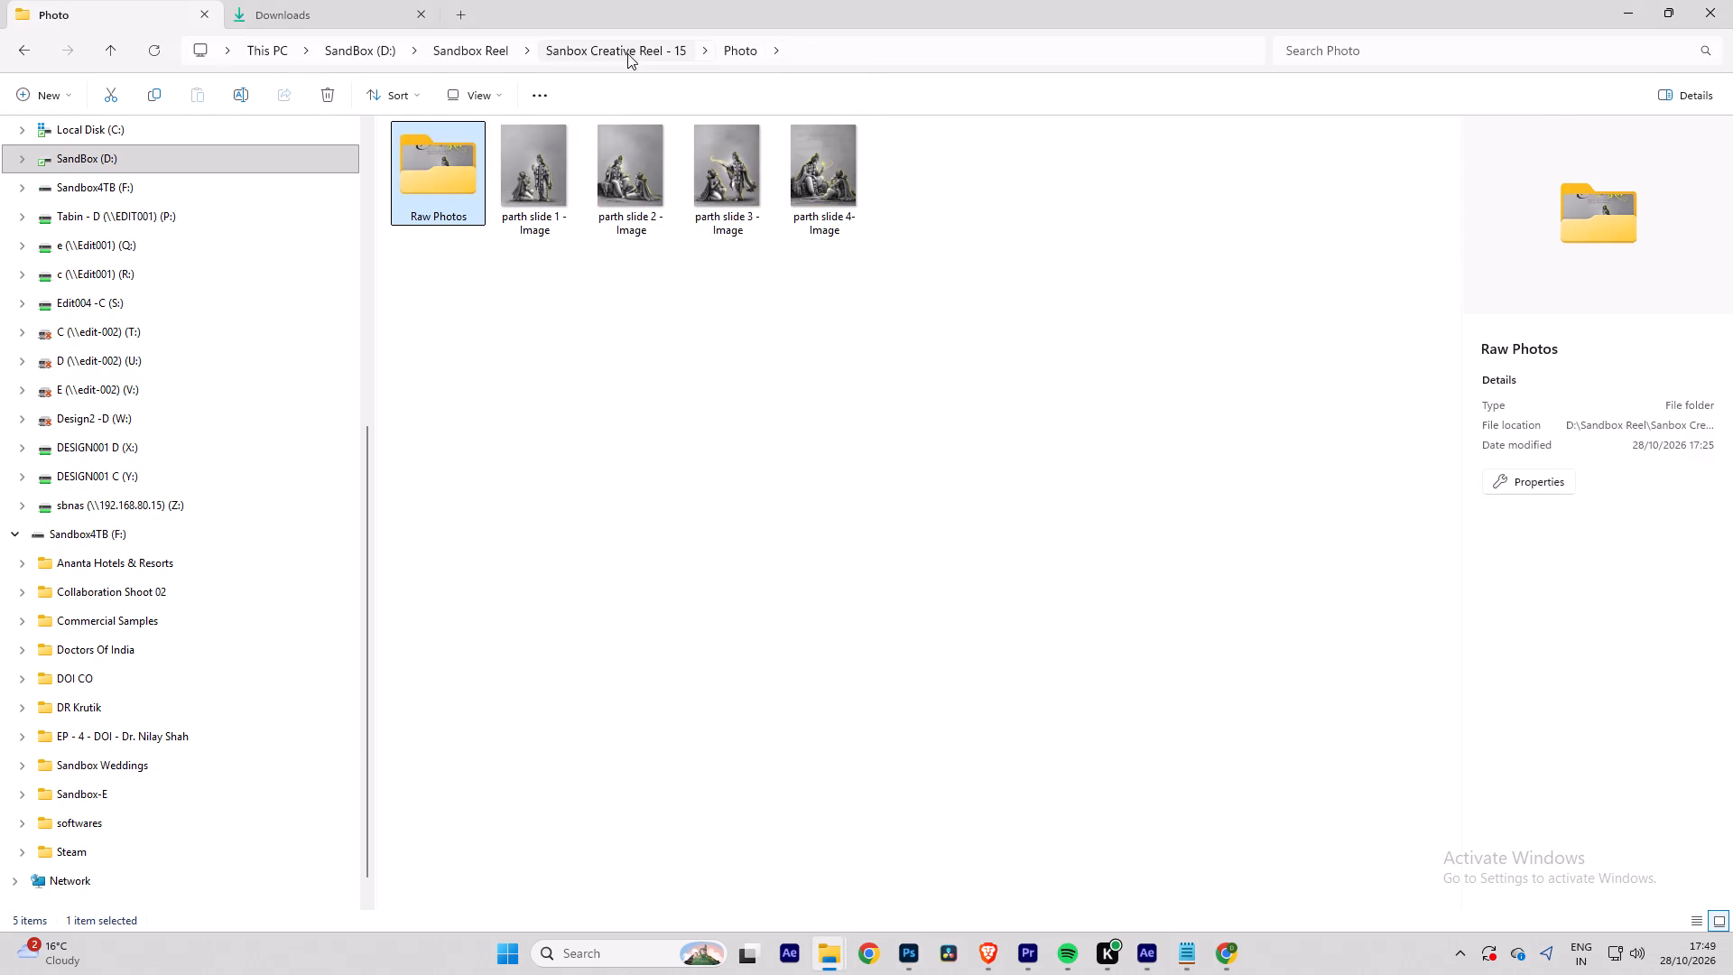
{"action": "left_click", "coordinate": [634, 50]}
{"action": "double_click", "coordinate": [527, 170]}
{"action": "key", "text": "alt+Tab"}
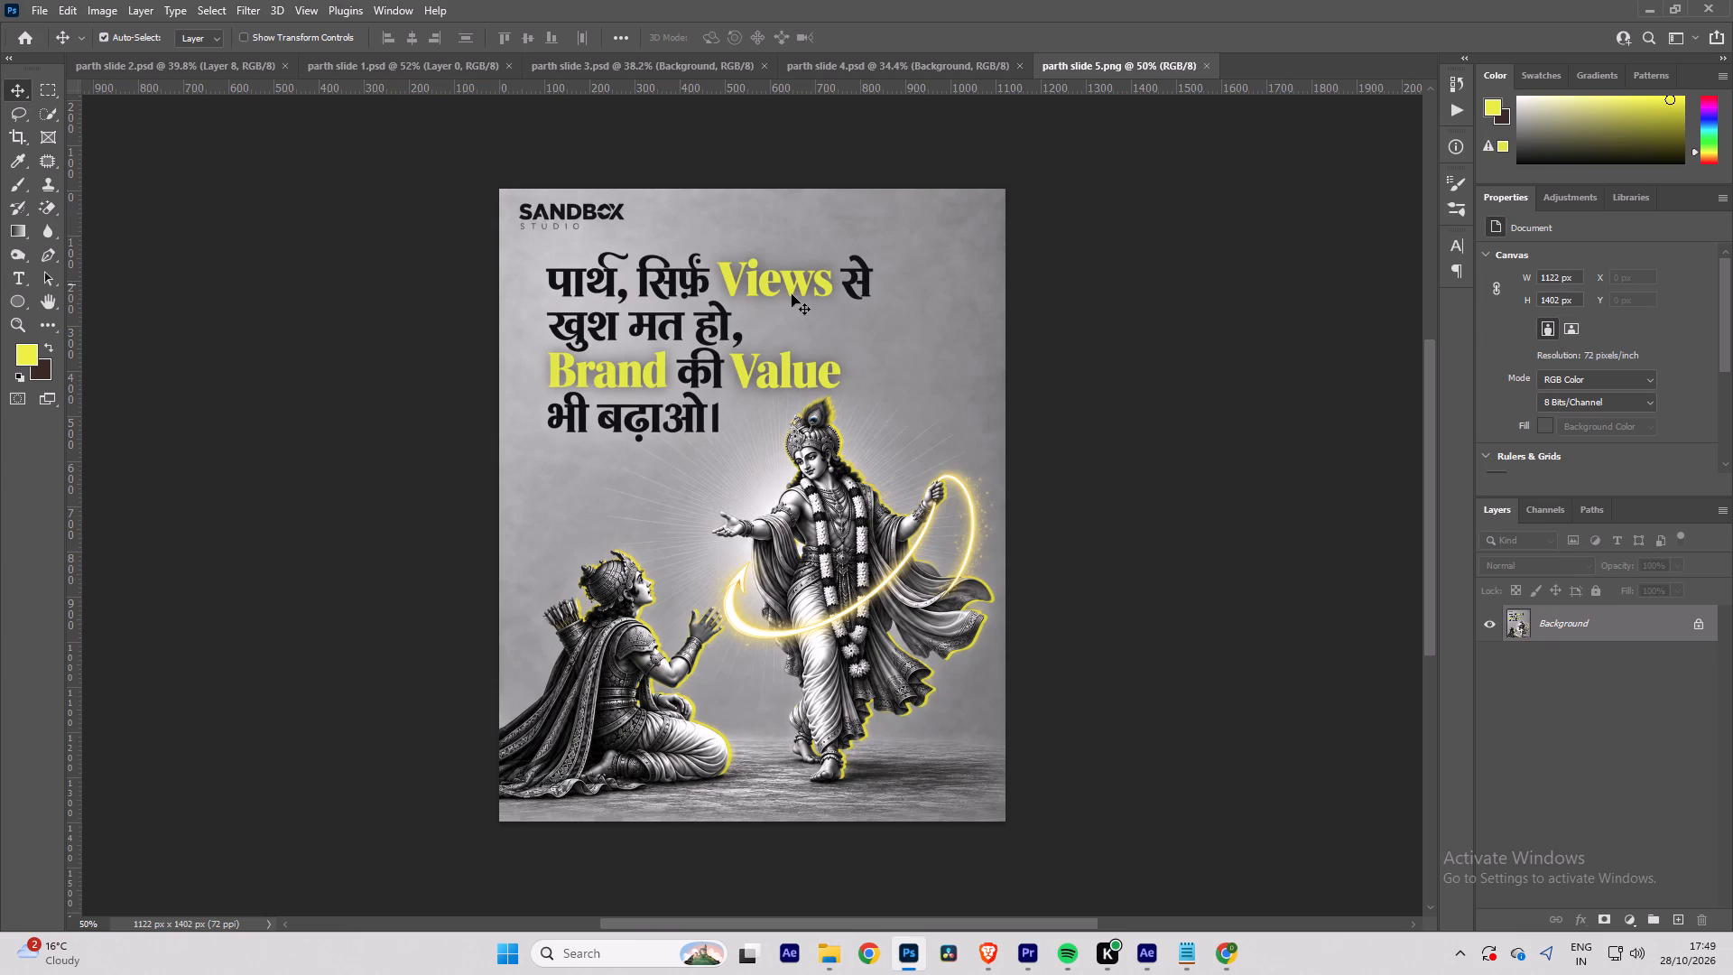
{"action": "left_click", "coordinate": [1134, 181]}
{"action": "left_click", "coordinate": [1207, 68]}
Reopen parth slide 5 from the Photo project's Raw Photos folder as a separate Photoshop document.
{"action": "key", "text": "alt+Tab"}
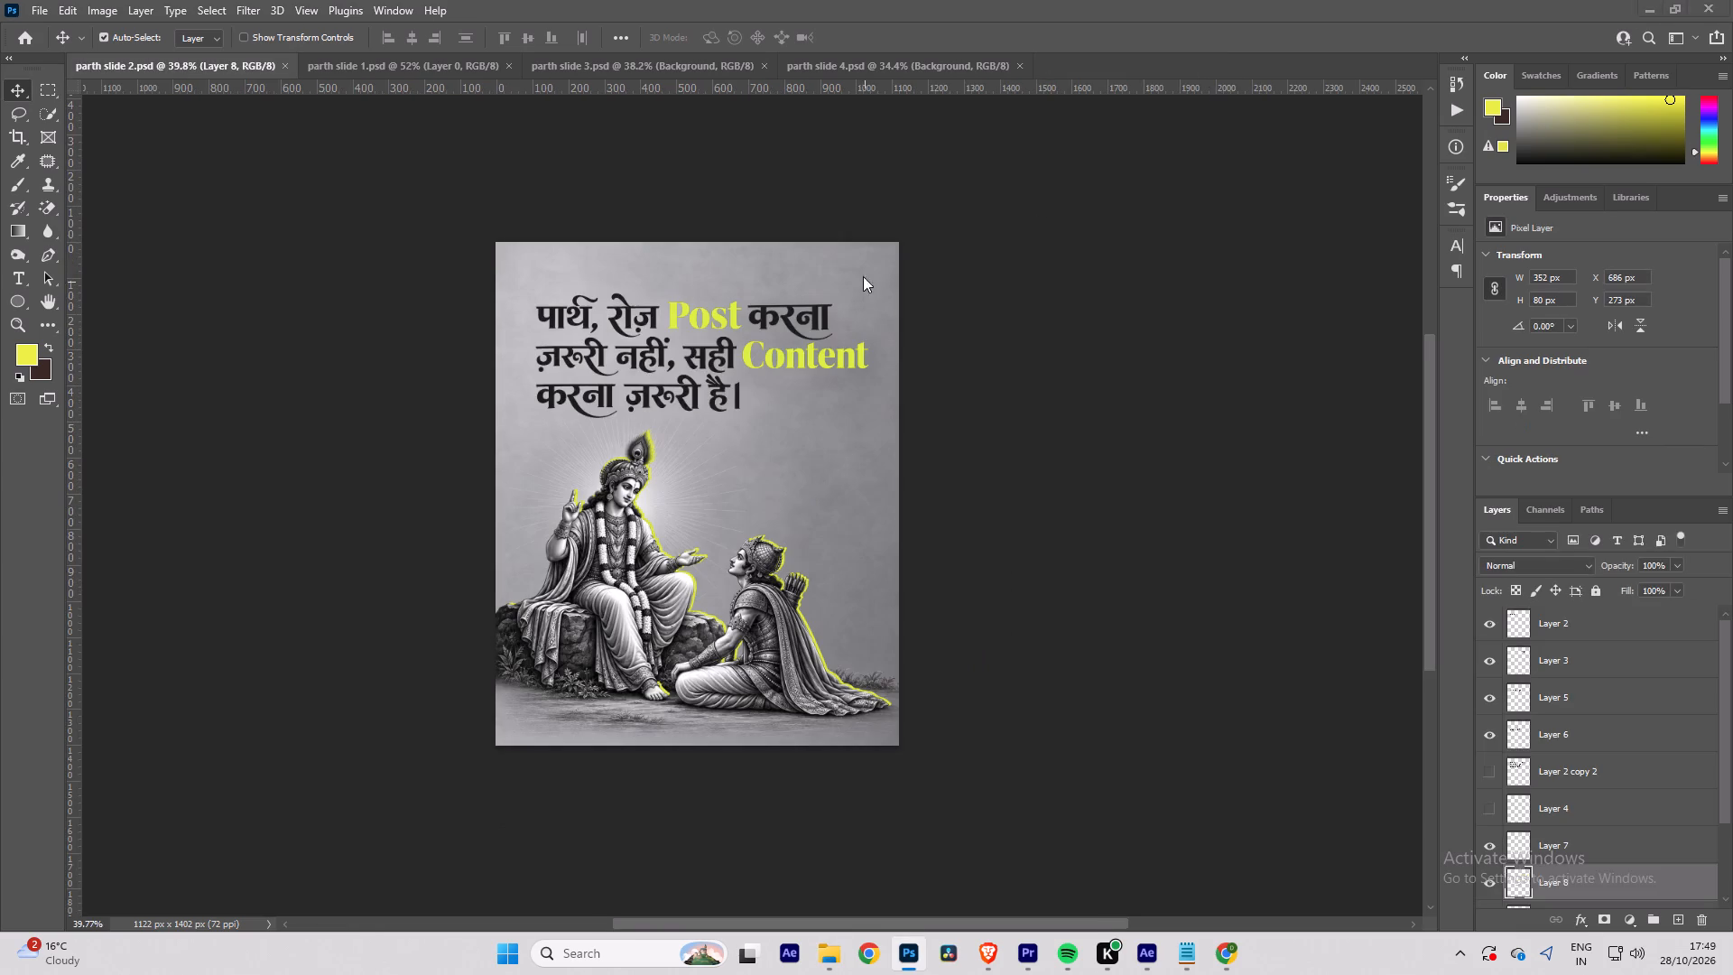
{"action": "key", "text": "alt+Tab"}
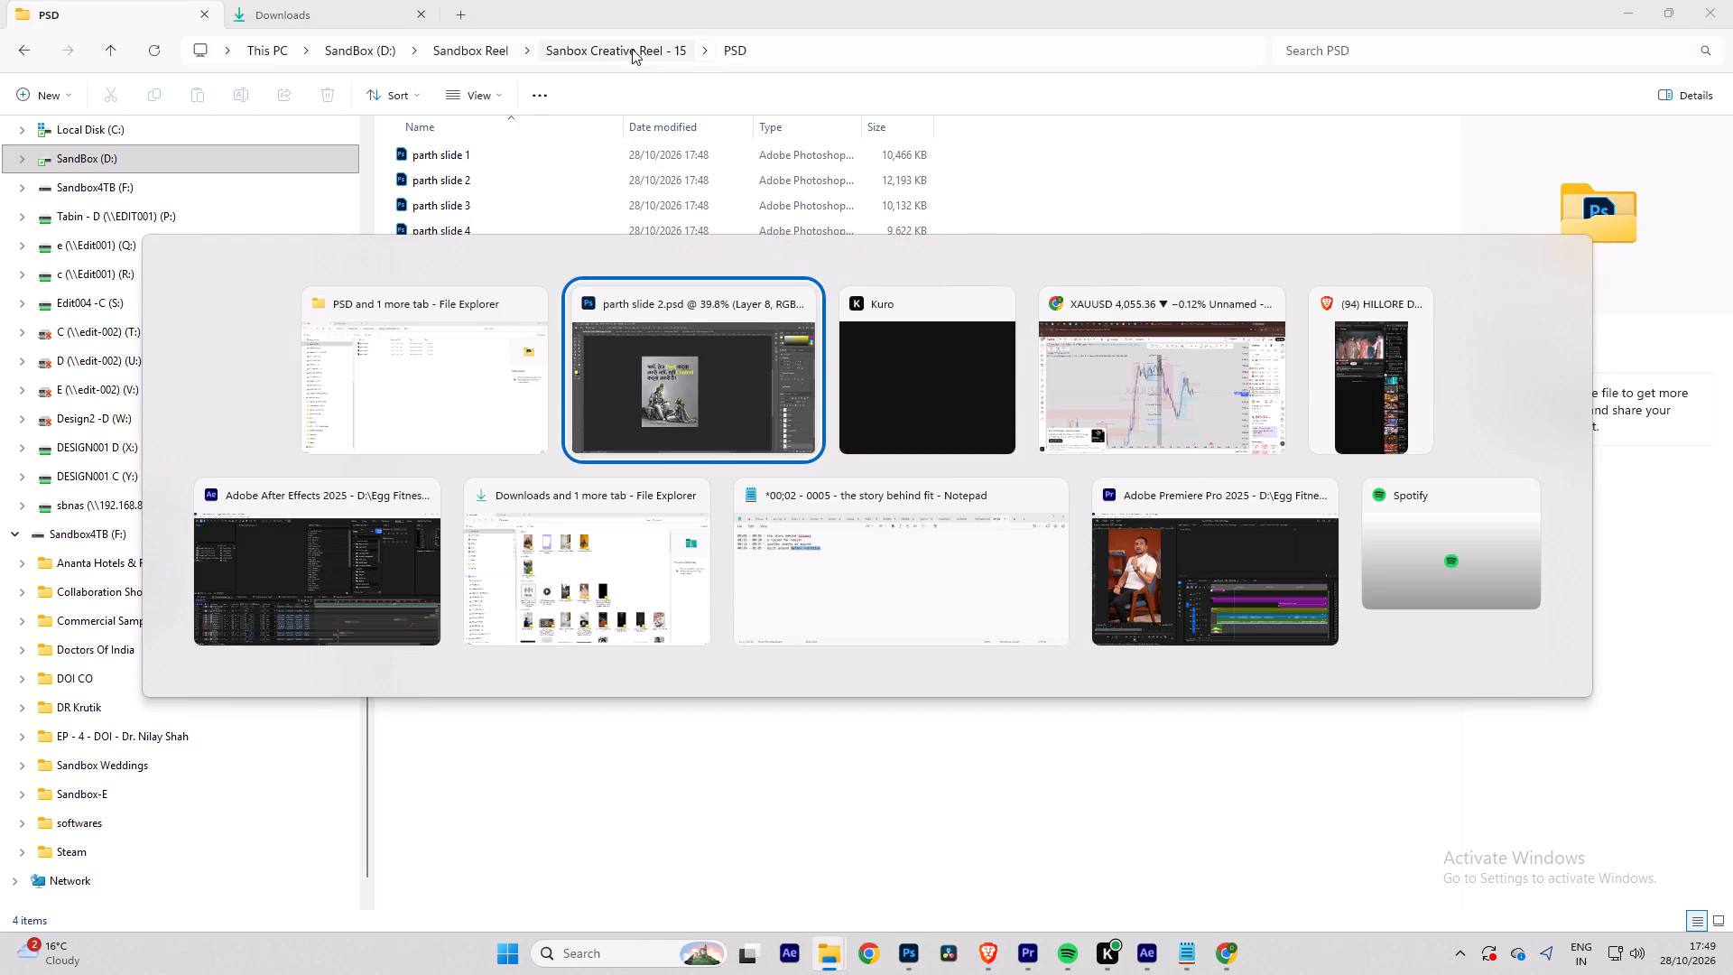
{"action": "key", "text": "alt+Tab"}
{"action": "left_click", "coordinate": [632, 49]}
{"action": "double_click", "coordinate": [467, 160]}
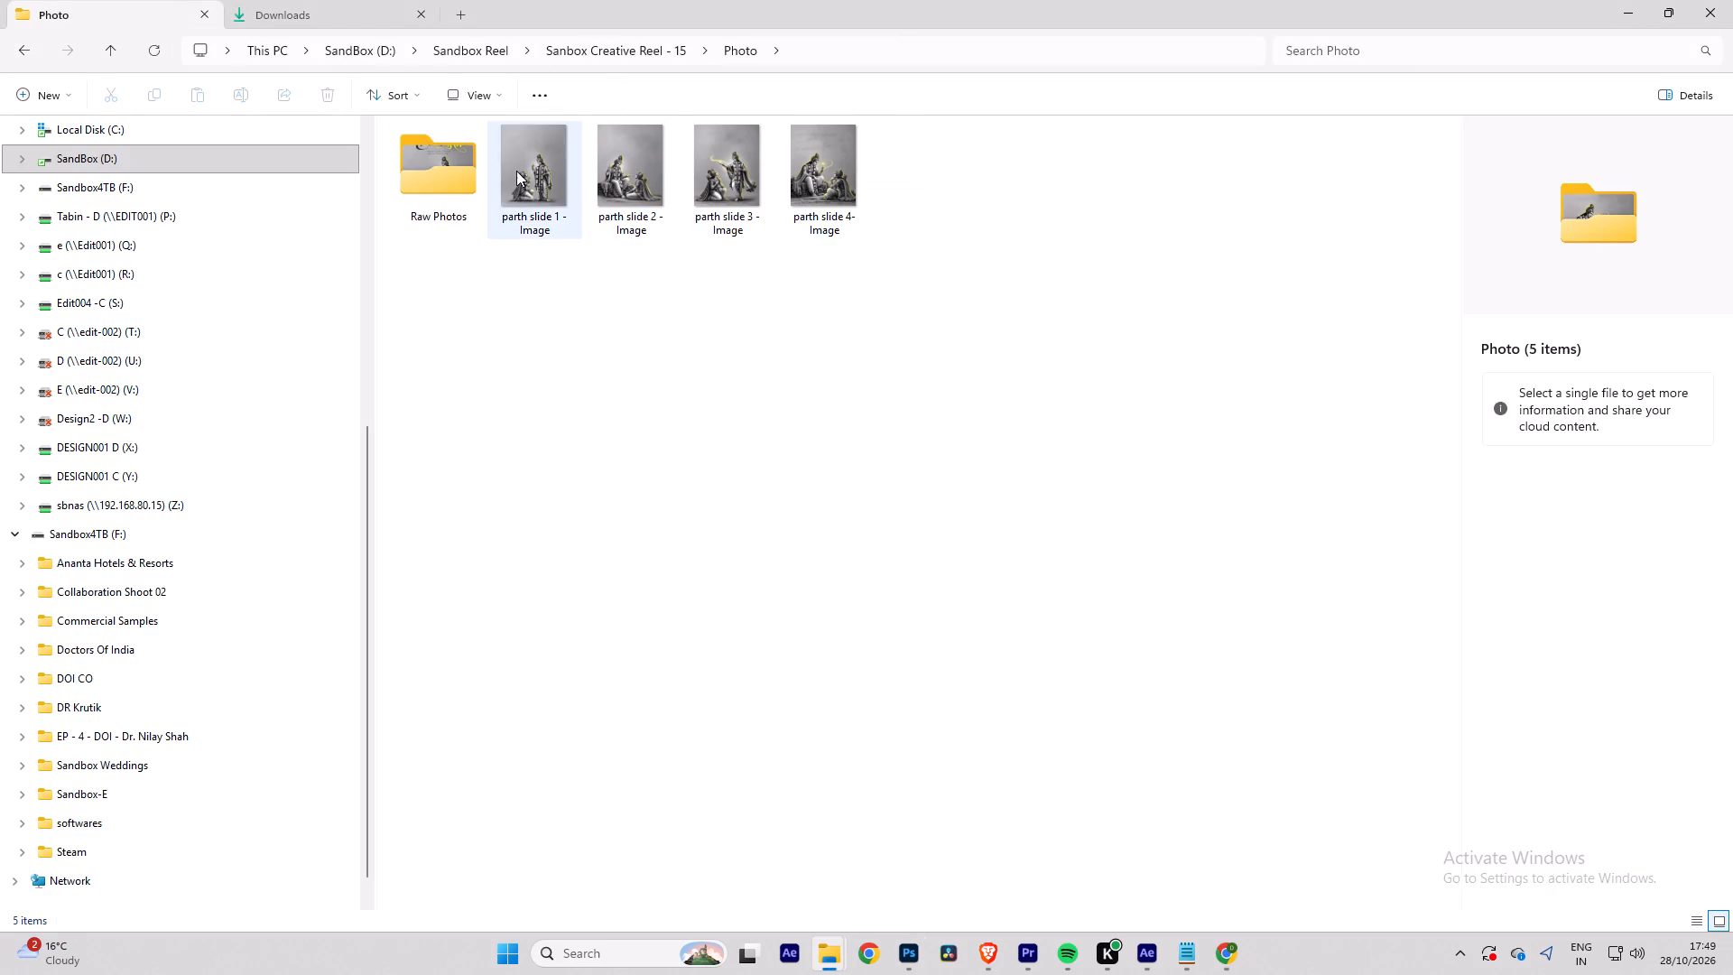
{"action": "double_click", "coordinate": [423, 168]}
{"action": "left_click_drag", "start_coordinate": [831, 175], "coordinate": [1020, 72]}
{"action": "key", "text": "alt+Tab"}
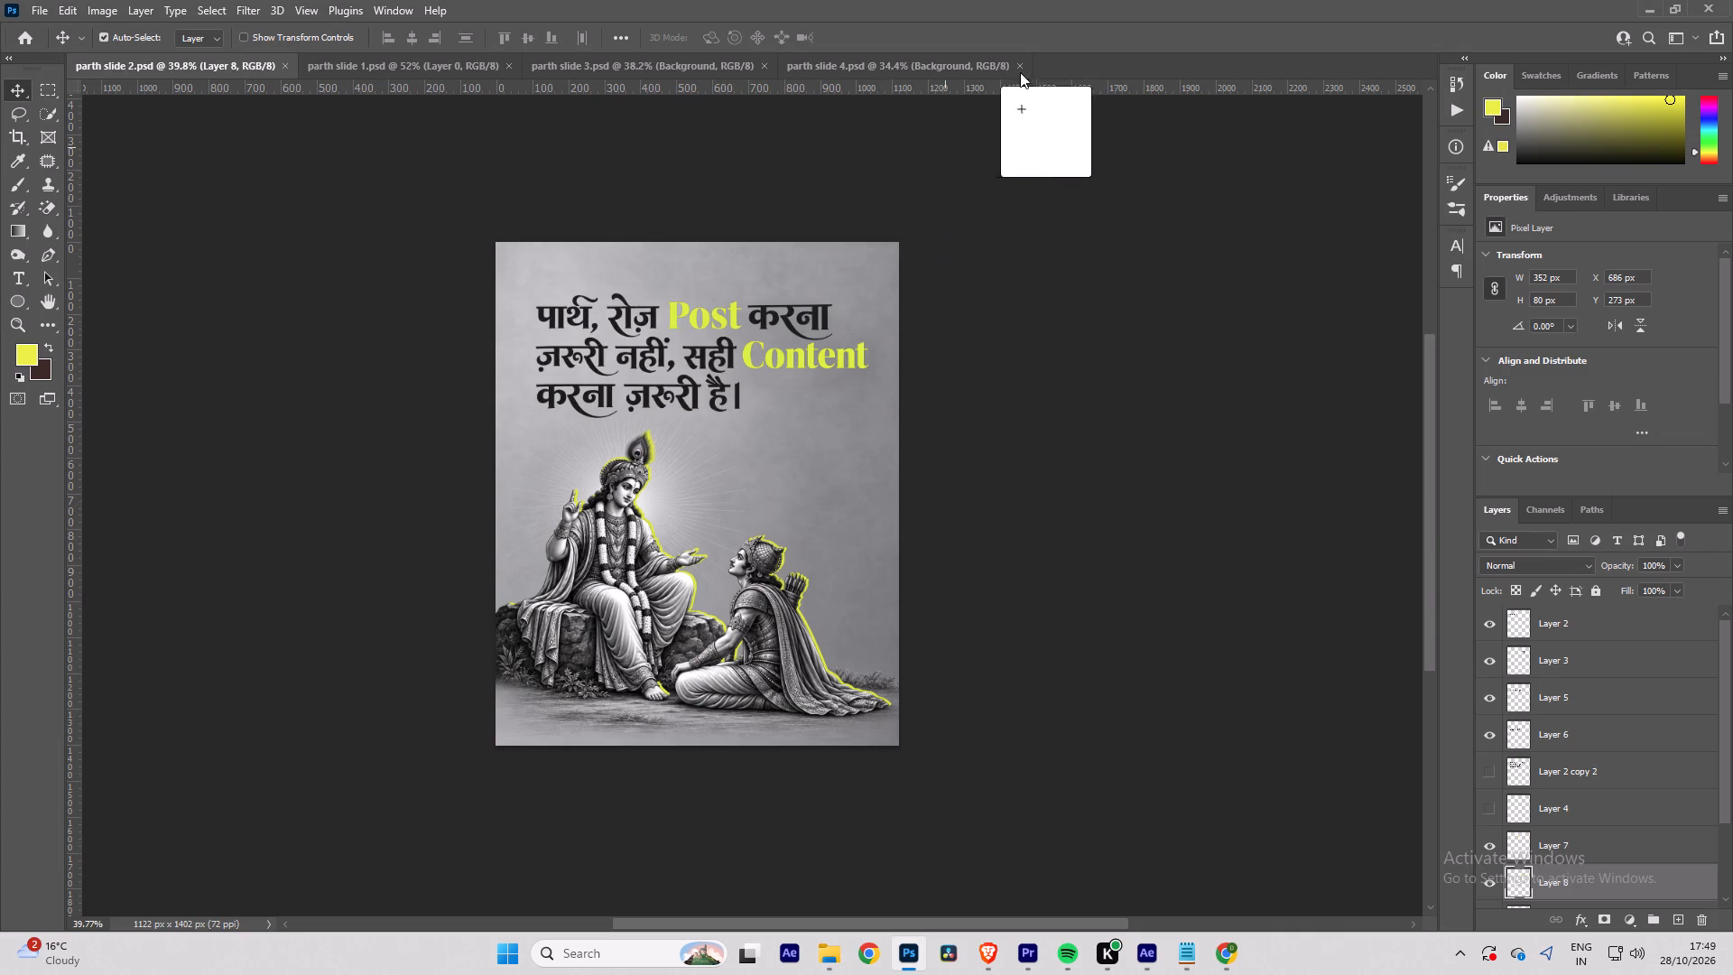
{"action": "left_click_drag", "start_coordinate": [1020, 72], "coordinate": [1109, 70]}
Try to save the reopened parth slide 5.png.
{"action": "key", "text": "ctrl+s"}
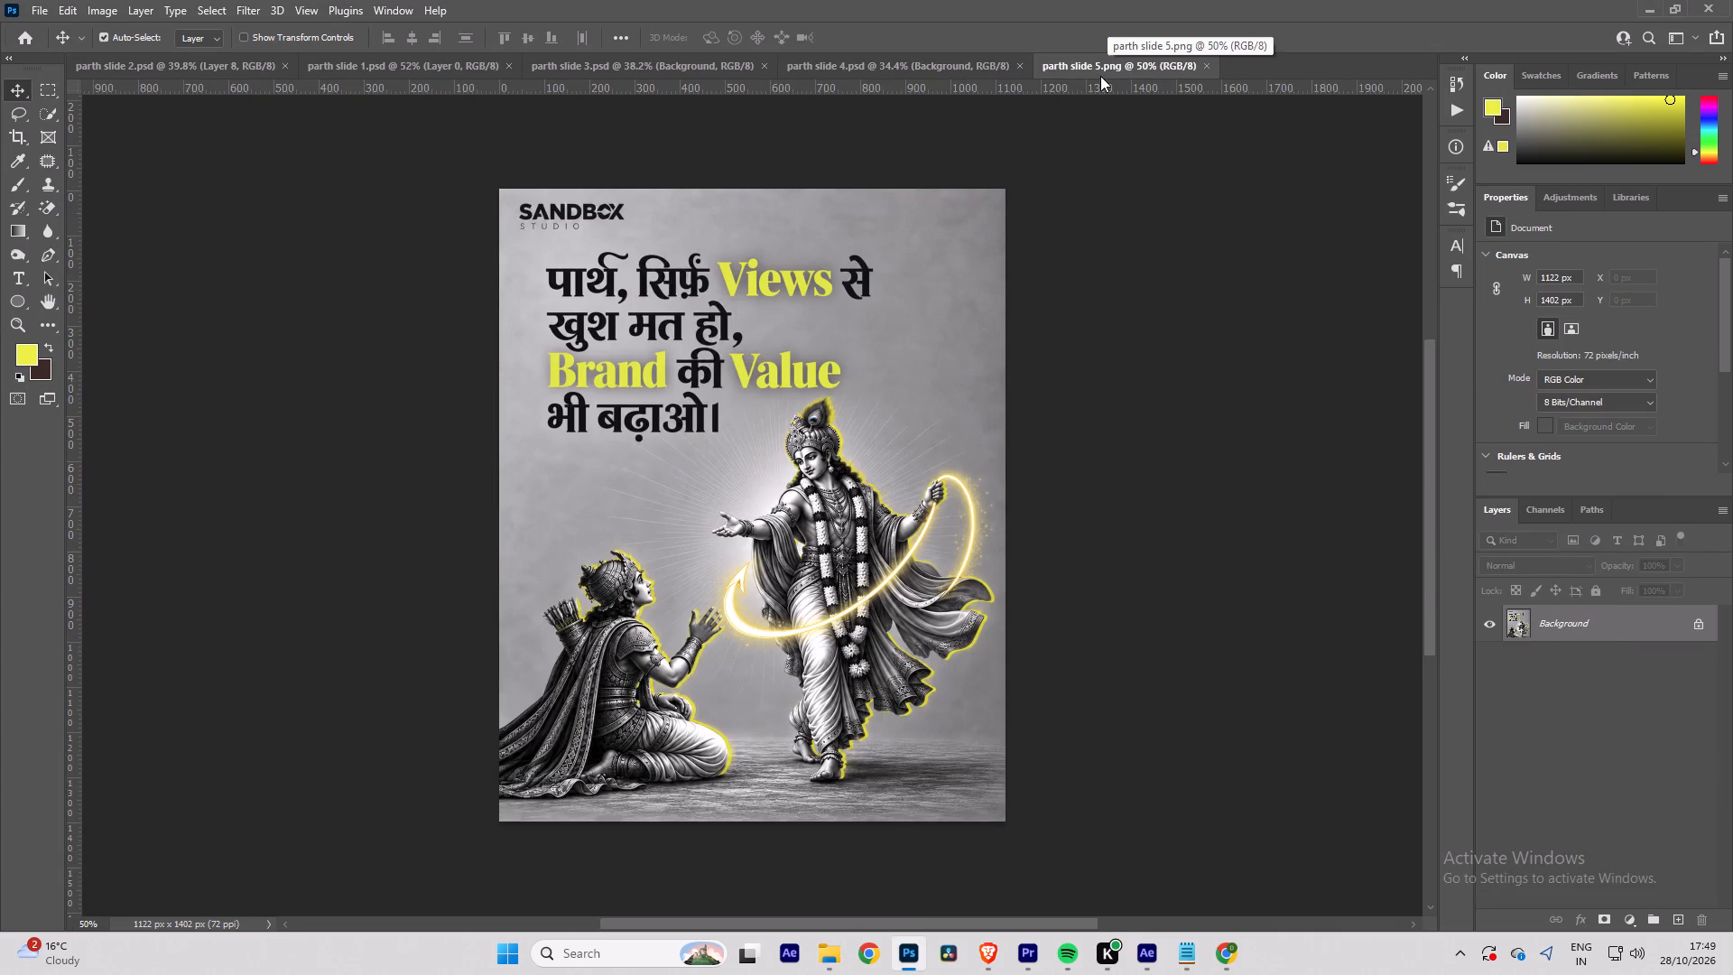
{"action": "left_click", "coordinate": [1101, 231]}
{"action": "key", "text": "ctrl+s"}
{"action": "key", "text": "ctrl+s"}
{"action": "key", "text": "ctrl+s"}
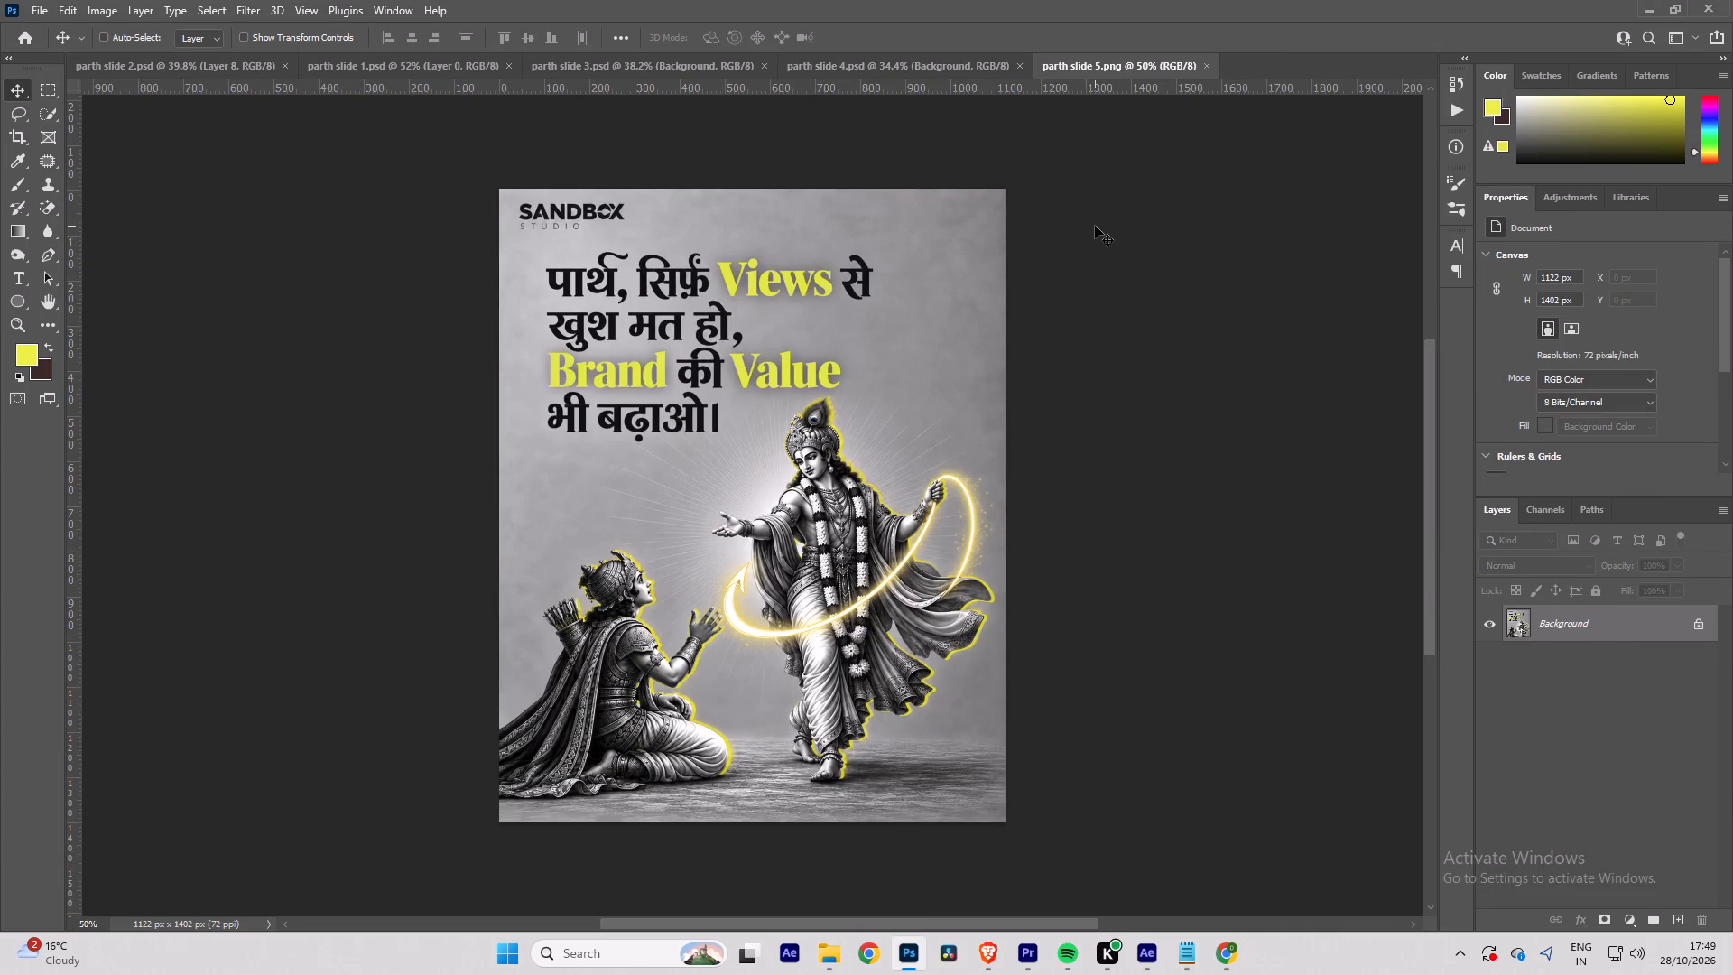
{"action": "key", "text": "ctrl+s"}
Lasso loosely around the four-line headline on the Background layer and copy the selected area onto a new layer.
{"action": "scroll", "coordinate": [574, 249], "scroll_direction": "up", "scroll_amount": 7, "text": "alt"}
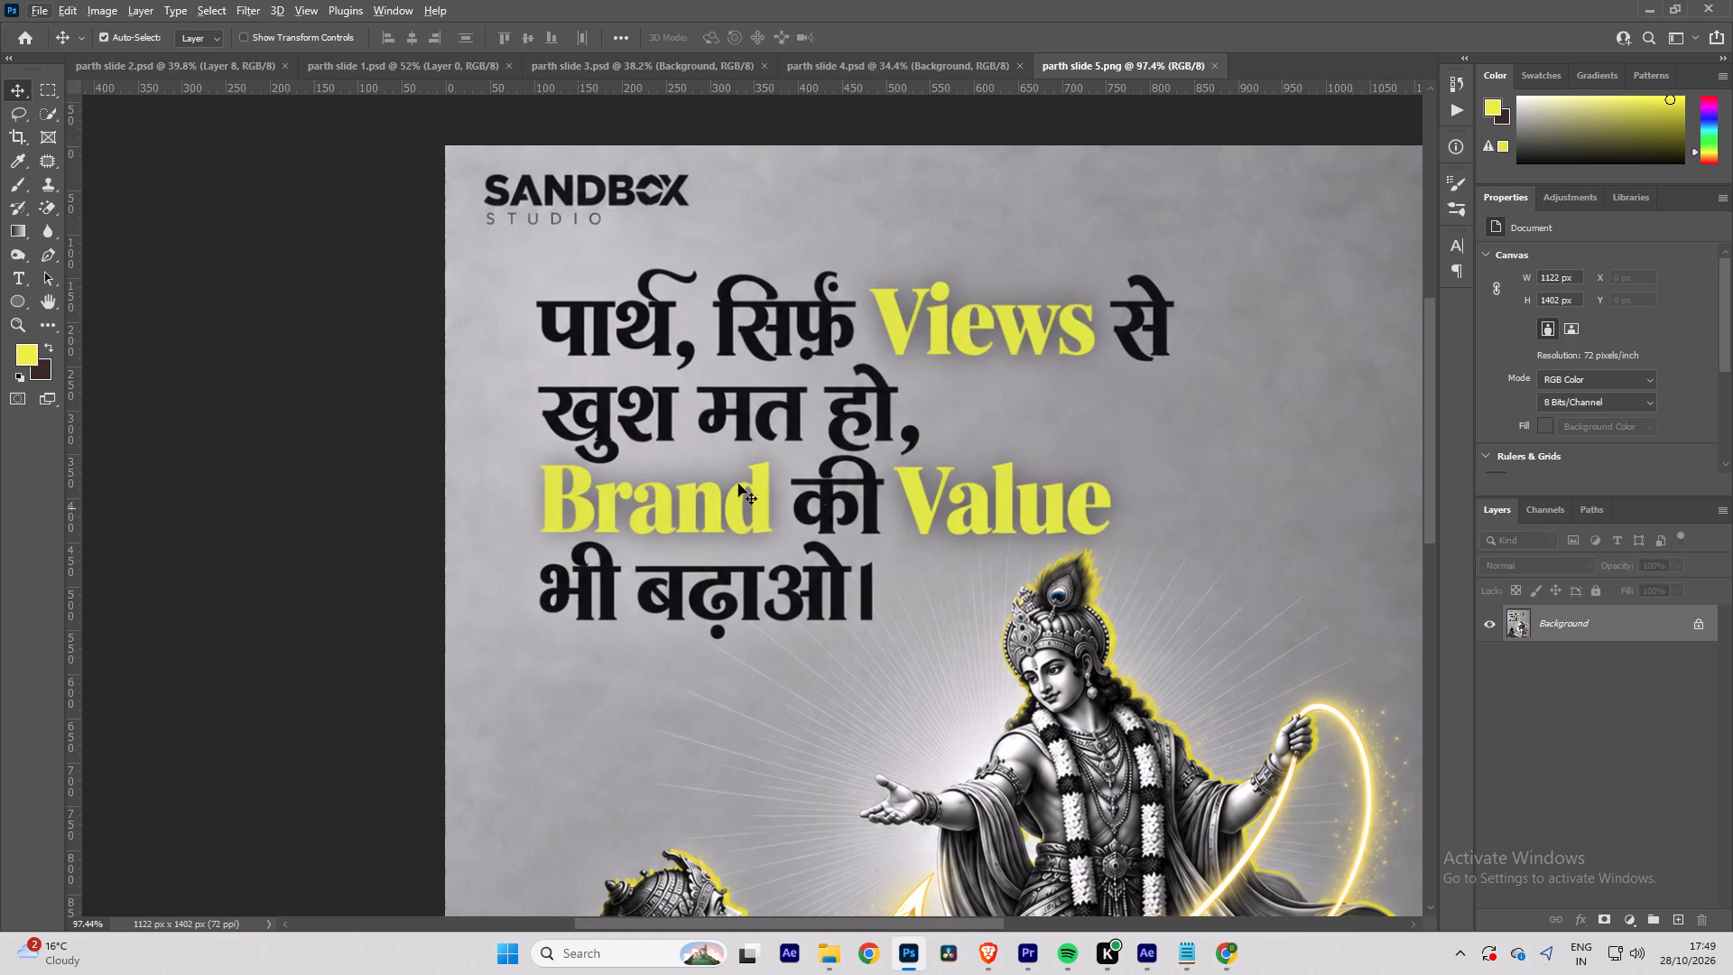
{"action": "left_click", "coordinate": [19, 114]}
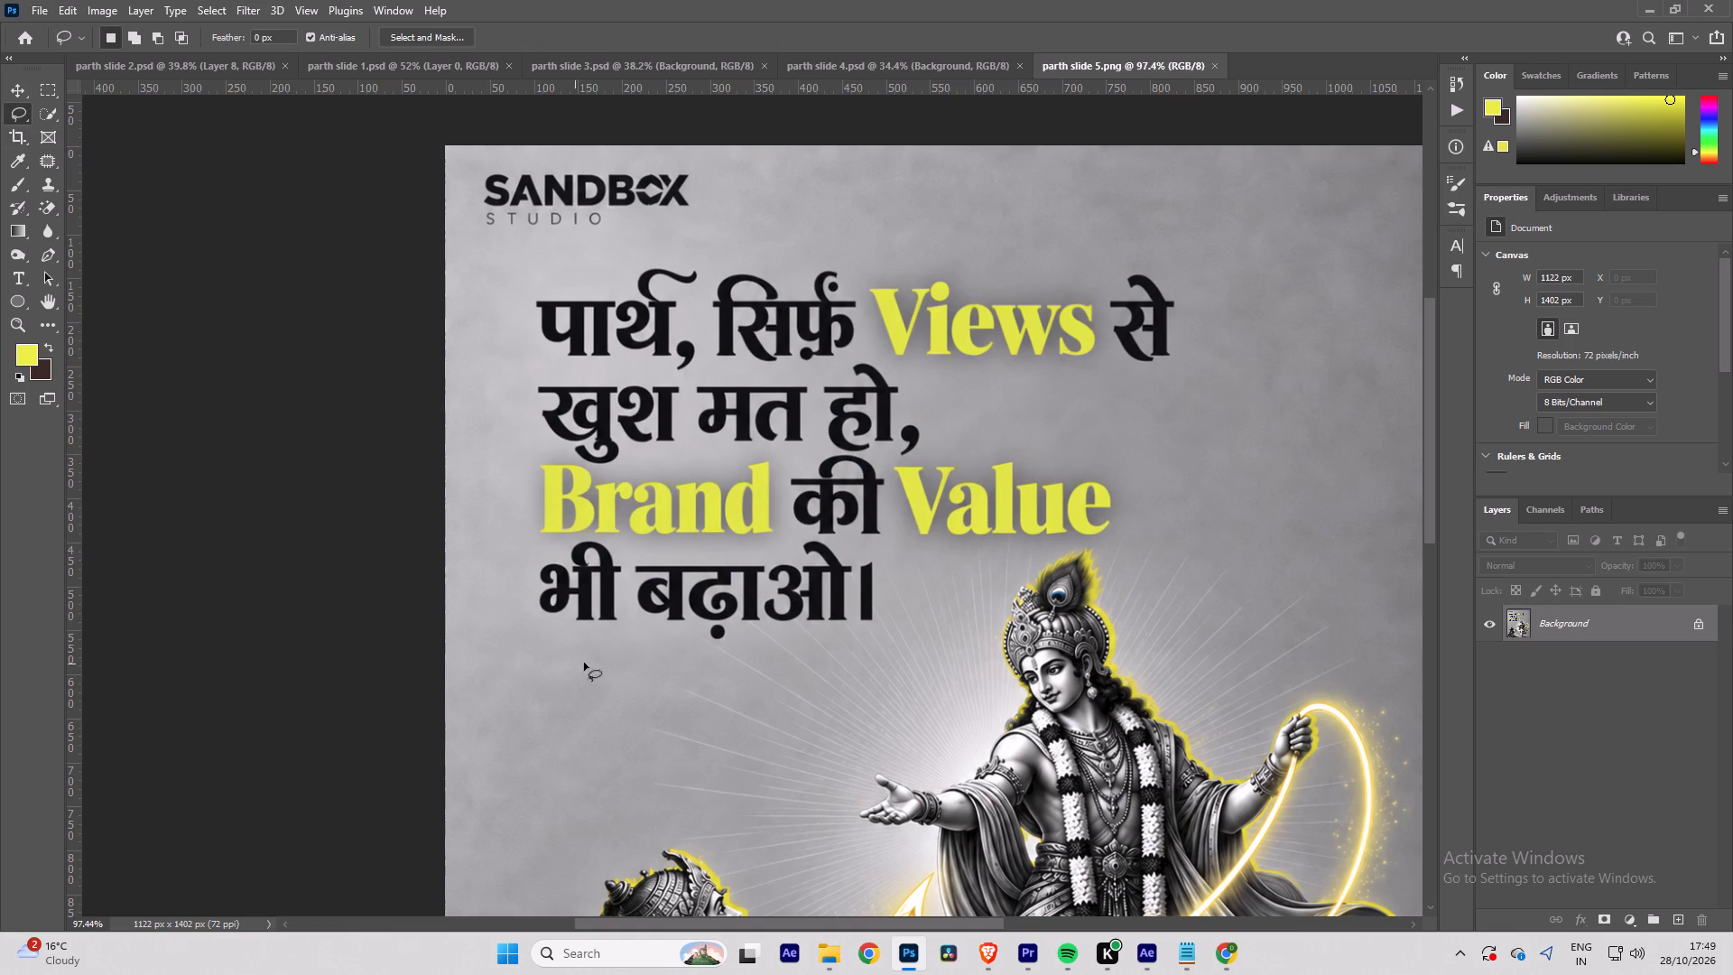
{"action": "left_click", "coordinate": [923, 554]}
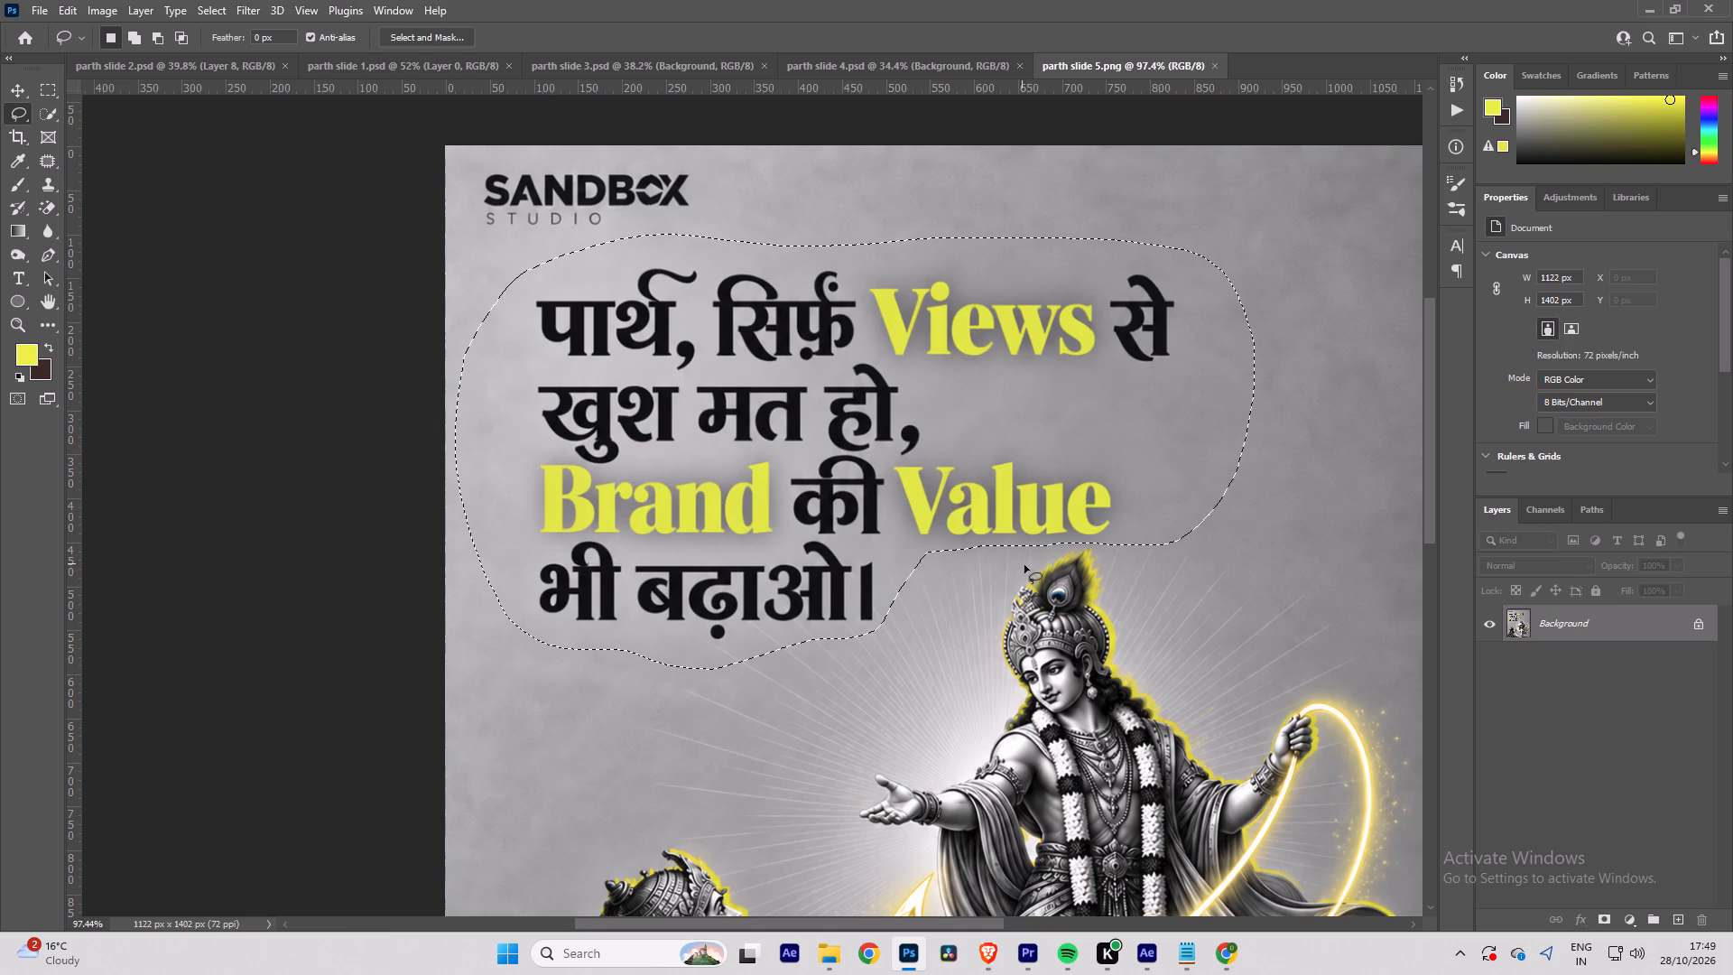
{"action": "key", "text": "ctrl+j"}
Save the document as the Photoshop file parth slide 5 in Sanbox Creative Reel - 15's PSD folder, keeping Maximize Compatibility on.
{"action": "left_click", "coordinate": [1574, 659]}
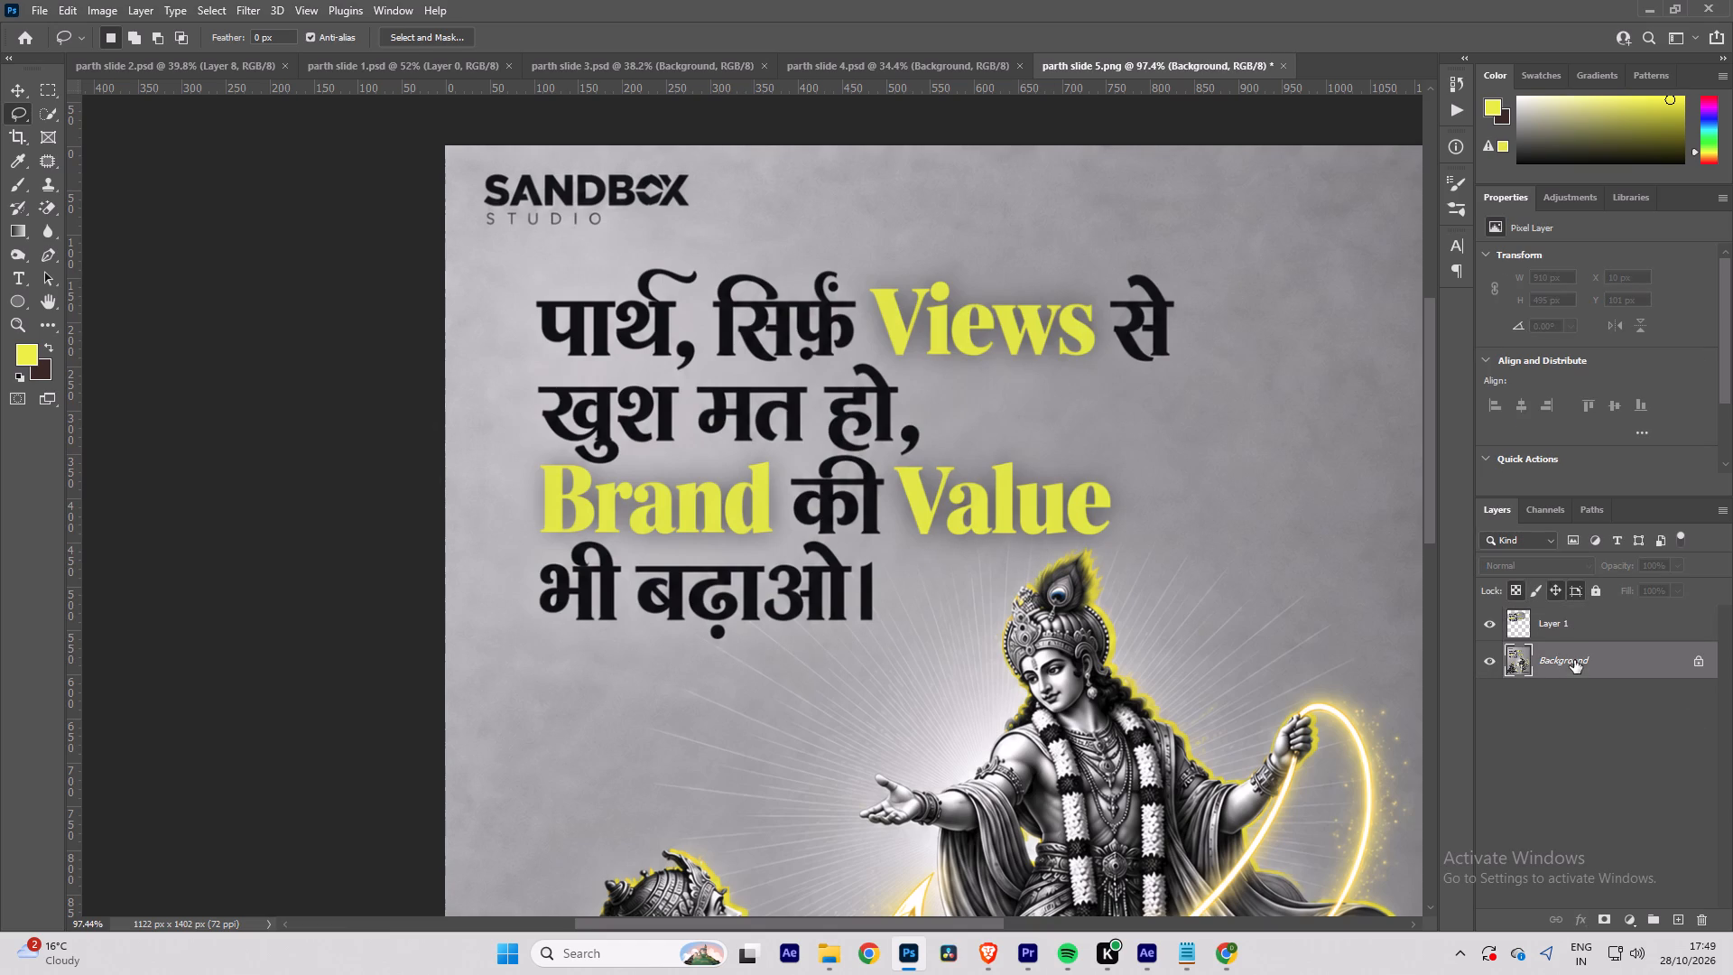
{"action": "key", "text": "ctrl+s"}
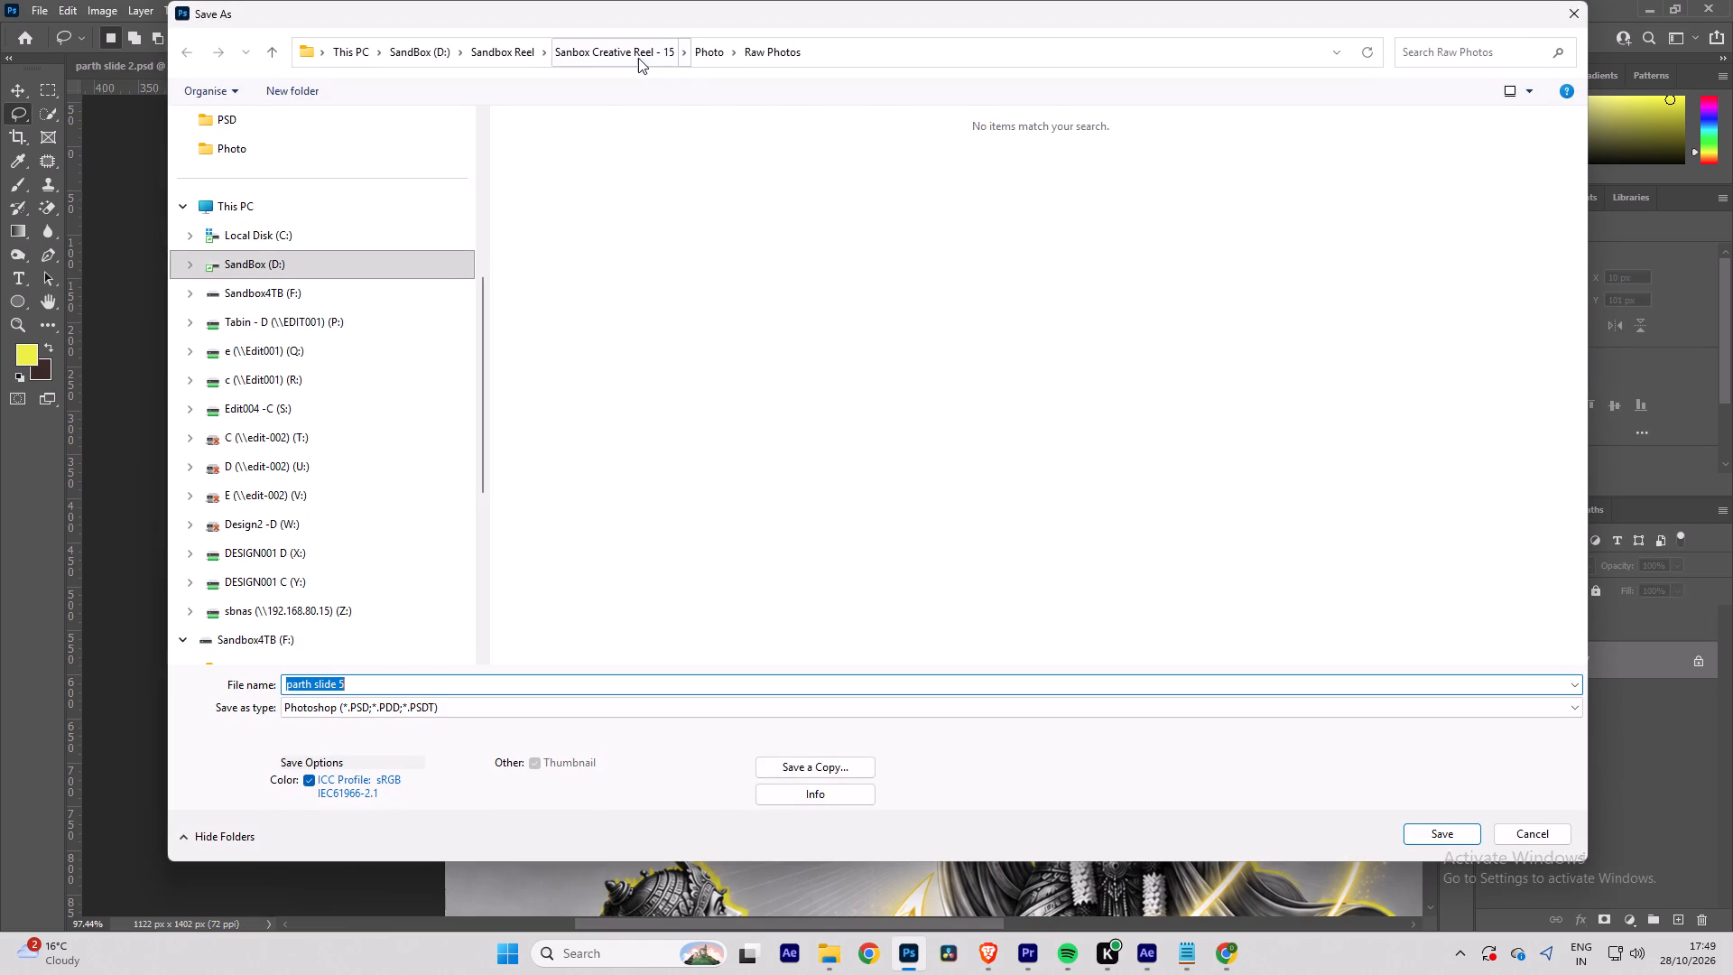
{"action": "left_click", "coordinate": [638, 58]}
{"action": "left_click", "coordinate": [561, 156]}
{"action": "double_click", "coordinate": [549, 167]}
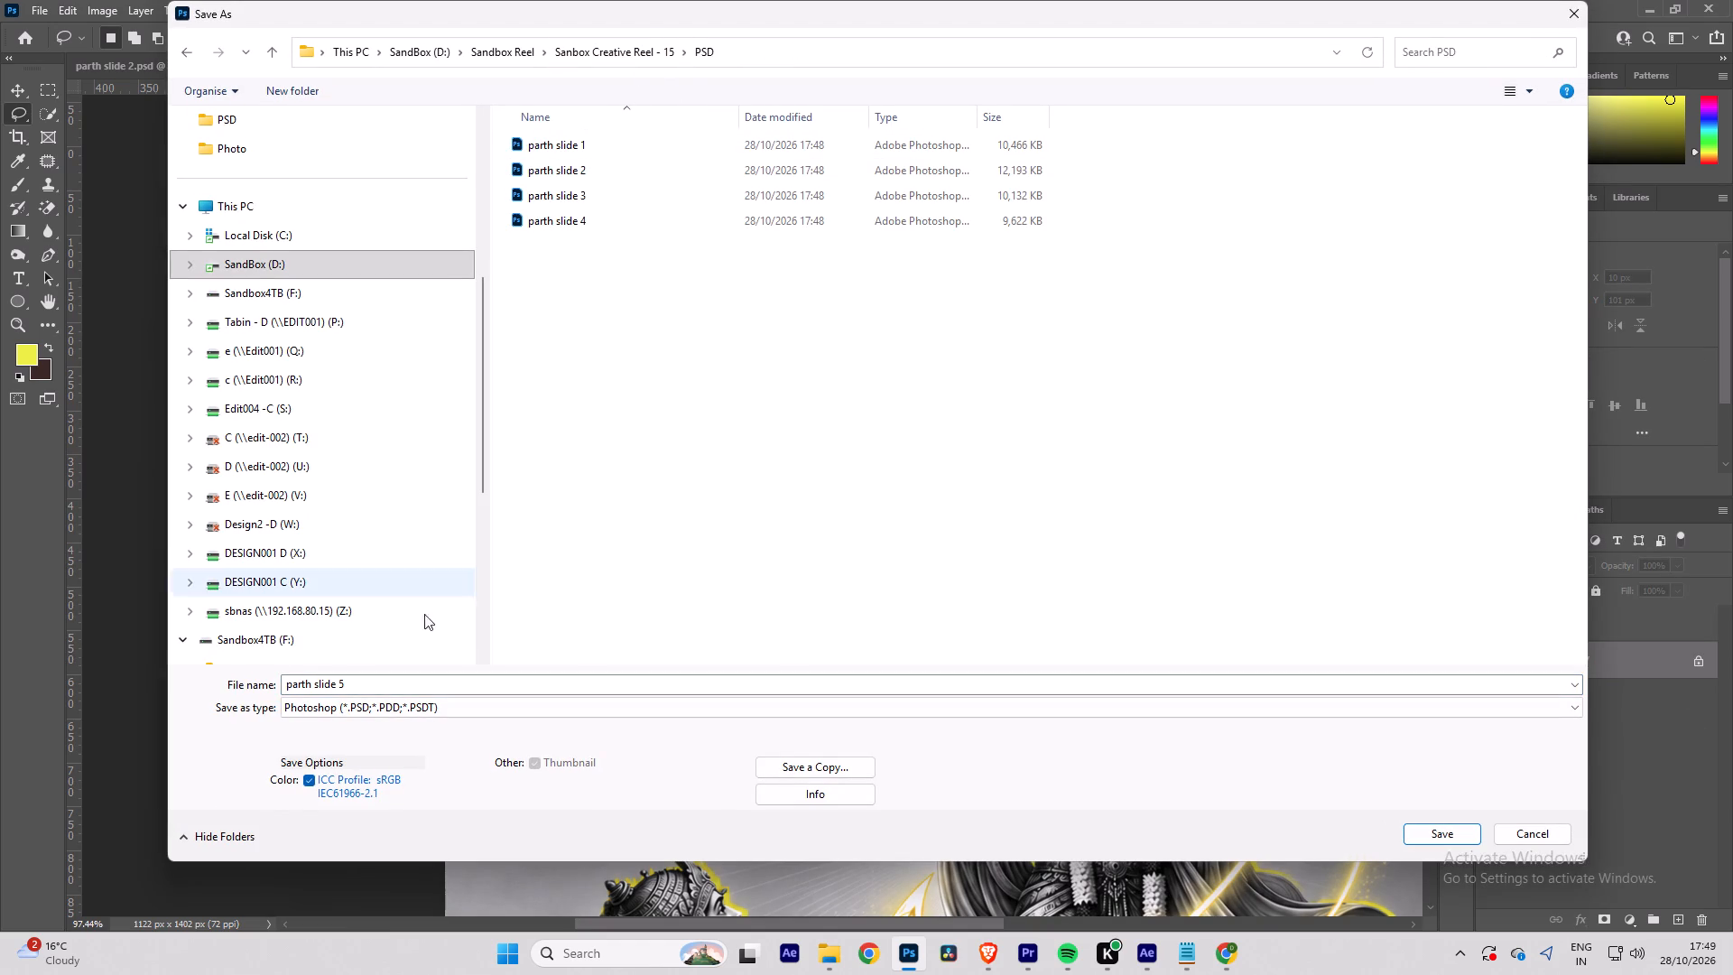
{"action": "left_click", "coordinate": [1453, 831]}
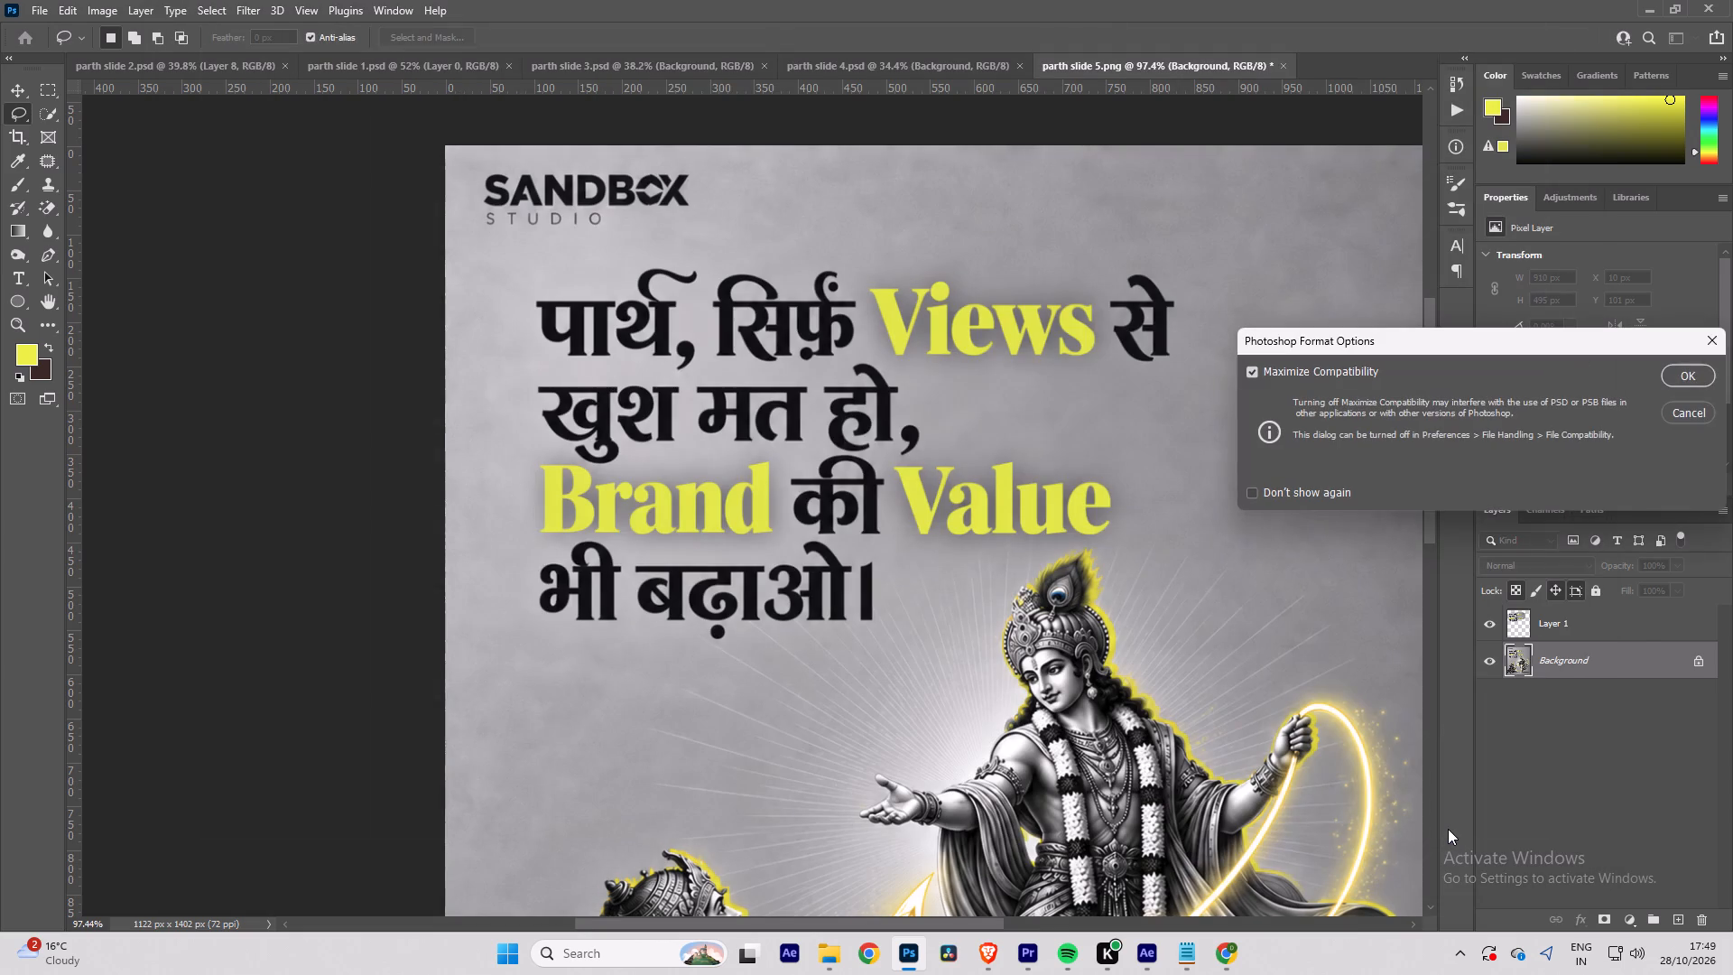
{"action": "left_click", "coordinate": [1686, 371]}
Hide the Background layer so only the copied headline patch shows.
{"action": "left_click", "coordinate": [1483, 658]}
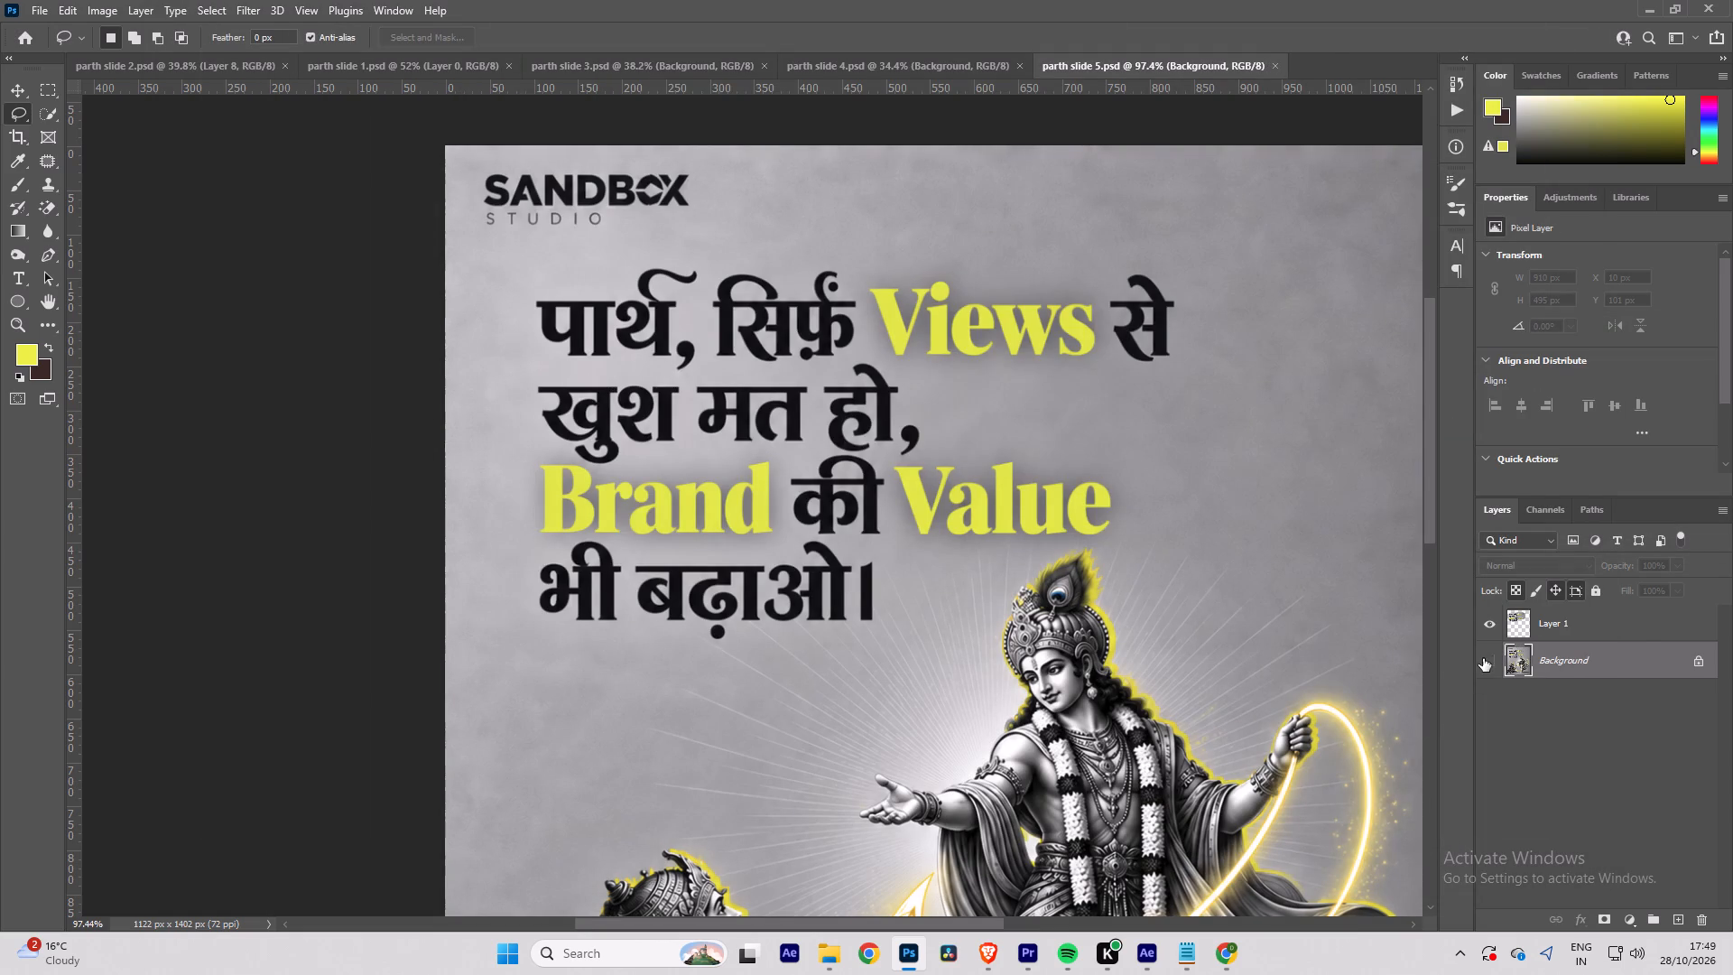
{"action": "key", "text": "space"}
{"action": "key", "text": "space"}
{"action": "key", "text": "space"}
{"action": "key", "text": "space"}
{"action": "key", "text": "space"}
{"action": "key", "text": "space"}
{"action": "key", "text": "space"}
{"action": "key", "text": "space"}
{"action": "key", "text": "space"}
{"action": "key", "text": "space"}
{"action": "key", "text": "space"}
{"action": "key", "text": "space"}
{"action": "key", "text": "space"}
{"action": "left_click_drag", "start_coordinate": [766, 371], "coordinate": [704, 349]}
Select the black Hindi lettering with Color Range, feather it by 0.5 pixels, and copy it from Layer 1 onto a new layer.
{"action": "left_click", "coordinate": [139, 10]}
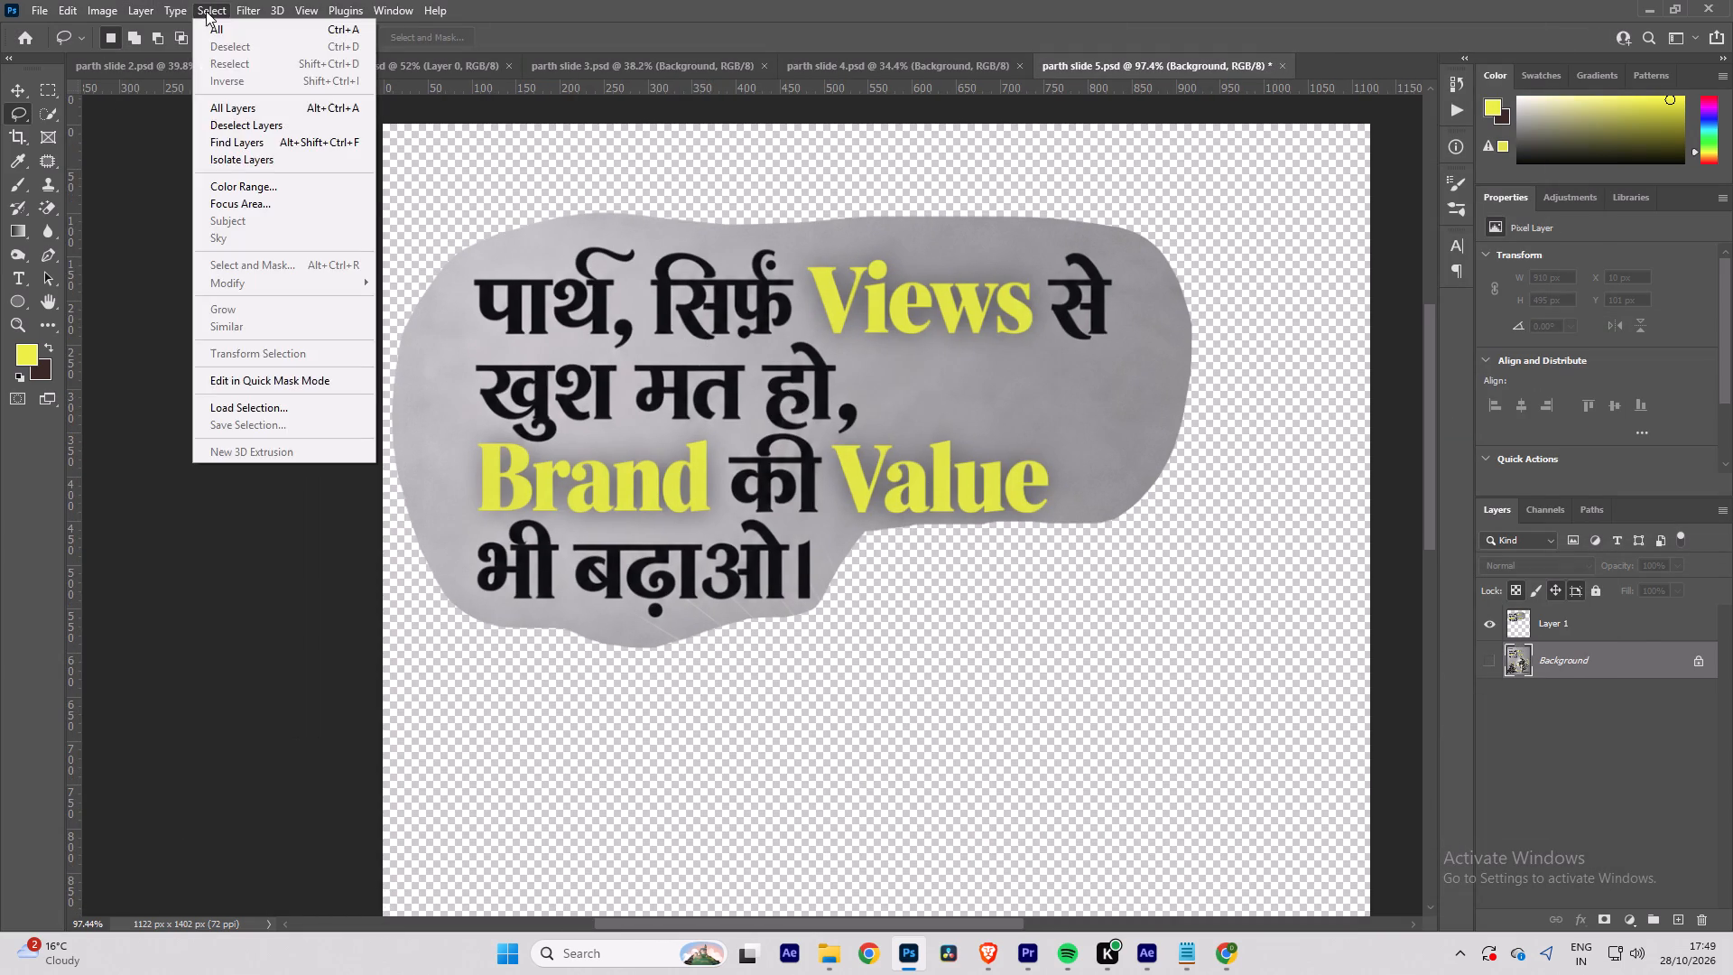
{"action": "left_click", "coordinate": [210, 8]}
{"action": "left_click", "coordinate": [234, 185]}
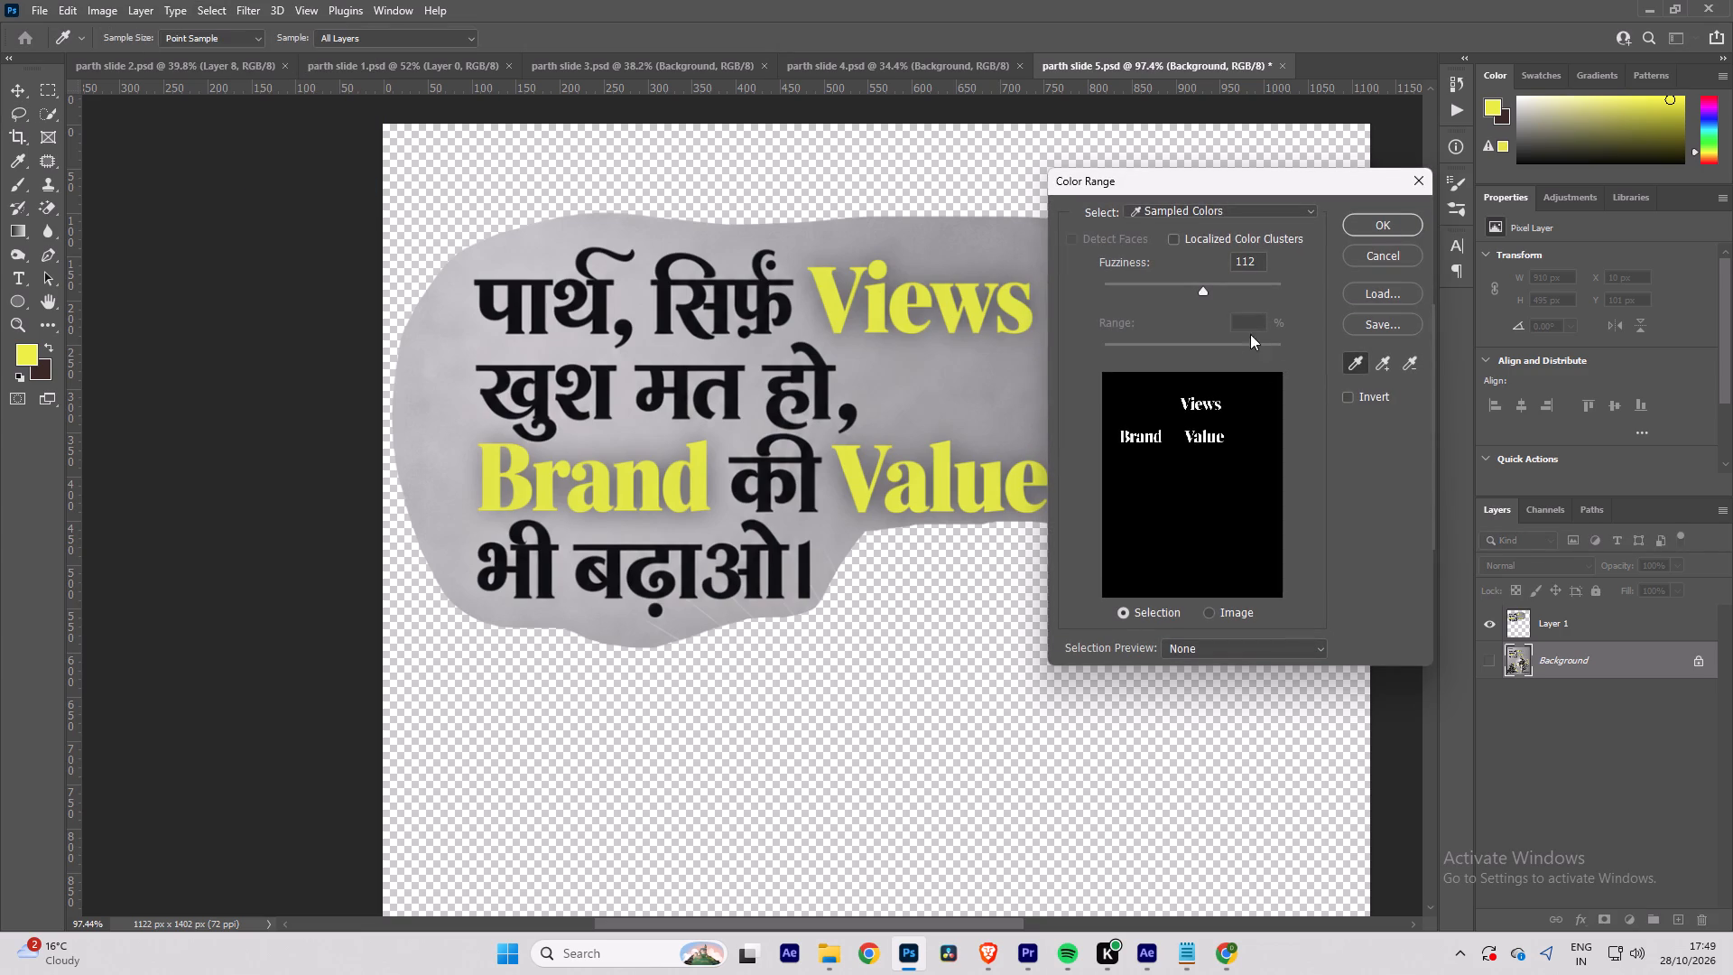
{"action": "left_click", "coordinate": [765, 306]}
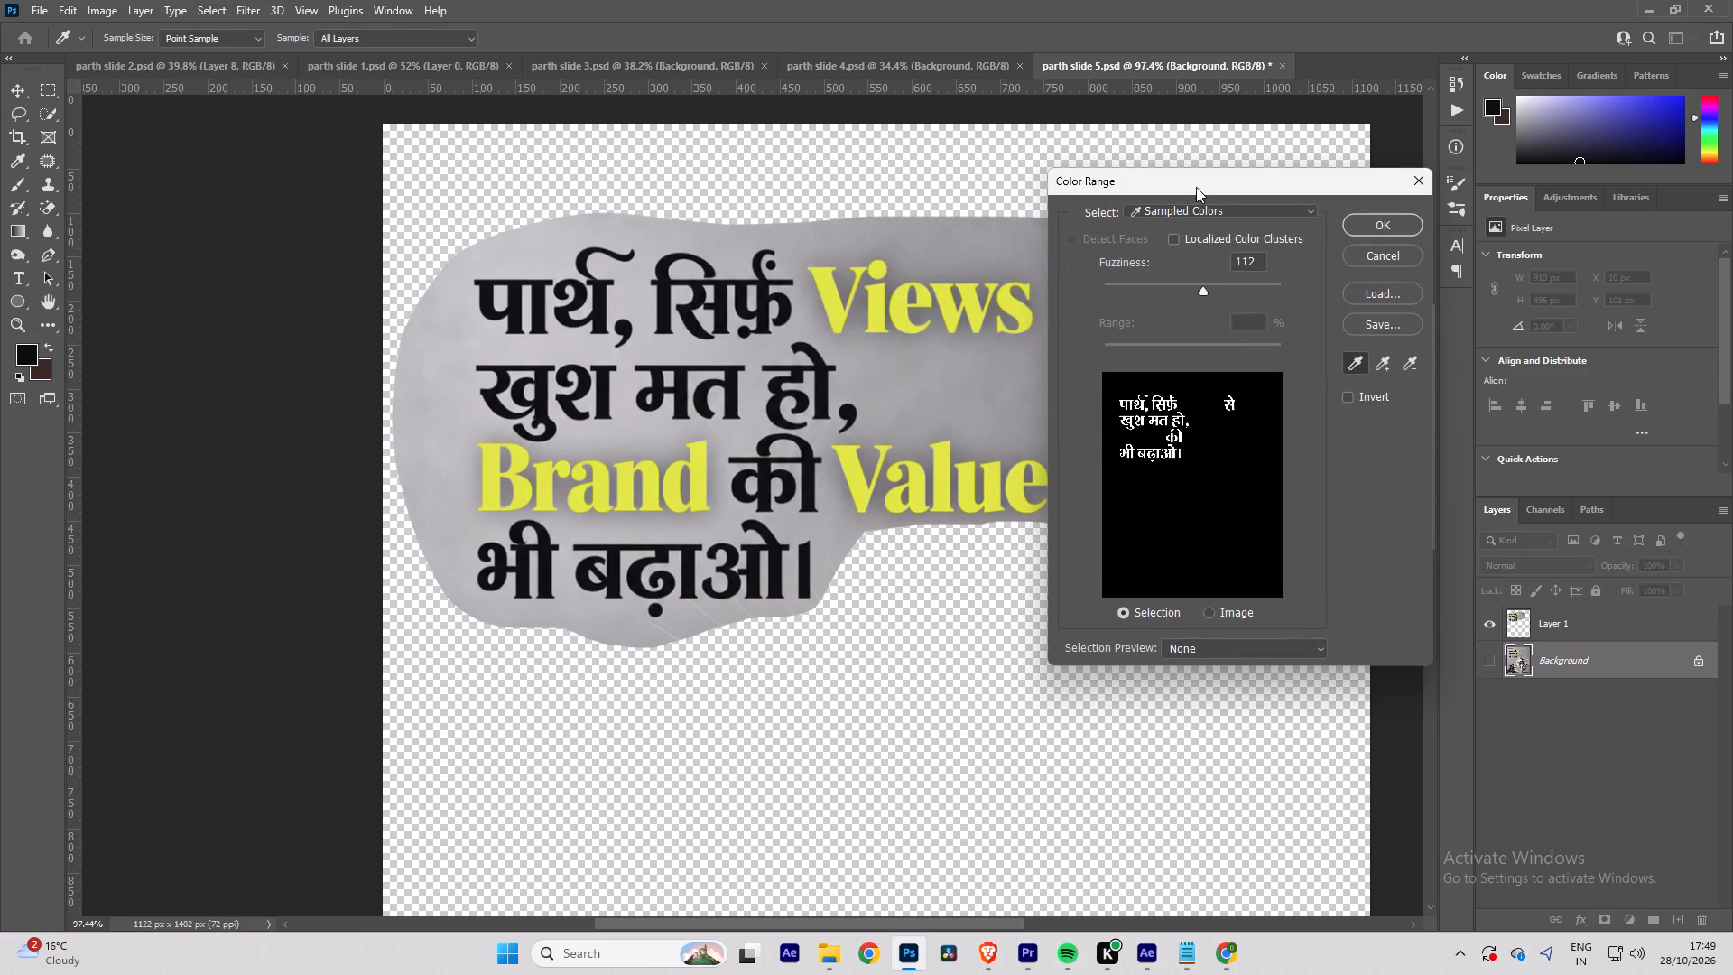
{"action": "left_click_drag", "start_coordinate": [1196, 187], "coordinate": [1251, 213]}
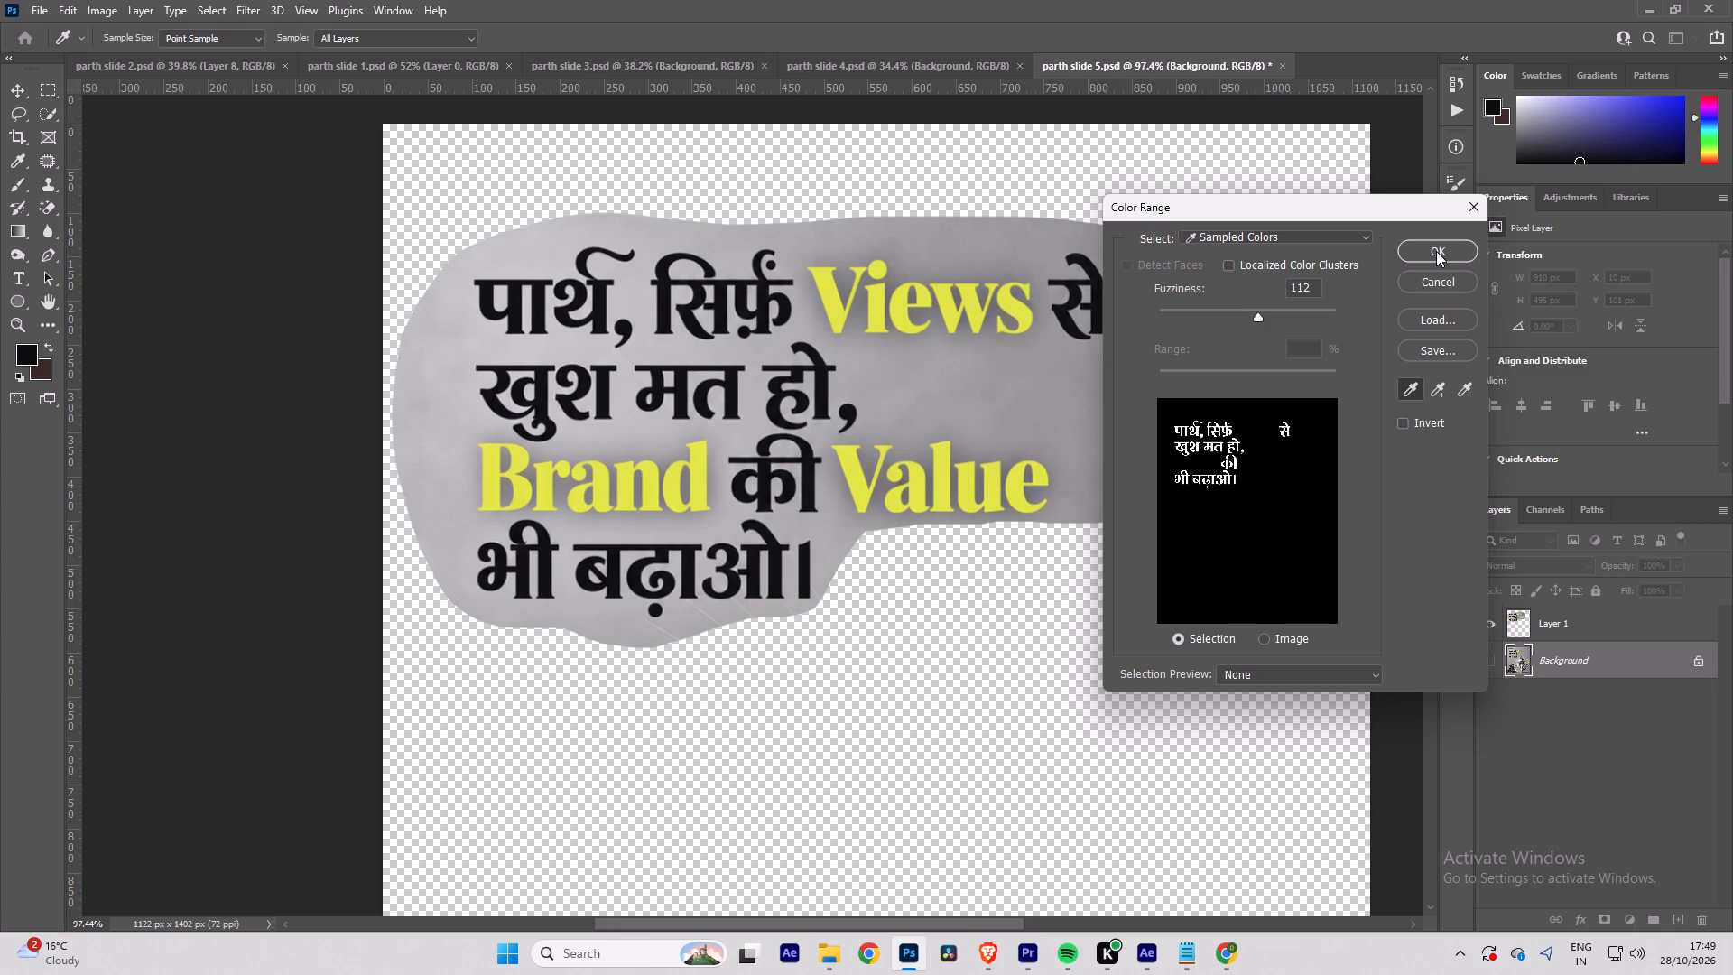
{"action": "left_click", "coordinate": [1436, 251]}
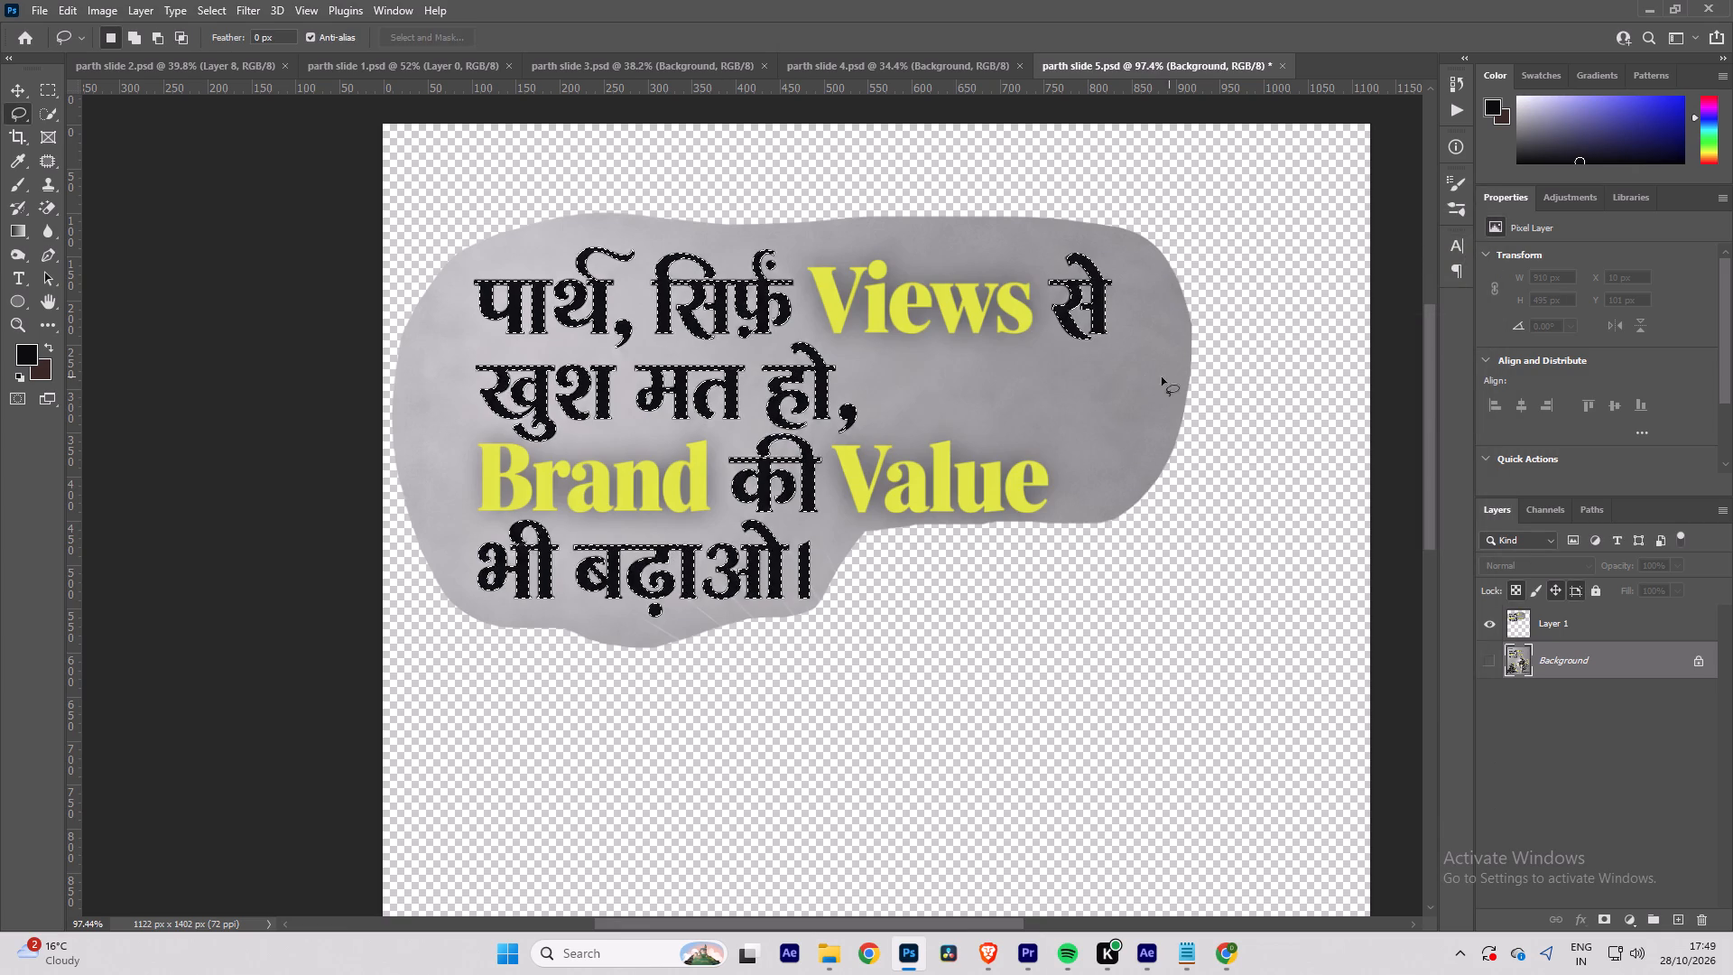
{"action": "key", "text": "w"}
{"action": "right_click", "coordinate": [761, 307]}
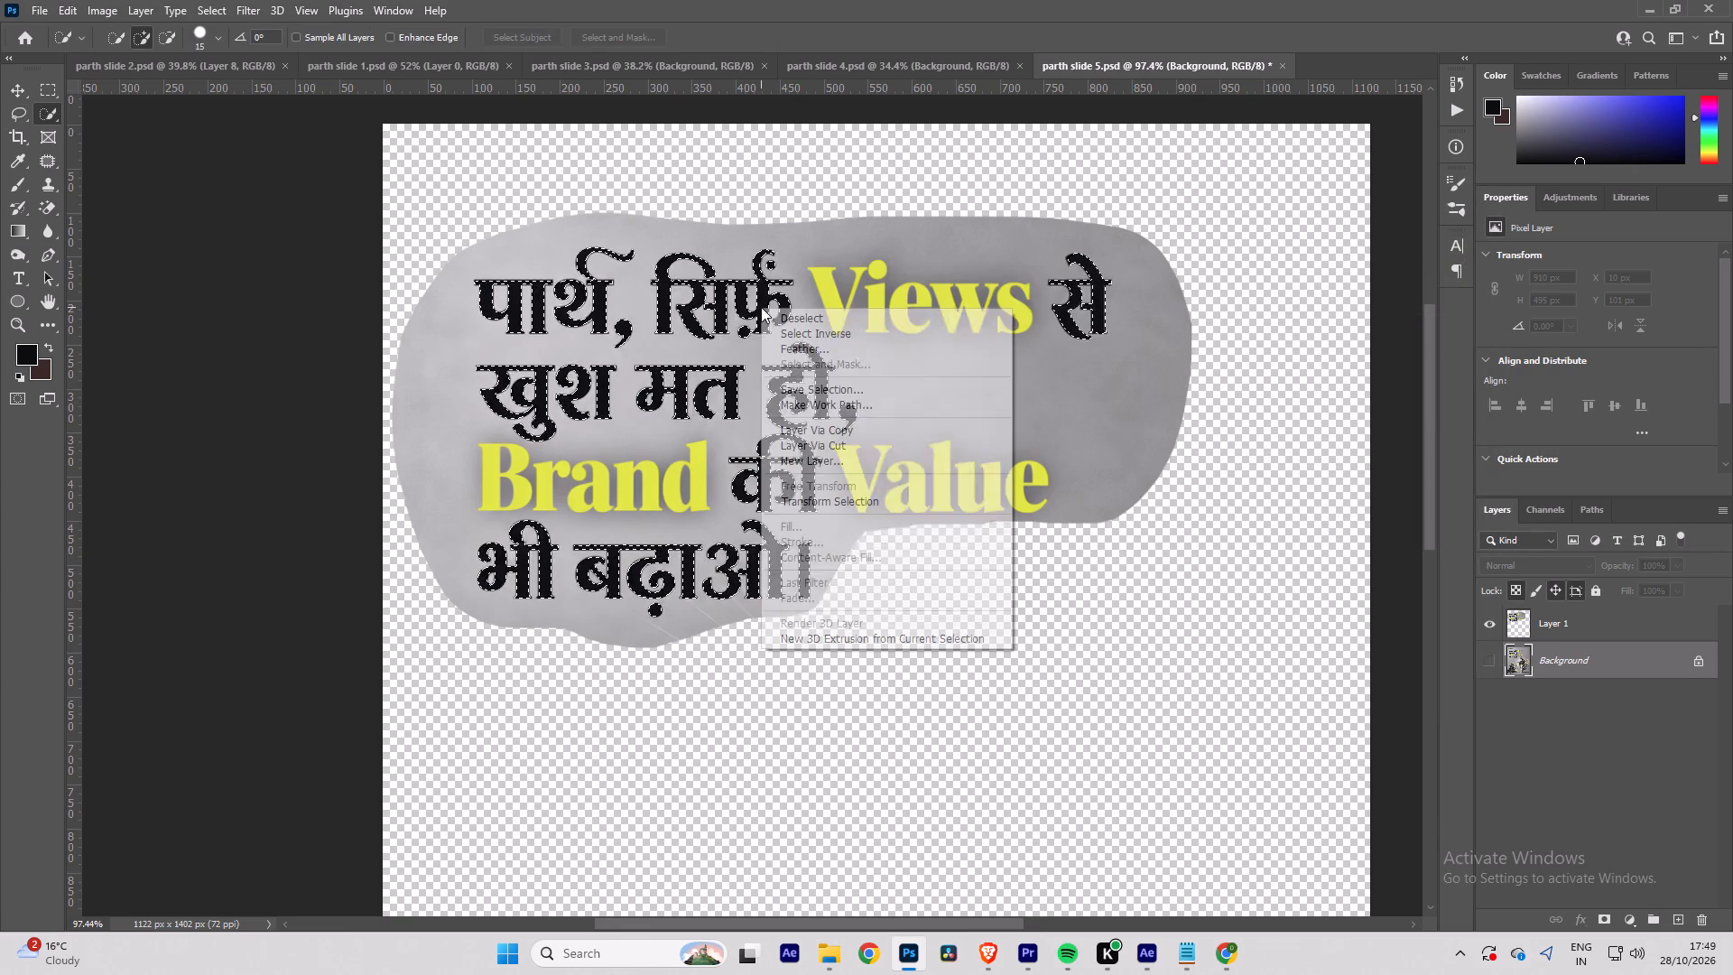
{"action": "left_click", "coordinate": [808, 353]}
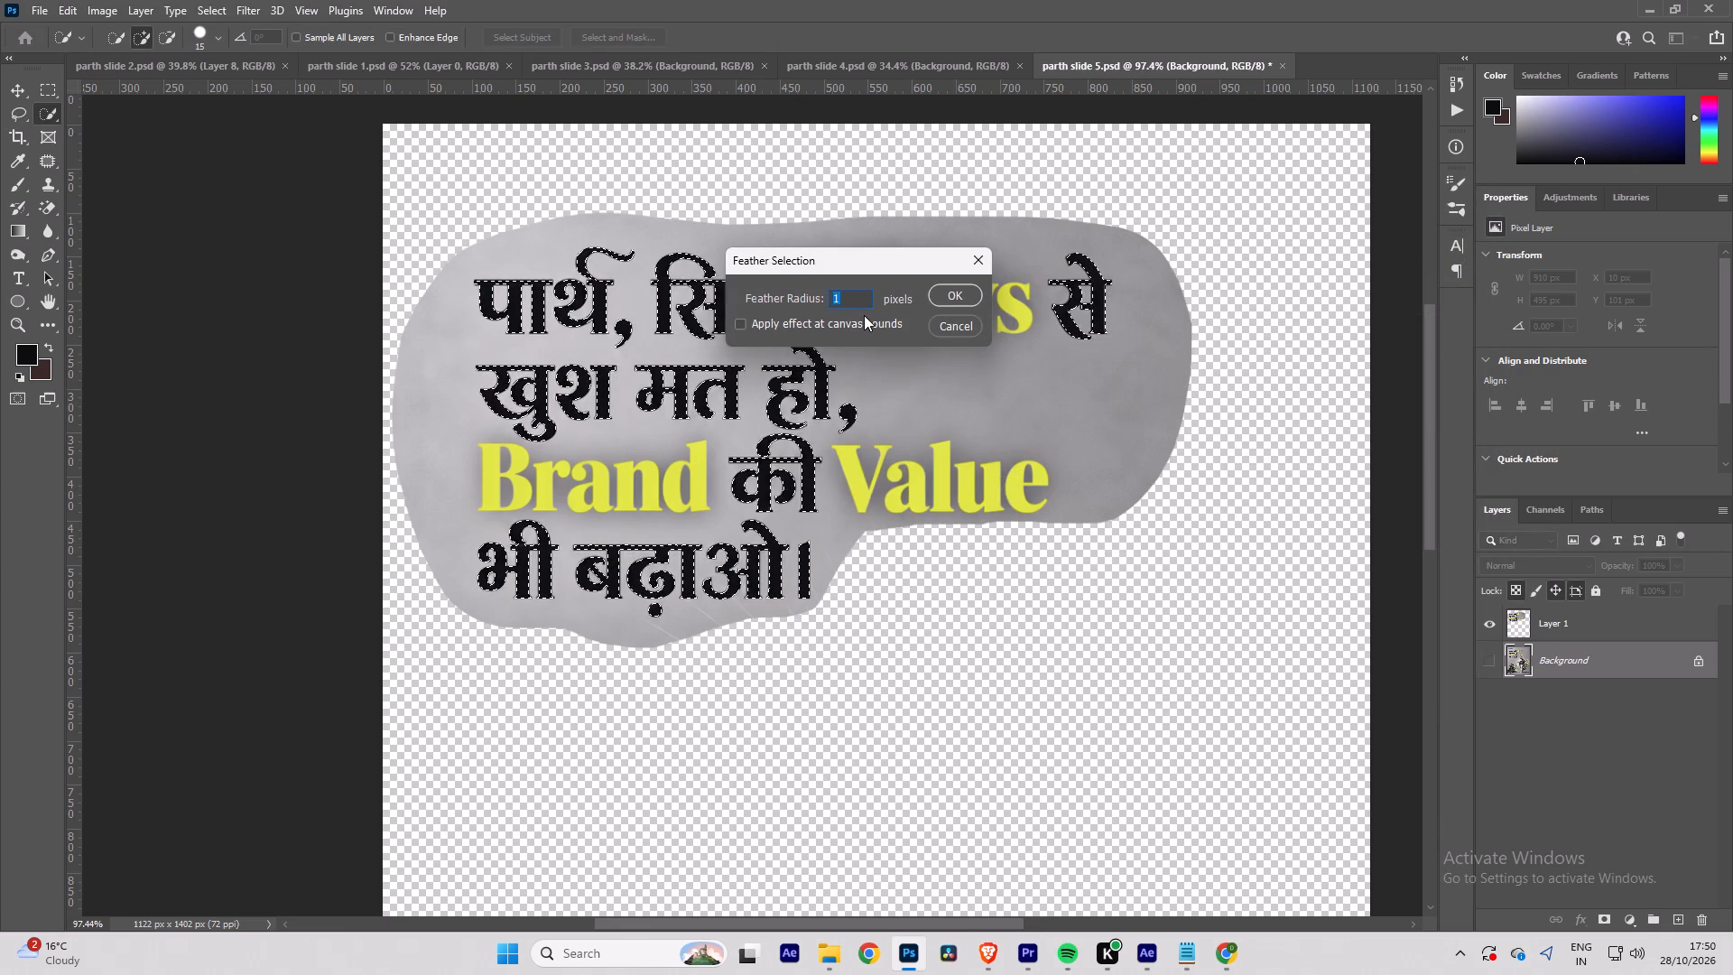
{"action": "type", "text": "0.5"}
{"action": "key", "text": "Return"}
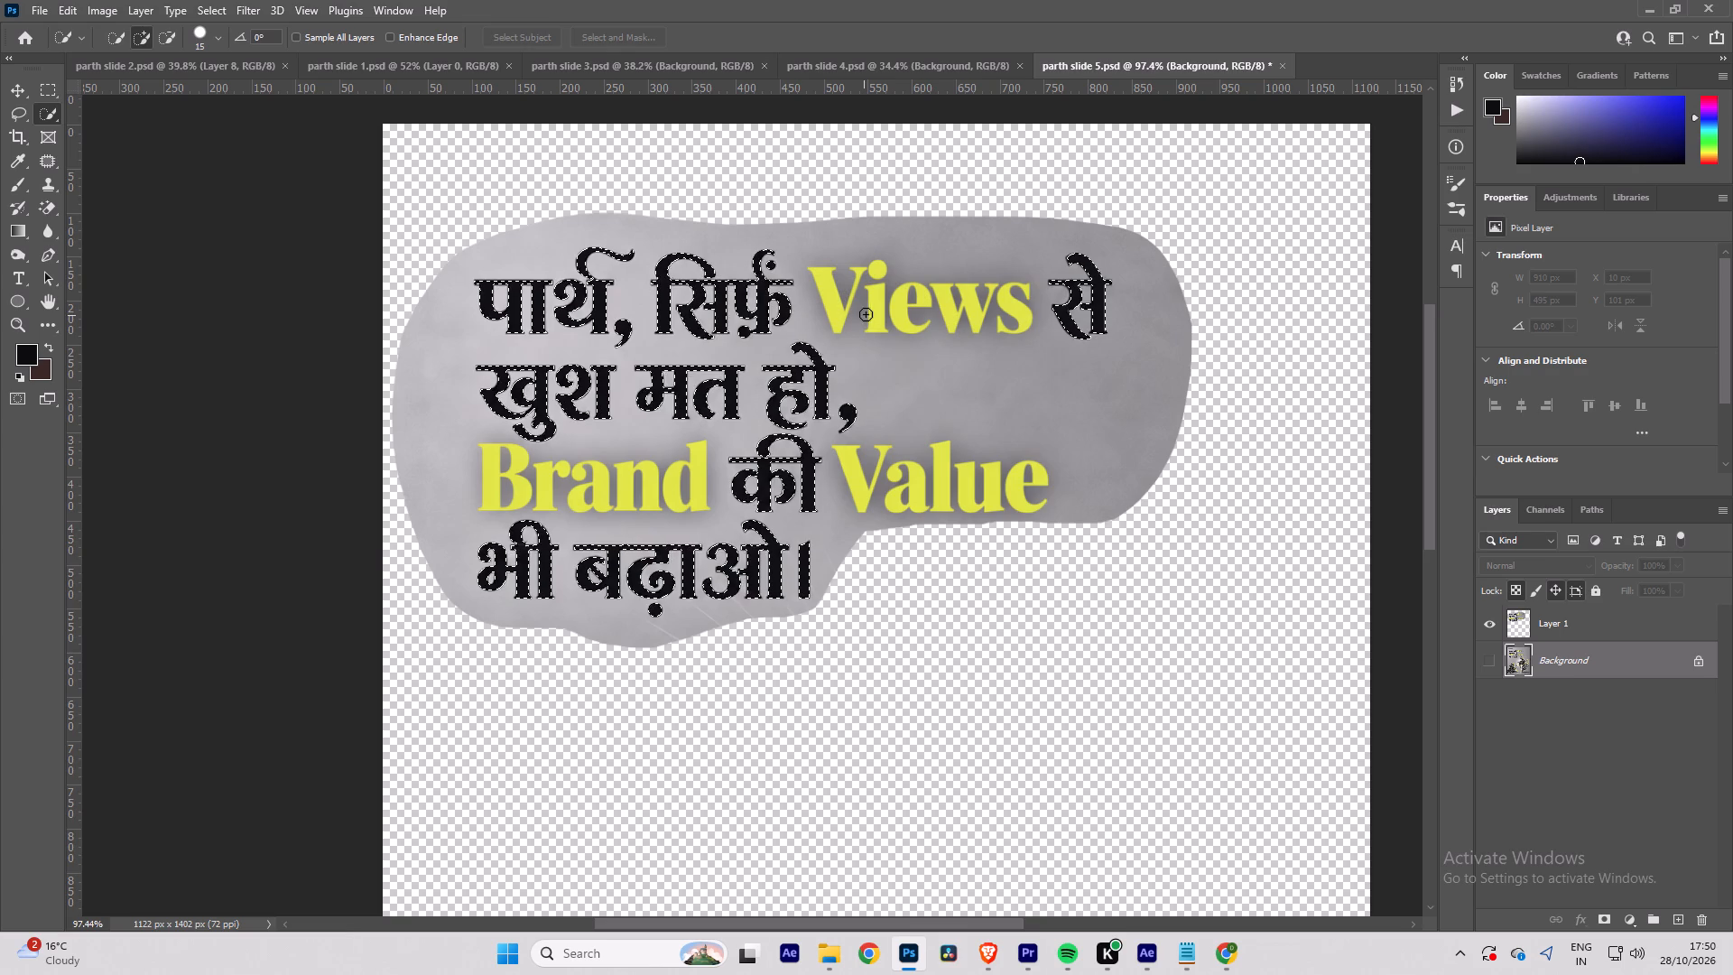
{"action": "left_click", "coordinate": [1591, 627]}
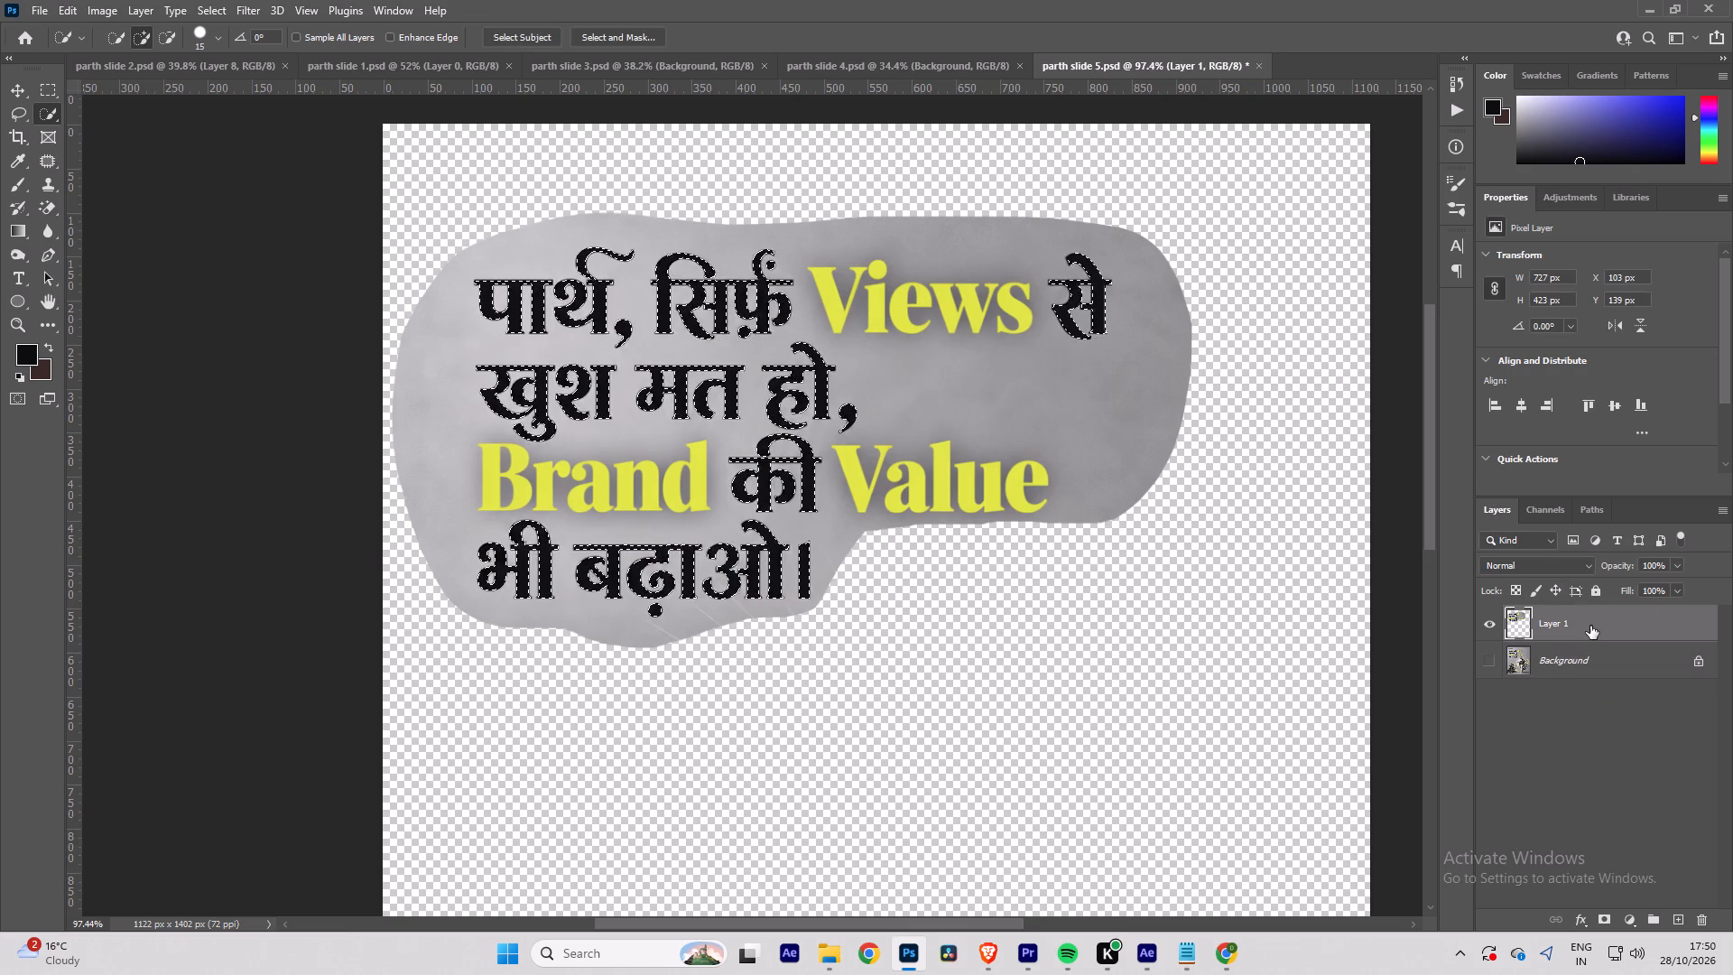
{"action": "key", "text": "ctrl+j"}
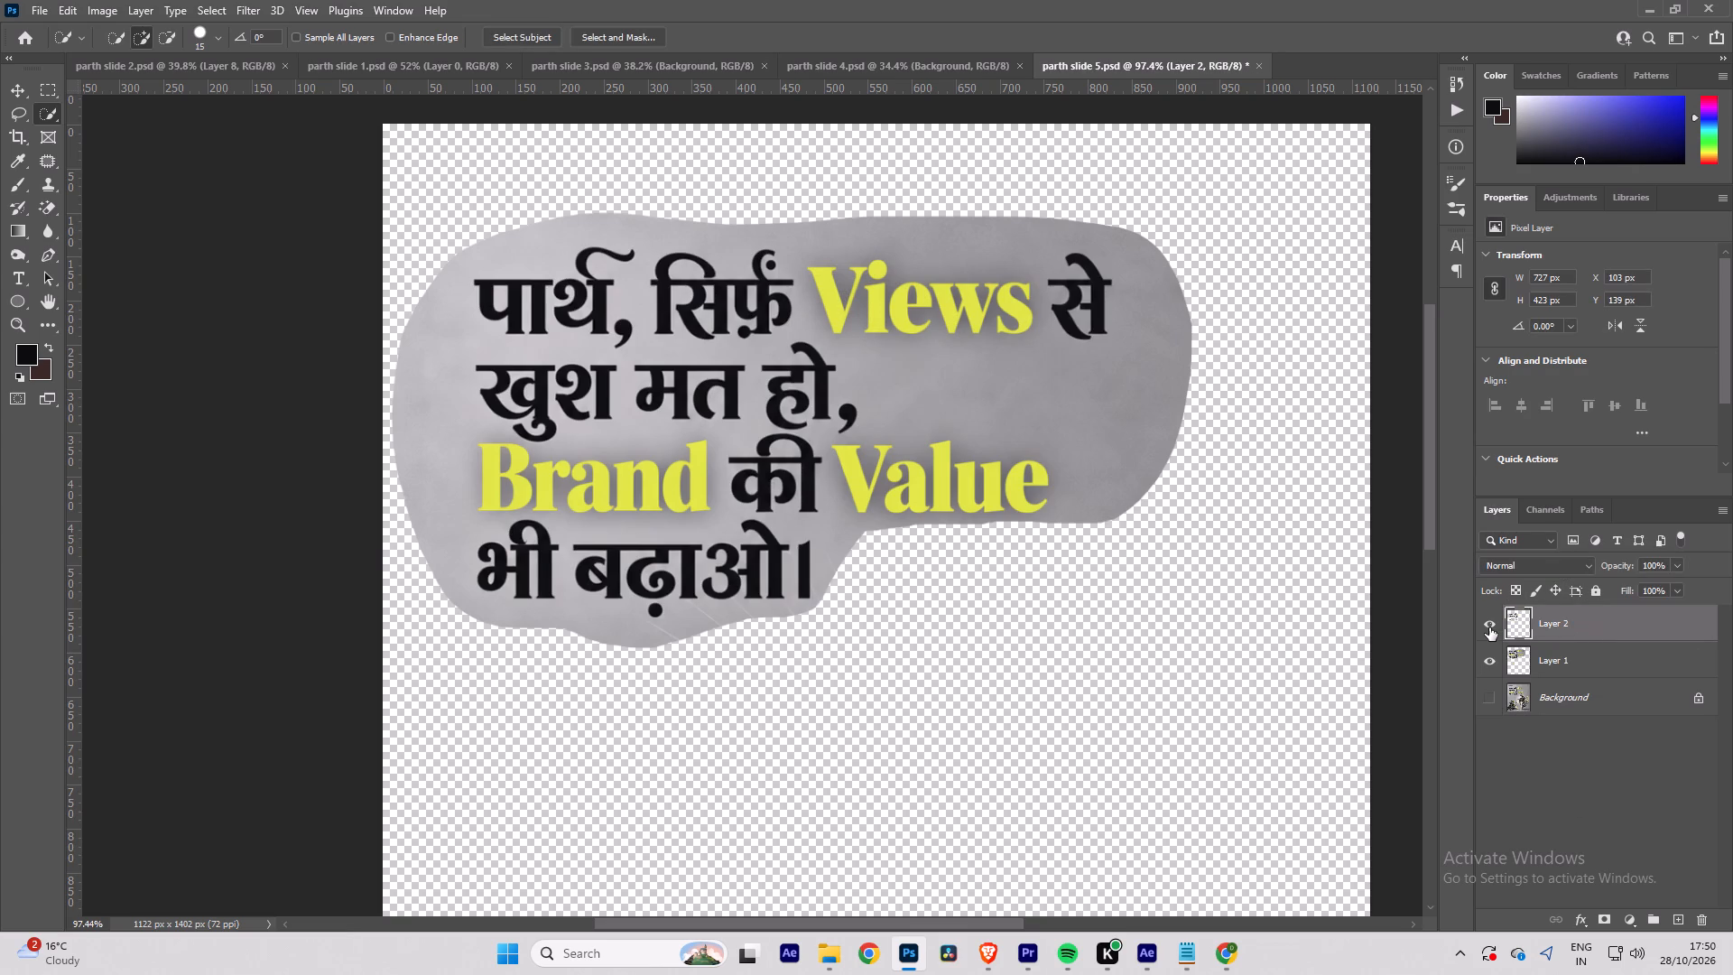
Hide Layer 2, and copy the yellow words Views, Brand and Value from Layer 1 onto a new layer using Color Range and 0.5-pixel feather.
{"action": "left_click", "coordinate": [1489, 627]}
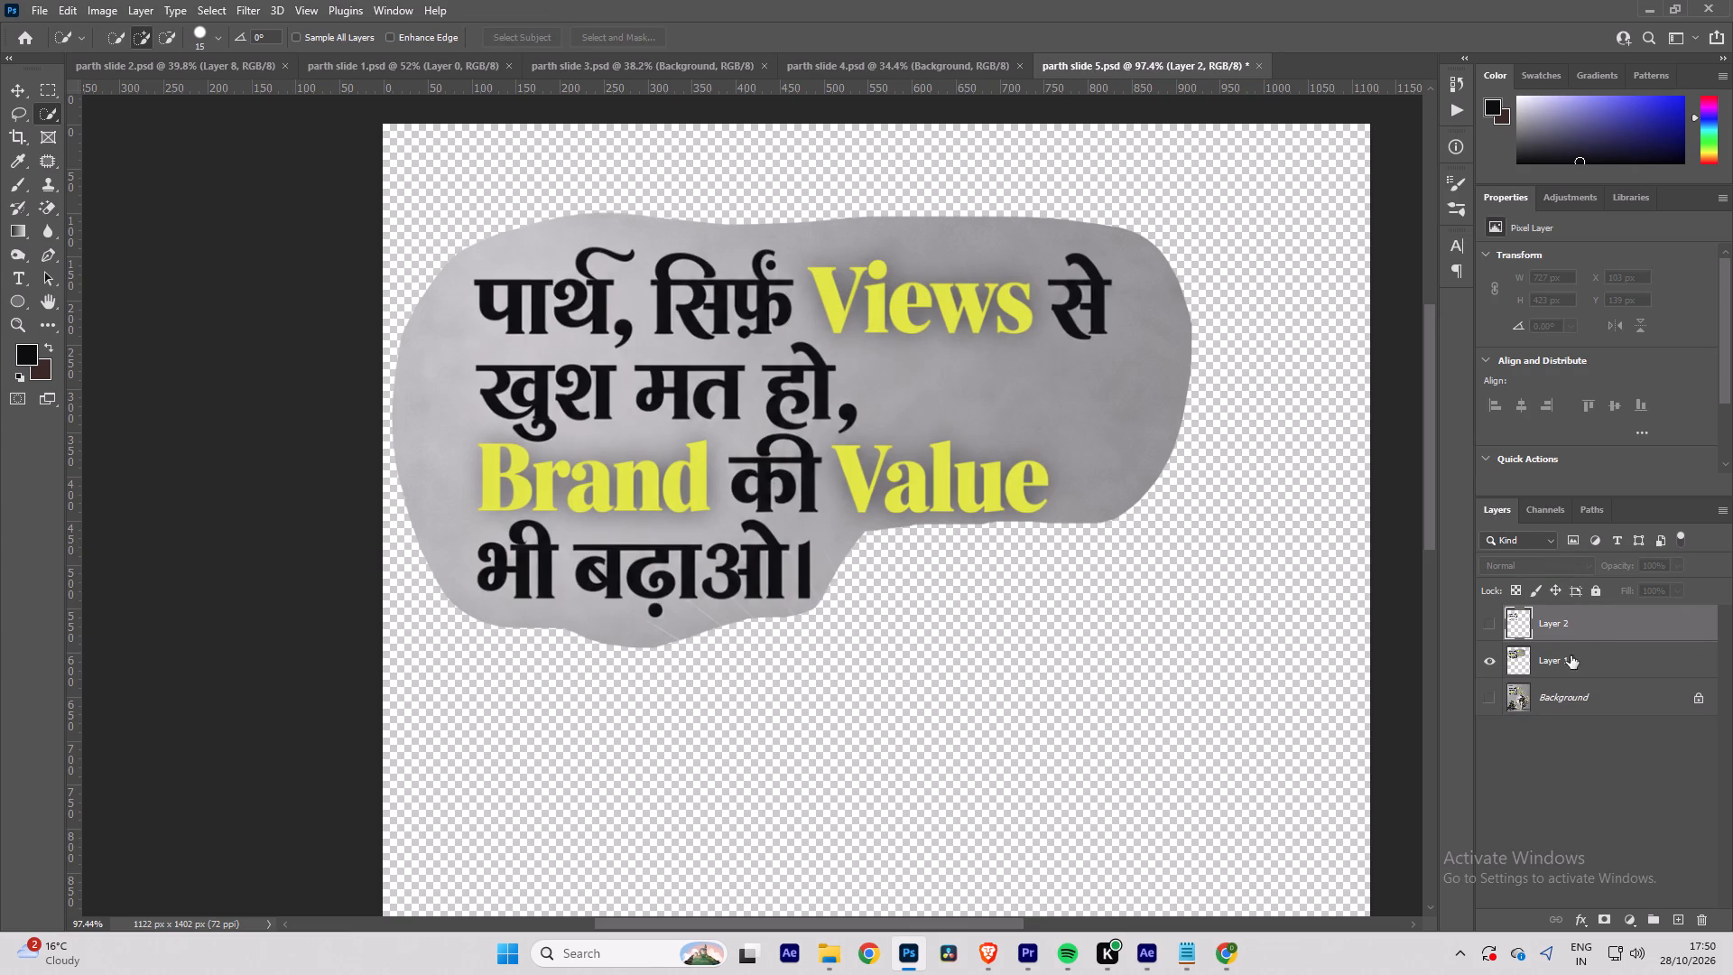
{"action": "left_click", "coordinate": [1588, 655]}
{"action": "left_click", "coordinate": [140, 5]}
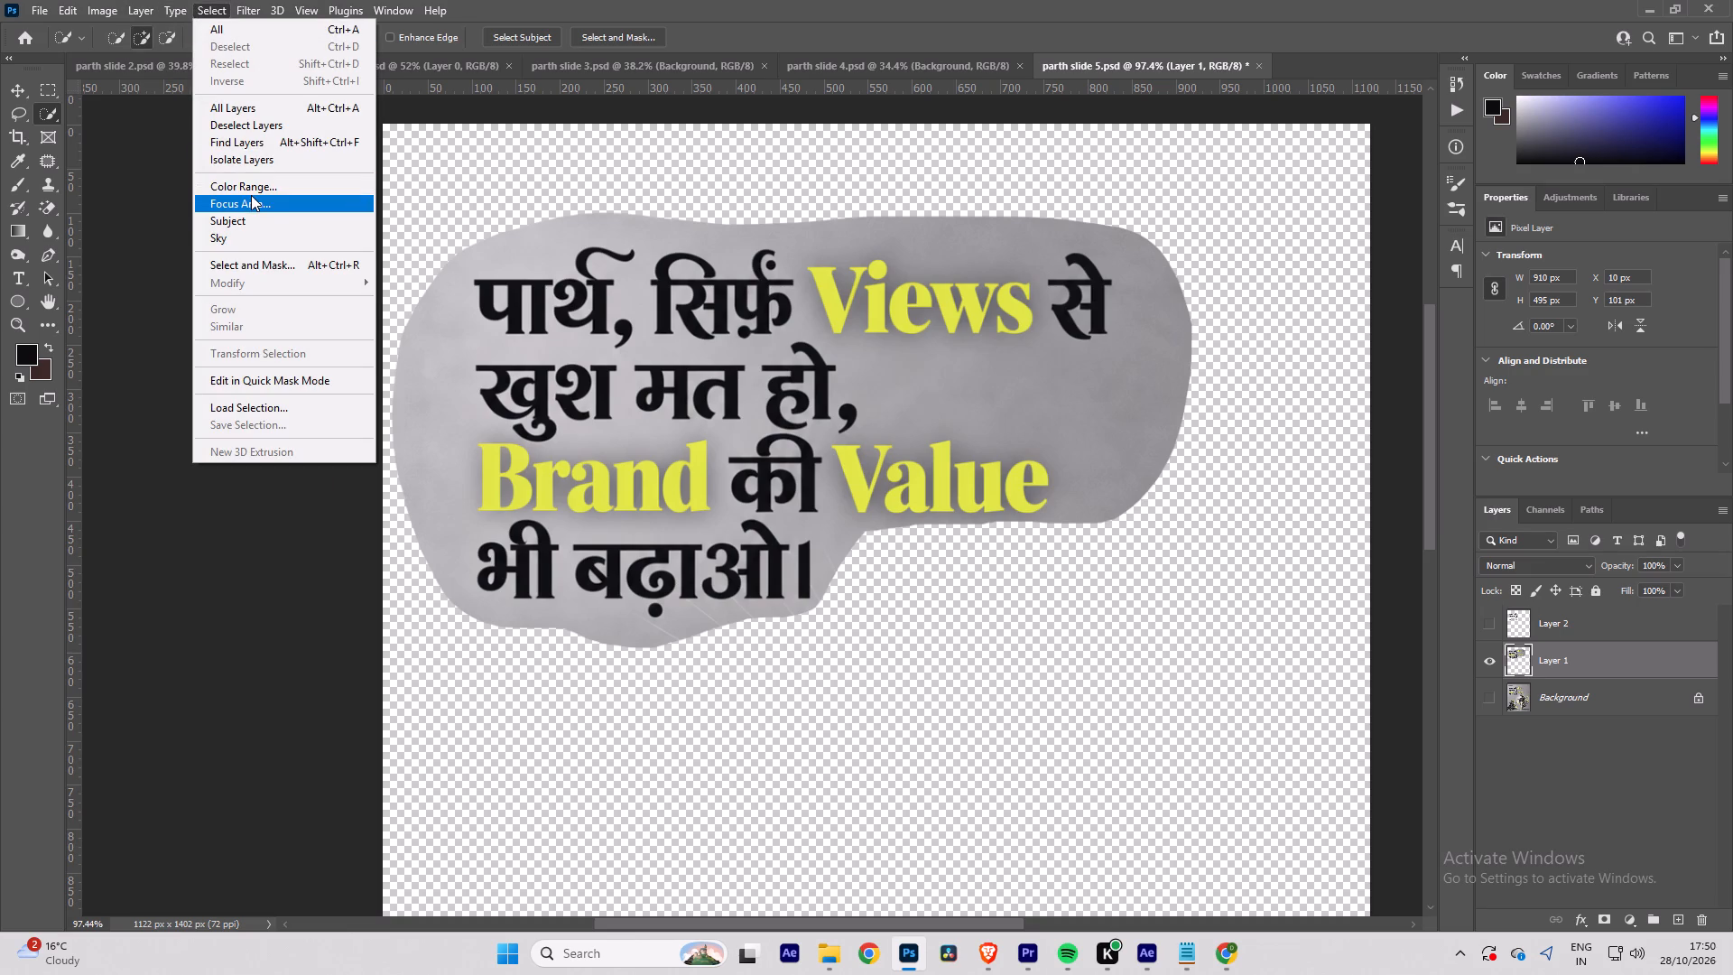
{"action": "left_click", "coordinate": [262, 188]}
{"action": "left_click", "coordinate": [980, 318]}
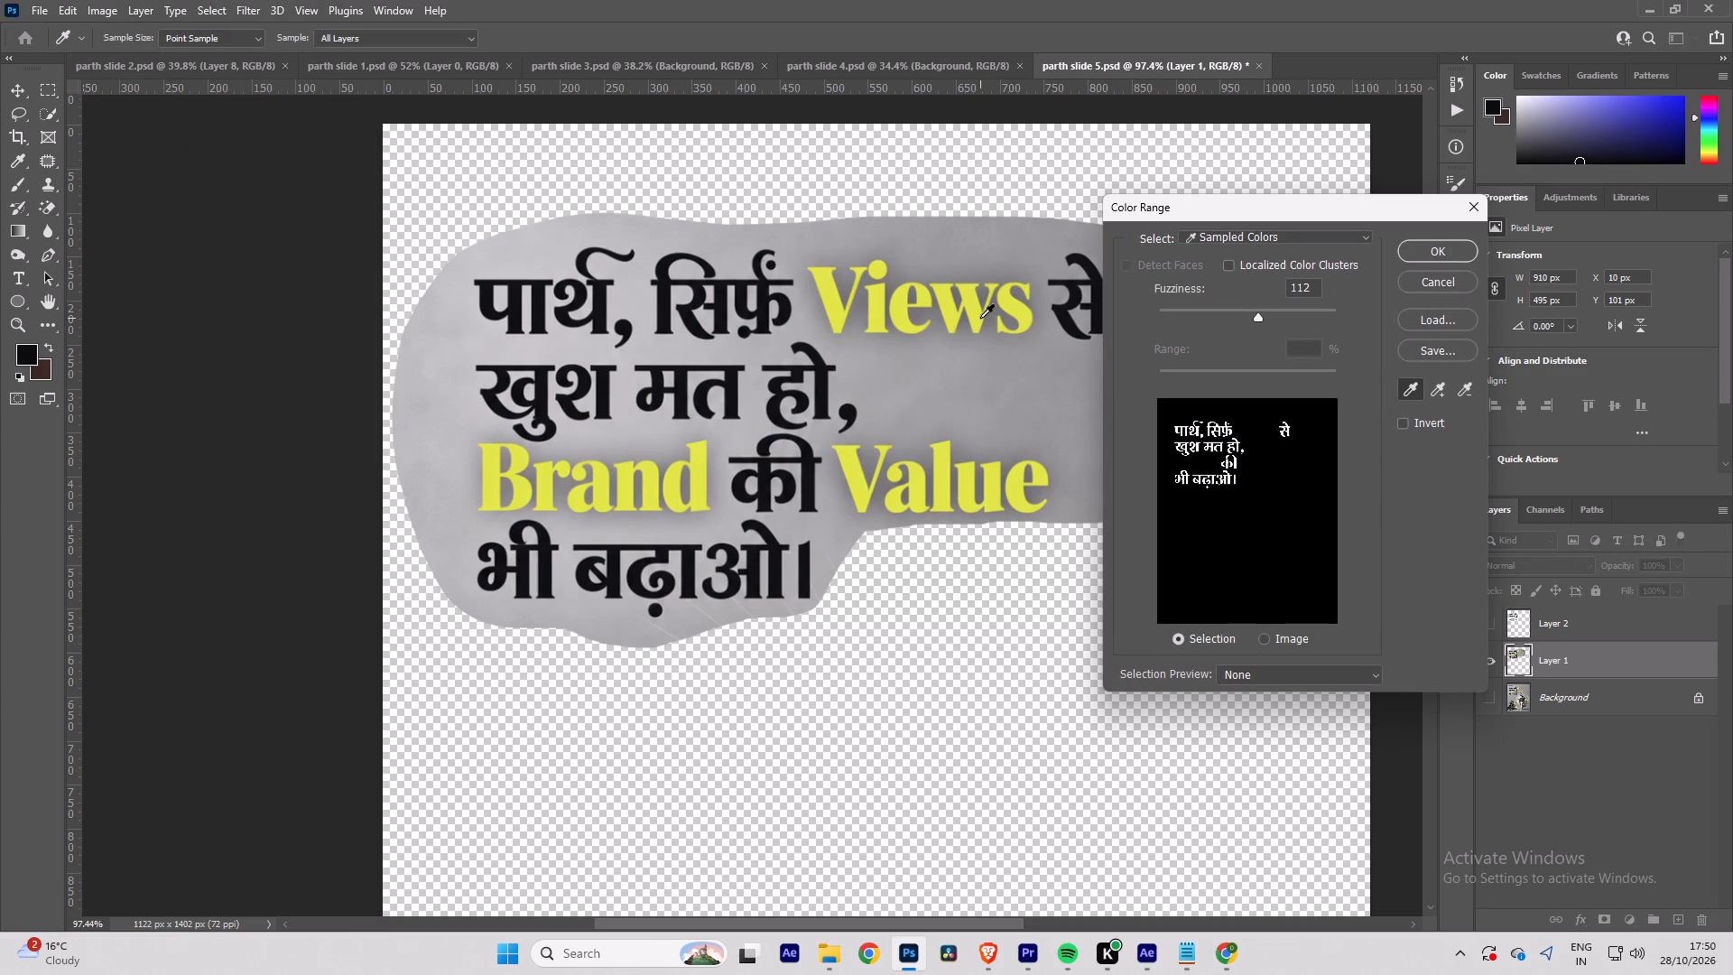
{"action": "left_click", "coordinate": [1451, 249]}
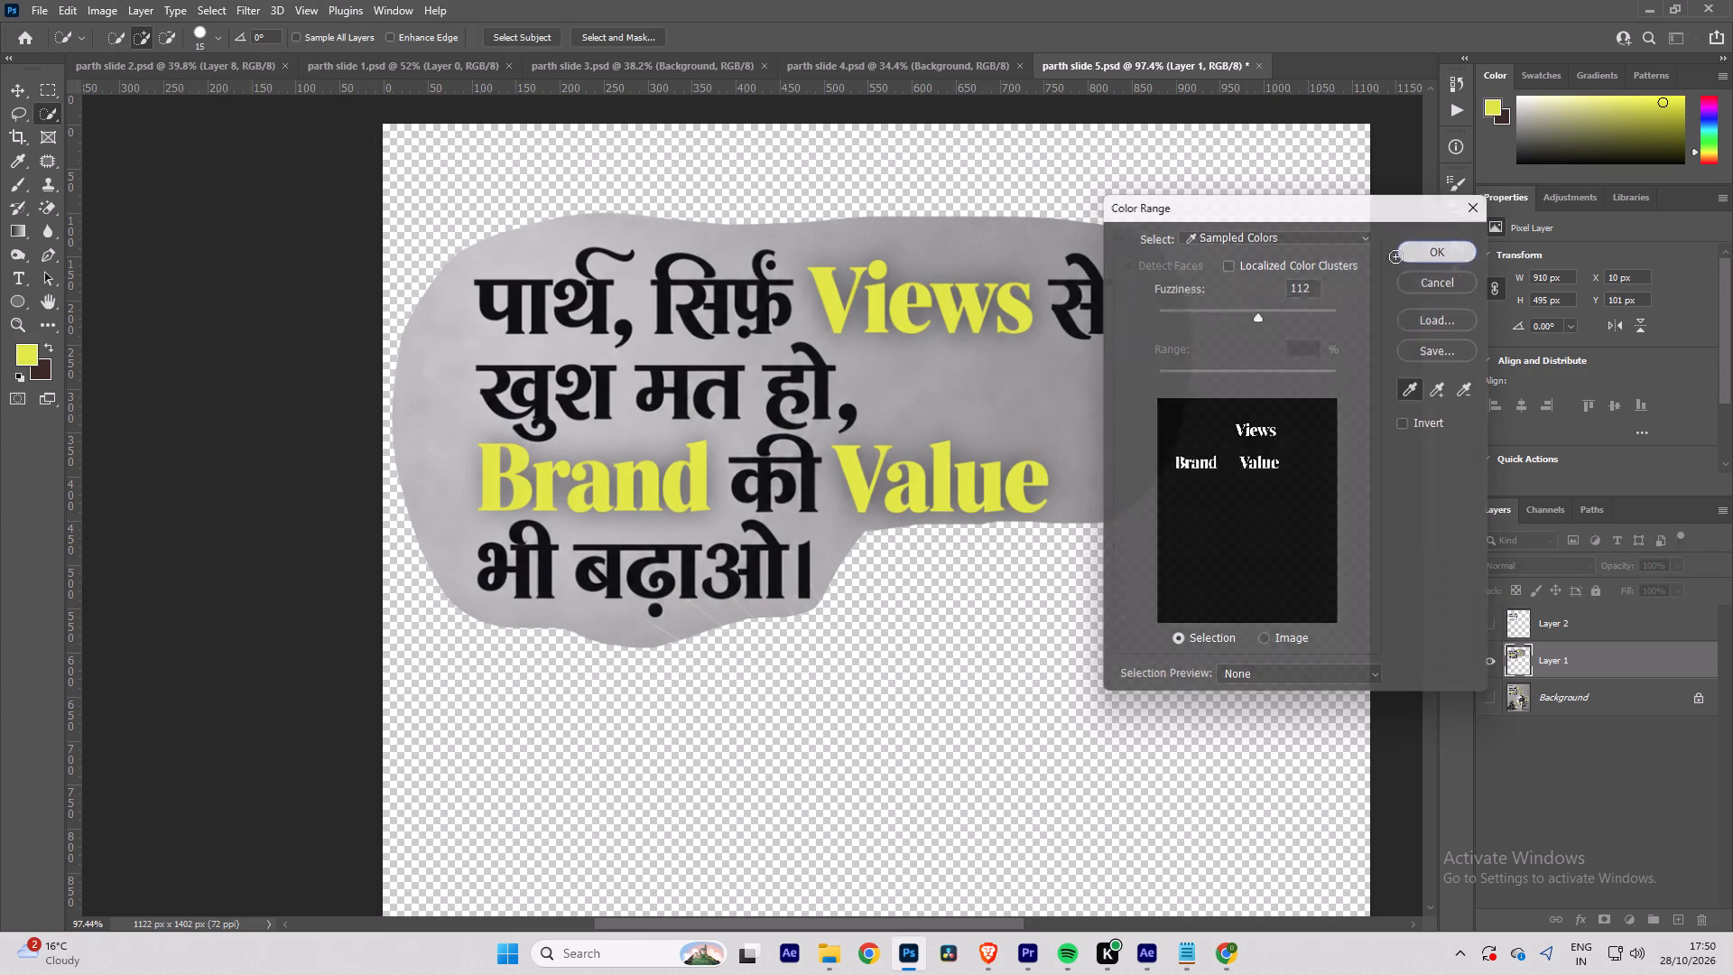
{"action": "right_click", "coordinate": [907, 302]}
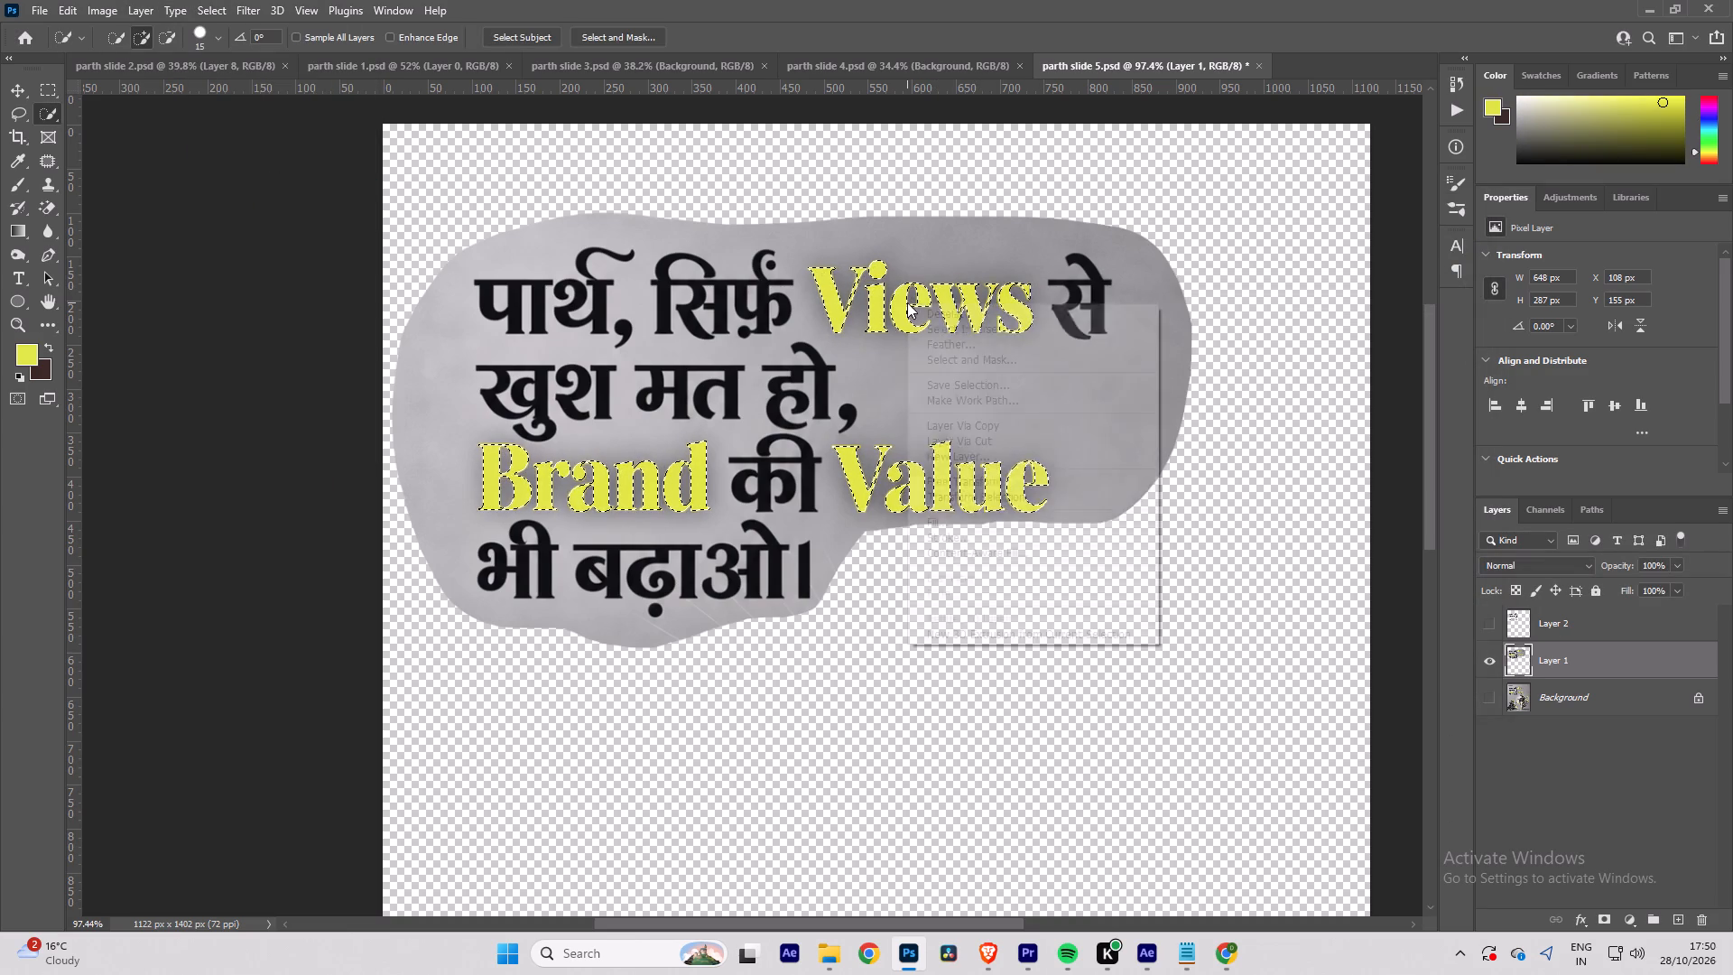
{"action": "left_click", "coordinate": [956, 345]}
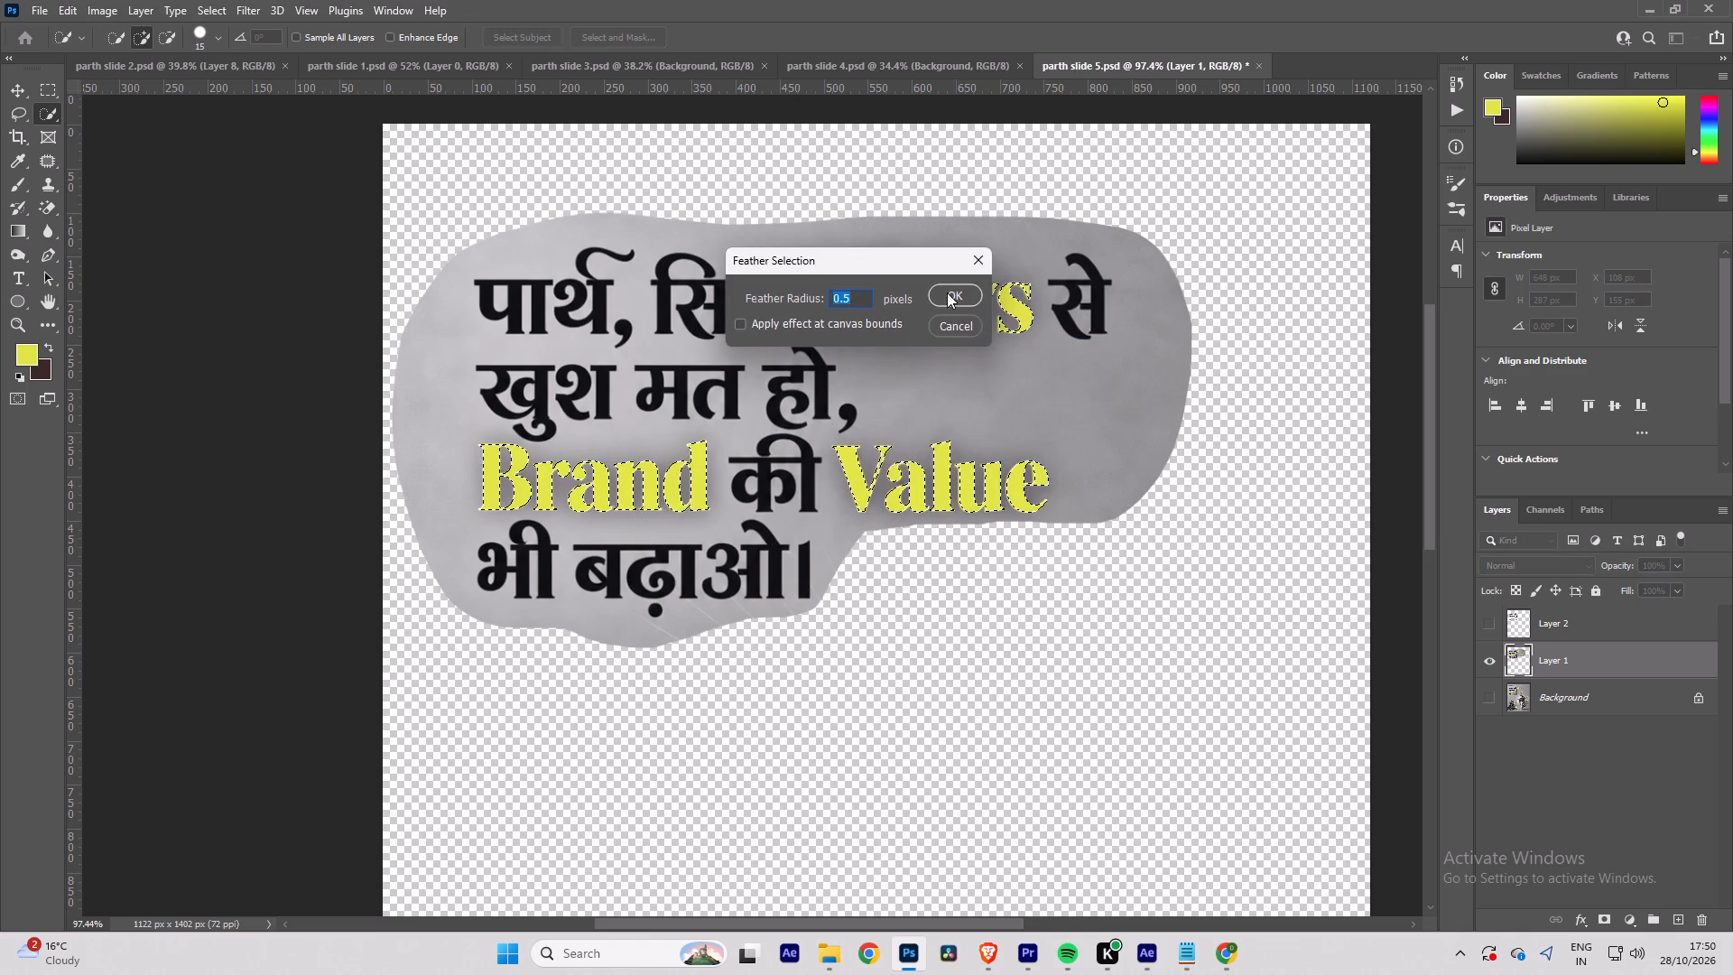
{"action": "left_click", "coordinate": [947, 292]}
{"action": "left_click", "coordinate": [1599, 631]}
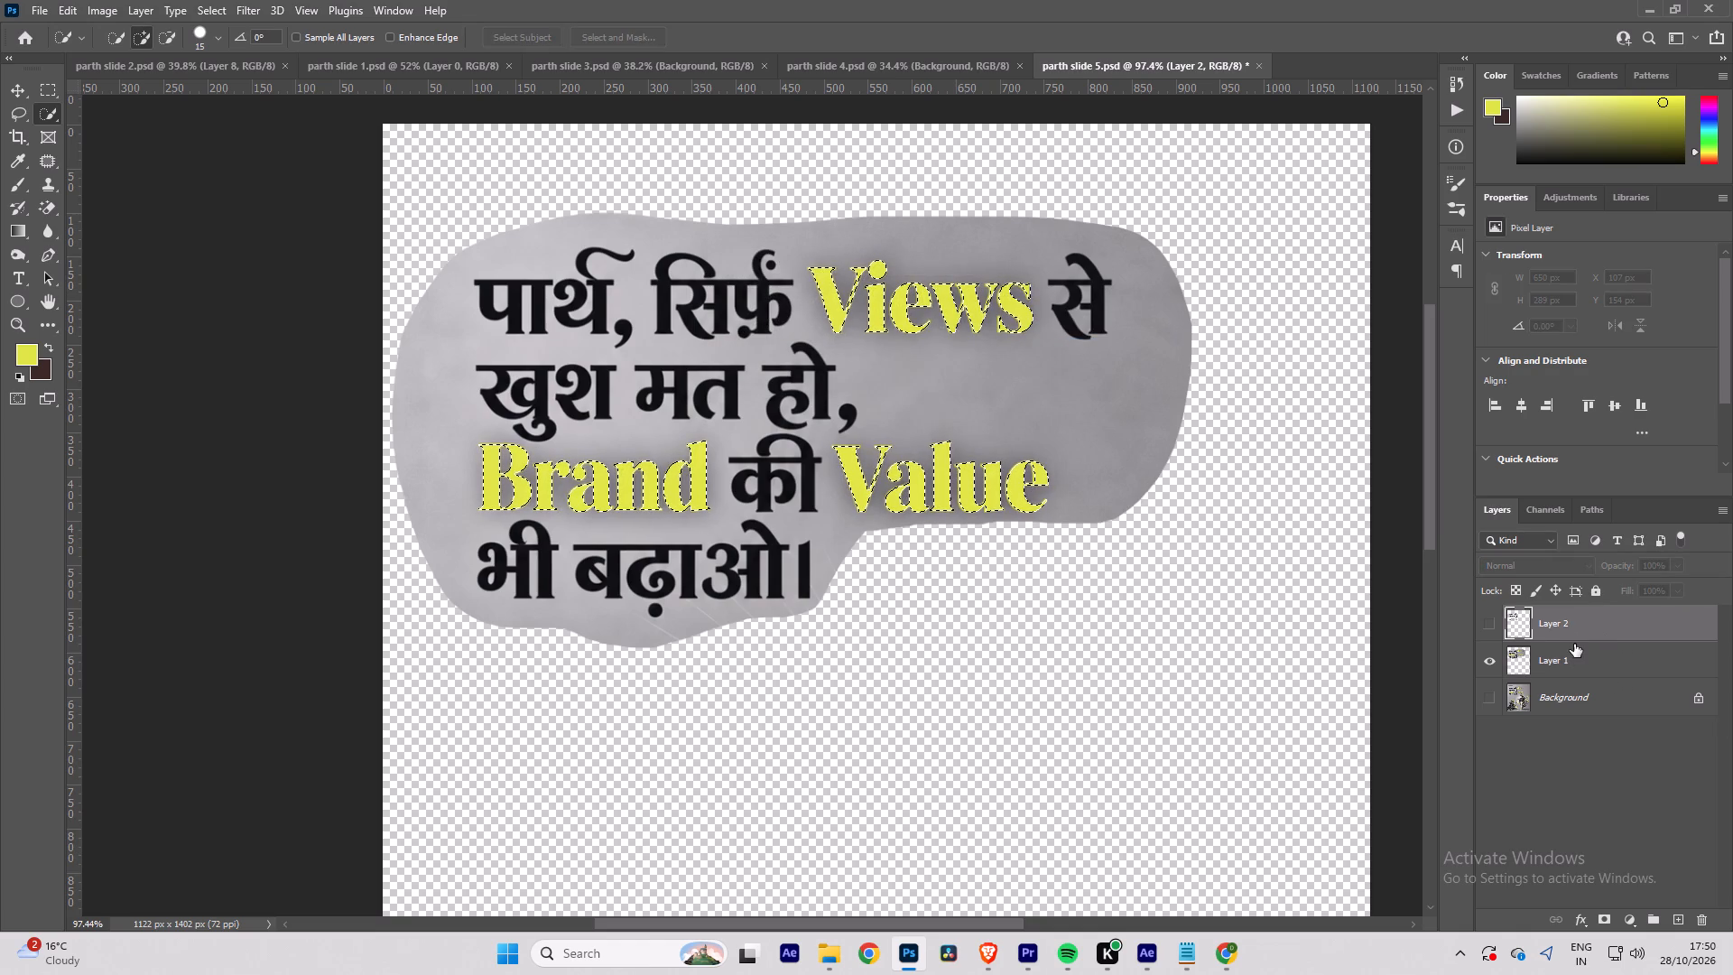
{"action": "left_click", "coordinate": [1574, 652]}
{"action": "key", "text": "ctrl+j"}
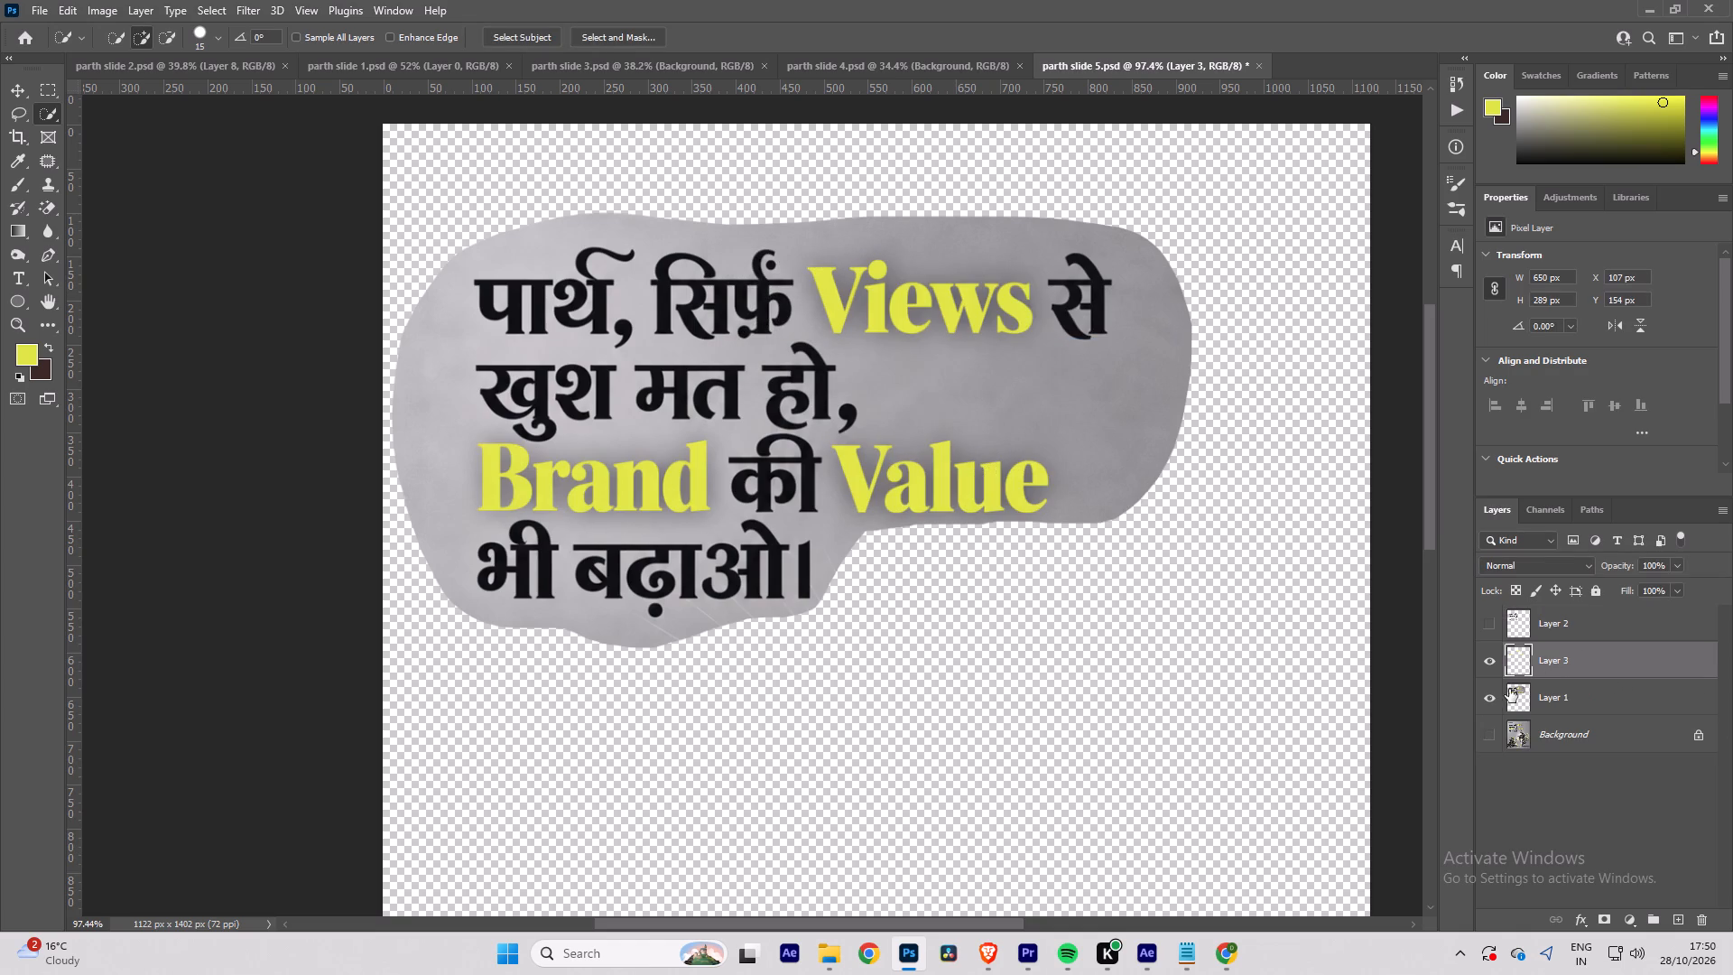
Show the black lettering on Layer 2 together with the yellow words, and delete the headline patch on Layer 1.
{"action": "left_click", "coordinate": [1489, 693]}
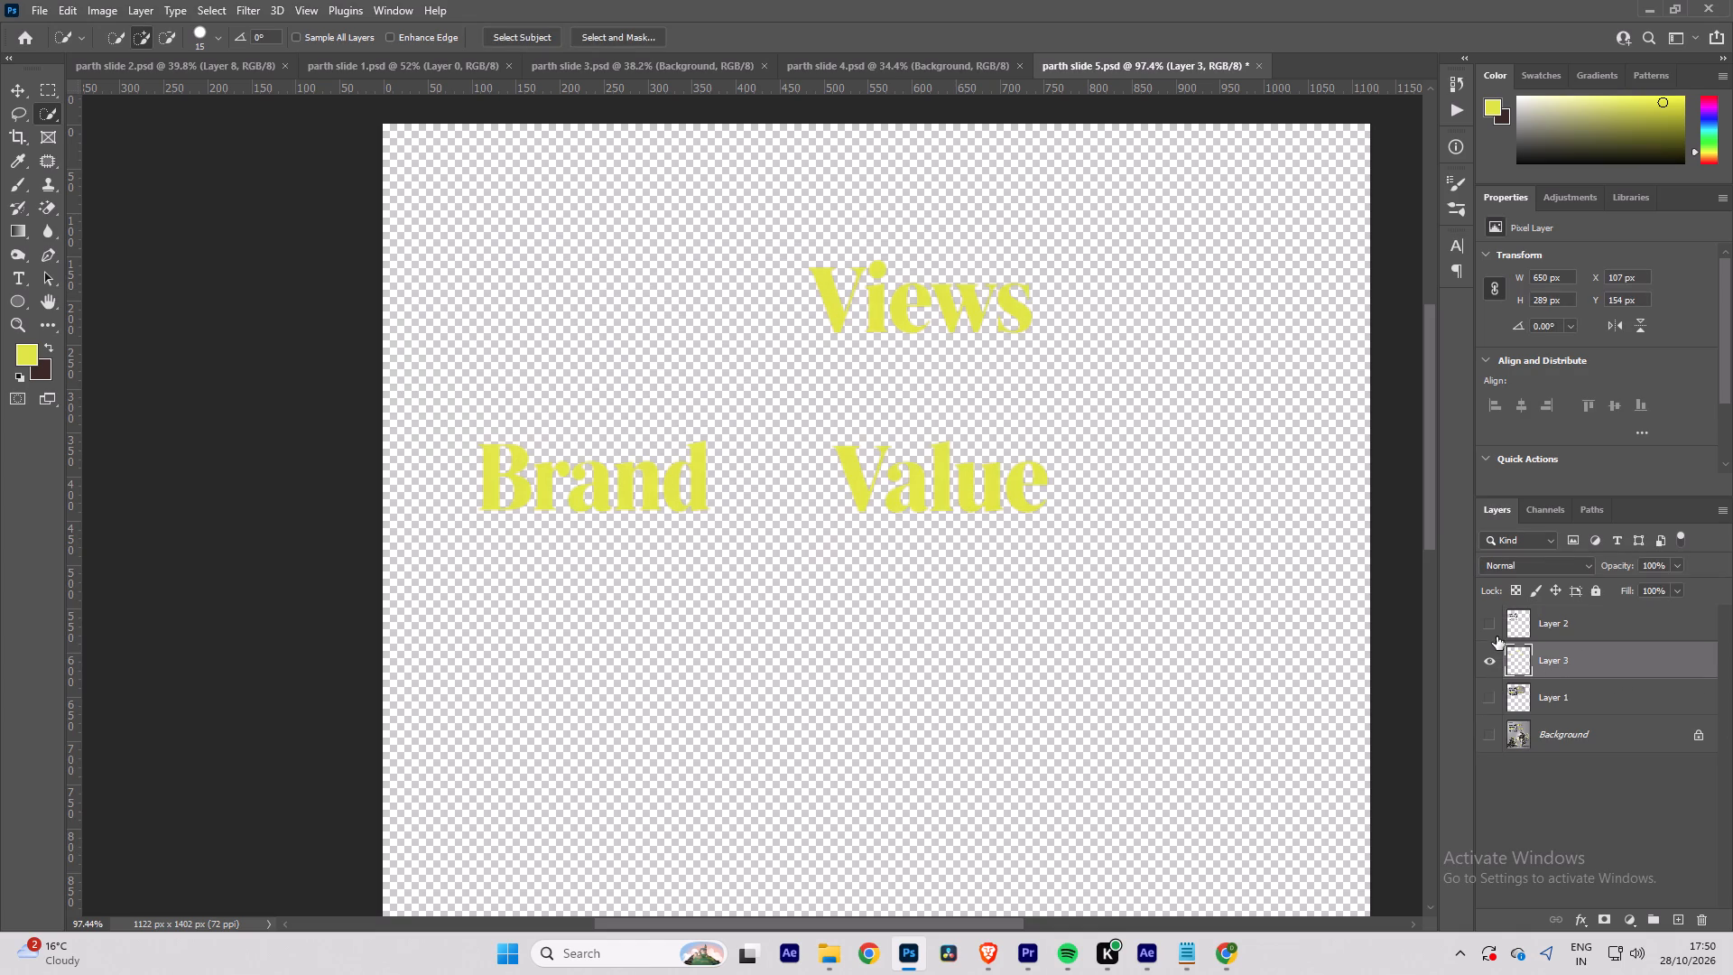
{"action": "left_click", "coordinate": [1489, 620]}
{"action": "left_click", "coordinate": [1487, 698]}
{"action": "left_click", "coordinate": [1490, 695]}
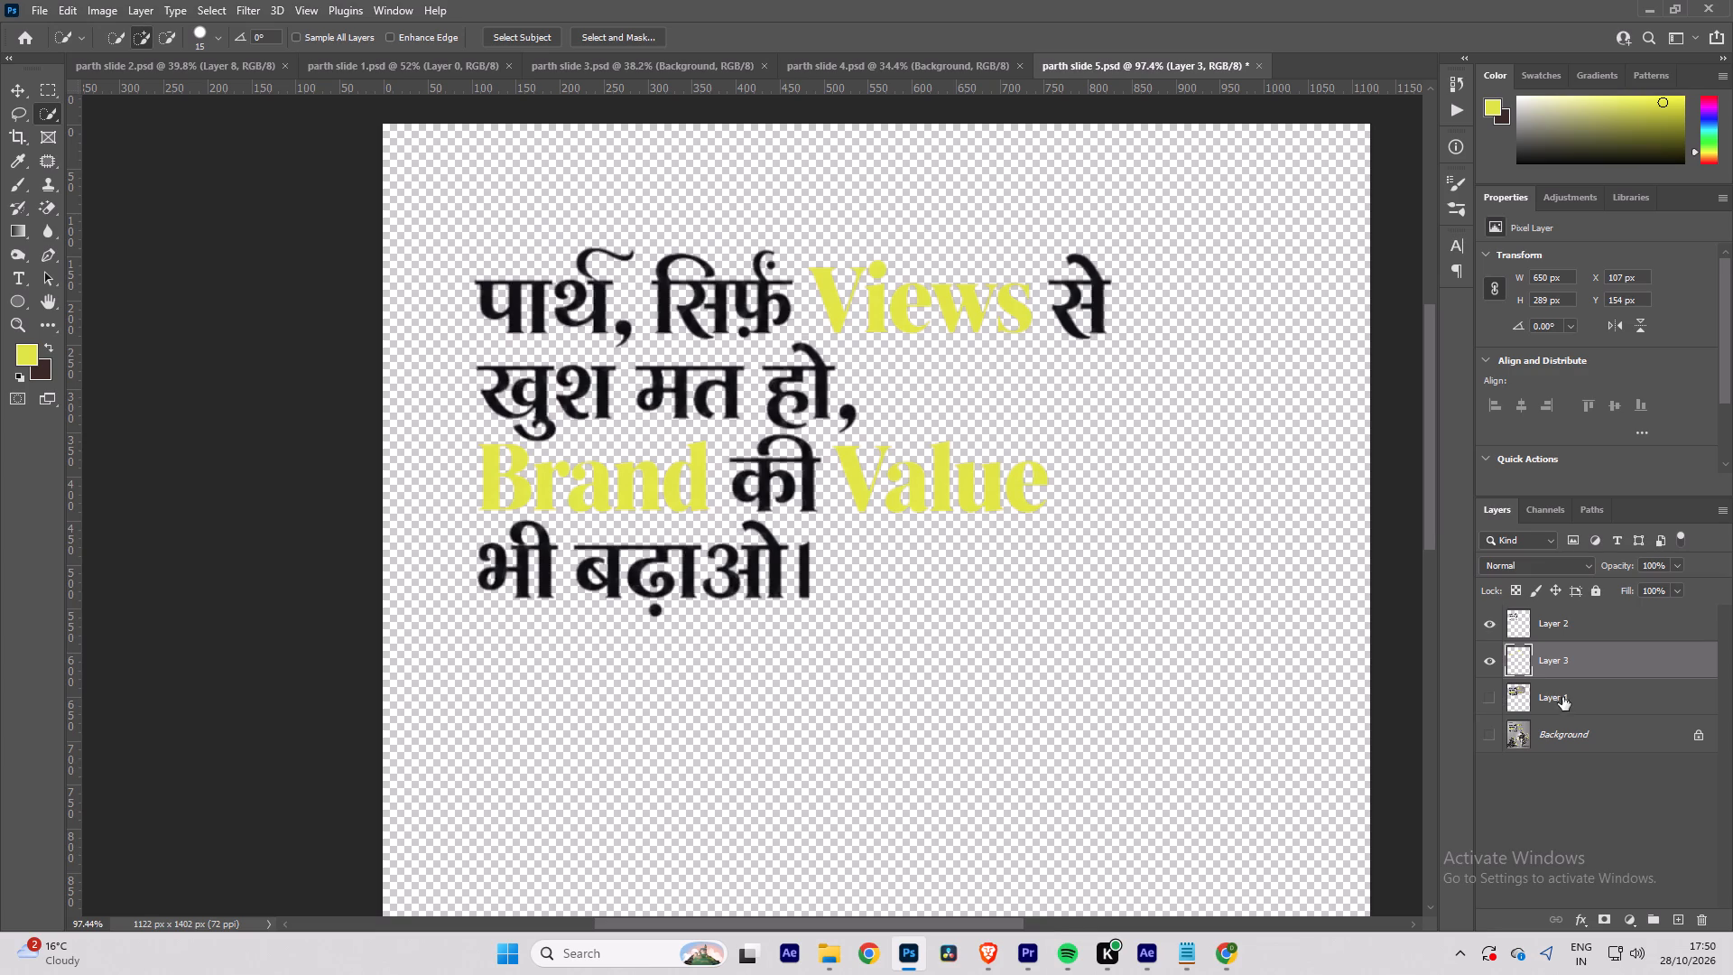
{"action": "left_click", "coordinate": [1569, 700]}
{"action": "key", "text": "Delete"}
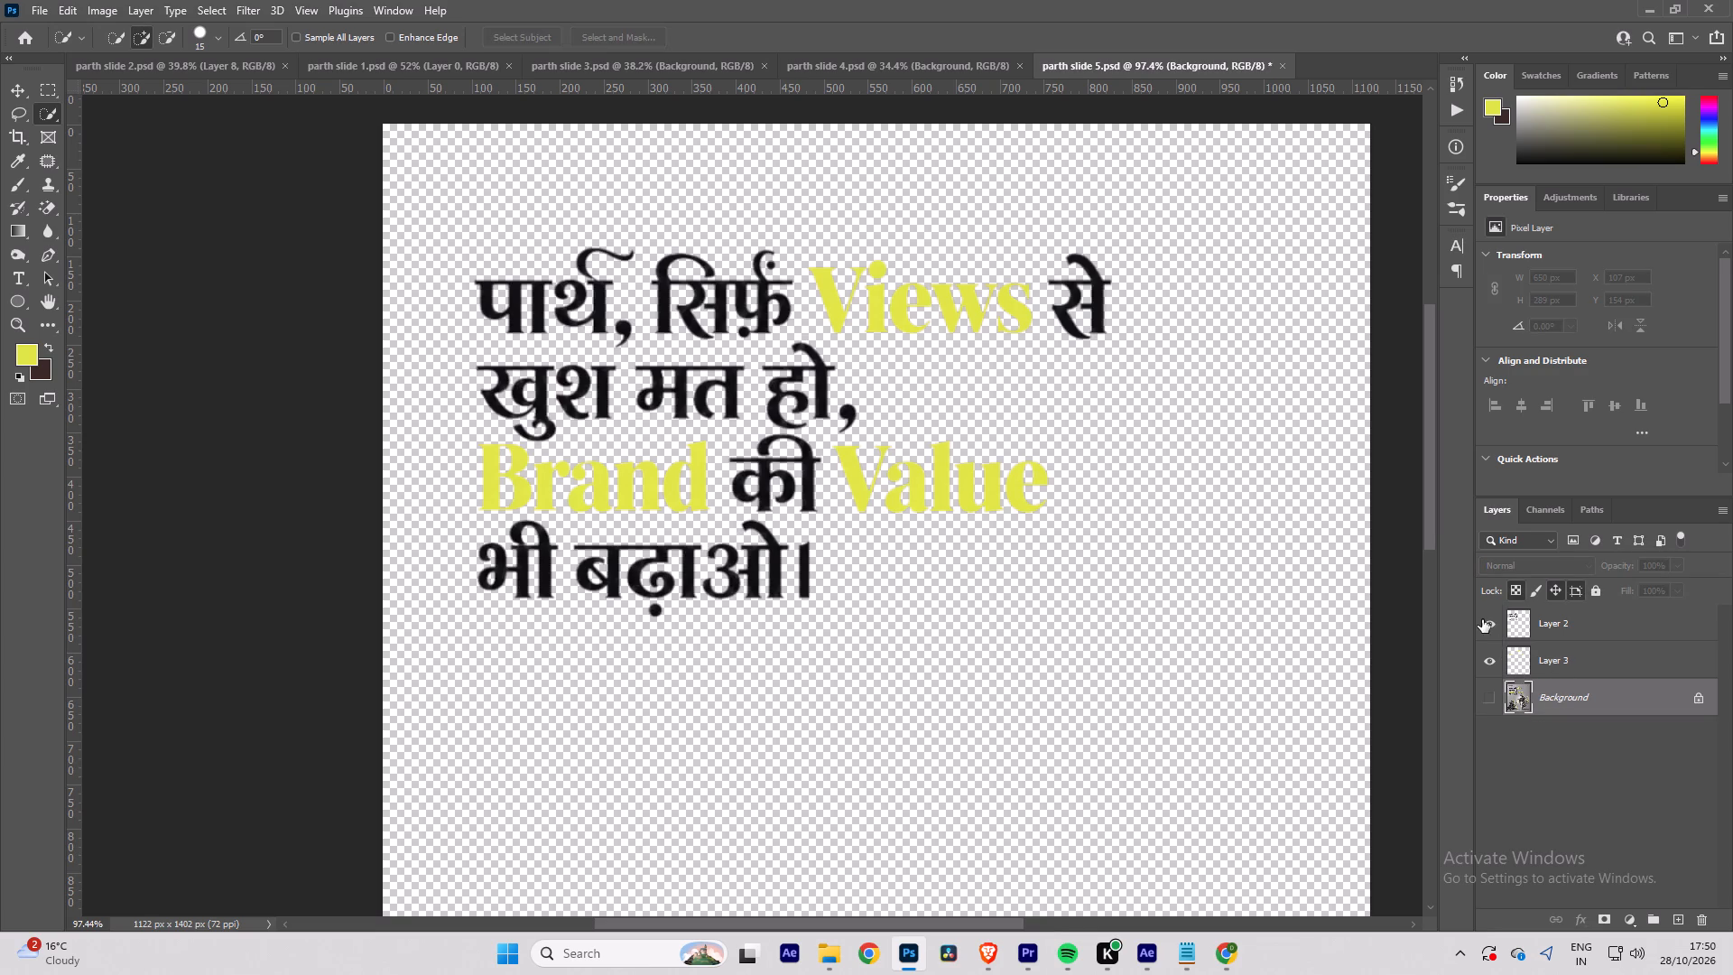
Hide Layer 3, duplicate the black lettering on Layer 2 four times, and merge the original and copies into one layer.
{"action": "left_click", "coordinate": [1488, 655]}
{"action": "left_click", "coordinate": [1590, 621]}
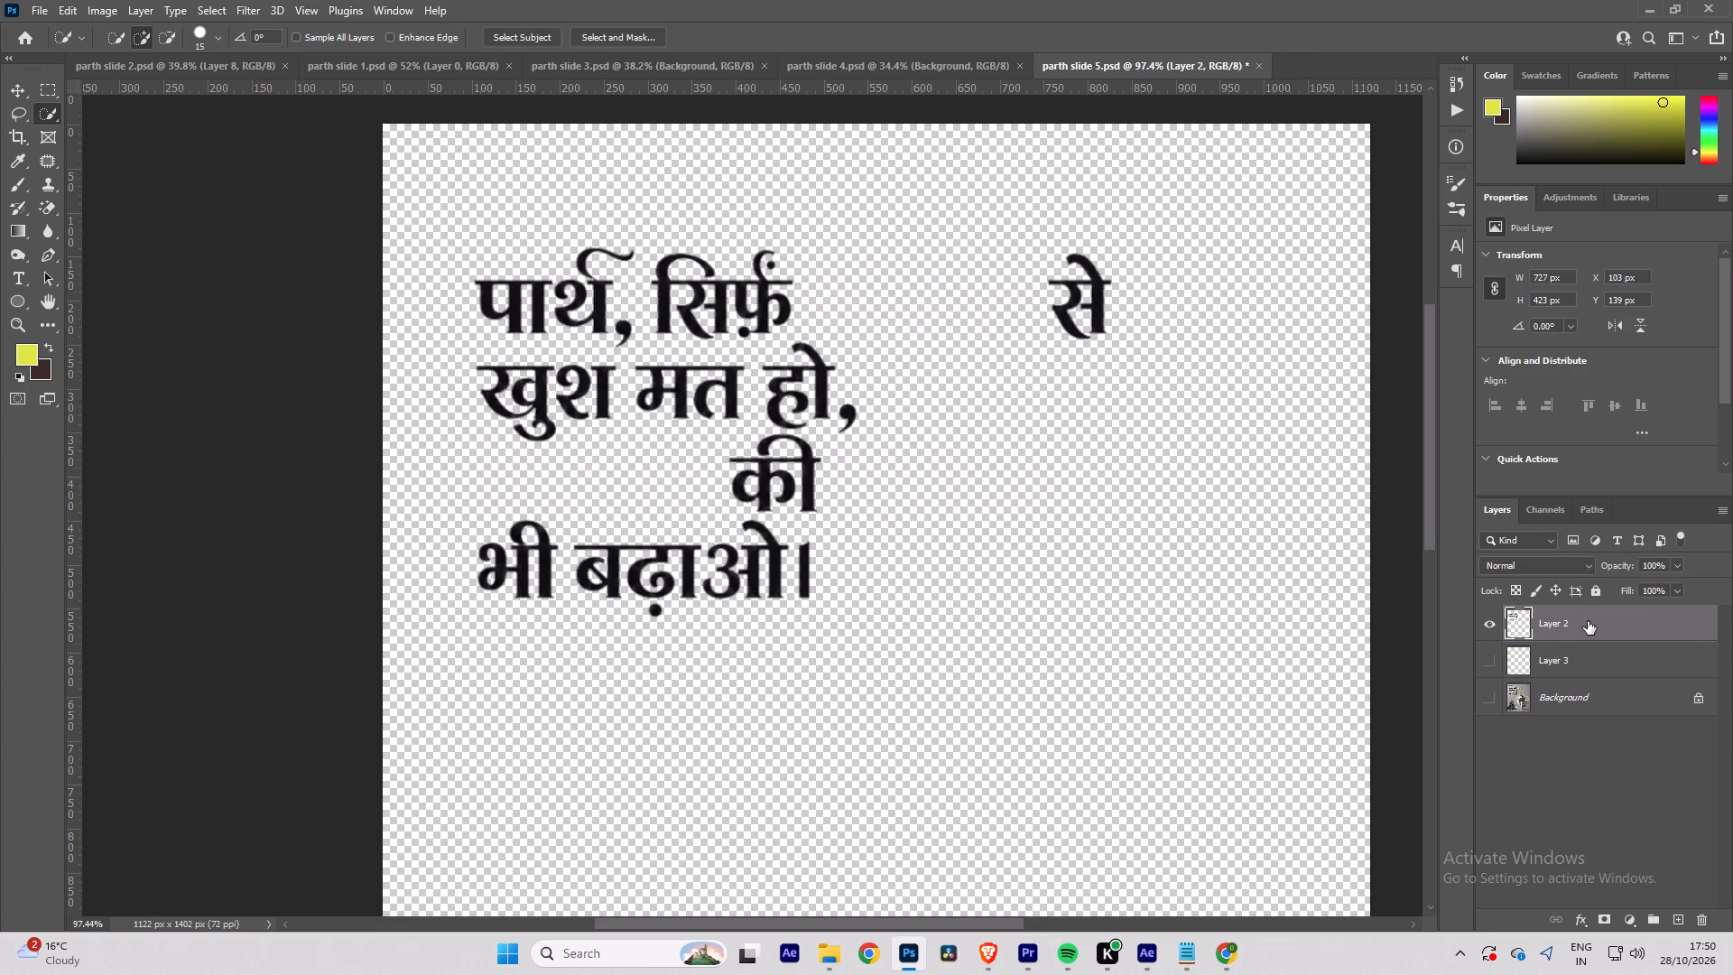
{"action": "key", "text": "ctrl+j"}
{"action": "key", "text": "ctrl+j"}
{"action": "key", "text": "ctrl+j"}
{"action": "key", "text": "ctrl+j"}
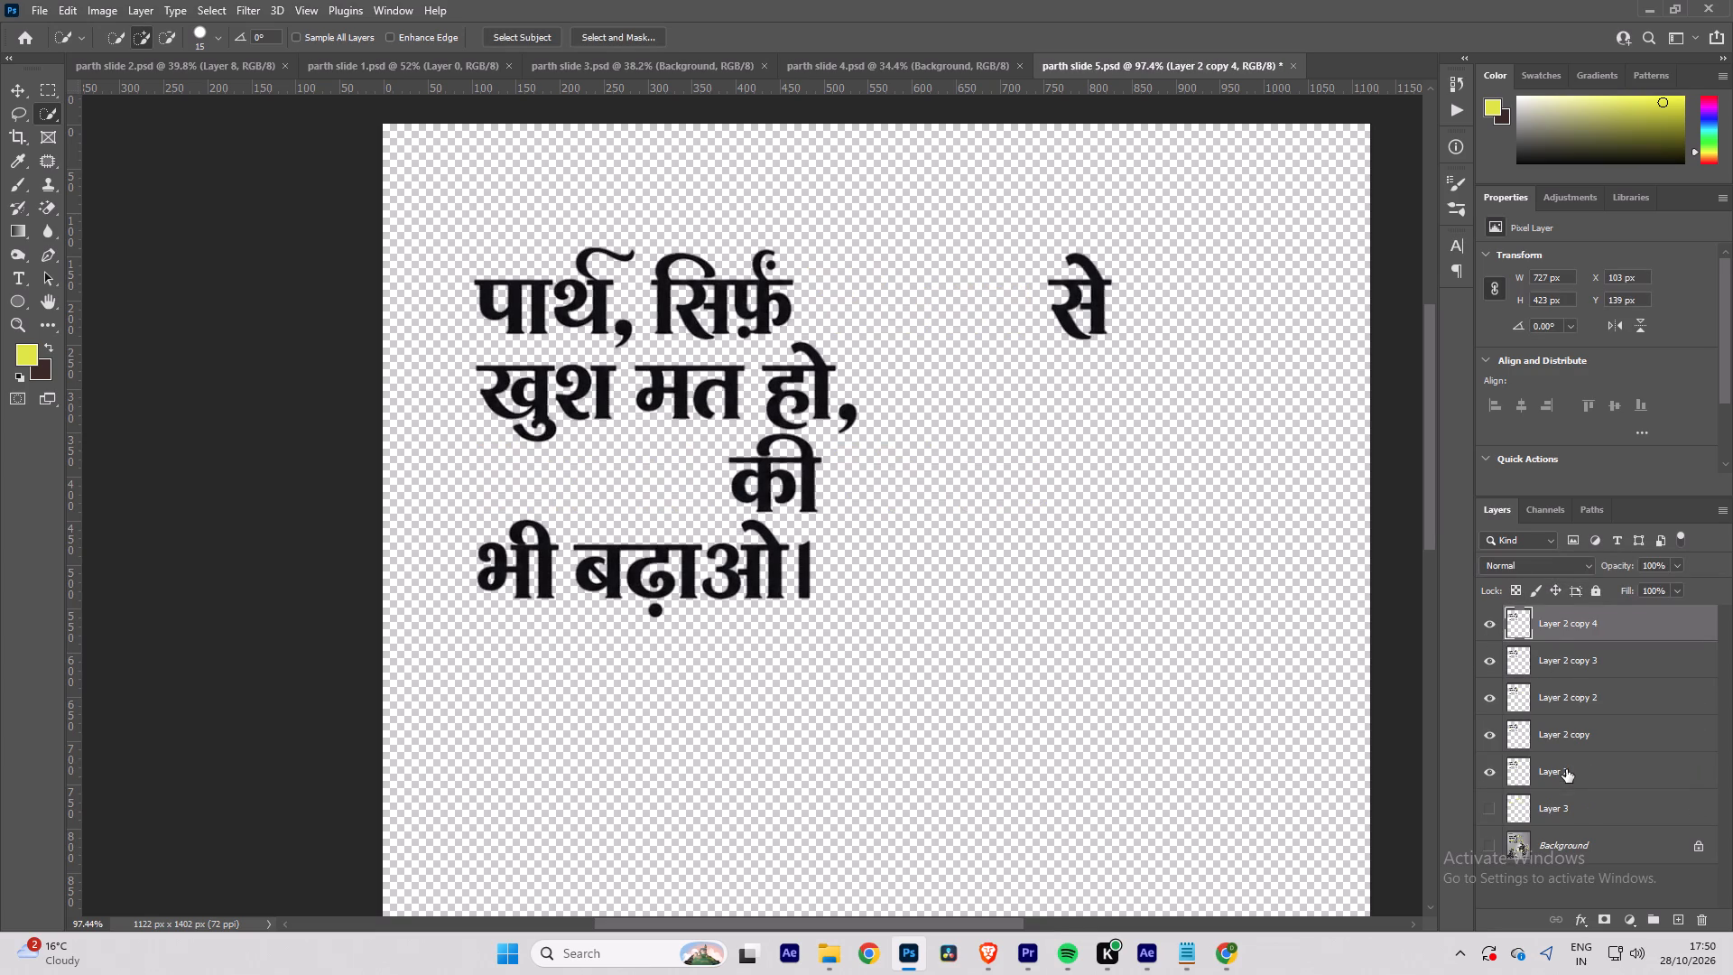
{"action": "left_click", "coordinate": [1566, 769], "text": "shift"}
{"action": "key", "text": "ctrl+e"}
Duplicate the yellow words on Layer 3 four times, merge the original and copies into one layer, and show the black lettering again.
{"action": "left_click", "coordinate": [1486, 618]}
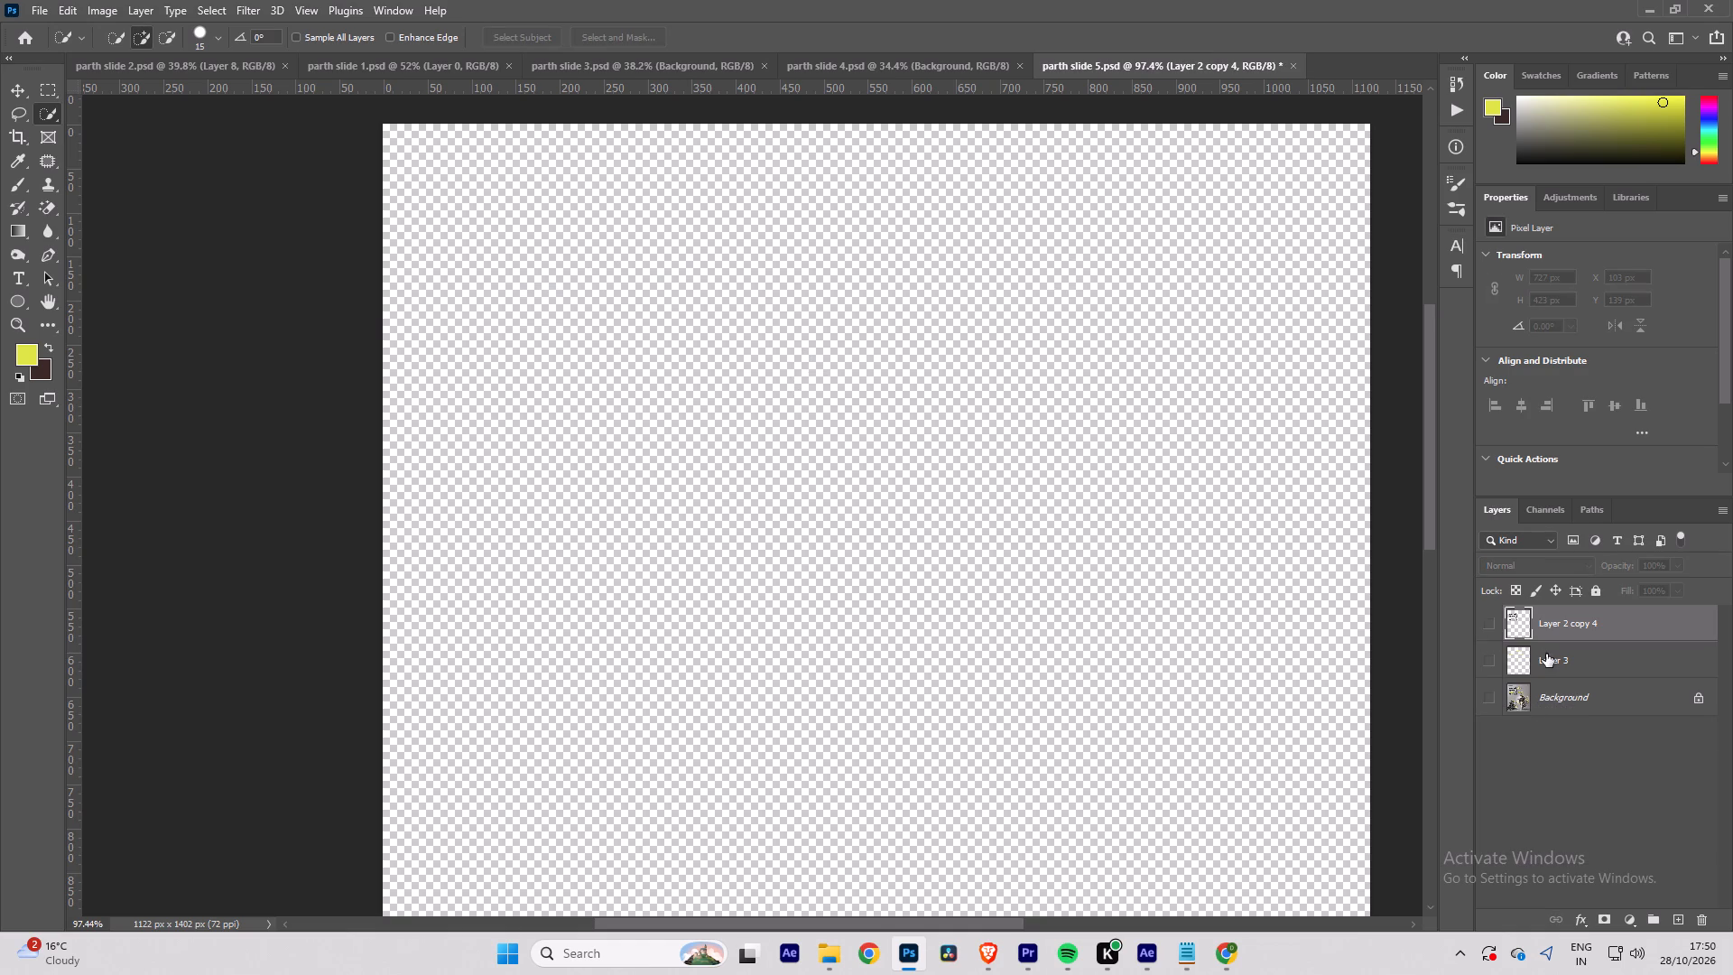
{"action": "left_click", "coordinate": [1490, 655]}
{"action": "left_click", "coordinate": [1567, 656]}
{"action": "key", "text": "ctrl+j"}
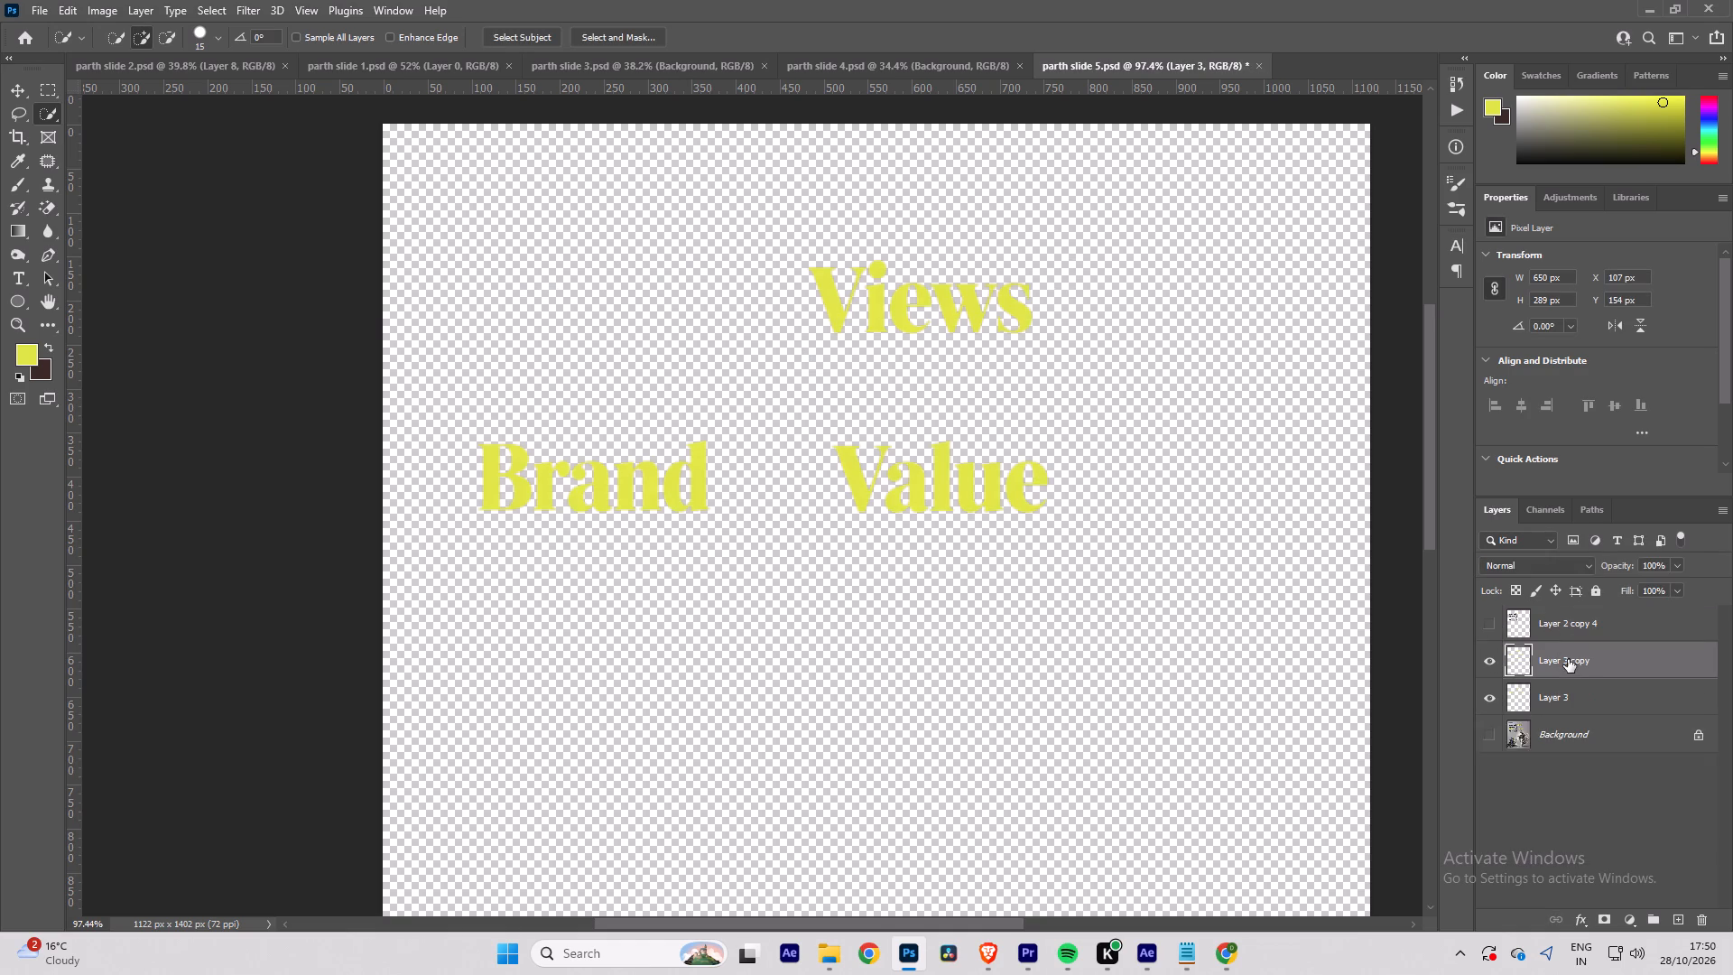
{"action": "key", "text": "ctrl+j"}
{"action": "key", "text": "ctrl+j"}
{"action": "key", "text": "ctrl+j"}
{"action": "left_click", "coordinate": [1562, 799], "text": "shift"}
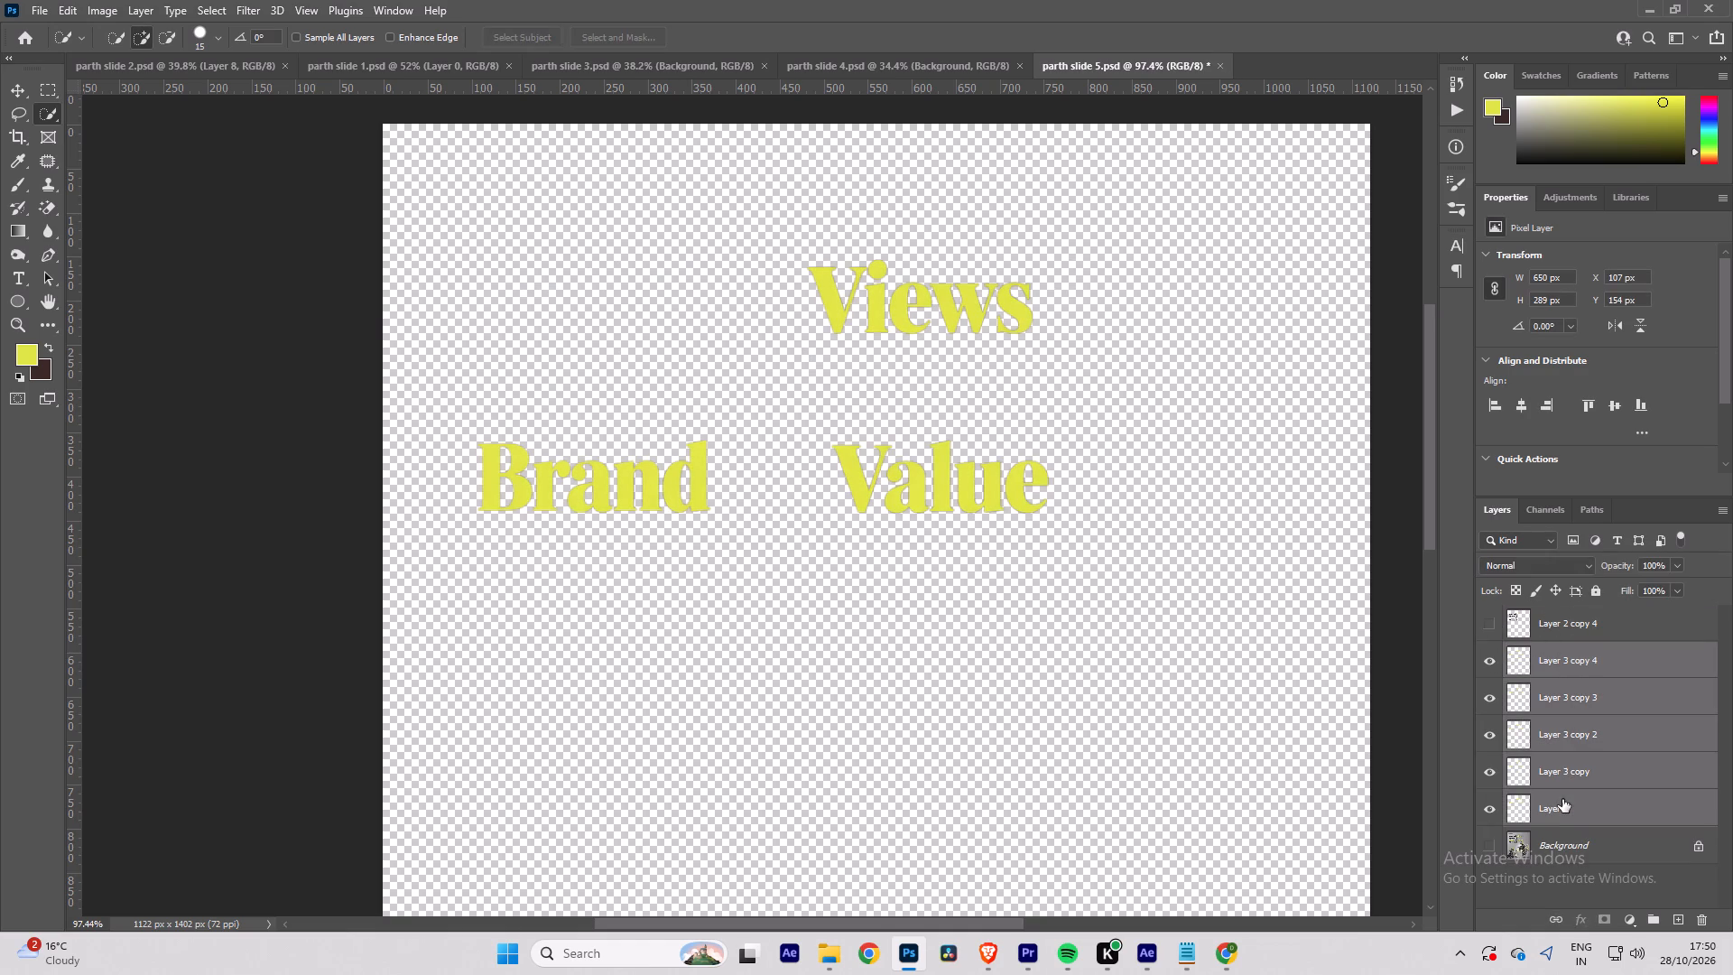
{"action": "key", "text": "ctrl+e"}
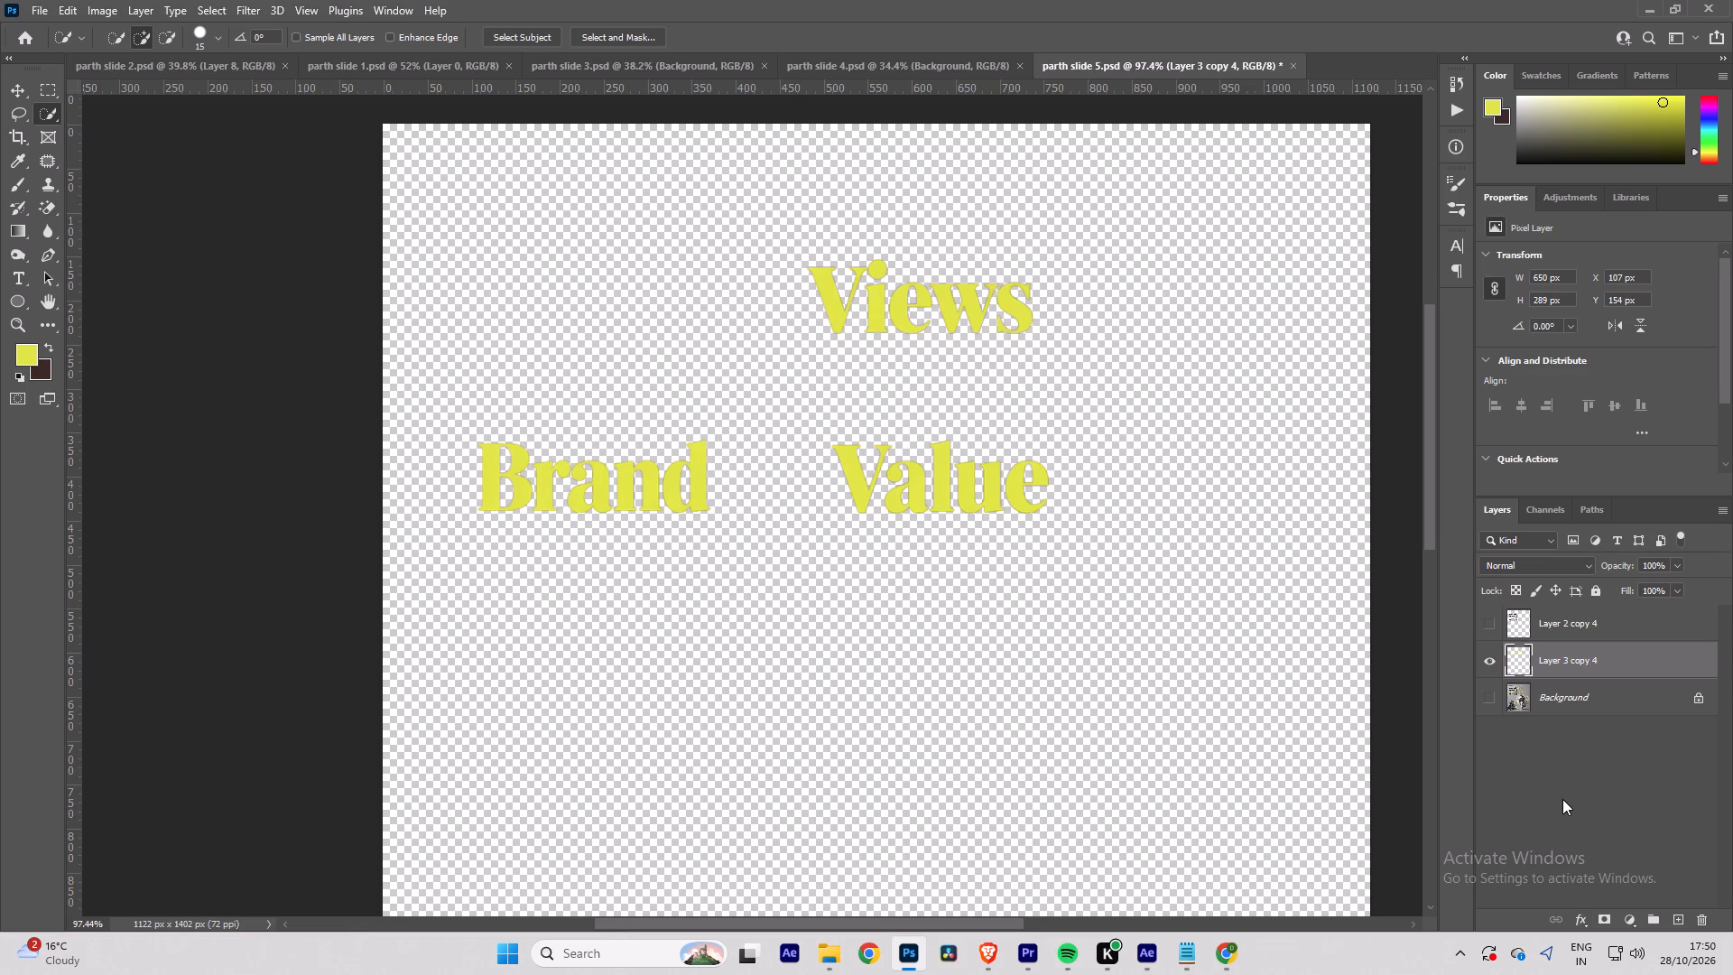
{"action": "left_click", "coordinate": [1490, 627]}
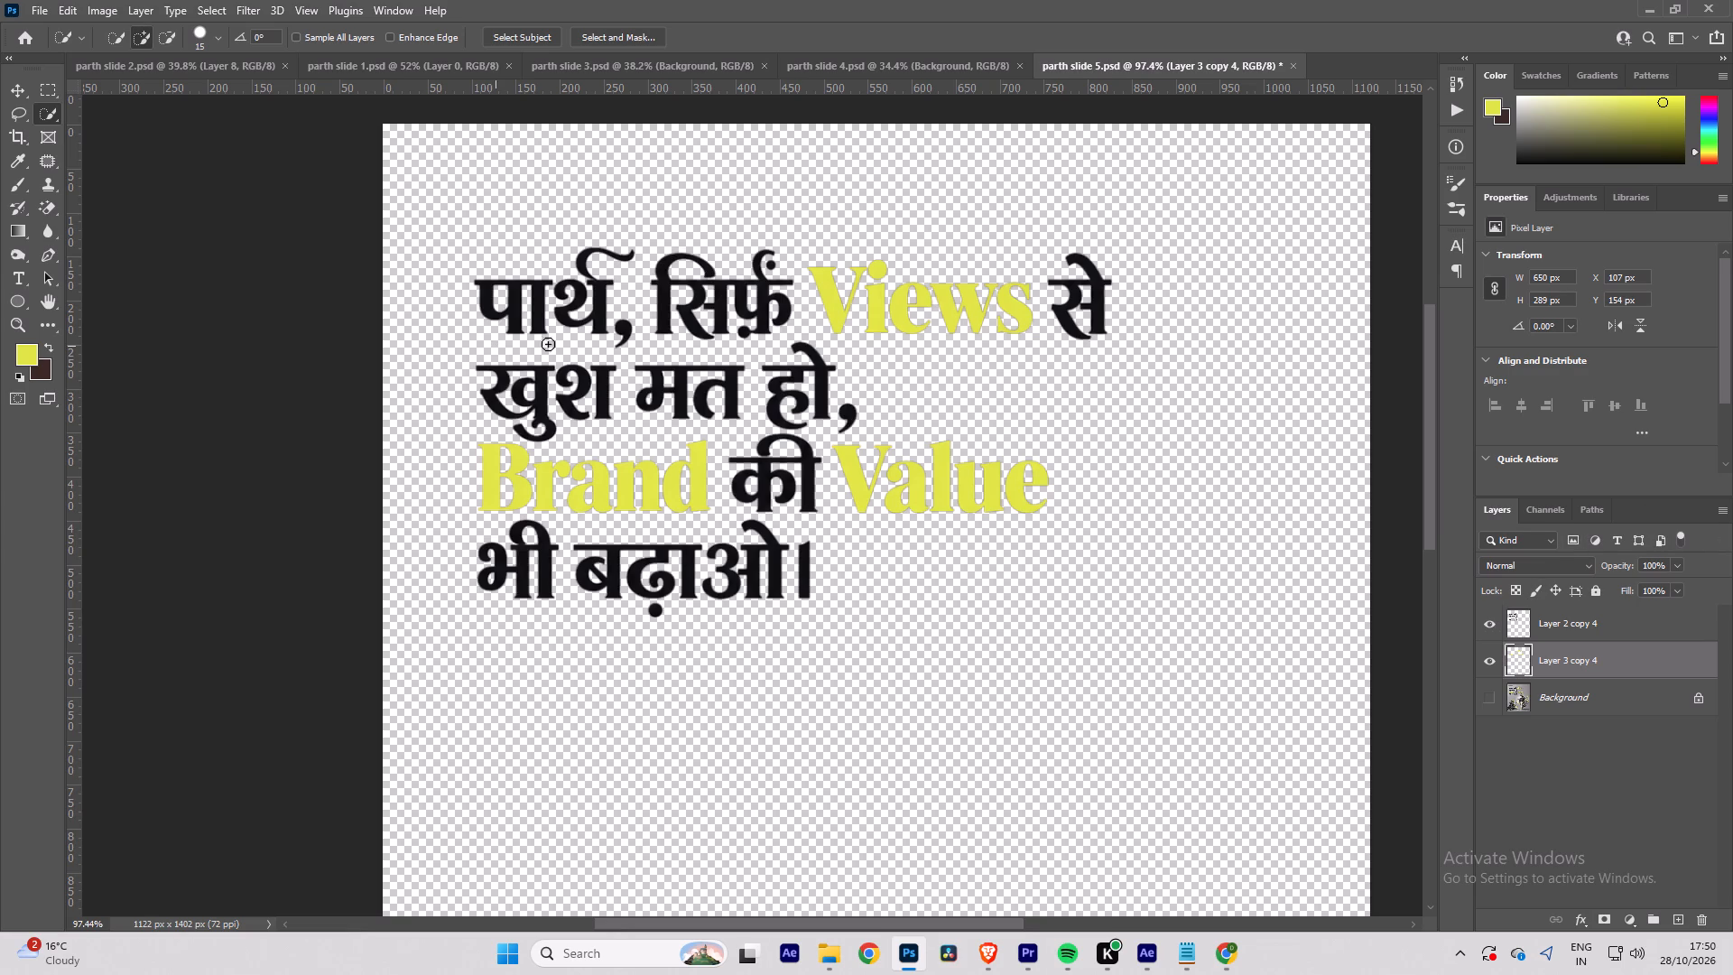
Lasso the first-line words पार्थ, सिर्फ़ on Layer 2 copy 4, copy them to a new layer, and hide that copy.
{"action": "key", "text": "v"}
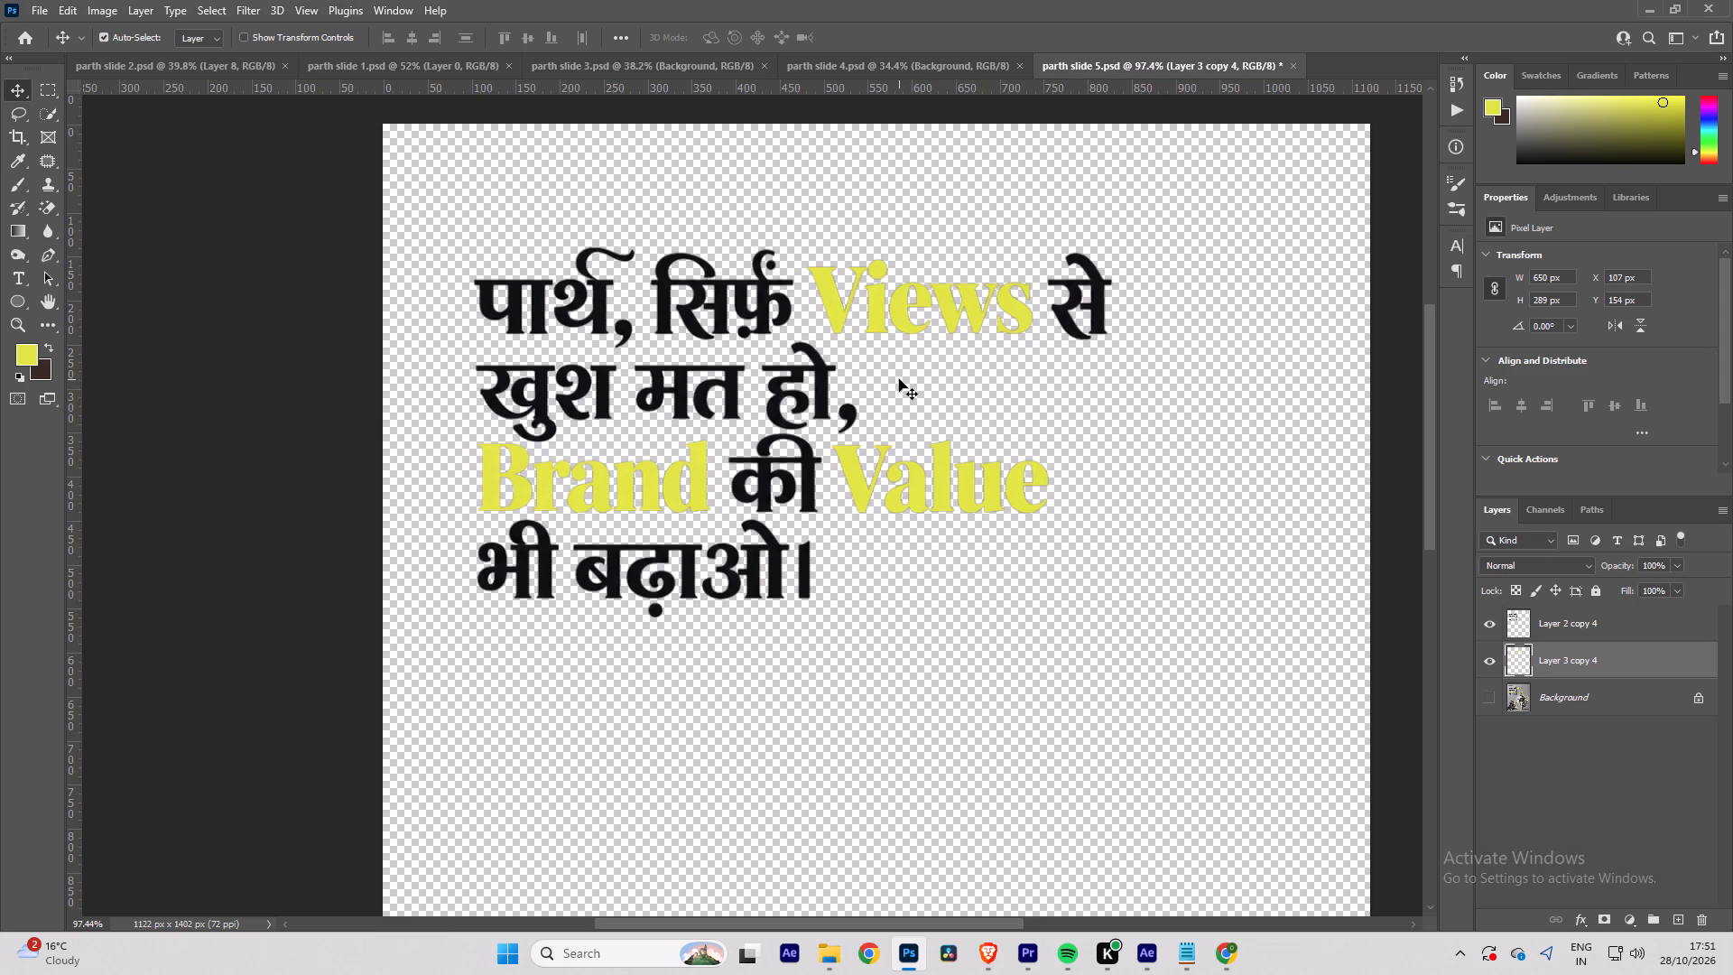
{"action": "left_click", "coordinate": [23, 109]}
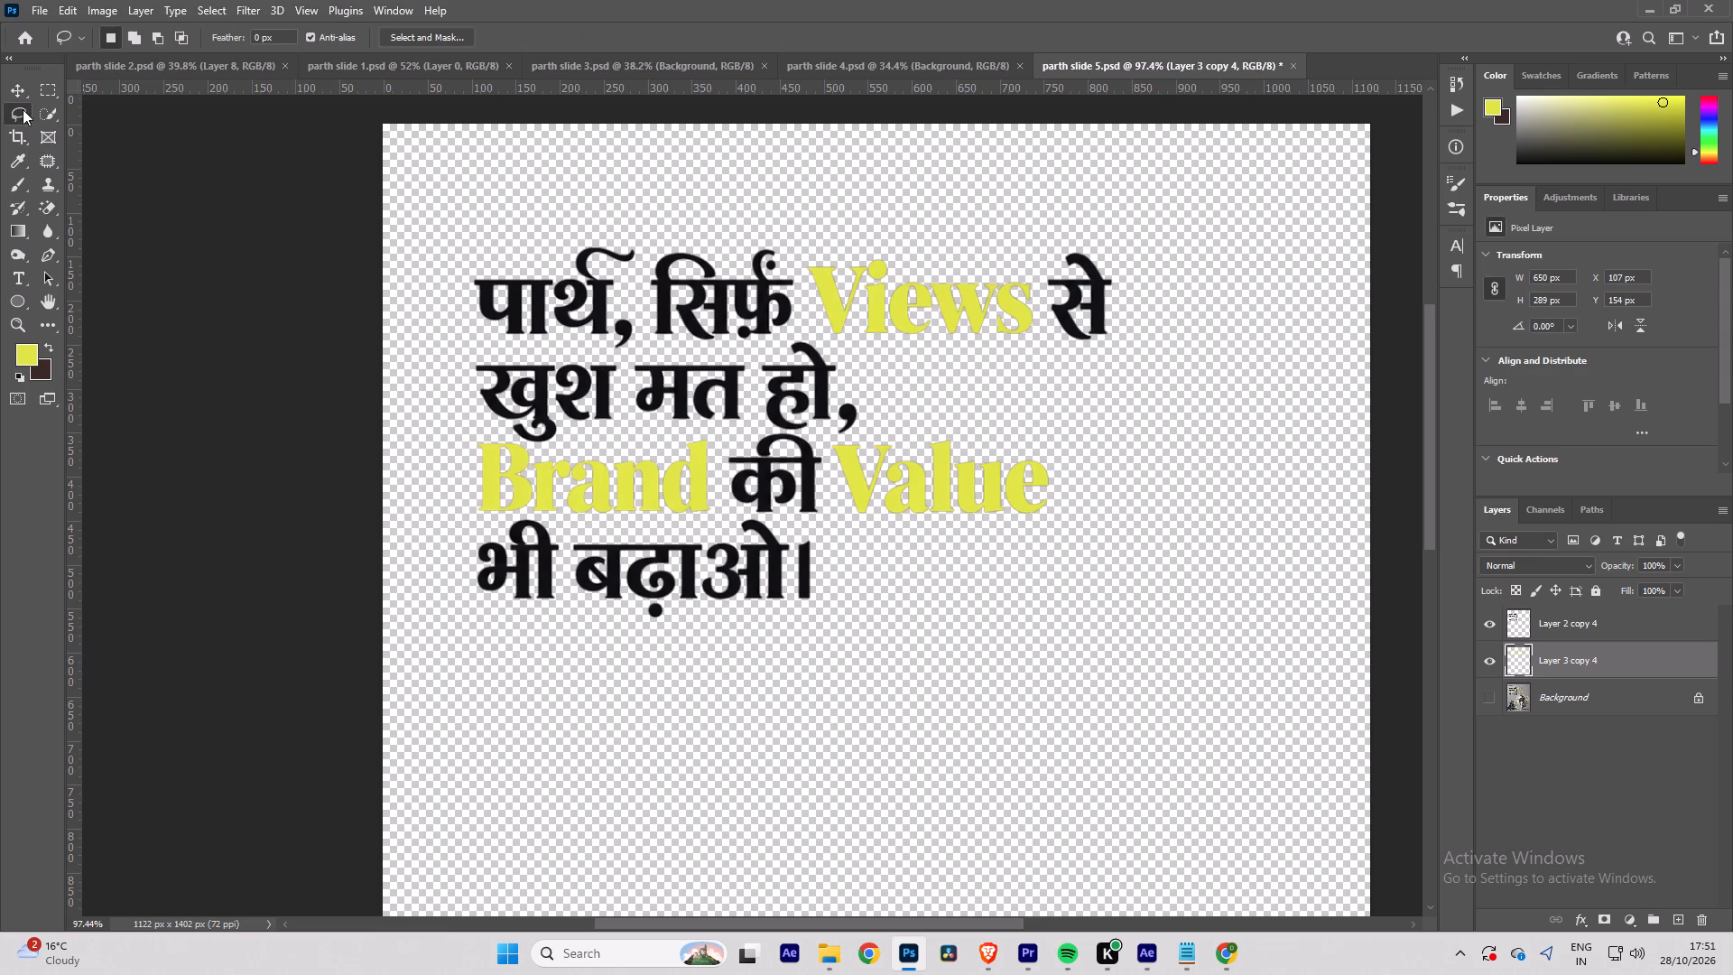
{"action": "left_click", "coordinate": [468, 348]}
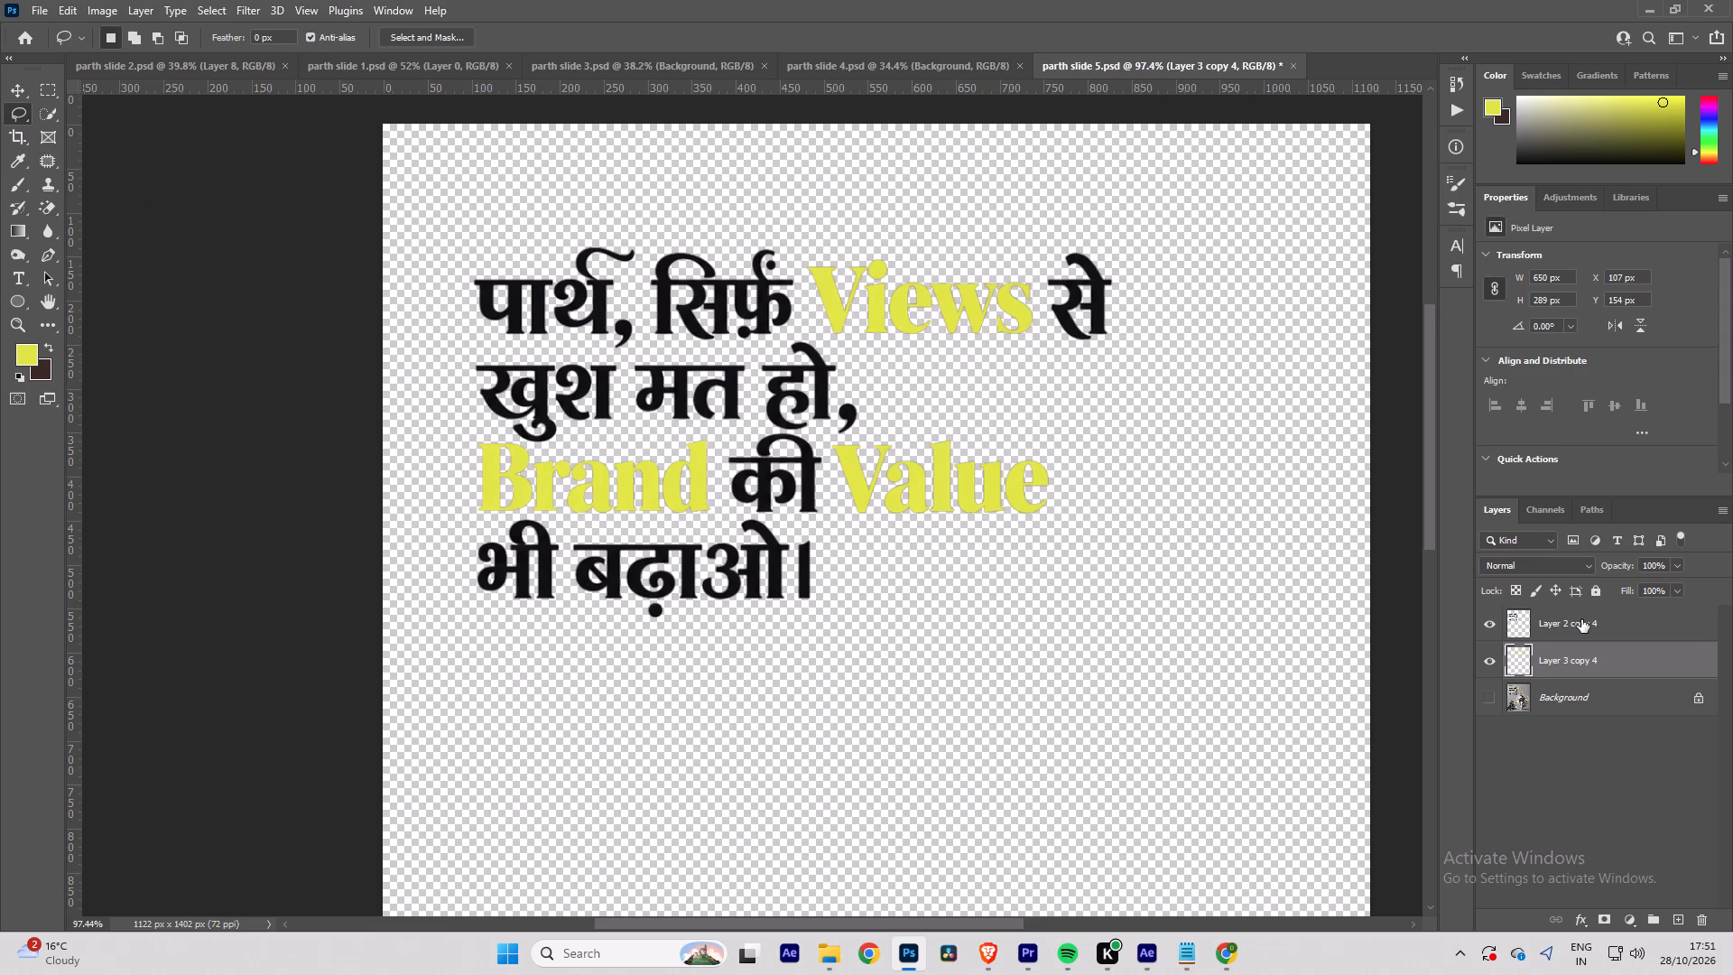
{"action": "left_click", "coordinate": [1582, 619]}
{"action": "left_click_drag", "start_coordinate": [445, 339], "coordinate": [603, 359]}
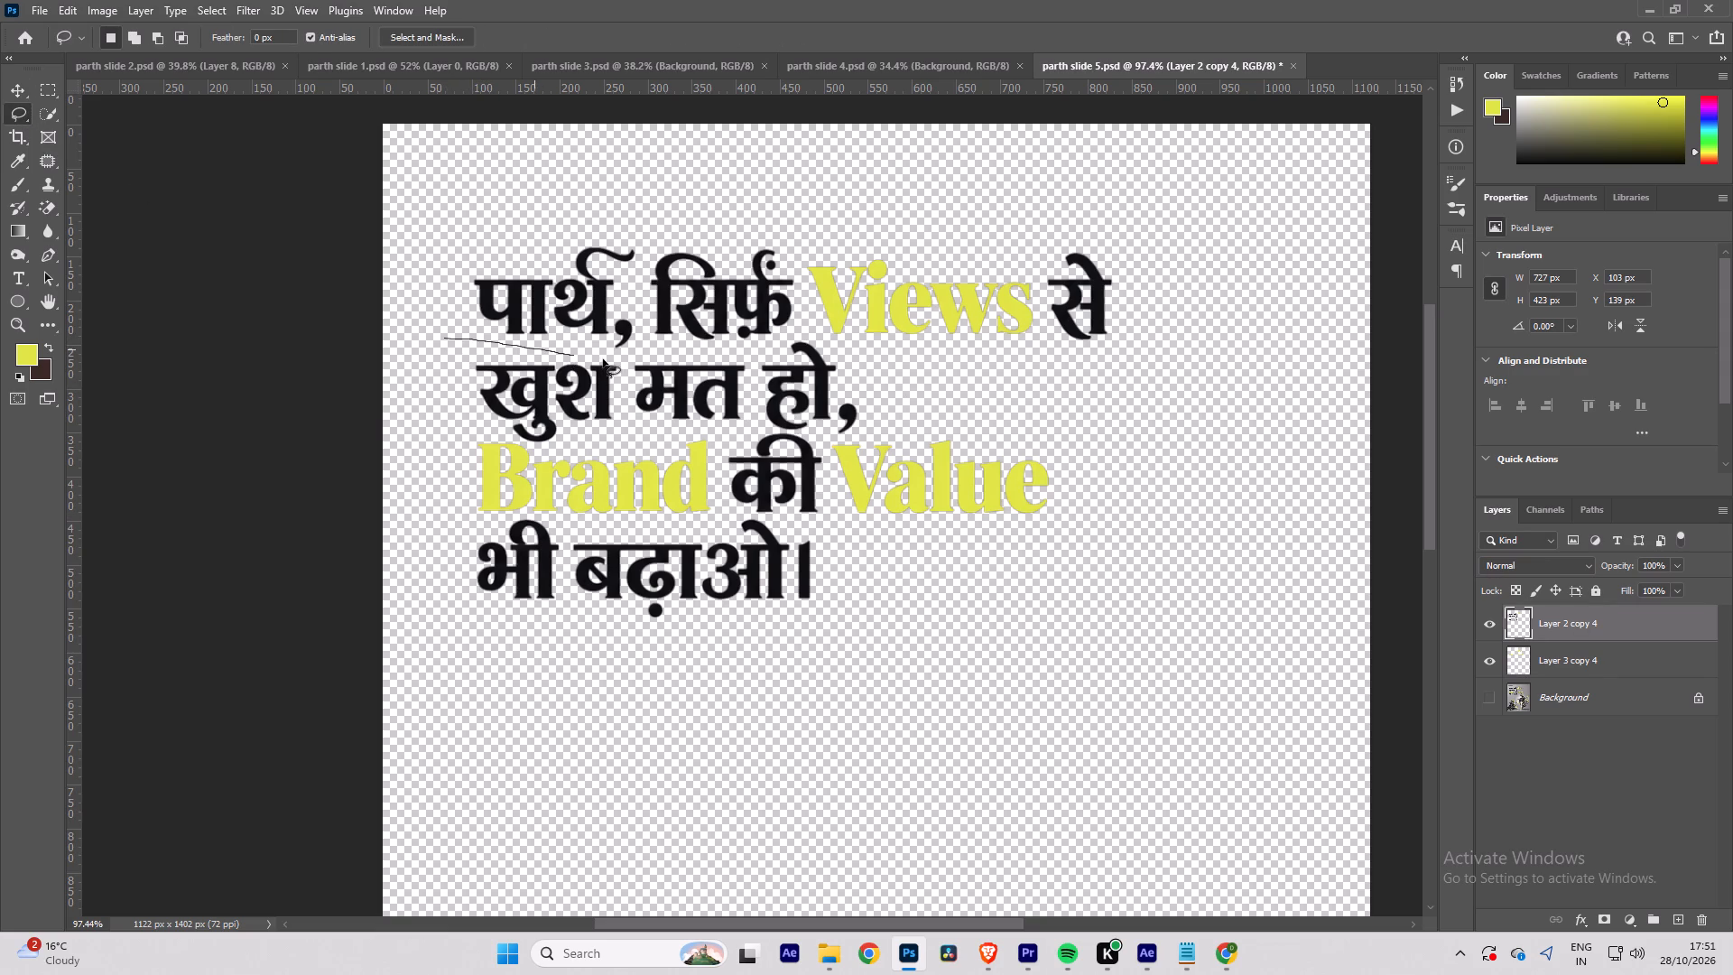
{"action": "left_click_drag", "start_coordinate": [603, 359], "coordinate": [805, 282]}
{"action": "left_click_drag", "start_coordinate": [805, 282], "coordinate": [487, 308]}
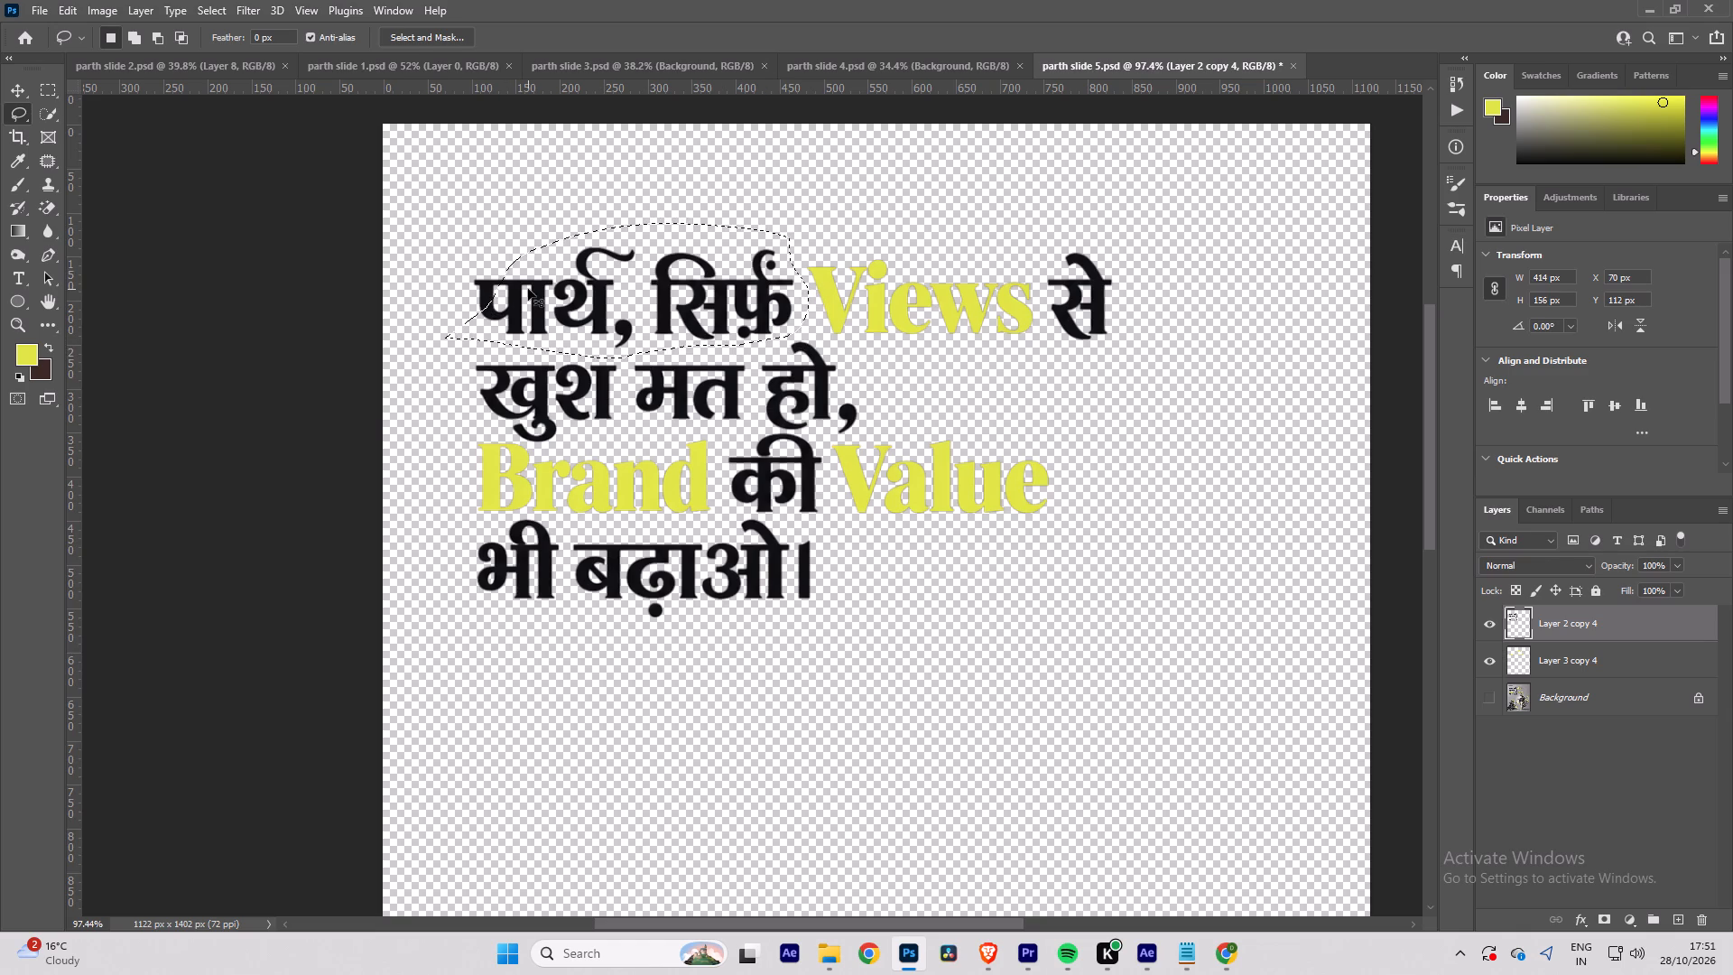
{"action": "key", "text": "ctrl+d"}
{"action": "left_click", "coordinate": [482, 344]}
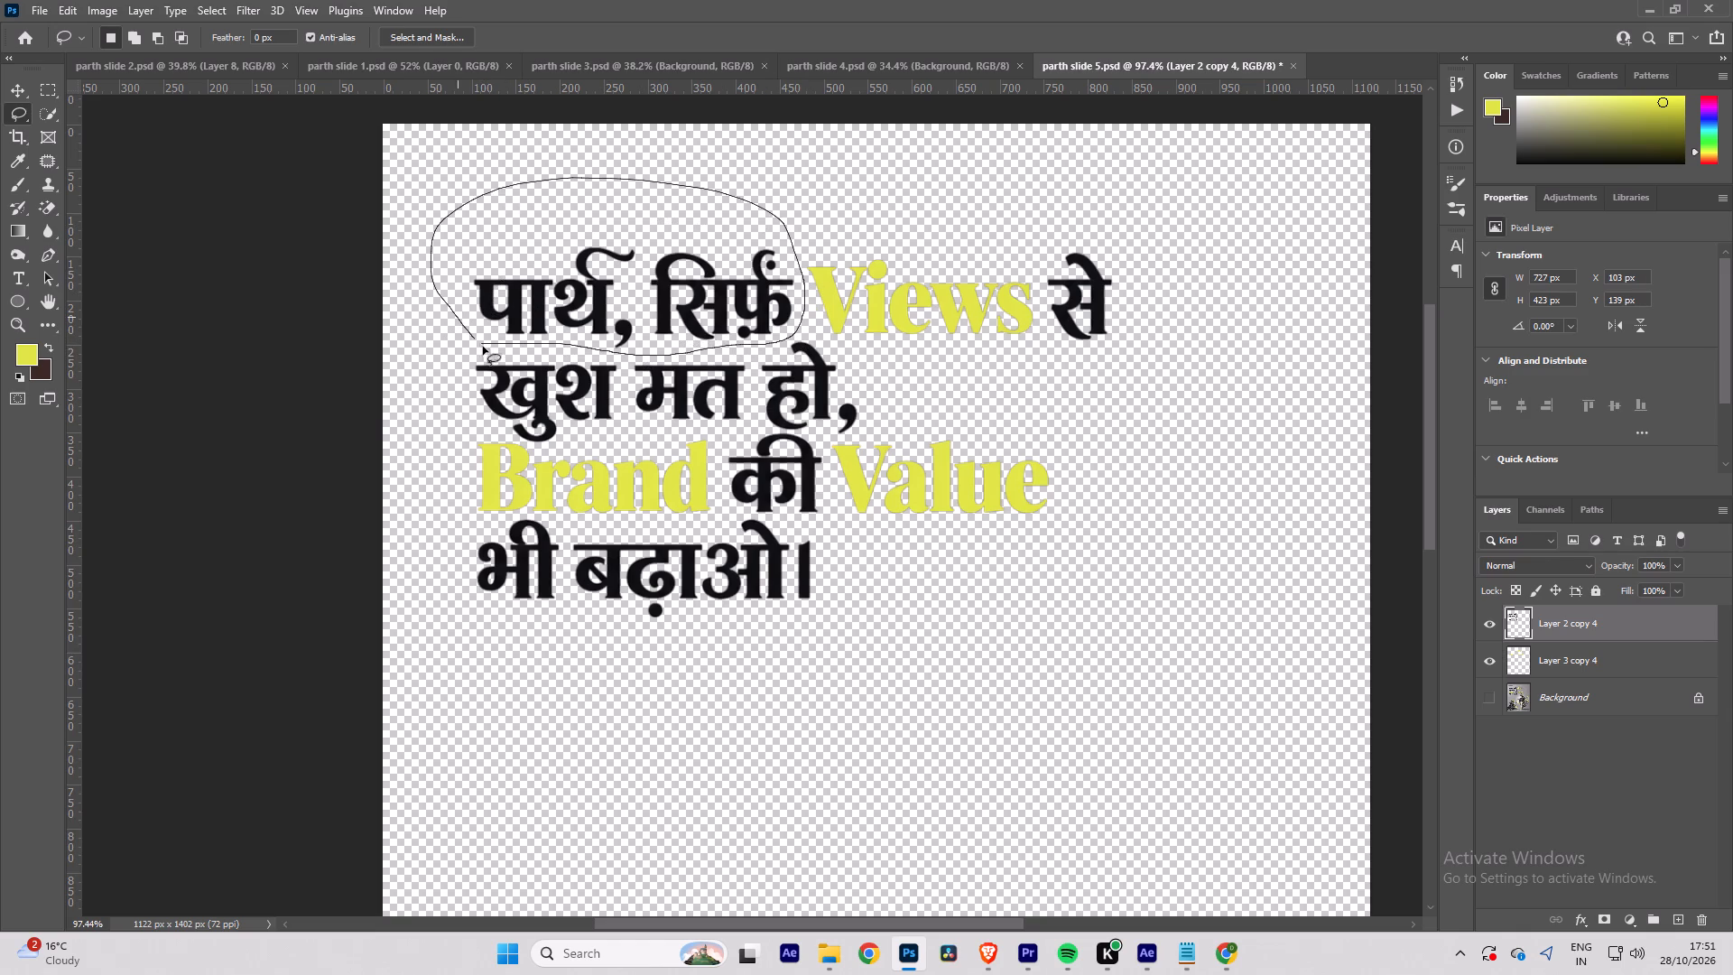
{"action": "key", "text": "ctrl+j"}
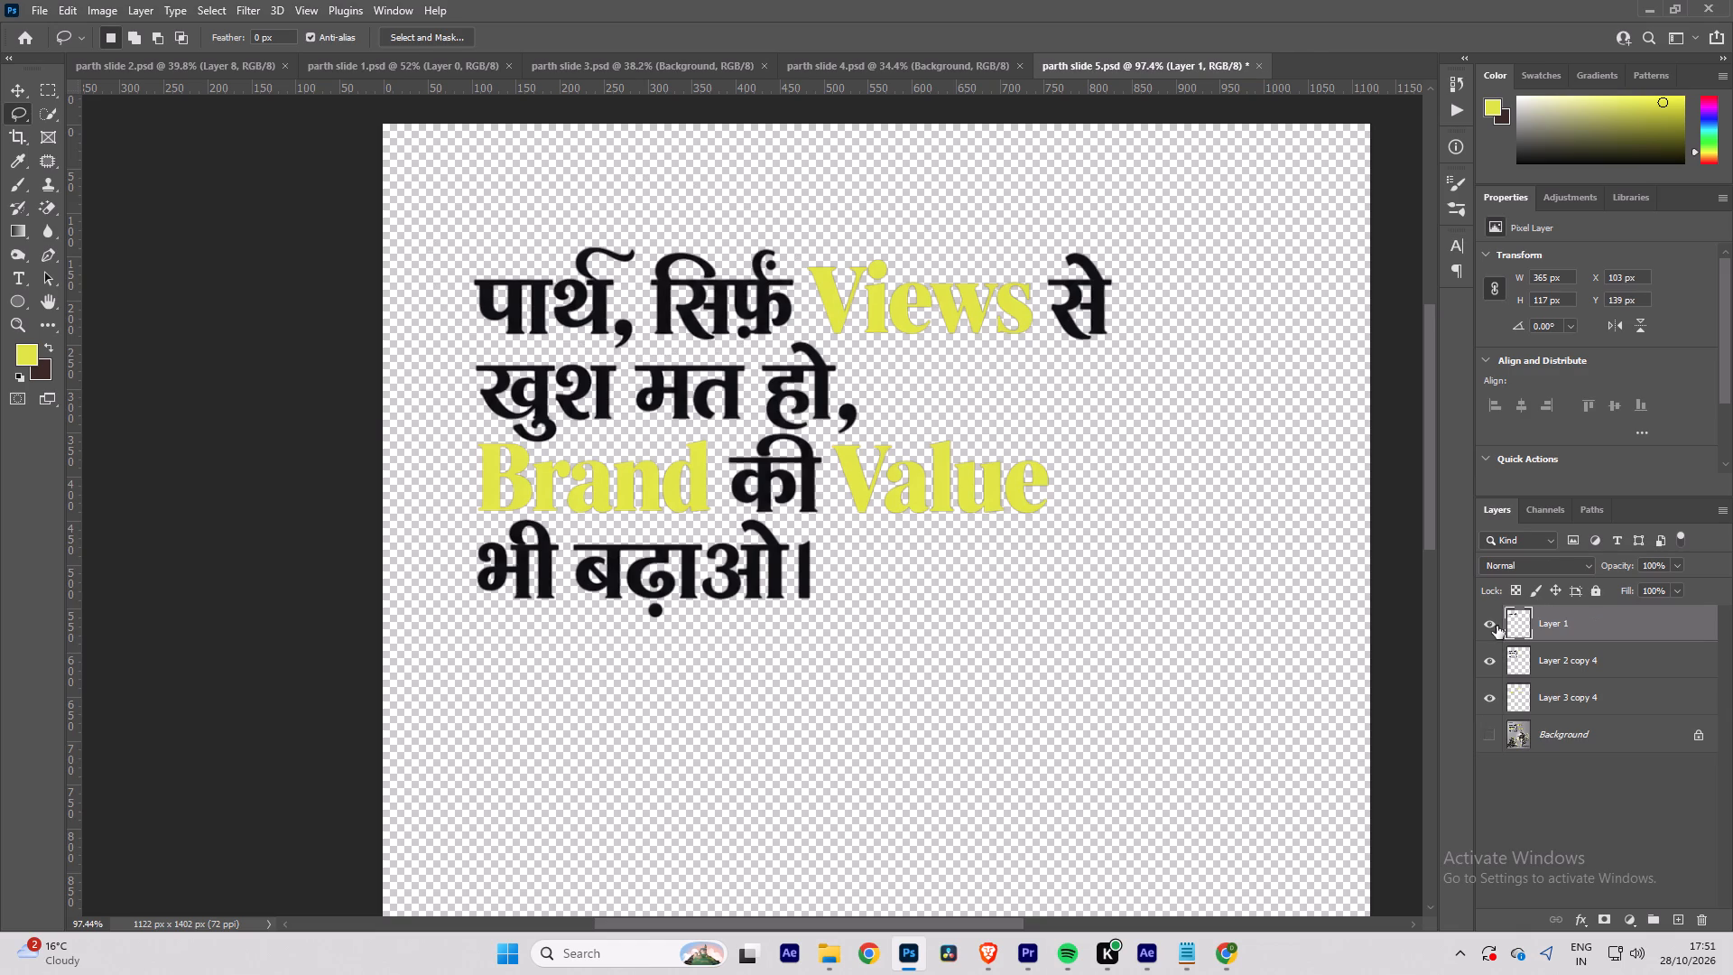
{"action": "left_click", "coordinate": [1487, 624]}
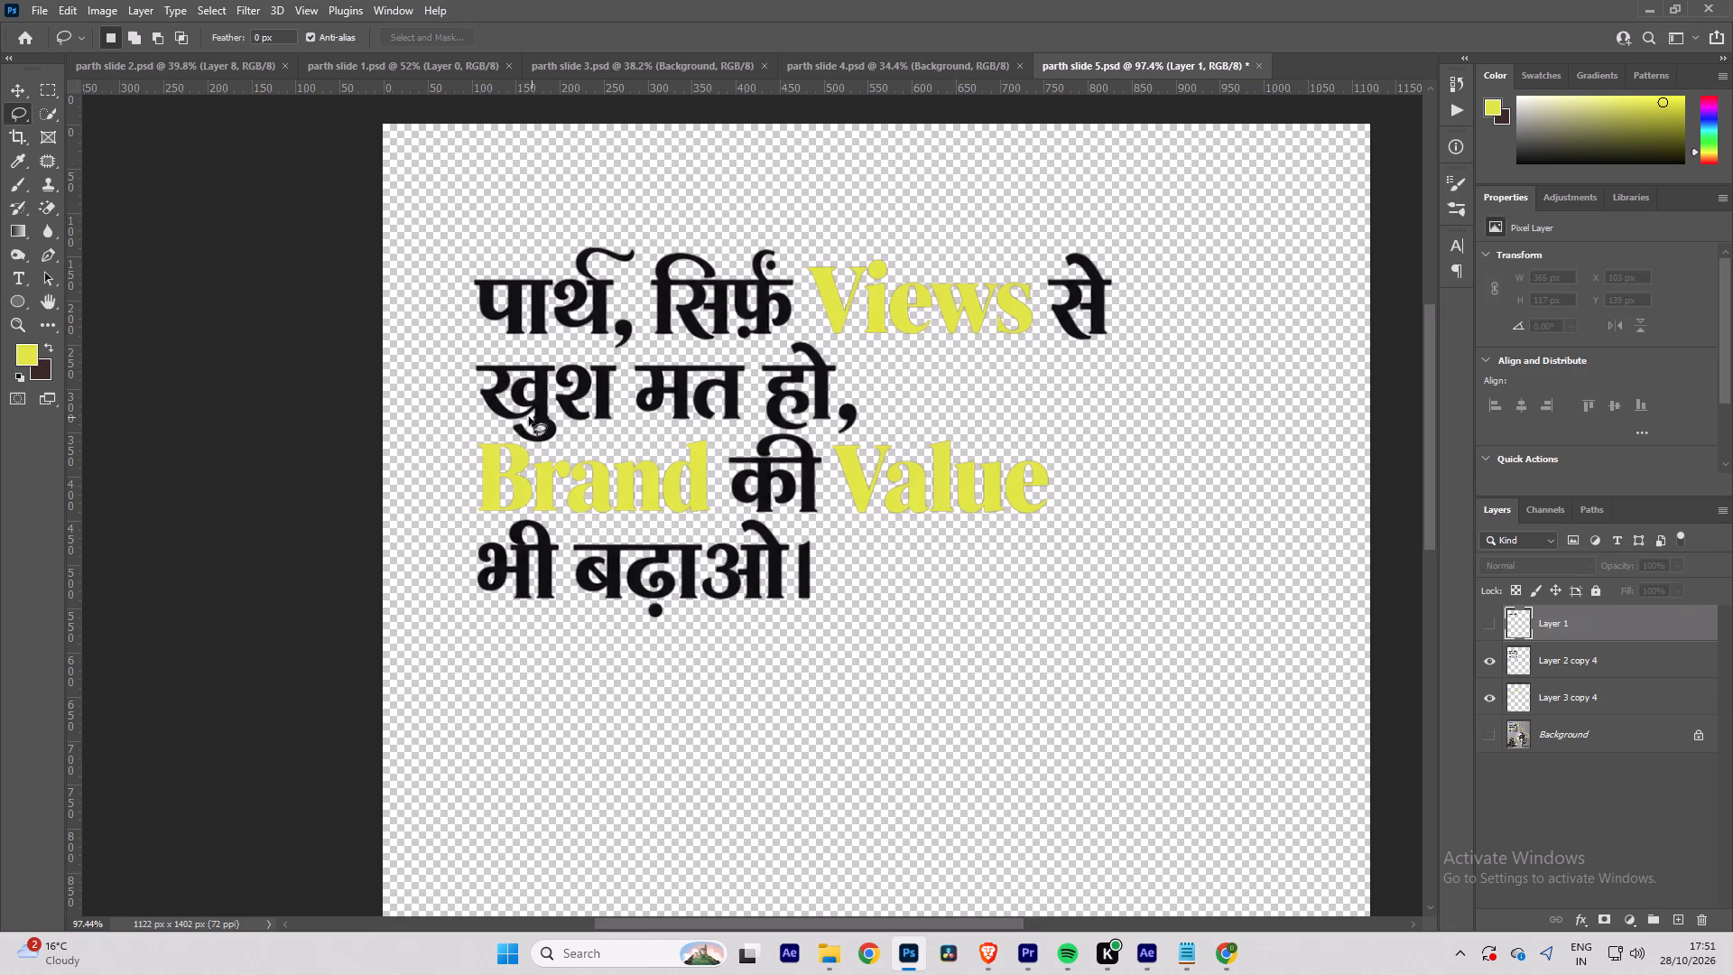
Lasso the second line खुश मत हो, copy it from Layer 2 copy 4 to a new layer, and hide that copy.
{"action": "left_click", "coordinate": [461, 436]}
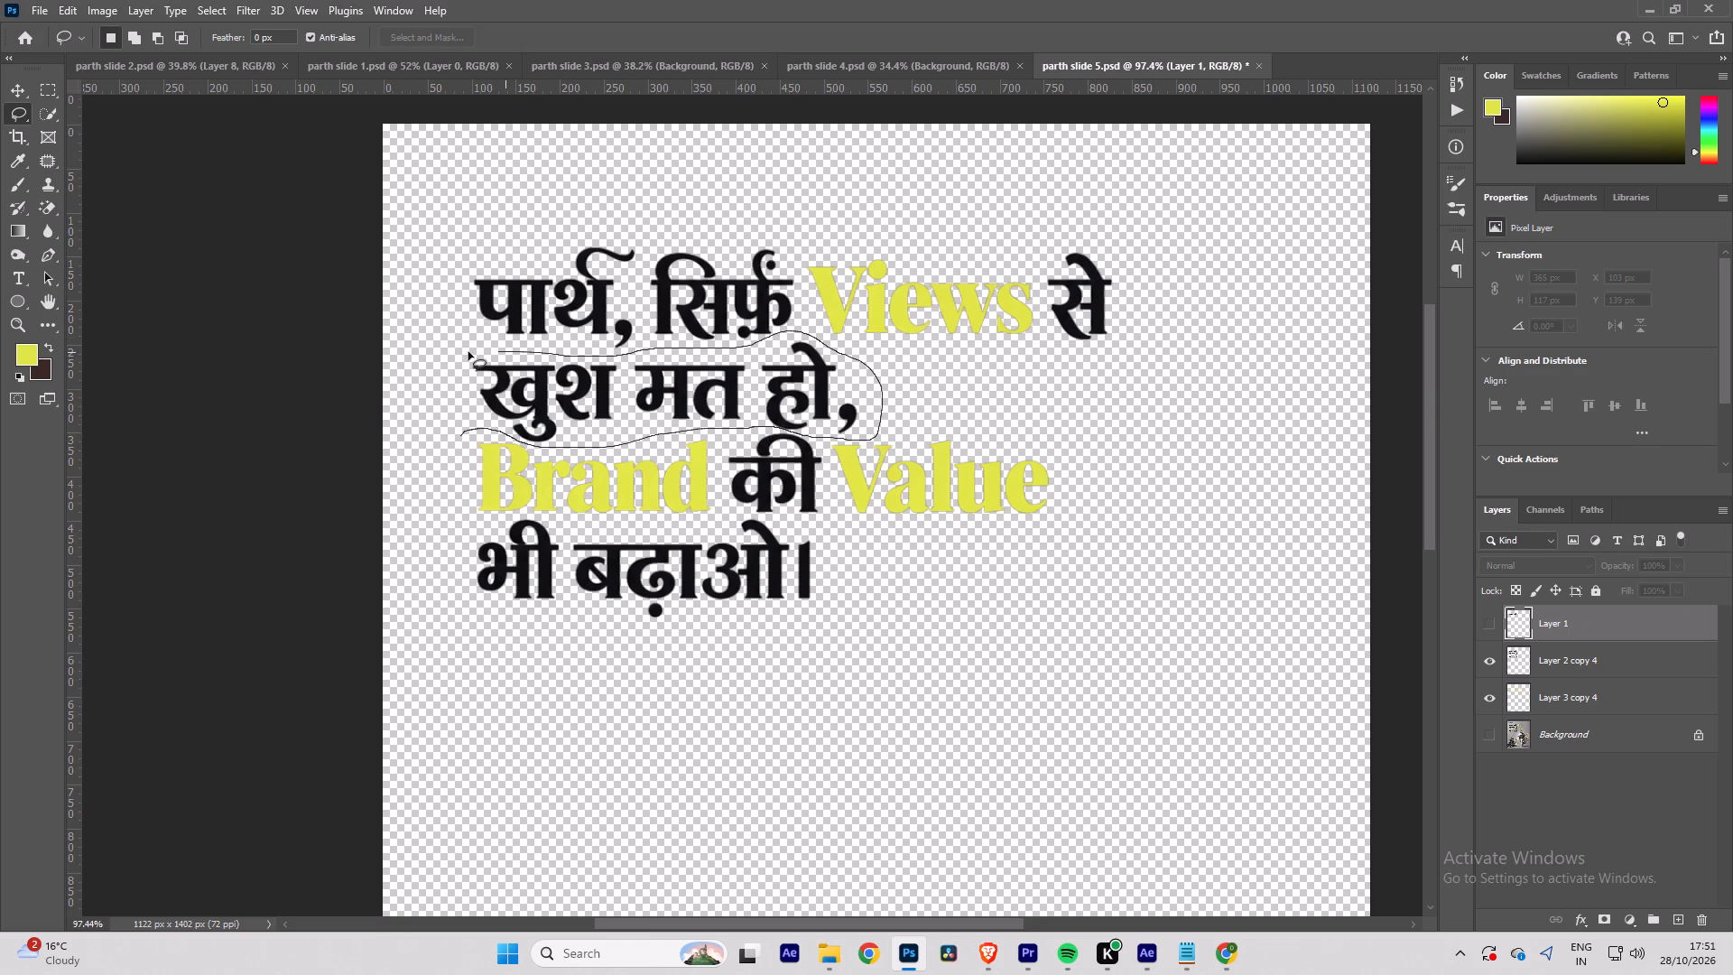
{"action": "left_click", "coordinate": [1608, 655]}
{"action": "key", "text": "ctrl+j"}
{"action": "left_click", "coordinate": [1487, 658]}
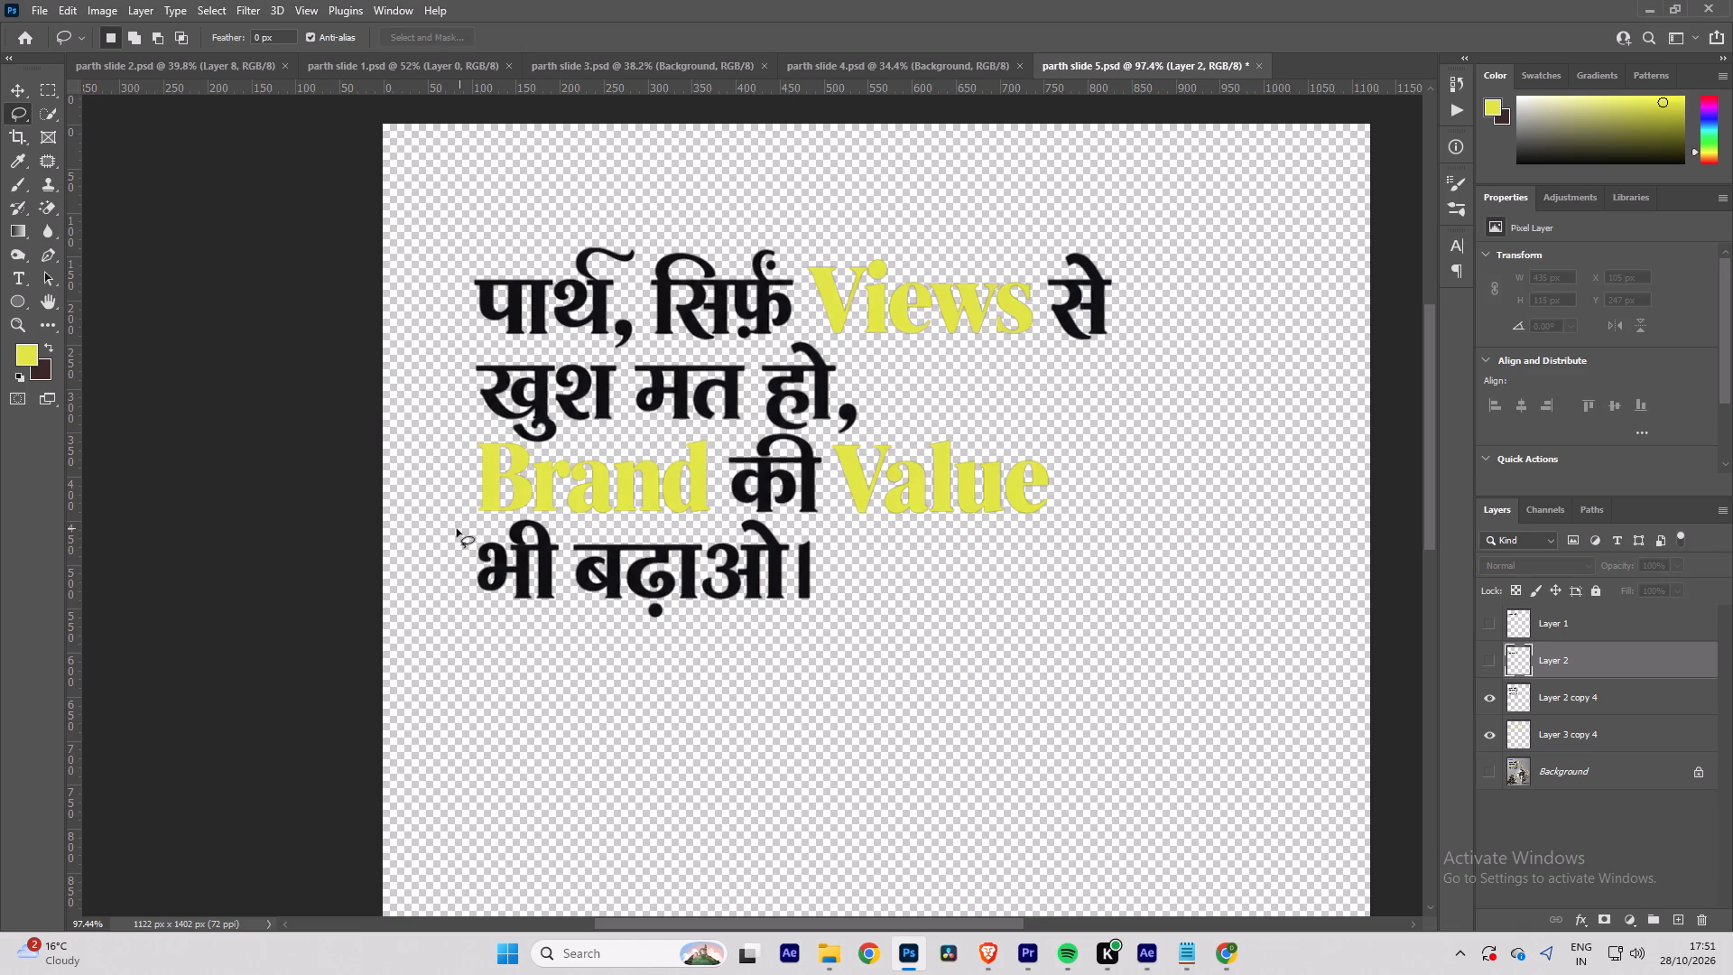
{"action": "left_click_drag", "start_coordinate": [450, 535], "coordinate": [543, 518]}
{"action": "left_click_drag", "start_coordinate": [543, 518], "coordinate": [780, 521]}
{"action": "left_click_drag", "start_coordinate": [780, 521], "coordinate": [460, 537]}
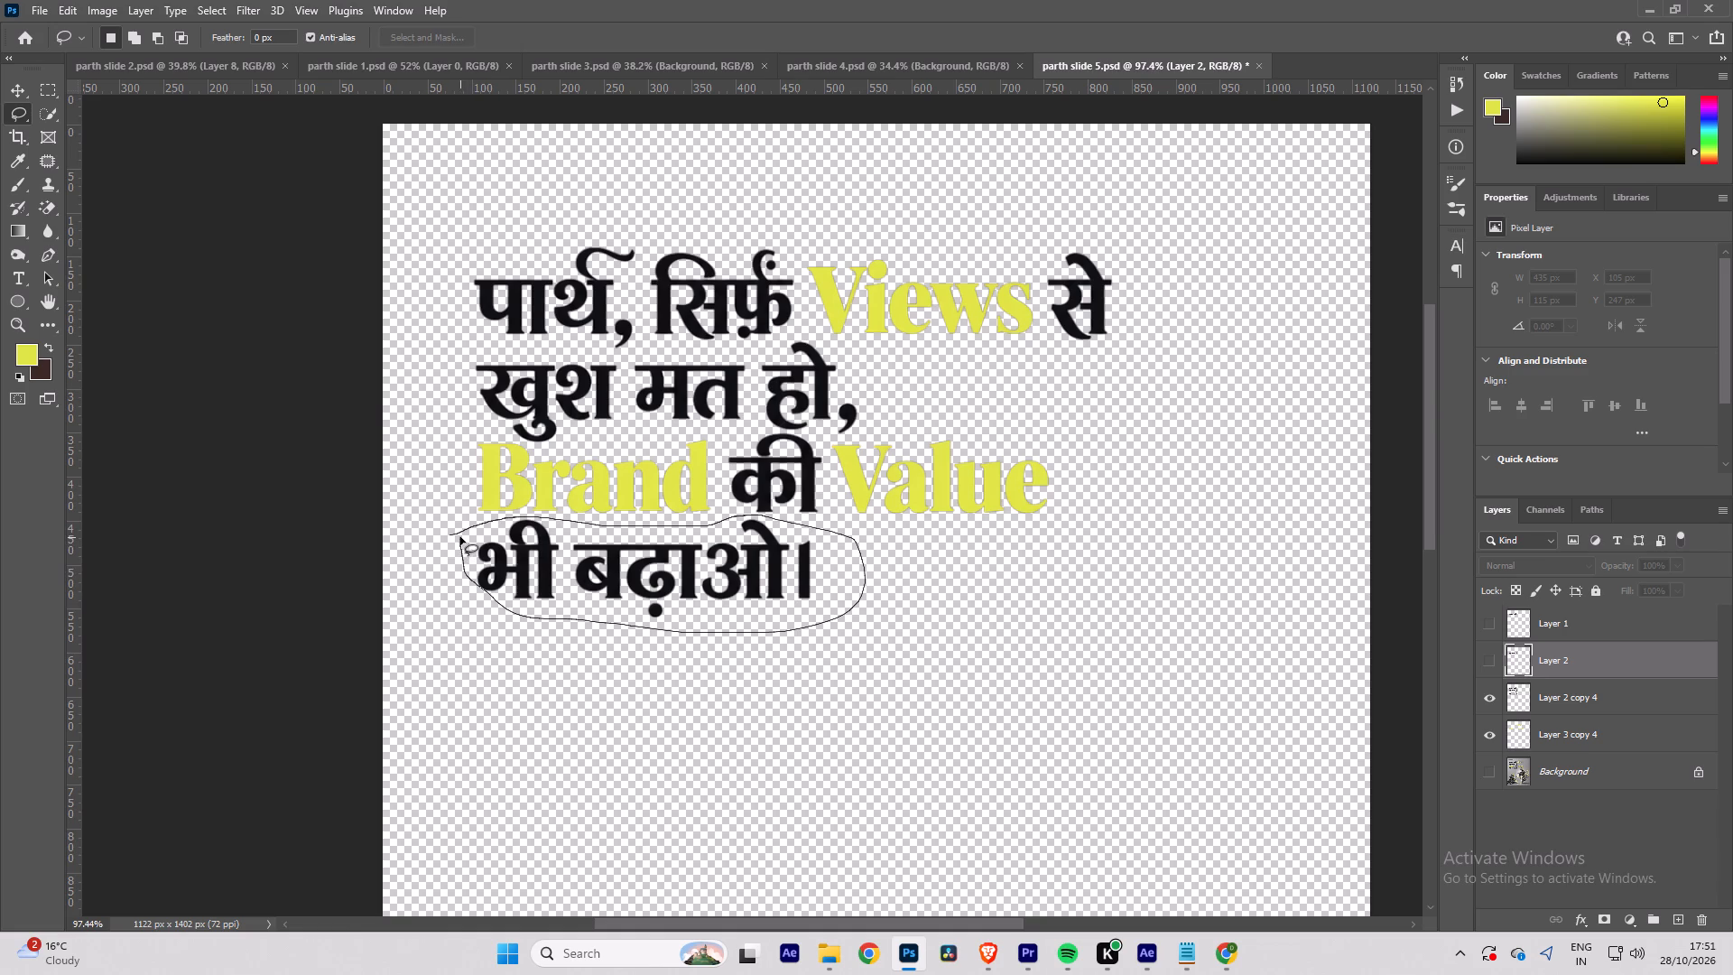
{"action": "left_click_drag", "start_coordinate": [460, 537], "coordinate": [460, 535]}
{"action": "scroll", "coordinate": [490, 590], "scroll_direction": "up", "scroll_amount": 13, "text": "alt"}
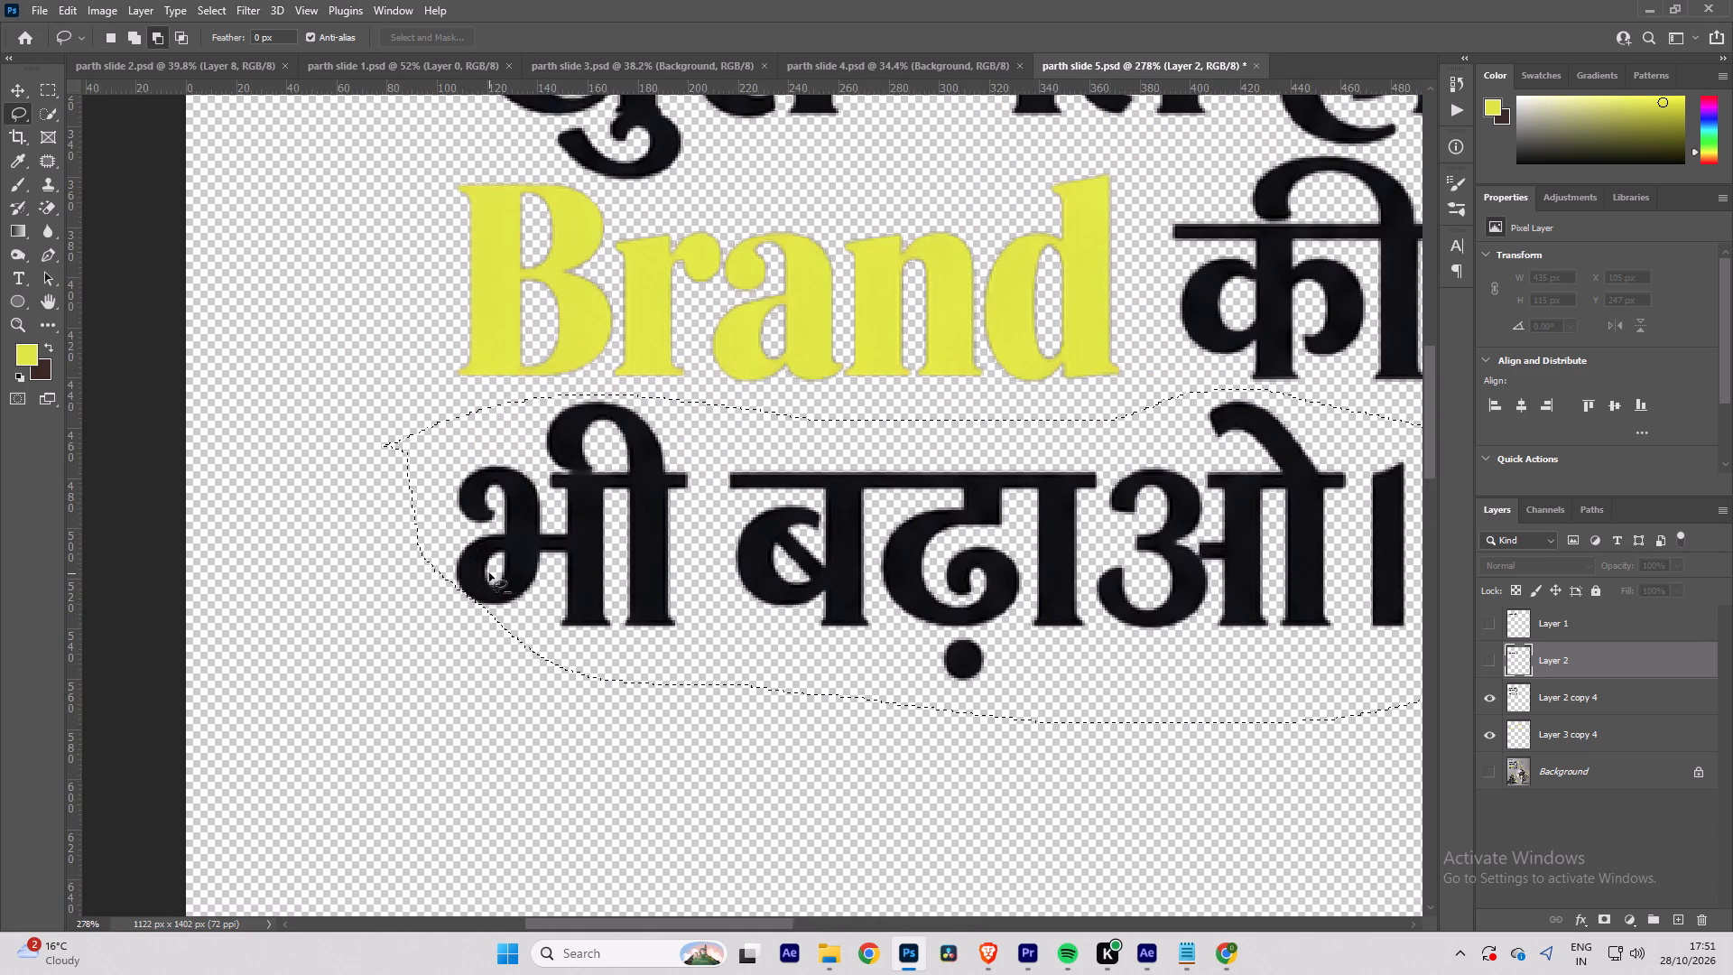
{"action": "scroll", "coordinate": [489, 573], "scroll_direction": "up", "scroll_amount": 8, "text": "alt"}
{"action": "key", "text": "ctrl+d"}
Lasso the last line भी बढ़ाओ।, copy it from Layer 2 copy 4 to a new layer, and hide that copy.
{"action": "scroll", "coordinate": [489, 571], "scroll_direction": "down", "scroll_amount": 6}
{"action": "scroll", "coordinate": [514, 564], "scroll_direction": "up", "scroll_amount": 1, "text": "alt"}
{"action": "scroll", "coordinate": [514, 571], "scroll_direction": "down", "scroll_amount": 5, "text": "alt"}
{"action": "scroll", "coordinate": [584, 578], "scroll_direction": "up", "scroll_amount": 1, "text": "alt"}
{"action": "scroll", "coordinate": [583, 588], "scroll_direction": "down", "scroll_amount": 4, "text": "alt"}
{"action": "scroll", "coordinate": [597, 588], "scroll_direction": "up", "scroll_amount": 1, "text": "alt"}
{"action": "scroll", "coordinate": [597, 596], "scroll_direction": "down", "scroll_amount": 12, "text": "alt"}
{"action": "left_click_drag", "start_coordinate": [761, 649], "coordinate": [633, 648]}
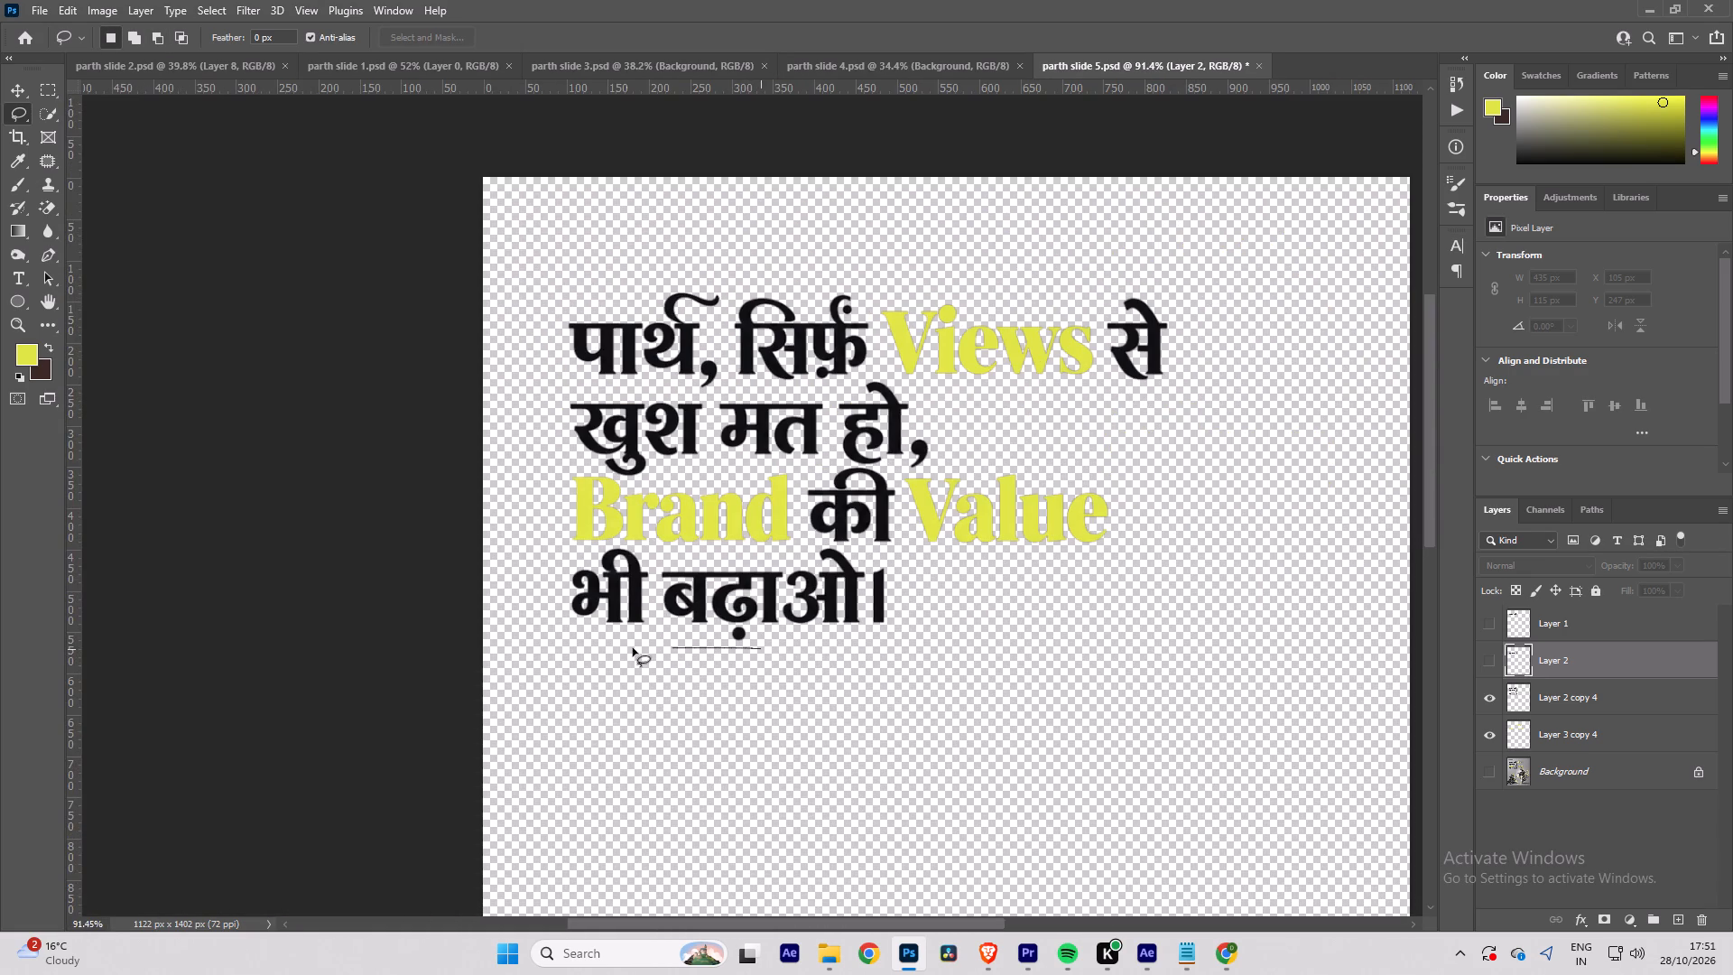
{"action": "left_click_drag", "start_coordinate": [633, 648], "coordinate": [718, 555]}
{"action": "left_click_drag", "start_coordinate": [718, 555], "coordinate": [901, 627]}
{"action": "left_click_drag", "start_coordinate": [901, 627], "coordinate": [748, 648]}
{"action": "left_click", "coordinate": [1568, 693]}
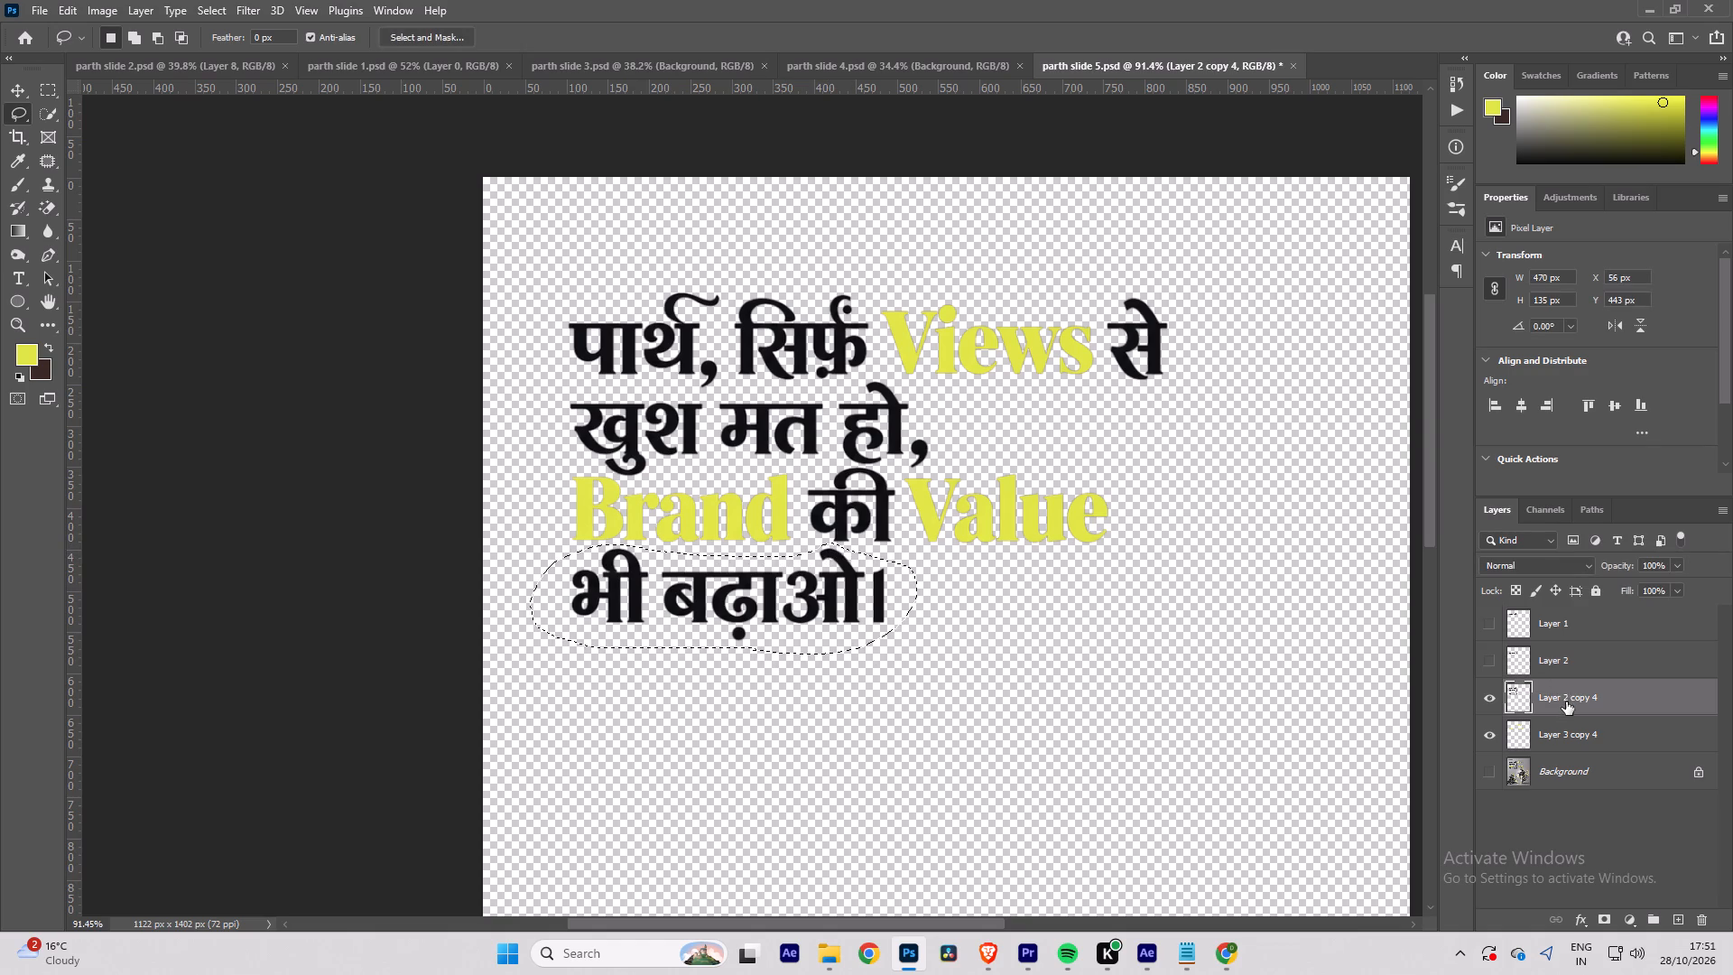
{"action": "key", "text": "ctrl+j"}
{"action": "left_click", "coordinate": [1489, 700]}
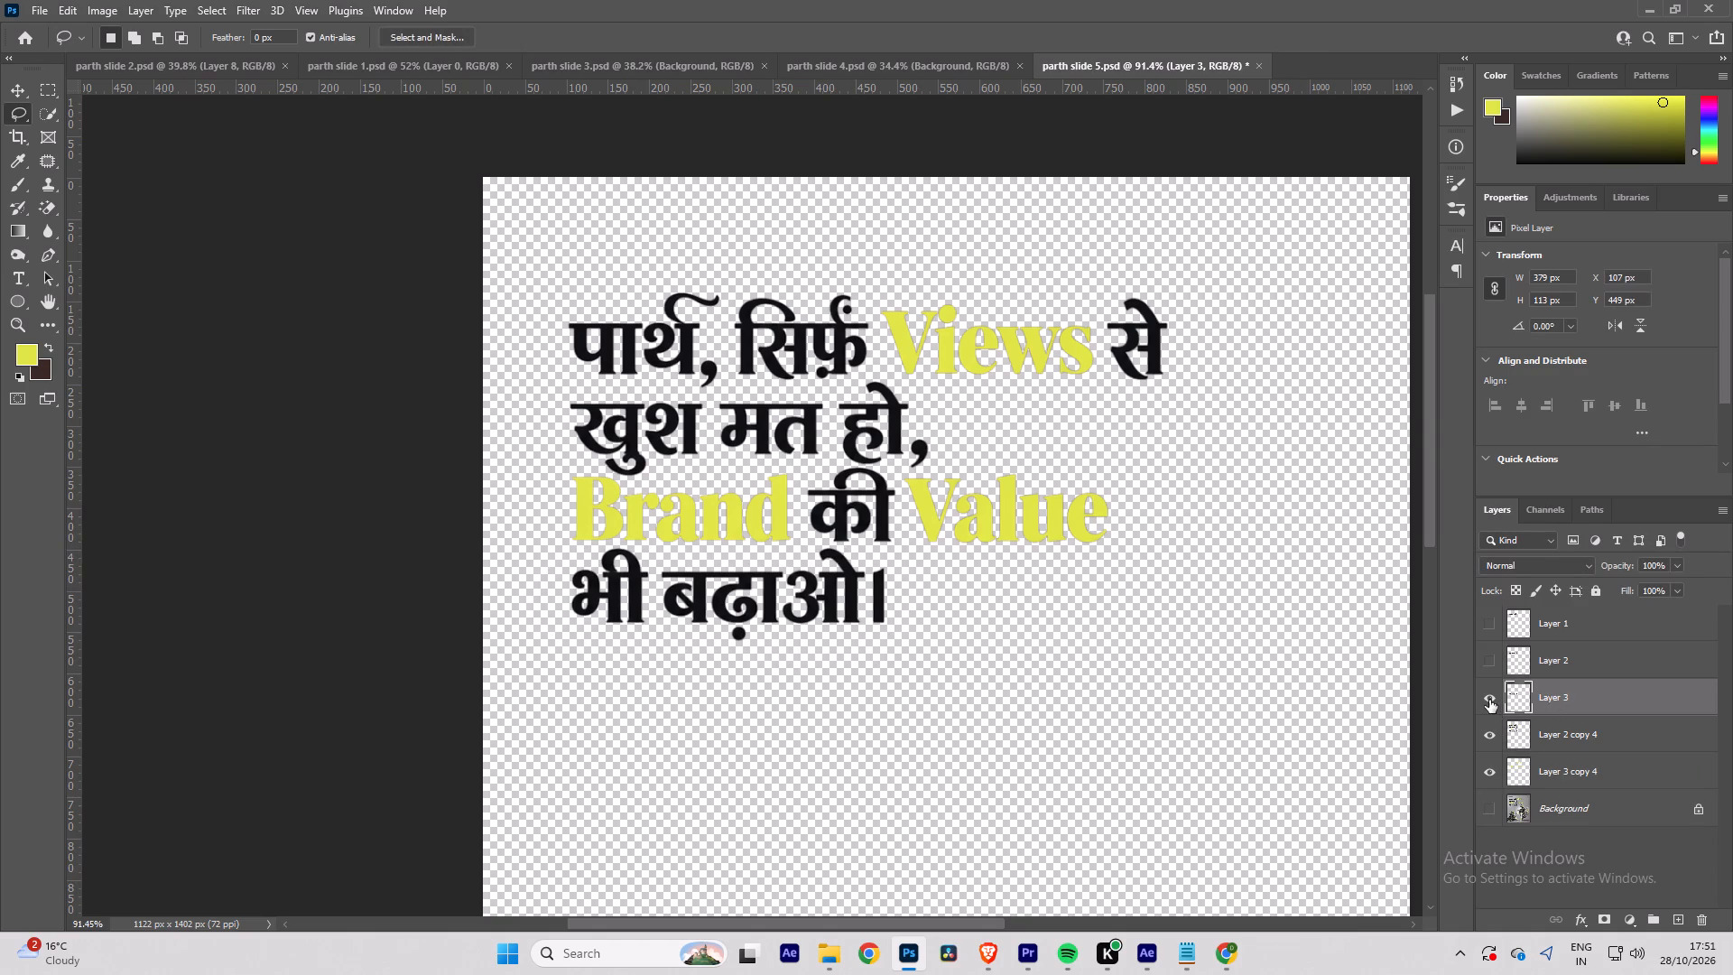
Lasso the word से after Views, copy it from Layer 2 copy 4 to a new layer, and hide that copy.
{"action": "left_click_drag", "start_coordinate": [1142, 388], "coordinate": [1120, 381]}
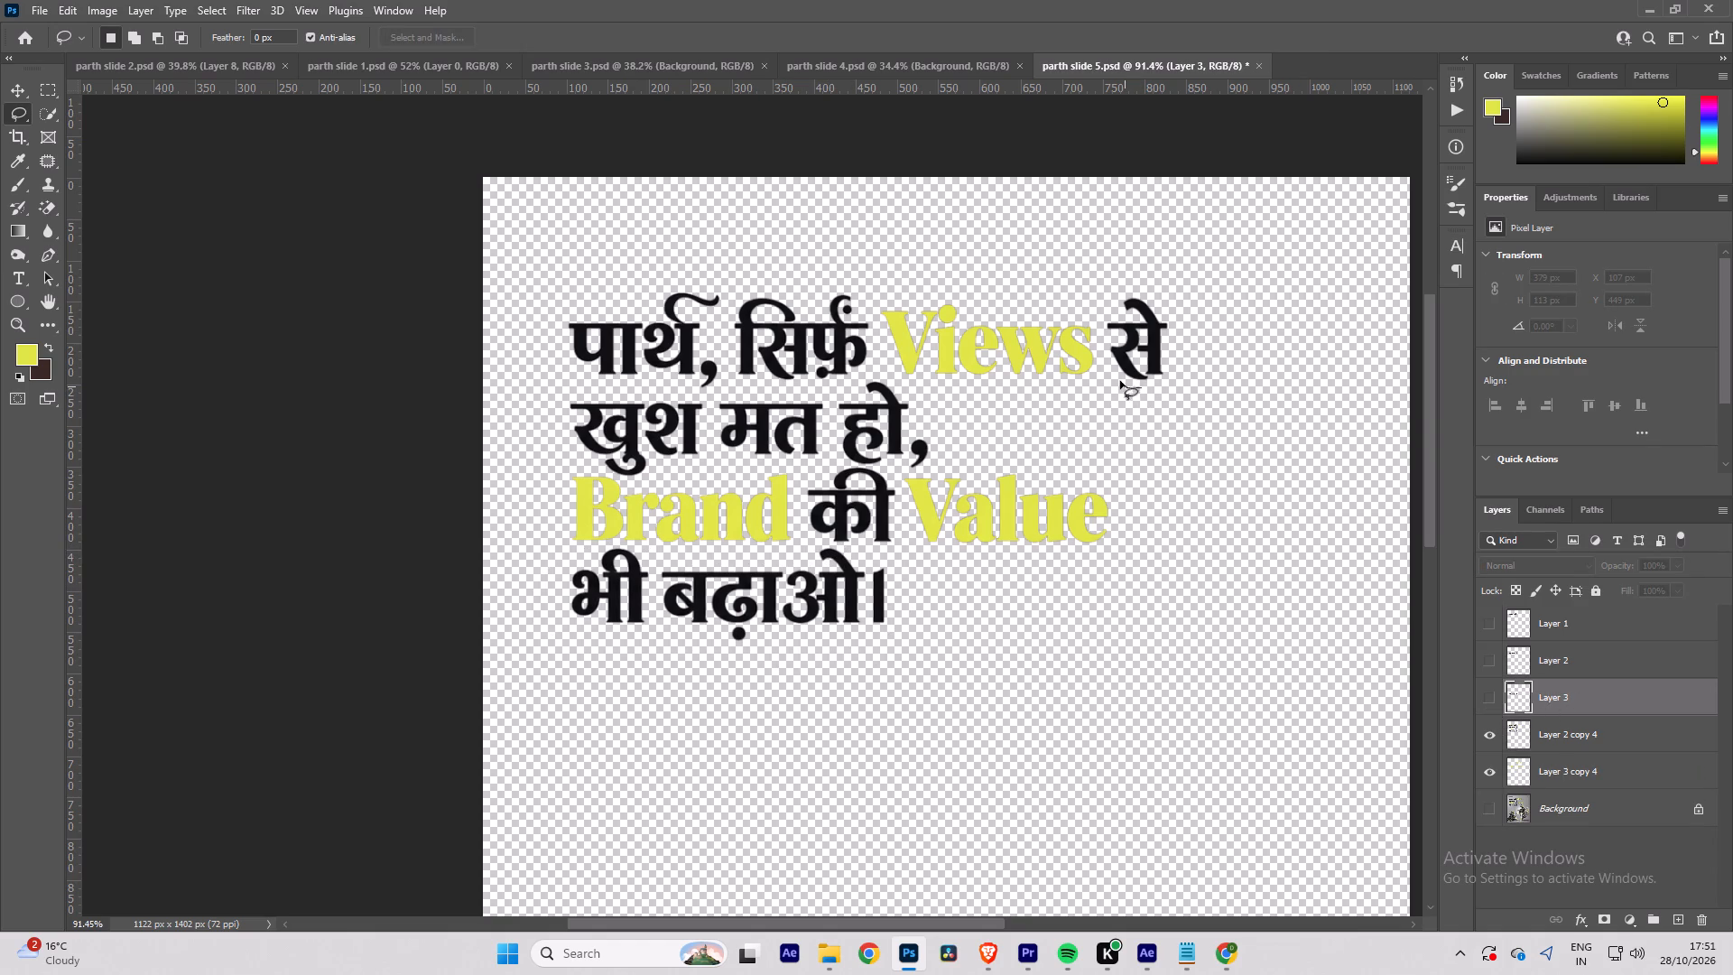
{"action": "left_click_drag", "start_coordinate": [1120, 381], "coordinate": [1139, 391]}
{"action": "left_click_drag", "start_coordinate": [1139, 391], "coordinate": [1127, 385]}
{"action": "left_click", "coordinate": [1571, 731]}
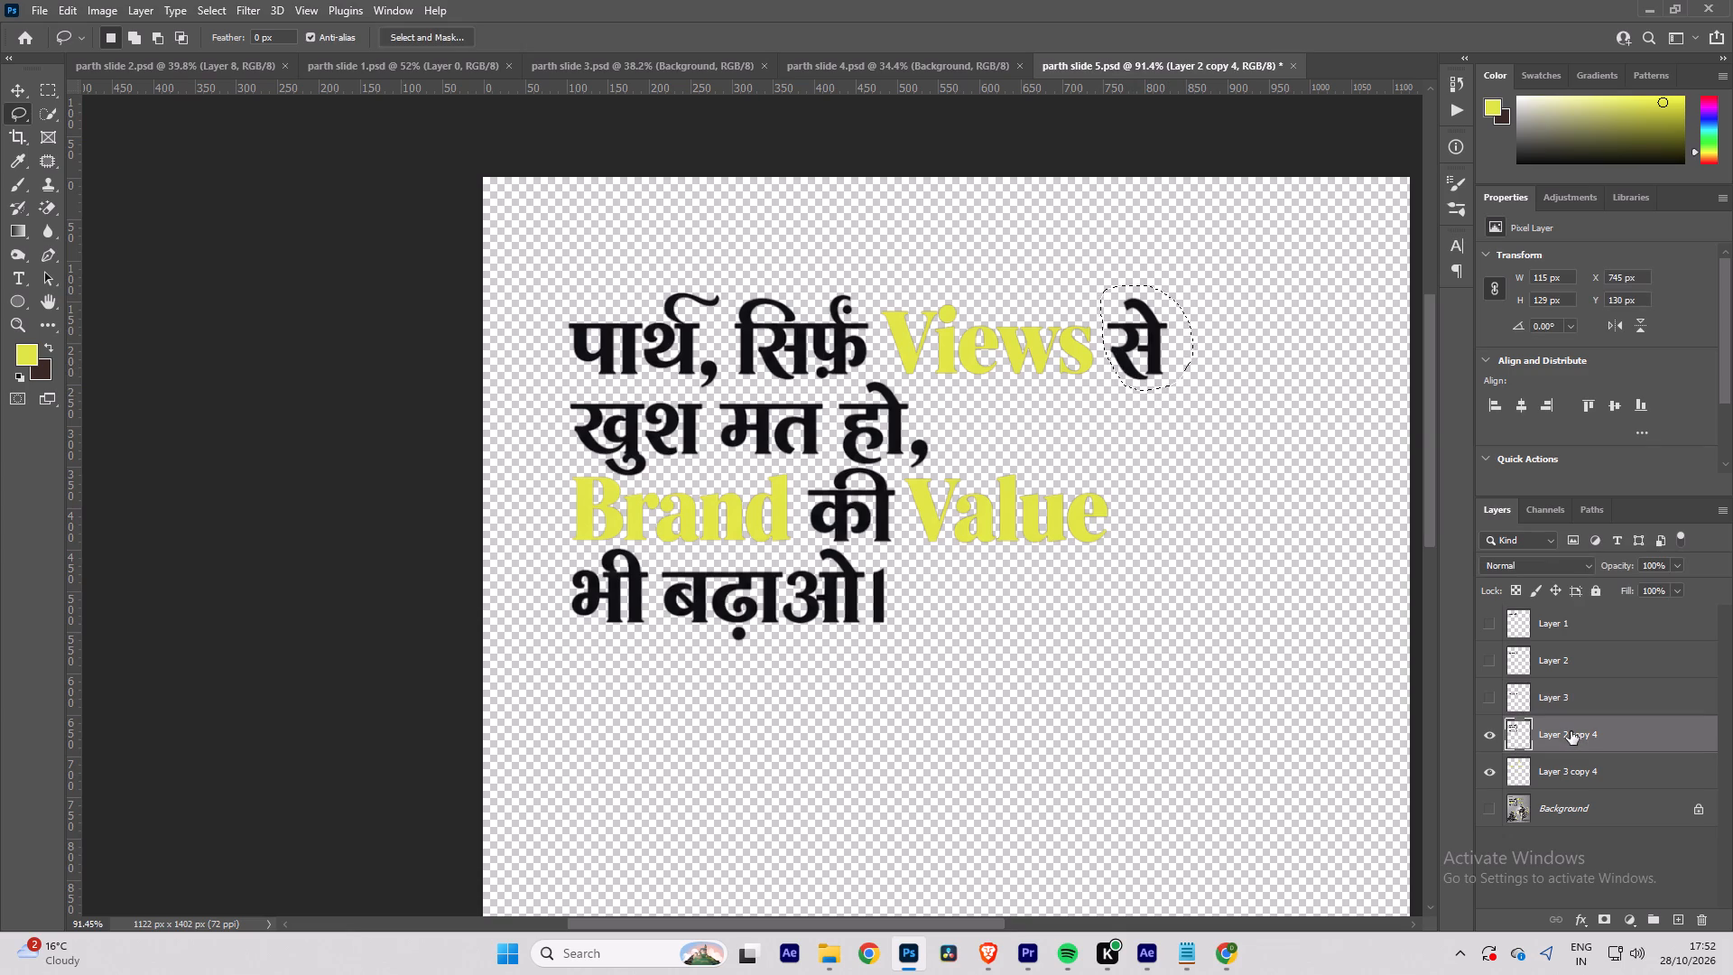
{"action": "key", "text": "ctrl+j"}
{"action": "left_click", "coordinate": [1488, 730]}
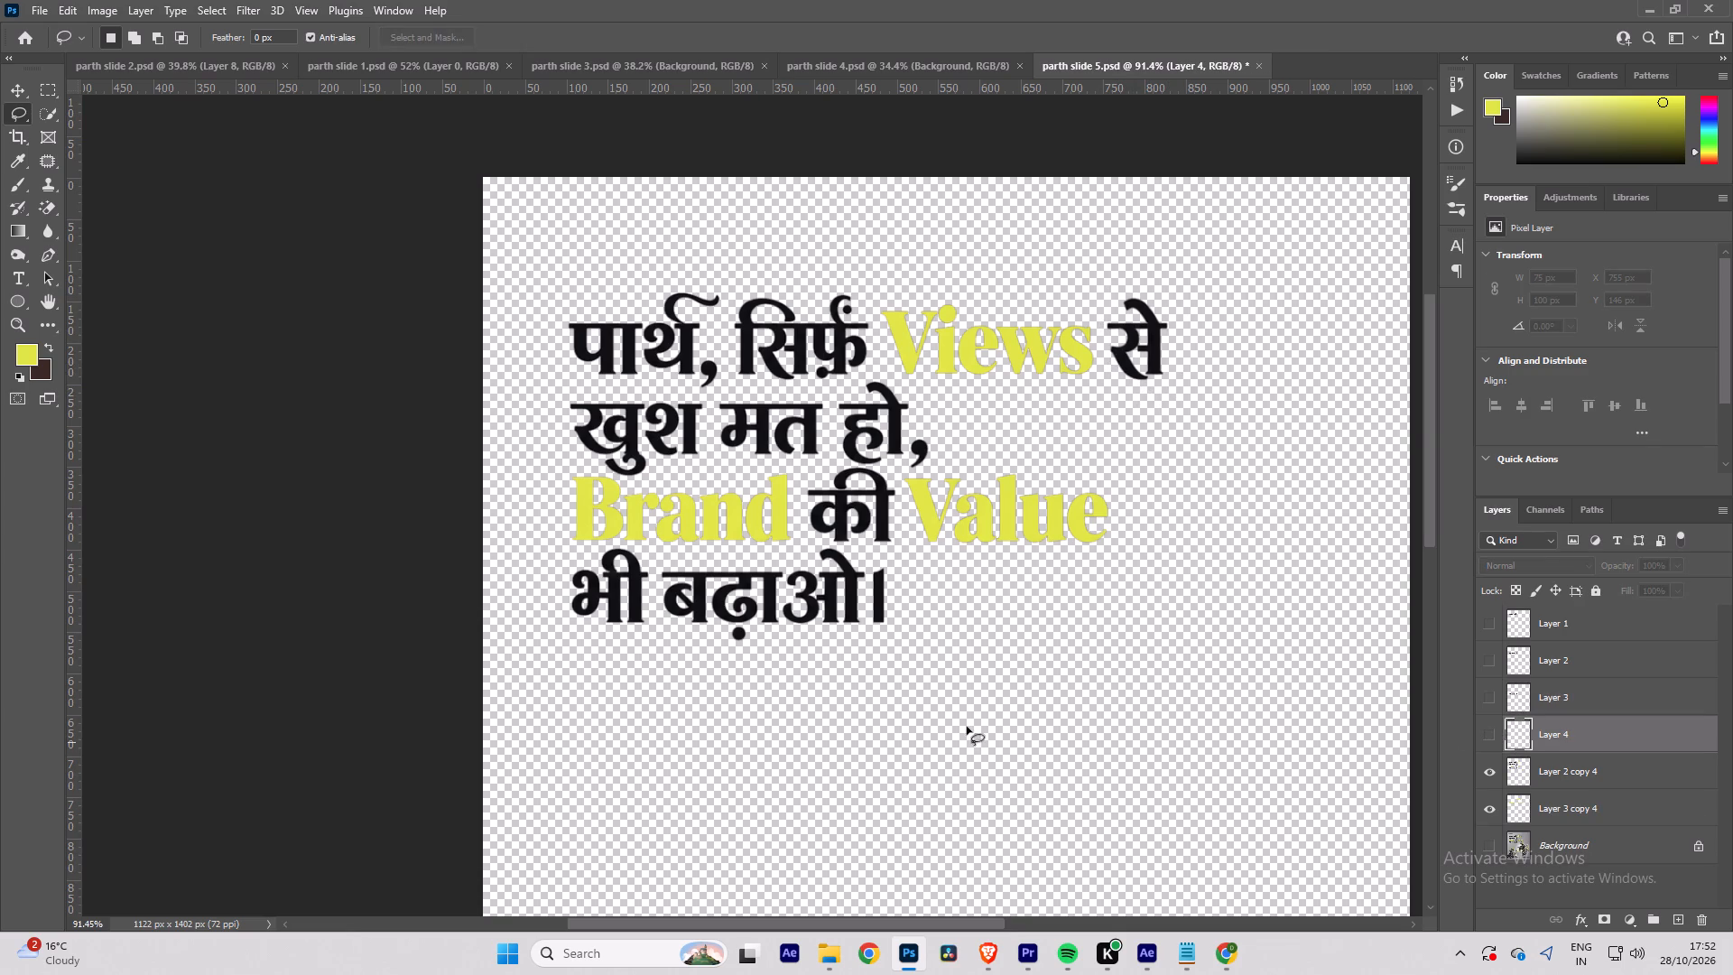
Lasso the word की, copy it from Layer 2 copy 4 to a new layer, and hide both the copy and Layer 2 copy 4.
{"action": "left_click", "coordinate": [1555, 770]}
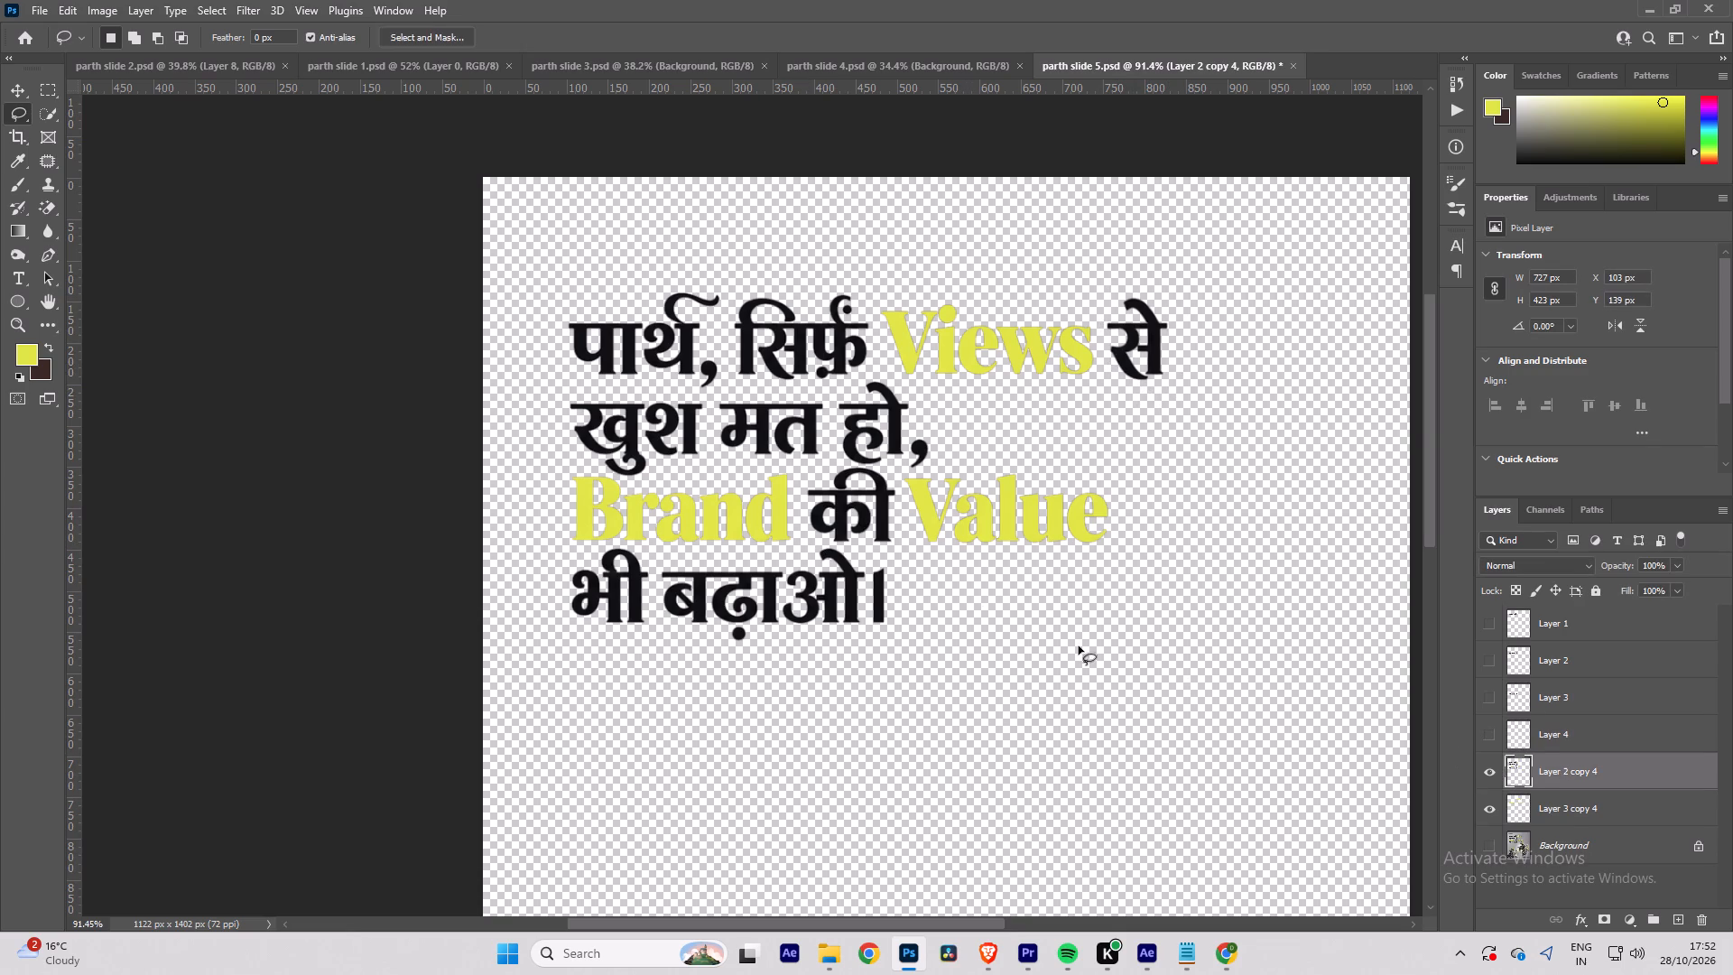
{"action": "left_click", "coordinate": [794, 549]}
{"action": "key", "text": "ctrl+j"}
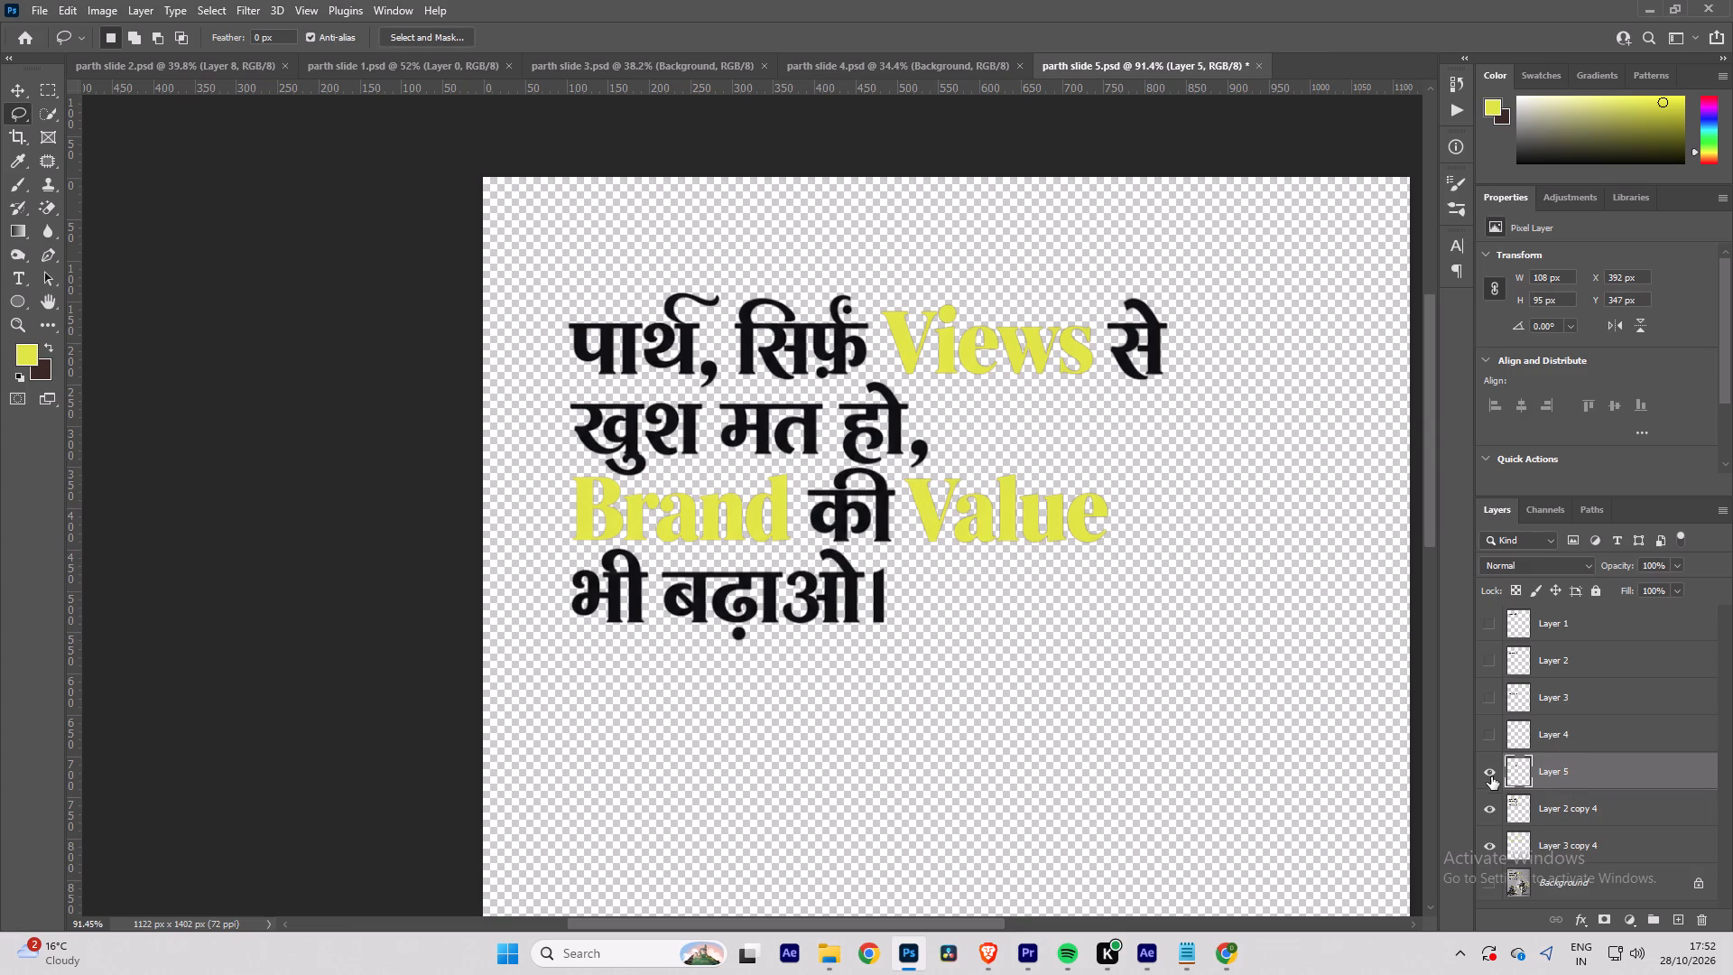
{"action": "left_click", "coordinate": [1487, 807]}
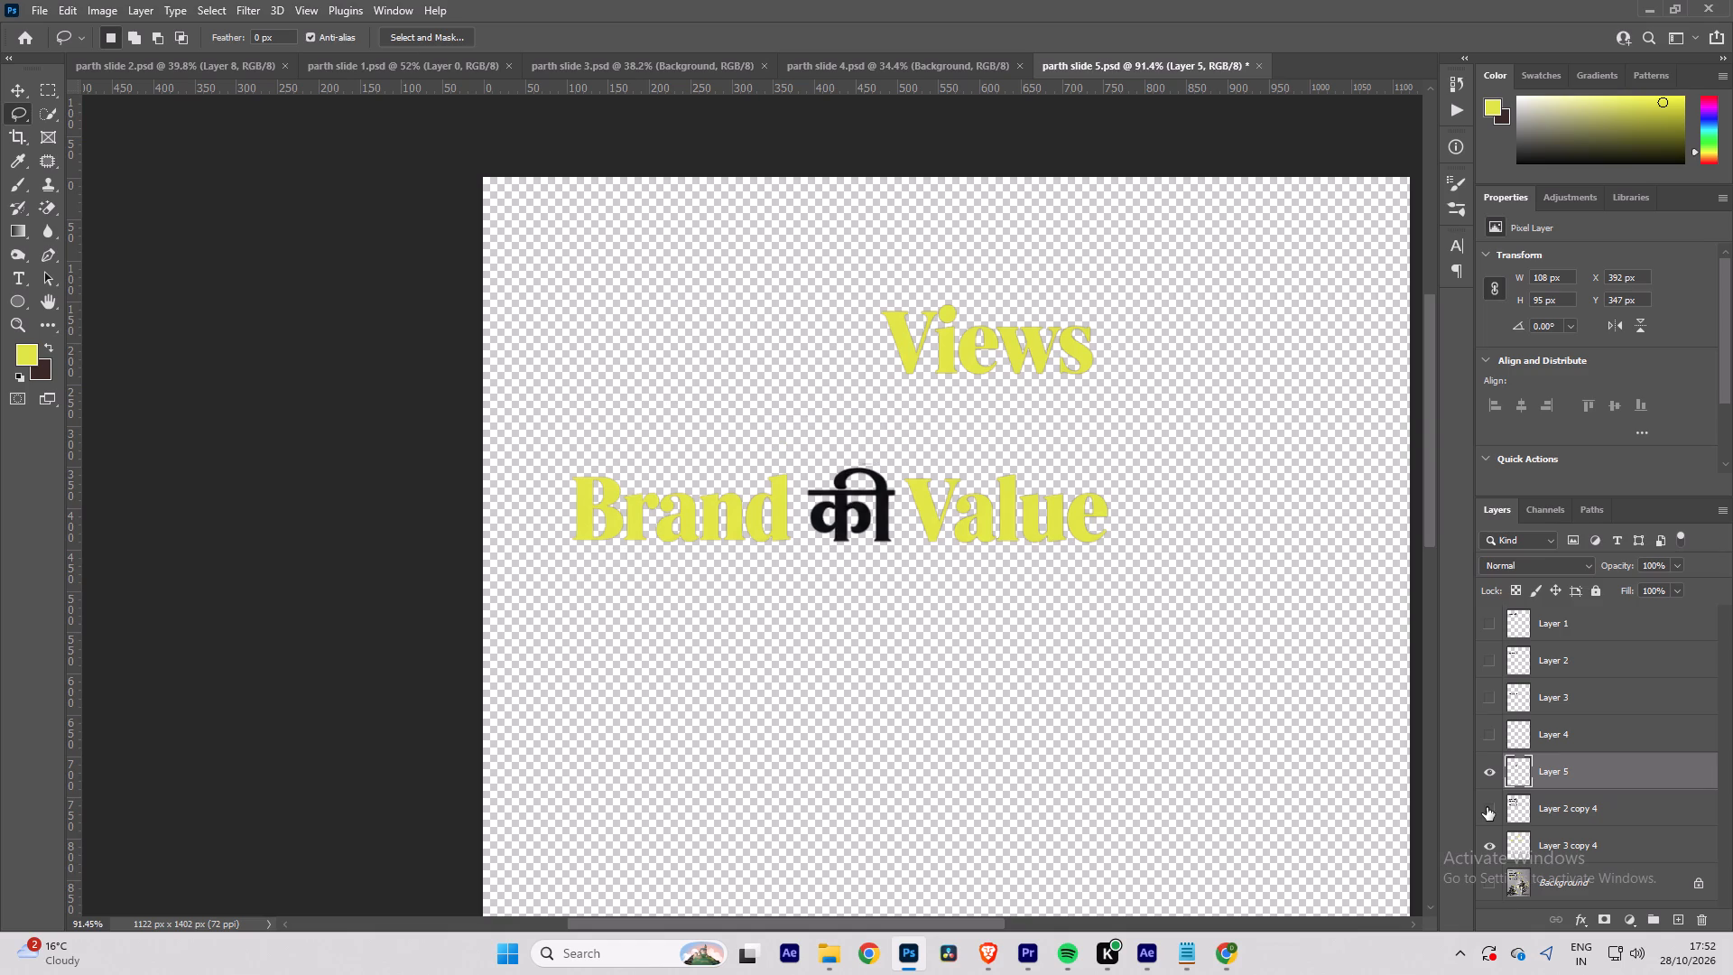
{"action": "left_click", "coordinate": [1491, 773]}
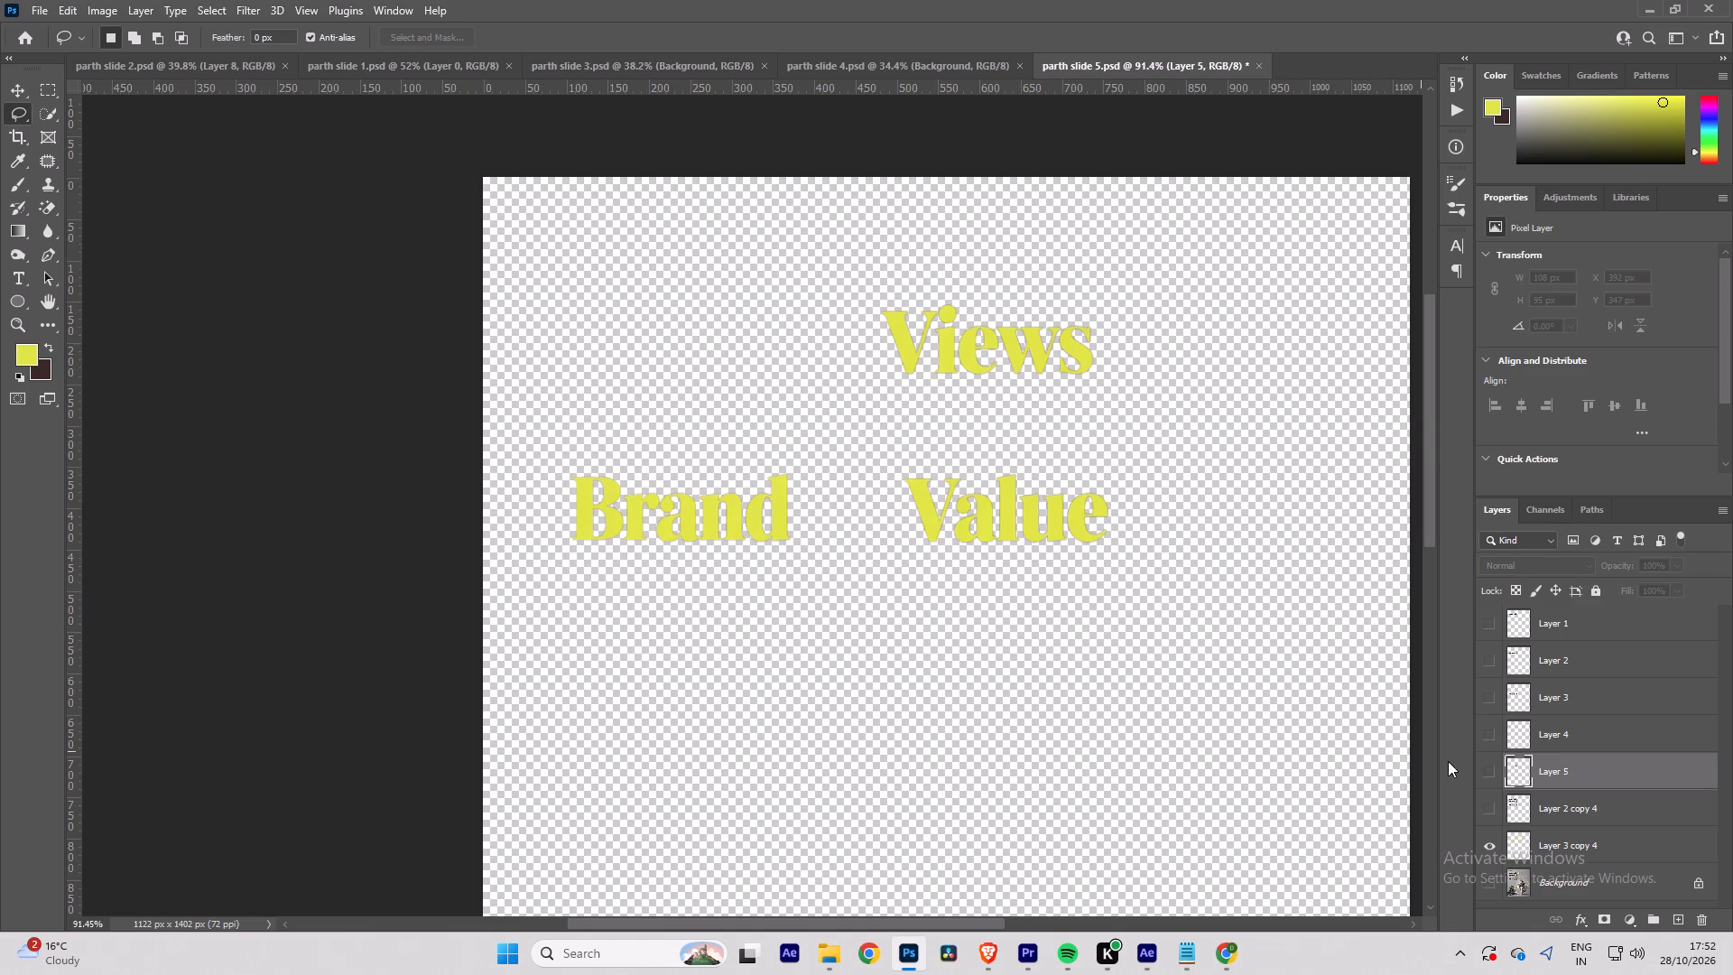
Lasso the word Views, copy it from Layer 3 copy 4 to a new layer, and hide that copy.
{"action": "left_click", "coordinate": [1554, 850]}
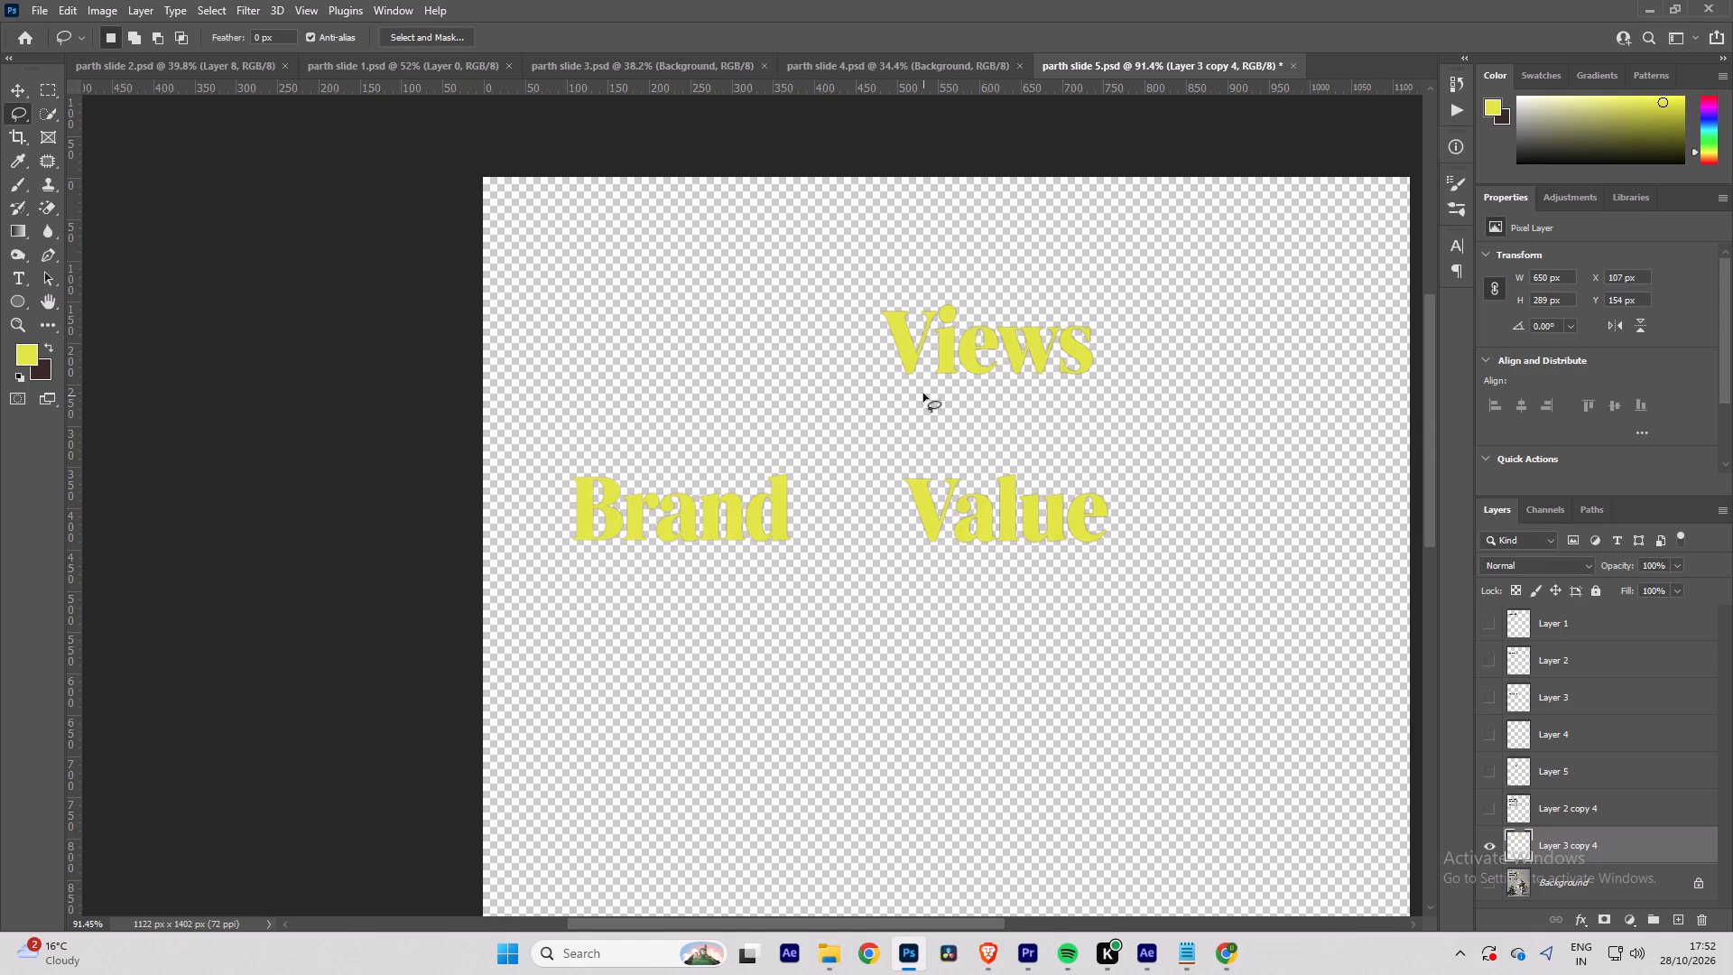
{"action": "left_click_drag", "start_coordinate": [892, 392], "coordinate": [873, 387]}
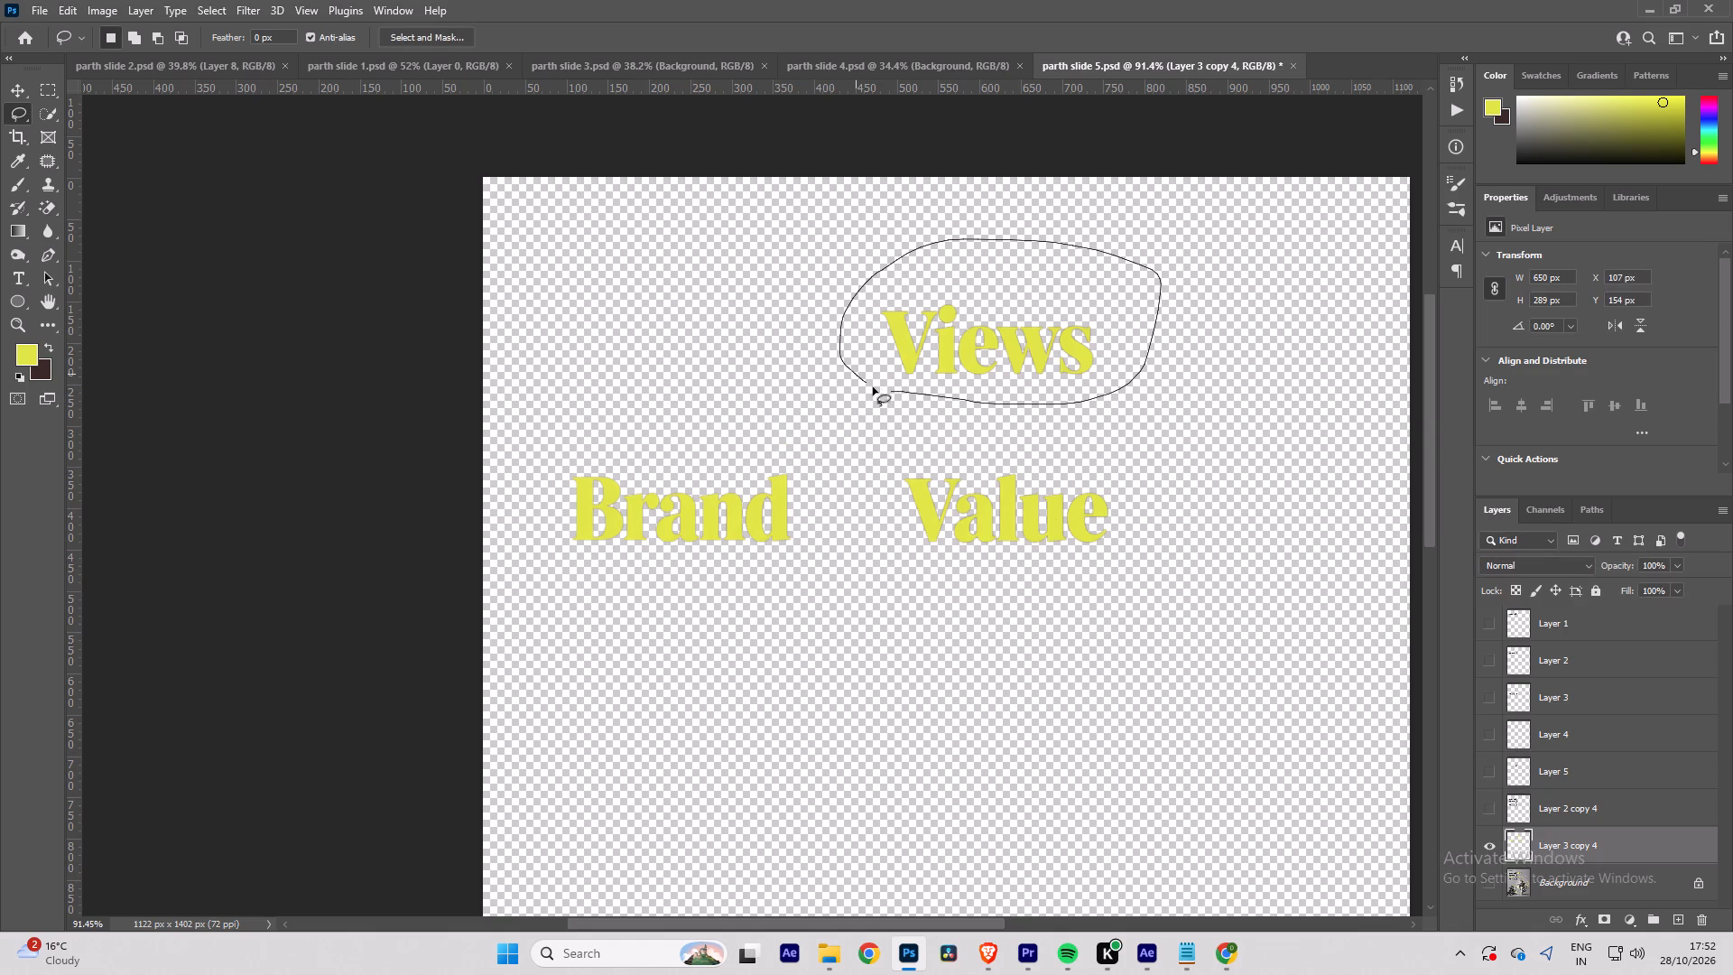
{"action": "left_click_drag", "start_coordinate": [873, 387], "coordinate": [909, 394]}
{"action": "key", "text": "ctrl+j"}
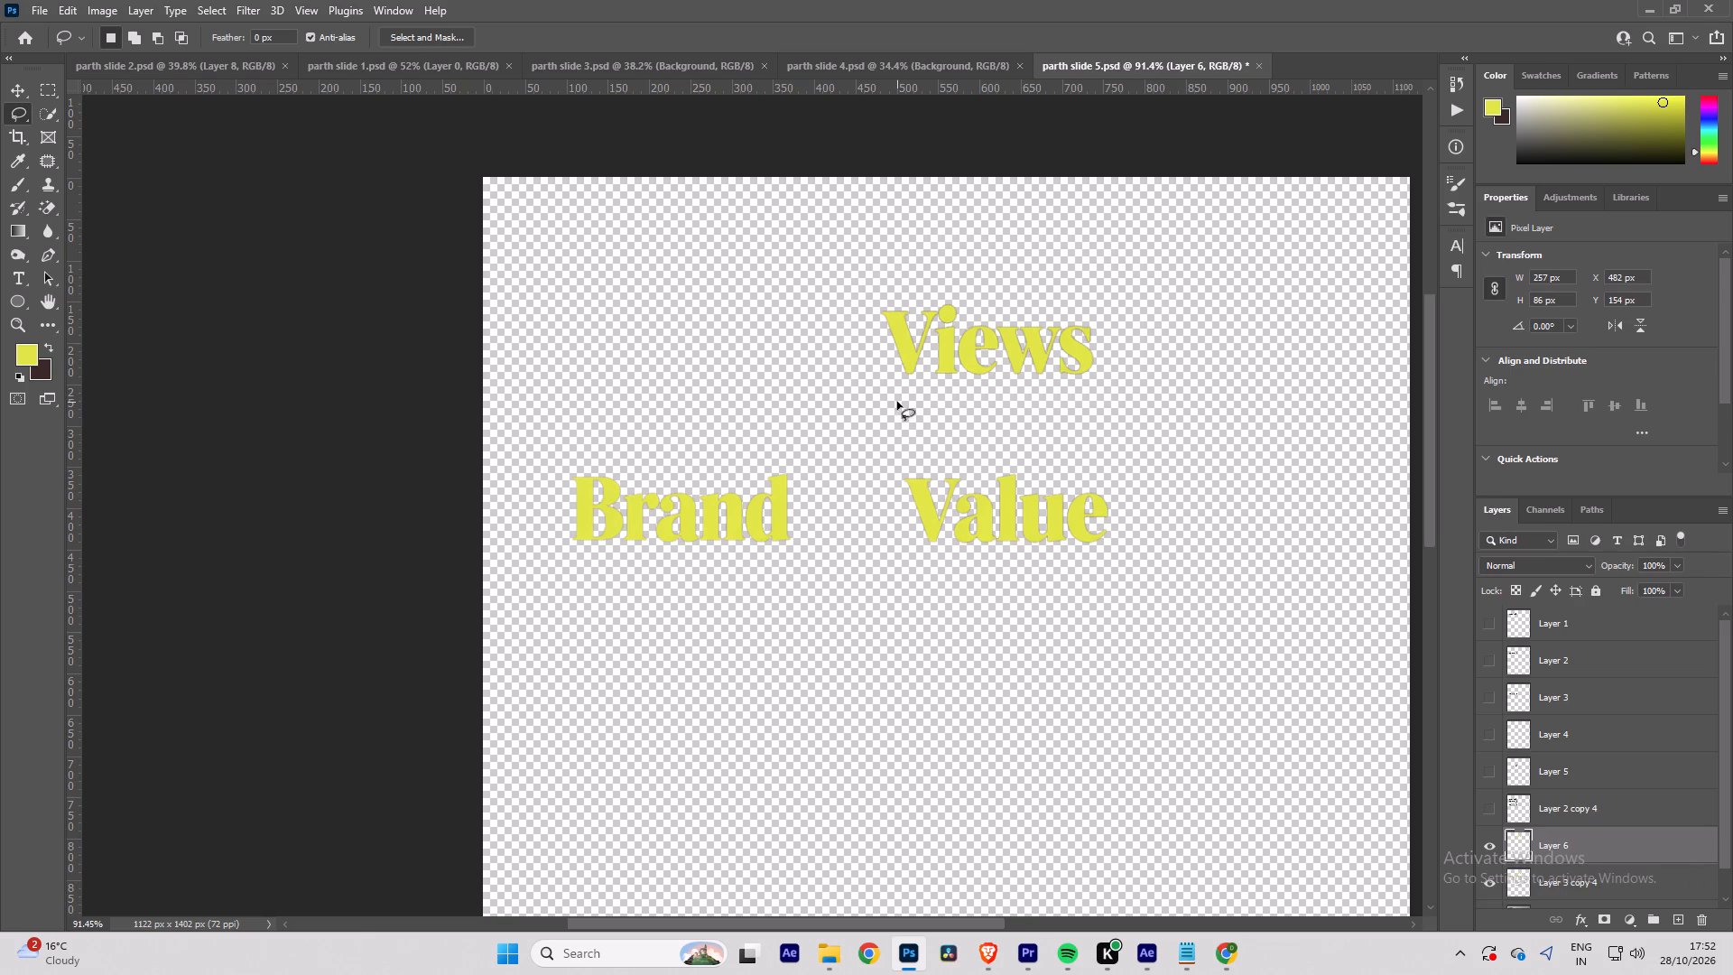
{"action": "left_click", "coordinate": [1489, 847]}
Lasso the word Value, copy it from Layer 3 copy 4 to a new layer, and hide that copy.
{"action": "left_click", "coordinate": [1554, 881]}
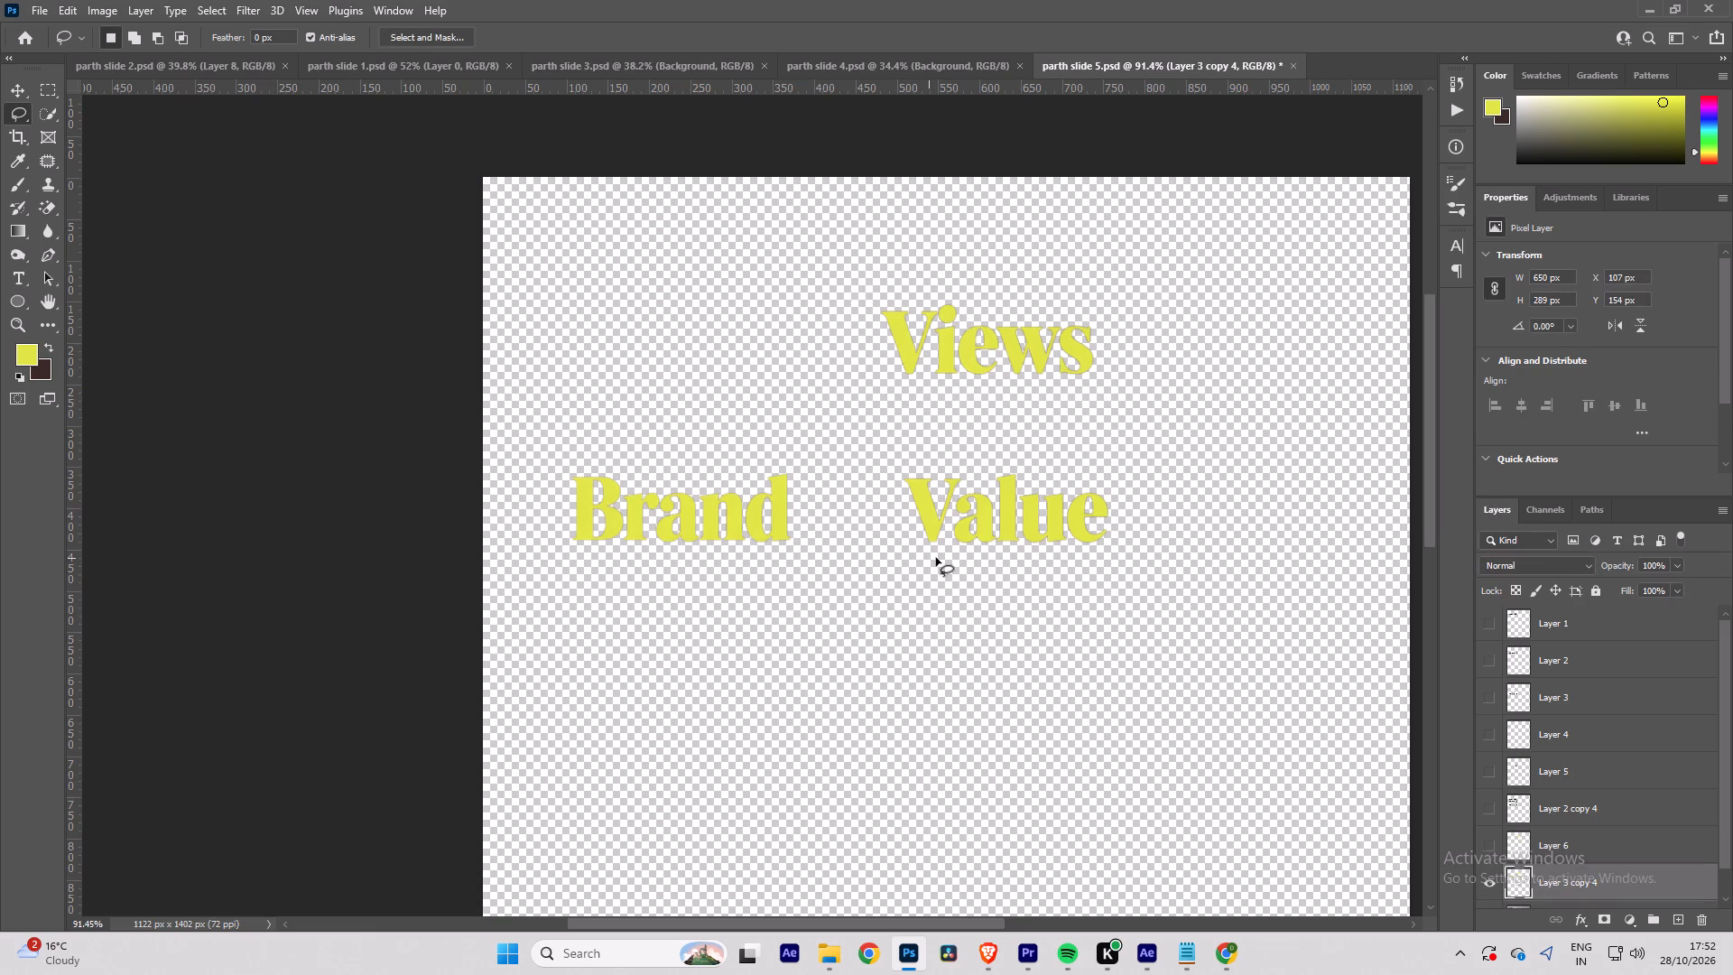
{"action": "left_click_drag", "start_coordinate": [936, 558], "coordinate": [923, 549]}
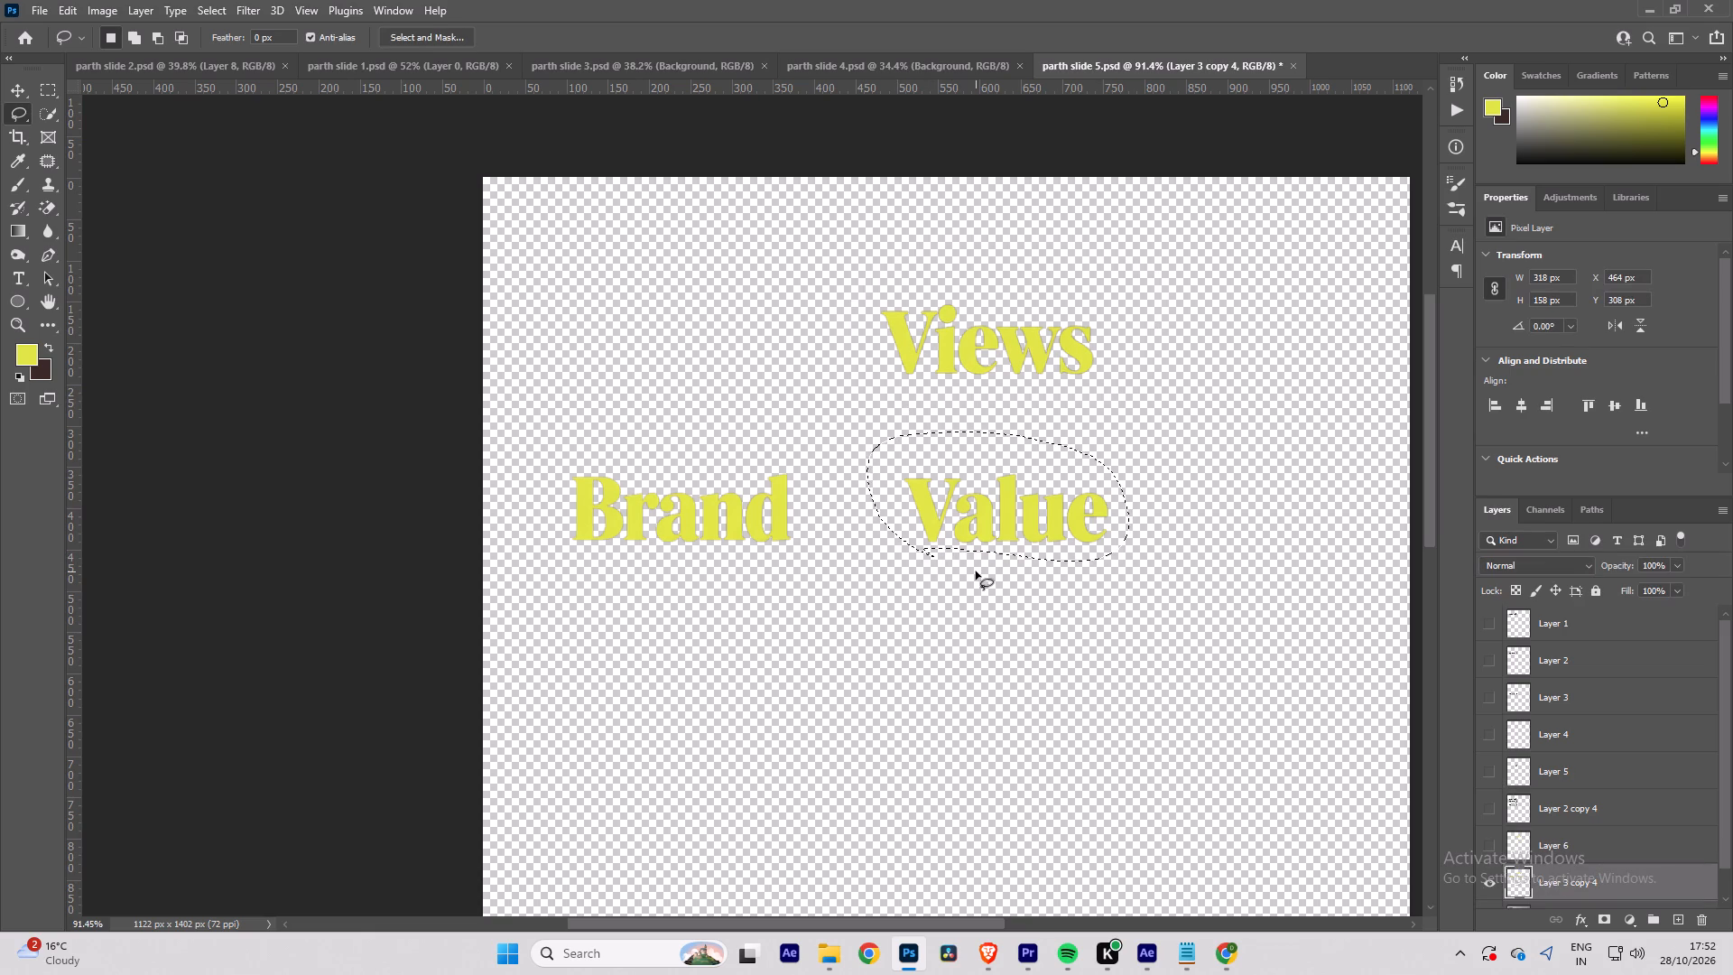
{"action": "key", "text": "ctrl+j"}
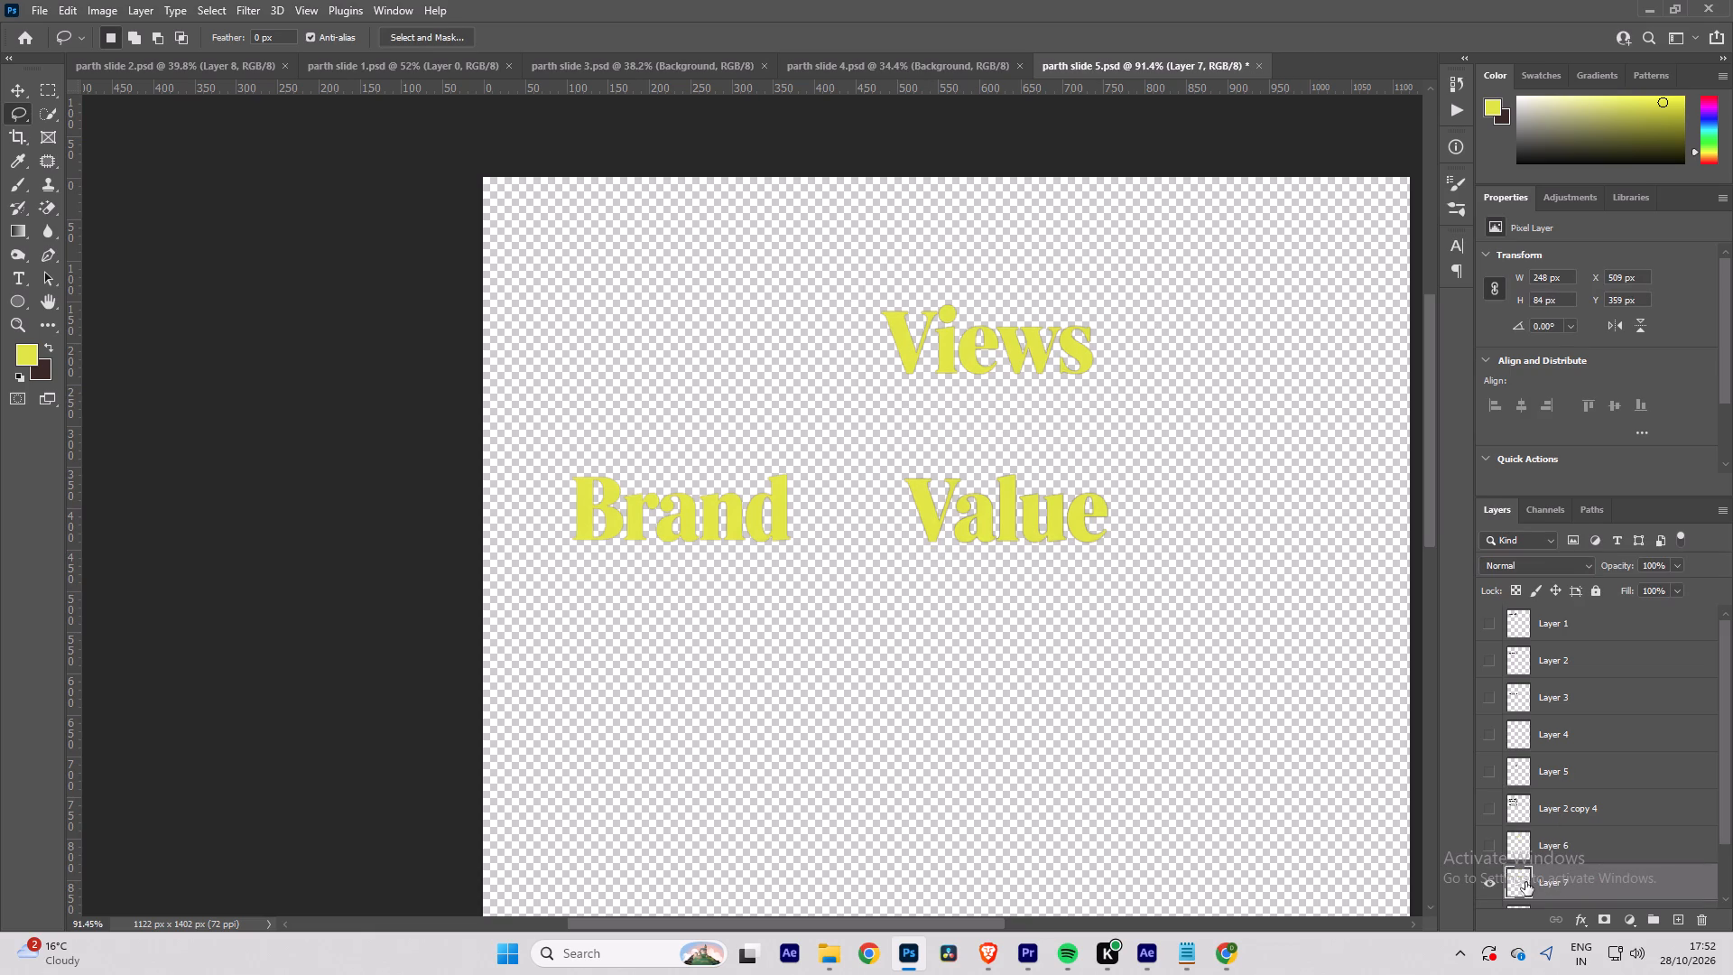
{"action": "left_click", "coordinate": [1497, 886]}
Lasso the word Brand, copy it from Layer 3 copy 4 to a new layer, and hide that copy.
{"action": "scroll", "coordinate": [1642, 808], "scroll_direction": "down", "scroll_amount": 4}
{"action": "left_click", "coordinate": [1580, 854]}
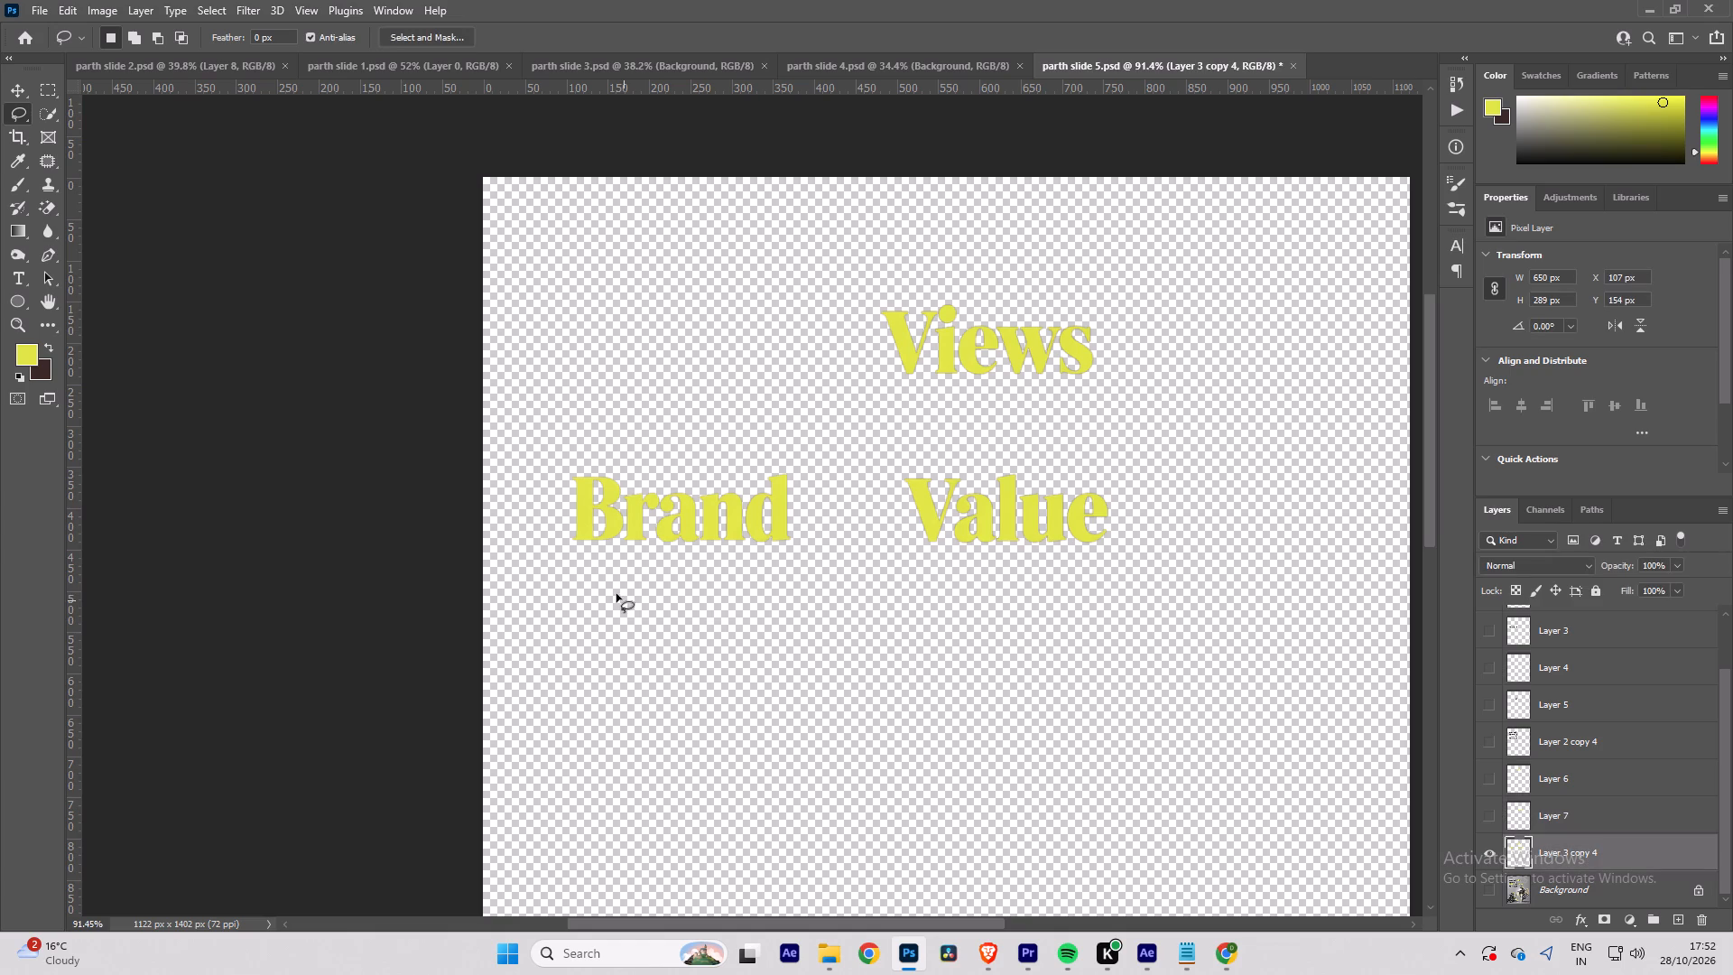
{"action": "left_click_drag", "start_coordinate": [559, 567], "coordinate": [546, 505]}
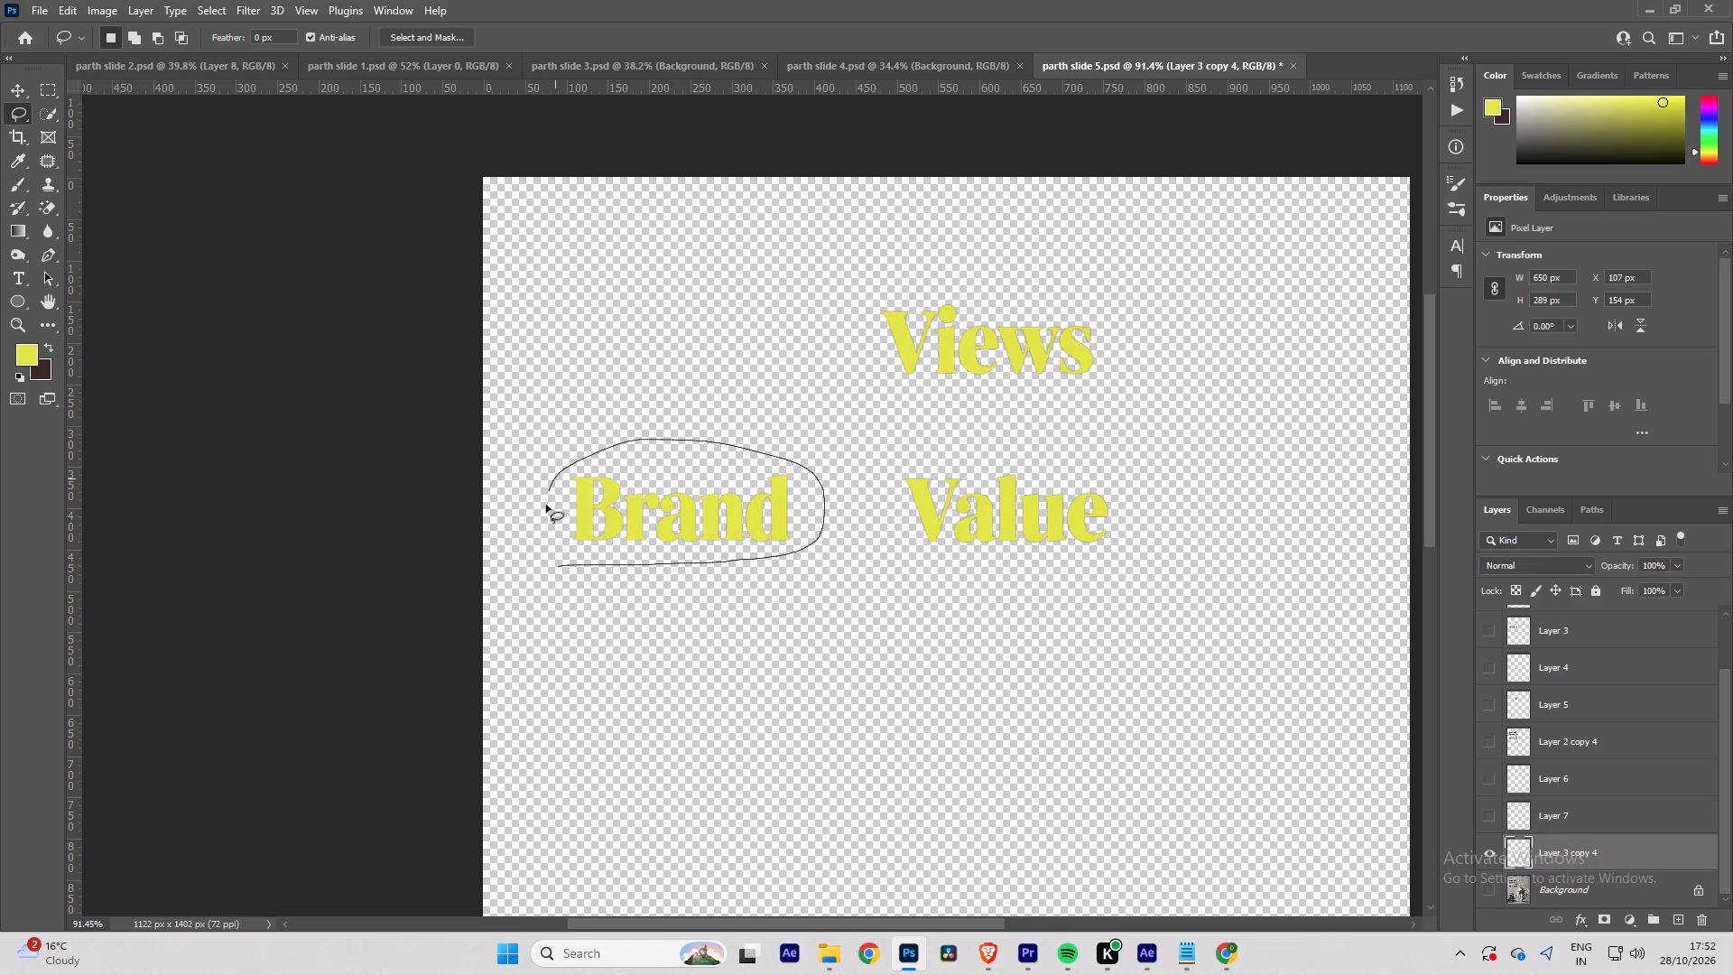
{"action": "left_click_drag", "start_coordinate": [546, 505], "coordinate": [588, 568]}
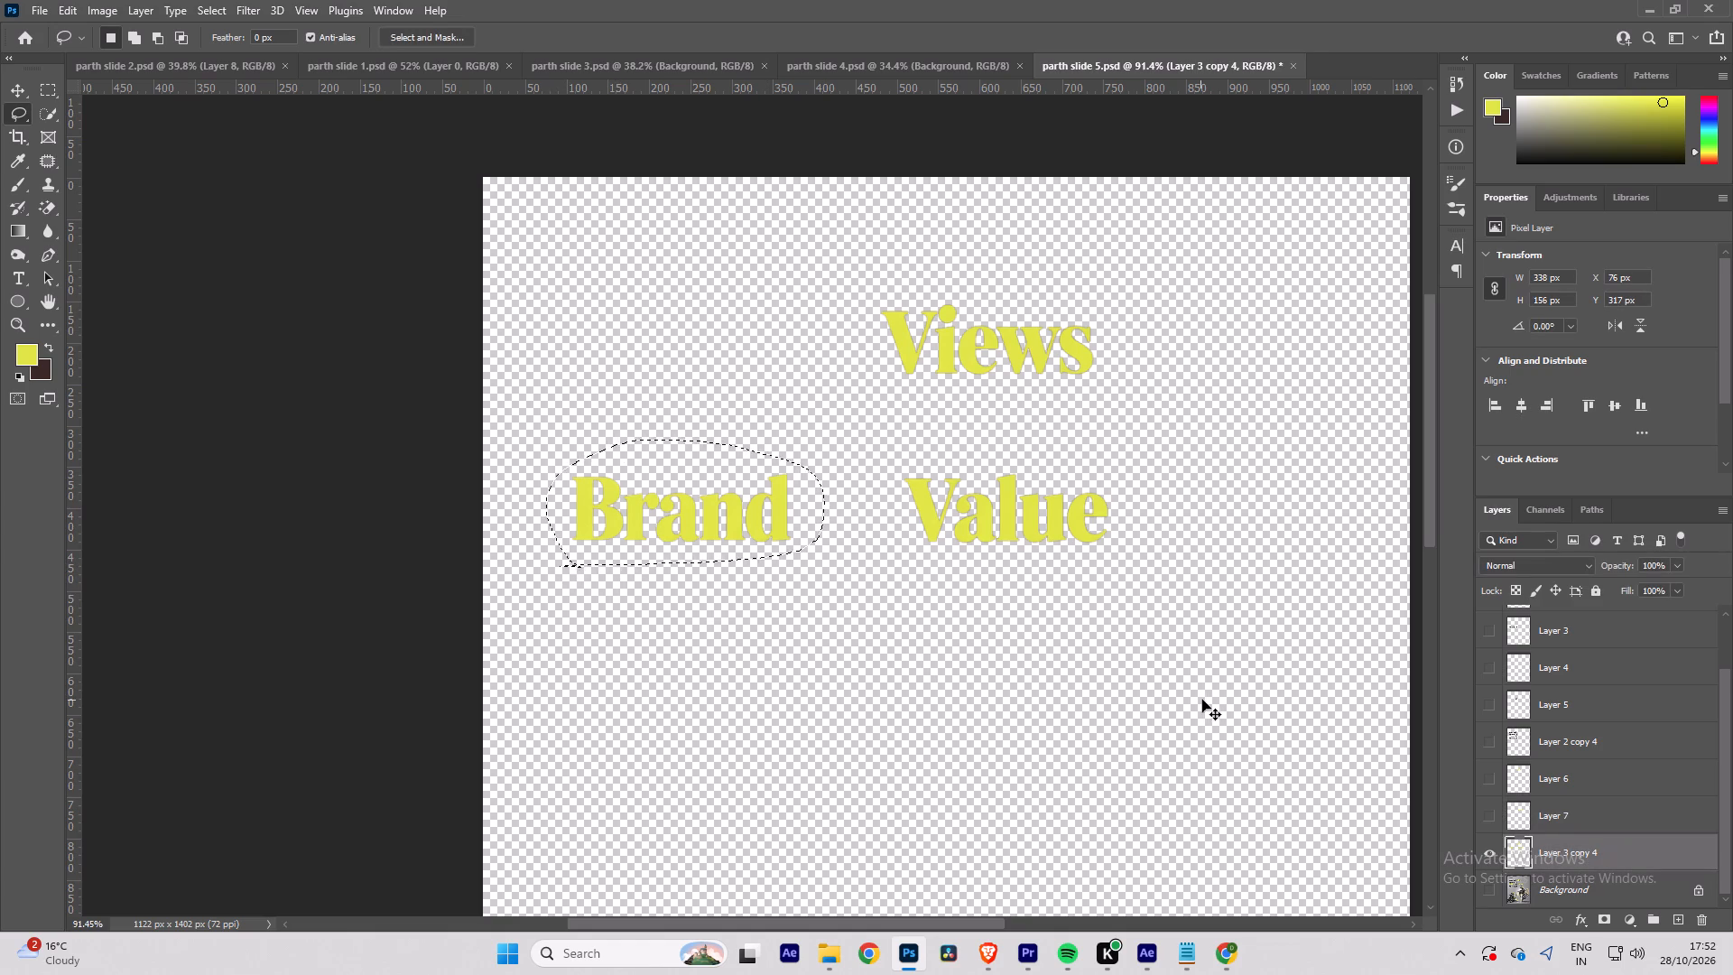
{"action": "key", "text": "ctrl+j"}
{"action": "left_click", "coordinate": [1487, 856]}
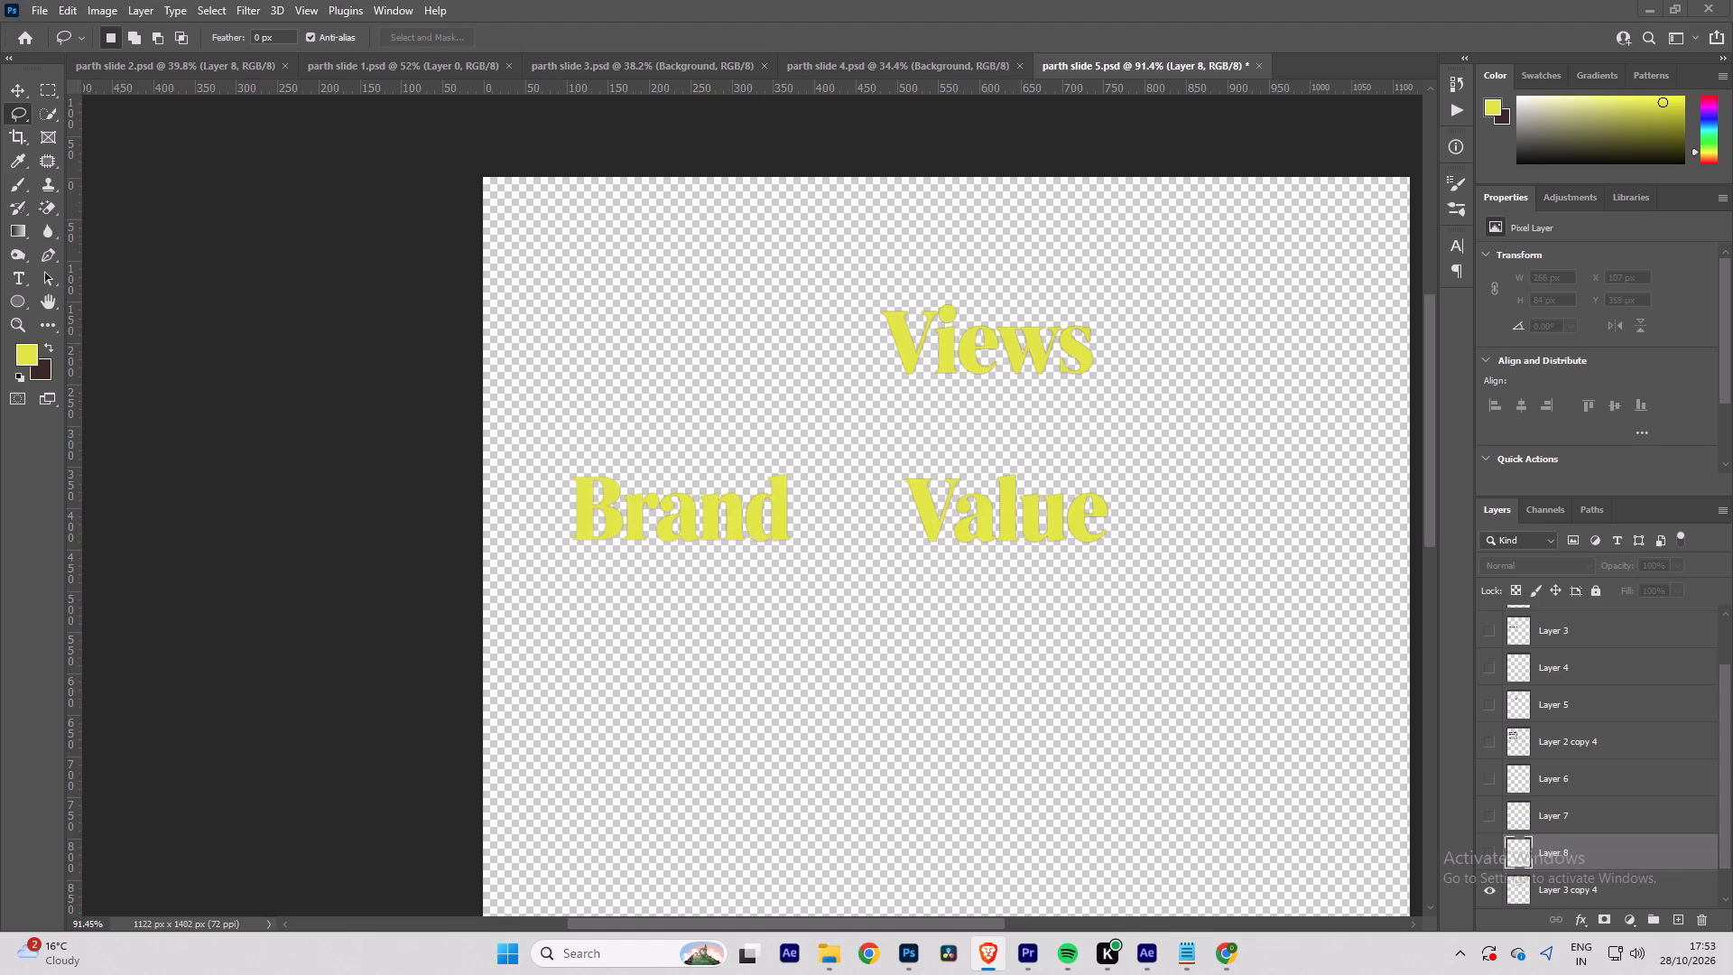
Show all the separated word layers, Layer 1 through Layer 8, and hide the combined yellow text layer, Layer 3 copy 4.
{"action": "scroll", "coordinate": [1604, 688], "scroll_direction": "up", "scroll_amount": 11}
{"action": "left_click", "coordinate": [1487, 625]}
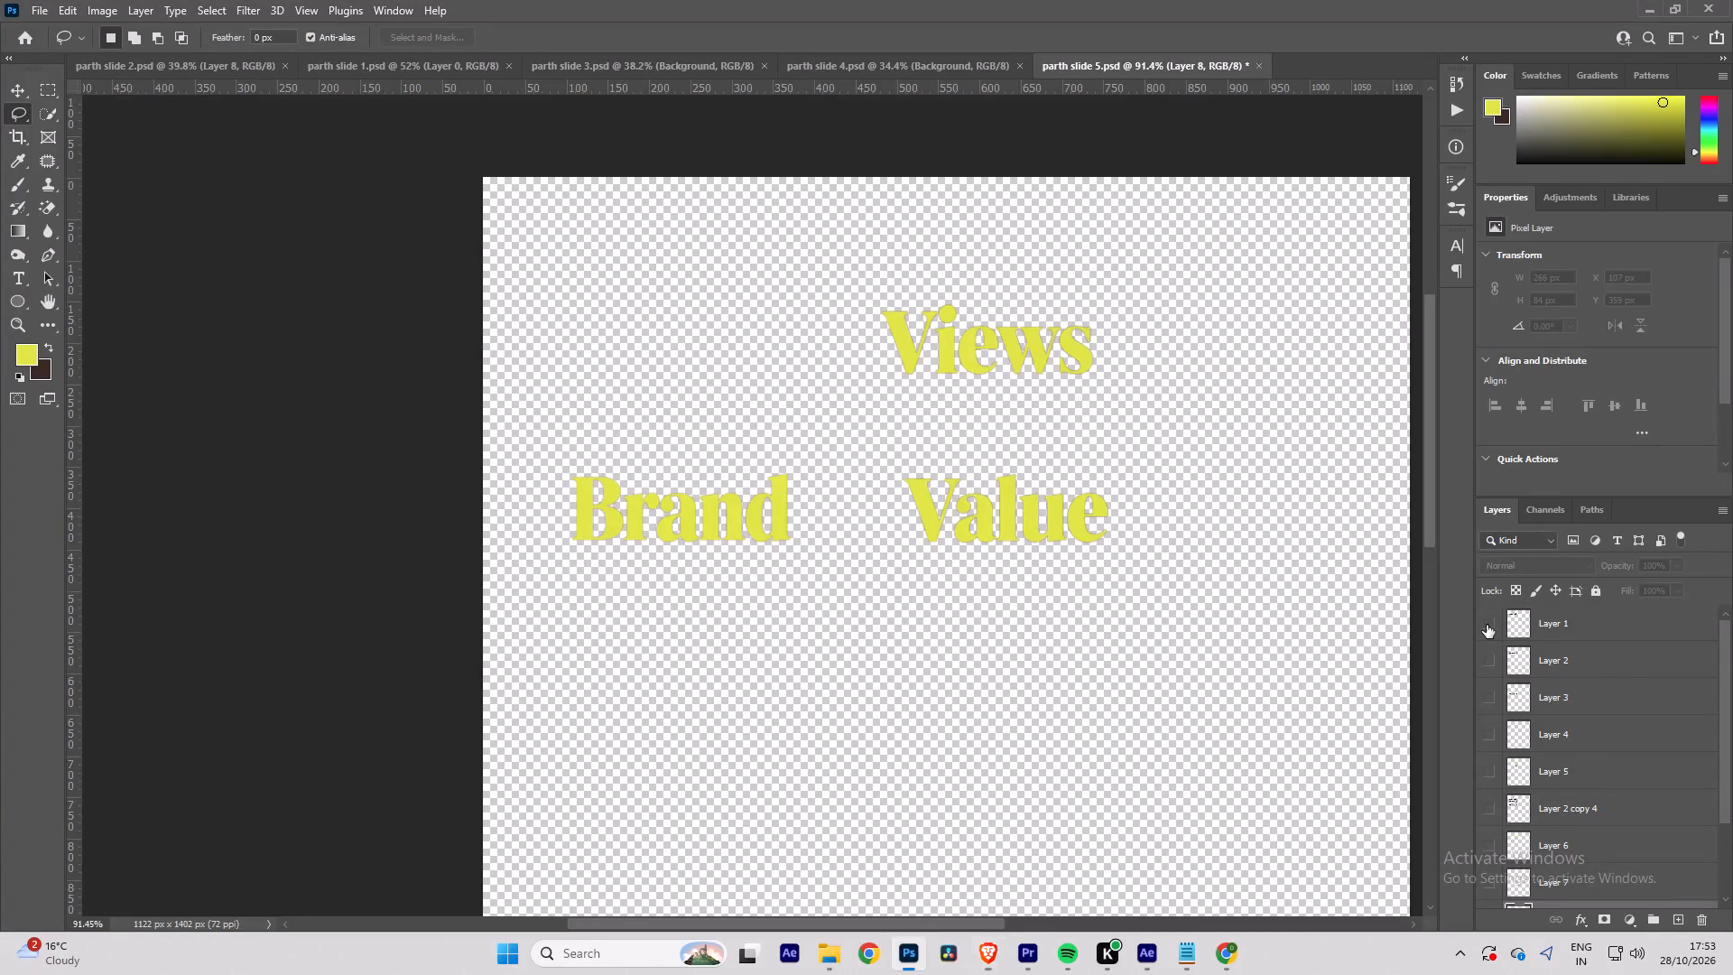
{"action": "left_click", "coordinate": [1487, 623]}
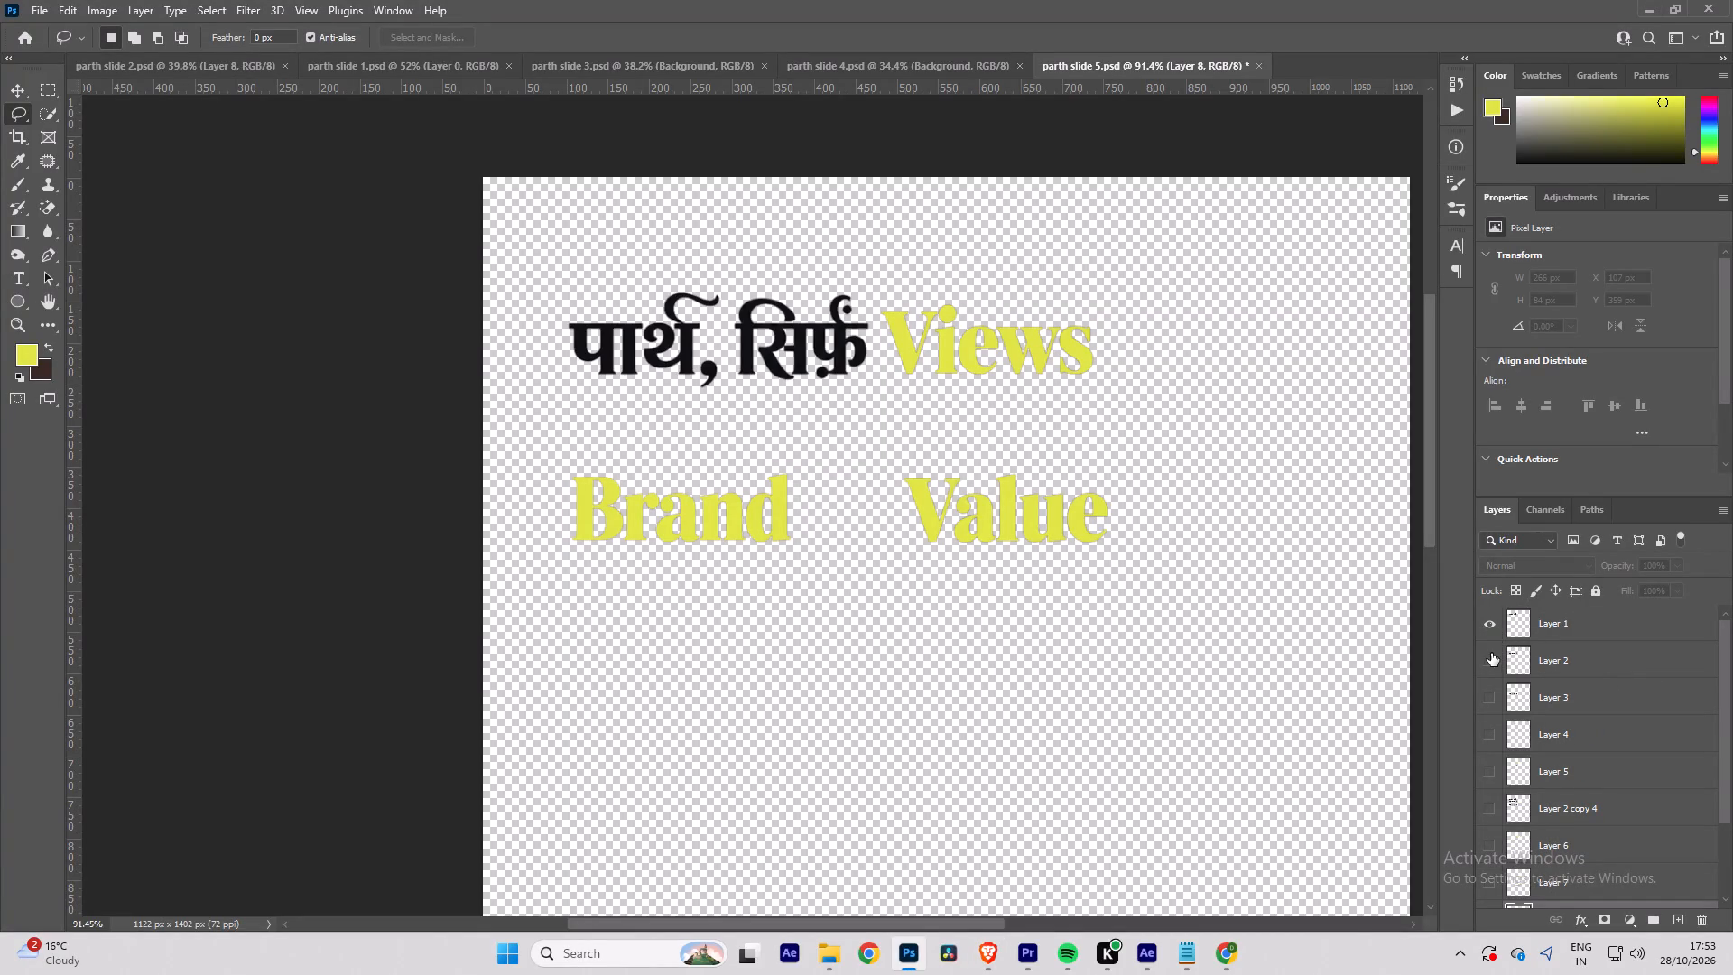
{"action": "left_click", "coordinate": [1492, 658]}
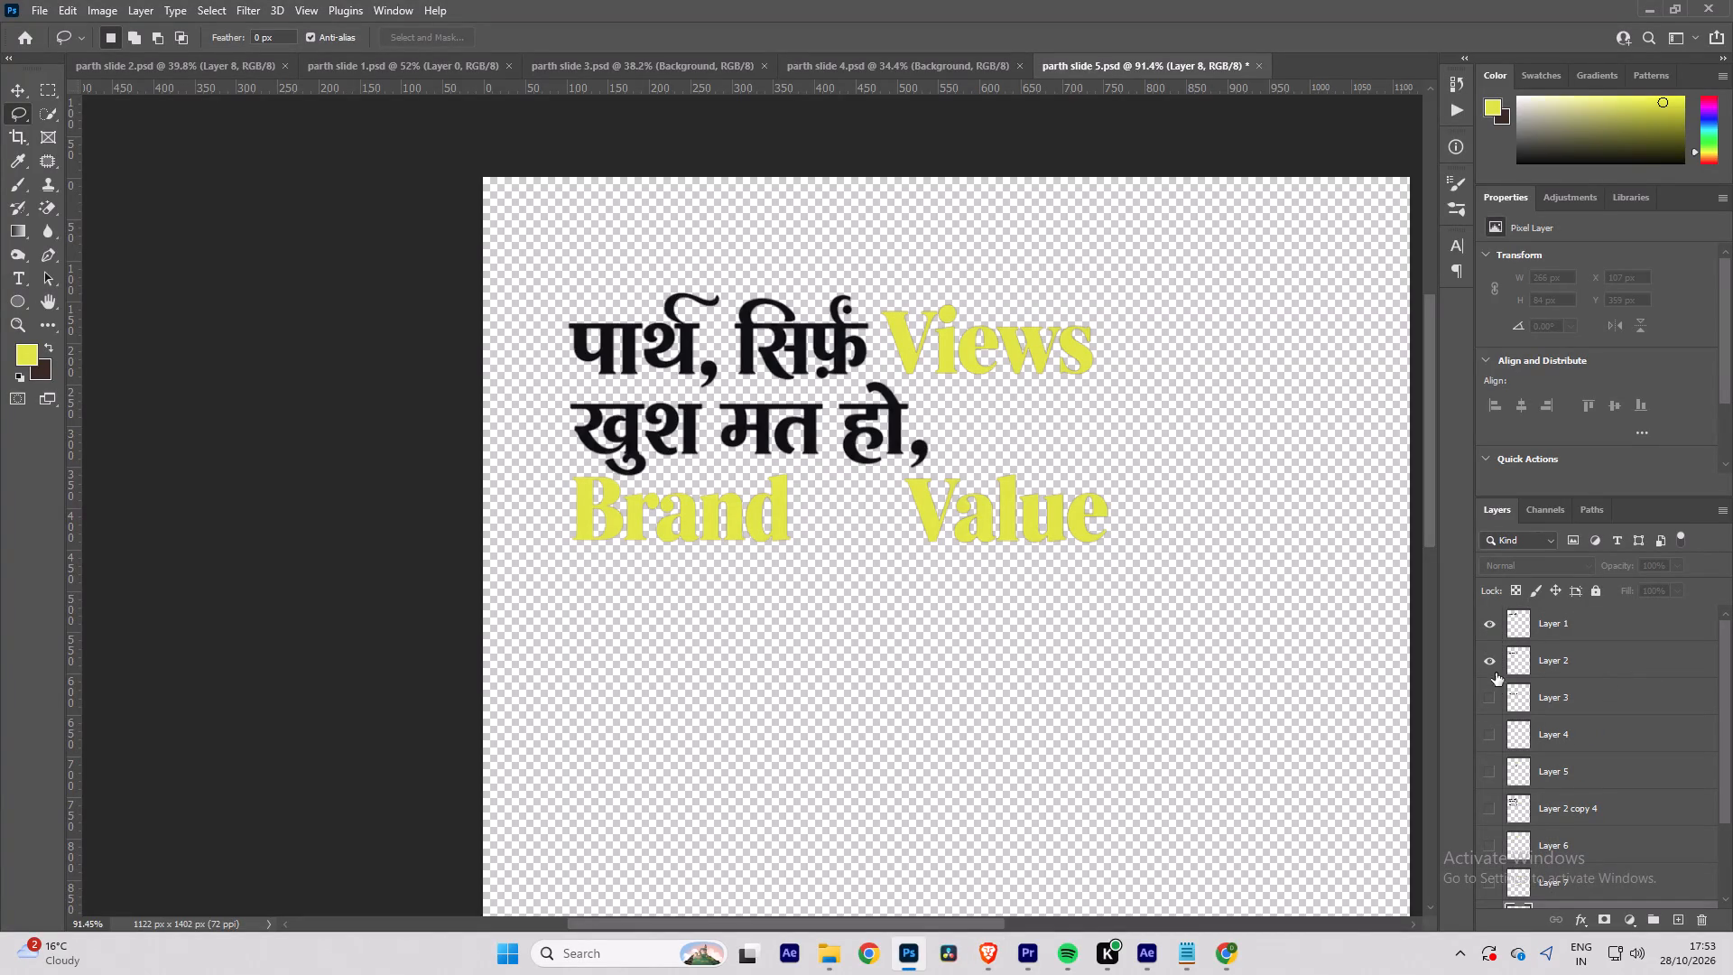
{"action": "left_click", "coordinate": [1496, 692]}
{"action": "left_click", "coordinate": [1493, 733]}
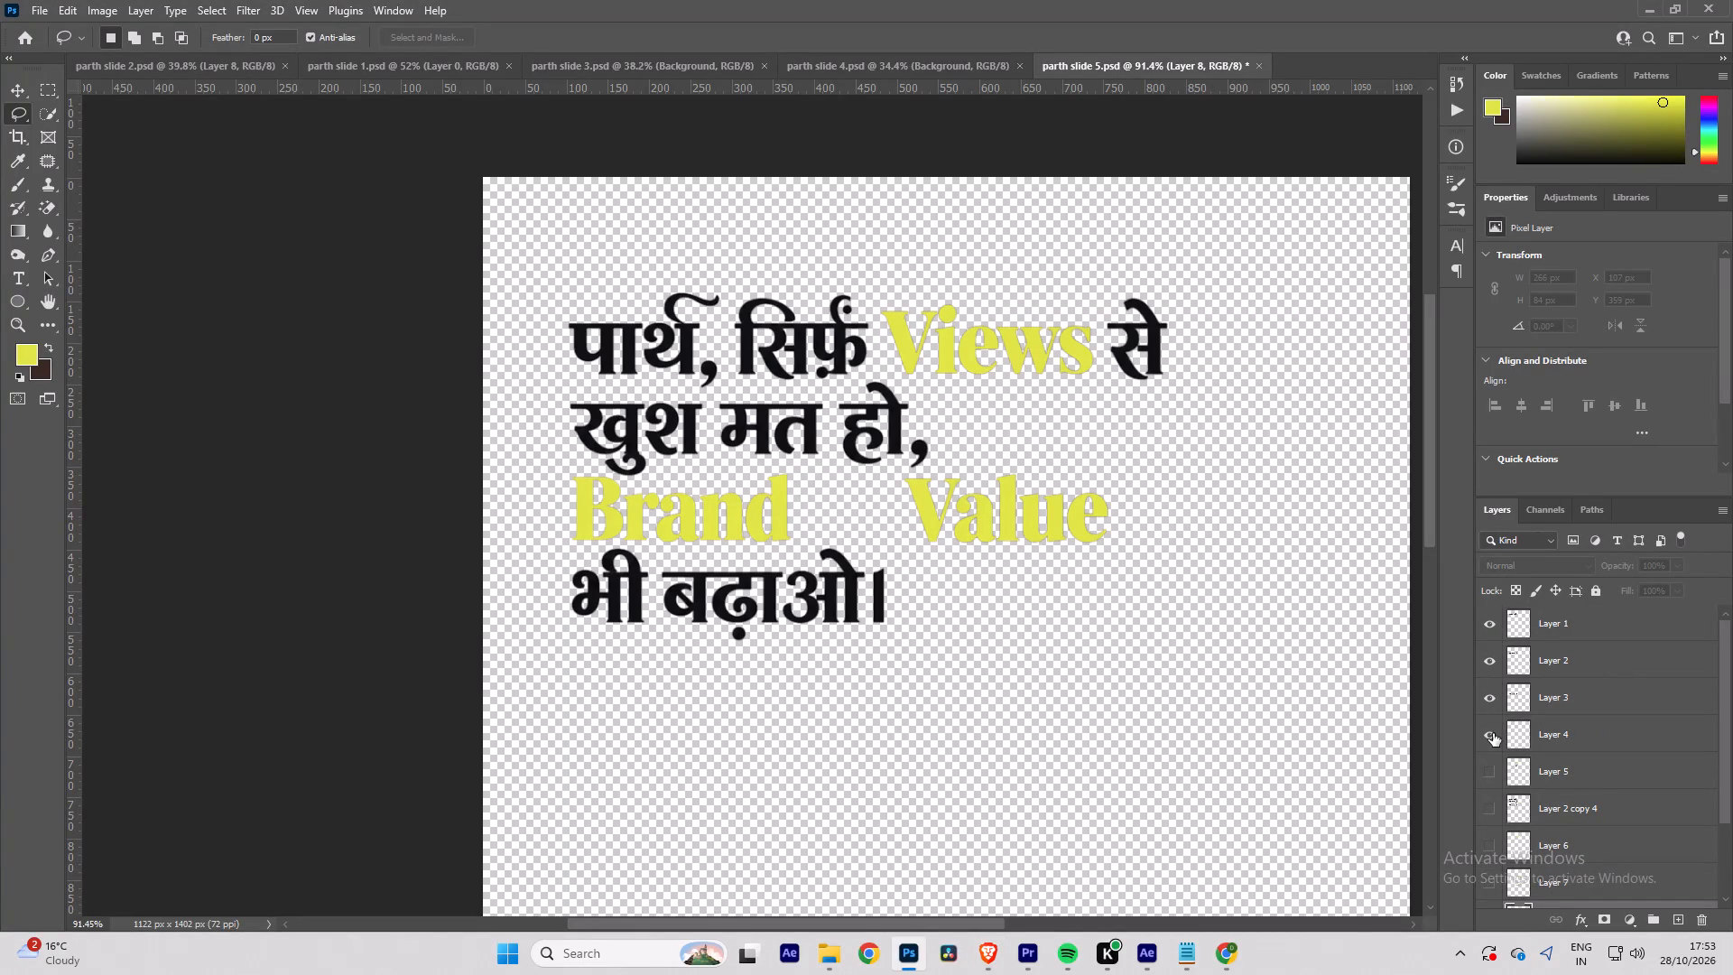
{"action": "left_click", "coordinate": [1487, 764]}
{"action": "left_click", "coordinate": [1485, 803]}
{"action": "scroll", "coordinate": [1492, 816], "scroll_direction": "down", "scroll_amount": 3}
{"action": "left_click", "coordinate": [1490, 844]}
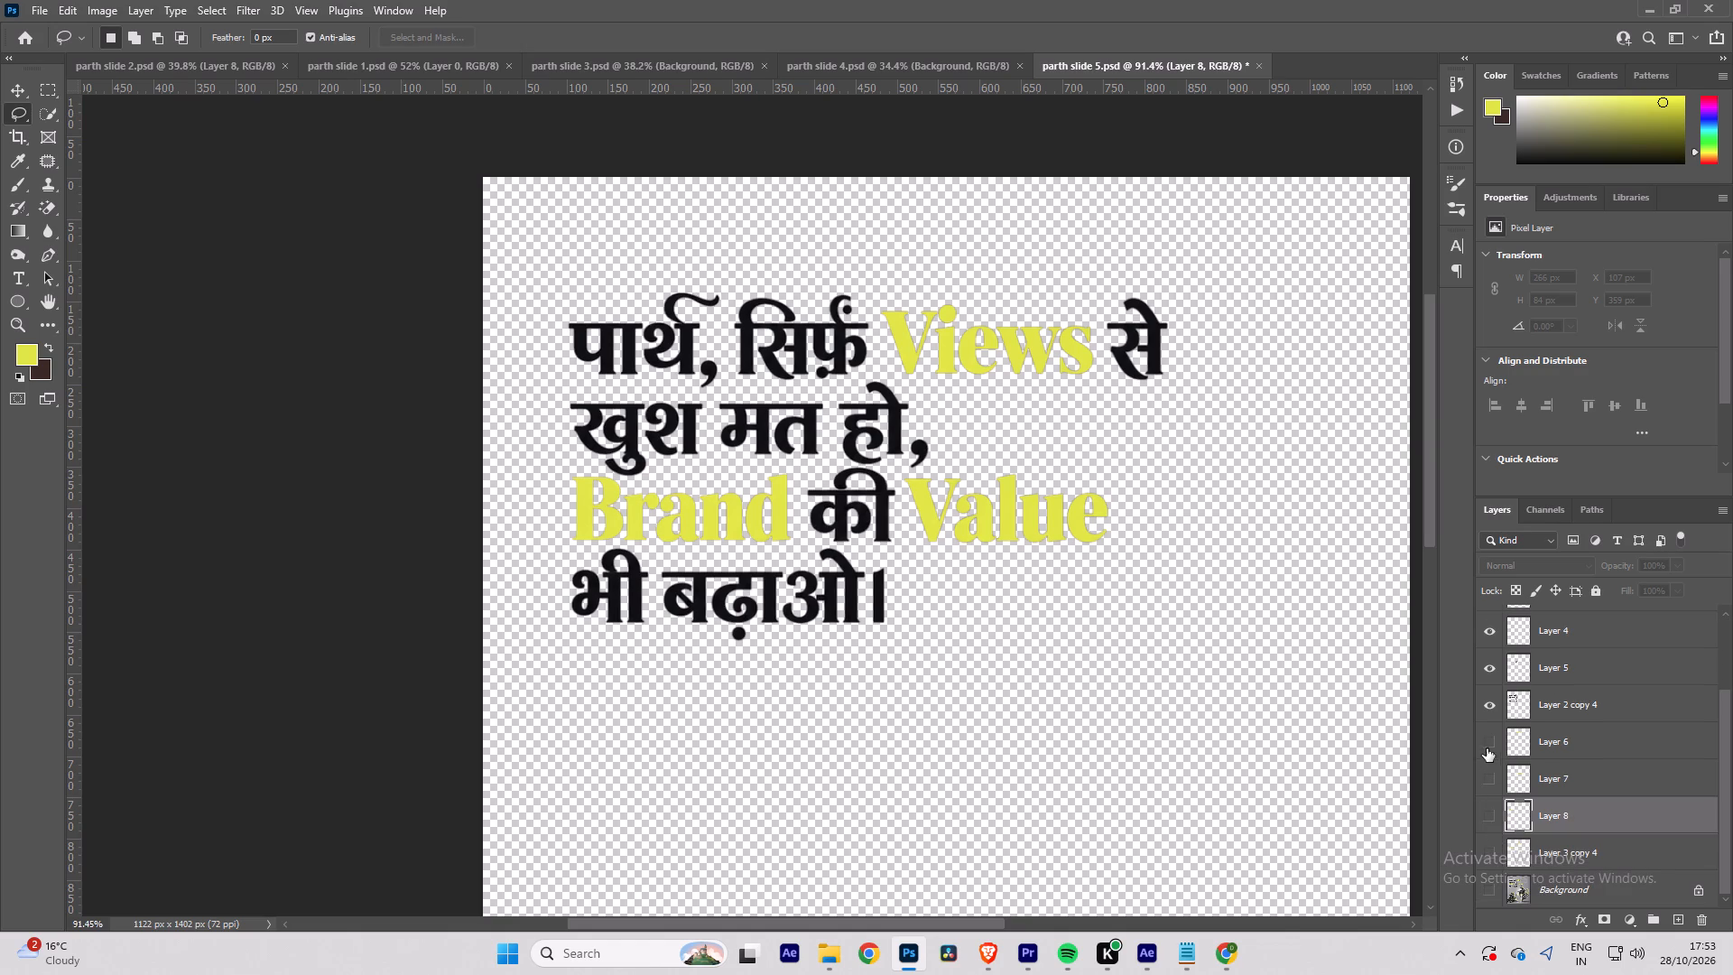
{"action": "left_click", "coordinate": [1487, 746]}
{"action": "left_click", "coordinate": [1489, 778]}
{"action": "left_click", "coordinate": [1489, 810]}
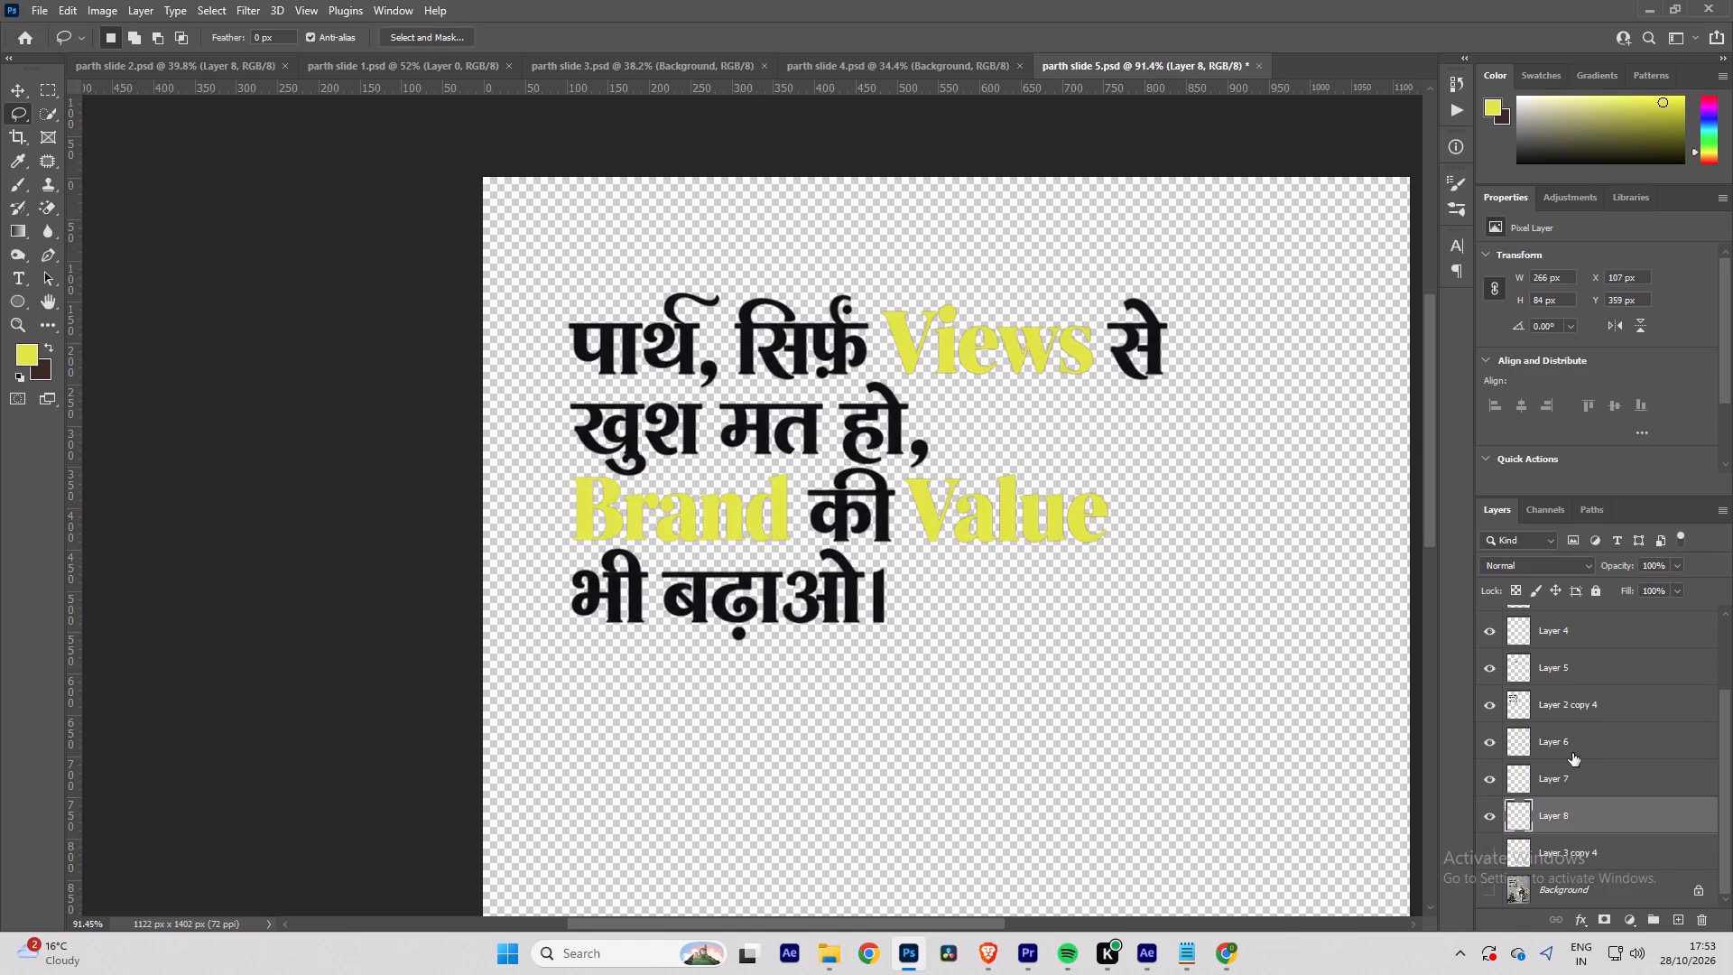
{"action": "left_click", "coordinate": [1492, 738]}
{"action": "left_click", "coordinate": [1492, 738]}
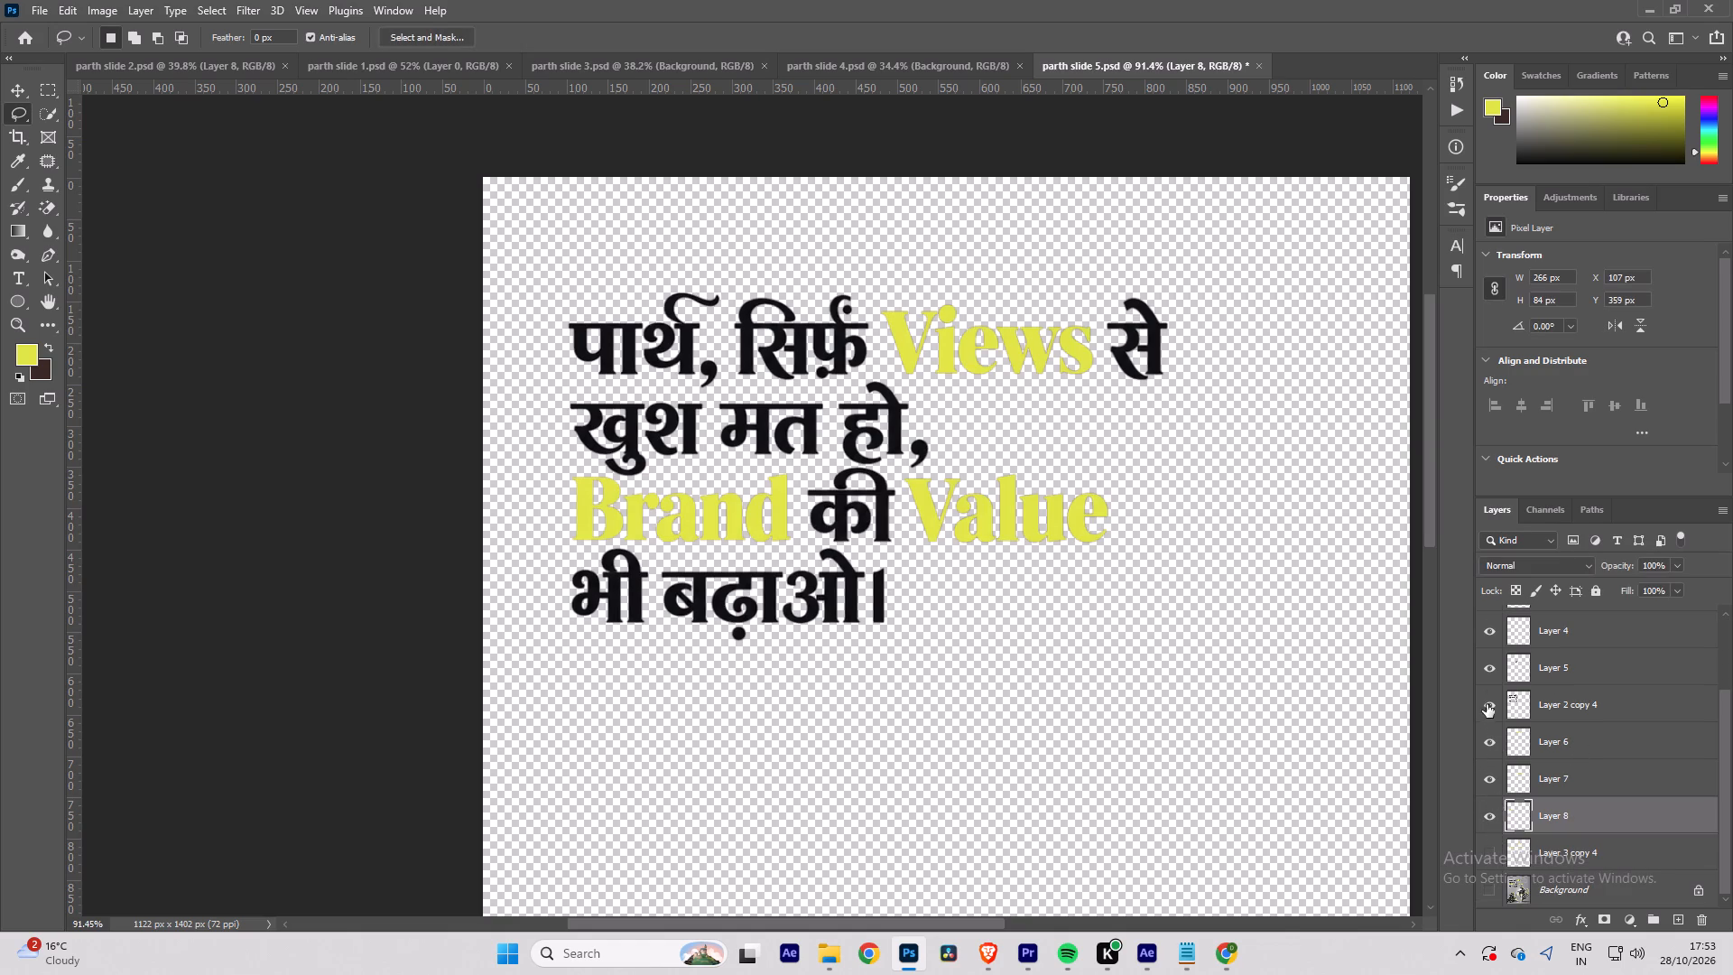
Hide the combined black text layer, Layer 2 copy 4, and move it below Layer 8 in the layer stack.
{"action": "left_click", "coordinate": [1491, 705]}
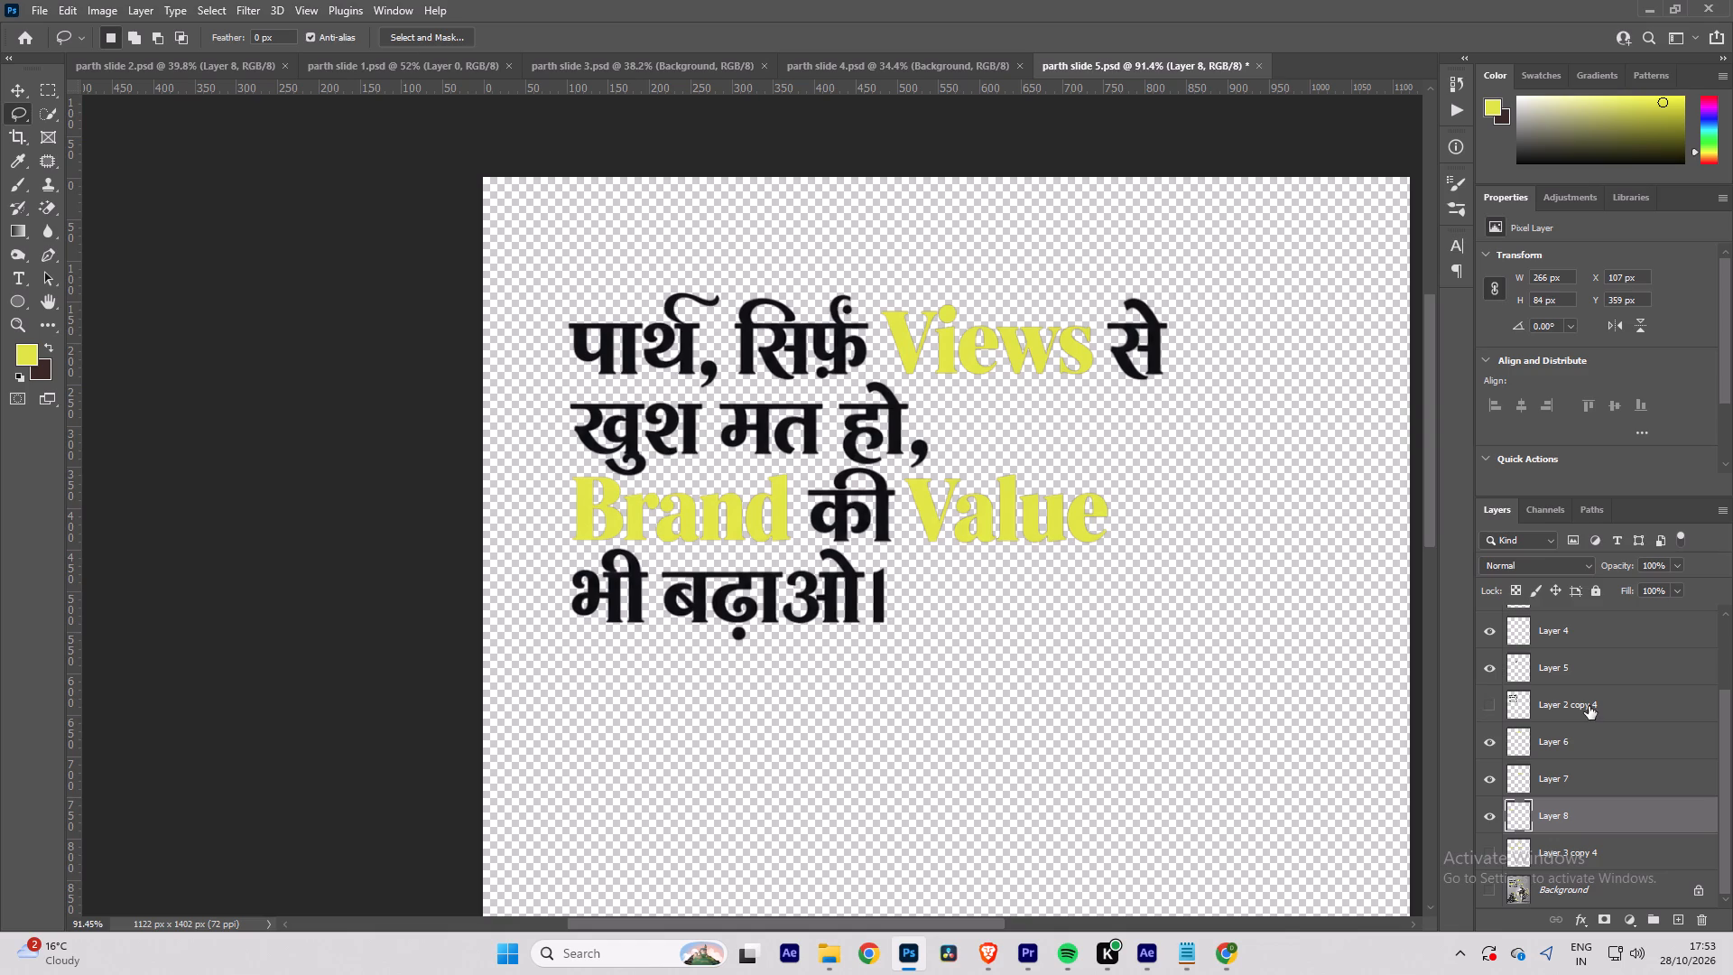
{"action": "left_click_drag", "start_coordinate": [1590, 704], "coordinate": [1561, 850]}
{"action": "scroll", "coordinate": [1524, 705], "scroll_direction": "up", "scroll_amount": 9}
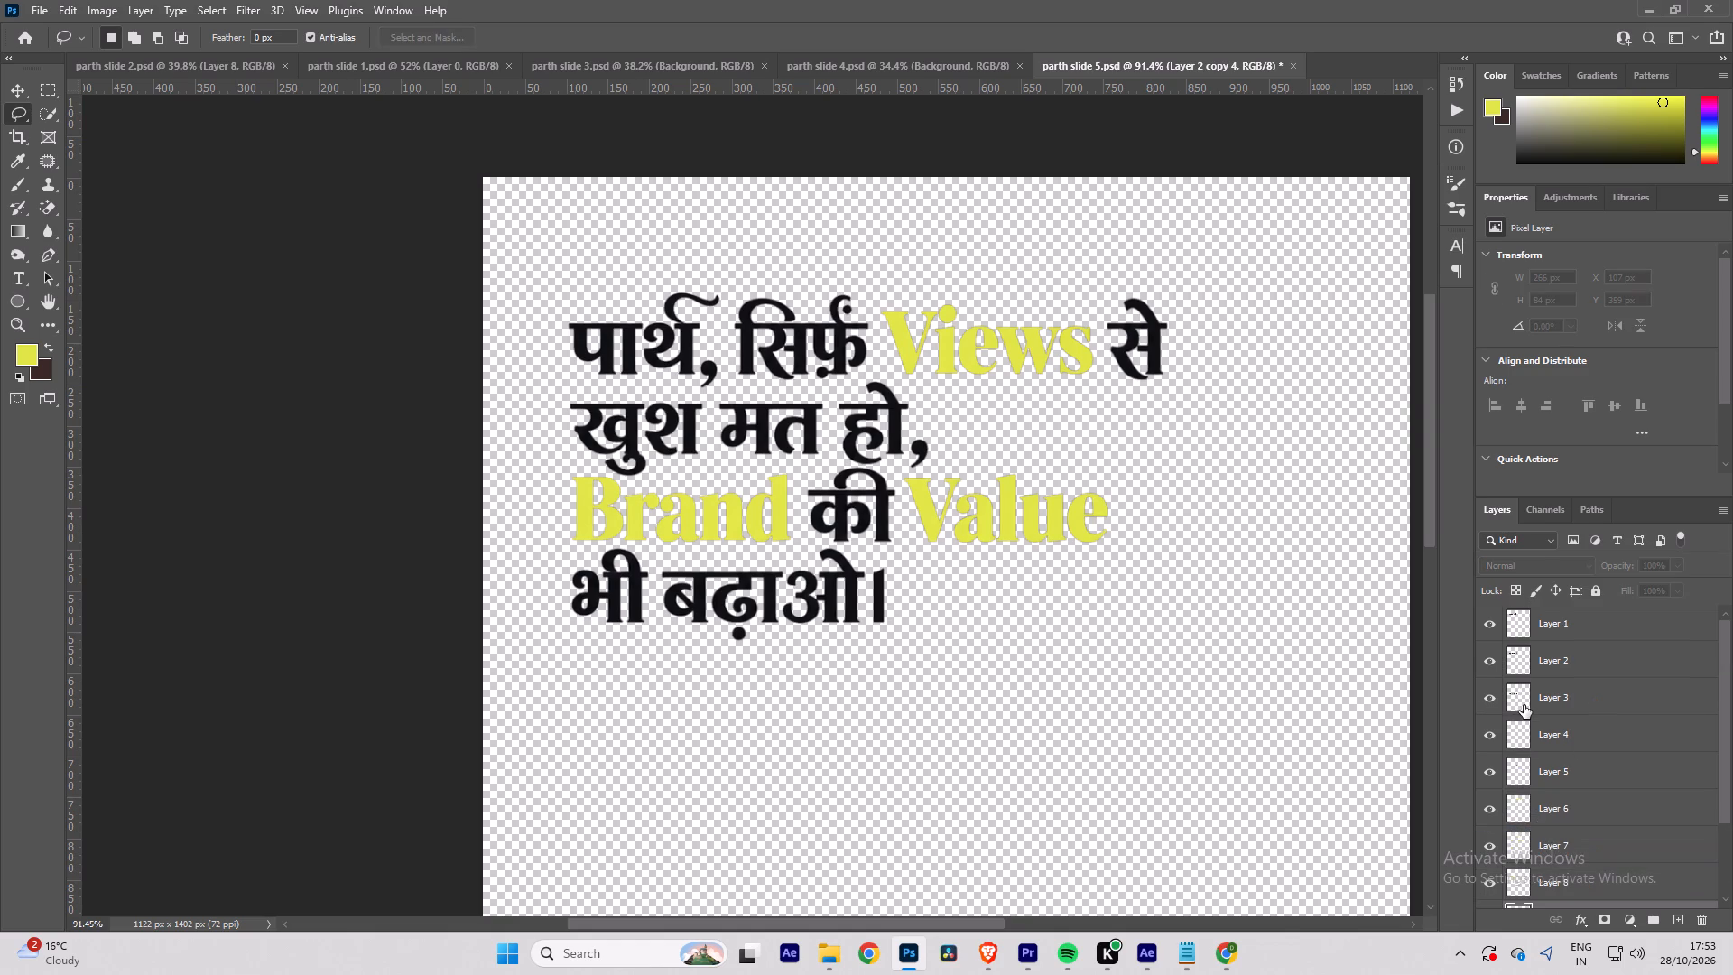
Hide all the separated word layers from Layer 1 through Layer 8.
{"action": "scroll", "coordinate": [1524, 705], "scroll_direction": "up", "scroll_amount": 4}
{"action": "left_click", "coordinate": [1494, 622]}
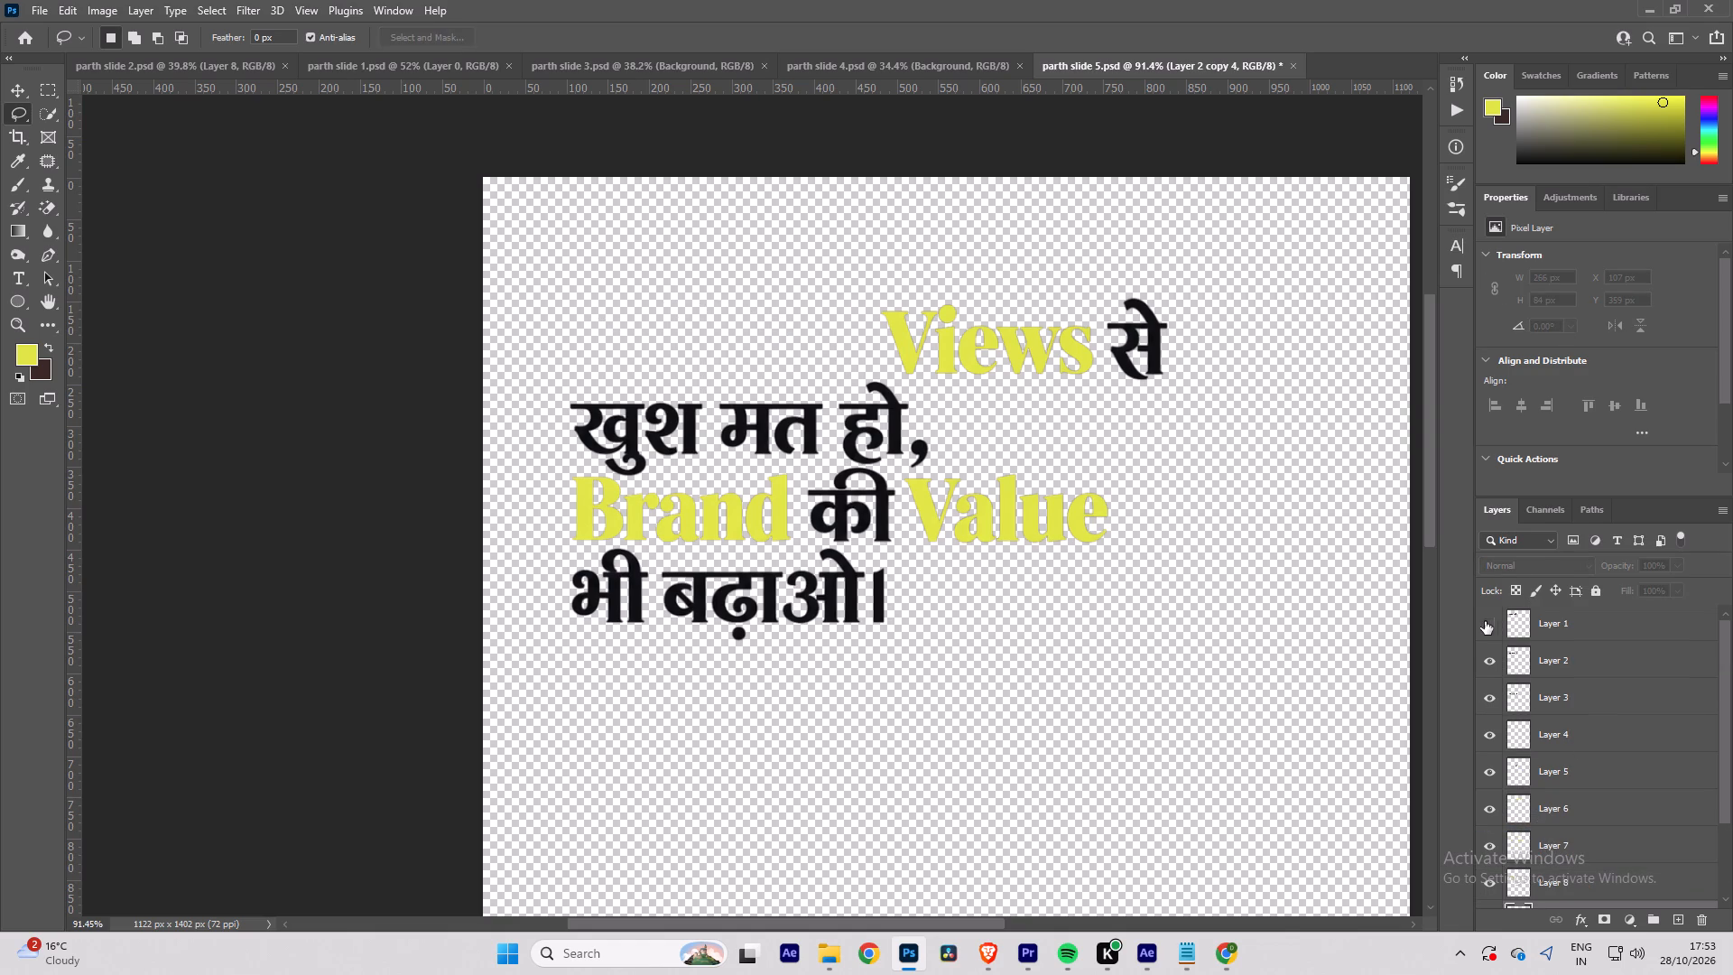
{"action": "left_click_drag", "start_coordinate": [1485, 621], "coordinate": [1494, 868]}
{"action": "left_click_drag", "start_coordinate": [1487, 624], "coordinate": [1497, 852]}
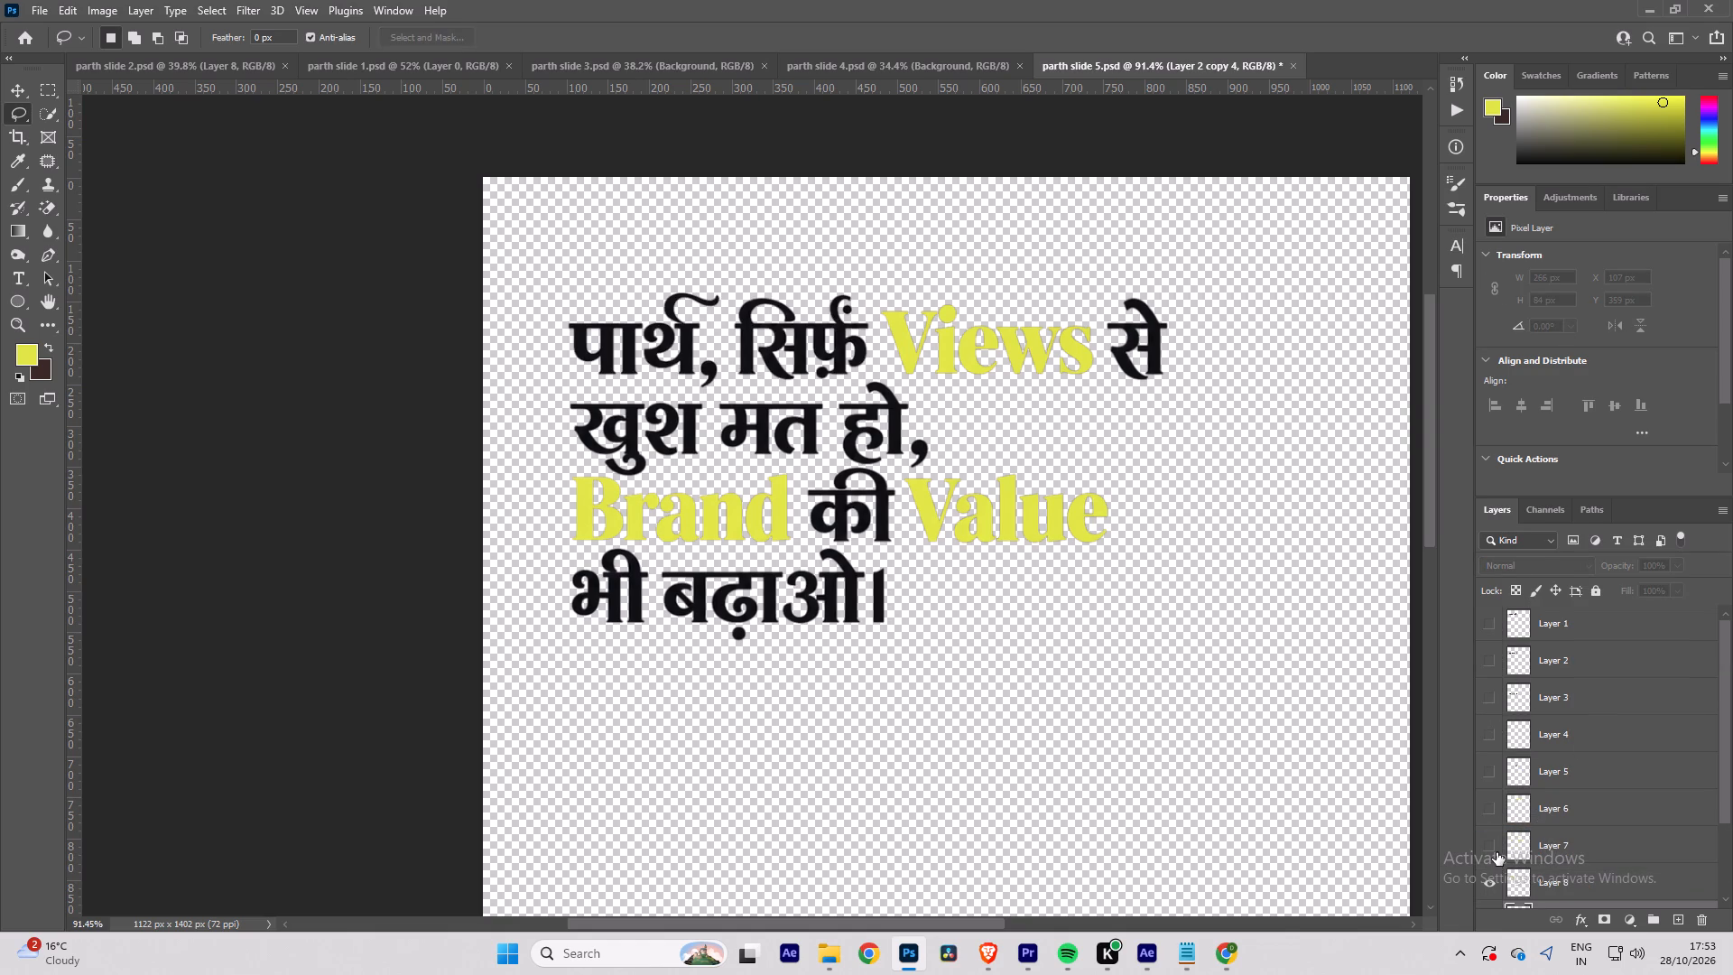
{"action": "left_click_drag", "start_coordinate": [1497, 852], "coordinate": [1491, 877]}
Show the पार्थ, सिर्फ़, से and Views layers, and move the Views layer directly below Layer 2.
{"action": "scroll", "coordinate": [1531, 743], "scroll_direction": "up", "scroll_amount": 6}
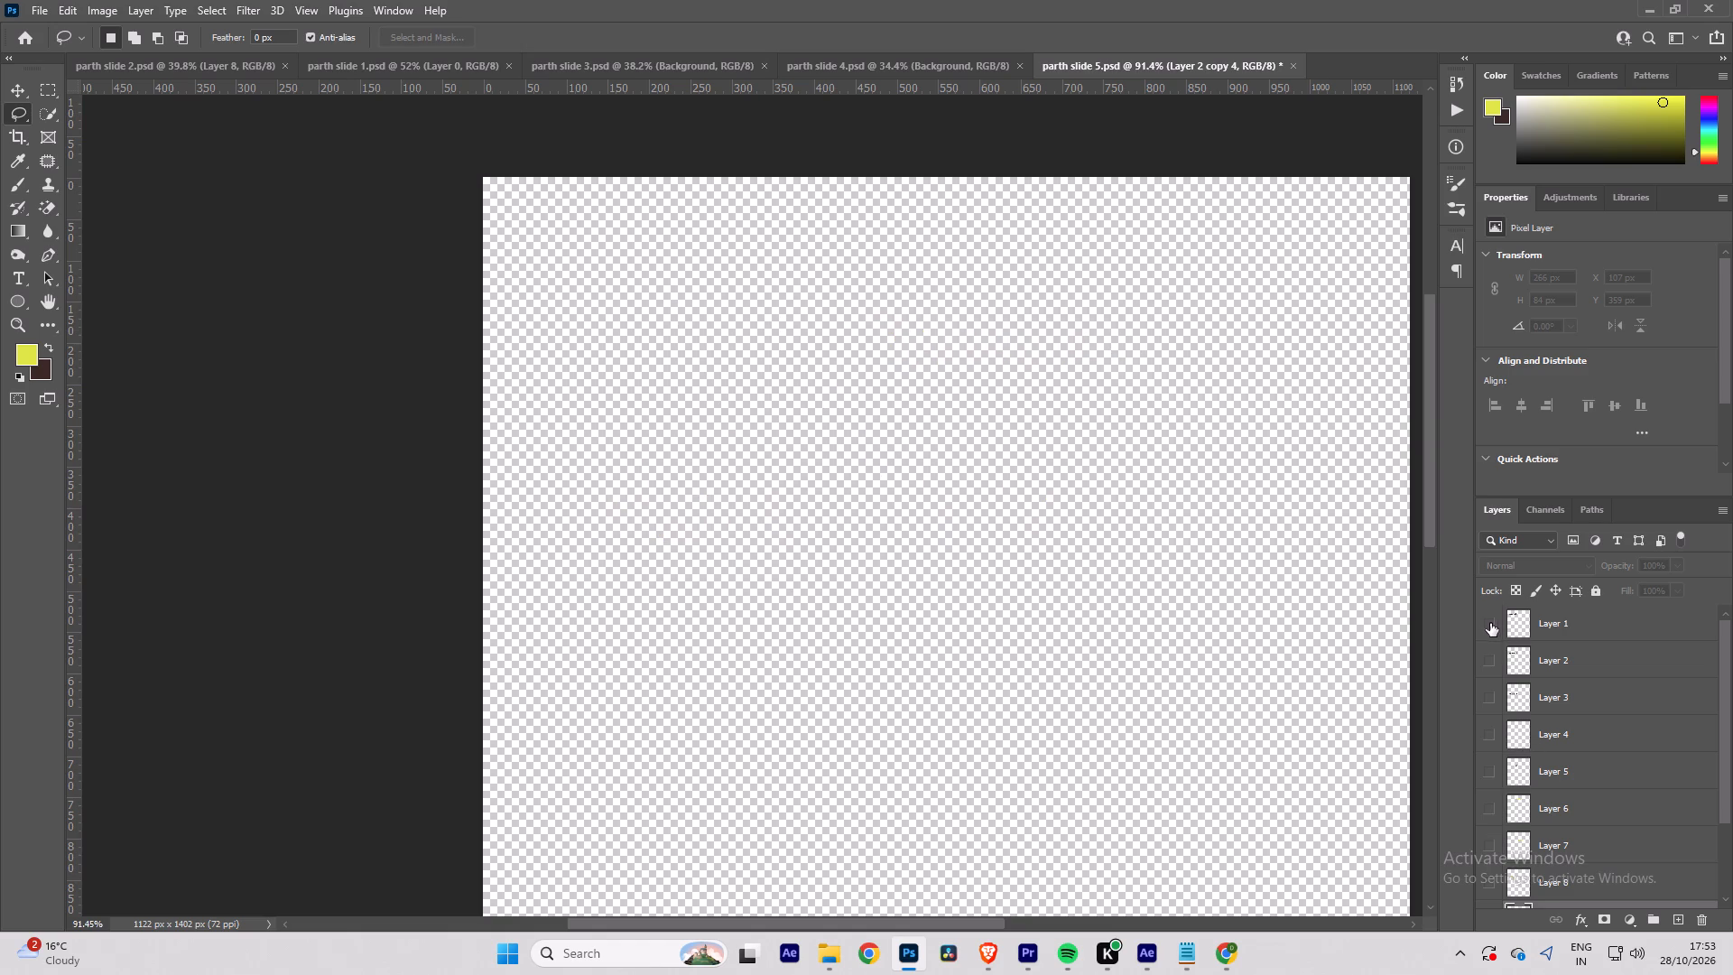
{"action": "left_click", "coordinate": [1488, 622]}
{"action": "left_click", "coordinate": [1483, 657]}
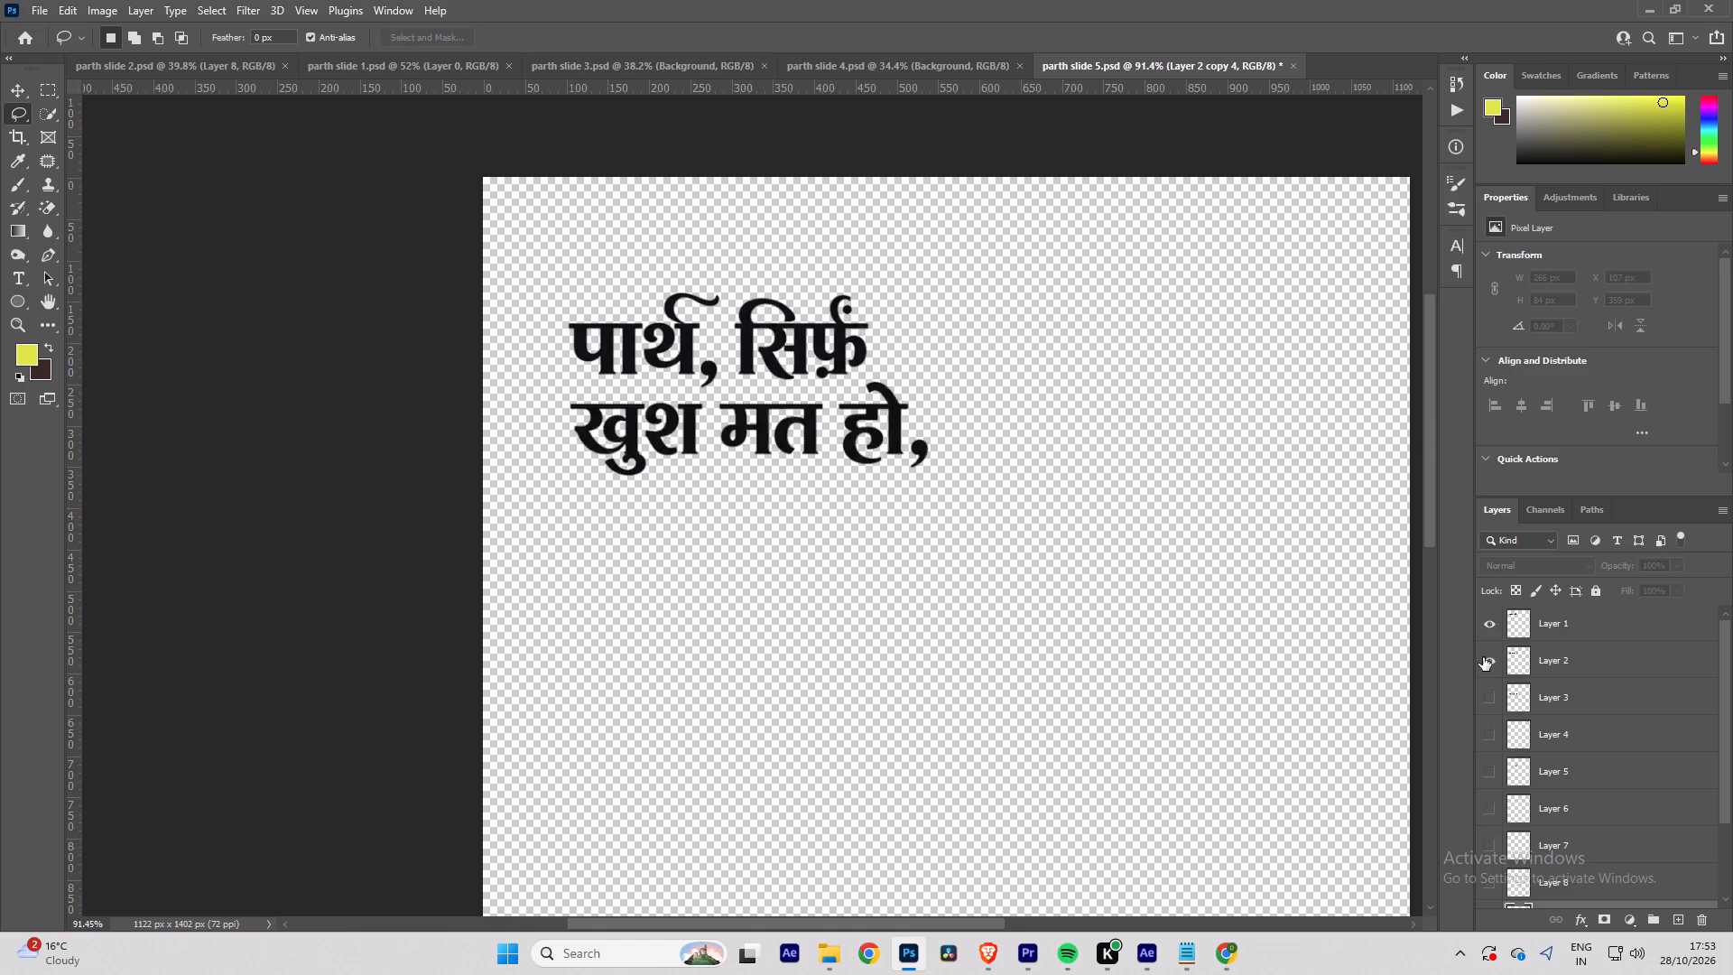
{"action": "left_click", "coordinate": [1483, 657]}
{"action": "left_click", "coordinate": [1493, 690]}
{"action": "left_click", "coordinate": [1493, 690]}
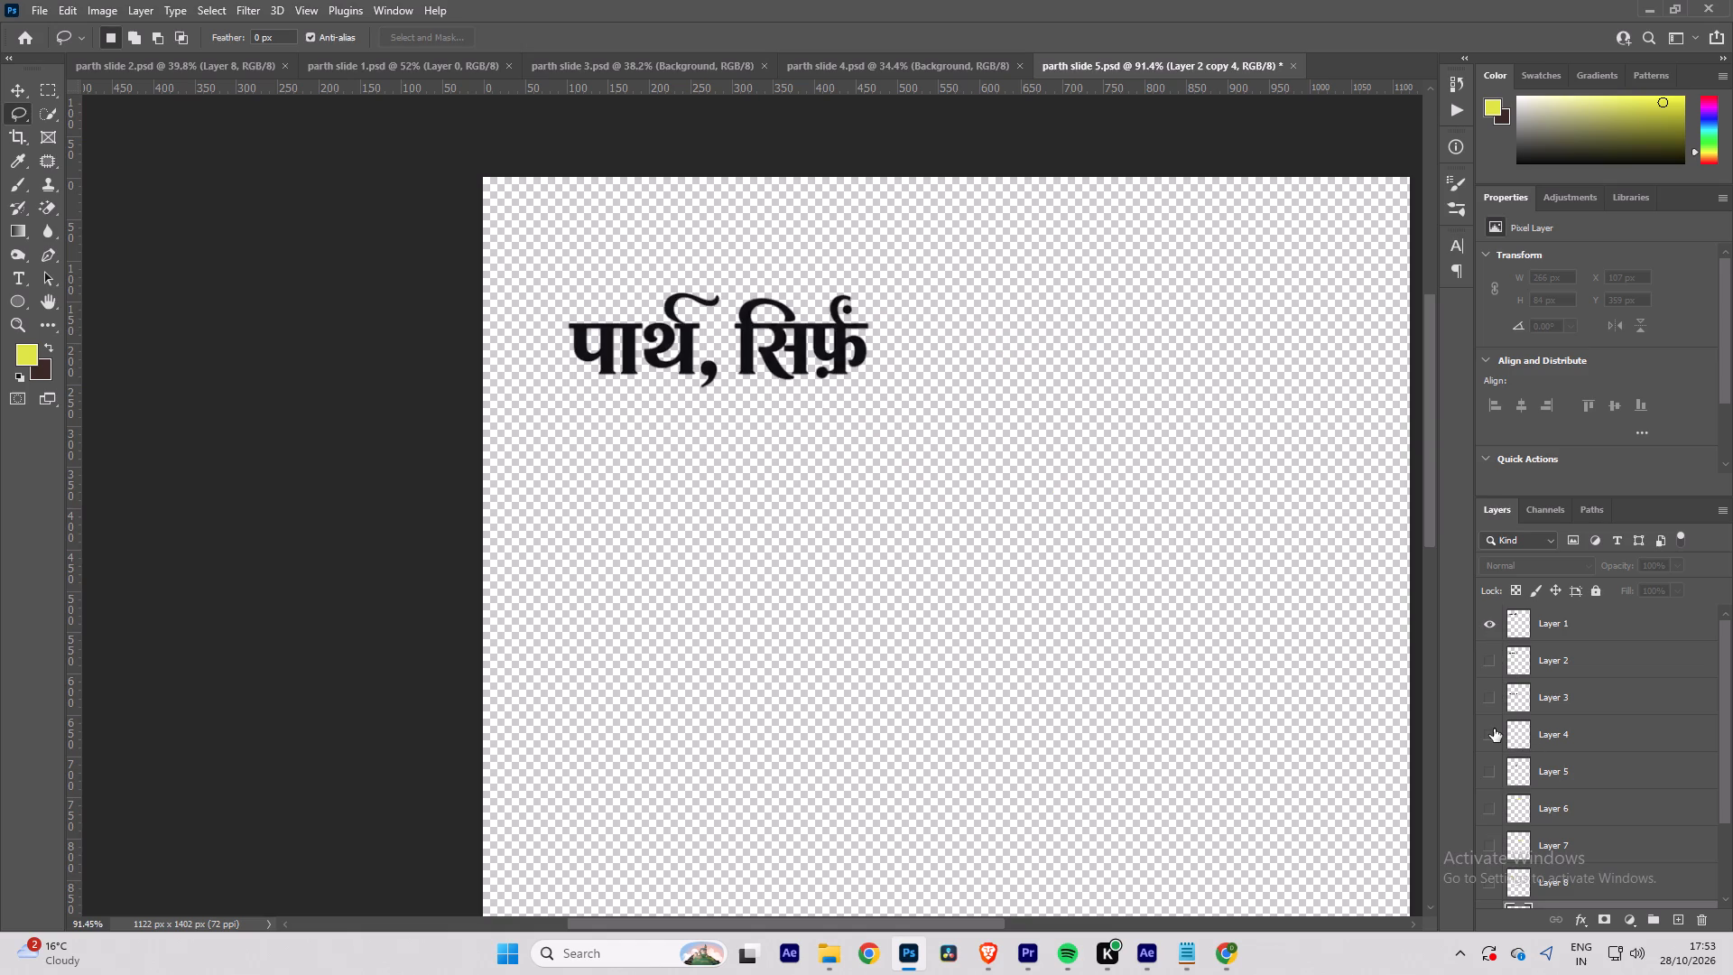
{"action": "left_click", "coordinate": [1494, 729]}
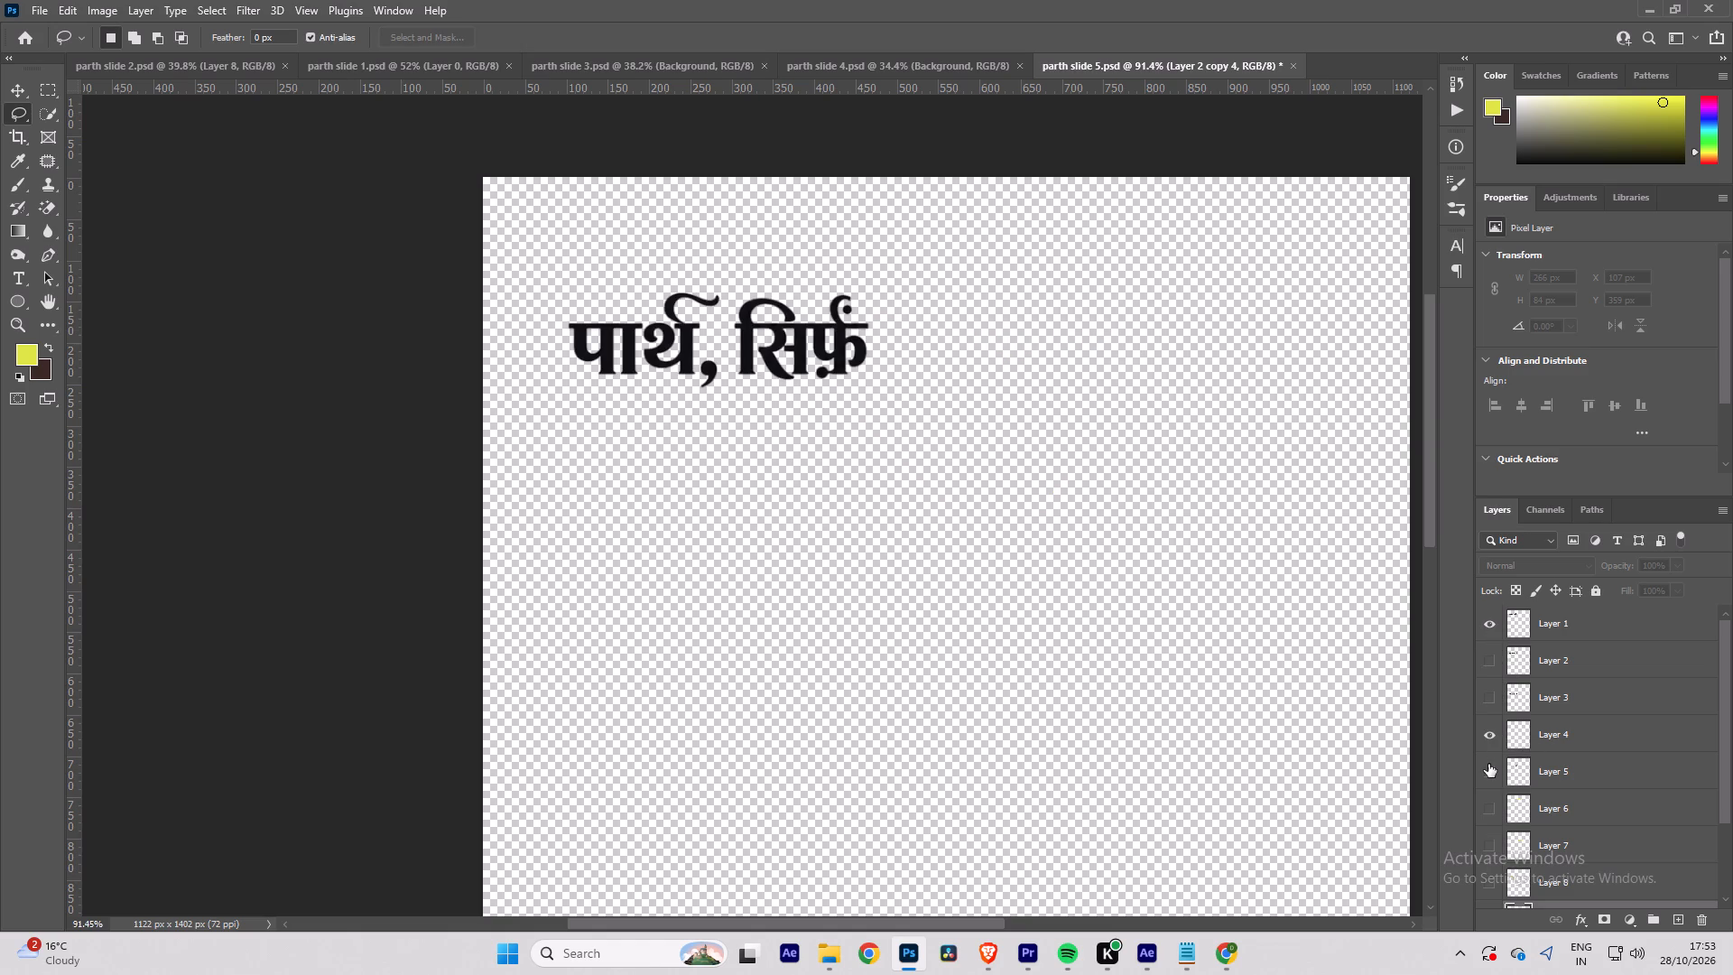
{"action": "left_click", "coordinate": [1488, 764]}
{"action": "left_click", "coordinate": [1488, 764]}
{"action": "left_click", "coordinate": [1487, 809]}
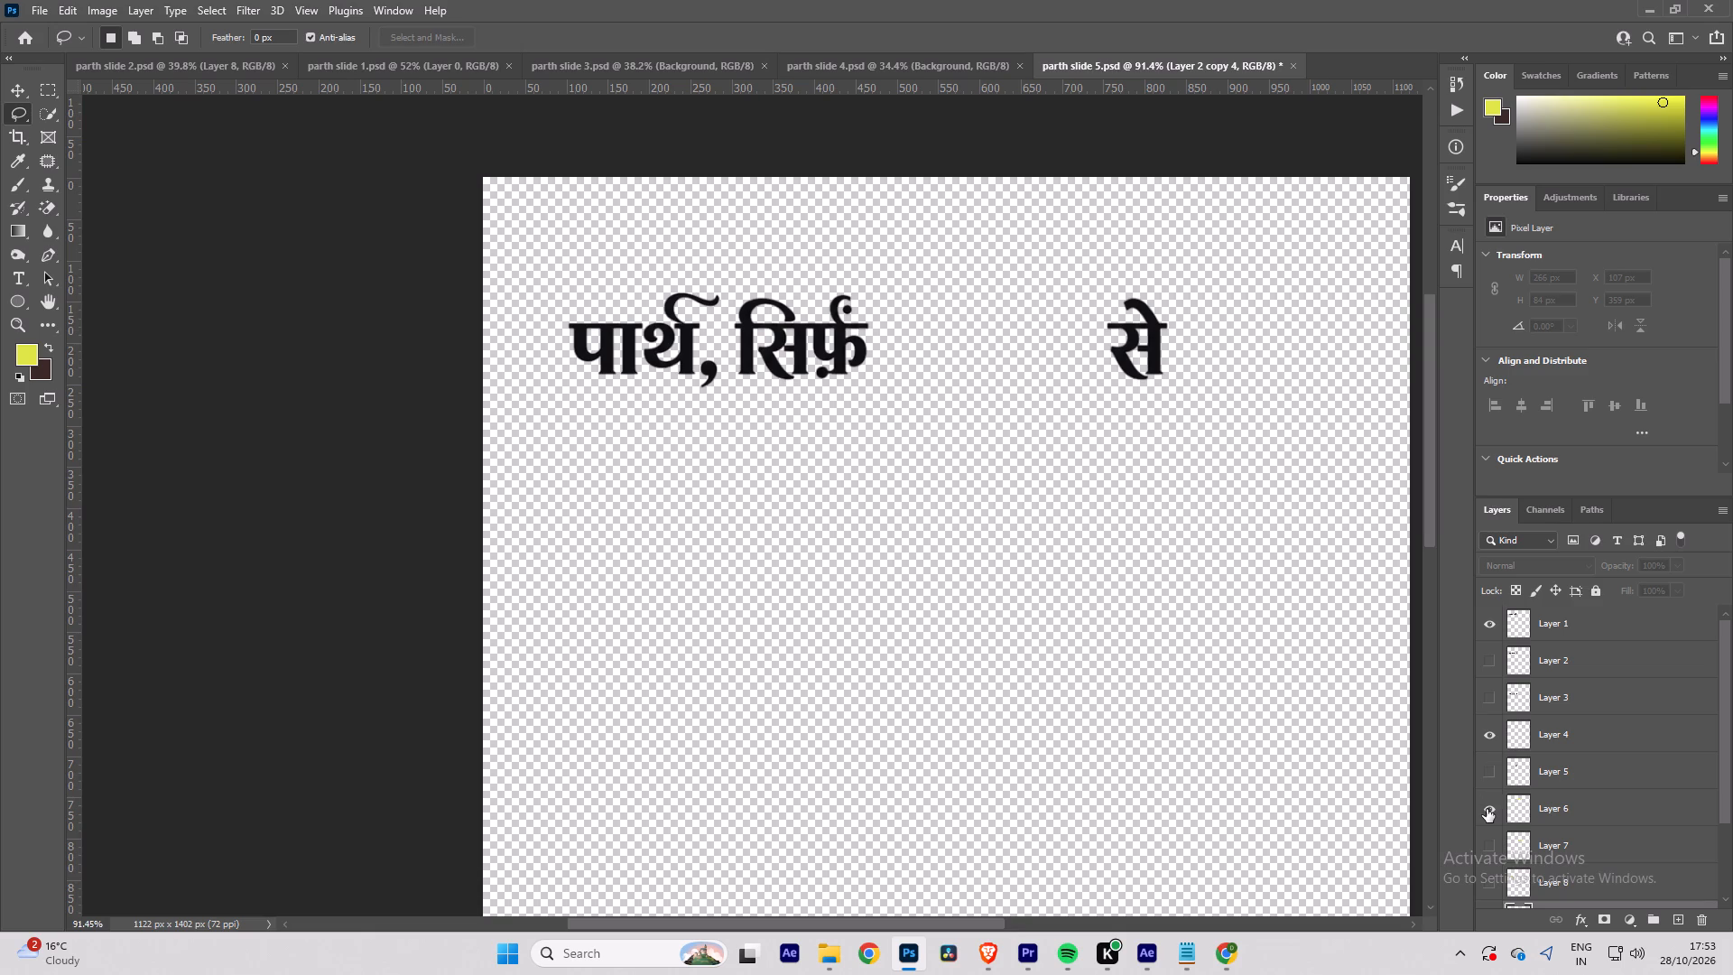
{"action": "left_click_drag", "start_coordinate": [1566, 809], "coordinate": [1562, 684]}
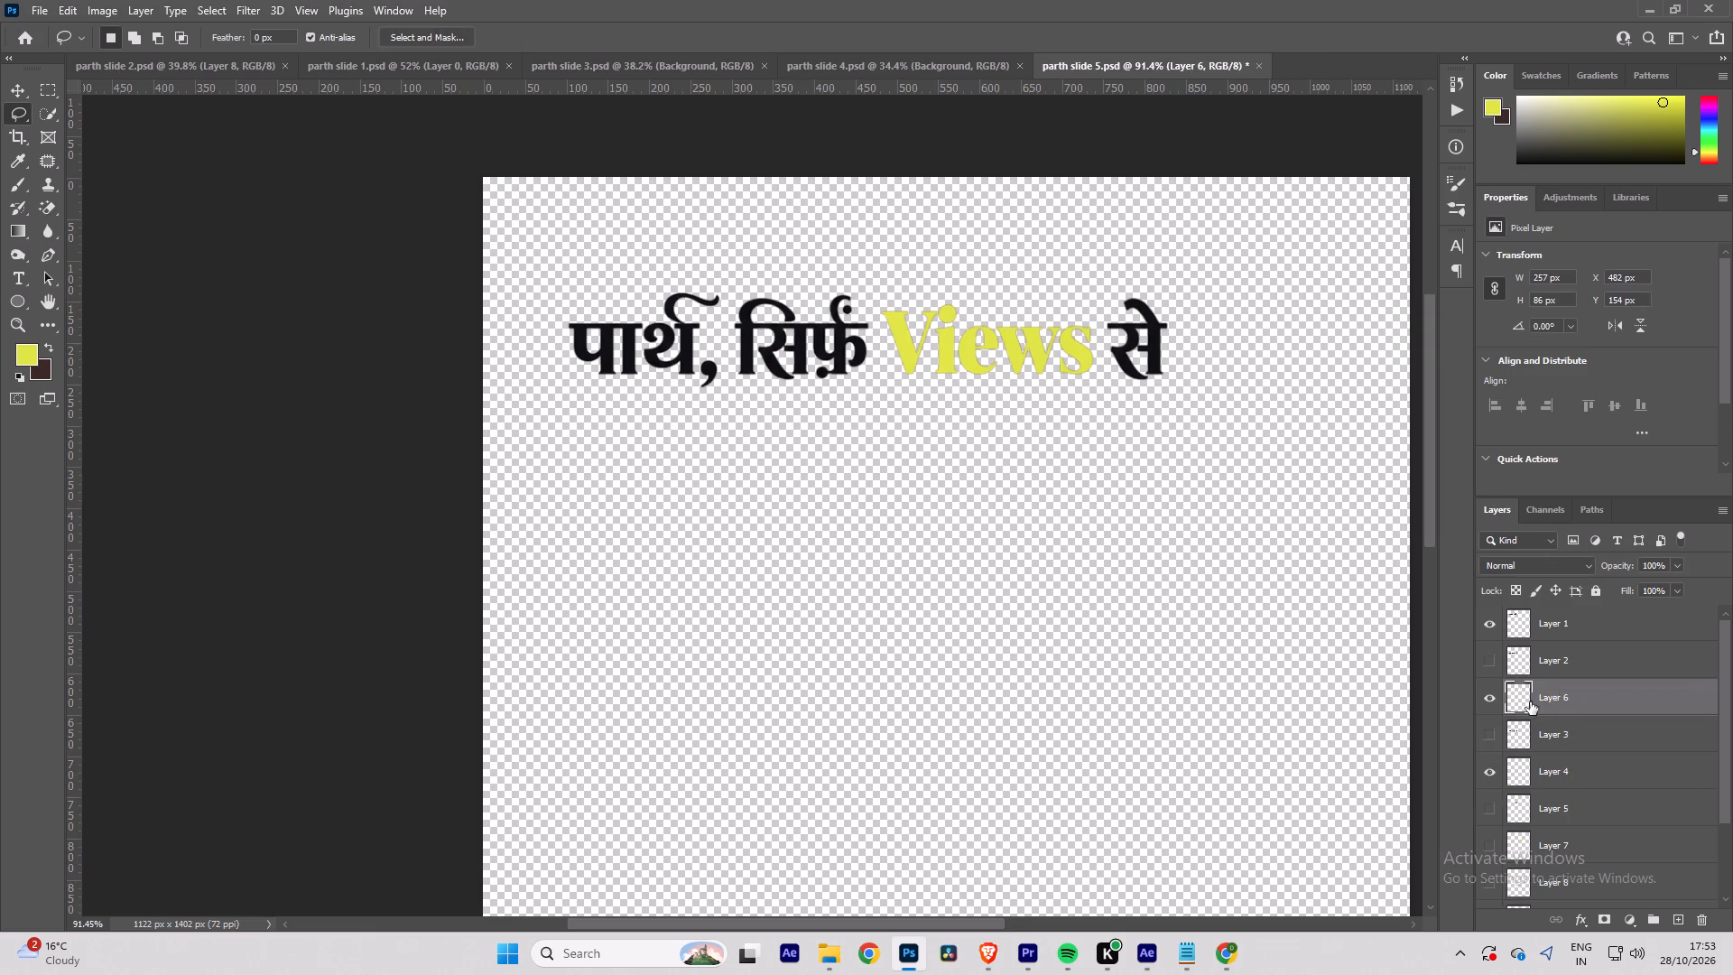
Move the से layer, Layer 4, directly below the Views layer, Layer 6.
{"action": "double_click", "coordinate": [1488, 776]}
{"action": "left_click_drag", "start_coordinate": [1557, 773], "coordinate": [1560, 760]}
{"action": "left_click_drag", "start_coordinate": [1560, 760], "coordinate": [1562, 727]}
Select the Views and से layers together and move them above Layer 2, directly below Layer 1.
{"action": "left_click", "coordinate": [1493, 695]}
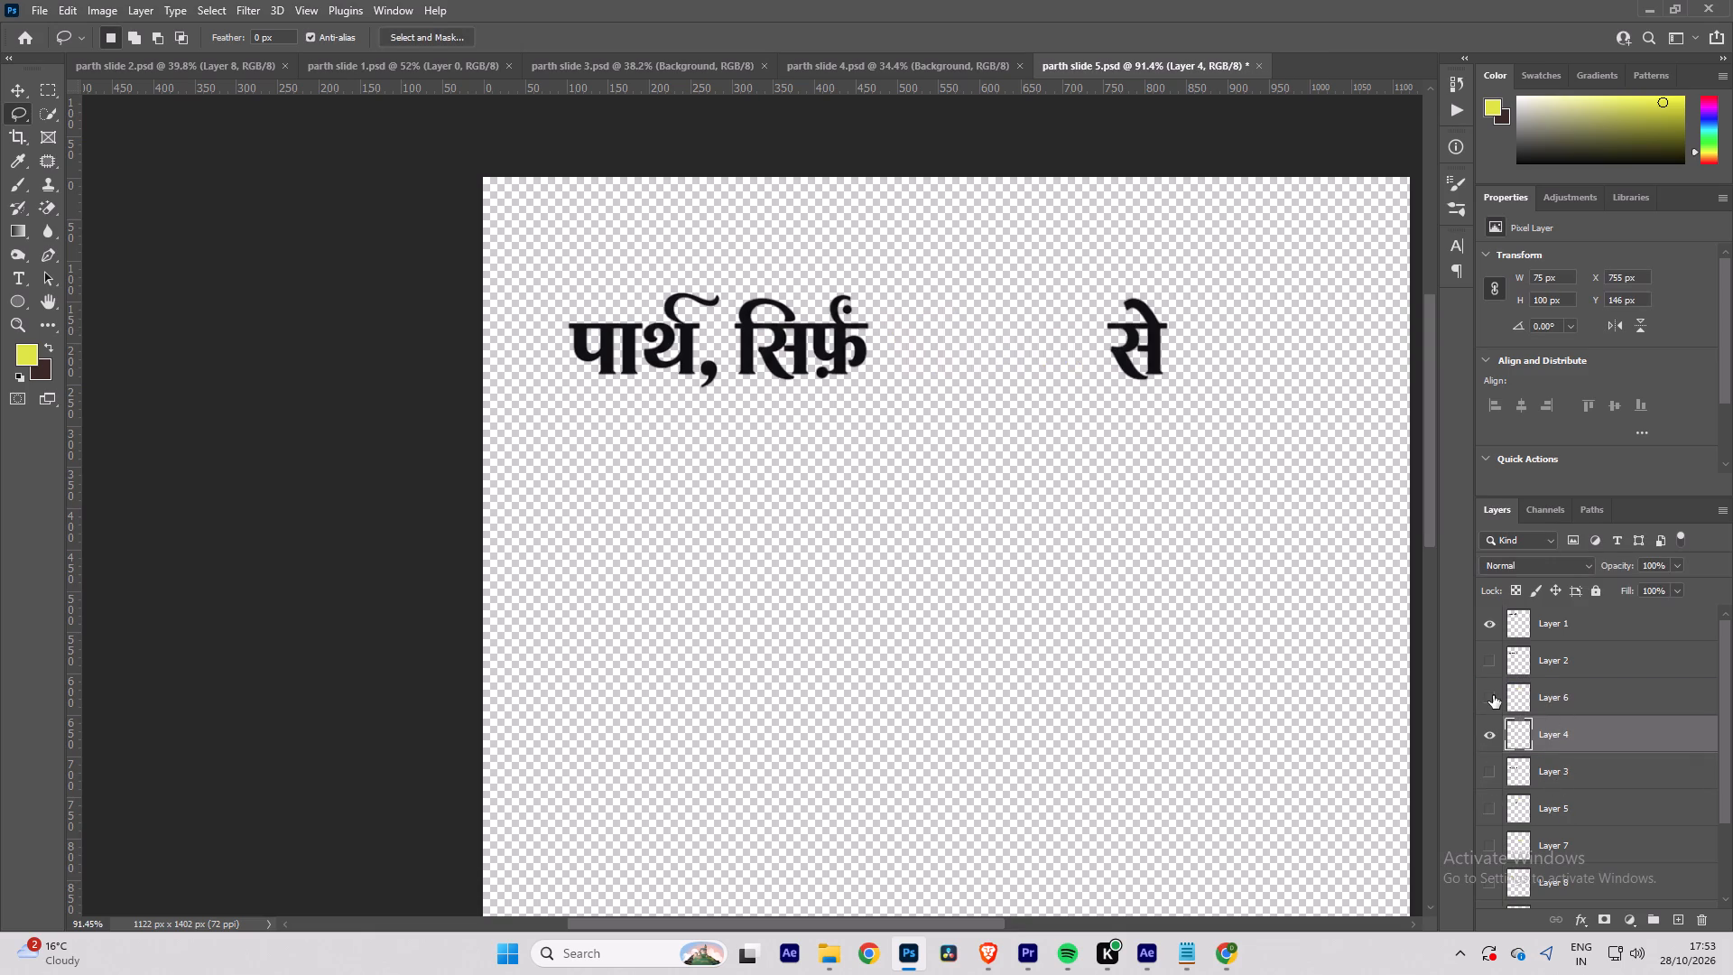
{"action": "left_click", "coordinate": [1493, 695]}
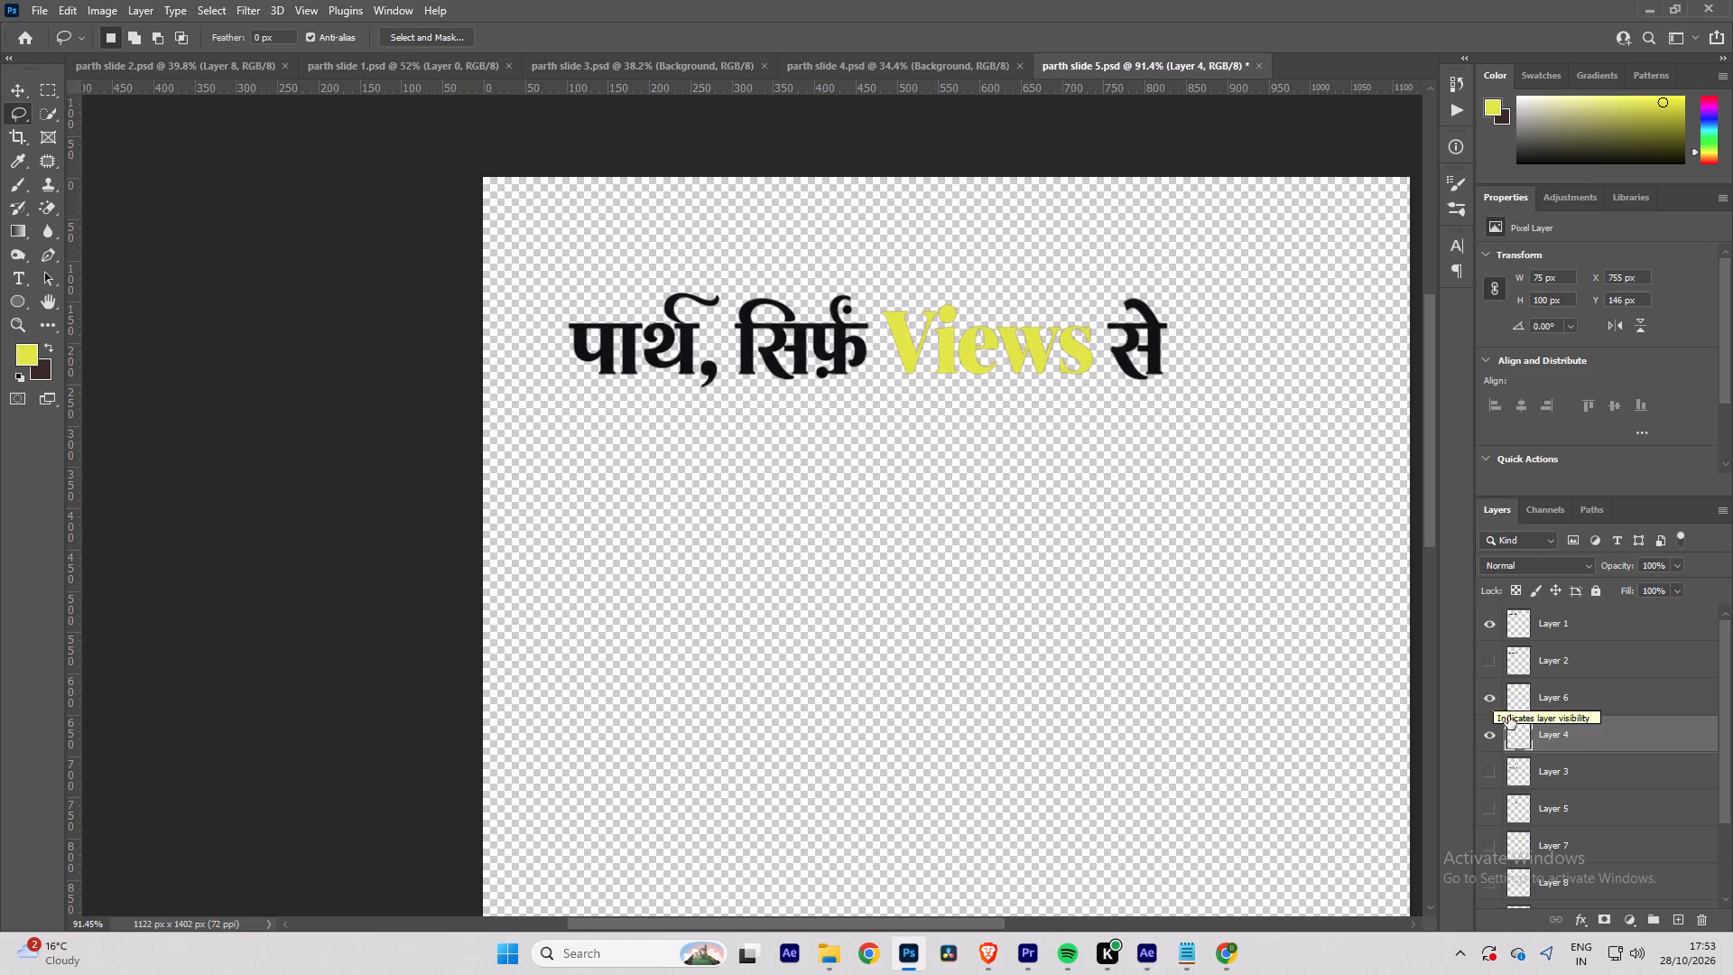
{"action": "left_click", "coordinate": [1495, 701]}
{"action": "left_click", "coordinate": [1495, 701]}
{"action": "left_click", "coordinate": [1488, 627]}
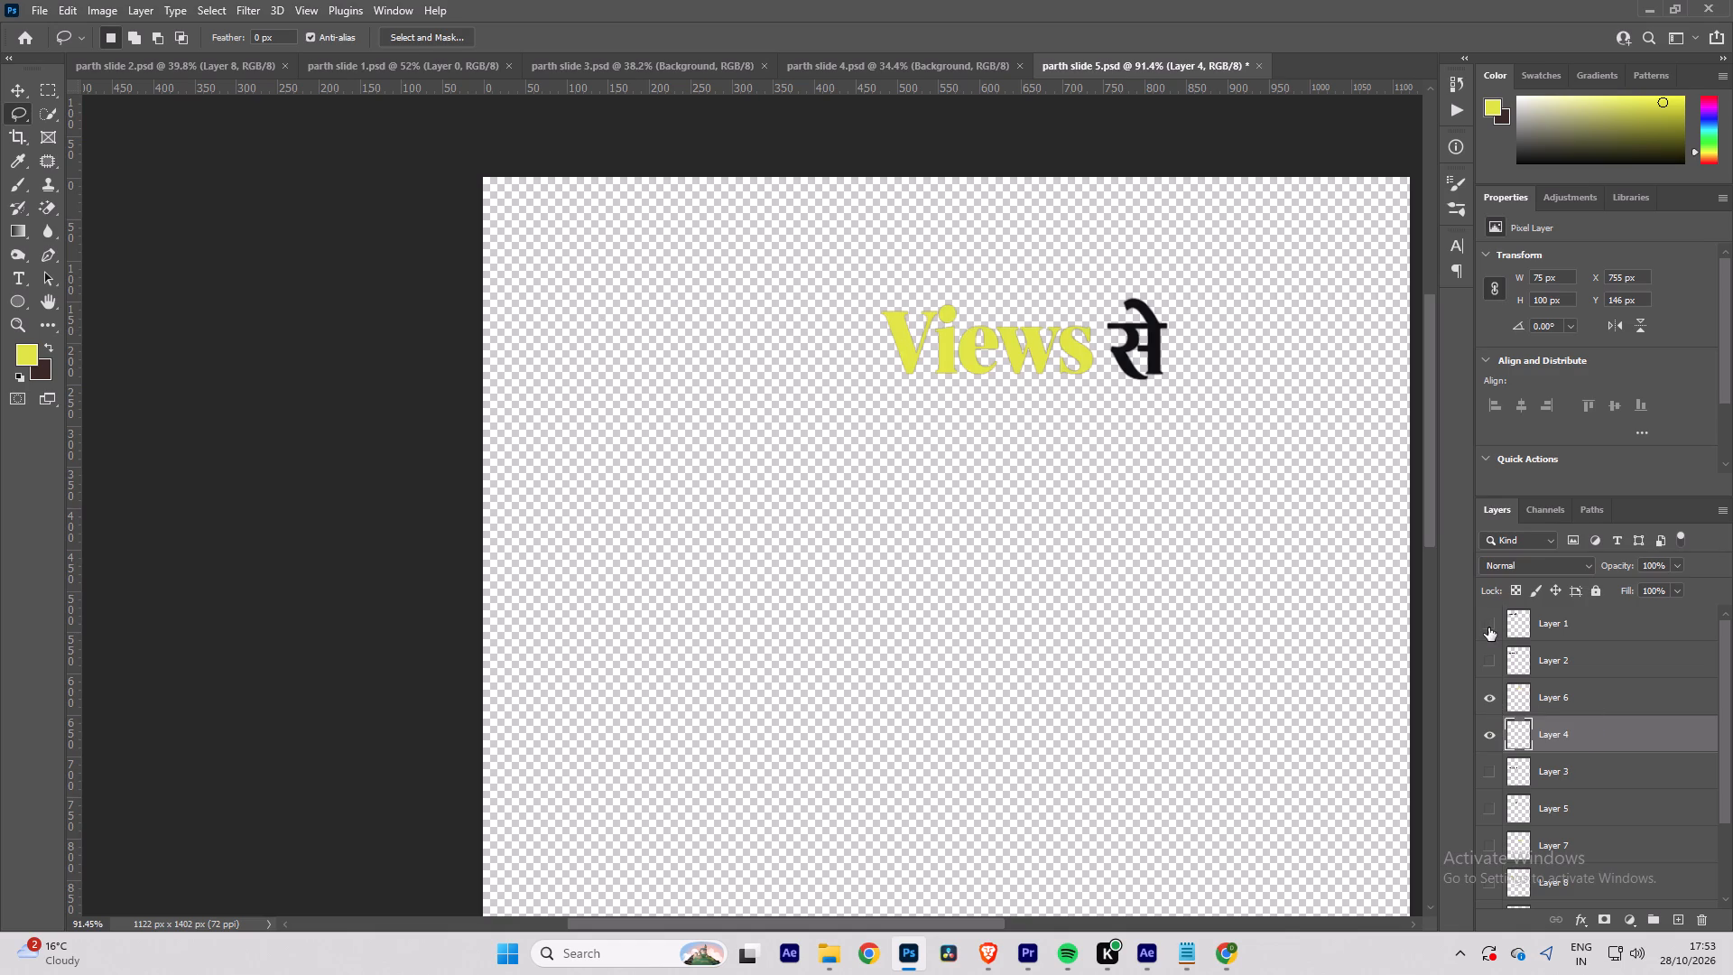
{"action": "left_click", "coordinate": [1488, 627]}
{"action": "left_click", "coordinate": [1571, 700], "text": "ctrl"}
{"action": "left_click_drag", "start_coordinate": [1566, 699], "coordinate": [1572, 654]}
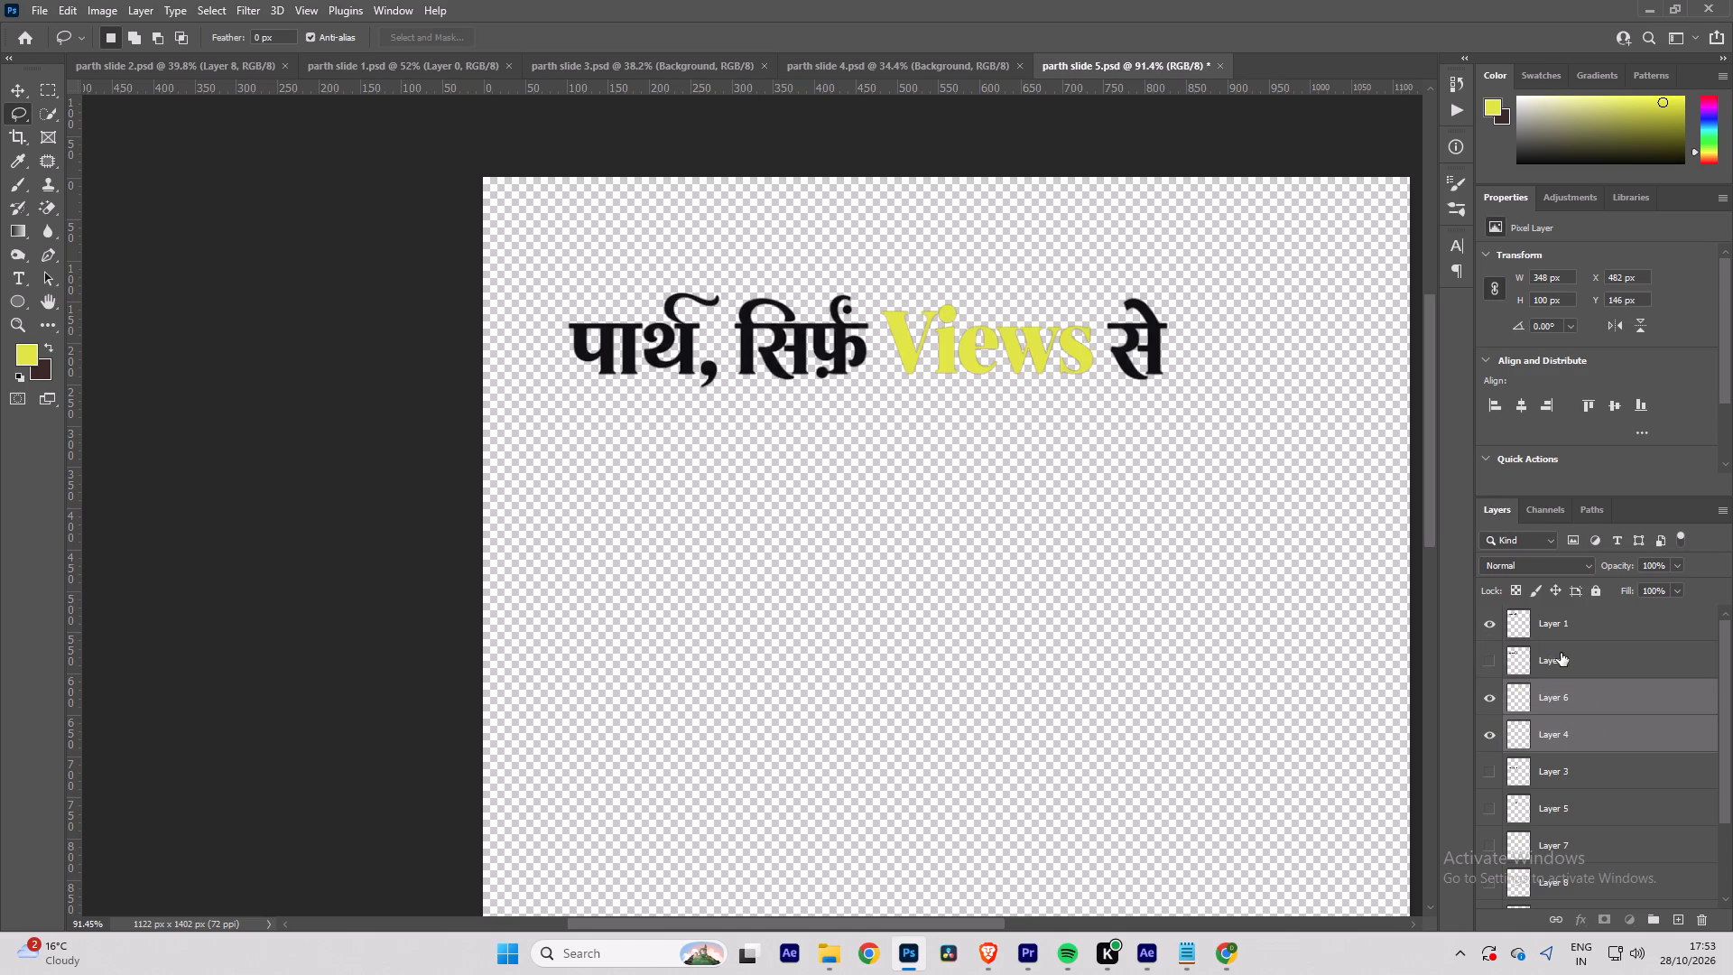
Toggle the visibility of the first three word layers to check that they follow the headline's reading order.
{"action": "double_click", "coordinate": [1494, 627]}
{"action": "left_click", "coordinate": [1494, 660]}
{"action": "left_click", "coordinate": [1489, 692]}
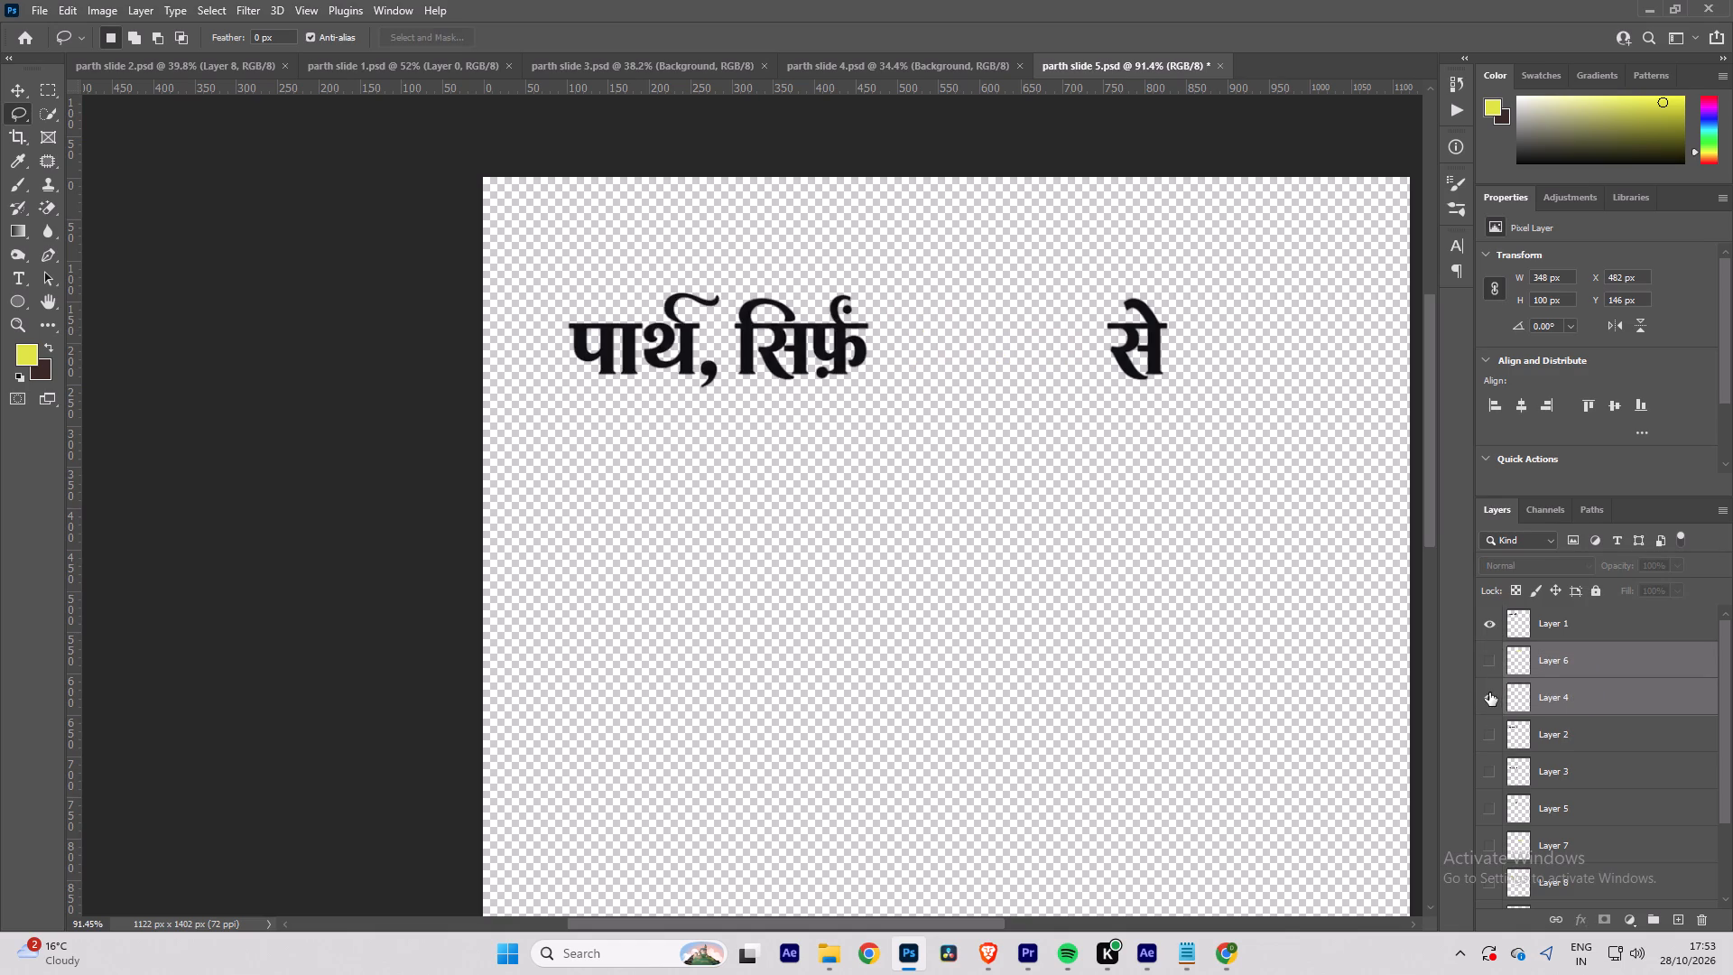
{"action": "left_click", "coordinate": [1485, 659]}
{"action": "left_click", "coordinate": [1495, 708]}
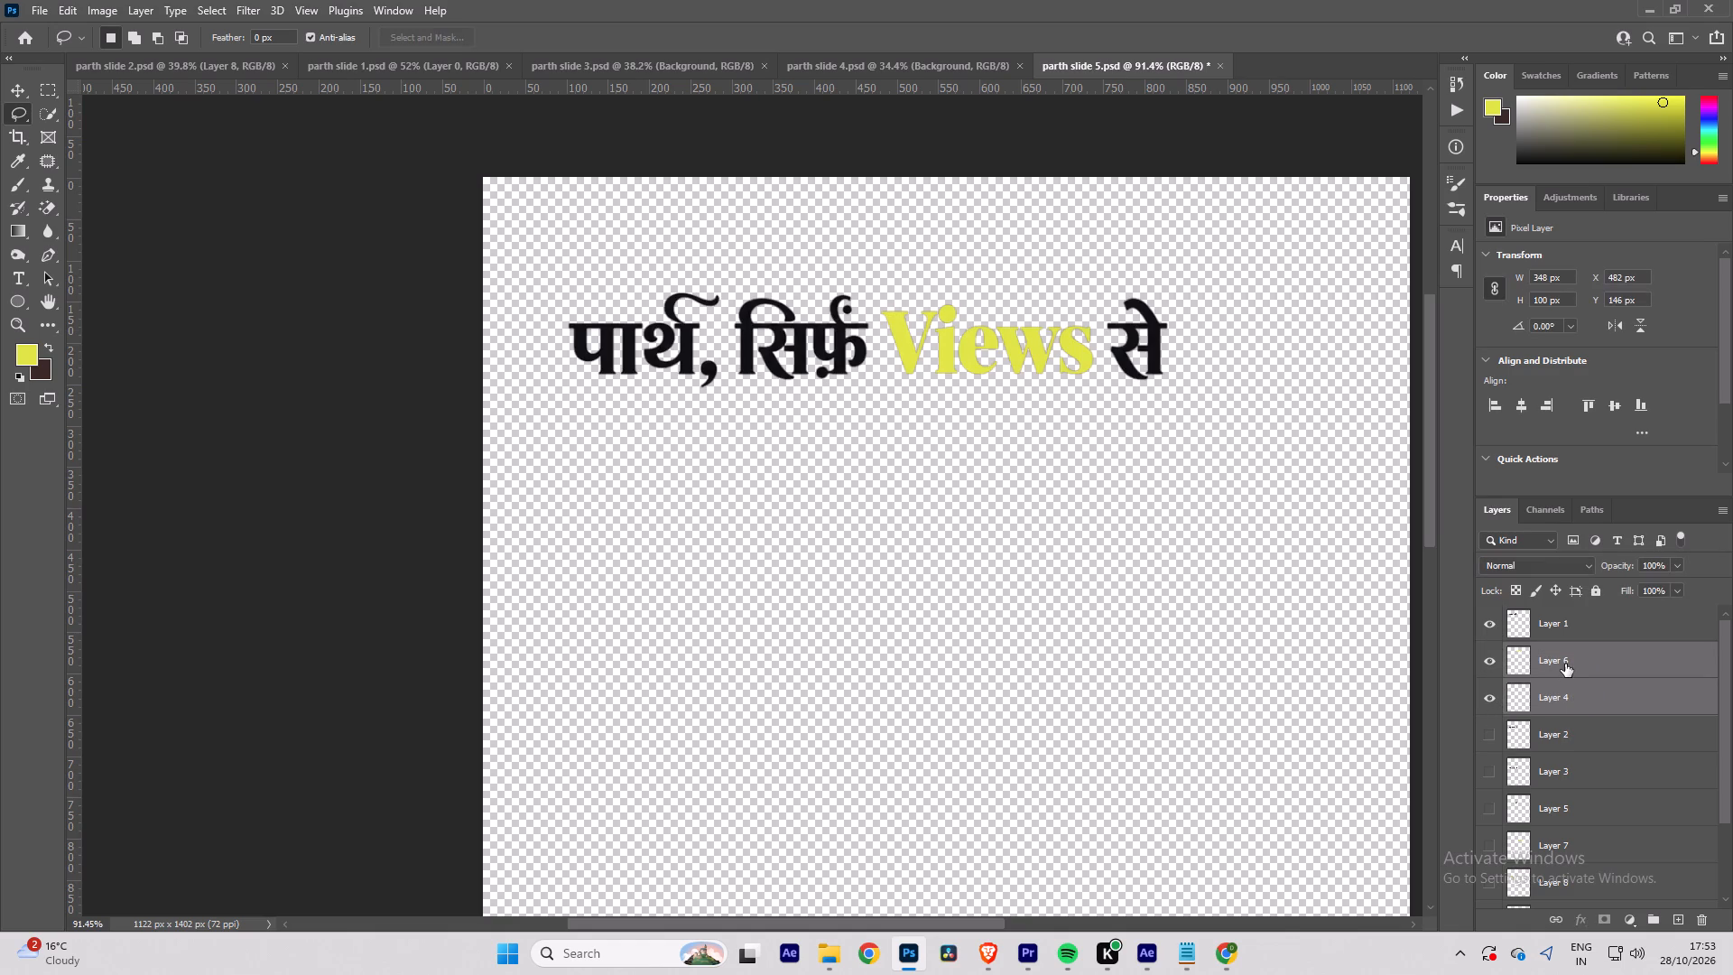
{"action": "left_click", "coordinate": [1490, 693]}
{"action": "left_click", "coordinate": [1495, 664]}
{"action": "left_click", "coordinate": [1494, 695]}
{"action": "left_click", "coordinate": [1494, 663]}
Show the remaining word layers, Layers 2, 3, 5, 7 and 8, one by one to check their stacking order.
{"action": "left_click", "coordinate": [1486, 727]}
{"action": "left_click", "coordinate": [1489, 765]}
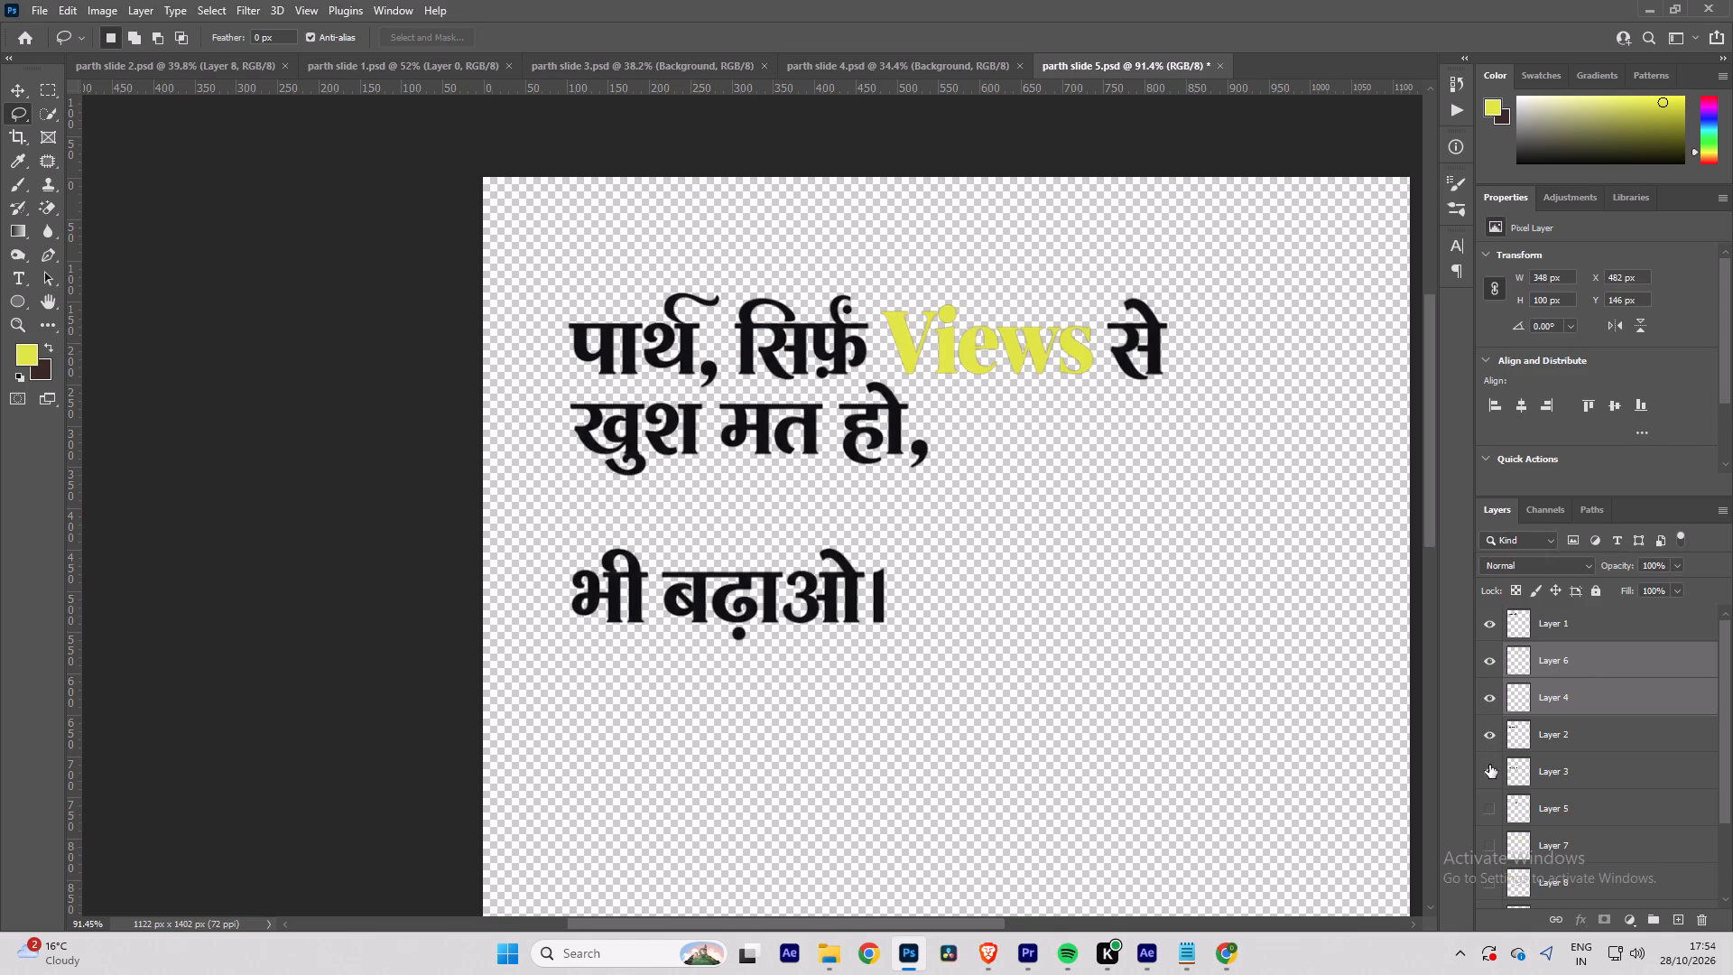
{"action": "left_click", "coordinate": [1497, 801]}
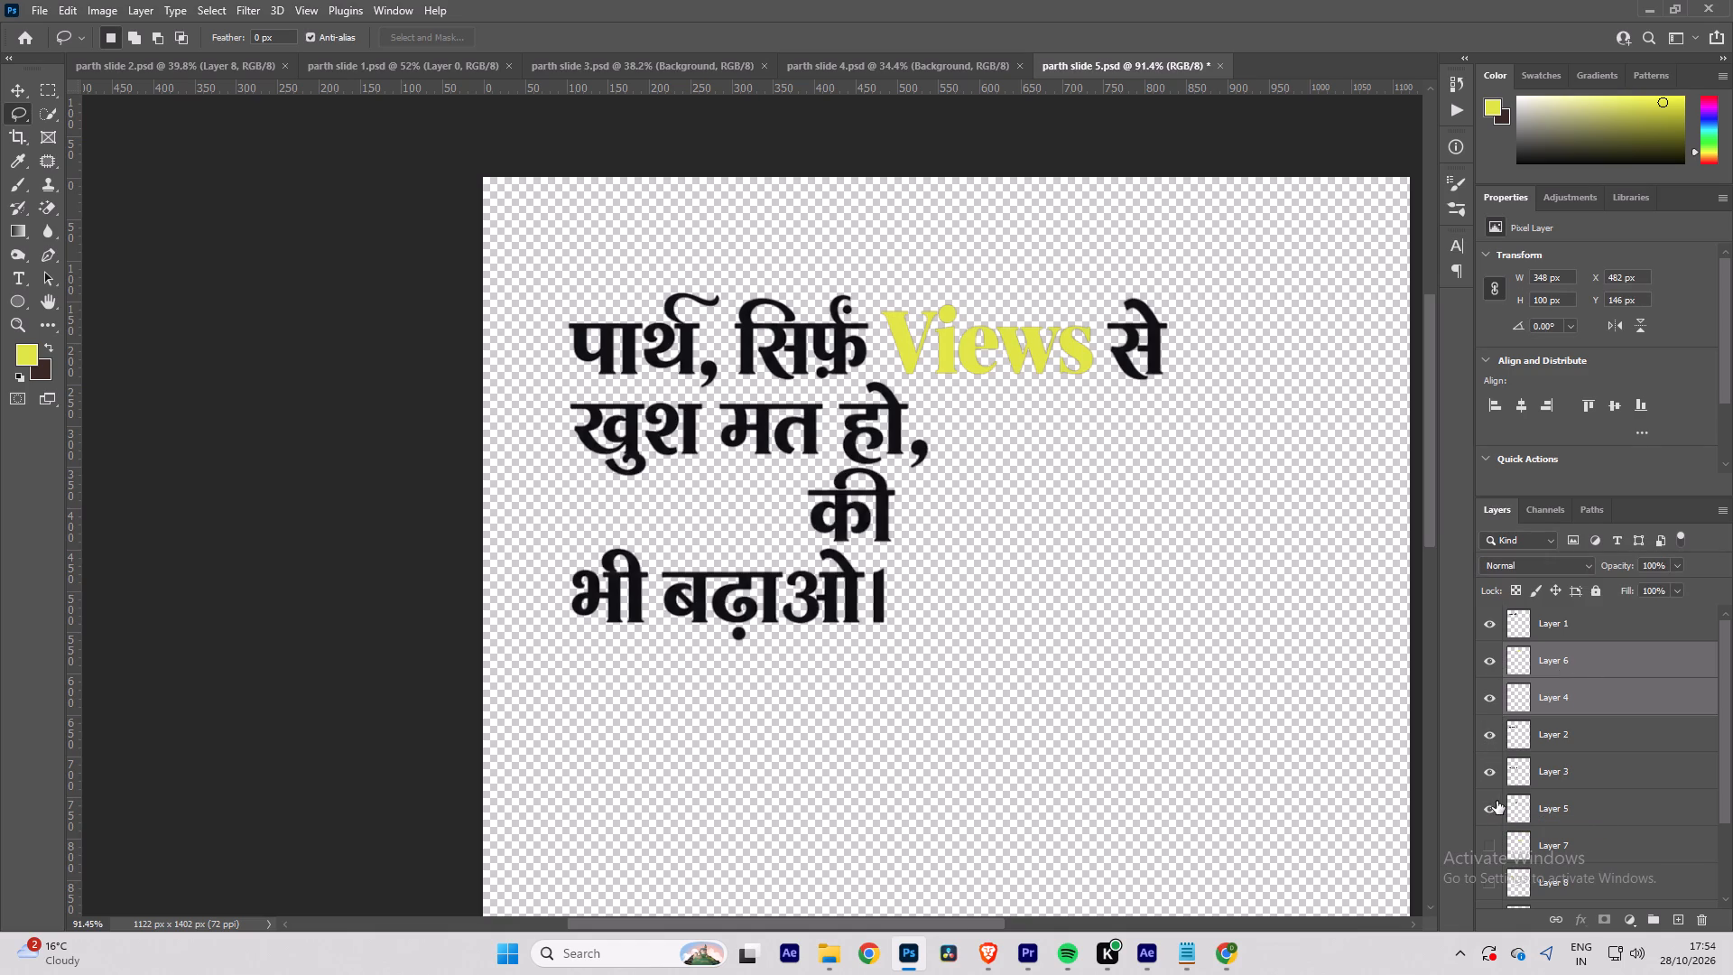
{"action": "left_click", "coordinate": [1488, 841]}
{"action": "scroll", "coordinate": [1489, 806], "scroll_direction": "down", "scroll_amount": 3}
{"action": "left_click", "coordinate": [1494, 782]}
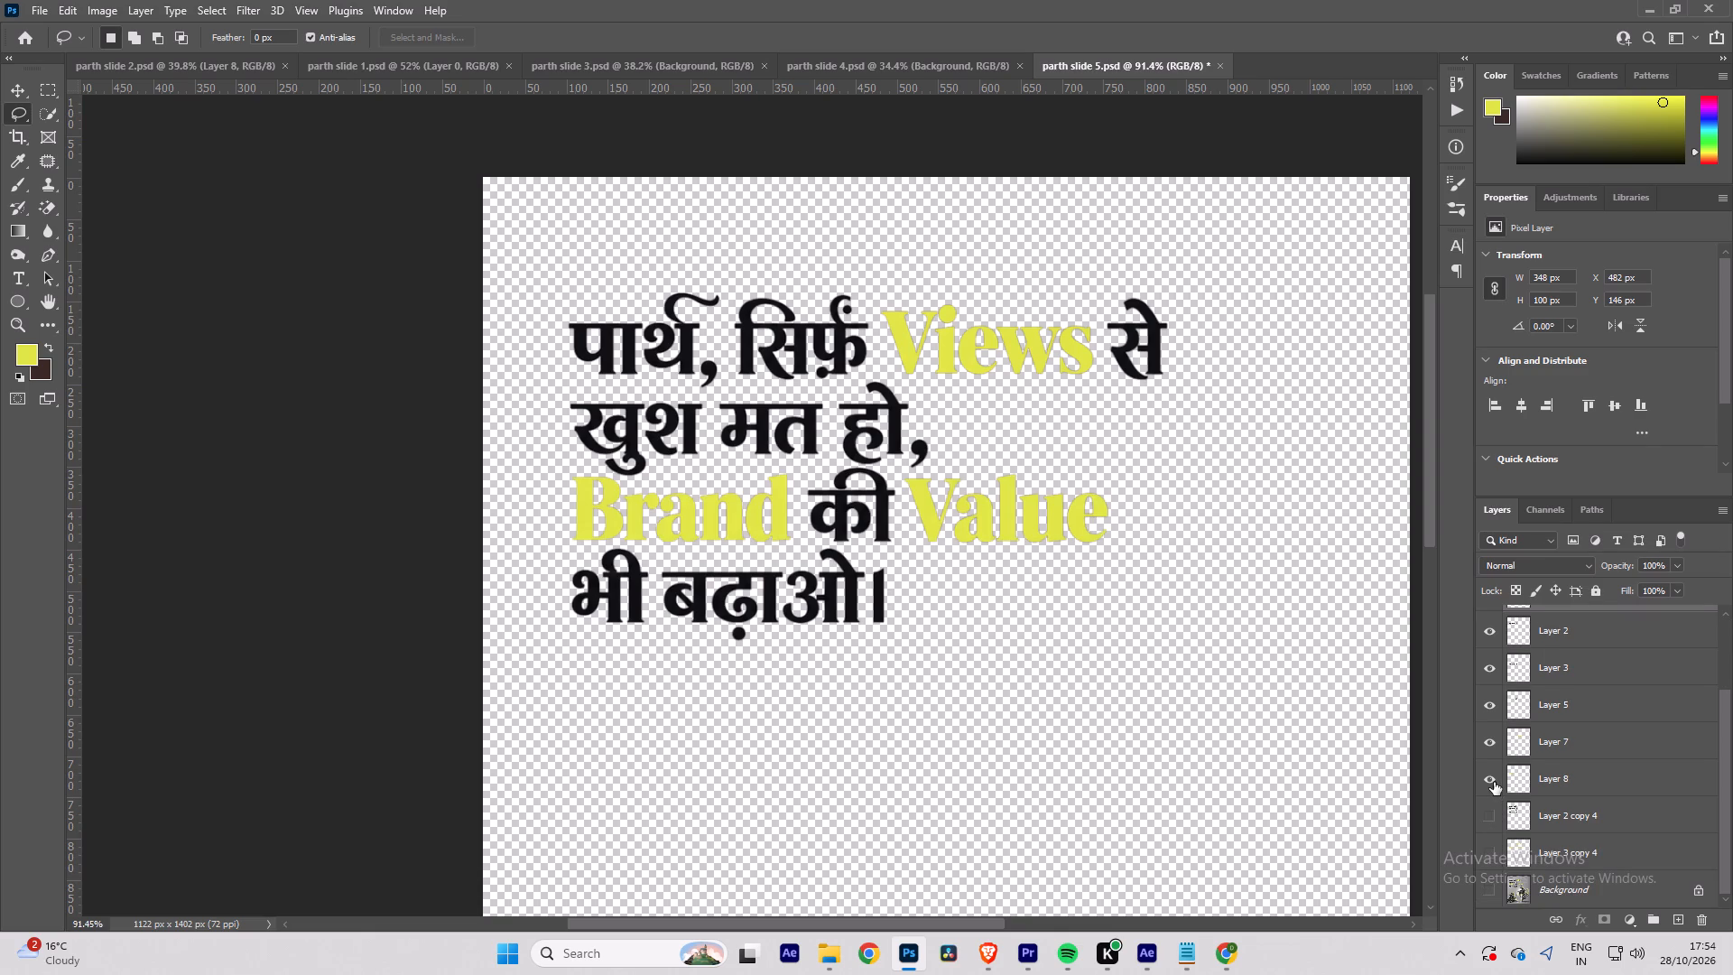
Move the Brand layer, Layer 8, directly below Layer 2.
{"action": "left_click_drag", "start_coordinate": [1552, 779], "coordinate": [1562, 668]}
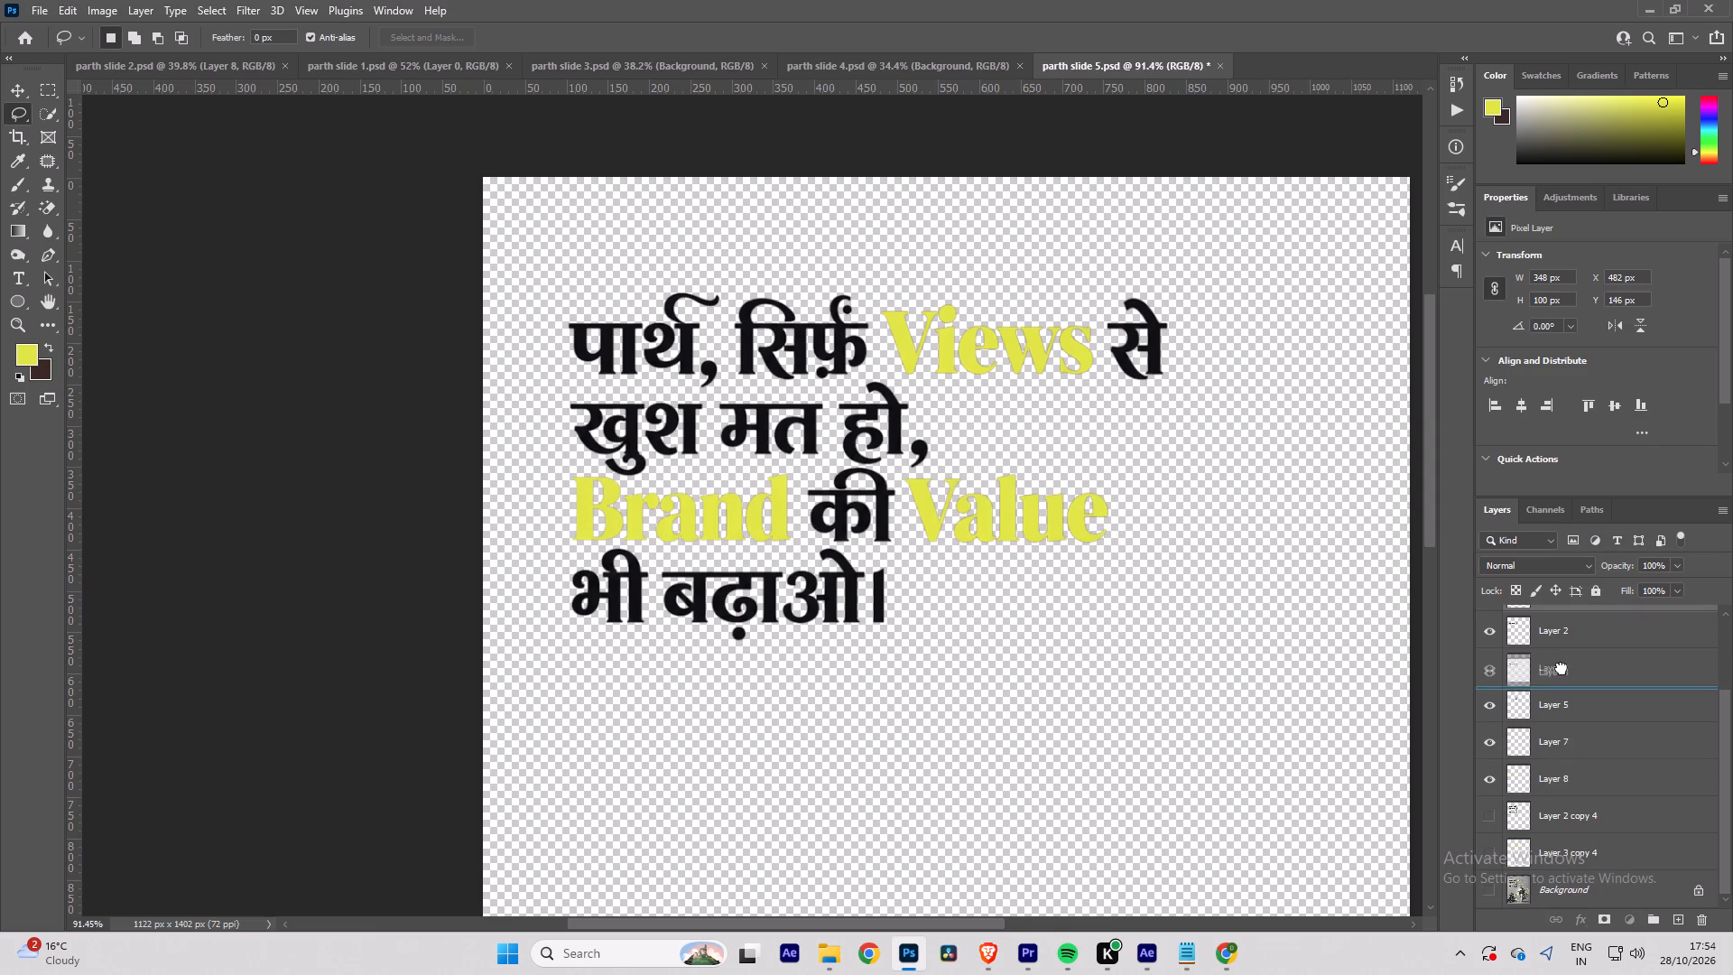
{"action": "left_click_drag", "start_coordinate": [1562, 668], "coordinate": [1565, 657]}
Toggle the visibility of Layers 2, 8, 3, 5 and 7 to check which word each one holds.
{"action": "left_click", "coordinate": [1492, 666]}
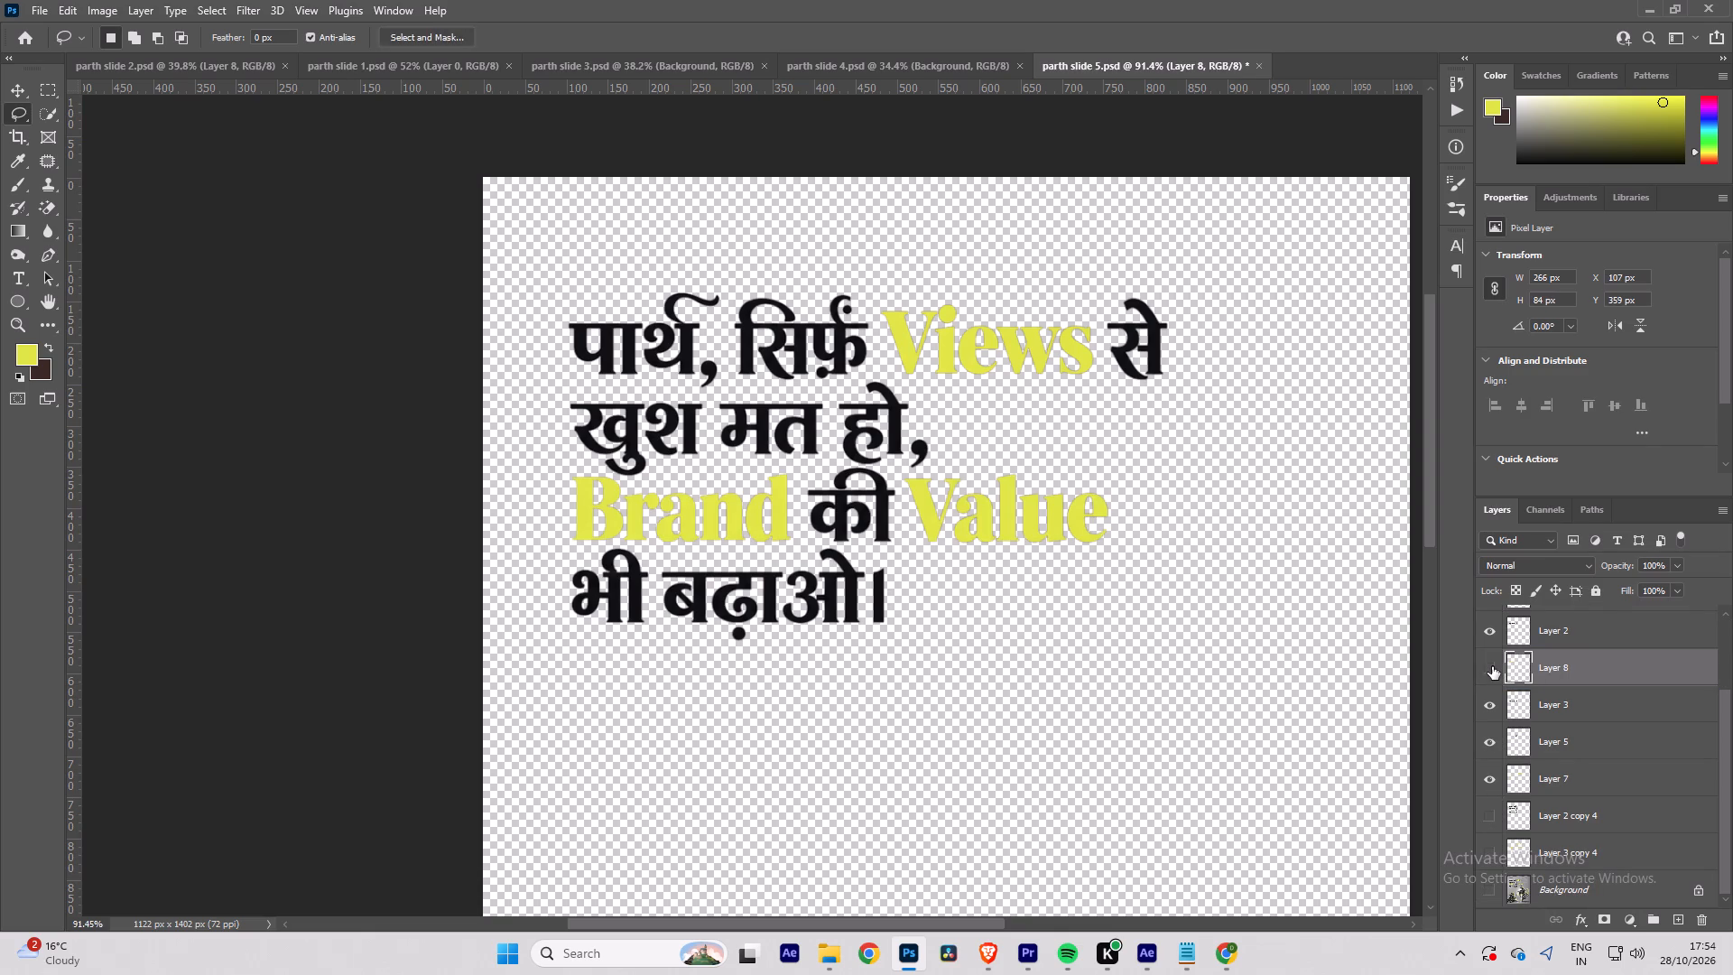
{"action": "left_click", "coordinate": [1491, 665]}
{"action": "left_click", "coordinate": [1487, 633]}
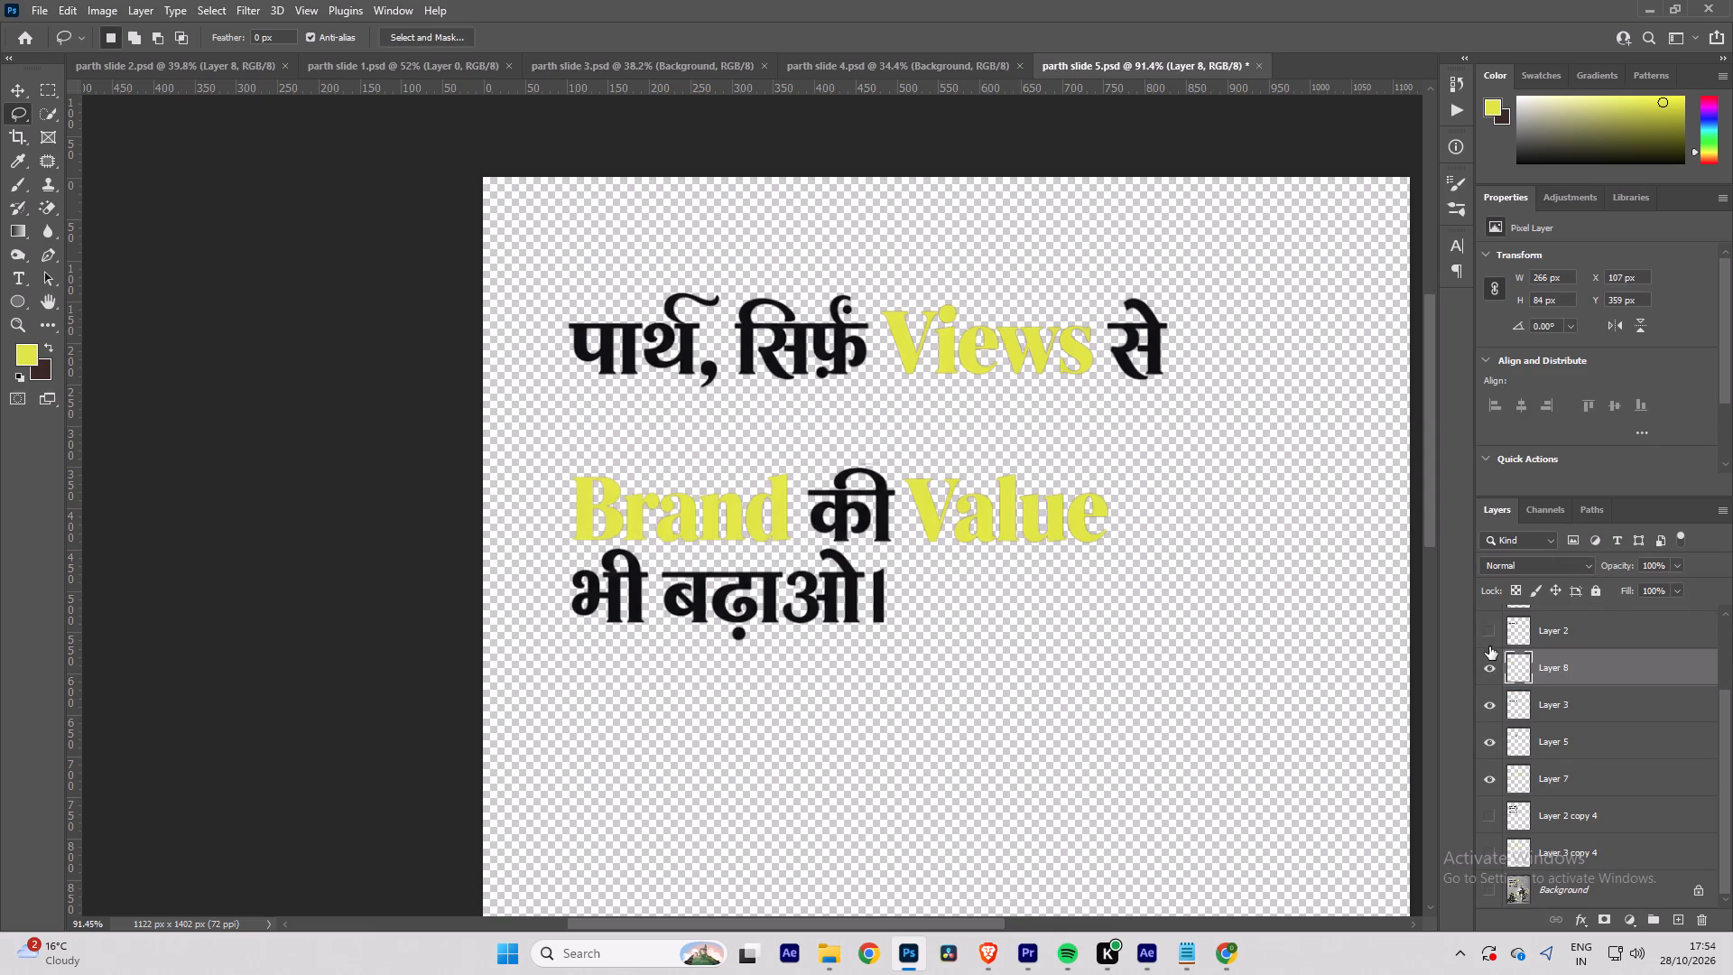
{"action": "left_click", "coordinate": [1488, 637]}
{"action": "left_click", "coordinate": [1490, 674]}
{"action": "left_click", "coordinate": [1490, 674]}
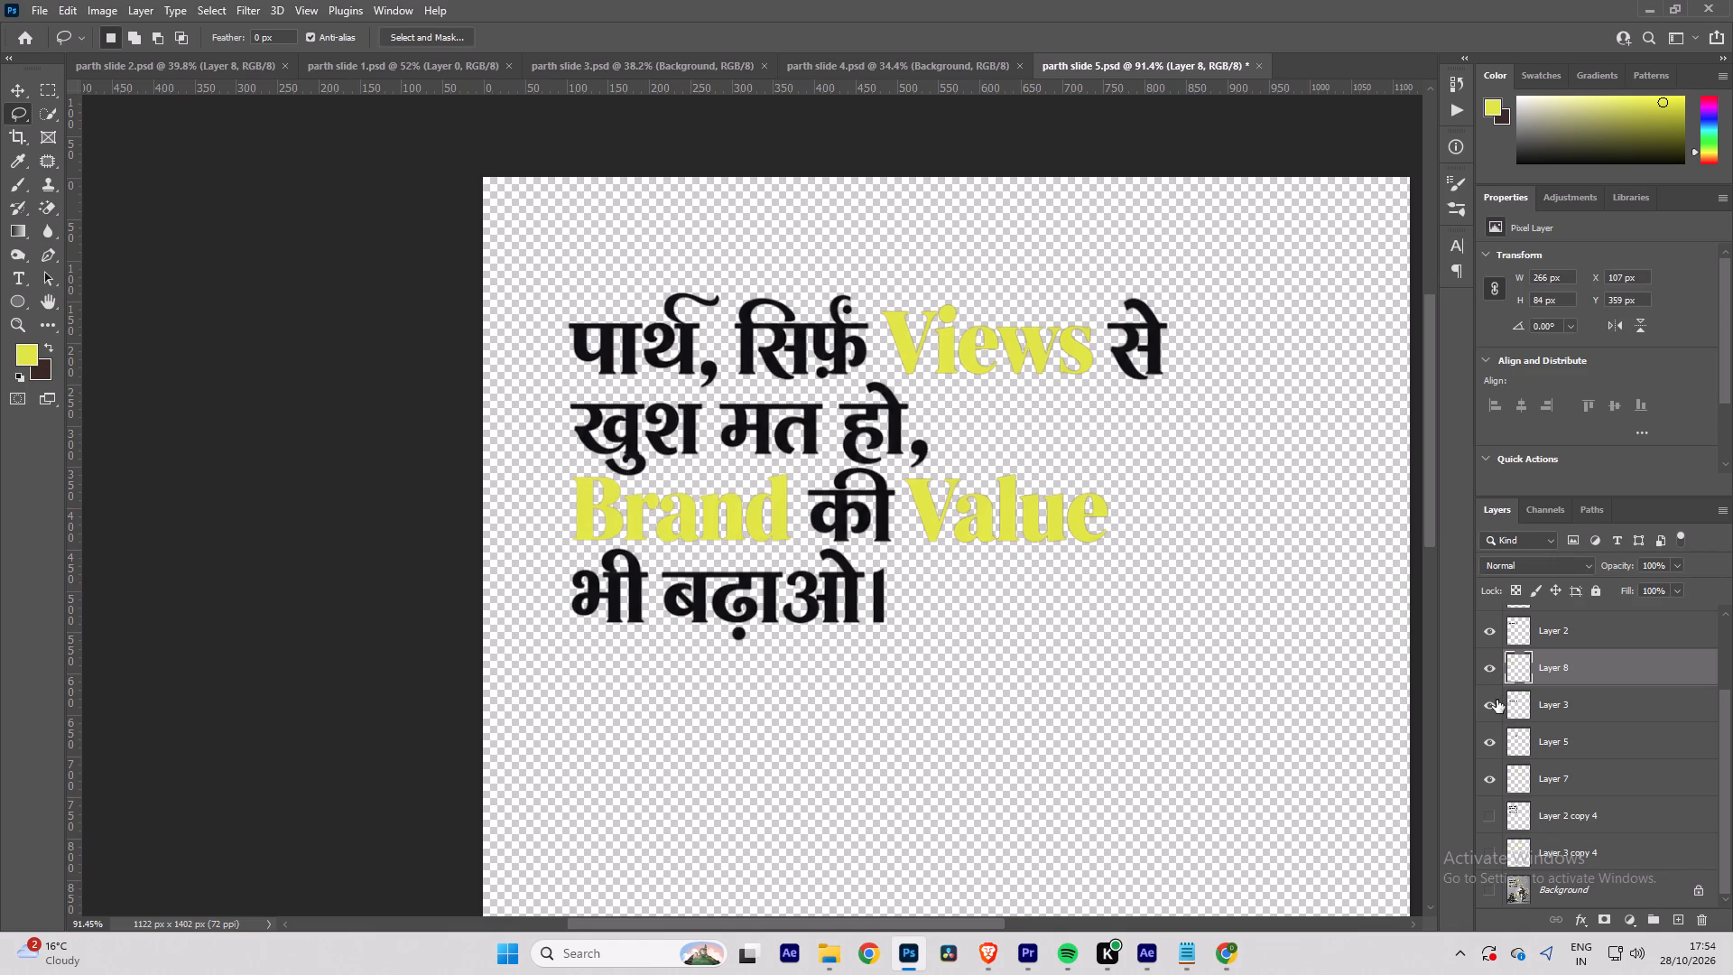
{"action": "left_click", "coordinate": [1491, 705]}
{"action": "left_click", "coordinate": [1491, 705]}
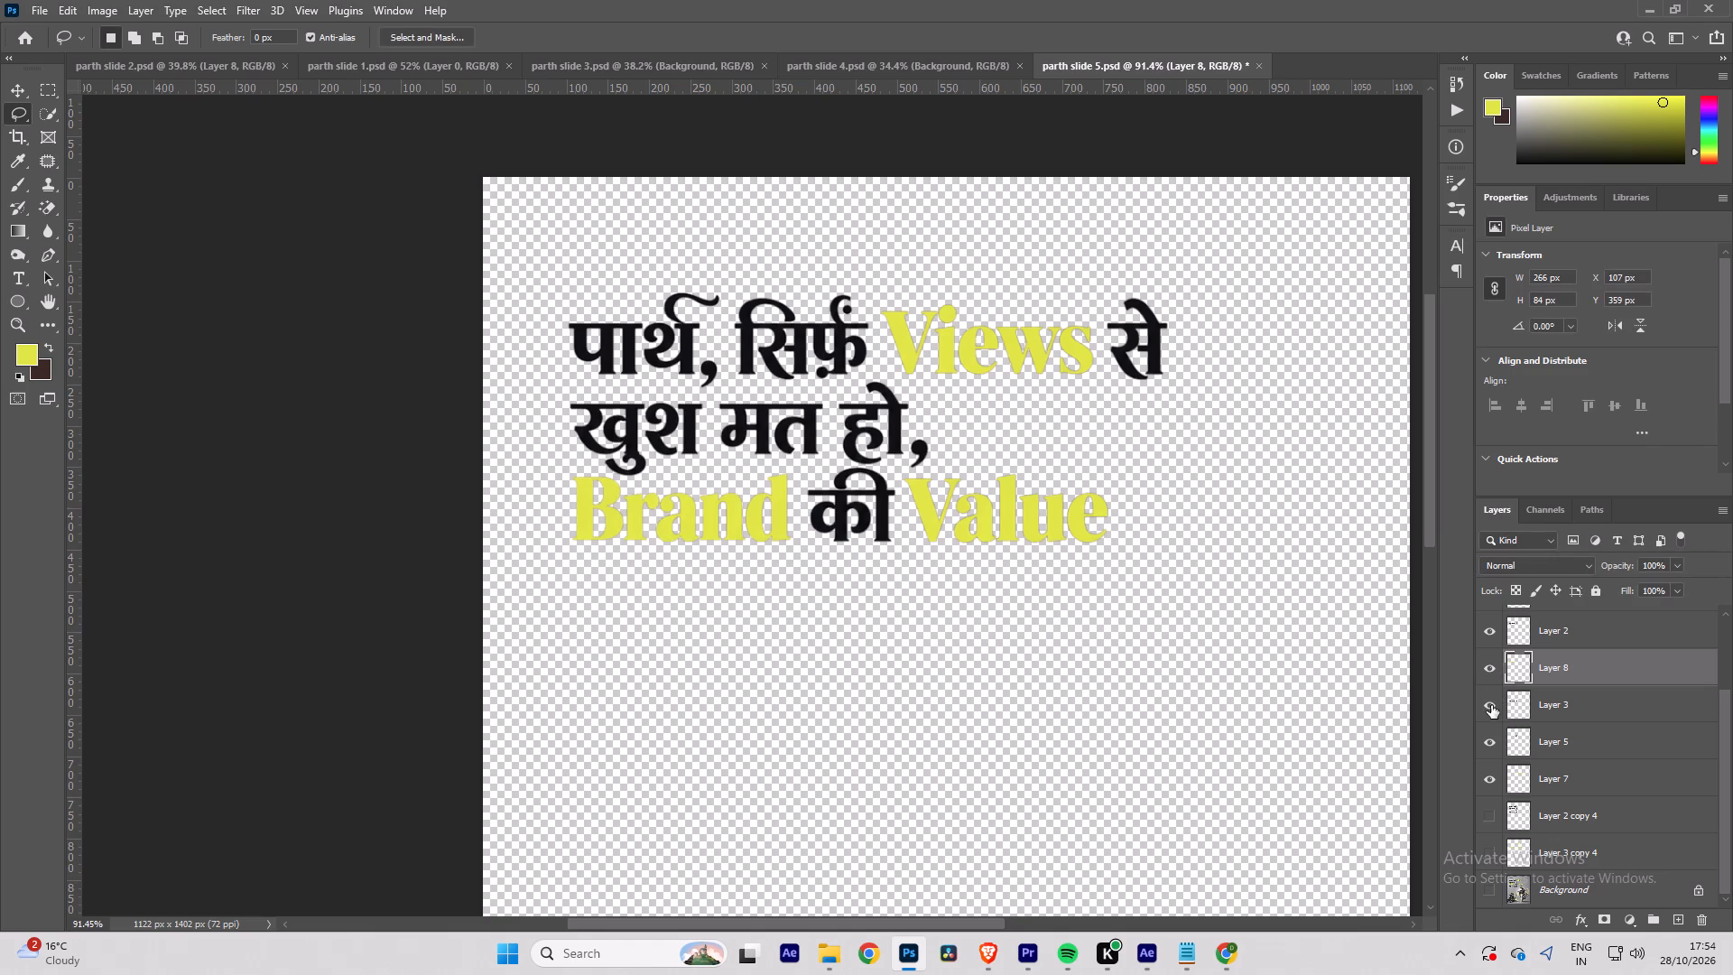
{"action": "left_click", "coordinate": [1487, 738]}
{"action": "left_click", "coordinate": [1487, 738]}
{"action": "left_click", "coordinate": [1488, 771]}
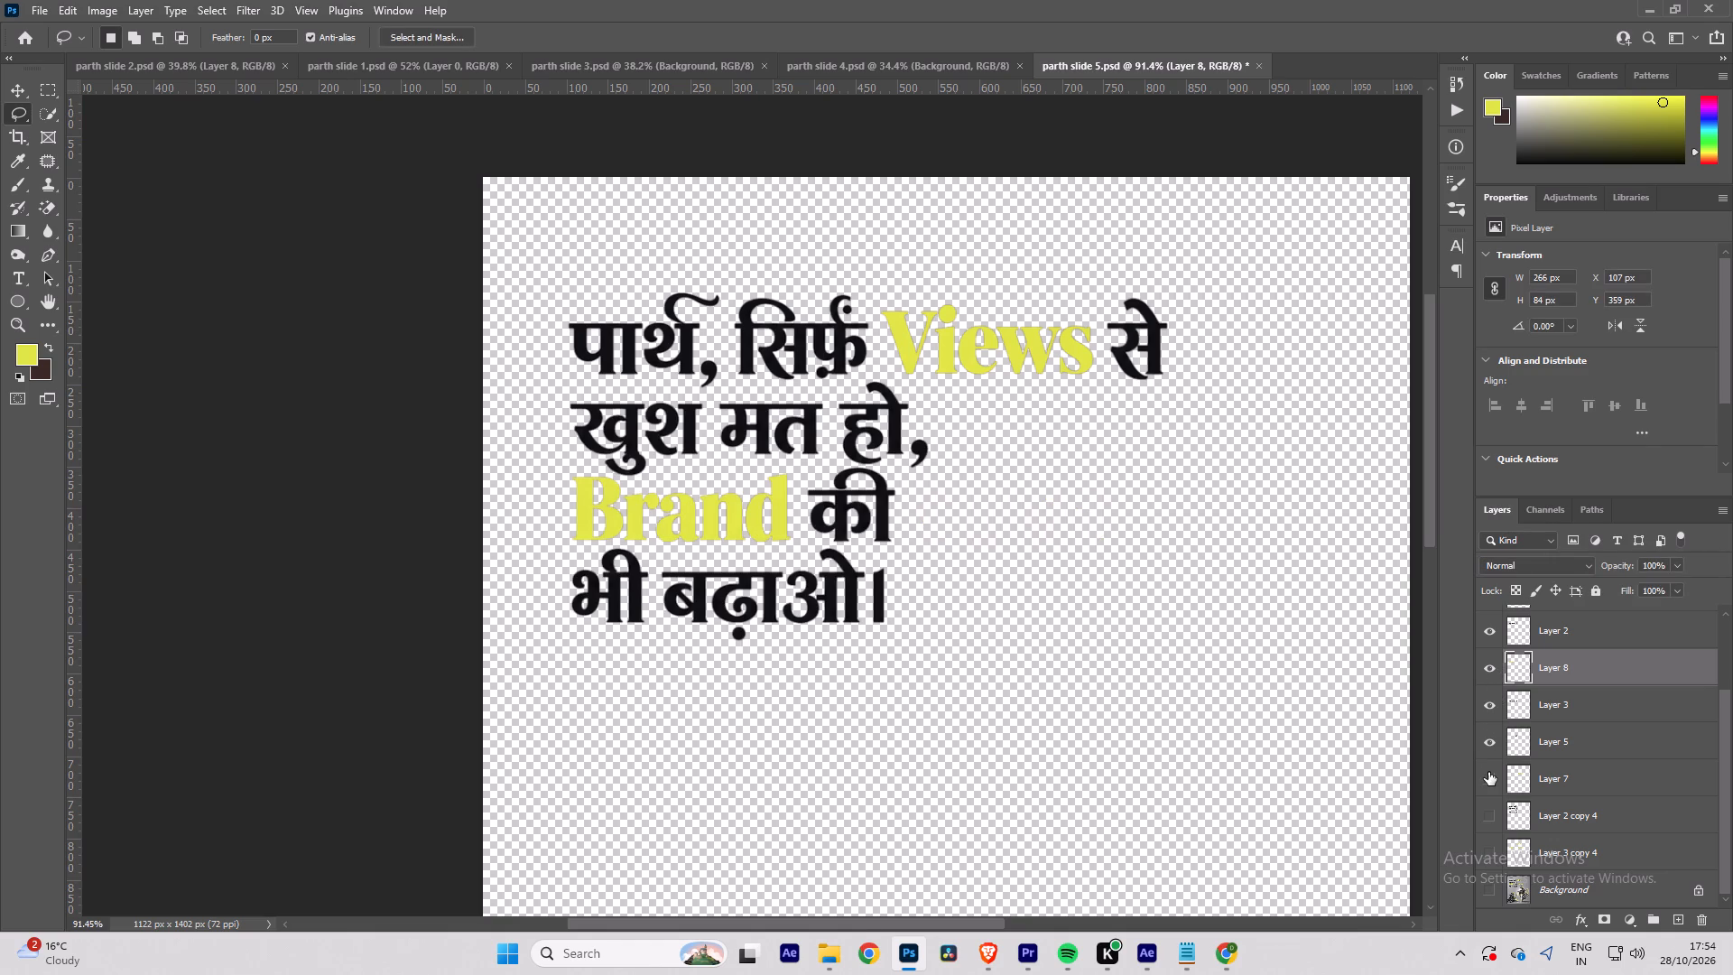
{"action": "left_click", "coordinate": [1488, 772]}
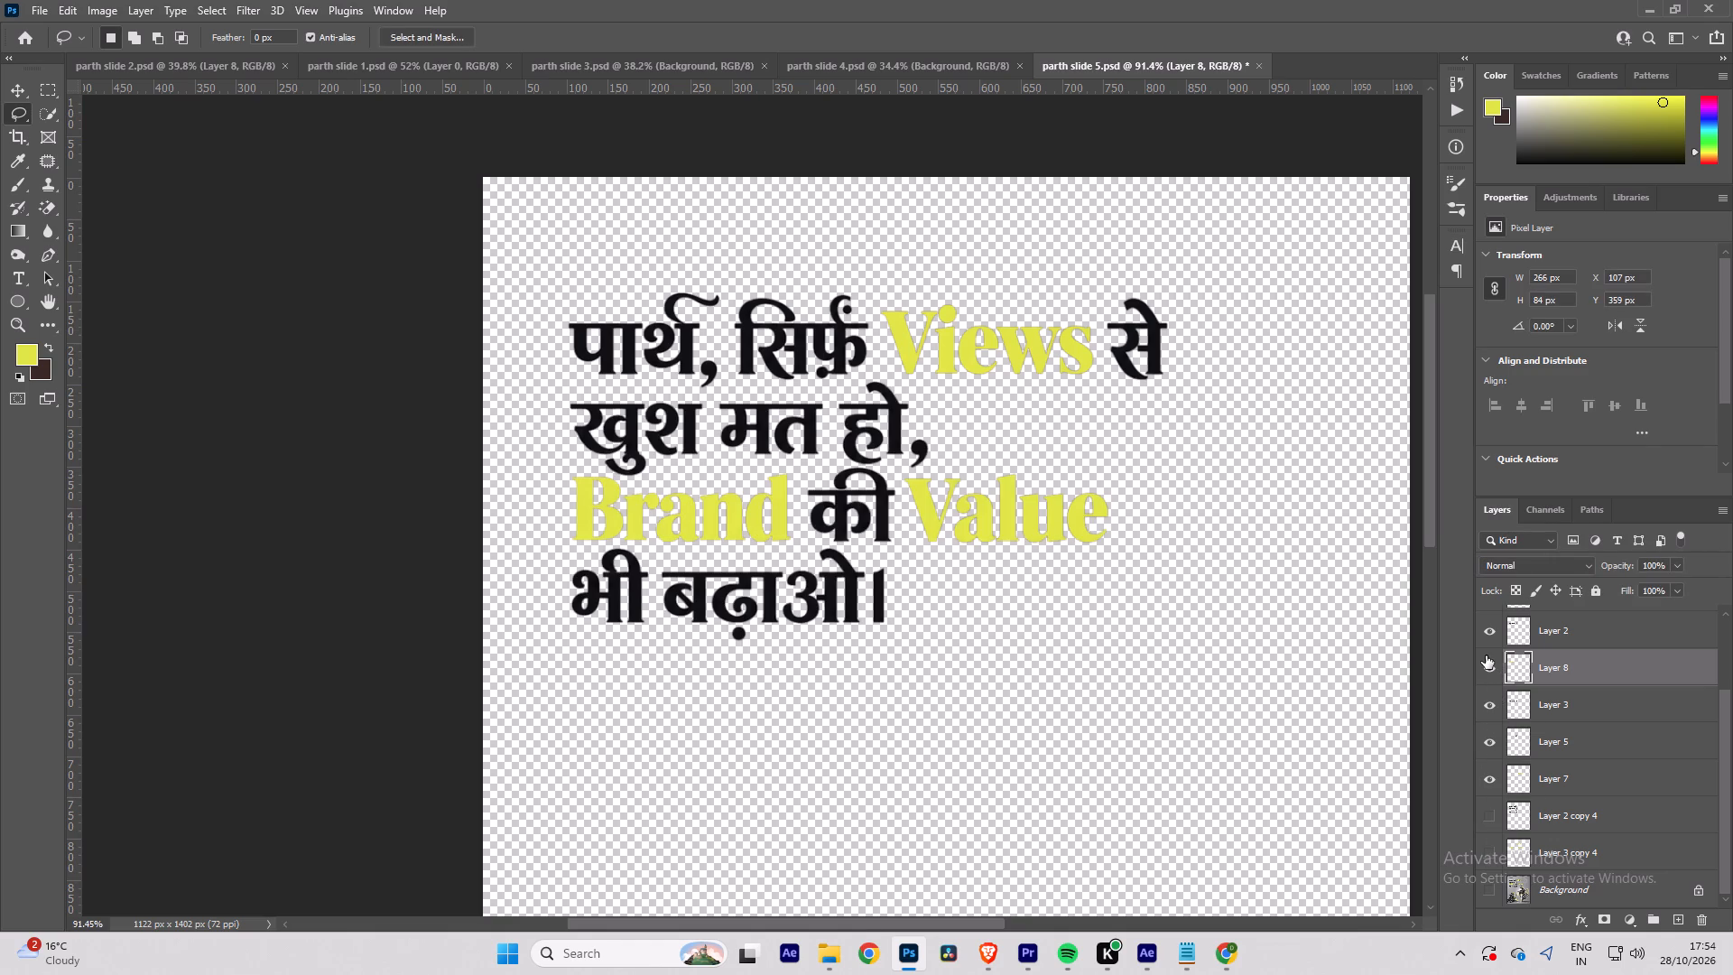
Hide Layers 1, 6, 4, 2 and 8 one after another to check that they follow the headline's reading order.
{"action": "scroll", "coordinate": [1501, 672], "scroll_direction": "up", "scroll_amount": 4}
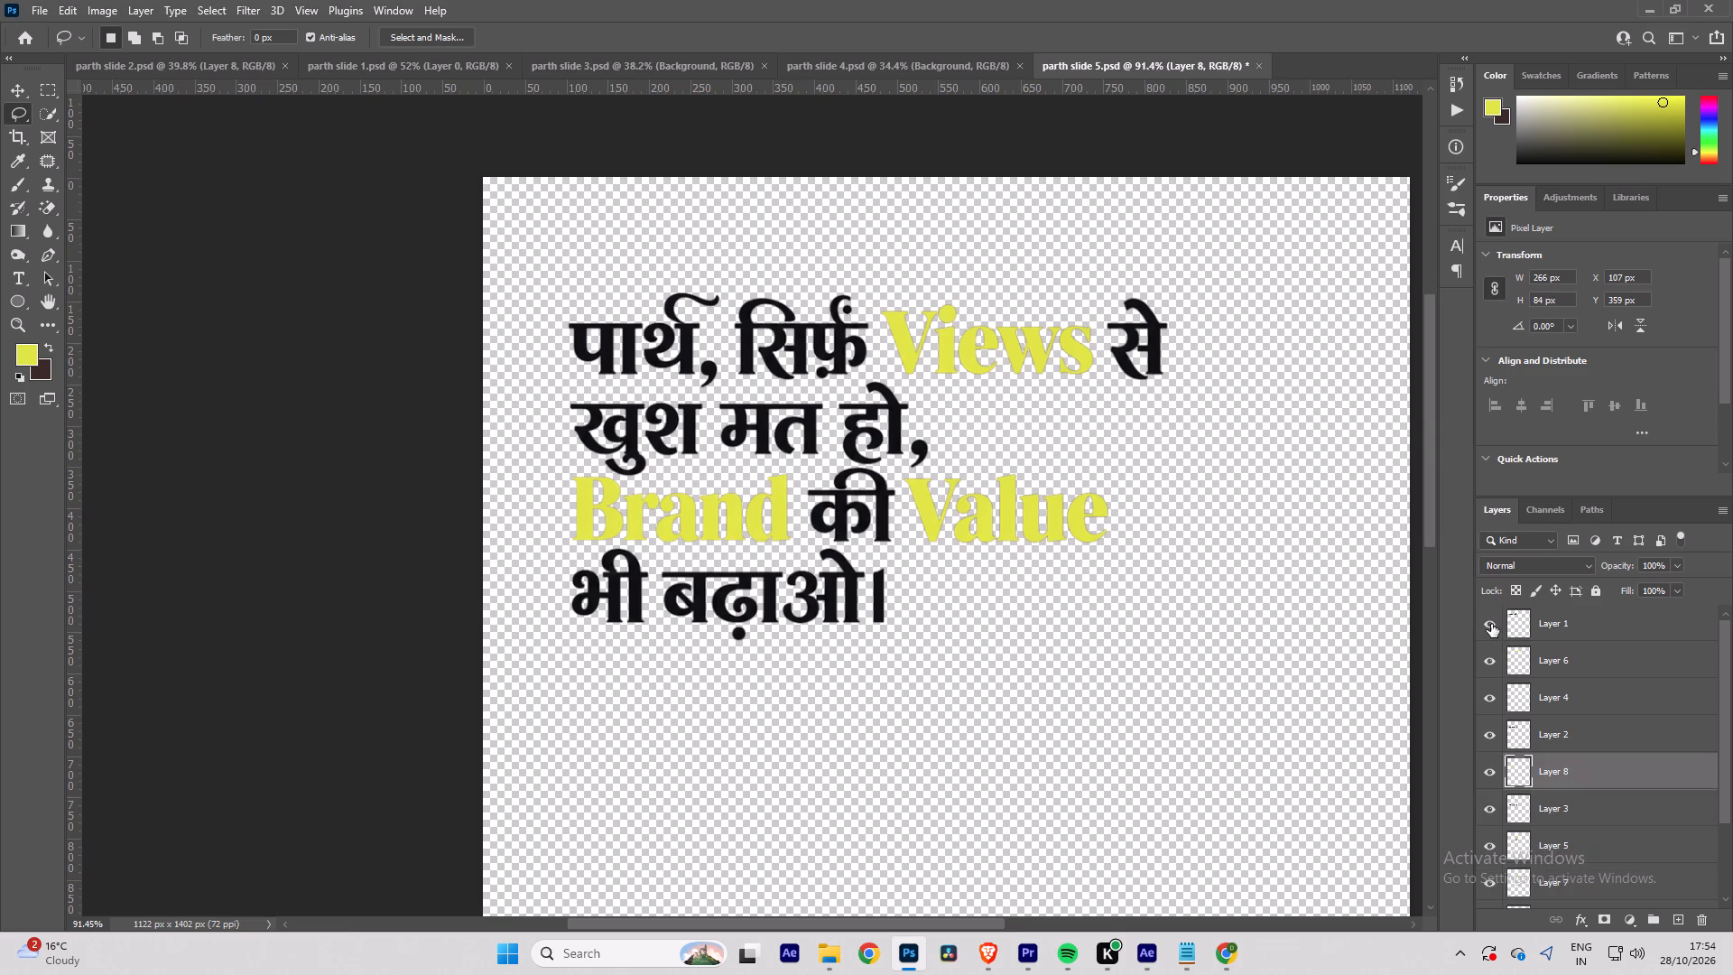
{"action": "left_click", "coordinate": [1491, 624]}
{"action": "left_click", "coordinate": [1489, 661]}
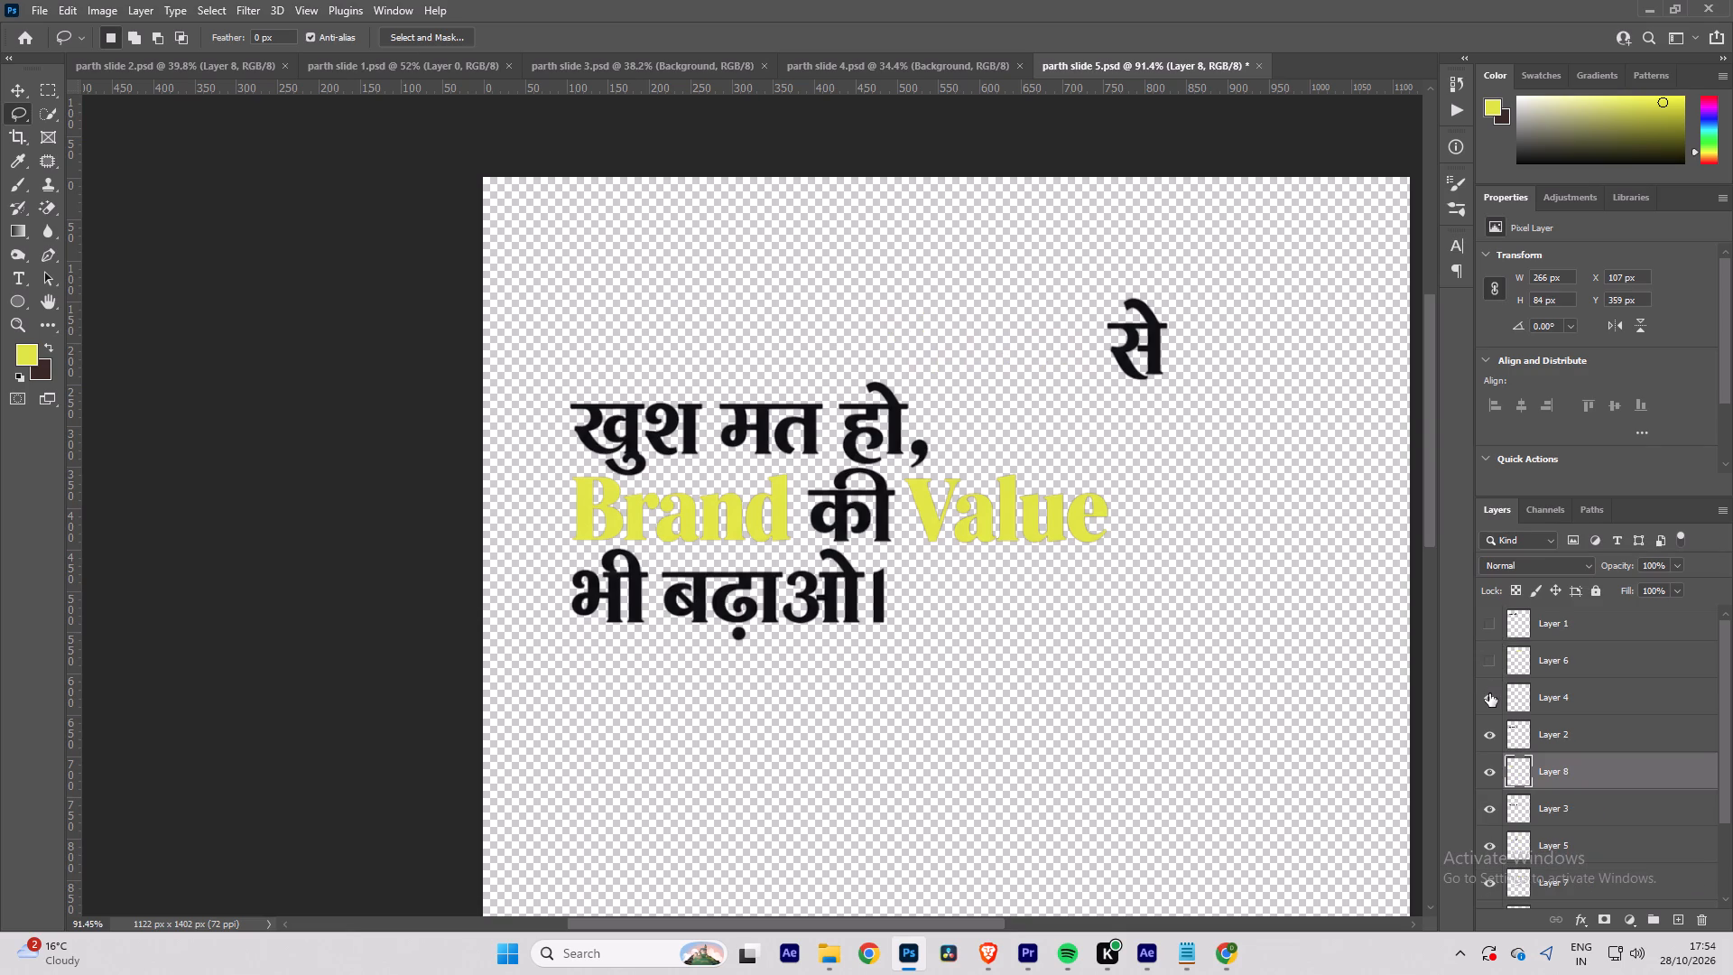
{"action": "left_click", "coordinate": [1489, 693]}
{"action": "left_click", "coordinate": [1491, 727]}
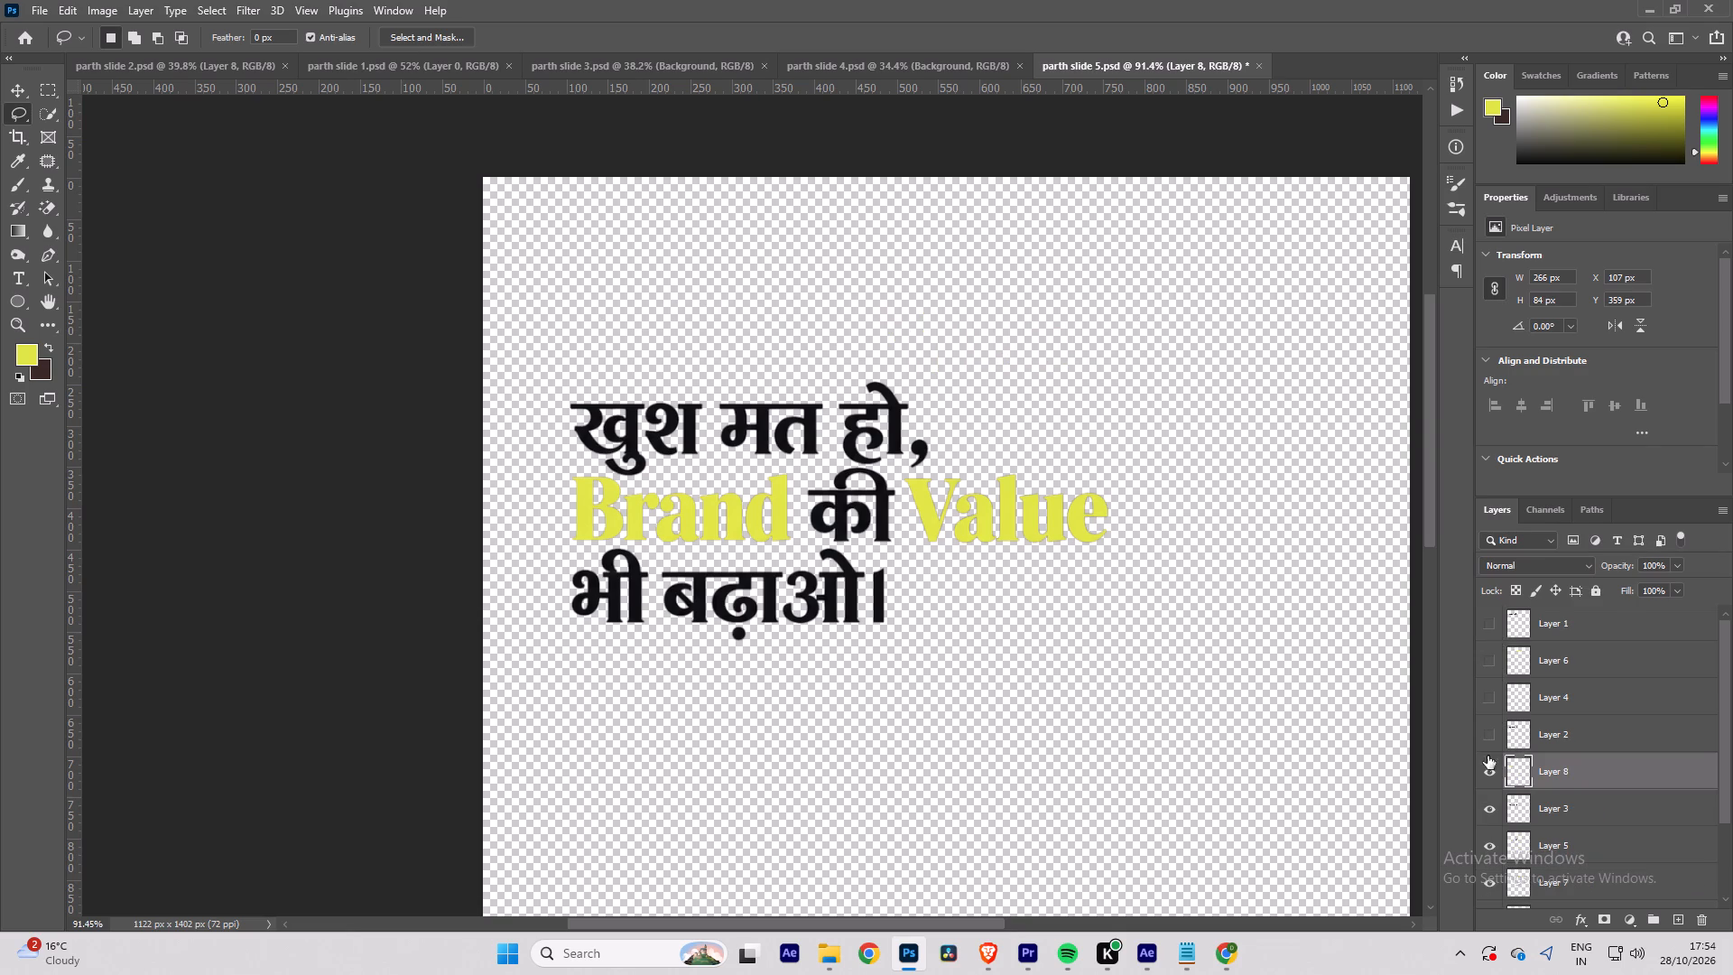
{"action": "left_click", "coordinate": [1487, 770]}
Move the की layer, Layer 5, directly below the Brand layer, Layer 8, and hide it.
{"action": "left_click", "coordinate": [1488, 810]}
{"action": "left_click", "coordinate": [1488, 810]}
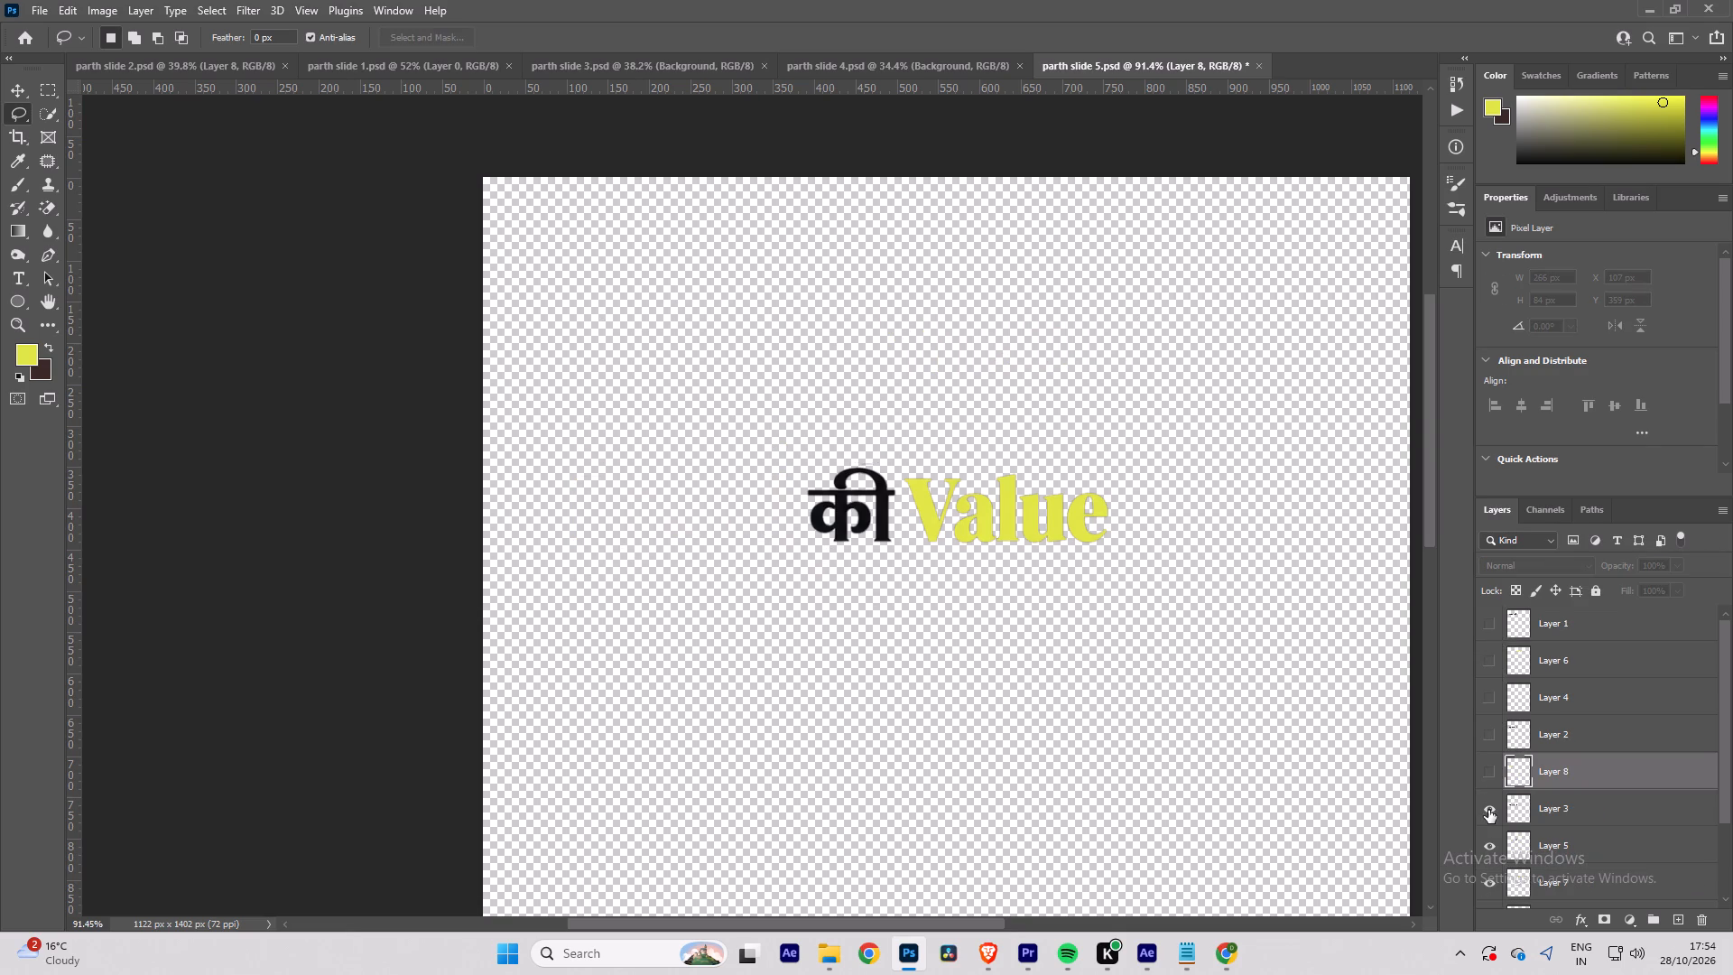
{"action": "left_click", "coordinate": [1491, 845]}
{"action": "left_click", "coordinate": [1490, 844]}
{"action": "left_click_drag", "start_coordinate": [1556, 845], "coordinate": [1563, 803]}
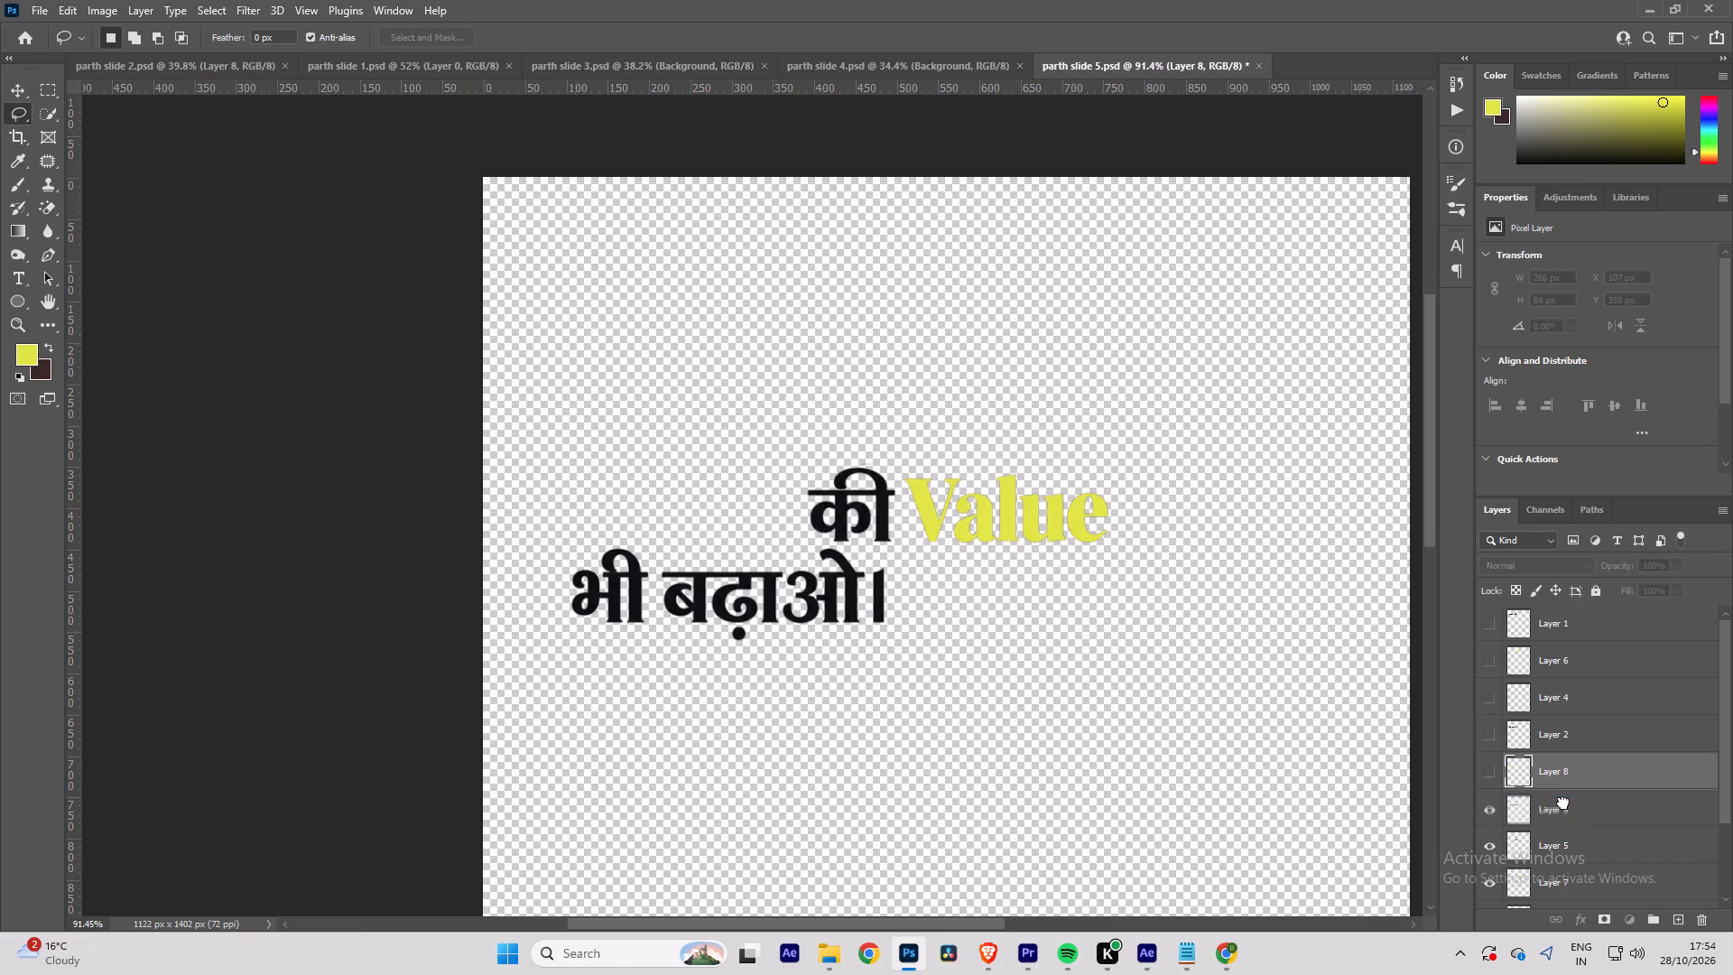
{"action": "left_click_drag", "start_coordinate": [1563, 803], "coordinate": [1564, 799]}
{"action": "left_click", "coordinate": [1497, 810]}
Move the Value layer, Layer 7, directly above Layer 3, and hide both layers.
{"action": "left_click", "coordinate": [1486, 842]}
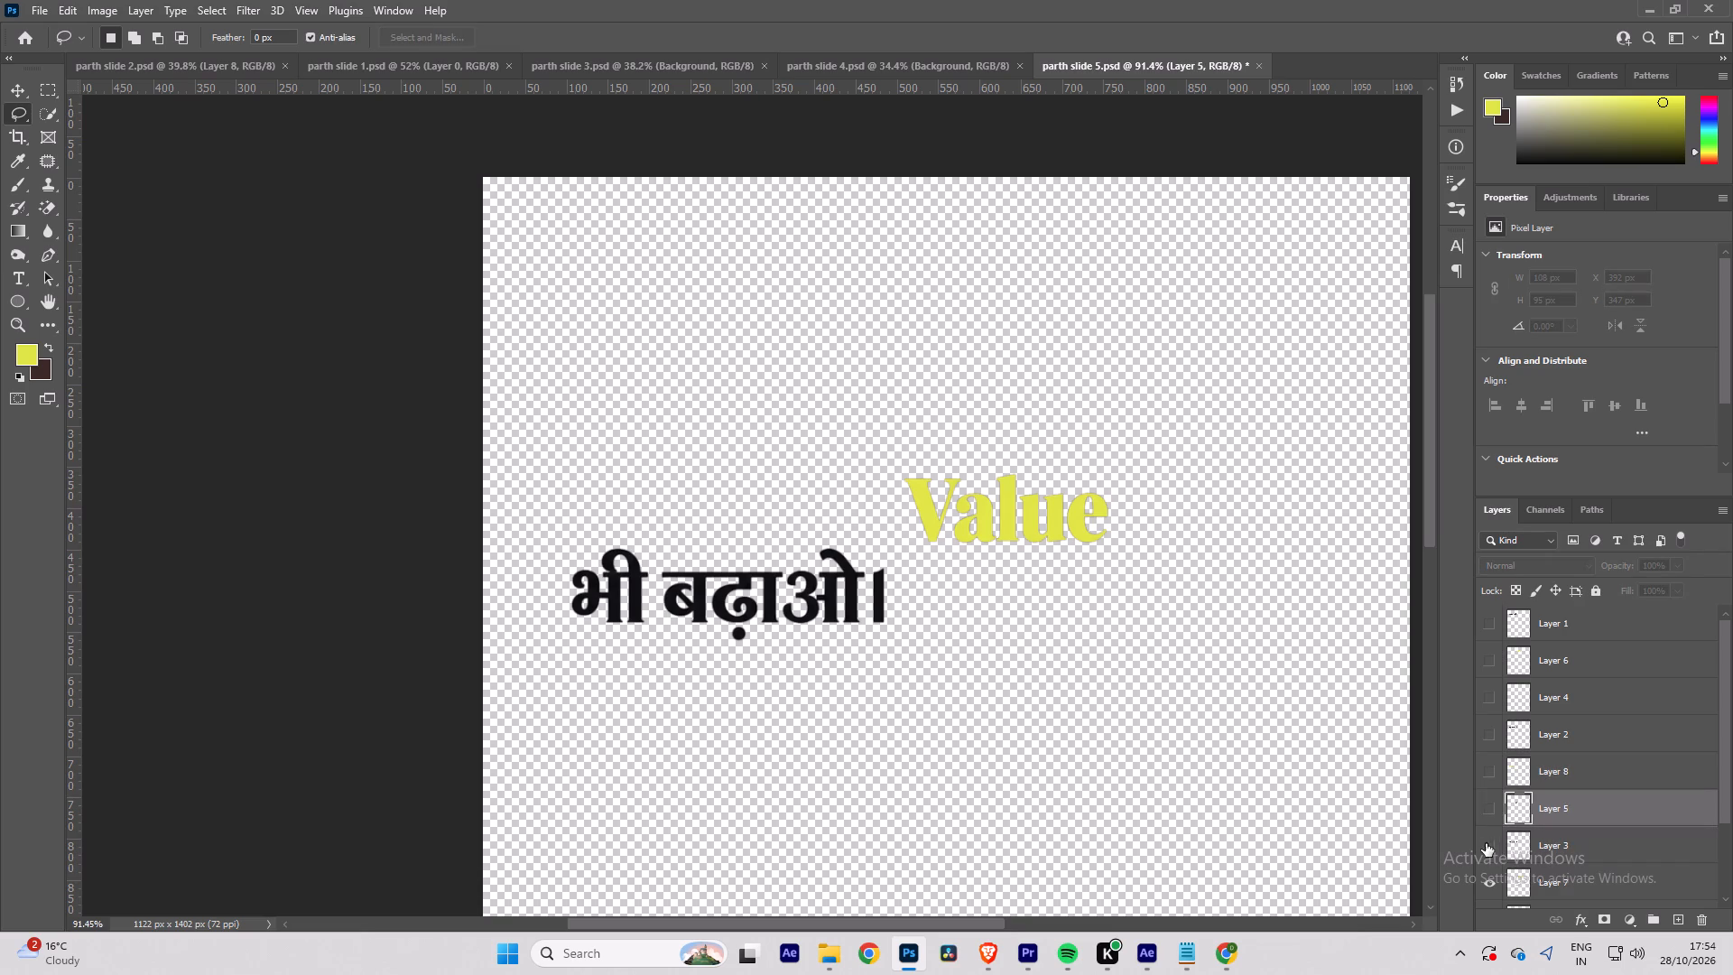
{"action": "left_click", "coordinate": [1486, 844]}
{"action": "scroll", "coordinate": [1517, 844], "scroll_direction": "down", "scroll_amount": 1}
{"action": "left_click", "coordinate": [1493, 840]}
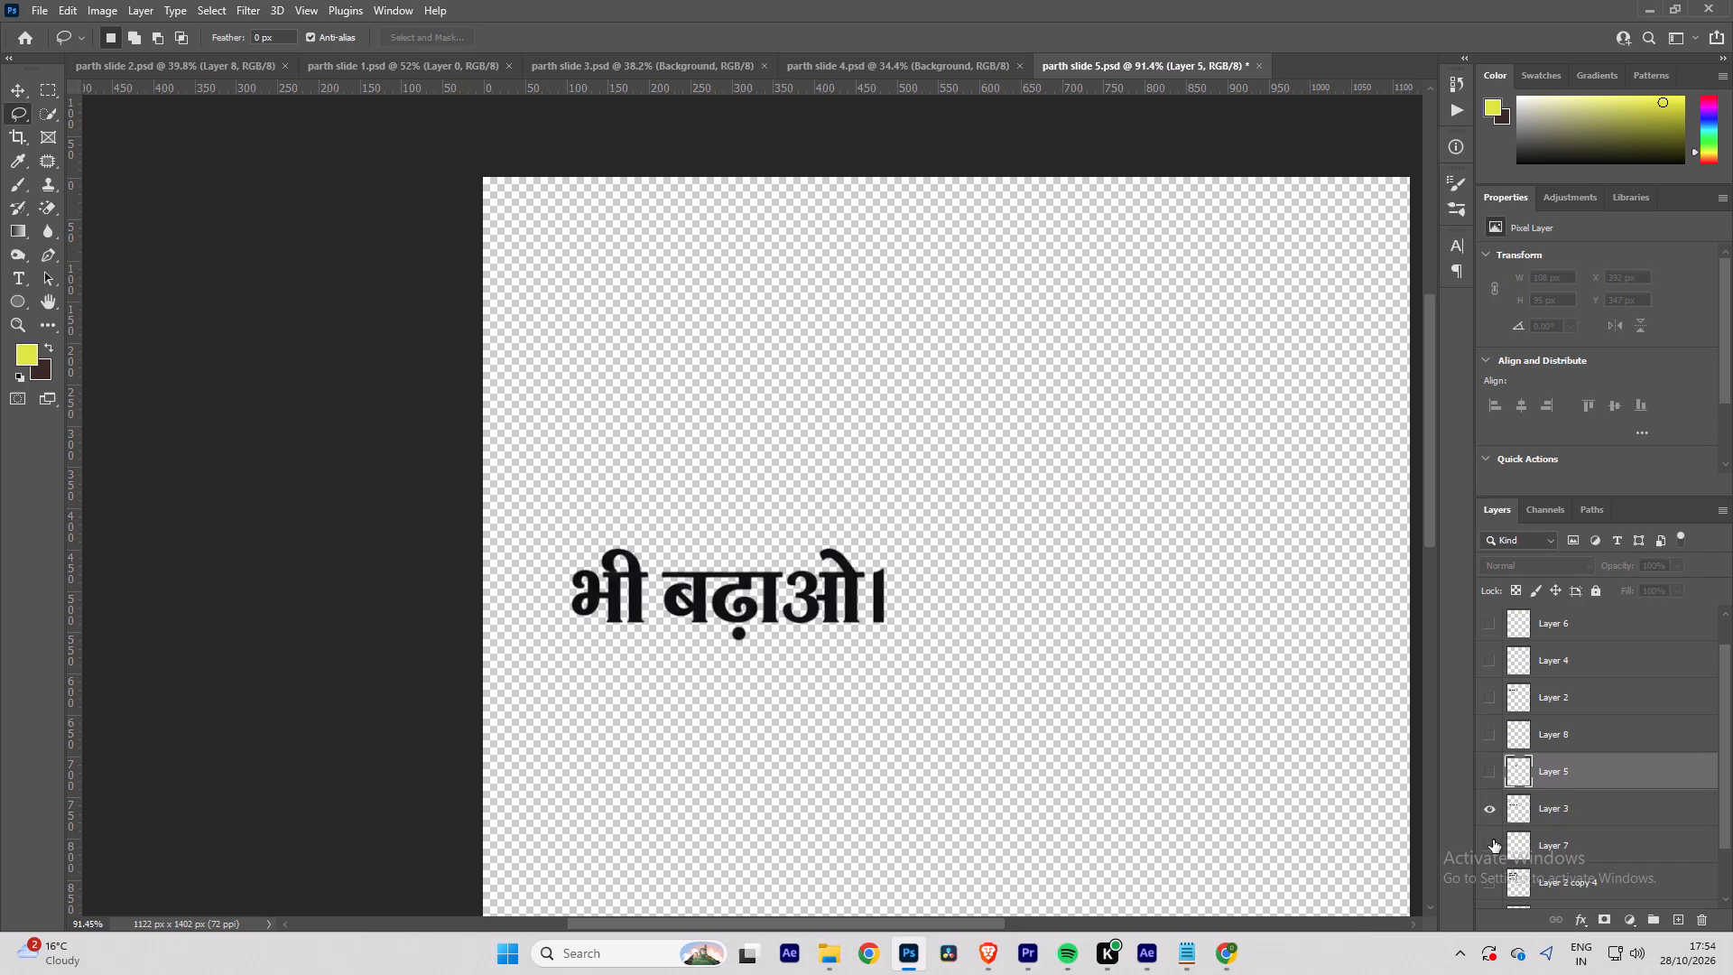
{"action": "left_click", "coordinate": [1493, 840]}
{"action": "left_click_drag", "start_coordinate": [1565, 845], "coordinate": [1565, 793]}
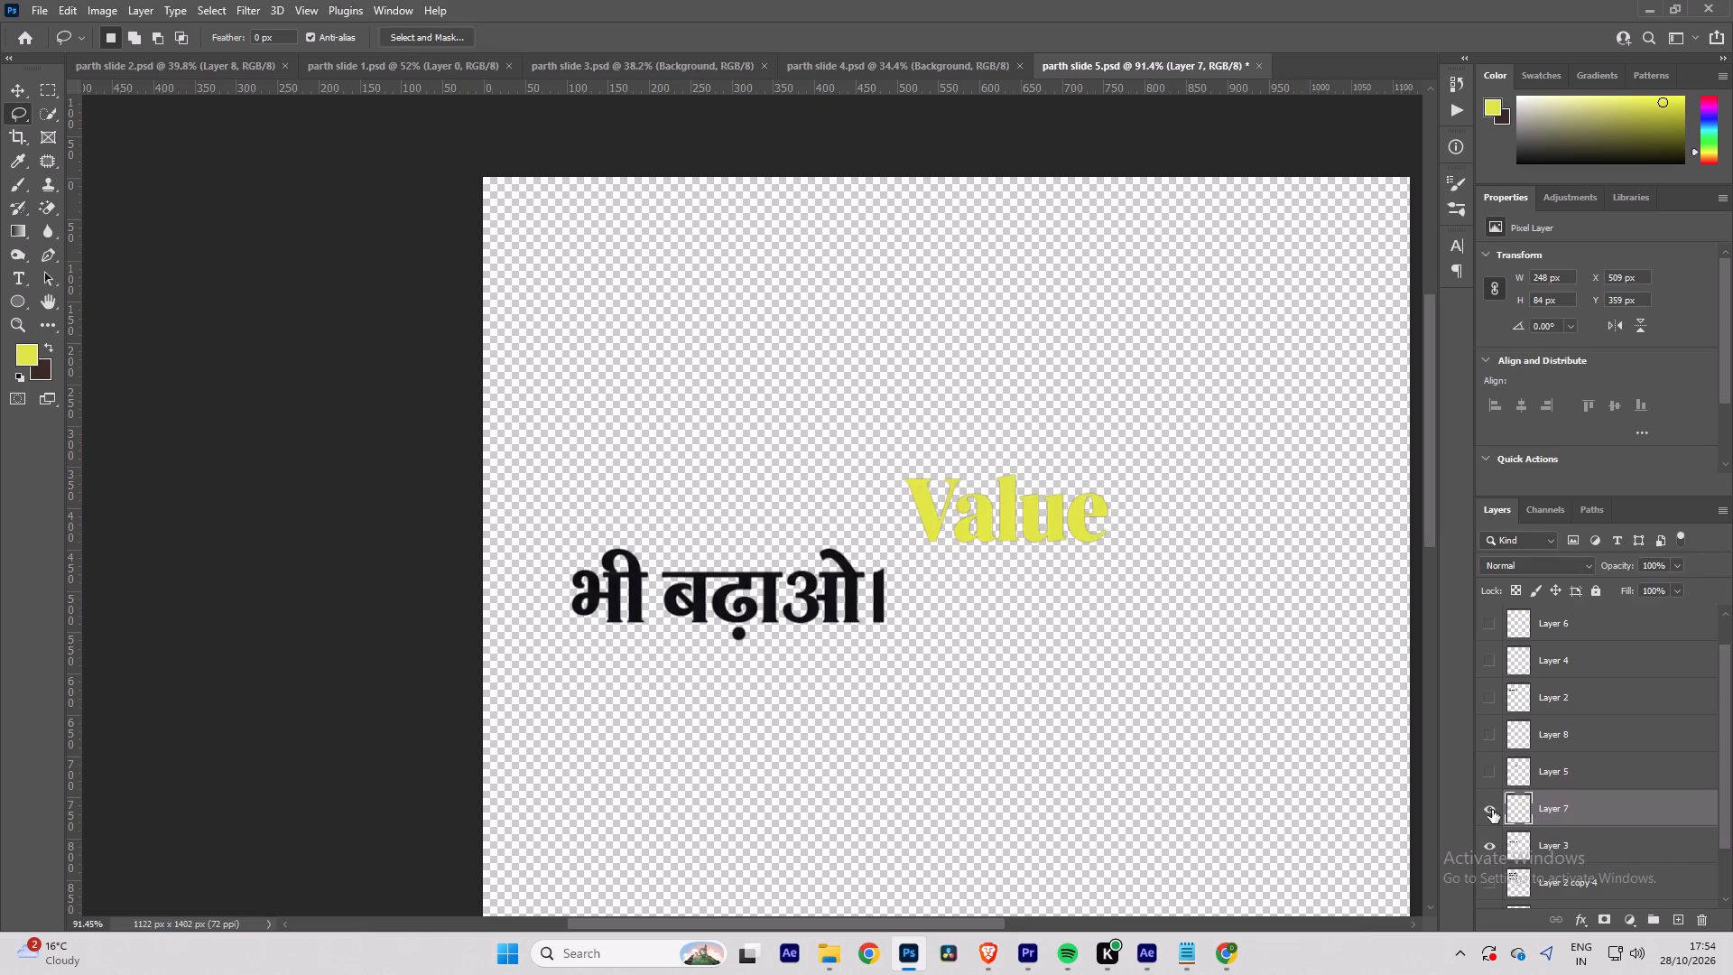
{"action": "left_click", "coordinate": [1492, 810]}
{"action": "left_click", "coordinate": [1489, 847]}
Delete the leftover combined text layers, Layer 2 copy 4 and Layer 3 copy 4.
{"action": "scroll", "coordinate": [1491, 838], "scroll_direction": "down", "scroll_amount": 4}
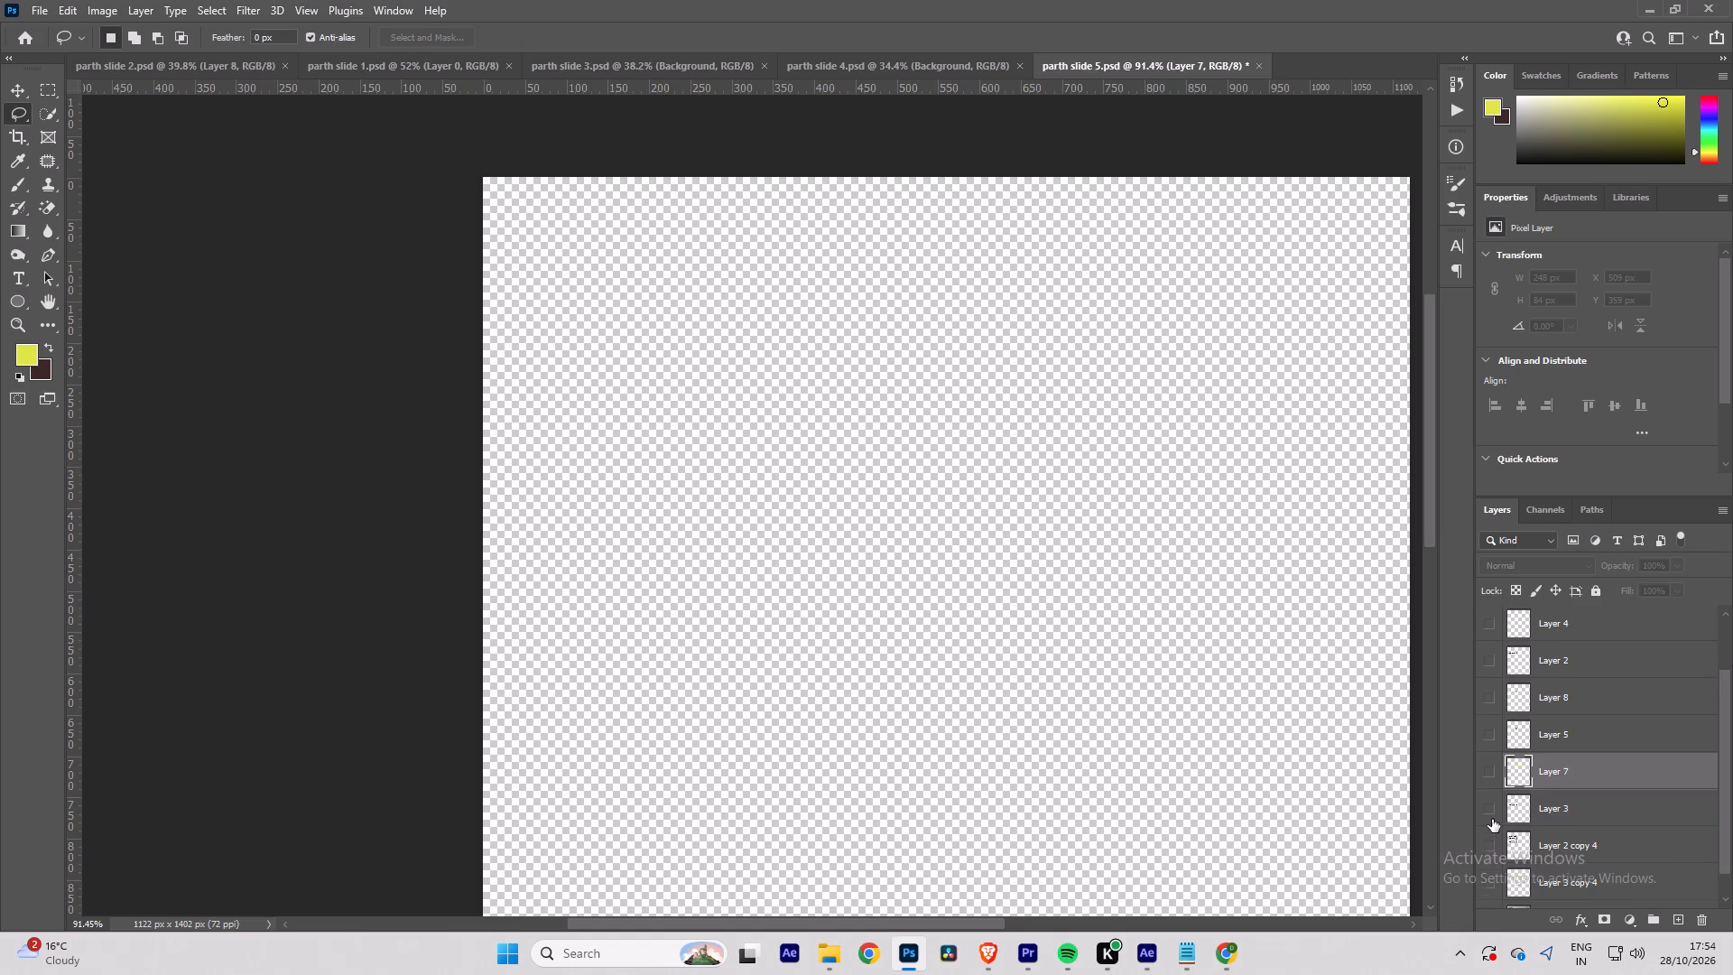
{"action": "left_click", "coordinate": [1491, 846]}
{"action": "left_click", "coordinate": [1491, 846]}
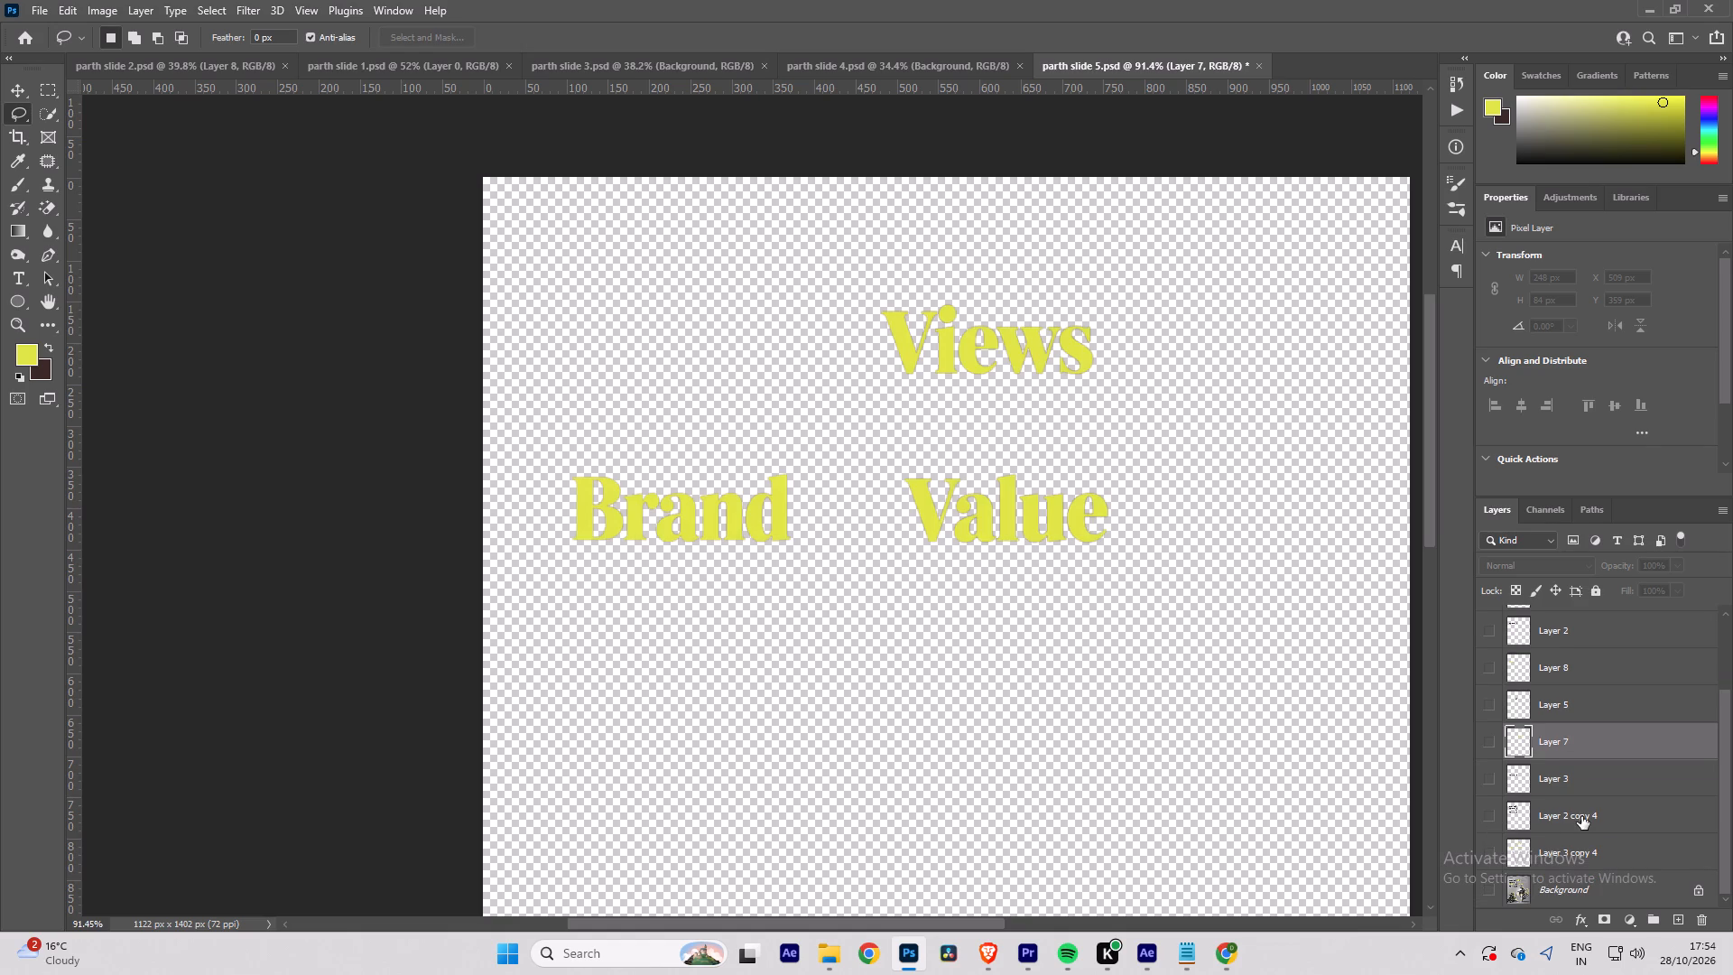
{"action": "left_click", "coordinate": [1581, 816]}
{"action": "left_click", "coordinate": [1565, 848], "text": "shift"}
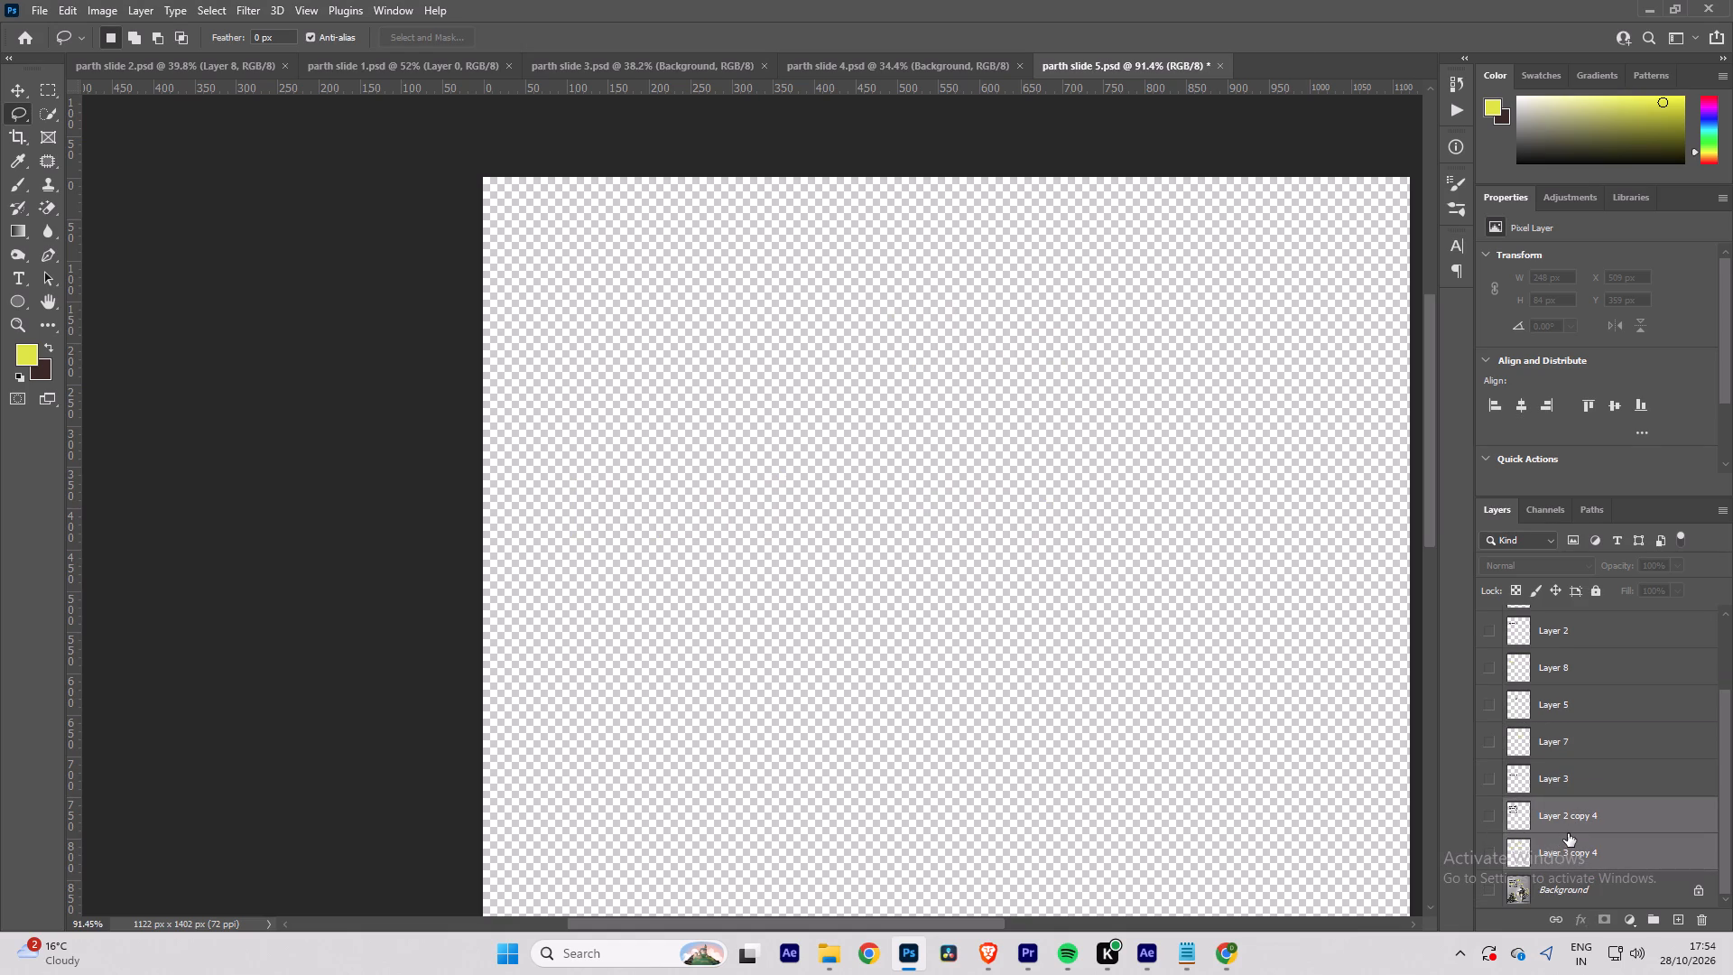
{"action": "key", "text": "Delete"}
Show all the word layers one by one from Layer 1 down to Layer 3 to check the full reading order.
{"action": "scroll", "coordinate": [1546, 732], "scroll_direction": "up", "scroll_amount": 7}
{"action": "scroll", "coordinate": [1516, 650], "scroll_direction": "up", "scroll_amount": 2}
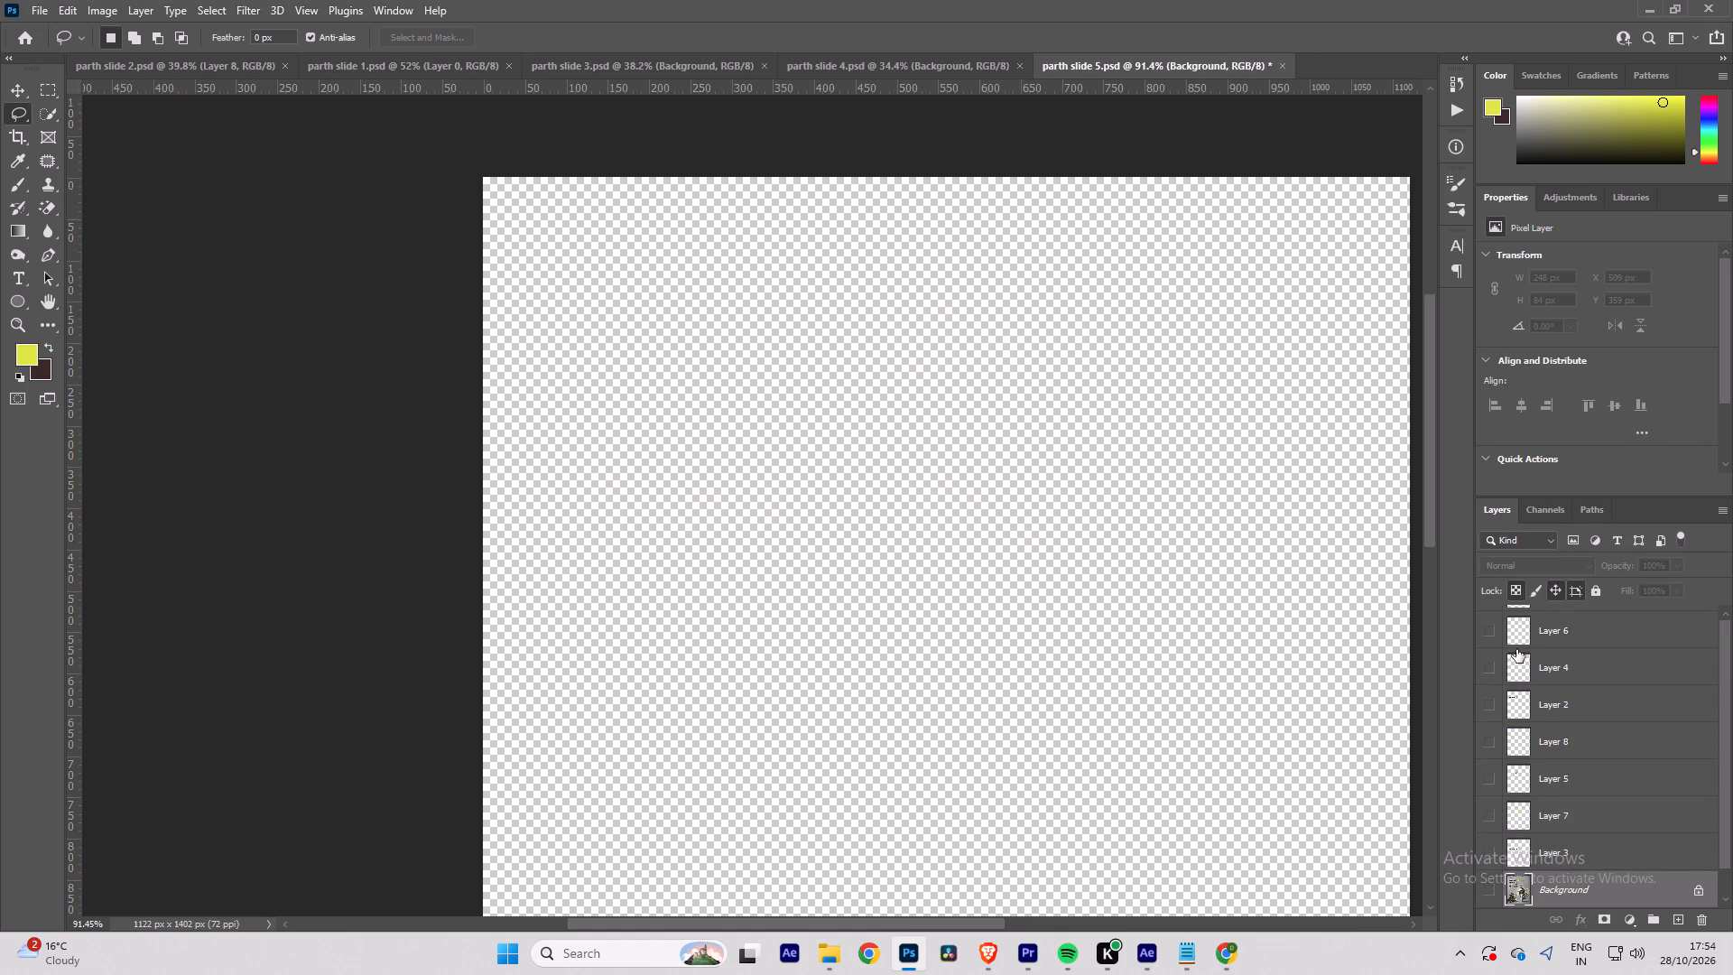
{"action": "left_click", "coordinate": [1495, 615]}
{"action": "left_click", "coordinate": [1485, 652]}
{"action": "left_click", "coordinate": [1491, 688]}
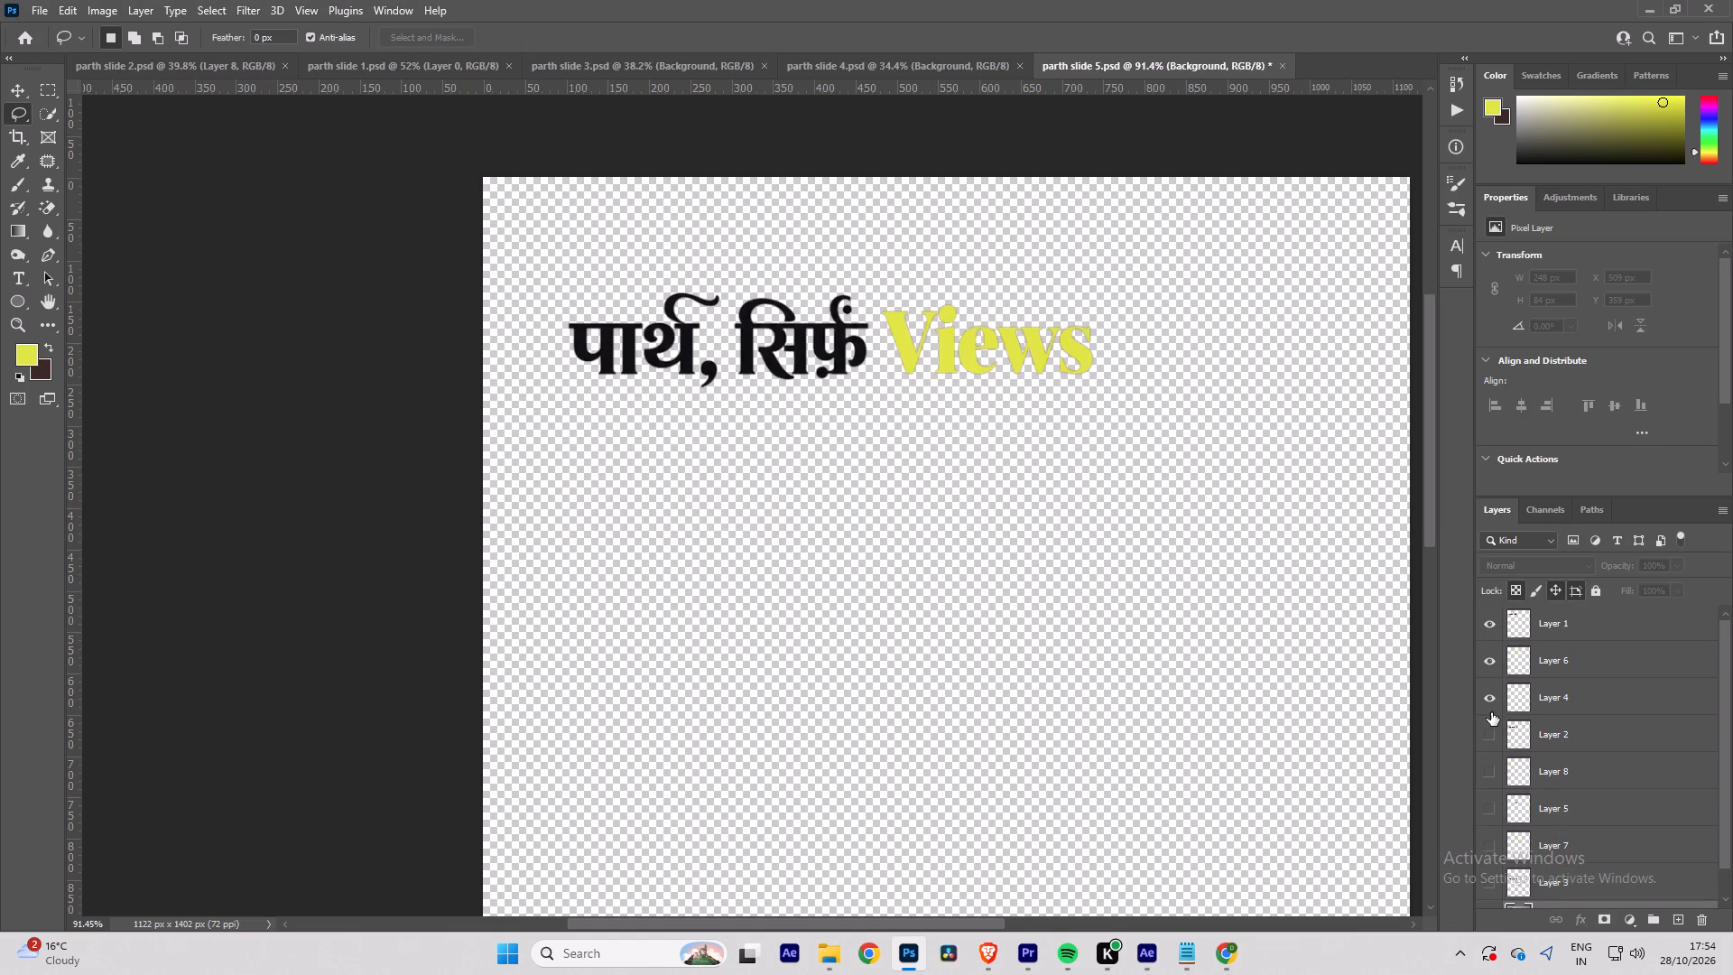
{"action": "left_click", "coordinate": [1490, 723]}
{"action": "left_click", "coordinate": [1487, 769]}
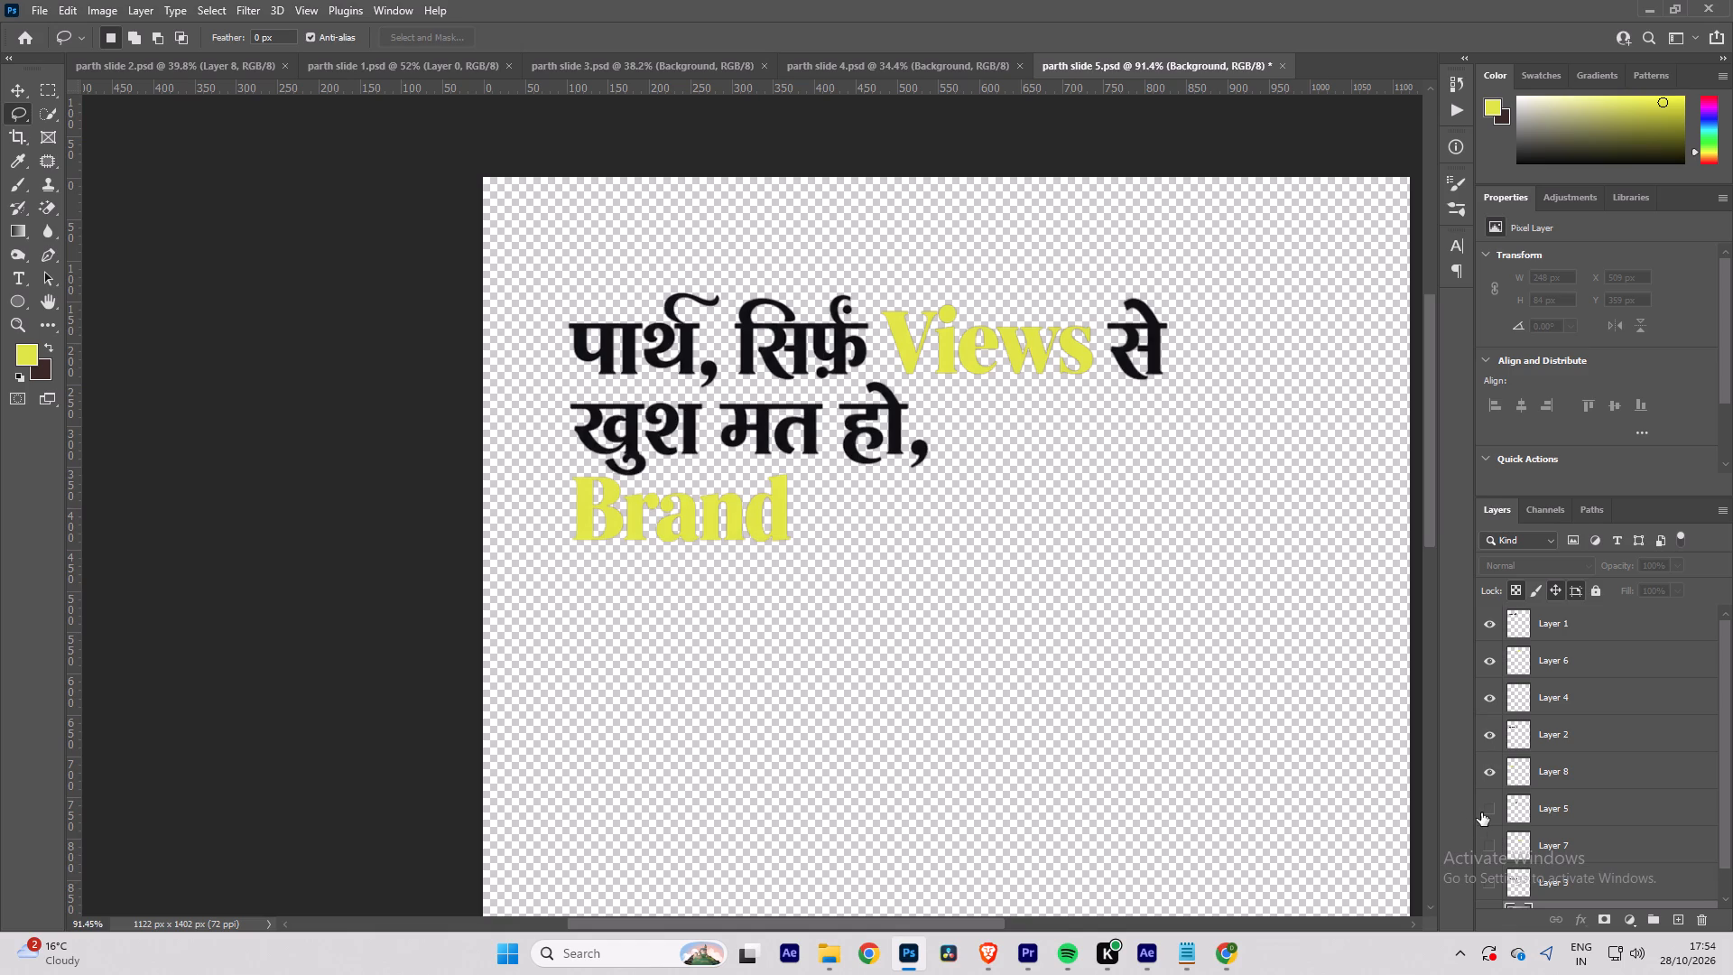
{"action": "left_click", "coordinate": [1487, 806]}
{"action": "scroll", "coordinate": [1487, 806], "scroll_direction": "down", "scroll_amount": 2}
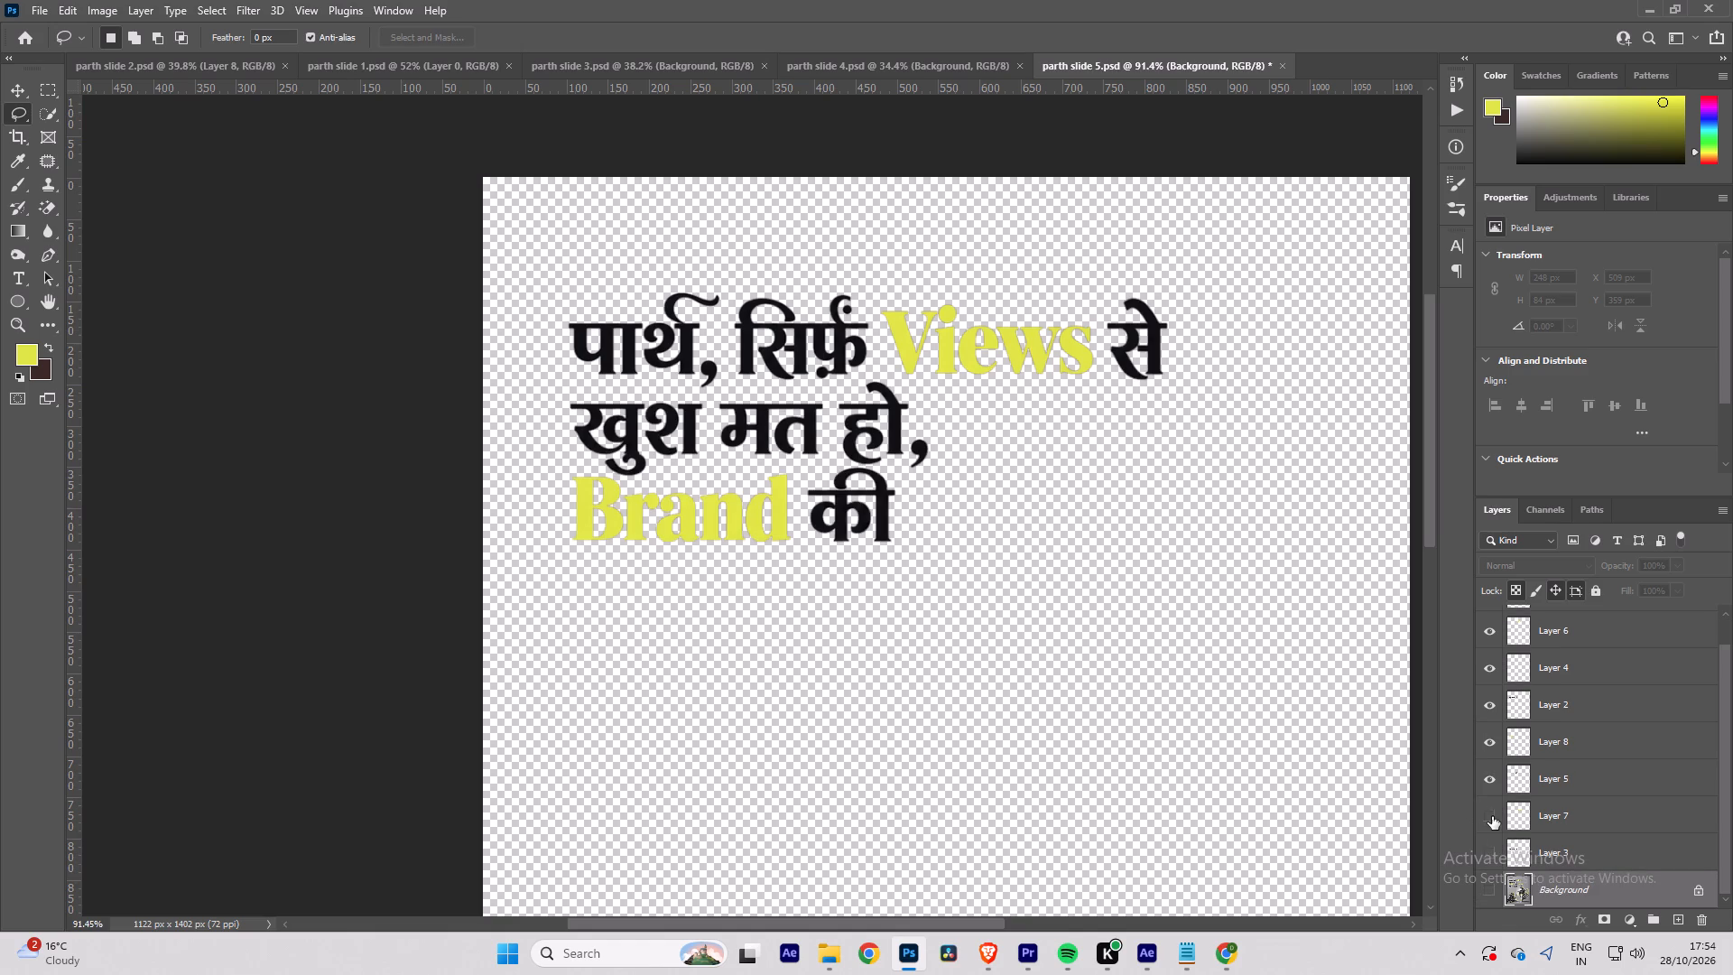
{"action": "left_click", "coordinate": [1492, 816]}
{"action": "left_click", "coordinate": [1487, 858]}
Show the Background layer and hide all the word layers above it.
{"action": "scroll", "coordinate": [1496, 842], "scroll_direction": "down", "scroll_amount": 4}
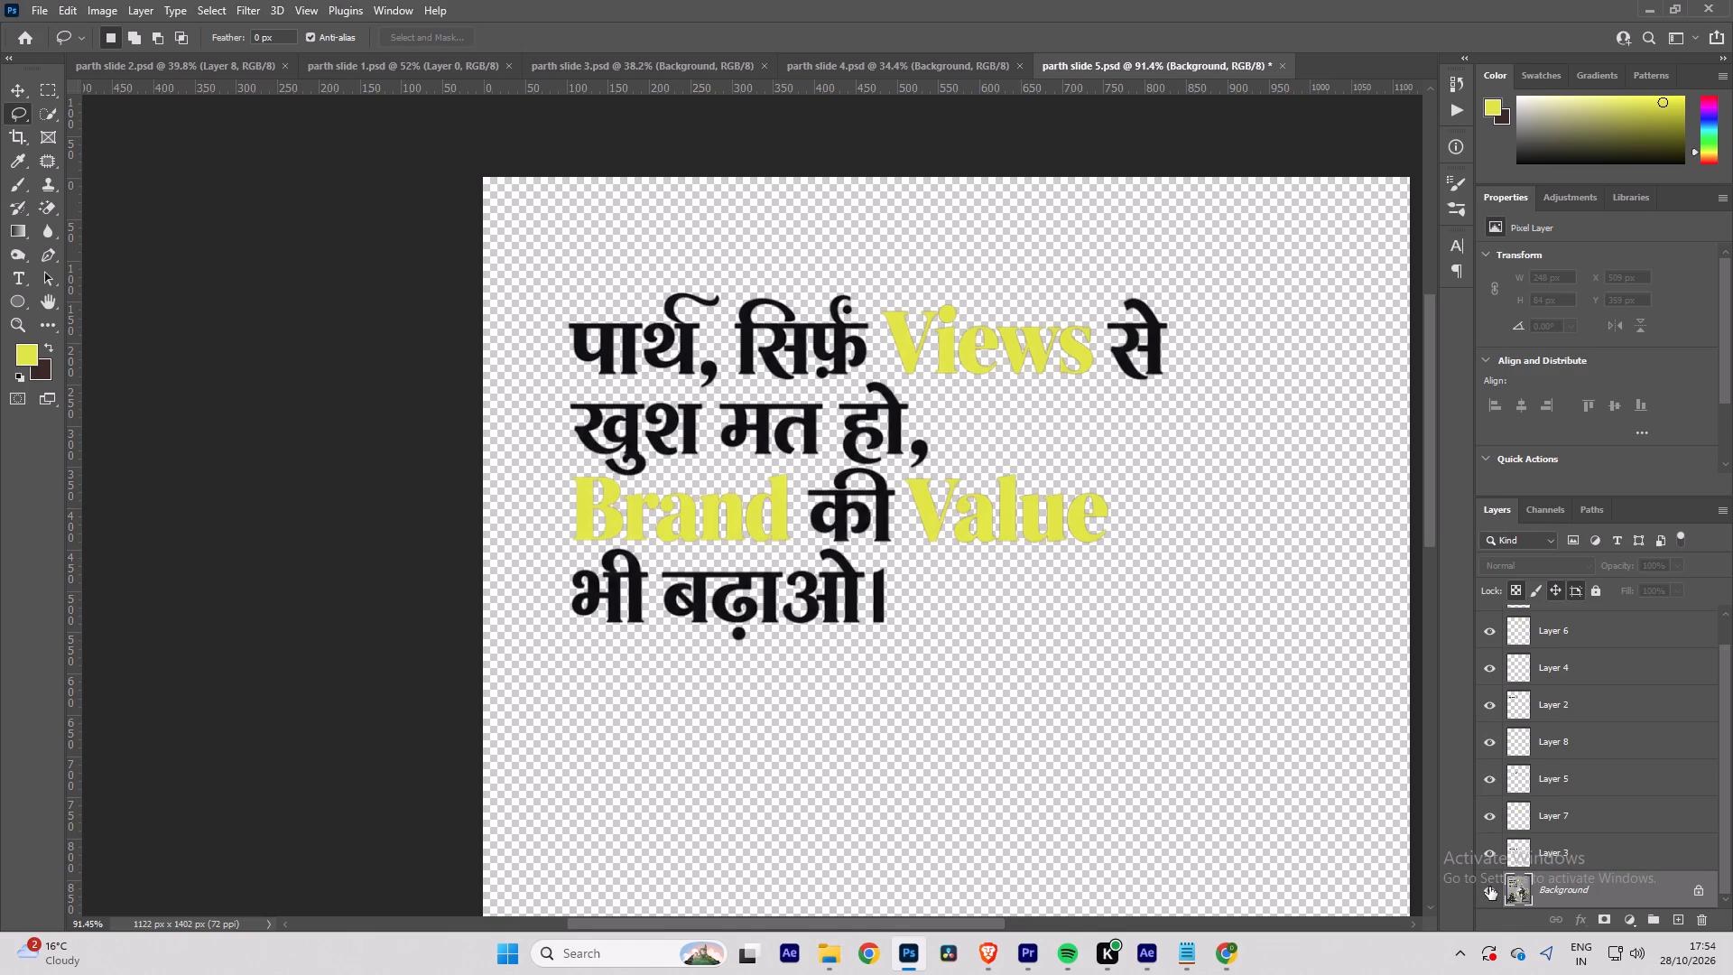
{"action": "left_click", "coordinate": [1489, 887]}
{"action": "left_click", "coordinate": [1489, 887]}
{"action": "left_click", "coordinate": [1489, 887]}
{"action": "left_click_drag", "start_coordinate": [1494, 850], "coordinate": [1487, 612]}
{"action": "scroll", "coordinate": [1491, 645], "scroll_direction": "up", "scroll_amount": 6}
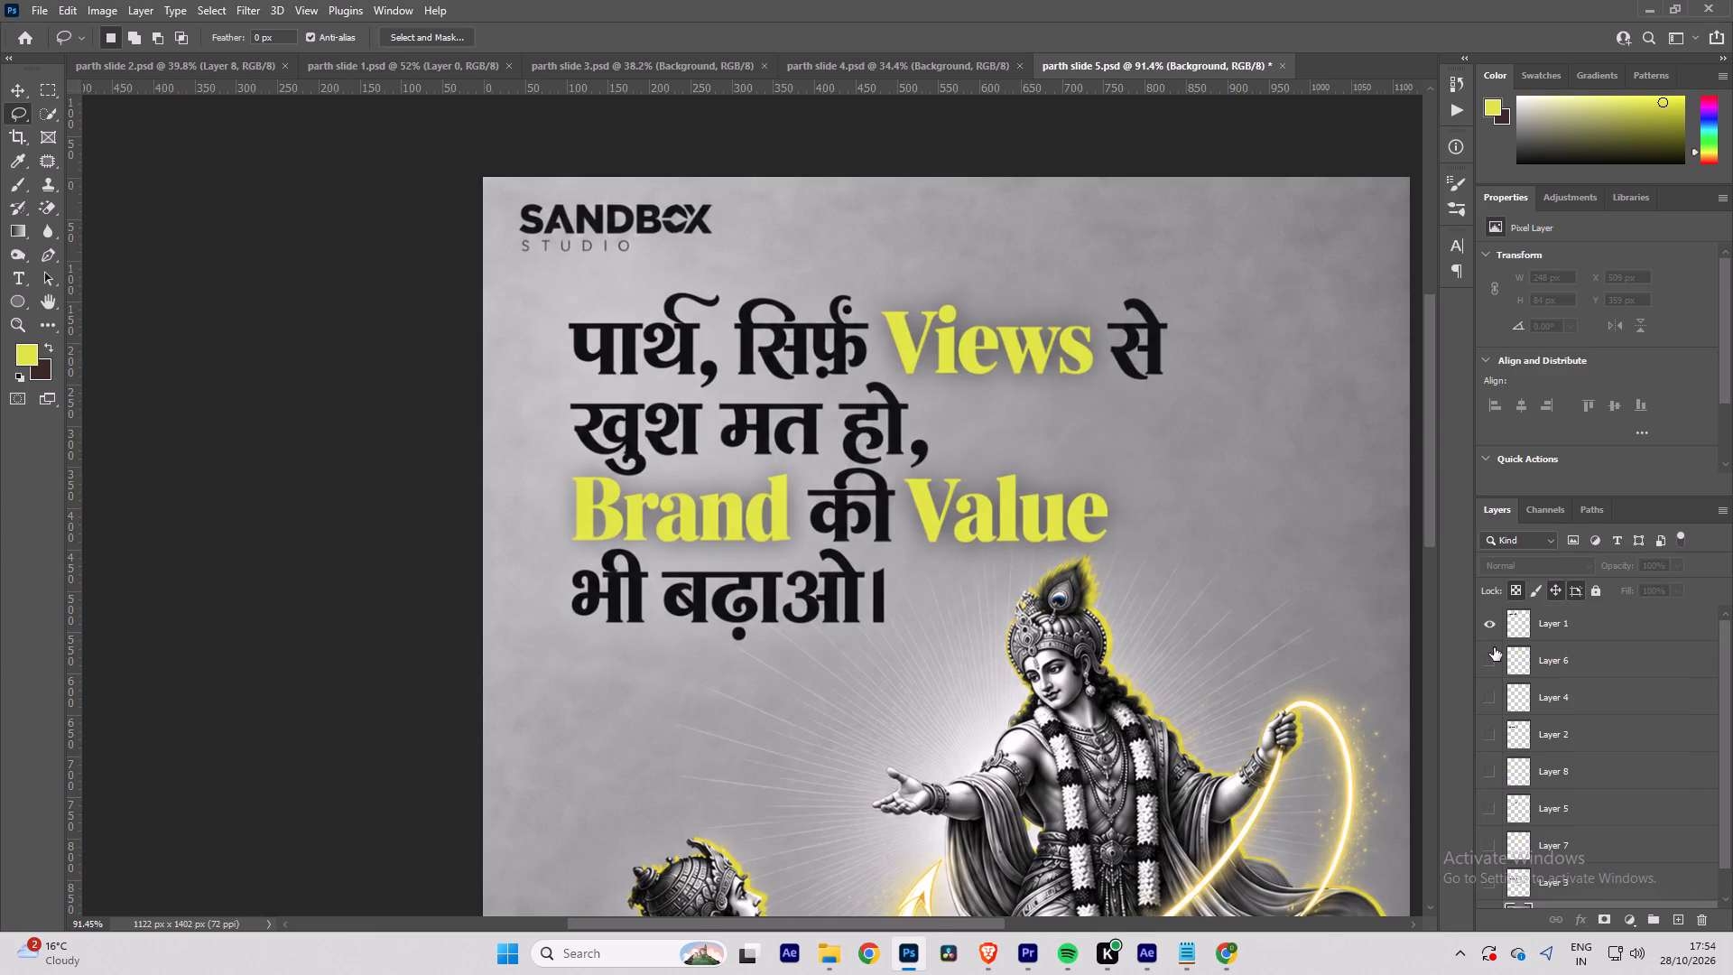
{"action": "left_click", "coordinate": [1491, 626]}
Lasso around the SANDBOX STUDIO logo on the Background layer and remove it with Fill.
{"action": "scroll", "coordinate": [1544, 704], "scroll_direction": "down", "scroll_amount": 11}
{"action": "scroll", "coordinate": [764, 398], "scroll_direction": "down", "scroll_amount": 8}
{"action": "scroll", "coordinate": [780, 381], "scroll_direction": "up", "scroll_amount": 1, "text": "alt"}
{"action": "scroll", "coordinate": [780, 383], "scroll_direction": "down", "scroll_amount": 4, "text": "alt"}
{"action": "key", "text": "space"}
{"action": "left_click_drag", "start_coordinate": [835, 352], "coordinate": [729, 377]}
{"action": "scroll", "coordinate": [681, 312], "scroll_direction": "up", "scroll_amount": 3, "text": "alt"}
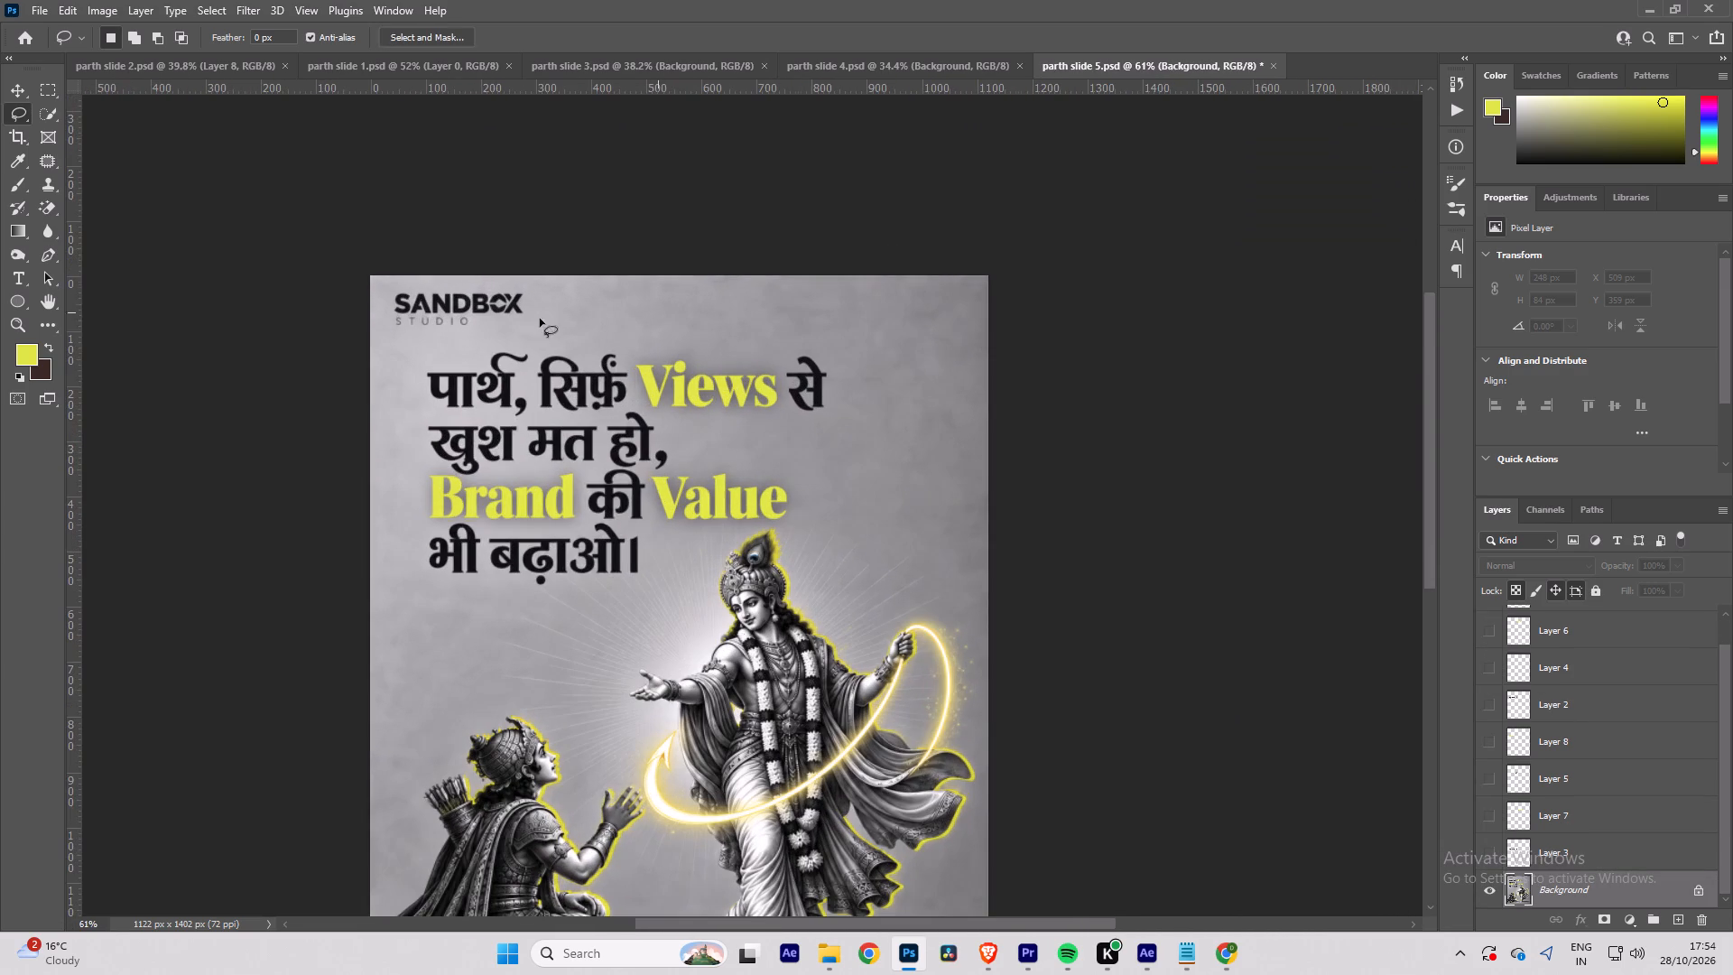
{"action": "scroll", "coordinate": [403, 325], "scroll_direction": "up", "scroll_amount": 4, "text": "alt"}
{"action": "left_click_drag", "start_coordinate": [393, 344], "coordinate": [502, 337]}
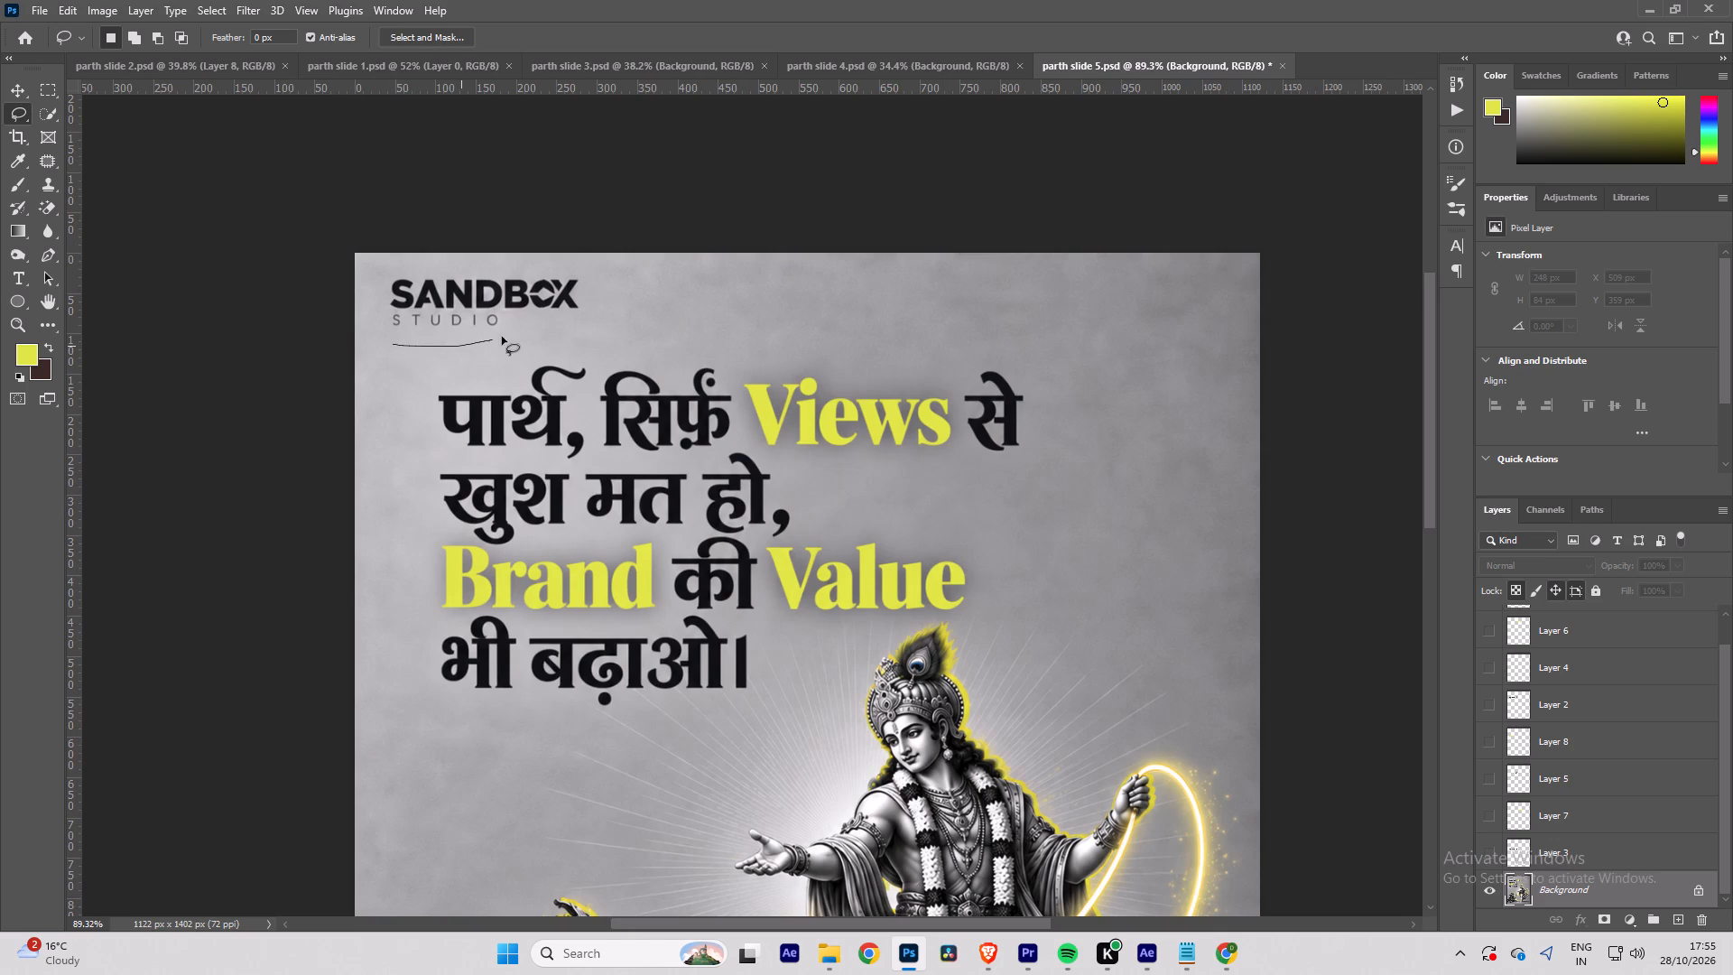
{"action": "left_click_drag", "start_coordinate": [502, 337], "coordinate": [425, 321]}
{"action": "left_click_drag", "start_coordinate": [425, 321], "coordinate": [421, 330]}
{"action": "left_click_drag", "start_coordinate": [467, 302], "coordinate": [1021, 313]}
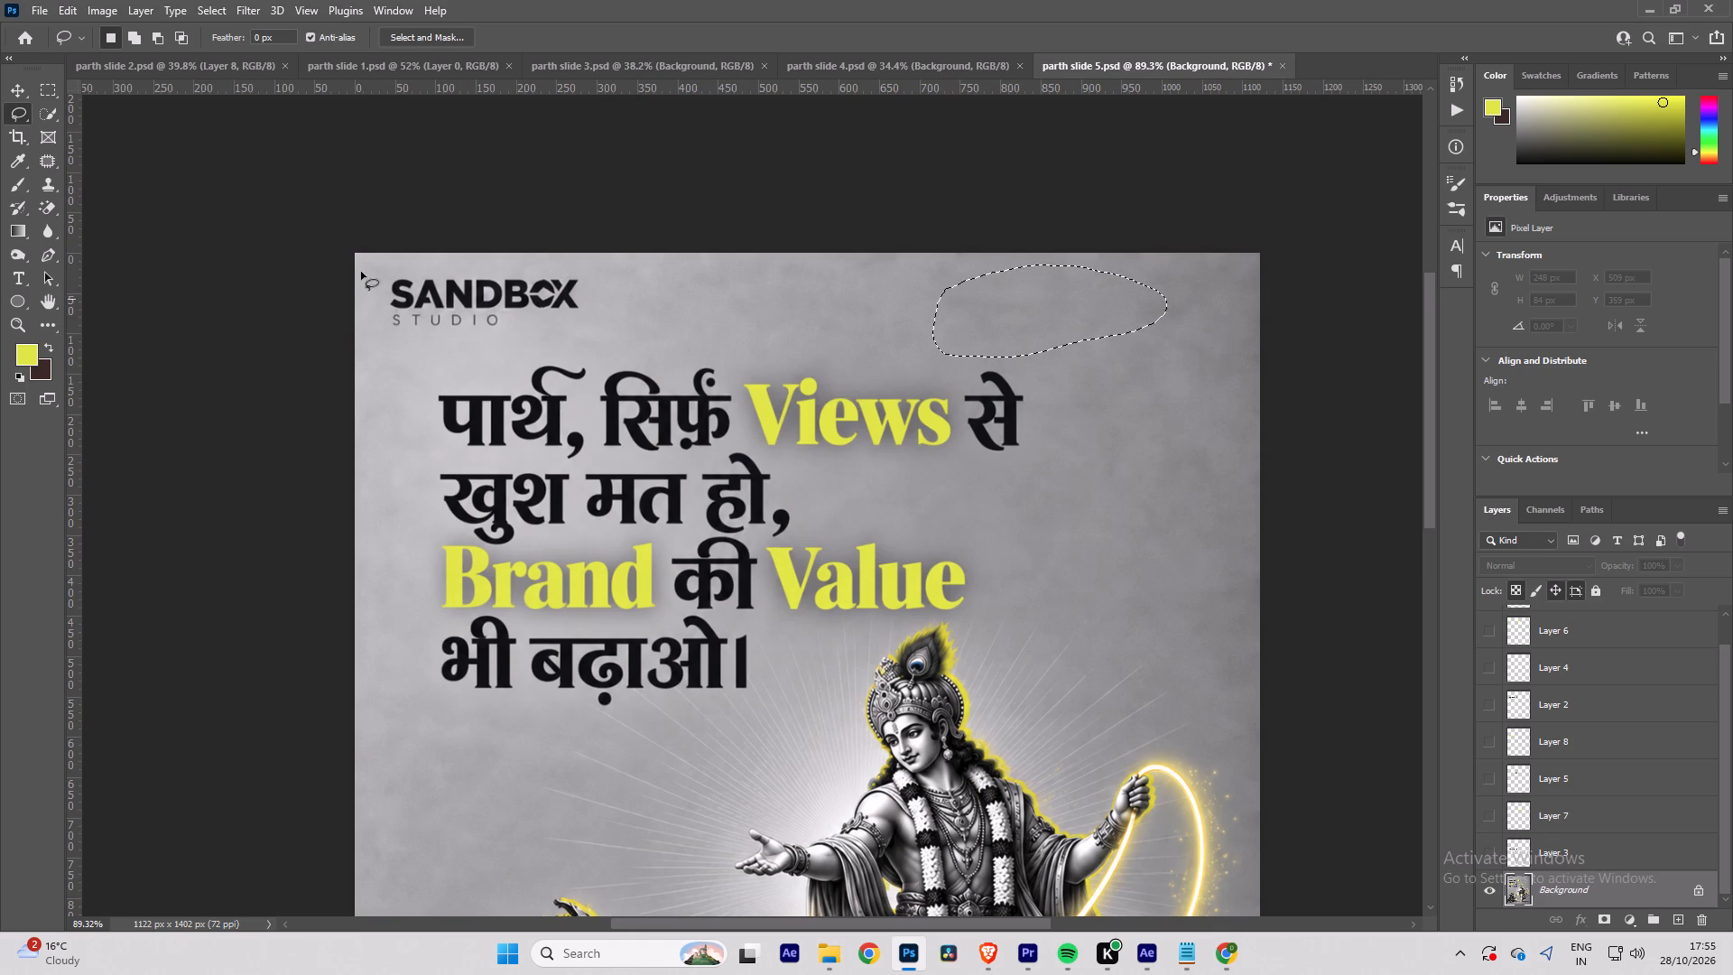
{"action": "key", "text": "ctrl+z"}
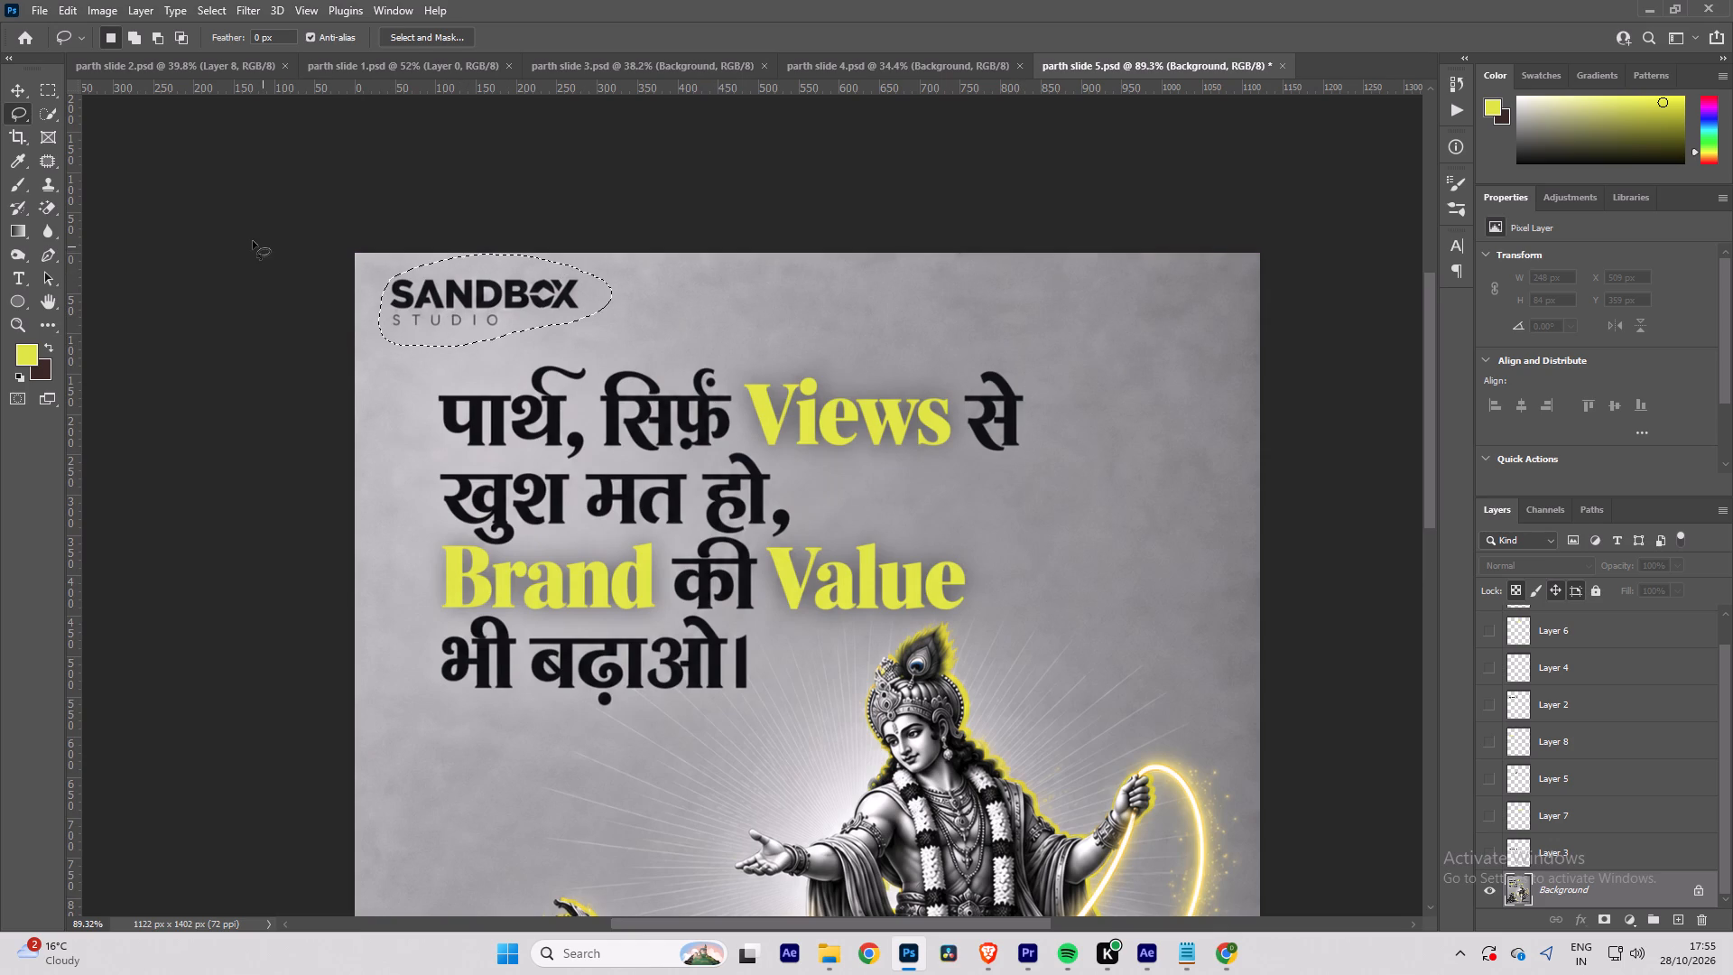
{"action": "key", "text": "shift+BackSpace"}
{"action": "key", "text": "Return"}
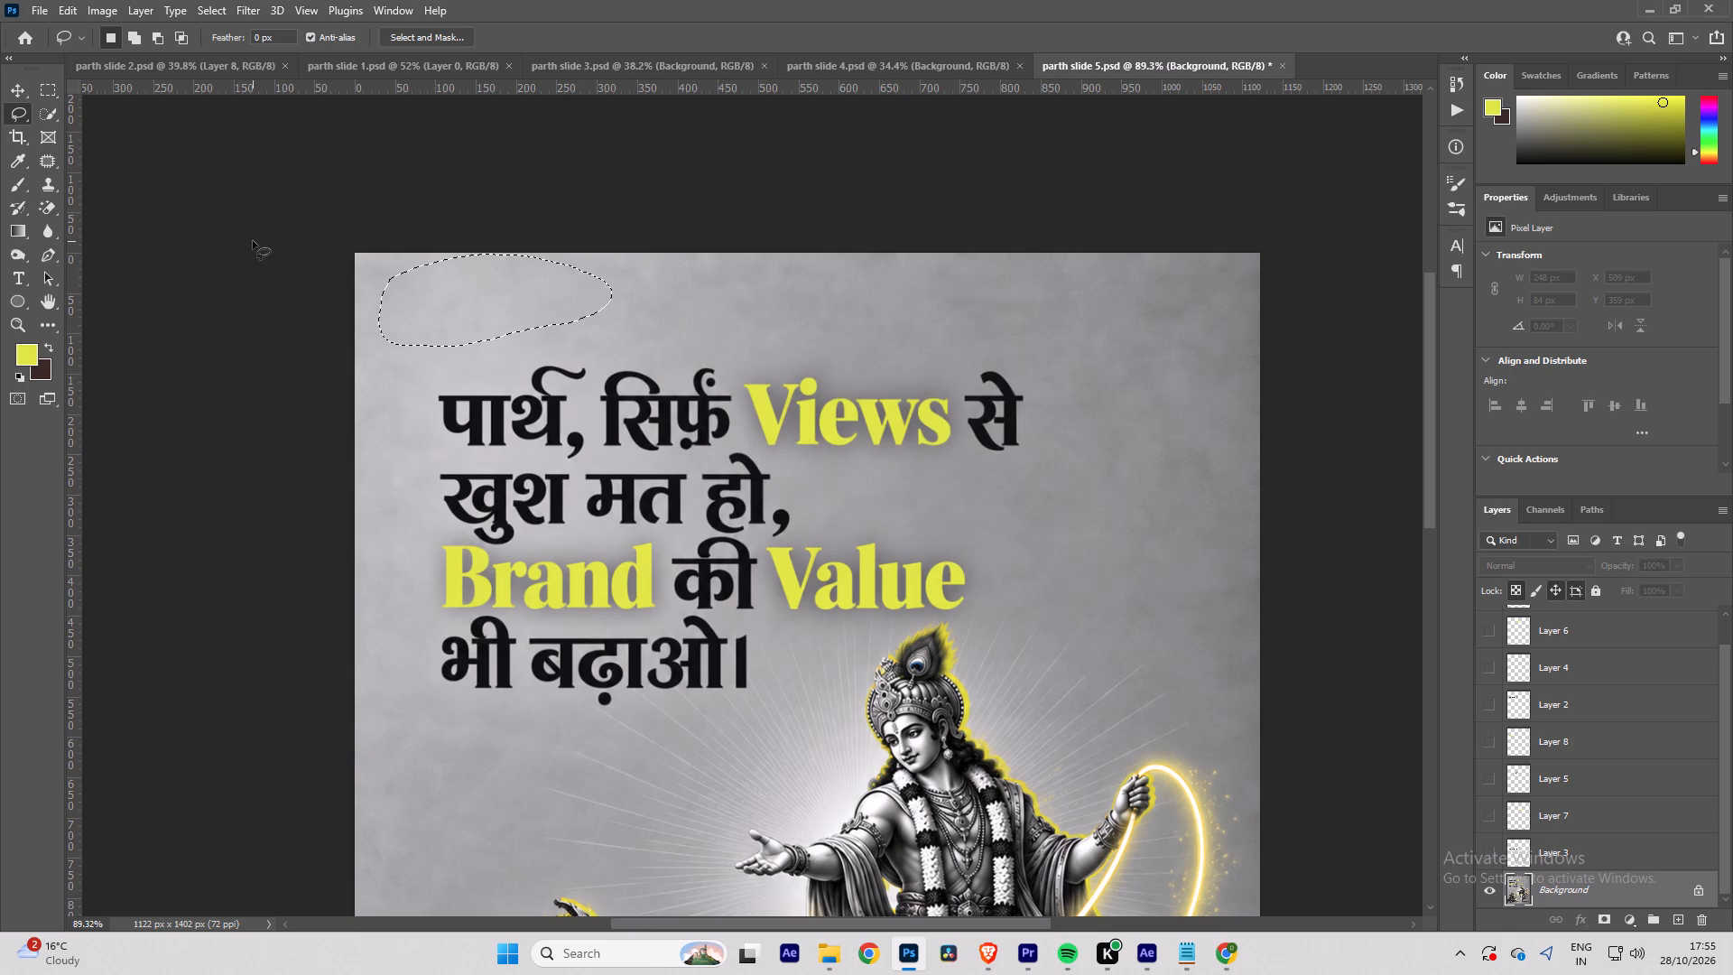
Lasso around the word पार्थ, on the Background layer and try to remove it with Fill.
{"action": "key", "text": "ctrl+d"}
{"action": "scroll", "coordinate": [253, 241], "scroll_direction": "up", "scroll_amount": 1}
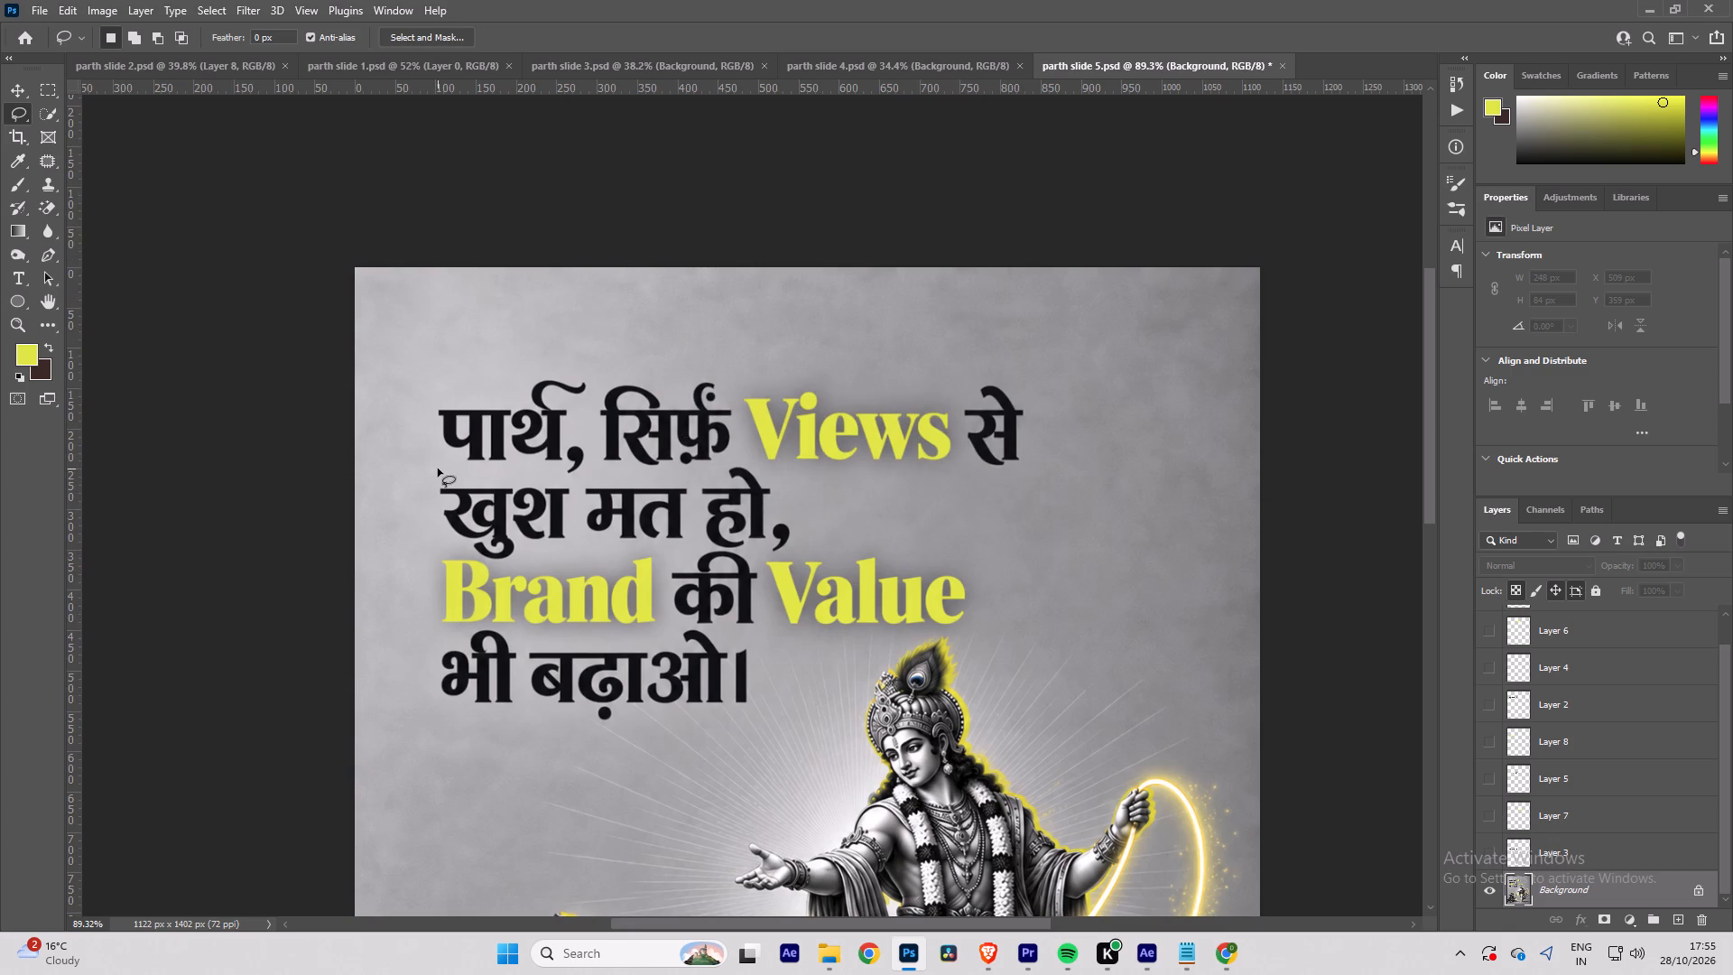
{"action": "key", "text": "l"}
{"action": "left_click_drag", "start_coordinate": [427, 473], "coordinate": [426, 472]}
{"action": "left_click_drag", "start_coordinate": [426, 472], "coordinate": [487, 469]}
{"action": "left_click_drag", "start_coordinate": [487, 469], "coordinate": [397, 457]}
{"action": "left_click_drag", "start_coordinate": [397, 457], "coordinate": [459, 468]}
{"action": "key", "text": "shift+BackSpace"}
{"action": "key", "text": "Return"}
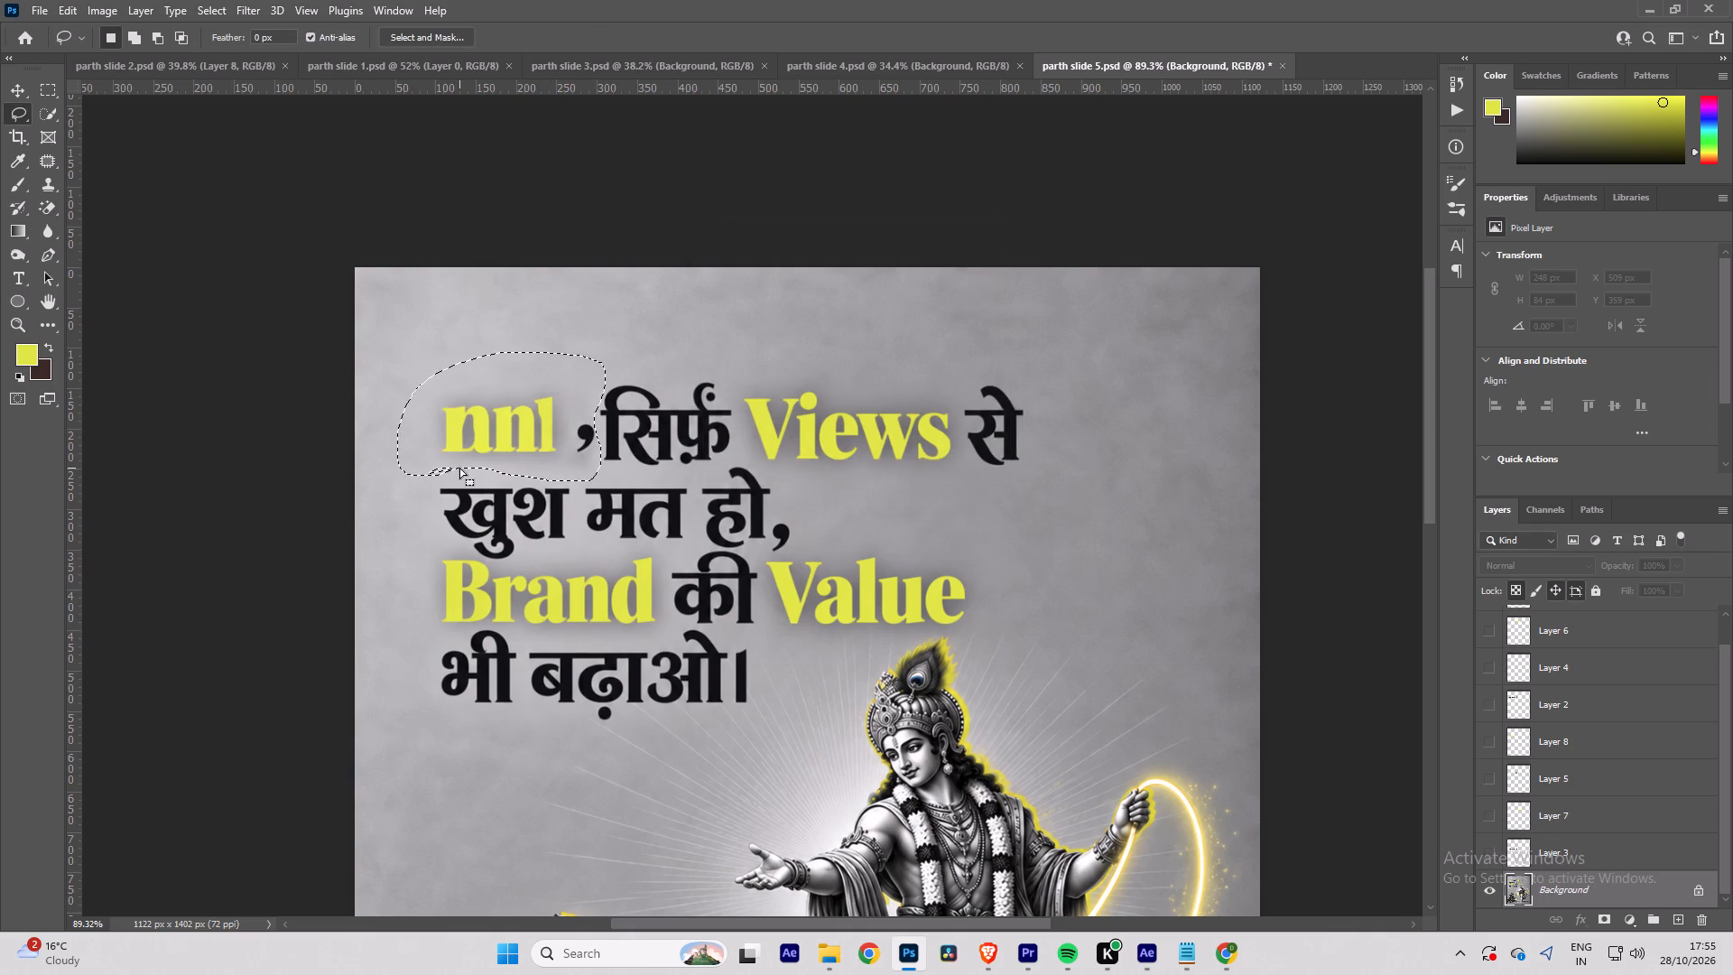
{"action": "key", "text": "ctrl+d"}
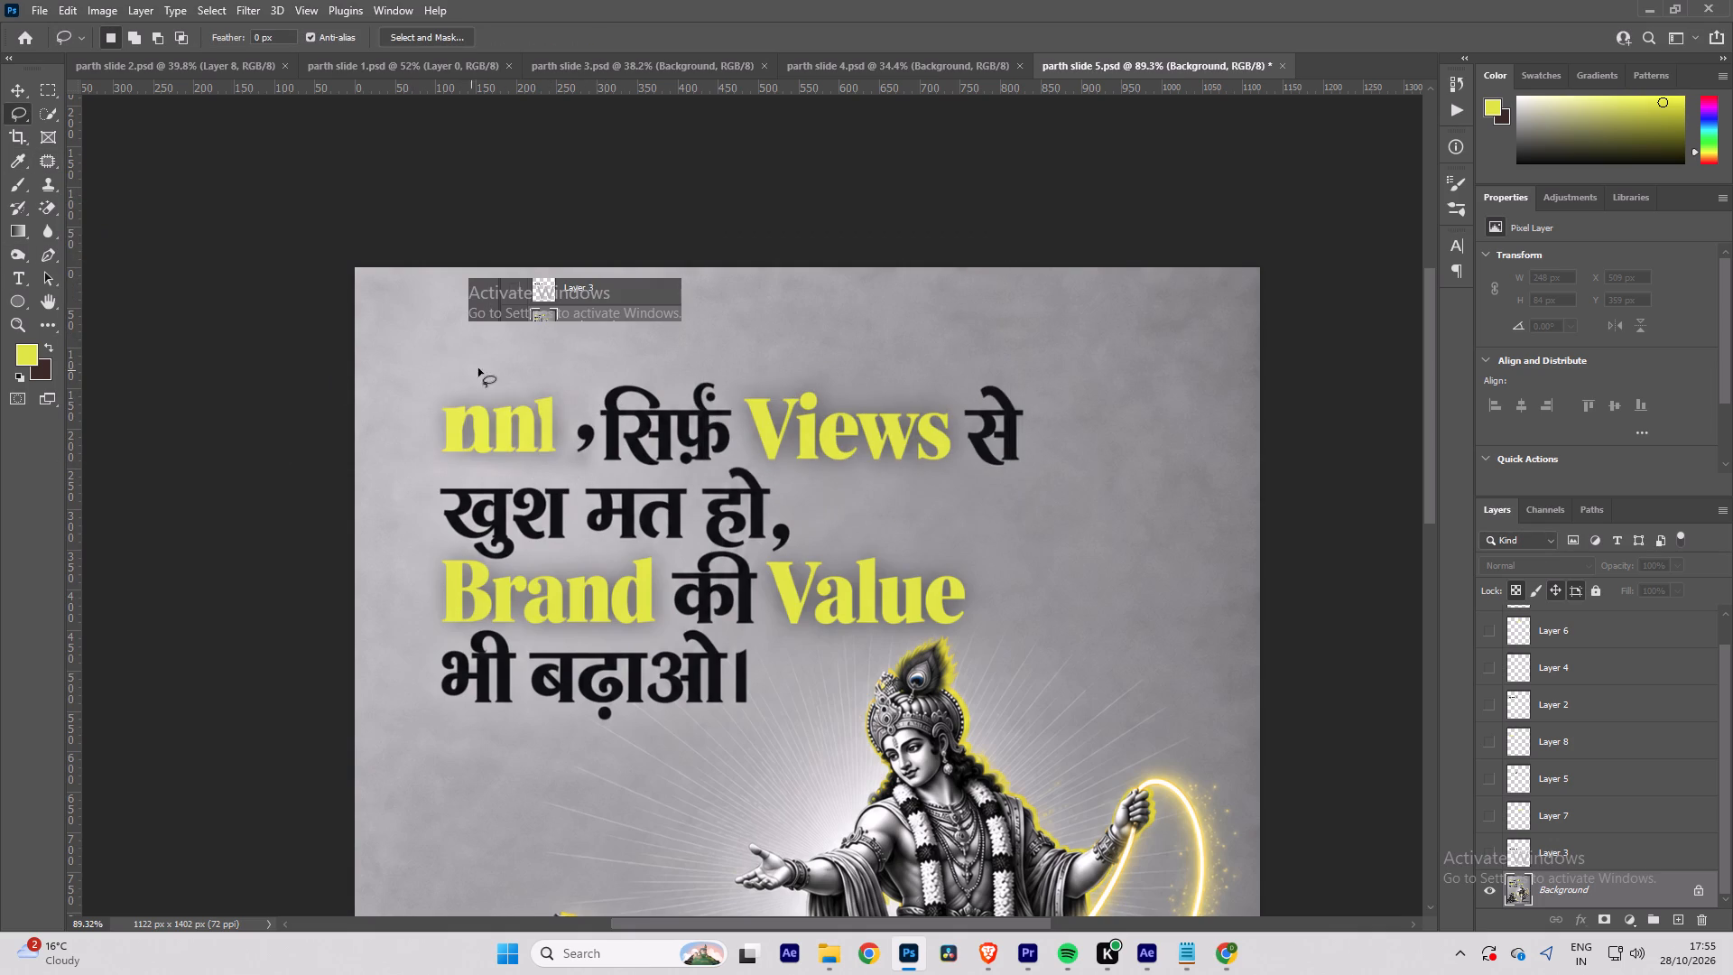
Use the Patch tool to replace the fill residue, the comma and the word सिर्फ़ with clean grey background.
{"action": "key", "text": "j"}
{"action": "left_click_drag", "start_coordinate": [440, 469], "coordinate": [456, 465]}
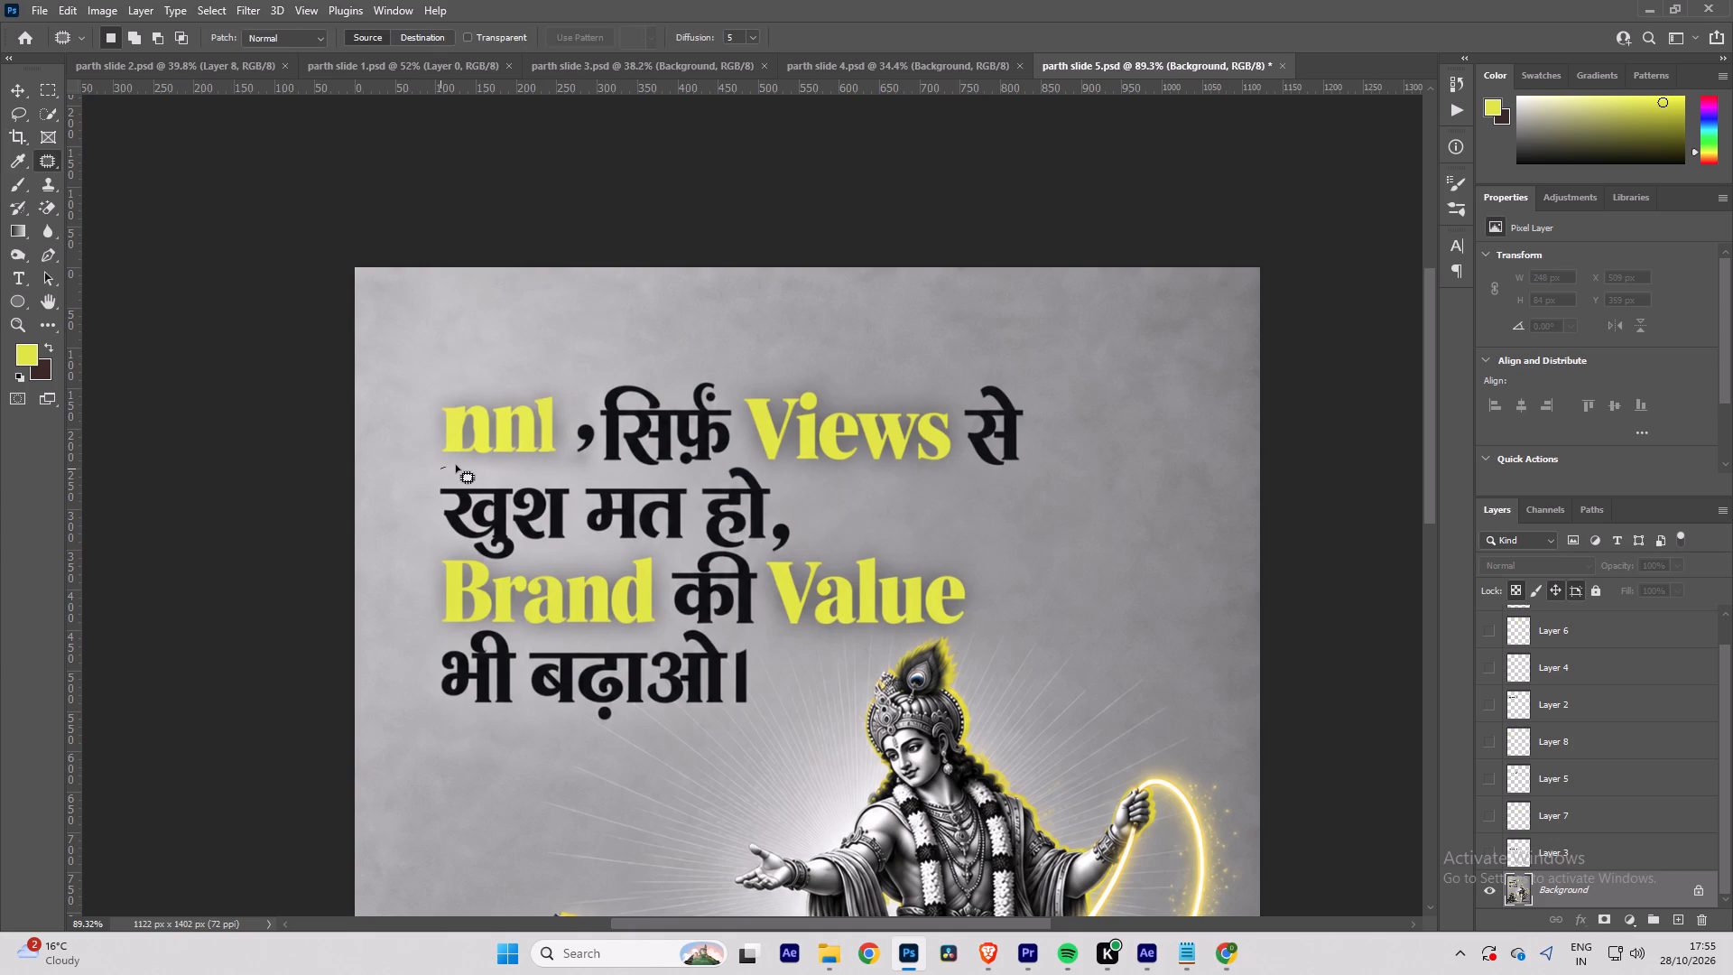
{"action": "left_click_drag", "start_coordinate": [456, 465], "coordinate": [470, 468]}
{"action": "left_click_drag", "start_coordinate": [503, 427], "coordinate": [506, 404]}
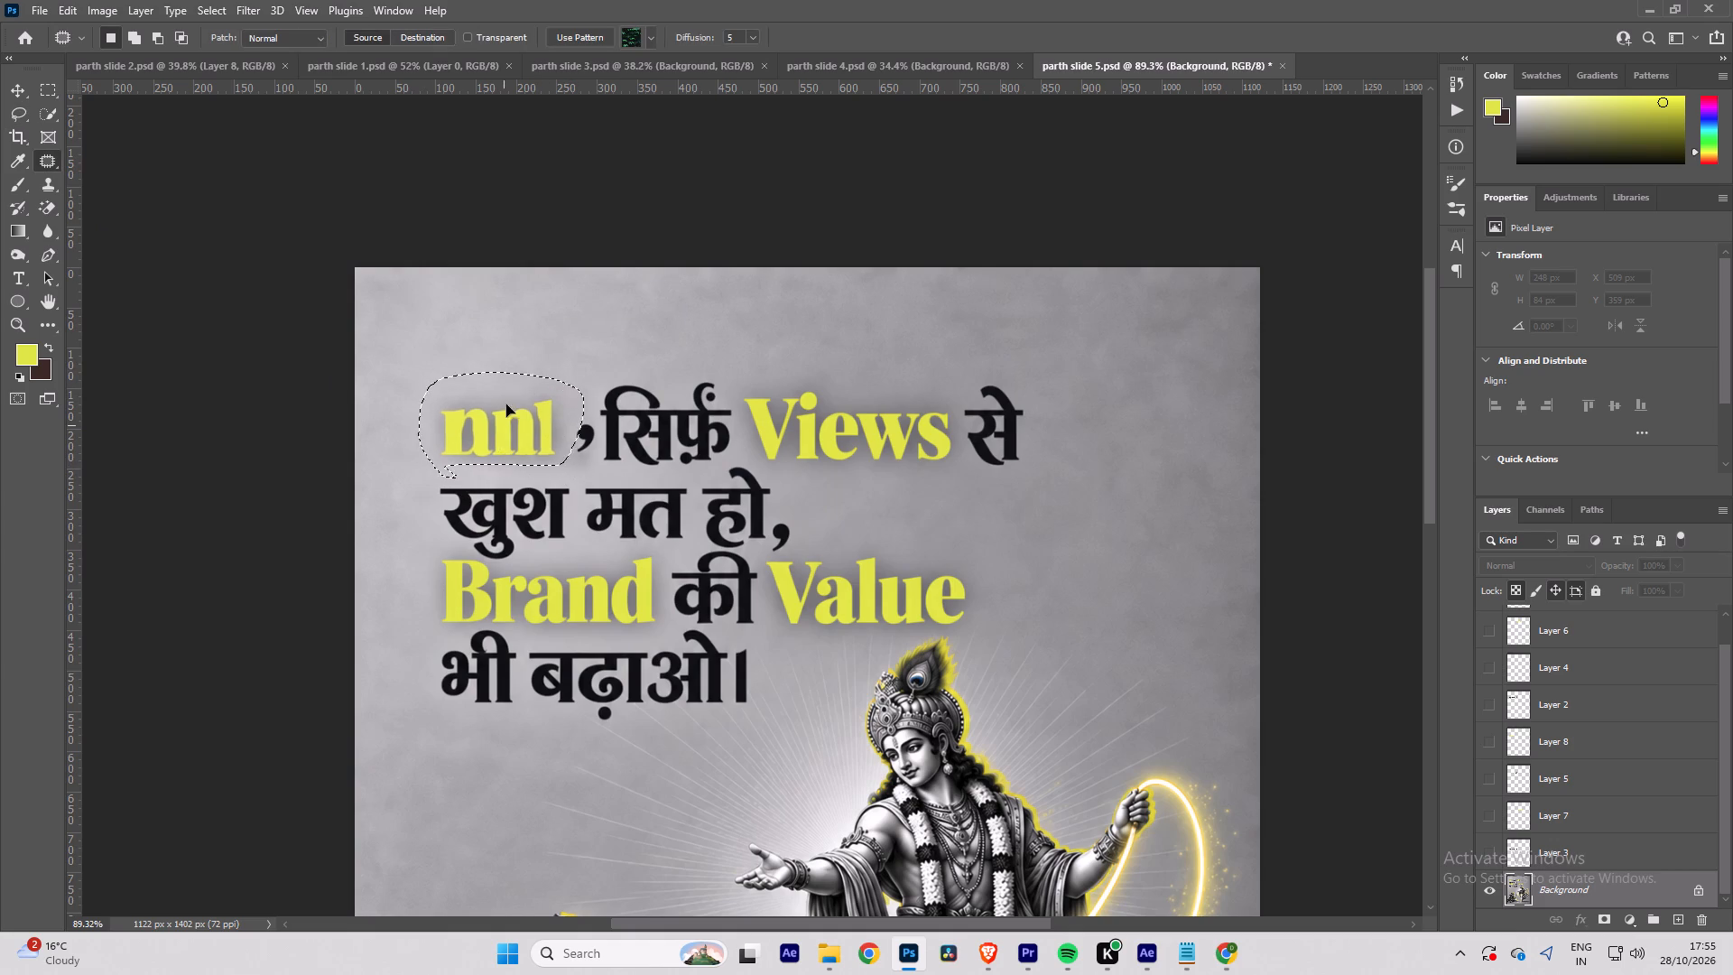
{"action": "left_click_drag", "start_coordinate": [506, 404], "coordinate": [506, 341]}
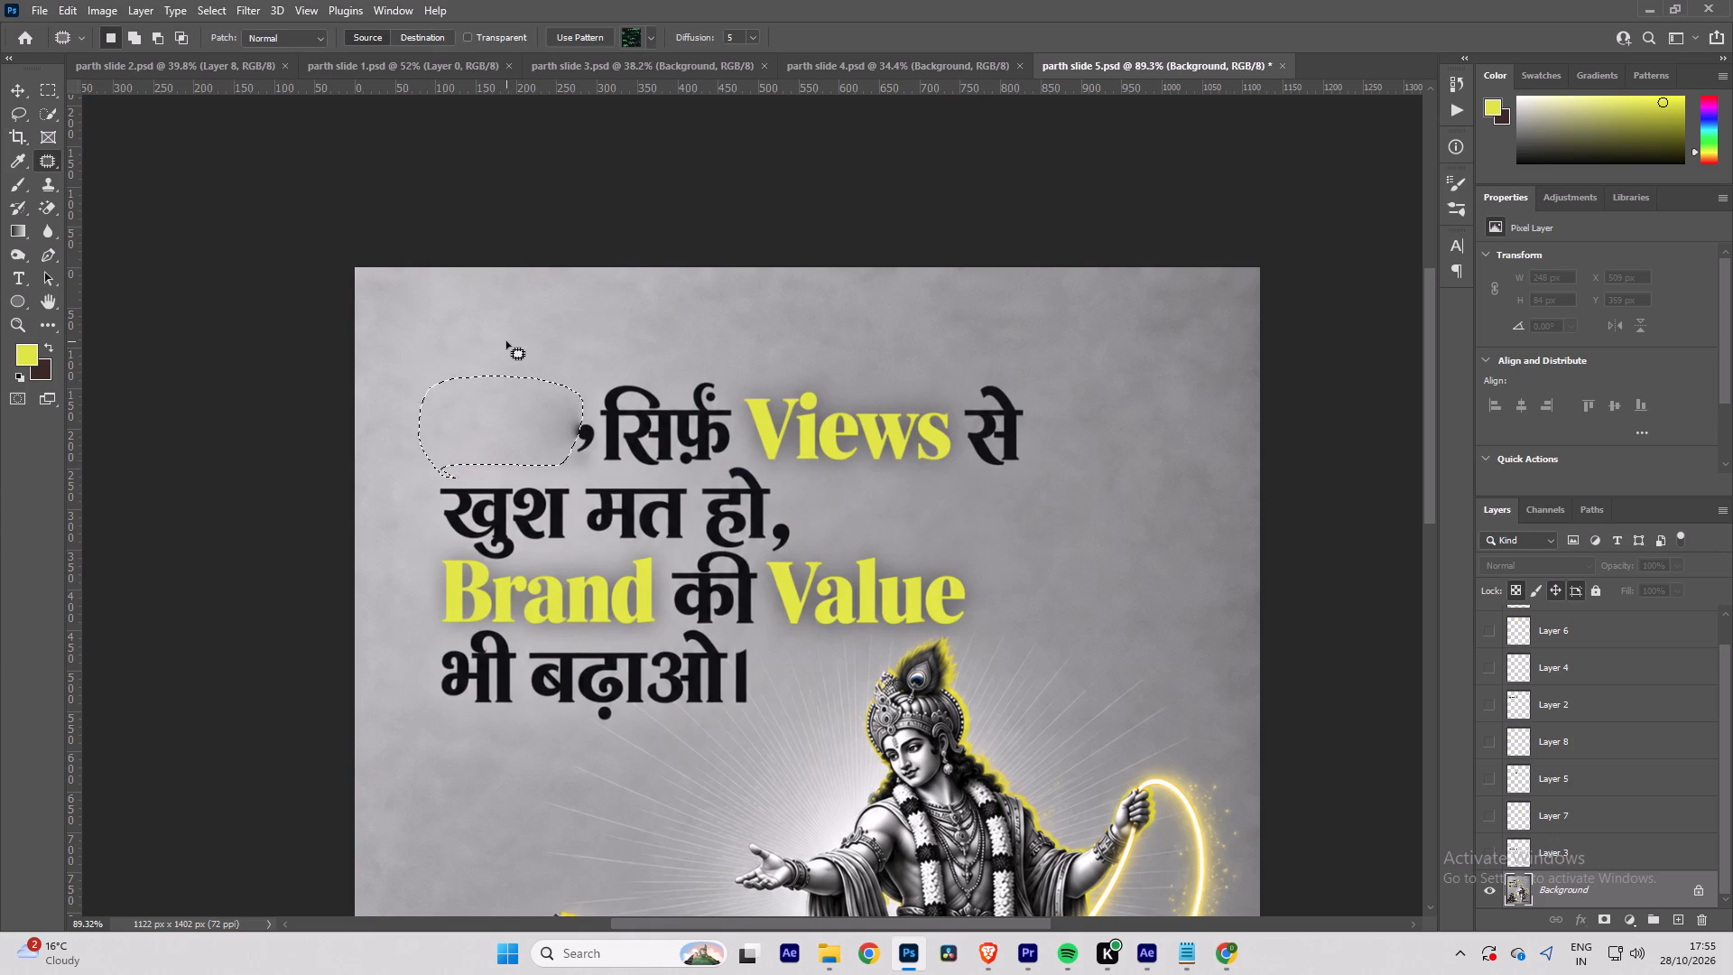
{"action": "key", "text": "ctrl+d"}
{"action": "left_click_drag", "start_coordinate": [552, 470], "coordinate": [653, 474]}
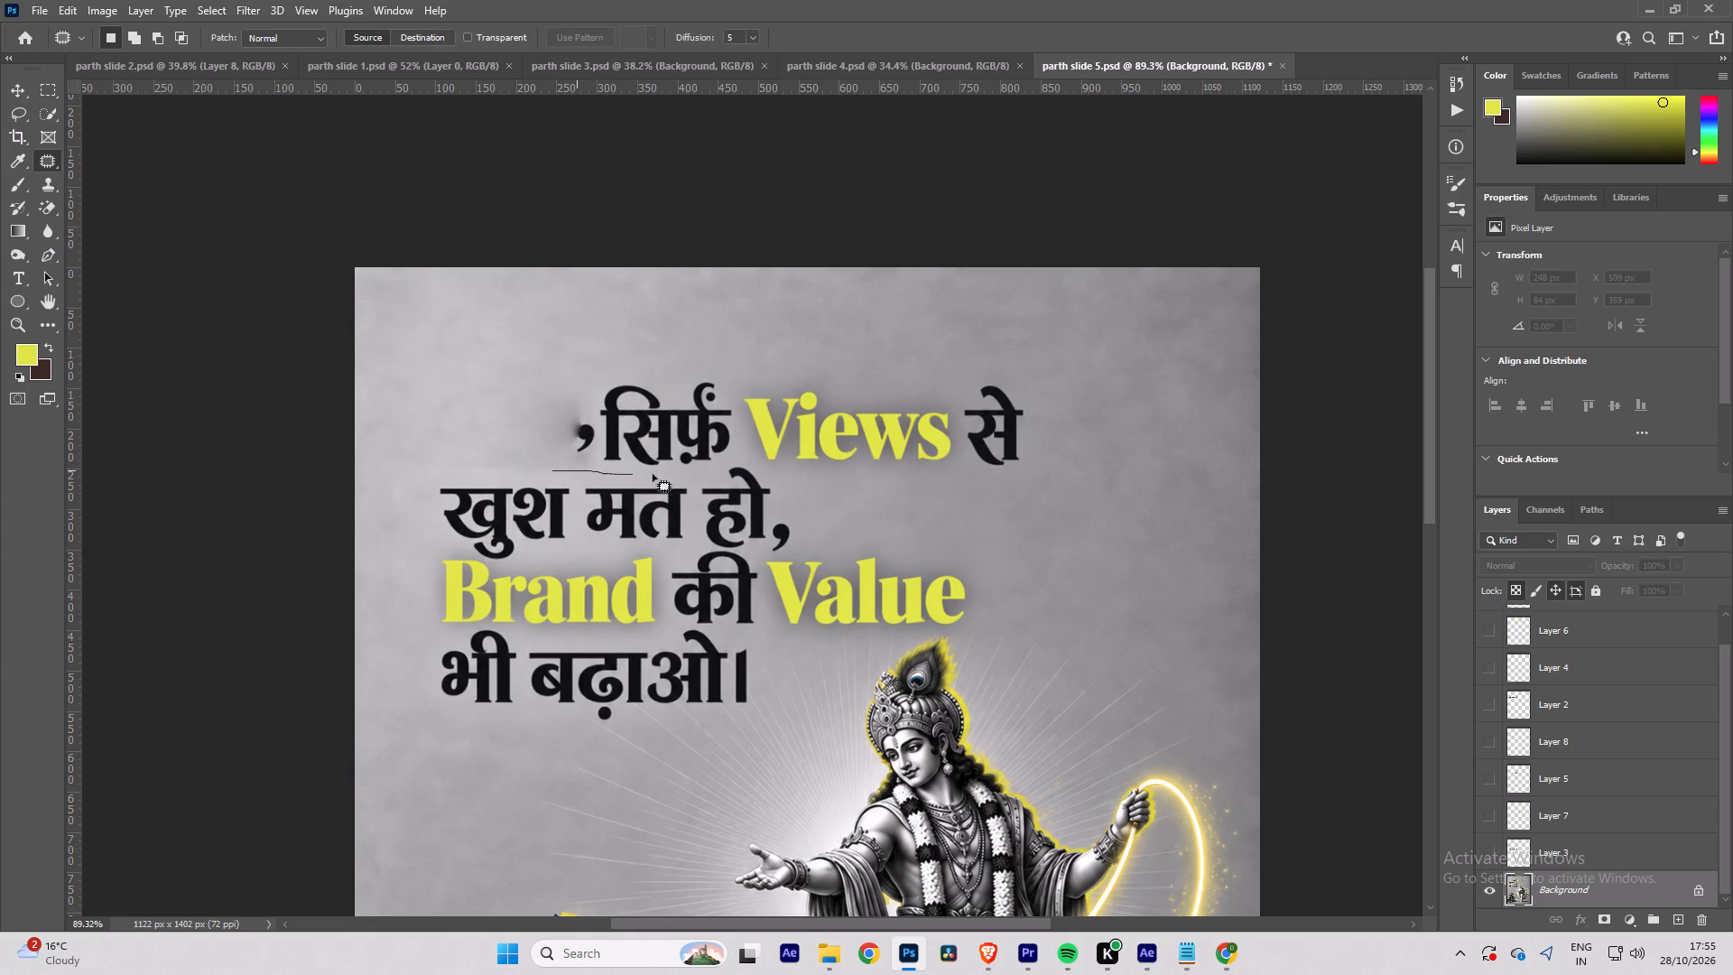
{"action": "left_click_drag", "start_coordinate": [653, 474], "coordinate": [578, 472]}
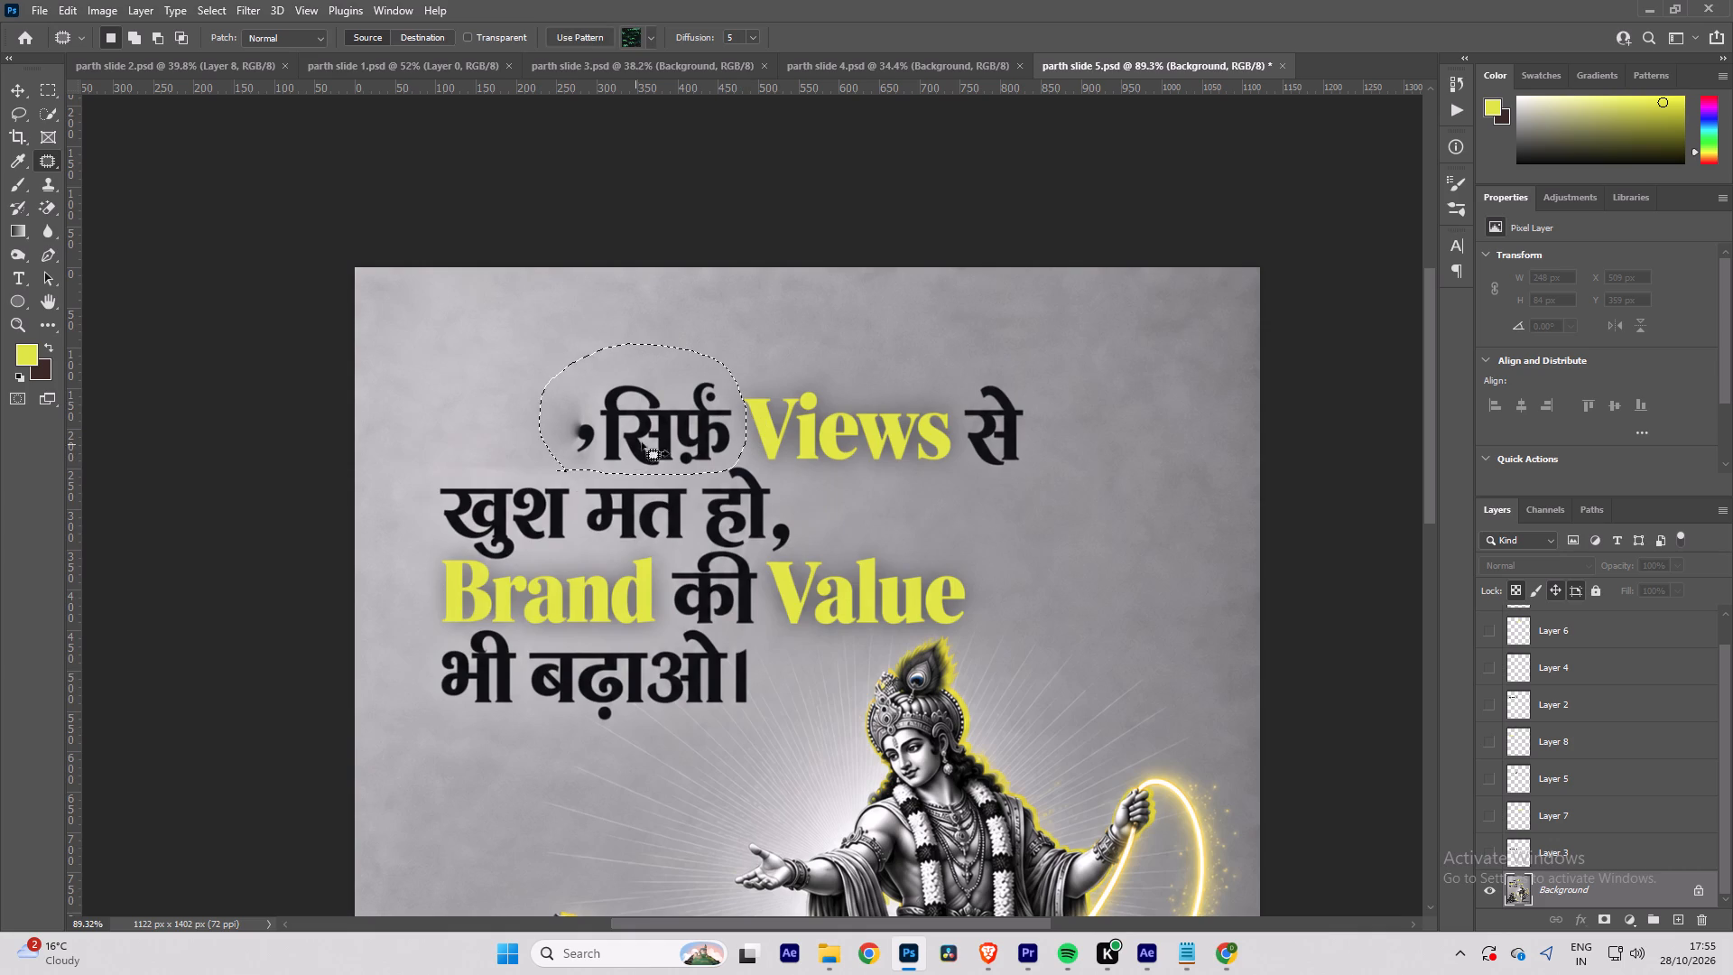
{"action": "left_click_drag", "start_coordinate": [651, 439], "coordinate": [484, 380]}
{"action": "key", "text": "ctrl+d"}
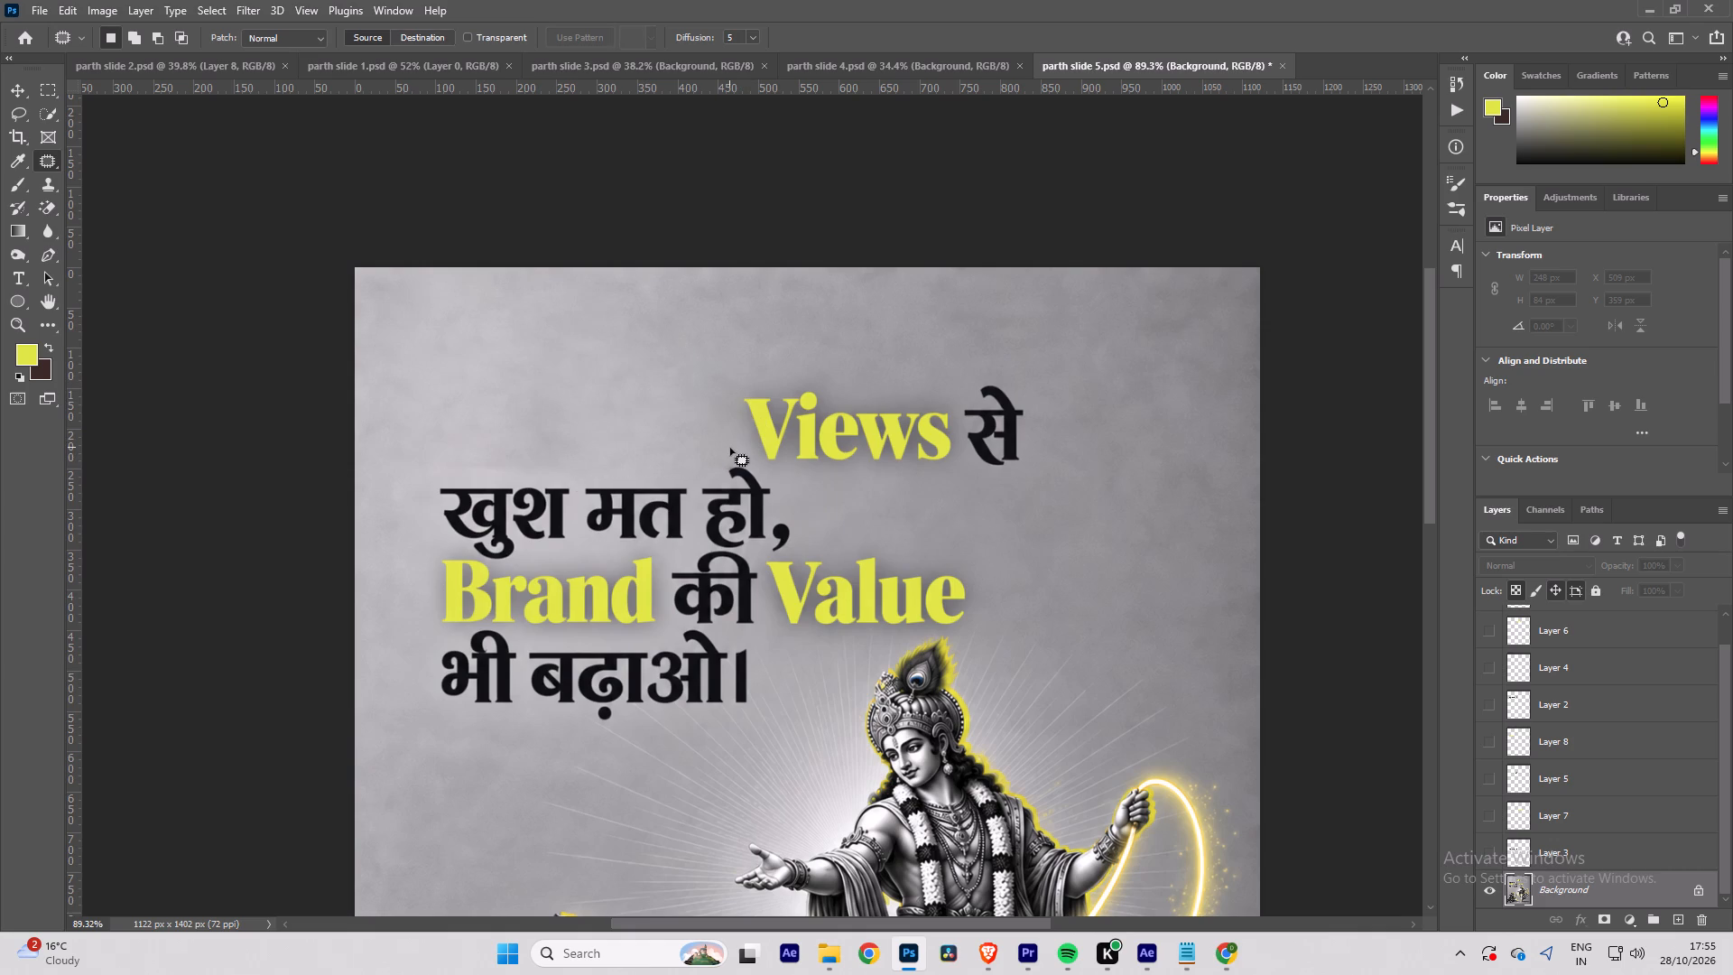
Patch out the words Views से on the first headline line and clean up the marks left around them.
{"action": "left_click_drag", "start_coordinate": [730, 448], "coordinate": [751, 453]}
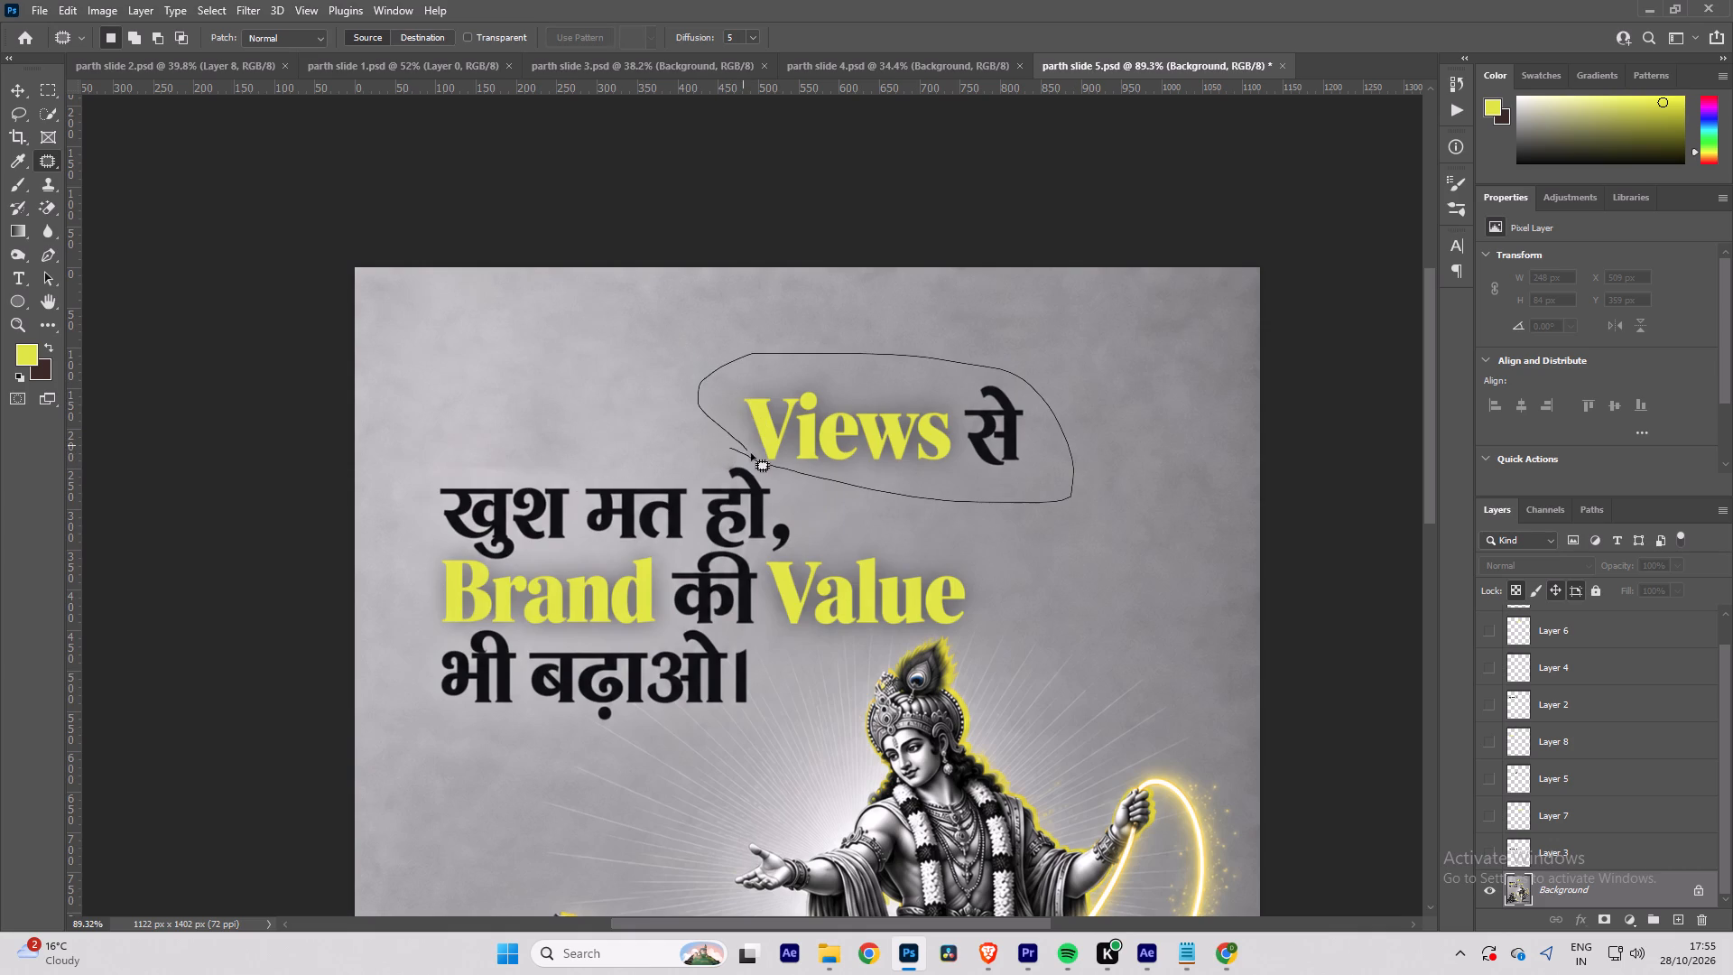
{"action": "left_click_drag", "start_coordinate": [751, 453], "coordinate": [755, 453]}
{"action": "left_click_drag", "start_coordinate": [847, 435], "coordinate": [873, 356]}
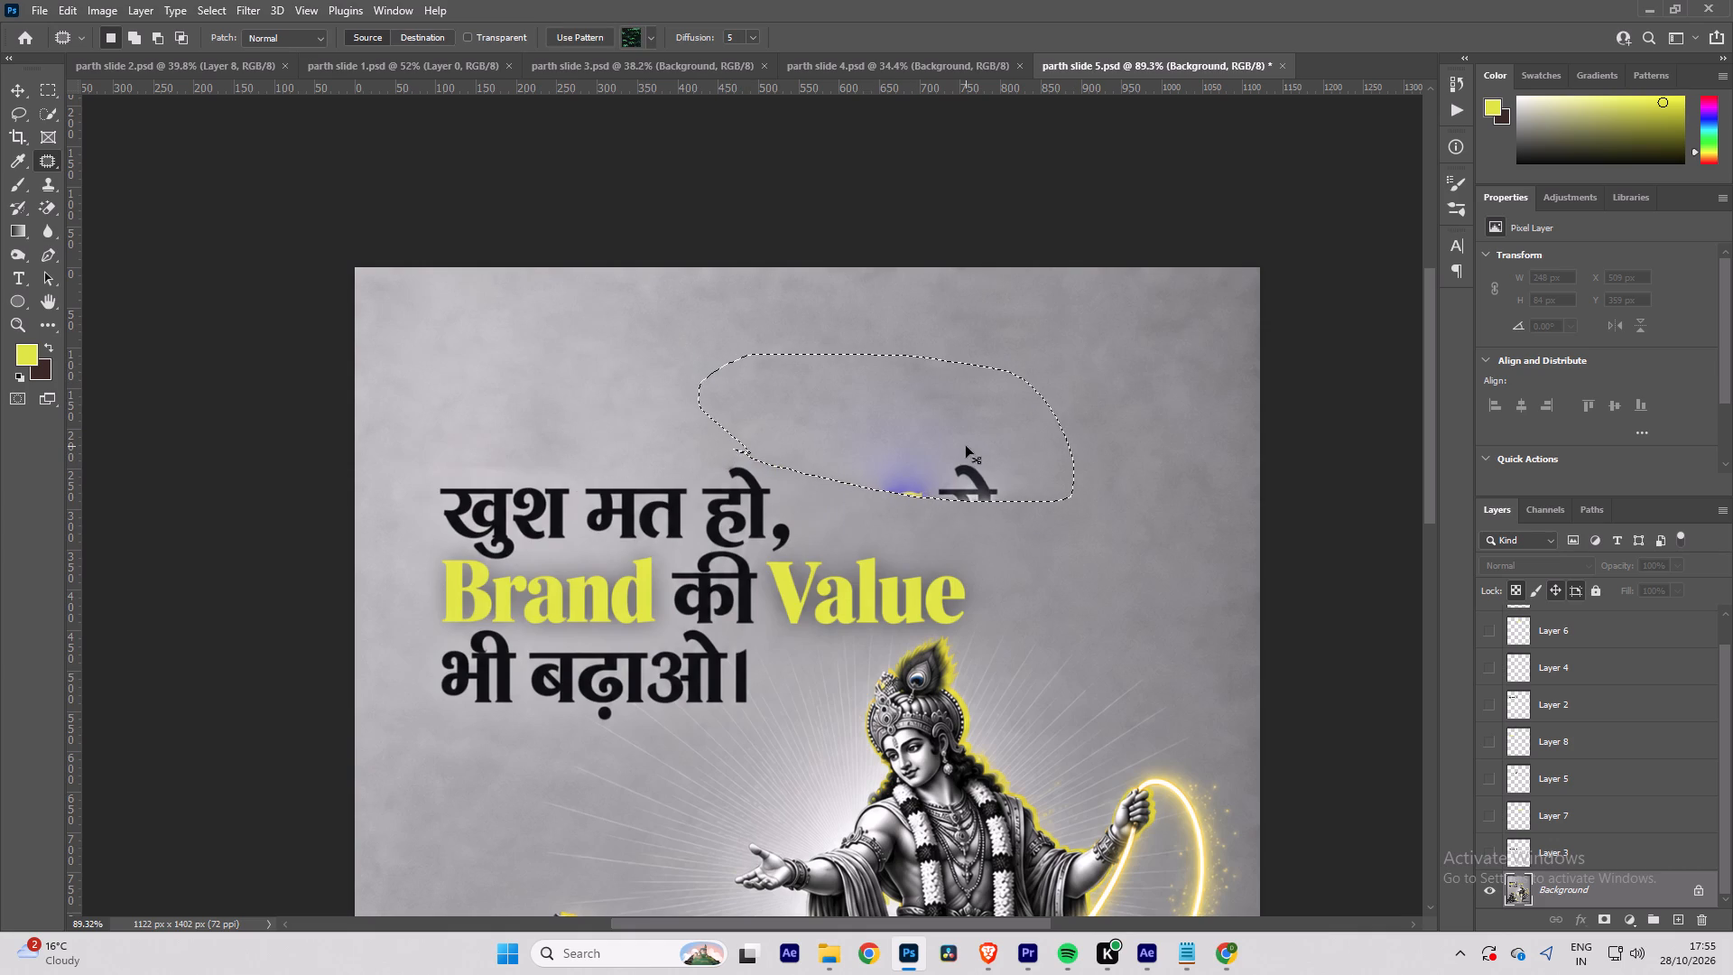
{"action": "key", "text": "ctrl+d"}
{"action": "left_click_drag", "start_coordinate": [957, 412], "coordinate": [888, 423]}
{"action": "left_click_drag", "start_coordinate": [913, 486], "coordinate": [977, 384]}
{"action": "left_click_drag", "start_coordinate": [812, 397], "coordinate": [799, 384]}
{"action": "left_click_drag", "start_coordinate": [809, 447], "coordinate": [907, 386]}
{"action": "left_click_drag", "start_coordinate": [779, 409], "coordinate": [791, 410]}
{"action": "left_click_drag", "start_coordinate": [774, 440], "coordinate": [857, 415]}
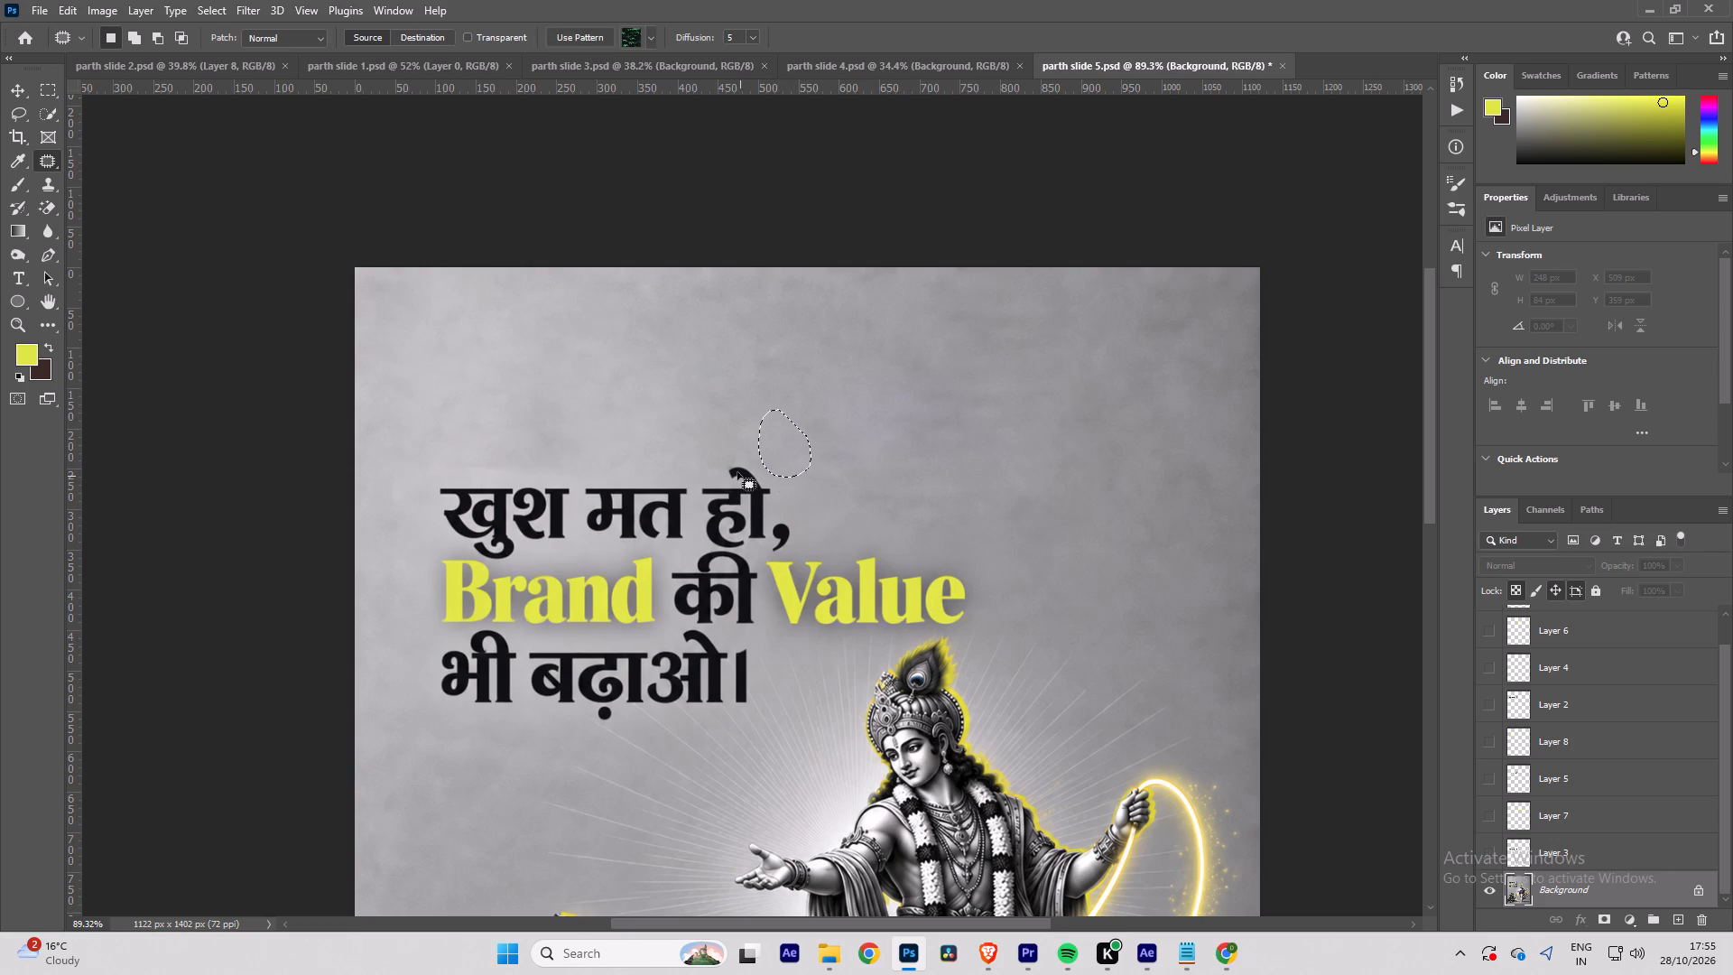
Patch out the words खुश and मत on the second headline line with clean grey texture.
{"action": "left_click_drag", "start_coordinate": [468, 445], "coordinate": [515, 566]}
{"action": "left_click_drag", "start_coordinate": [515, 566], "coordinate": [440, 447]}
{"action": "left_click_drag", "start_coordinate": [497, 515], "coordinate": [523, 412]}
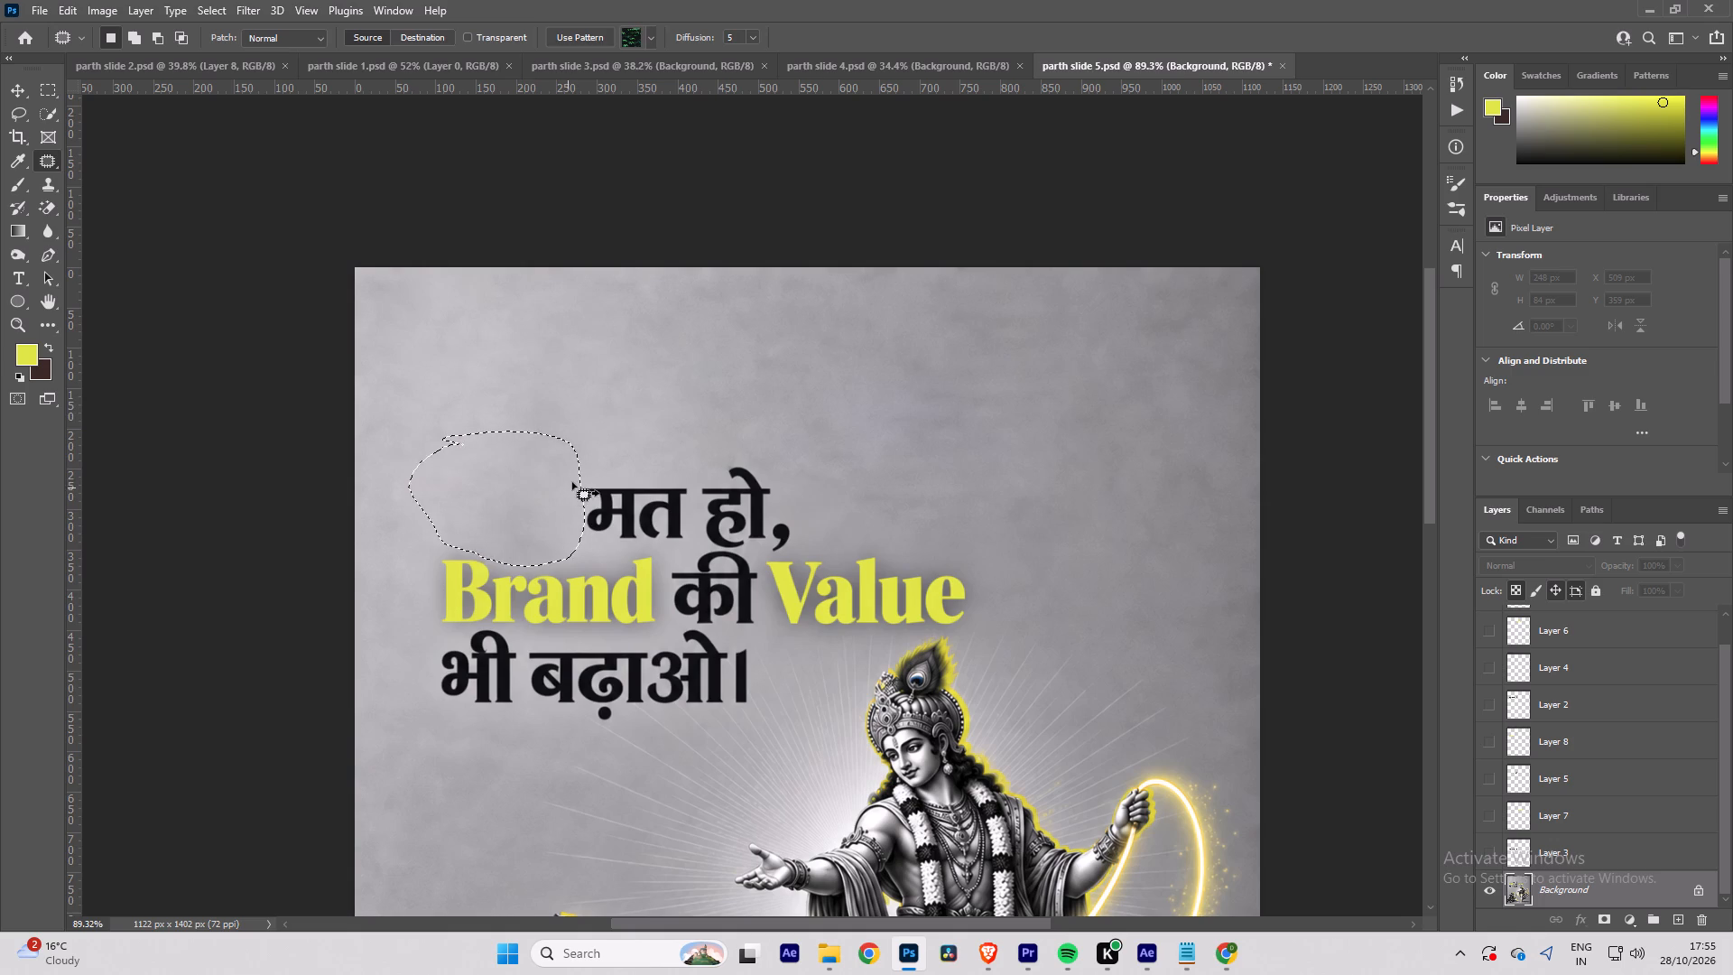
{"action": "left_click_drag", "start_coordinate": [573, 478], "coordinate": [547, 386]}
{"action": "left_click_drag", "start_coordinate": [547, 386], "coordinate": [547, 385]}
{"action": "left_click", "coordinate": [632, 377]}
{"action": "left_click_drag", "start_coordinate": [588, 468], "coordinate": [687, 547]}
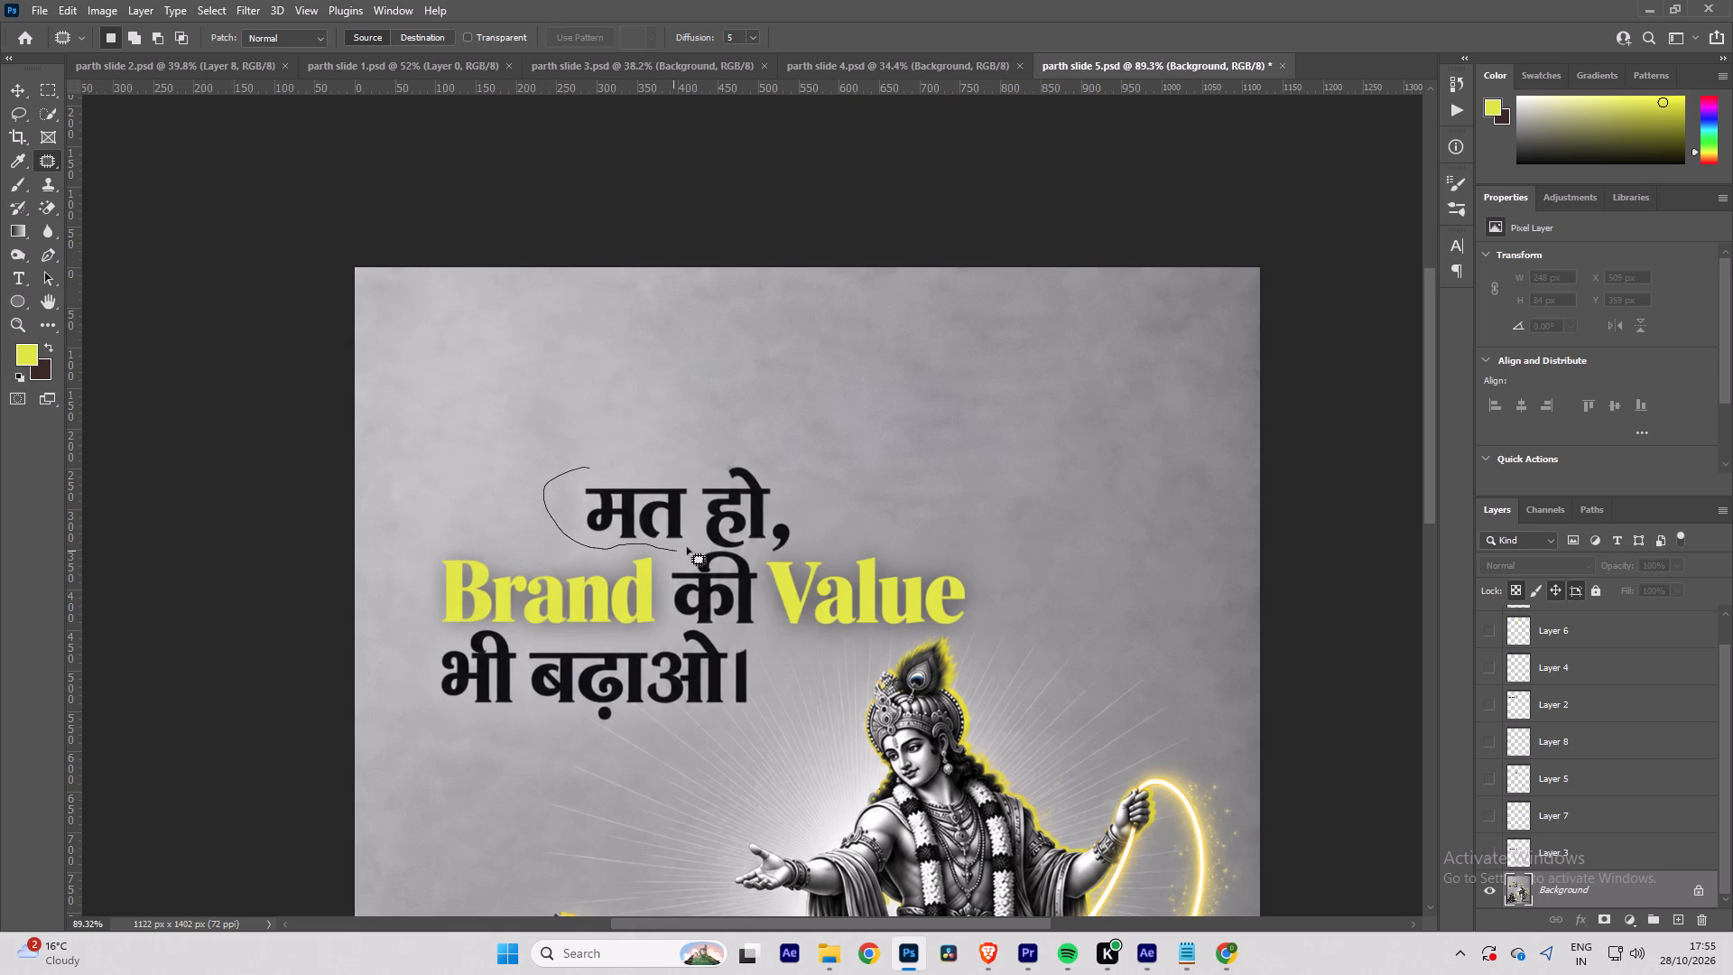
{"action": "left_click_drag", "start_coordinate": [687, 547], "coordinate": [564, 483]}
{"action": "left_click_drag", "start_coordinate": [635, 499], "coordinate": [922, 413]}
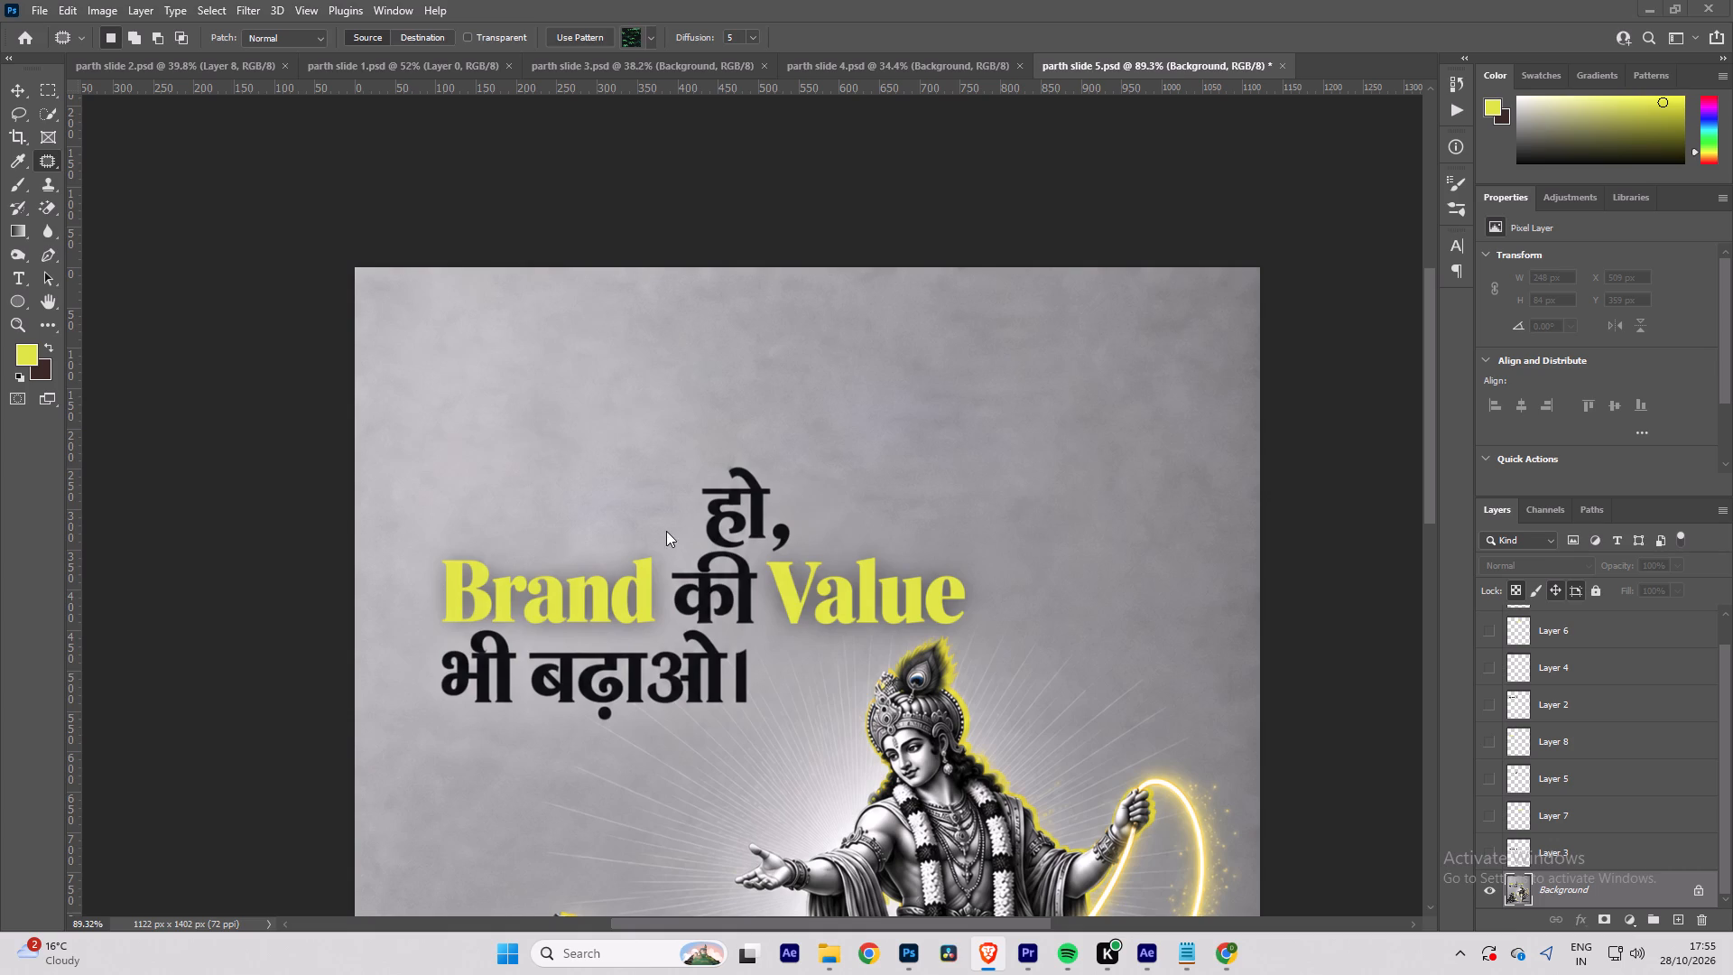
Patch out the word हो, and the dark smudge left beside it.
{"action": "left_click_drag", "start_coordinate": [665, 531], "coordinate": [698, 540]}
{"action": "left_click", "coordinate": [696, 543]}
{"action": "left_click_drag", "start_coordinate": [743, 522], "coordinate": [829, 455]}
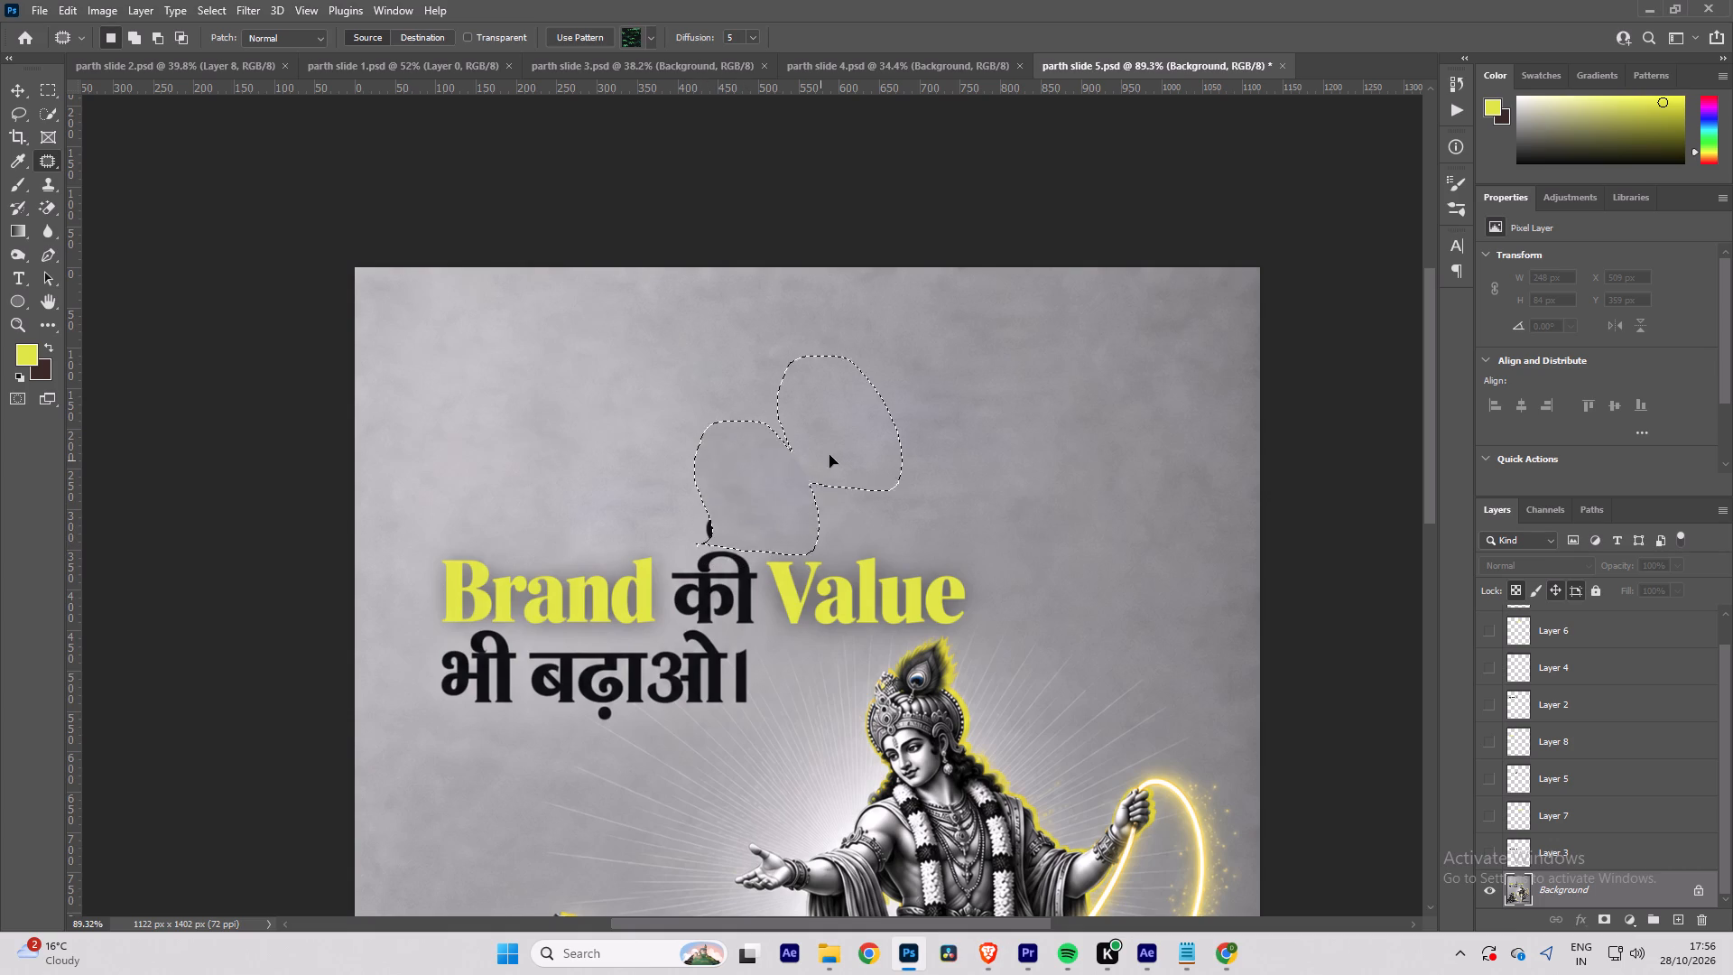
{"action": "left_click_drag", "start_coordinate": [829, 455], "coordinate": [879, 437]}
{"action": "left_click_drag", "start_coordinate": [672, 487], "coordinate": [749, 498]}
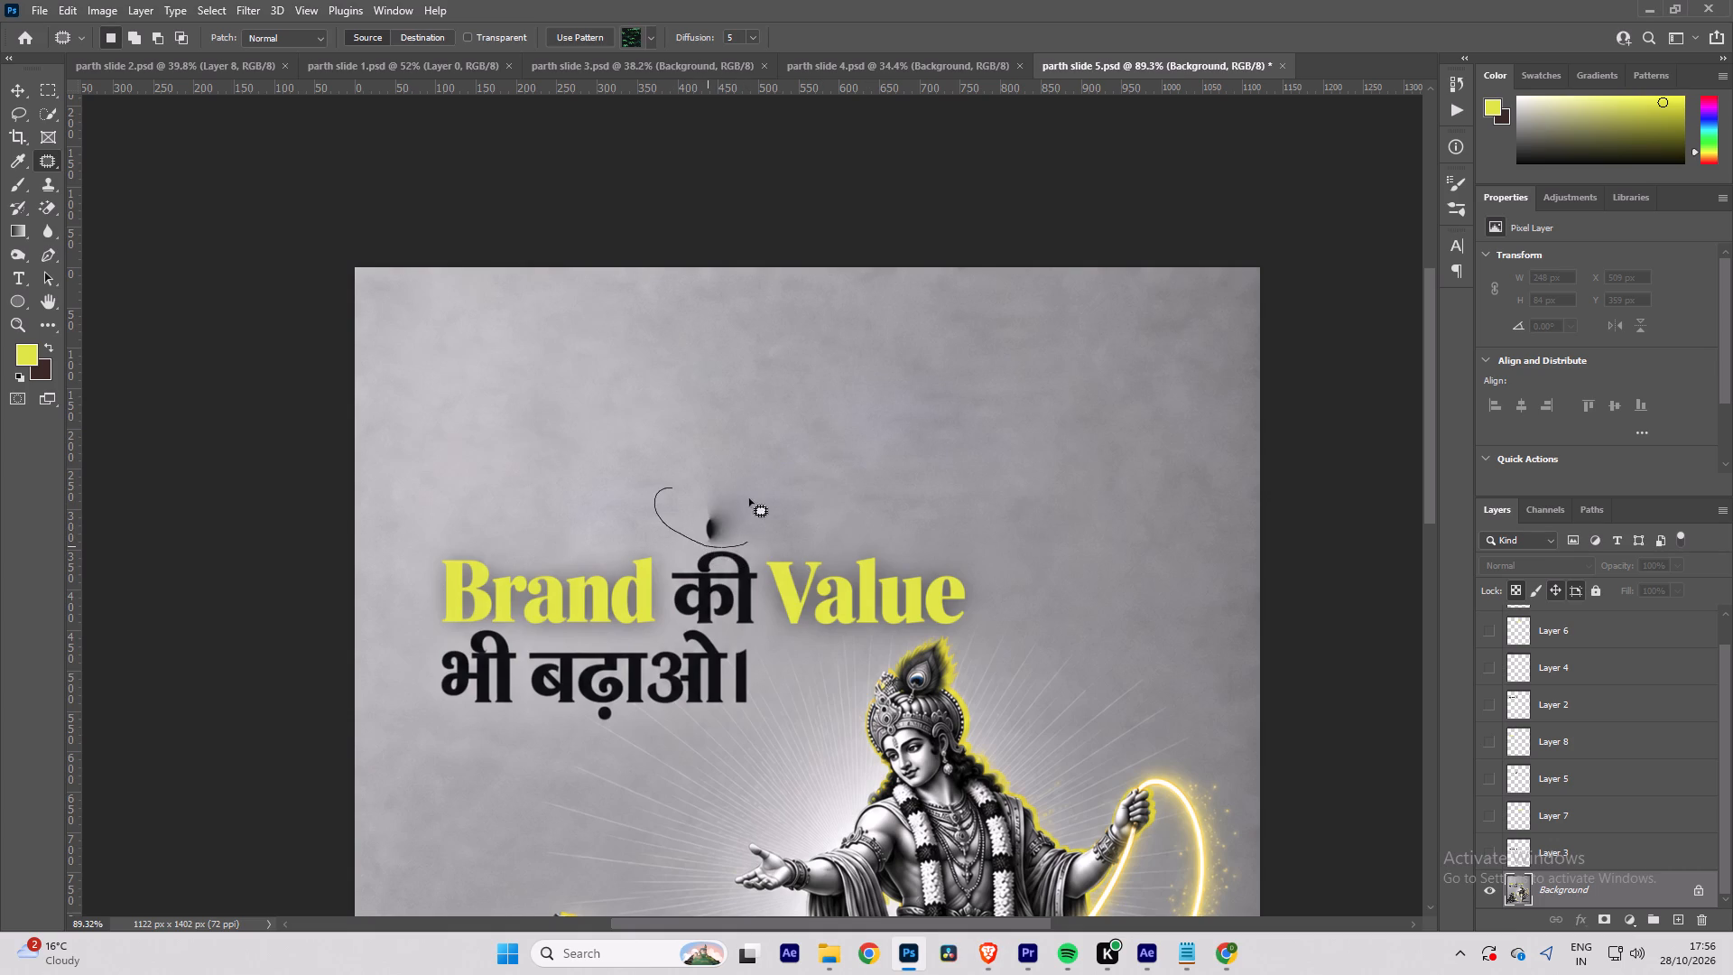
{"action": "left_click_drag", "start_coordinate": [749, 498], "coordinate": [650, 492]}
{"action": "left_click_drag", "start_coordinate": [692, 513], "coordinate": [868, 447]}
Patch out the words Brand and की on the third headline line using the clean background above.
{"action": "left_click_drag", "start_coordinate": [439, 552], "coordinate": [533, 549]}
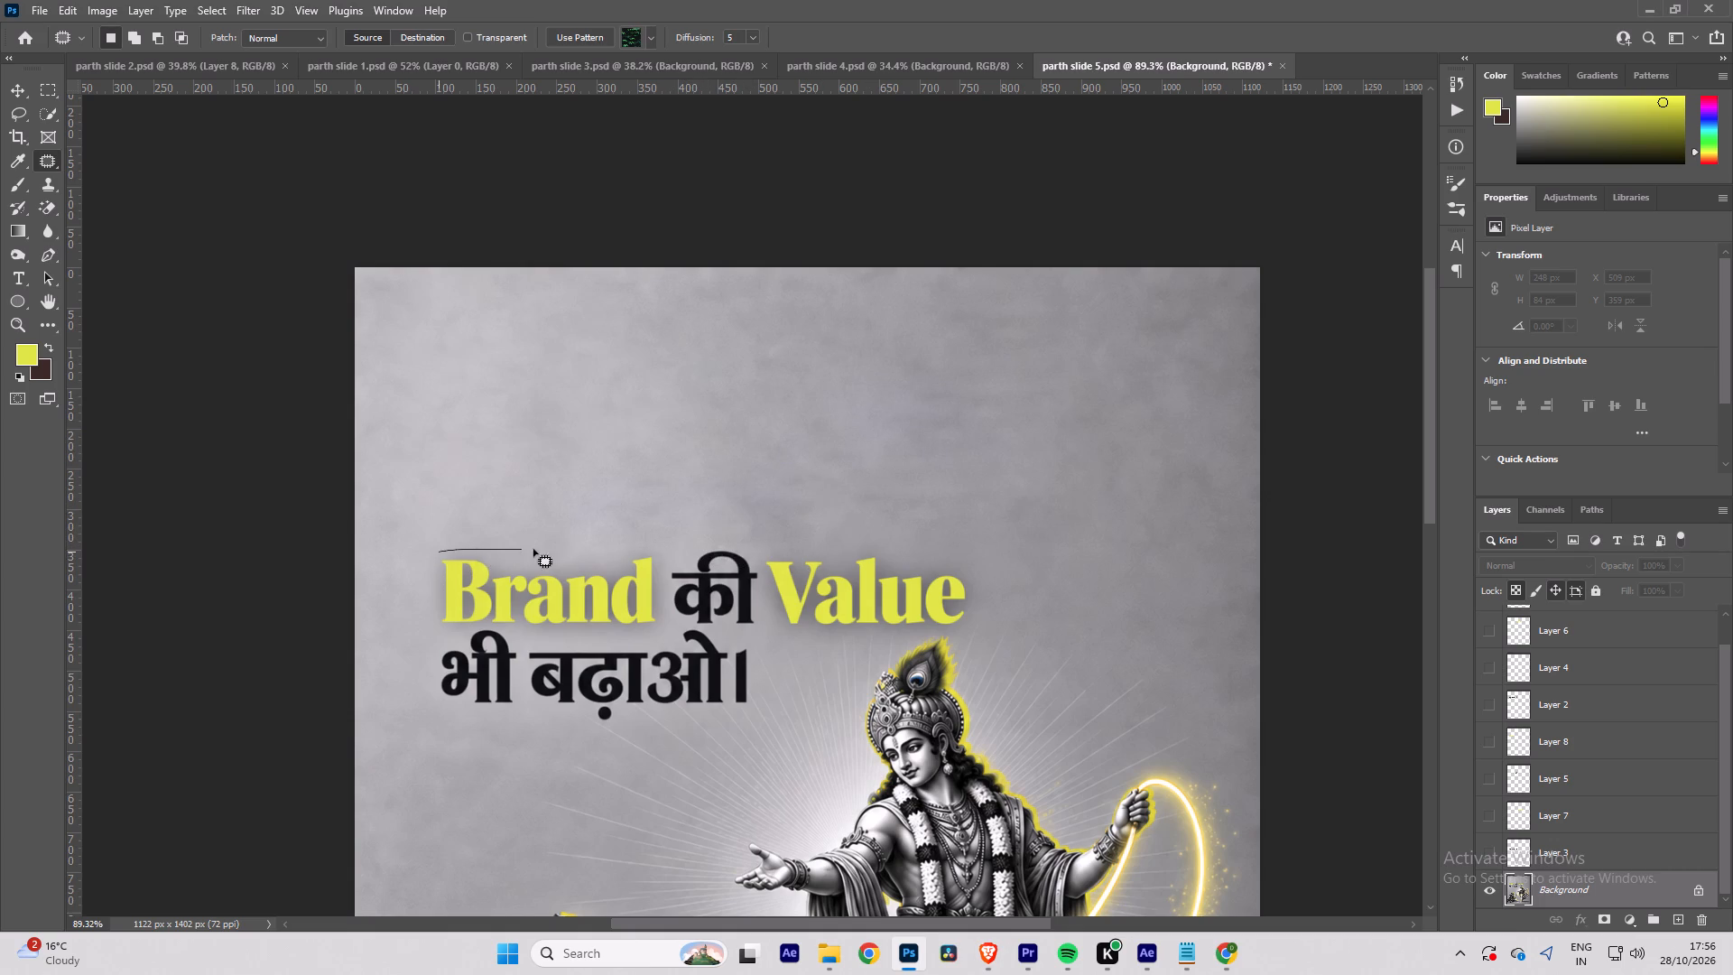
{"action": "left_click_drag", "start_coordinate": [533, 549], "coordinate": [425, 598]}
{"action": "left_click_drag", "start_coordinate": [425, 598], "coordinate": [460, 531]}
{"action": "left_click_drag", "start_coordinate": [504, 588], "coordinate": [520, 472]}
{"action": "left_click_drag", "start_coordinate": [690, 535], "coordinate": [663, 589]}
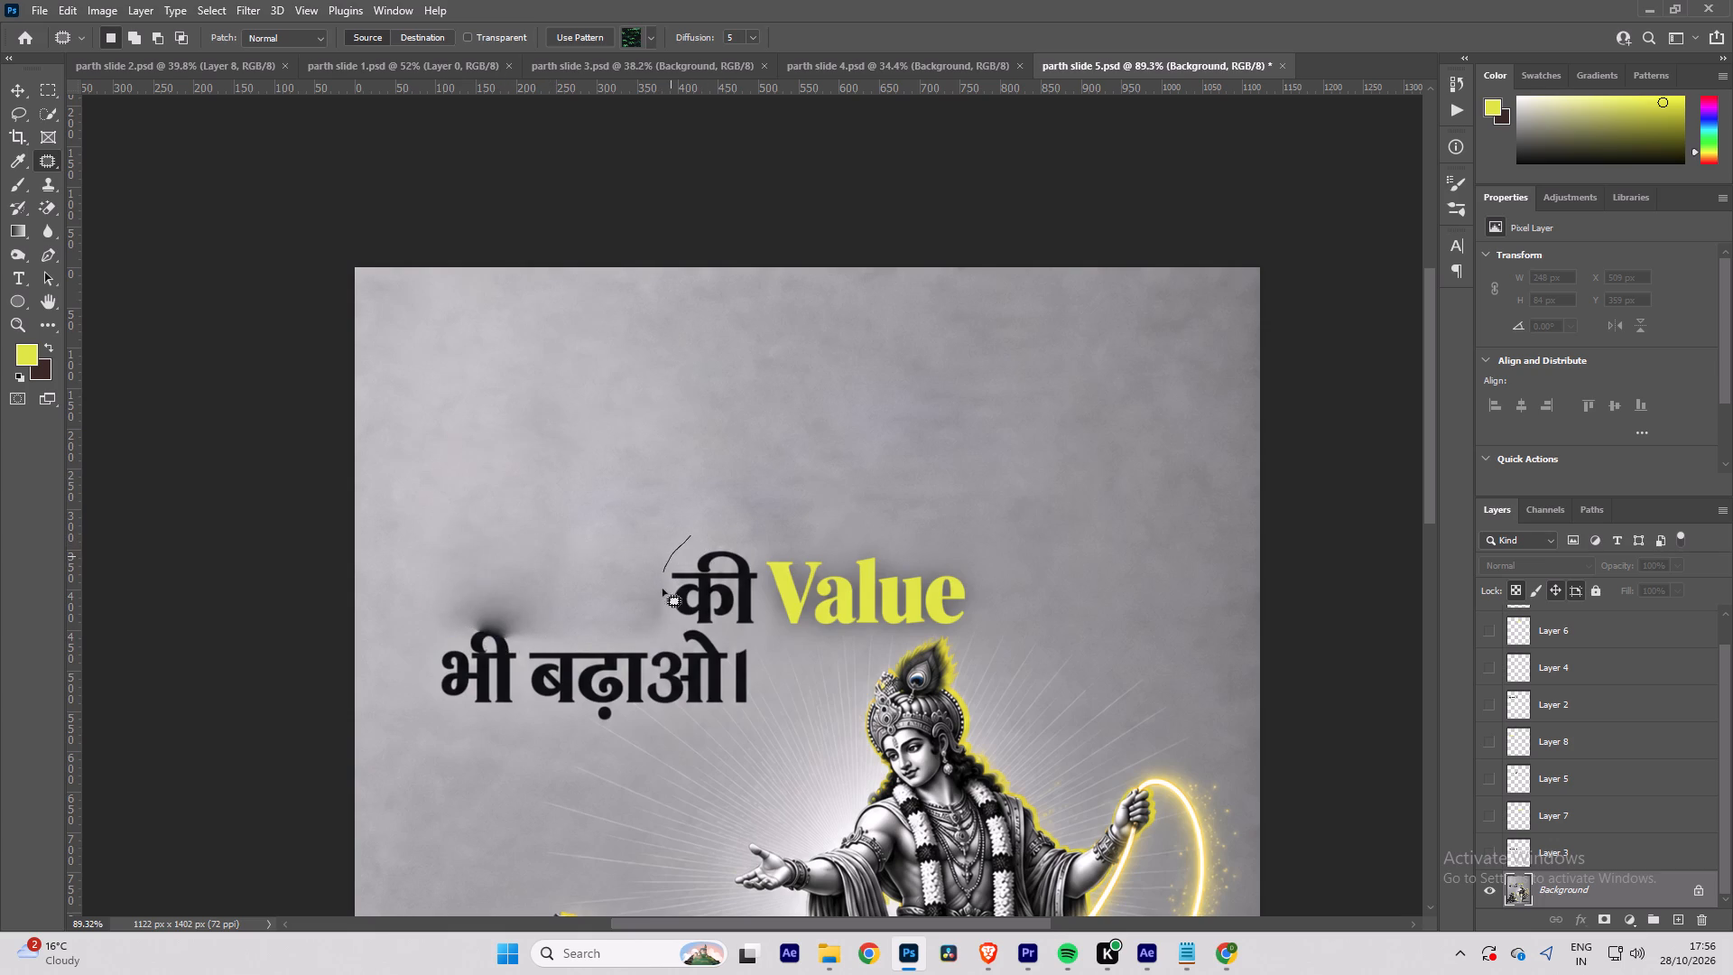
{"action": "left_click_drag", "start_coordinate": [663, 589], "coordinate": [686, 529]}
{"action": "left_click_drag", "start_coordinate": [686, 529], "coordinate": [677, 540]}
{"action": "left_click_drag", "start_coordinate": [717, 588], "coordinate": [617, 438]}
Patch out the word भी and smooth the dark smudges left where Brand and की stood.
{"action": "left_click_drag", "start_coordinate": [494, 567], "coordinate": [440, 608]}
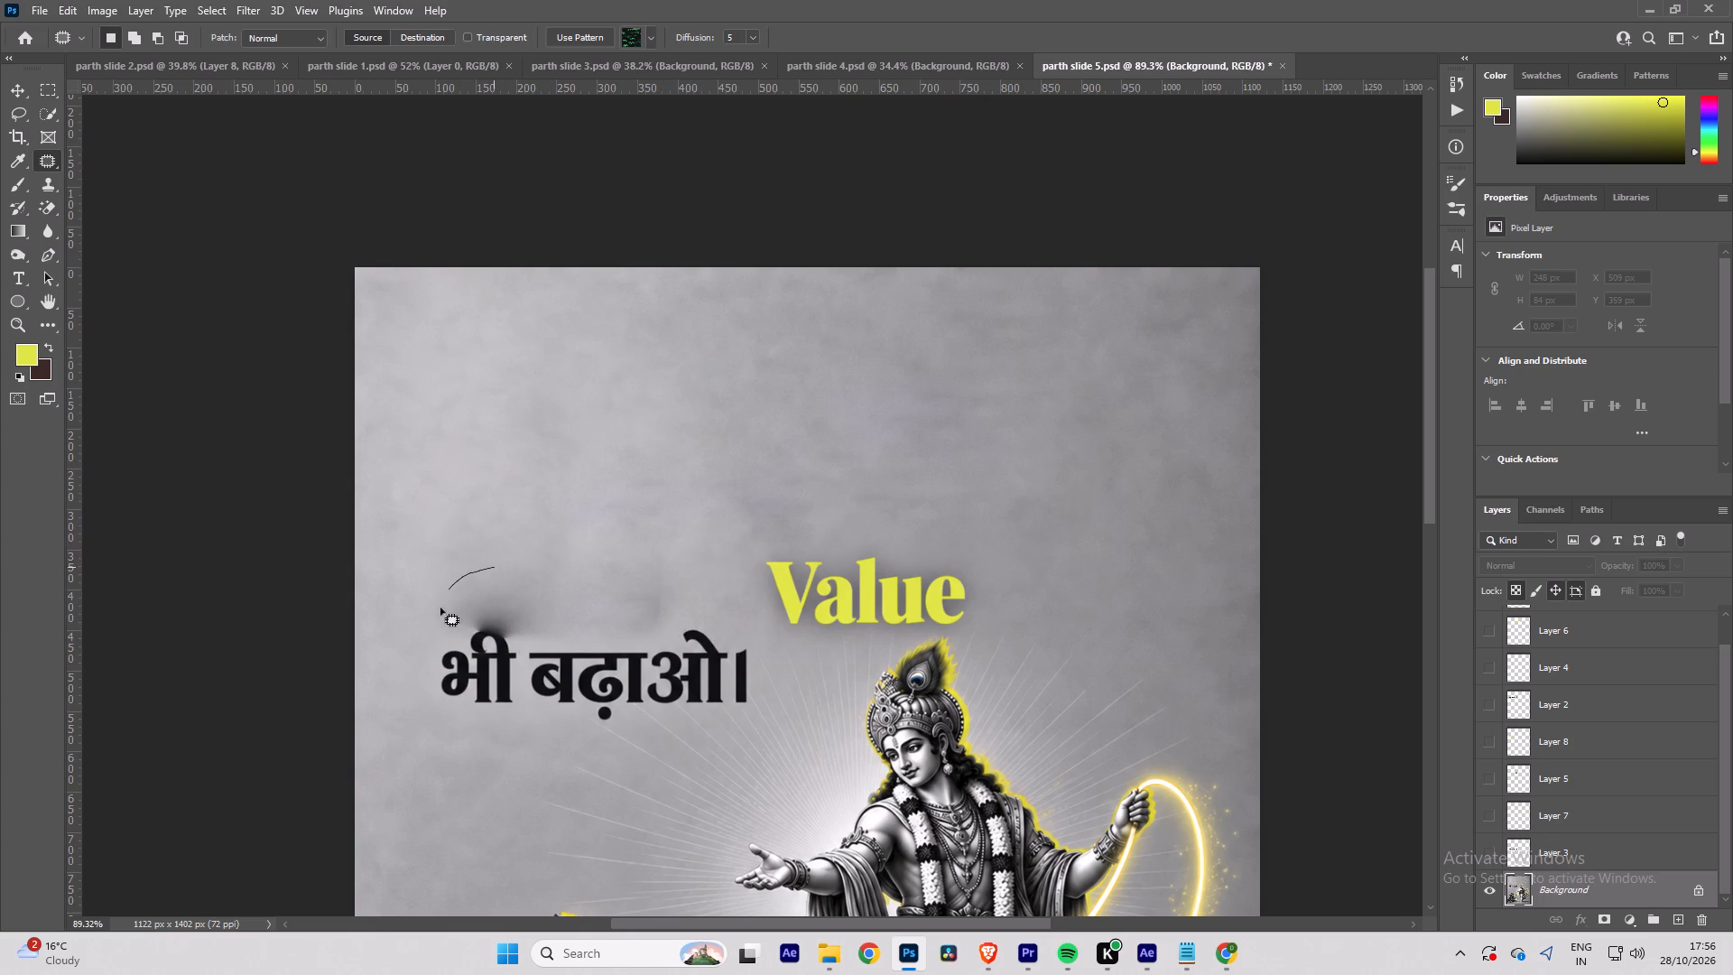
{"action": "left_click_drag", "start_coordinate": [440, 608], "coordinate": [471, 564]}
{"action": "left_click_drag", "start_coordinate": [471, 564], "coordinate": [460, 585]}
{"action": "left_click_drag", "start_coordinate": [477, 658], "coordinate": [506, 444]}
{"action": "left_click", "coordinate": [484, 528]}
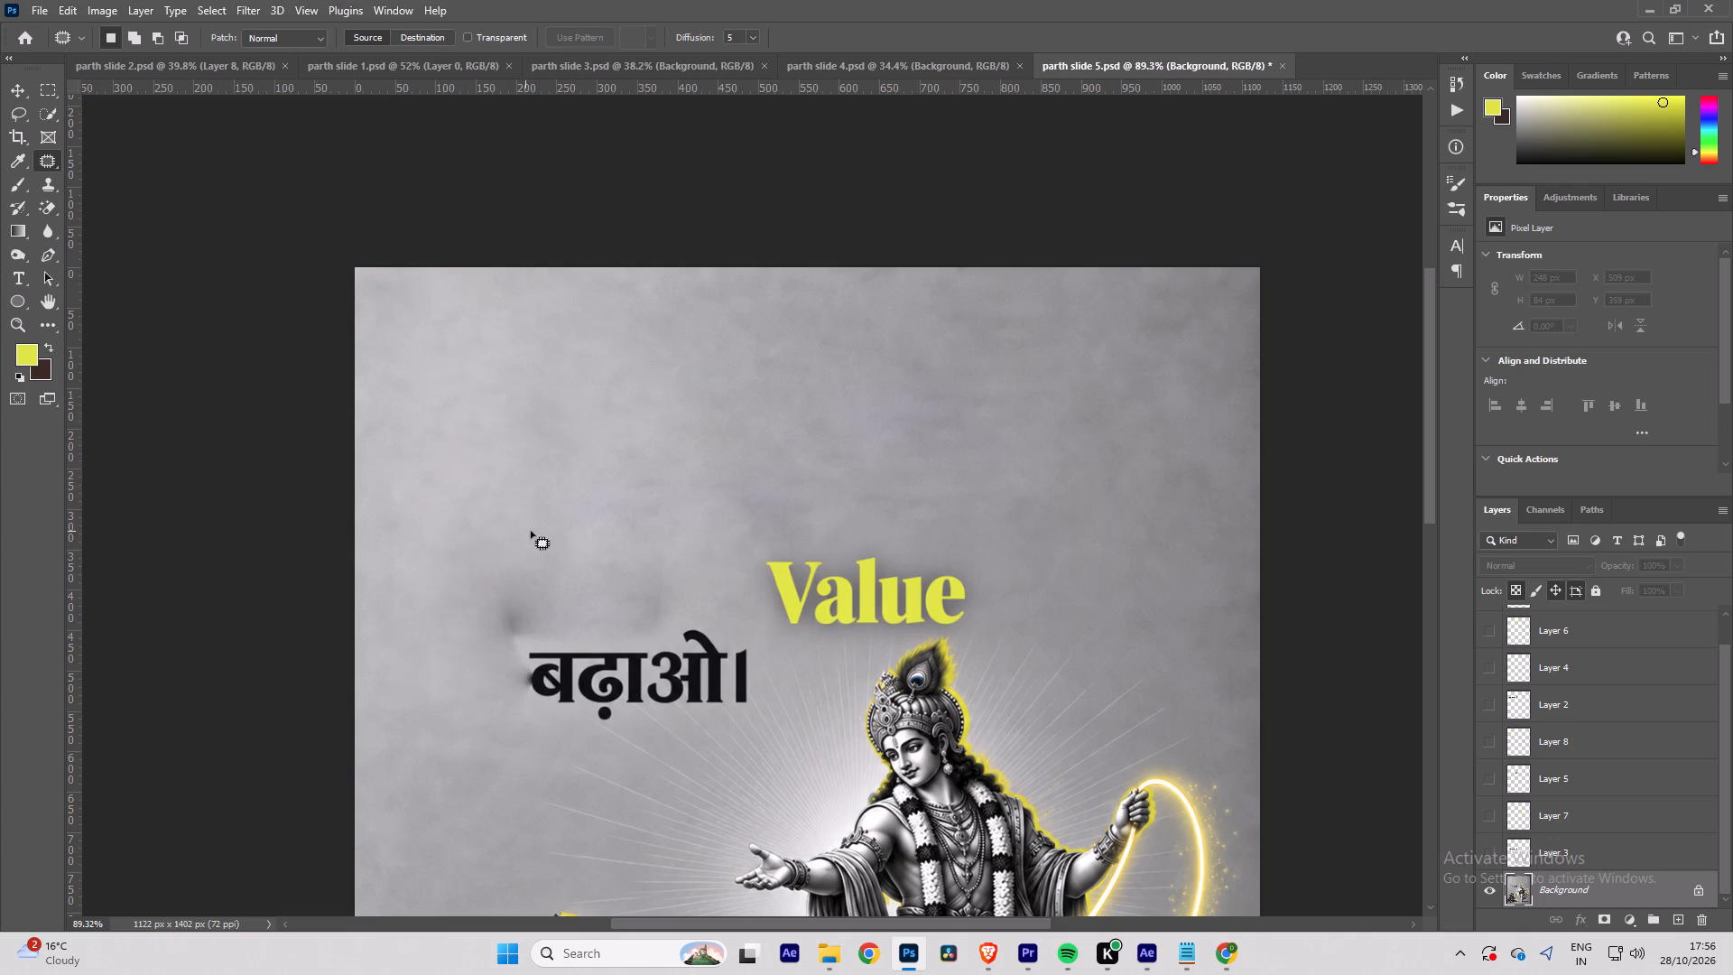
{"action": "left_click_drag", "start_coordinate": [551, 527], "coordinate": [476, 542]}
{"action": "left_click_drag", "start_coordinate": [551, 593], "coordinate": [569, 497]}
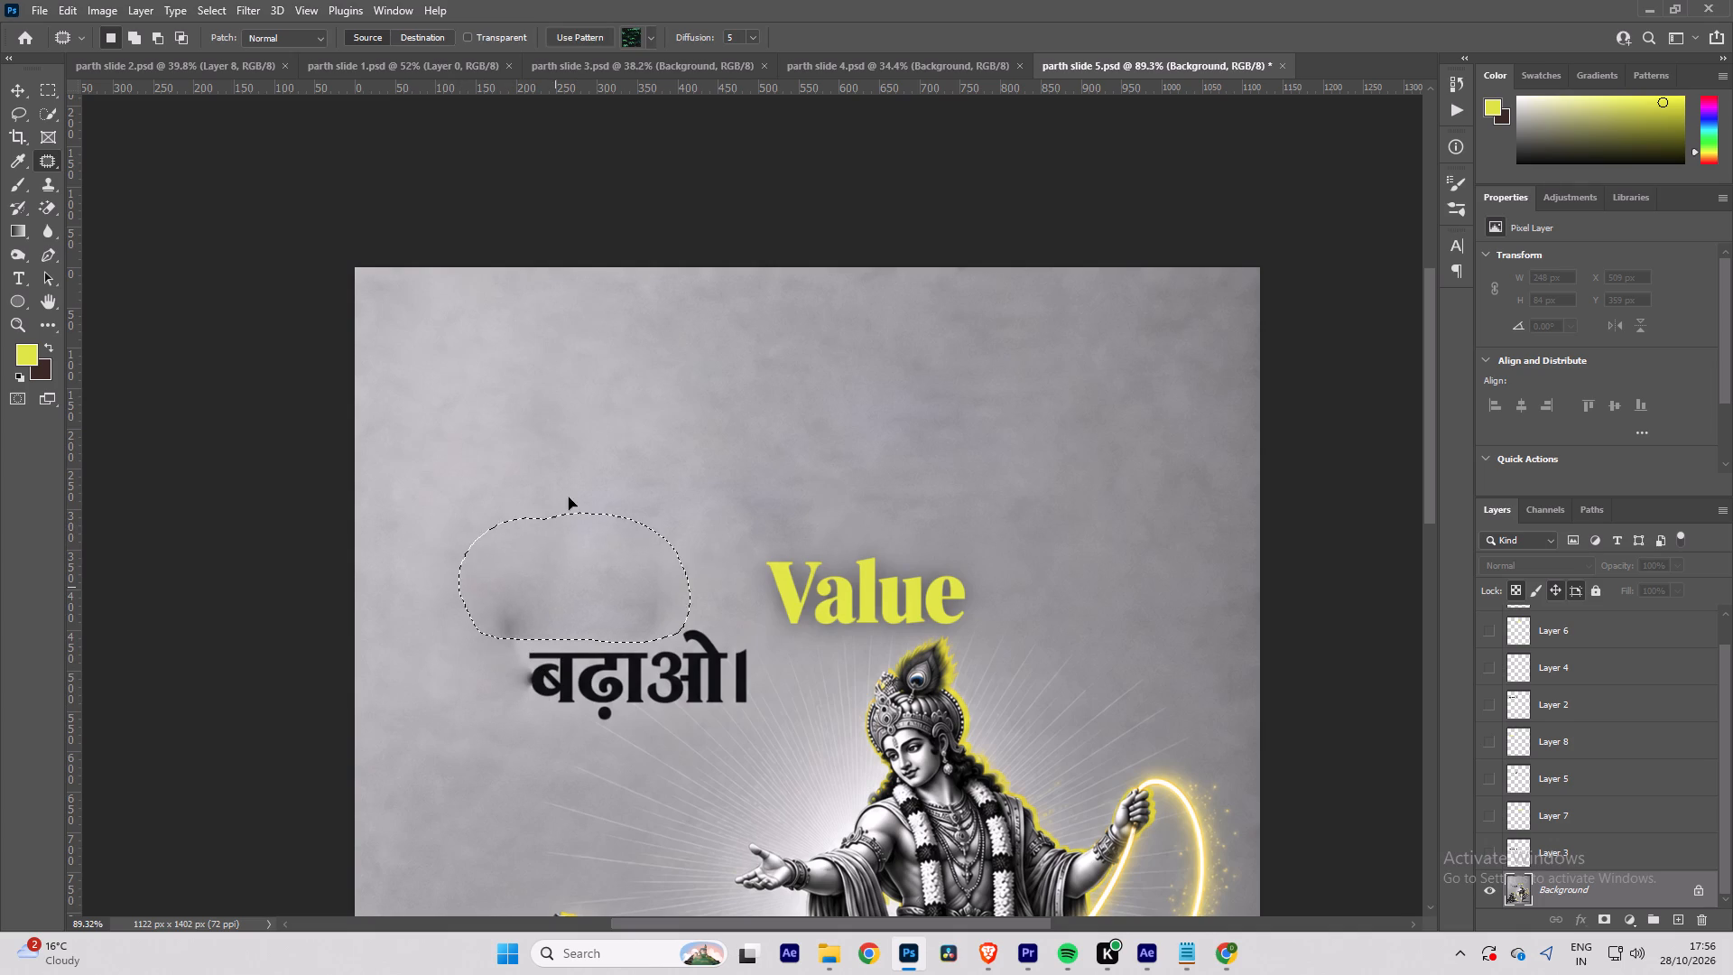
{"action": "left_click_drag", "start_coordinate": [569, 497], "coordinate": [570, 448]}
Patch out the remaining headline words Value and बढ़ाओ। with clean background texture.
{"action": "left_click_drag", "start_coordinate": [784, 517], "coordinate": [889, 641]}
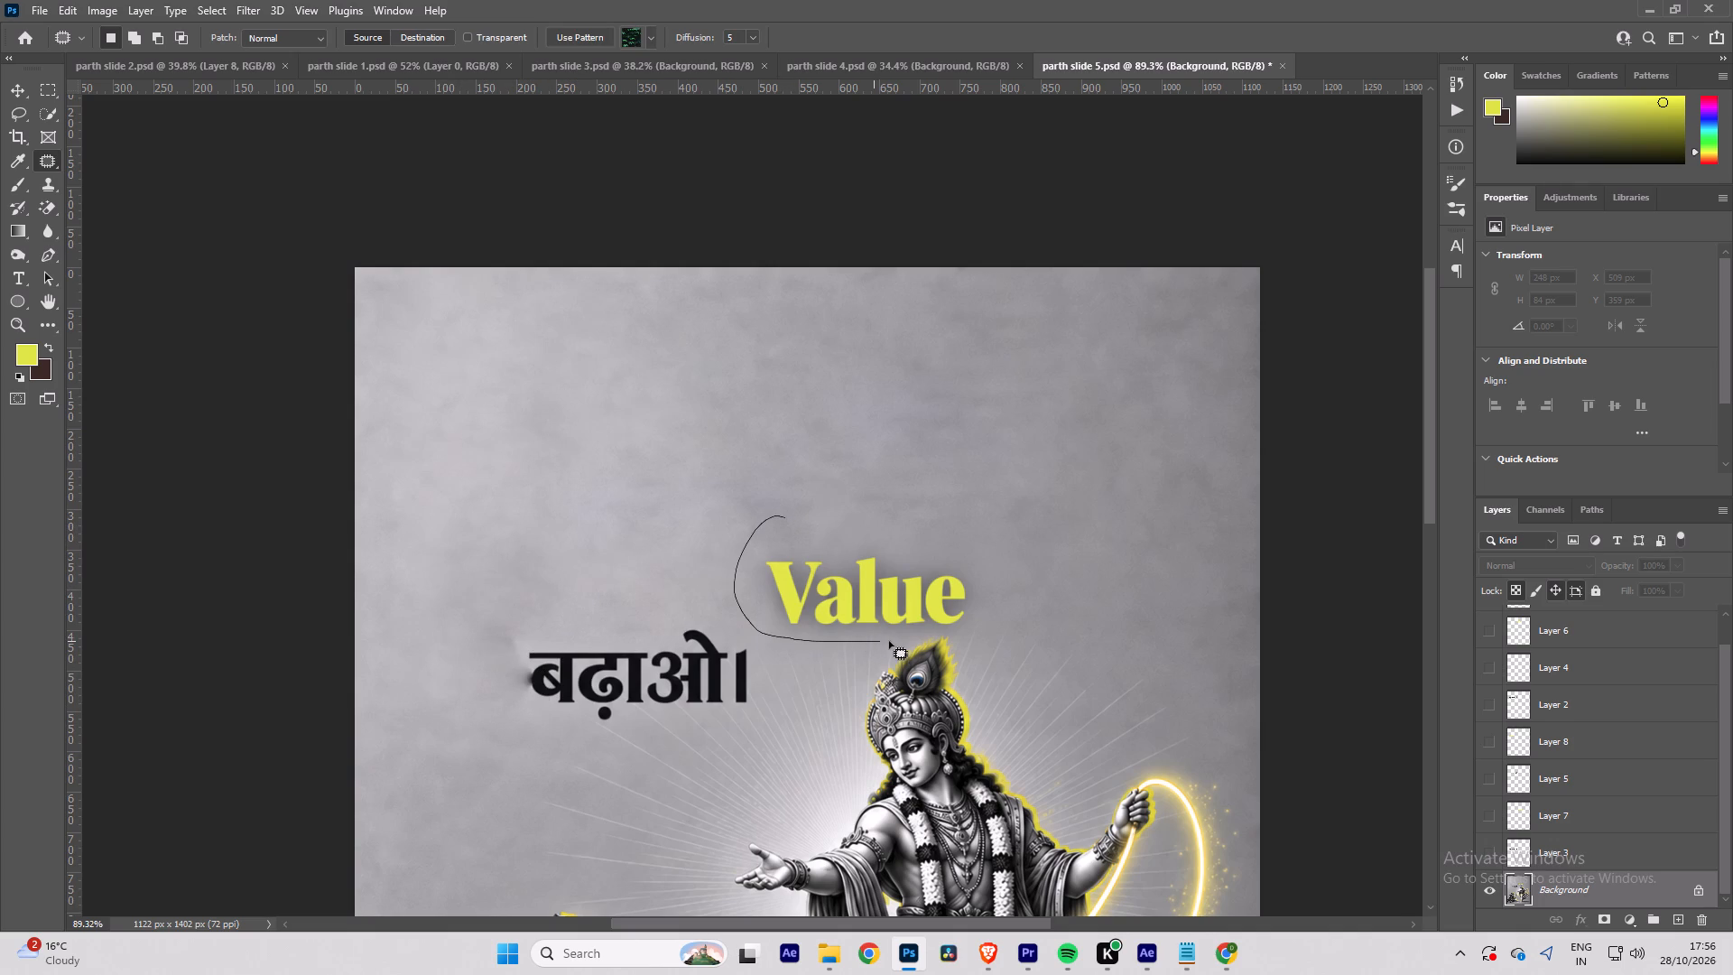
{"action": "left_click_drag", "start_coordinate": [889, 641], "coordinate": [817, 523]}
{"action": "left_click_drag", "start_coordinate": [830, 584], "coordinate": [890, 433]}
{"action": "left_click_drag", "start_coordinate": [523, 628], "coordinate": [761, 622]}
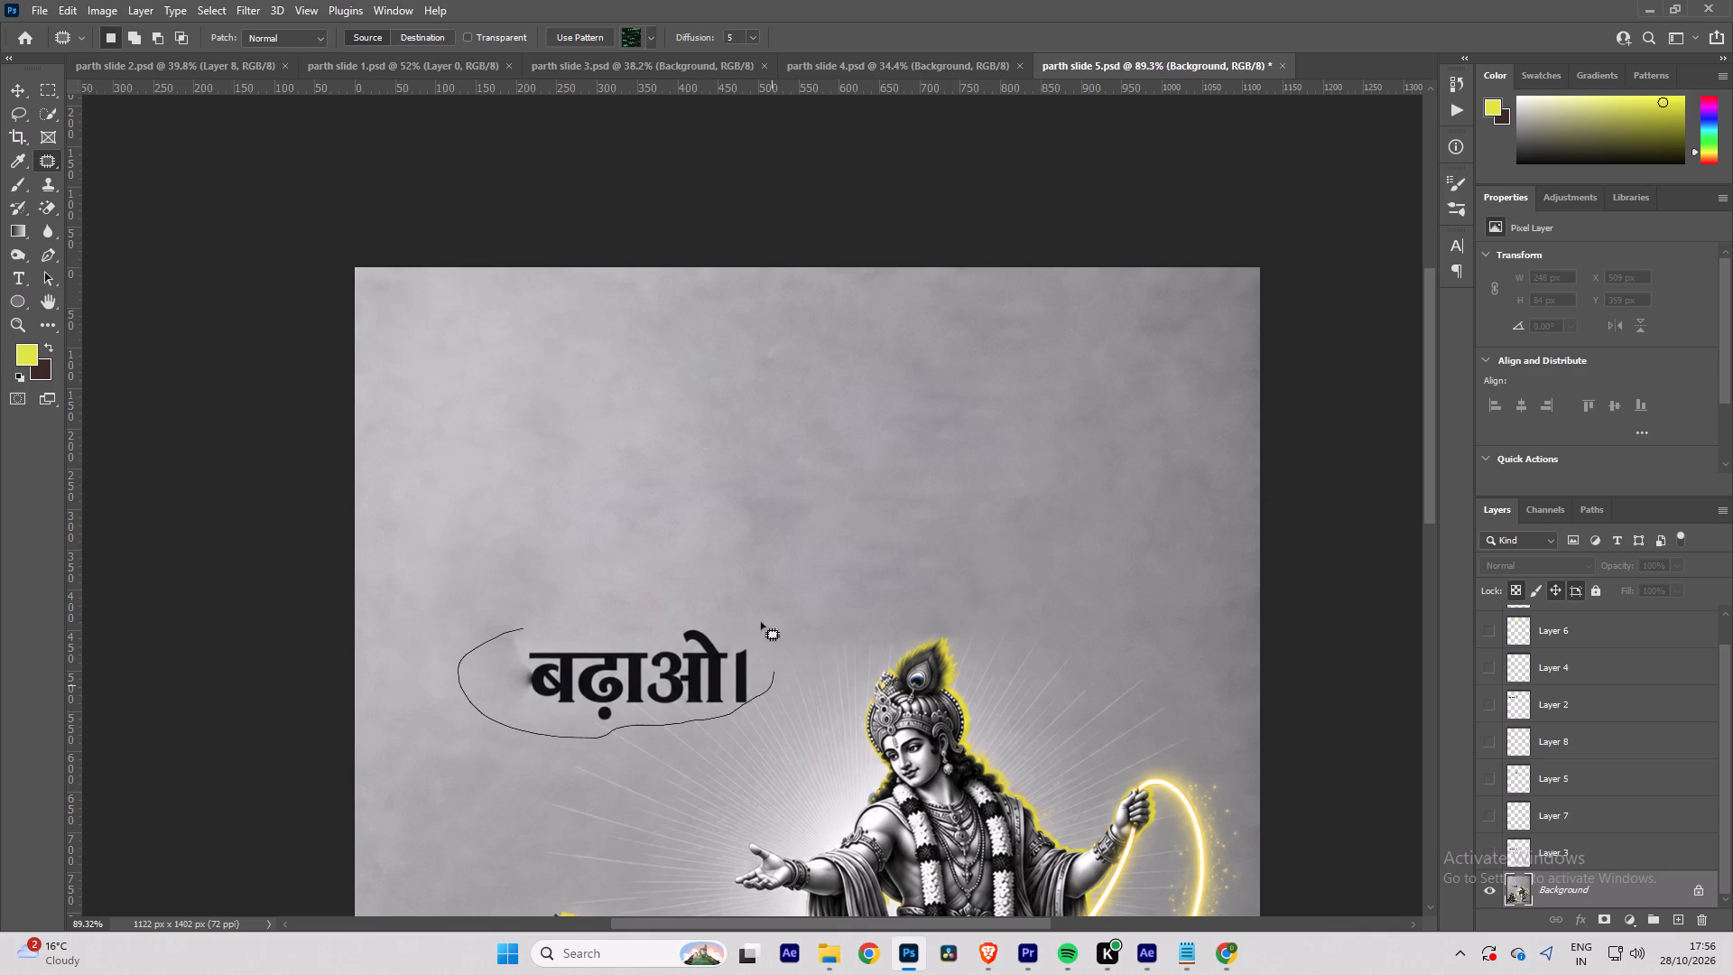
{"action": "left_click_drag", "start_coordinate": [761, 622], "coordinate": [493, 643]}
{"action": "left_click_drag", "start_coordinate": [571, 659], "coordinate": [582, 478]}
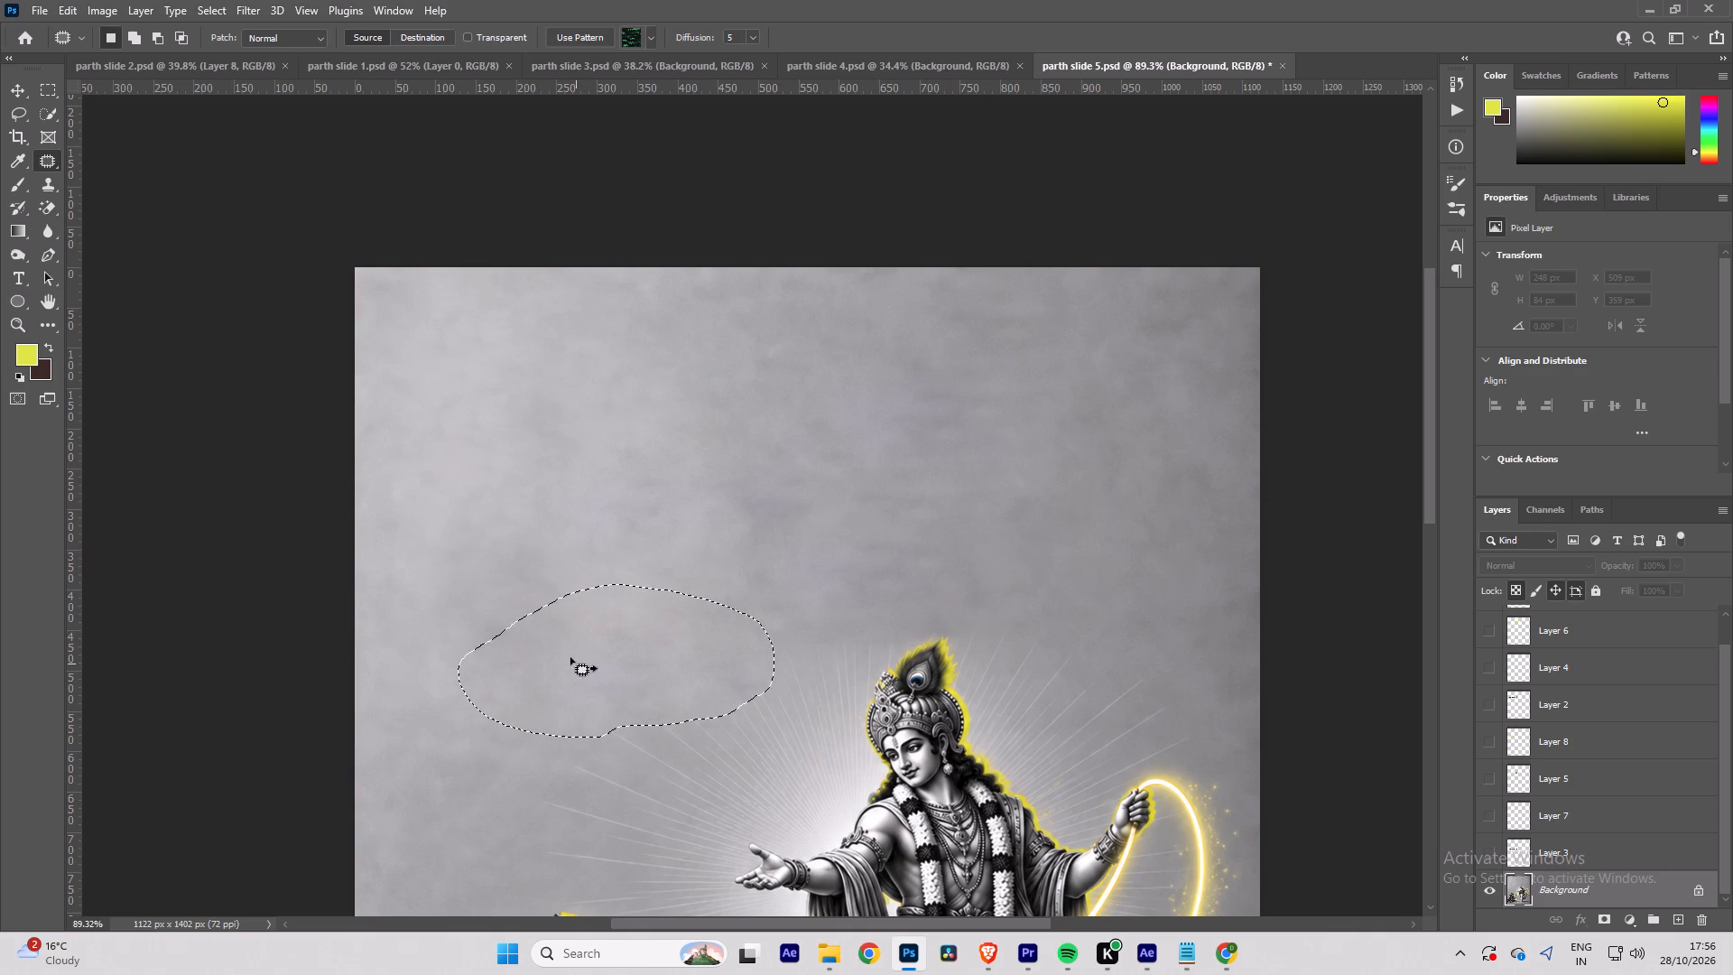
{"action": "key", "text": "ctrl+d"}
Patch the uneven background where the last headline line stood with the cleaner texture just above, and clear the selection.
{"action": "left_click_drag", "start_coordinate": [480, 673], "coordinate": [500, 684]}
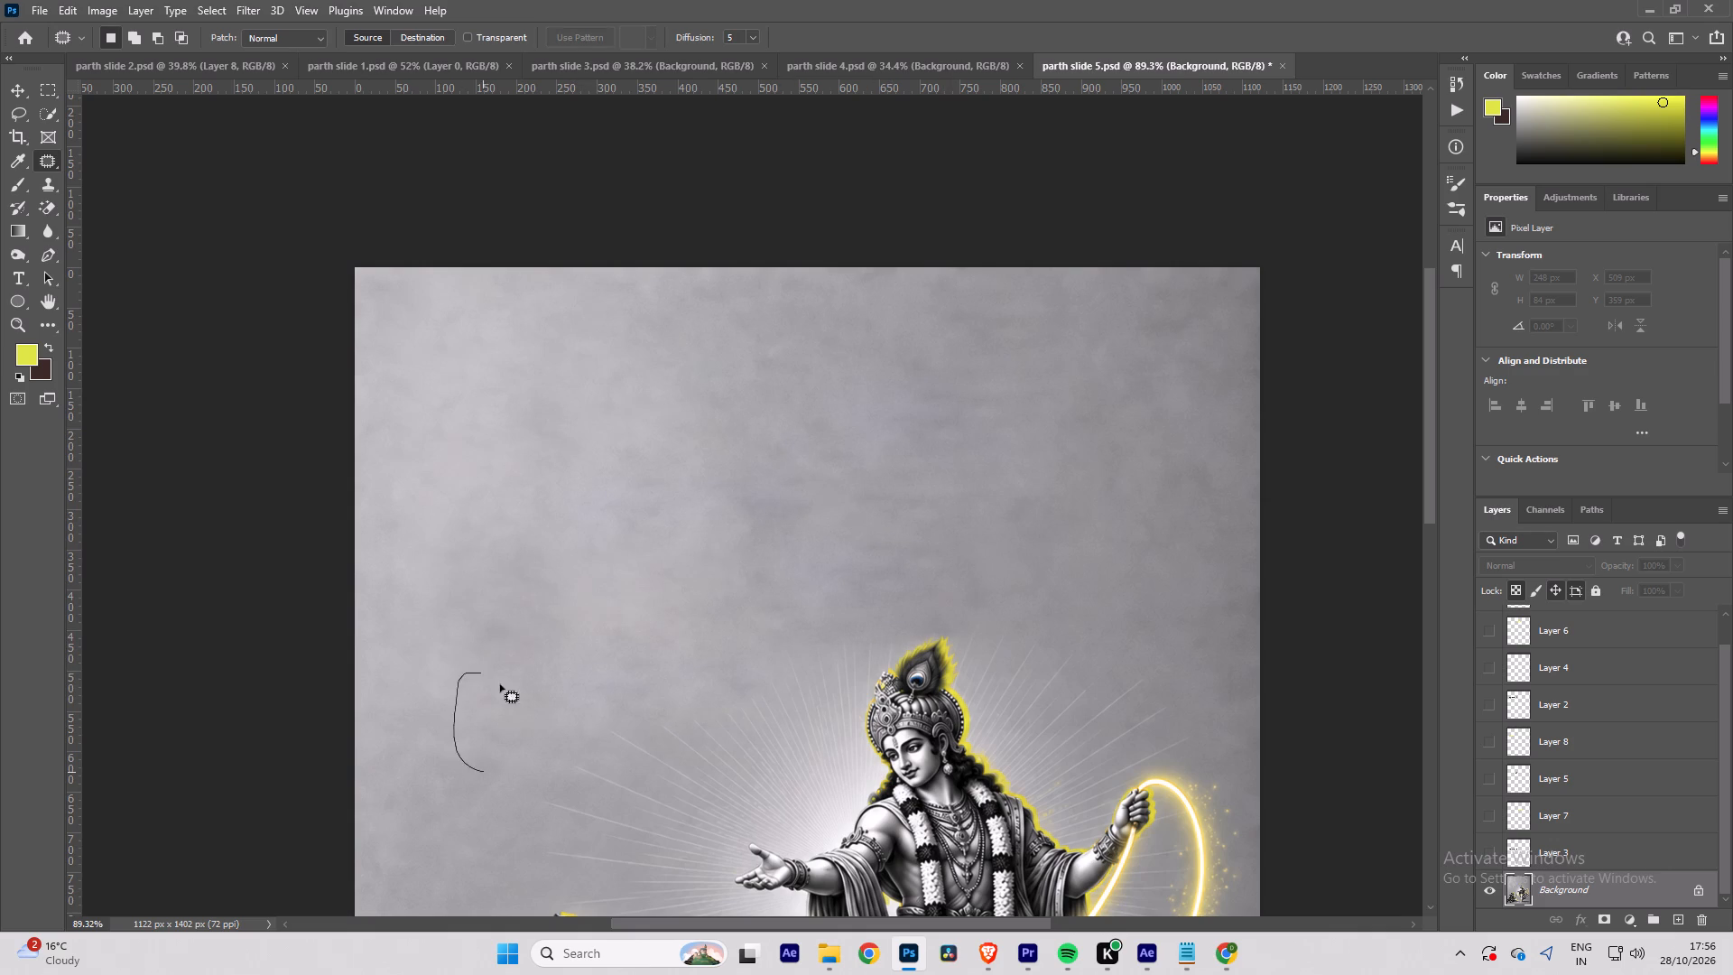
{"action": "left_click_drag", "start_coordinate": [500, 684], "coordinate": [459, 639]}
{"action": "left_click_drag", "start_coordinate": [477, 720], "coordinate": [543, 549]}
{"action": "key", "text": "ctrl+d"}
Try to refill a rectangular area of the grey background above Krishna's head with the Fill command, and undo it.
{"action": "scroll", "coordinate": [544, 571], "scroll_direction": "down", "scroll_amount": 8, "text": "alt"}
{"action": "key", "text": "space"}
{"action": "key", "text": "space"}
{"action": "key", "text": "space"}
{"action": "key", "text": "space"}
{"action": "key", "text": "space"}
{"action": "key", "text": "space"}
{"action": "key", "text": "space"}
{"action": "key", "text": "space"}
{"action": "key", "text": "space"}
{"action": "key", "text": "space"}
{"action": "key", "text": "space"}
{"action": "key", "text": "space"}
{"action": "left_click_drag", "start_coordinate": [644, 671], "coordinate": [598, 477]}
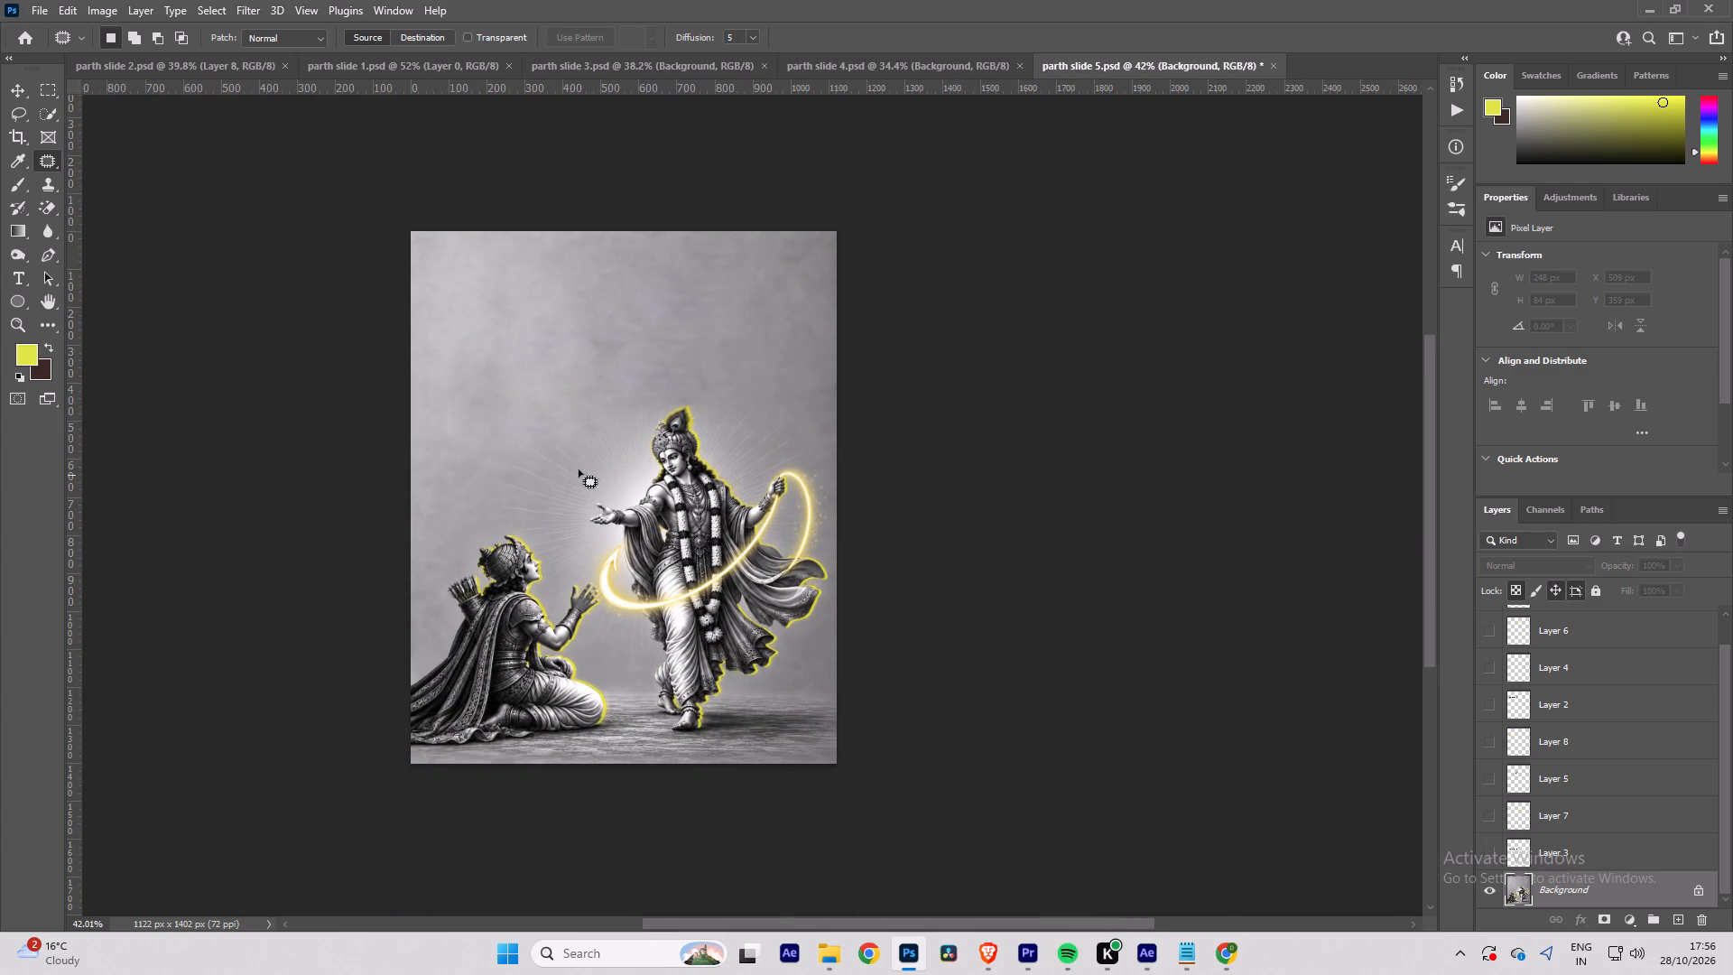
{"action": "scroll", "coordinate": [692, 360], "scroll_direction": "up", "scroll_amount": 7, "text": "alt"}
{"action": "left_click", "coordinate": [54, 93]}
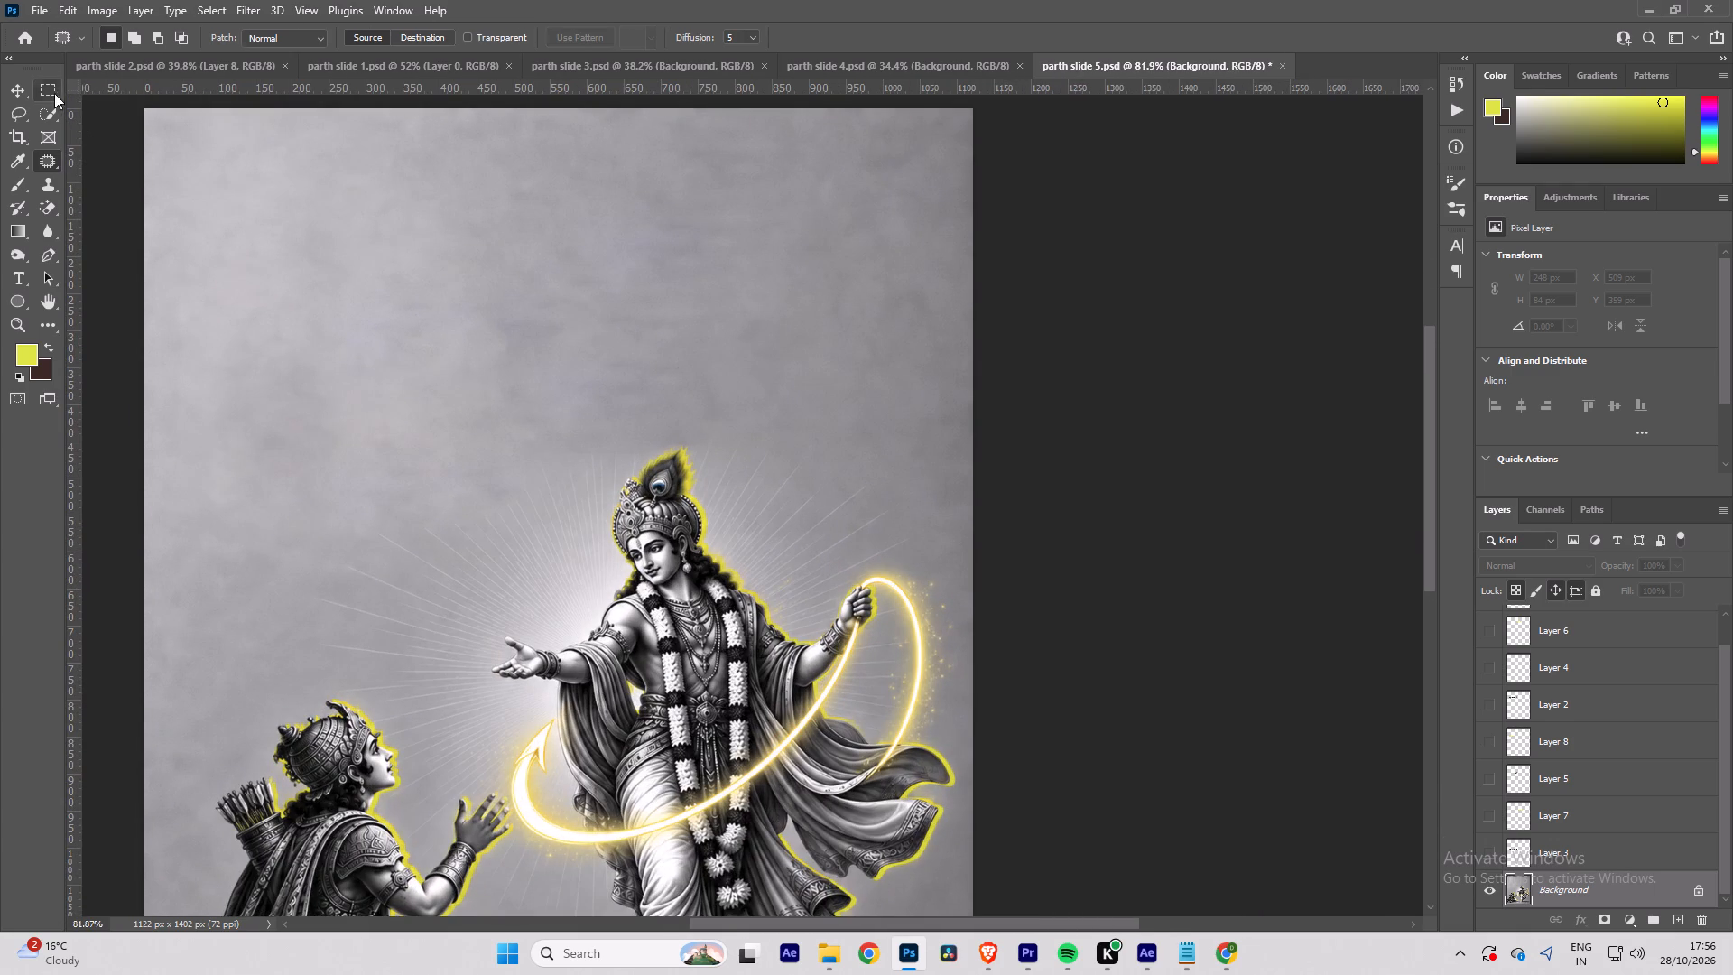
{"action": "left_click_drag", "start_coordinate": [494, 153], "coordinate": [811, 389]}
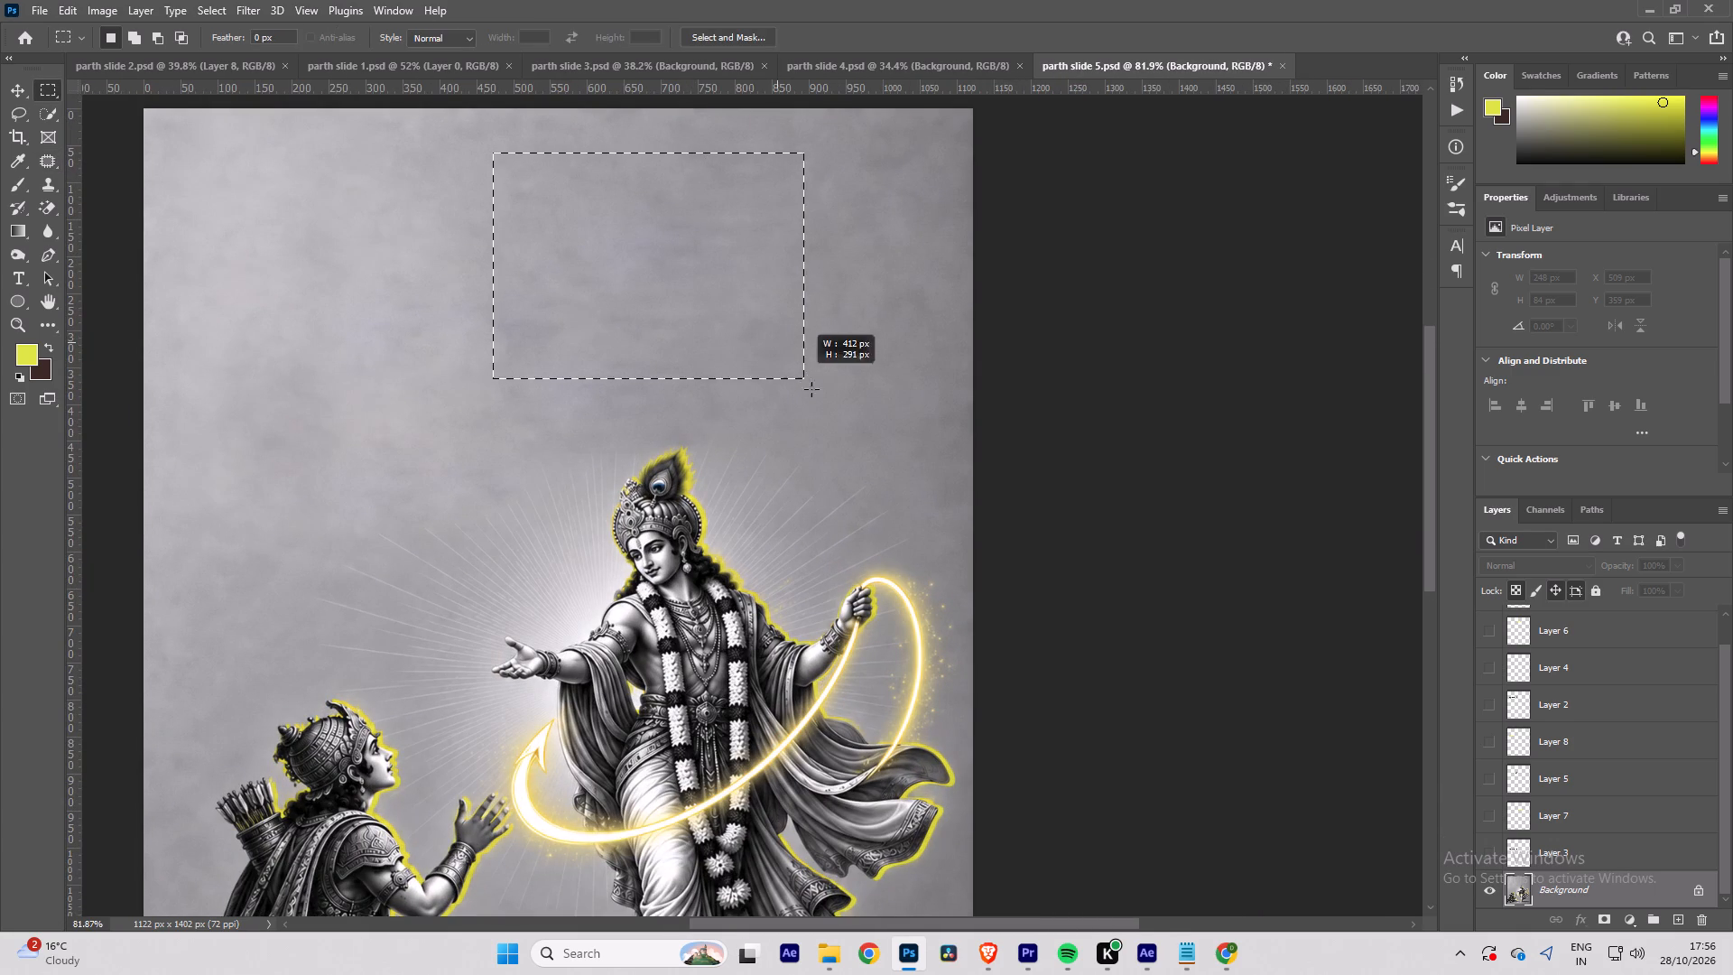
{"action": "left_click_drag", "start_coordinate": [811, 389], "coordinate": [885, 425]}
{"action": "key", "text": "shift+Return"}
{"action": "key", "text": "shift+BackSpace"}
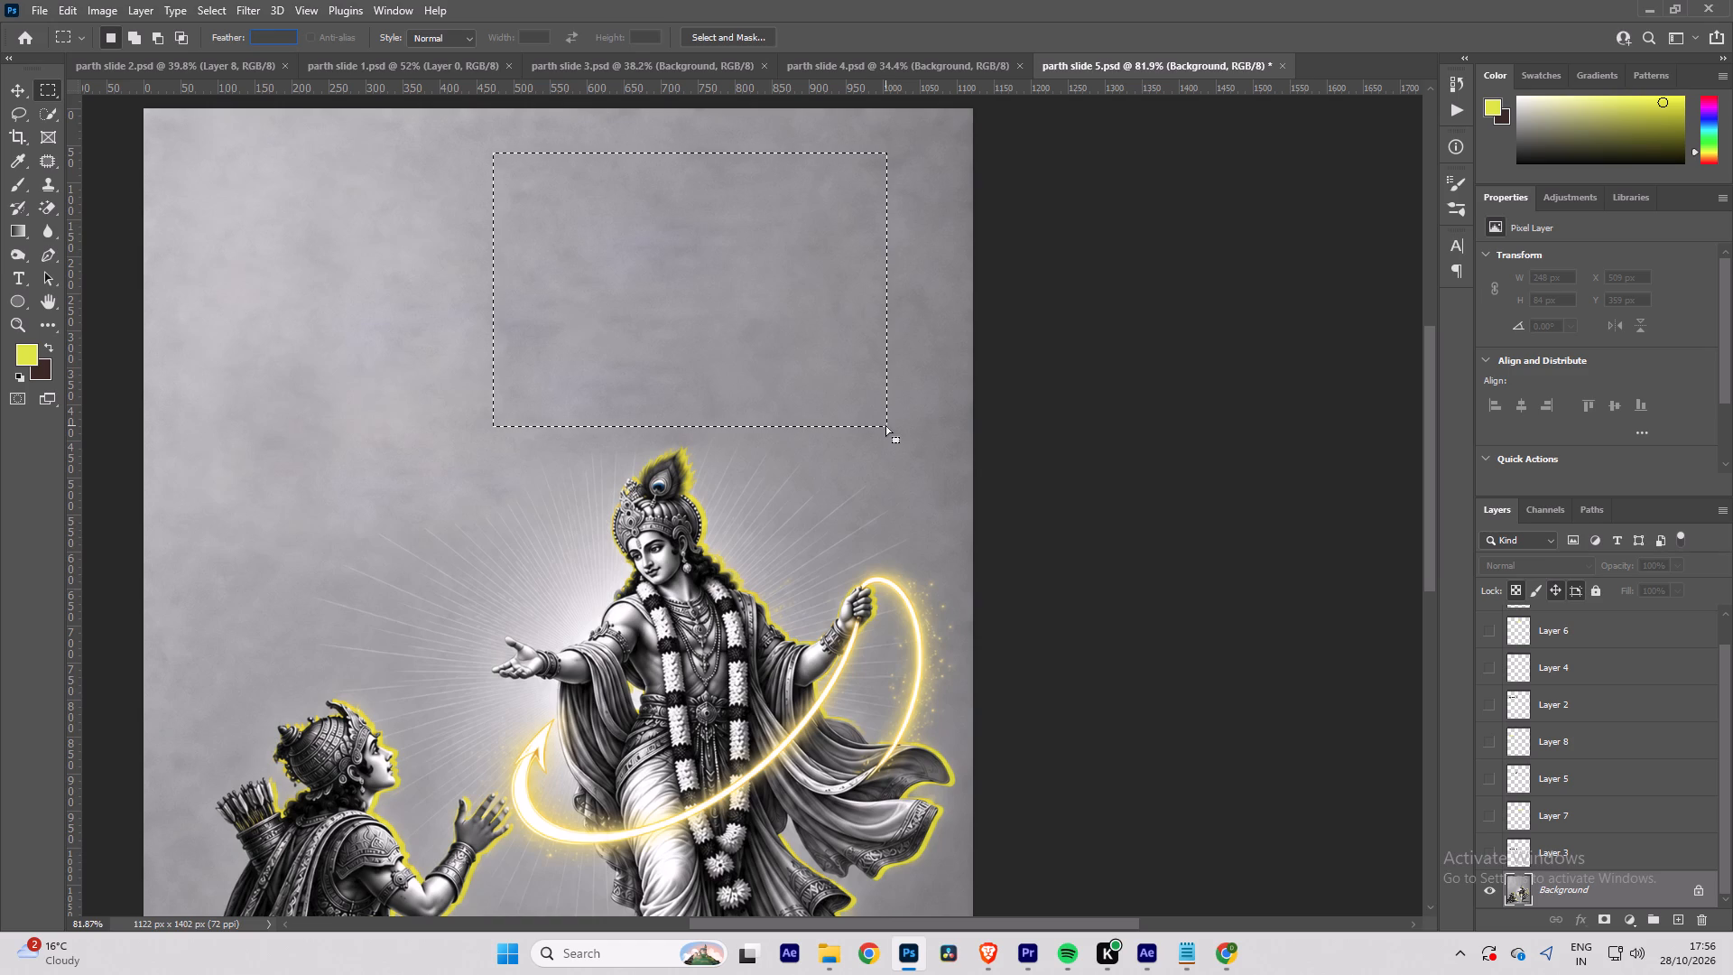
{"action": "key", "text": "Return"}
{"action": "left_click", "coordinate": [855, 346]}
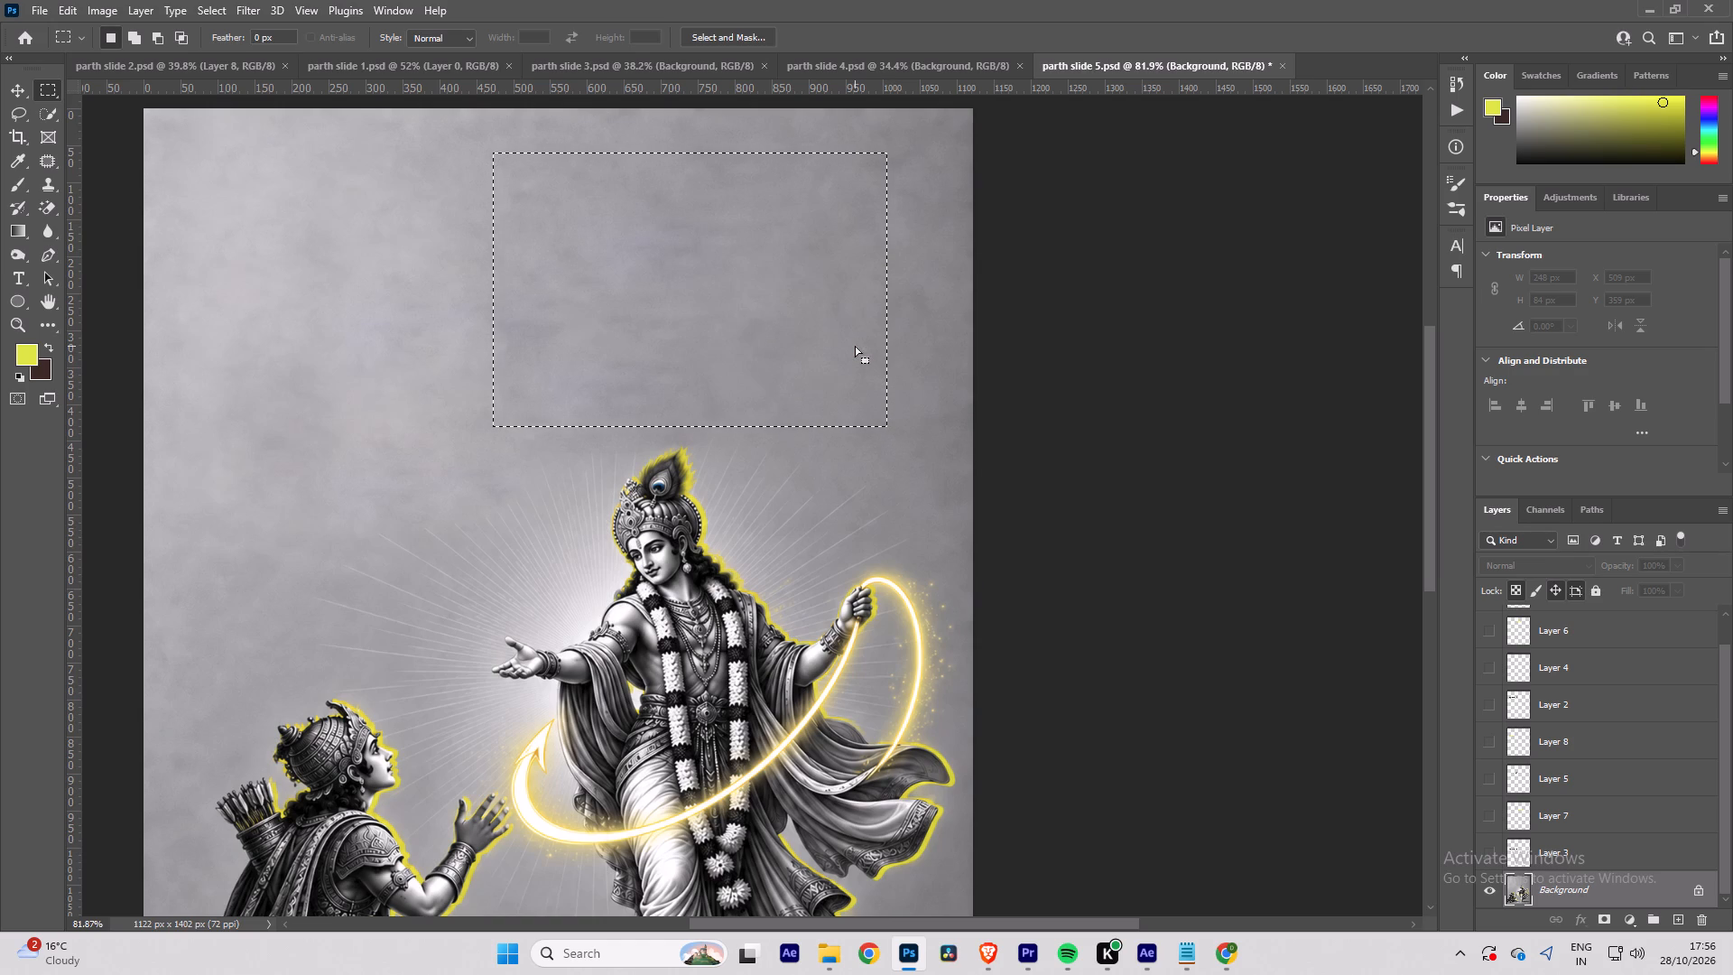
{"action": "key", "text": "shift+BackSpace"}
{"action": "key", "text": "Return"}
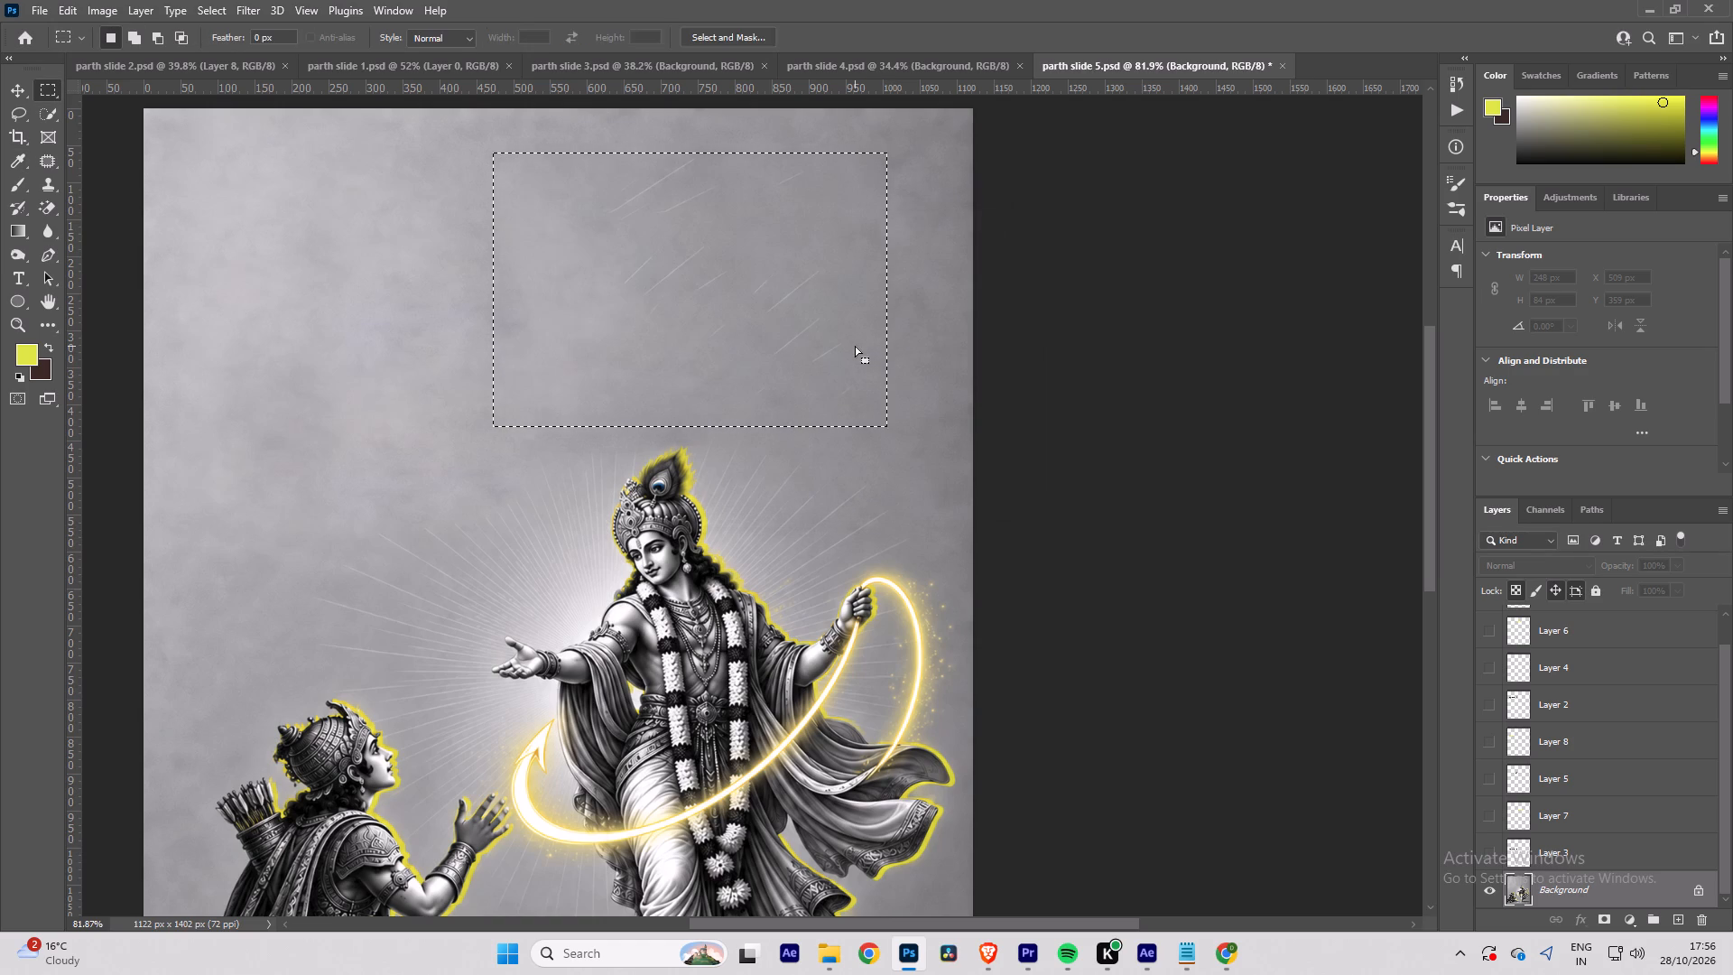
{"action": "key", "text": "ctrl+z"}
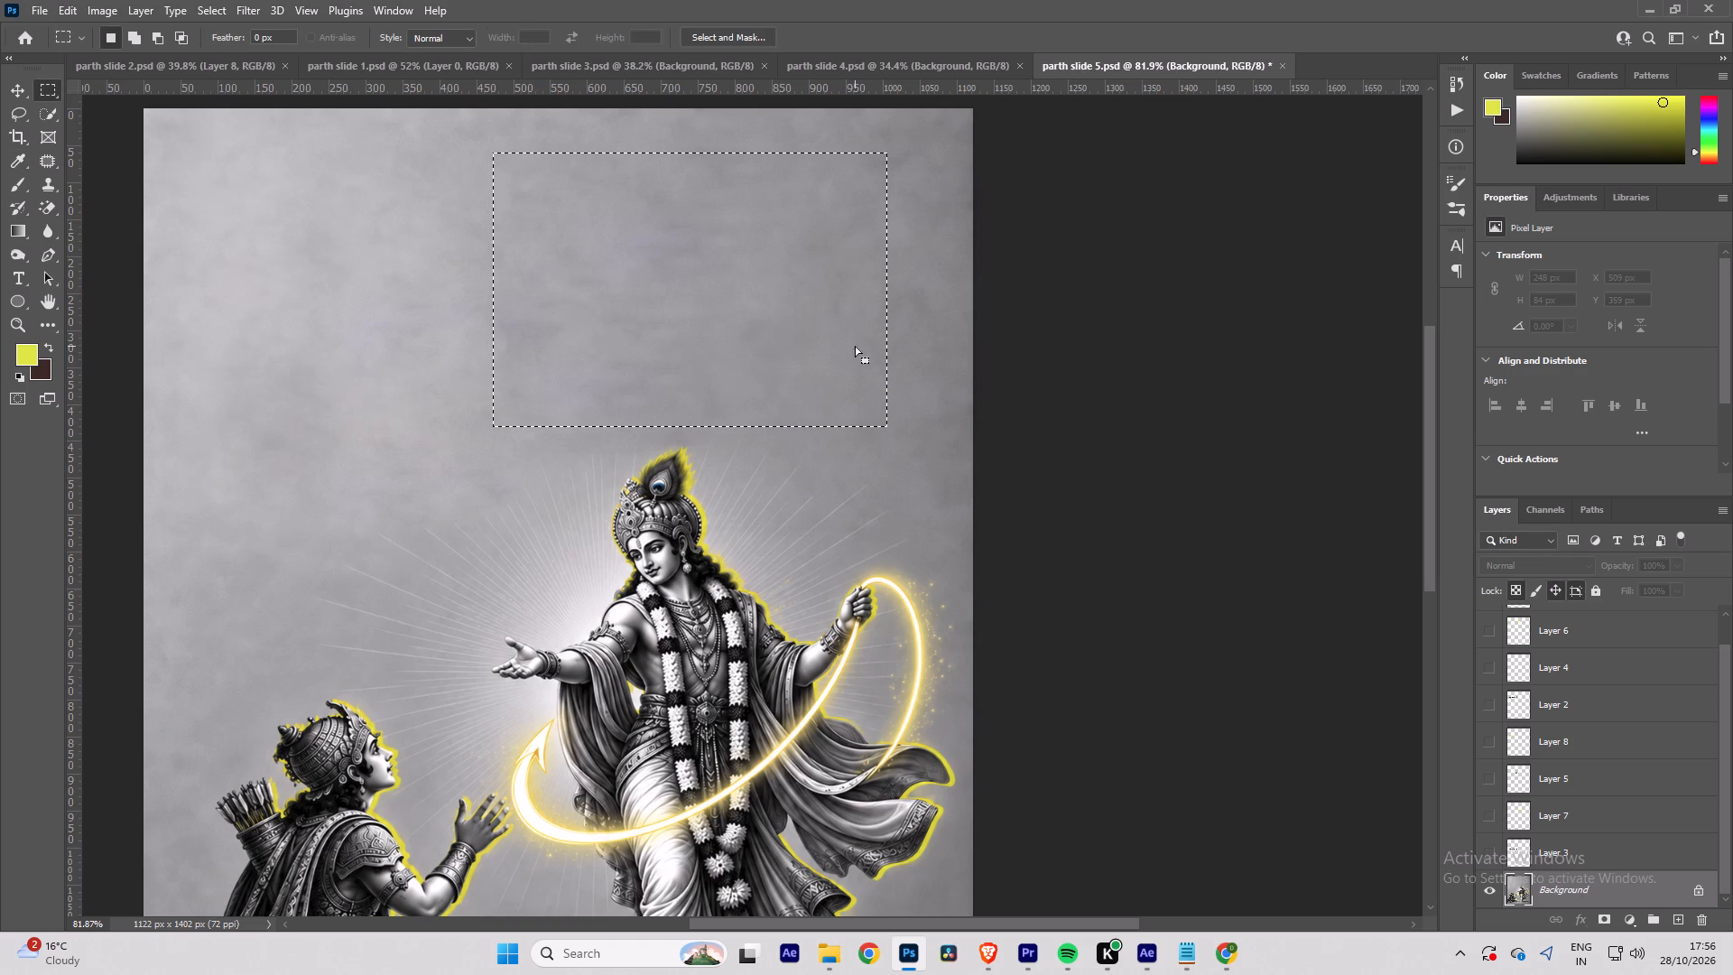
Clear the rectangular selection and save parth slide 5.psd with its cleaned background.
{"action": "key", "text": "ctrl+s"}
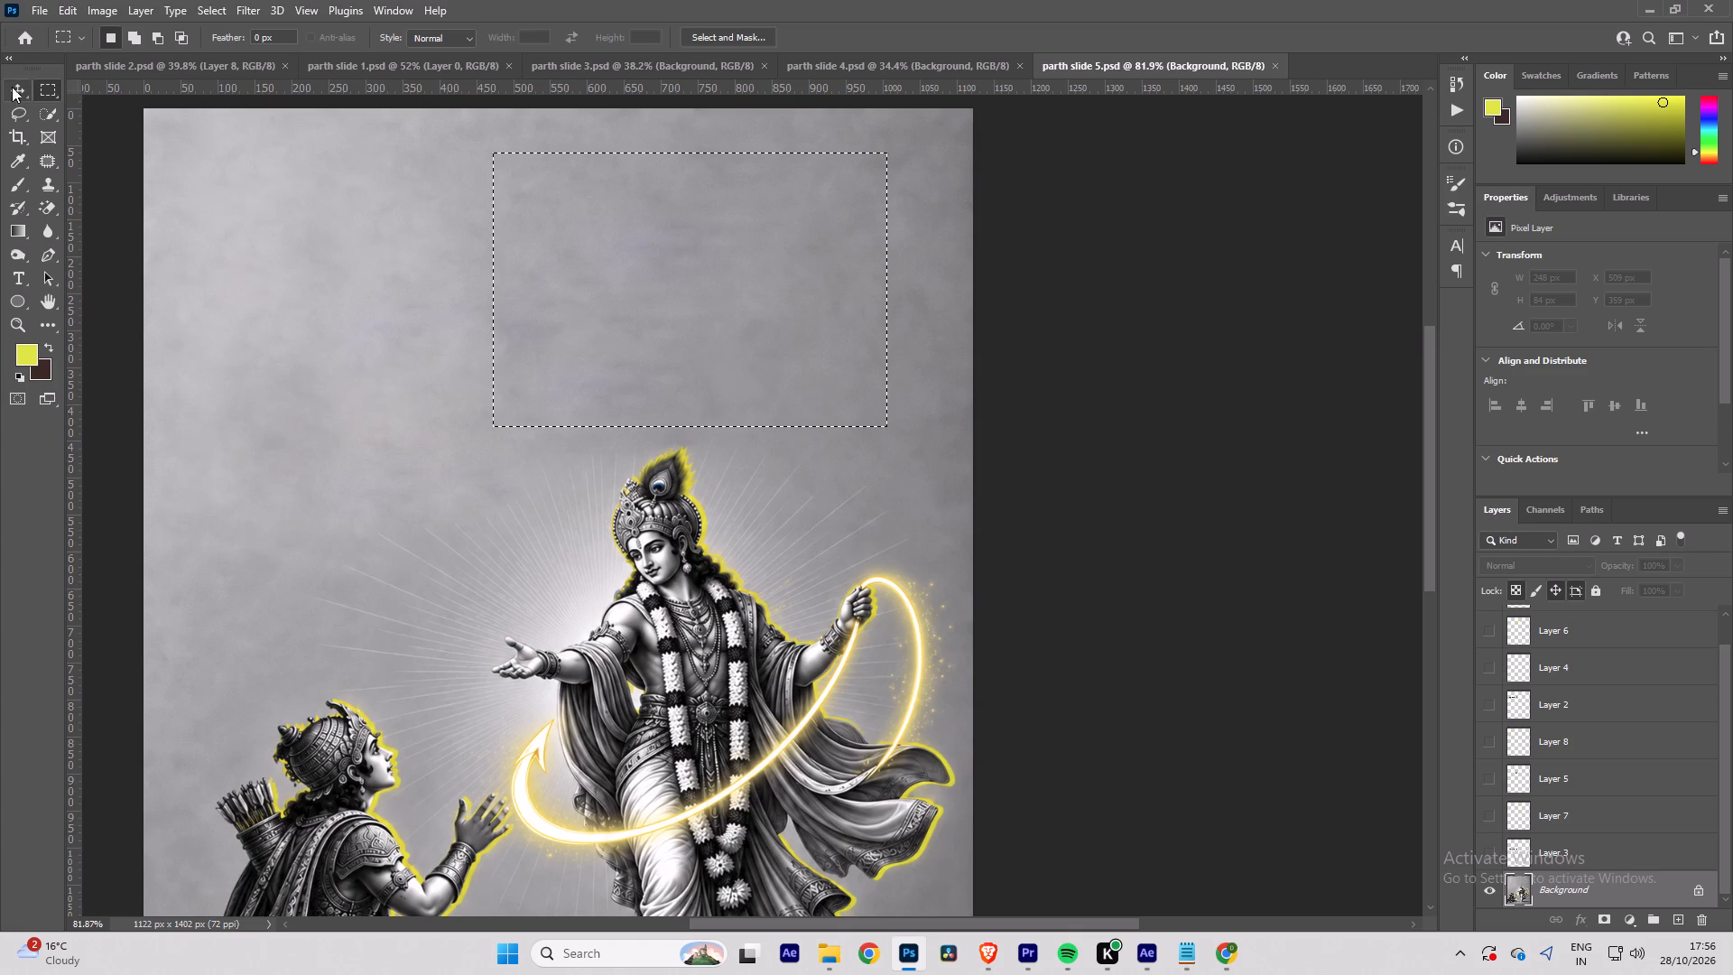
{"action": "left_click", "coordinate": [12, 87]}
{"action": "scroll", "coordinate": [612, 425], "scroll_direction": "down", "scroll_amount": 5, "text": "alt"}
{"action": "key", "text": "ctrl+d"}
{"action": "key", "text": "ctrl+s"}
{"action": "key", "text": "ctrl+s"}
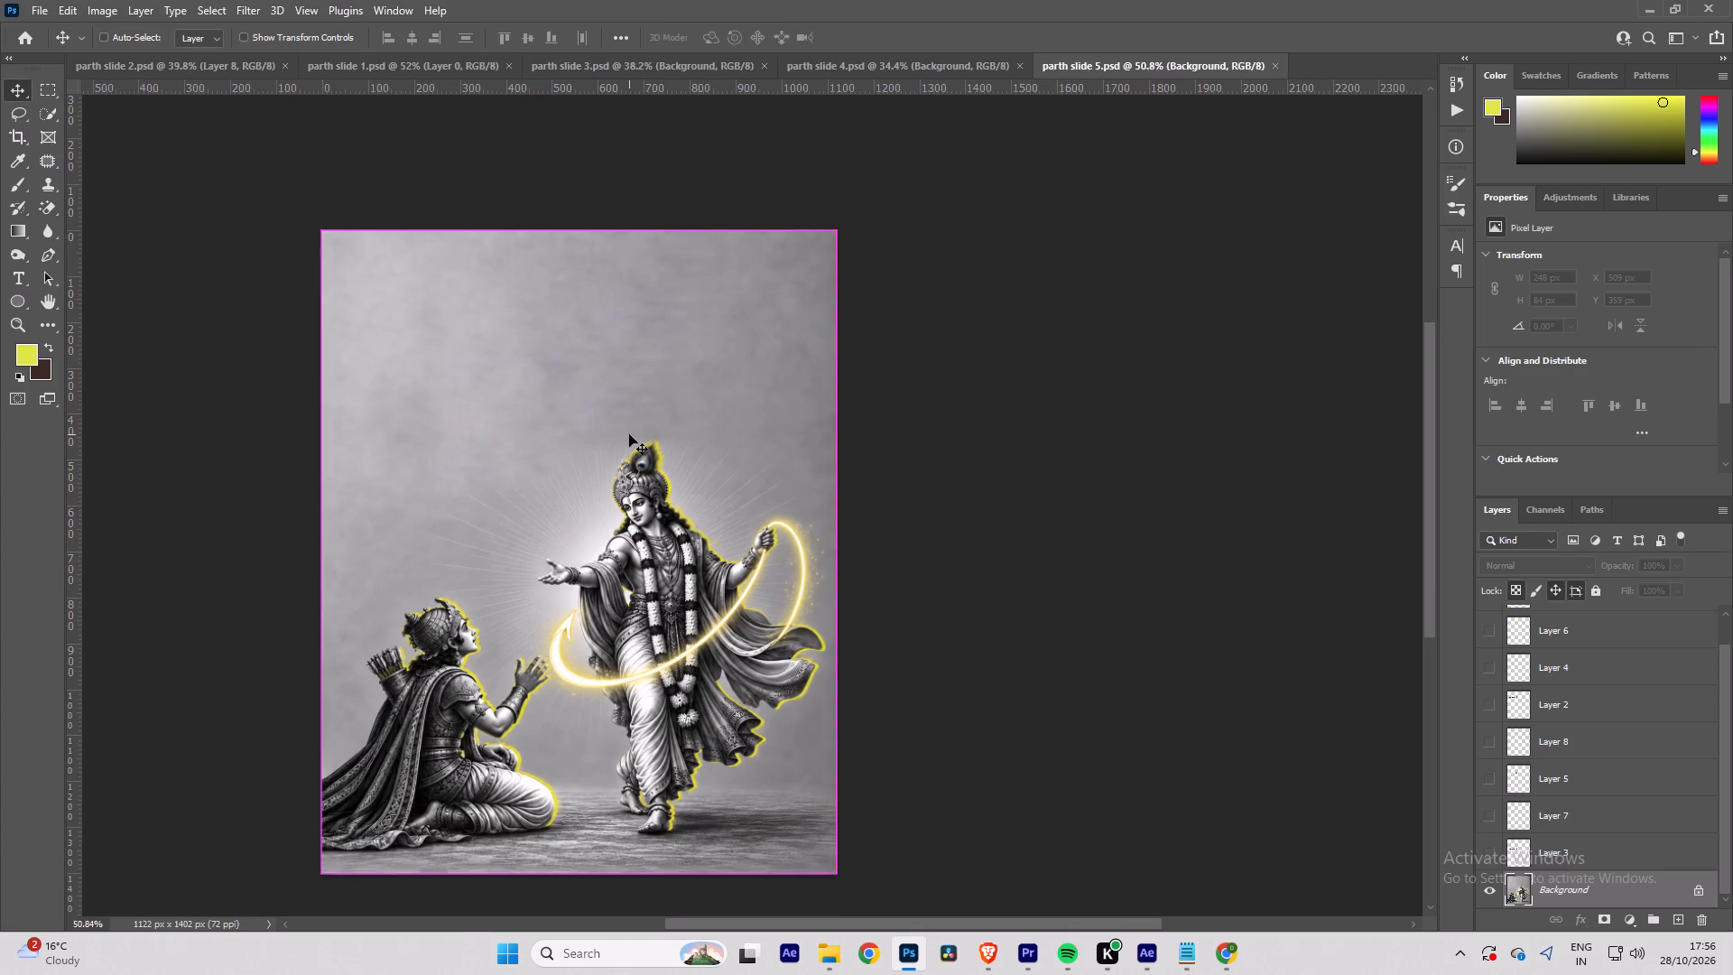
{"action": "key", "text": "ctrl+s"}
{"action": "key", "text": "ctrl+s"}
{"action": "key", "text": "ctrl+s"}
{"action": "key", "text": "ctrl+s"}
{"action": "key", "text": "ctrl+s"}
Export the clean background as a 100% quality JPG named parth slide 5- Image in the Photo folder, and save the PSD.
{"action": "scroll", "coordinate": [1611, 797], "scroll_direction": "down", "scroll_amount": 5}
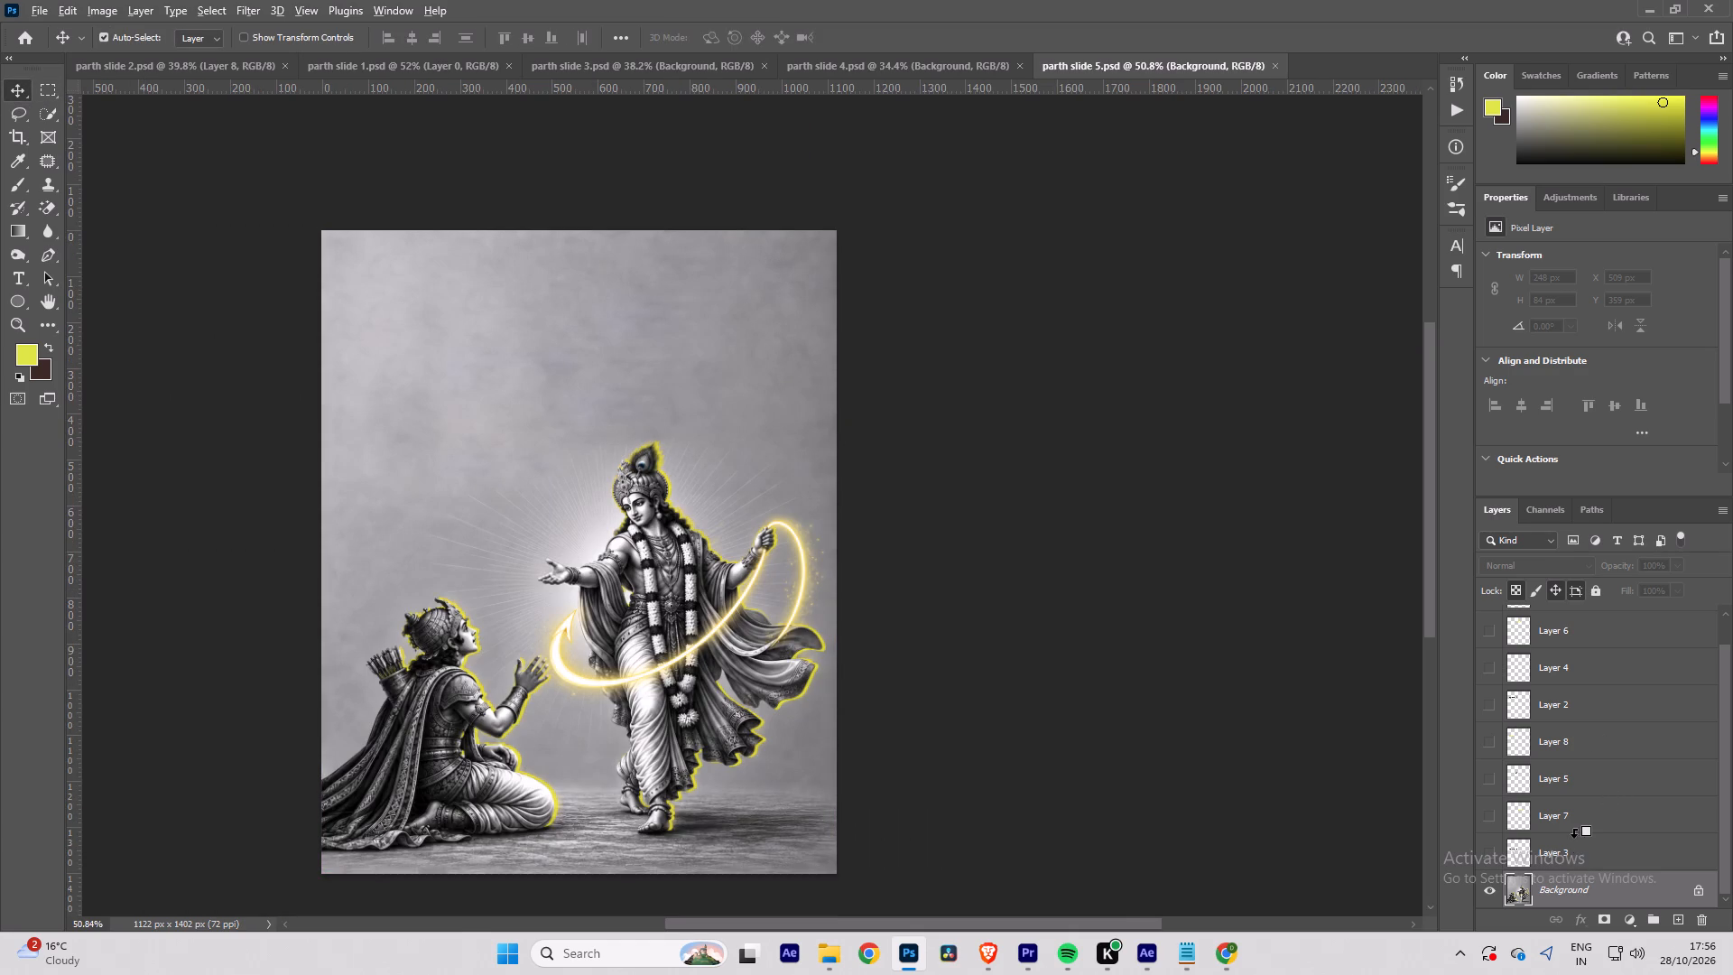
{"action": "key", "text": "ctrl+alt+shift+w"}
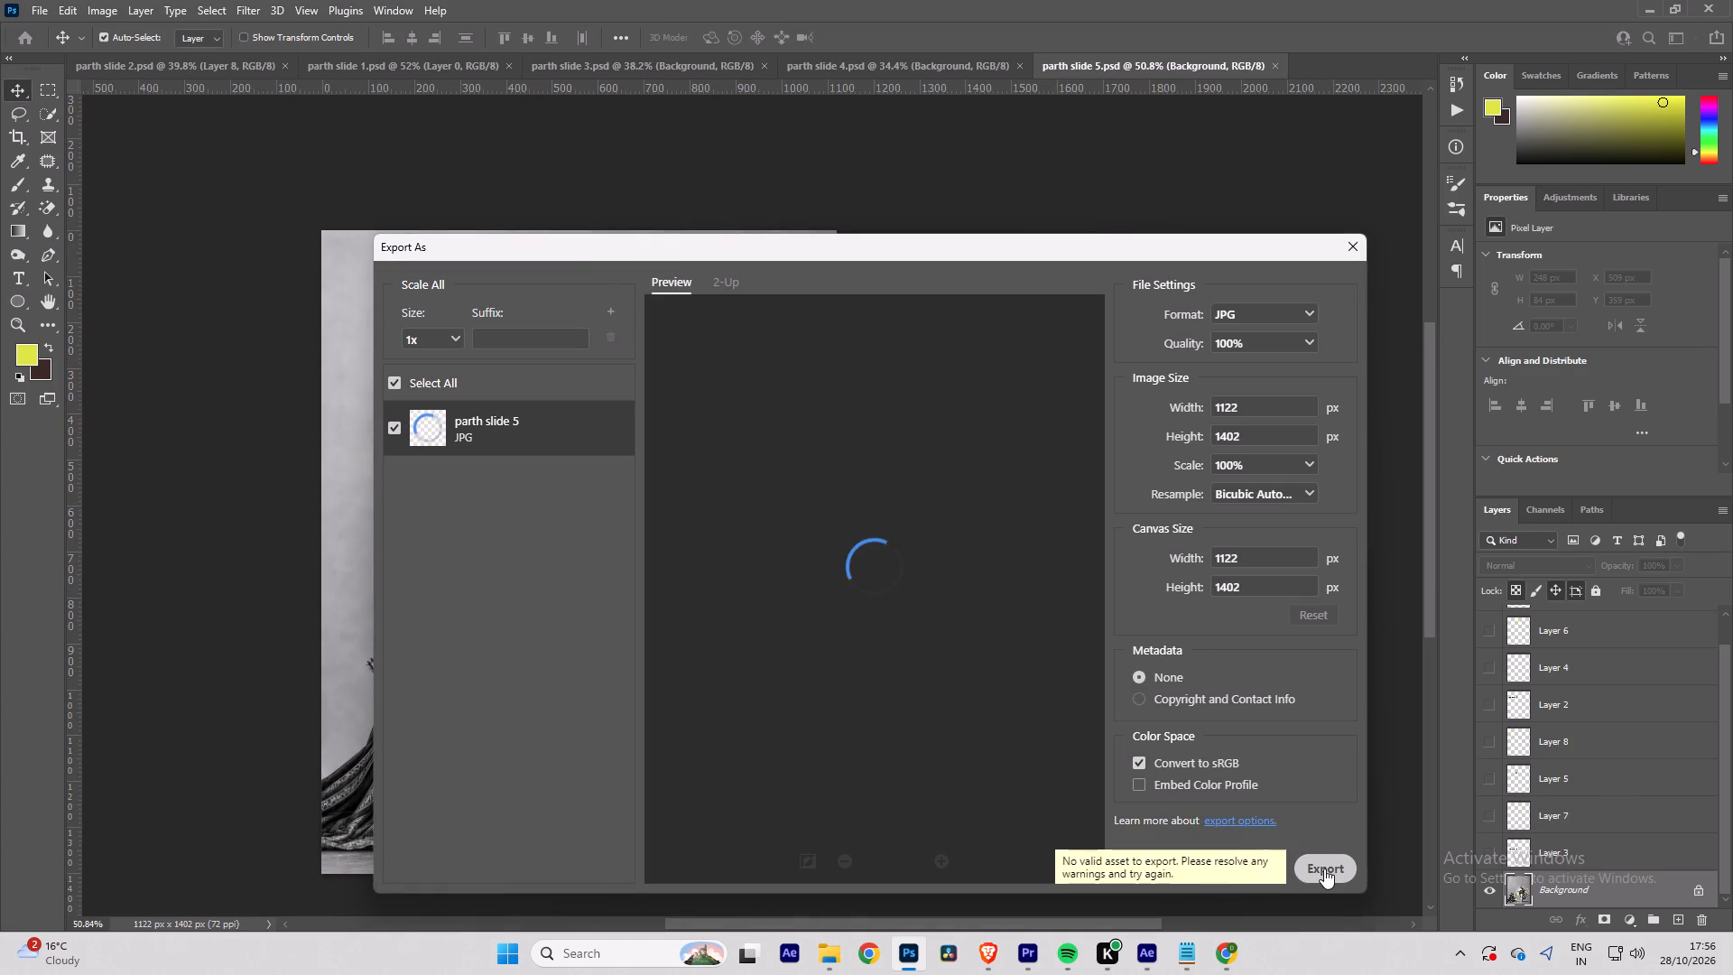
{"action": "left_click", "coordinate": [1328, 866]}
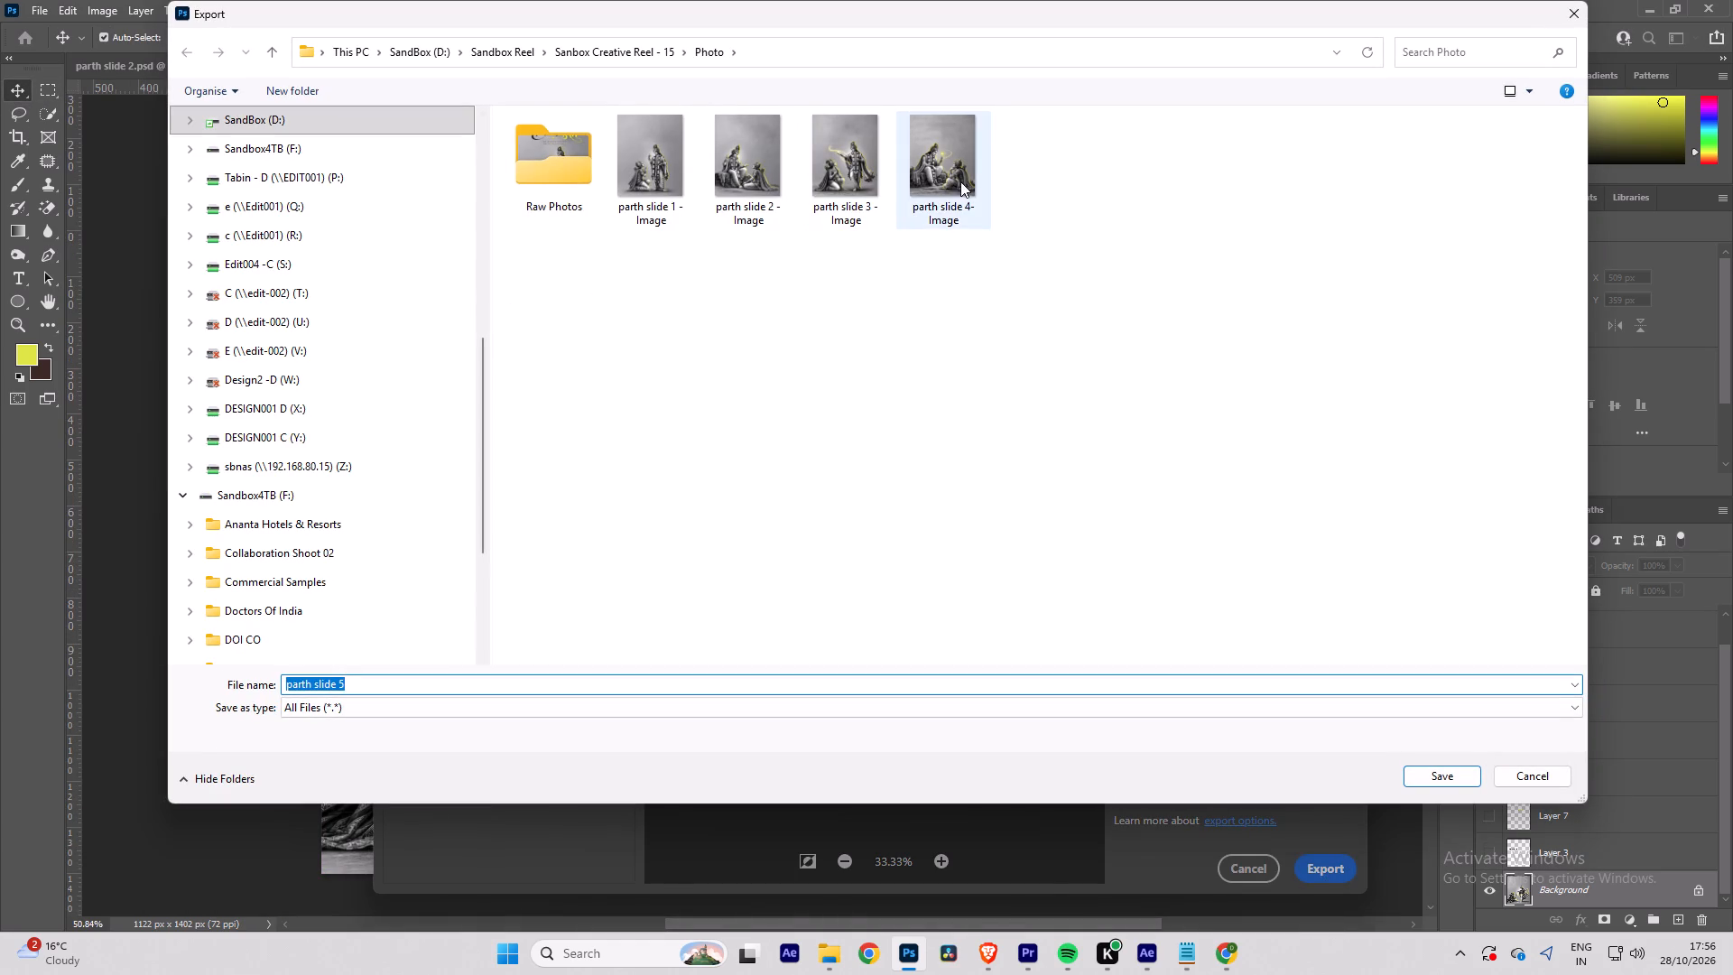
{"action": "left_click", "coordinate": [960, 181]}
{"action": "left_click", "coordinate": [342, 684]}
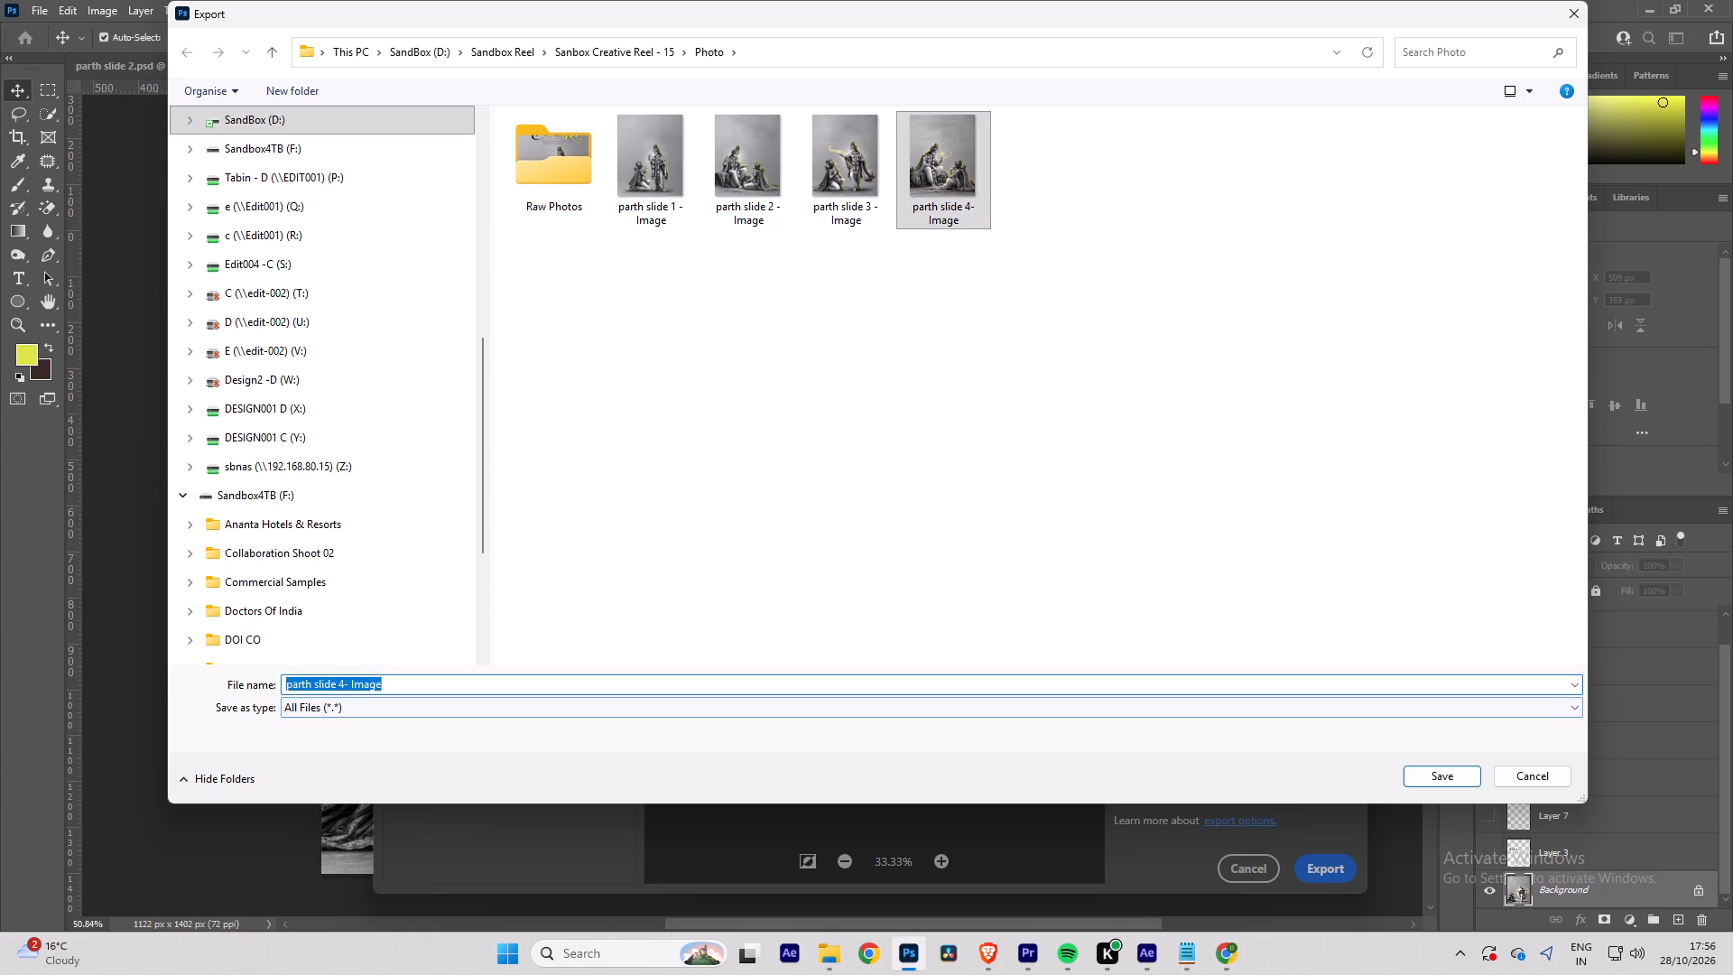
{"action": "left_click", "coordinate": [340, 682]}
{"action": "key", "text": "Right"}
{"action": "key", "text": "BackSpace"}
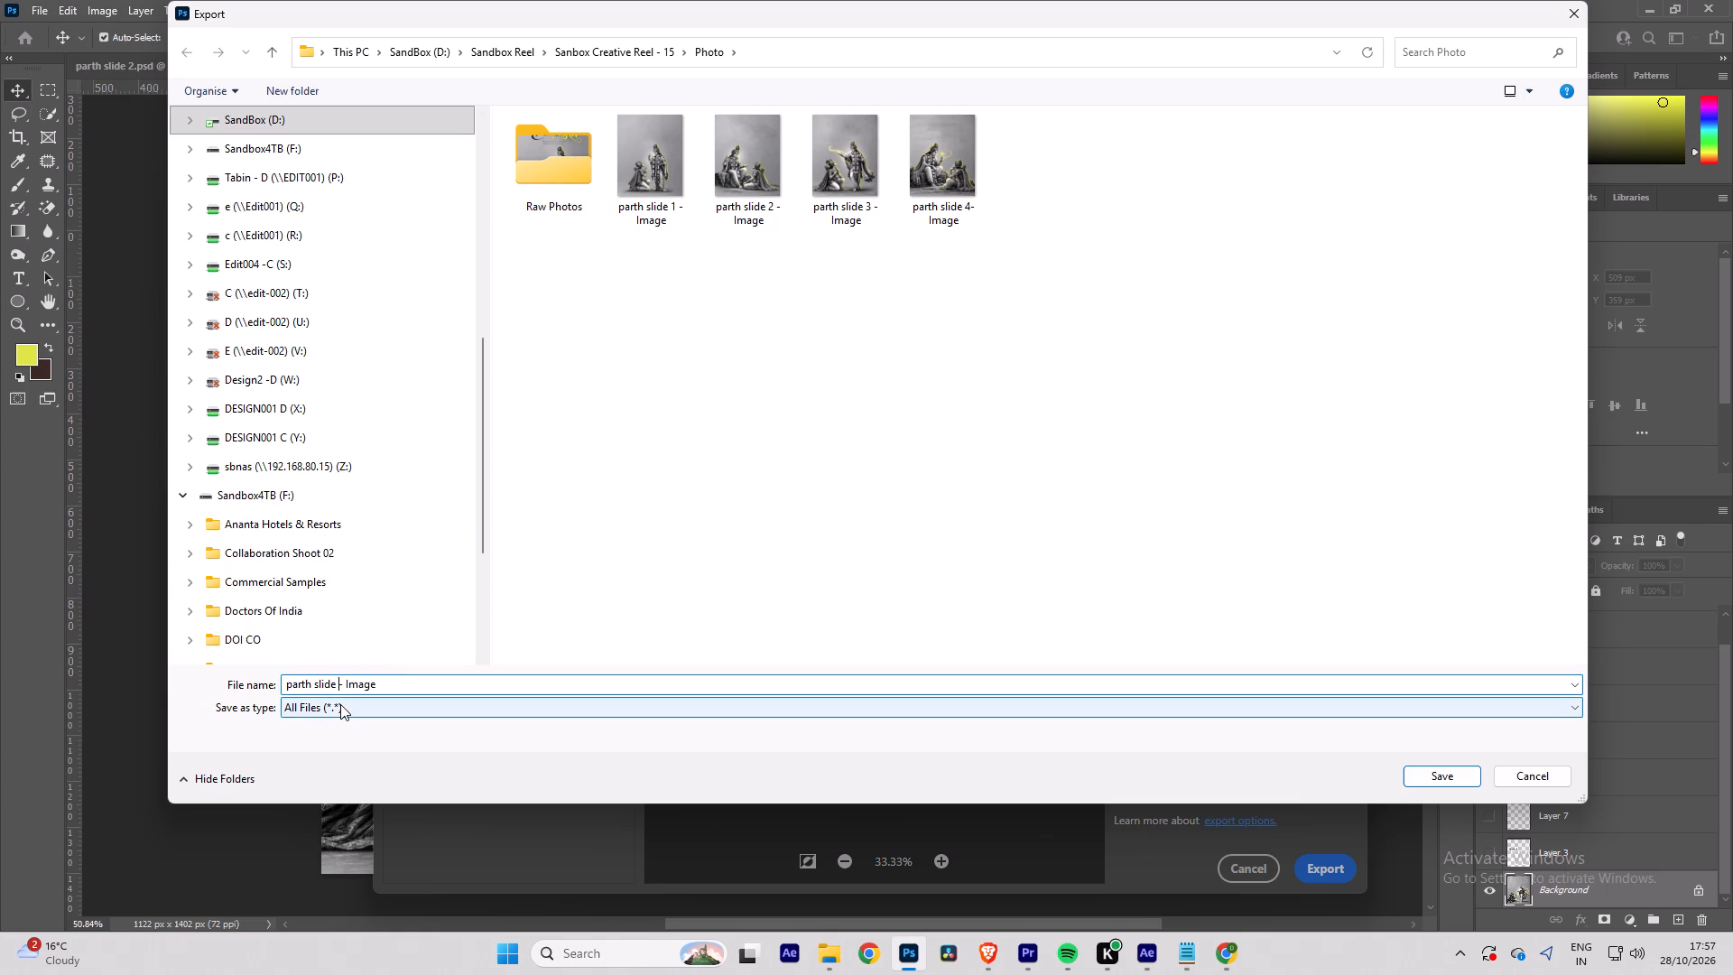
{"action": "key", "text": "5"}
{"action": "key", "text": "Return"}
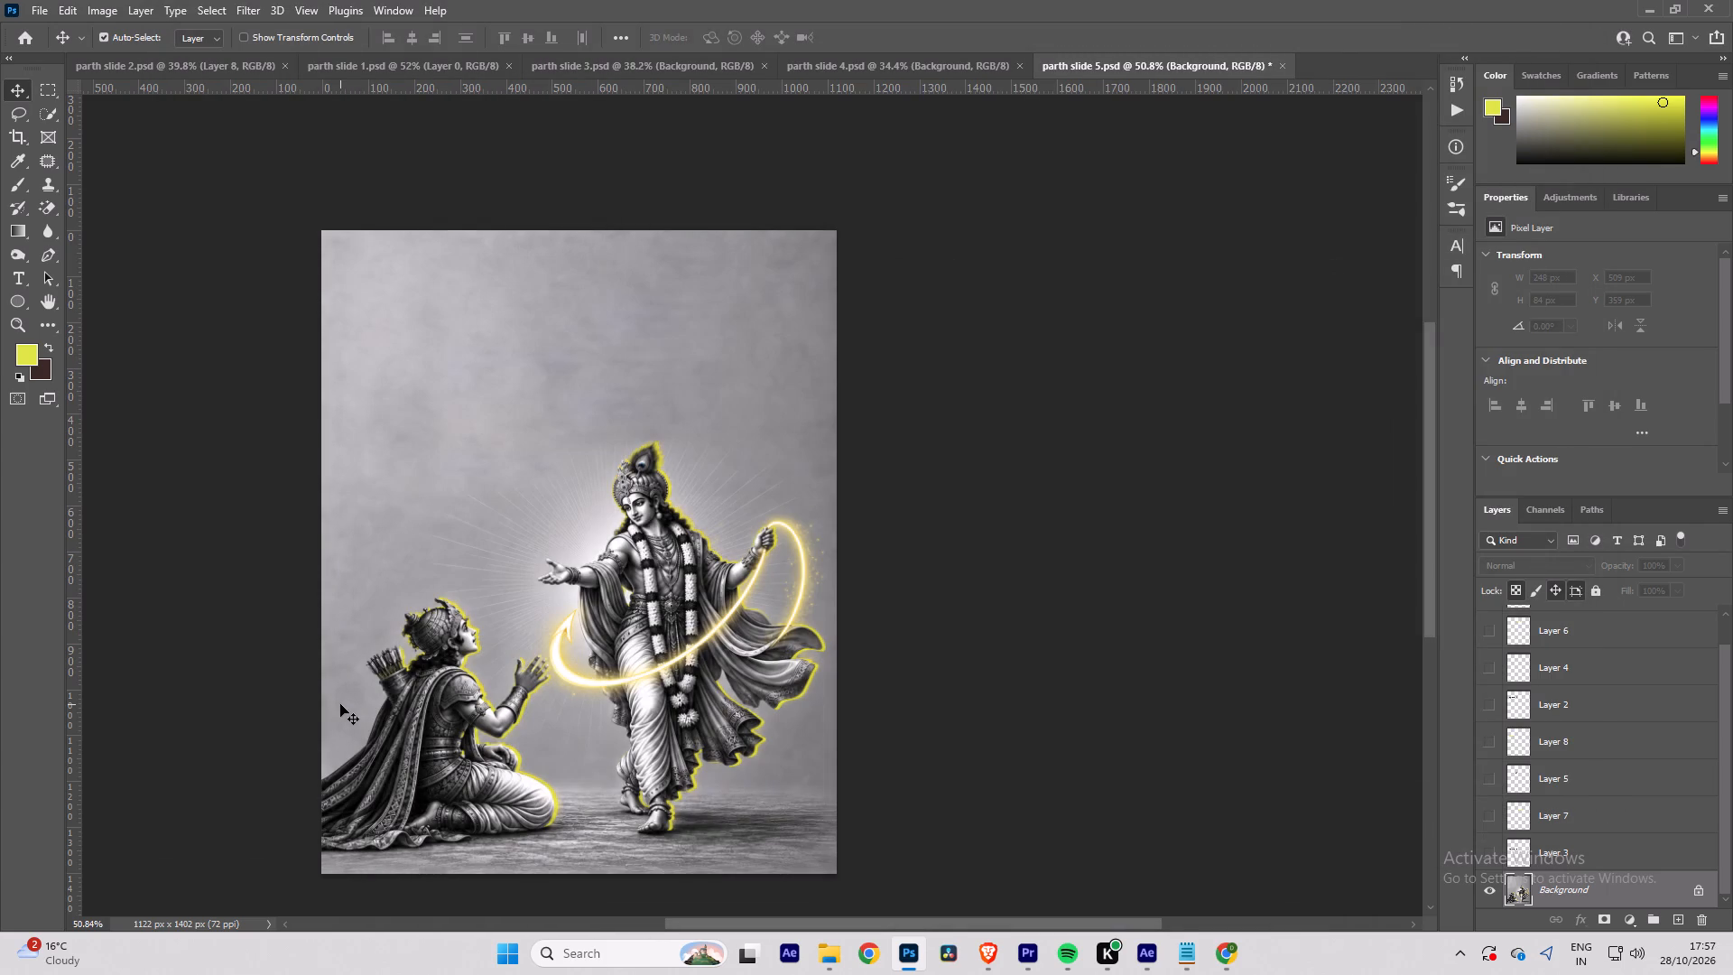
{"action": "key", "text": "ctrl+s"}
Turn on the visibility of all the hidden headline word layers above the Background and save parth slide 5.psd.
{"action": "scroll", "coordinate": [1494, 653], "scroll_direction": "up", "scroll_amount": 10}
{"action": "left_click_drag", "start_coordinate": [1487, 624], "coordinate": [1499, 877]}
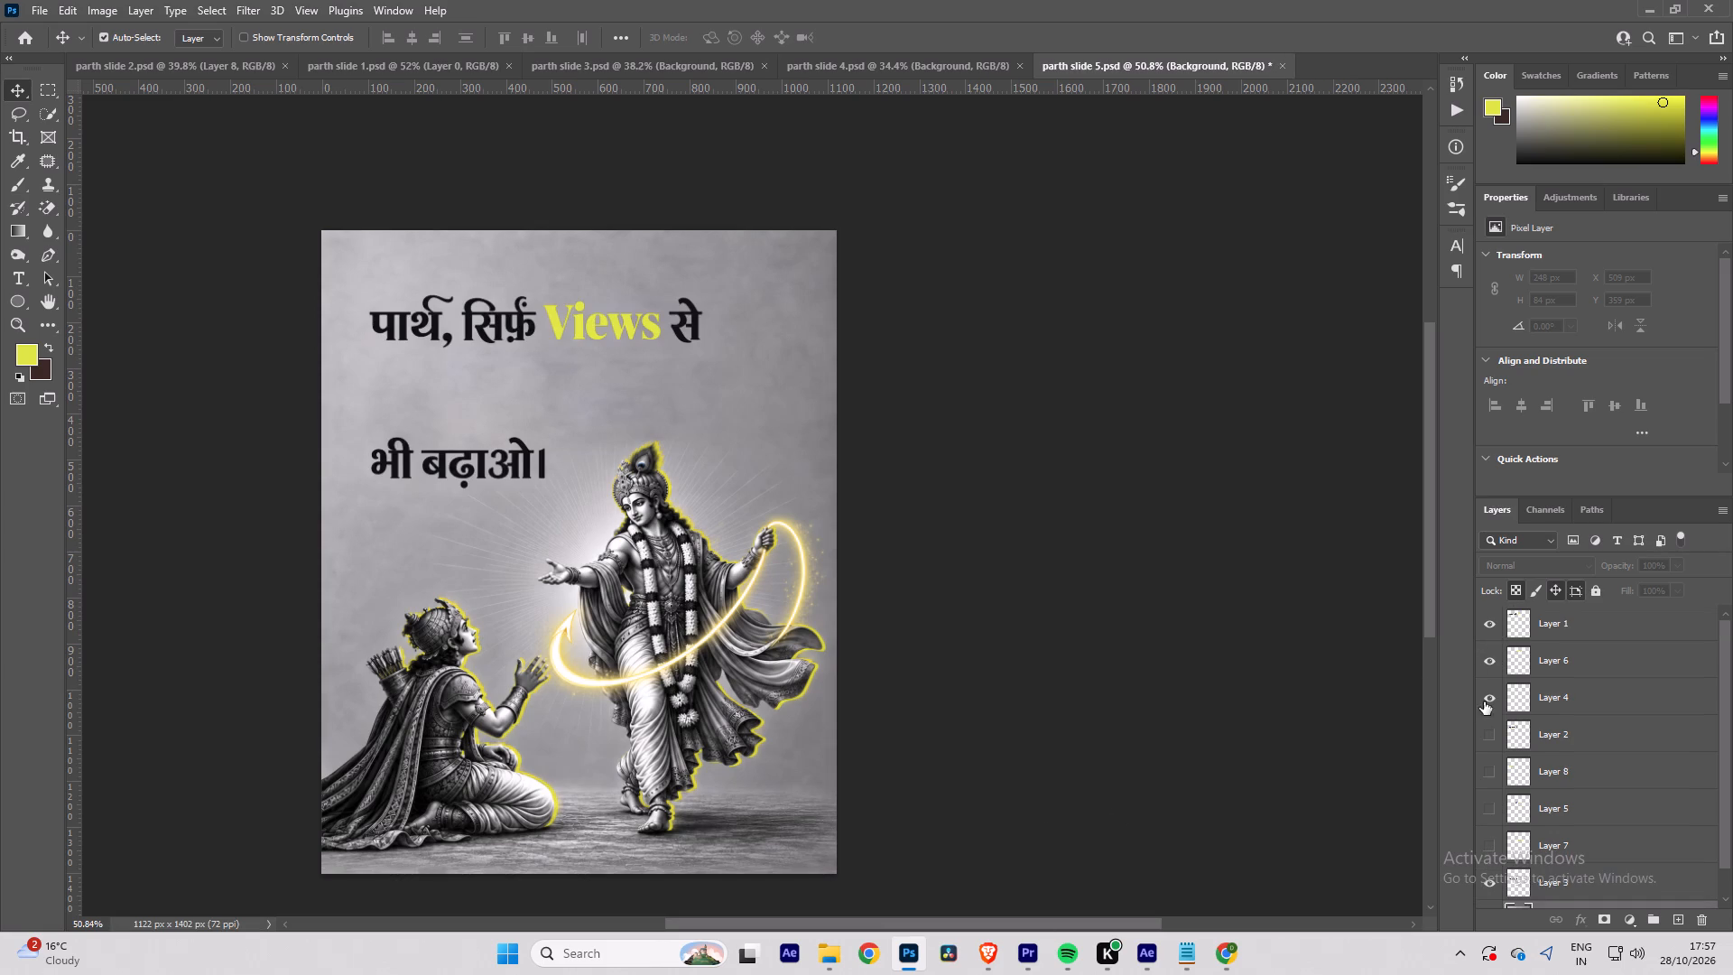
{"action": "left_click_drag", "start_coordinate": [1490, 729], "coordinate": [1490, 855]}
{"action": "scroll", "coordinate": [1491, 844], "scroll_direction": "down", "scroll_amount": 4}
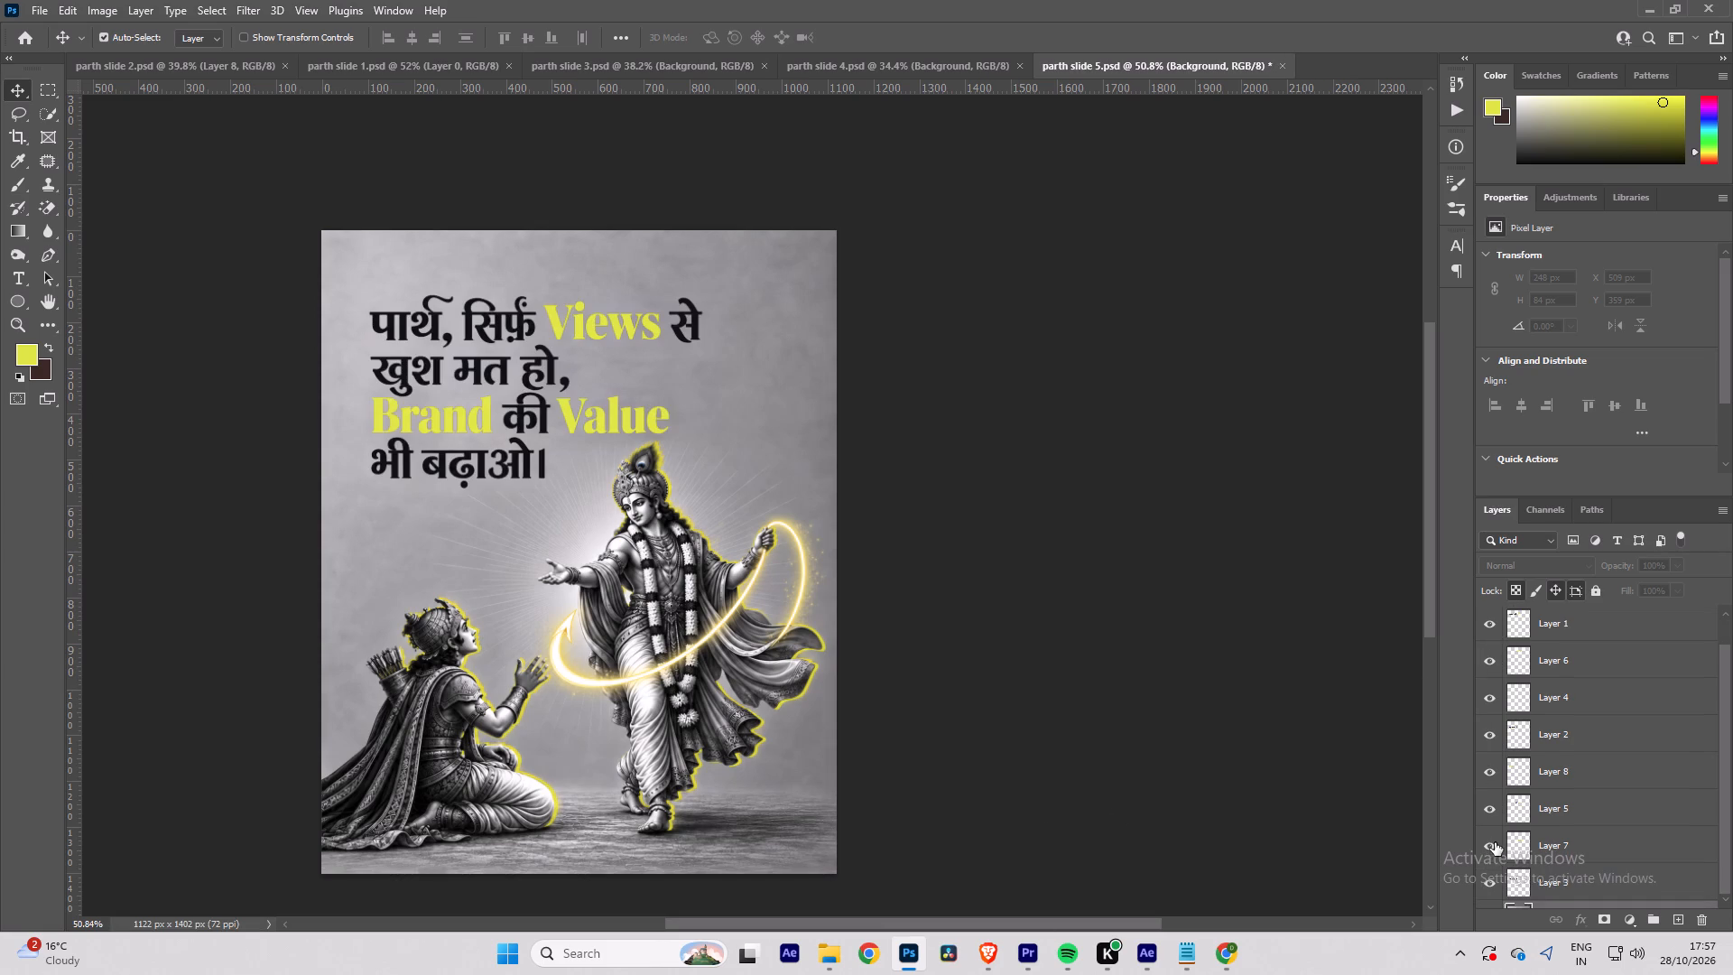
{"action": "scroll", "coordinate": [1503, 781], "scroll_direction": "up", "scroll_amount": 12}
{"action": "key", "text": "ctrl+s"}
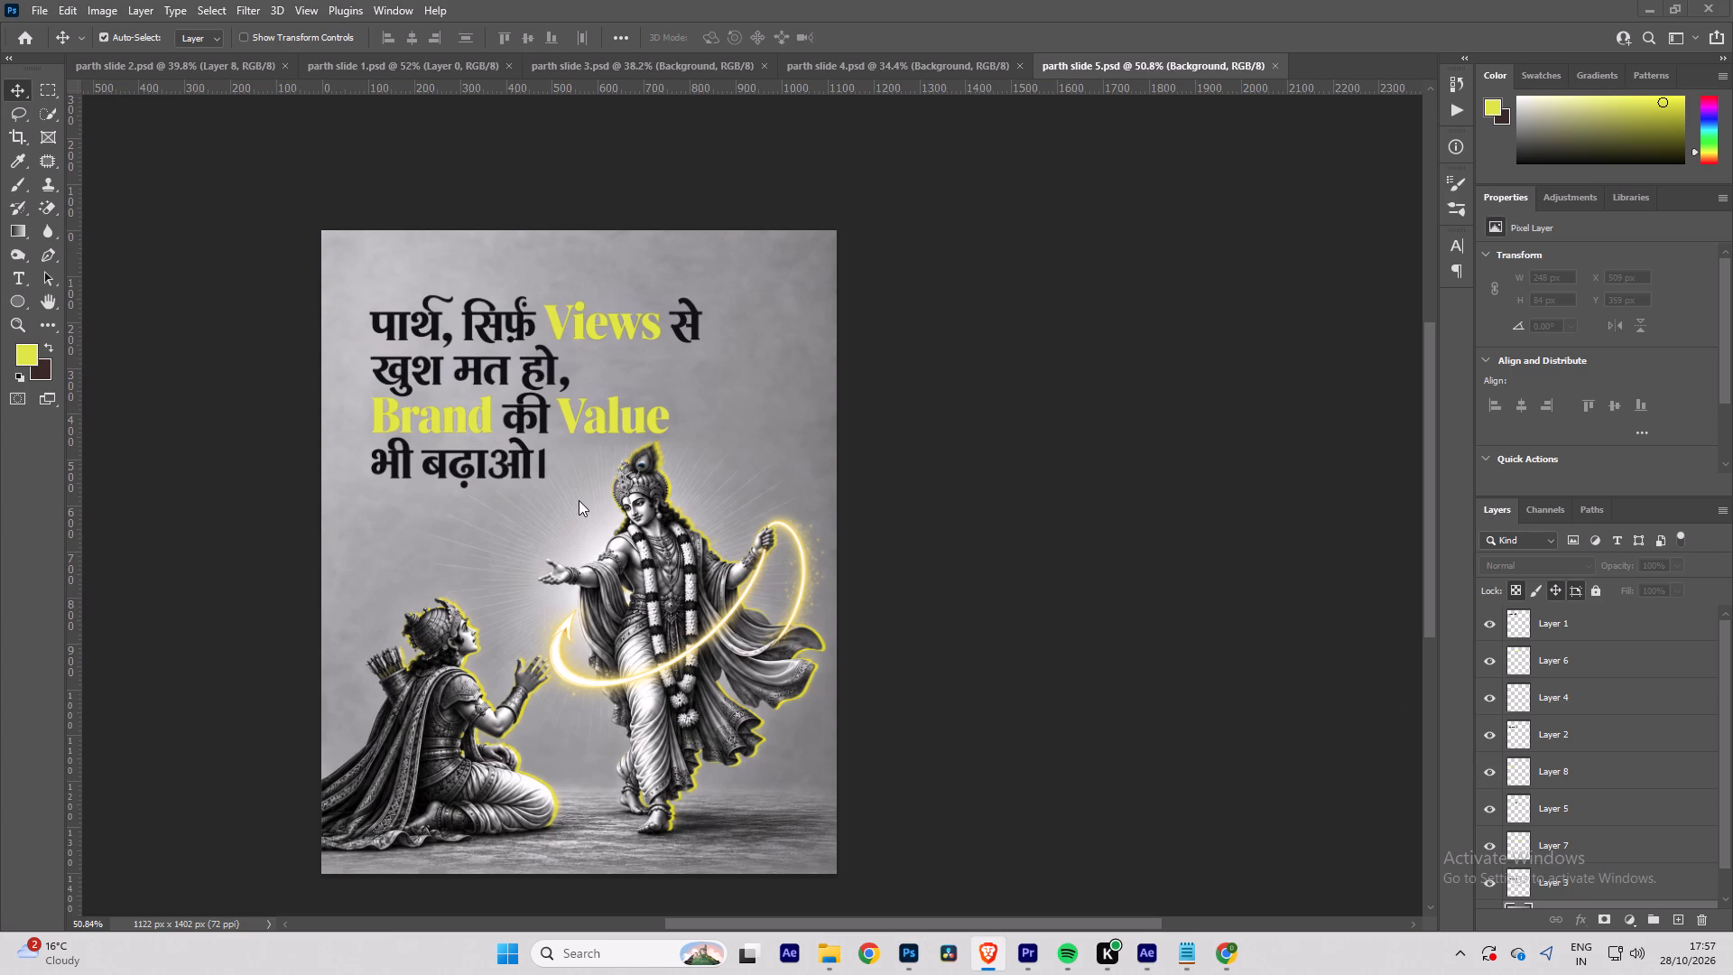
{"action": "key", "text": "ctrl+s"}
{"action": "key", "text": "ctrl+s"}
{"action": "key", "text": "ctrl+s"}
{"action": "key", "text": "ctrl+s"}
{"action": "key", "text": "ctrl+s"}
{"action": "key", "text": "ctrl+s"}
{"action": "key", "text": "ctrl+s"}
{"action": "key", "text": "ctrl+s"}
{"action": "key", "text": "ctrl+s"}
{"action": "key", "text": "ctrl+s"}
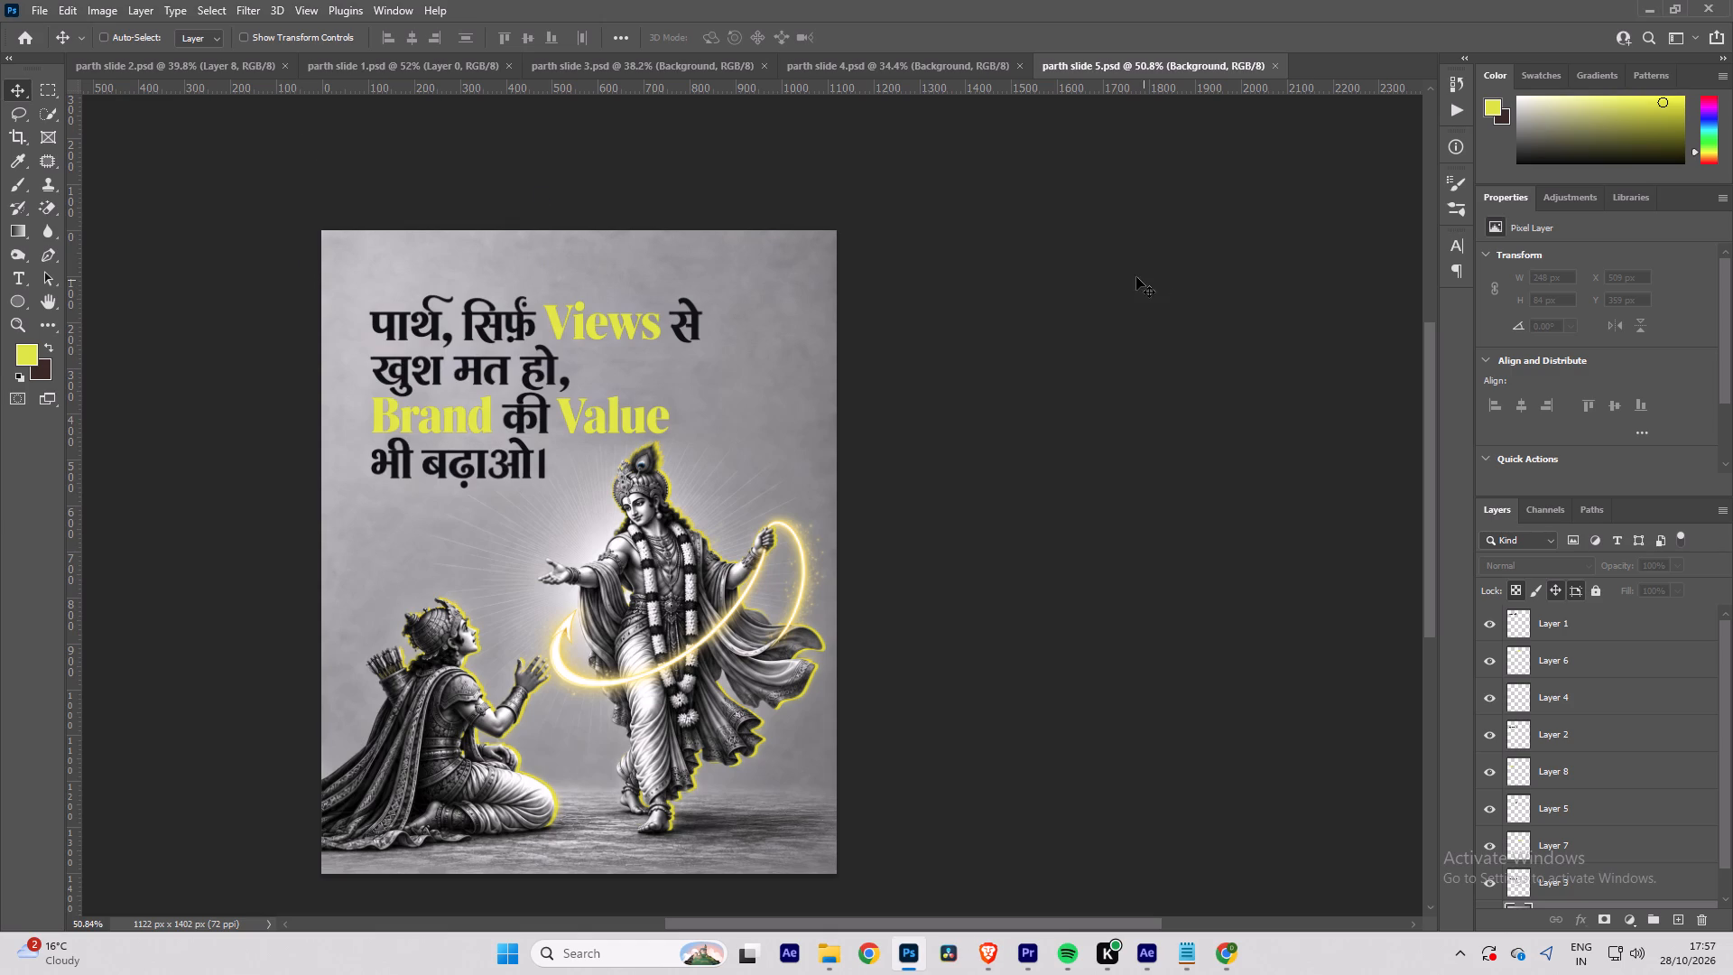
{"action": "key", "text": "ctrl+s"}
{"action": "key", "text": "ctrl+s"}
{"action": "key", "text": "ctrl+s"}
{"action": "key", "text": "ctrl+s"}
{"action": "left_click", "coordinate": [1120, 276], "text": "ctrl"}
{"action": "key", "text": "ctrl+s"}
{"action": "key", "text": "ctrl+s"}
{"action": "left_click", "coordinate": [1120, 276], "text": "ctrl"}
{"action": "key", "text": "ctrl+s"}
{"action": "left_click", "coordinate": [1120, 276], "text": "ctrl"}
{"action": "key", "text": "ctrl+s"}
{"action": "double_click", "coordinate": [1120, 276], "text": "ctrl"}
Switch to the TradingView XAUUSD chart in Chrome and start a Fib retracement at 4,043.07 on 28 October, 06:30.
{"action": "left_click", "coordinate": [1651, 0]}
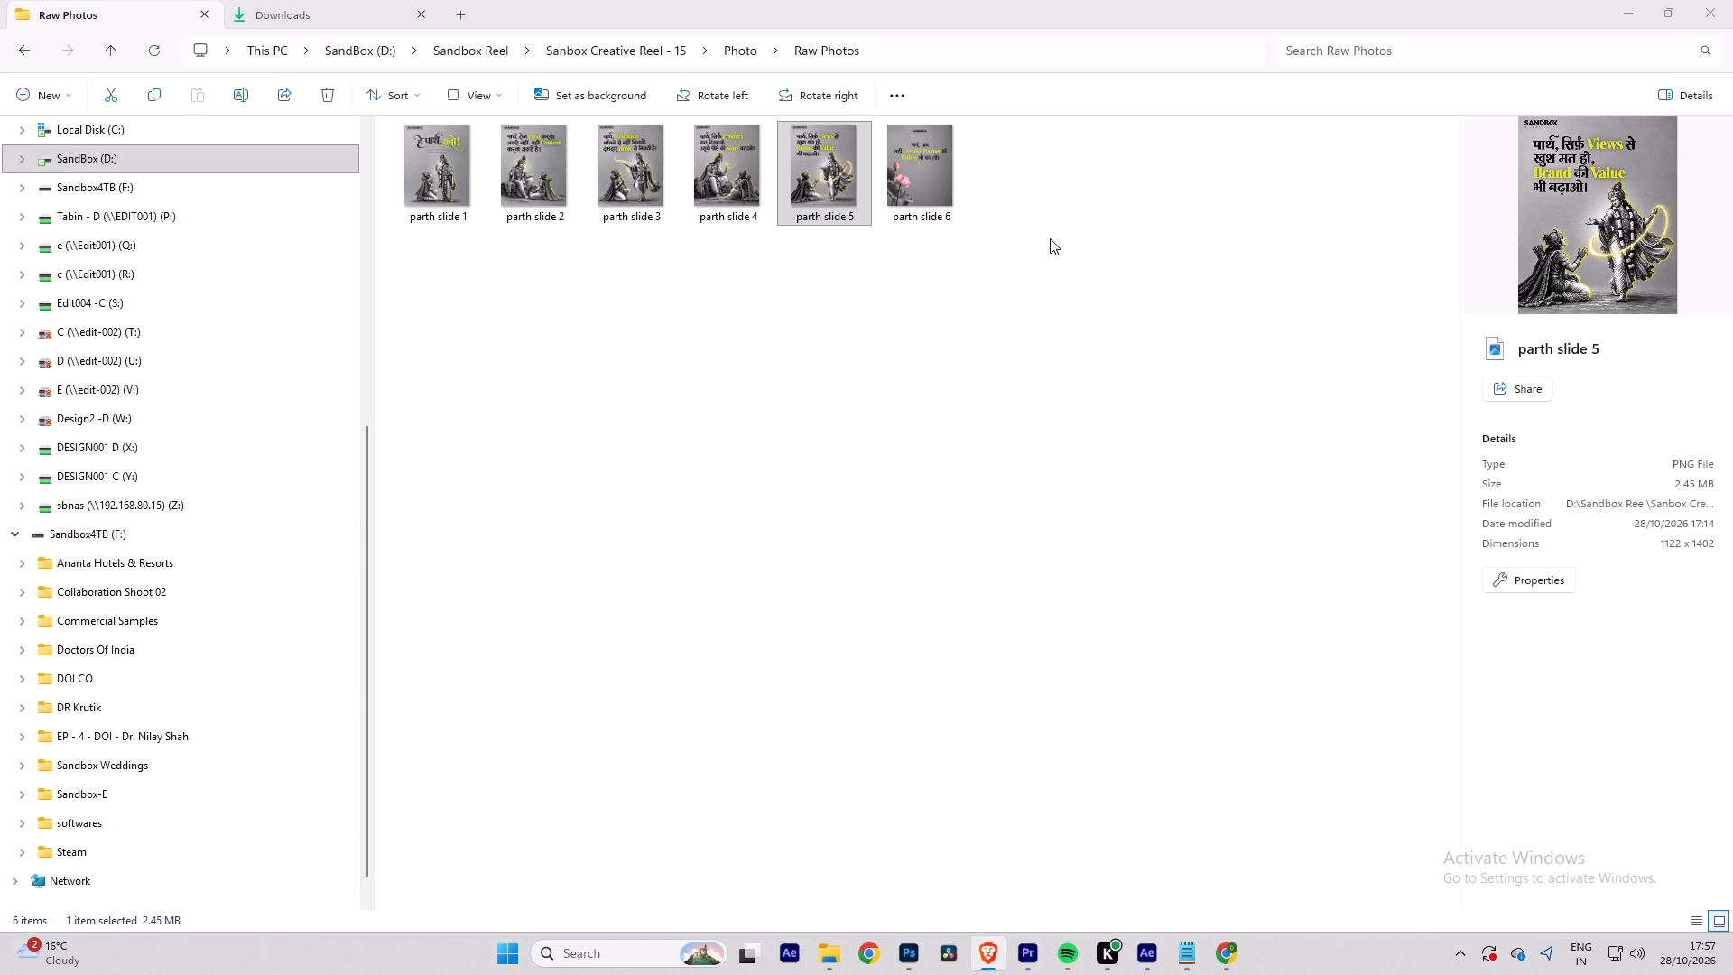
{"action": "key", "text": "ctrl+s"}
{"action": "key", "text": "ctrl+s"}
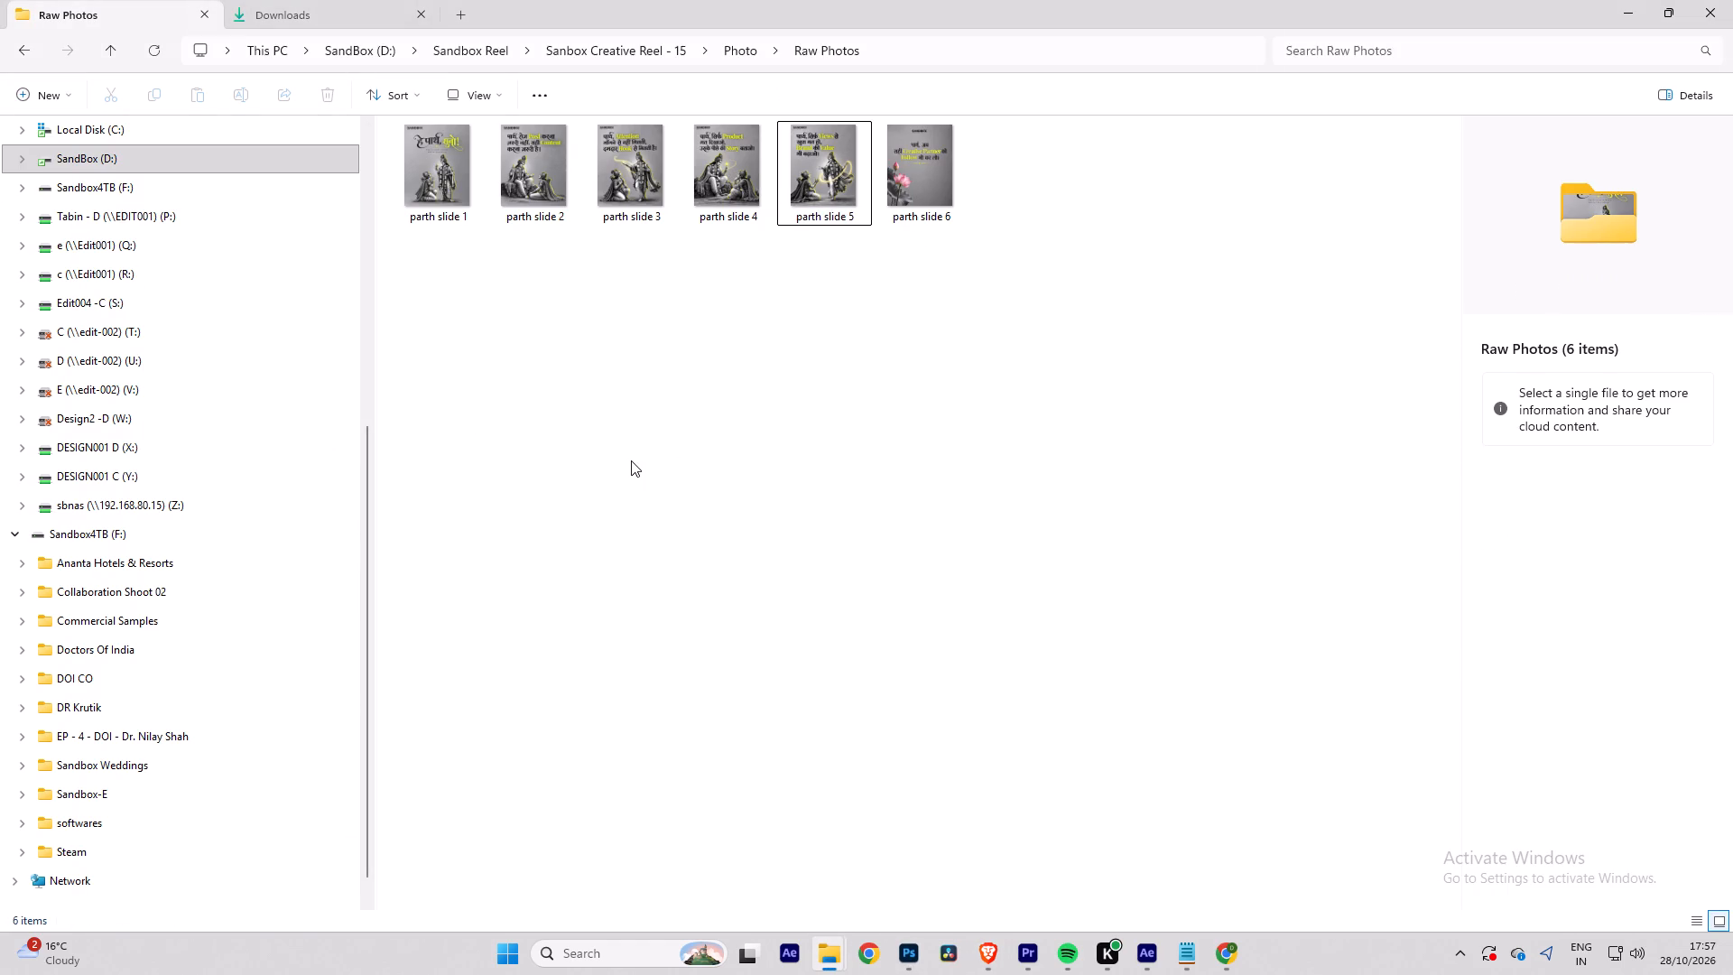
{"action": "key", "text": "ctrl+s"}
{"action": "key", "text": "ctrl+s"}
{"action": "key", "text": "ctrl+s"}
{"action": "left_click", "coordinate": [1640, 15]}
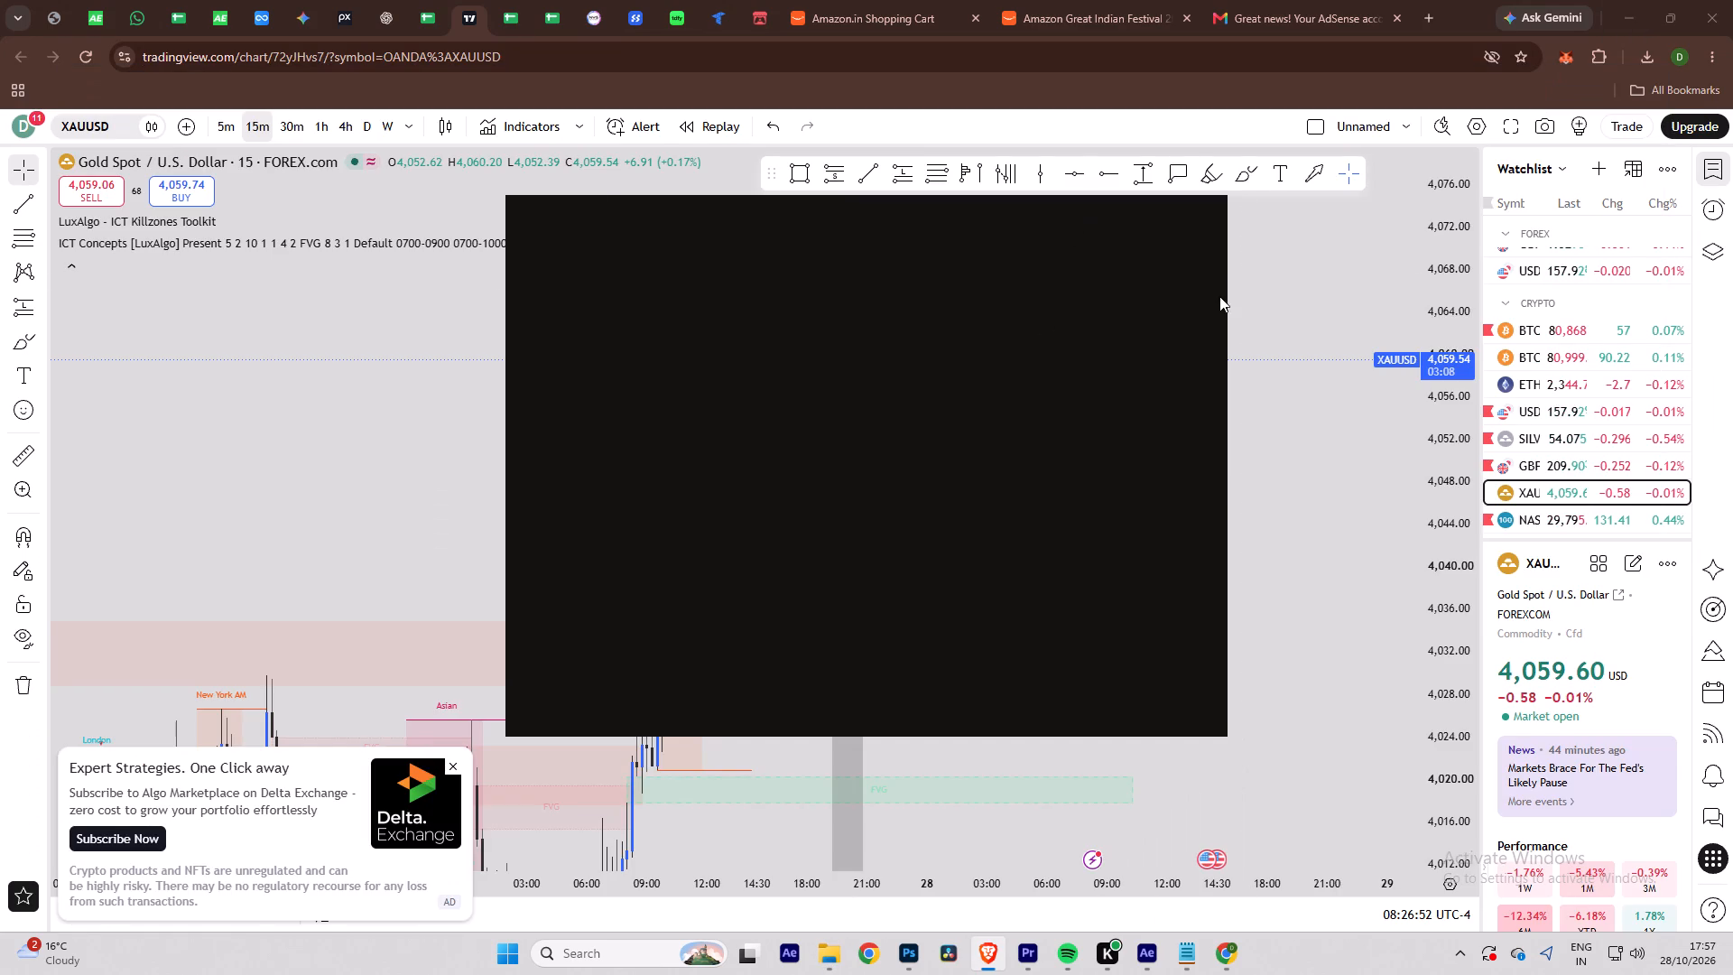
{"action": "left_click", "coordinate": [1285, 265]}
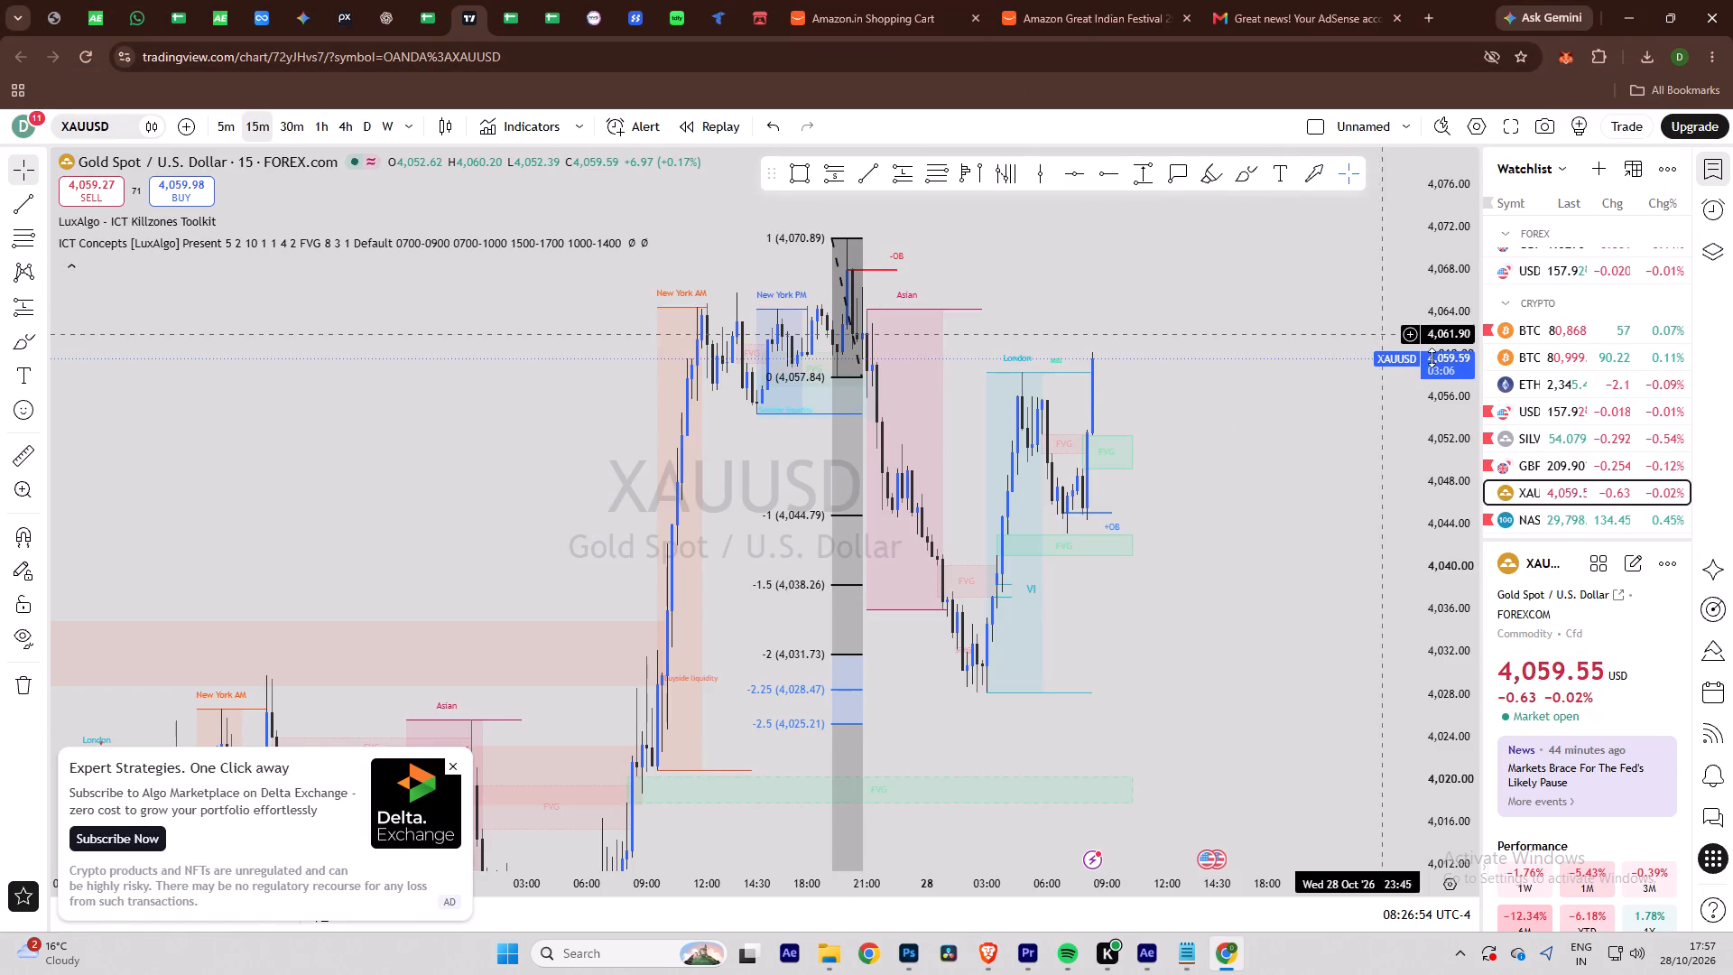
{"action": "left_click_drag", "start_coordinate": [1442, 362], "coordinate": [1404, 612]}
{"action": "scroll", "coordinate": [1242, 538], "scroll_direction": "up", "scroll_amount": 4}
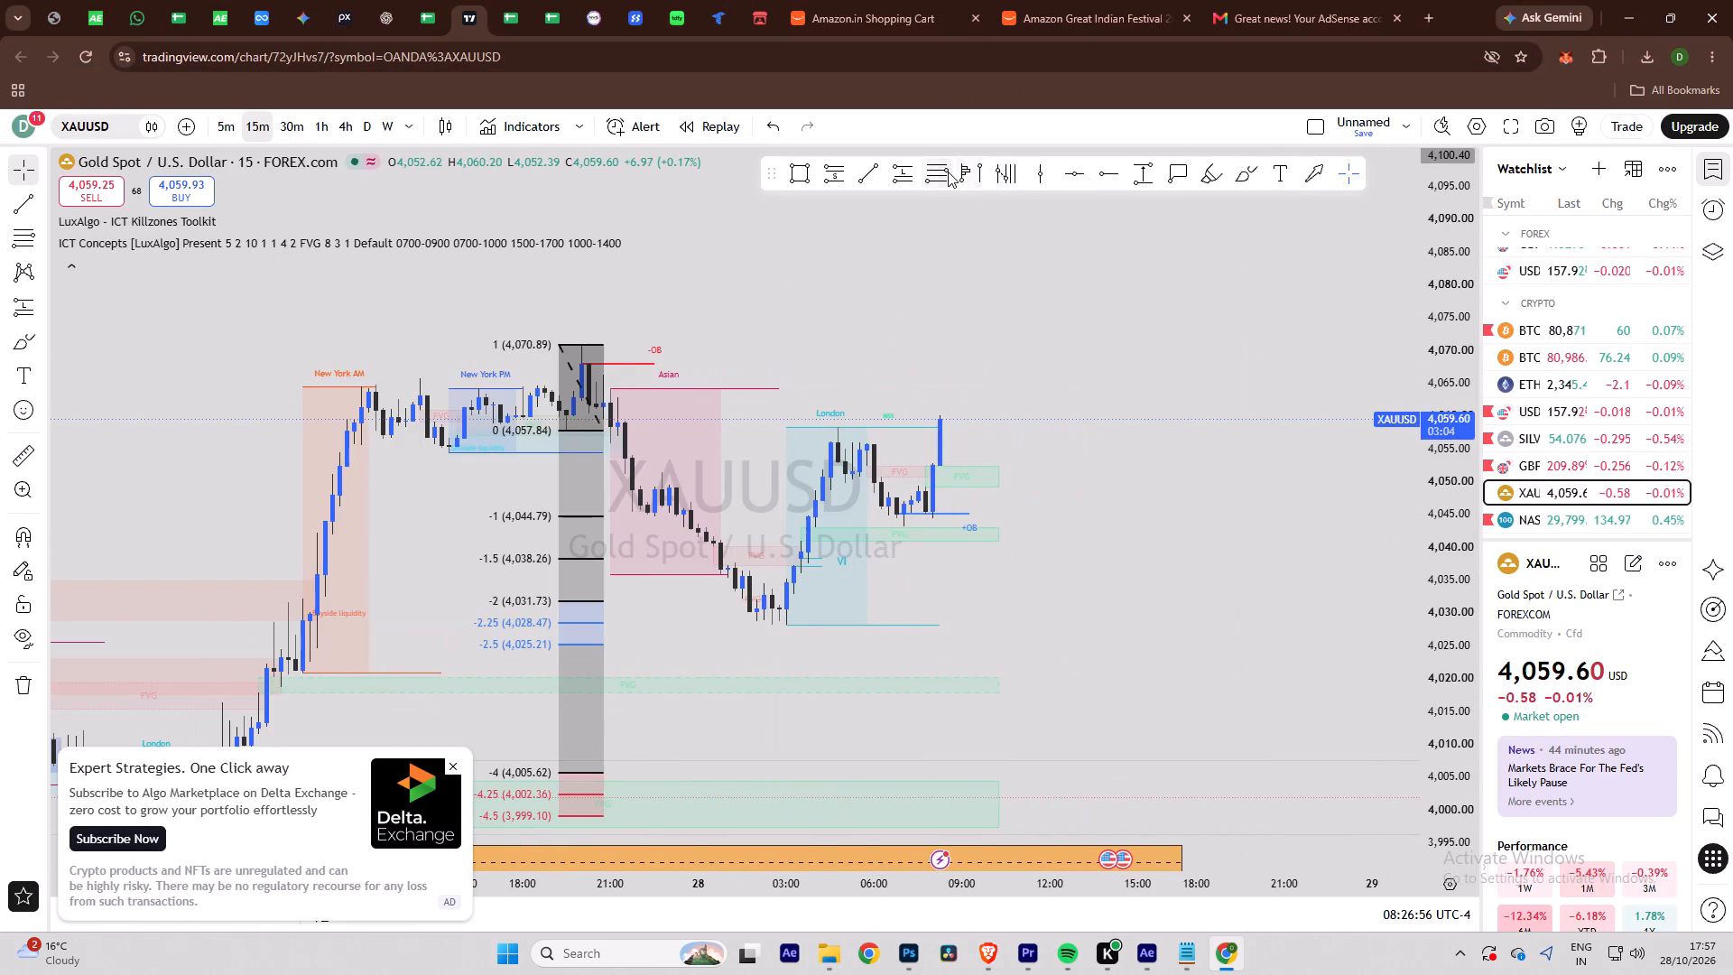
{"action": "left_click", "coordinate": [946, 172]}
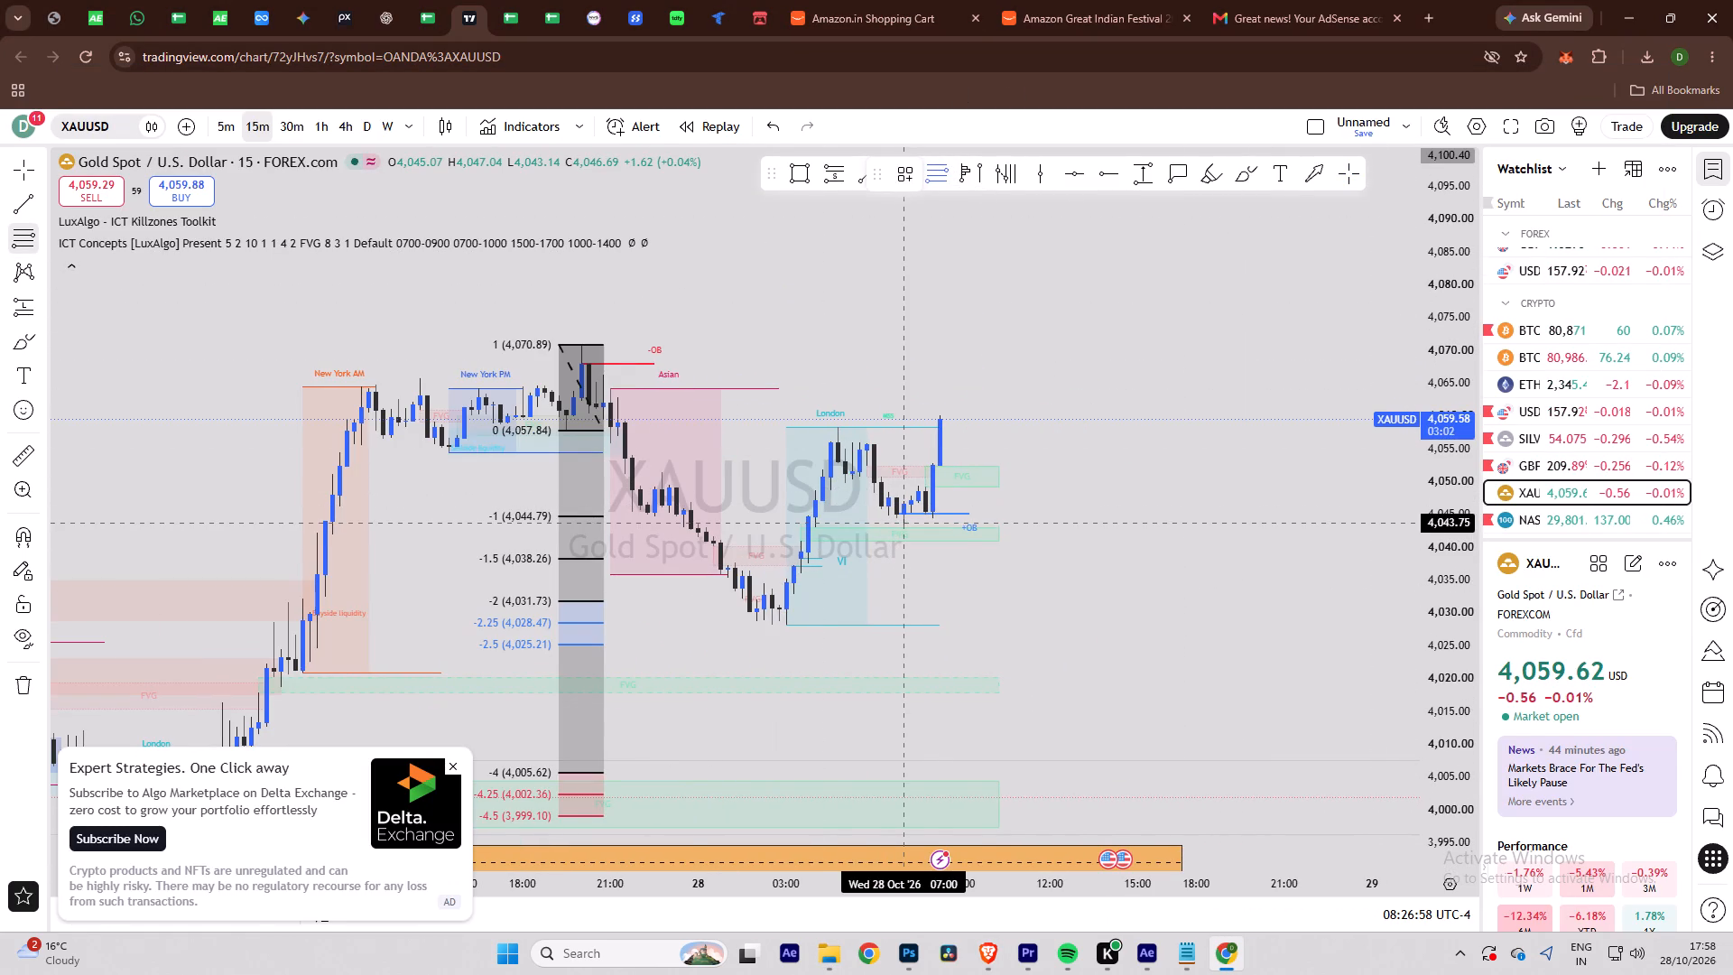
{"action": "left_click", "coordinate": [891, 527]}
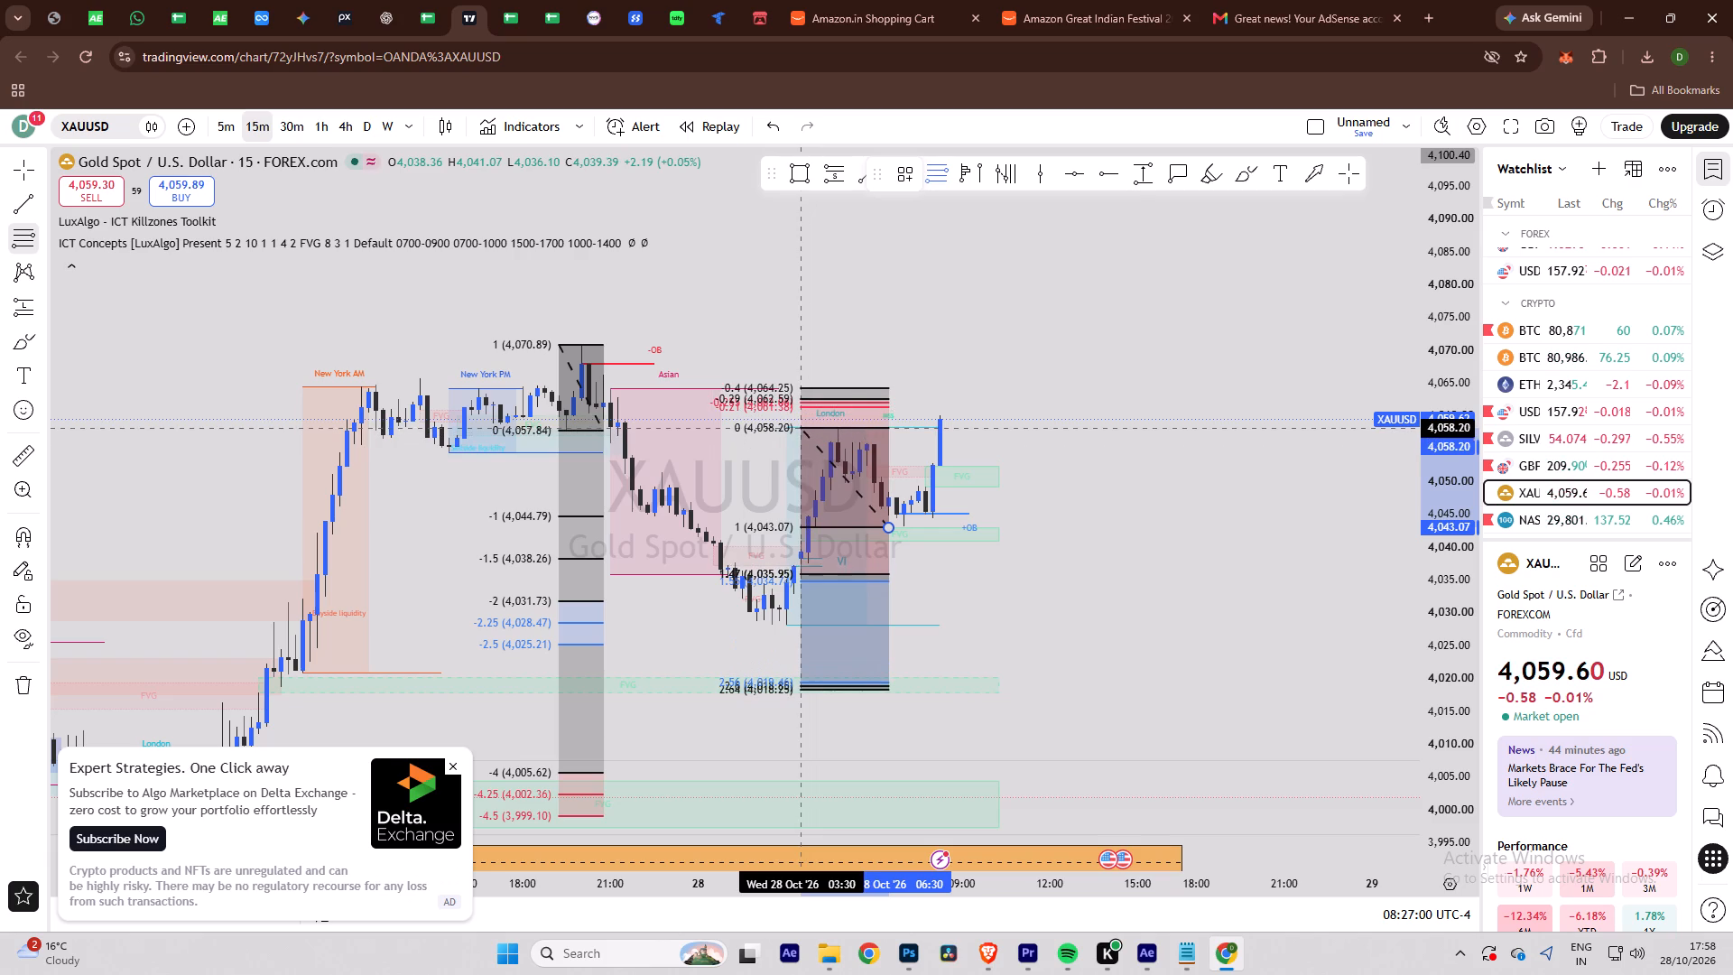